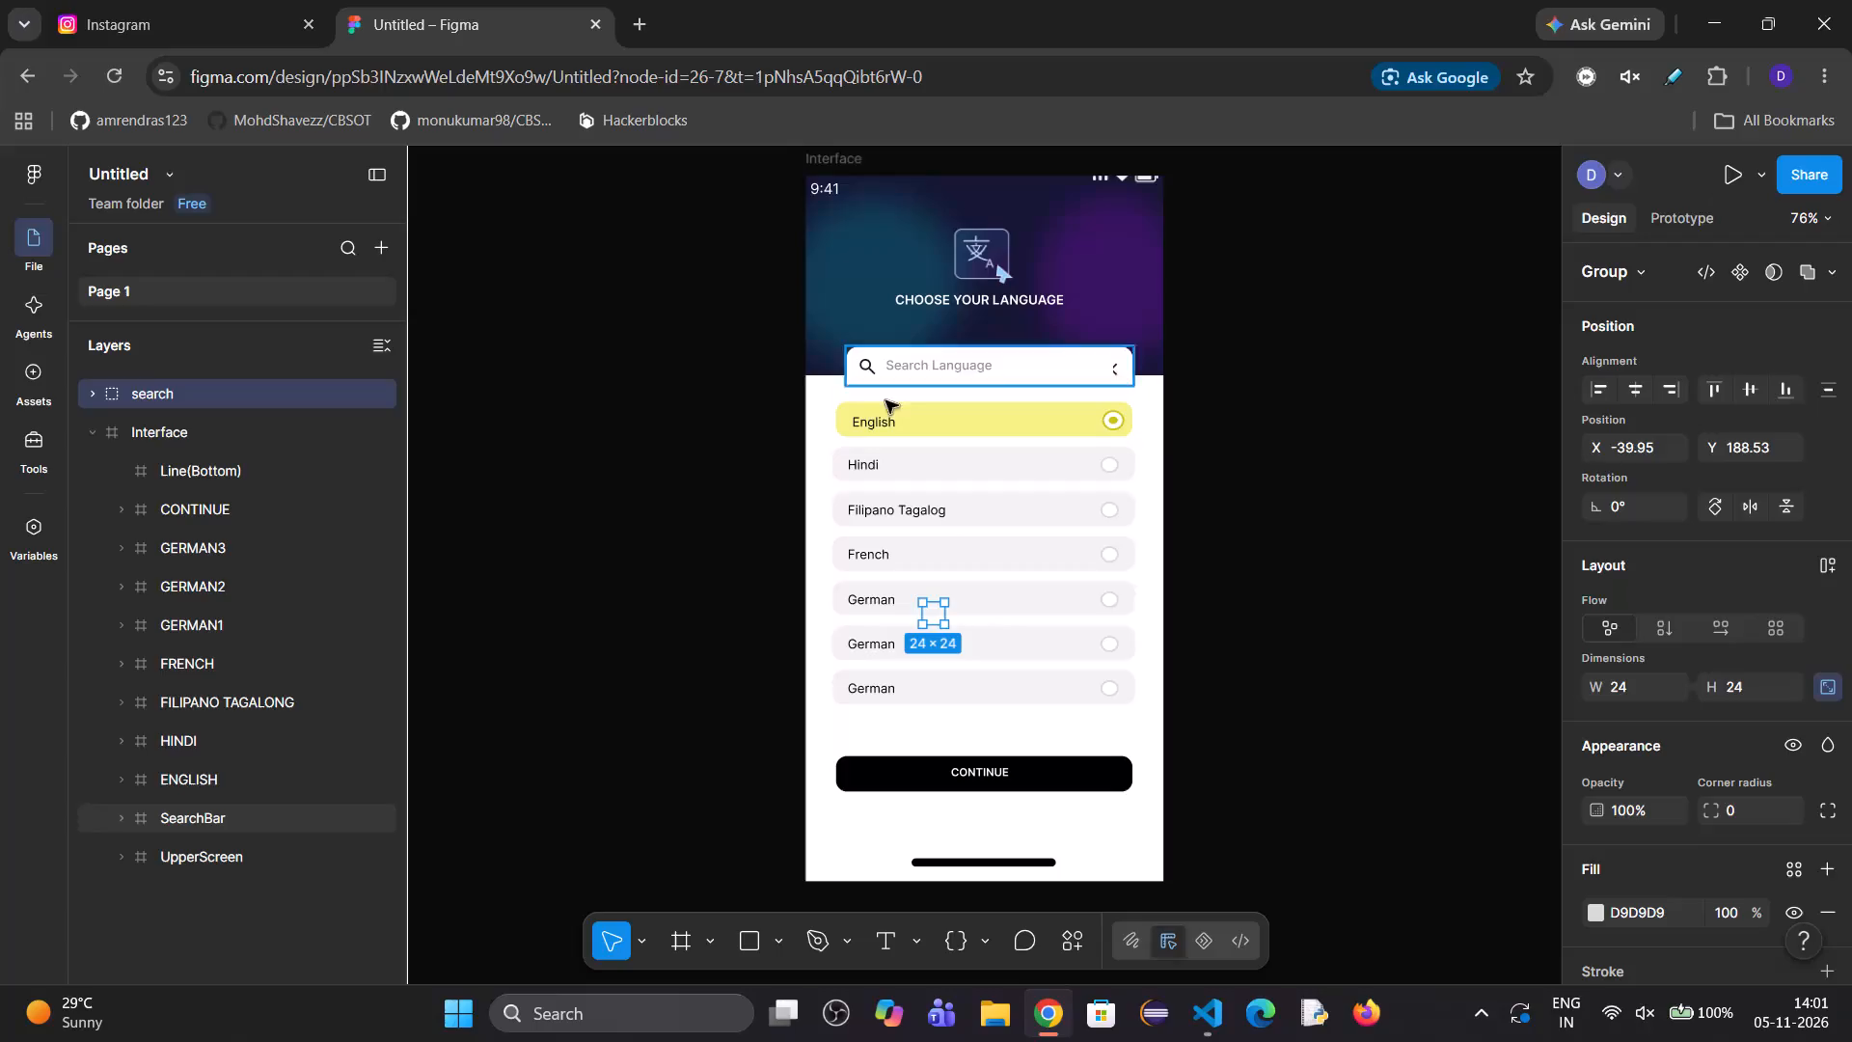
Delete the stray 24 × 24 search group that is not nested inside the Interface frame.
key(Delete)
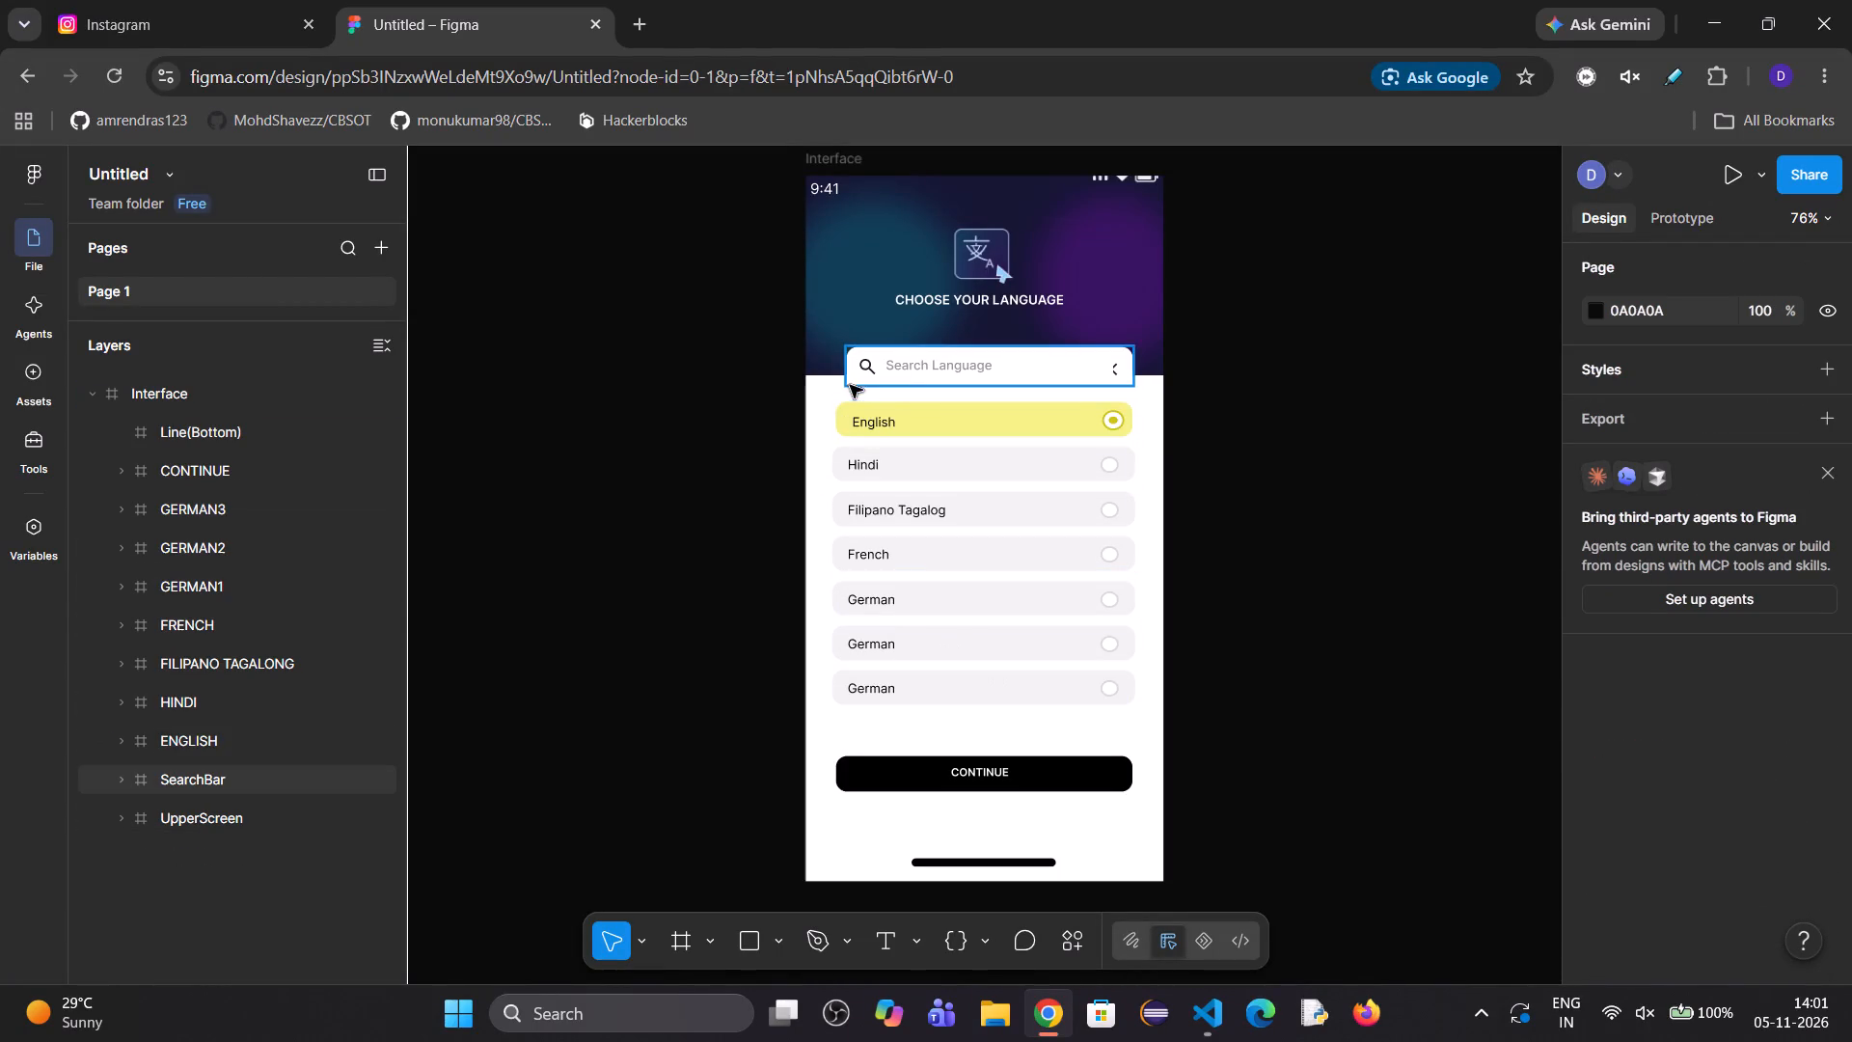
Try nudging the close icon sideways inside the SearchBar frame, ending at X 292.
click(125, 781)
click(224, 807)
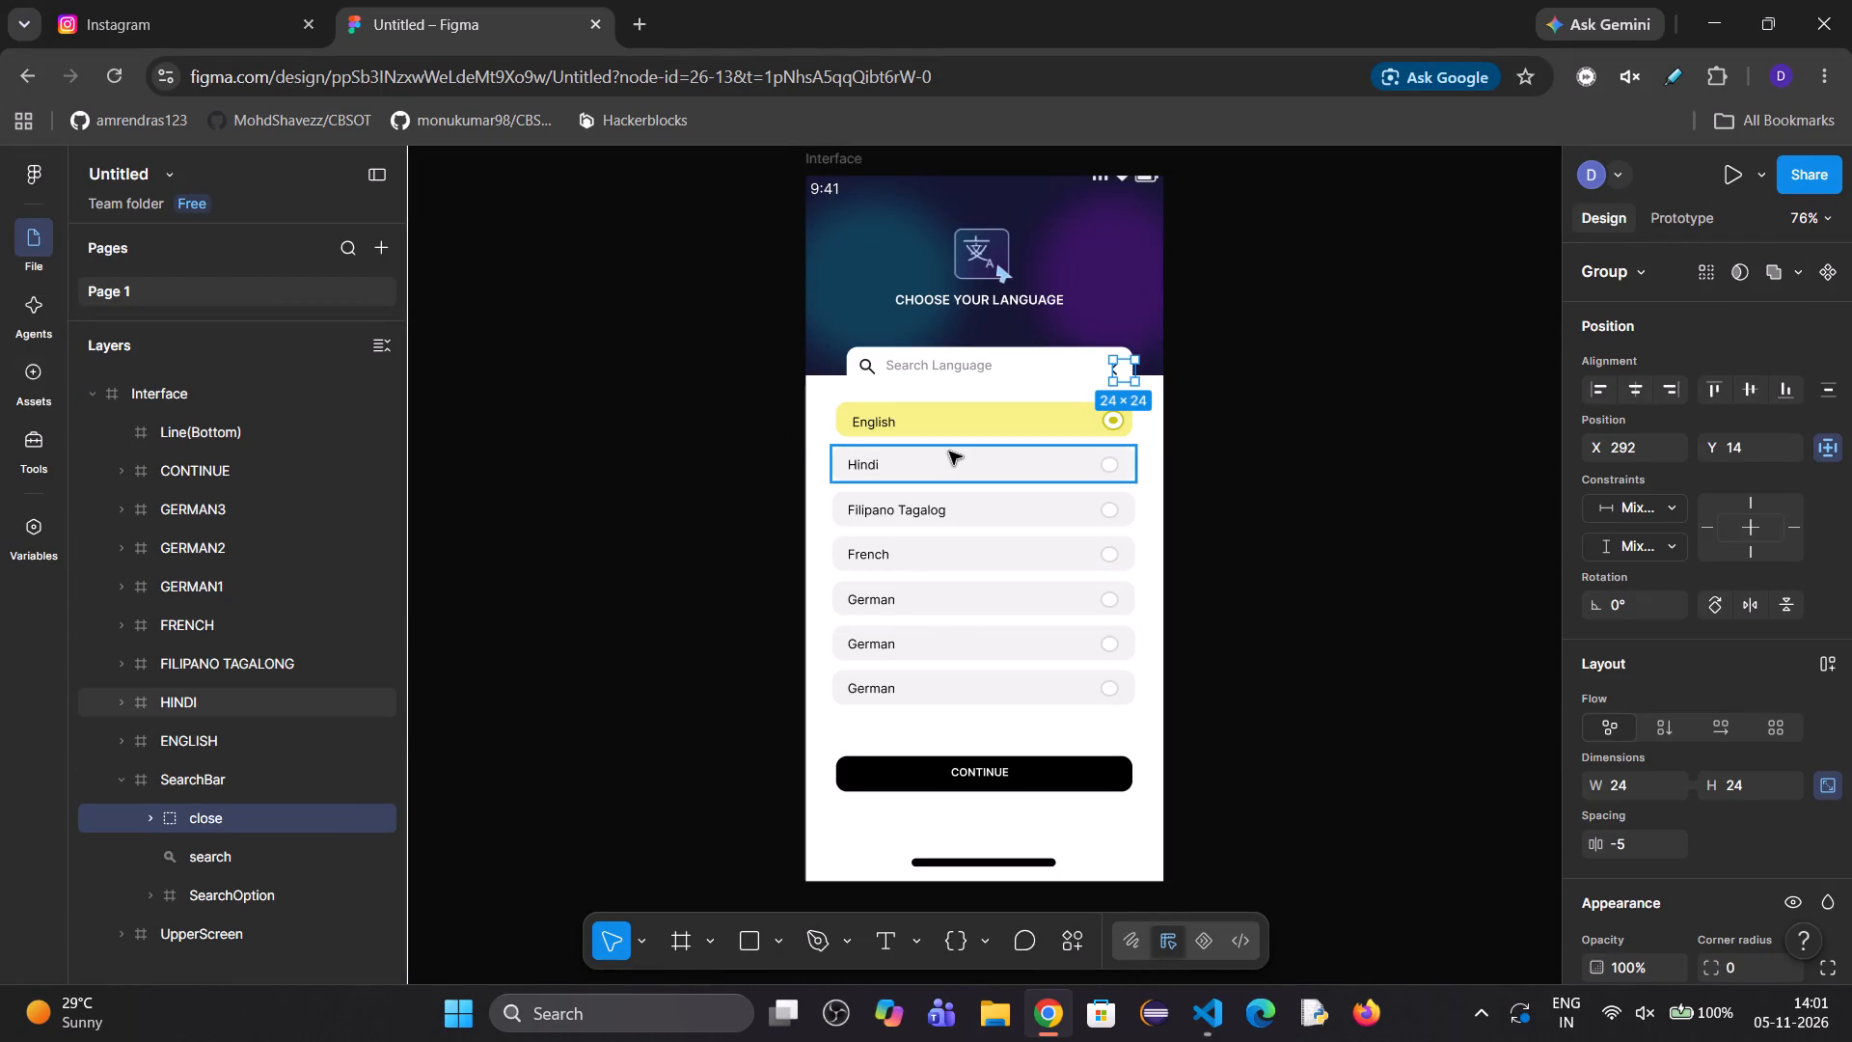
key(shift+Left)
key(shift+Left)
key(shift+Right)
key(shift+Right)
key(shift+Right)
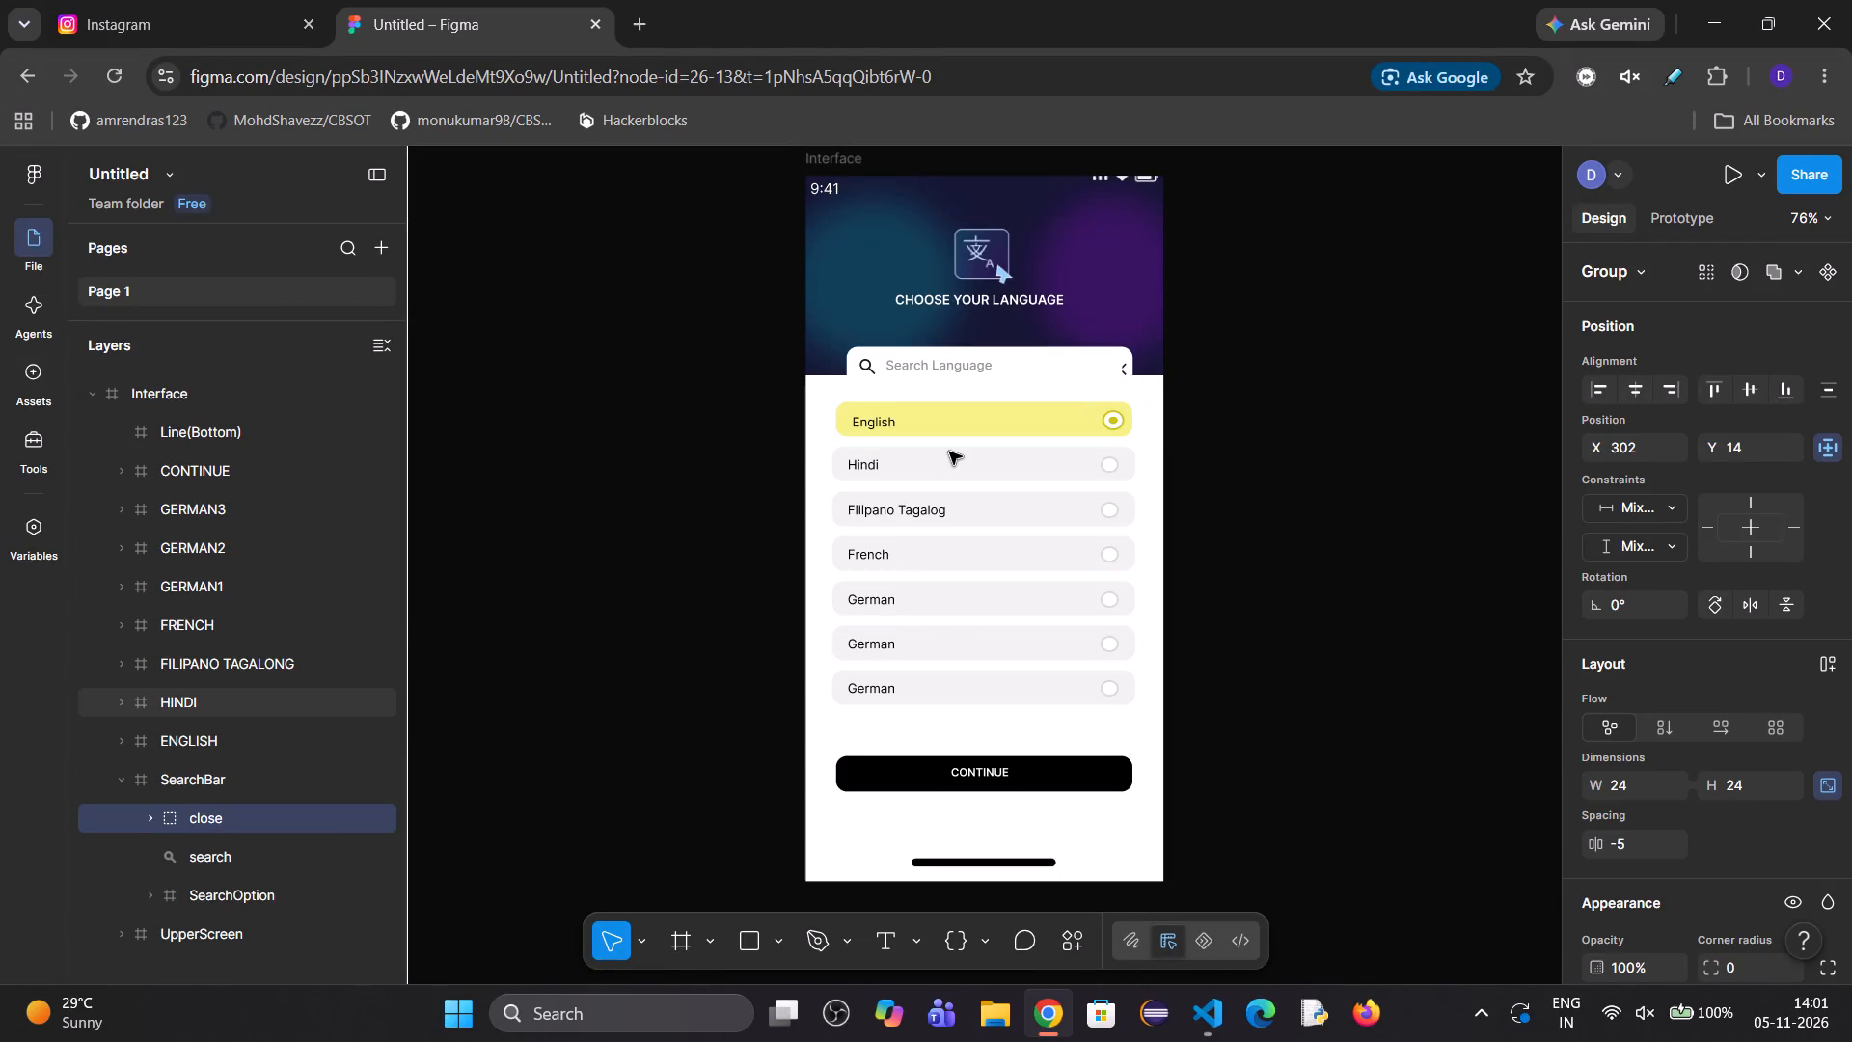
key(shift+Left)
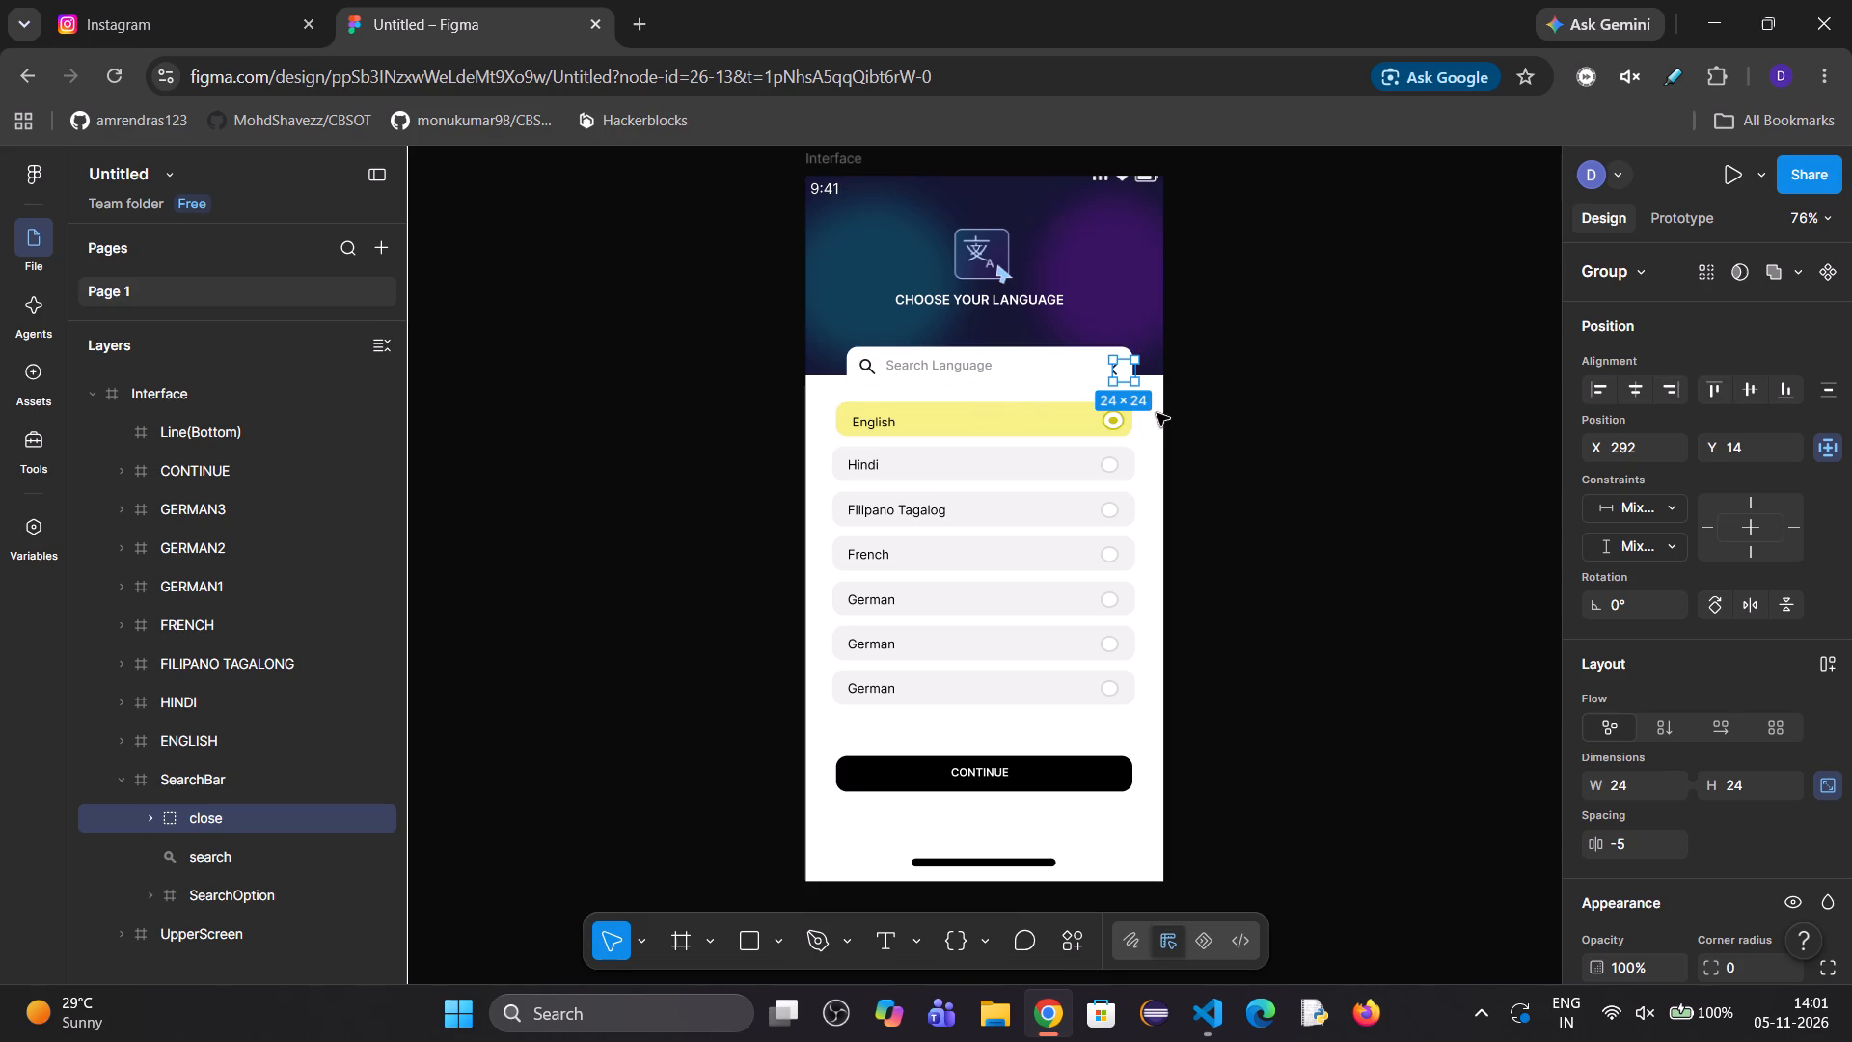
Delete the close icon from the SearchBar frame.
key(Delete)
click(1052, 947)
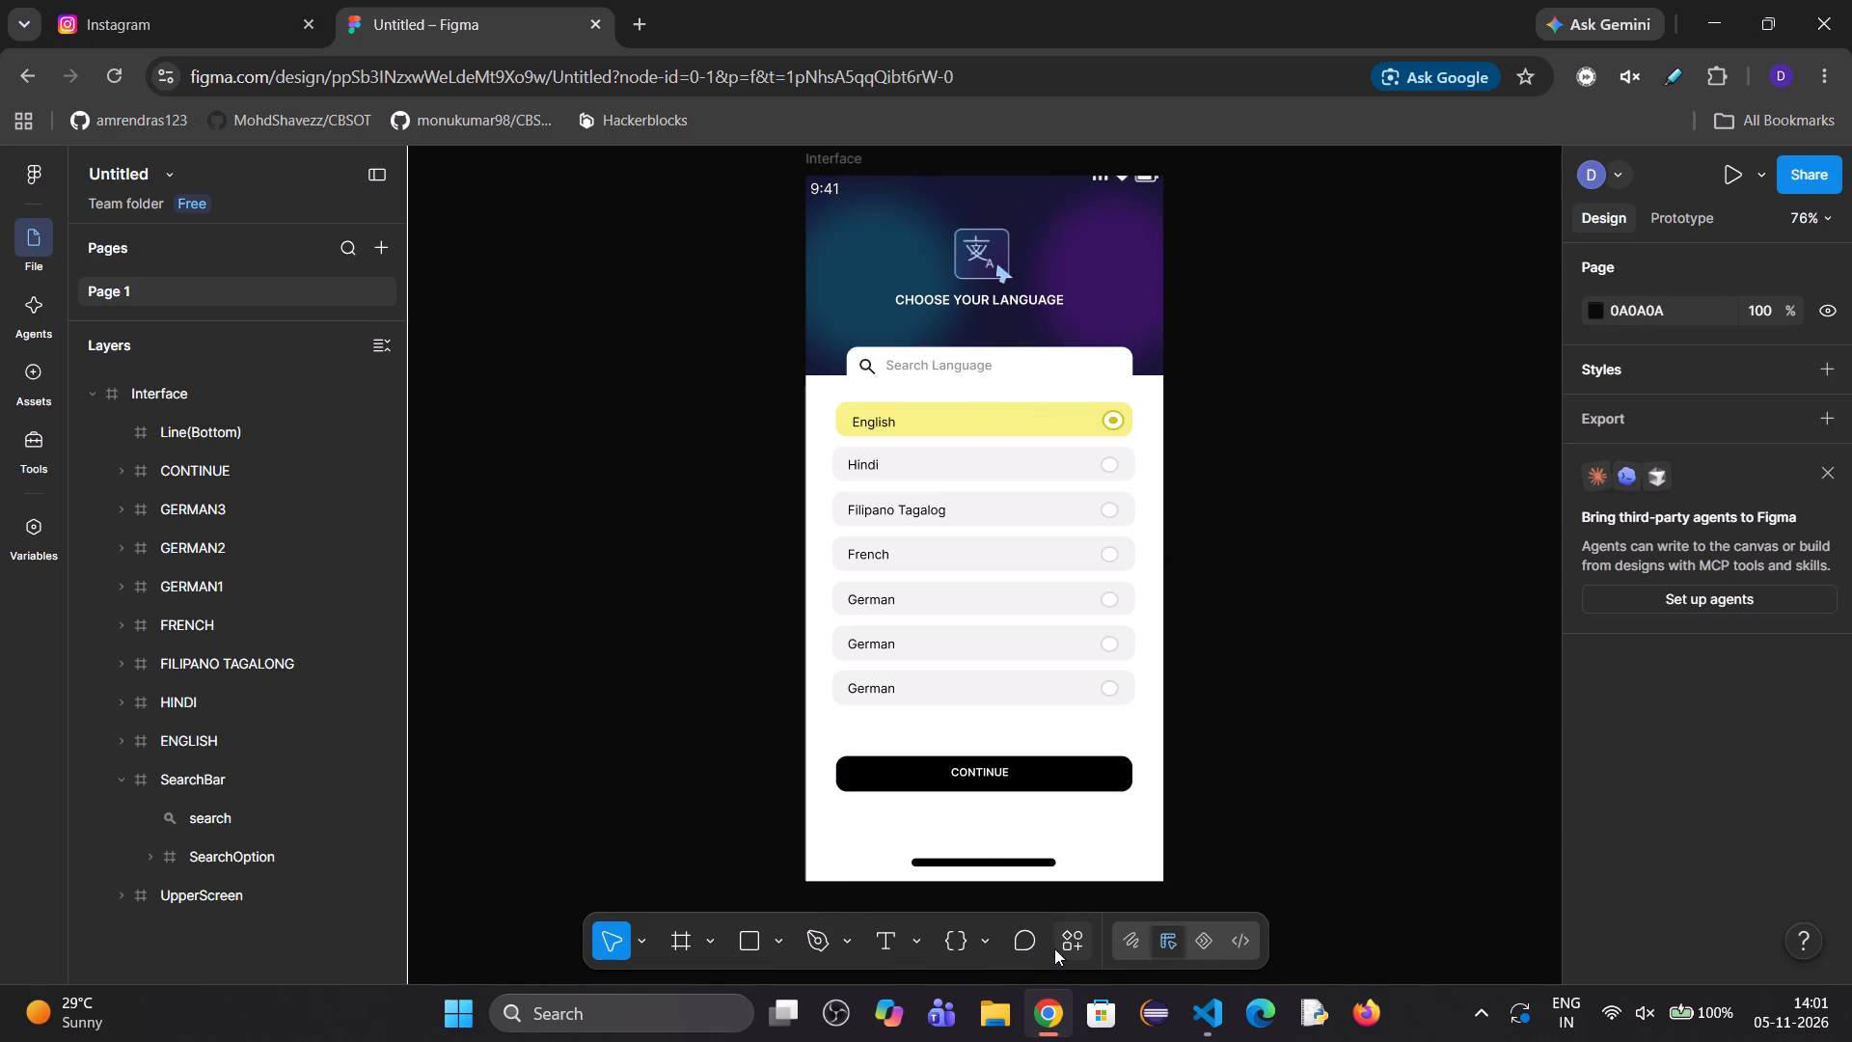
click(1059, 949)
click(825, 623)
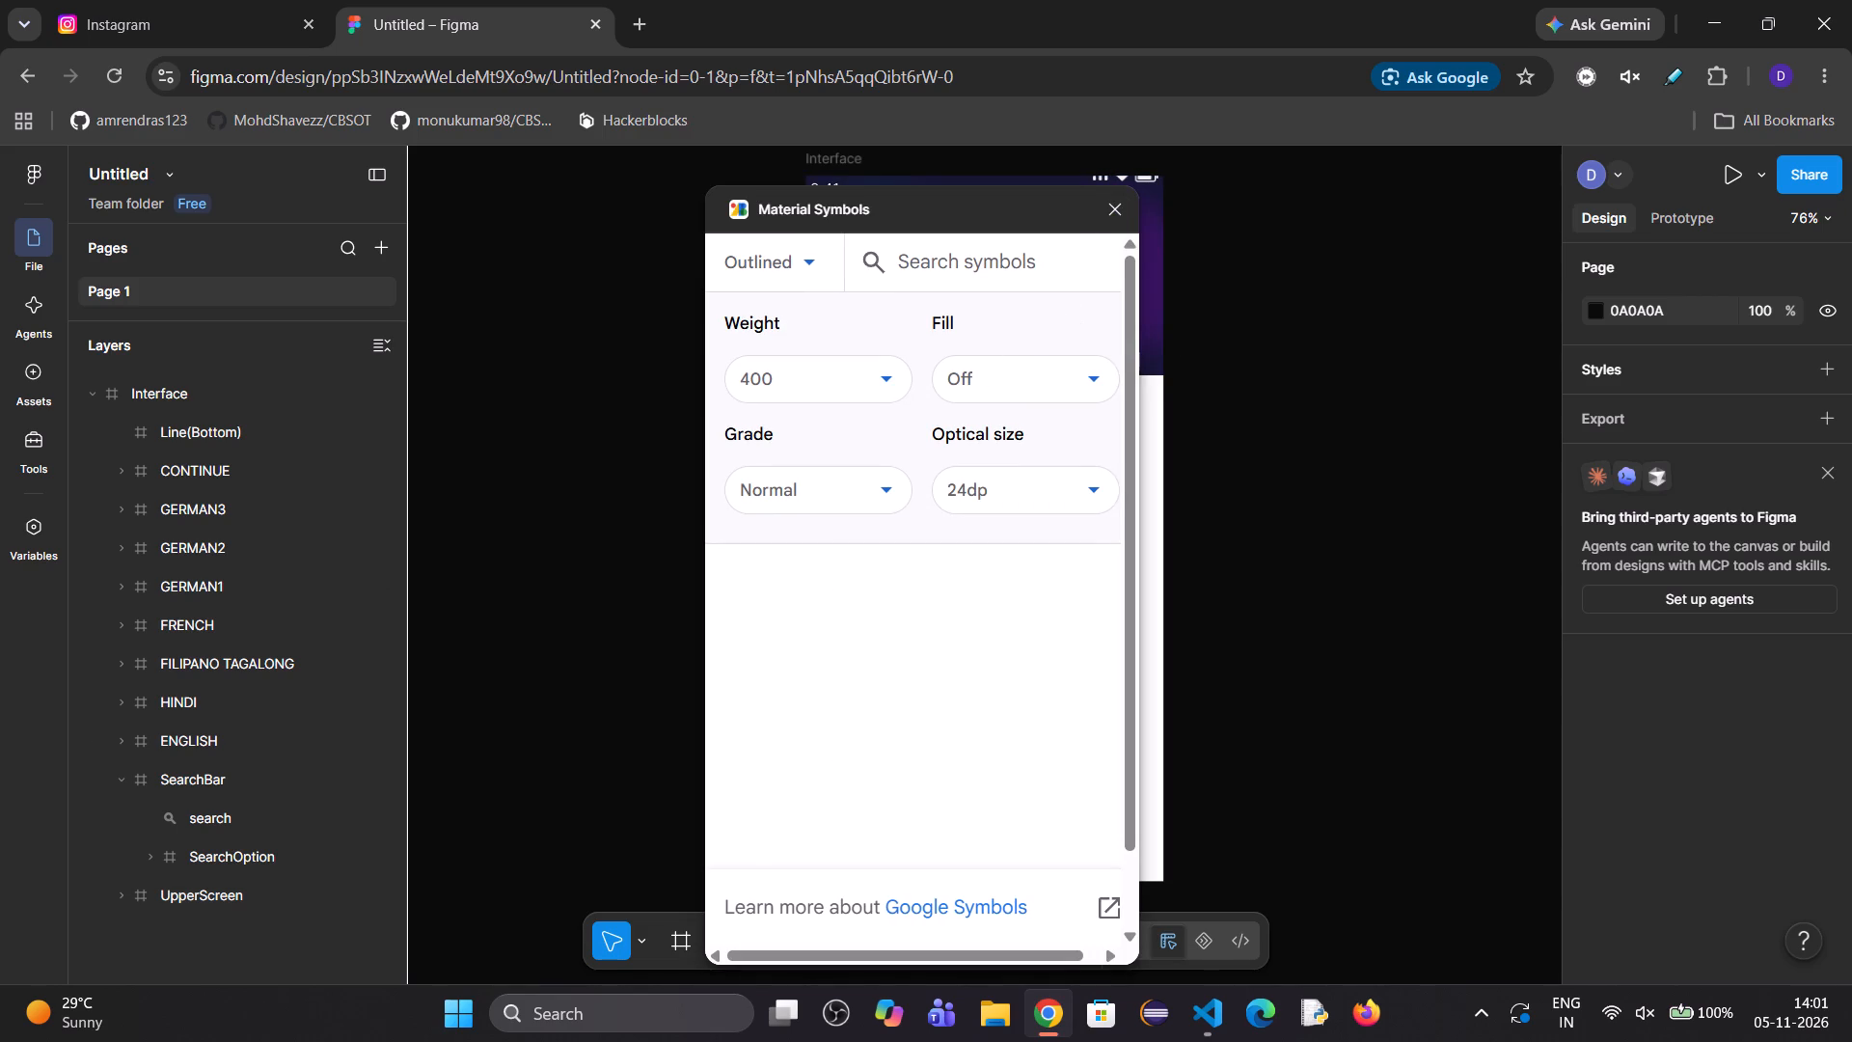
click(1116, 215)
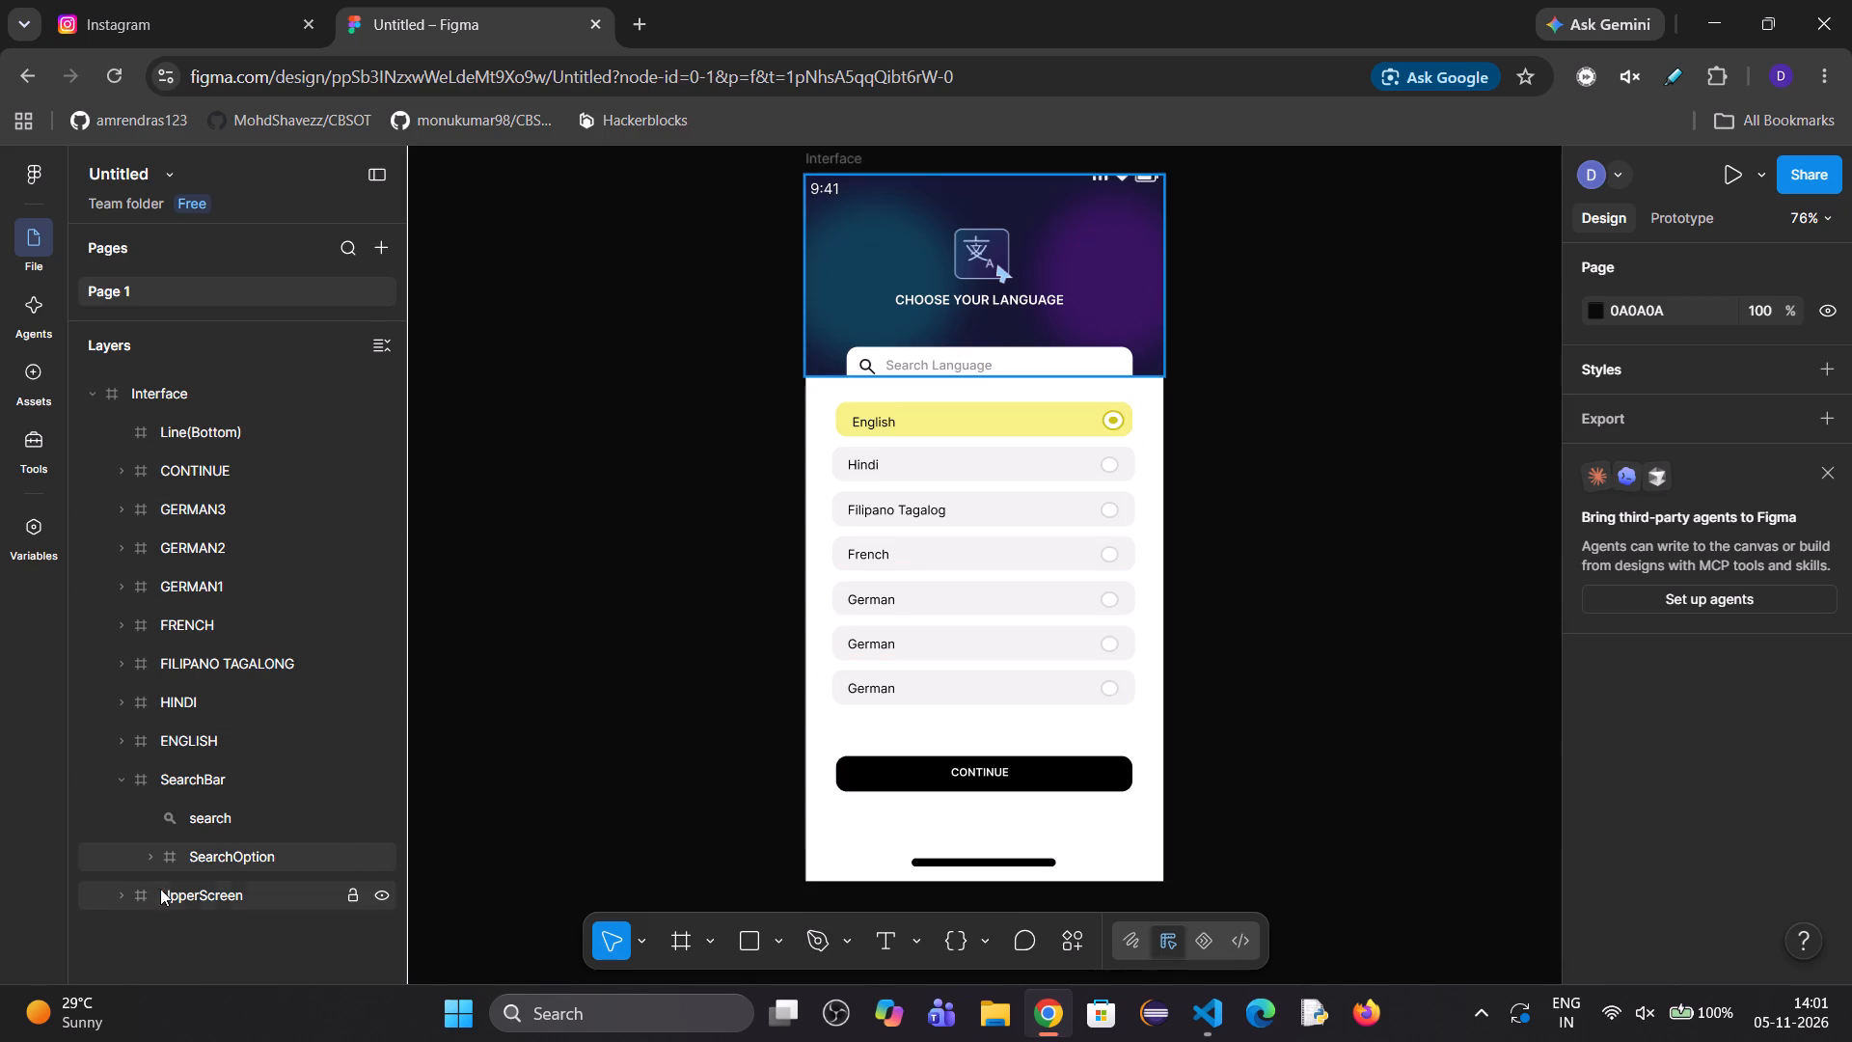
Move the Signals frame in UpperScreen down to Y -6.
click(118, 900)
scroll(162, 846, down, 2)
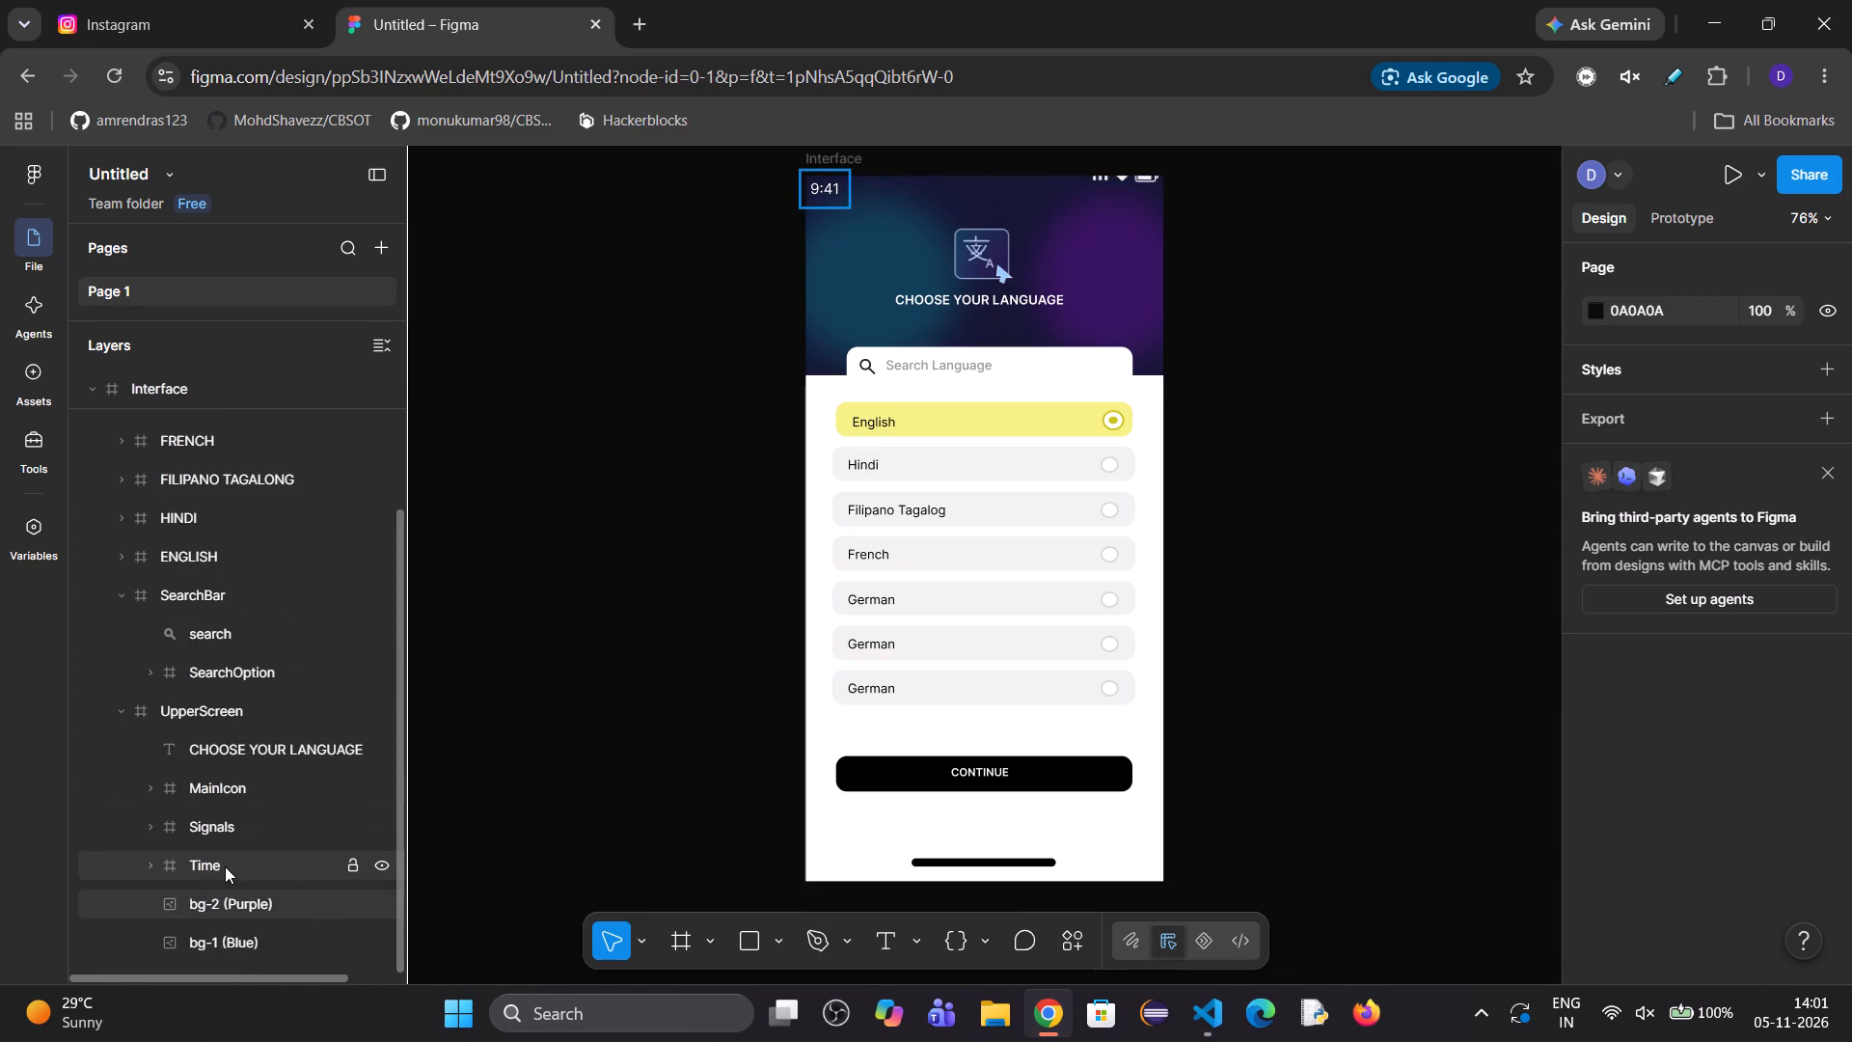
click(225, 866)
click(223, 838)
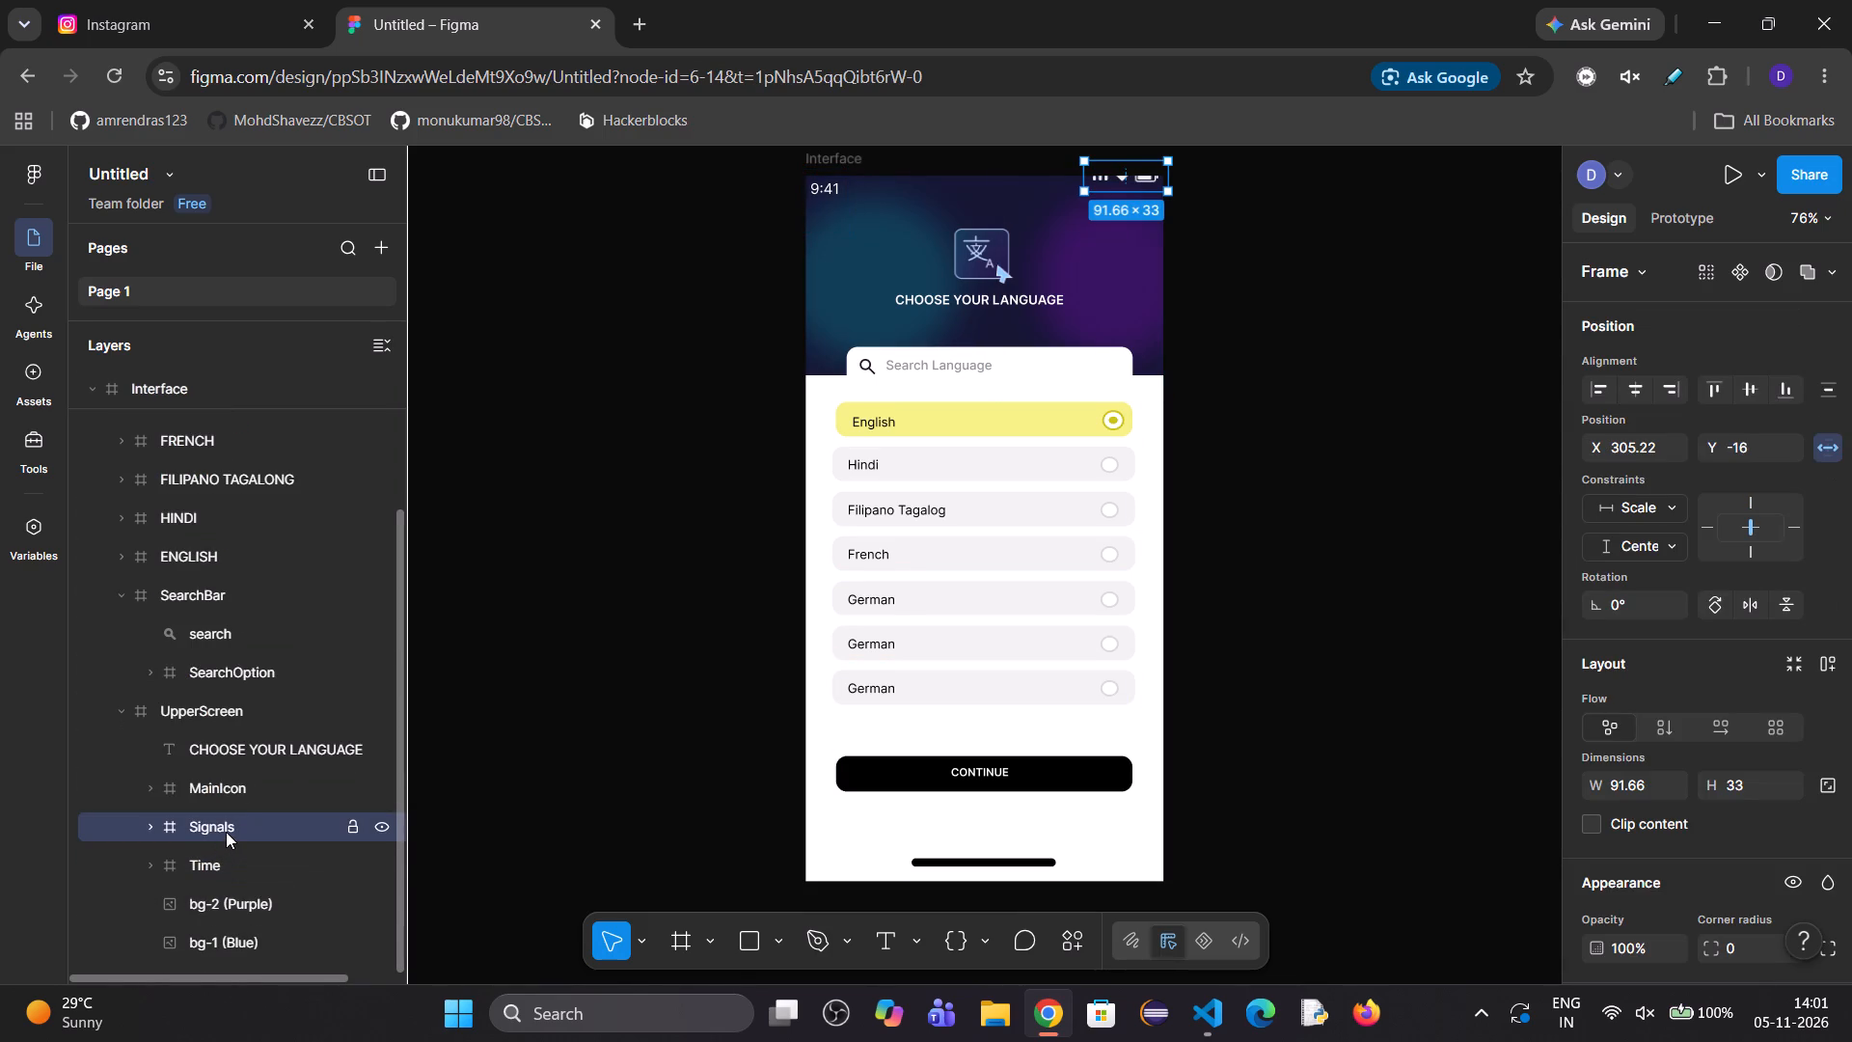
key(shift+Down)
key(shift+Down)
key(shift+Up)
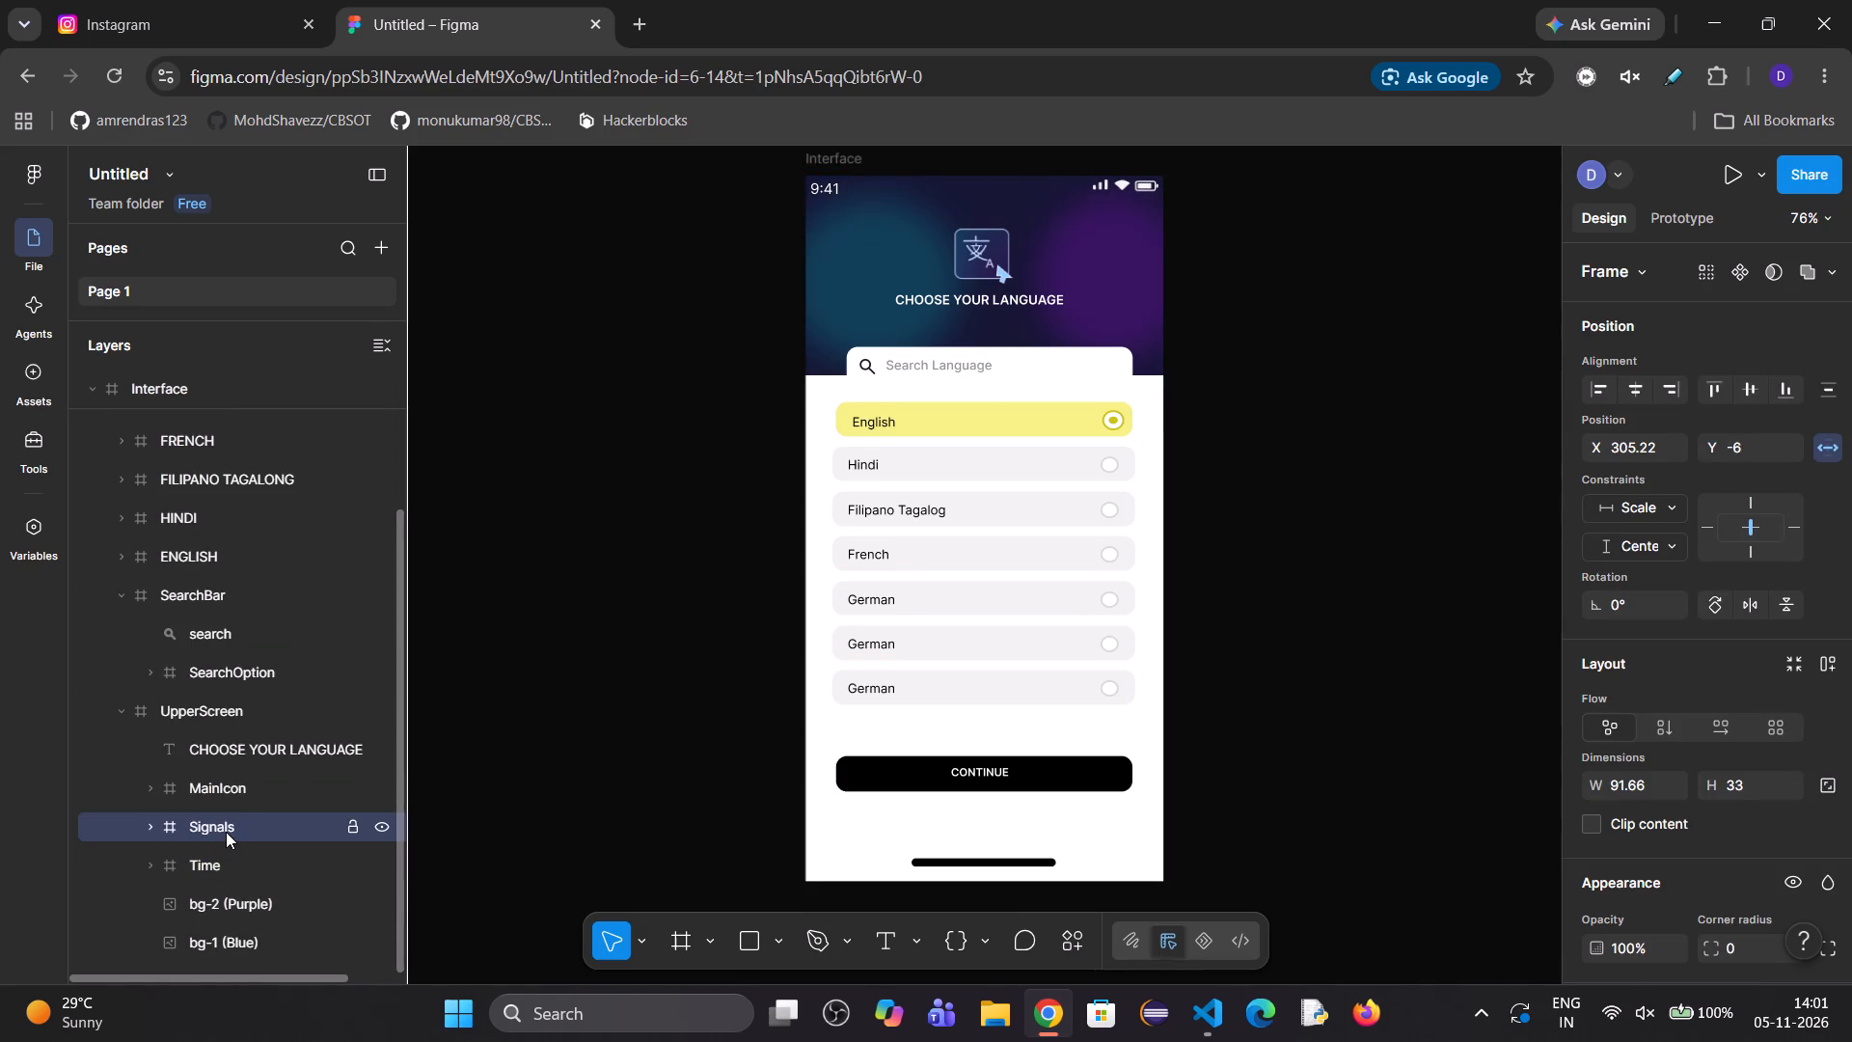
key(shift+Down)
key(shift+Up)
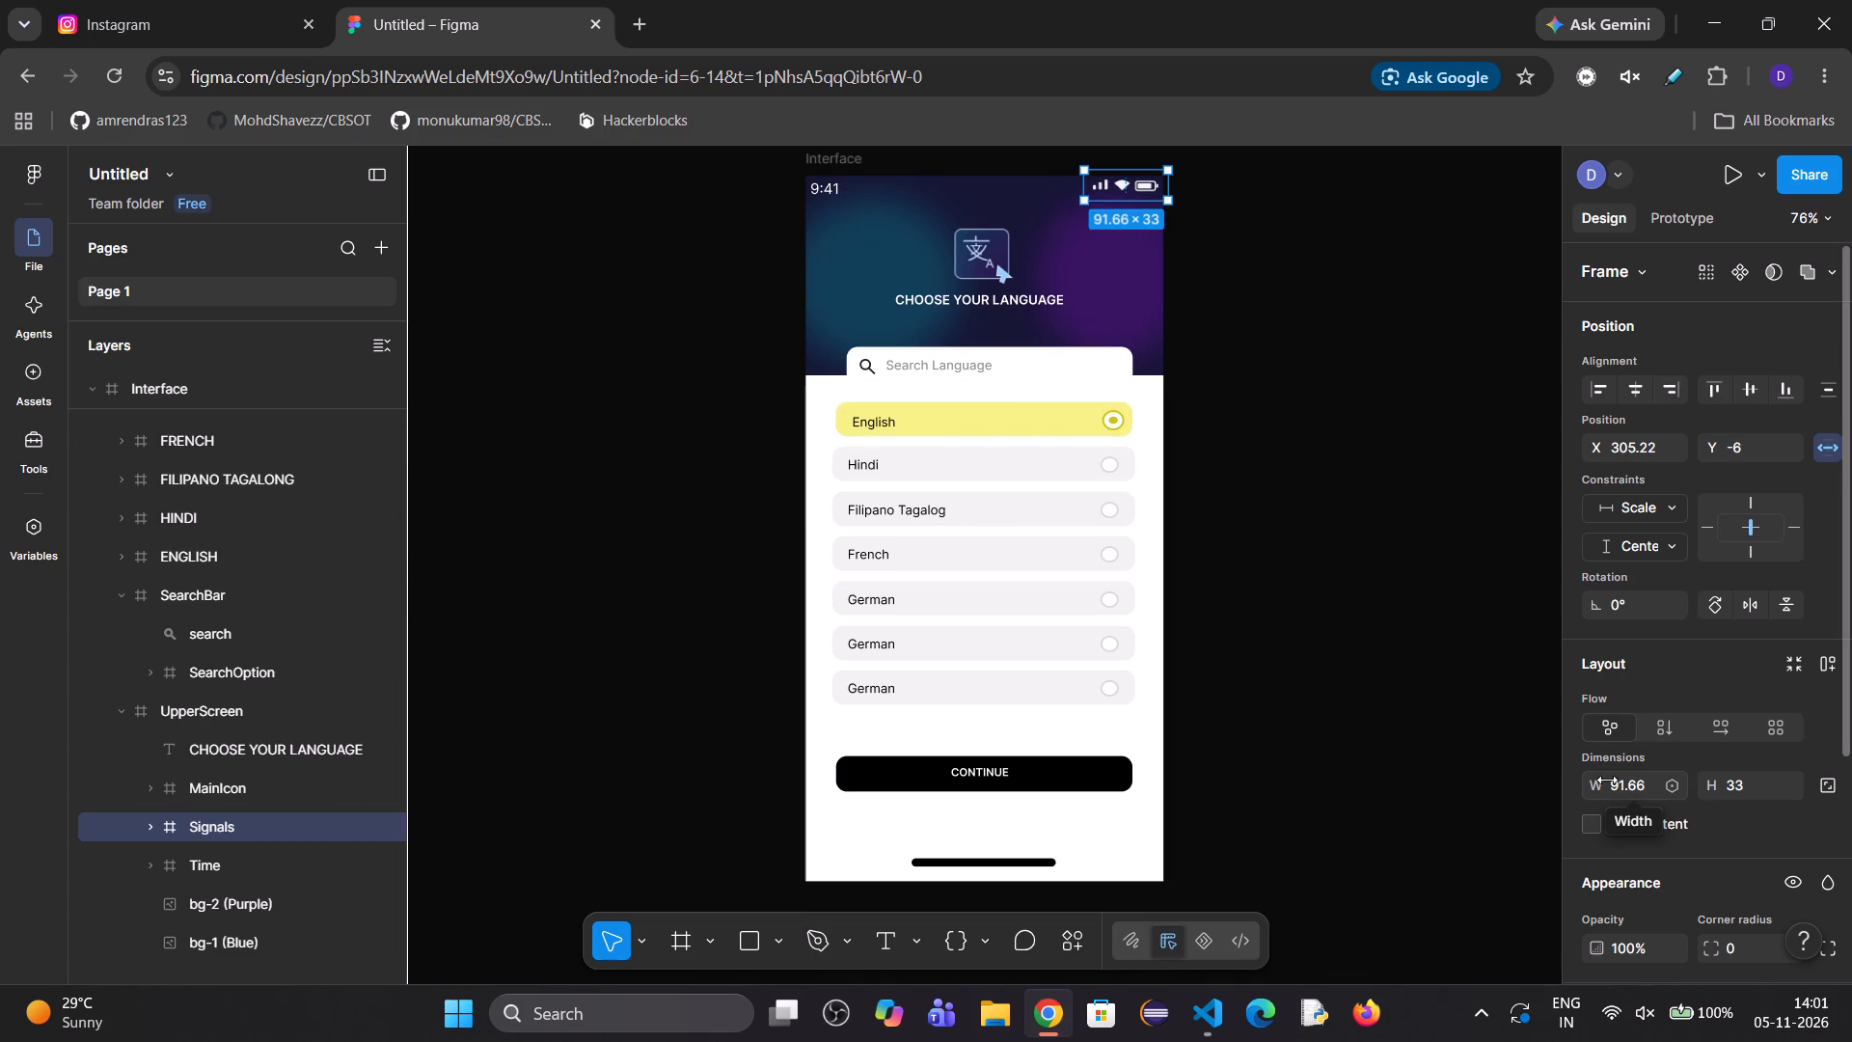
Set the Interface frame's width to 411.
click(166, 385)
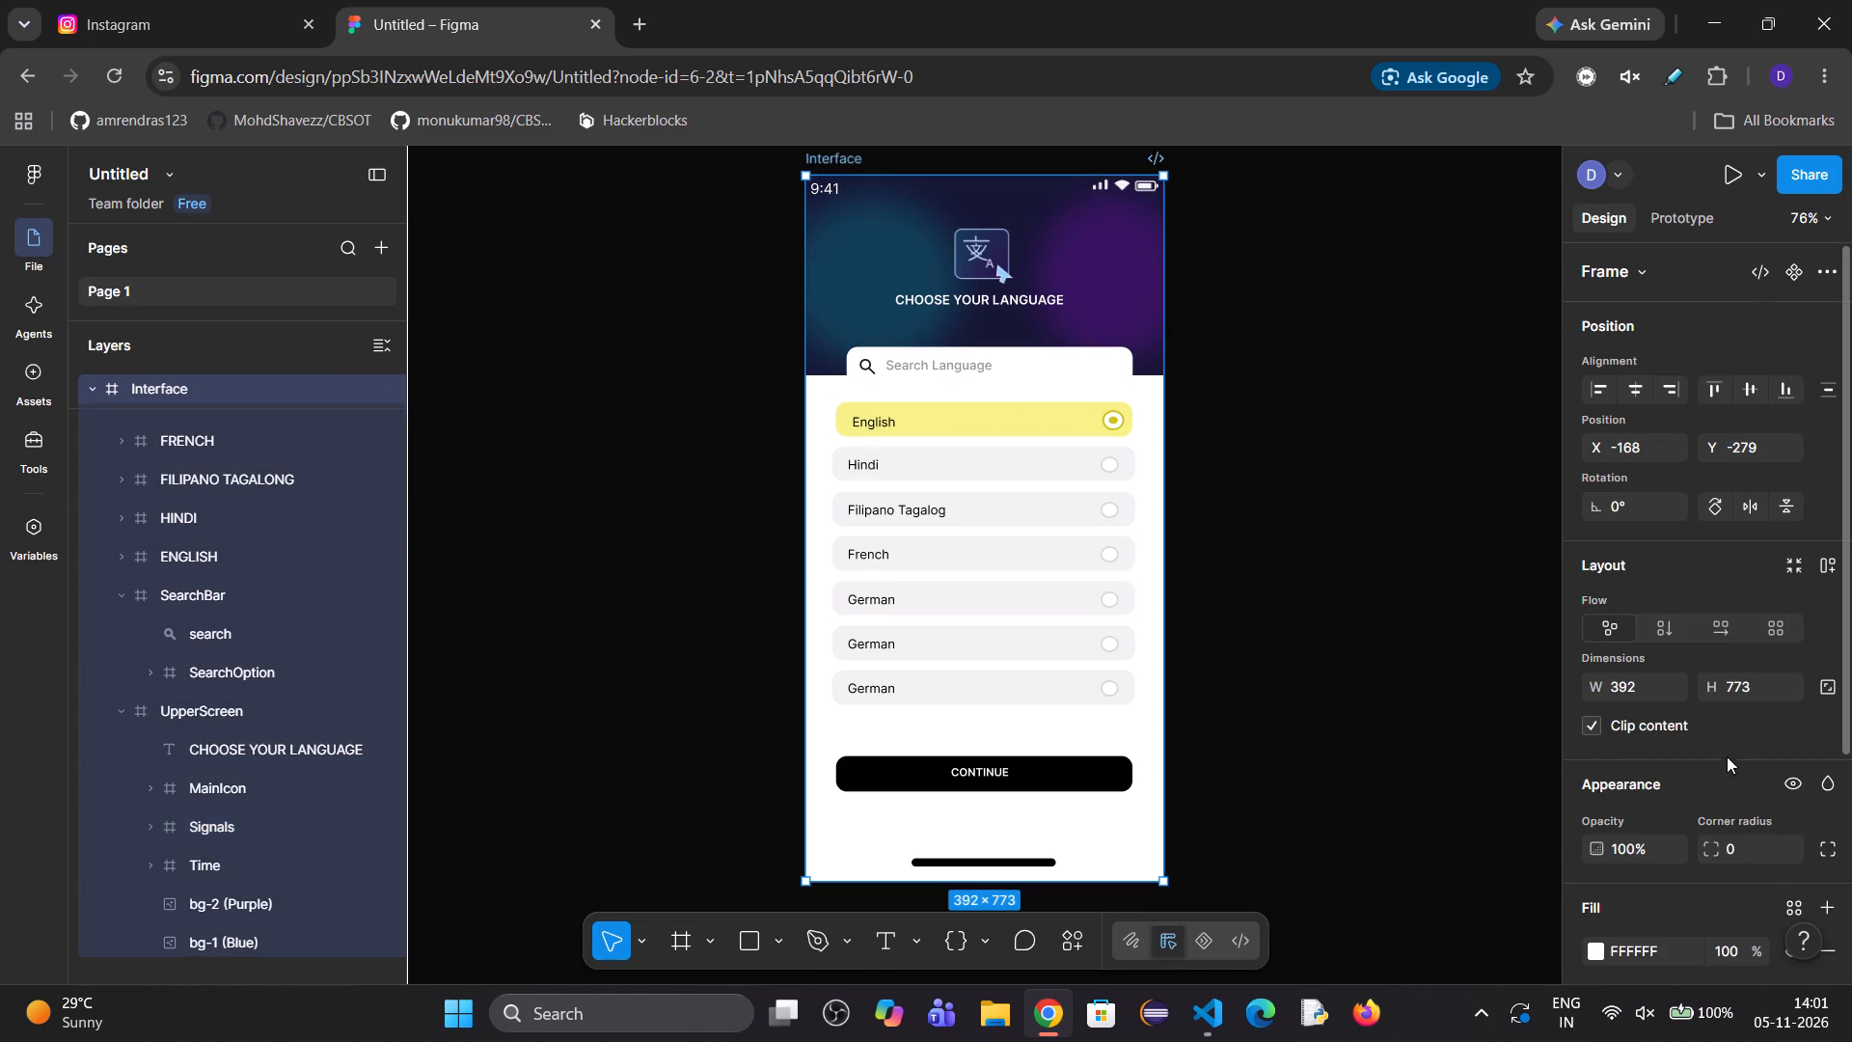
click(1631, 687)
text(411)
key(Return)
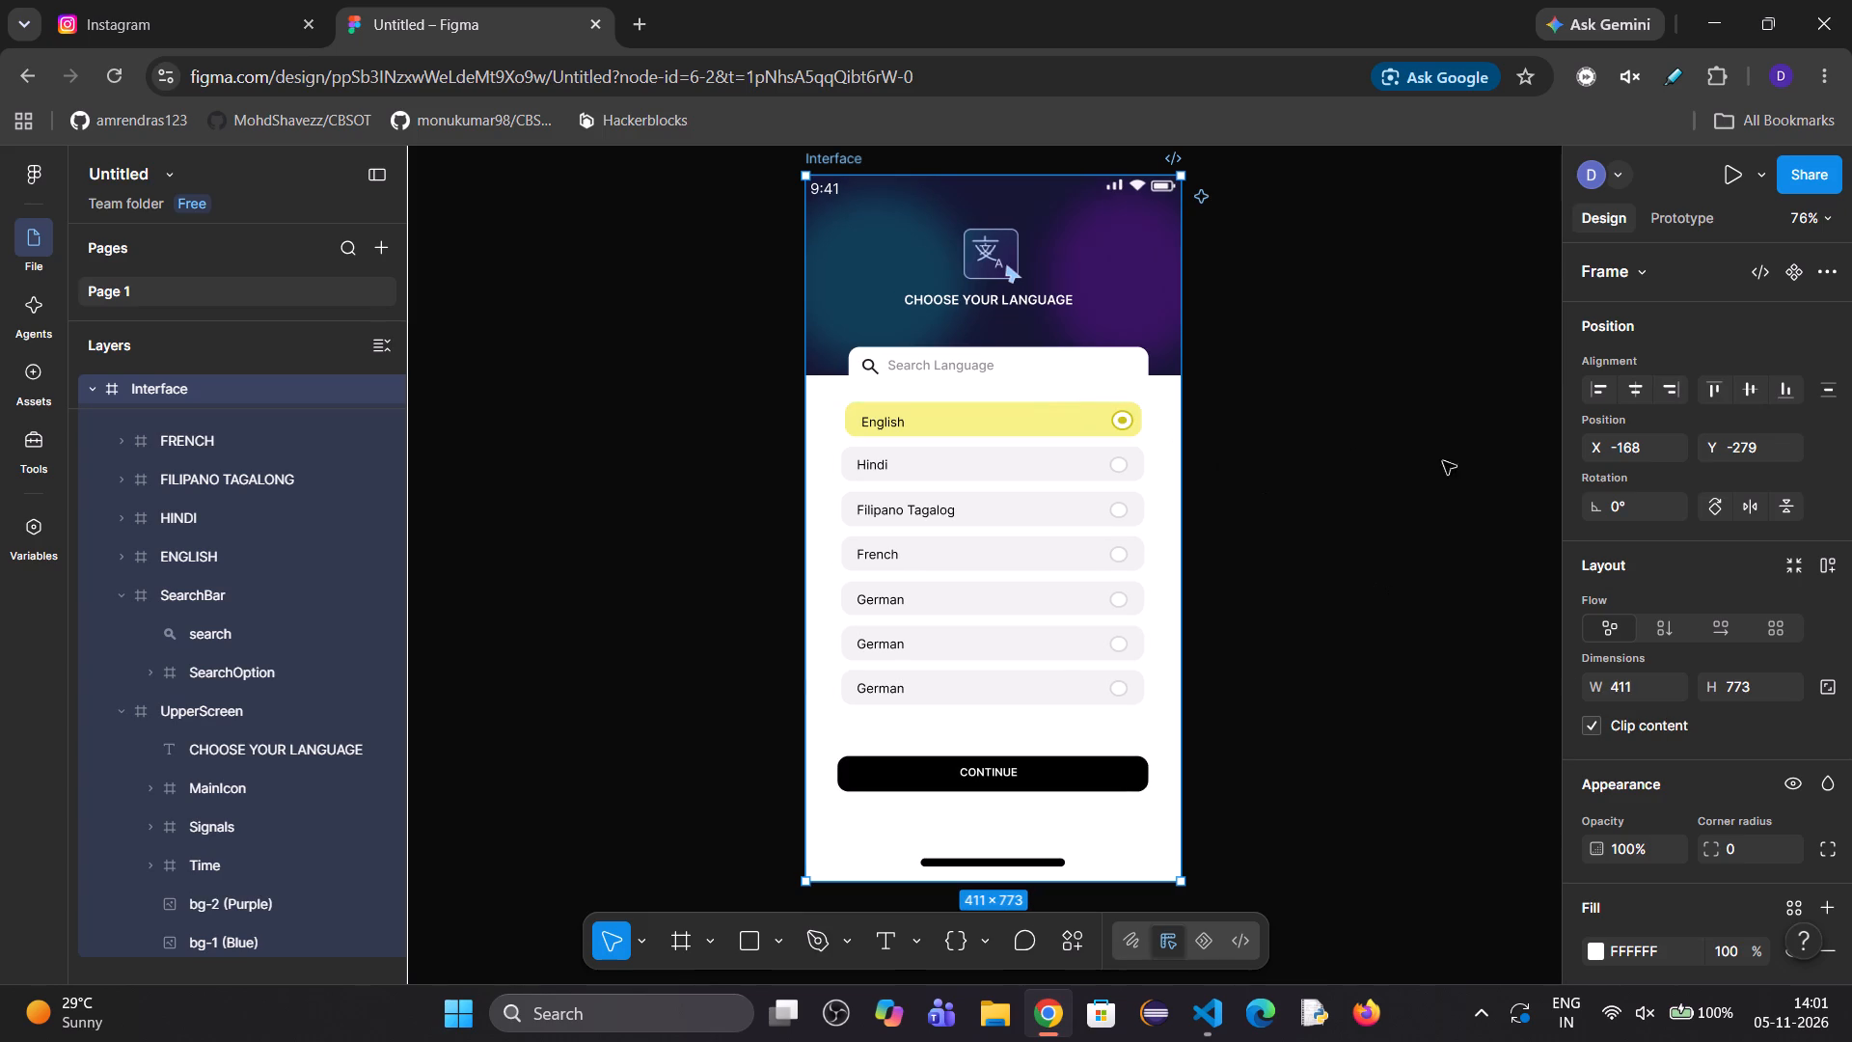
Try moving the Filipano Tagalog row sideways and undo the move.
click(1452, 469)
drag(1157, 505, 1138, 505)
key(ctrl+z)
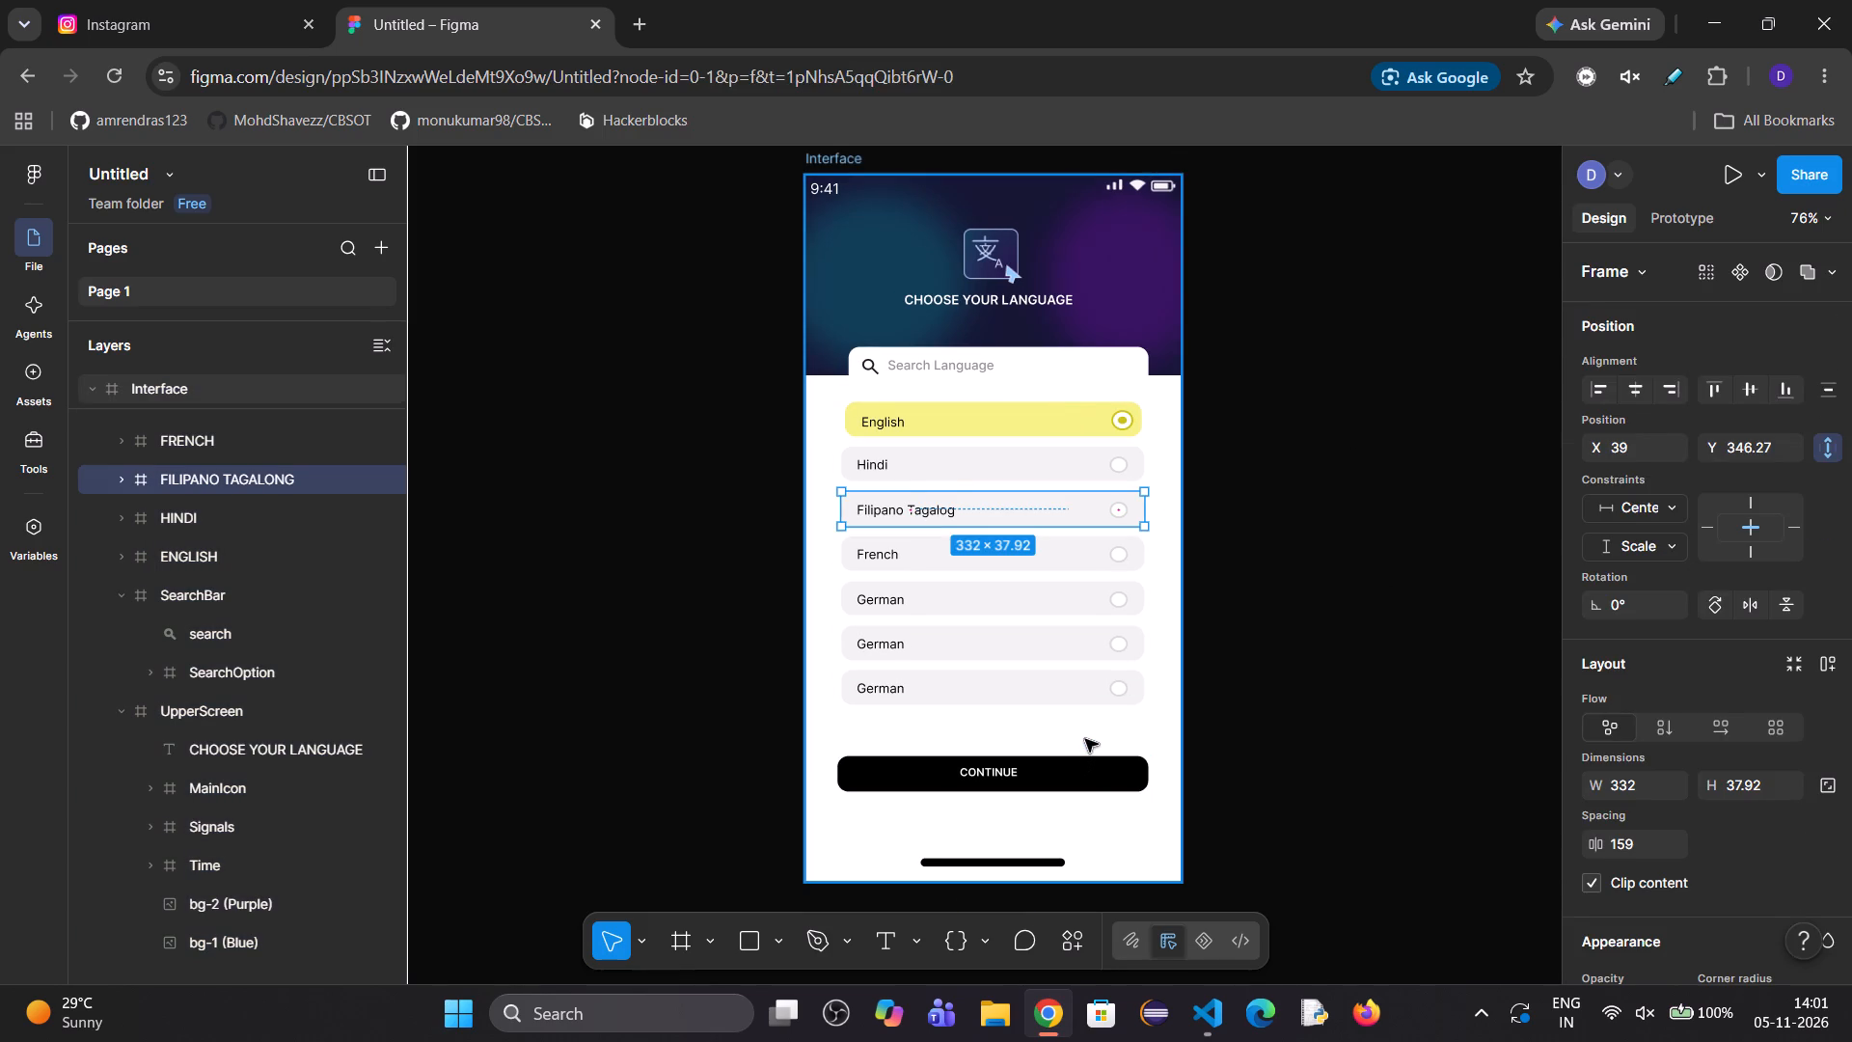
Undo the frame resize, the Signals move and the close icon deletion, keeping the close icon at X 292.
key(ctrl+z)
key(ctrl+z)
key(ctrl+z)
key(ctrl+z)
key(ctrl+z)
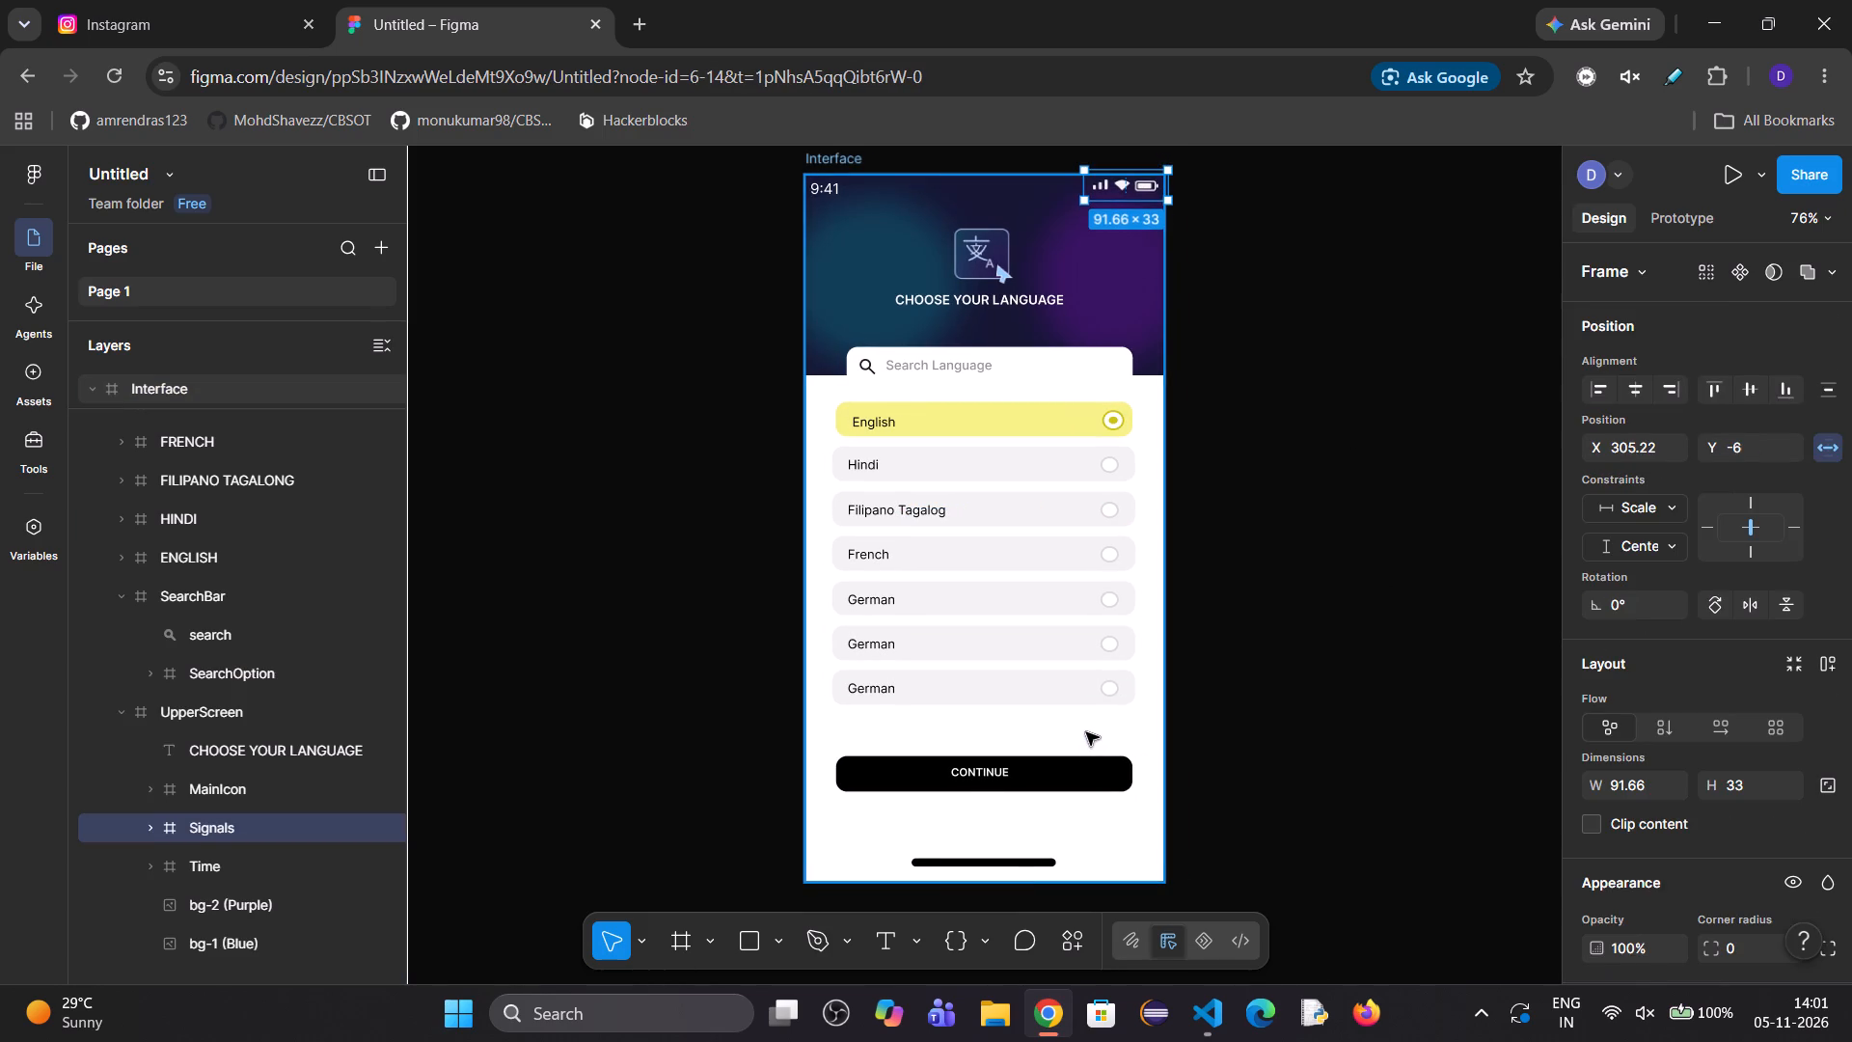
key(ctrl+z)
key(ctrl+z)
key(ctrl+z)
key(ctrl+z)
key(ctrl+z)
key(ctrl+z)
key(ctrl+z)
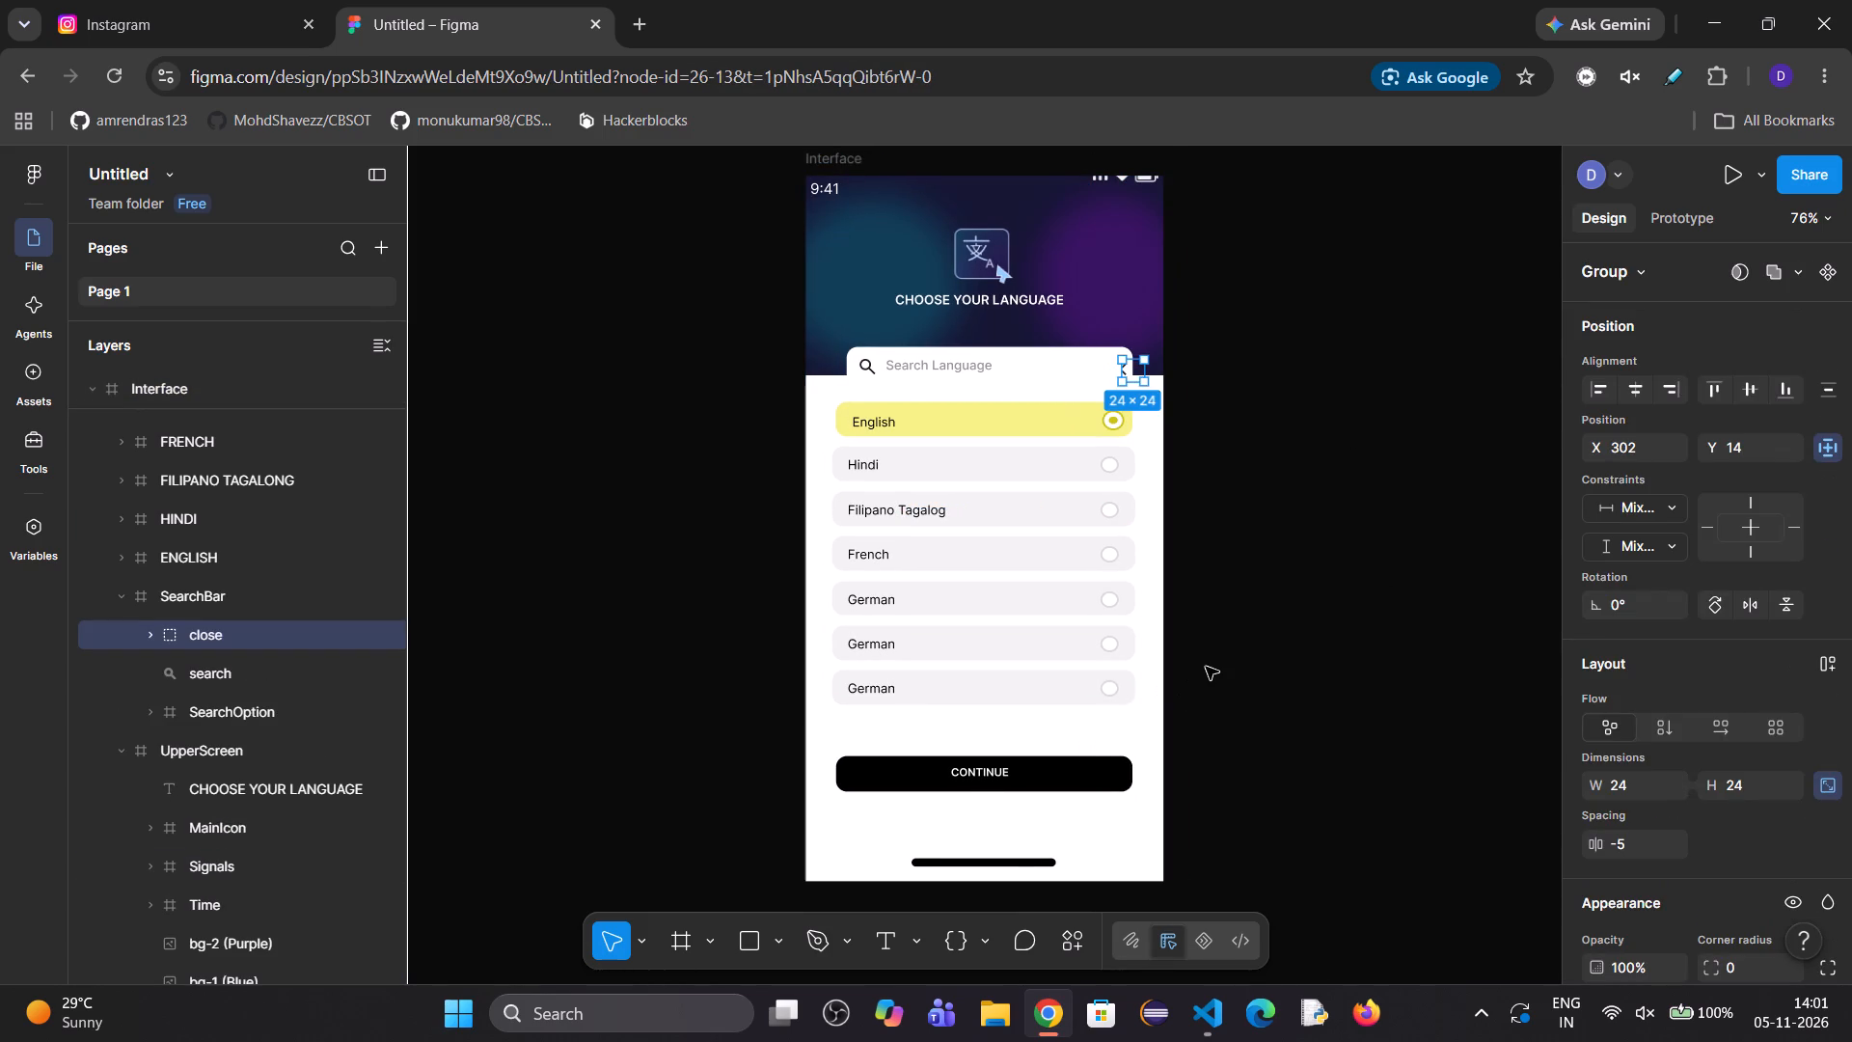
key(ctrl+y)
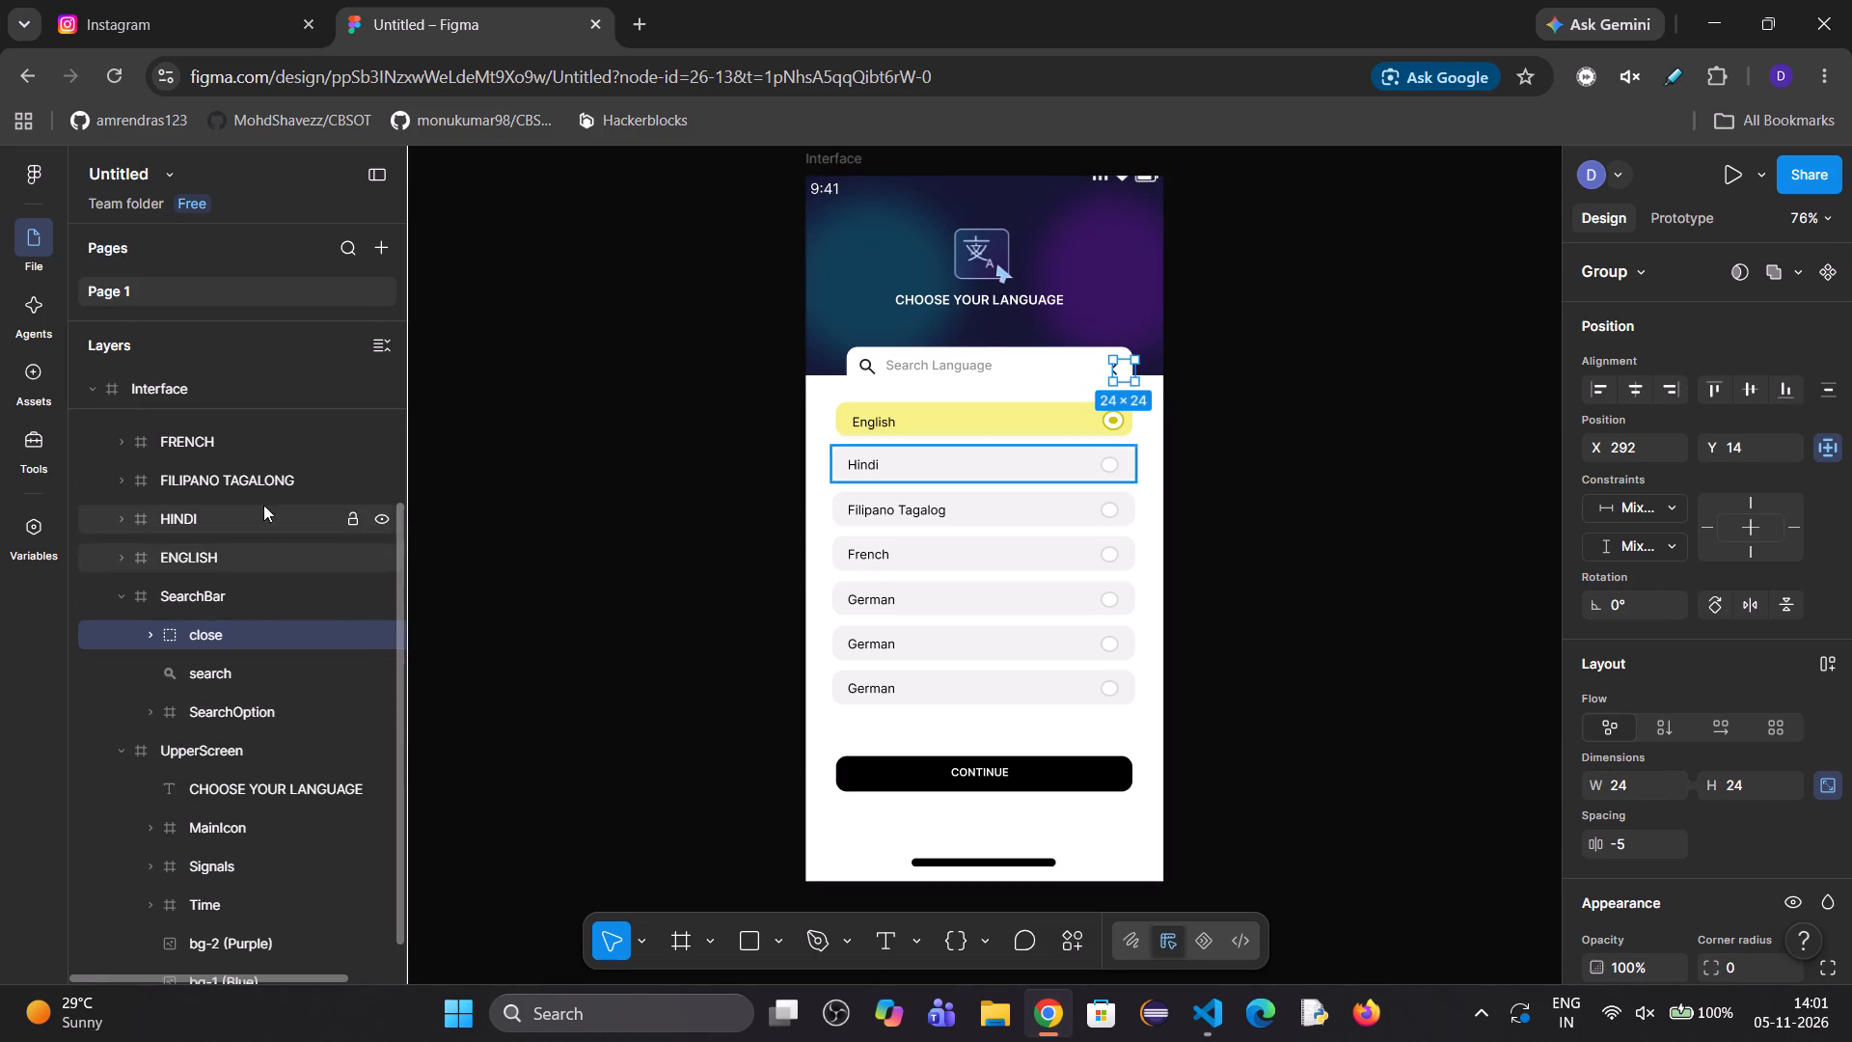
Set the Interface frame's width to 411 with the close icon in place.
scroll(303, 892, down, 2)
scroll(272, 851, up, 6)
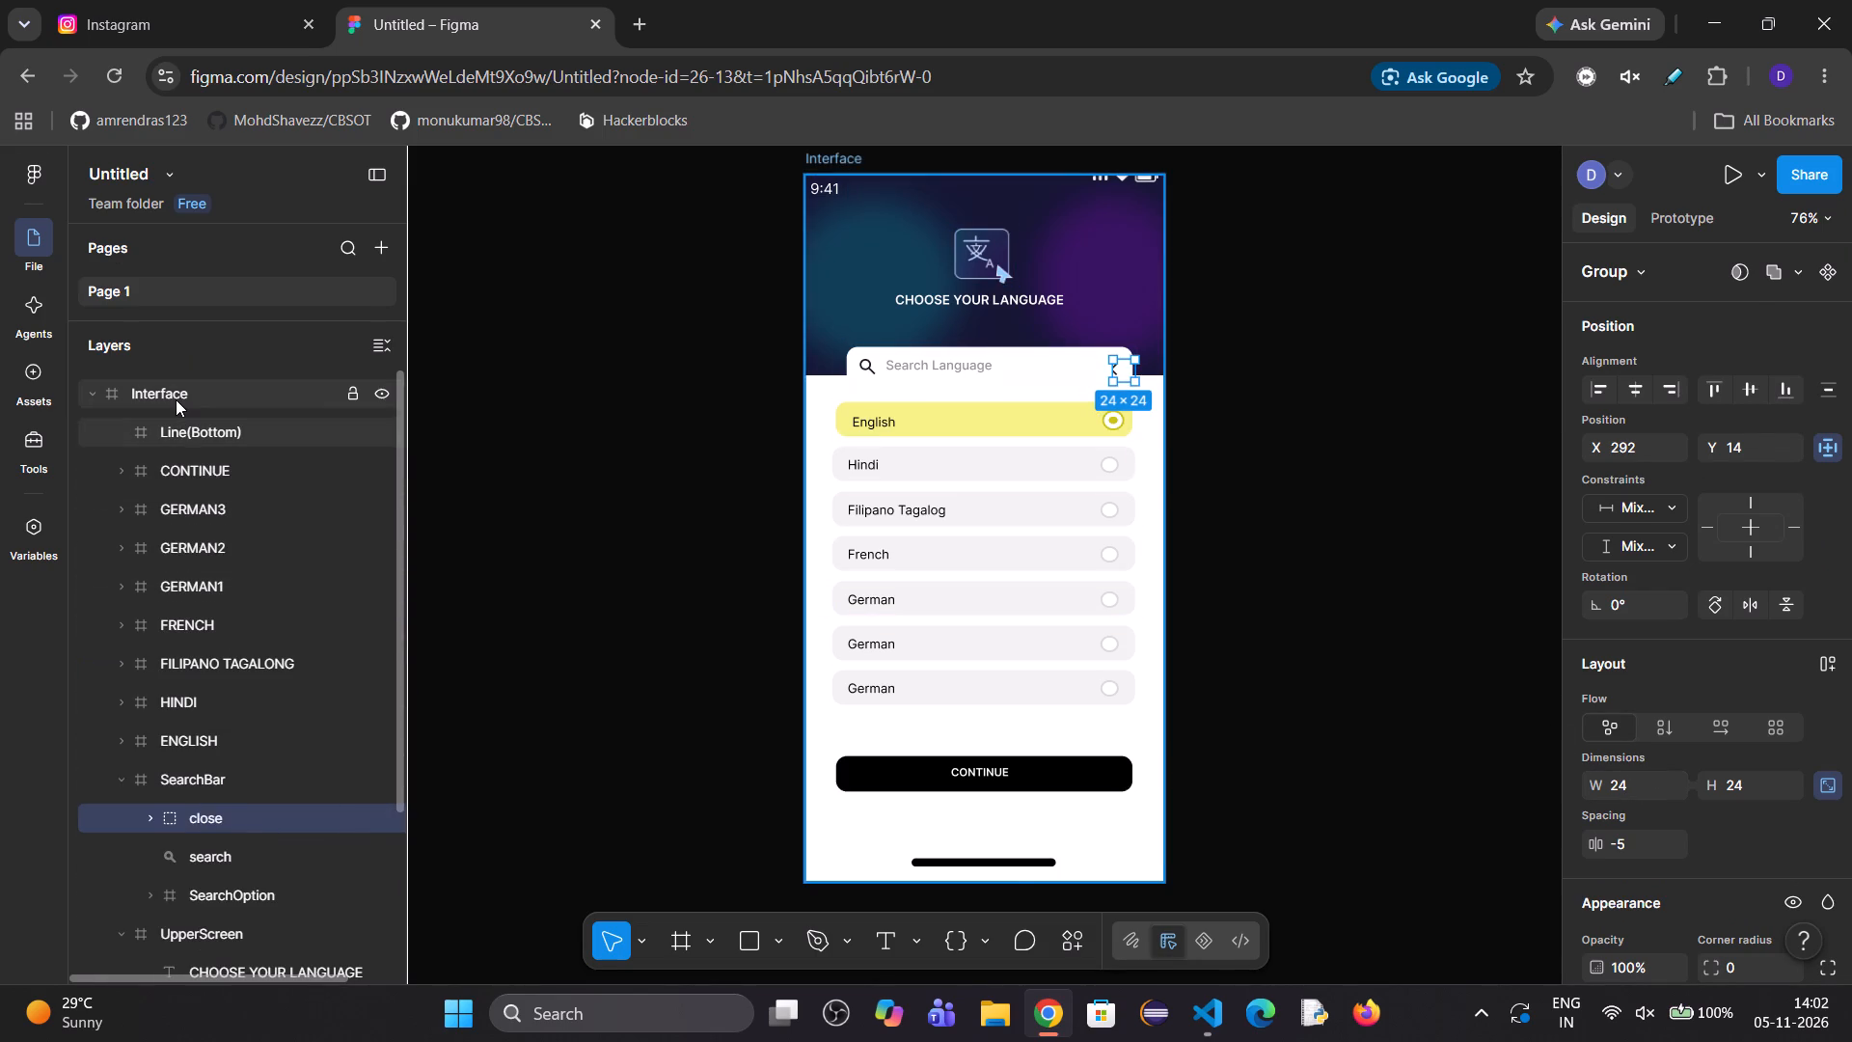
click(176, 399)
click(1622, 686)
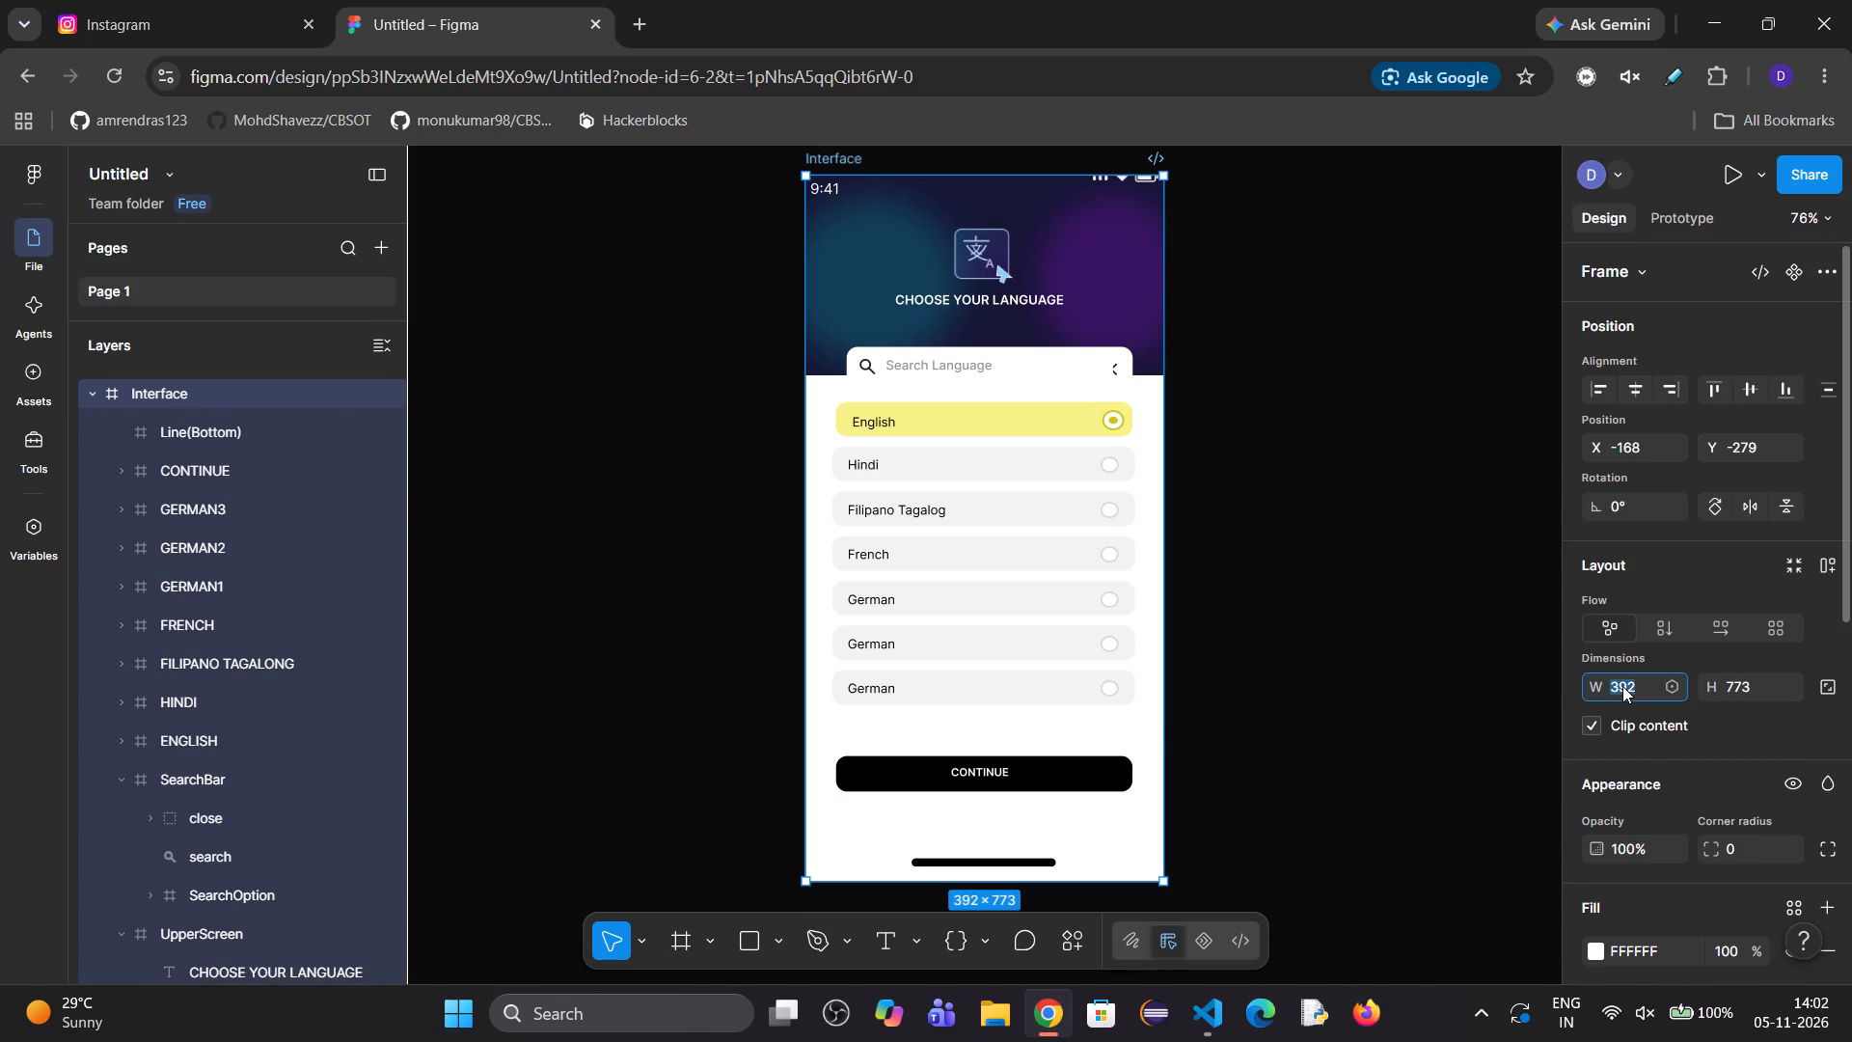
text(411)
key(Return)
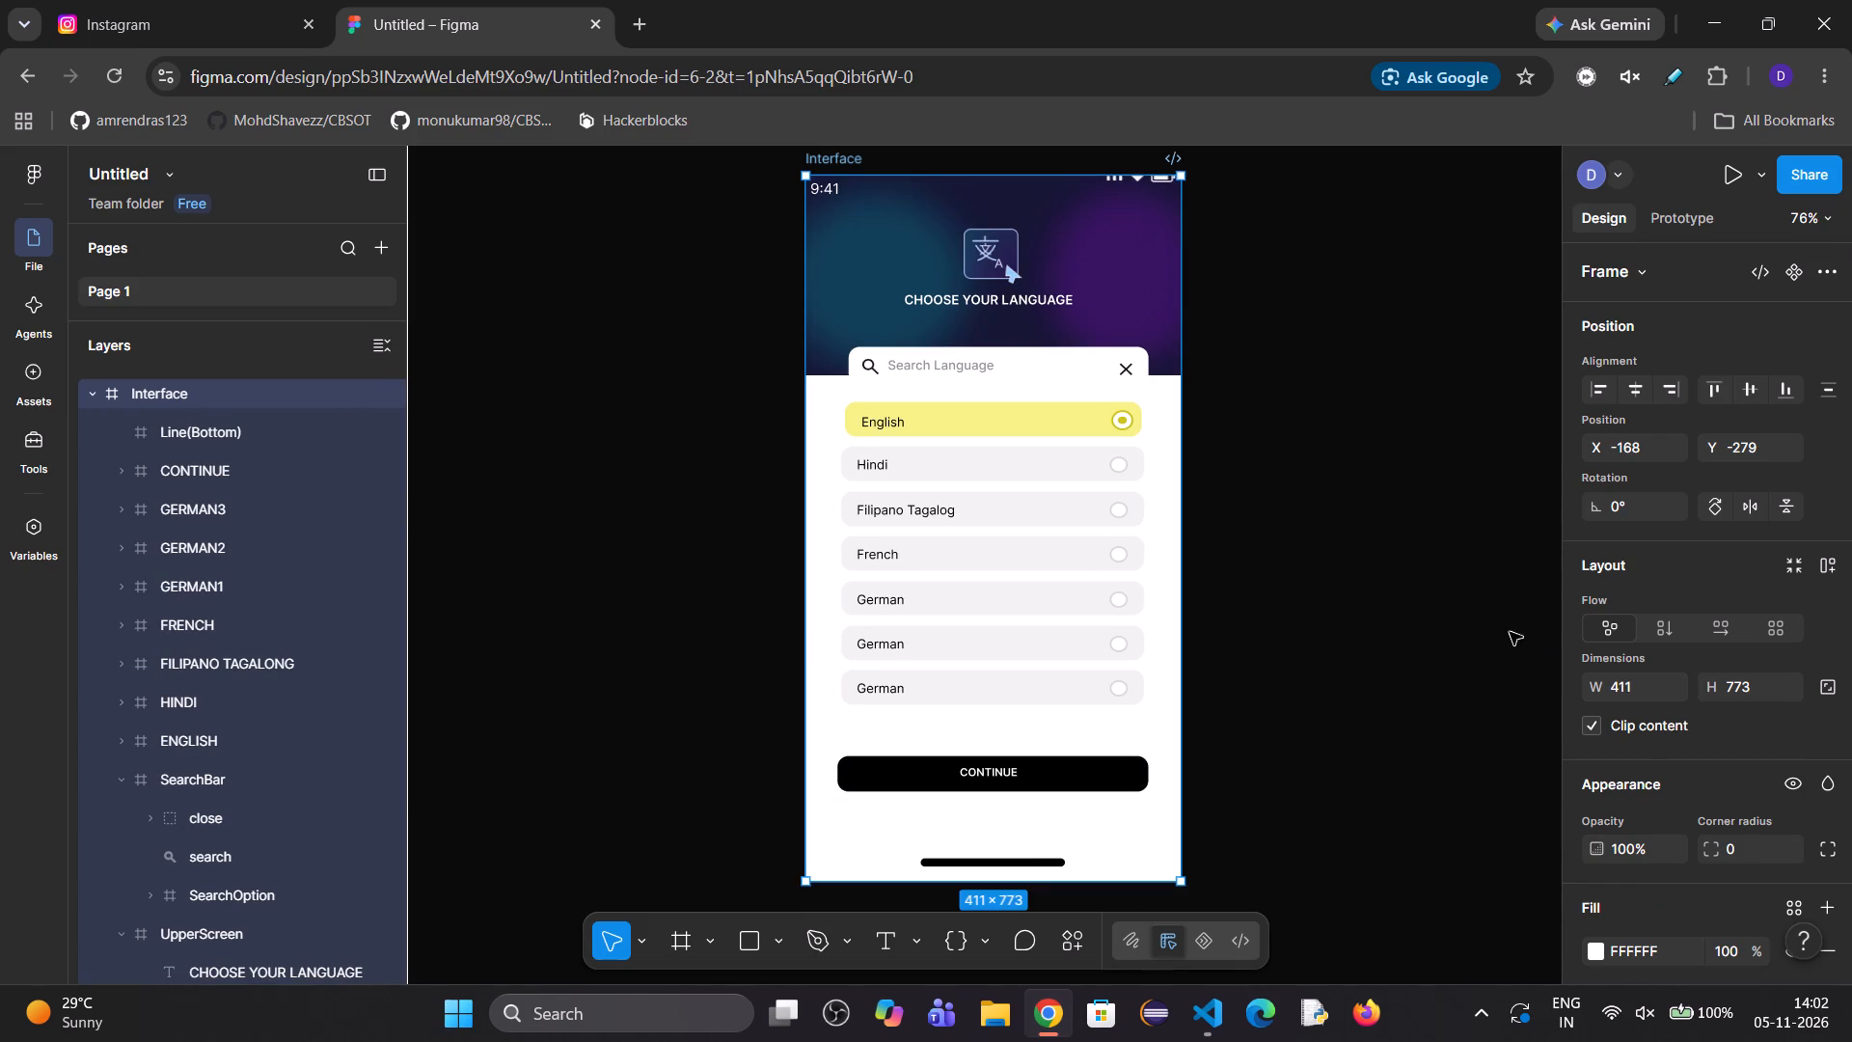
Move the Signals frame in UpperScreen down to Y -6, level with the time.
scroll(982, 693, up, 2)
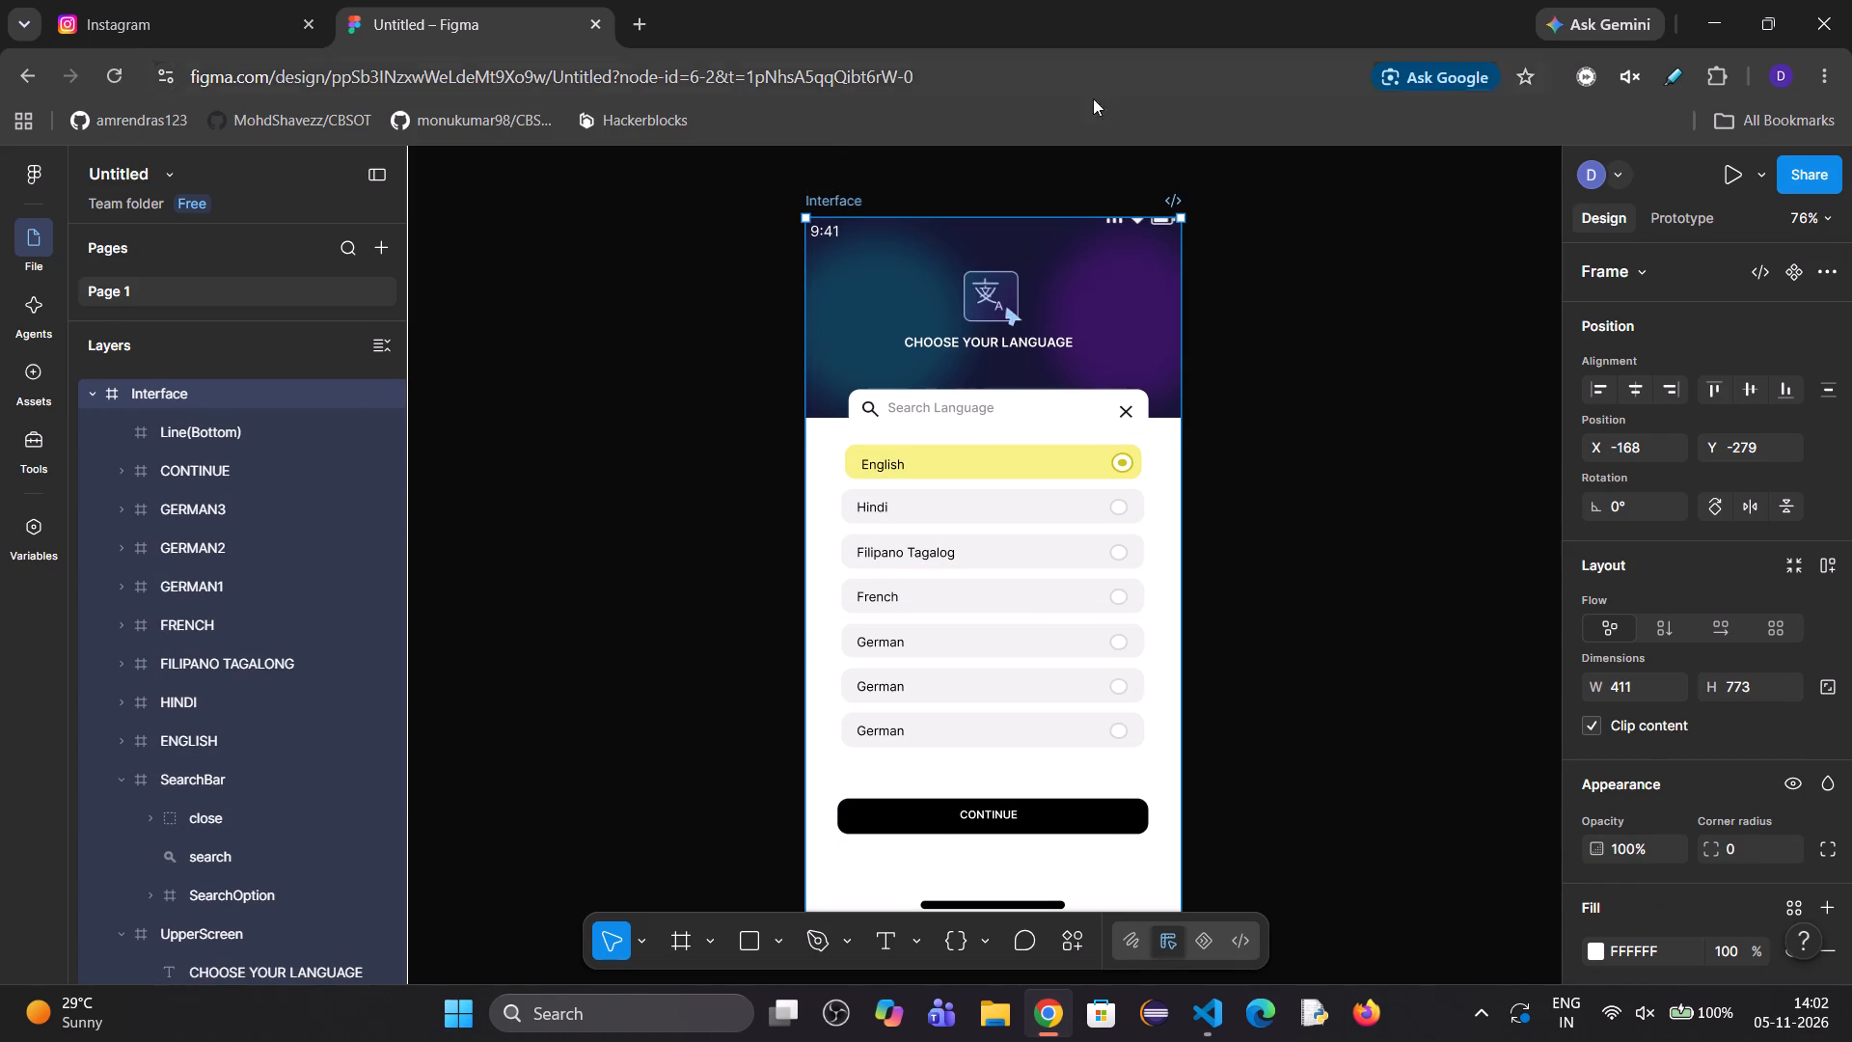
scroll(73, 668, down, 4)
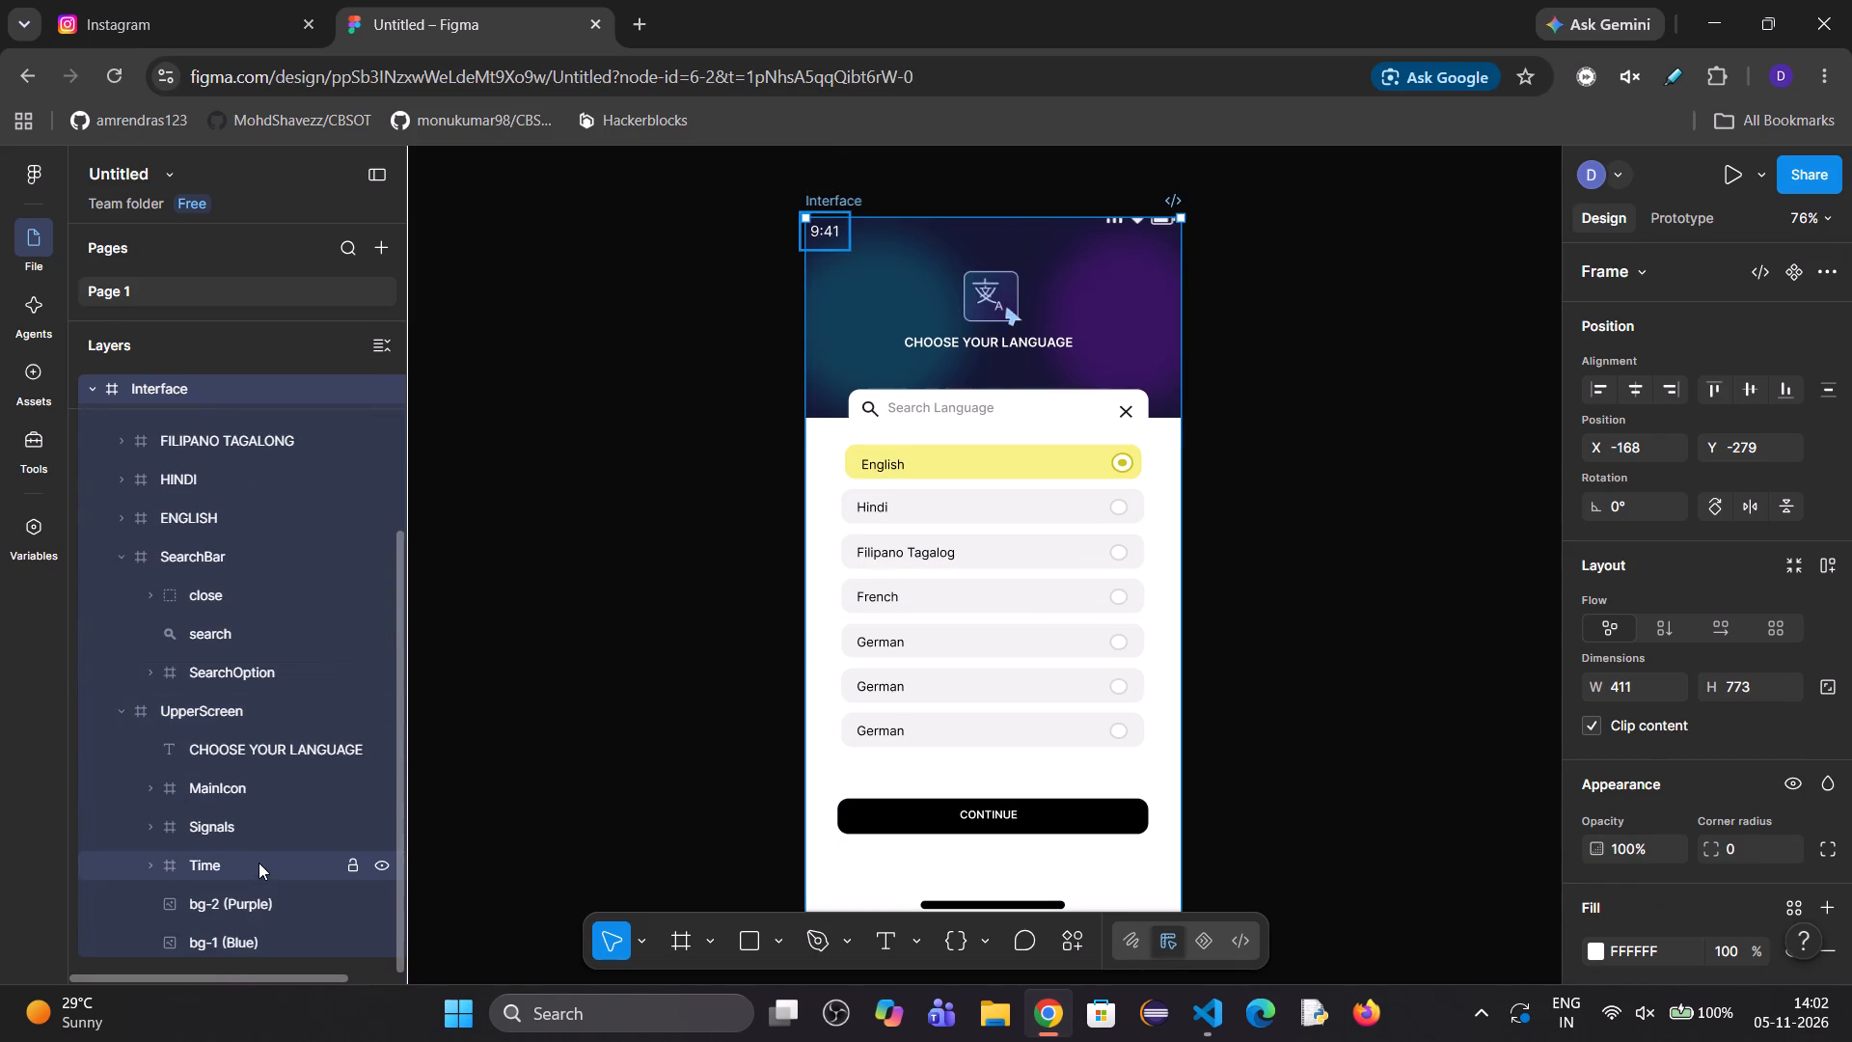
click(258, 823)
key(shift+Down)
key(shift+Down)
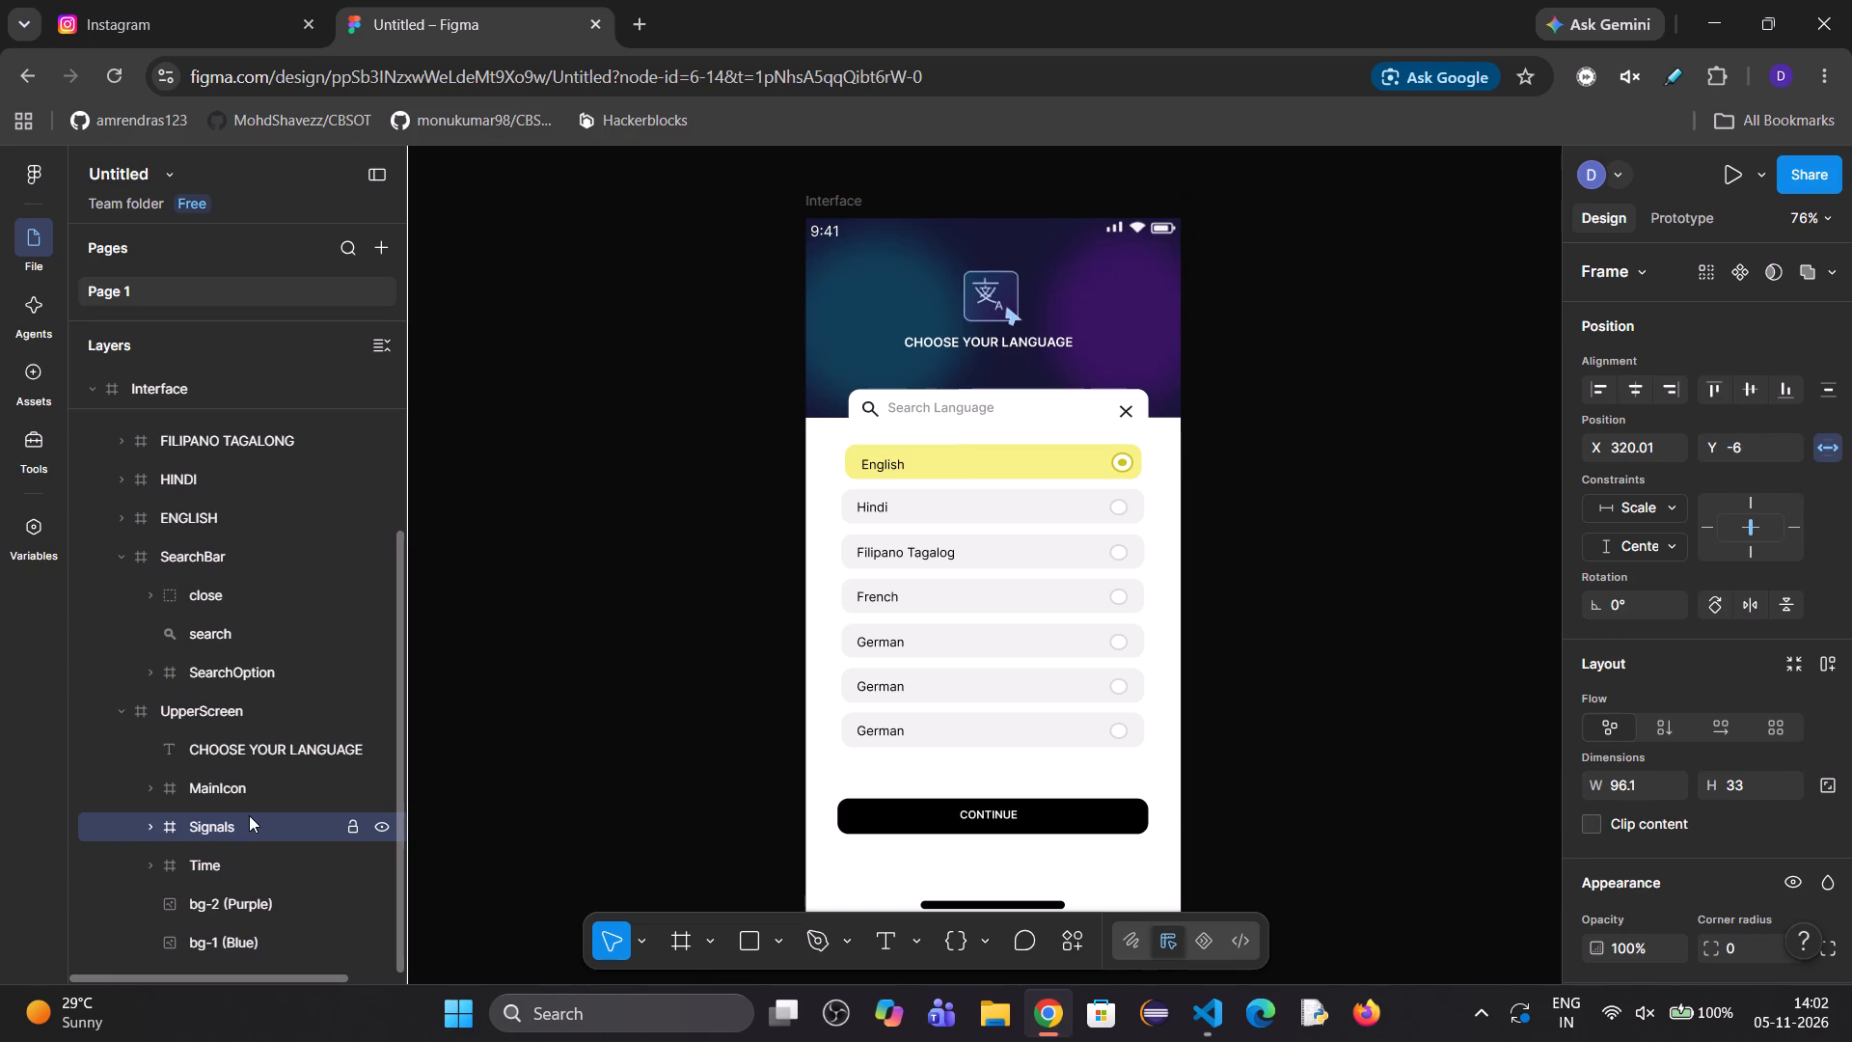
key(shift+Up)
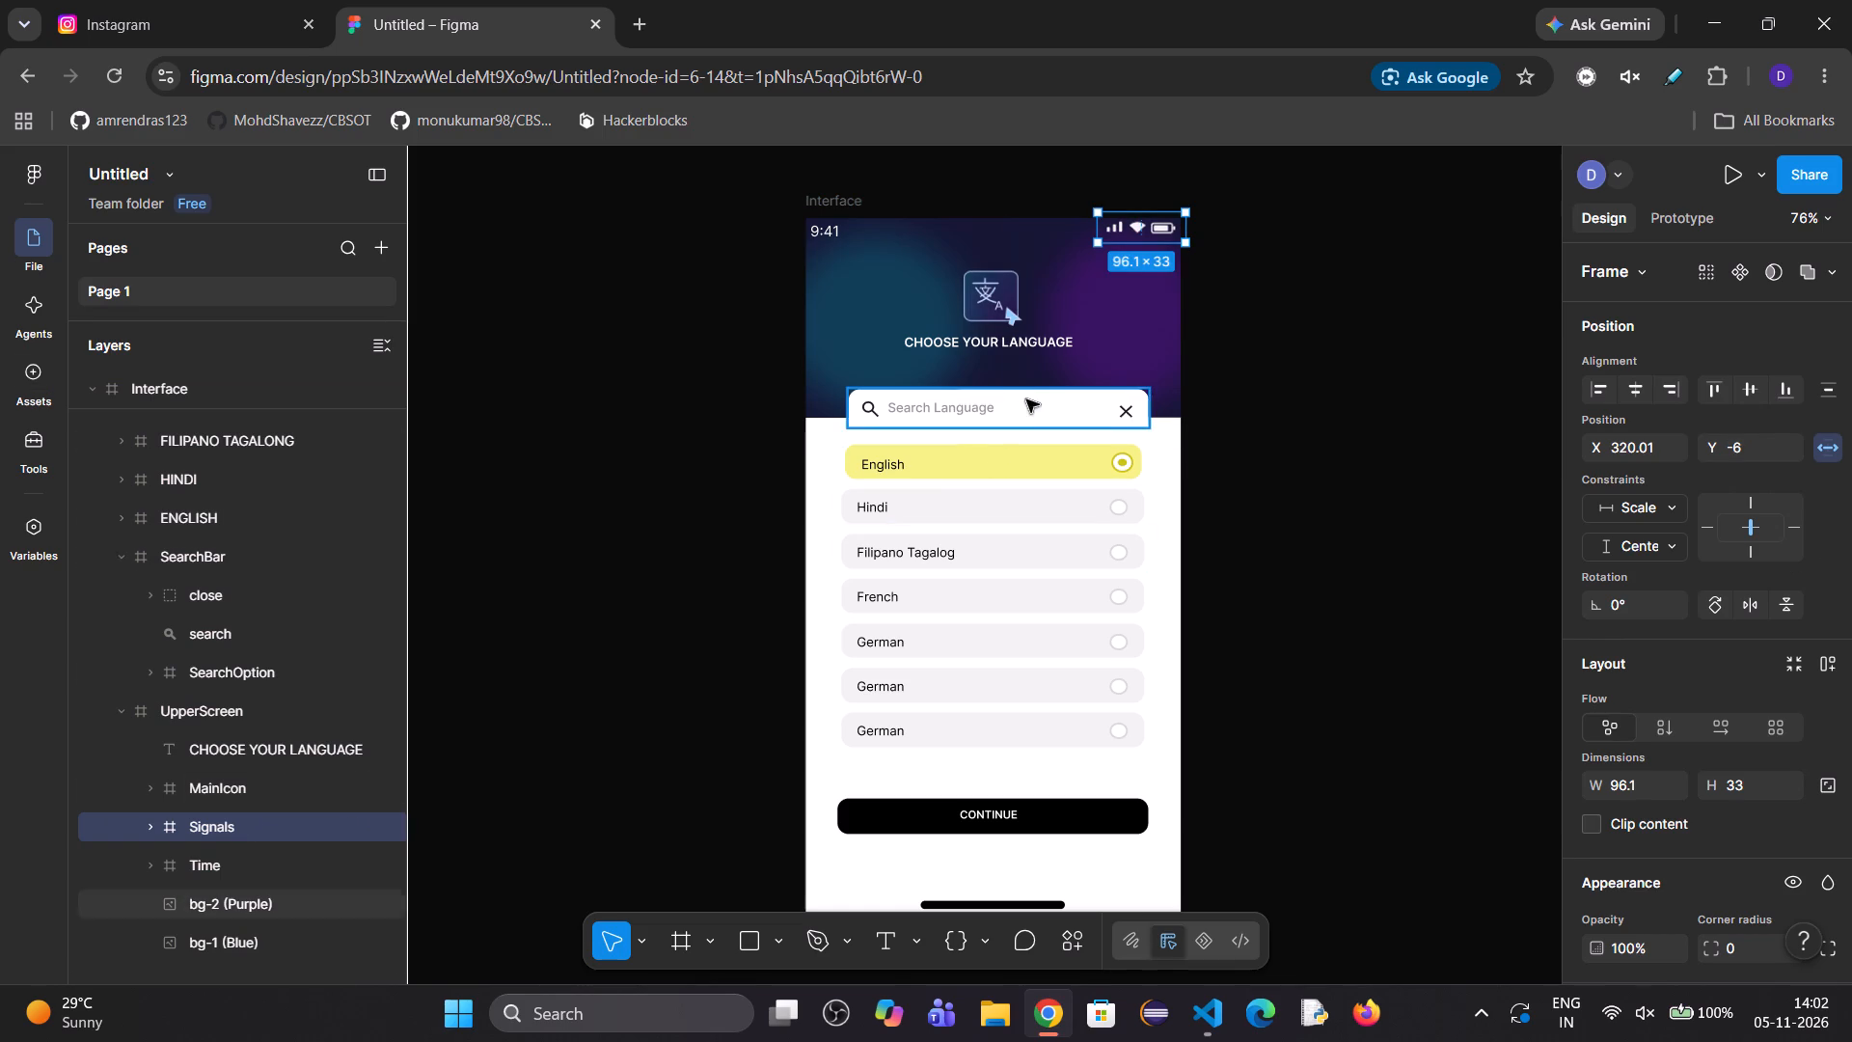
Inspect the constraints of Ellipse 1 in the GERMAN2 row and check the ENGLISH row frame.
scroll(257, 641, up, 2)
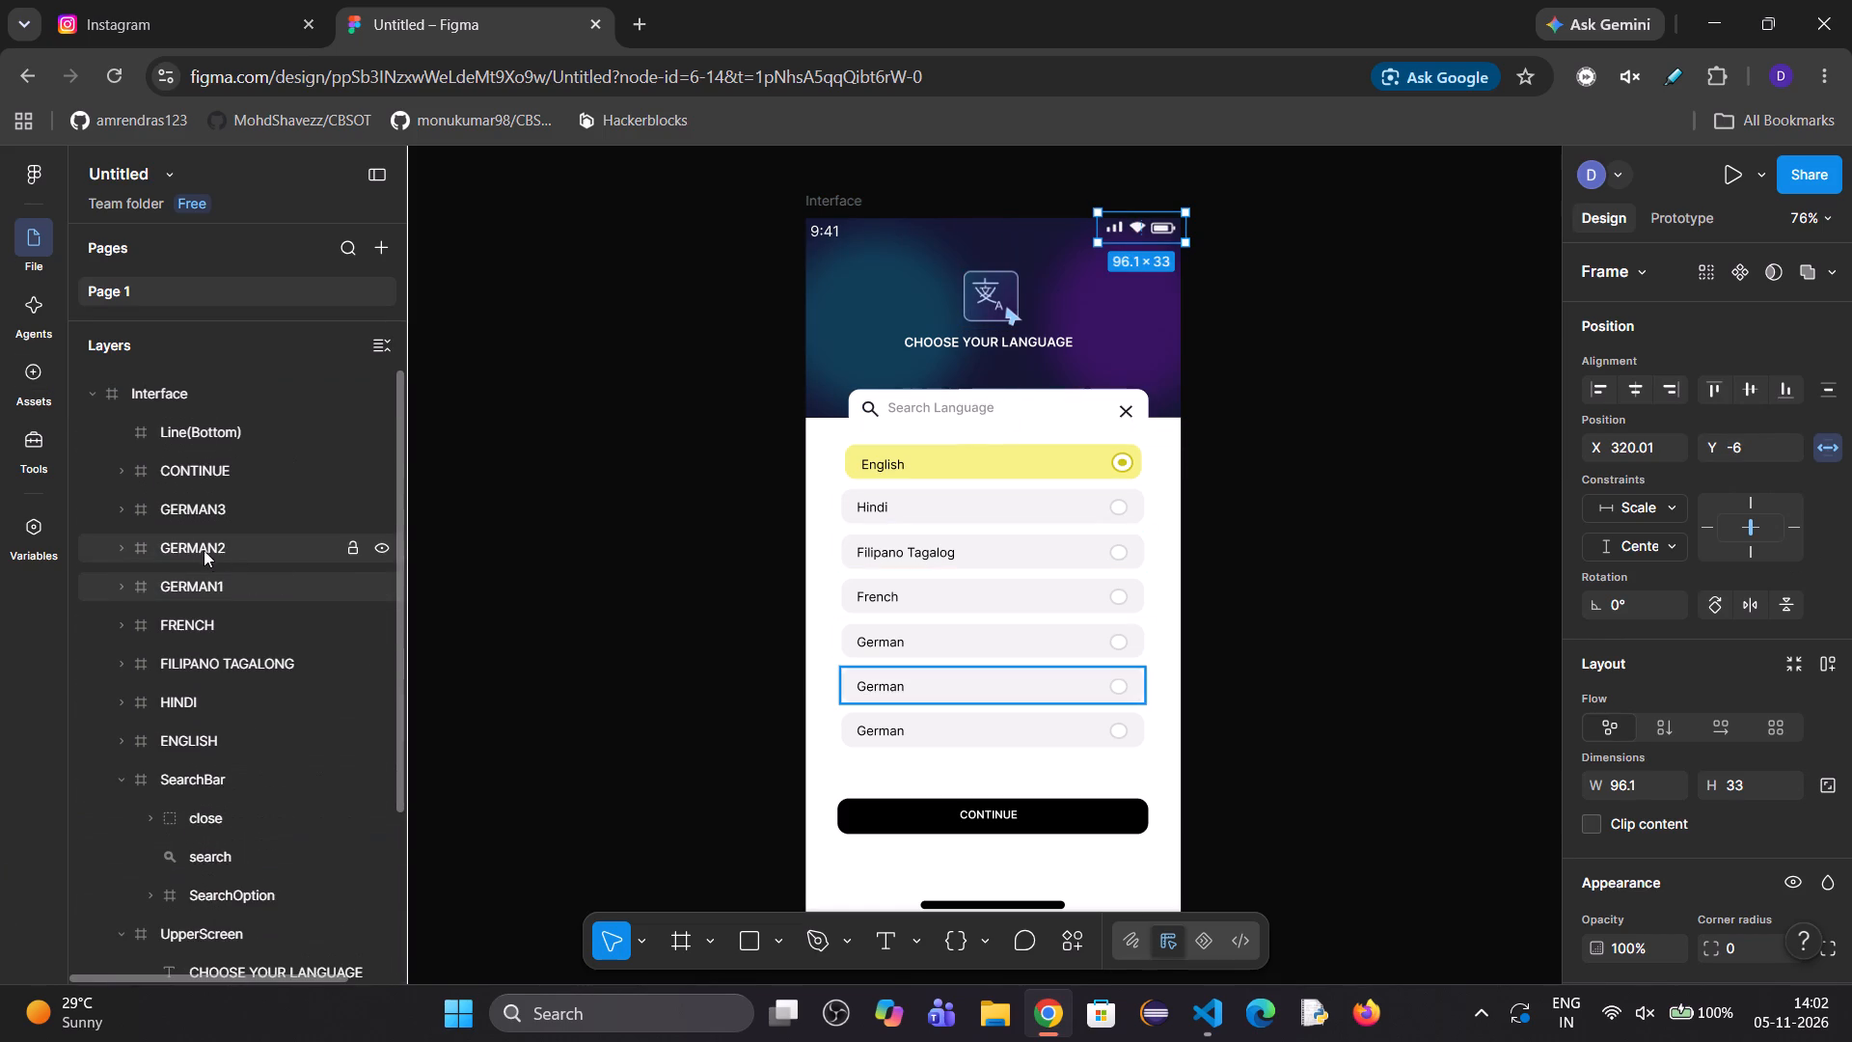
click(200, 548)
click(122, 560)
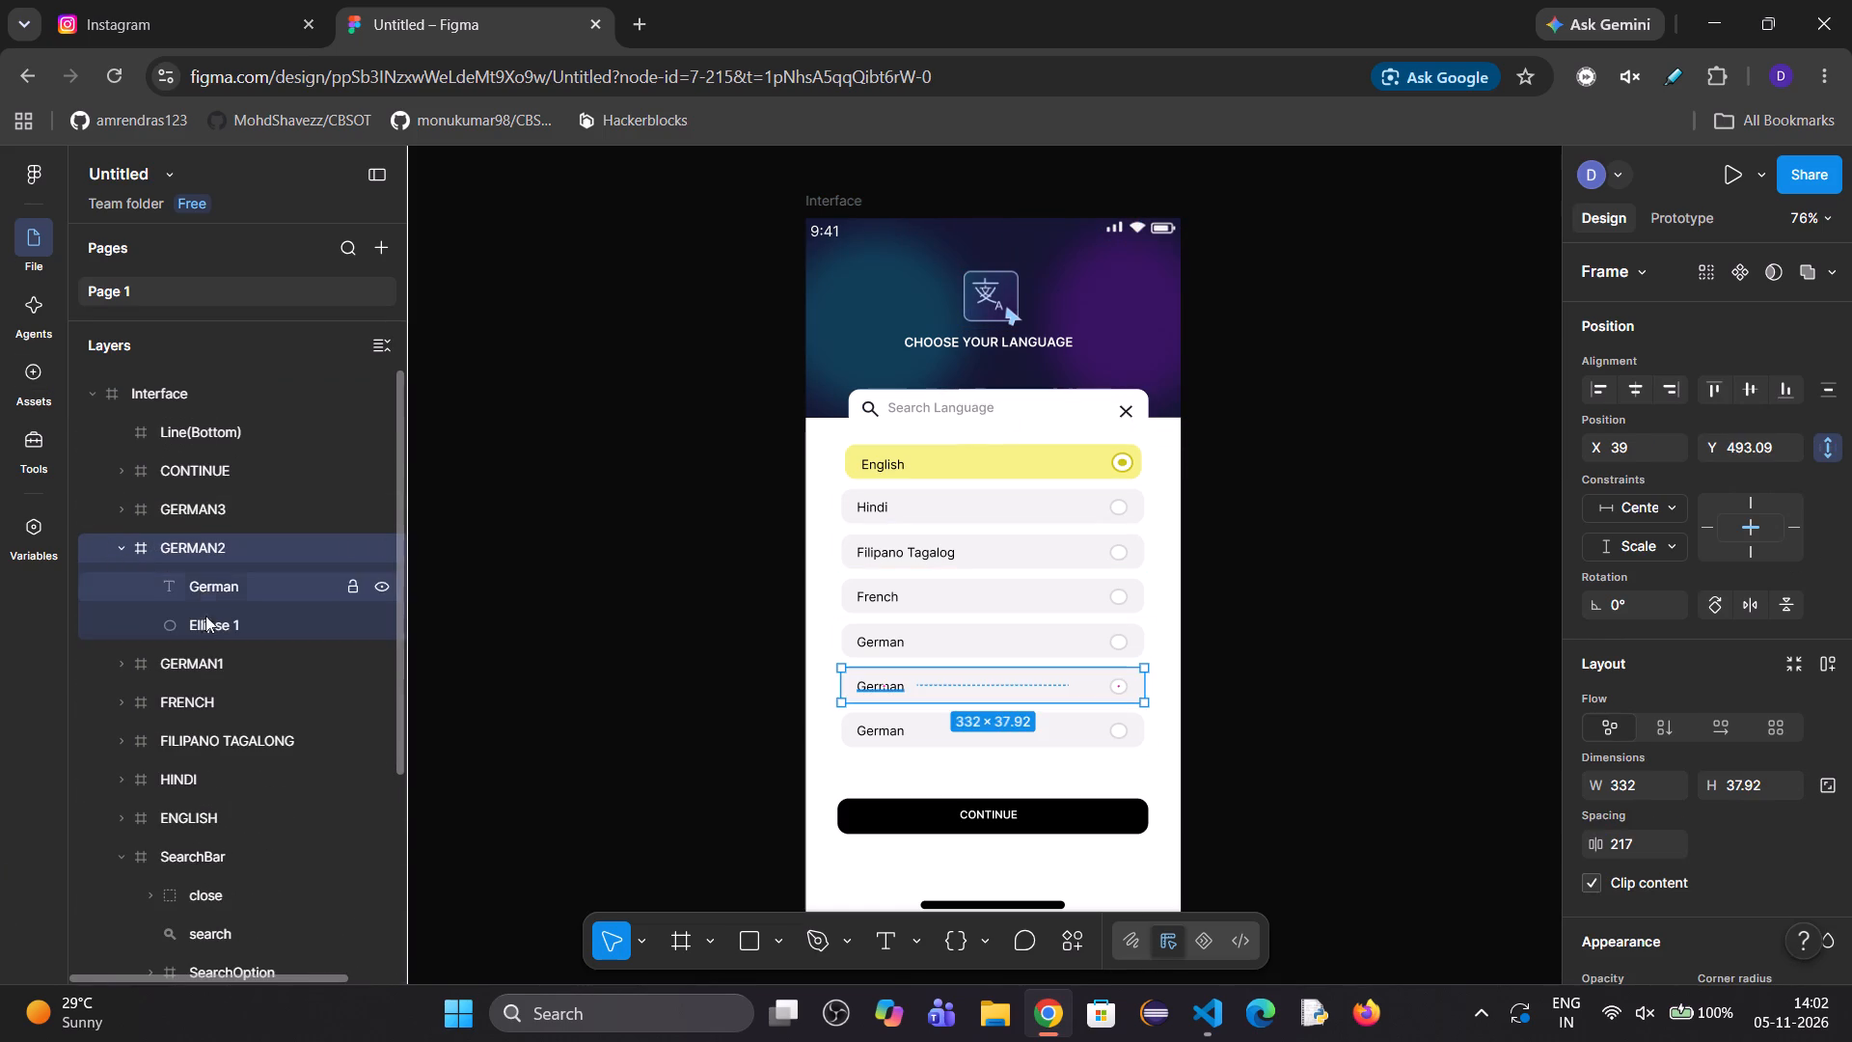
click(214, 626)
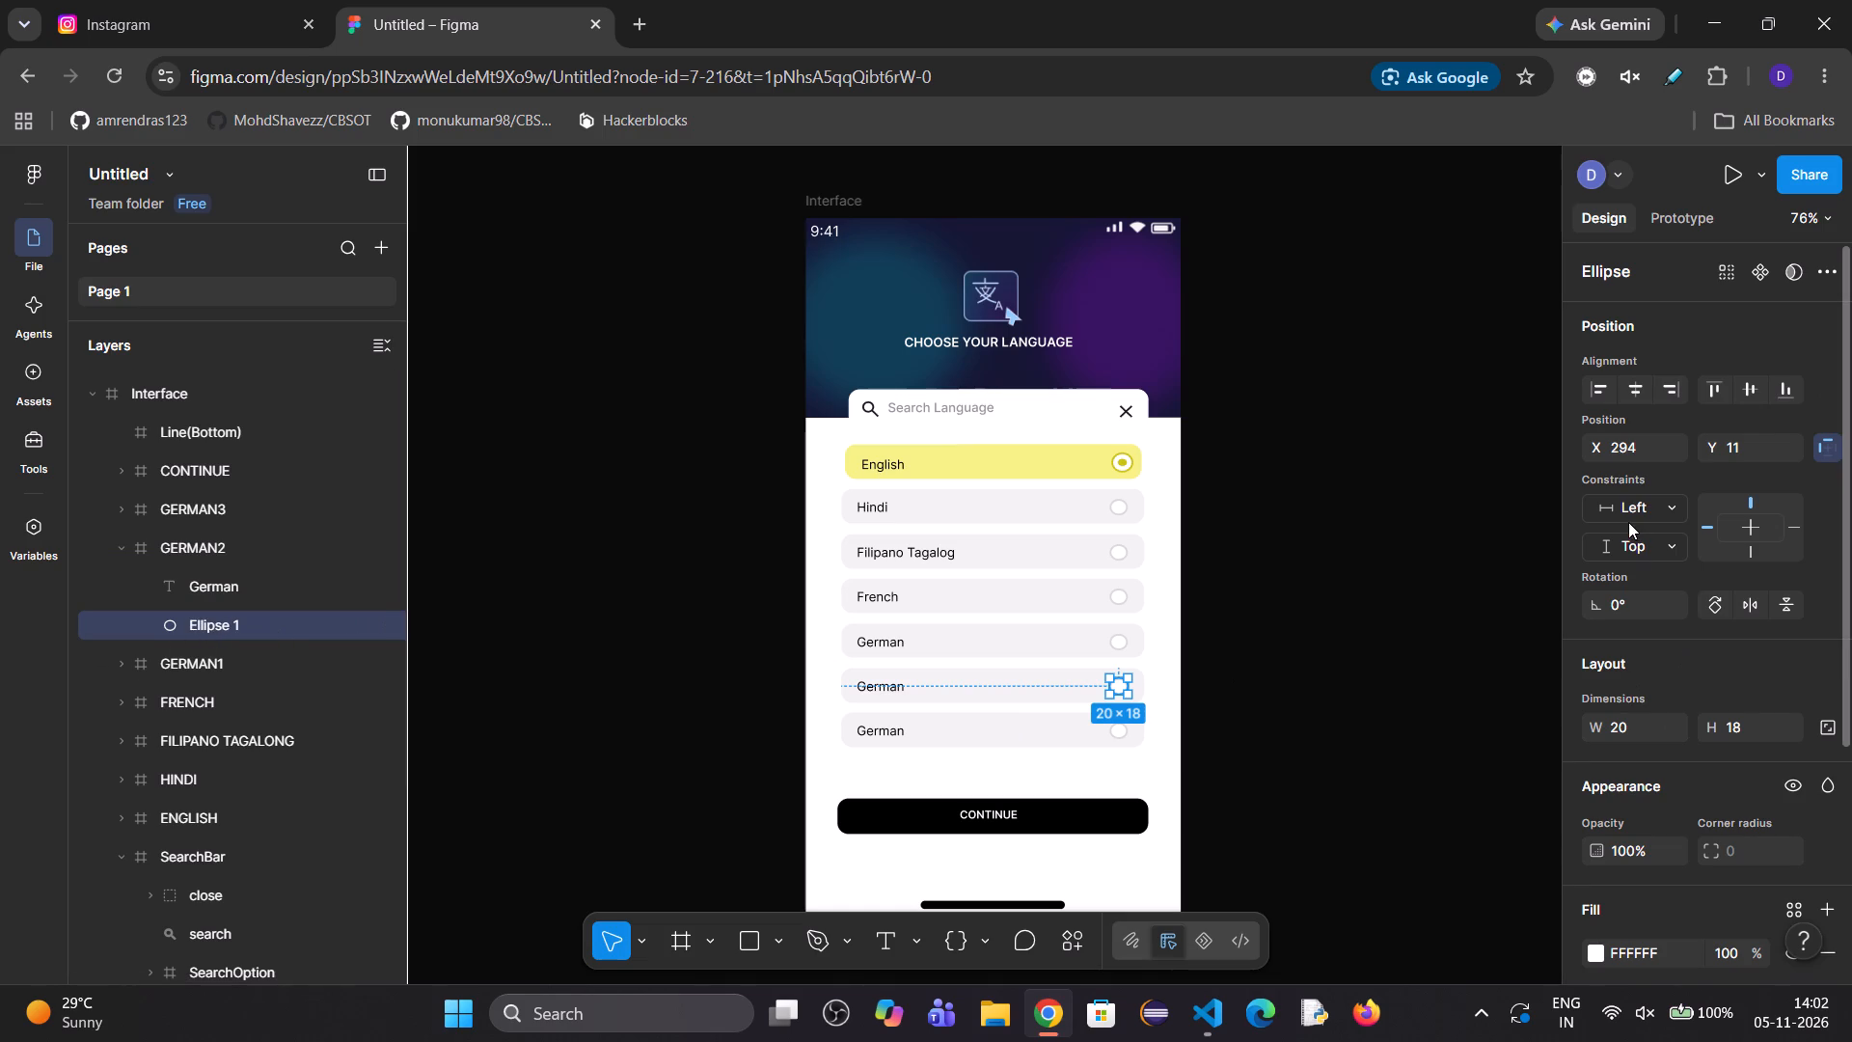
click(966, 469)
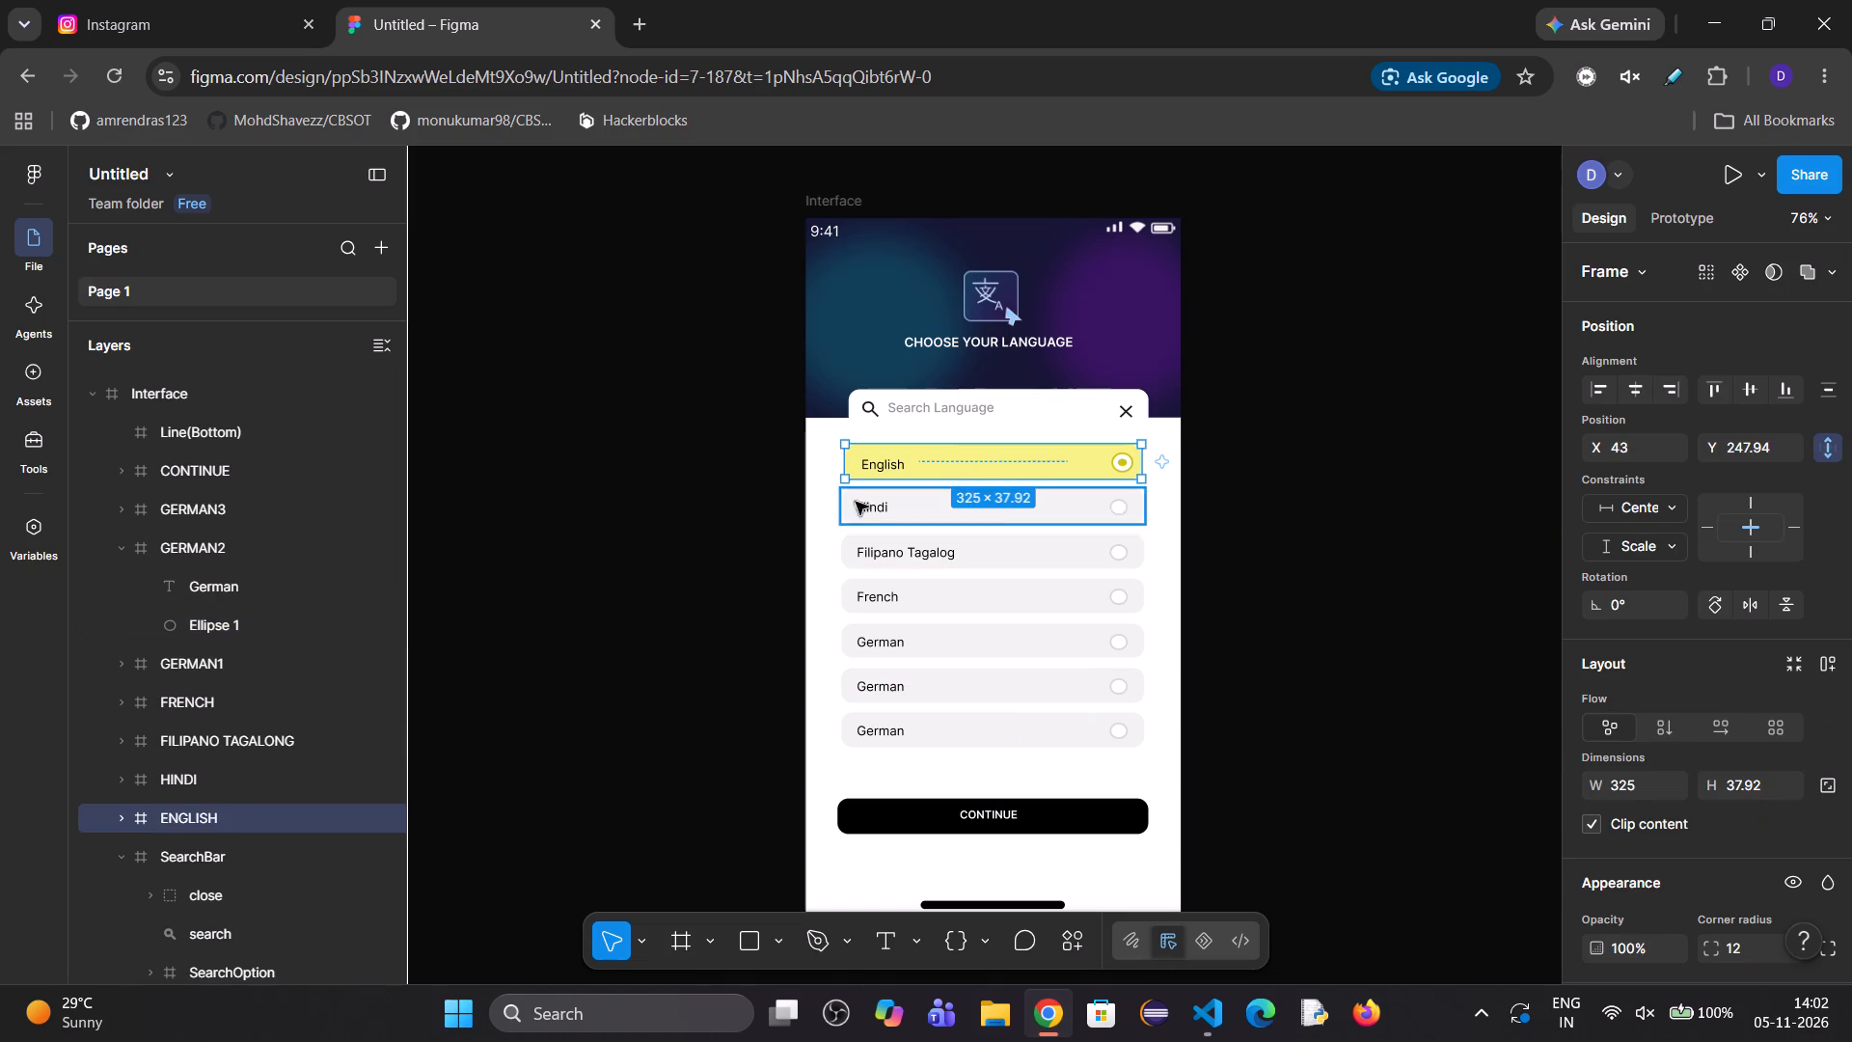
click(239, 632)
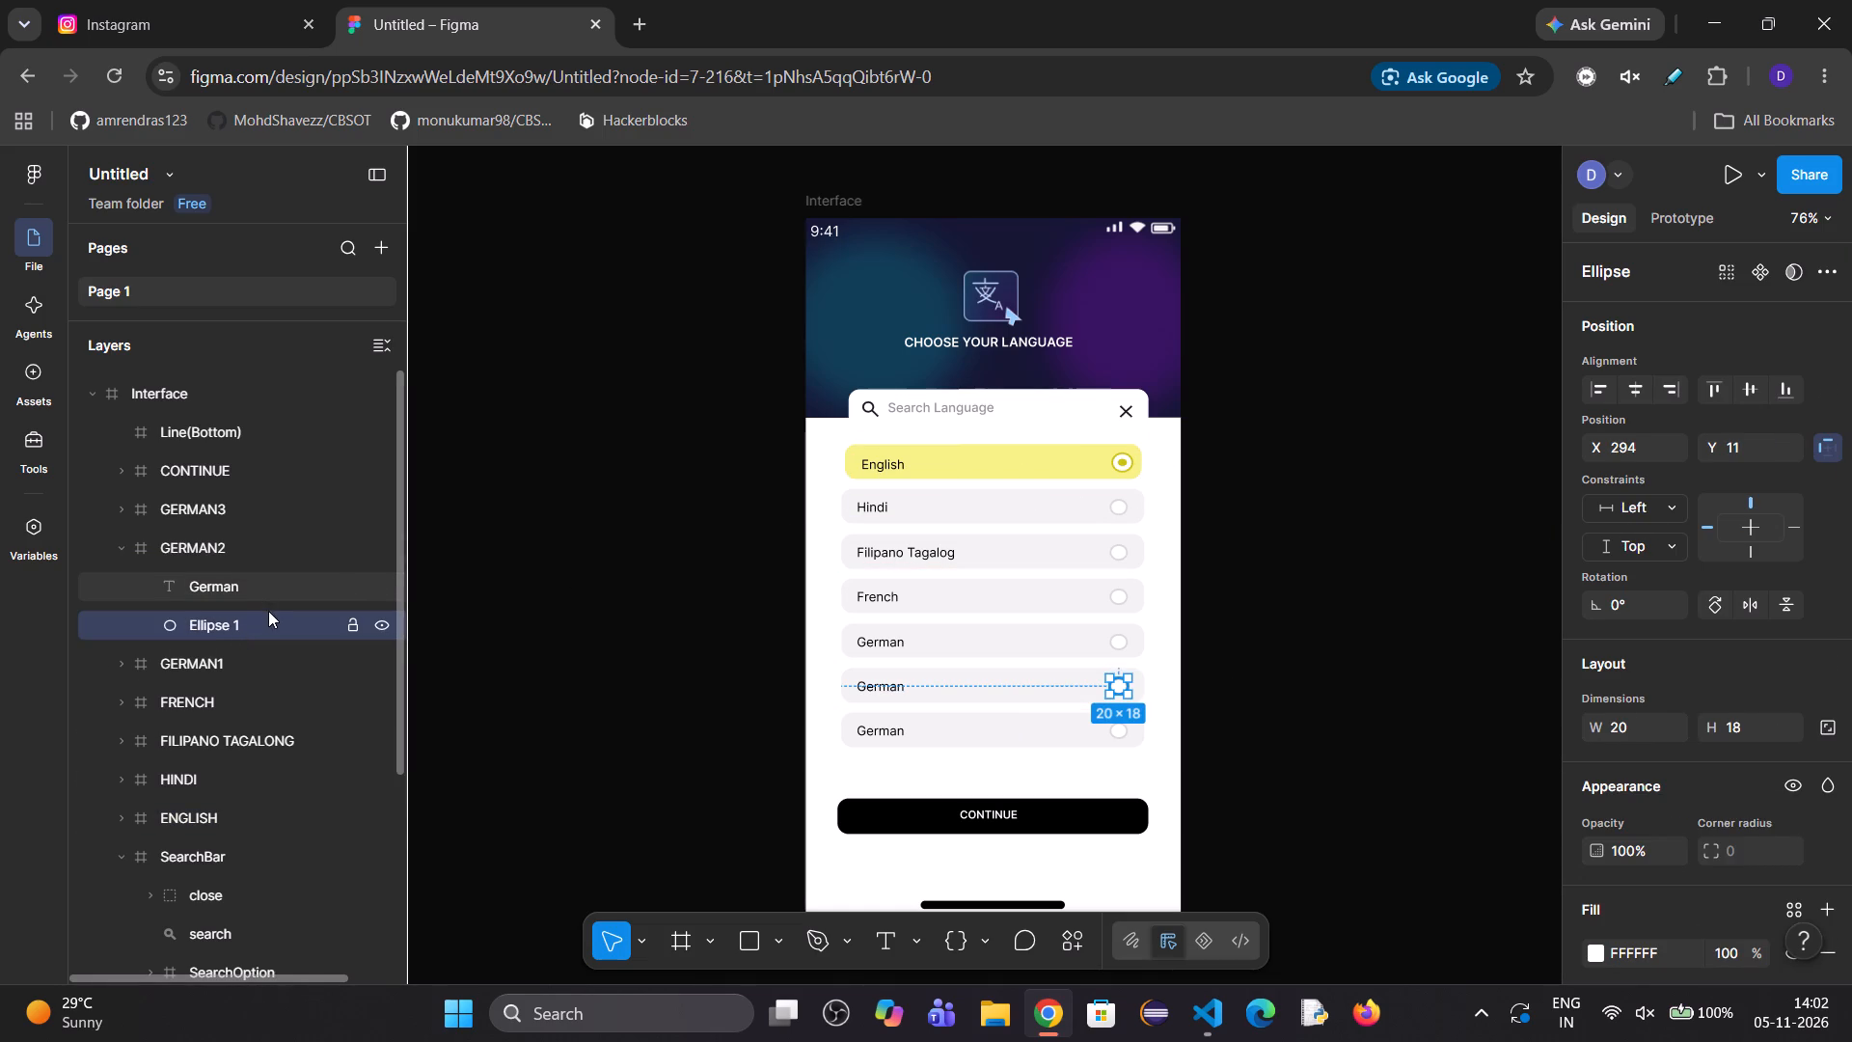
Set the horizontal and vertical constraints of Ellipse 1 and Ellipse 2 in the ENGLISH row to Scale.
scroll(173, 732, down, 1)
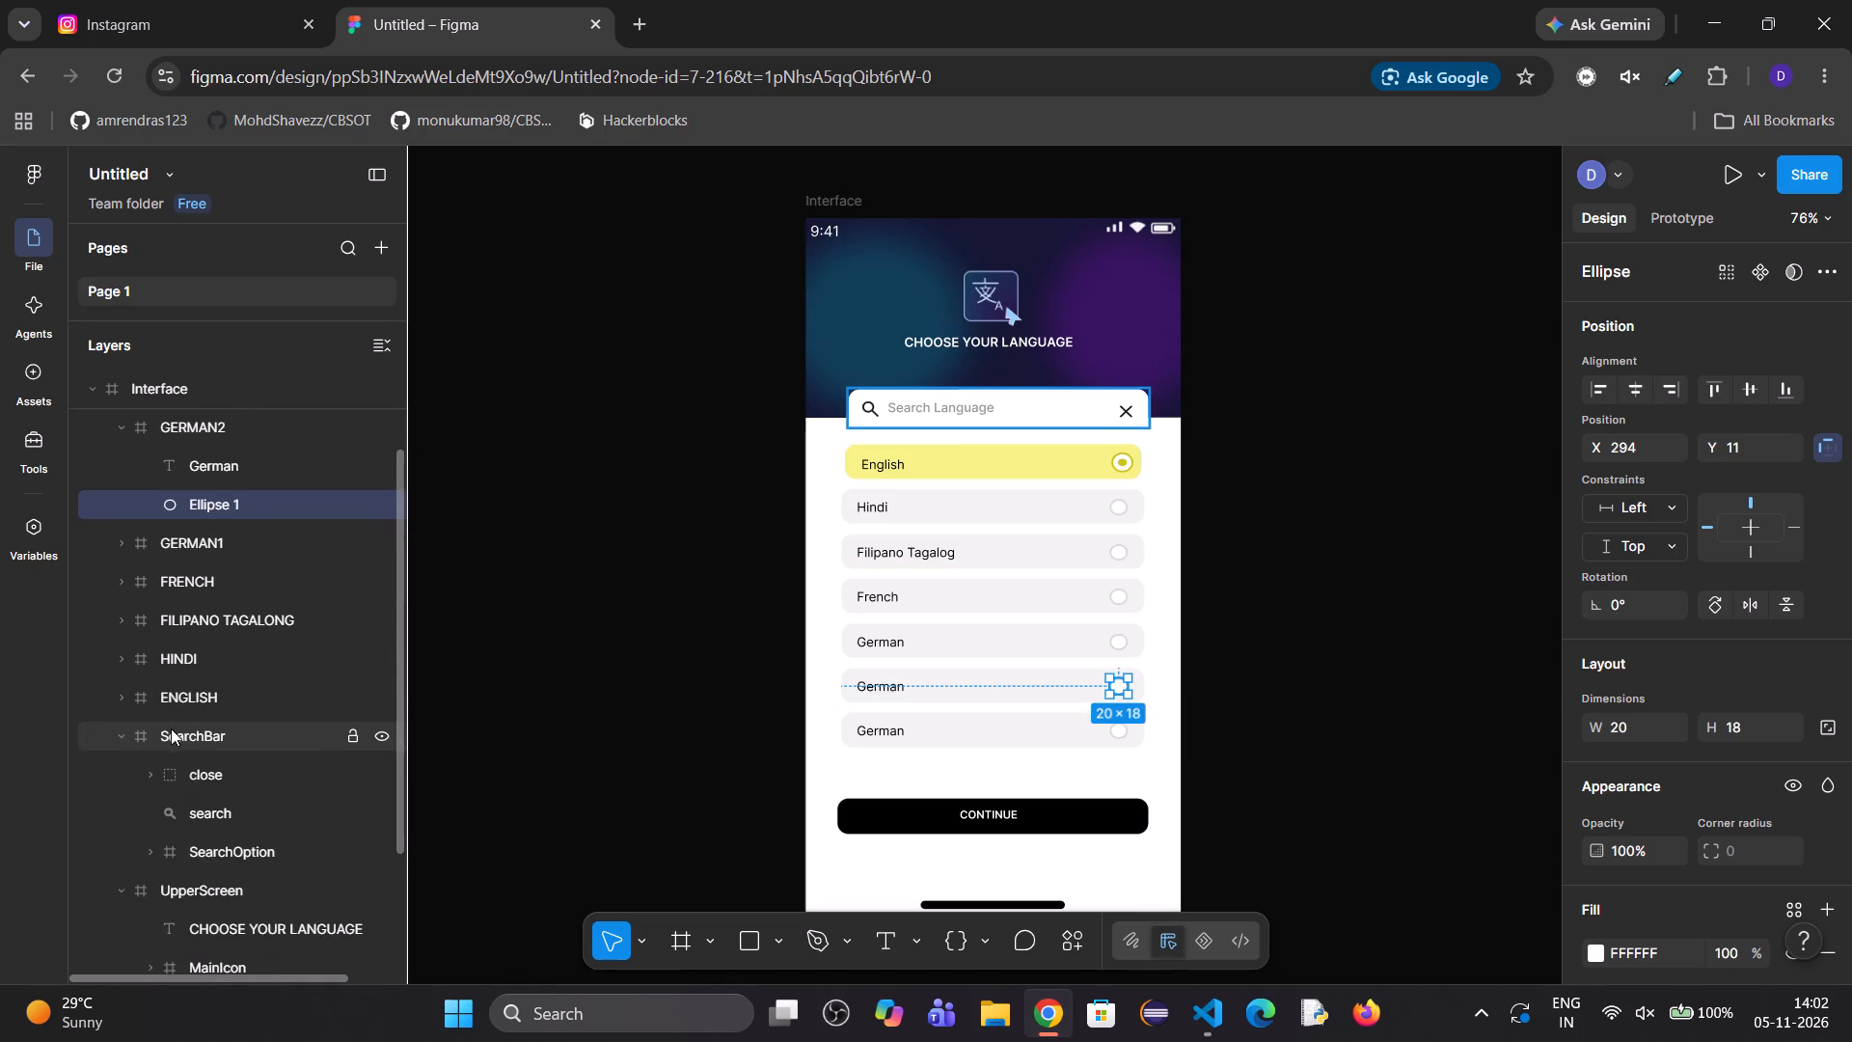
click(170, 726)
click(162, 710)
click(136, 695)
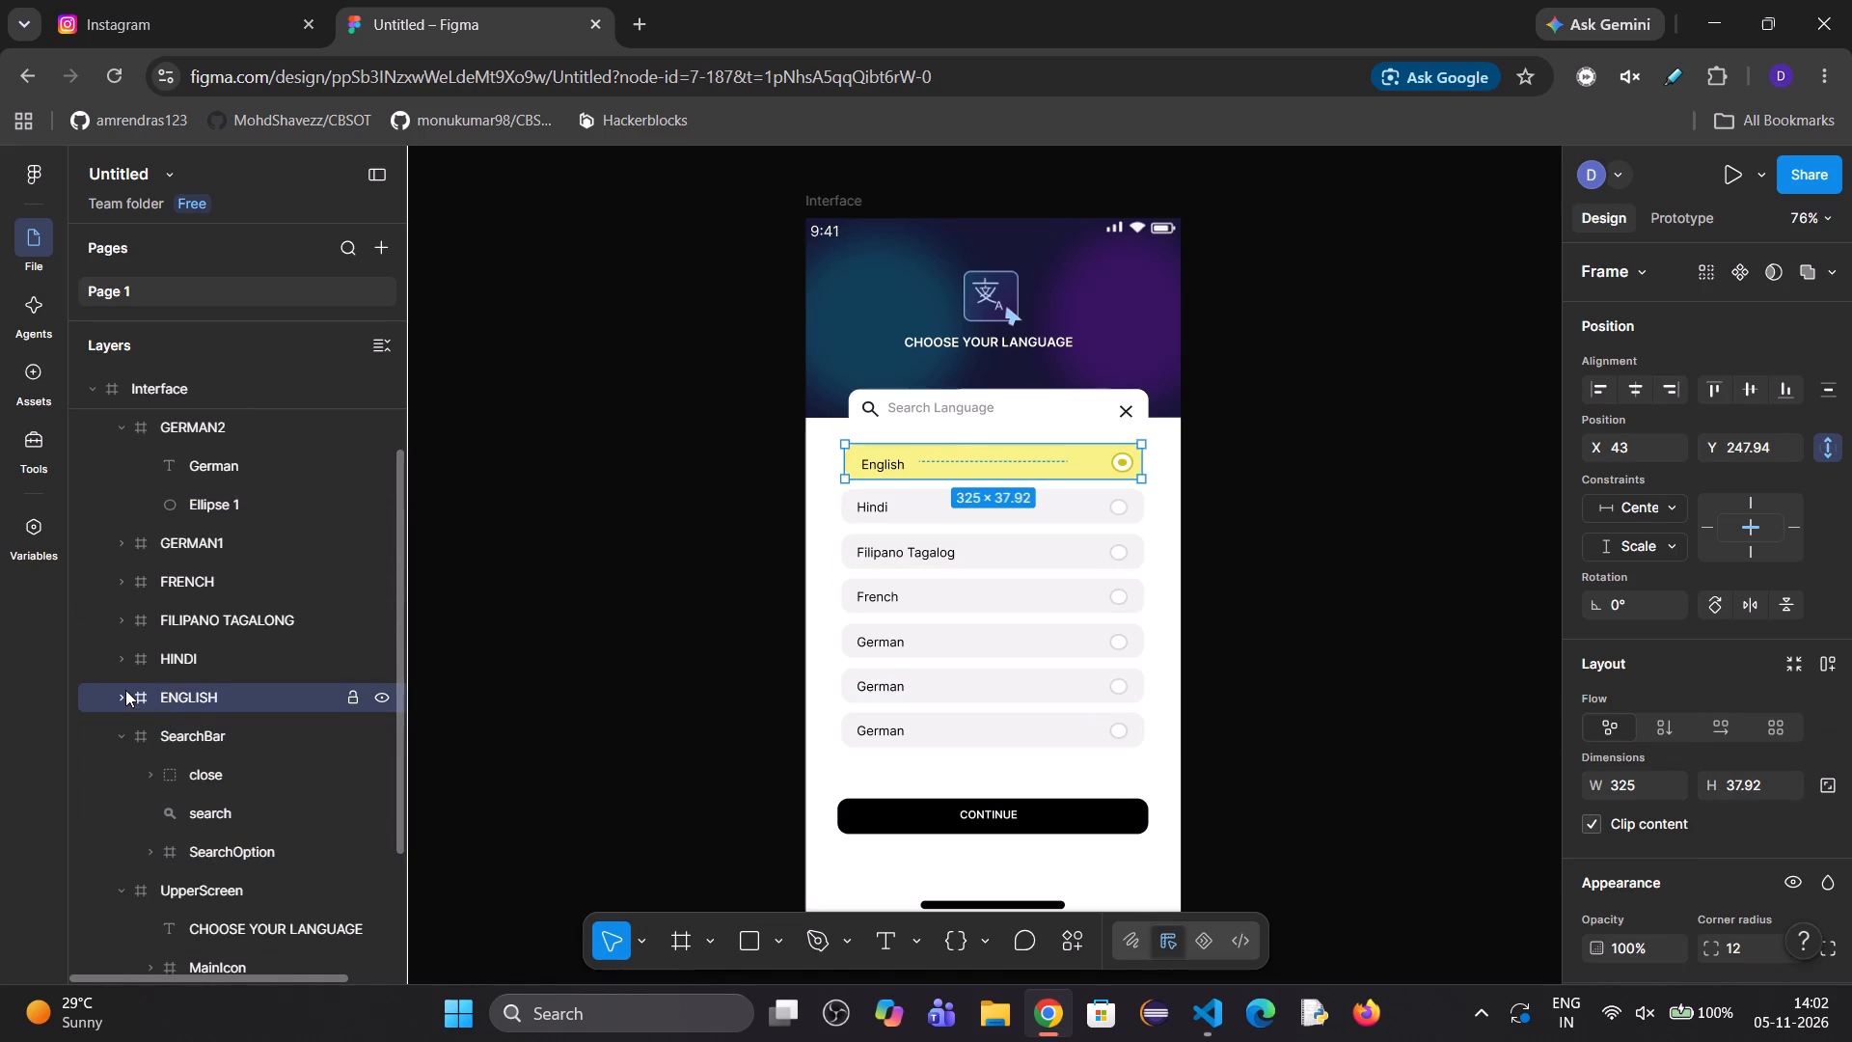
click(123, 688)
click(251, 783)
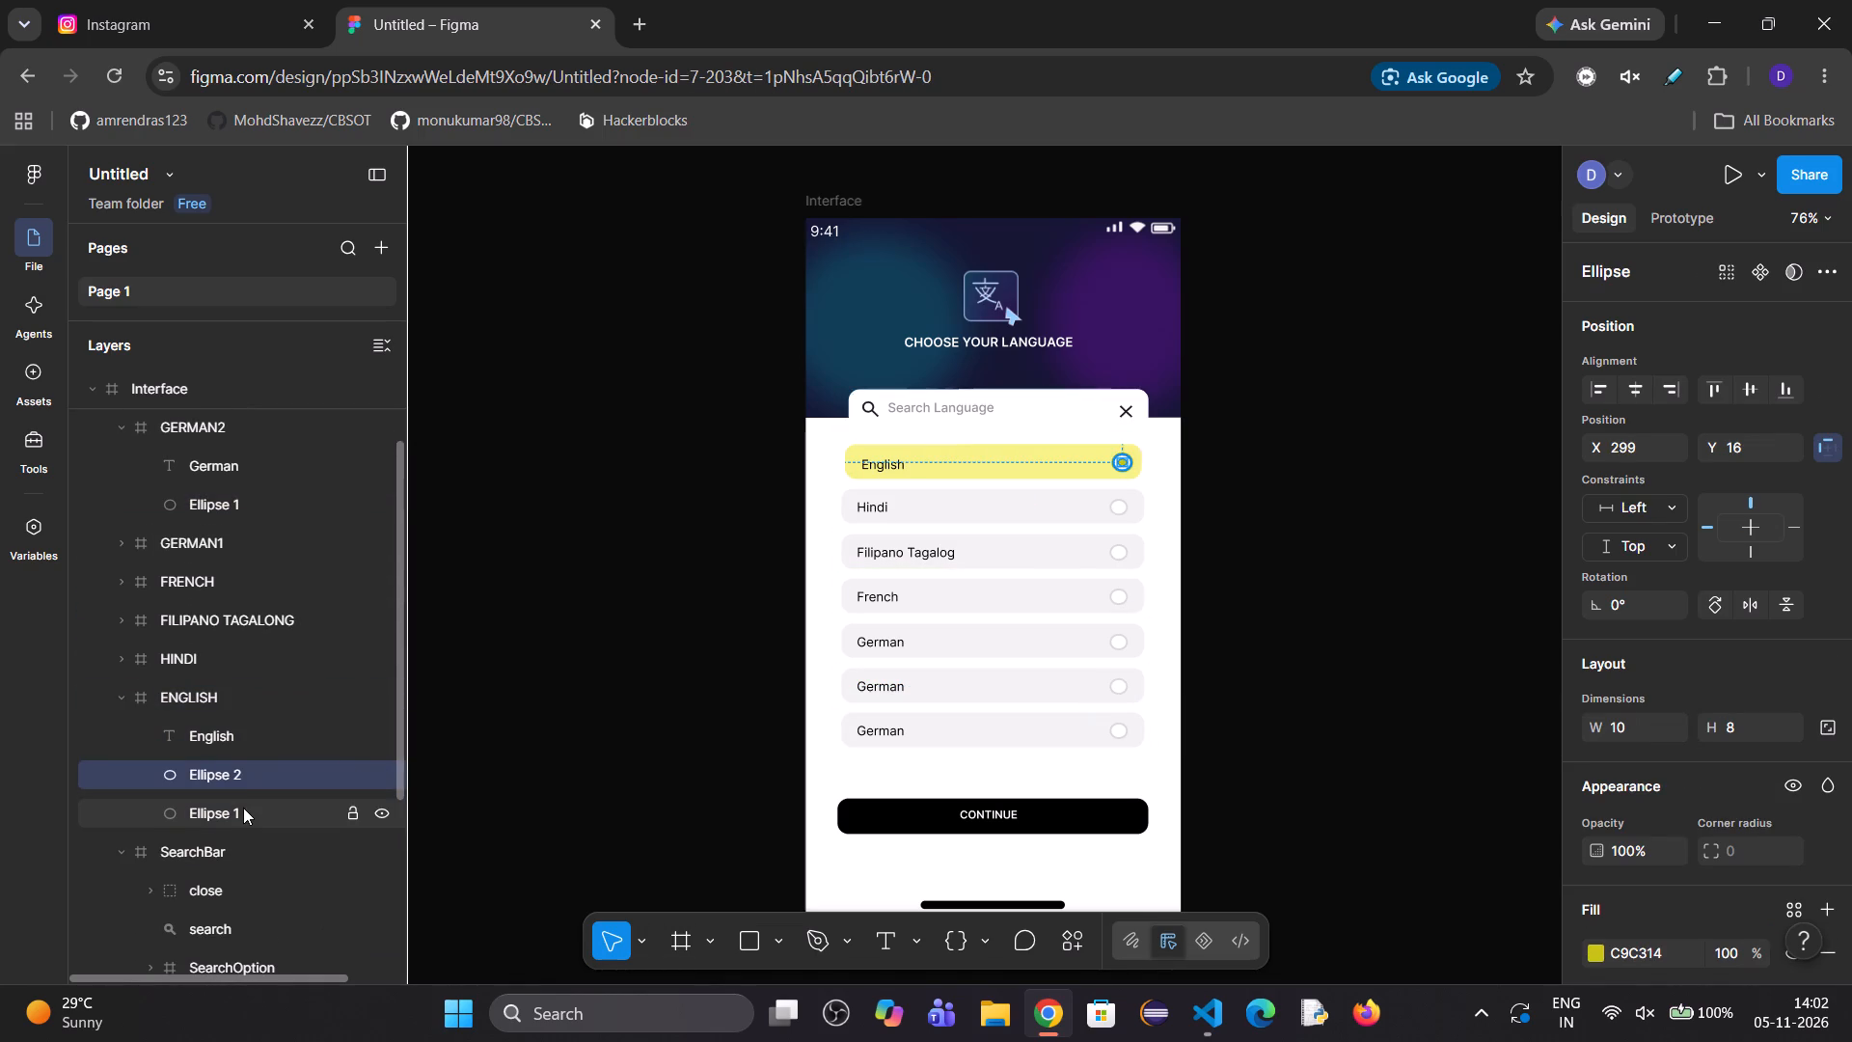
click(243, 809)
ctrl+click(234, 781)
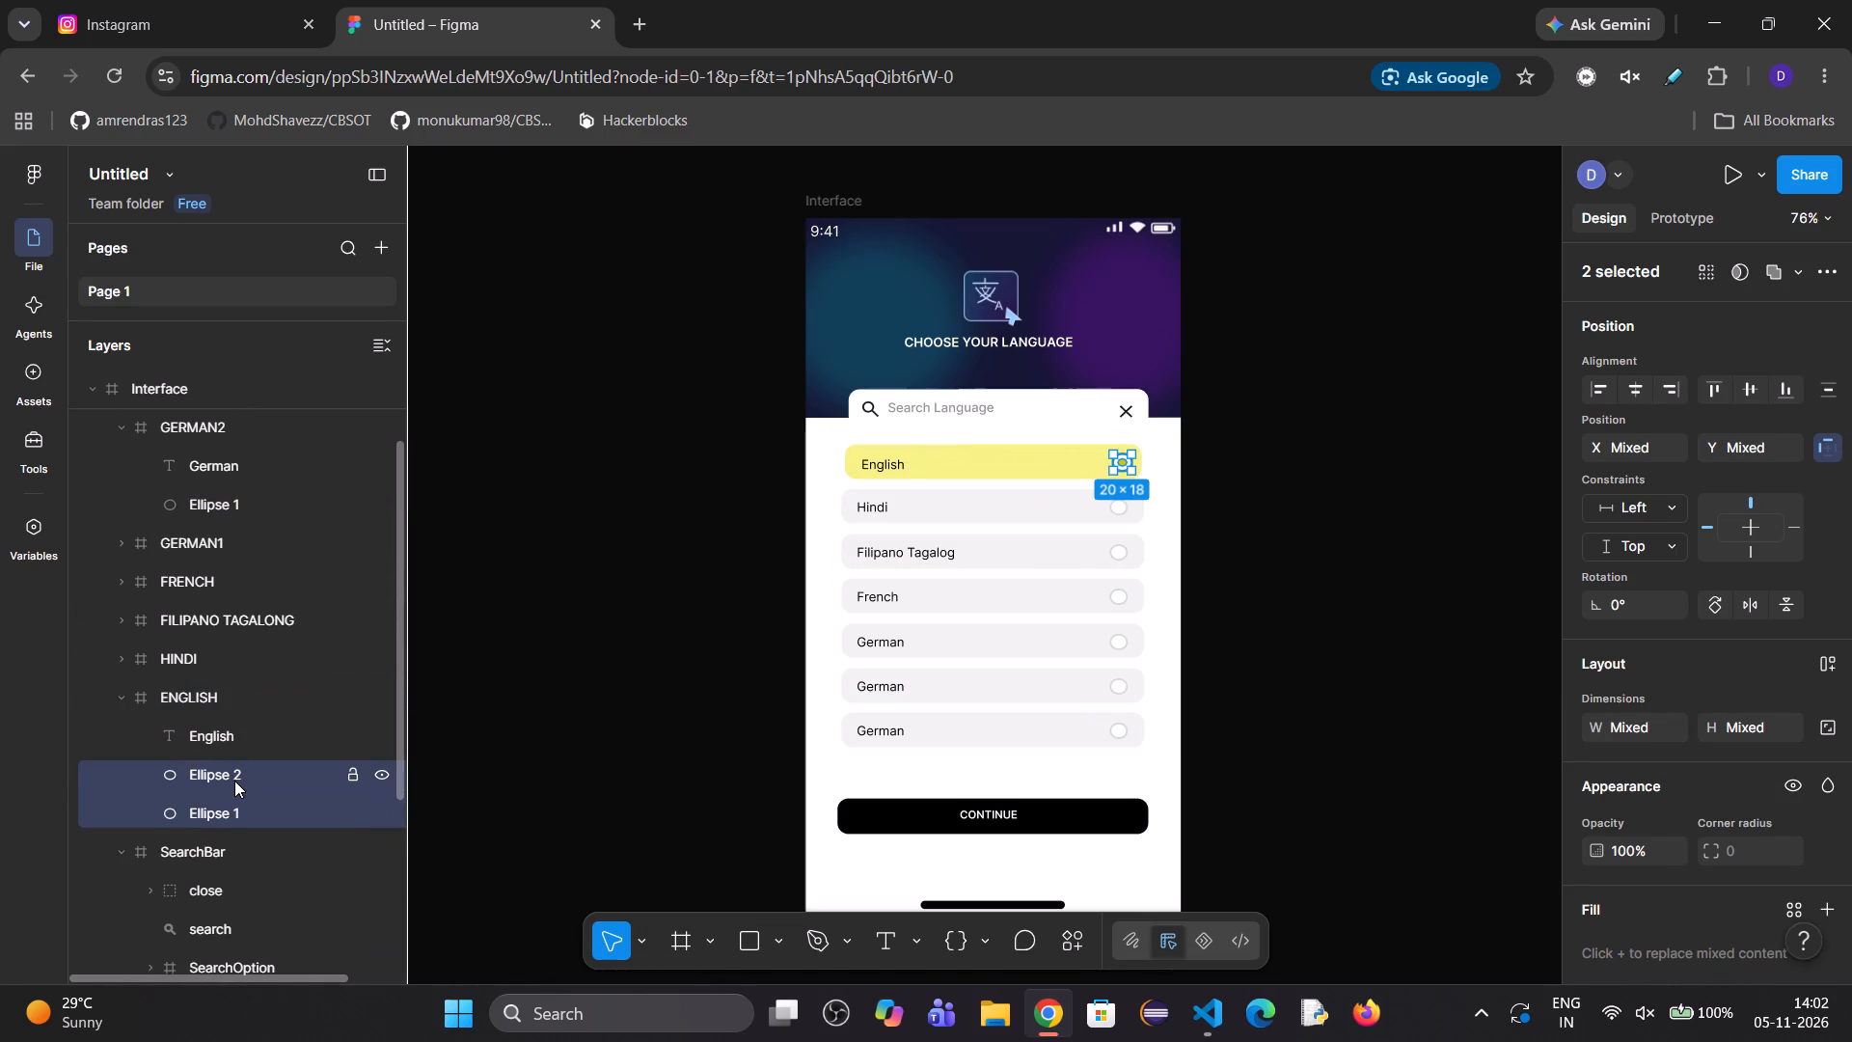
click(1671, 506)
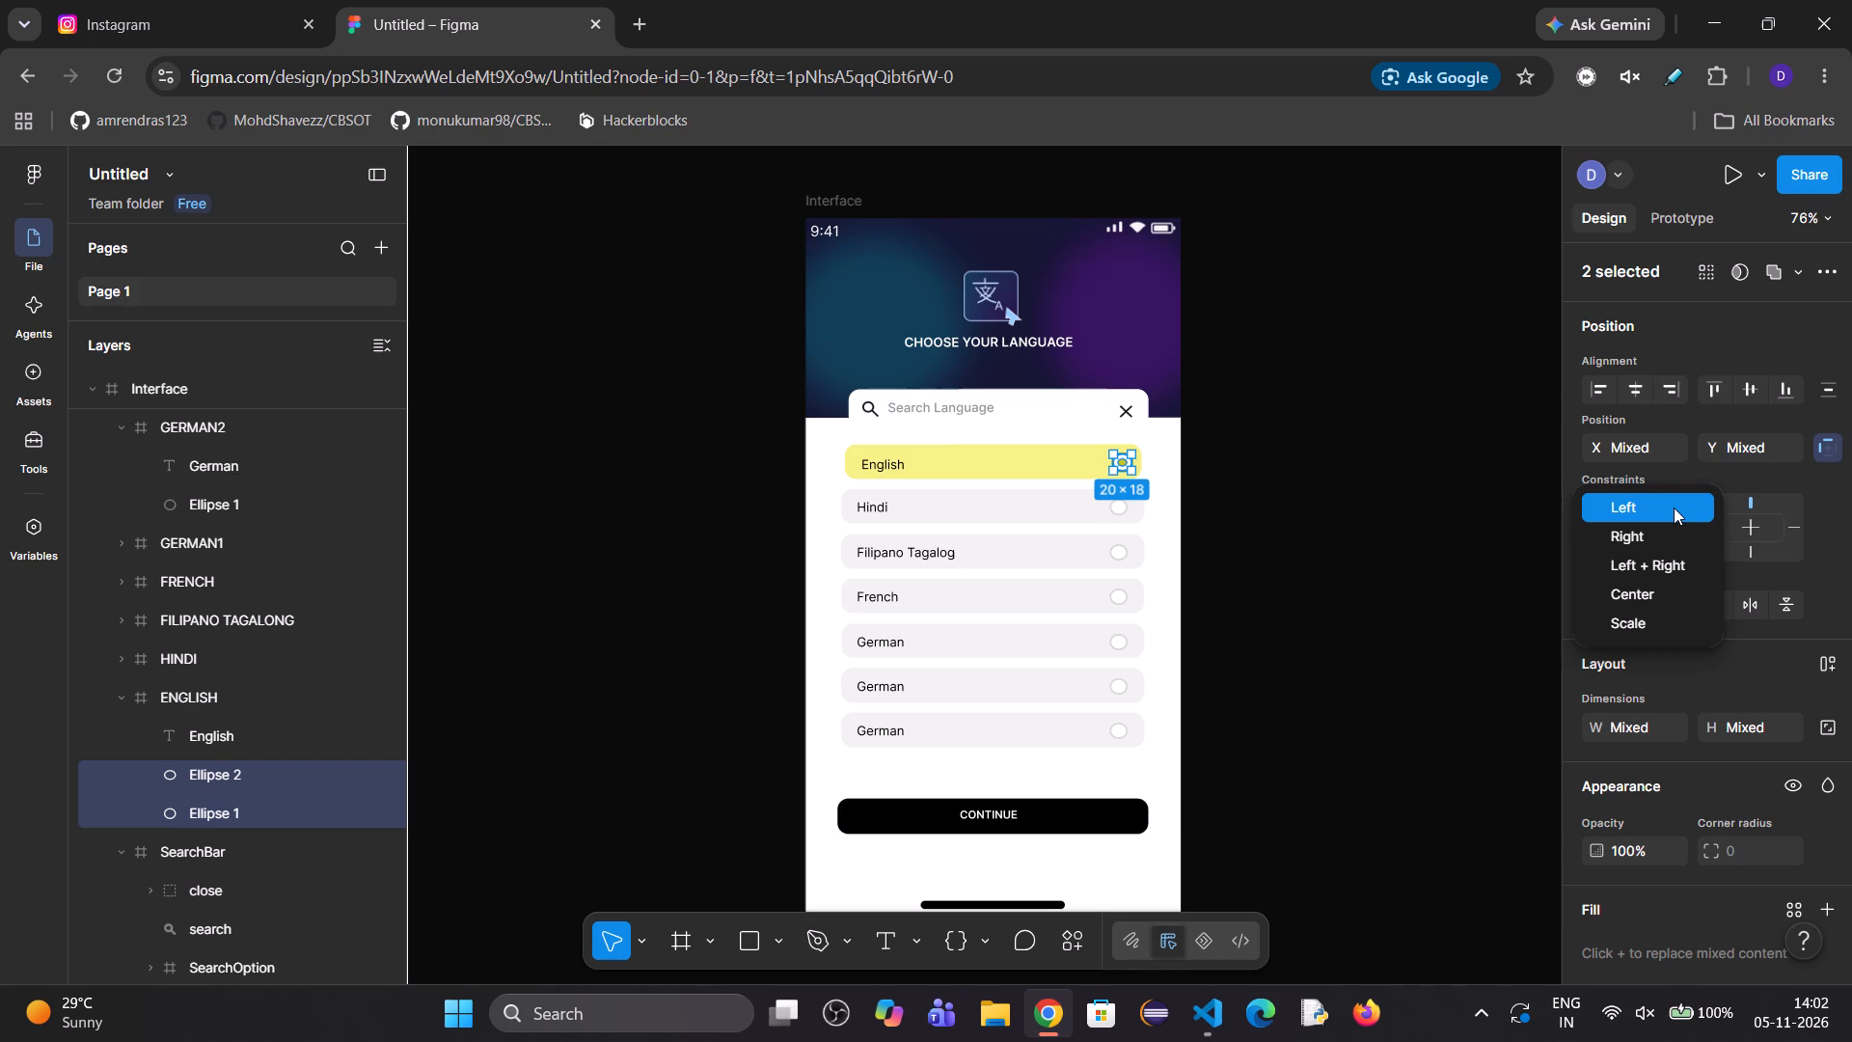
click(1656, 621)
click(1620, 559)
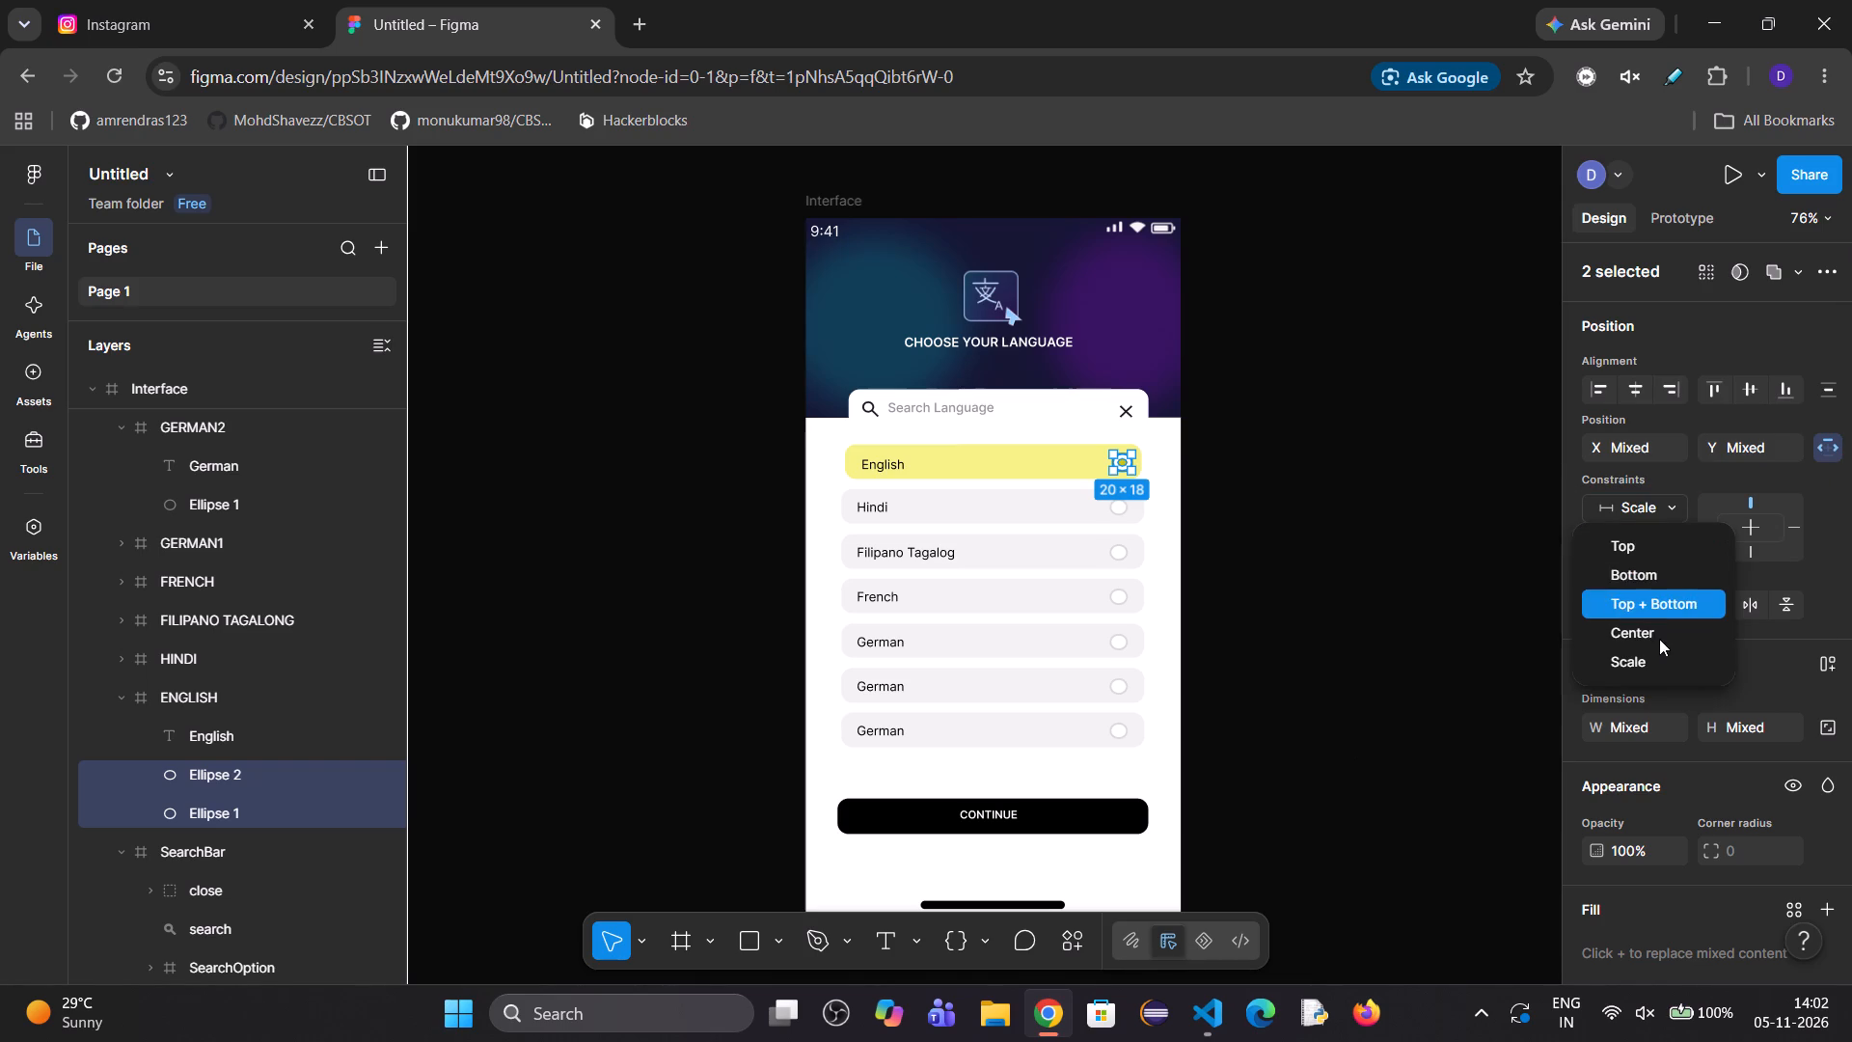
click(1662, 653)
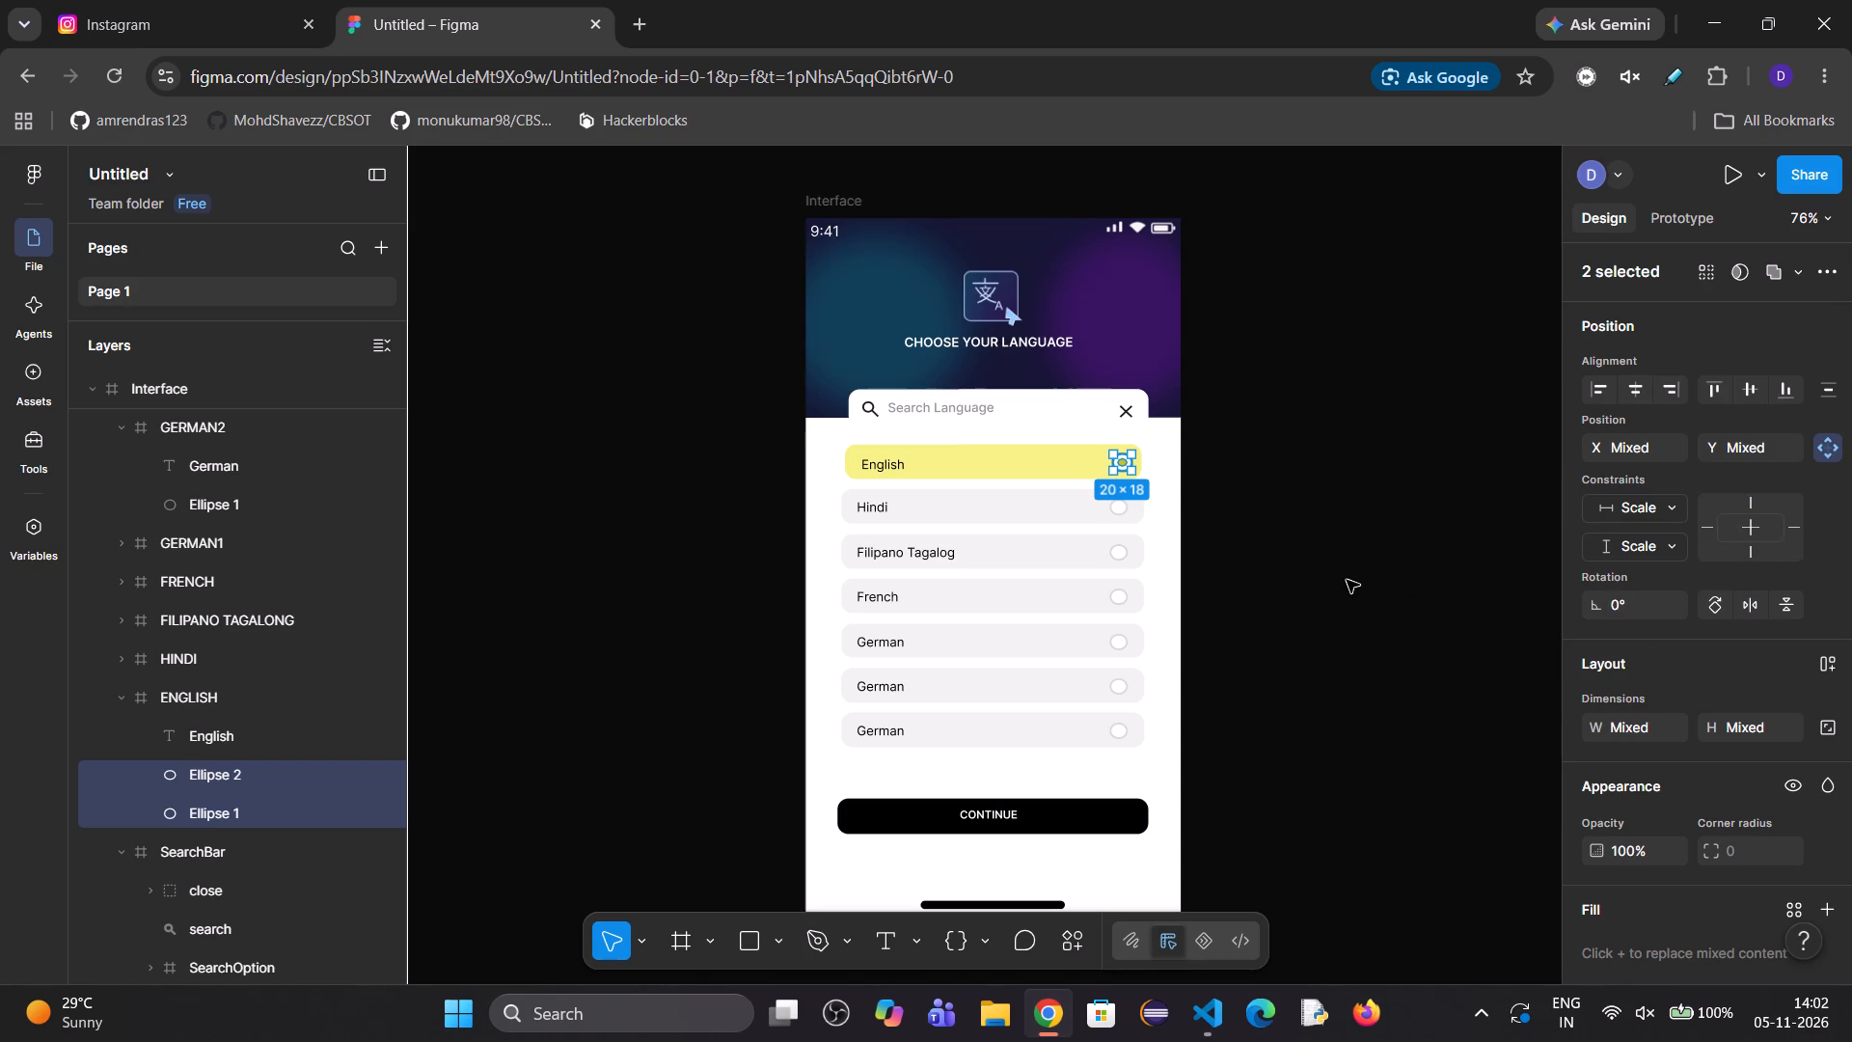
click(1315, 544)
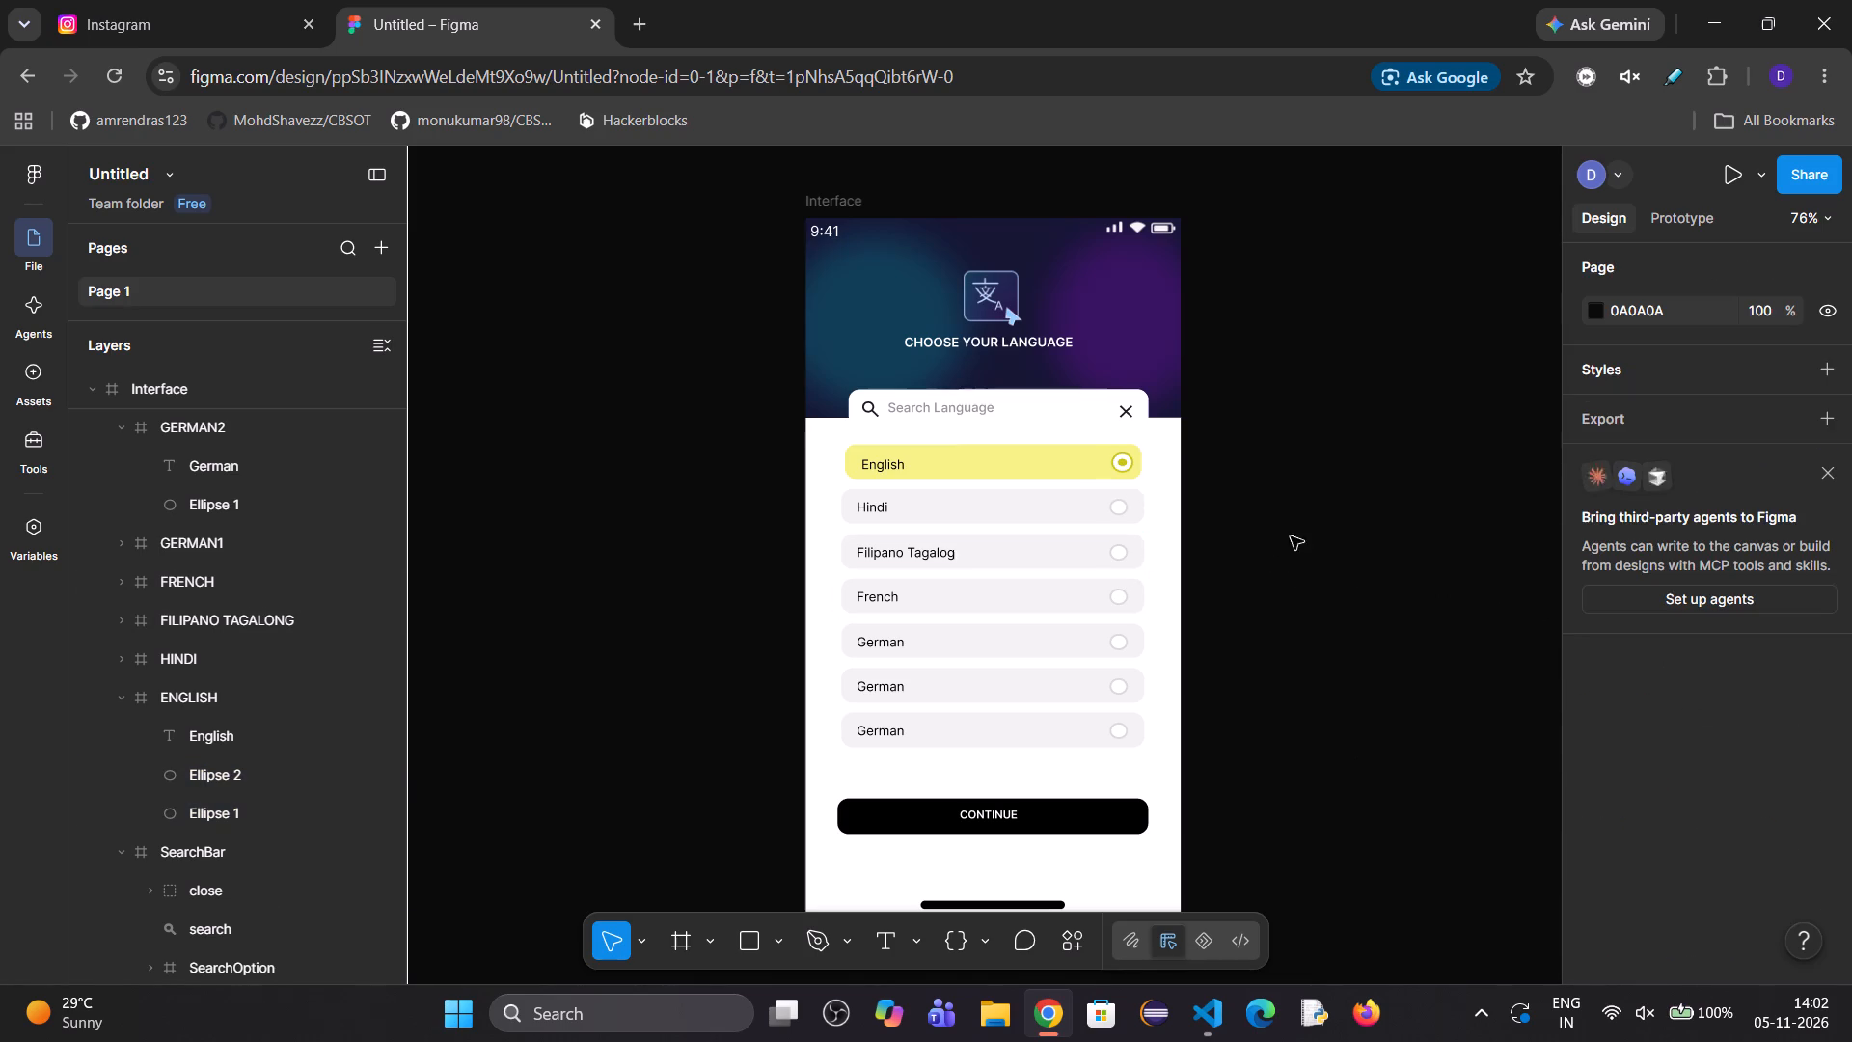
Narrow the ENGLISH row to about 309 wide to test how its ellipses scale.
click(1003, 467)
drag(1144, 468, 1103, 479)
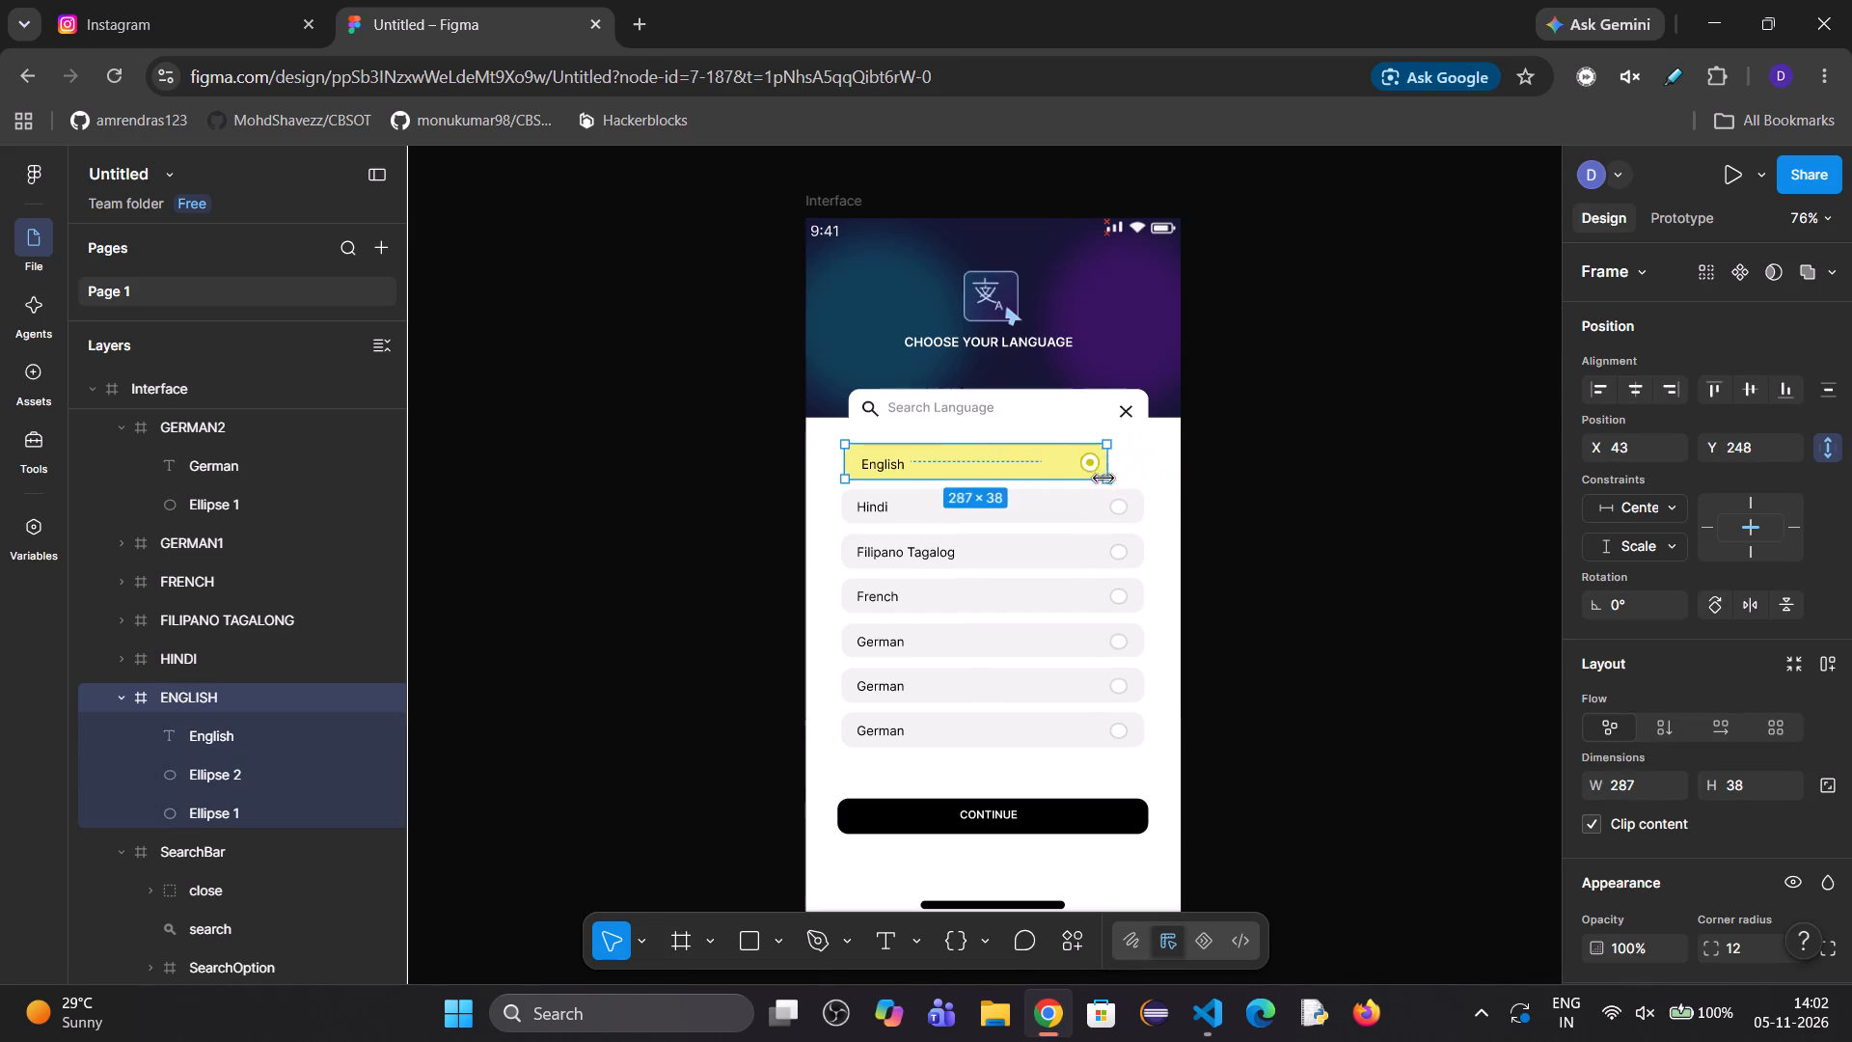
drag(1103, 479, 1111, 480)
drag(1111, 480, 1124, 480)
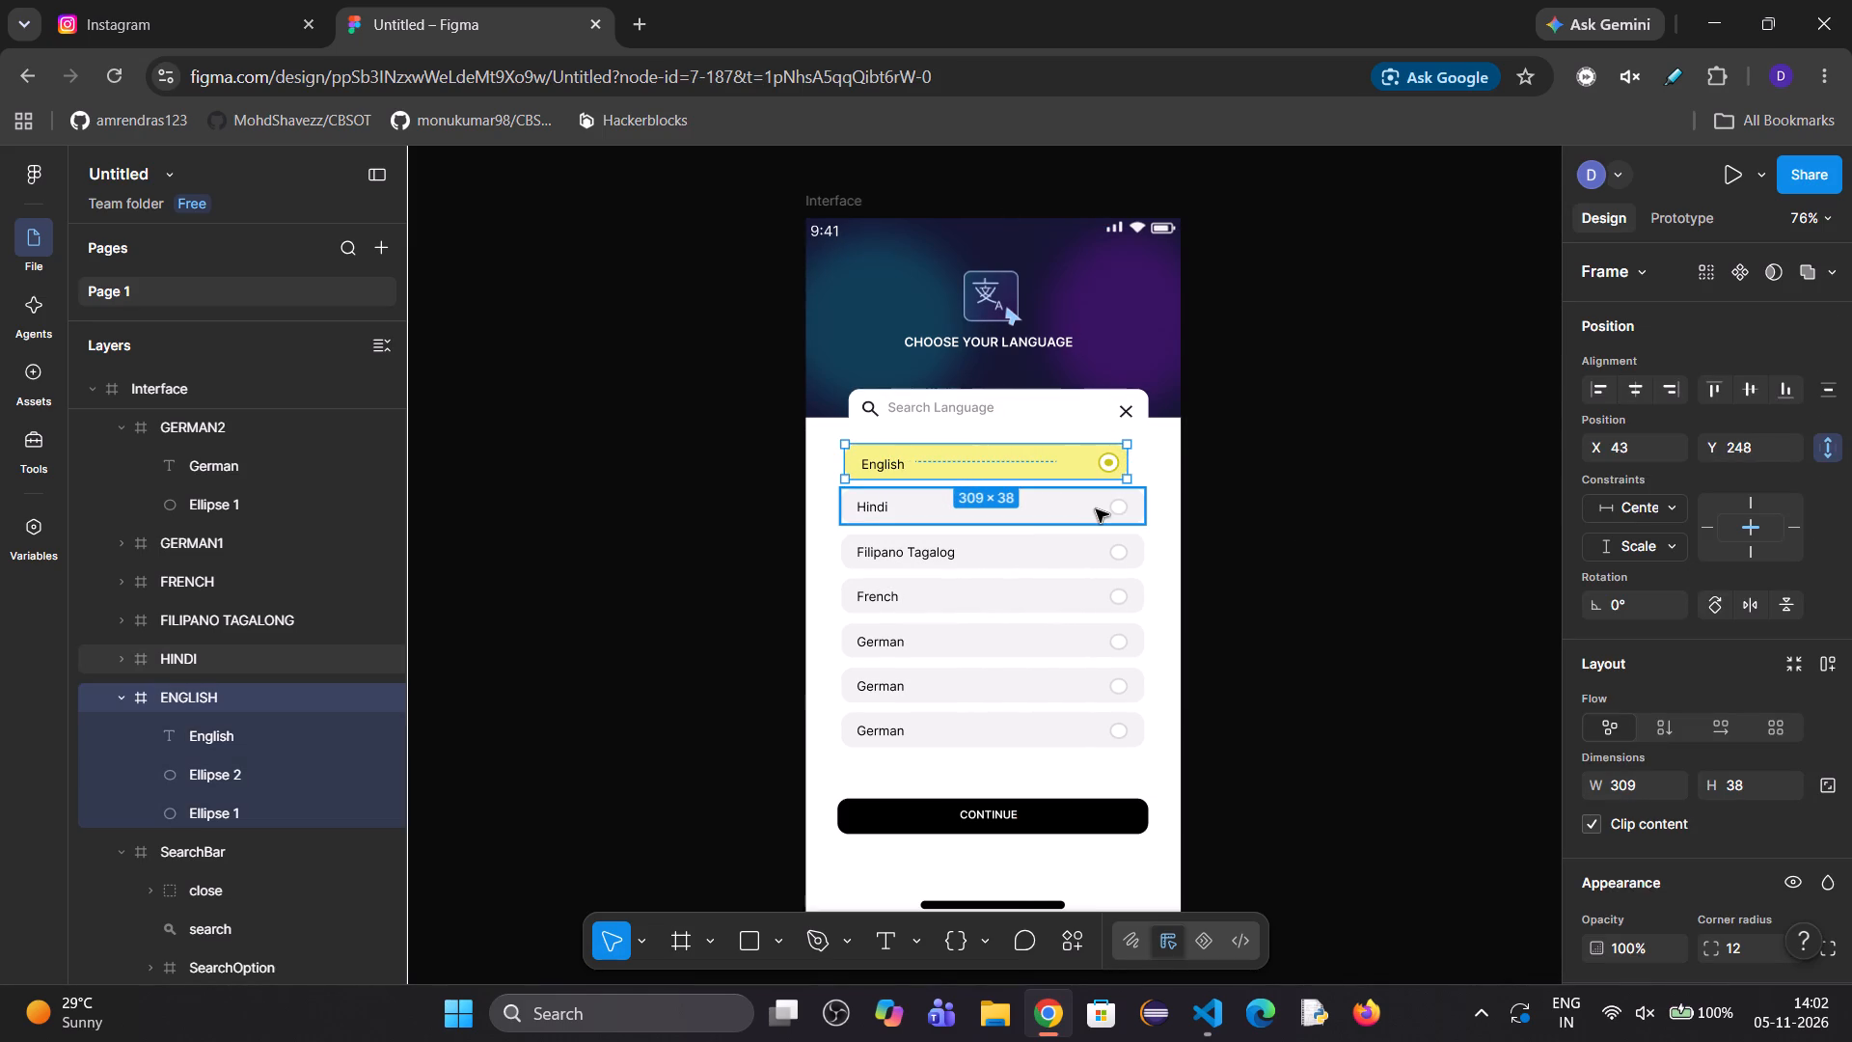
Set the ENGLISH row's size to 332 by 37.92 to match the other language rows.
click(1096, 509)
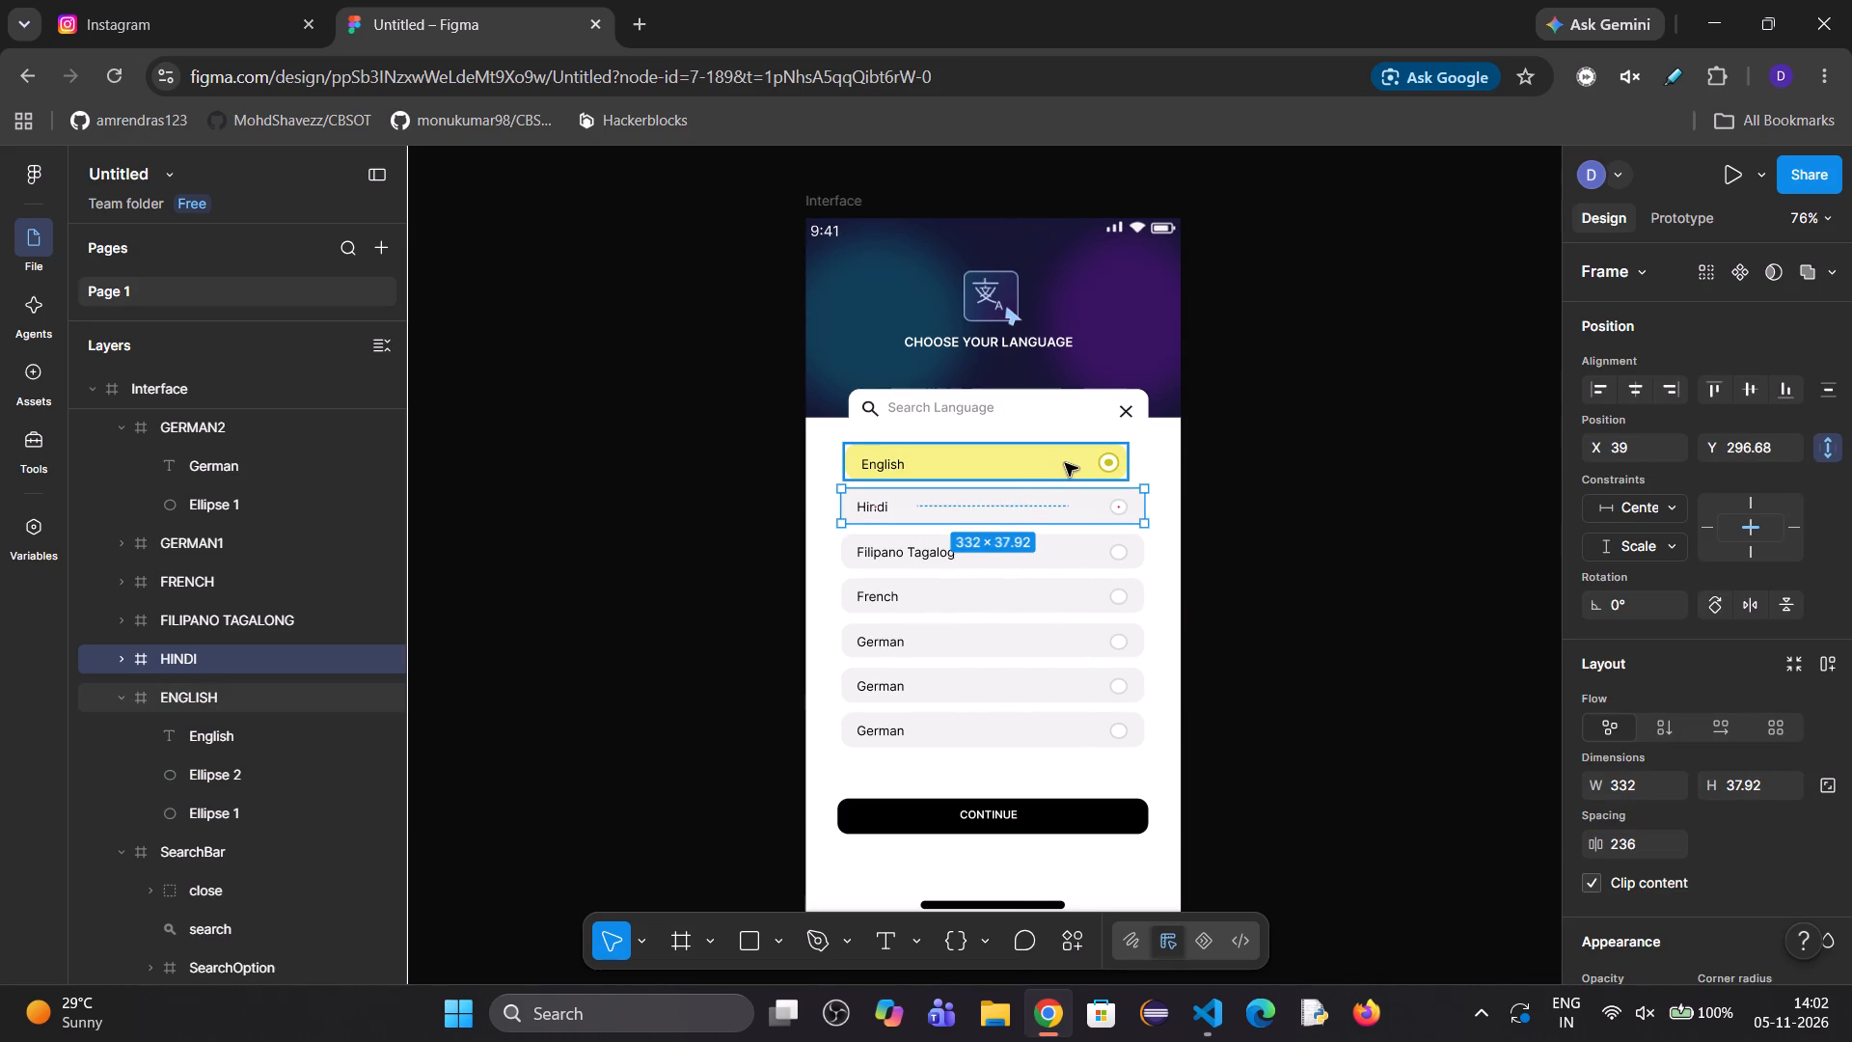
click(1065, 463)
click(1068, 505)
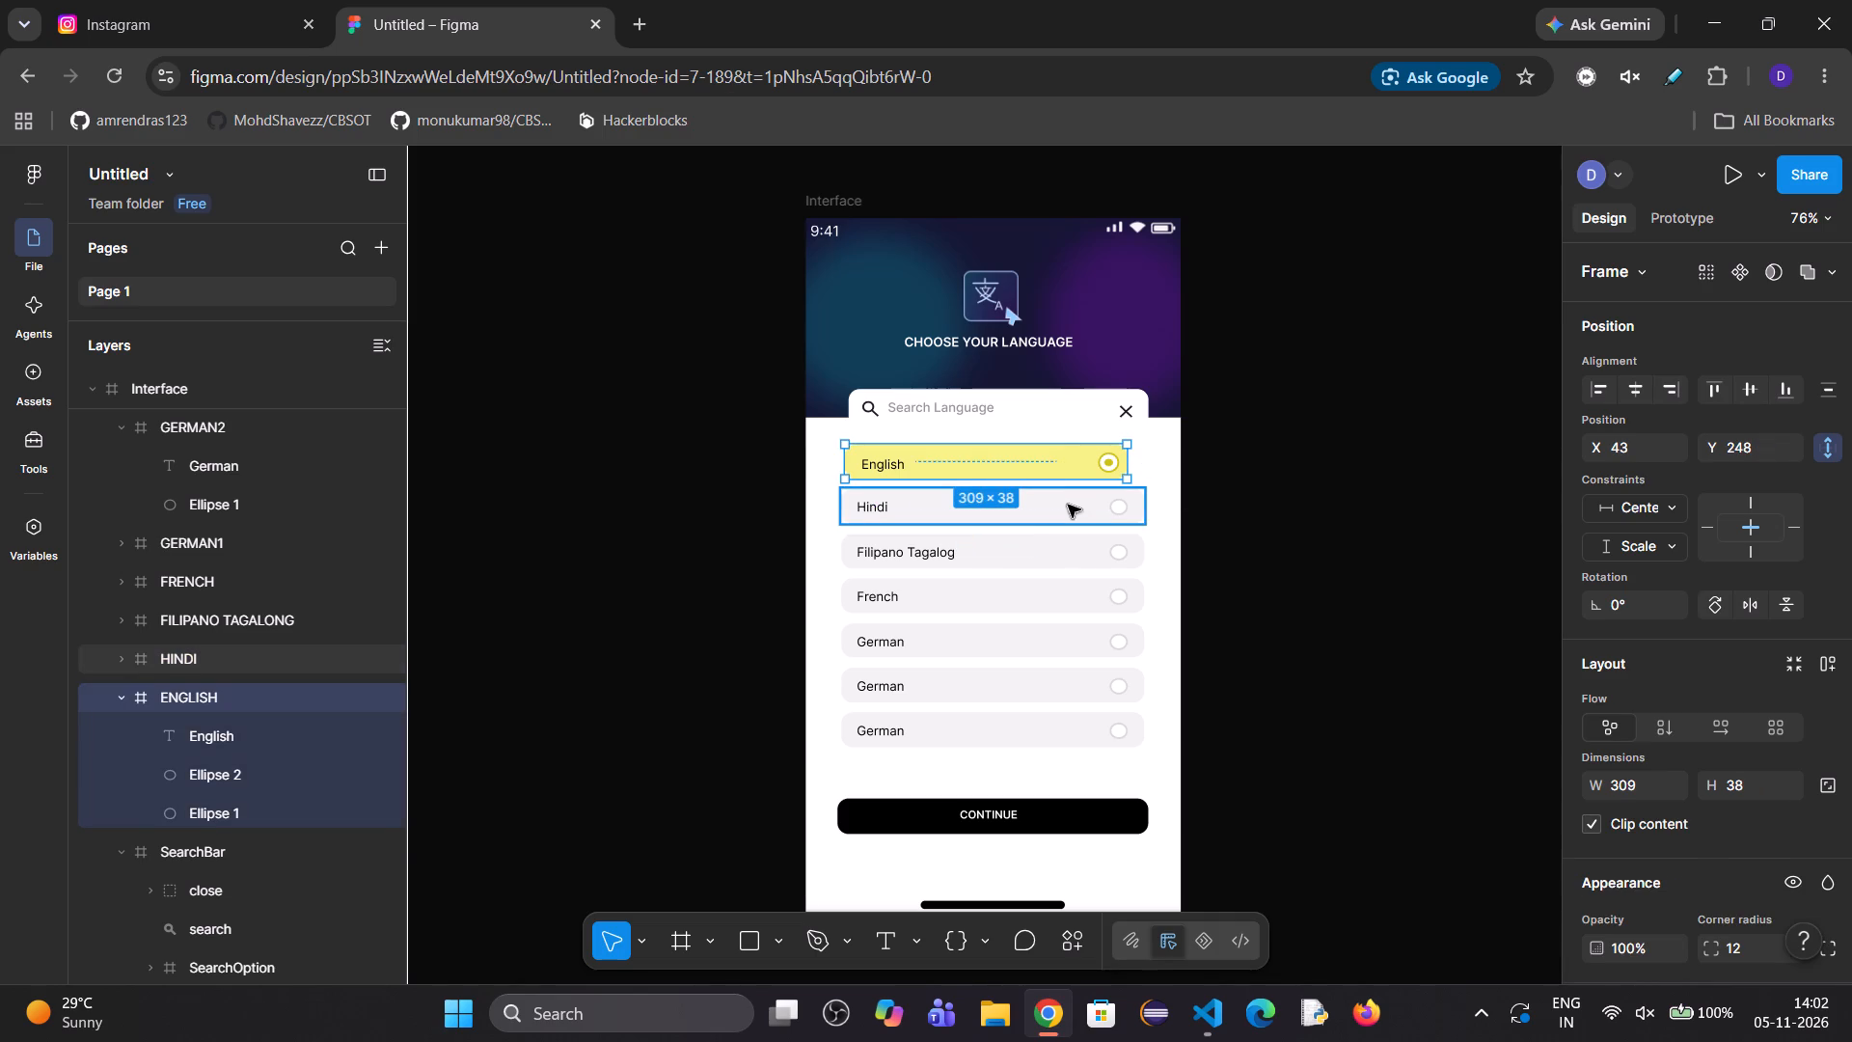
click(1059, 555)
click(1031, 604)
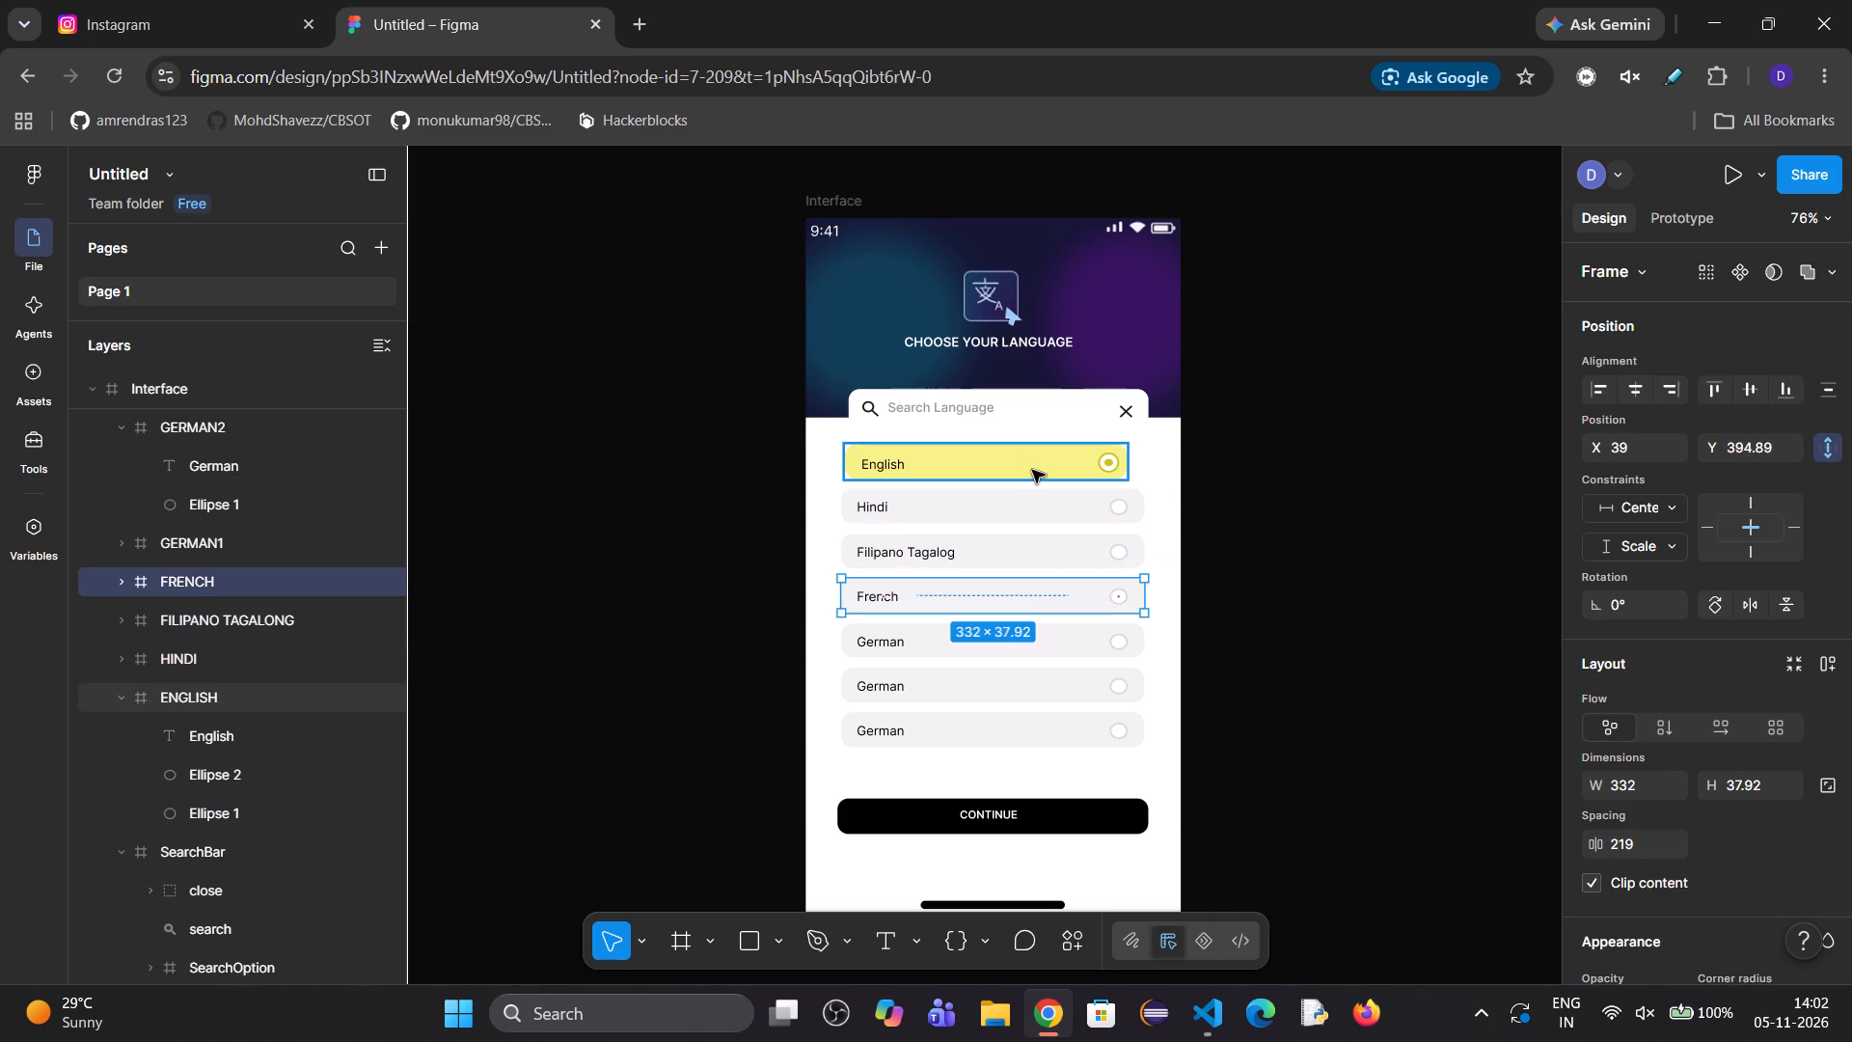
click(1032, 470)
click(1650, 774)
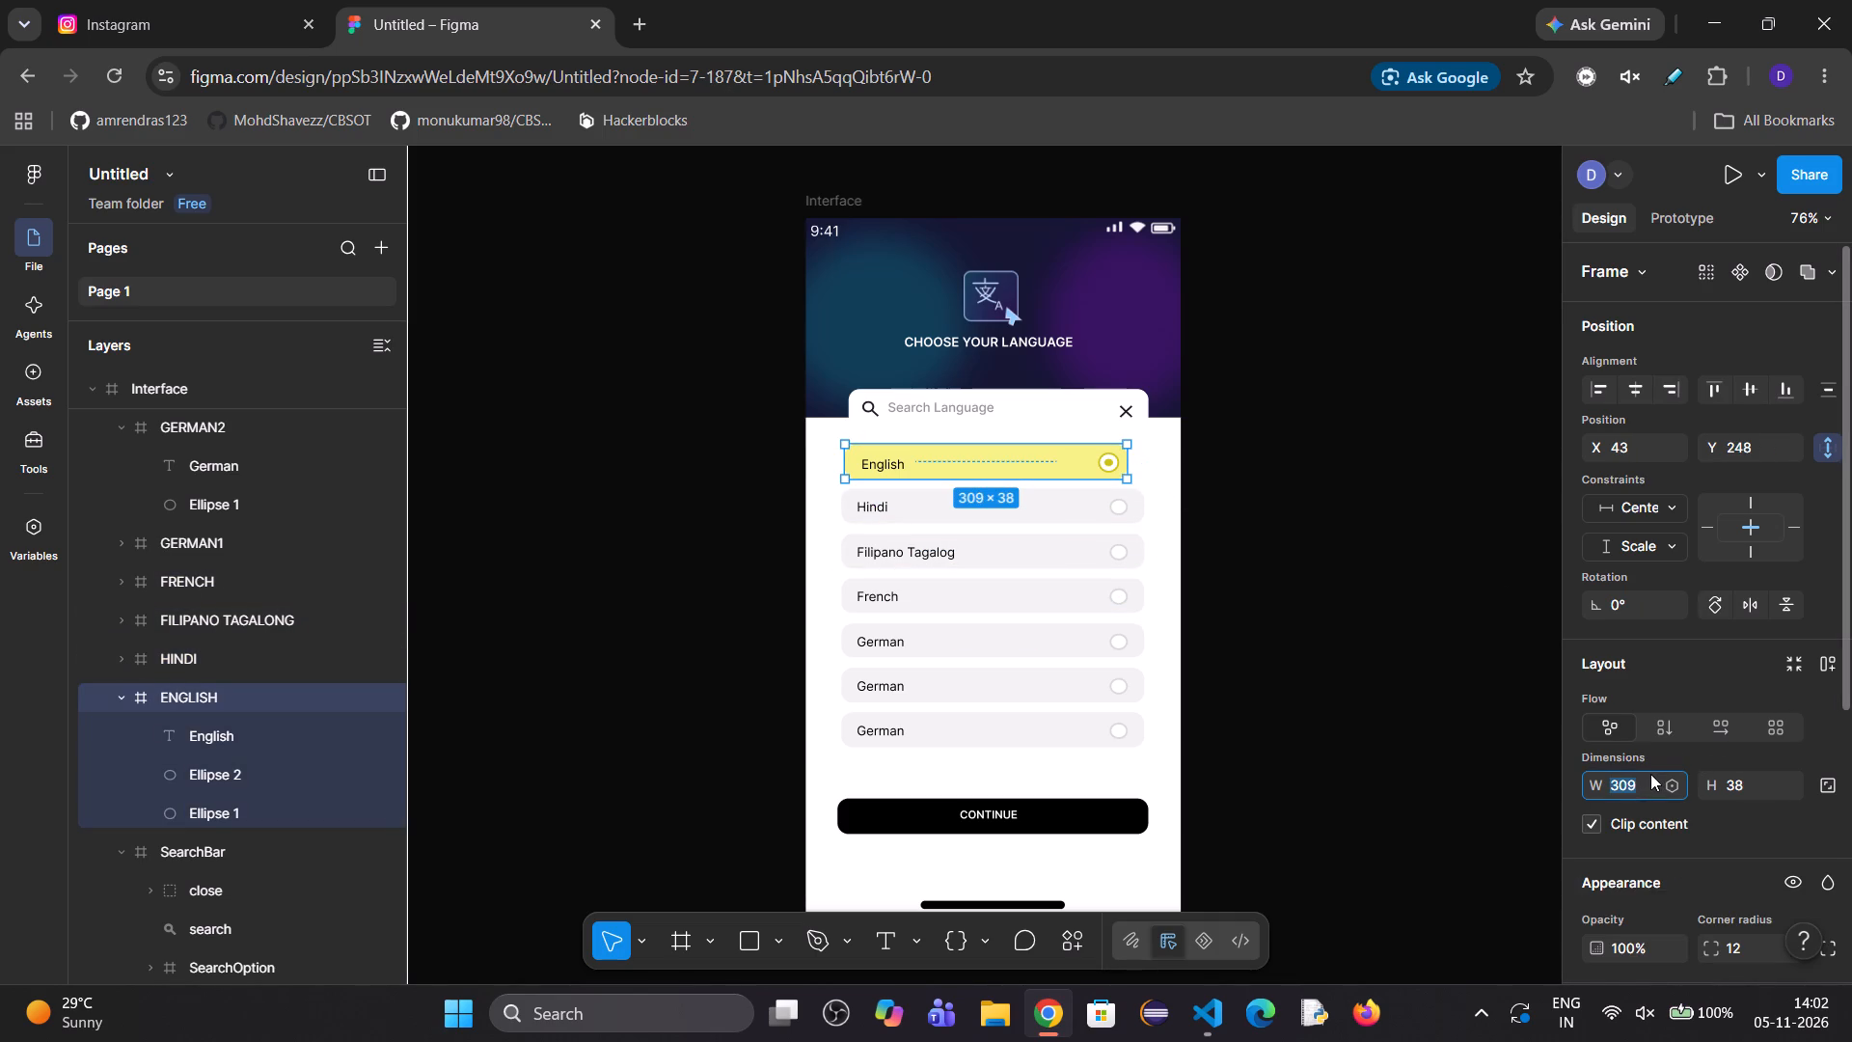
key(2)
key(BackSpace)
key(BackSpace)
text(33)
key(2)
click(1745, 786)
key(3)
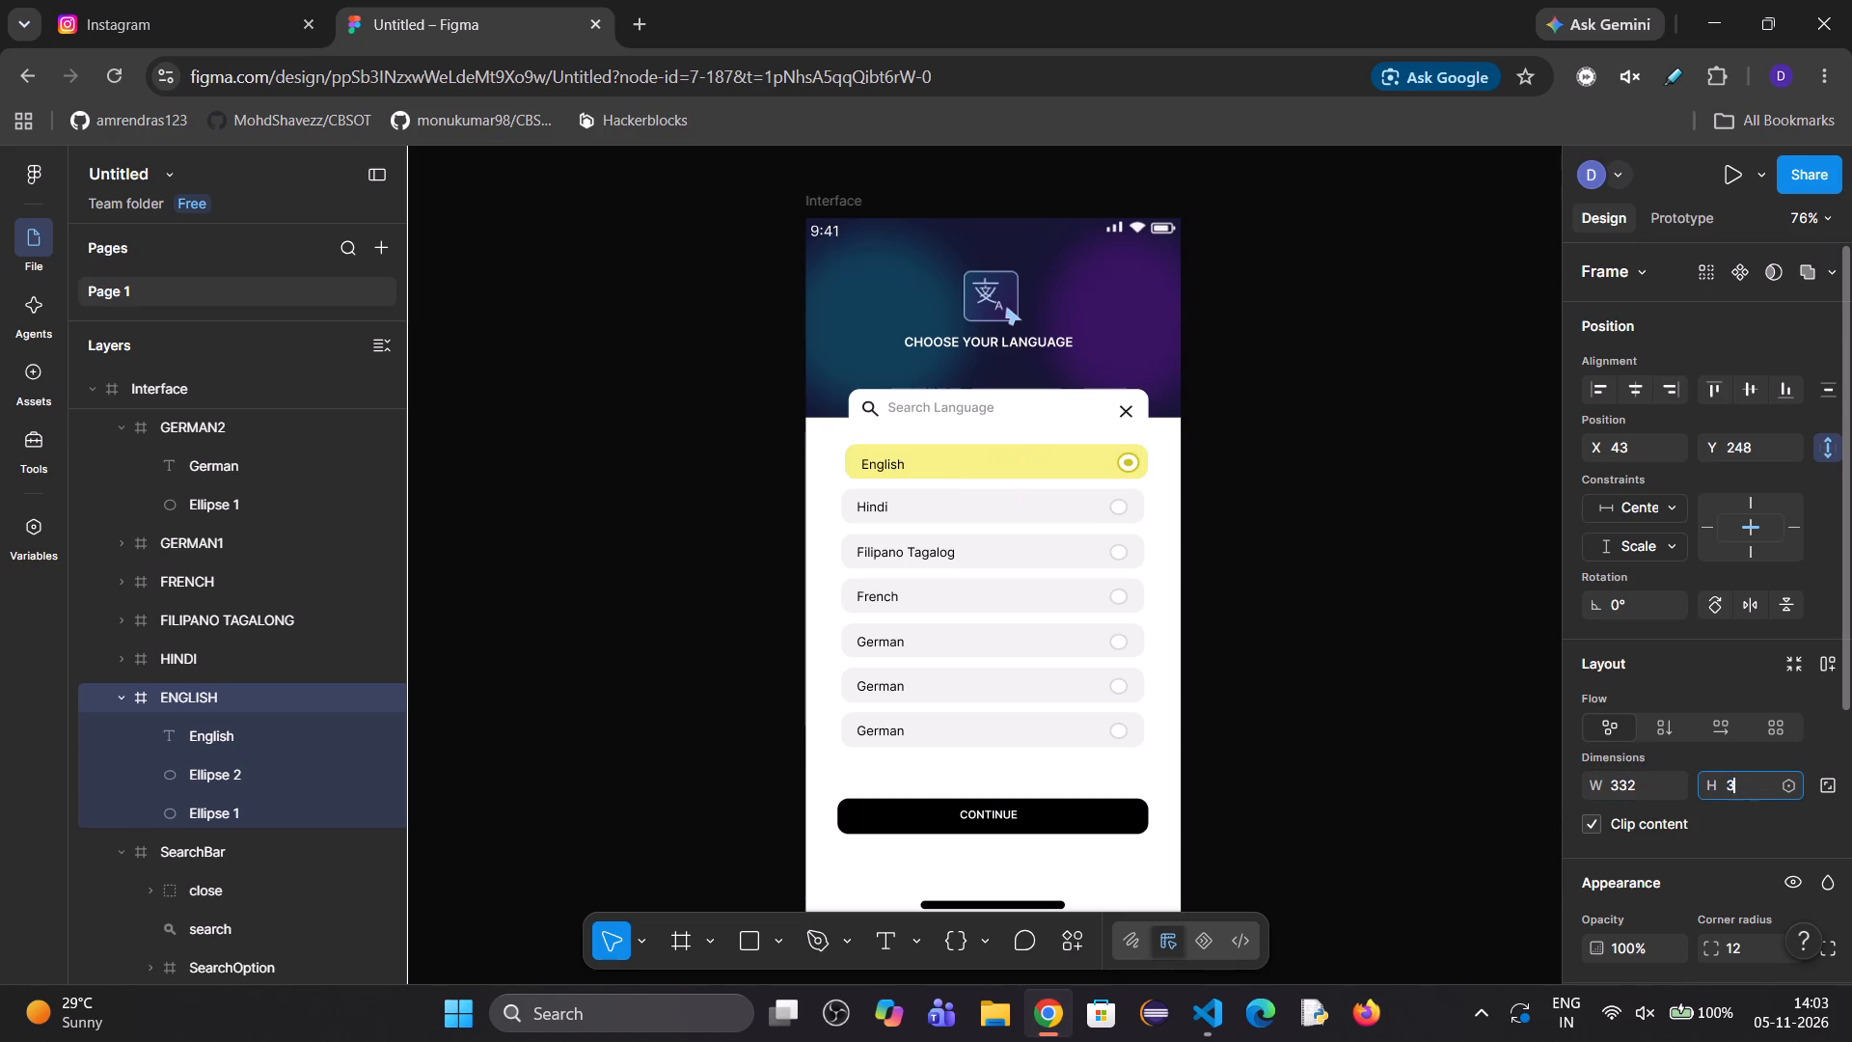
text(7.92)
key(Return)
click(1258, 577)
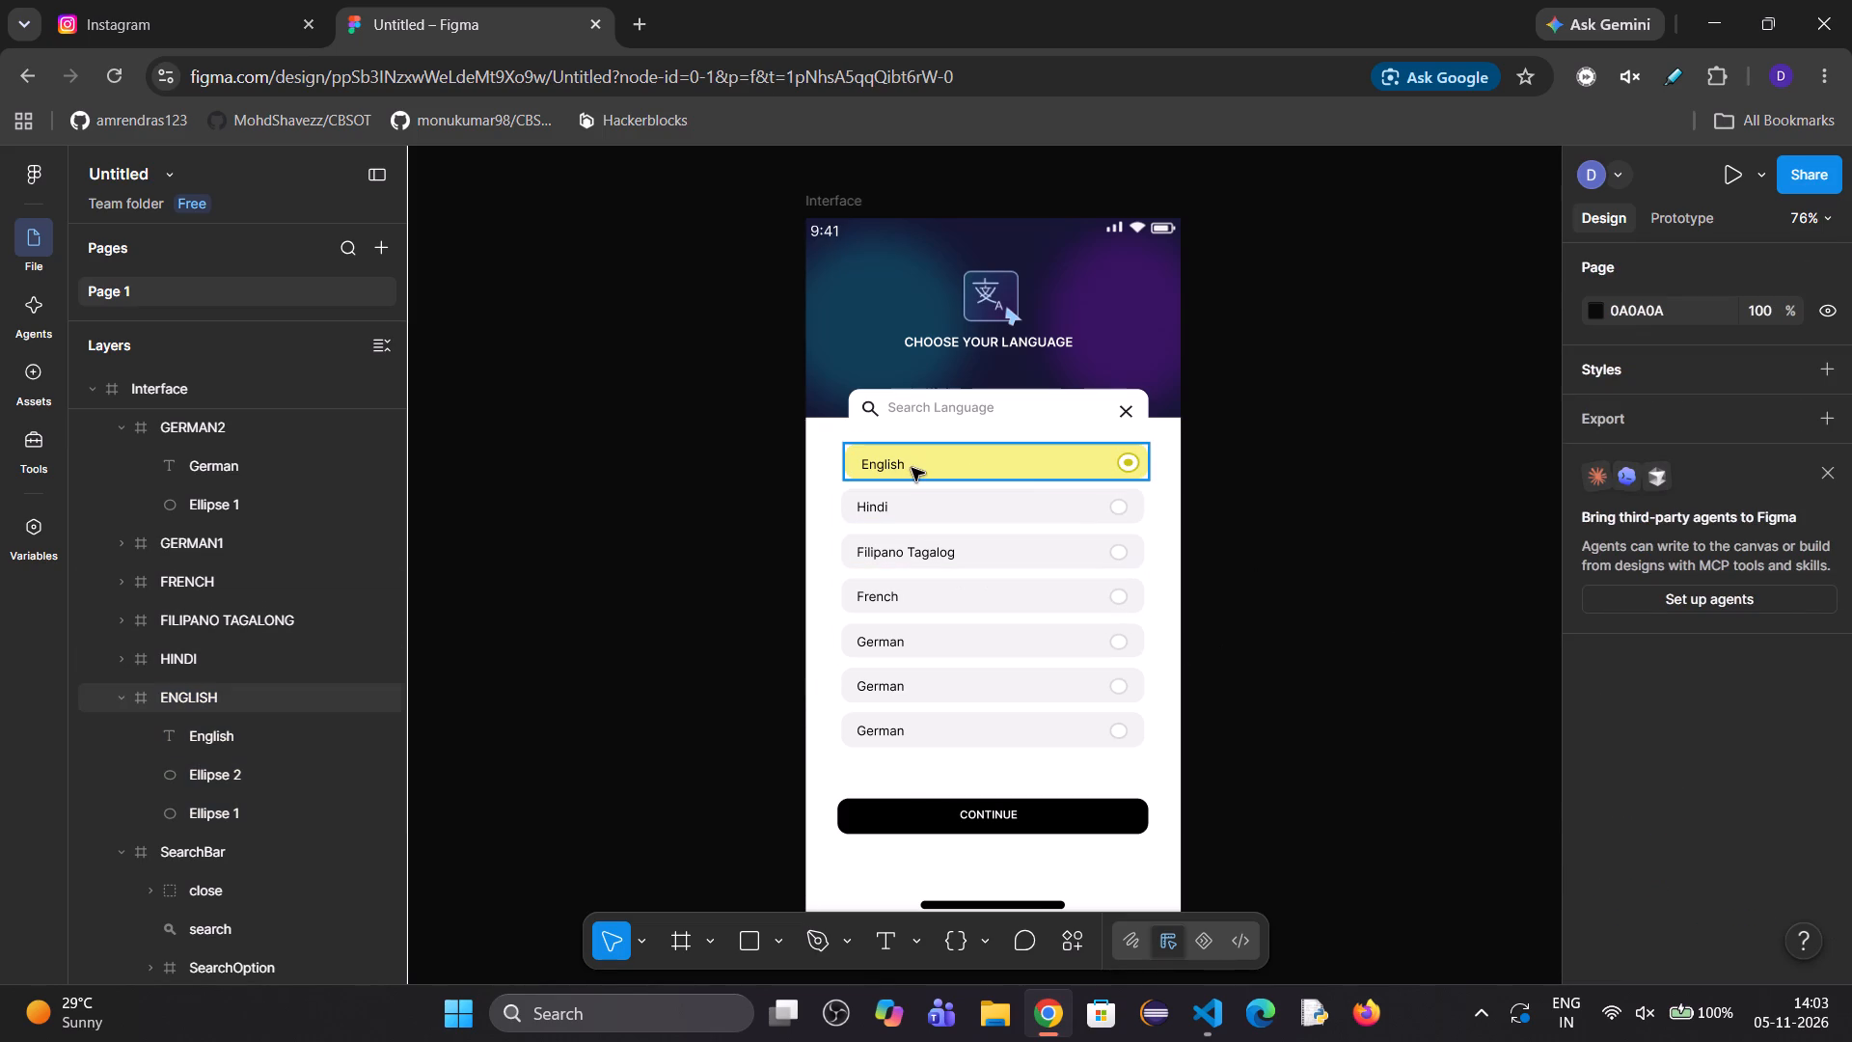
Center the ENGLISH row horizontally in the Interface frame, in line with the HINDI row.
click(912, 468)
click(911, 511)
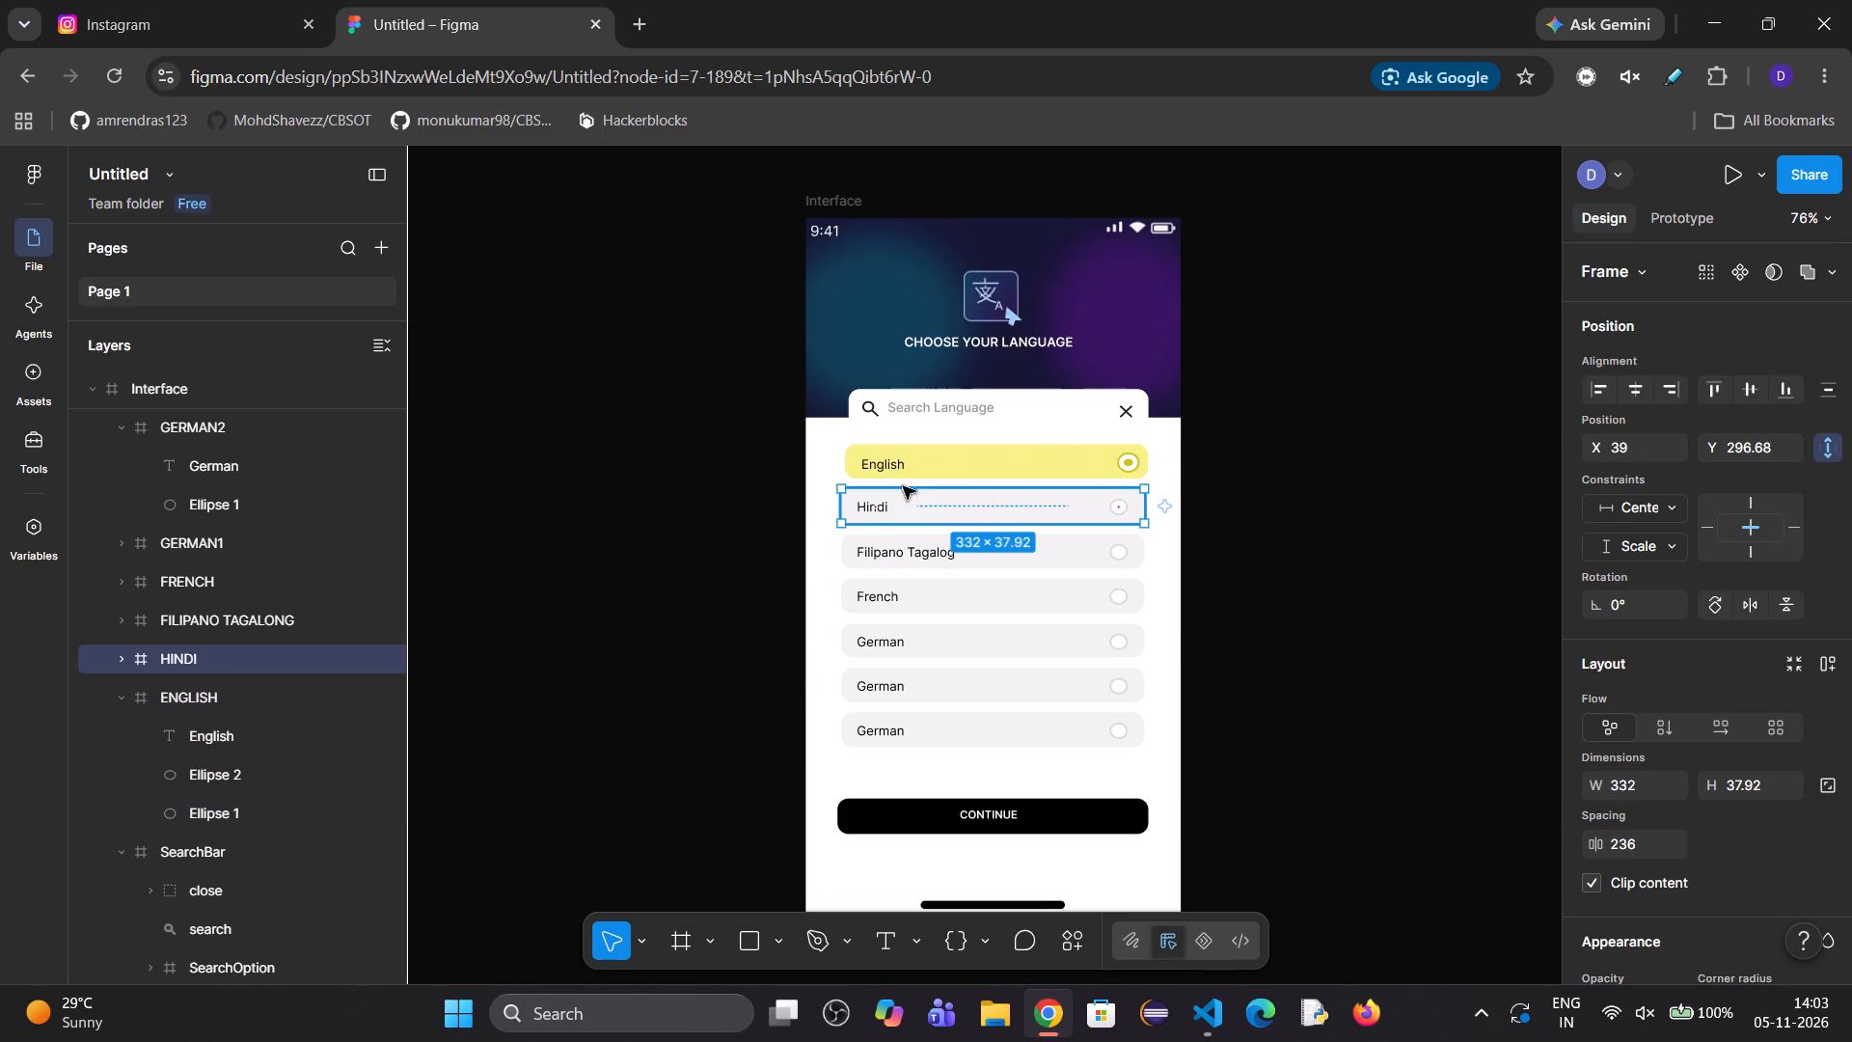
click(1298, 554)
click(905, 471)
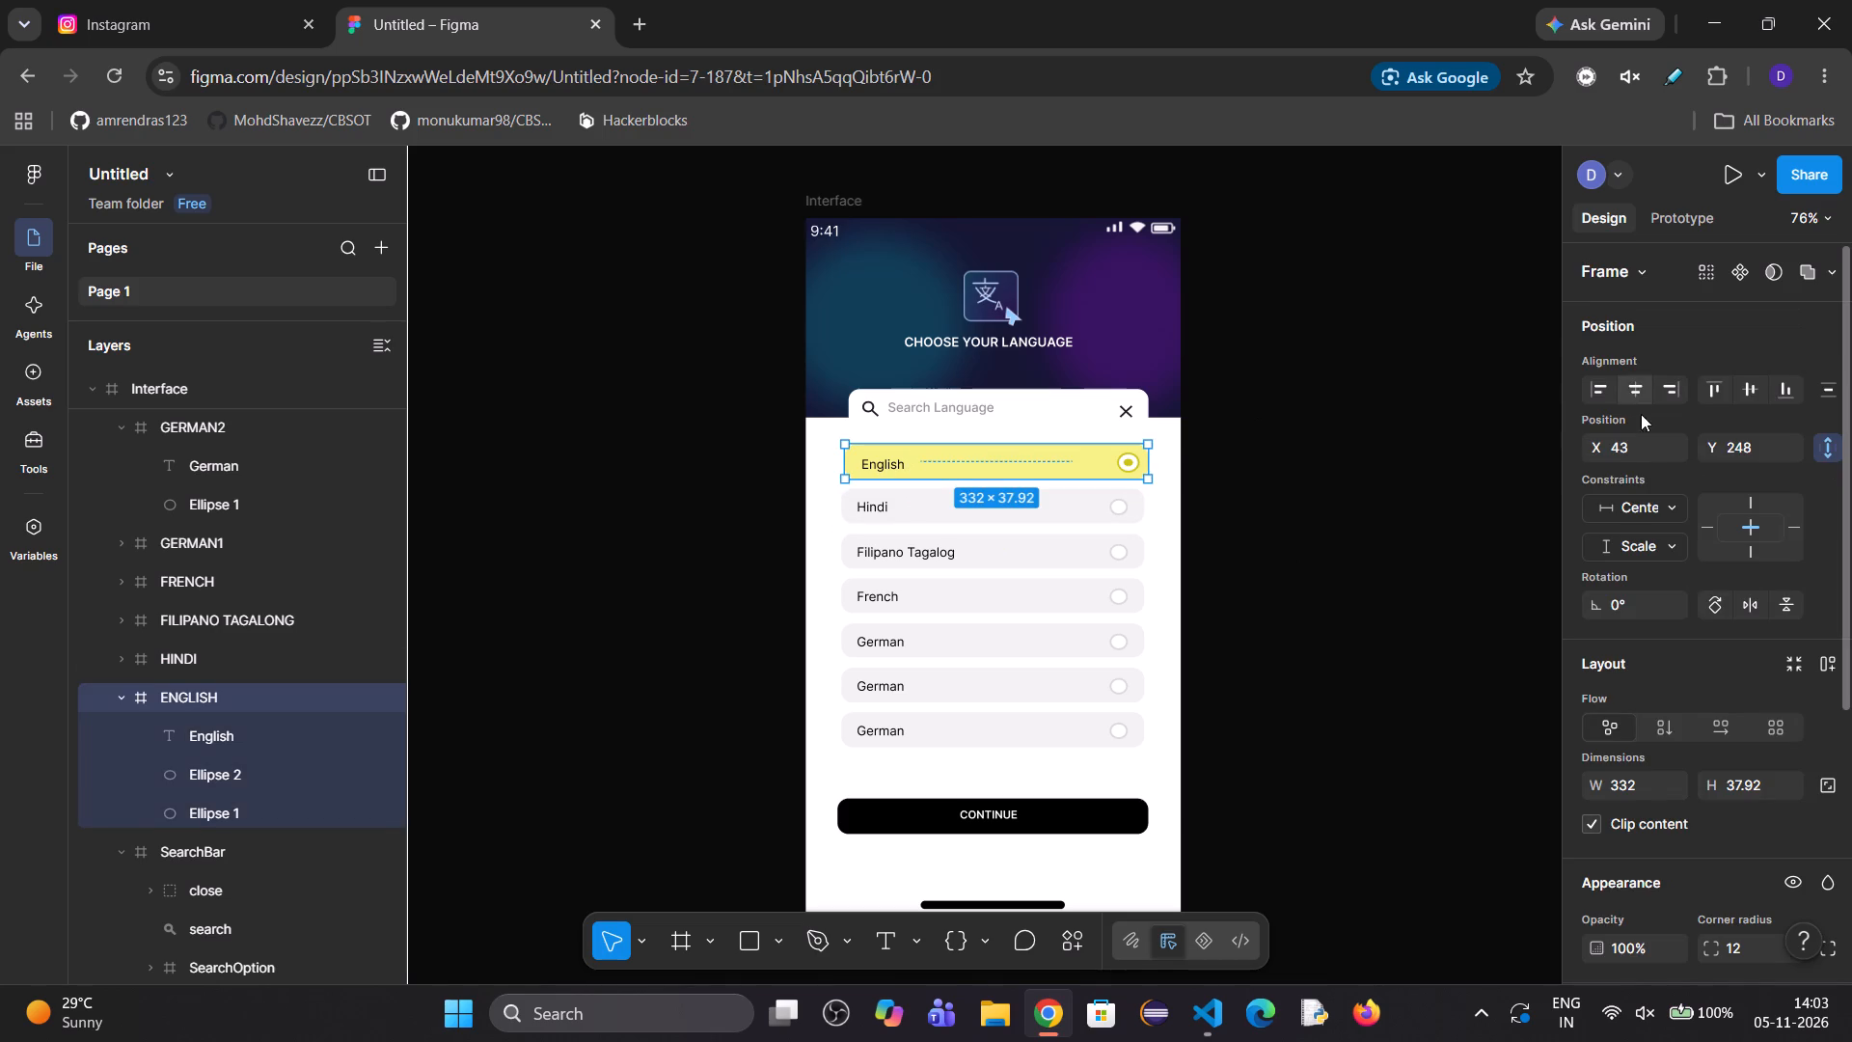
click(1632, 378)
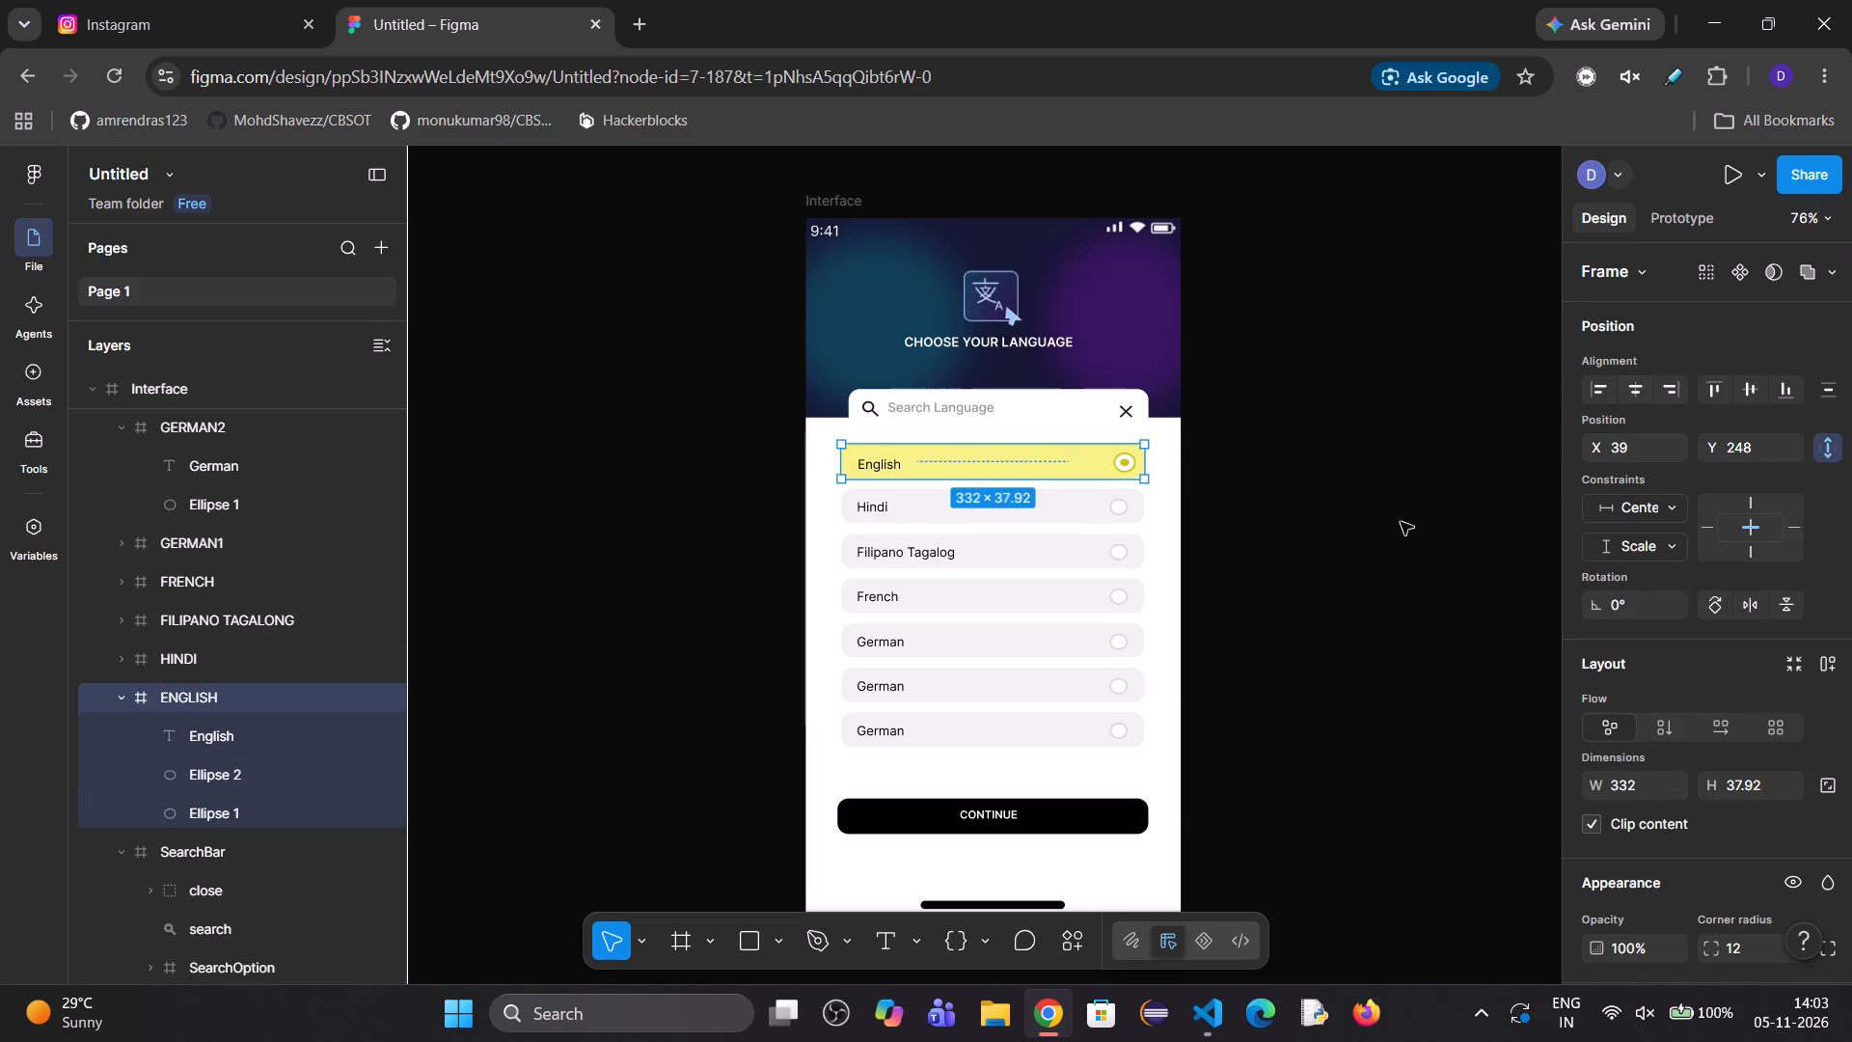
Test the layout by resizing the Interface frame between about 73 and 430 wide, leaving it somewhat narrower than 411.
click(154, 389)
drag(1183, 526, 1073, 547)
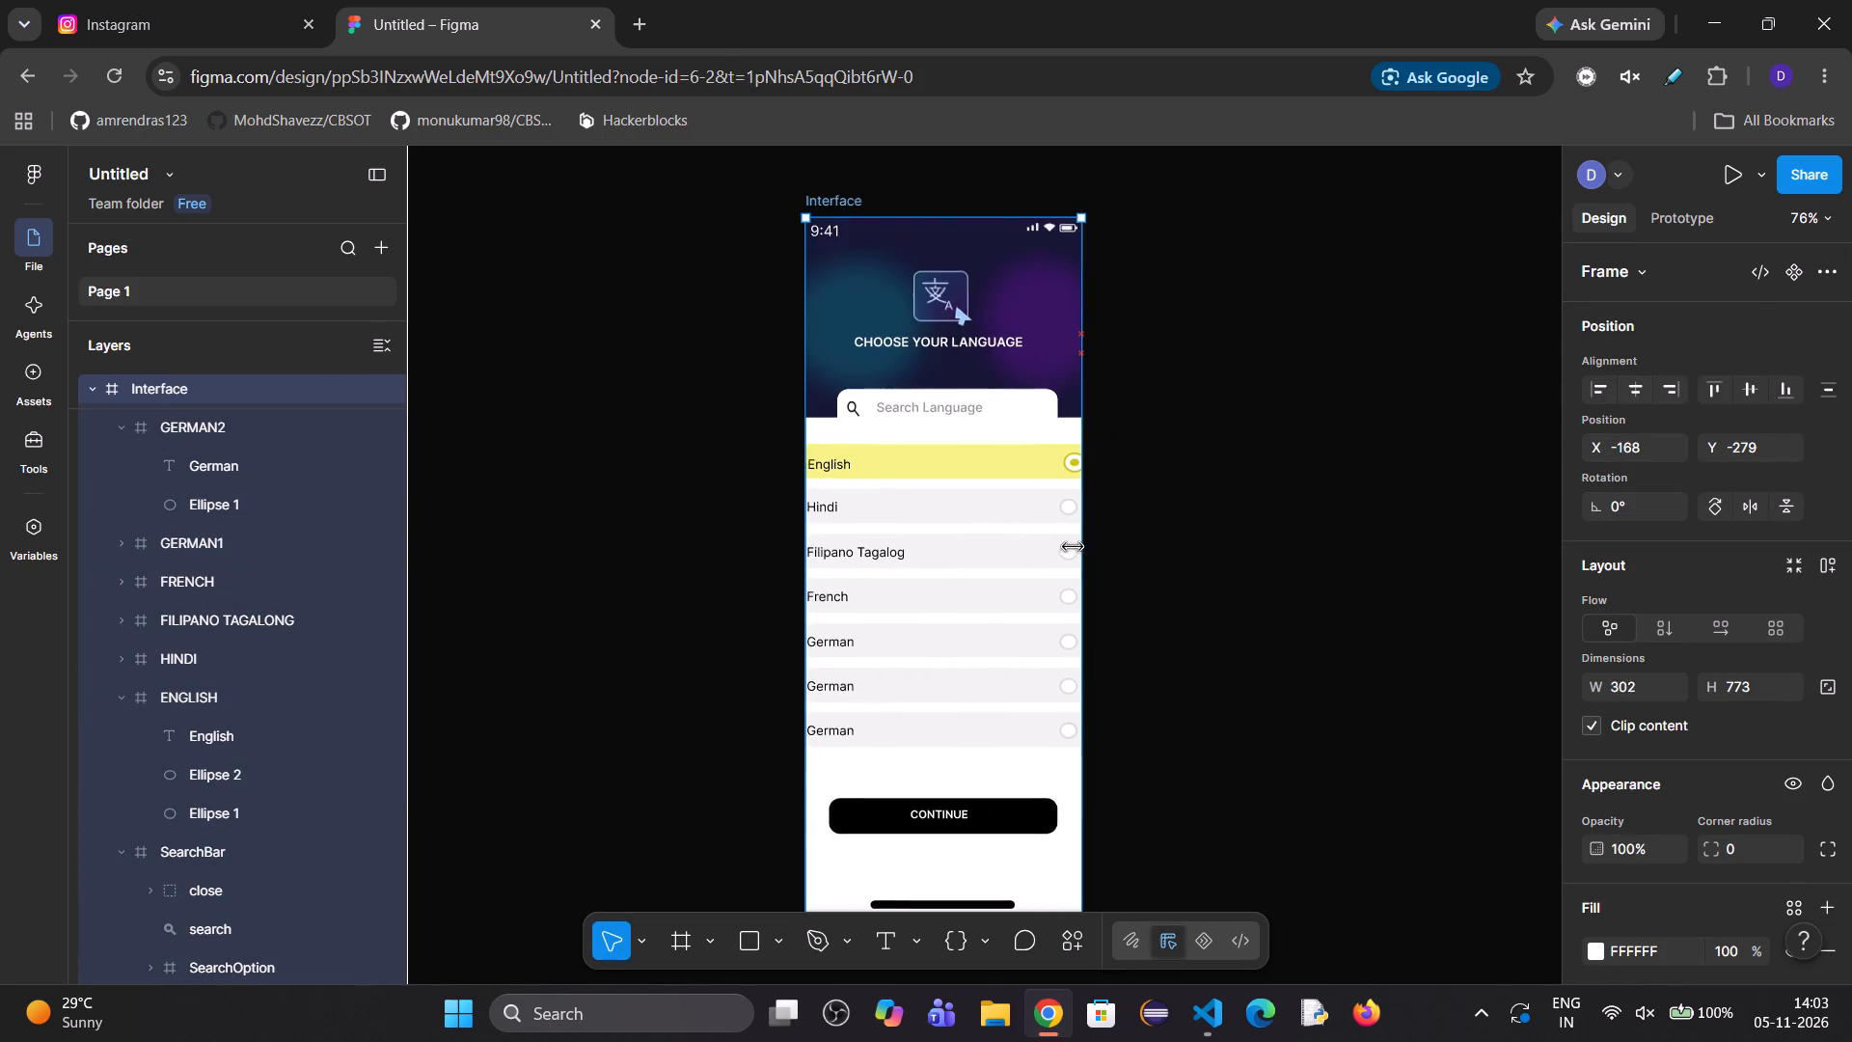
drag(1073, 547, 1000, 613)
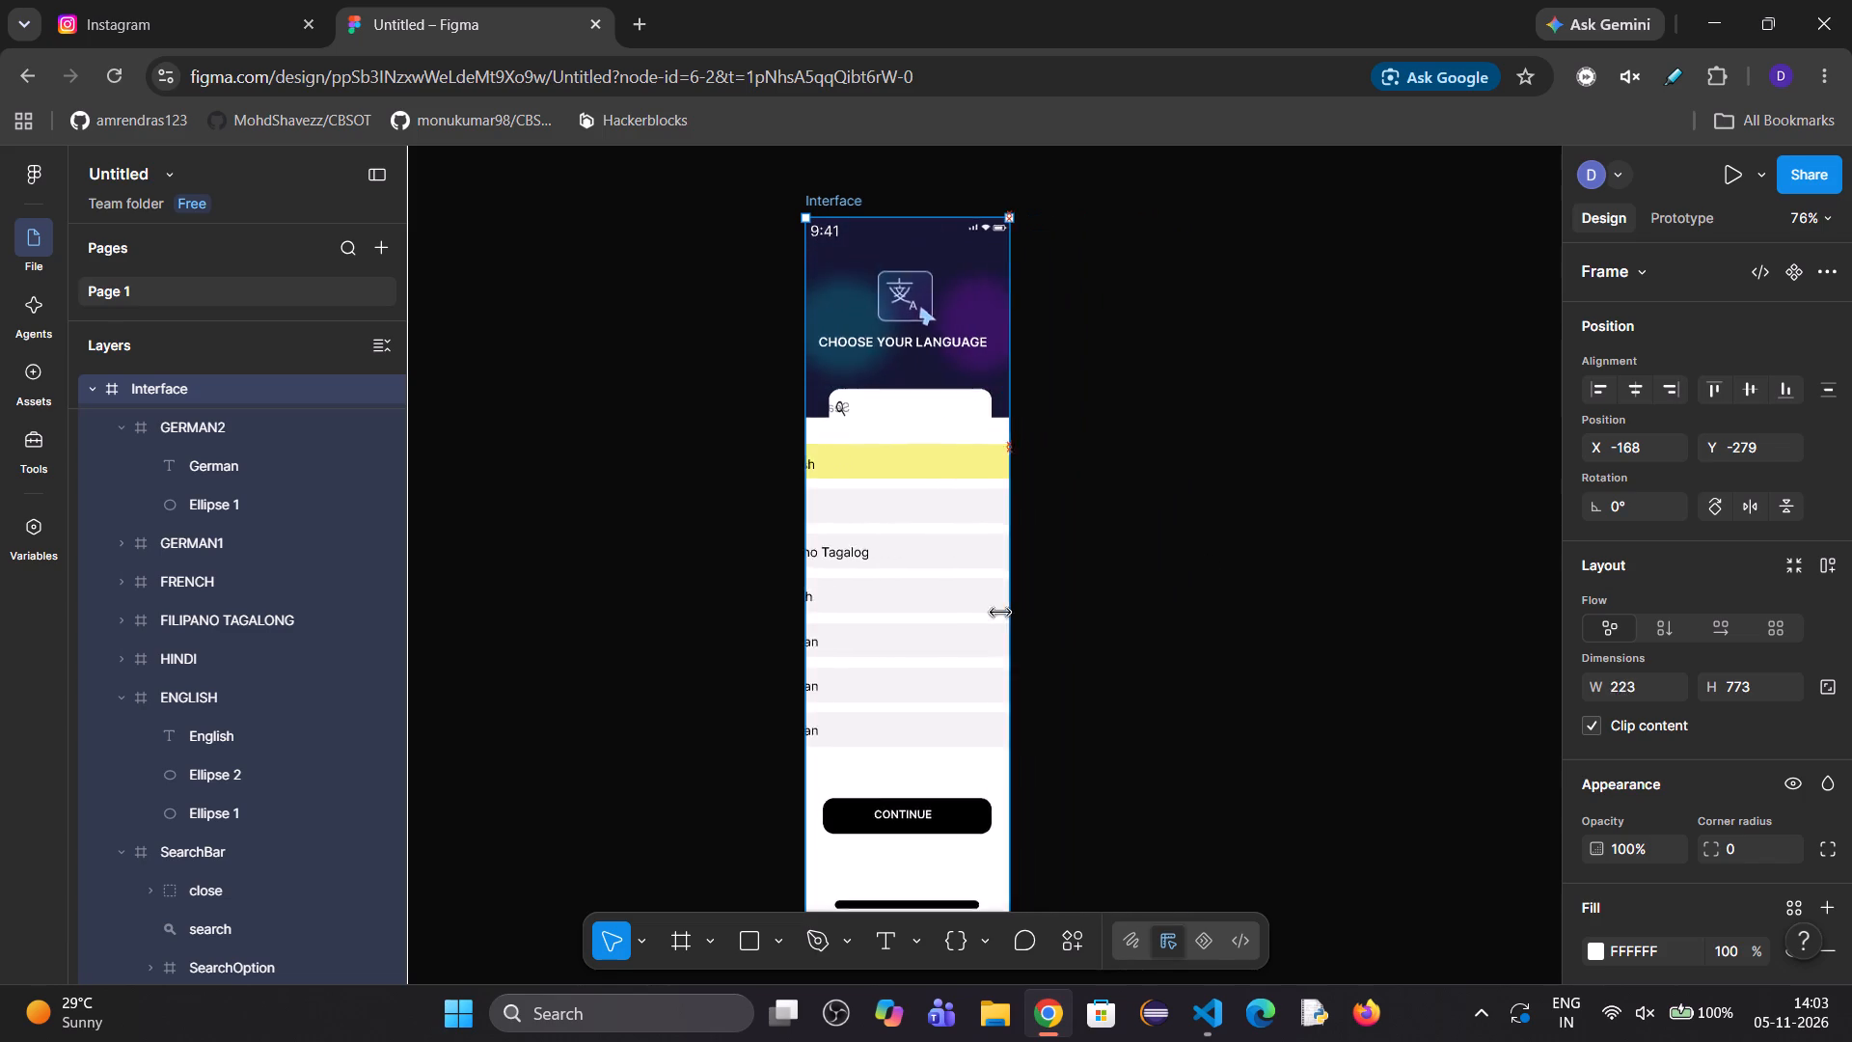
drag(1000, 613, 943, 685)
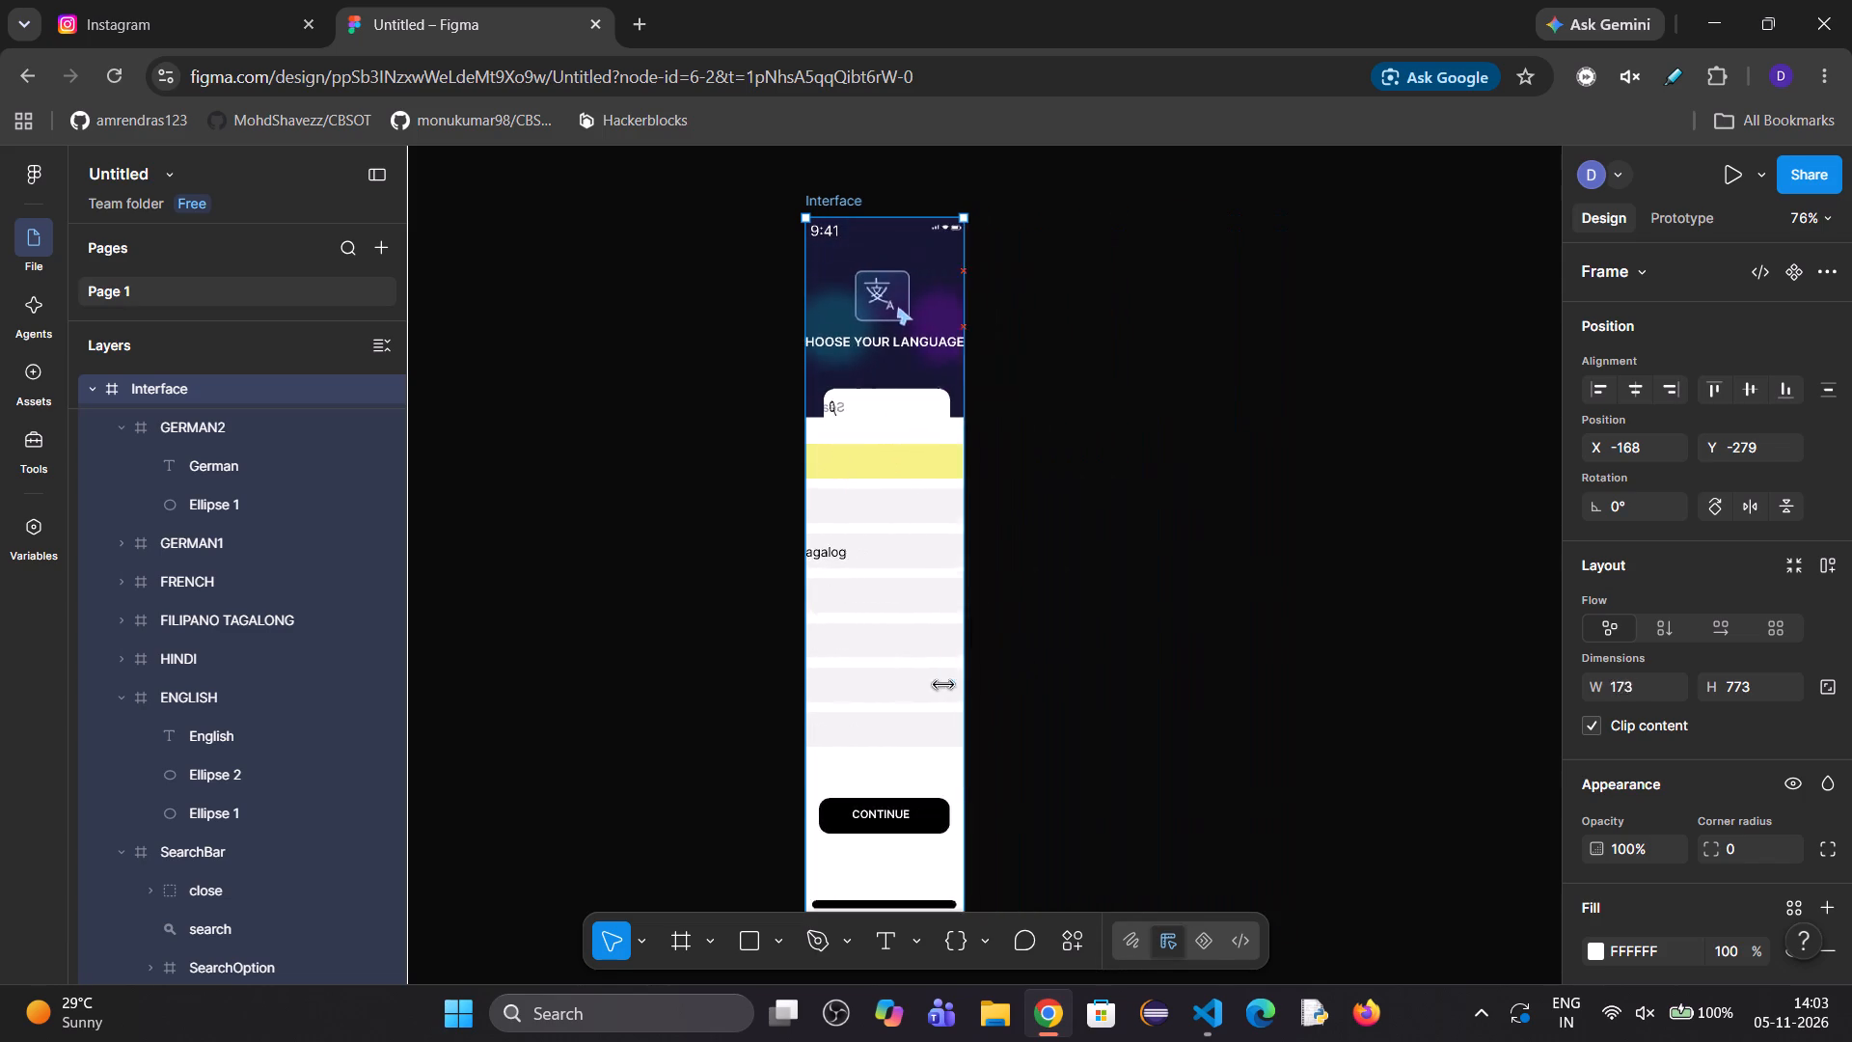
drag(943, 685, 930, 747)
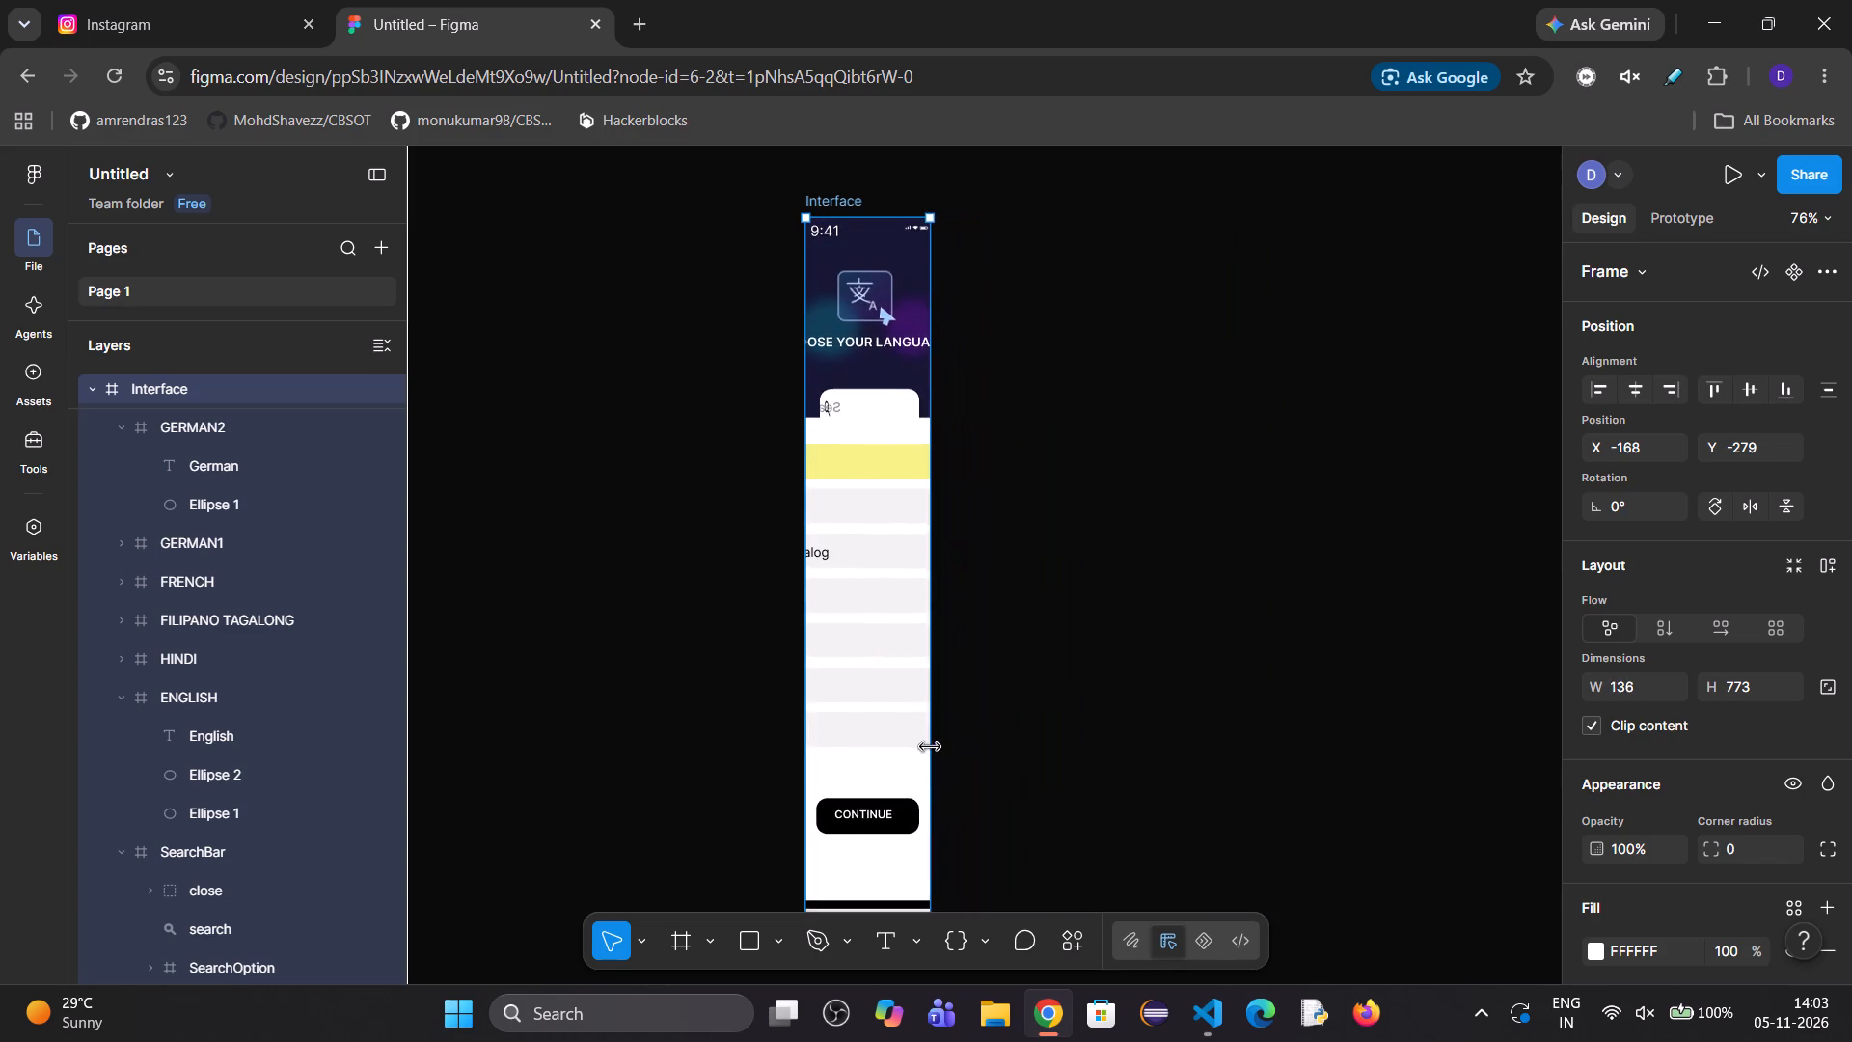
drag(930, 747, 872, 781)
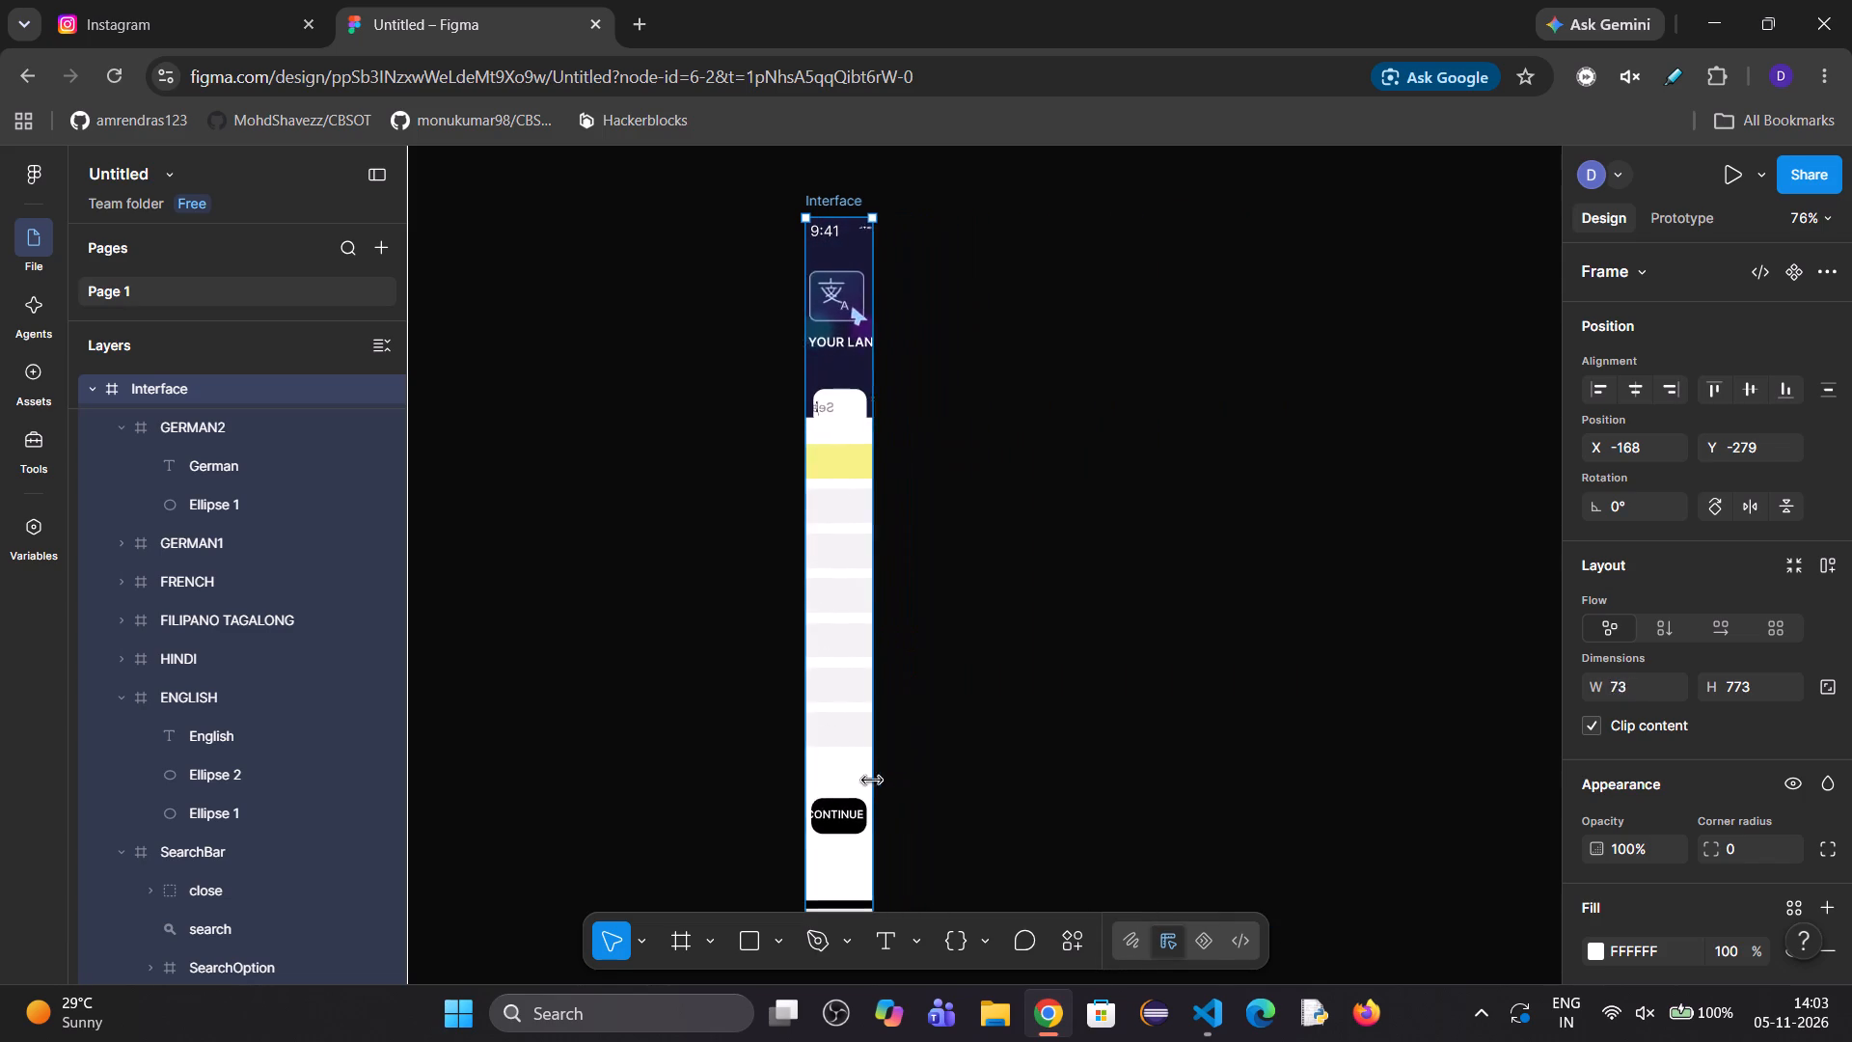
drag(872, 781, 1197, 728)
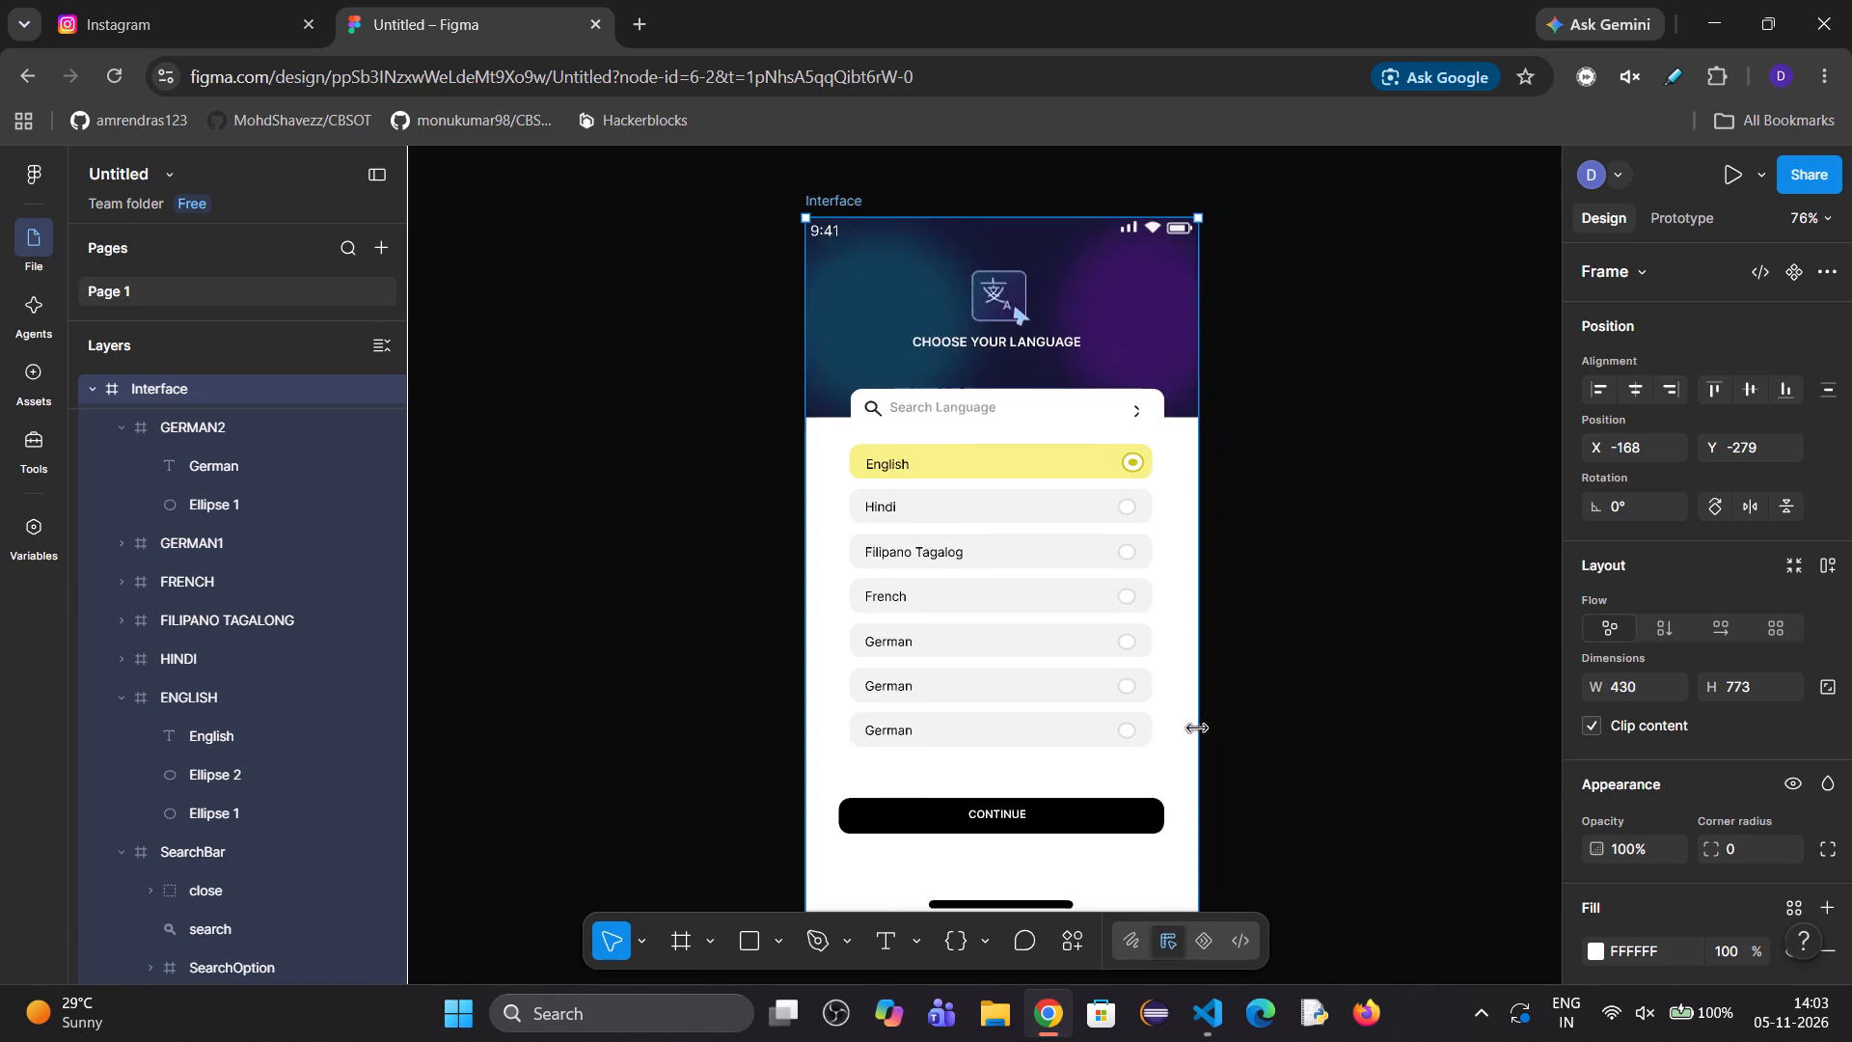
drag(1197, 728, 1143, 736)
Resize the ENGLISH row to about 314 wide, testing how its ellipses scale.
click(918, 474)
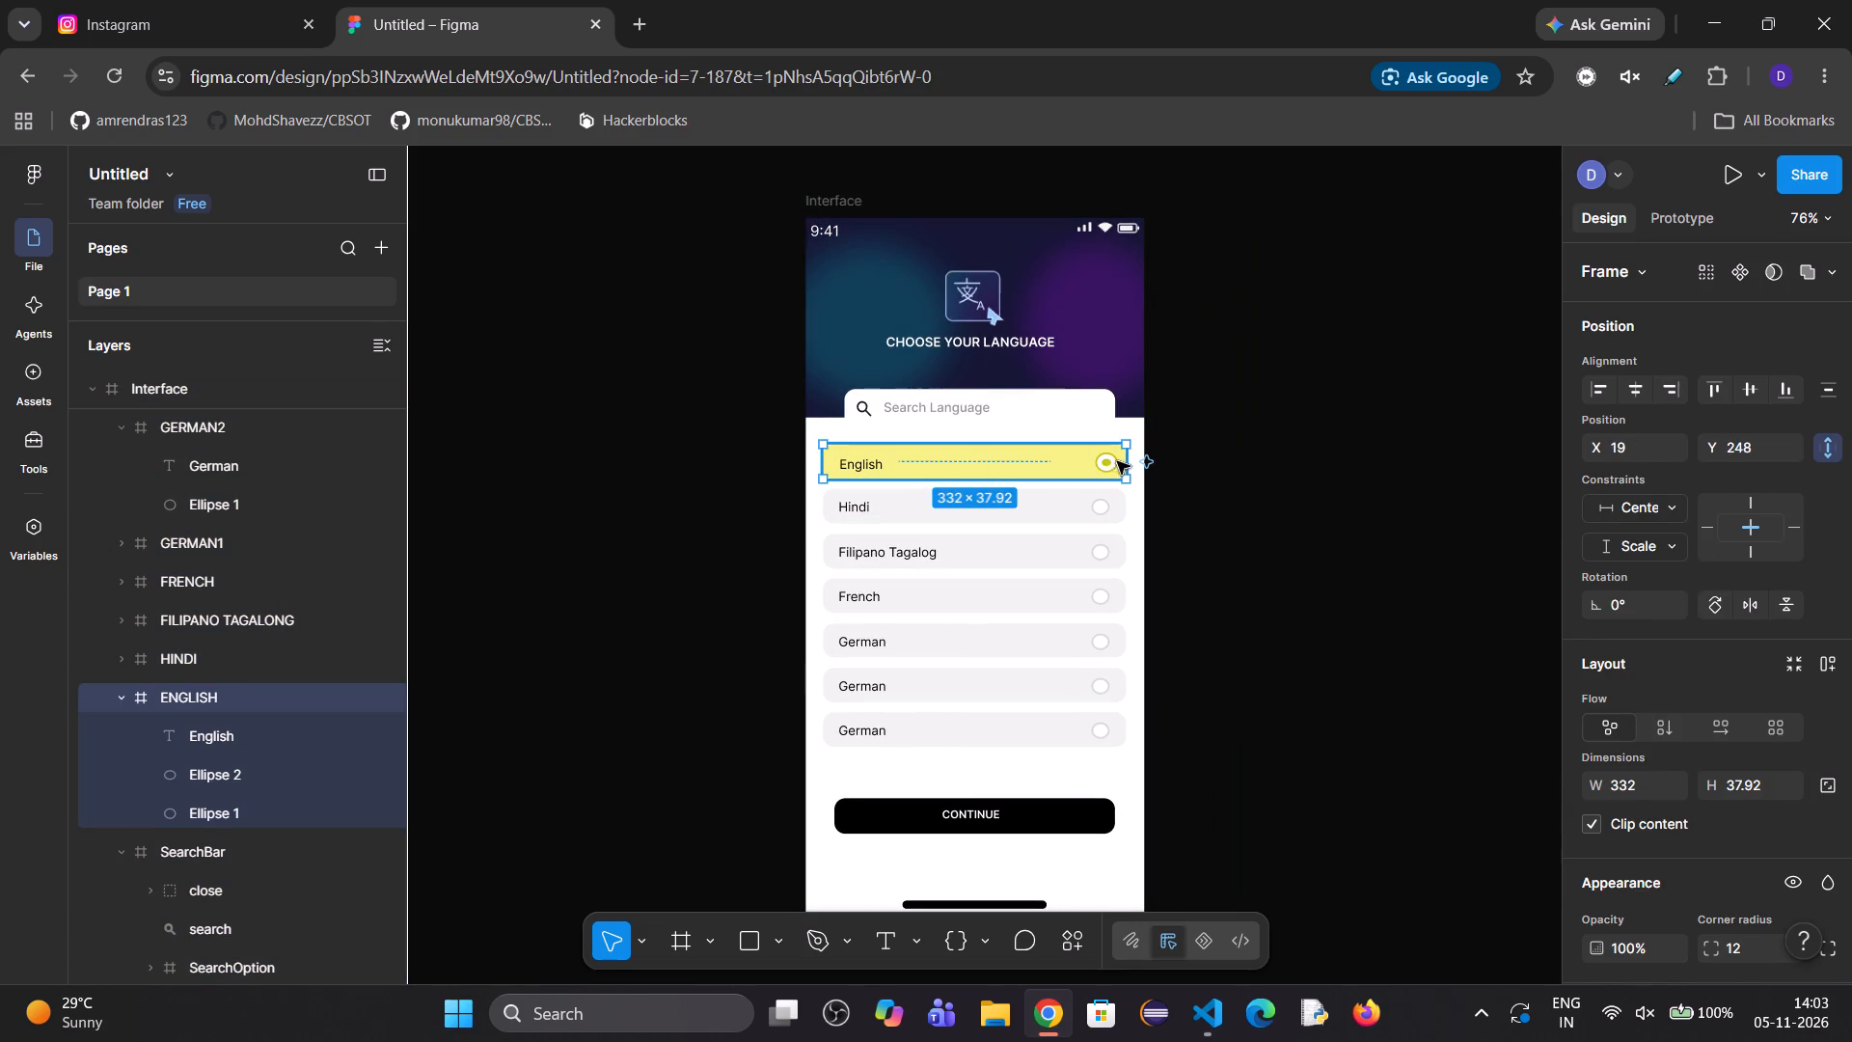
drag(1121, 464, 930, 484)
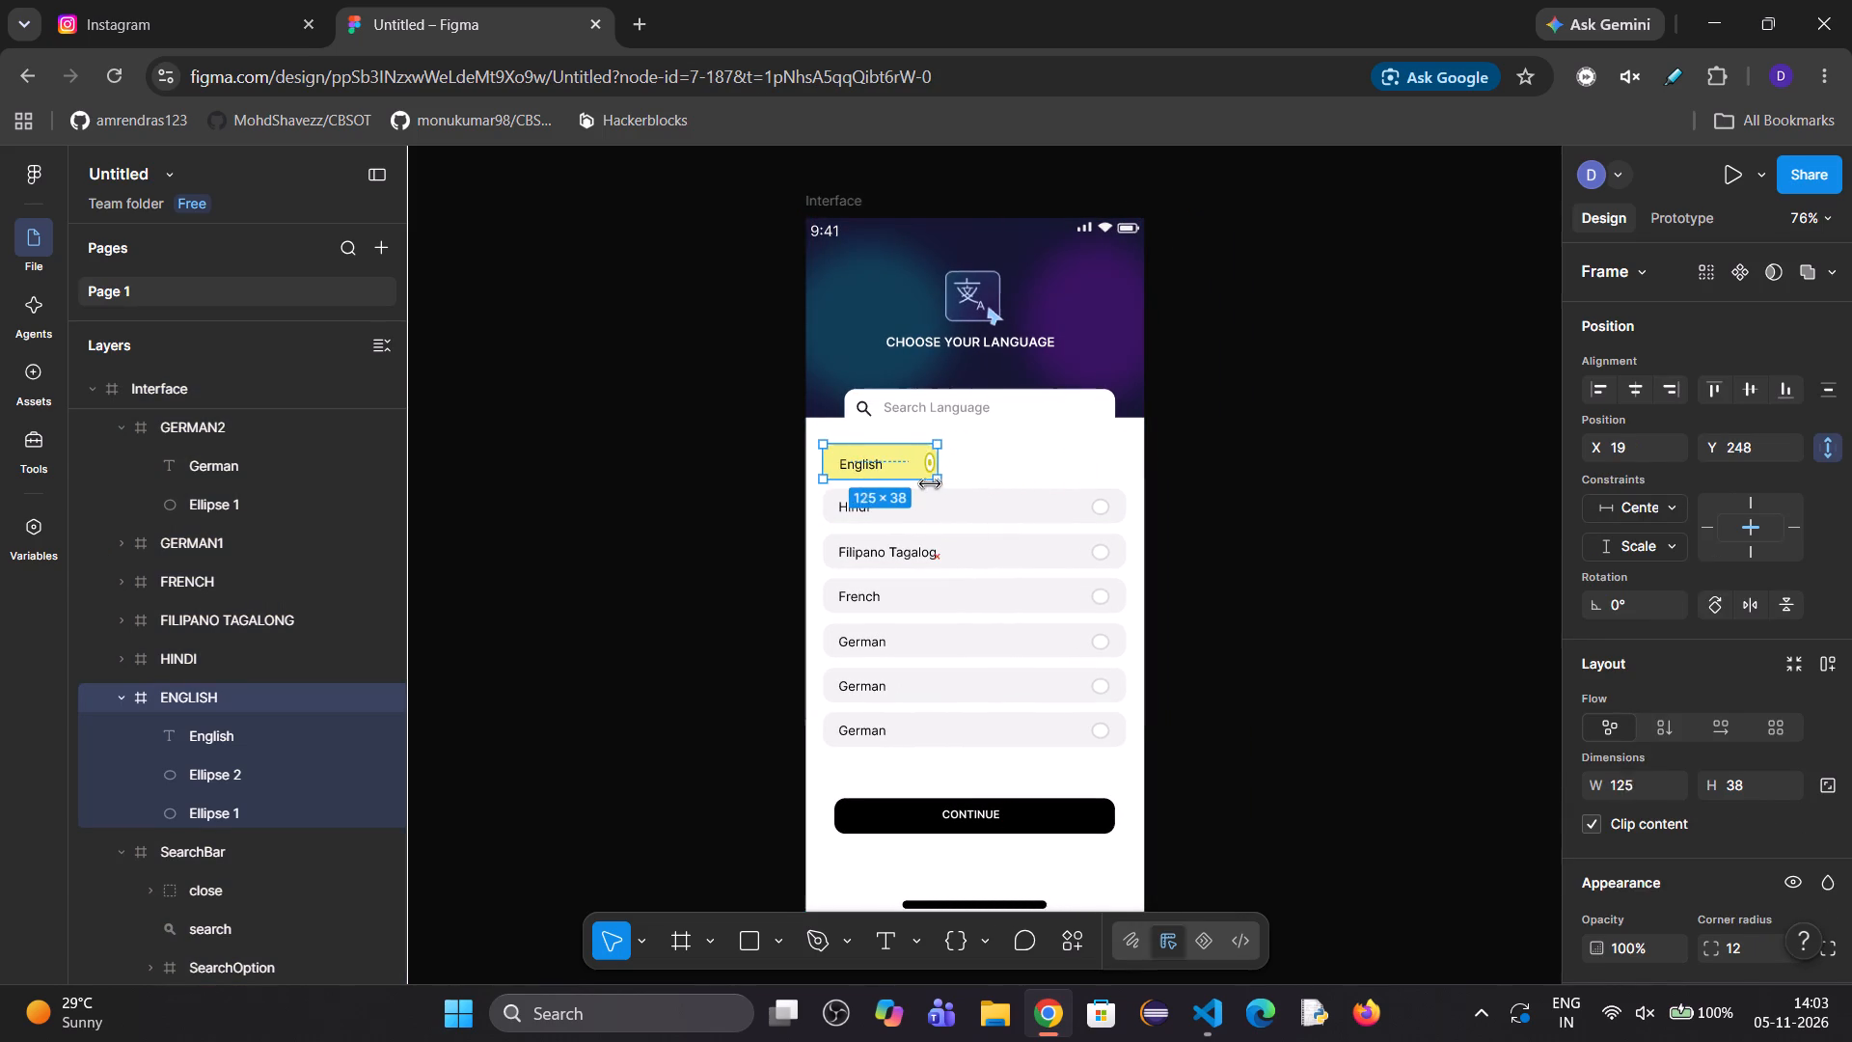
drag(930, 484, 998, 500)
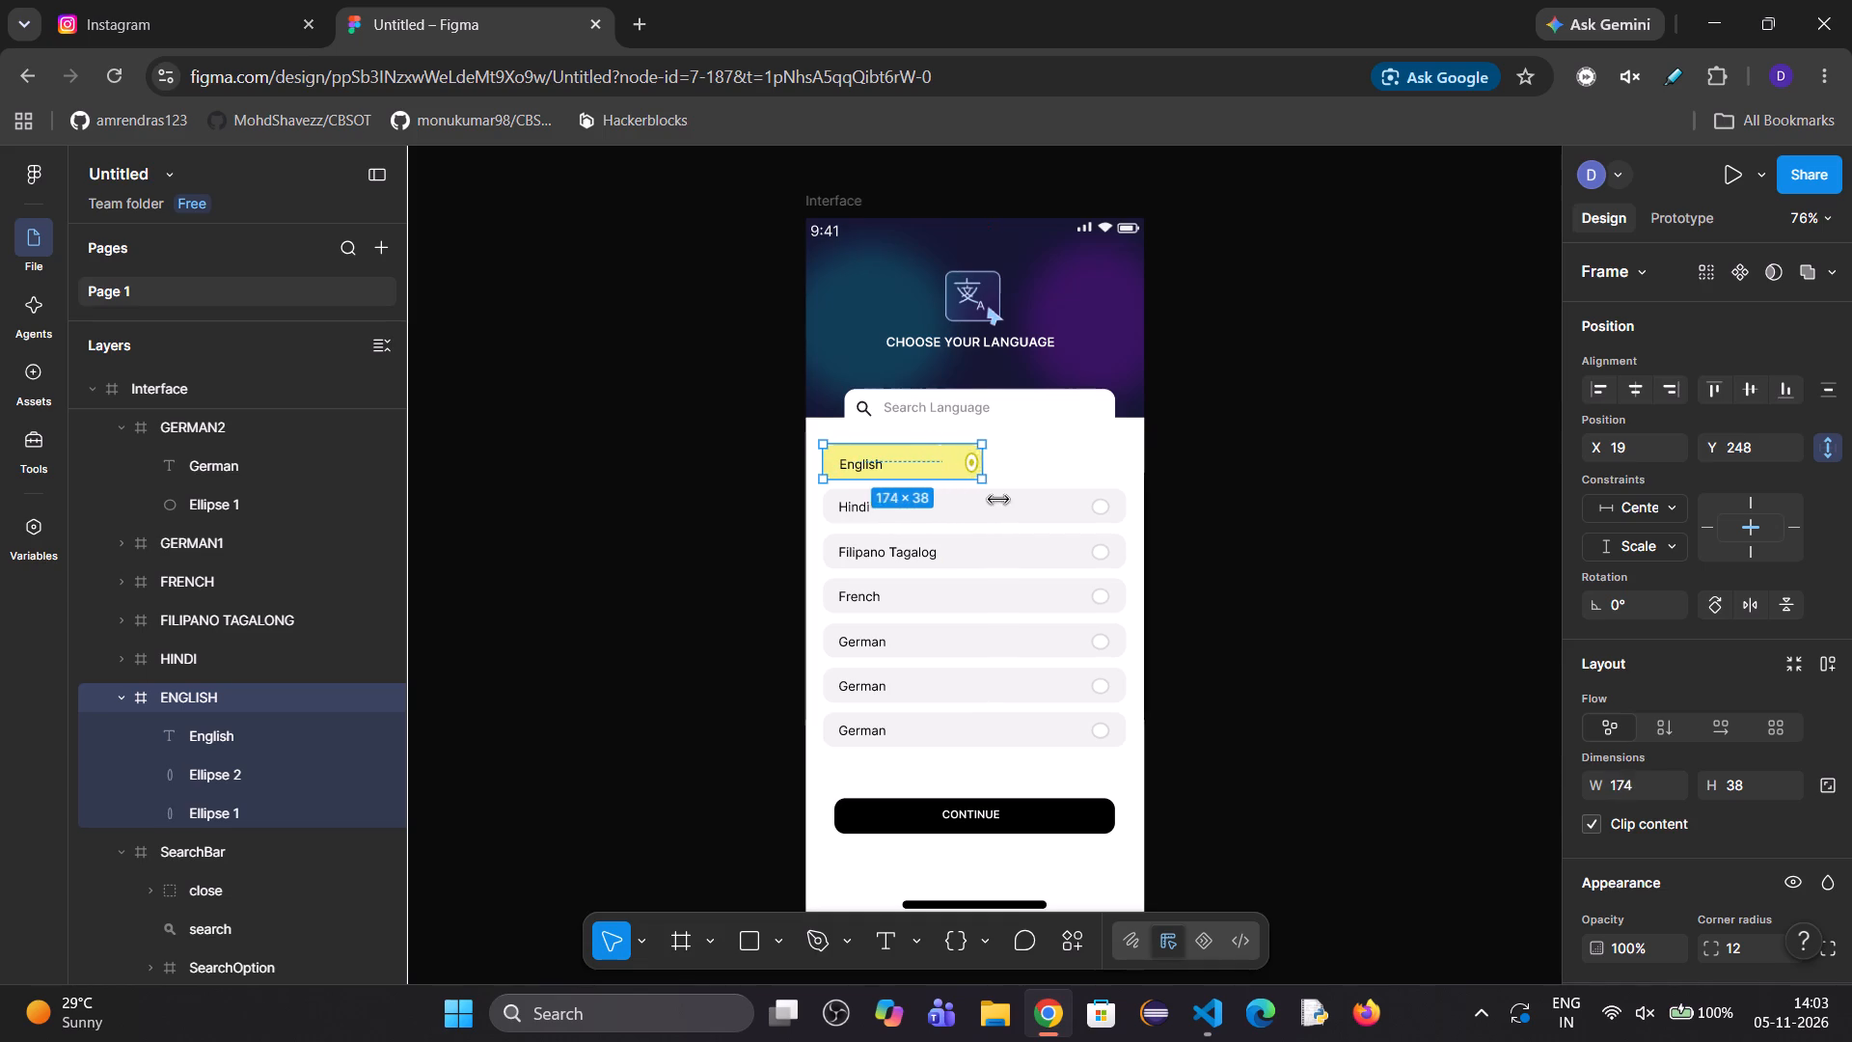
drag(998, 500, 1107, 499)
Resize the HINDI row to about 315 wide and compare it with the ENGLISH row.
click(1017, 506)
drag(1121, 505, 1039, 536)
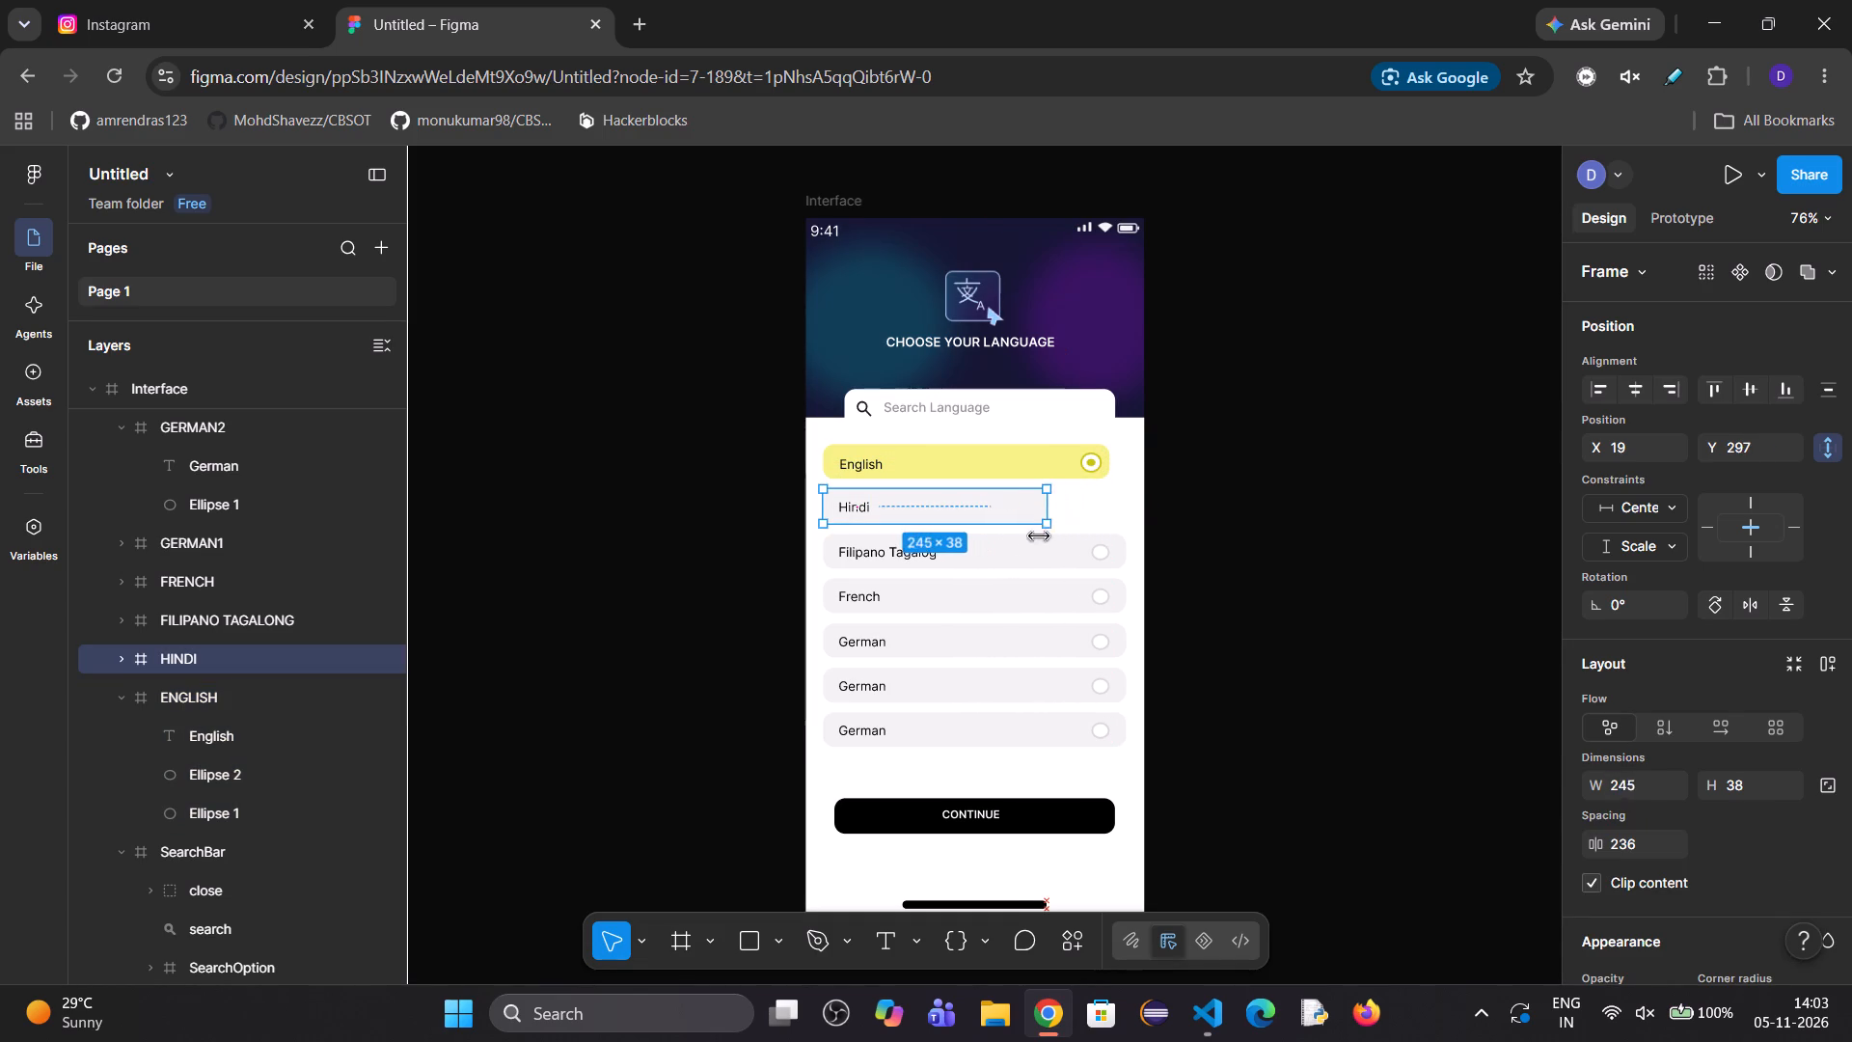
drag(1039, 536, 1110, 535)
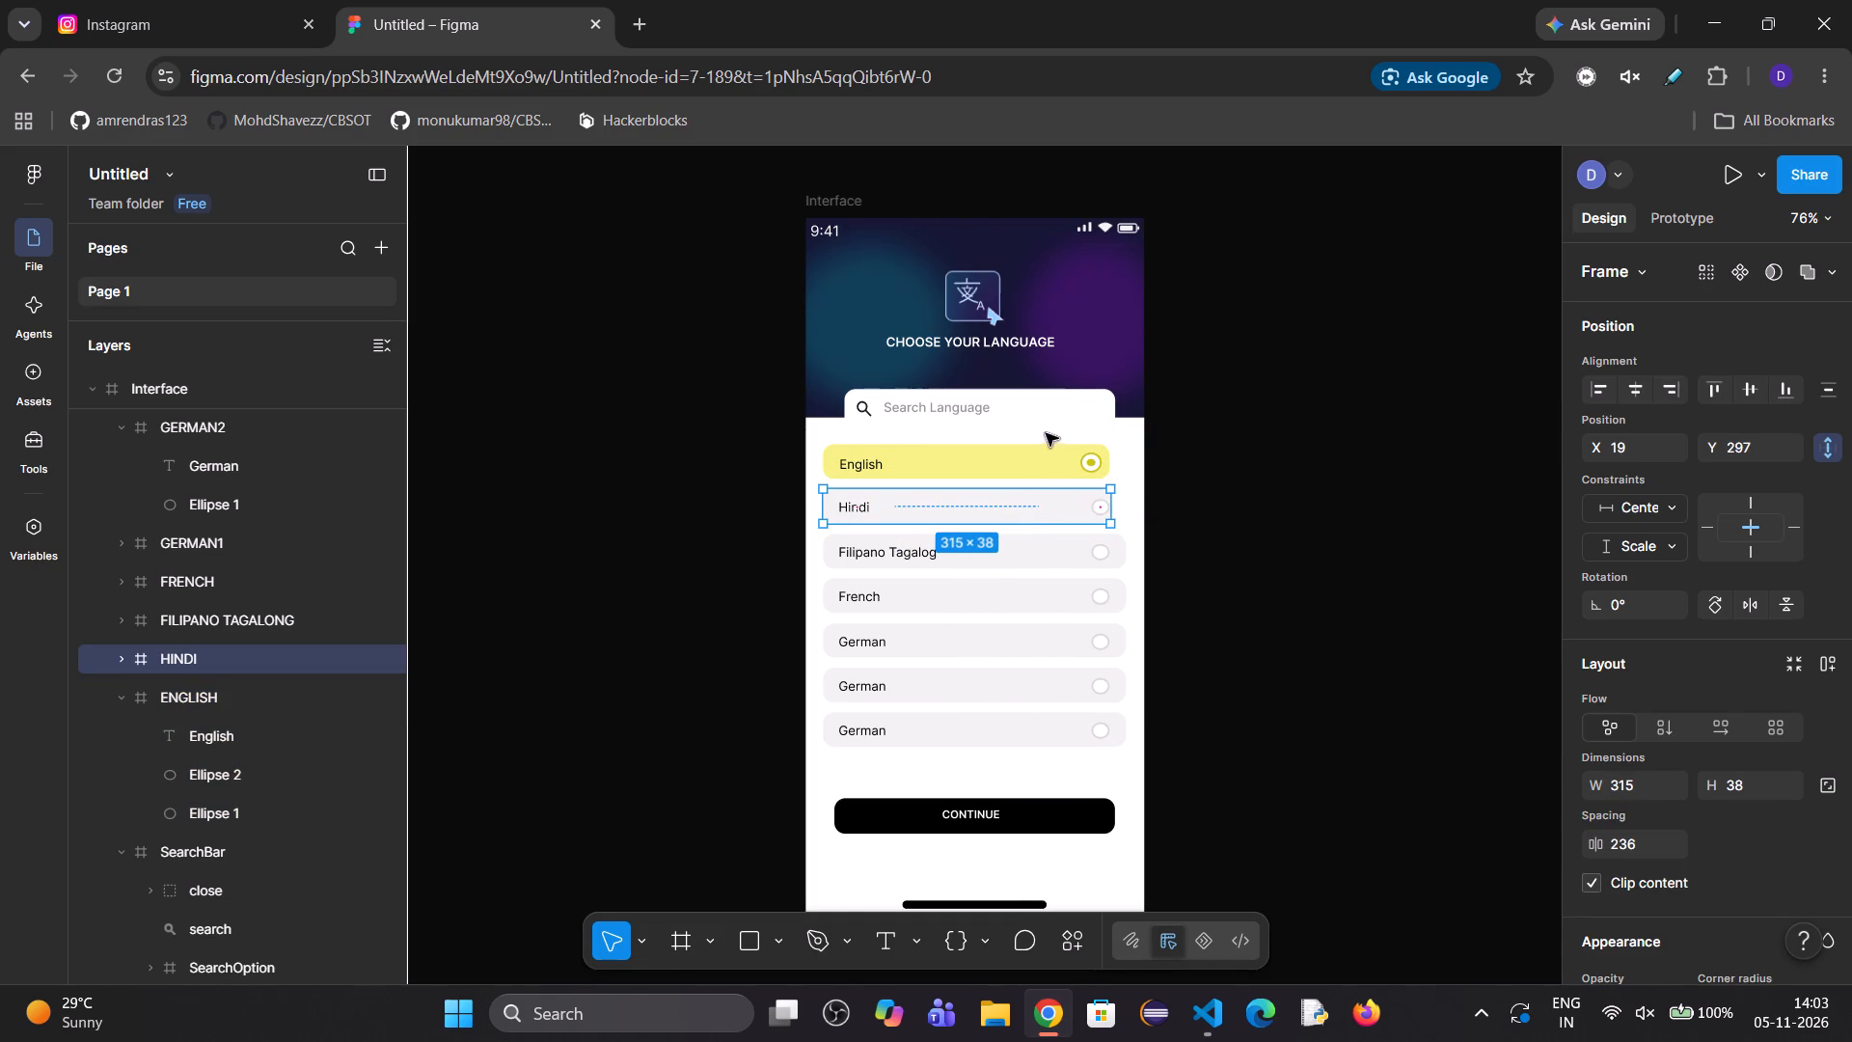
click(1041, 462)
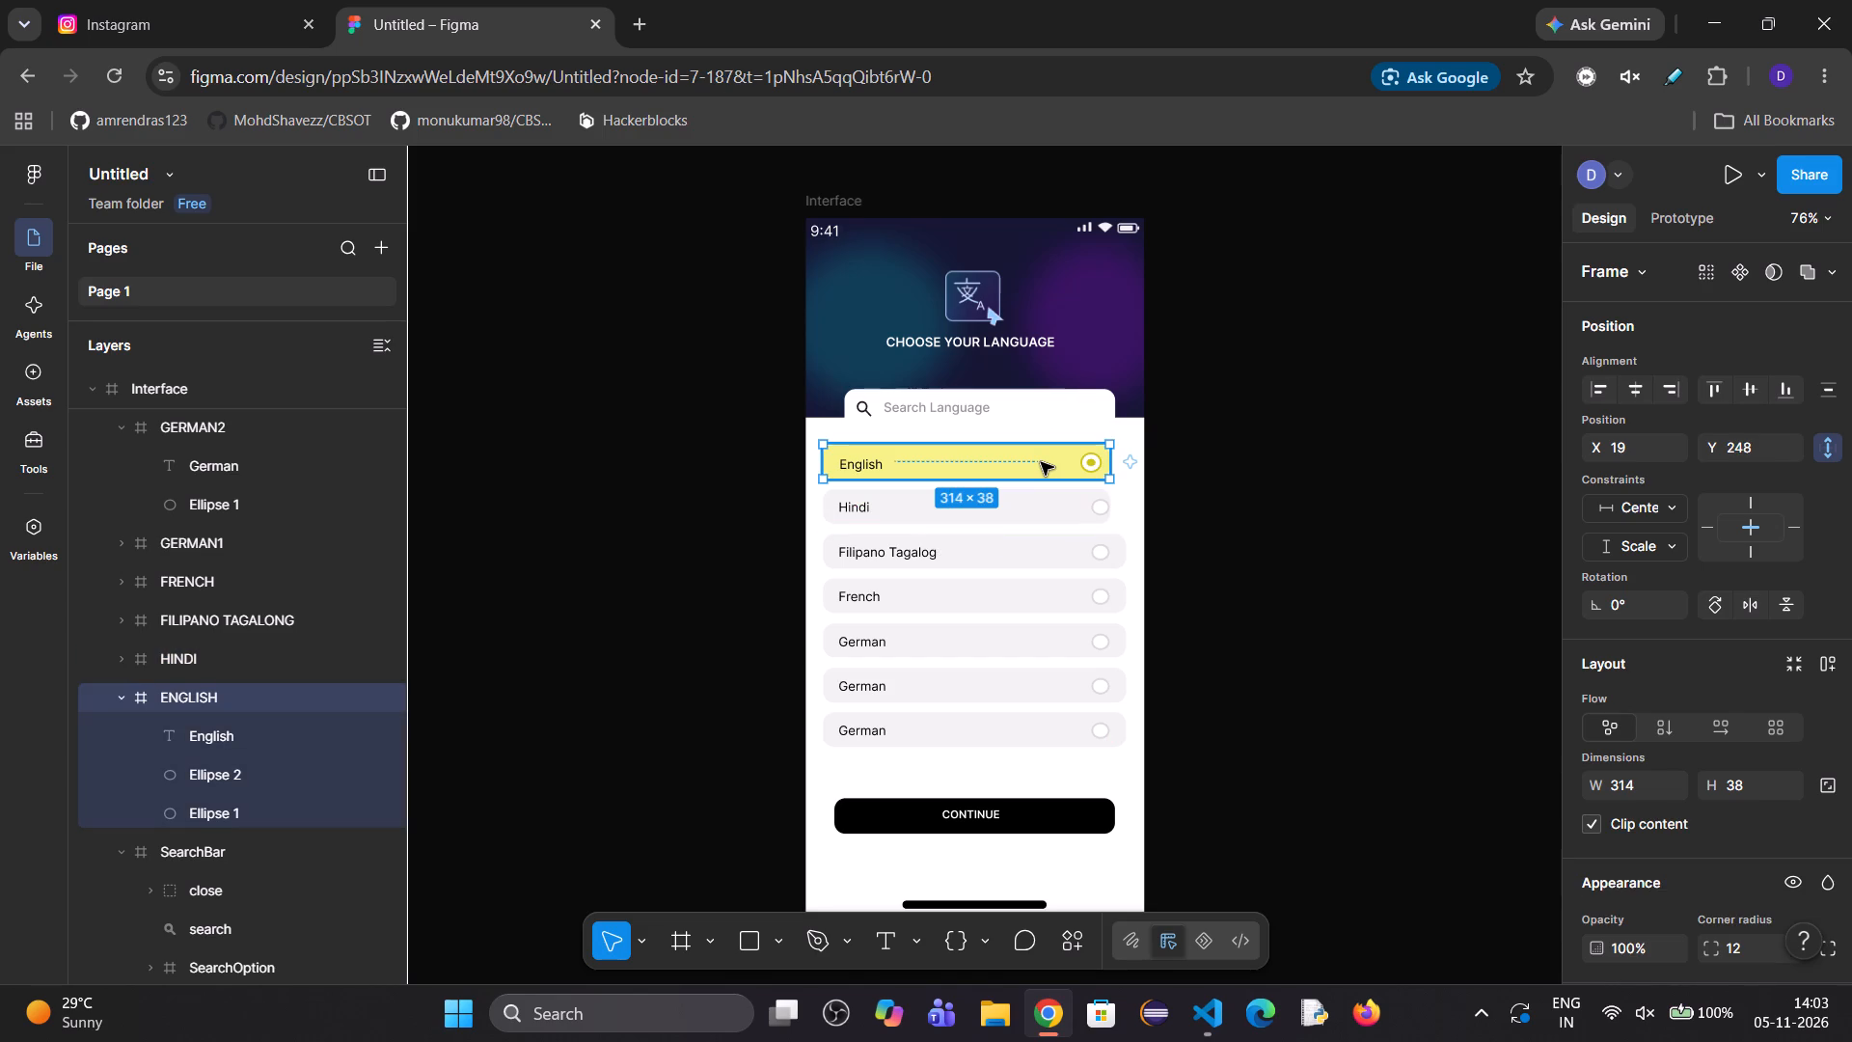
click(898, 505)
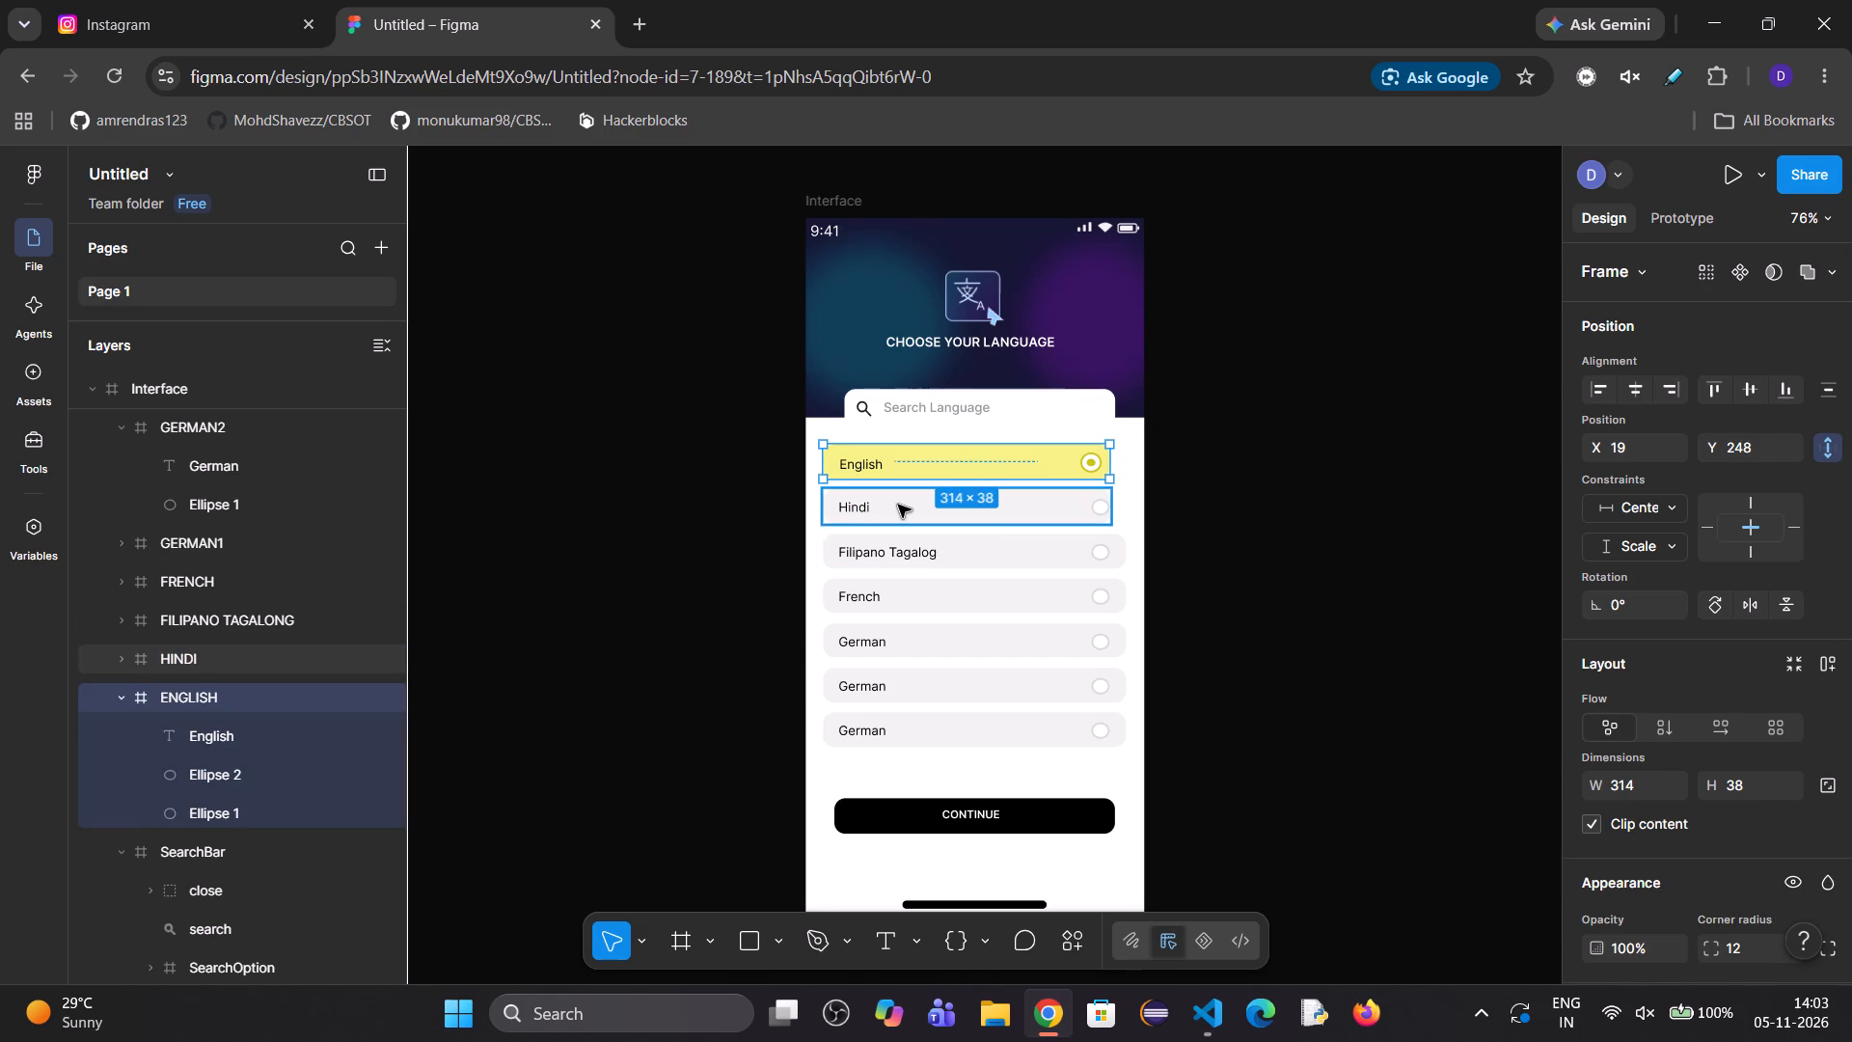
Check the sizes of the FRENCH, FILIPANO TAGALONG and HINDI rows.
click(946, 574)
click(917, 550)
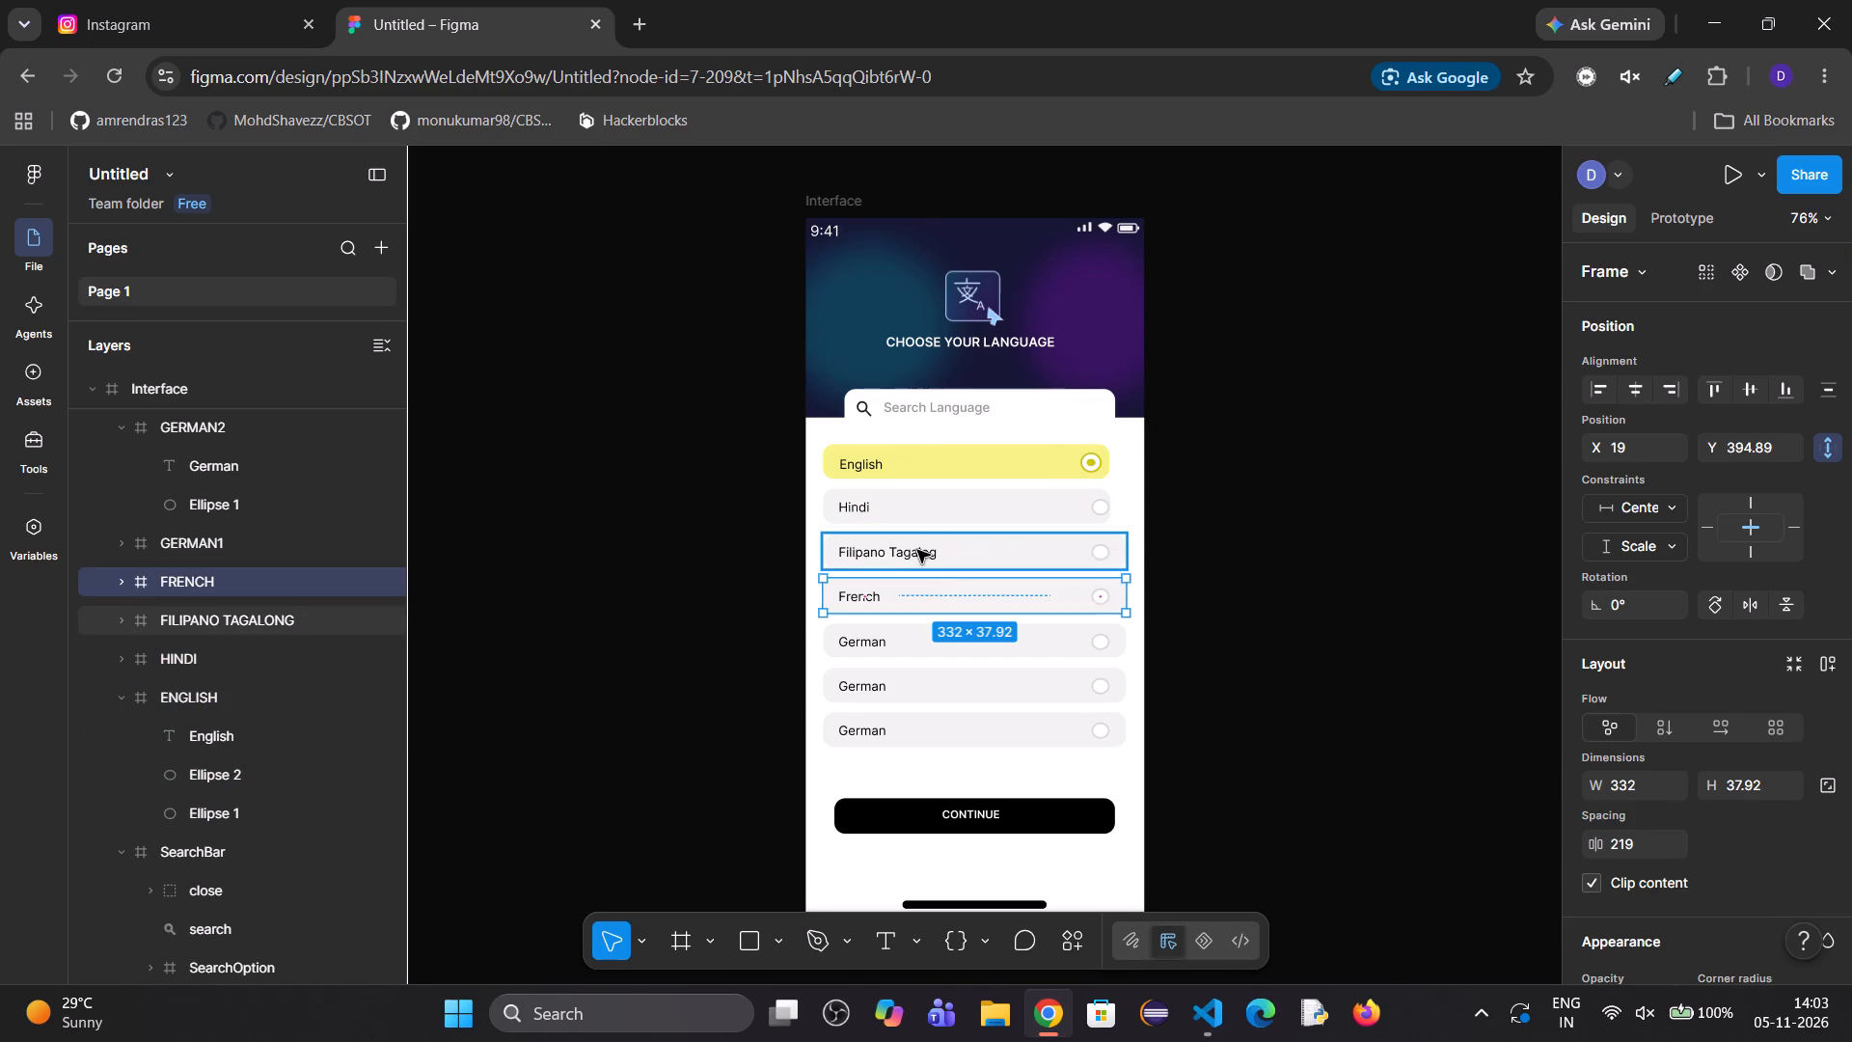
click(925, 535)
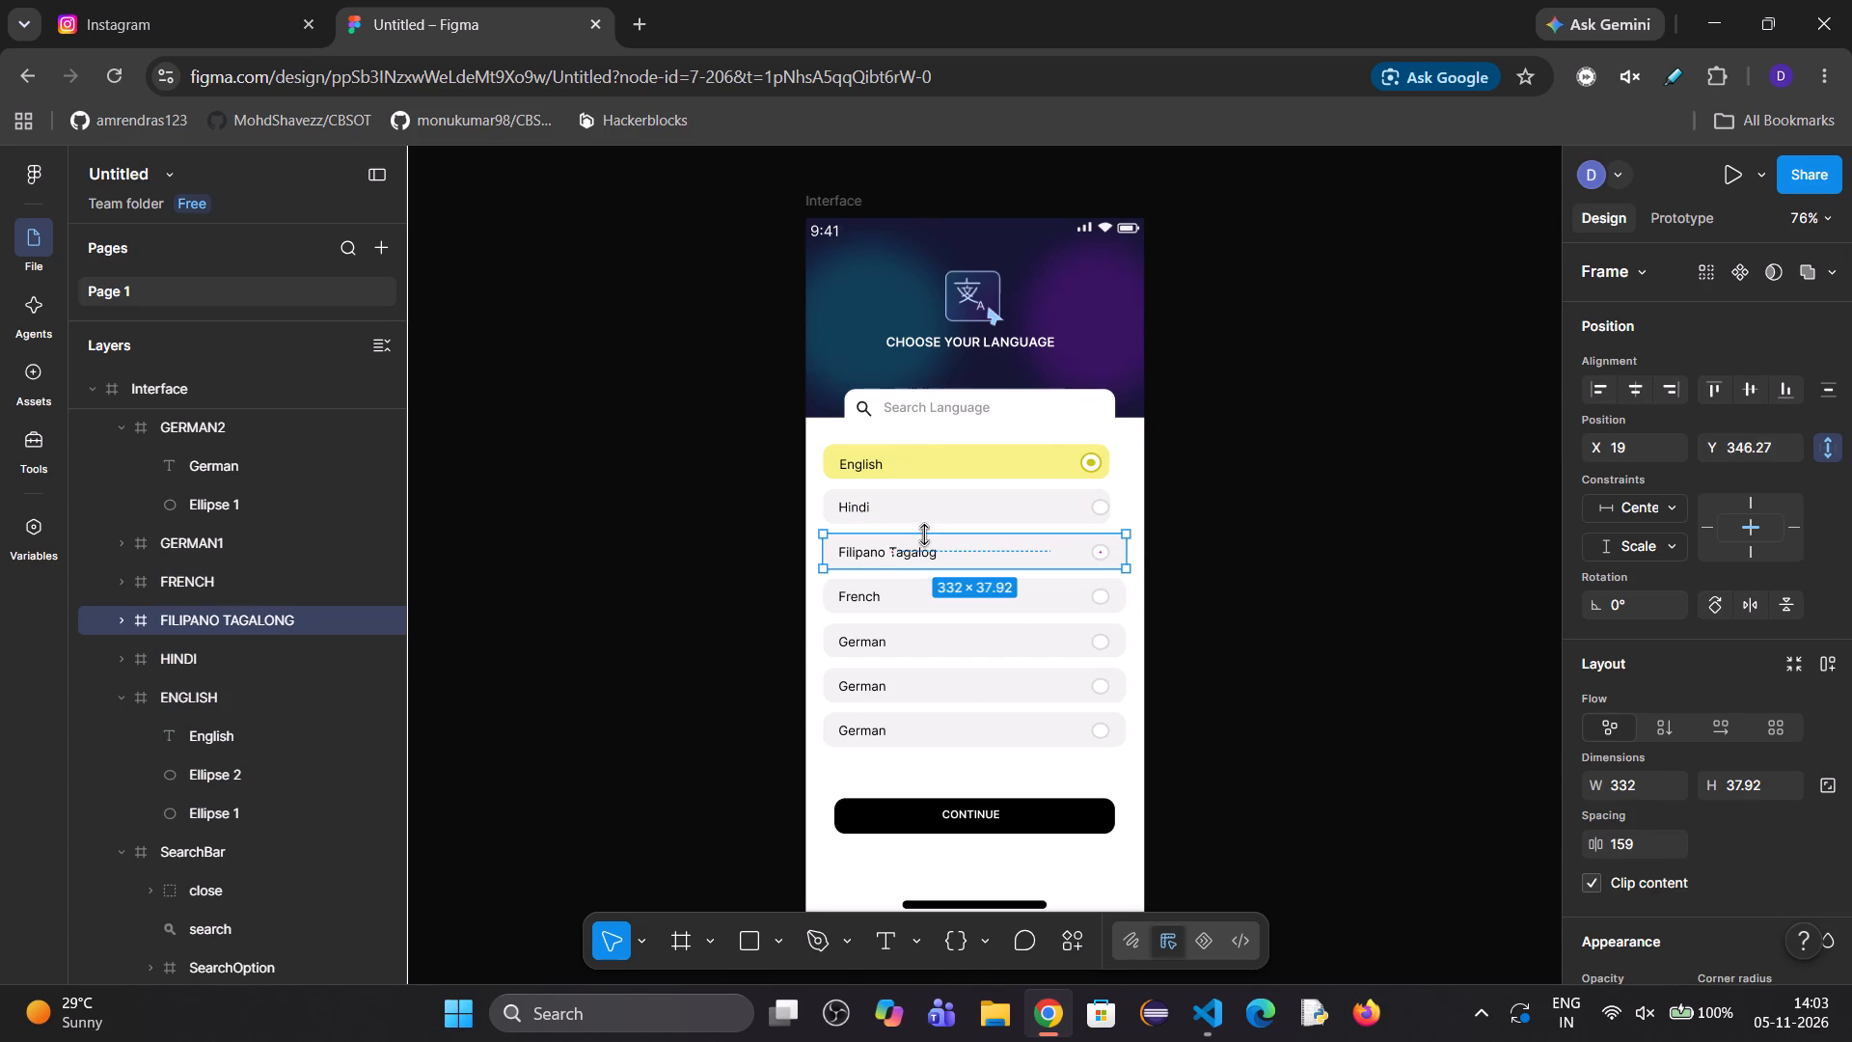
click(920, 522)
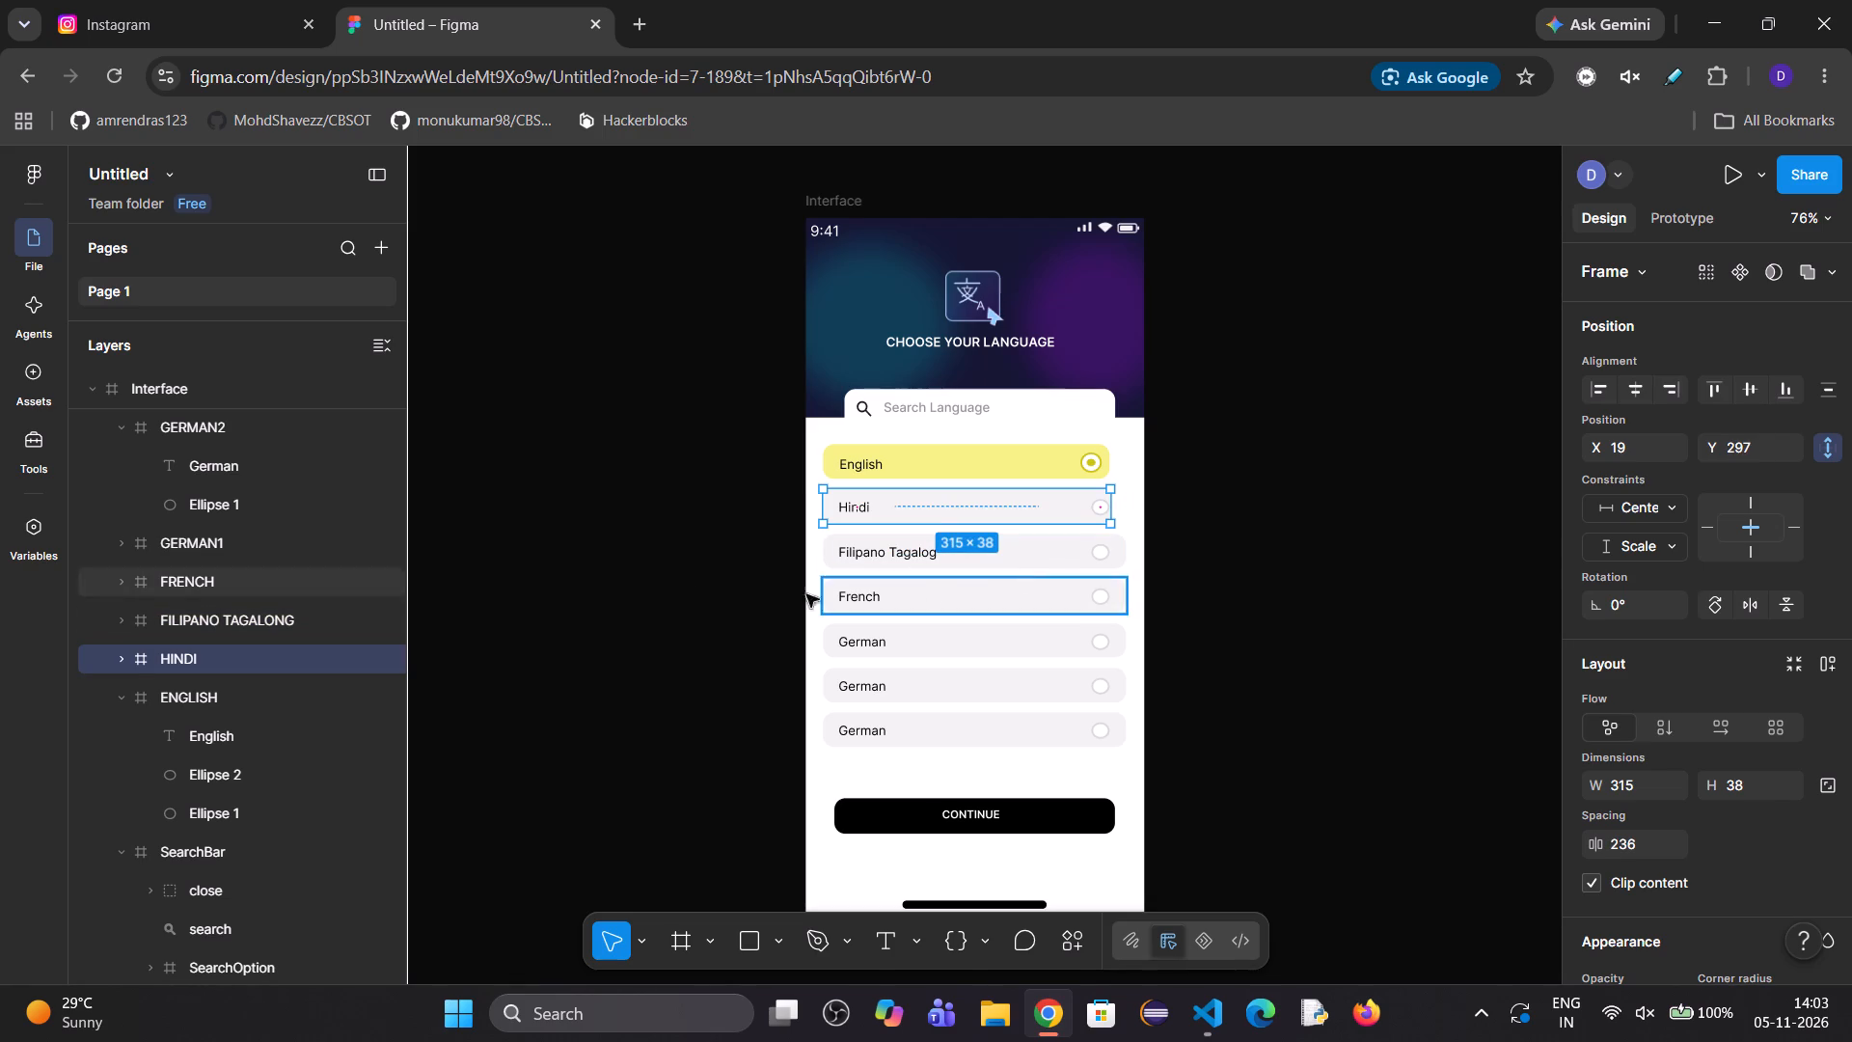
Expand the HINDI, FILIPANO TAGALONG, FRENCH, GERMAN1, GERMAN3 and CONTINUE layers to show their contents.
click(114, 662)
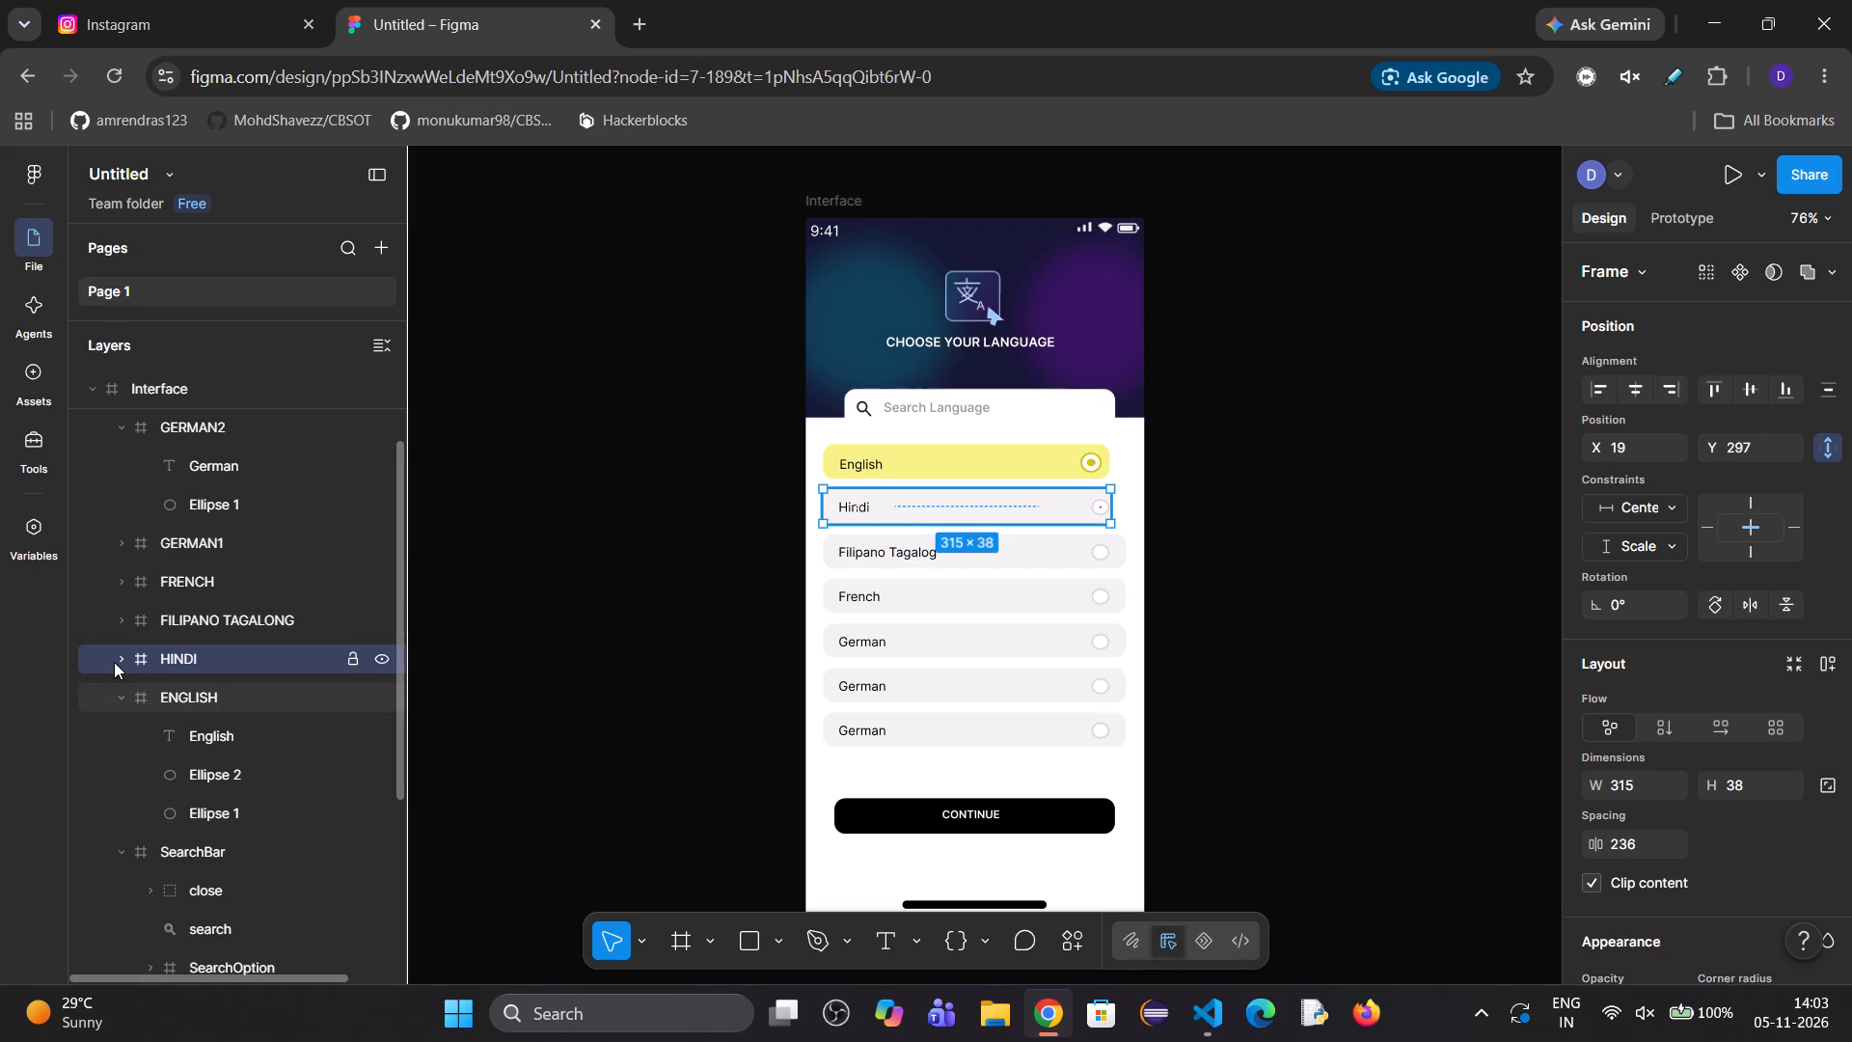
click(121, 616)
click(123, 582)
click(126, 545)
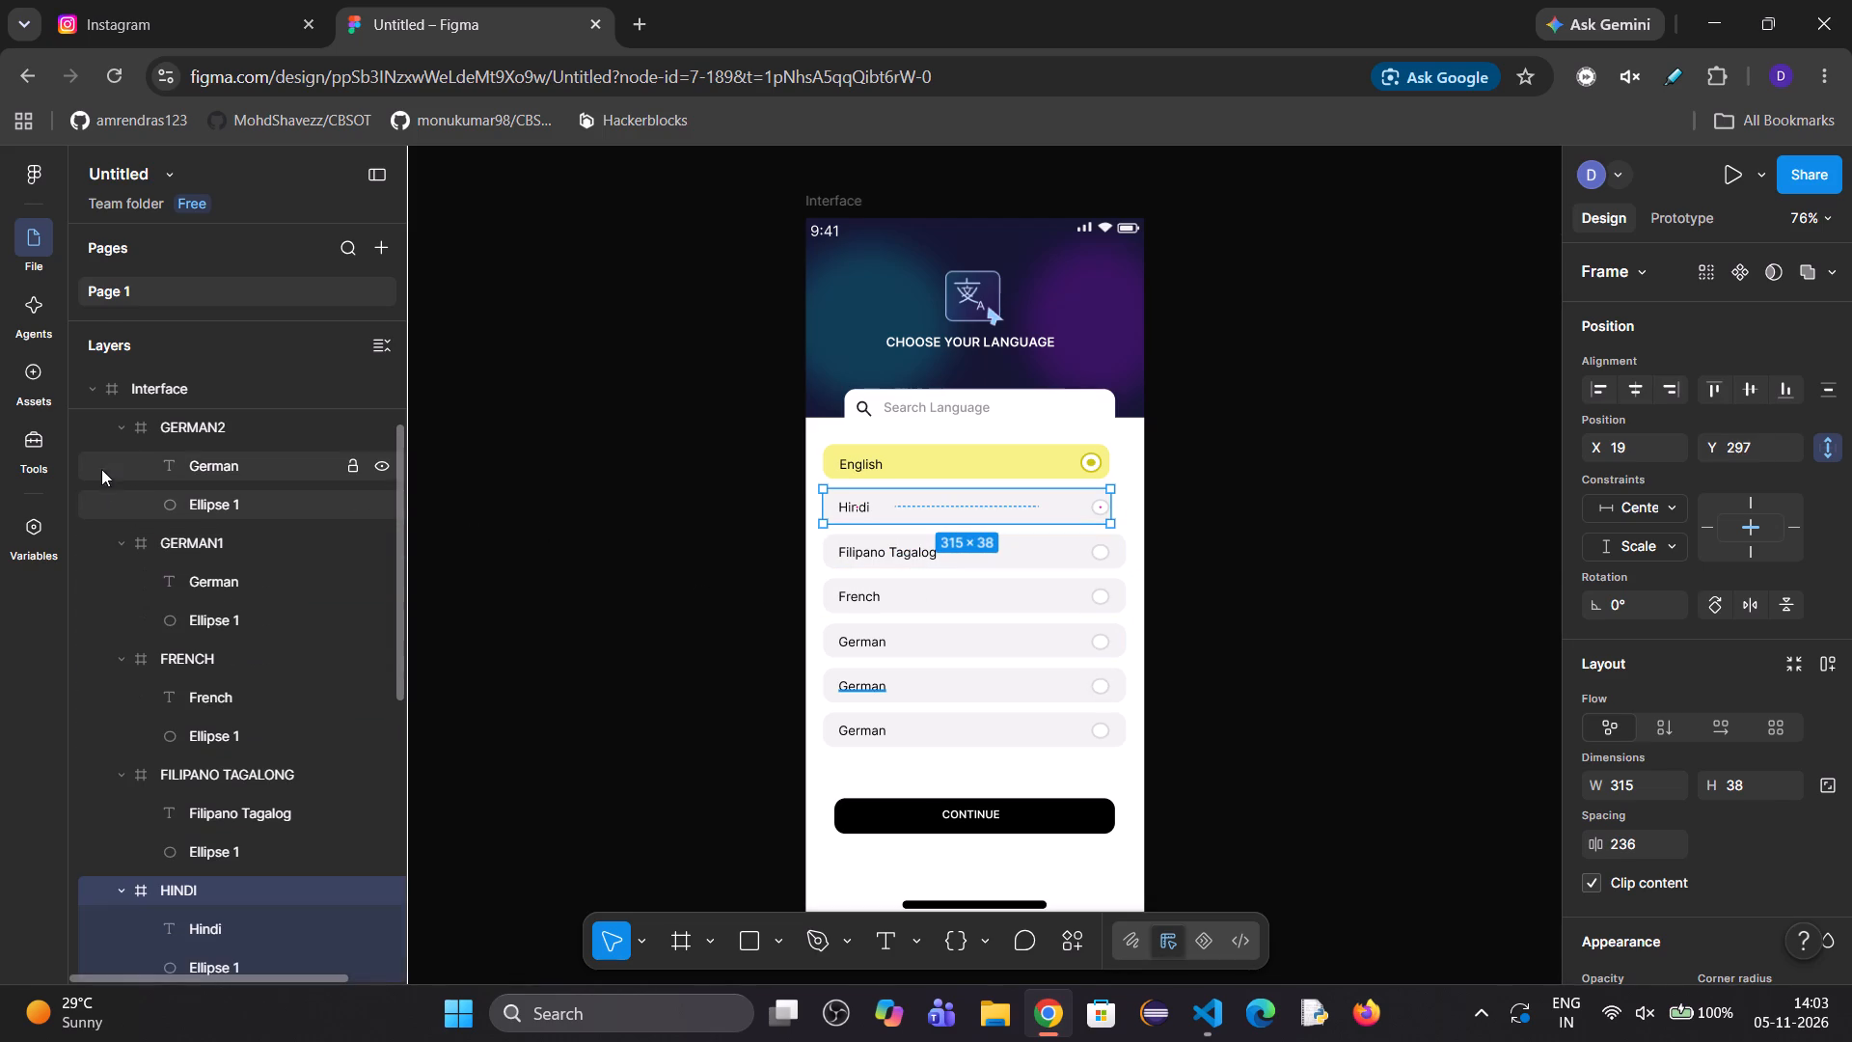
scroll(150, 511, up, 1)
click(112, 519)
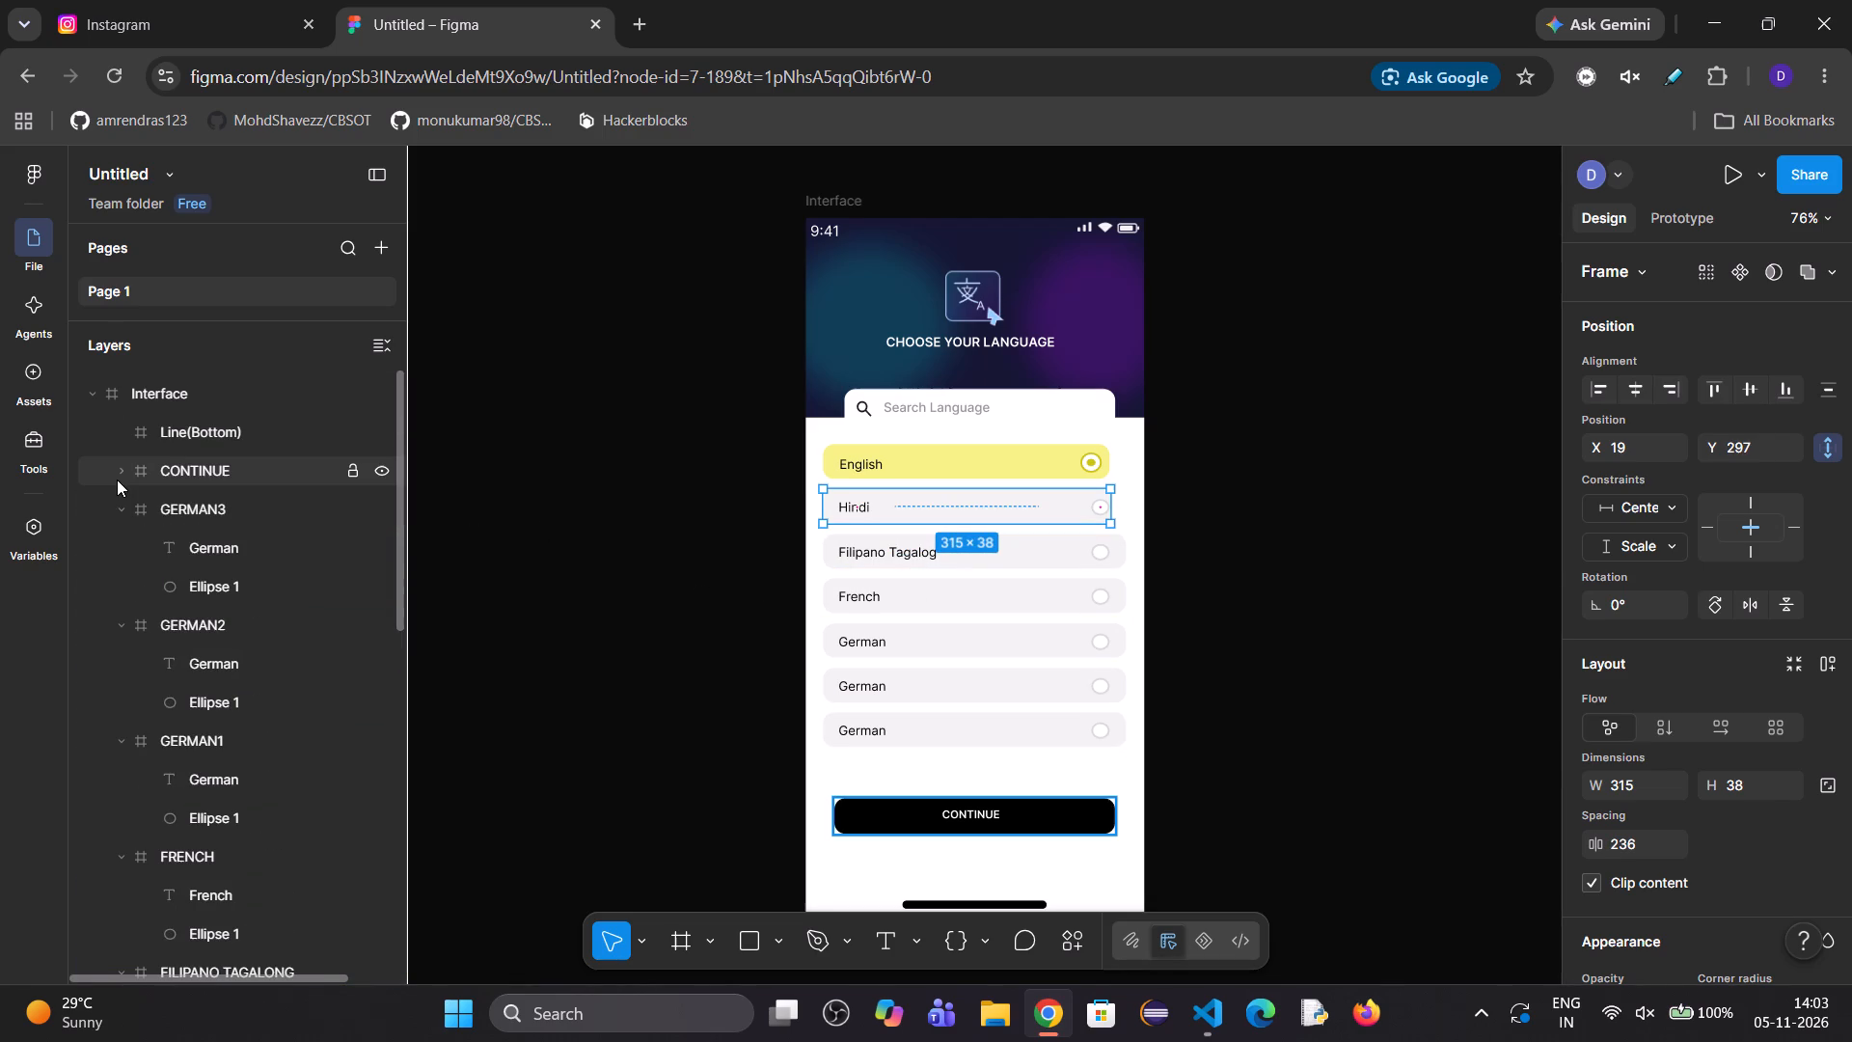
click(117, 480)
scroll(193, 580, down, 6)
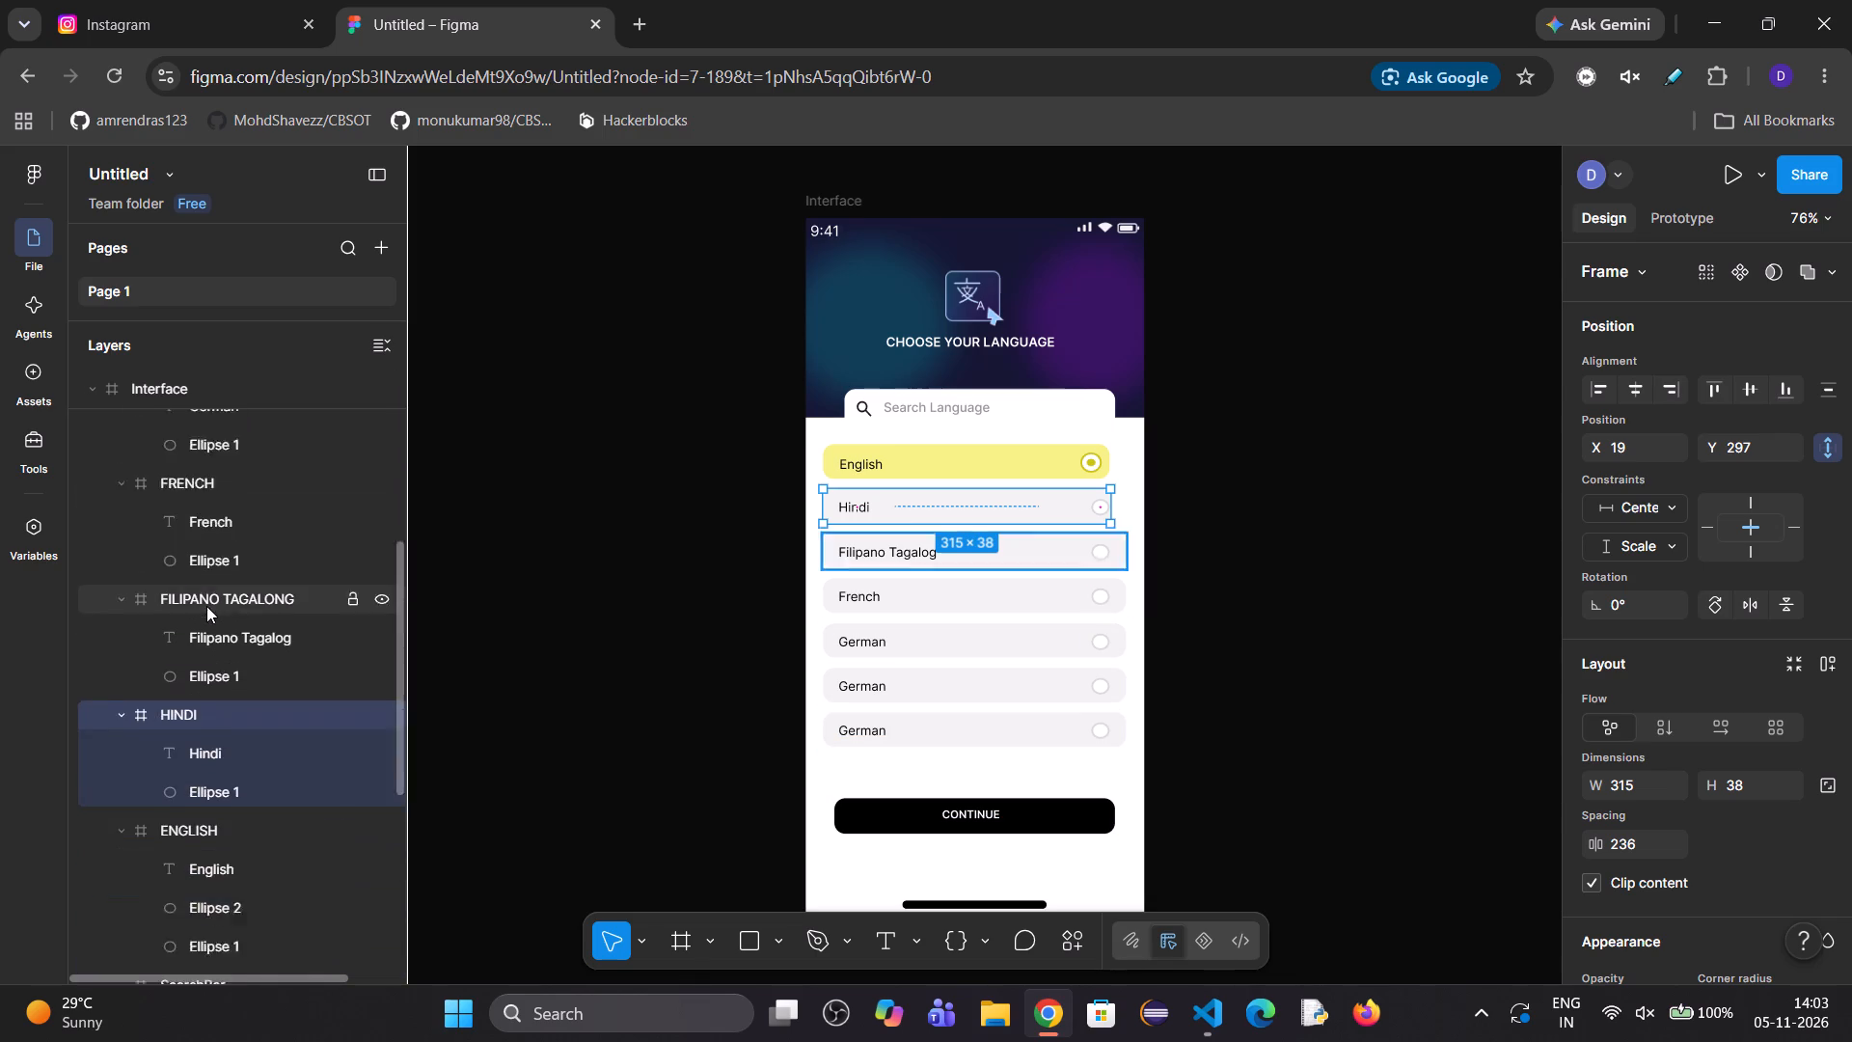
scroll(245, 604, up, 2)
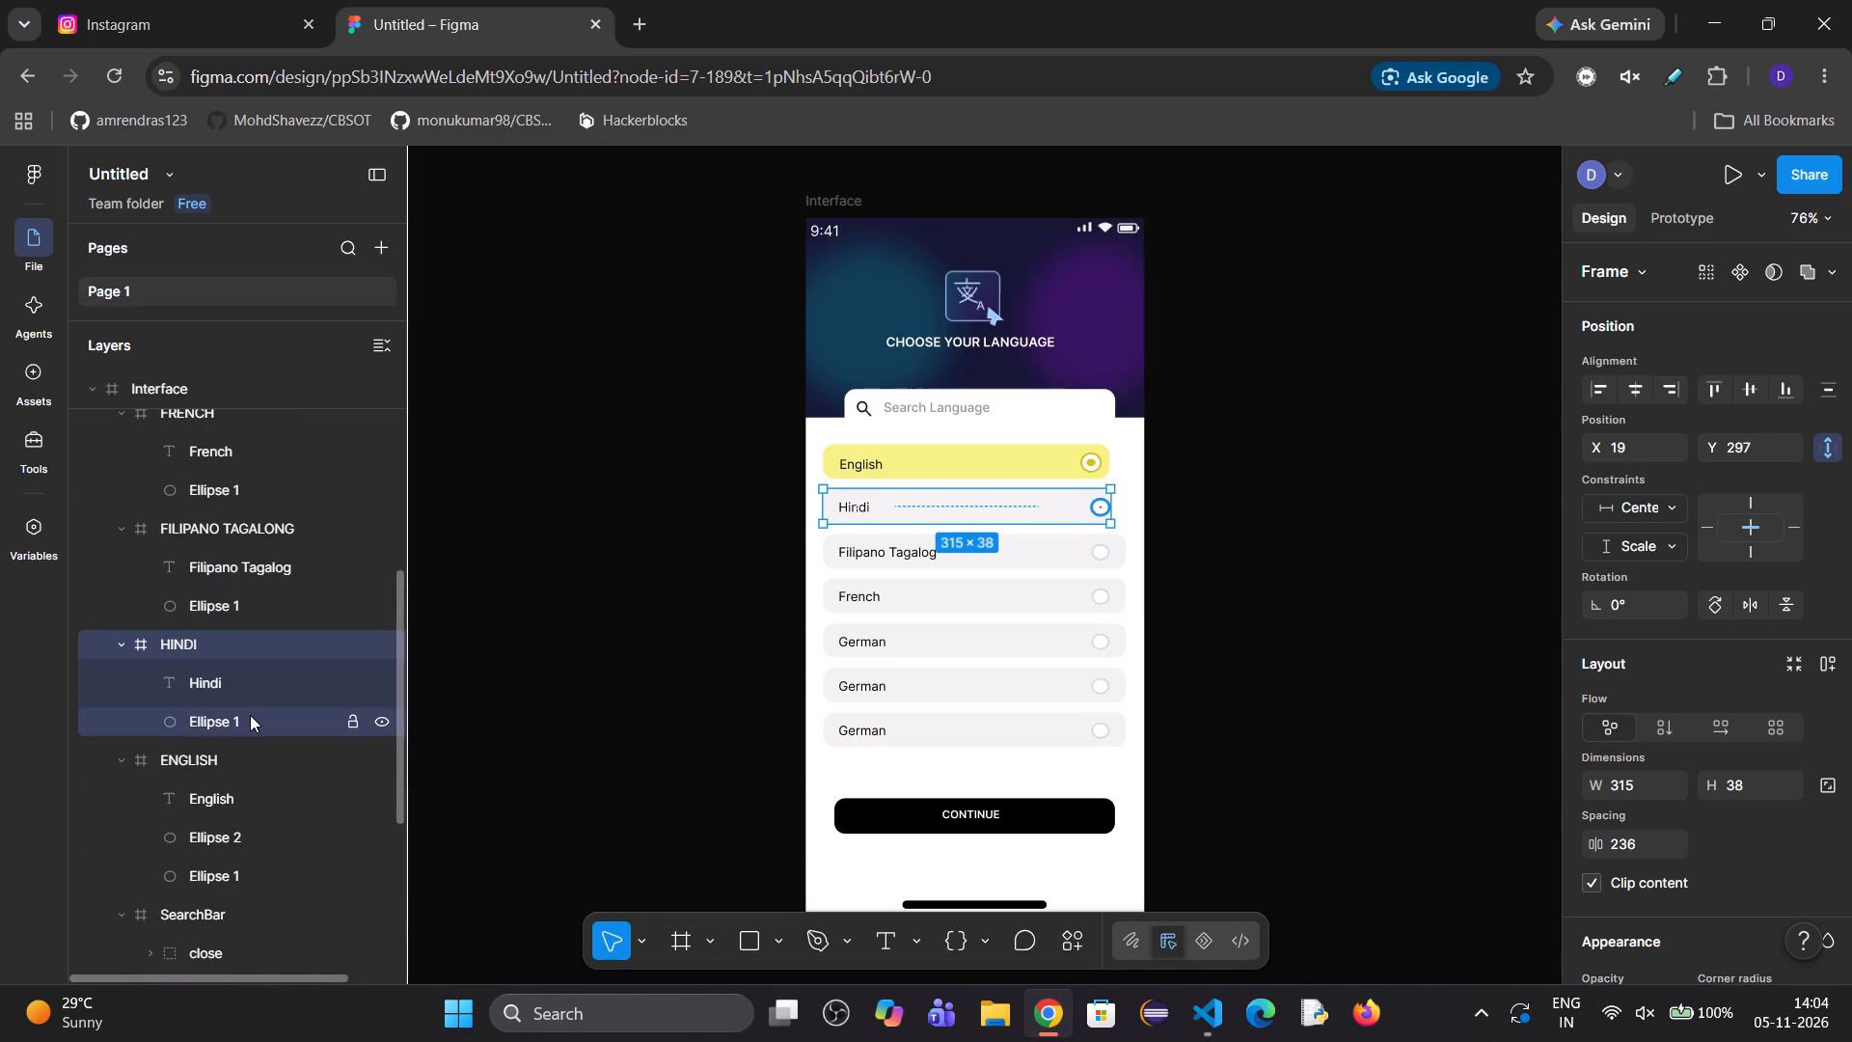
Set the constraints of Ellipse 1 in the HINDI, FILIPANO TAGALONG, FRENCH and three GERMAN rows to Scale horizontally and vertically.
ctrl+click(250, 715)
click(479, 676)
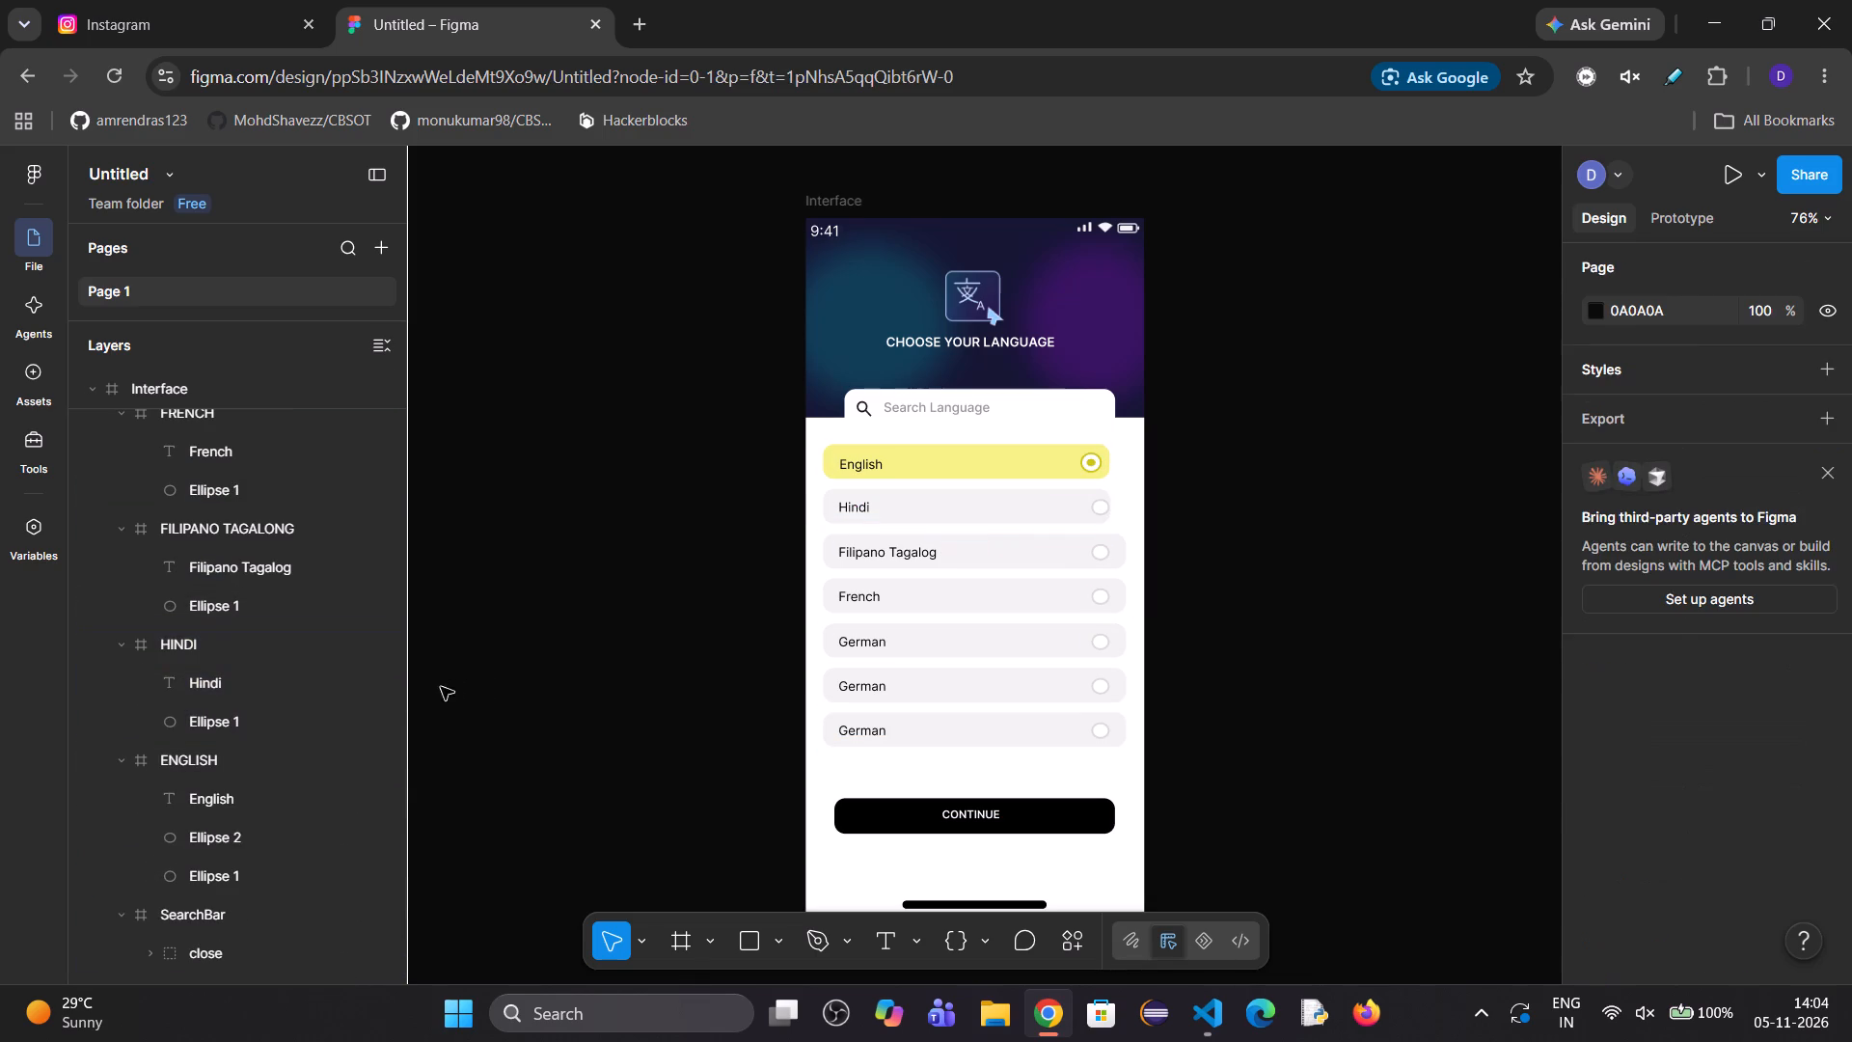
ctrl+click(220, 725)
ctrl+click(242, 606)
ctrl+scroll(255, 580, up, 1)
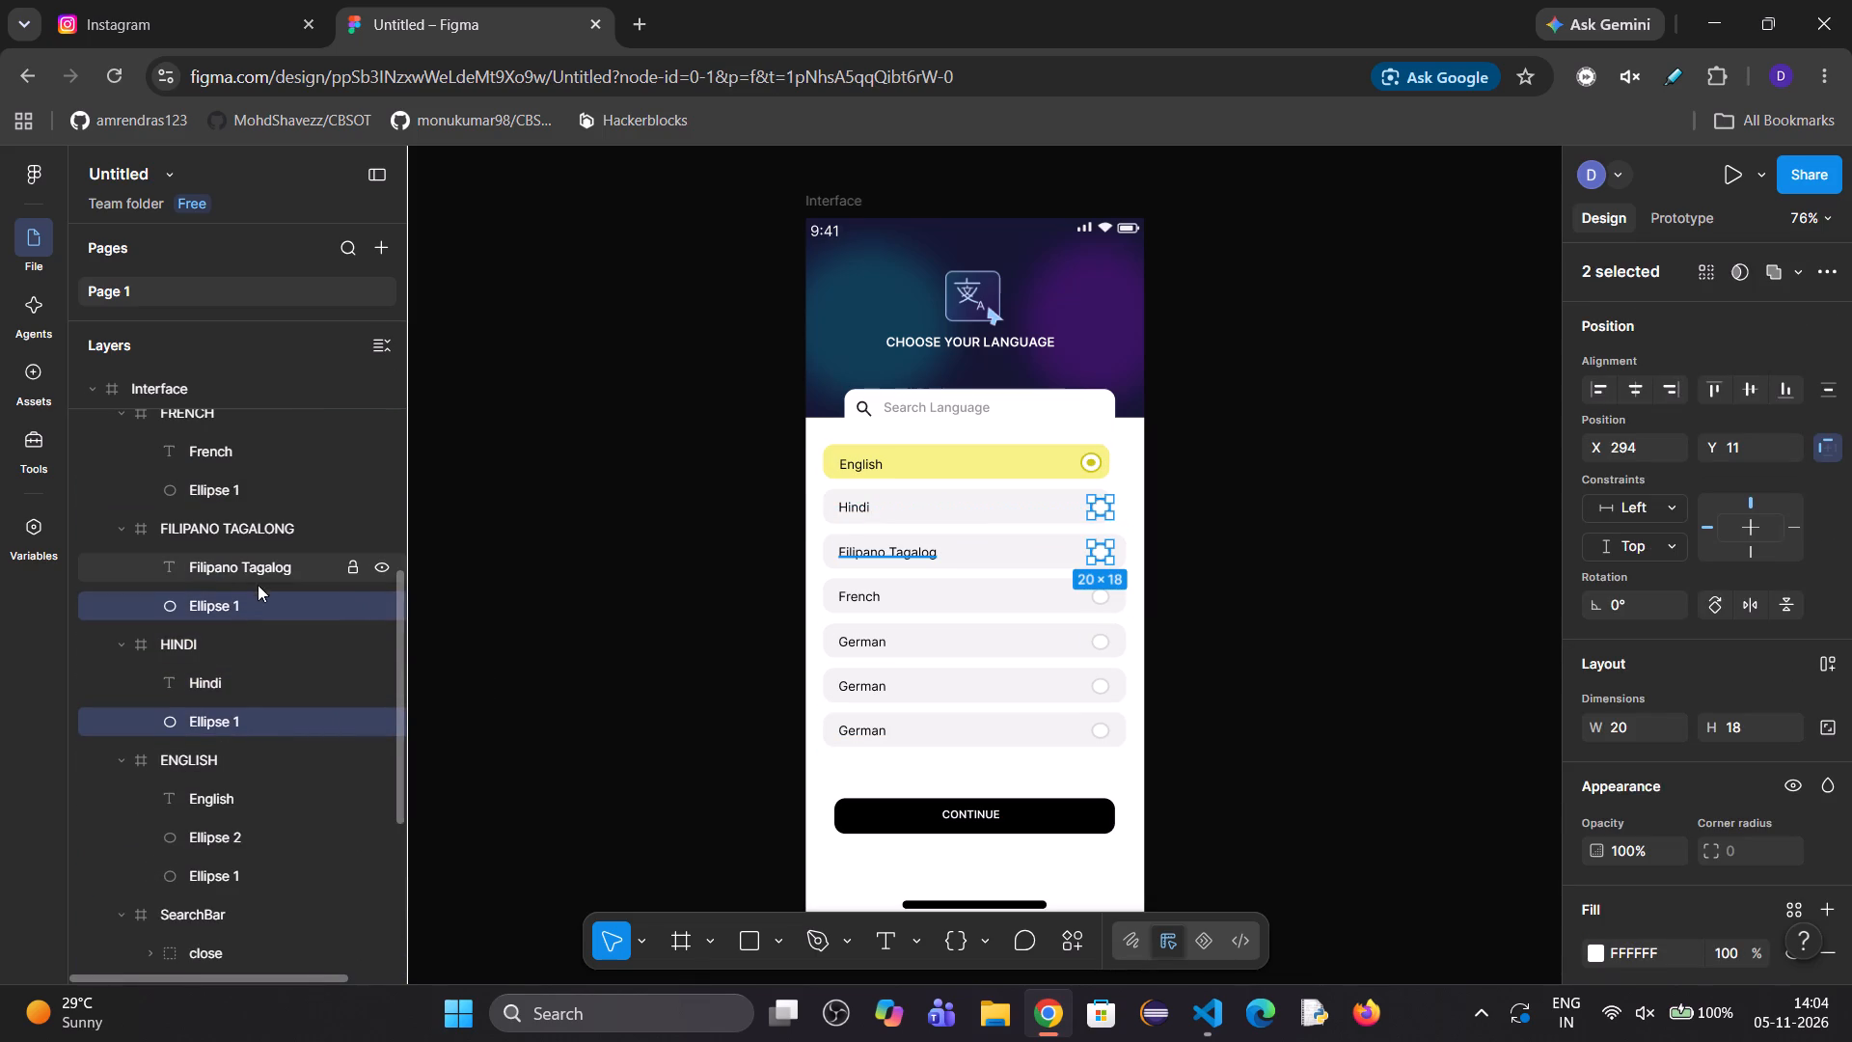
ctrl+click(247, 481)
scroll(253, 547, up, 4)
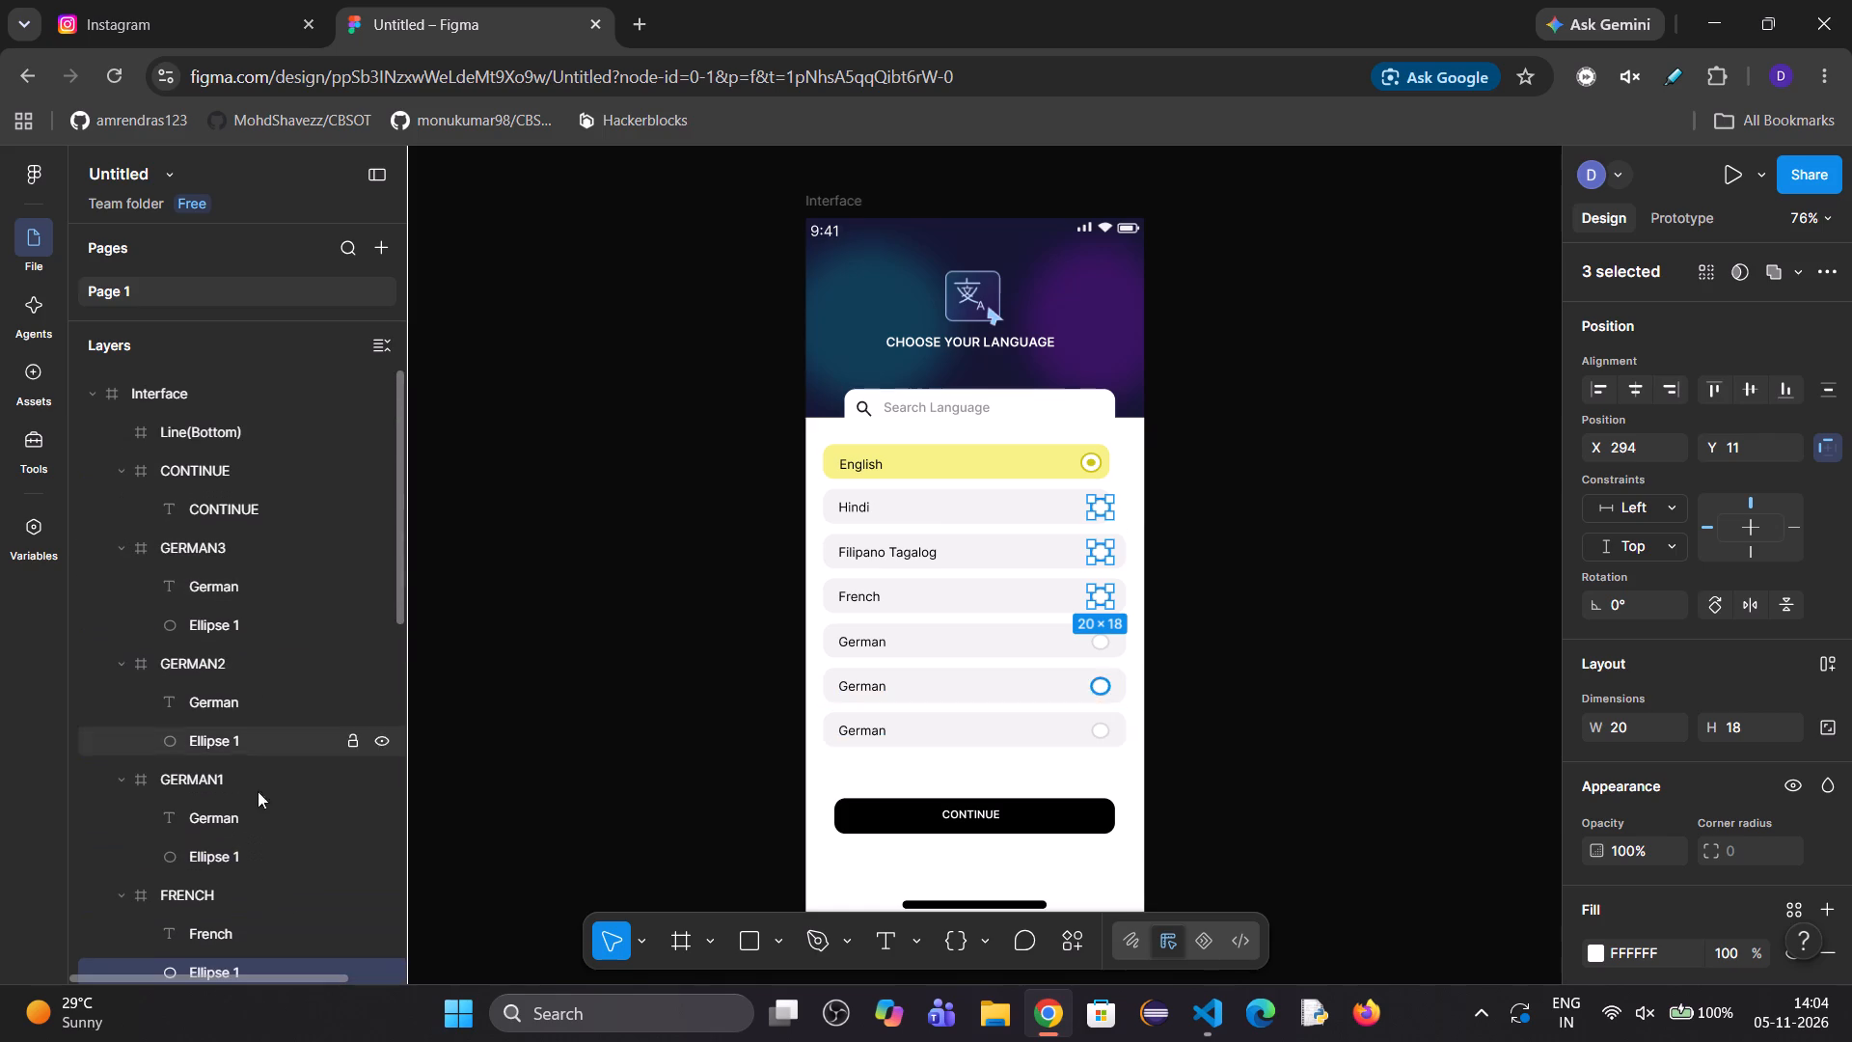
ctrl+click(246, 854)
ctrl+click(244, 746)
ctrl+click(225, 638)
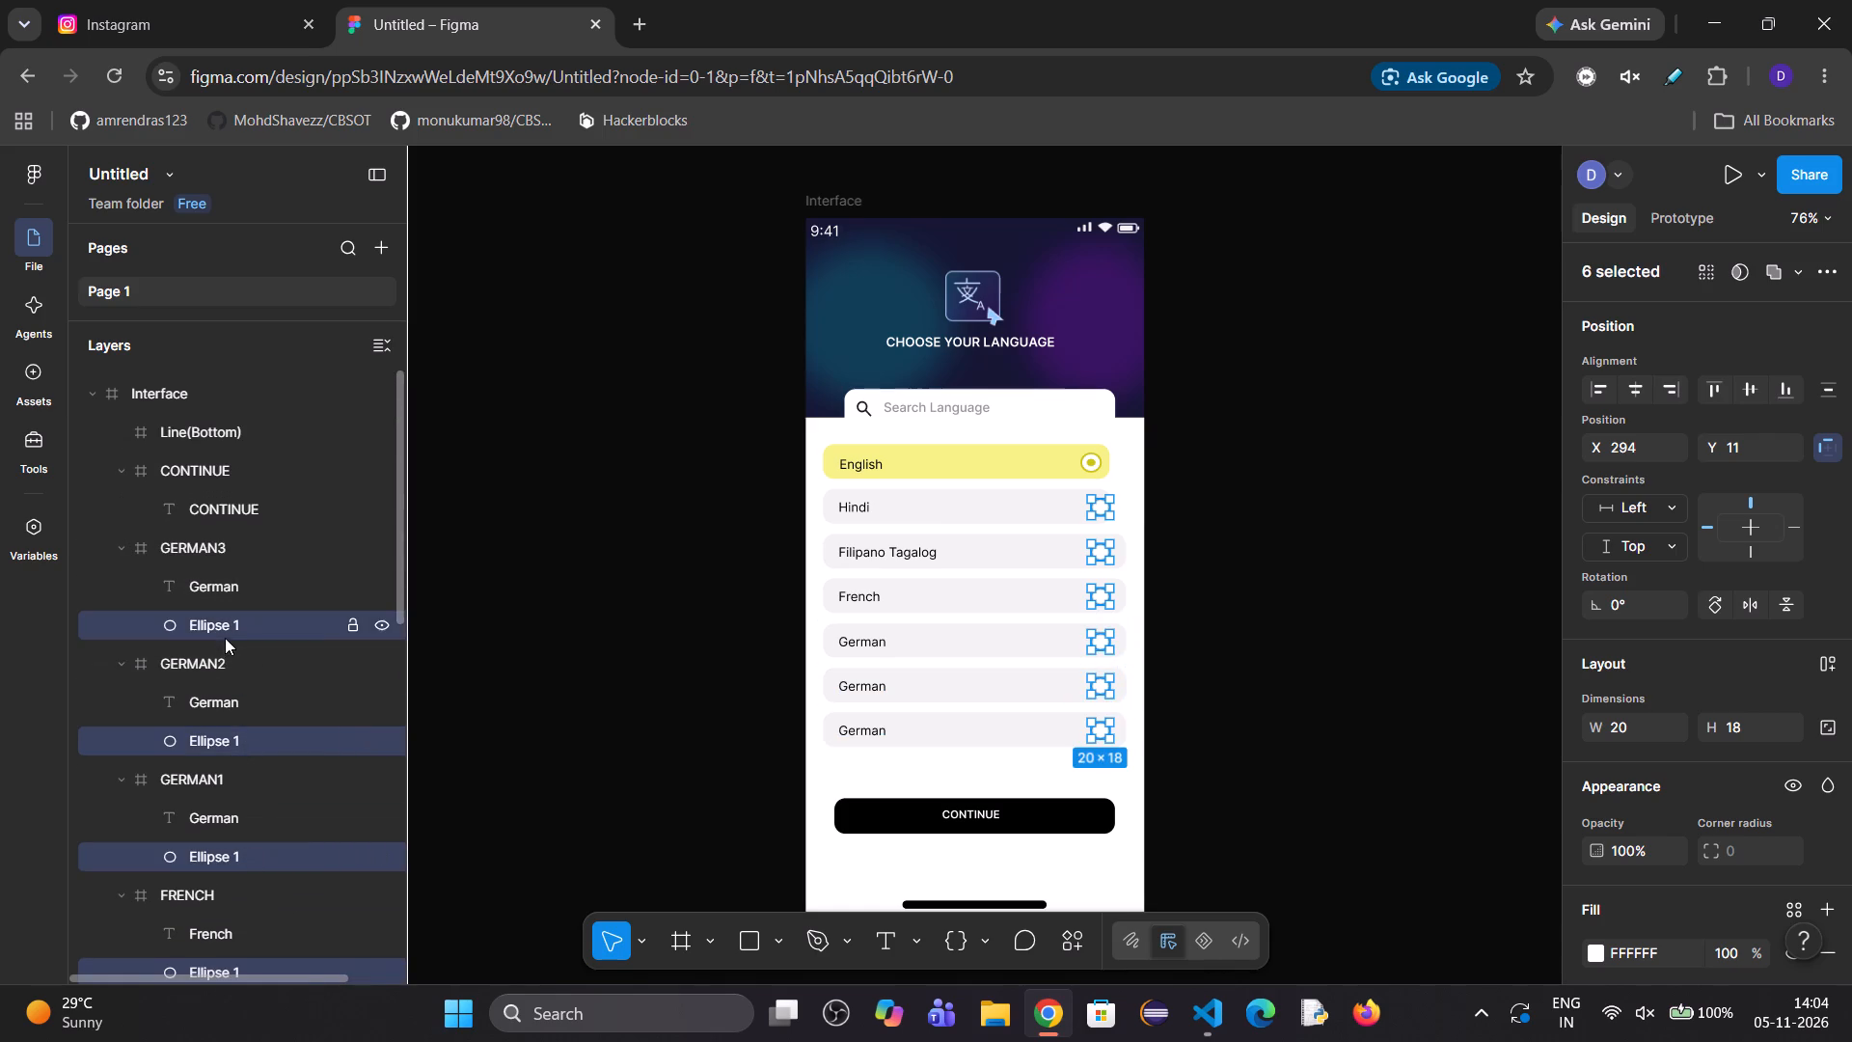
click(1598, 512)
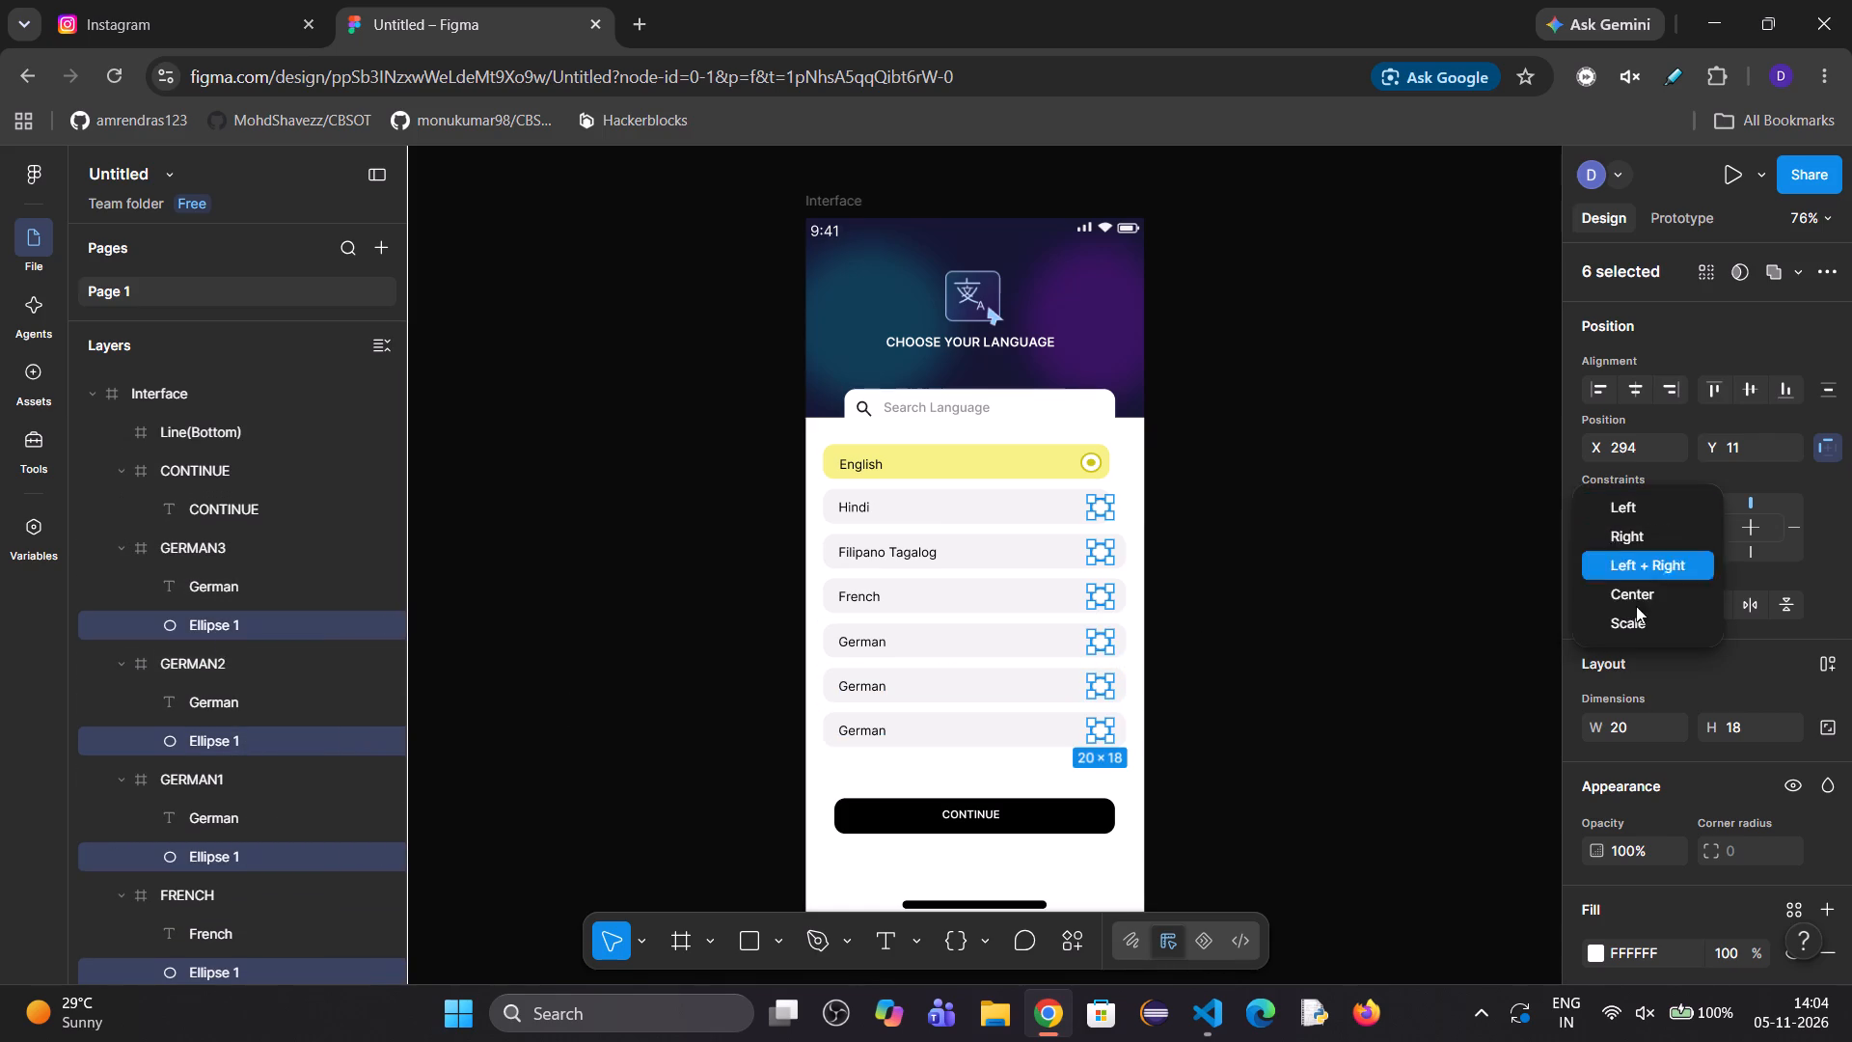
click(1636, 618)
click(1620, 552)
click(1638, 650)
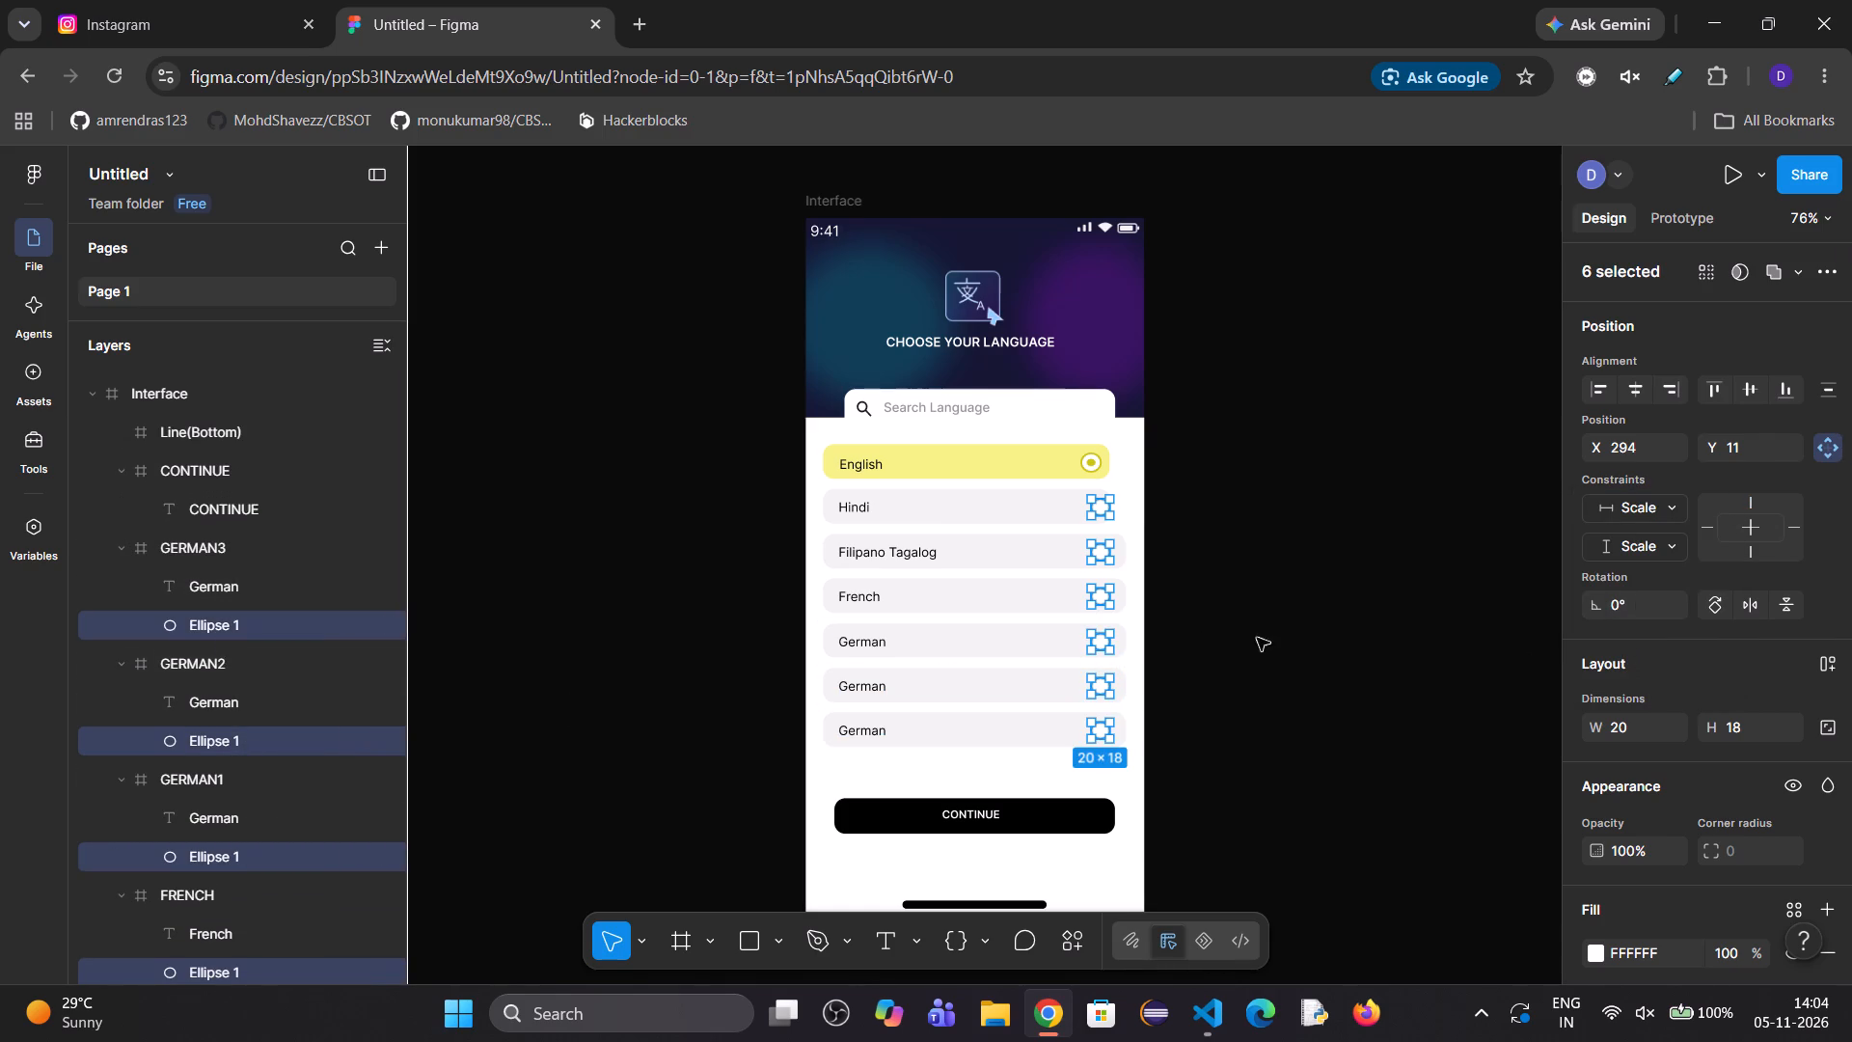
Compare the dimensions of the ENGLISH, HINDI and FILIPANO TAGALONG rows.
click(979, 476)
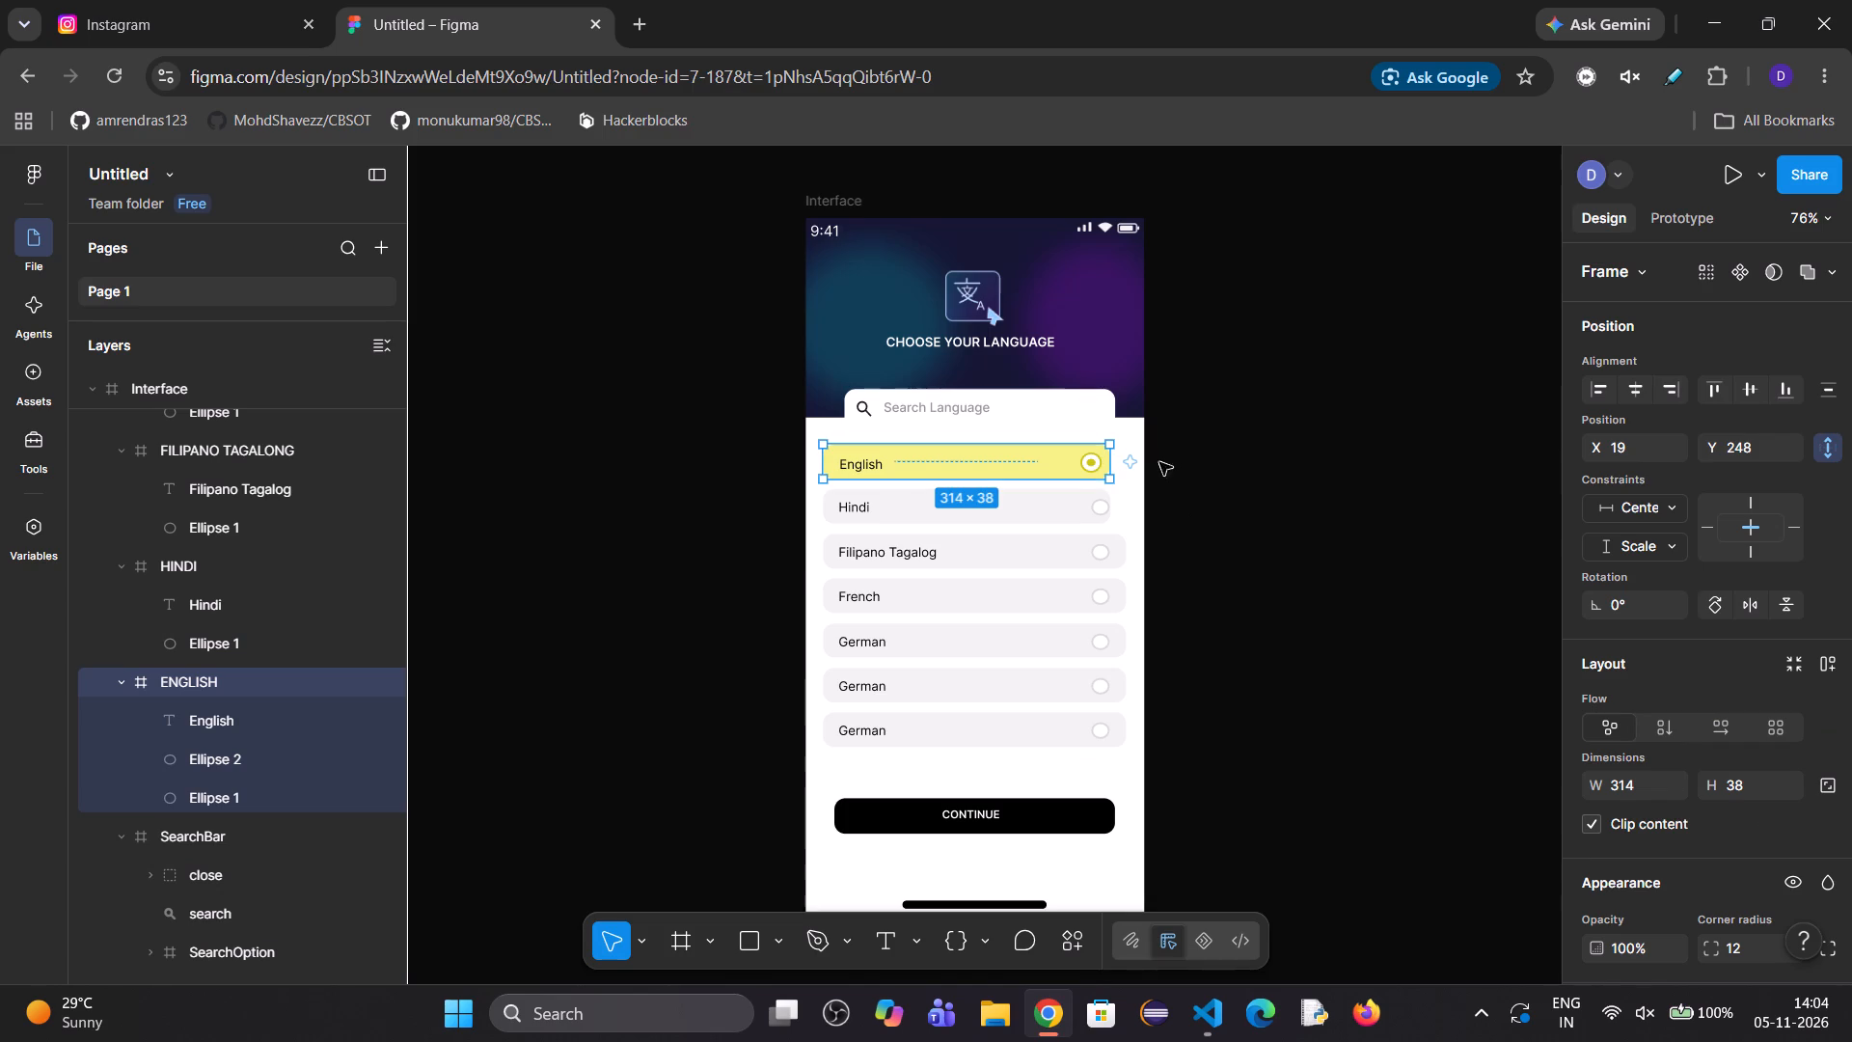
click(1043, 495)
click(1041, 550)
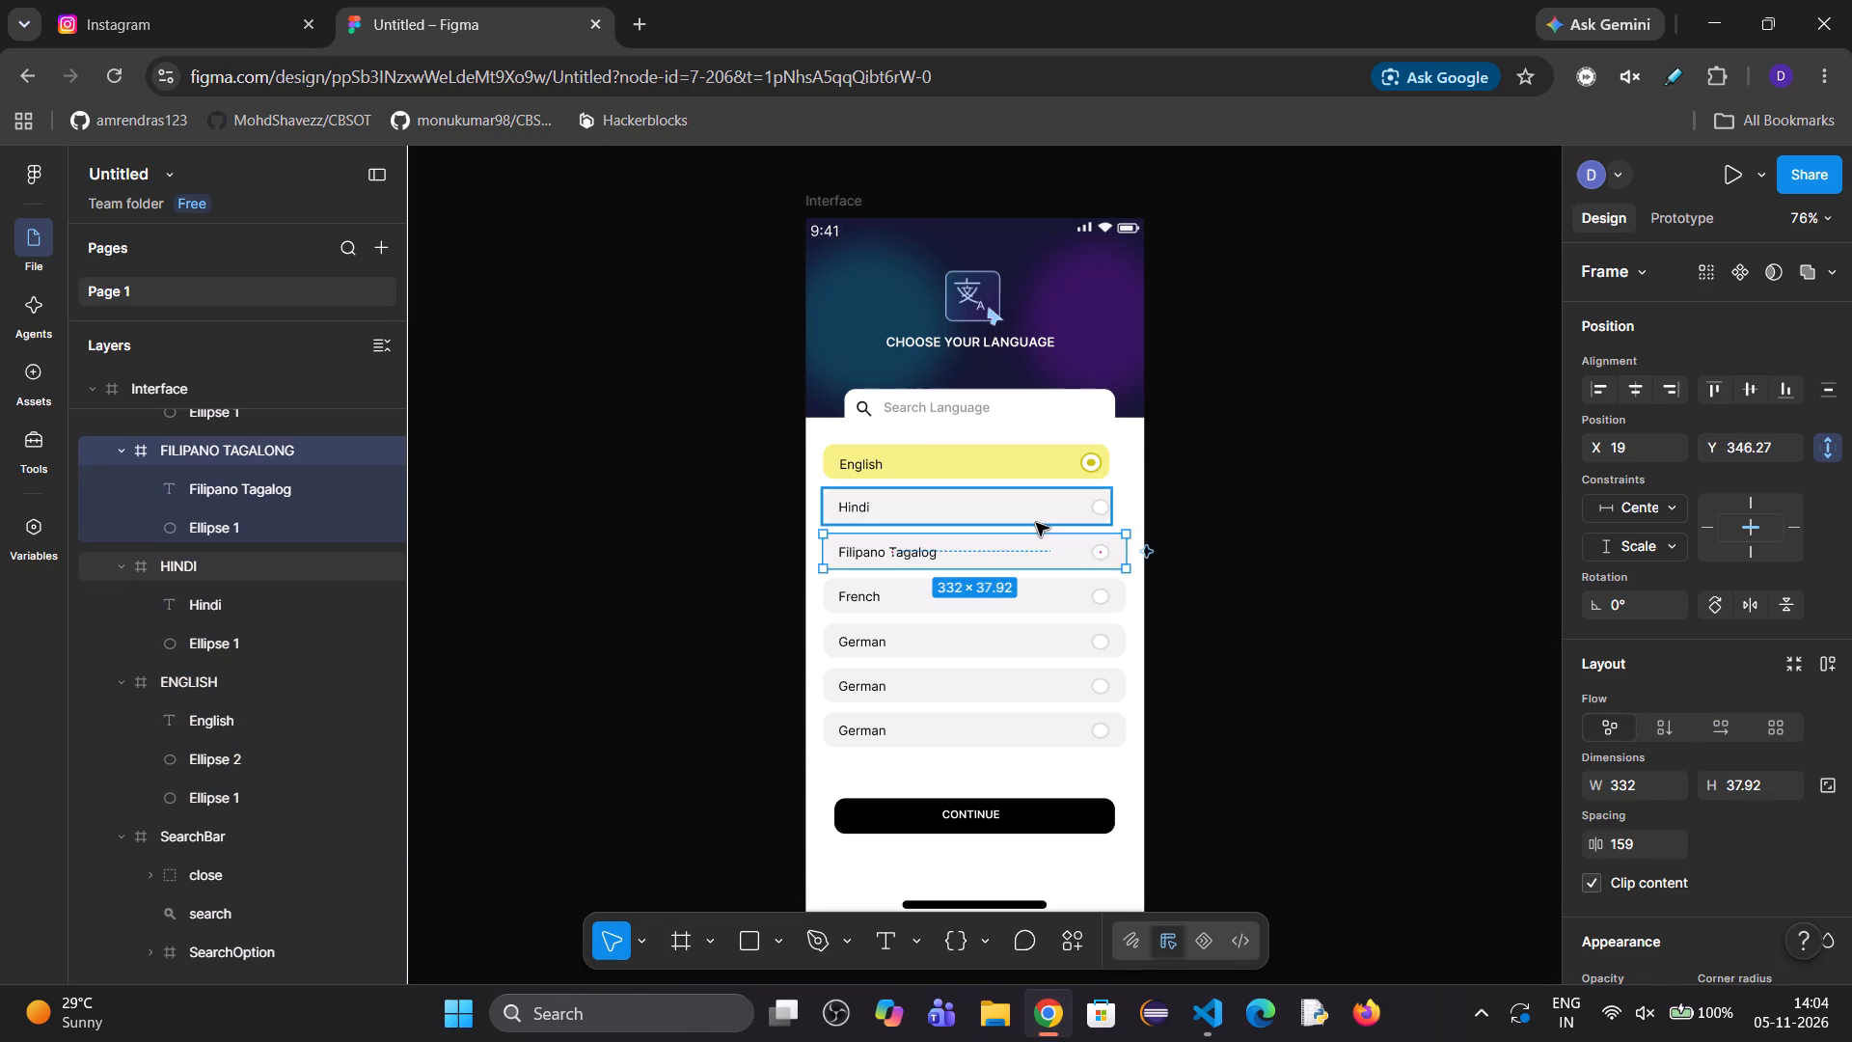
click(1036, 523)
ctrl+click(1004, 480)
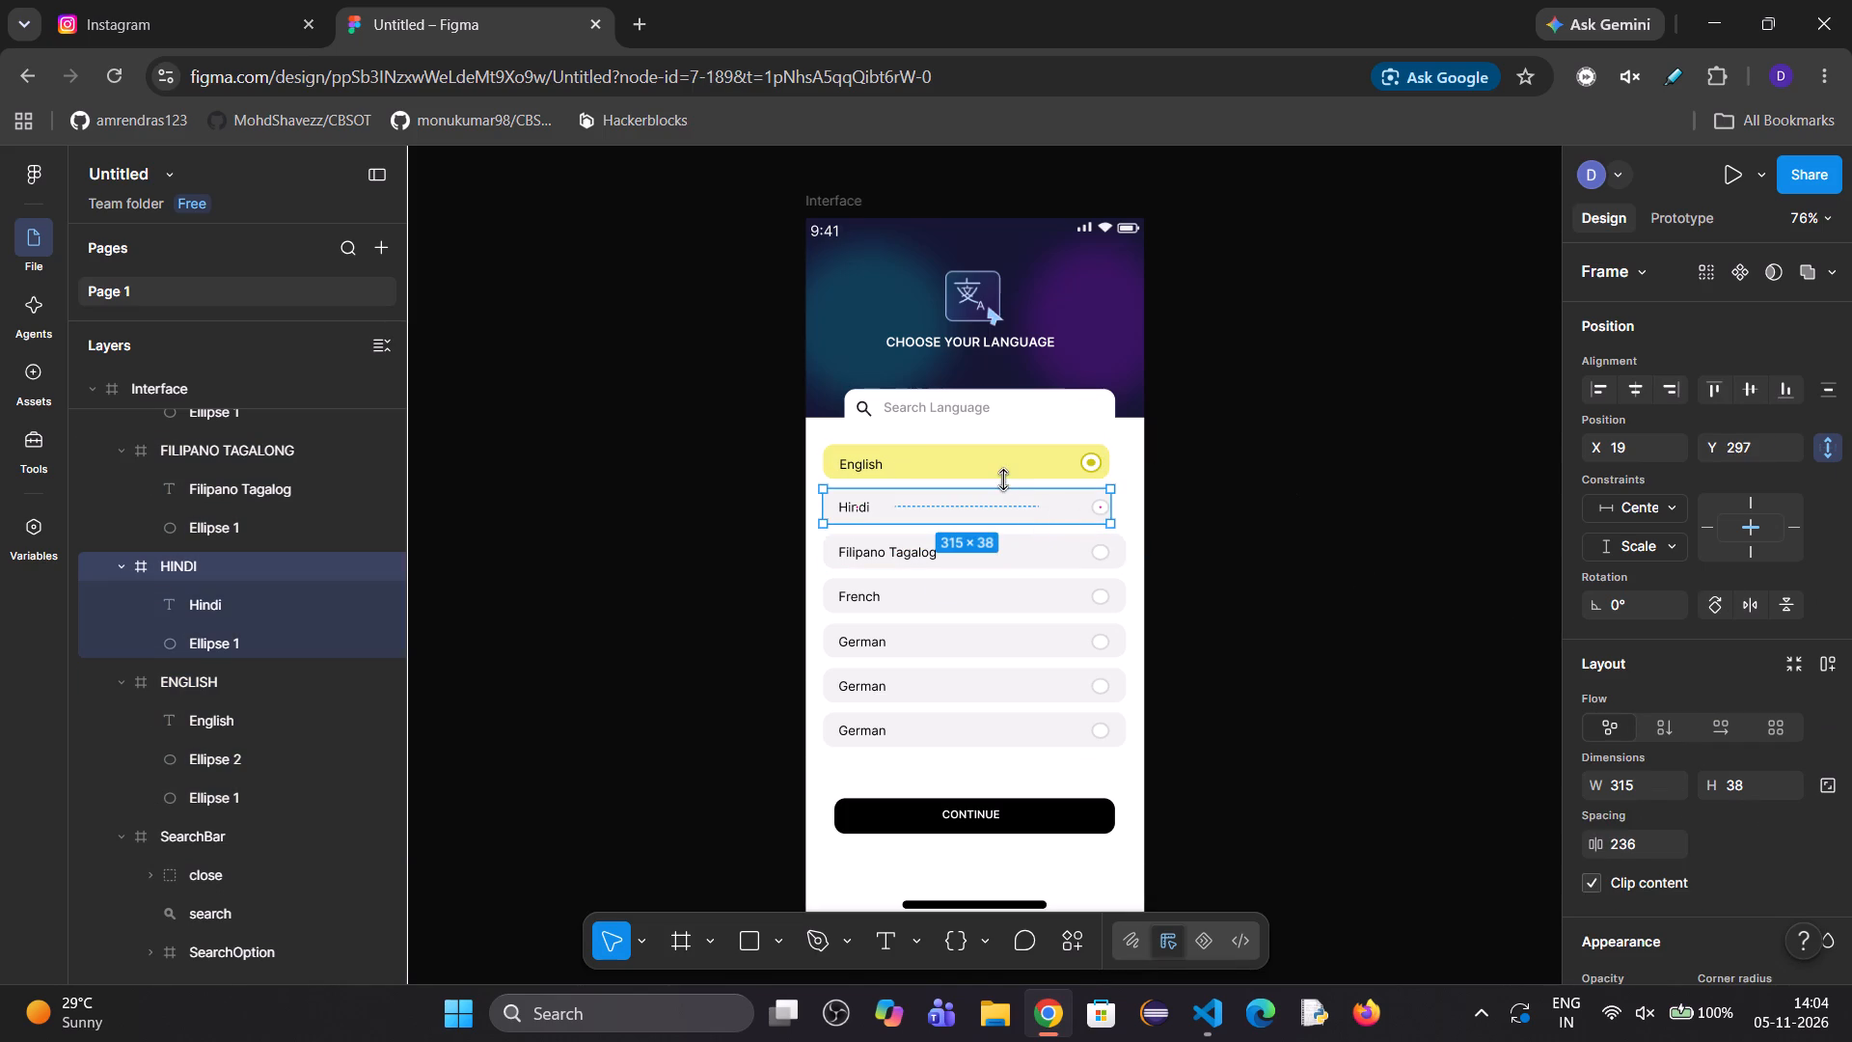
ctrl+click(1002, 462)
ctrl+click(1036, 515)
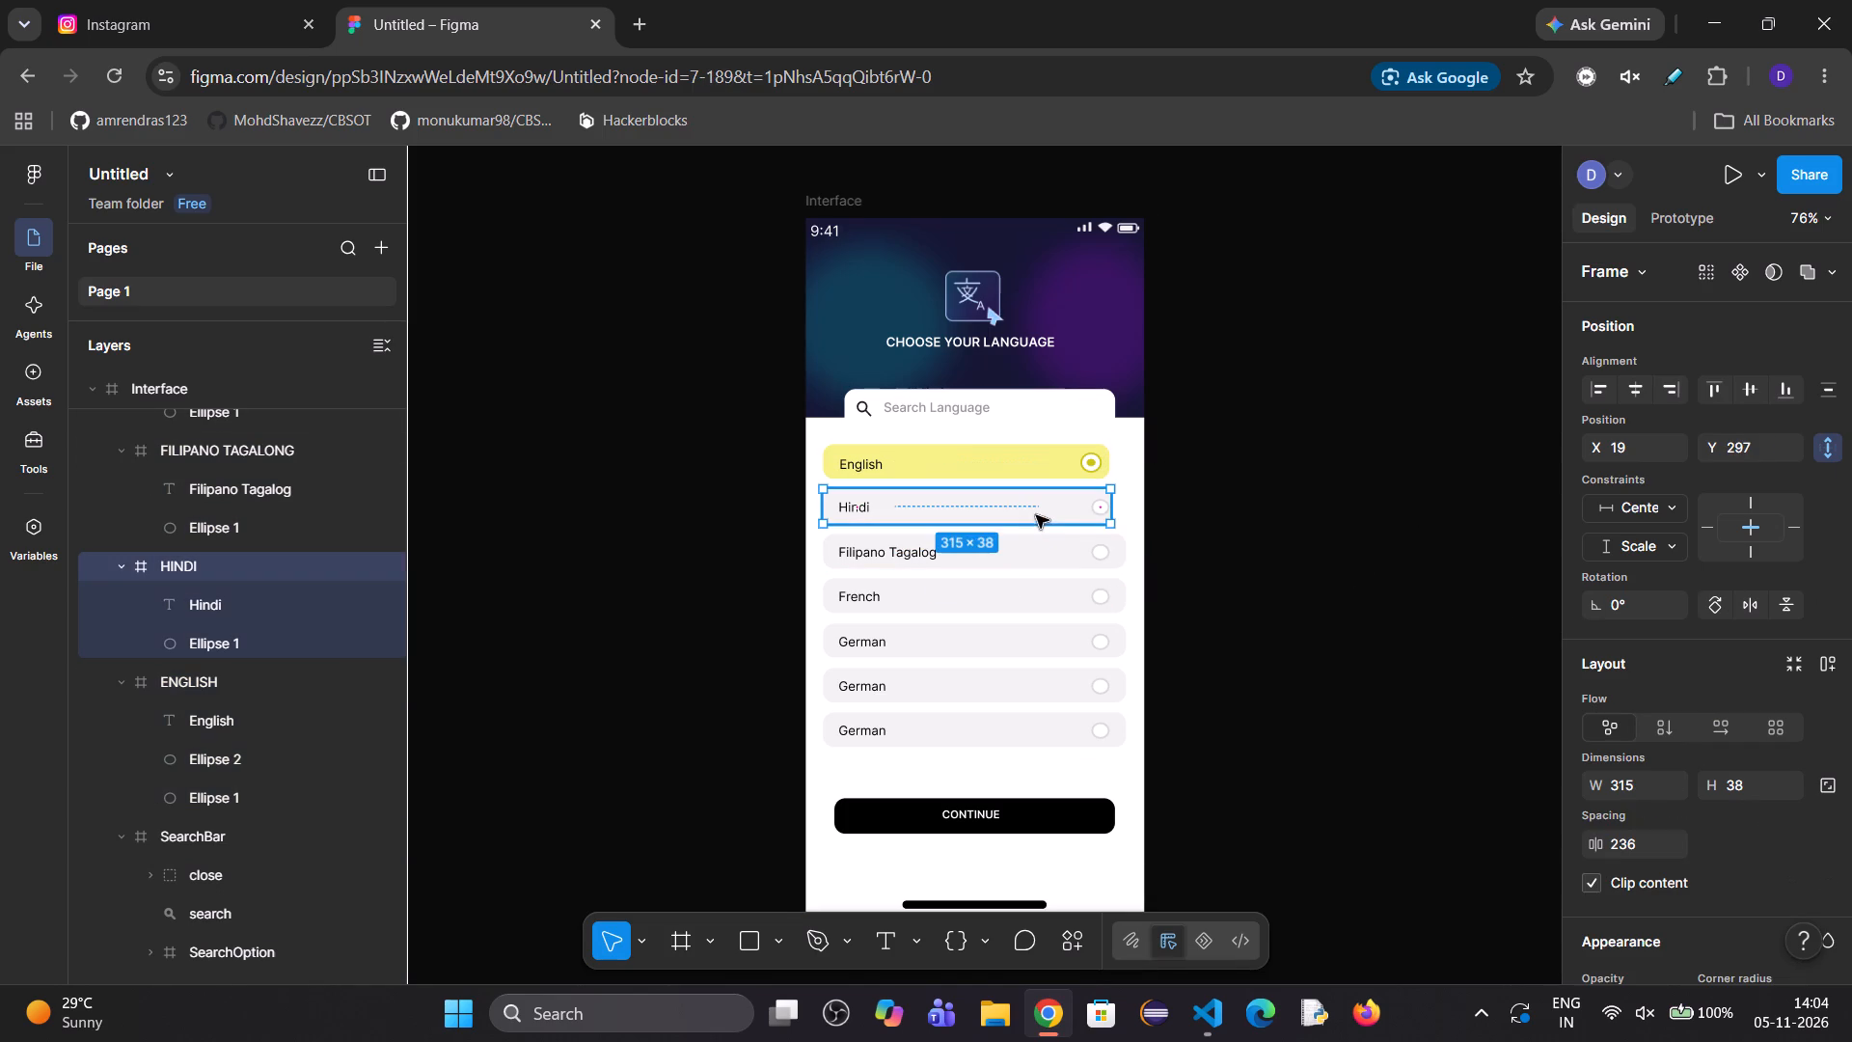
Set the ENGLISH and HINDI rows together to a width of 332 and a height of 37.92.
ctrl+click(221, 675)
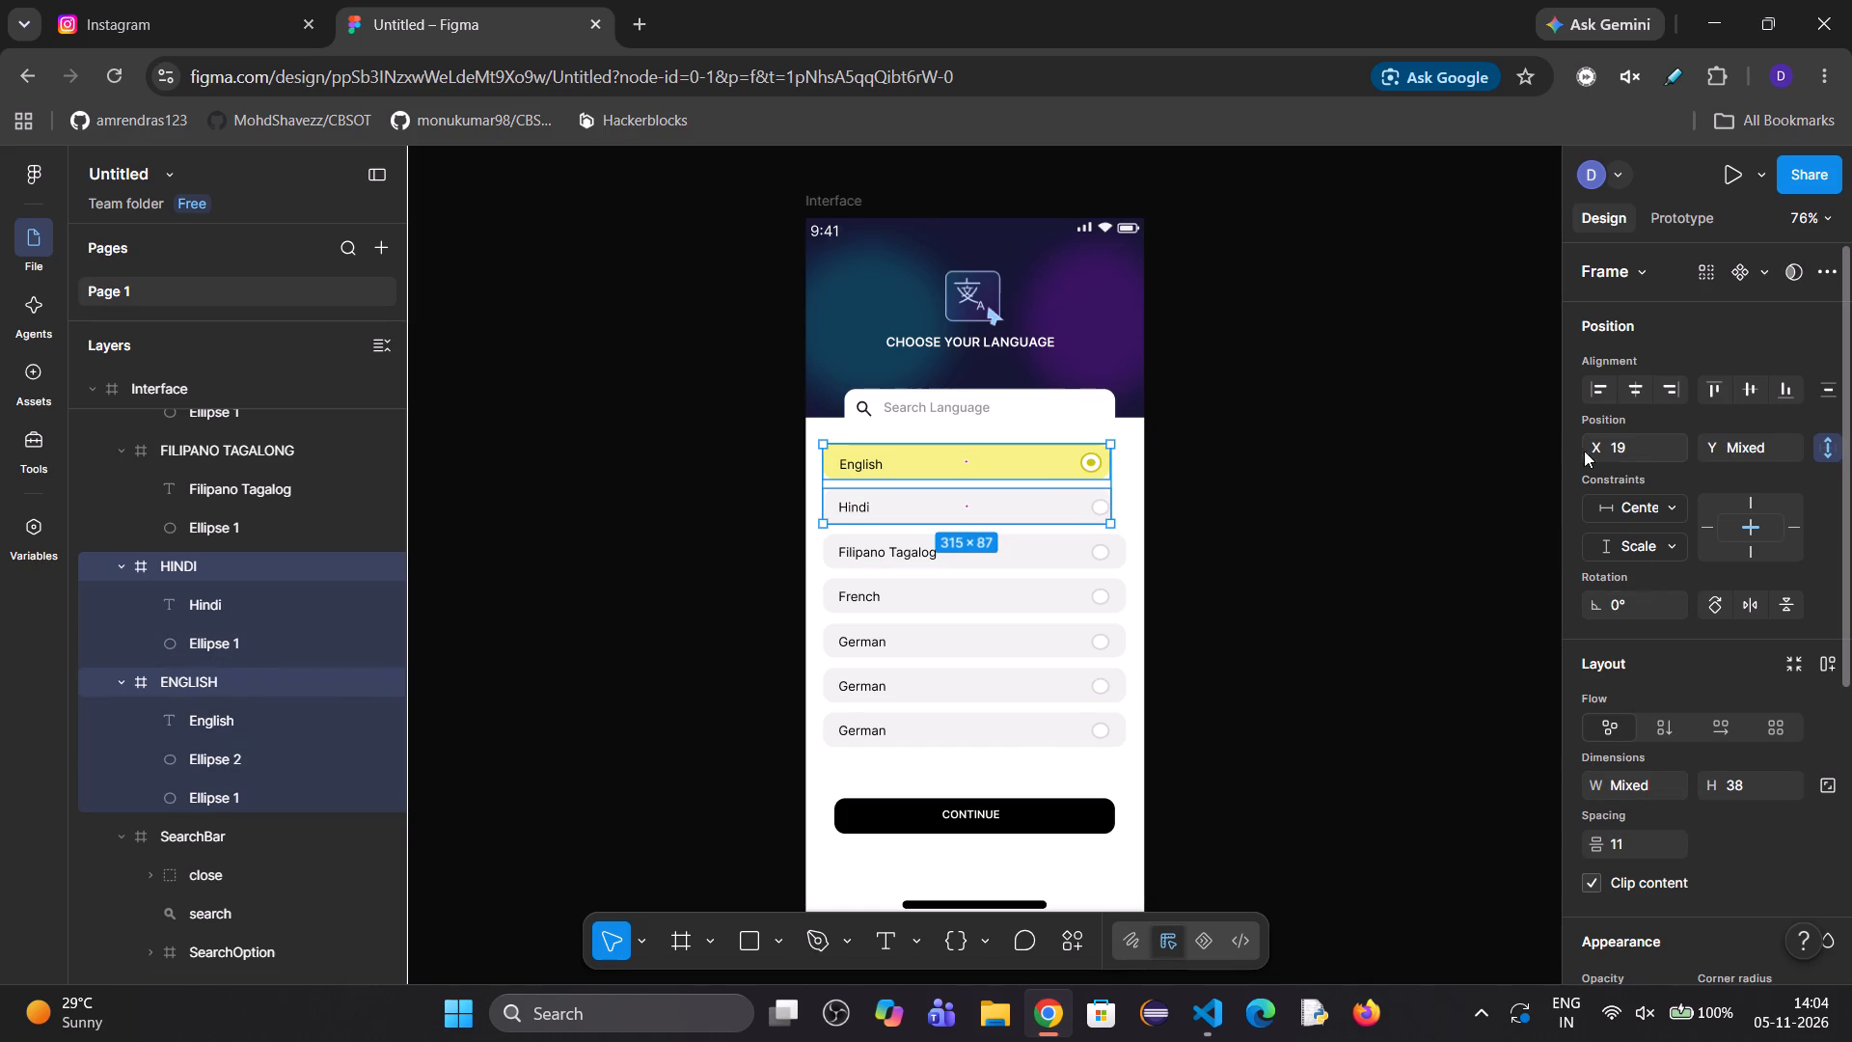
click(1621, 776)
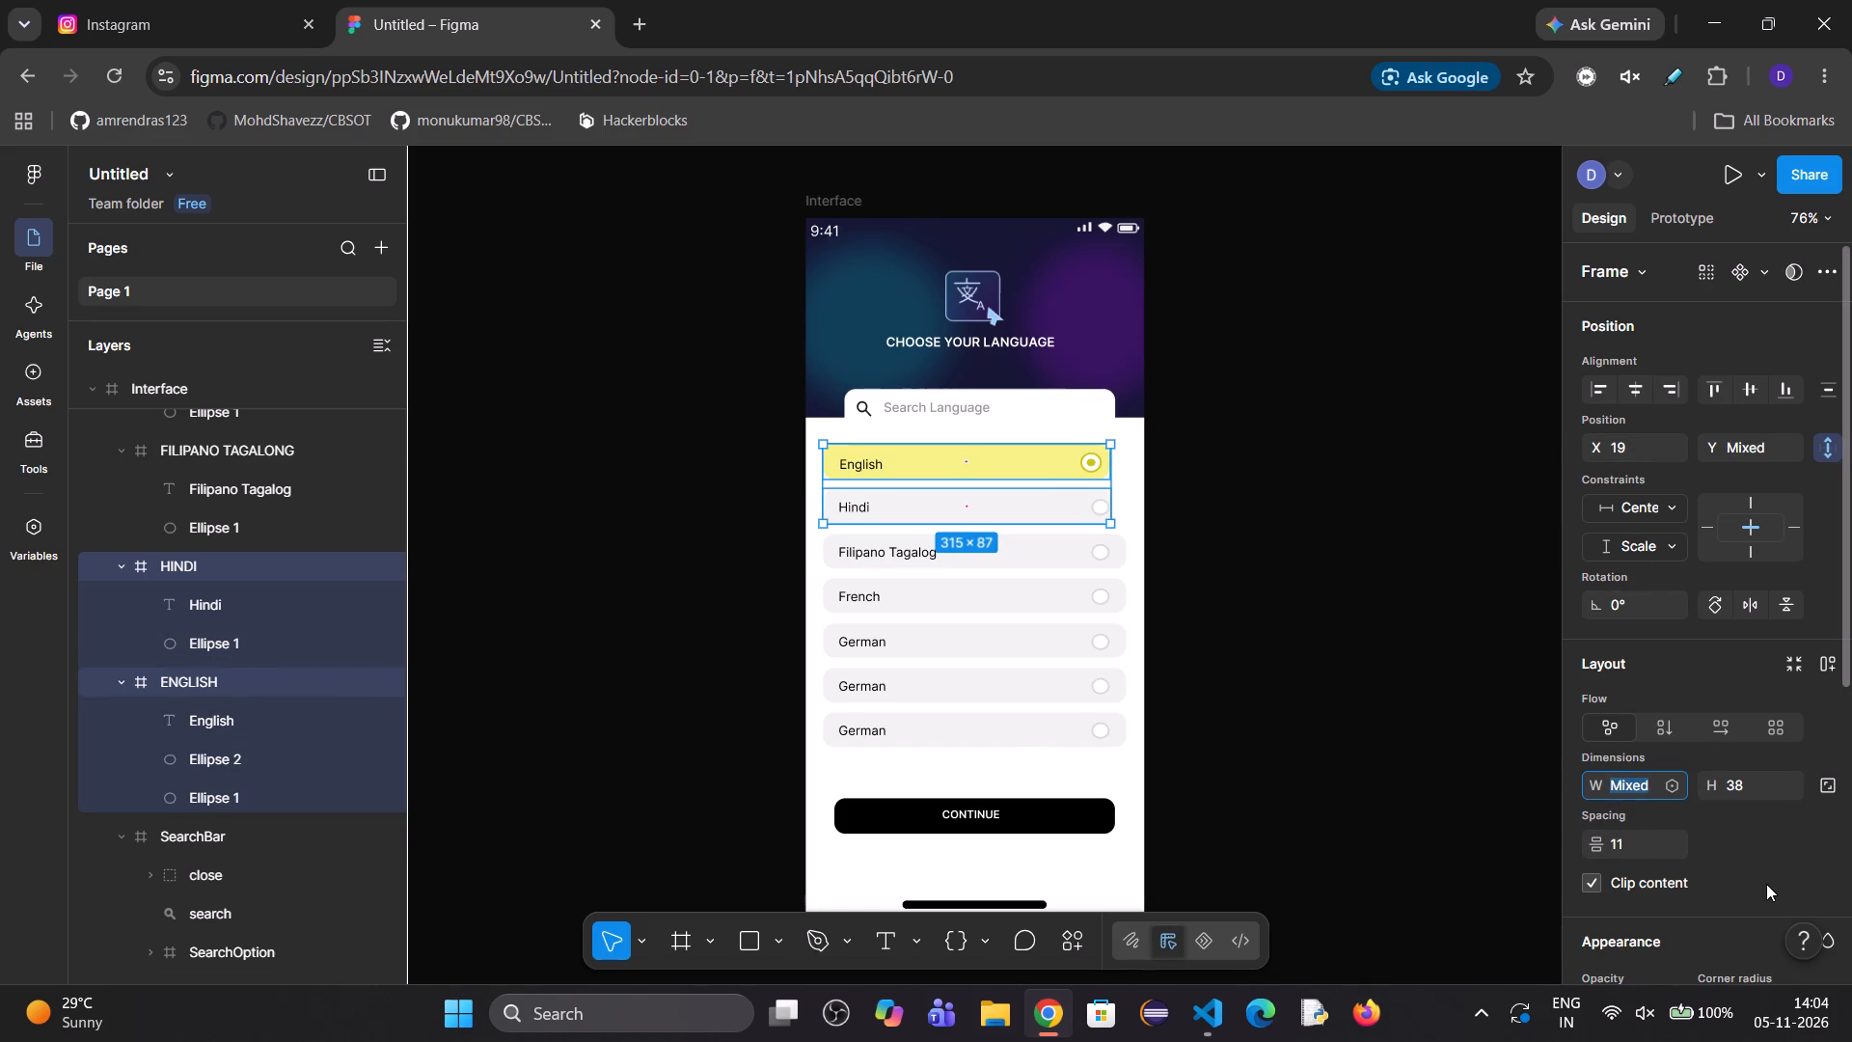
text(33)
key(2)
click(1758, 792)
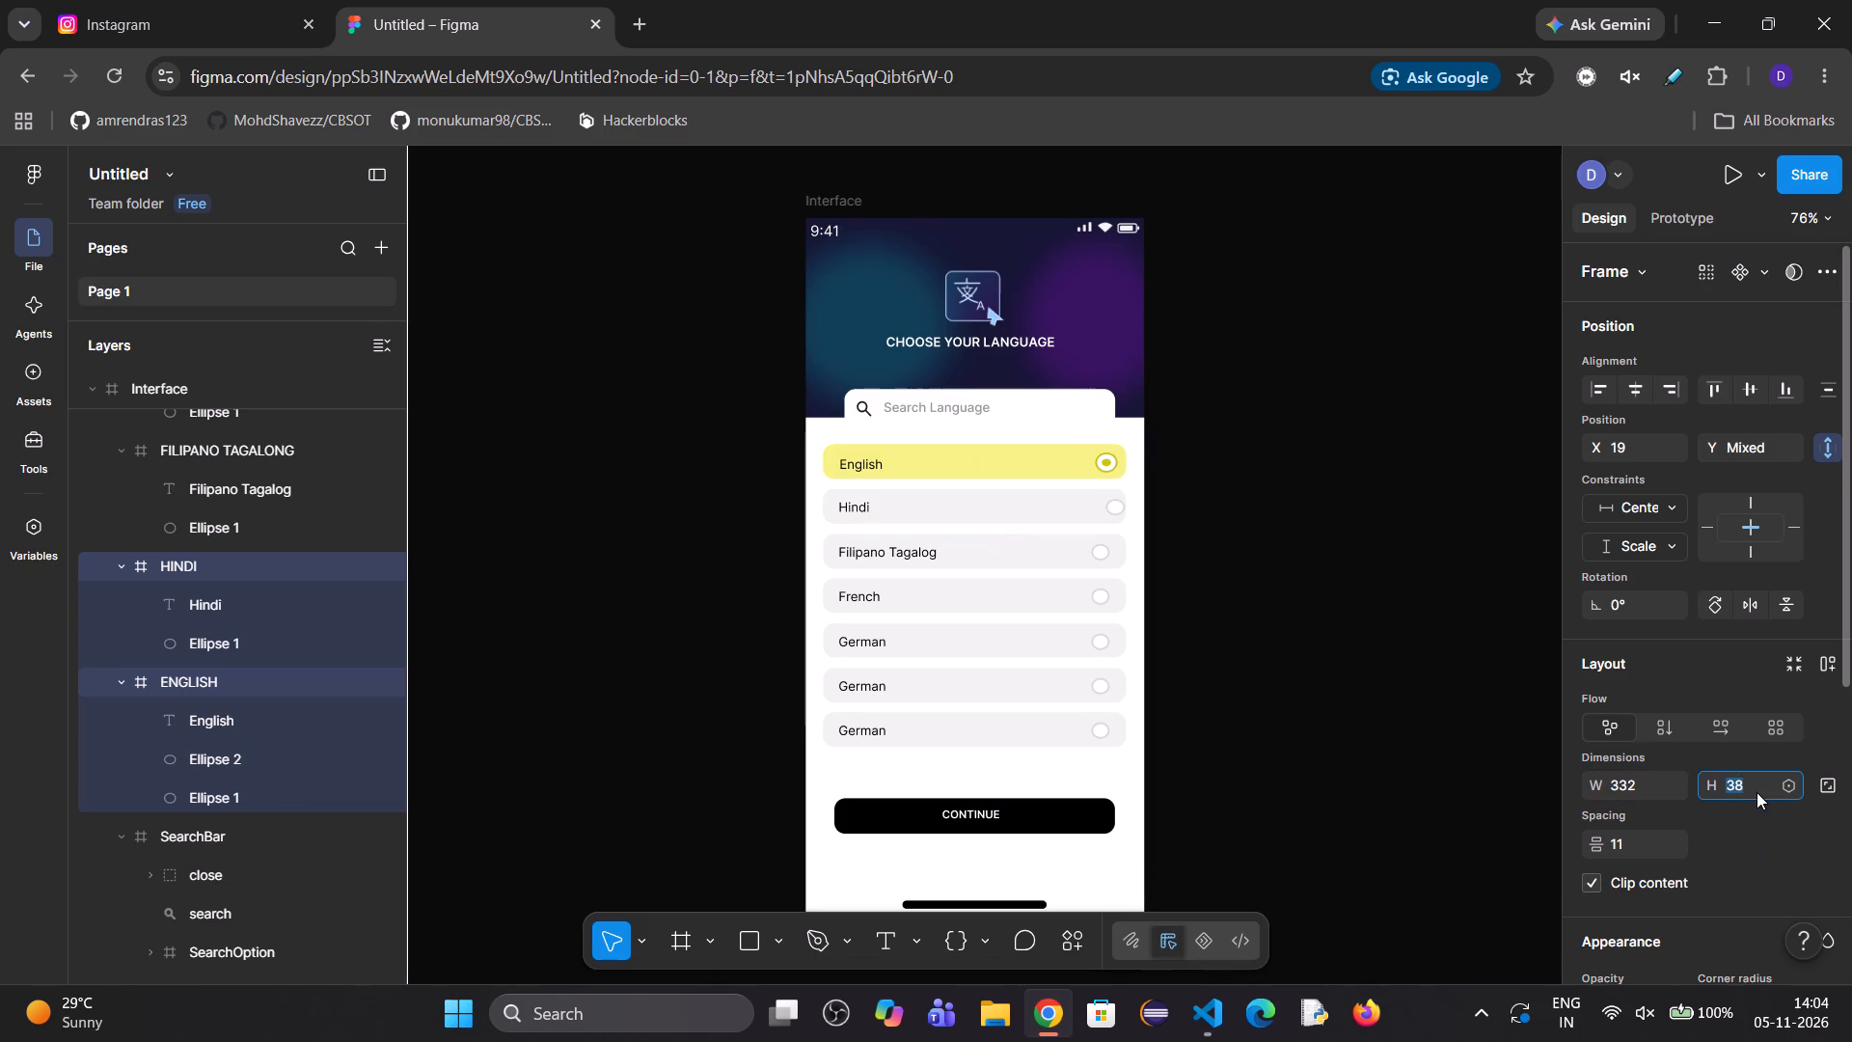
key(3)
key(7)
key(period)
key(9)
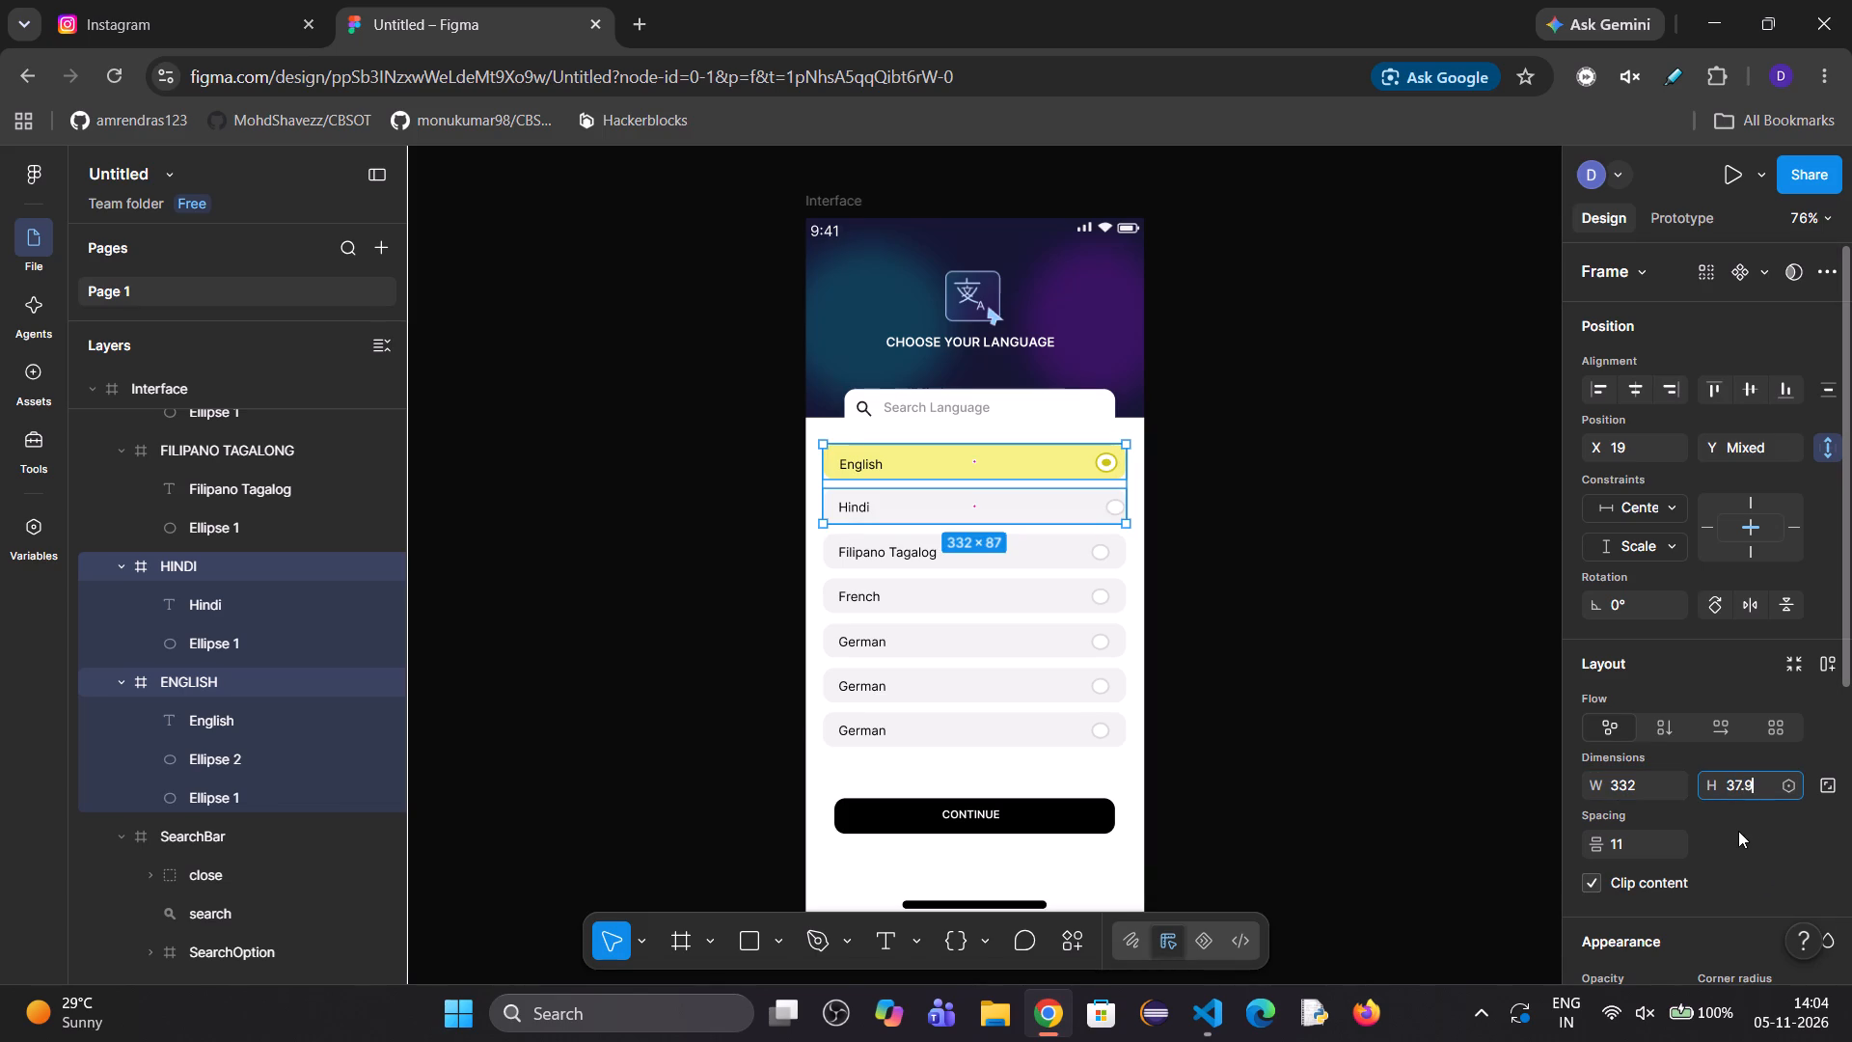
key(2)
key(Return)
click(1248, 562)
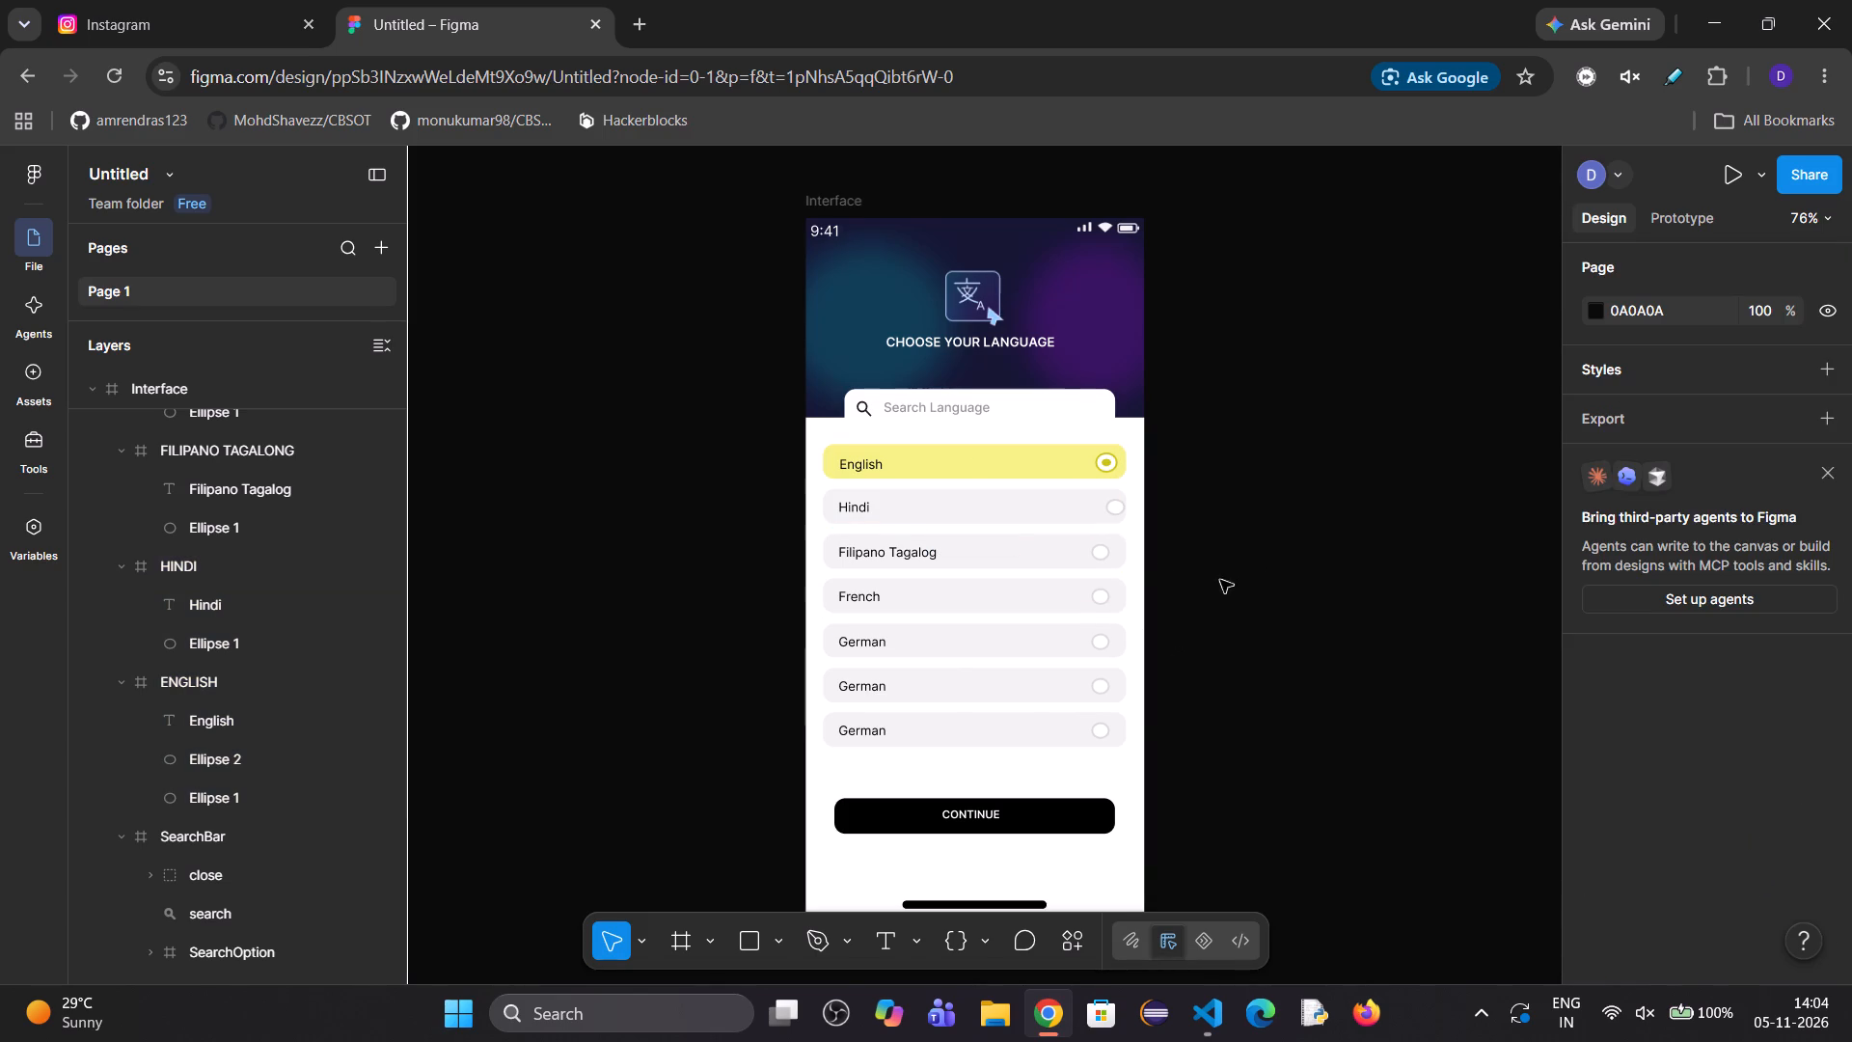
Align the HINDI row and the ENGLISH row to the horizontal center of the Interface frame.
click(955, 486)
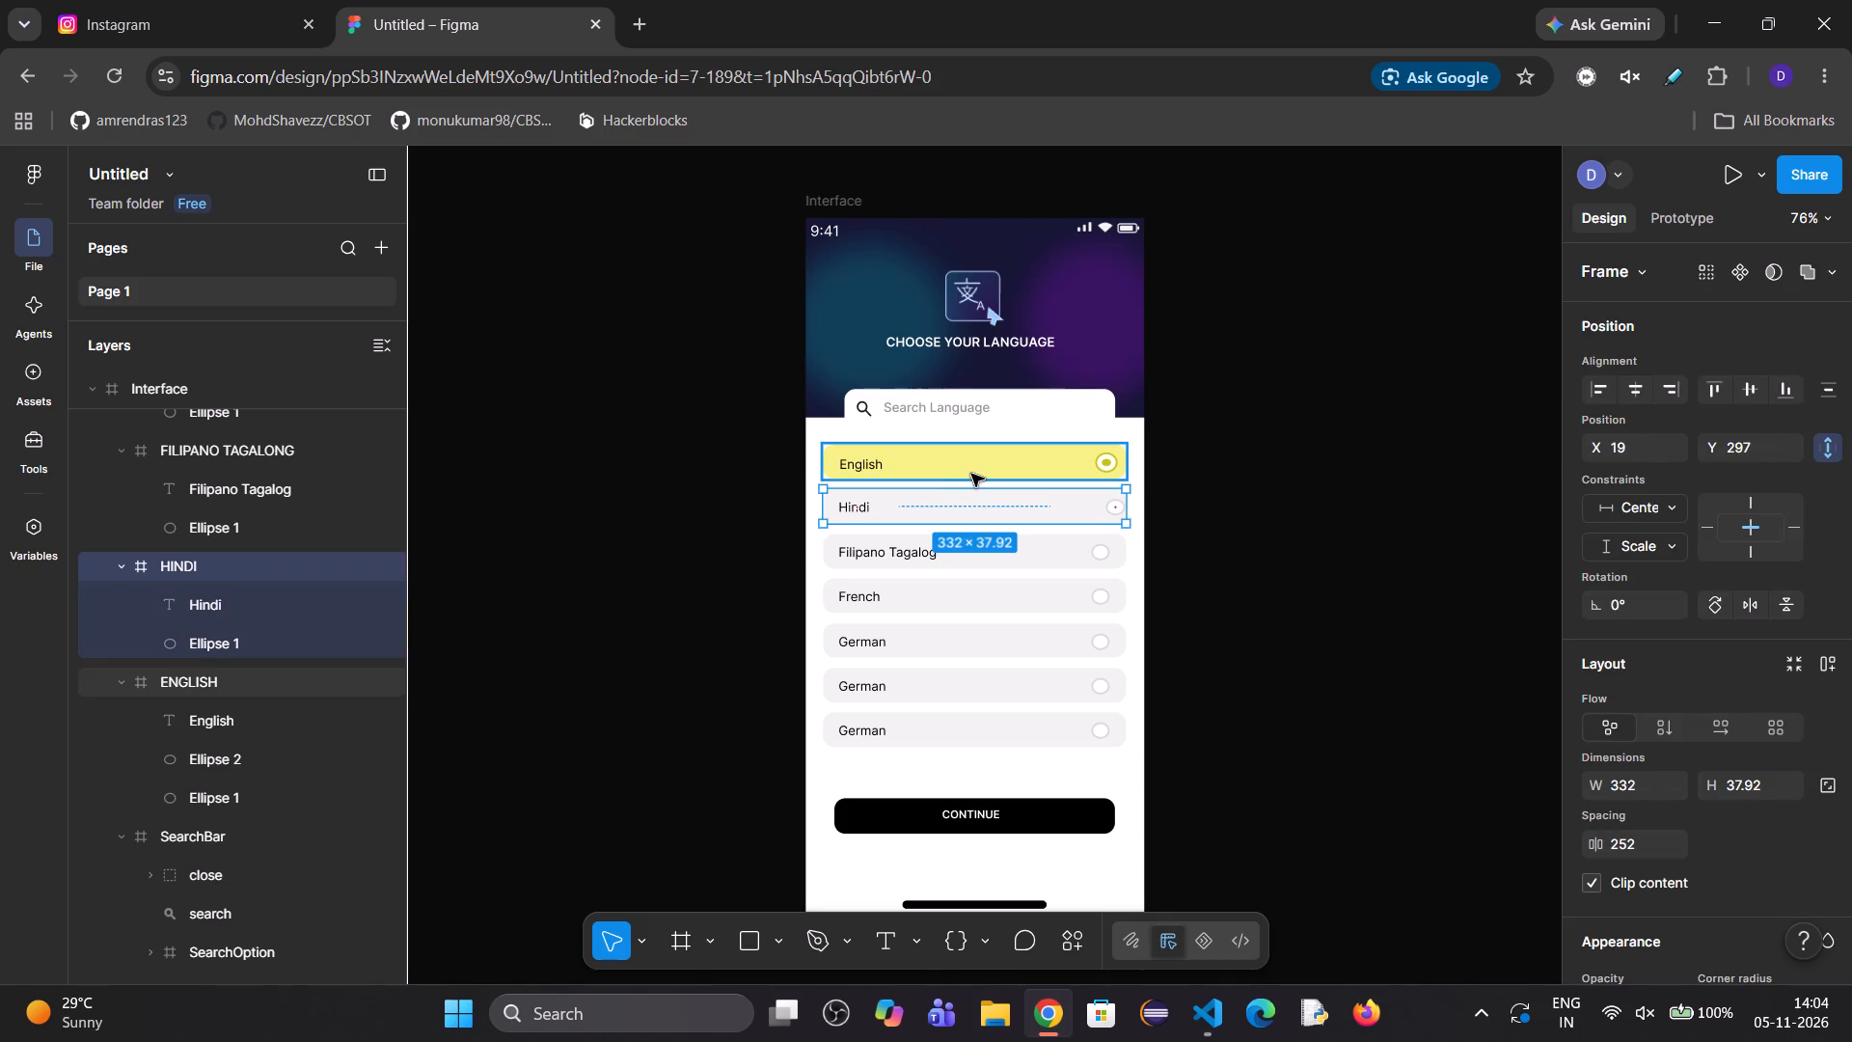
click(1631, 387)
click(952, 473)
click(1644, 385)
click(1315, 464)
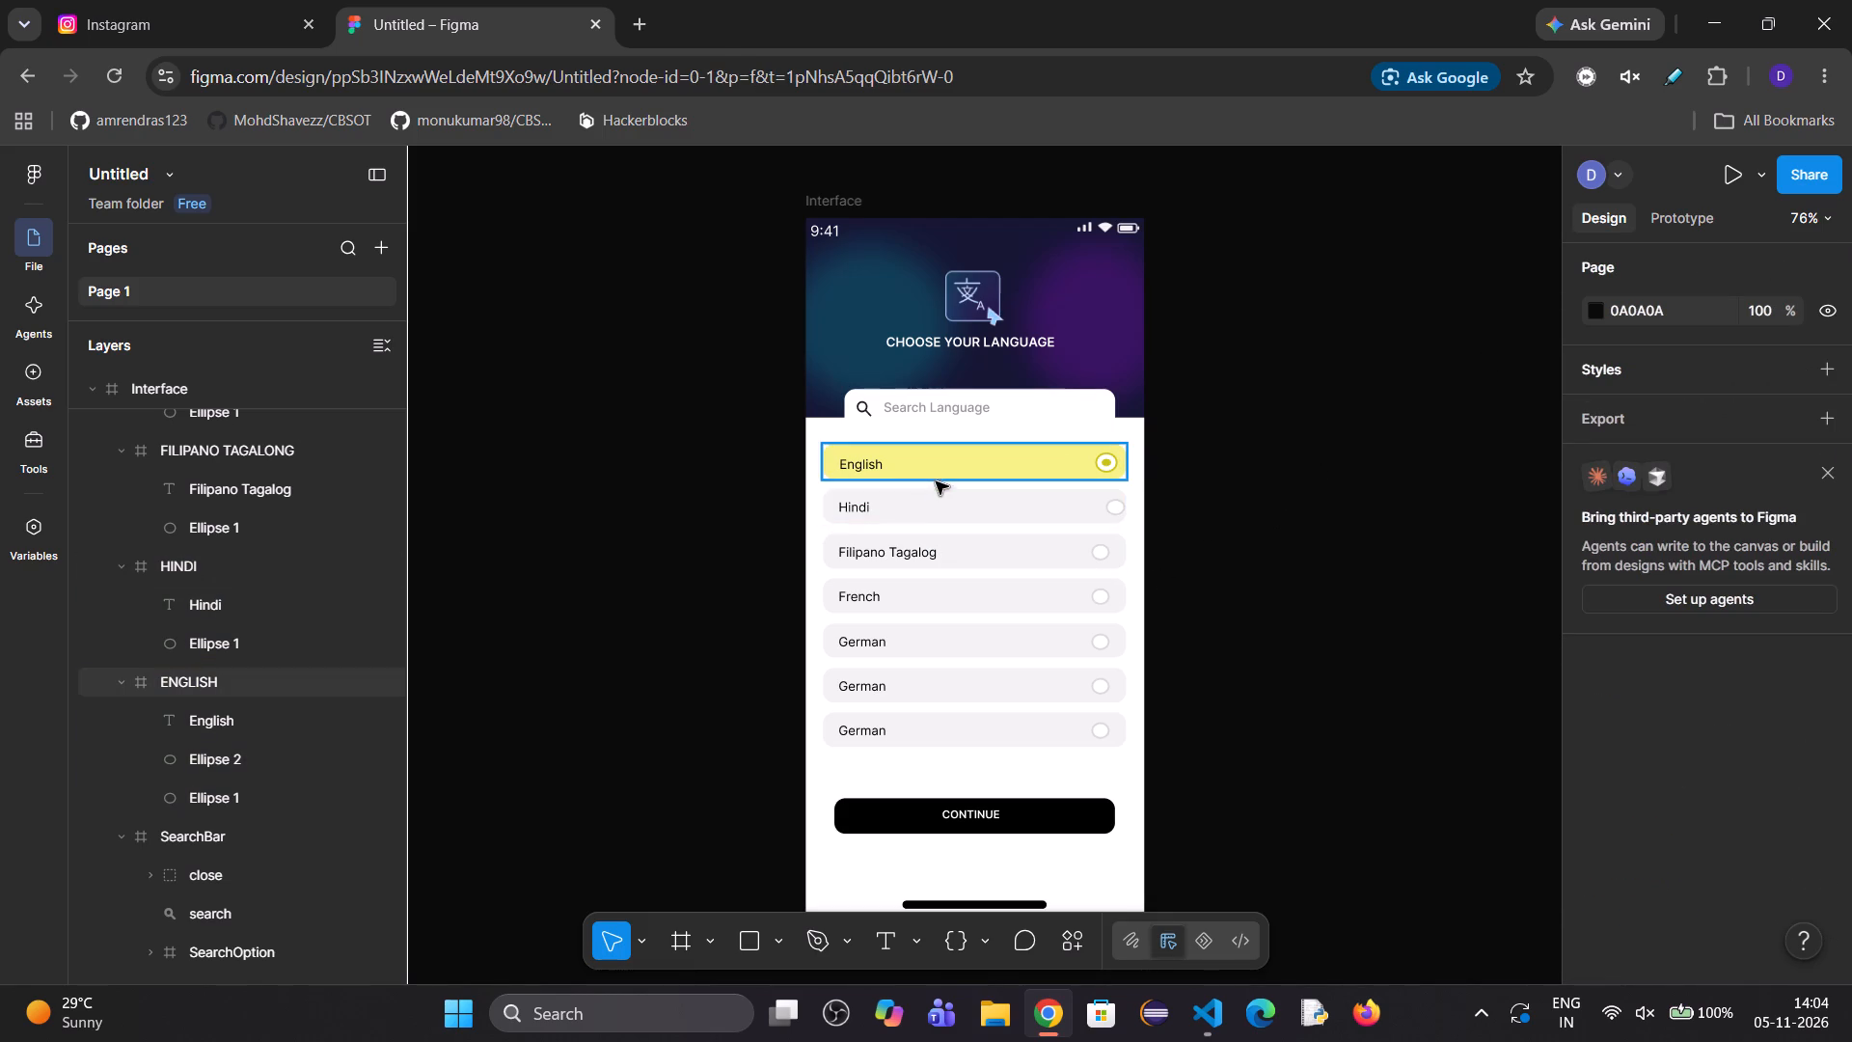
Collapse the UpperScreen and SearchBar layers in the layer tree.
ctrl+scroll(77, 838, up, 2)
ctrl+scroll(222, 715, up, 5)
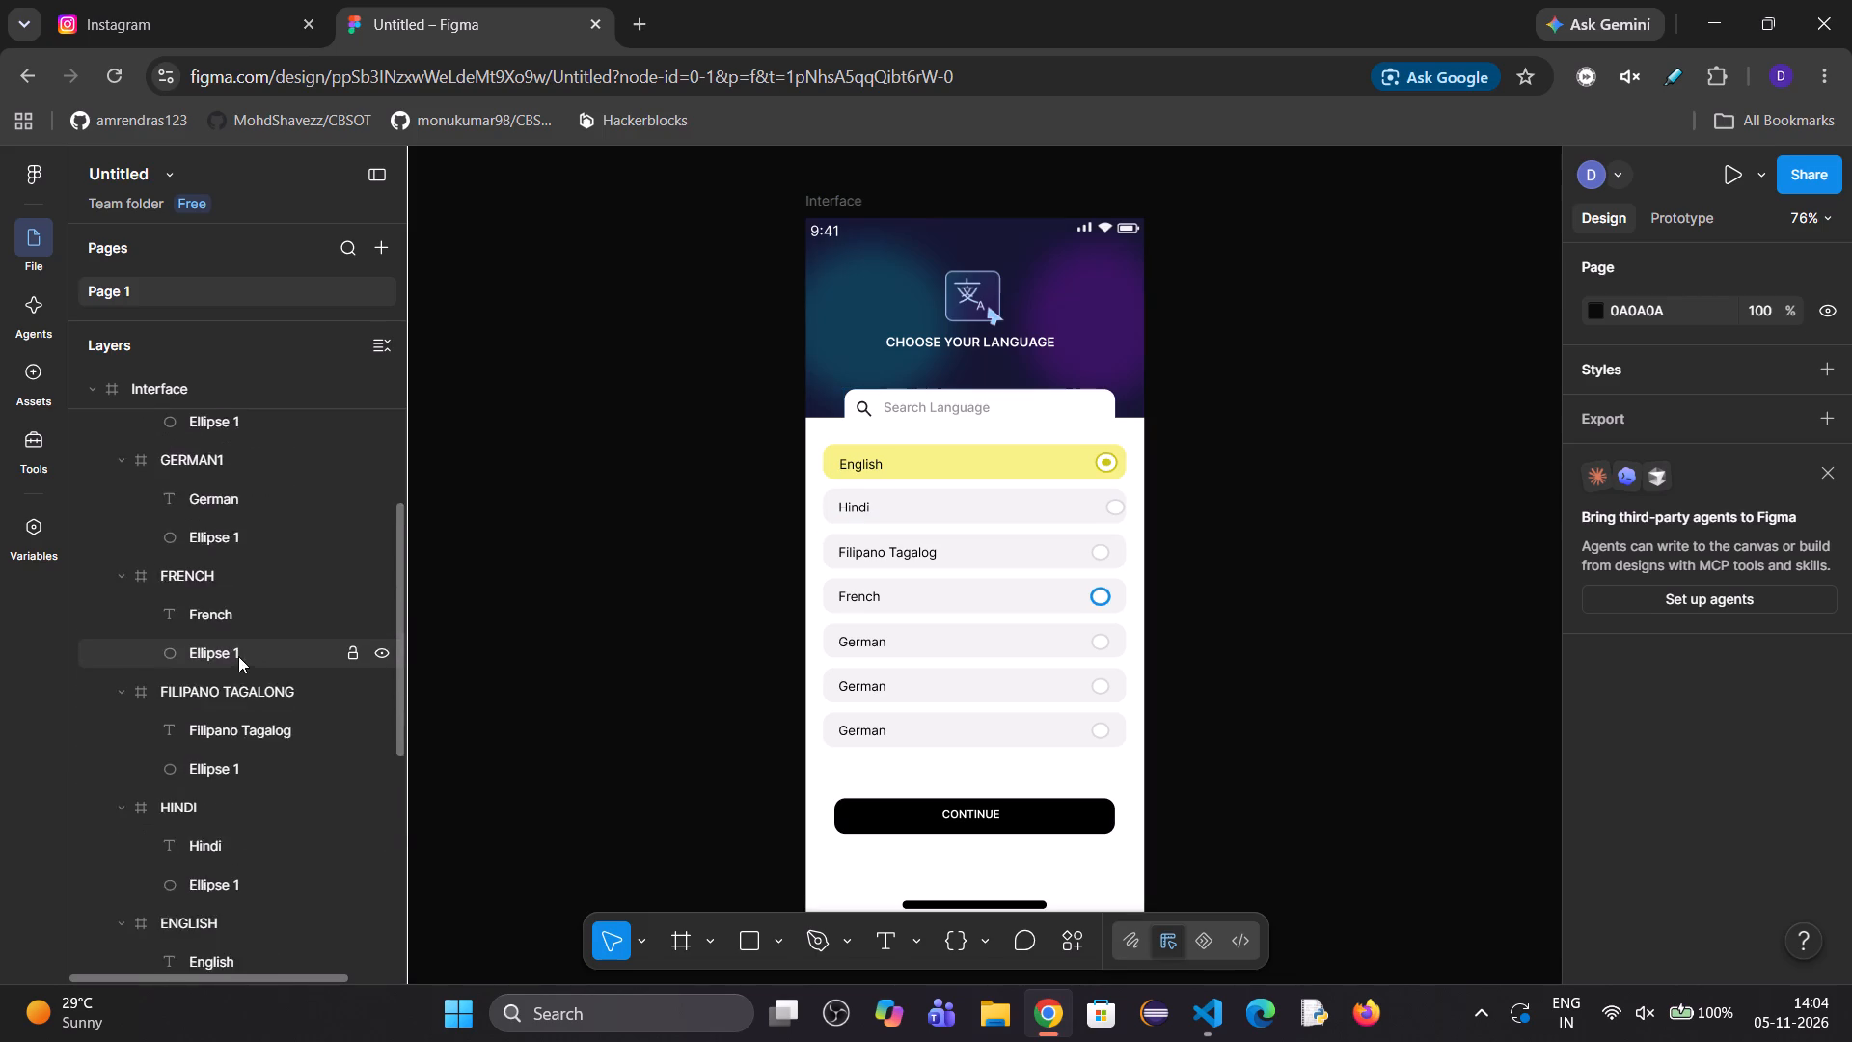
scroll(231, 657, up, 5)
scroll(218, 604, down, 2)
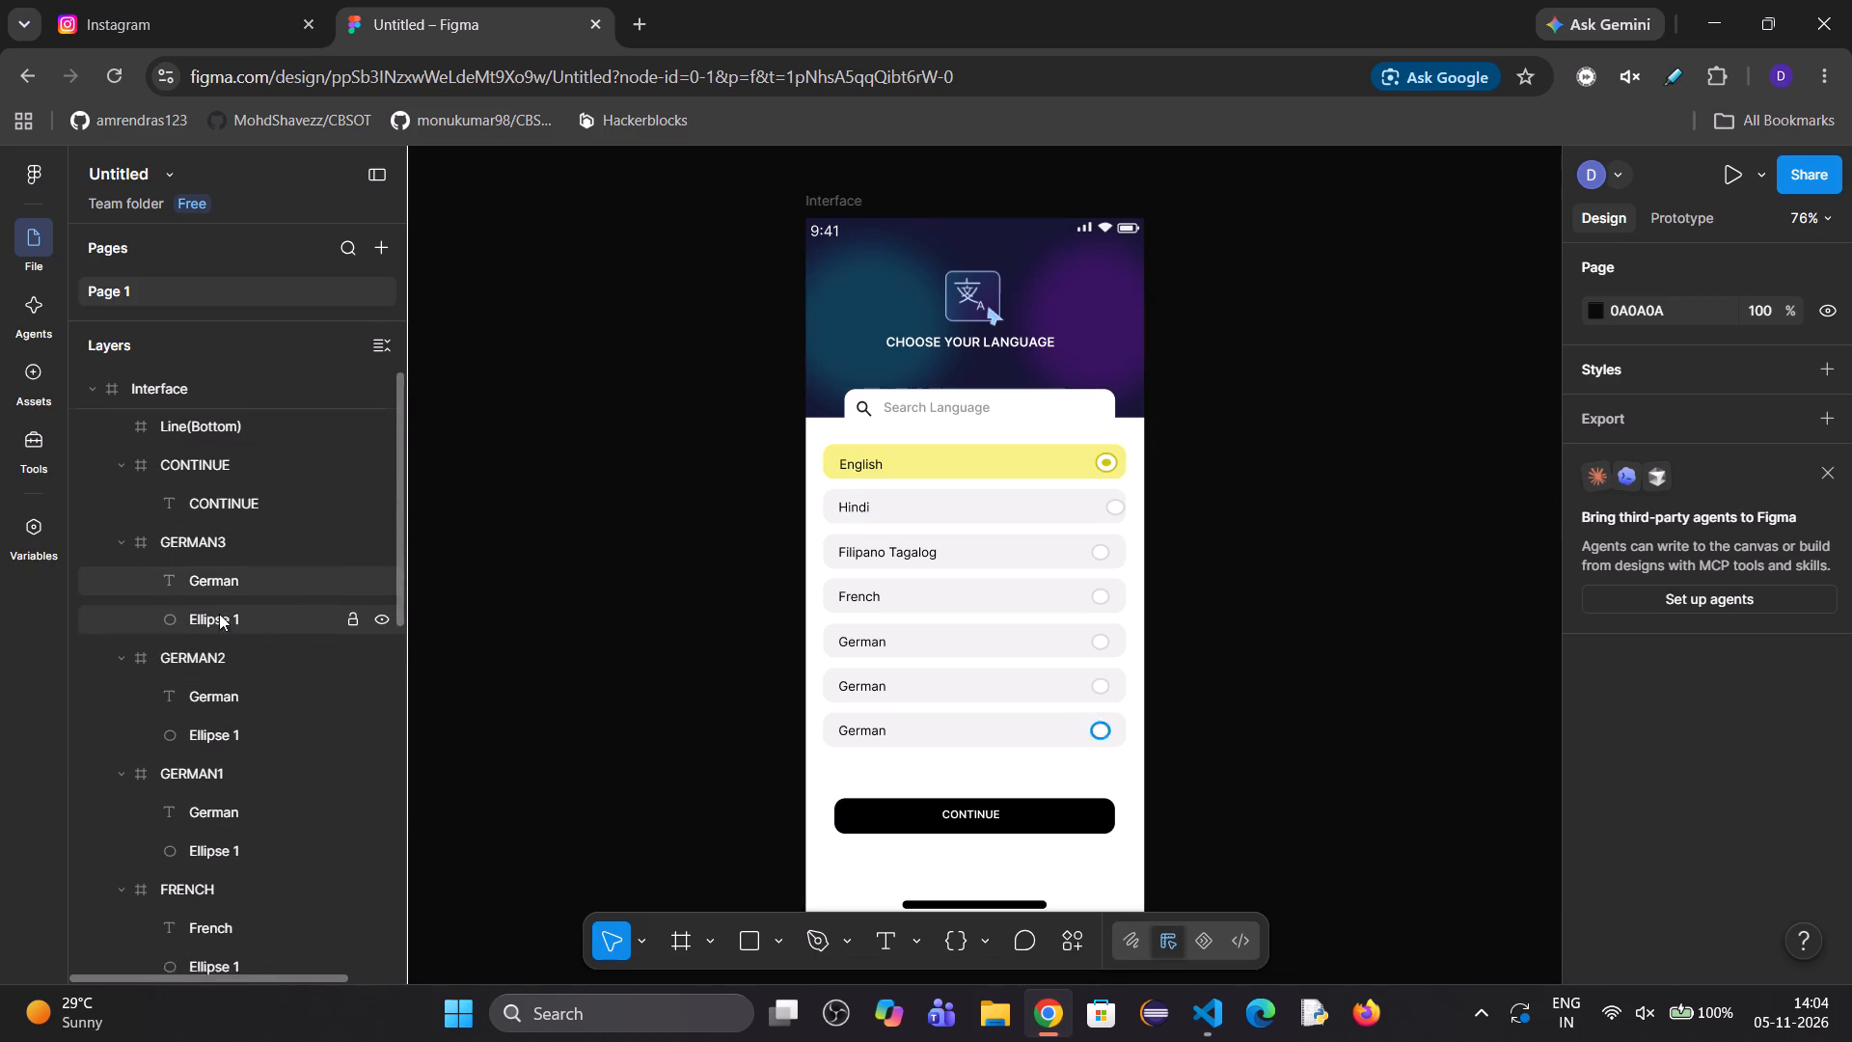
scroll(219, 614, down, 9)
scroll(218, 599, up, 1)
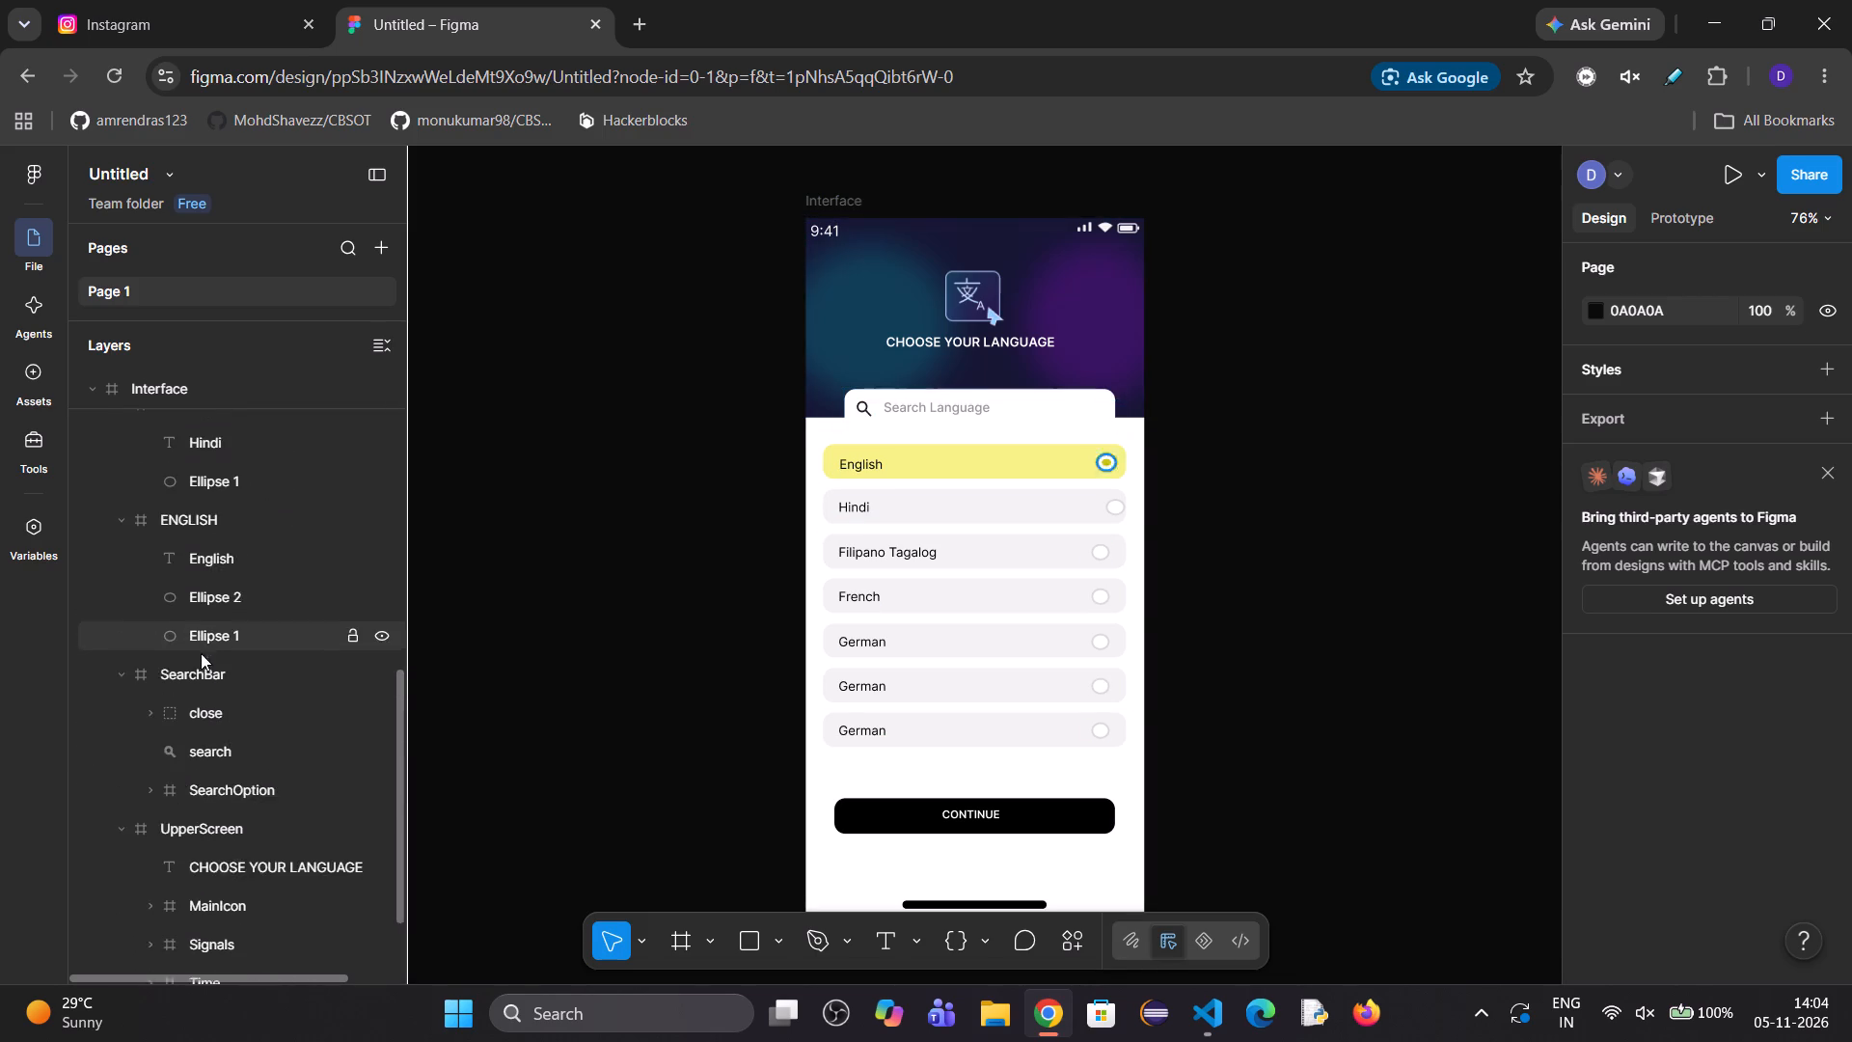
scroll(186, 694, down, 2)
click(118, 707)
click(121, 574)
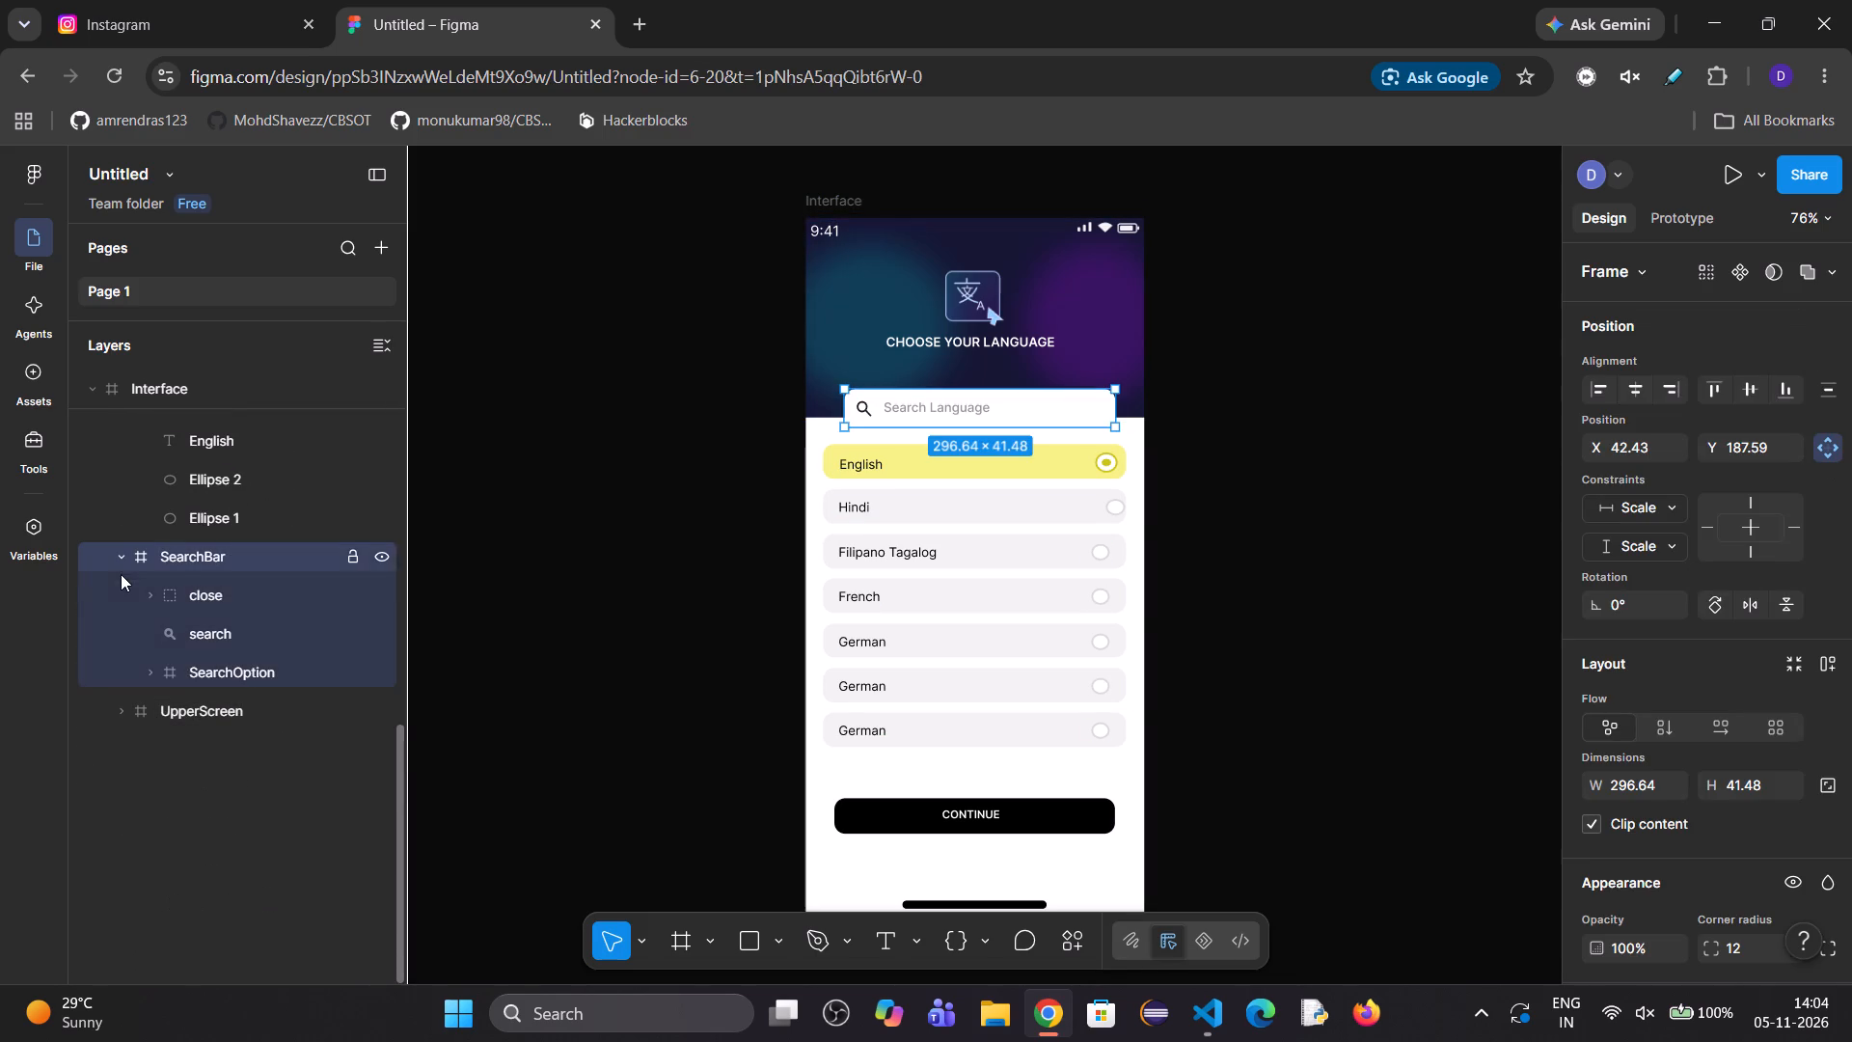
click(121, 551)
Collapse the ENGLISH, HINDI, FILIPANO TAGALONG, FRENCH, GERMAN1, GERMAN2, GERMAN3 and CONTINUE layers in the layer tree.
scroll(163, 640, up, 3)
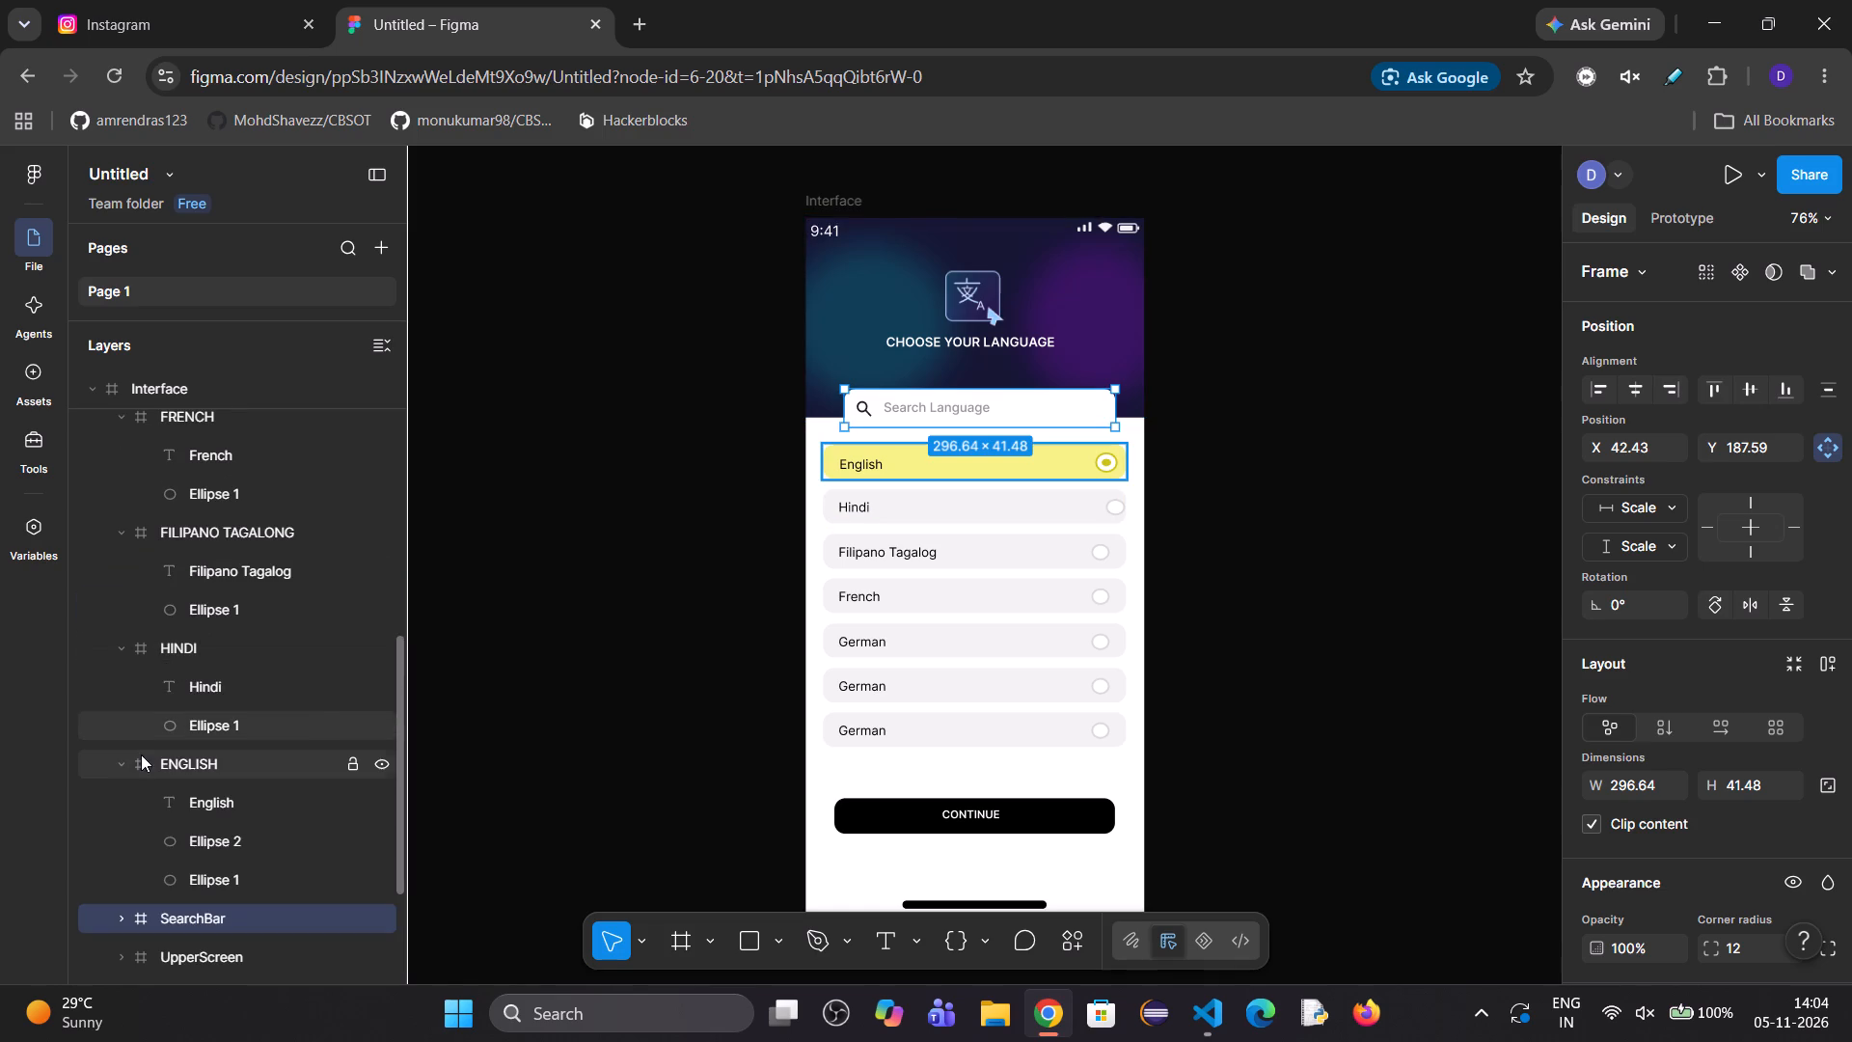
click(121, 762)
click(123, 649)
scroll(132, 659, up, 2)
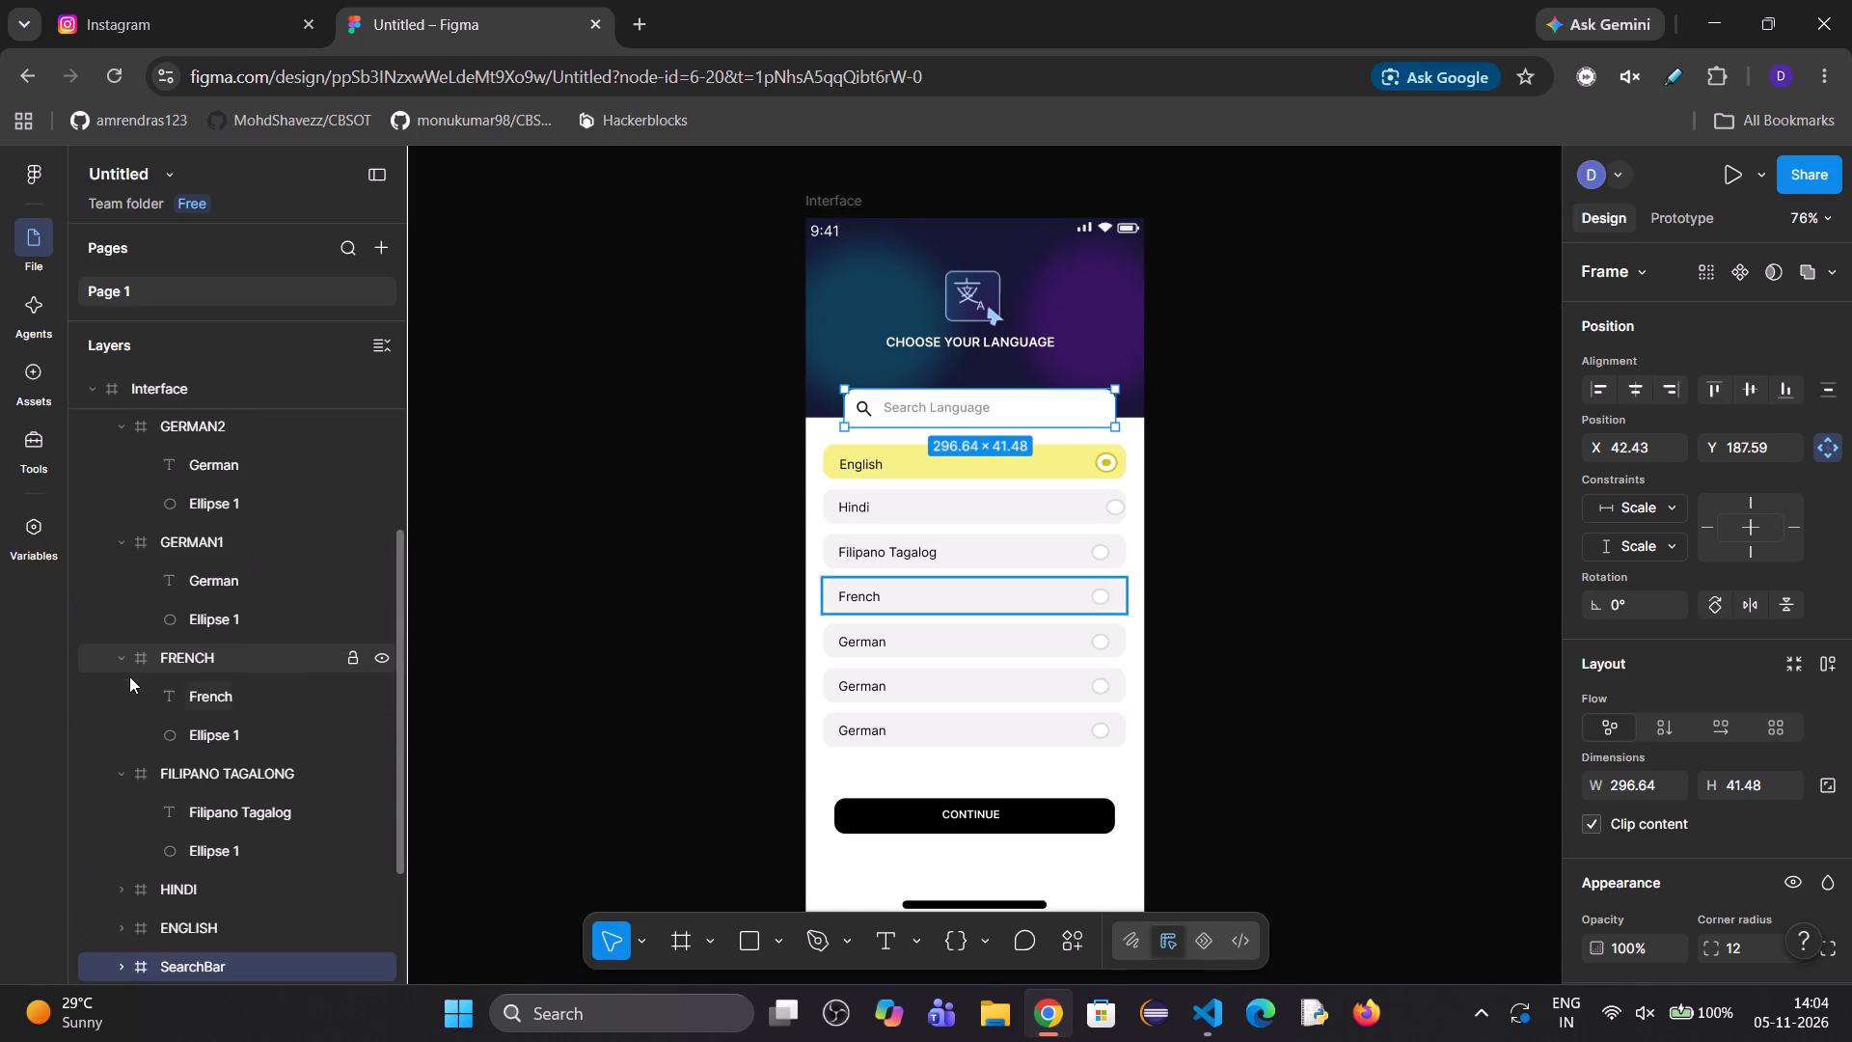
click(124, 770)
click(129, 666)
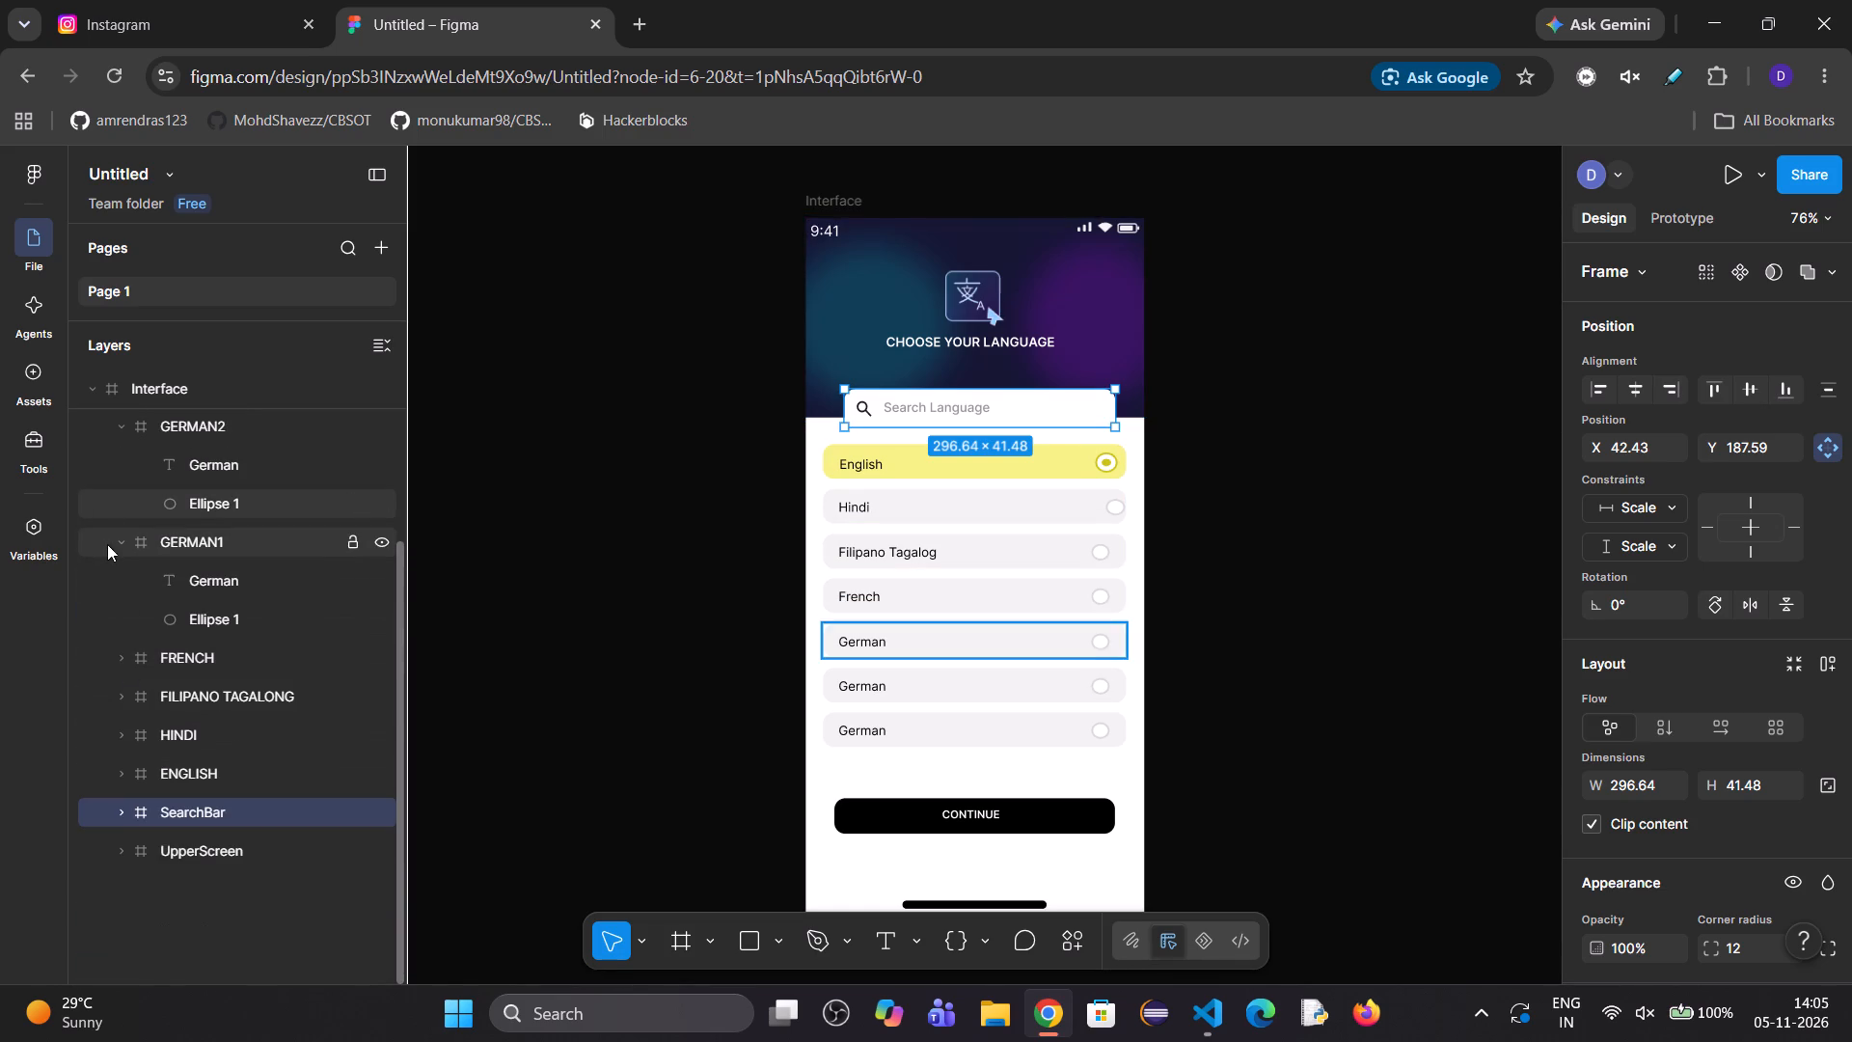
click(107, 544)
scroll(184, 633, up, 3)
click(131, 651)
click(120, 662)
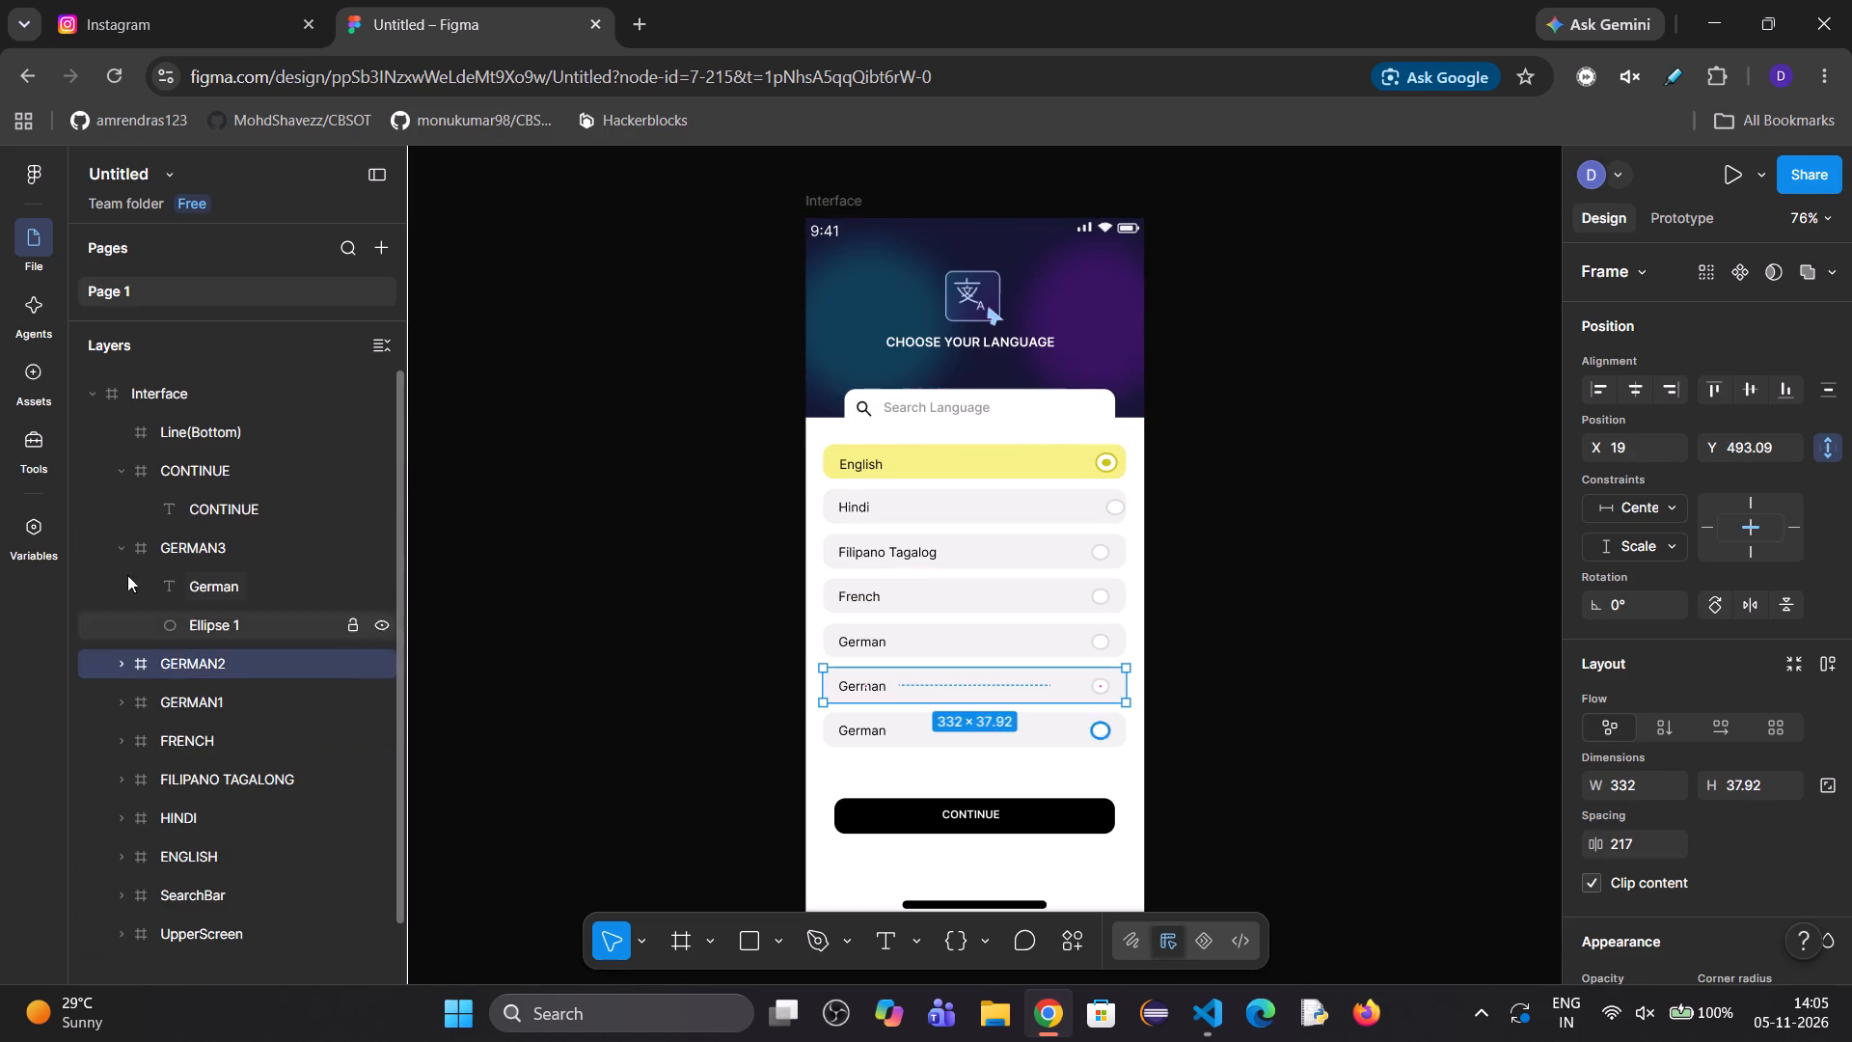
click(127, 536)
click(127, 483)
scroll(172, 553, up, 2)
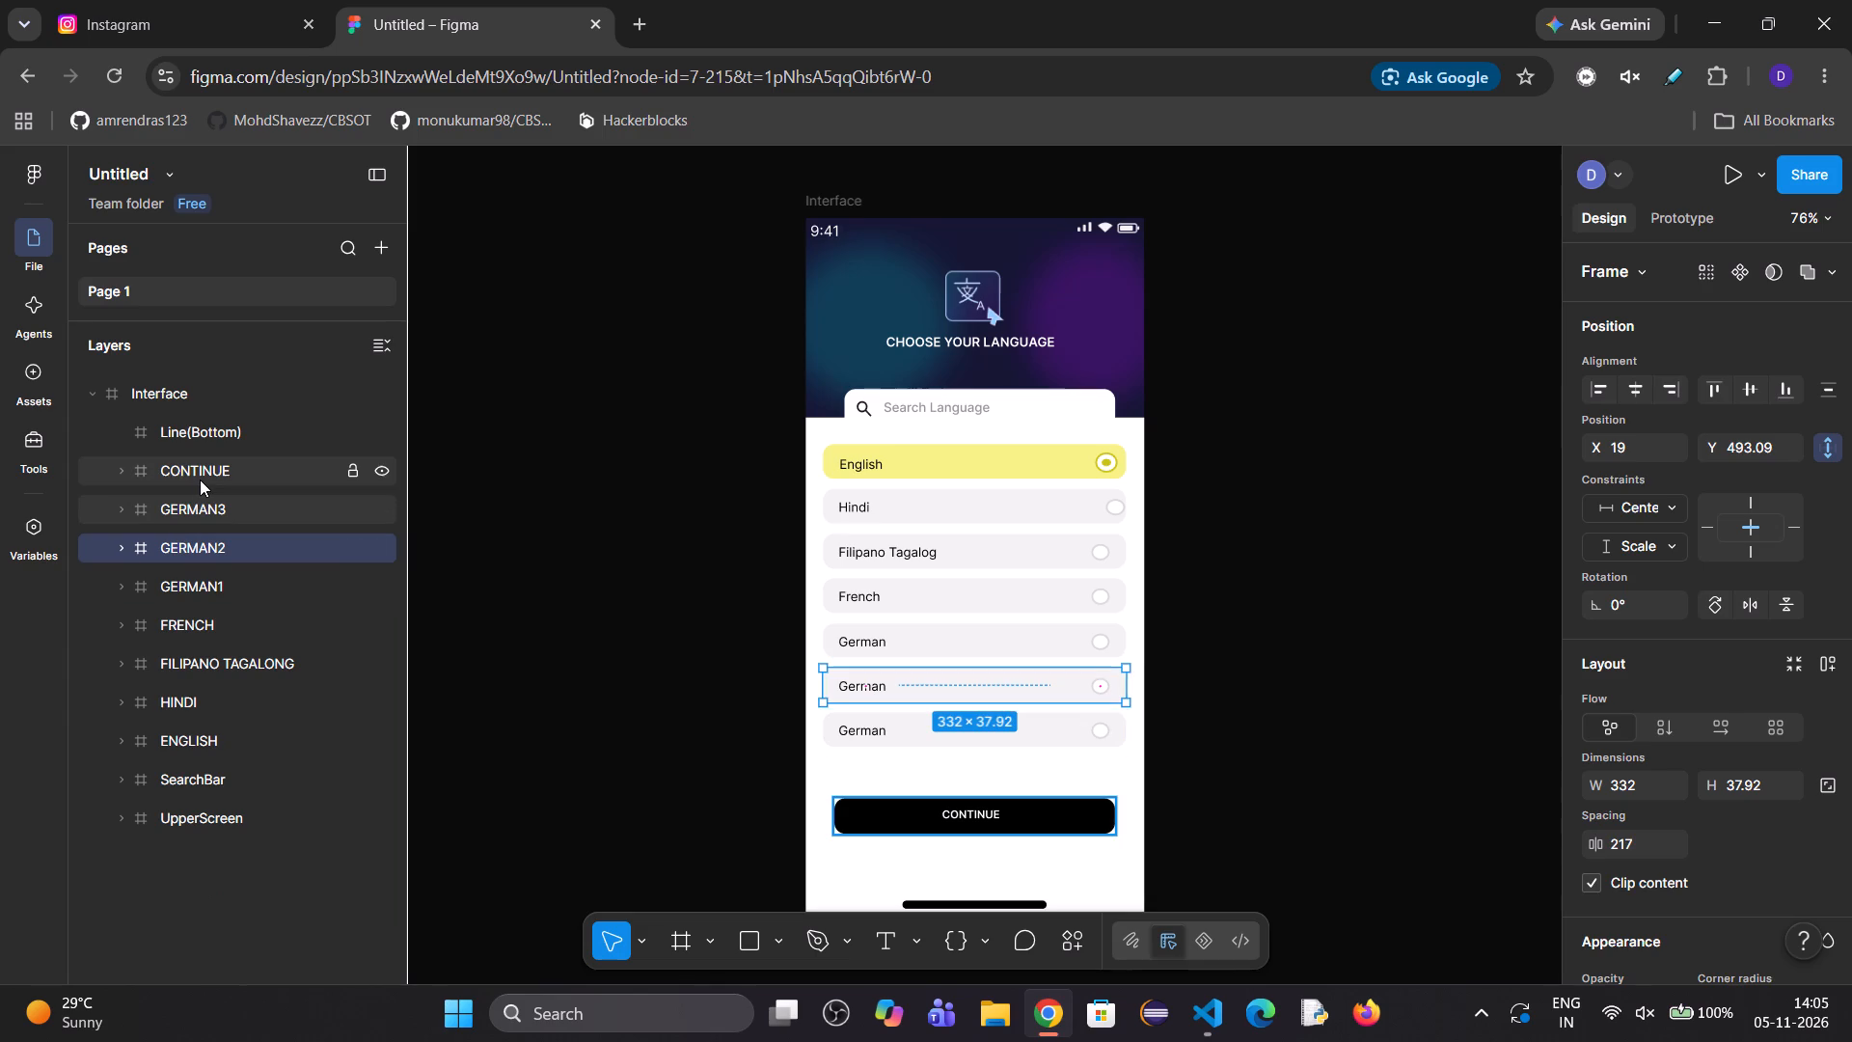
click(200, 480)
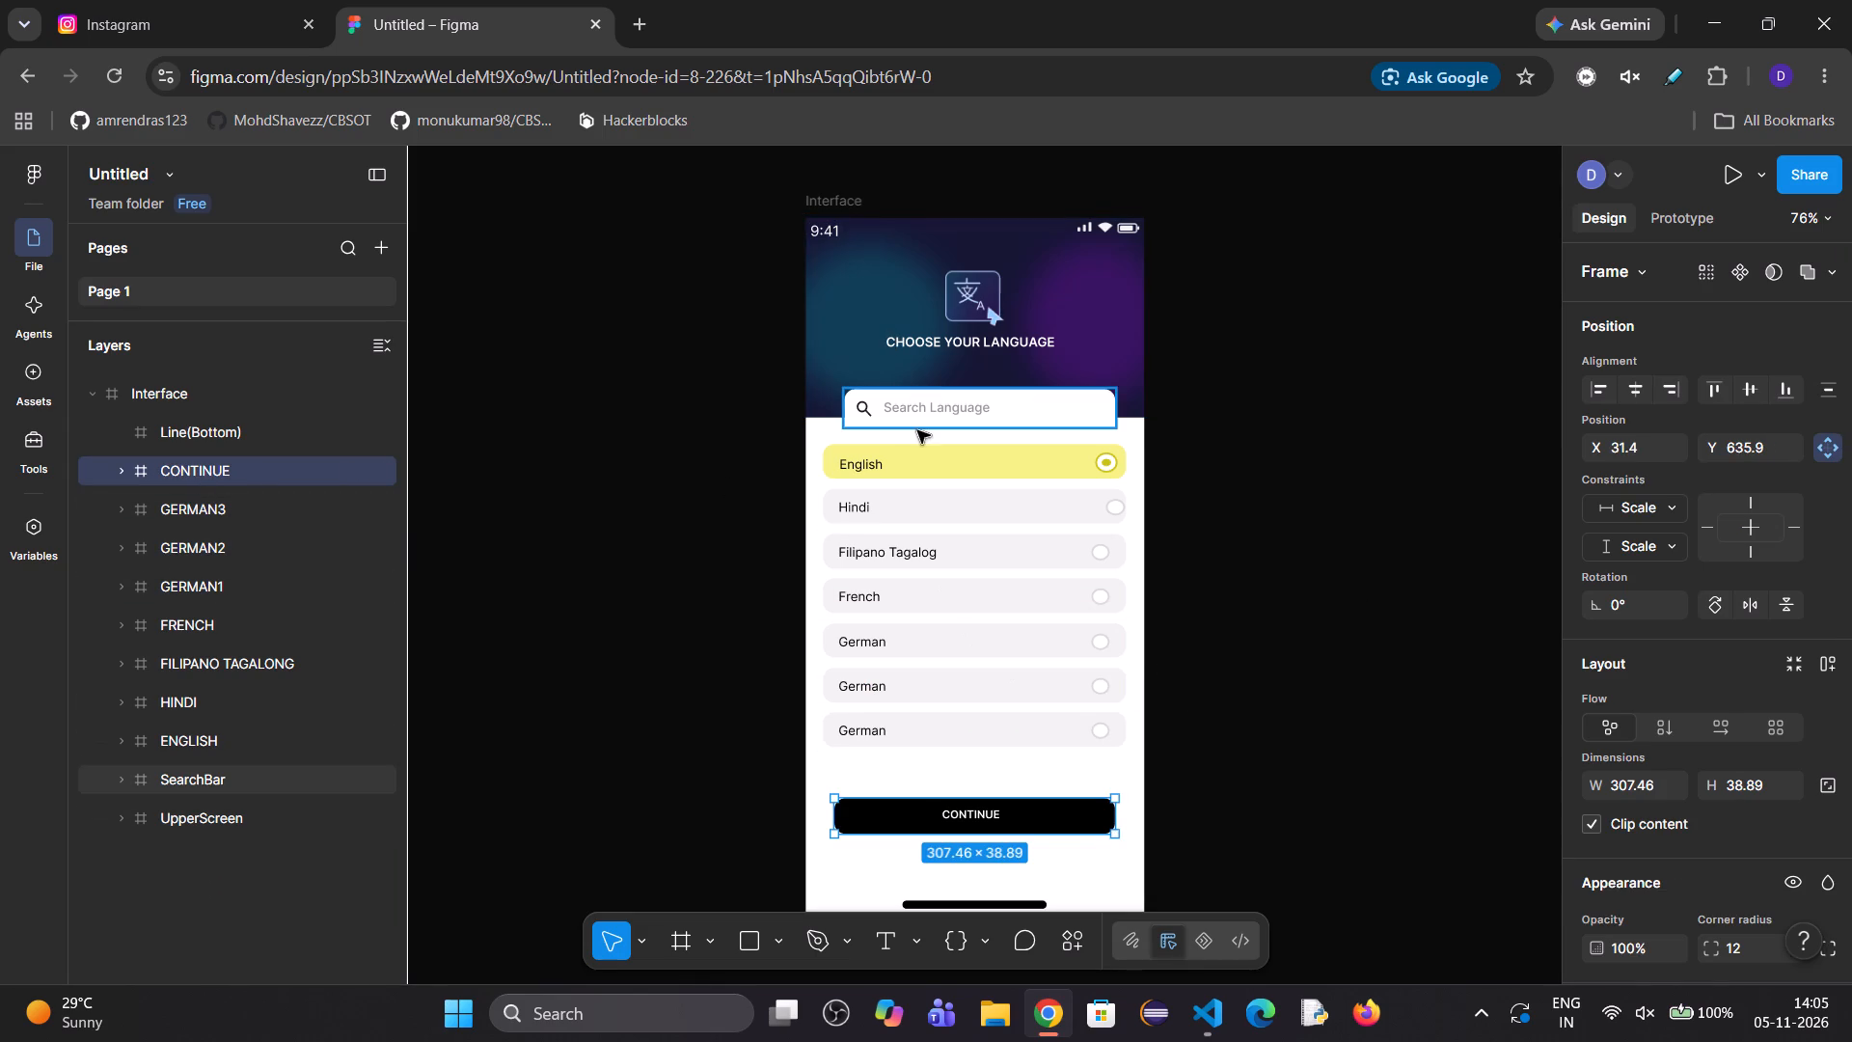
Select the search icon layer inside SearchBar and search the Material Symbols plugin for "close".
click(179, 783)
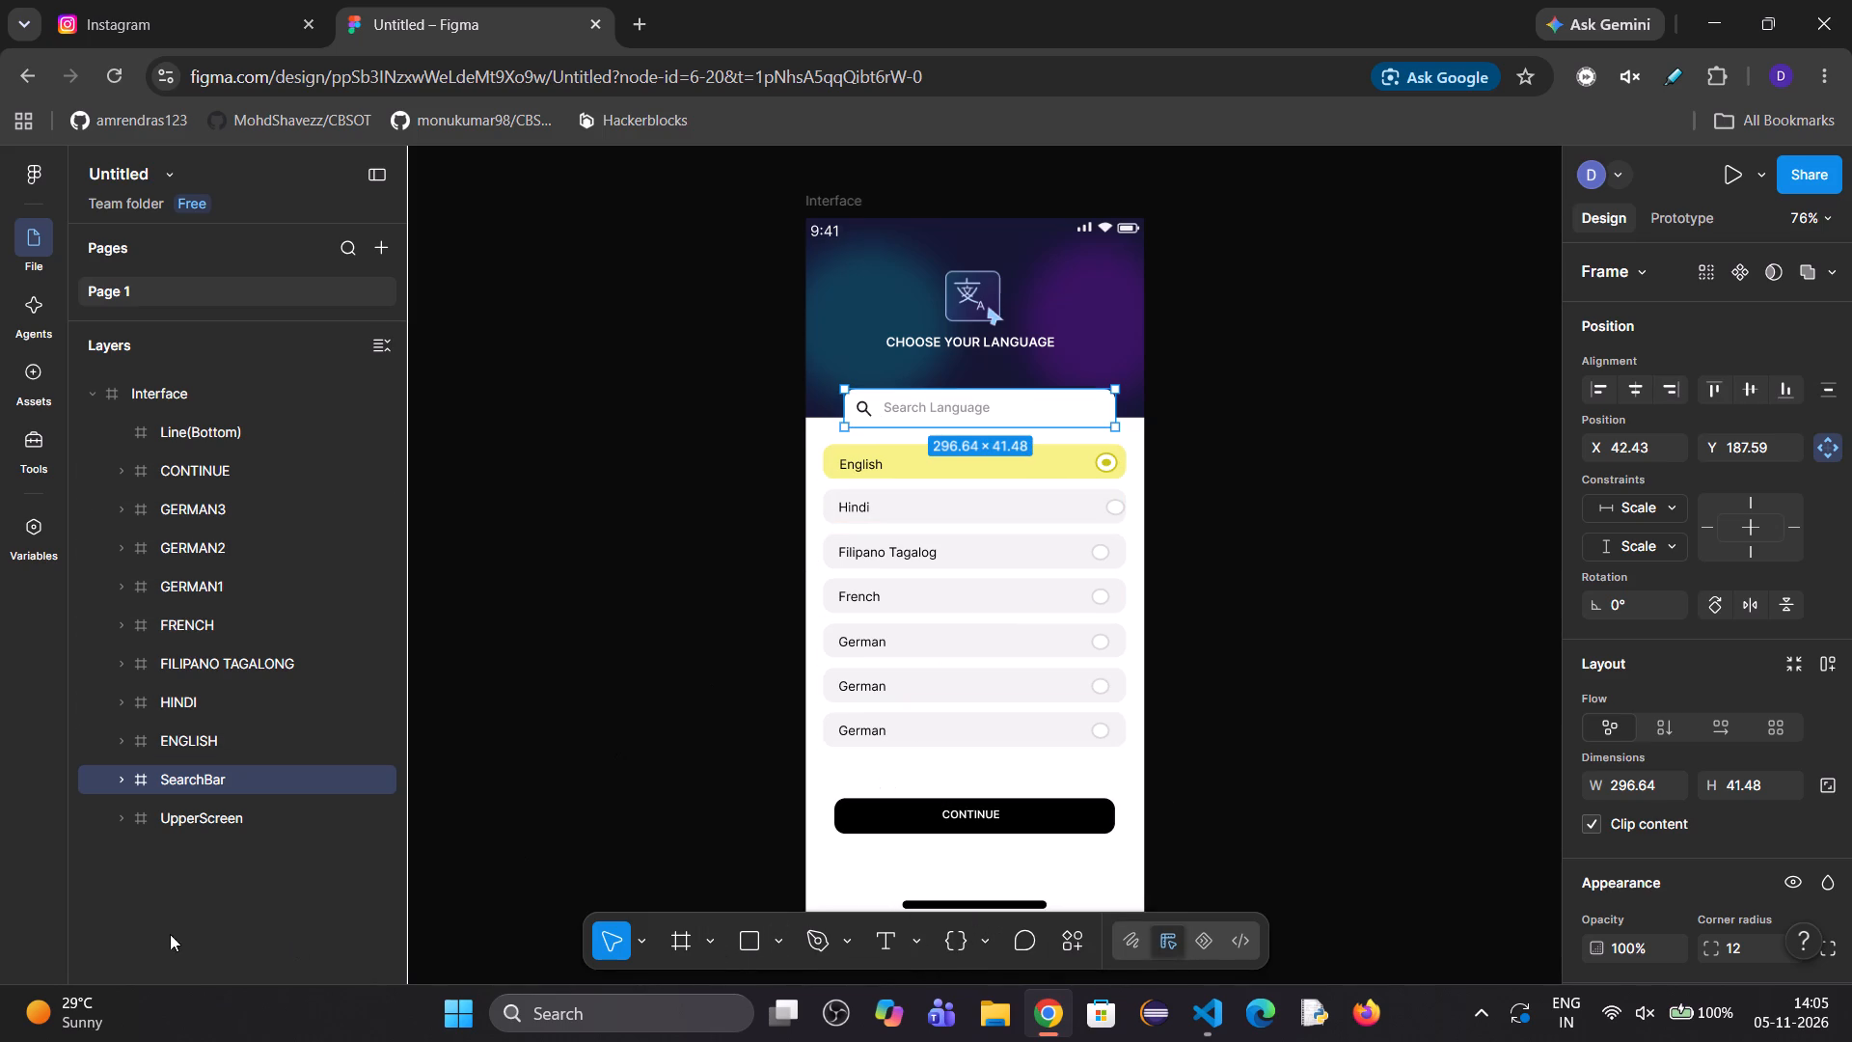
click(118, 781)
click(218, 863)
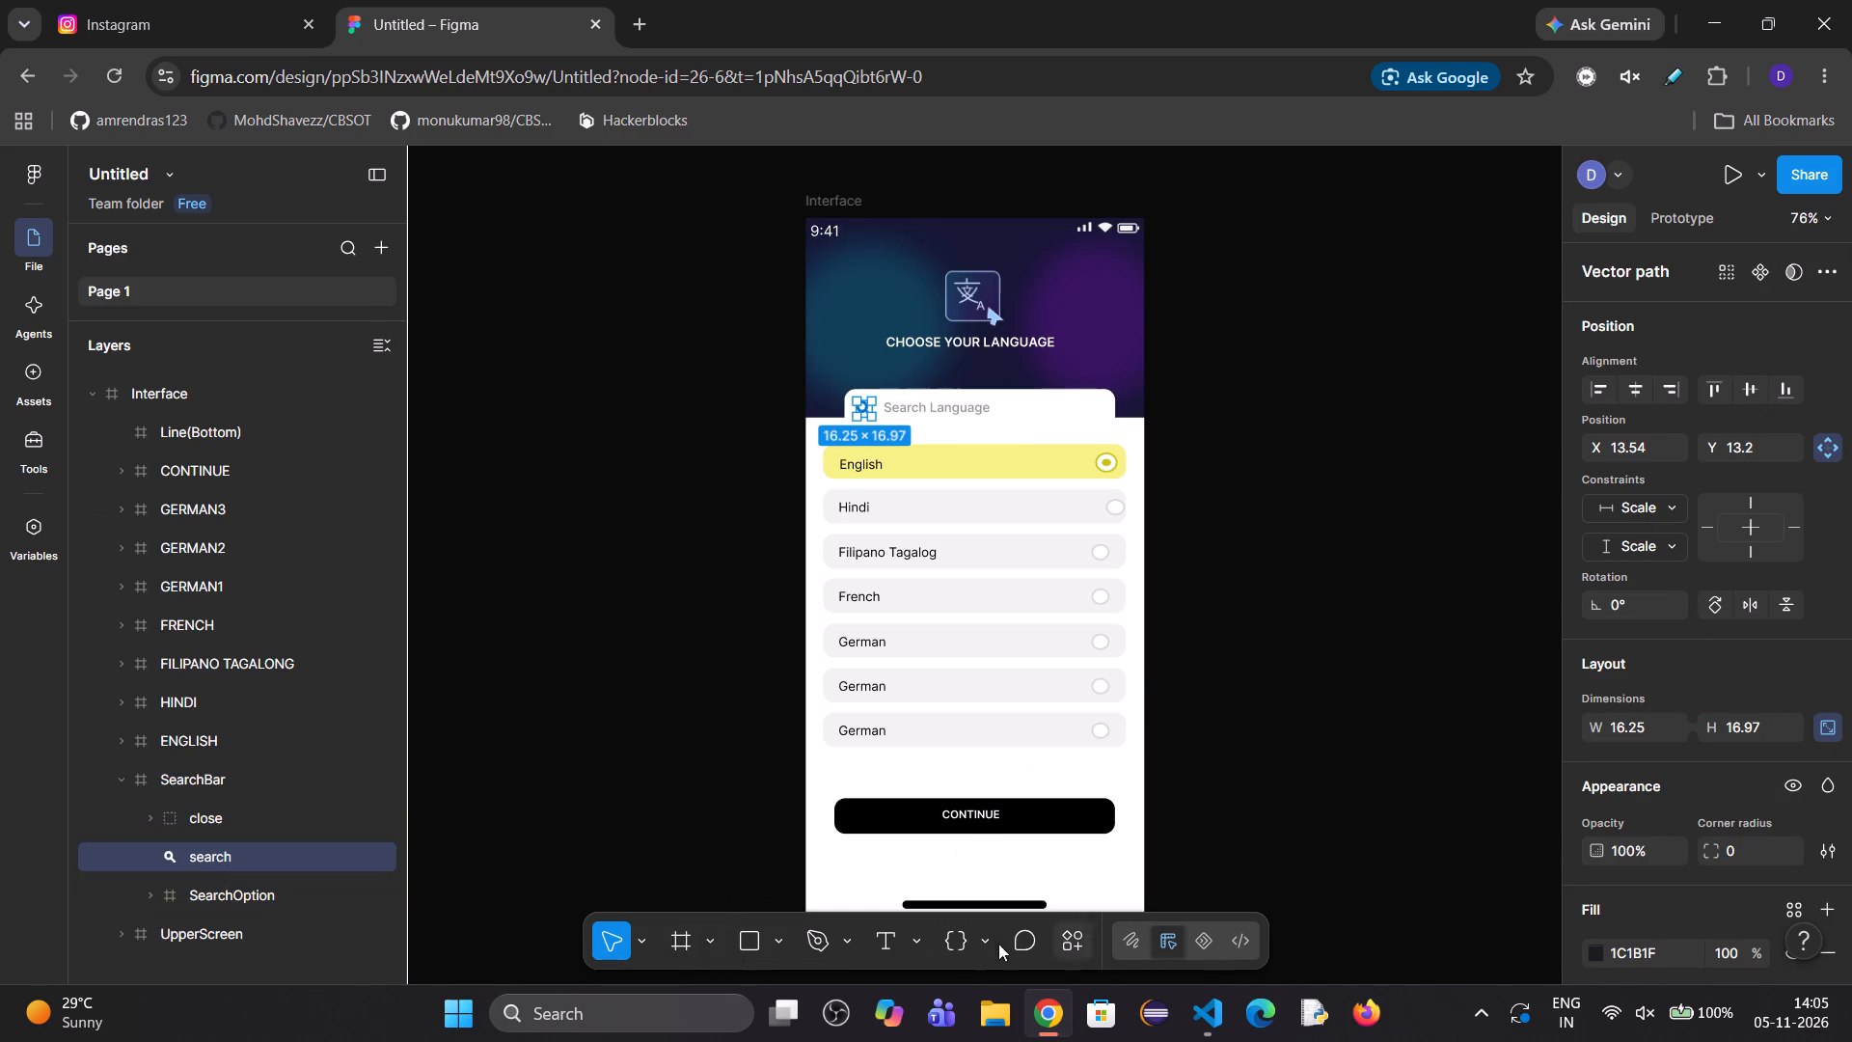
click(1076, 948)
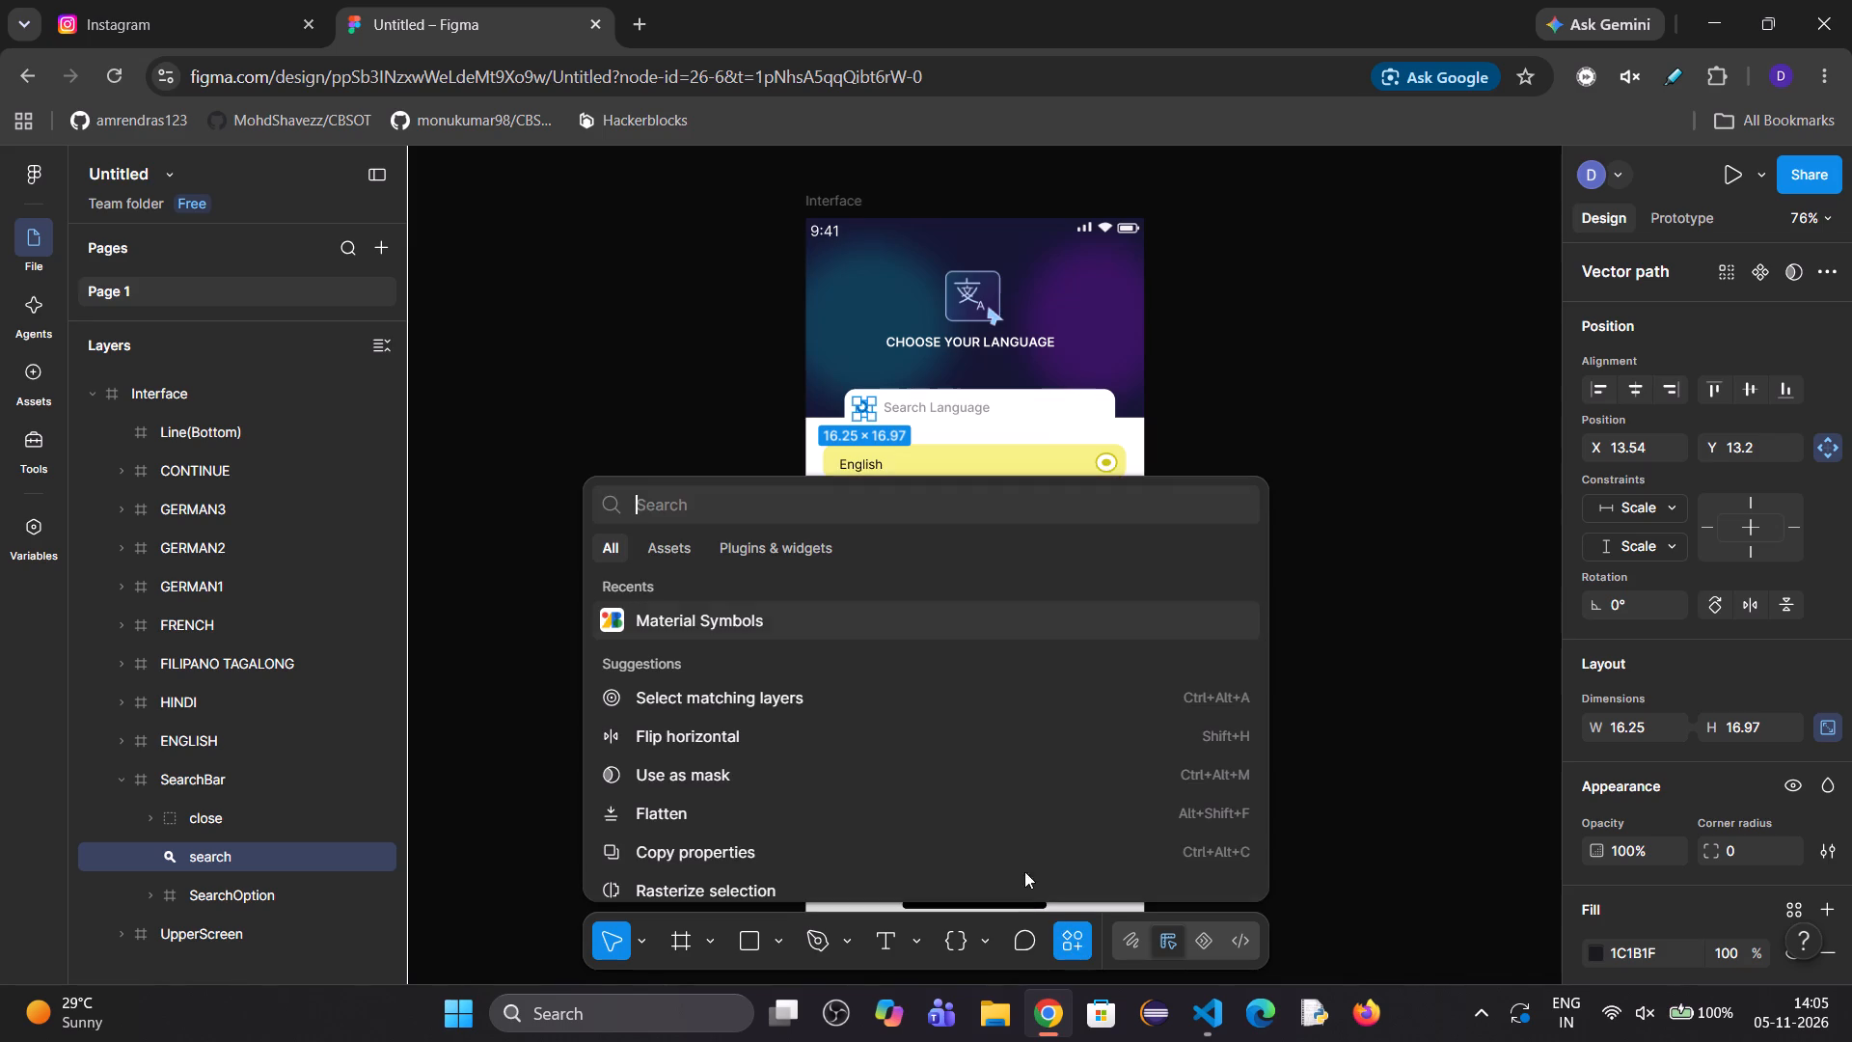
click(739, 627)
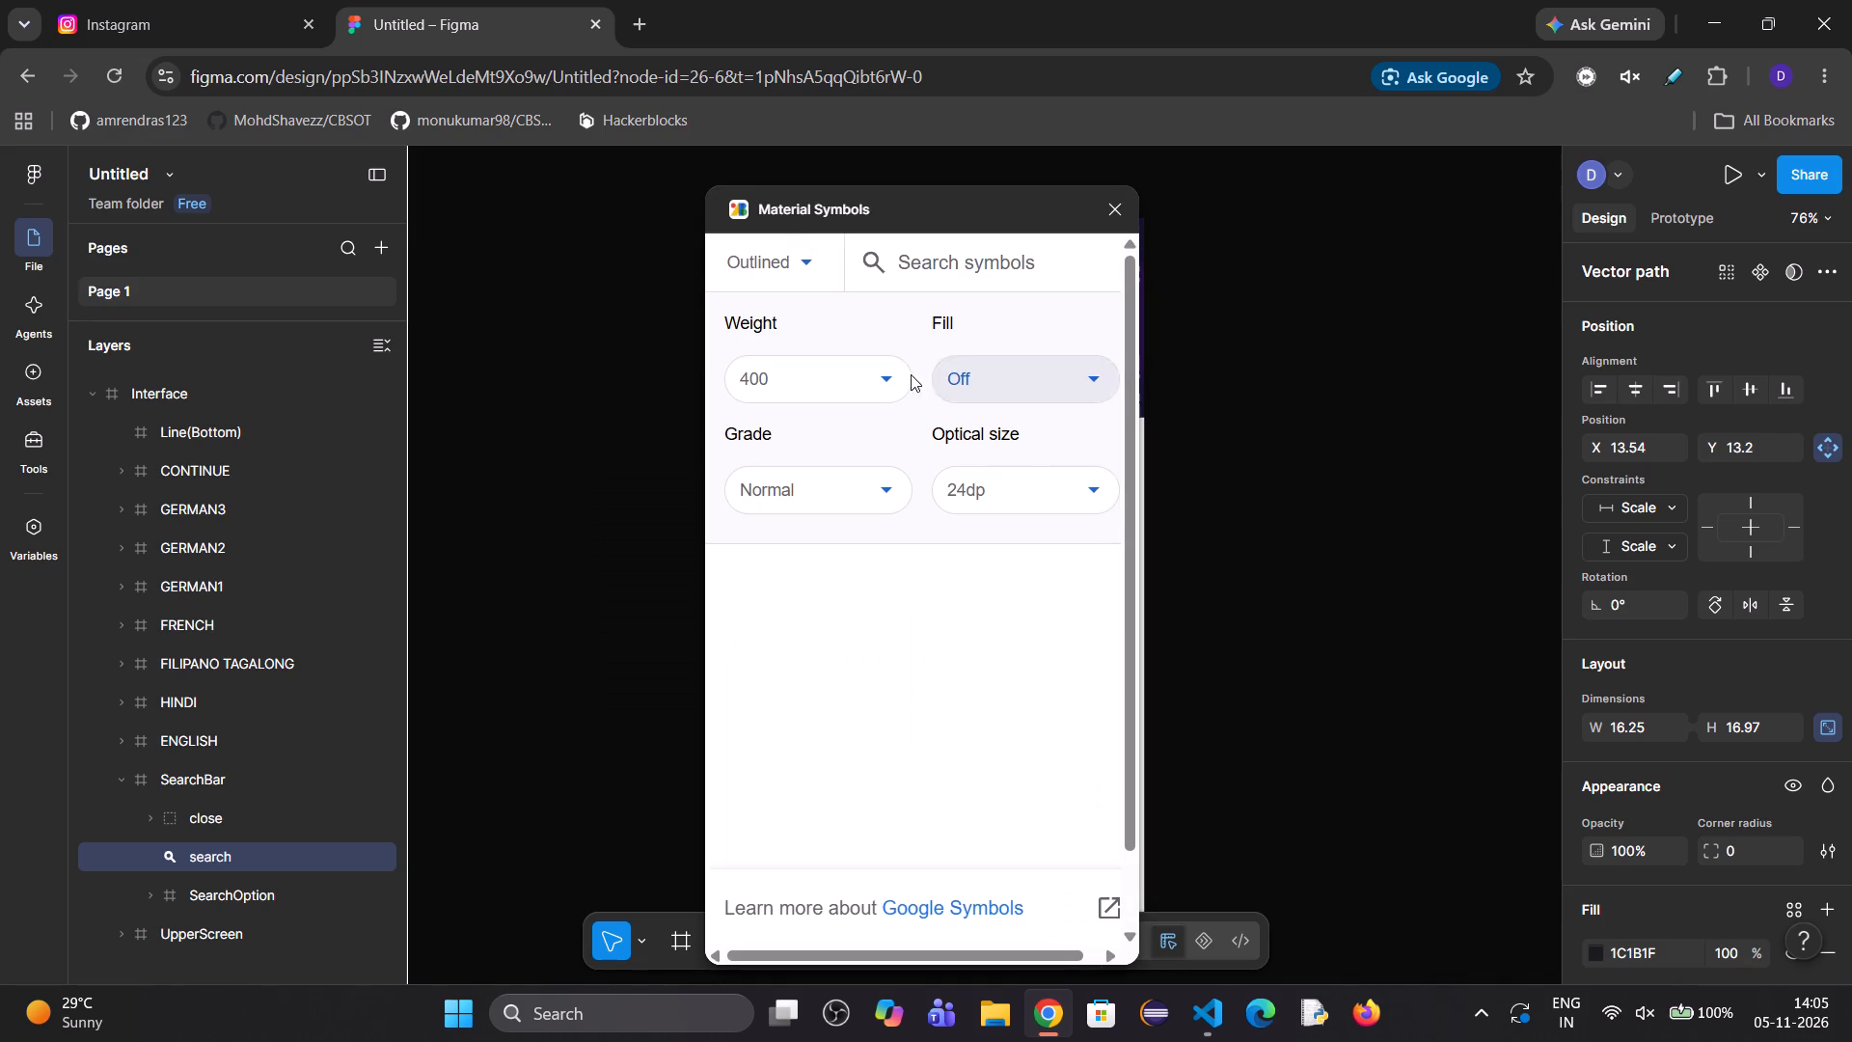
click(920, 253)
text(close)
key(Return)
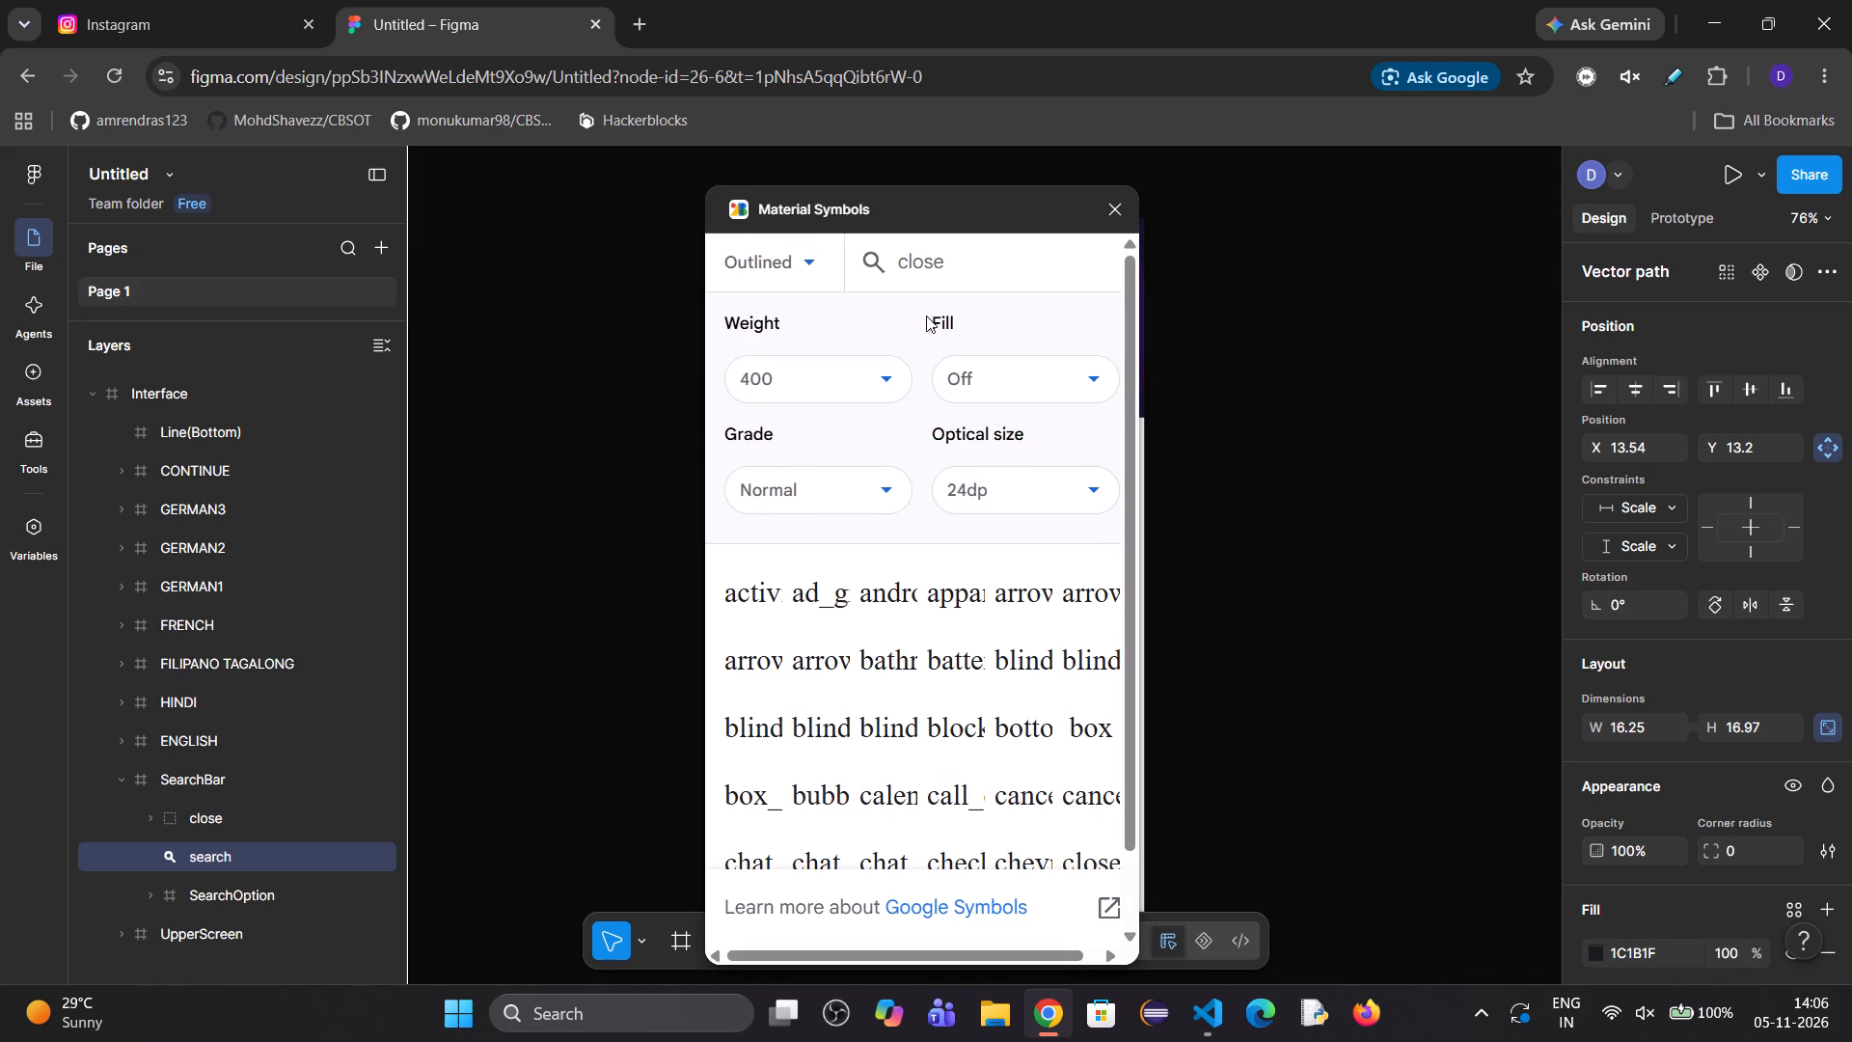
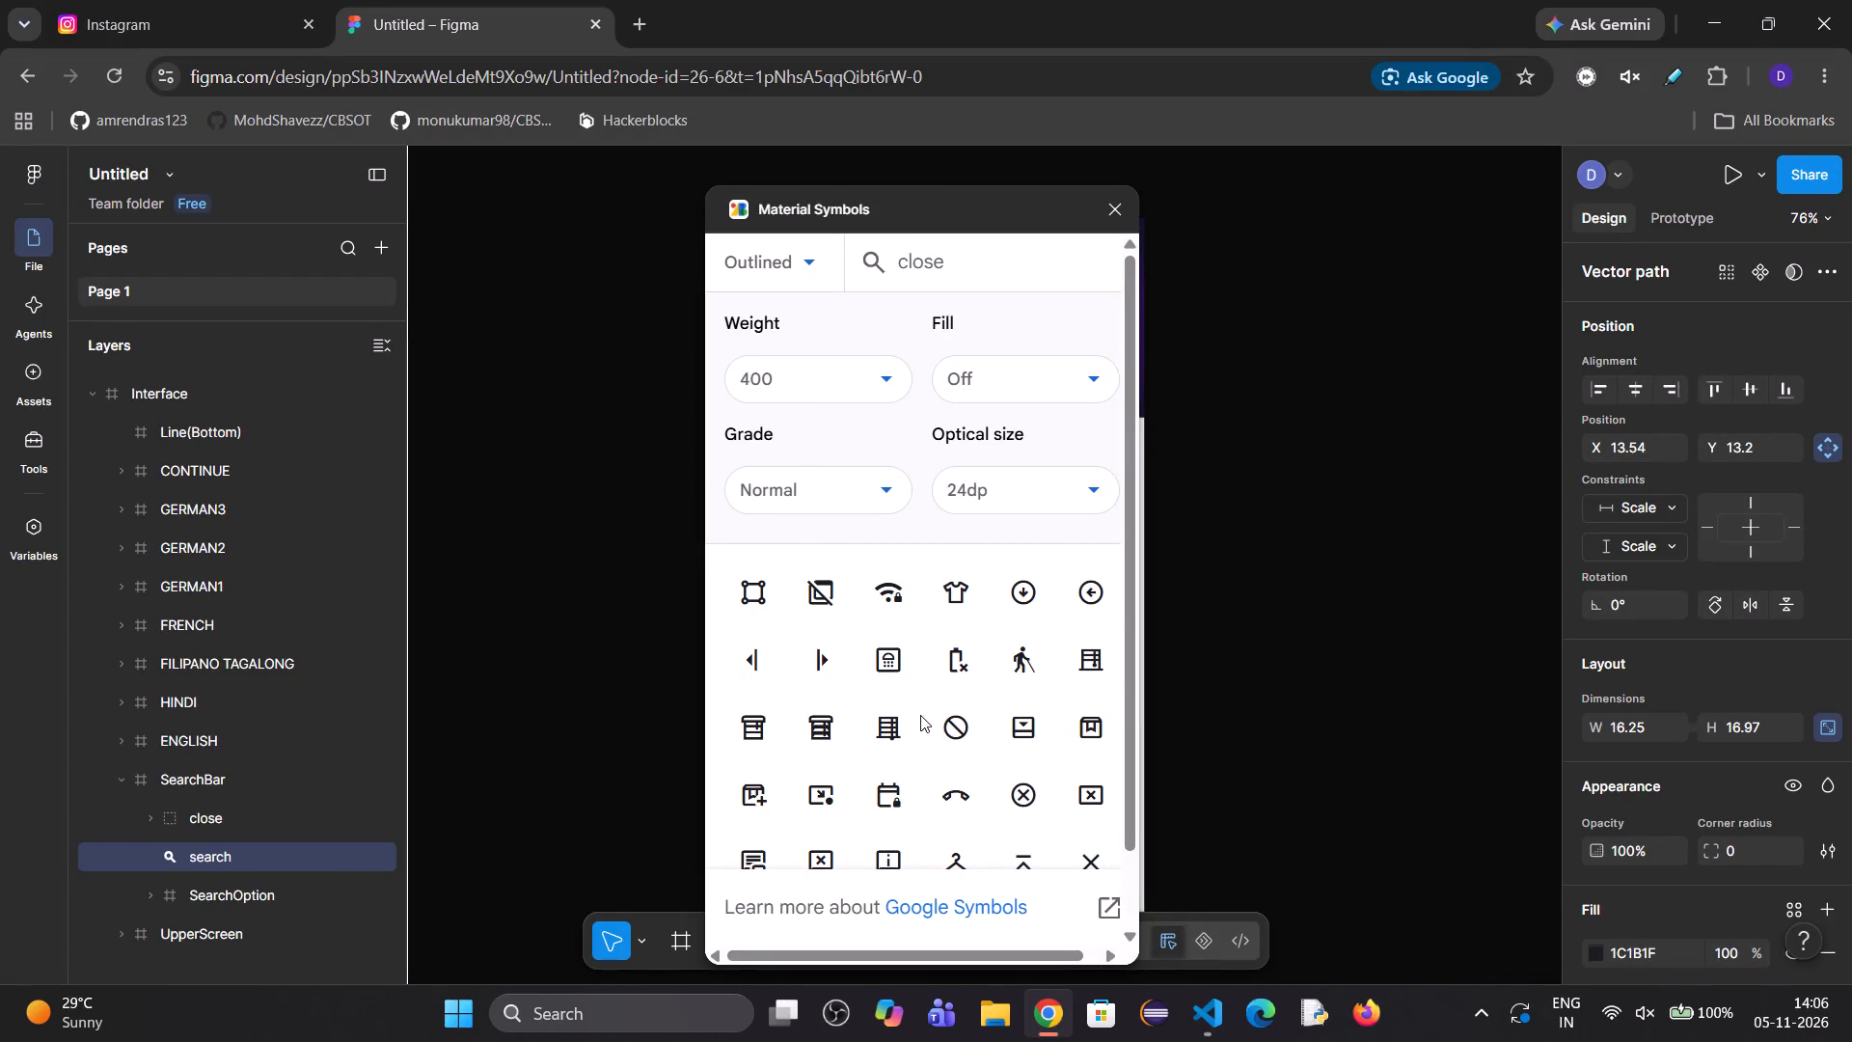
Insert the plain X close icon from the Material Symbols results onto the canvas and close the plugin.
scroll(916, 788, down, 1)
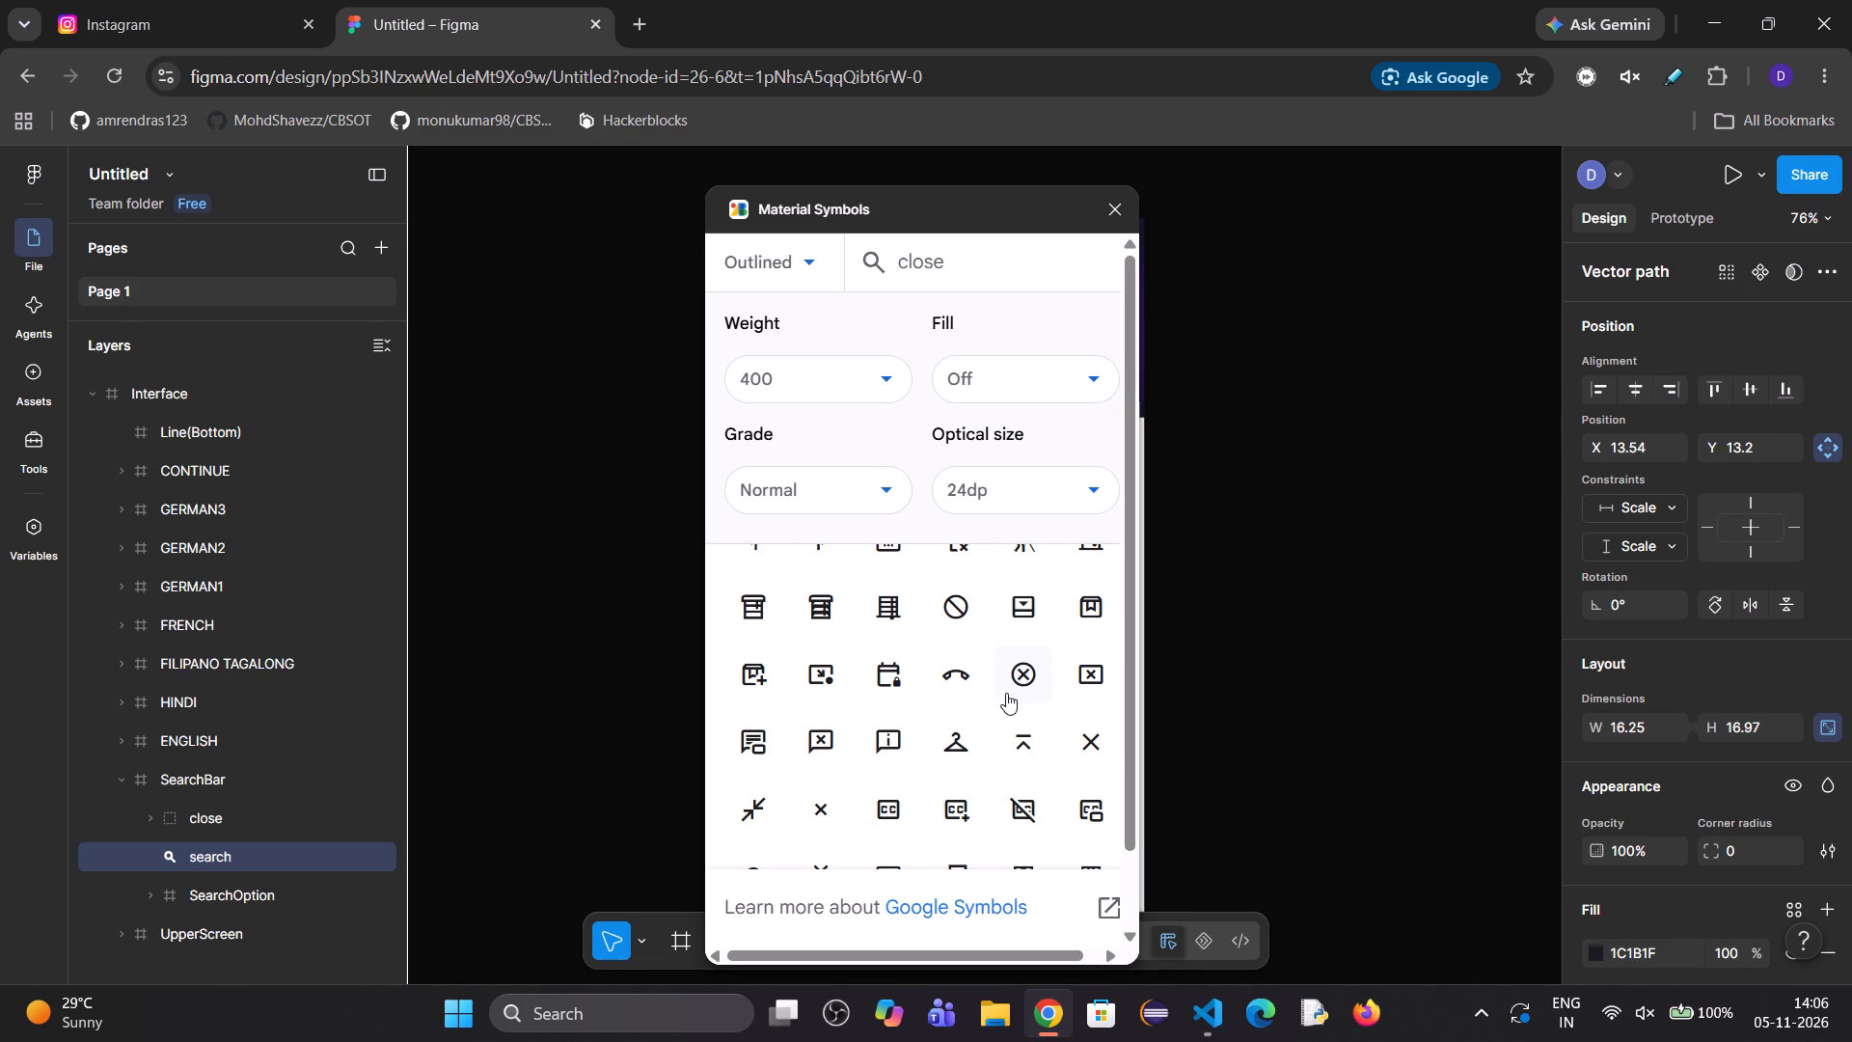
click(1082, 748)
click(1123, 209)
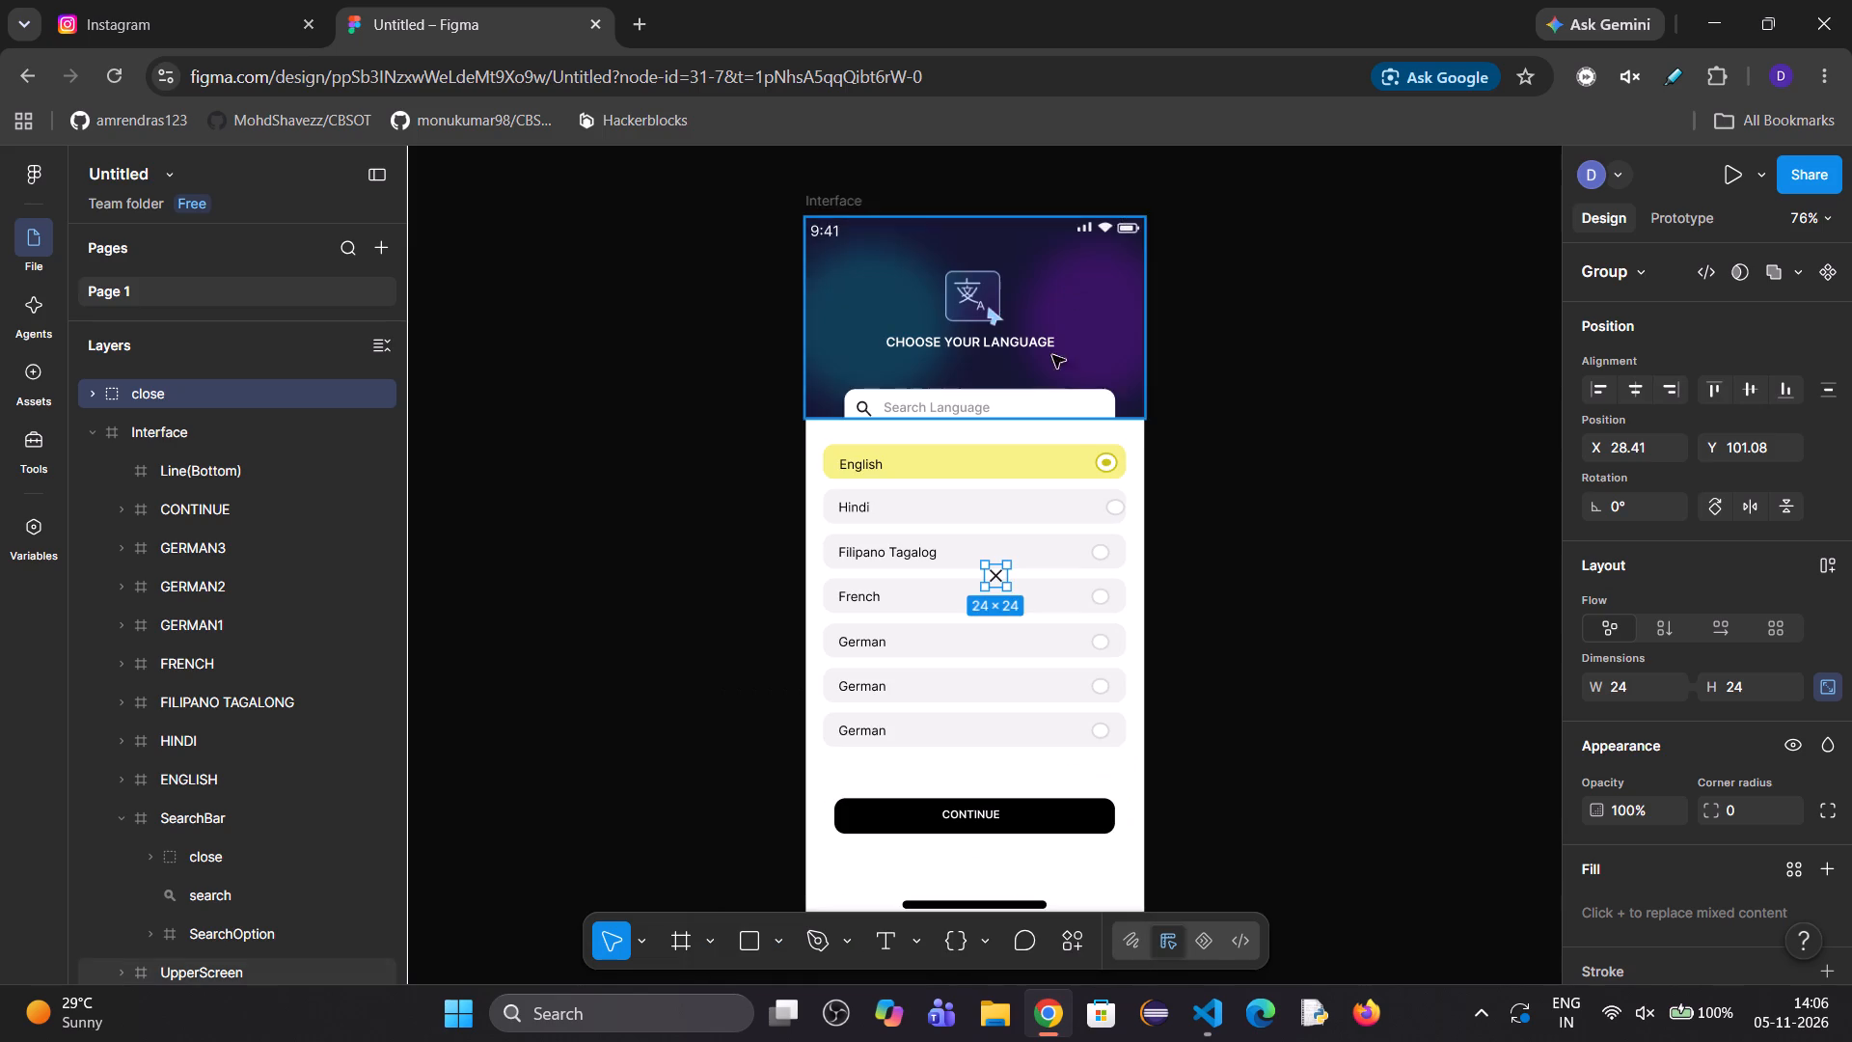
Move the new close icon group to the right end of the search bar, at about X 138 and Y -79.
key(shift+Up)
key(shift+Up)
key(shift+Up)
key(shift+Up)
key(shift+Up)
key(shift+Up)
key(shift+Up)
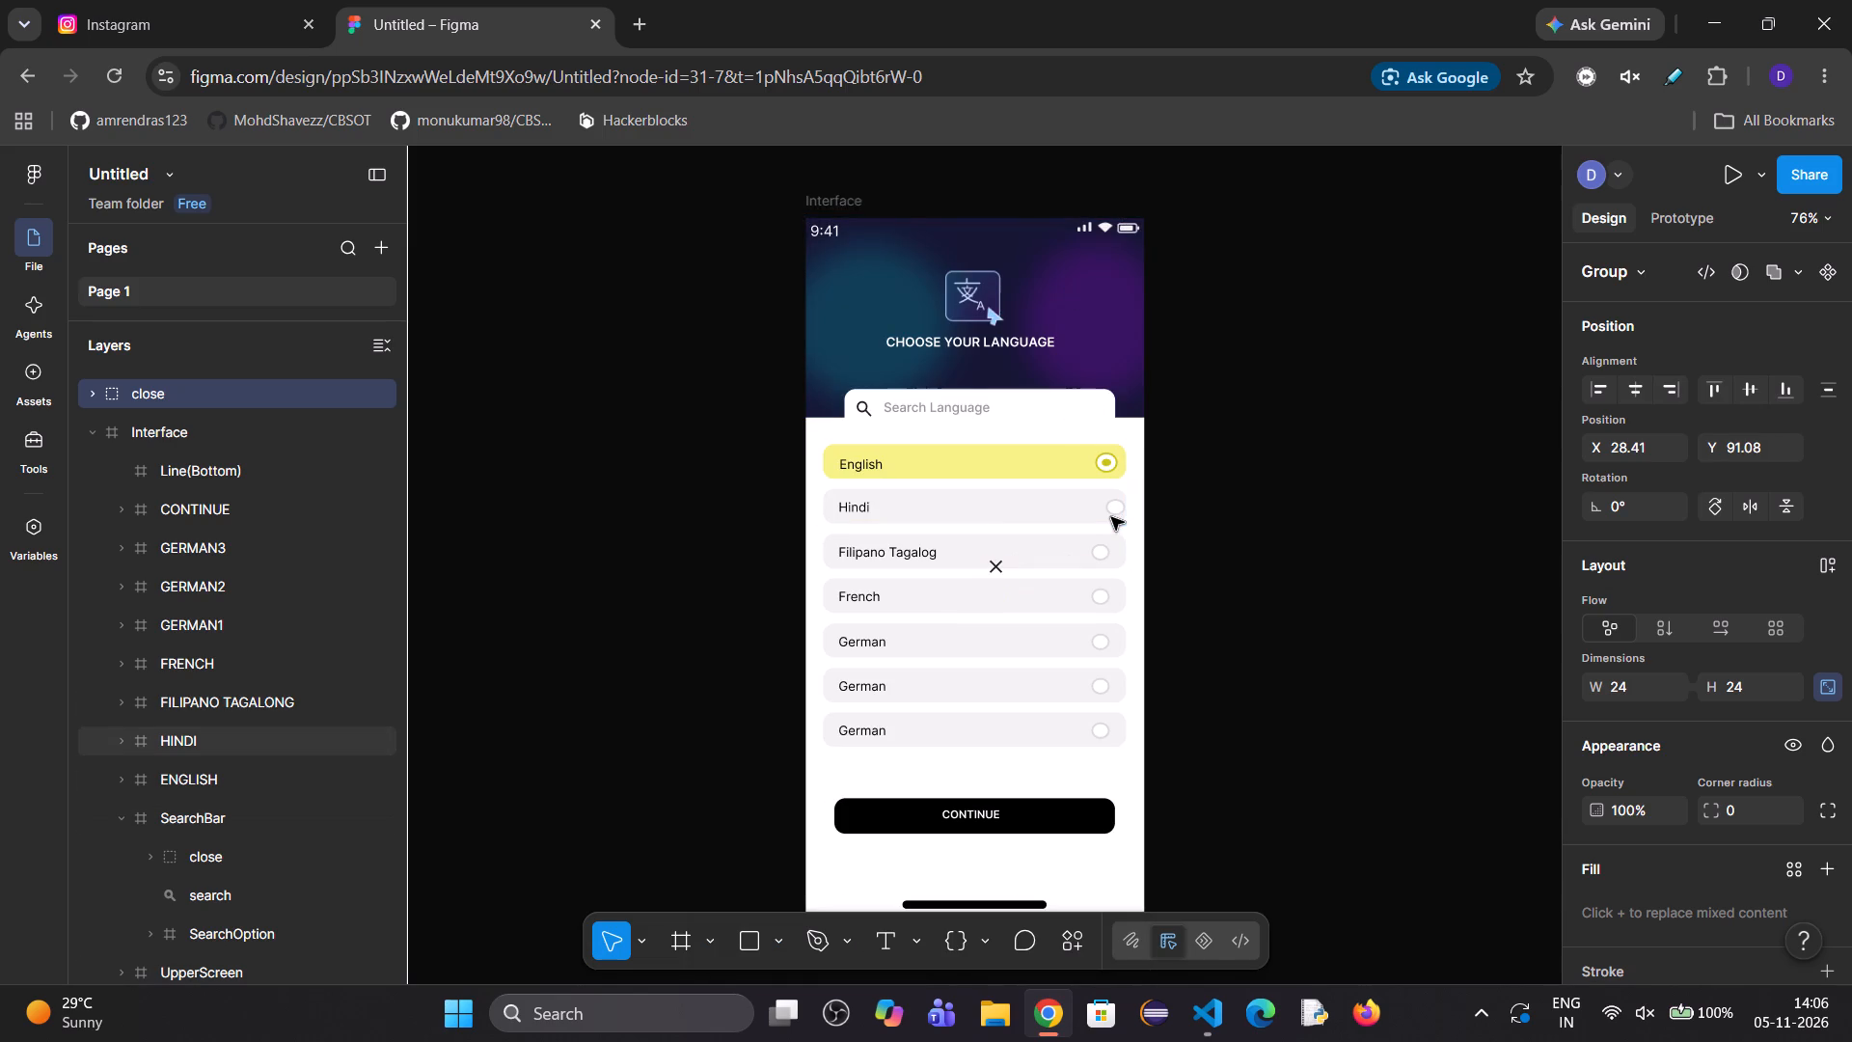
key(shift+Right)
key(shift+Right)
key(shift+Right)
key(shift+Right)
key(shift+Up)
key(shift+Up)
key(shift+Up)
key(shift+Up)
key(shift+Up)
key(shift+Up)
key(shift+Up)
key(shift+Up)
key(shift+Right)
key(shift+Right)
key(shift+Up)
key(shift+Up)
key(shift+Right)
key(shift+Right)
key(shift+Right)
key(shift+Right)
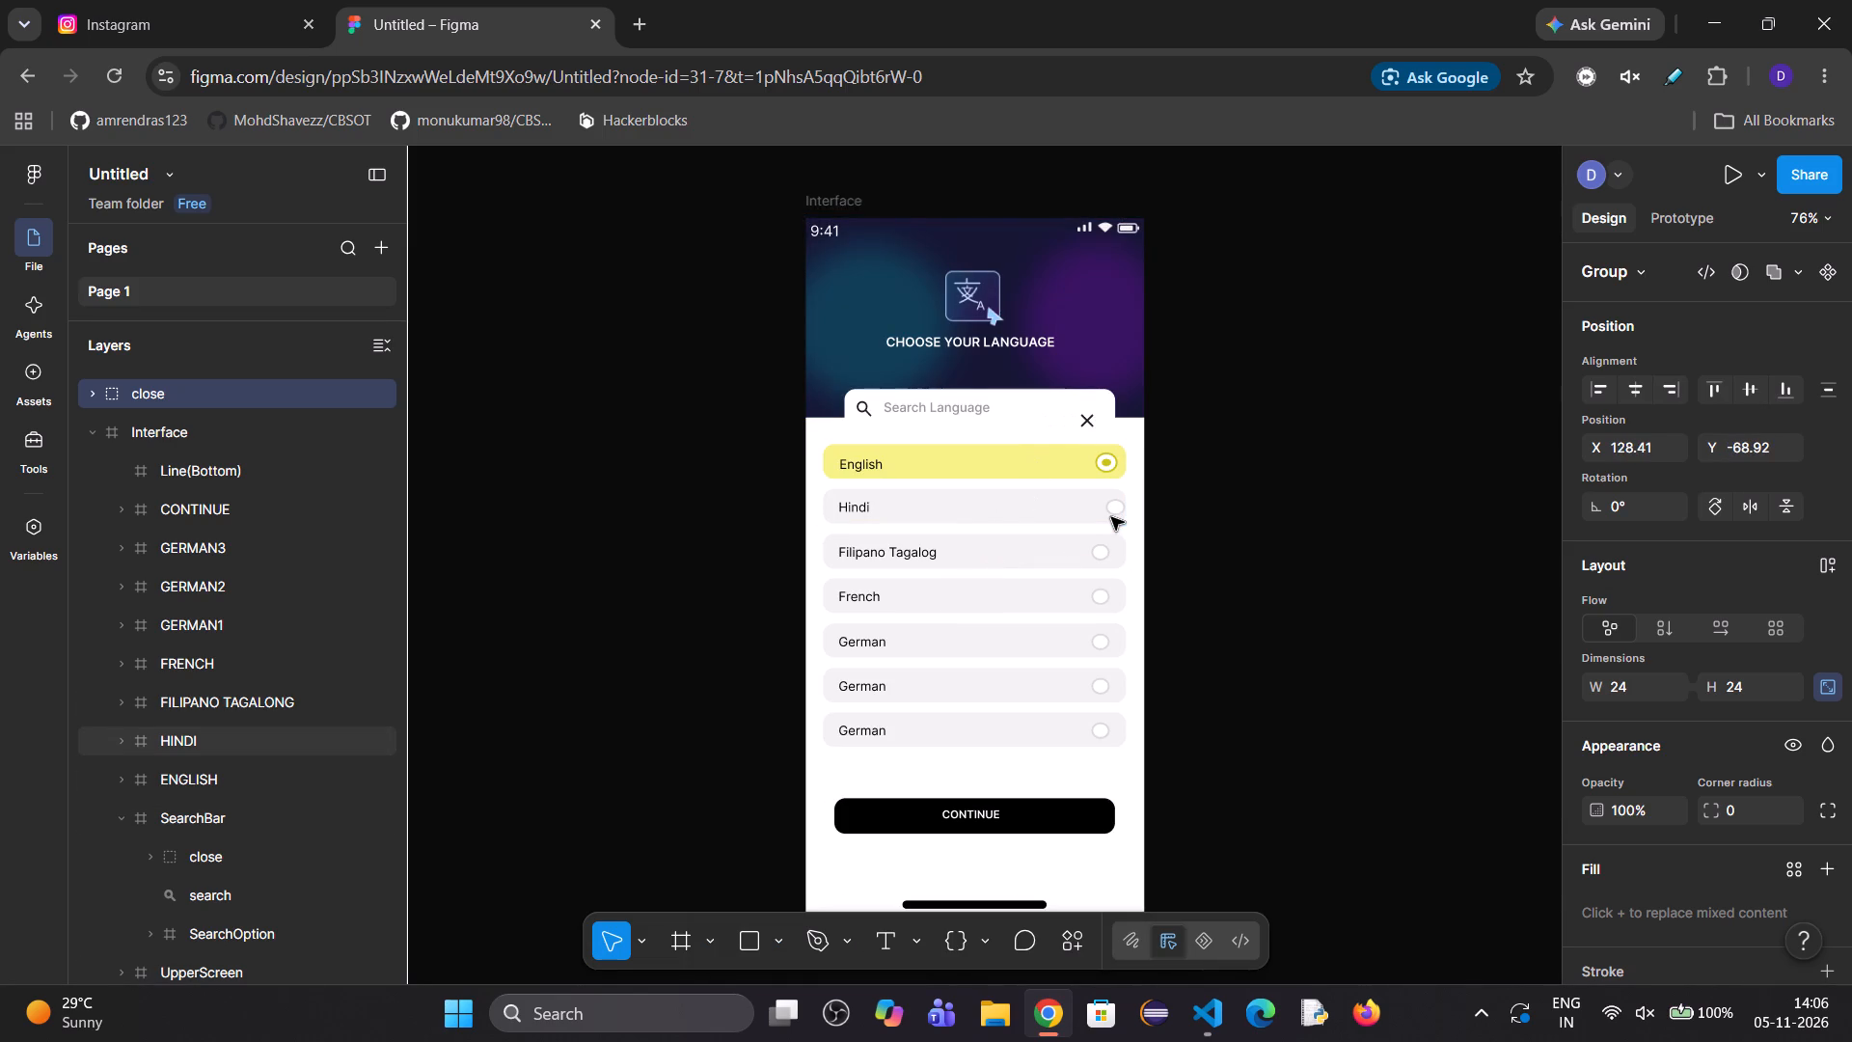
key(shift+Right)
key(shift+Up)
key(shift+Up)
key(shift+Down)
click(1224, 487)
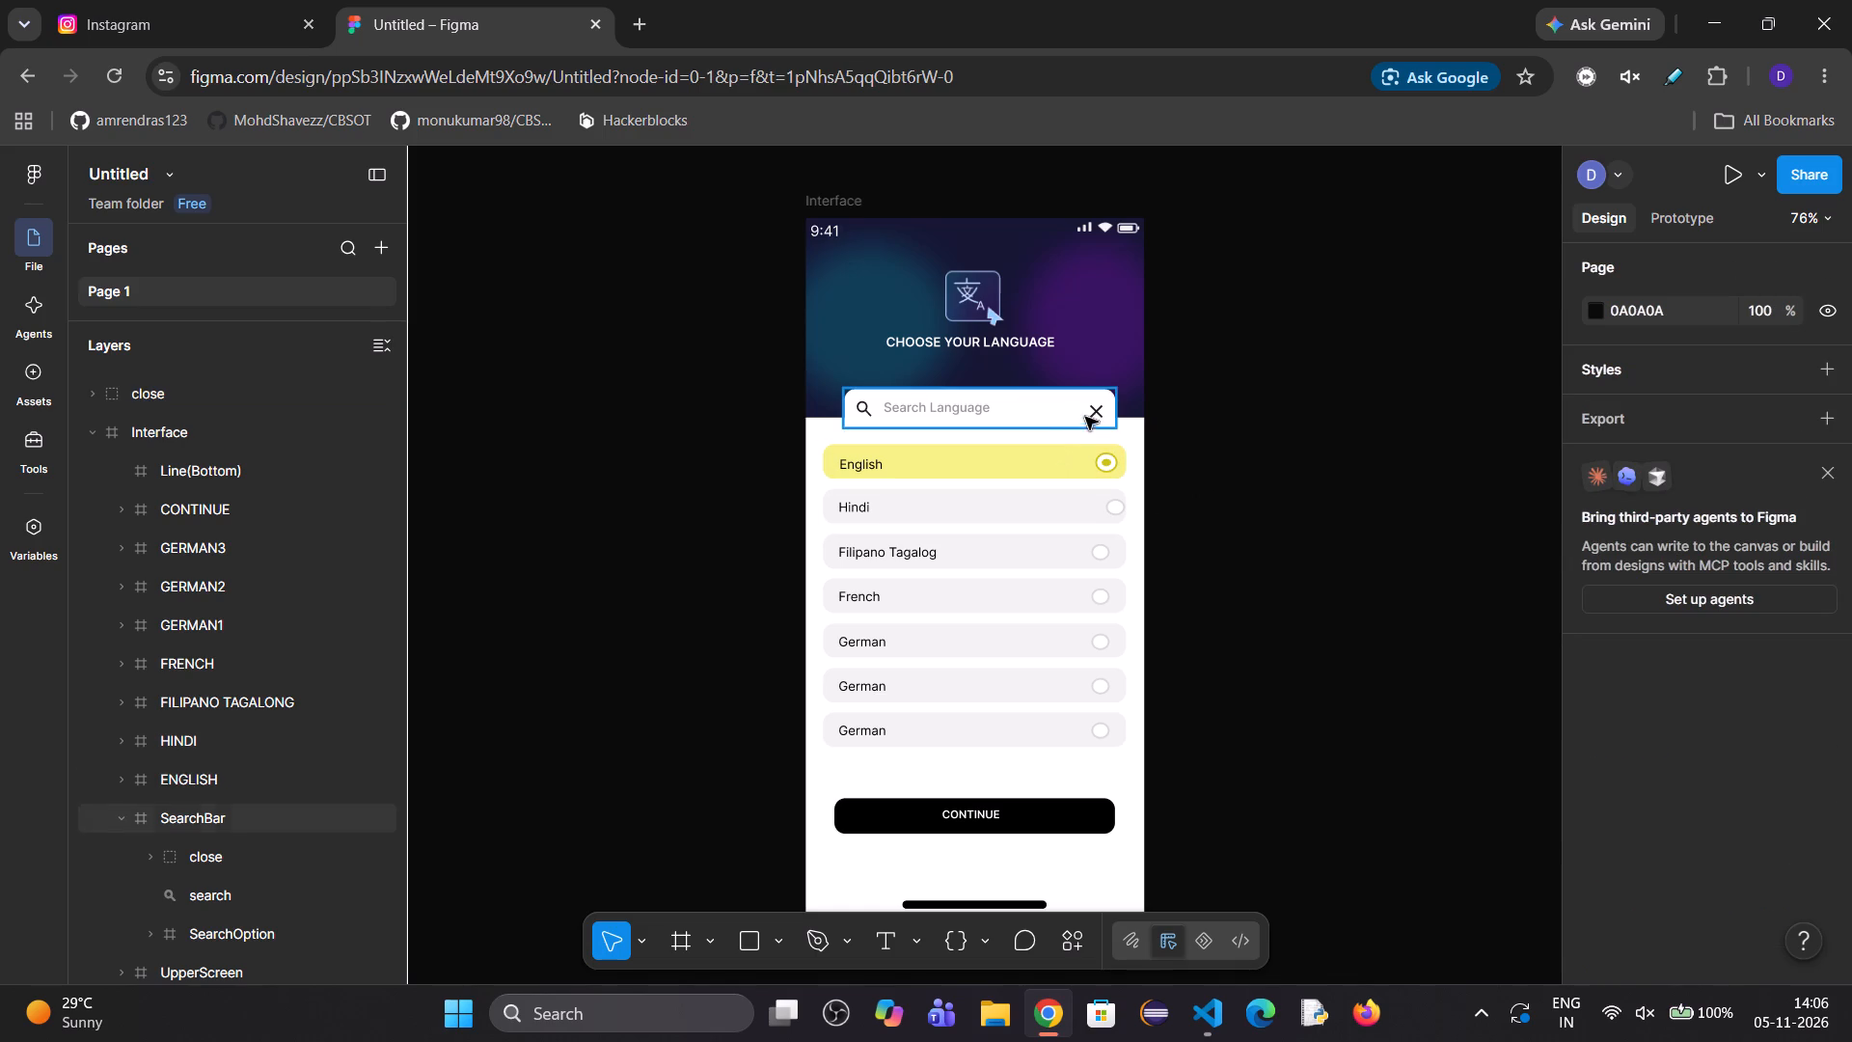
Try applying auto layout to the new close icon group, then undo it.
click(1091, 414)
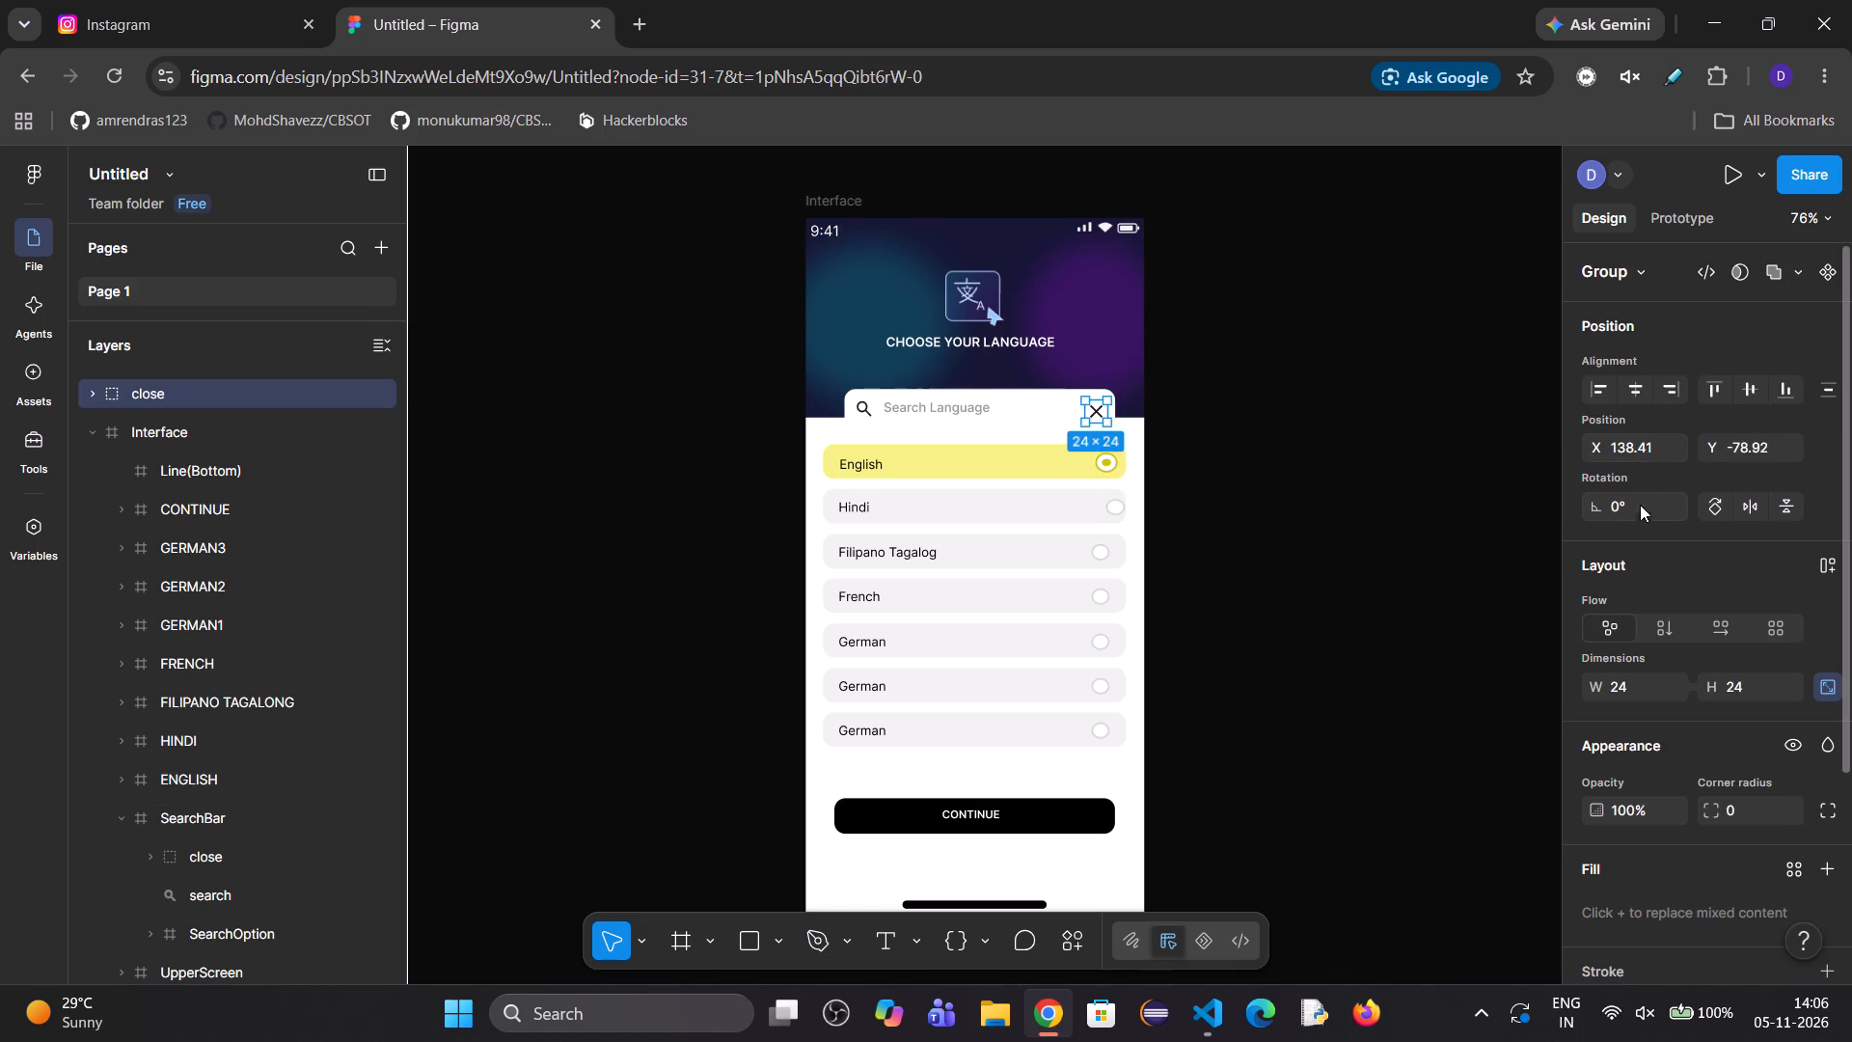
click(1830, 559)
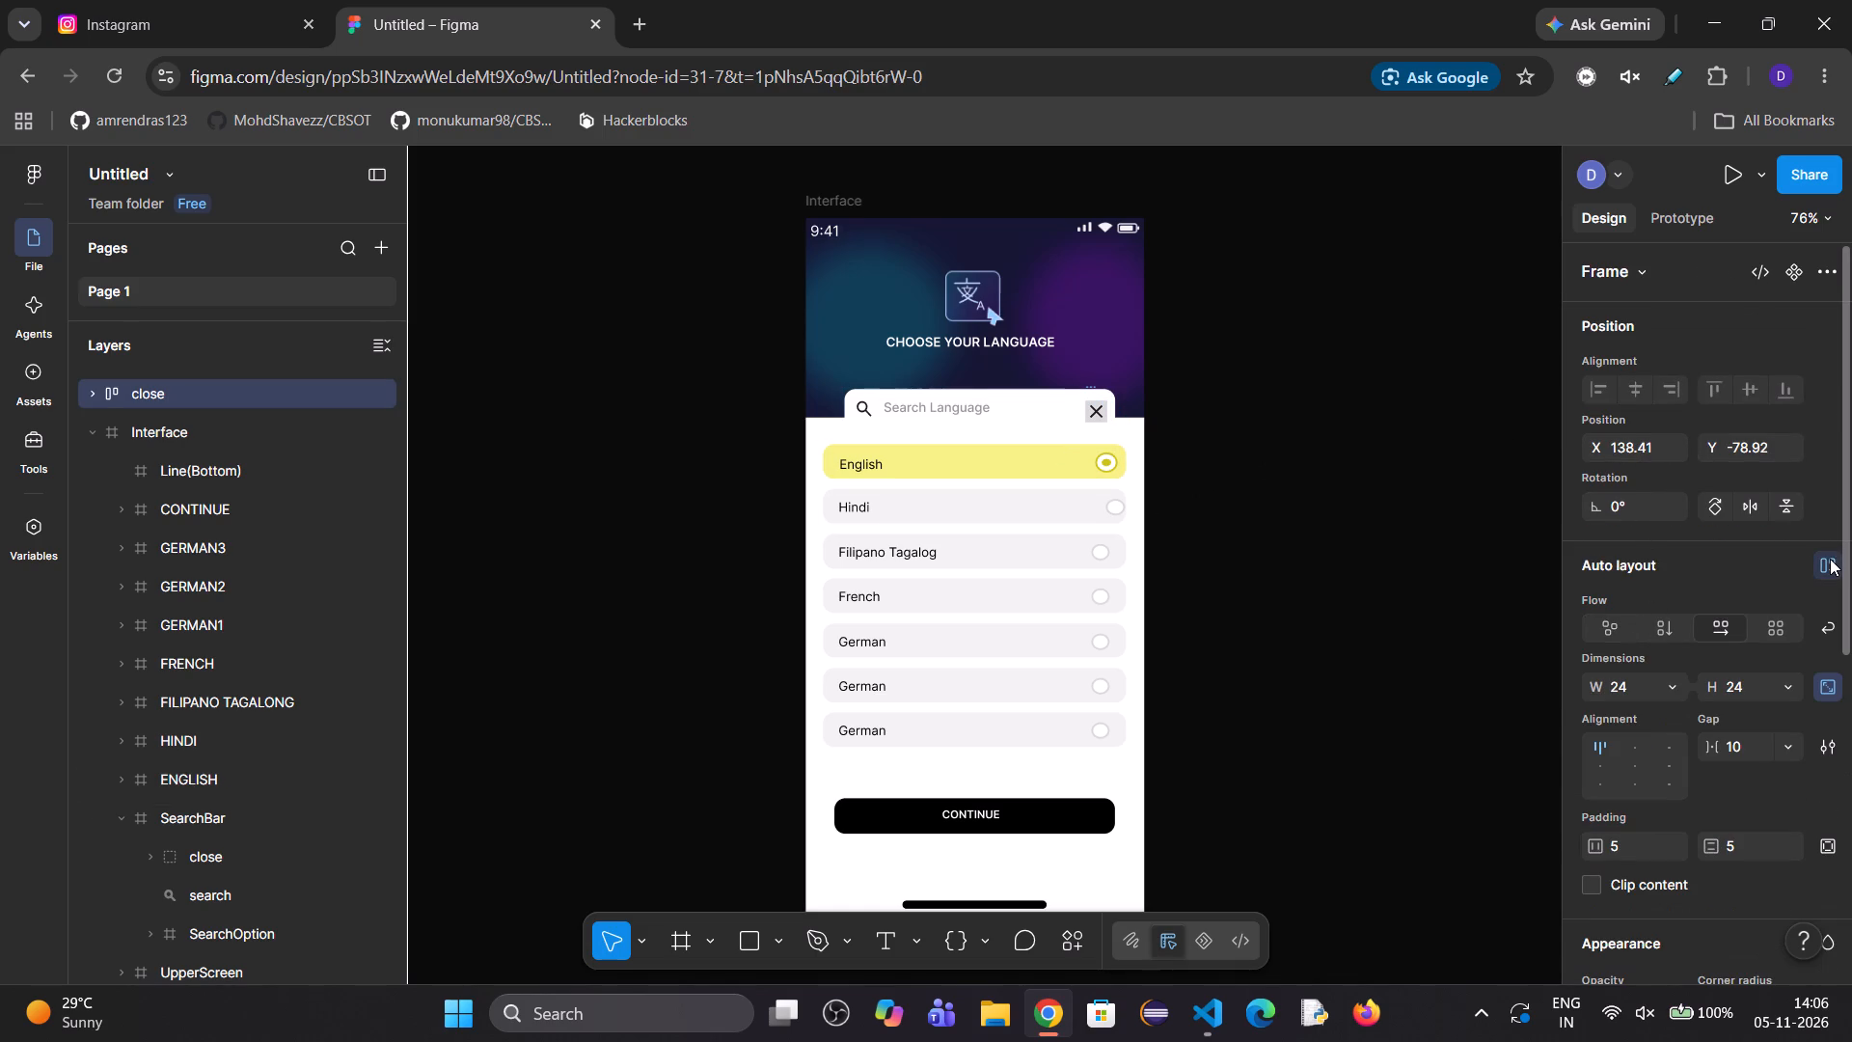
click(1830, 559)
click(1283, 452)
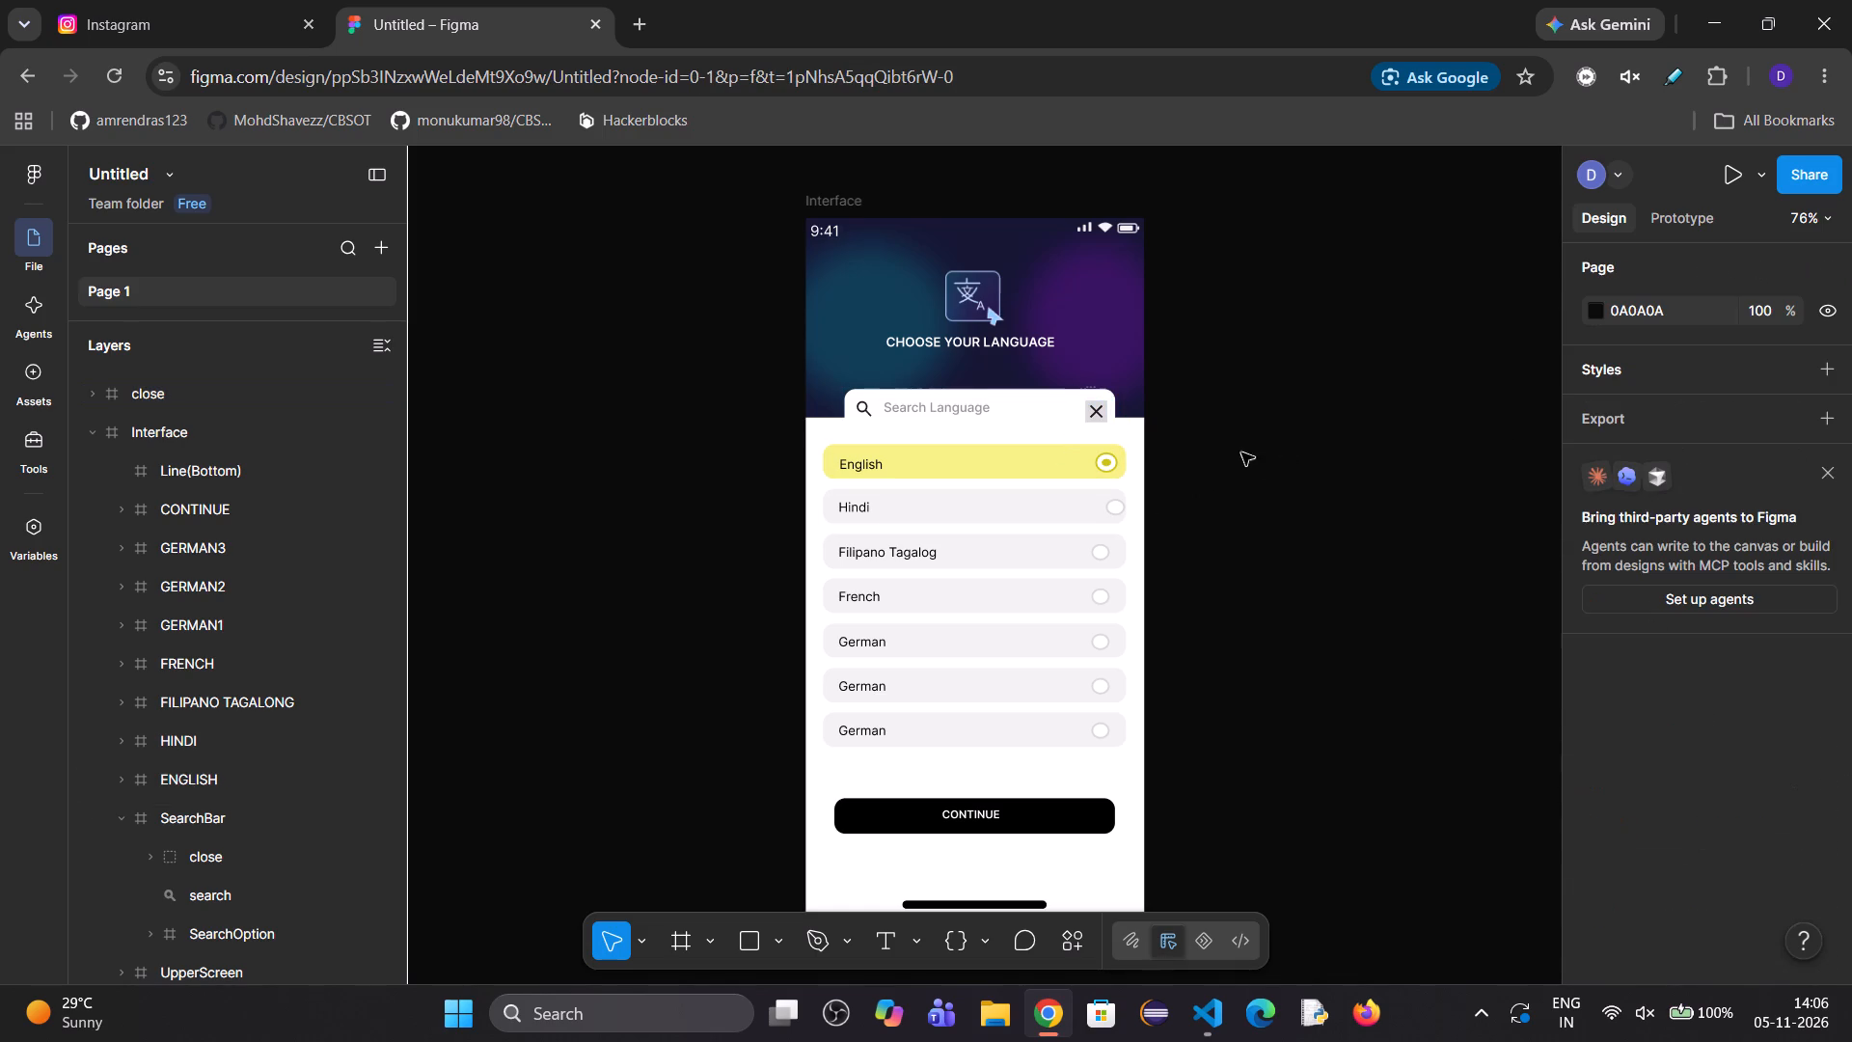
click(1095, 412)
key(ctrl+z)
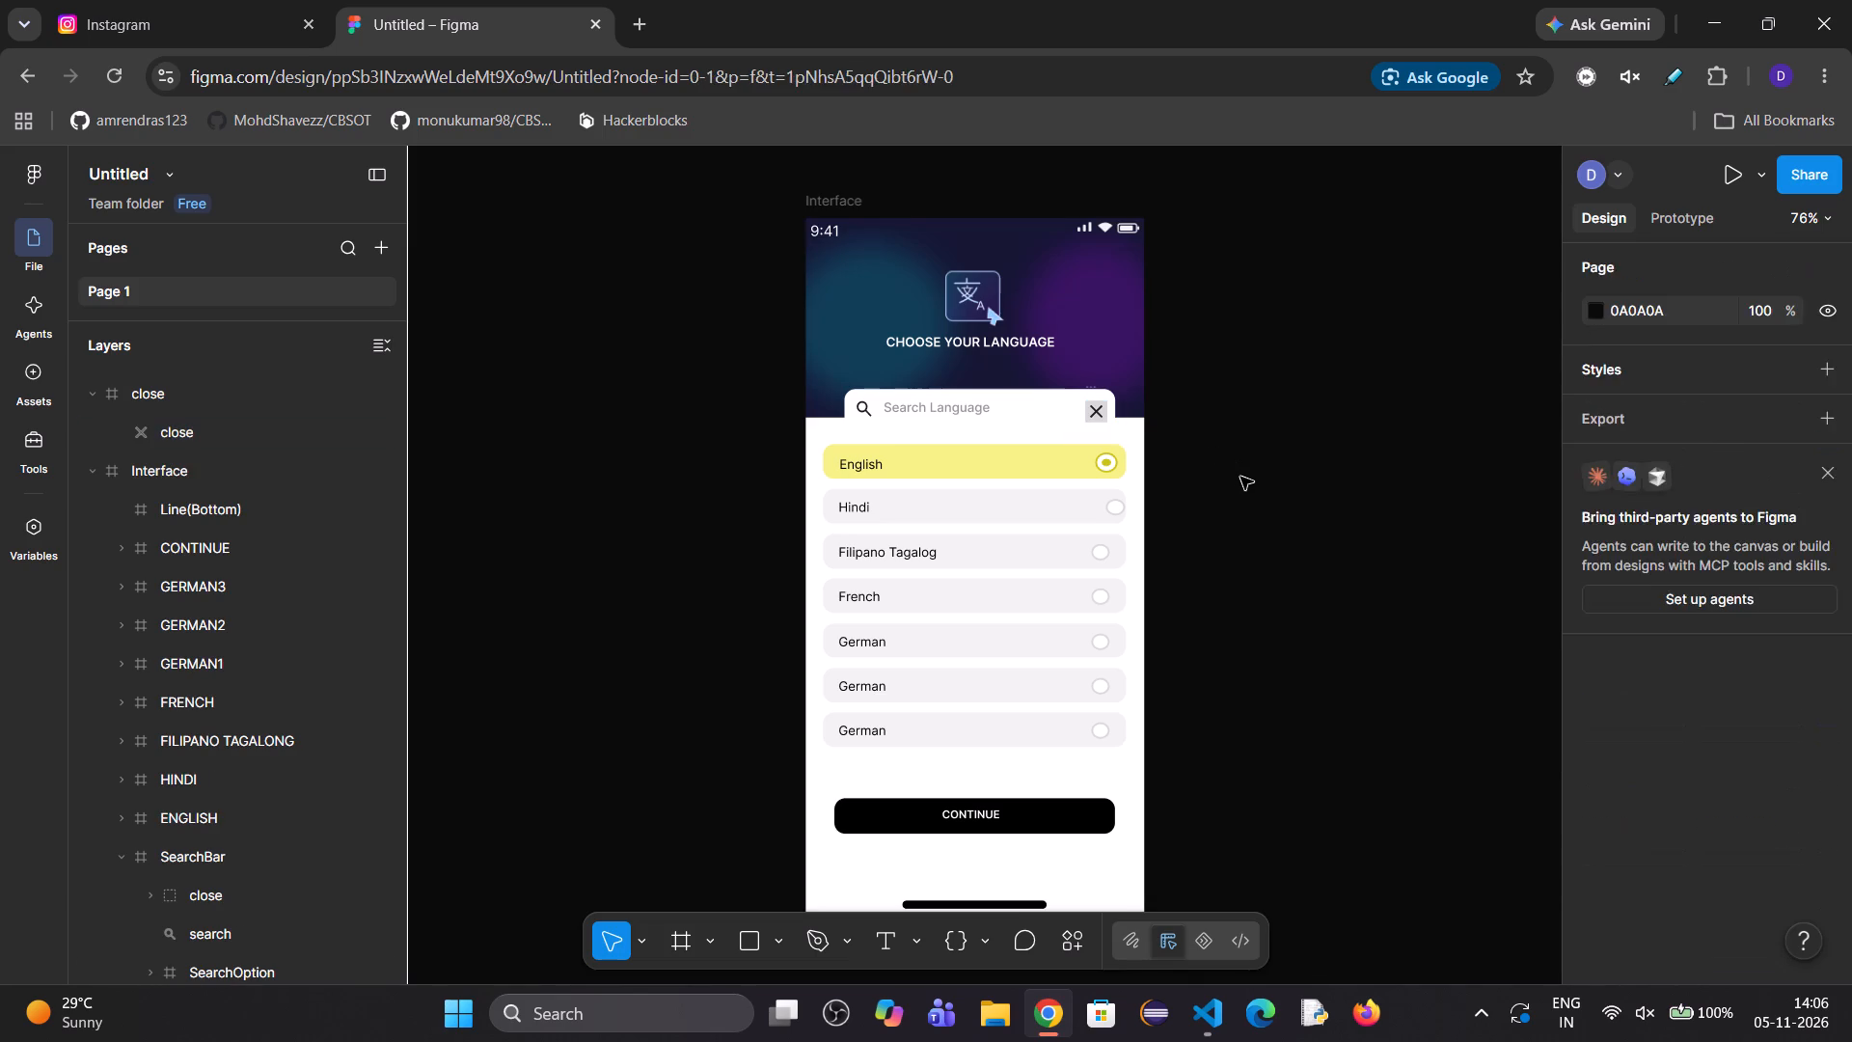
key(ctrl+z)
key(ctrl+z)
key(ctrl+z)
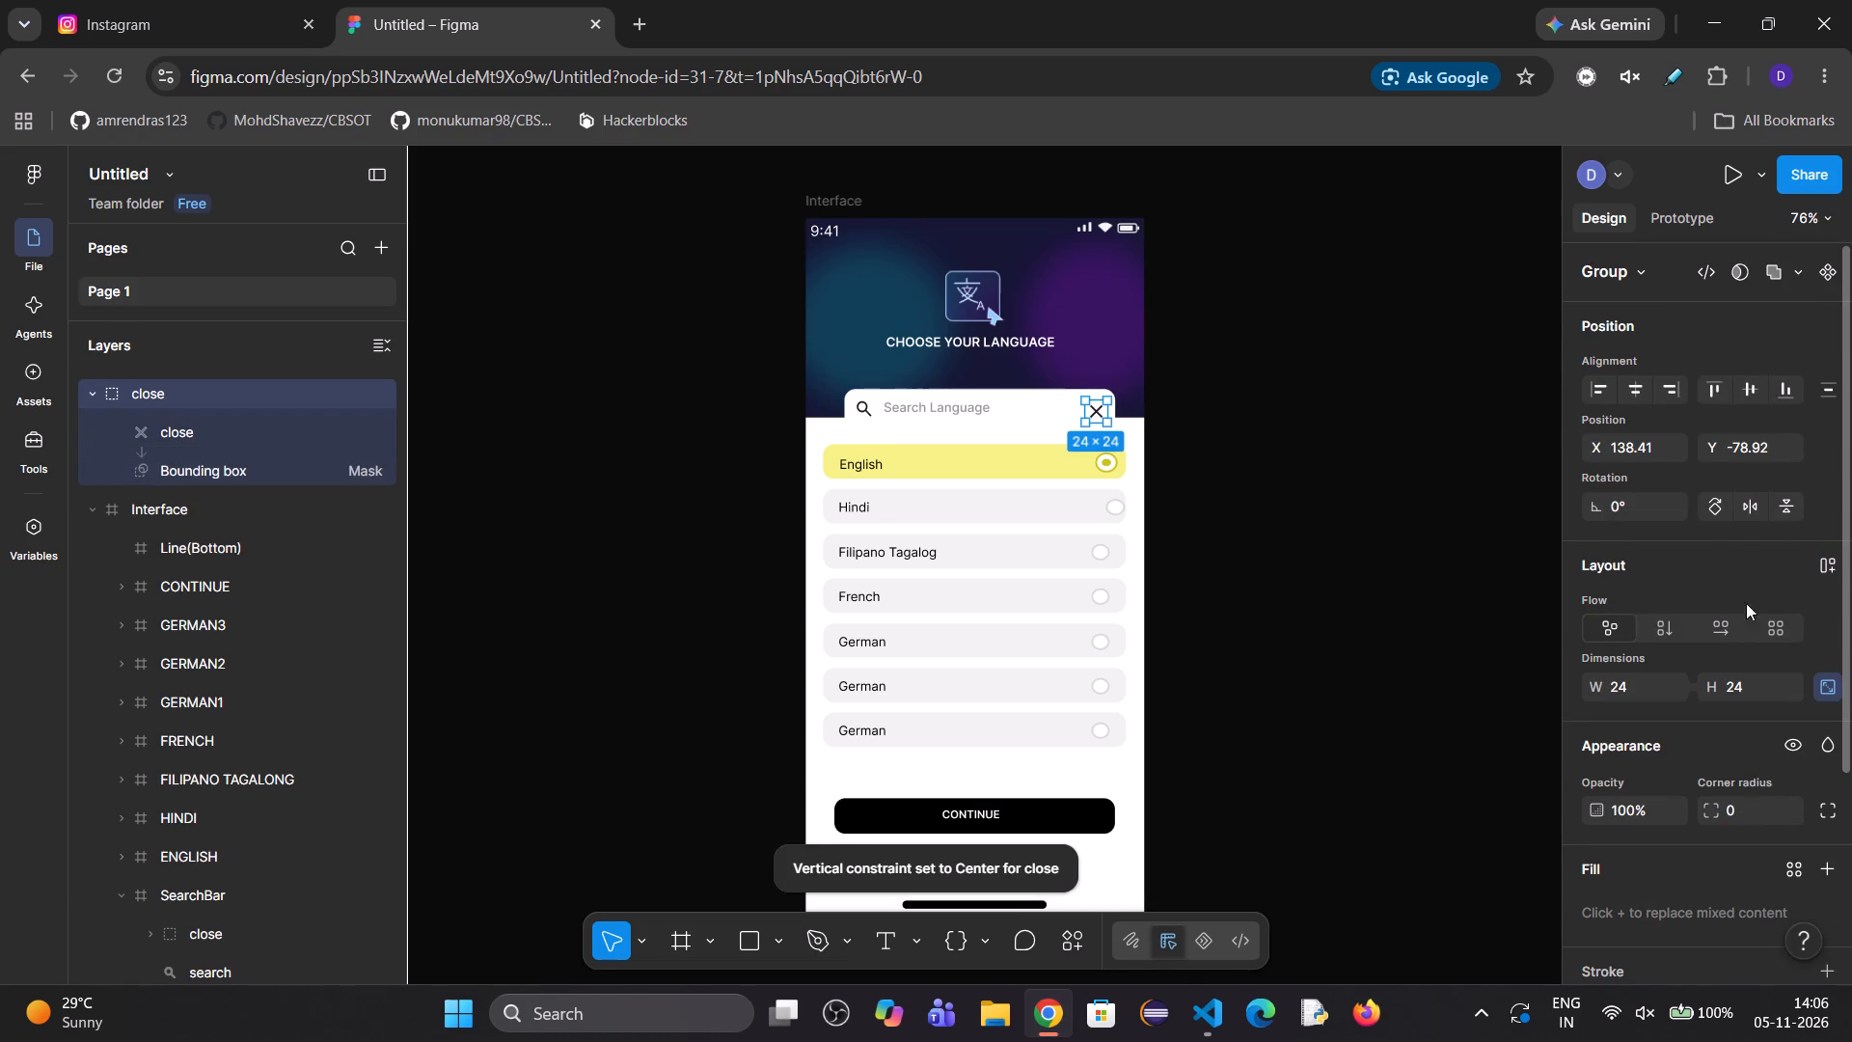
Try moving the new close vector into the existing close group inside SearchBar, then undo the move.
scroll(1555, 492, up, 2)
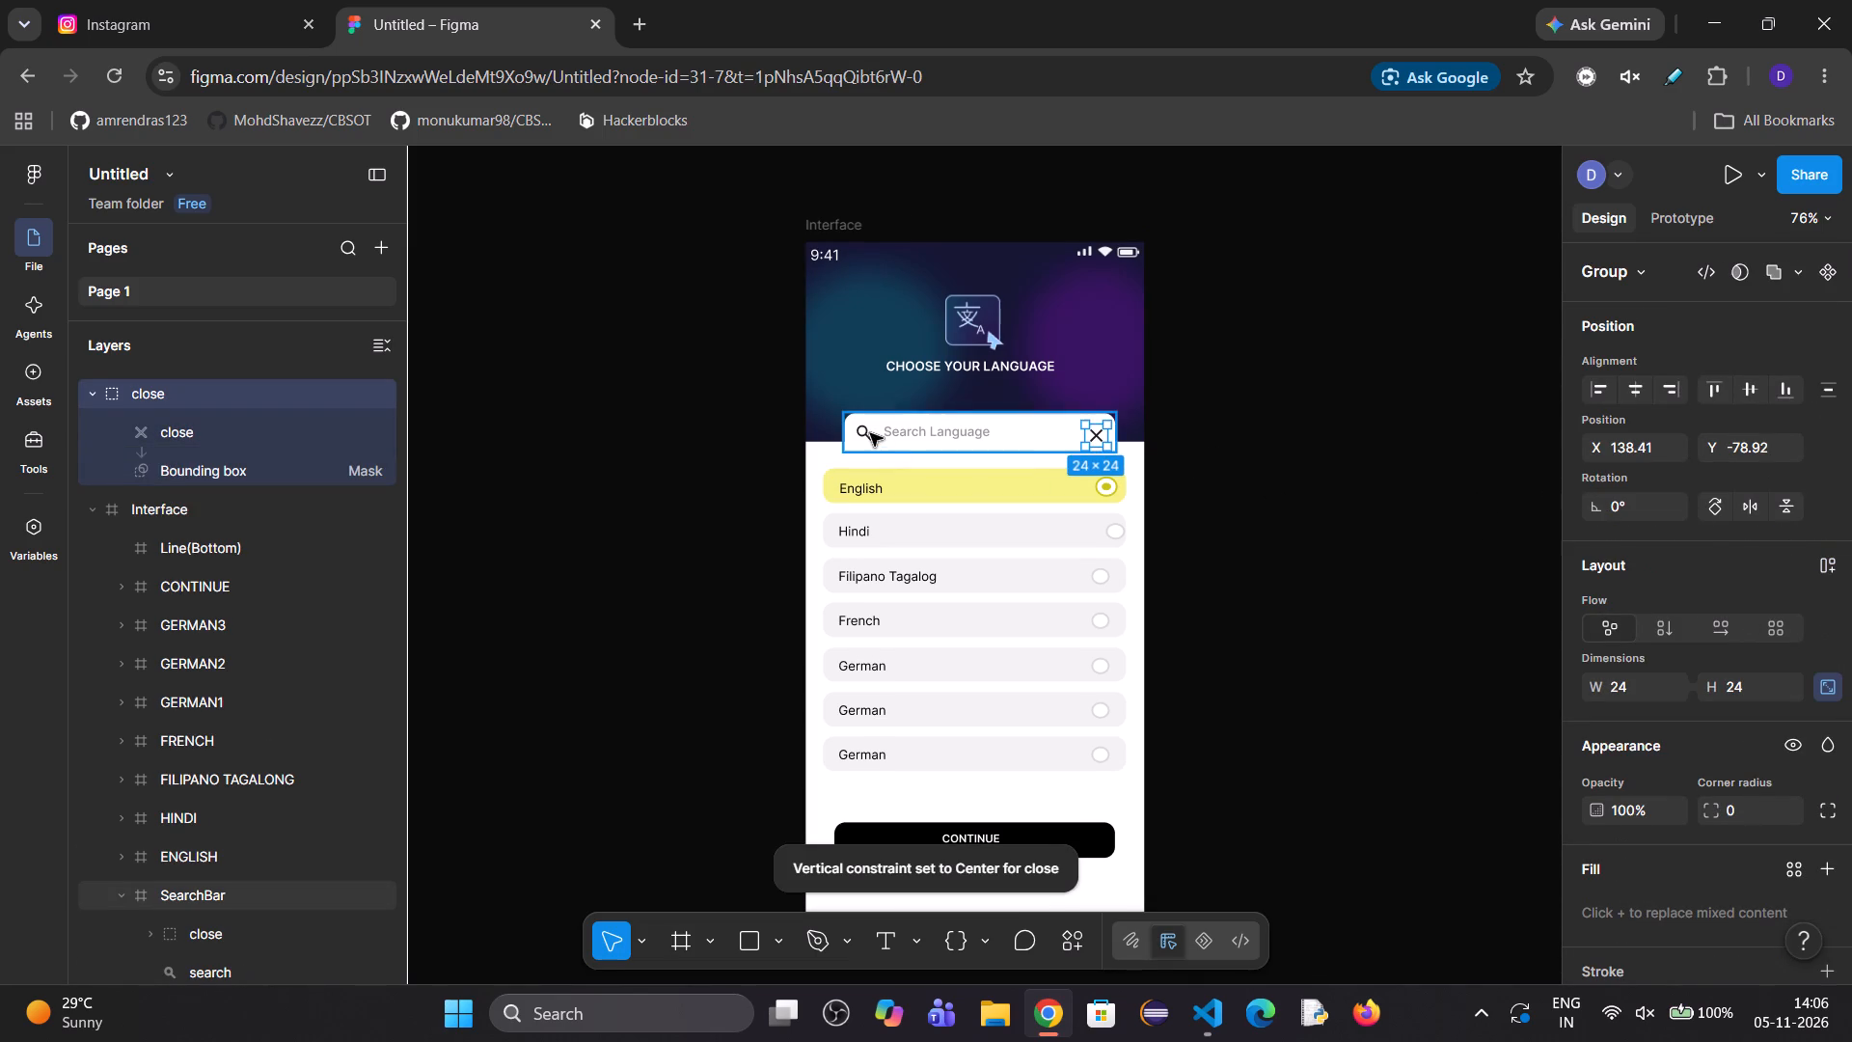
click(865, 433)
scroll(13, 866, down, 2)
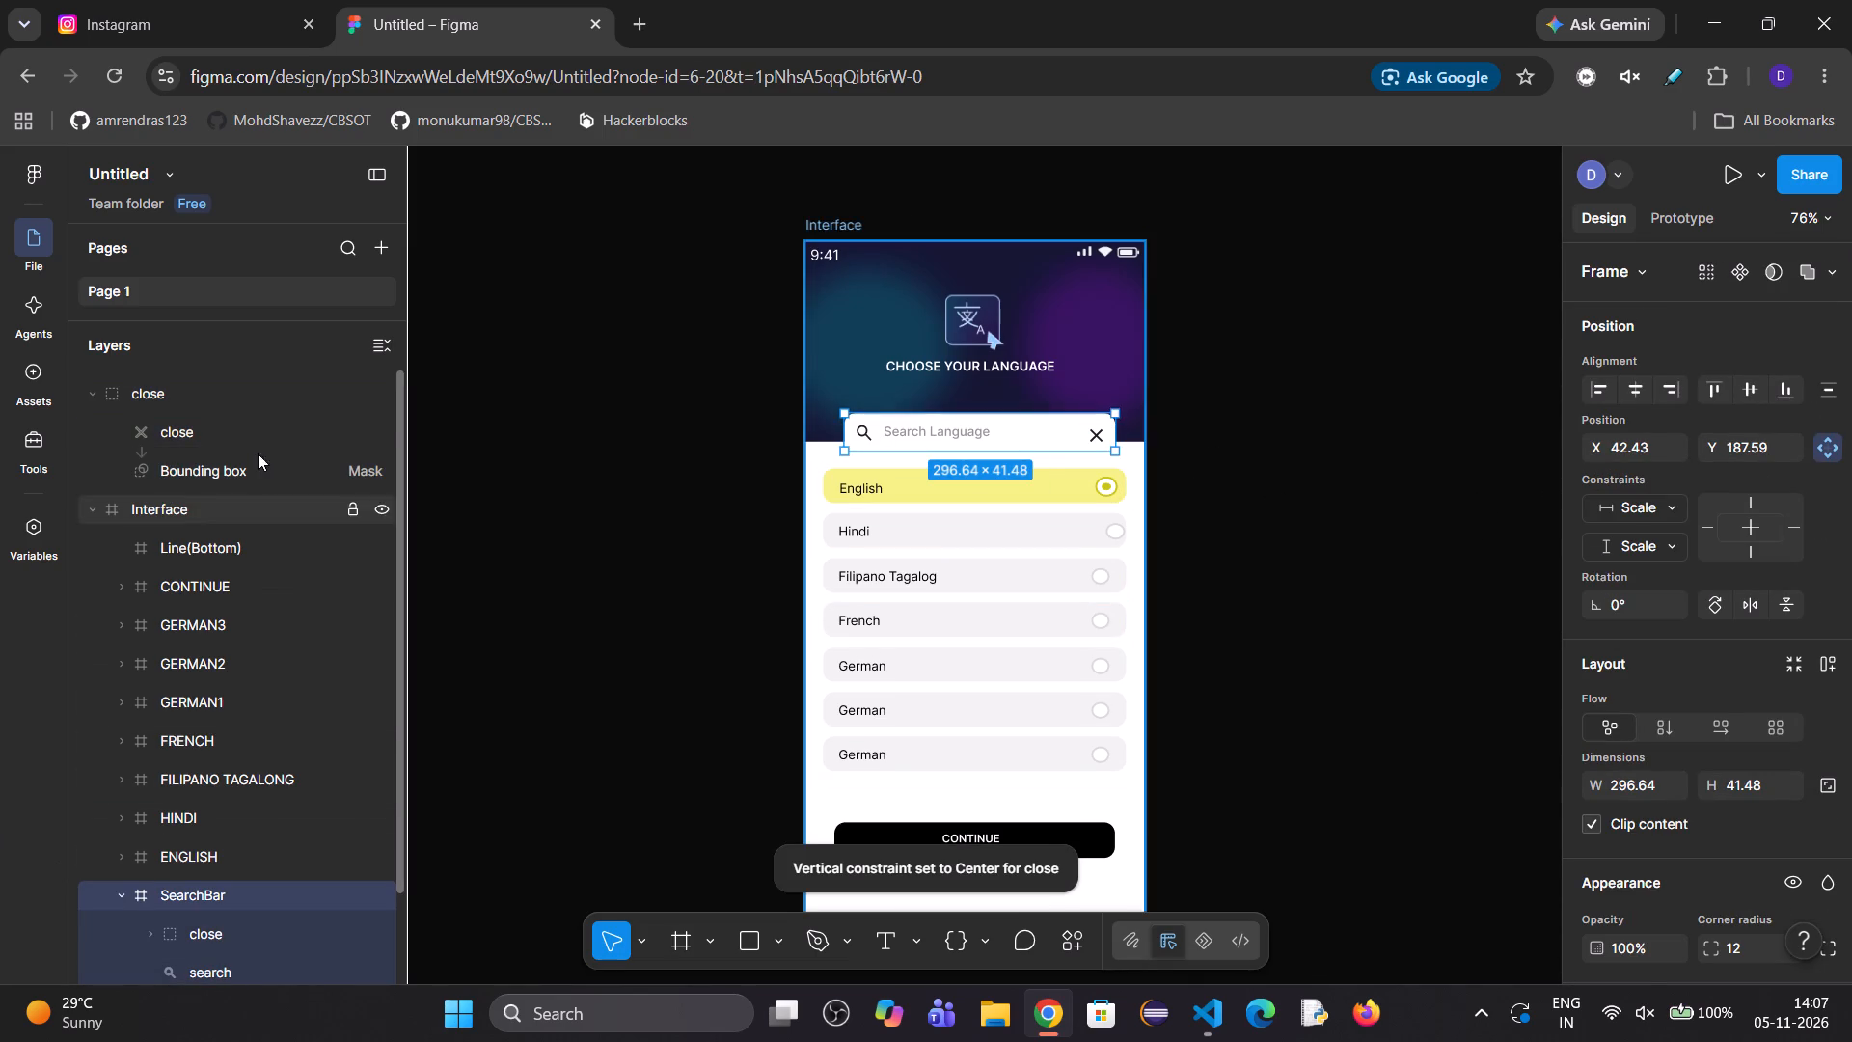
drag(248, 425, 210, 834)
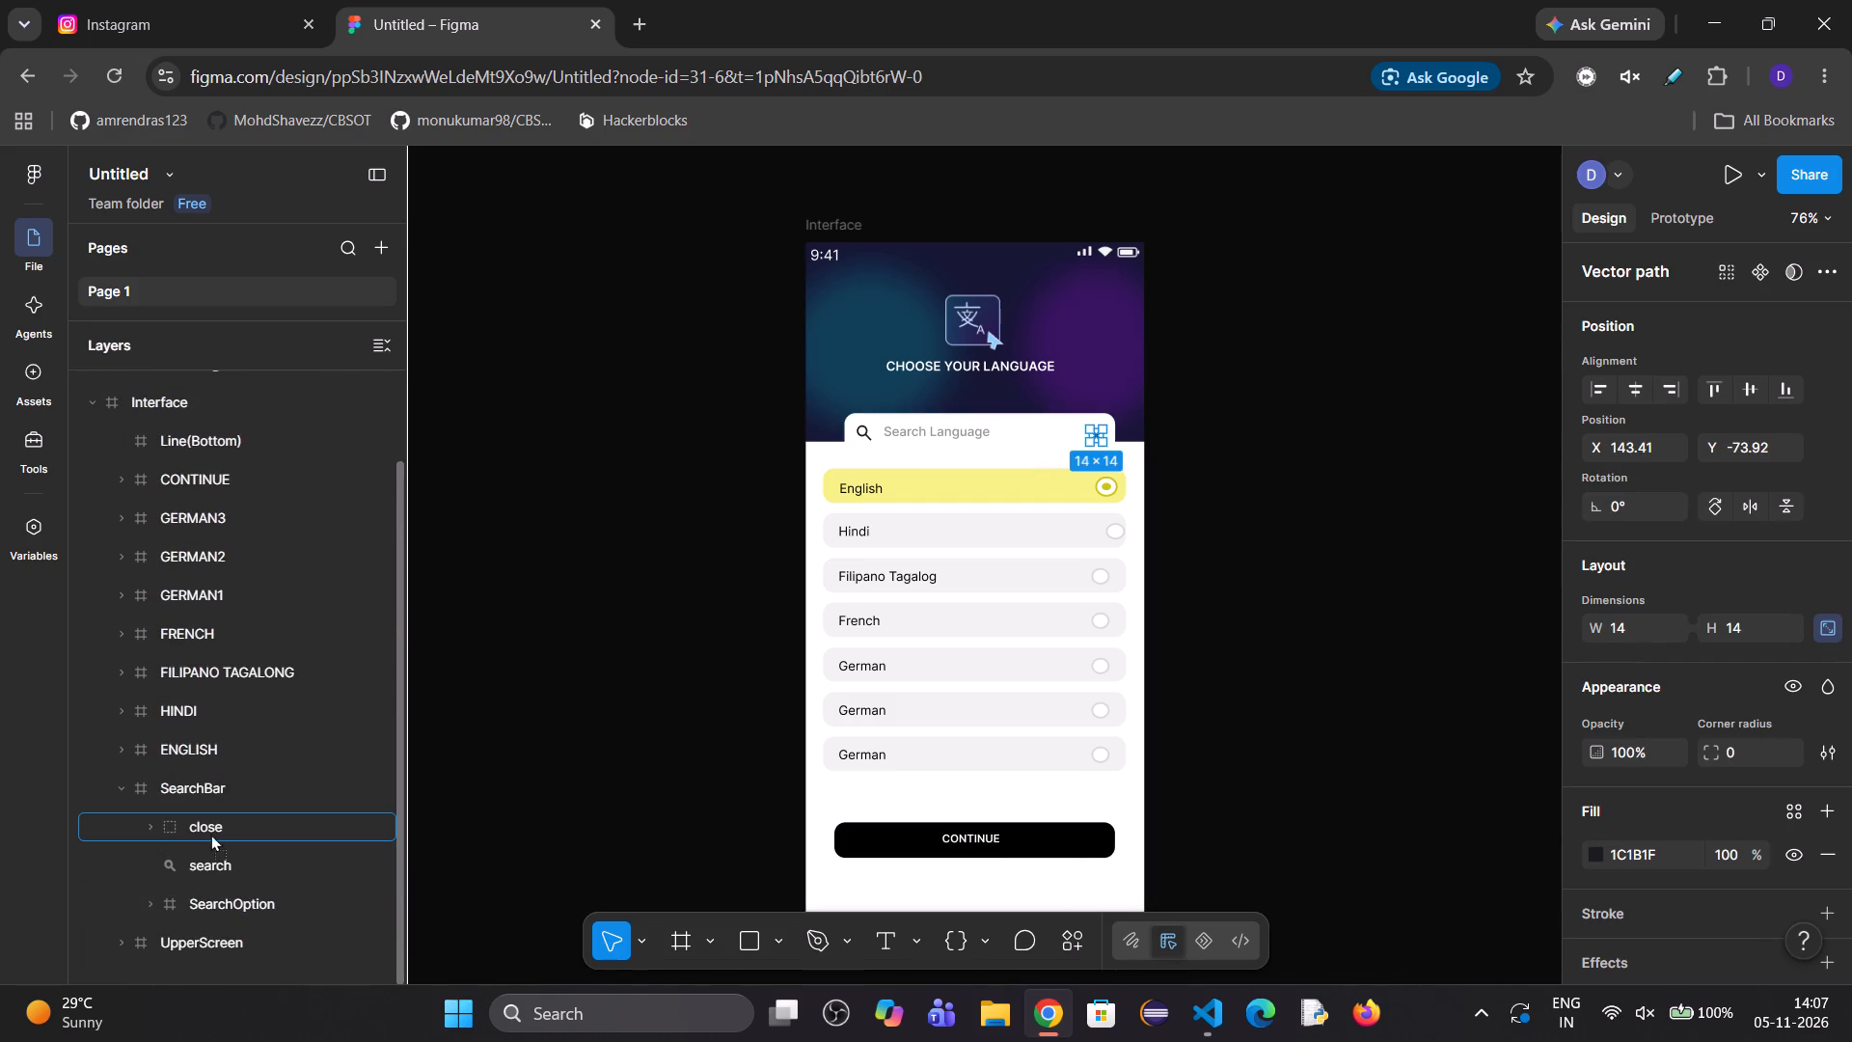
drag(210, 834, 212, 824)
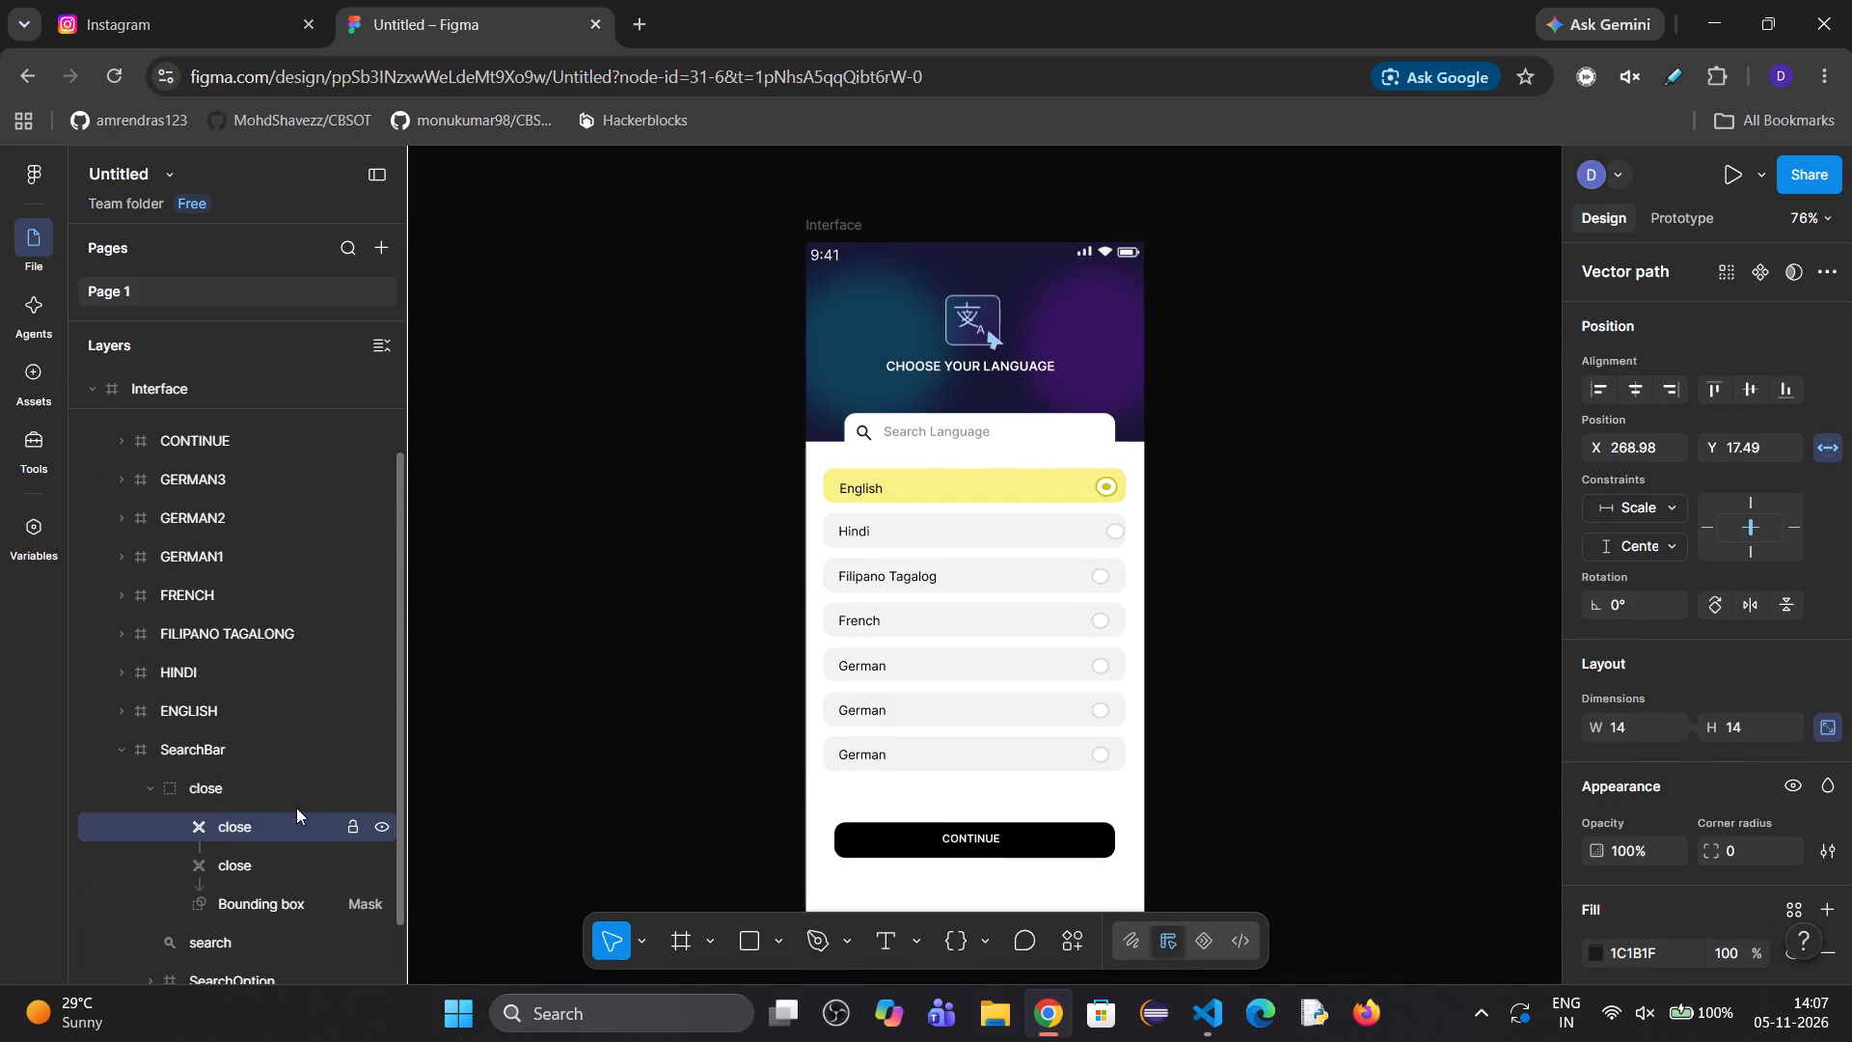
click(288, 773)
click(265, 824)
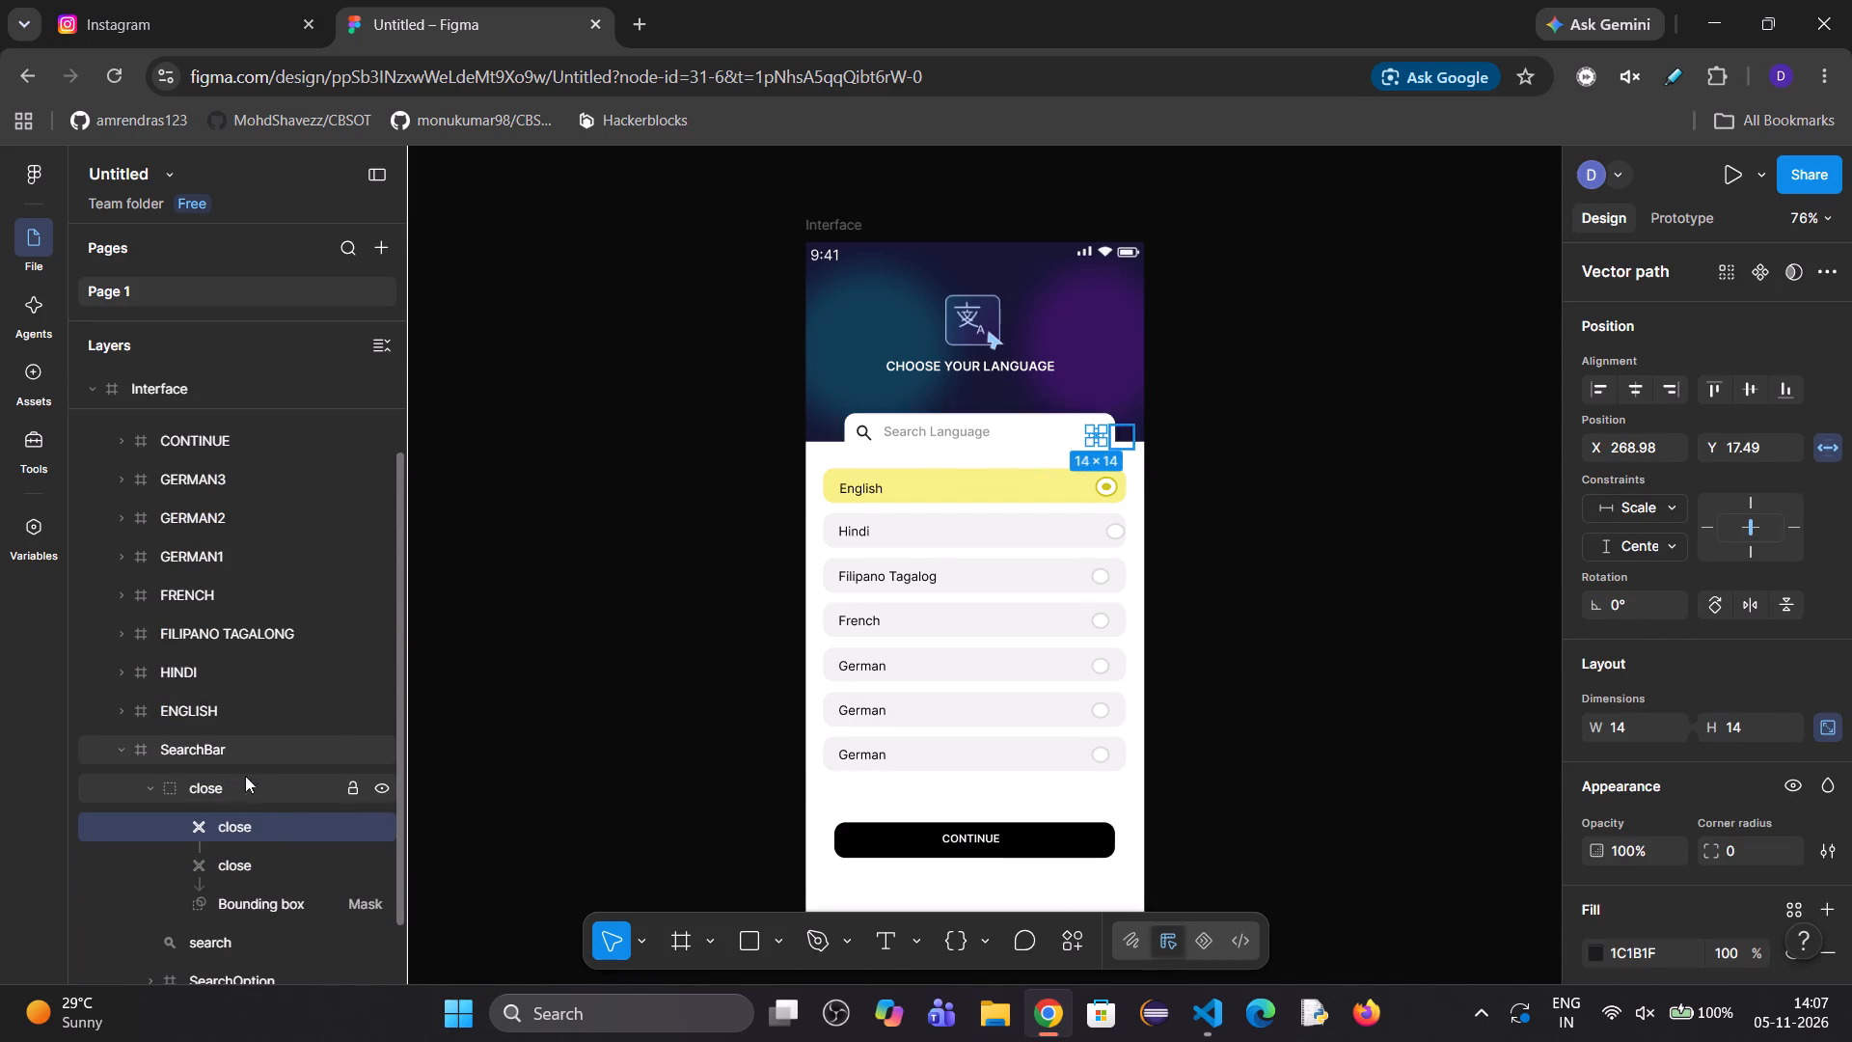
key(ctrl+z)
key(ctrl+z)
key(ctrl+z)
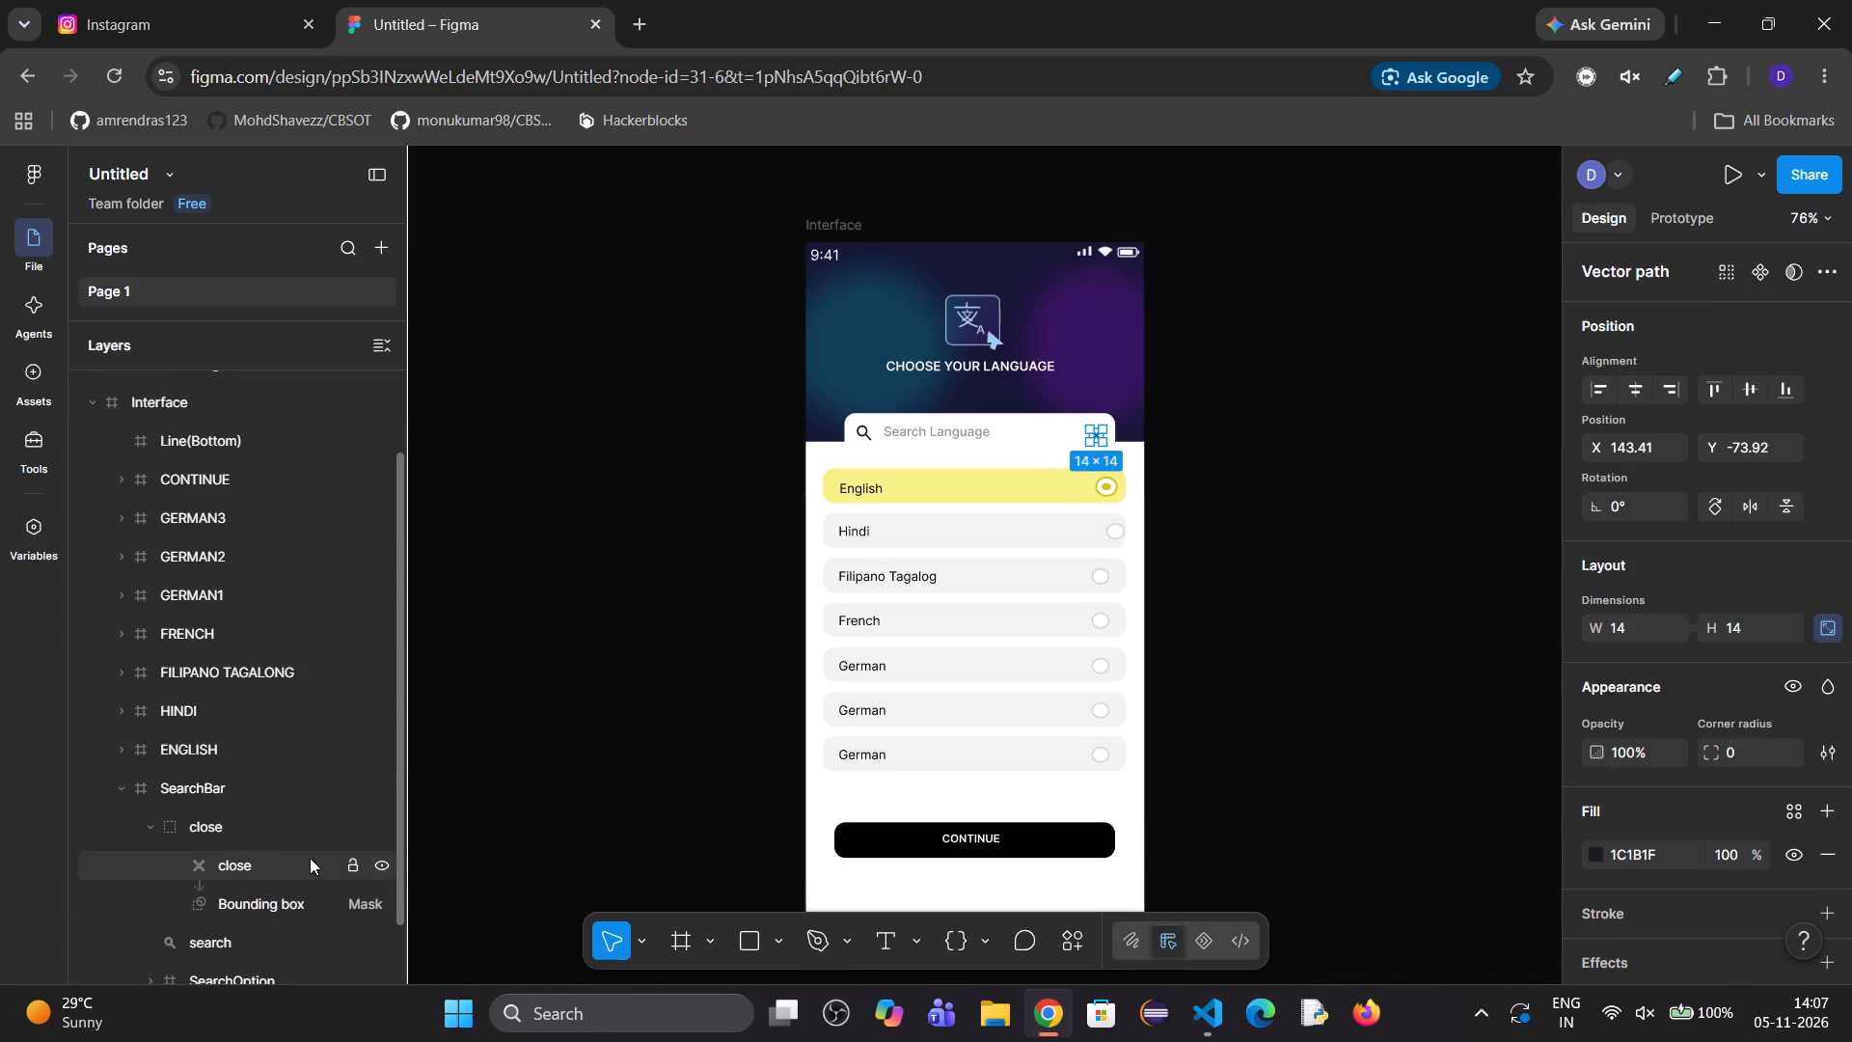
Delete the old close group inside SearchBar.
click(198, 823)
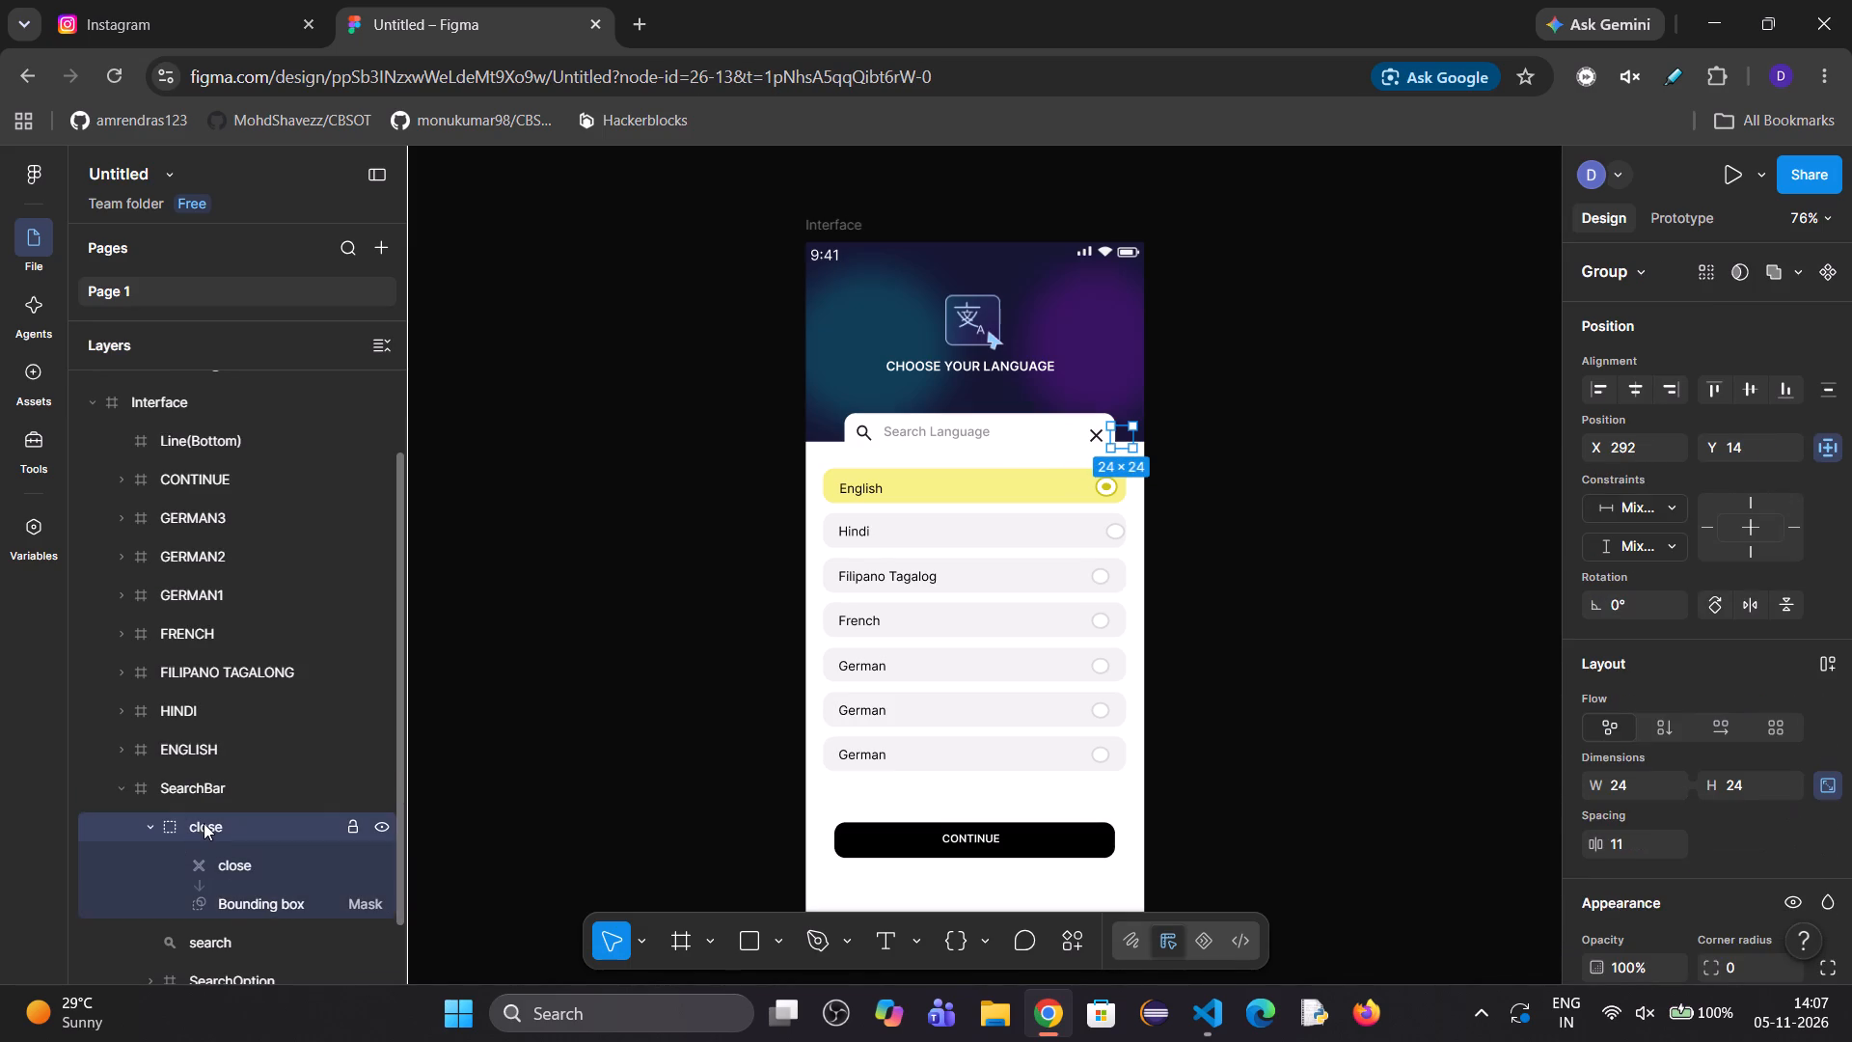
key(Delete)
Move the new close group into the SearchBar frame, directly below SearchOption in the layer order.
scroll(276, 479, up, 1)
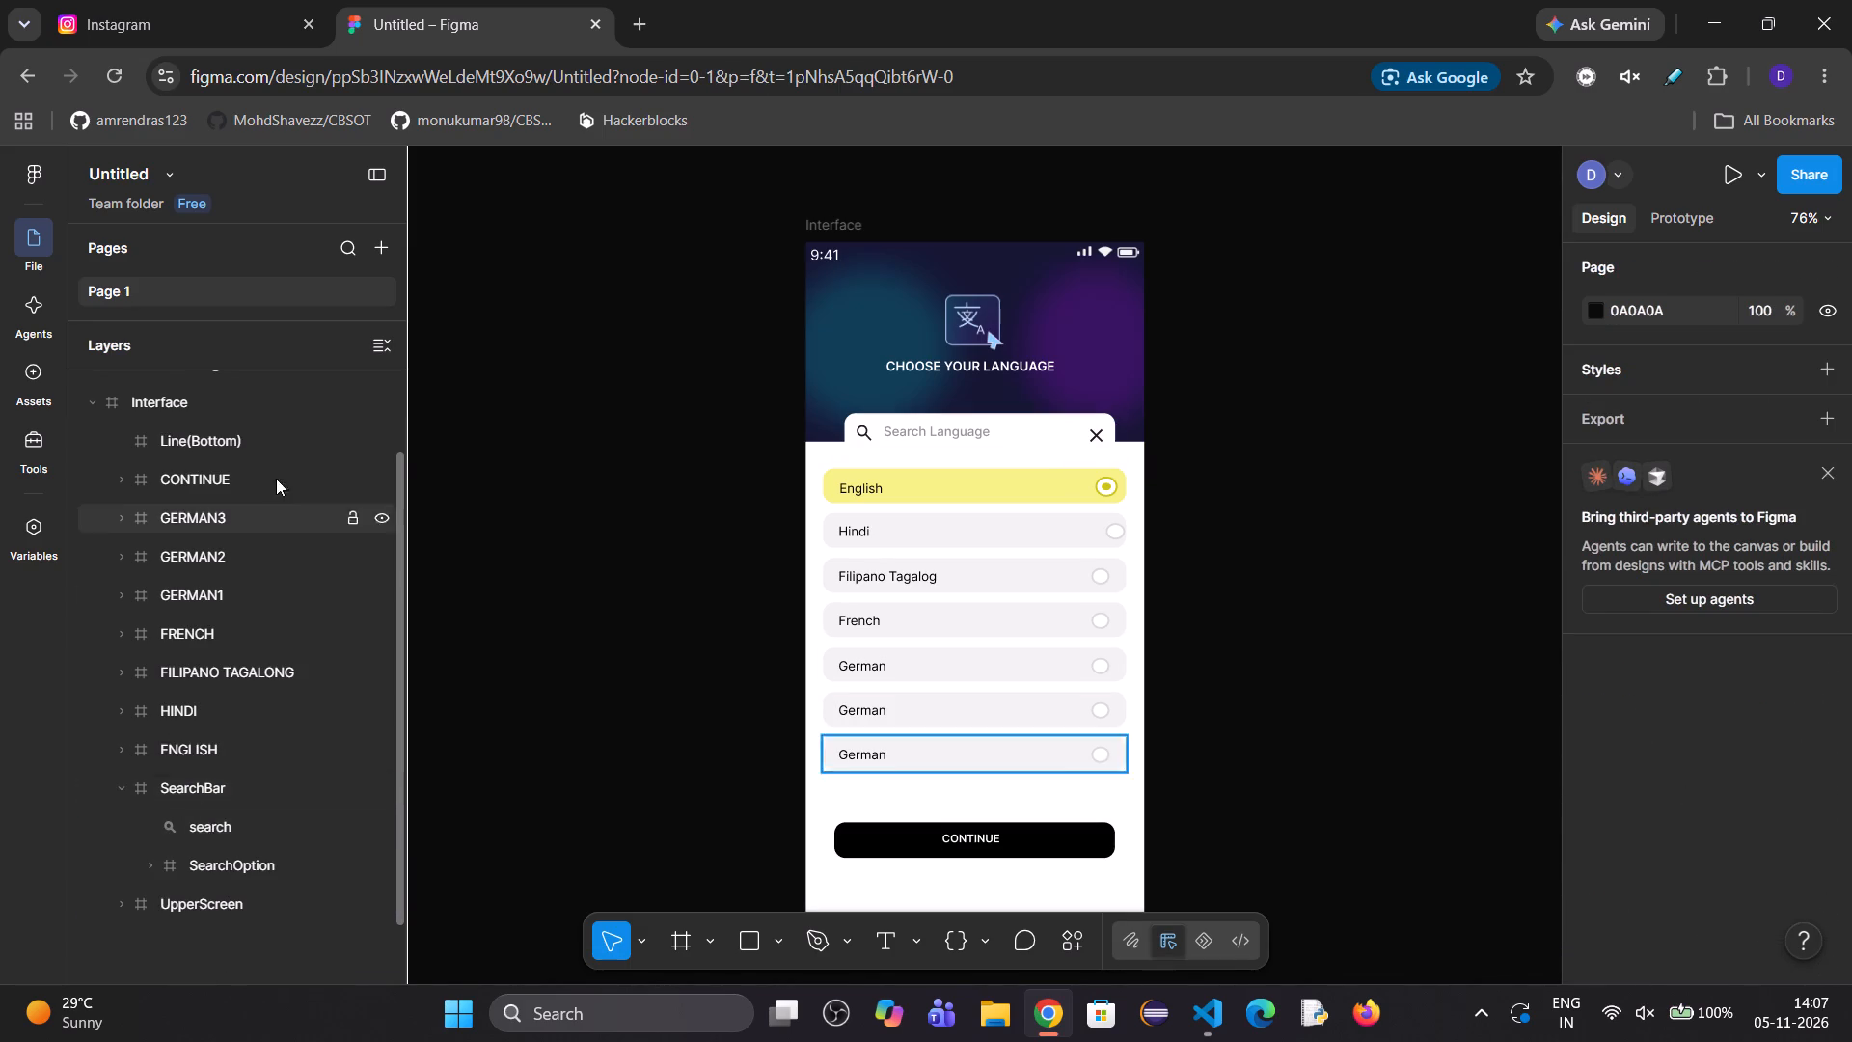
scroll(276, 479, up, 4)
click(170, 382)
drag(171, 382, 185, 904)
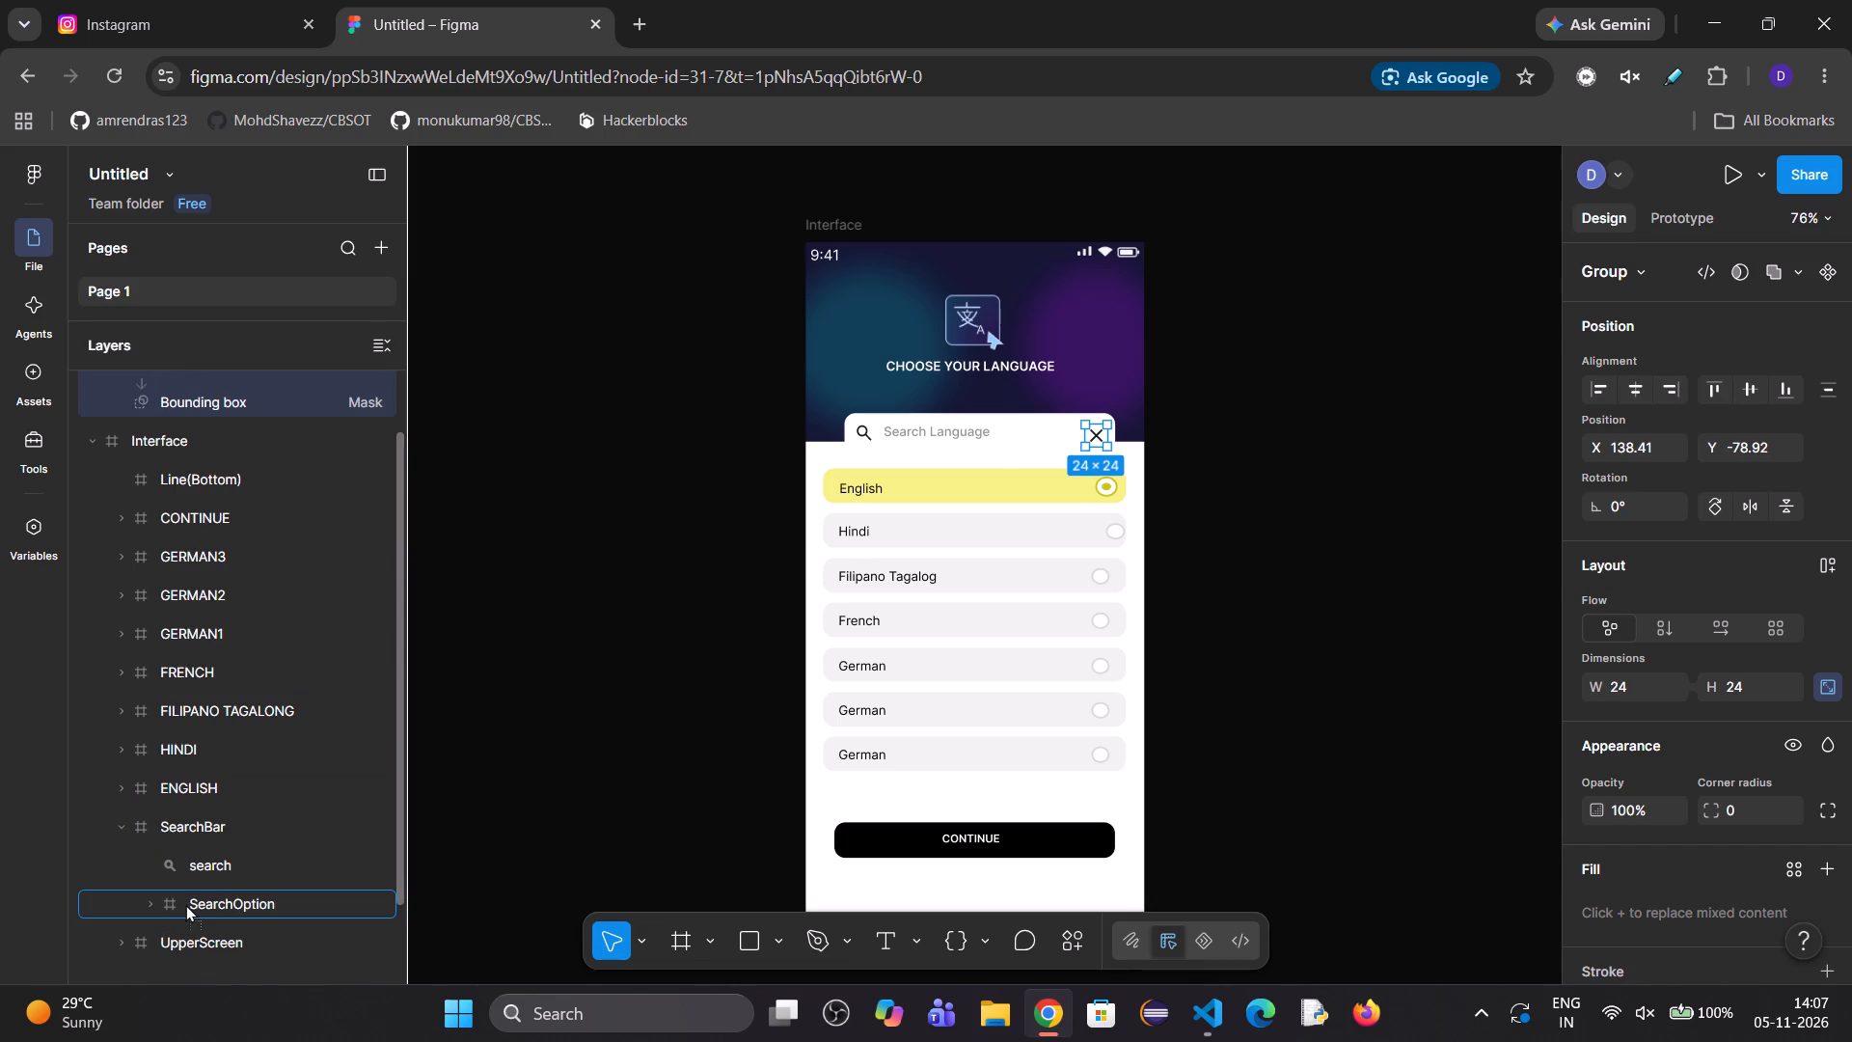
drag(185, 904, 200, 915)
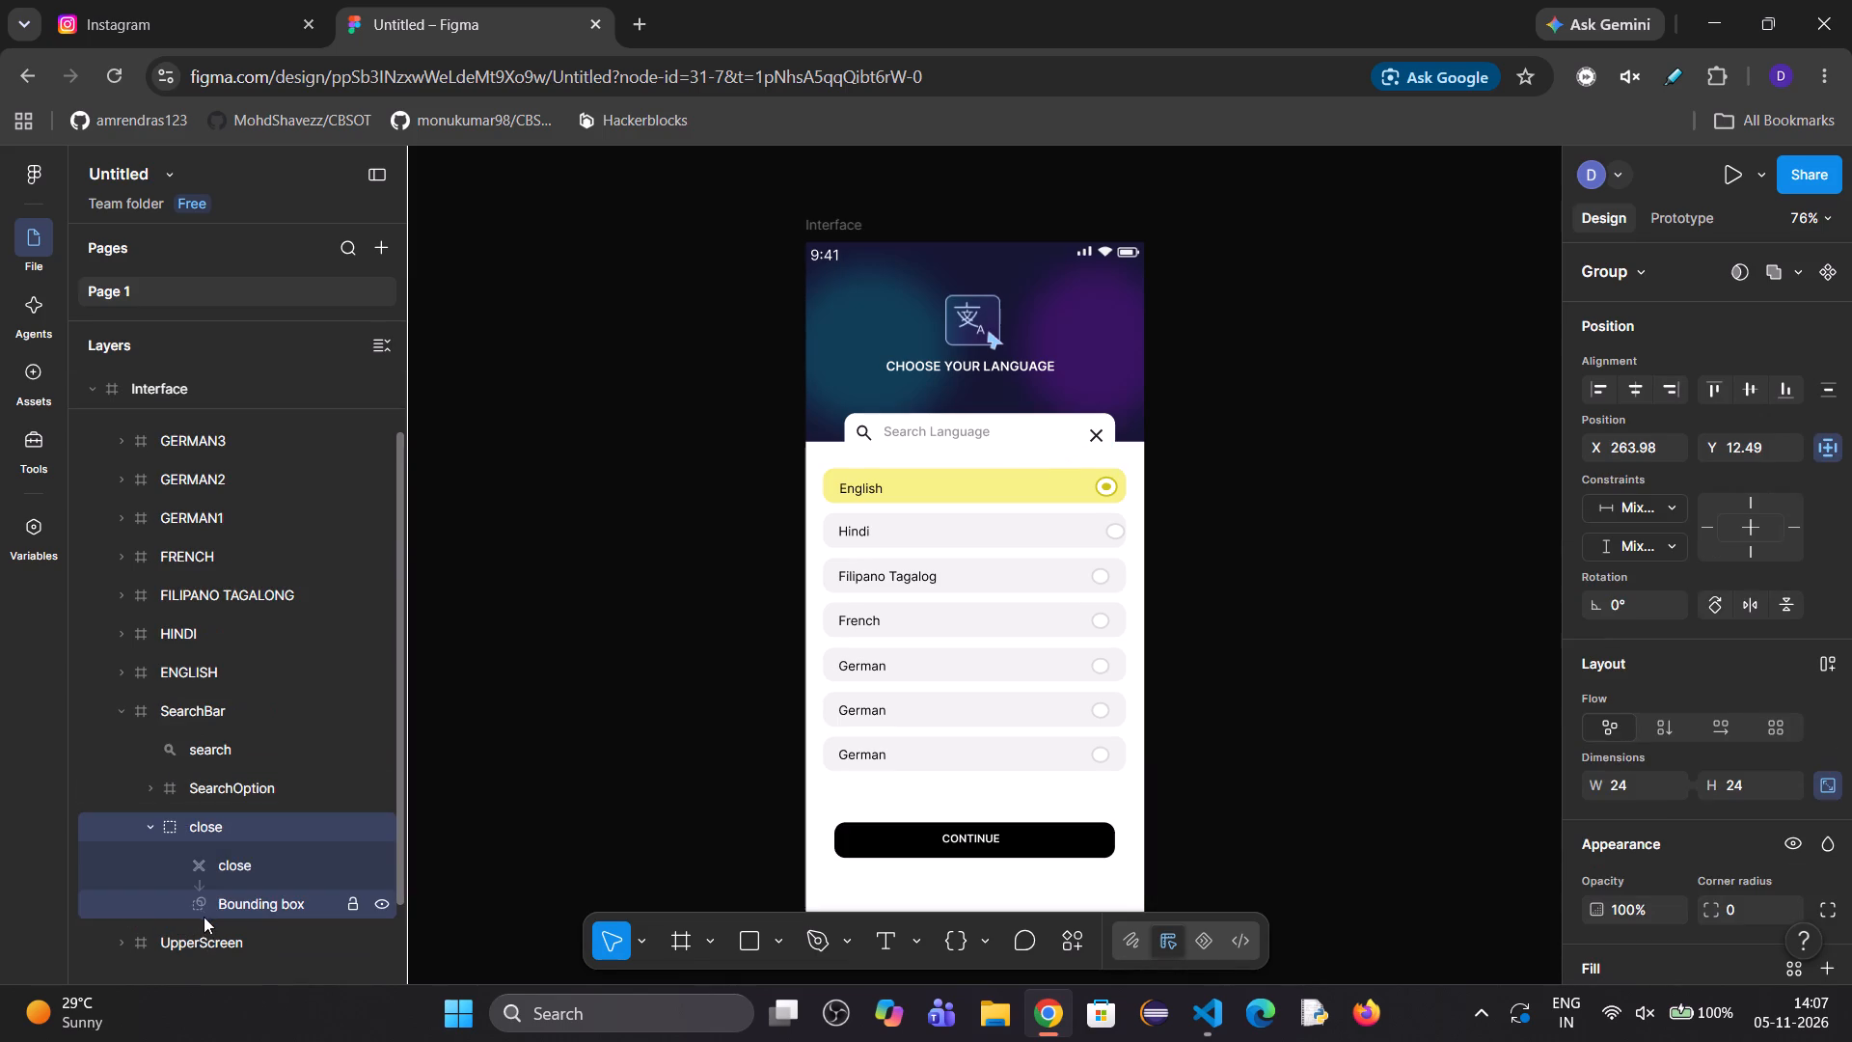
click(577, 656)
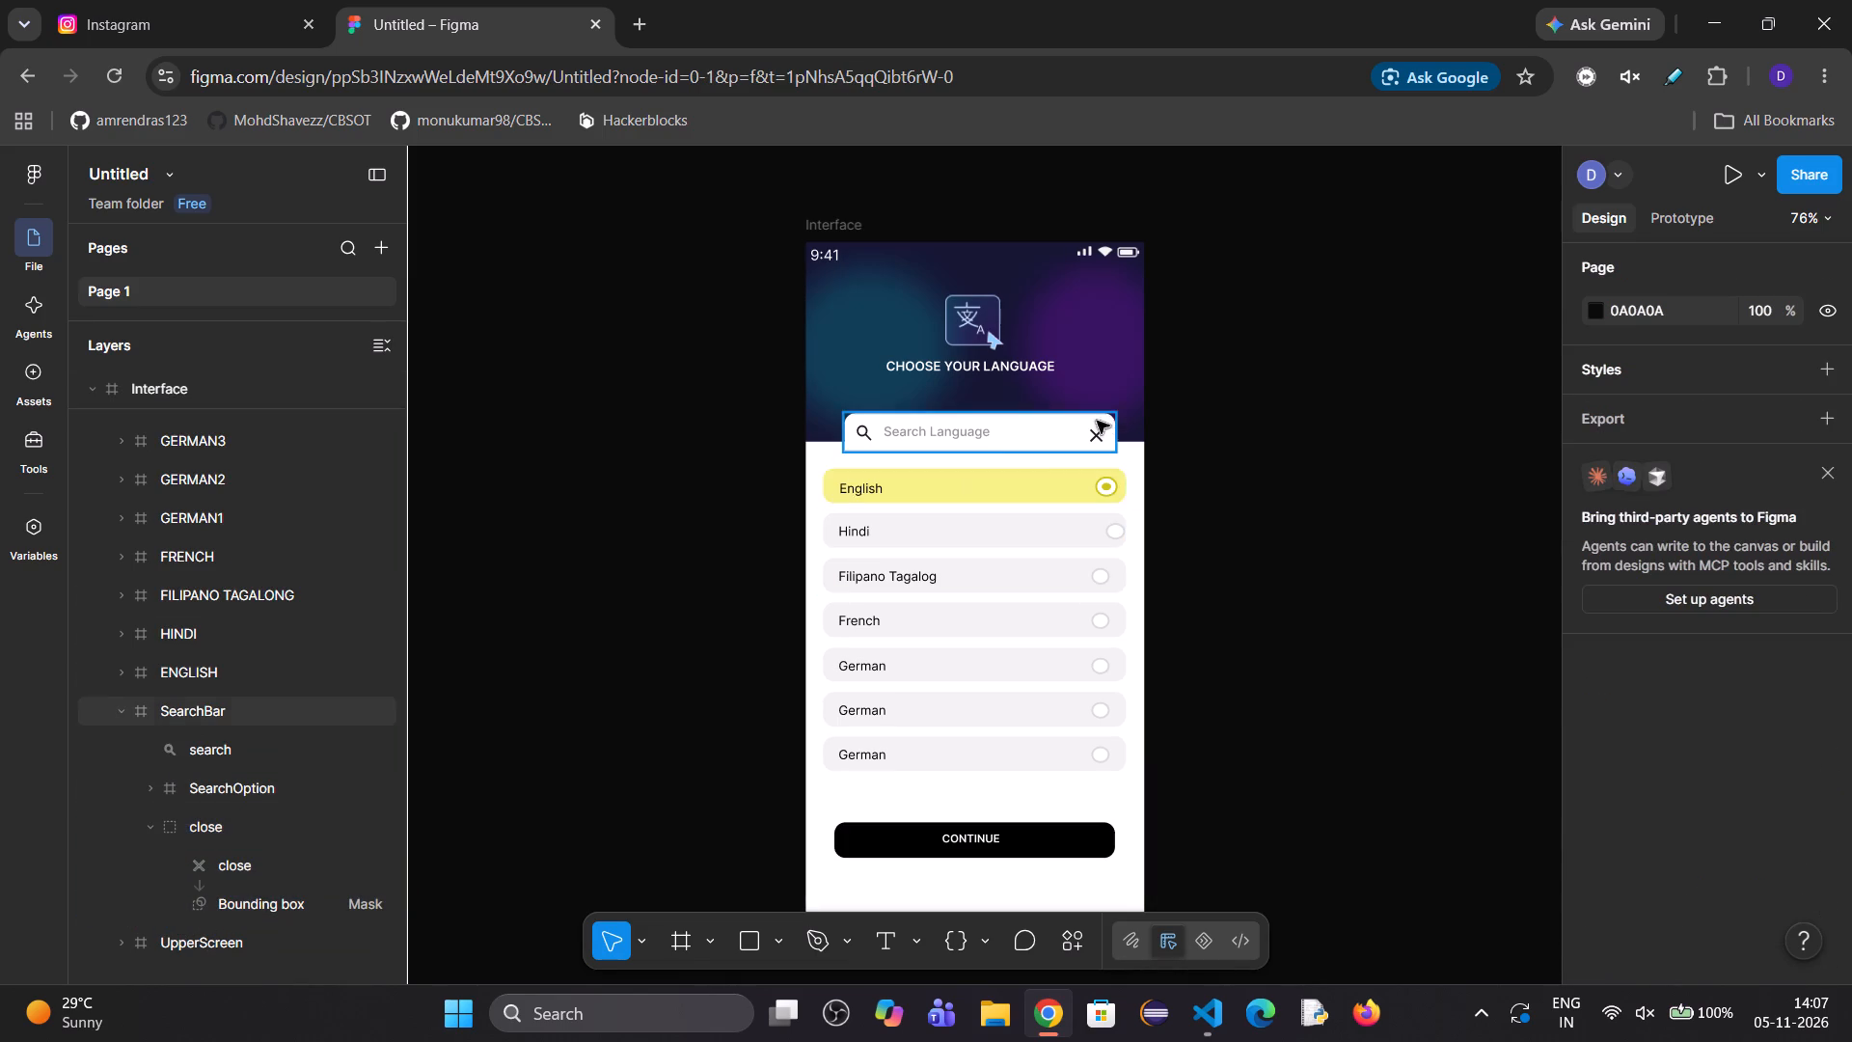
Check the search icon's dimensions and resize the close group, setting its width to 16.25 and its height to 16.97.
click(209, 821)
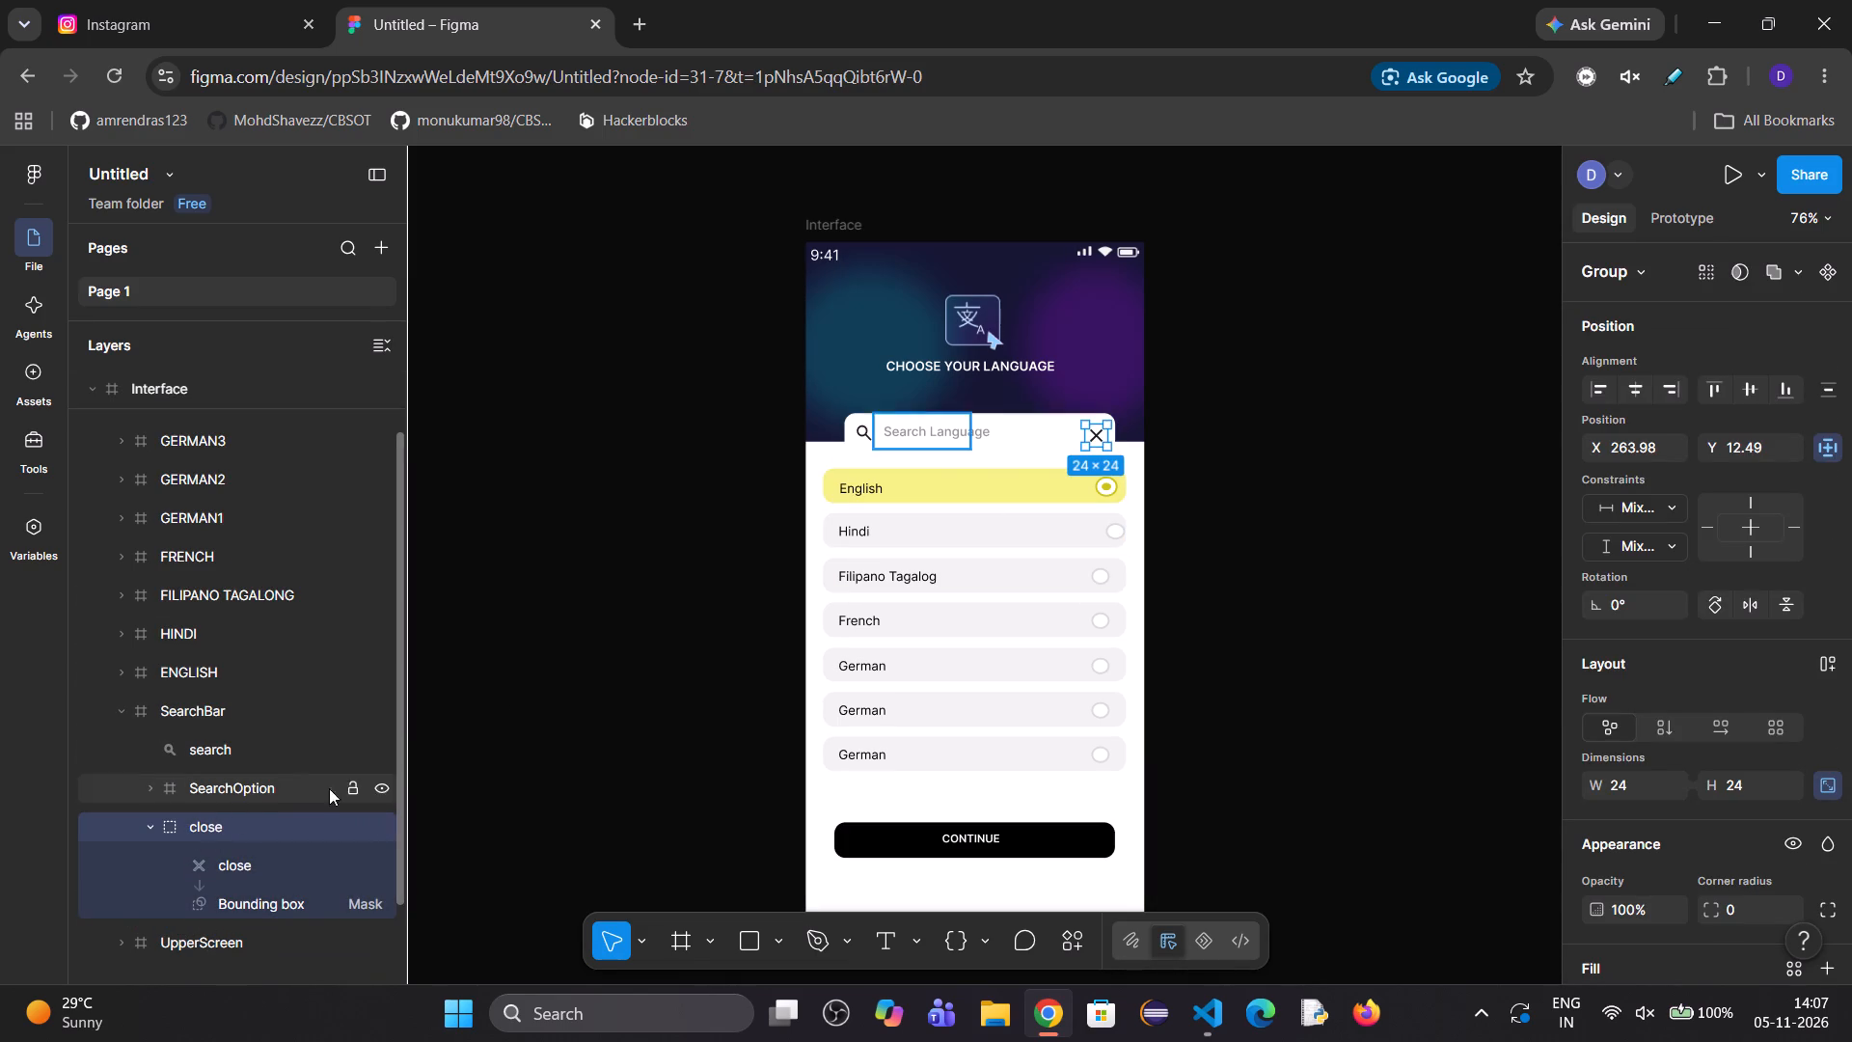
click(858, 436)
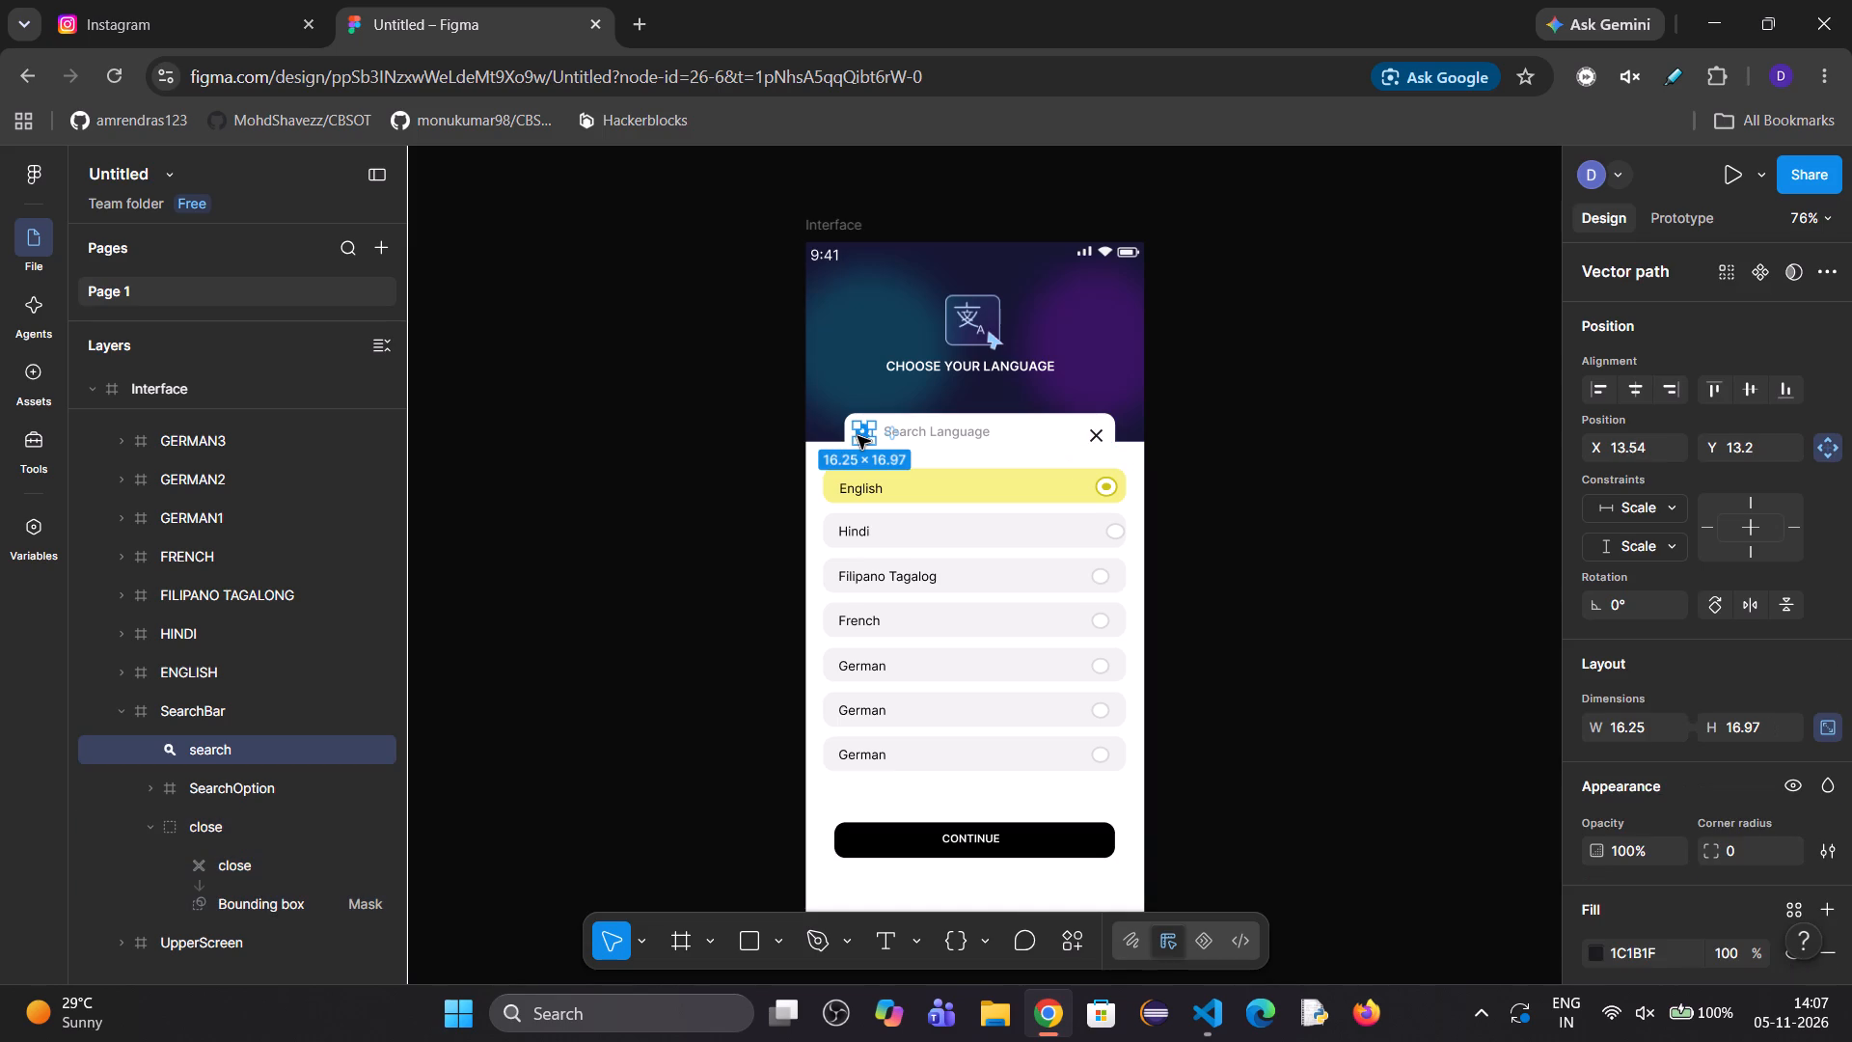
click(1097, 439)
click(1629, 780)
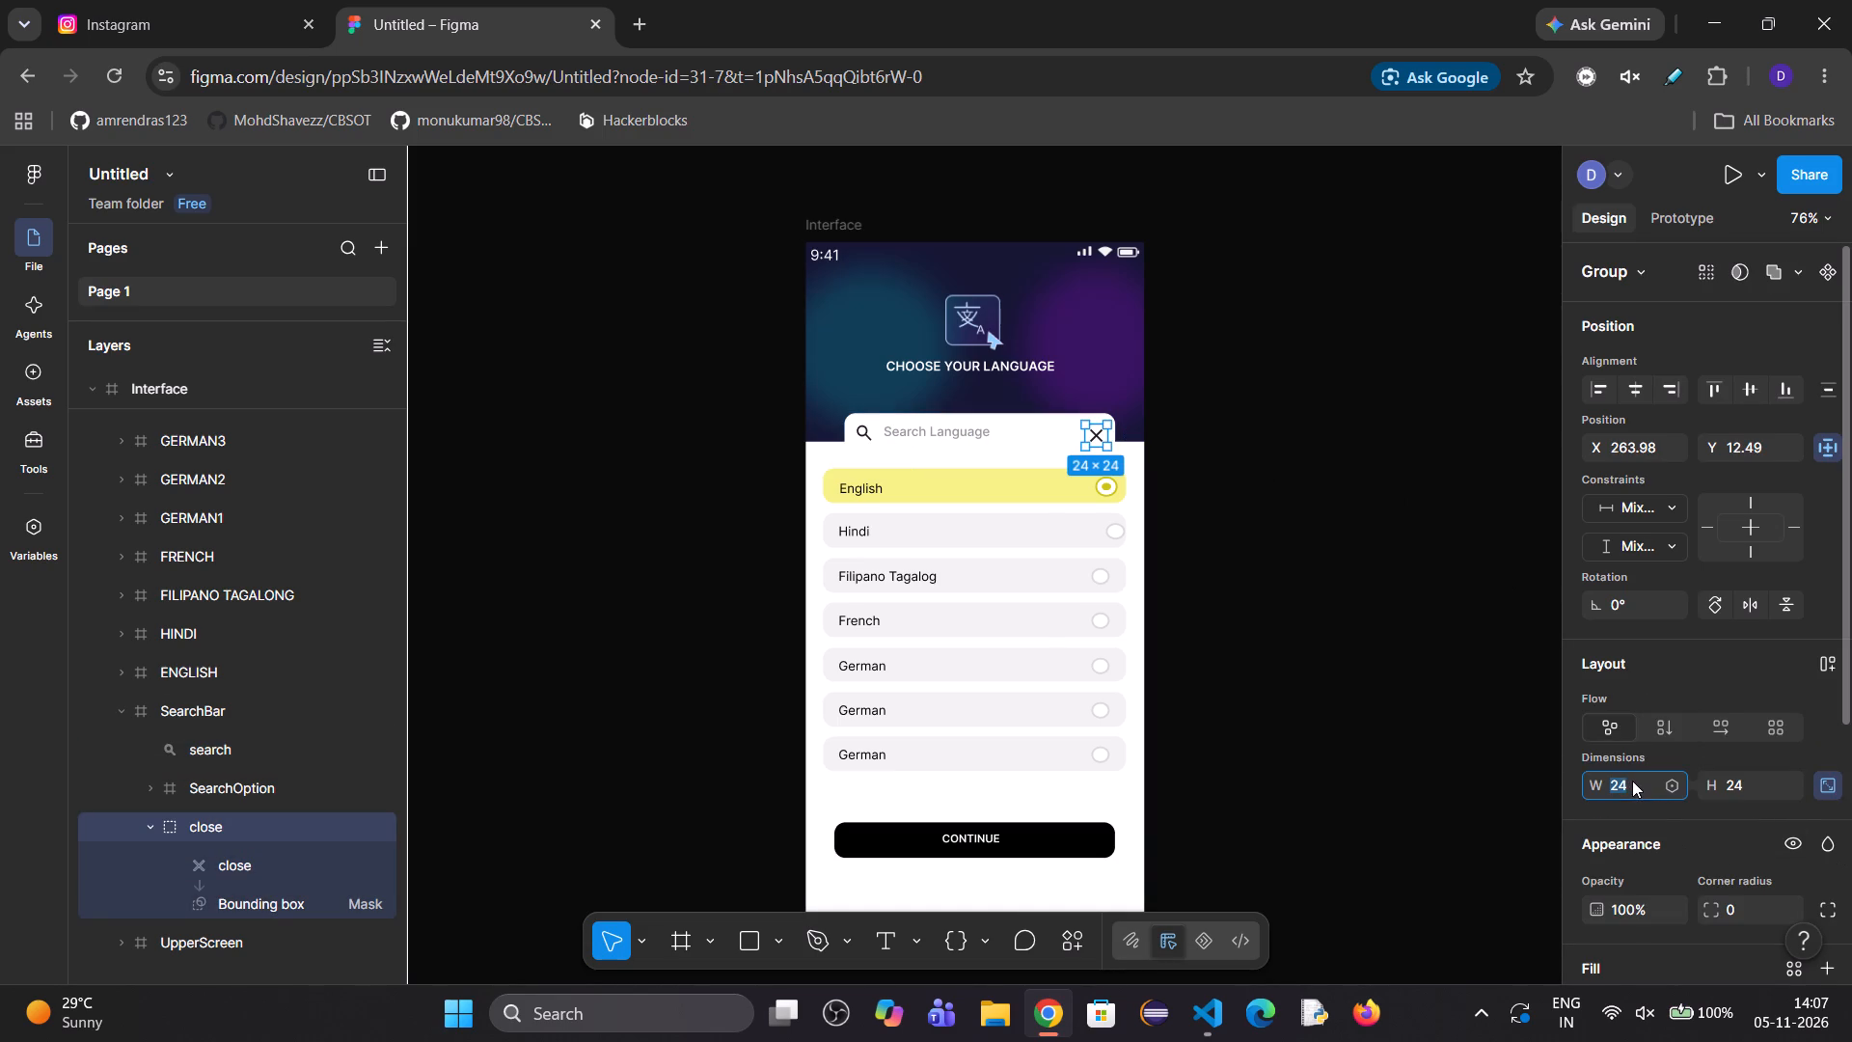
key(1)
text(6.2)
key(5)
key(Return)
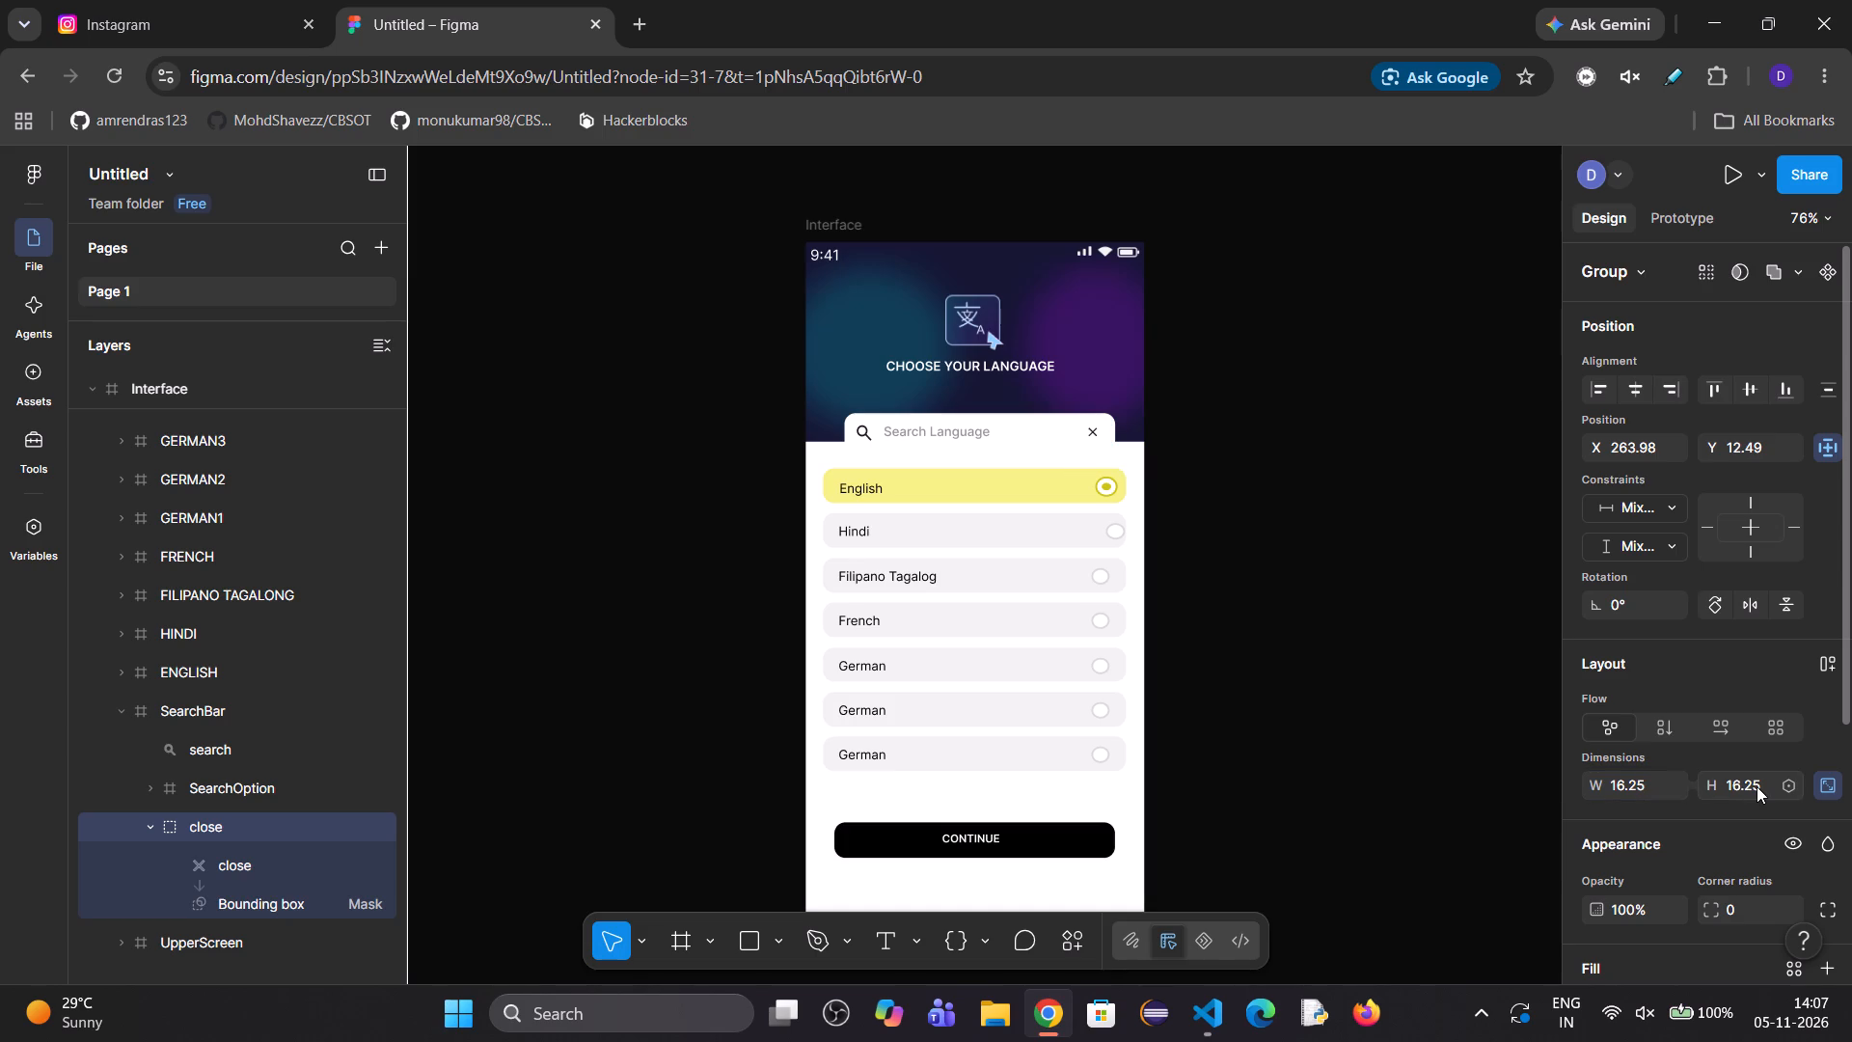
click(1757, 787)
text(16.97)
key(Return)
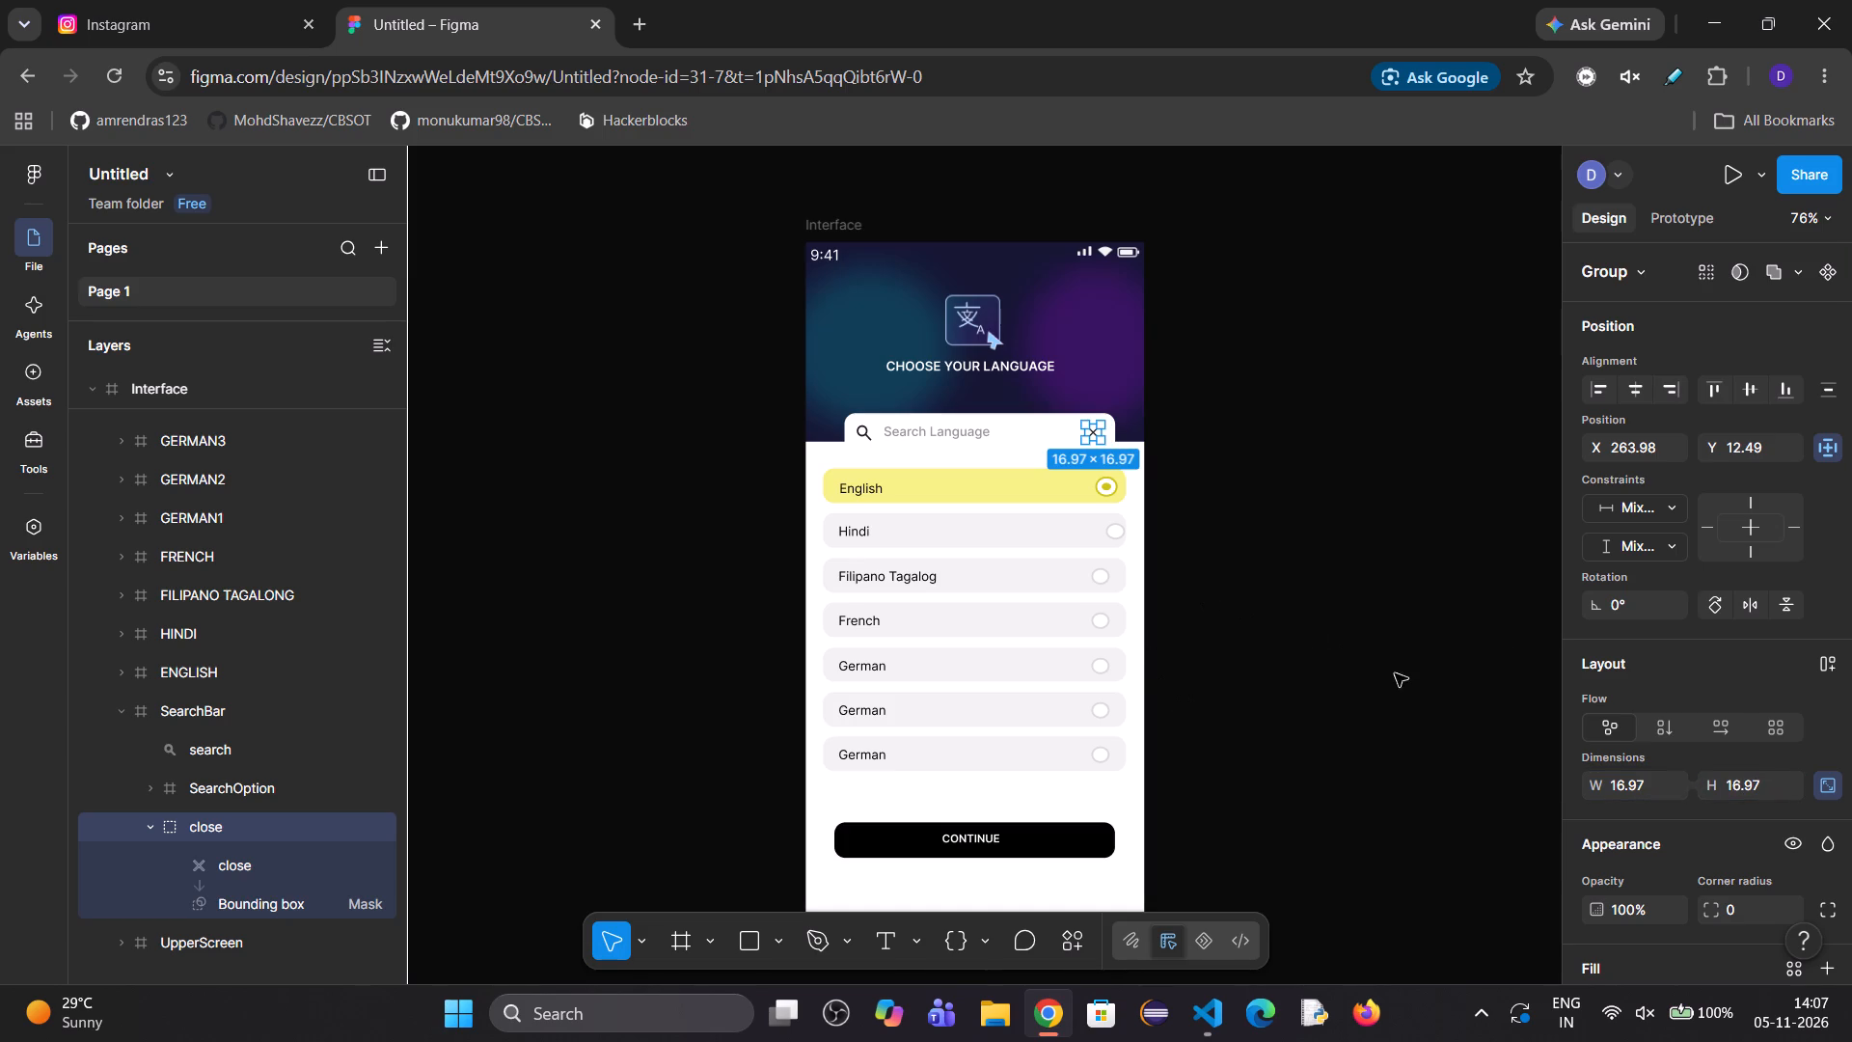
Increase the close group's height to 20.97 with its proportions locked.
click(1761, 781)
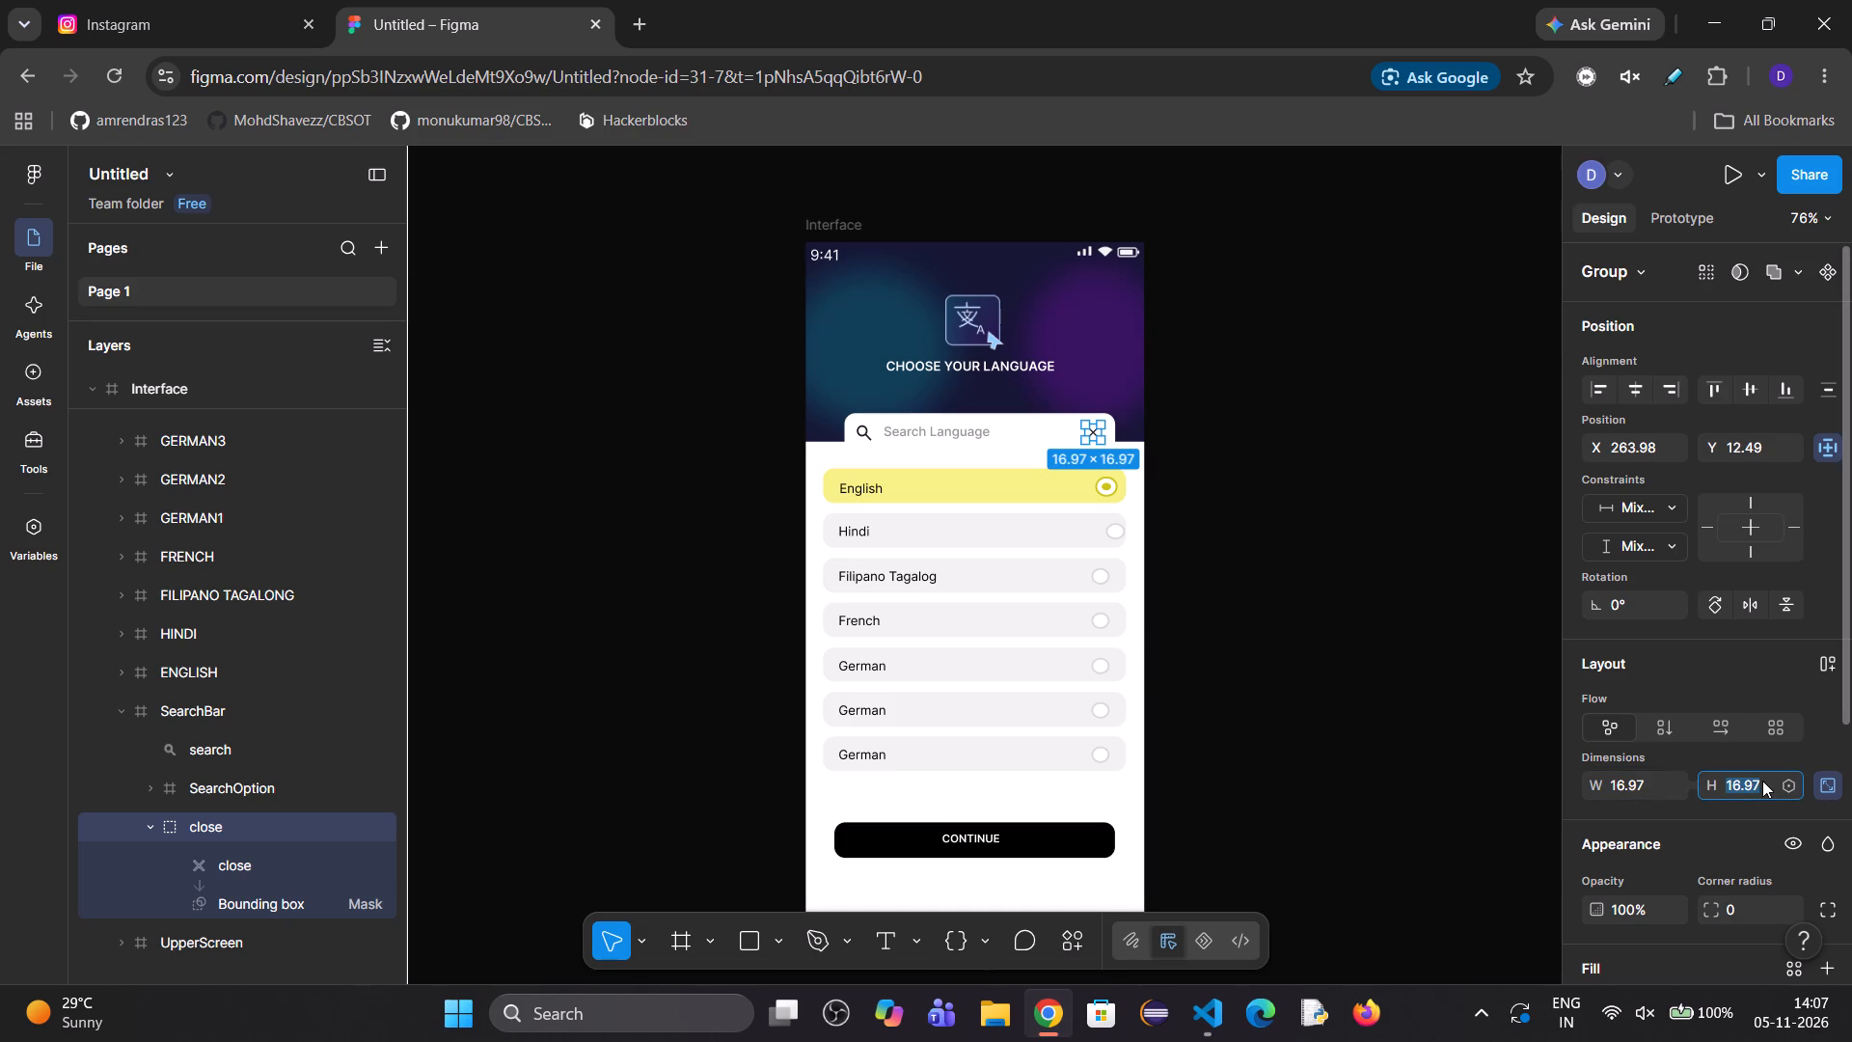
key(Up)
key(Up)
key(Up)
key(Up)
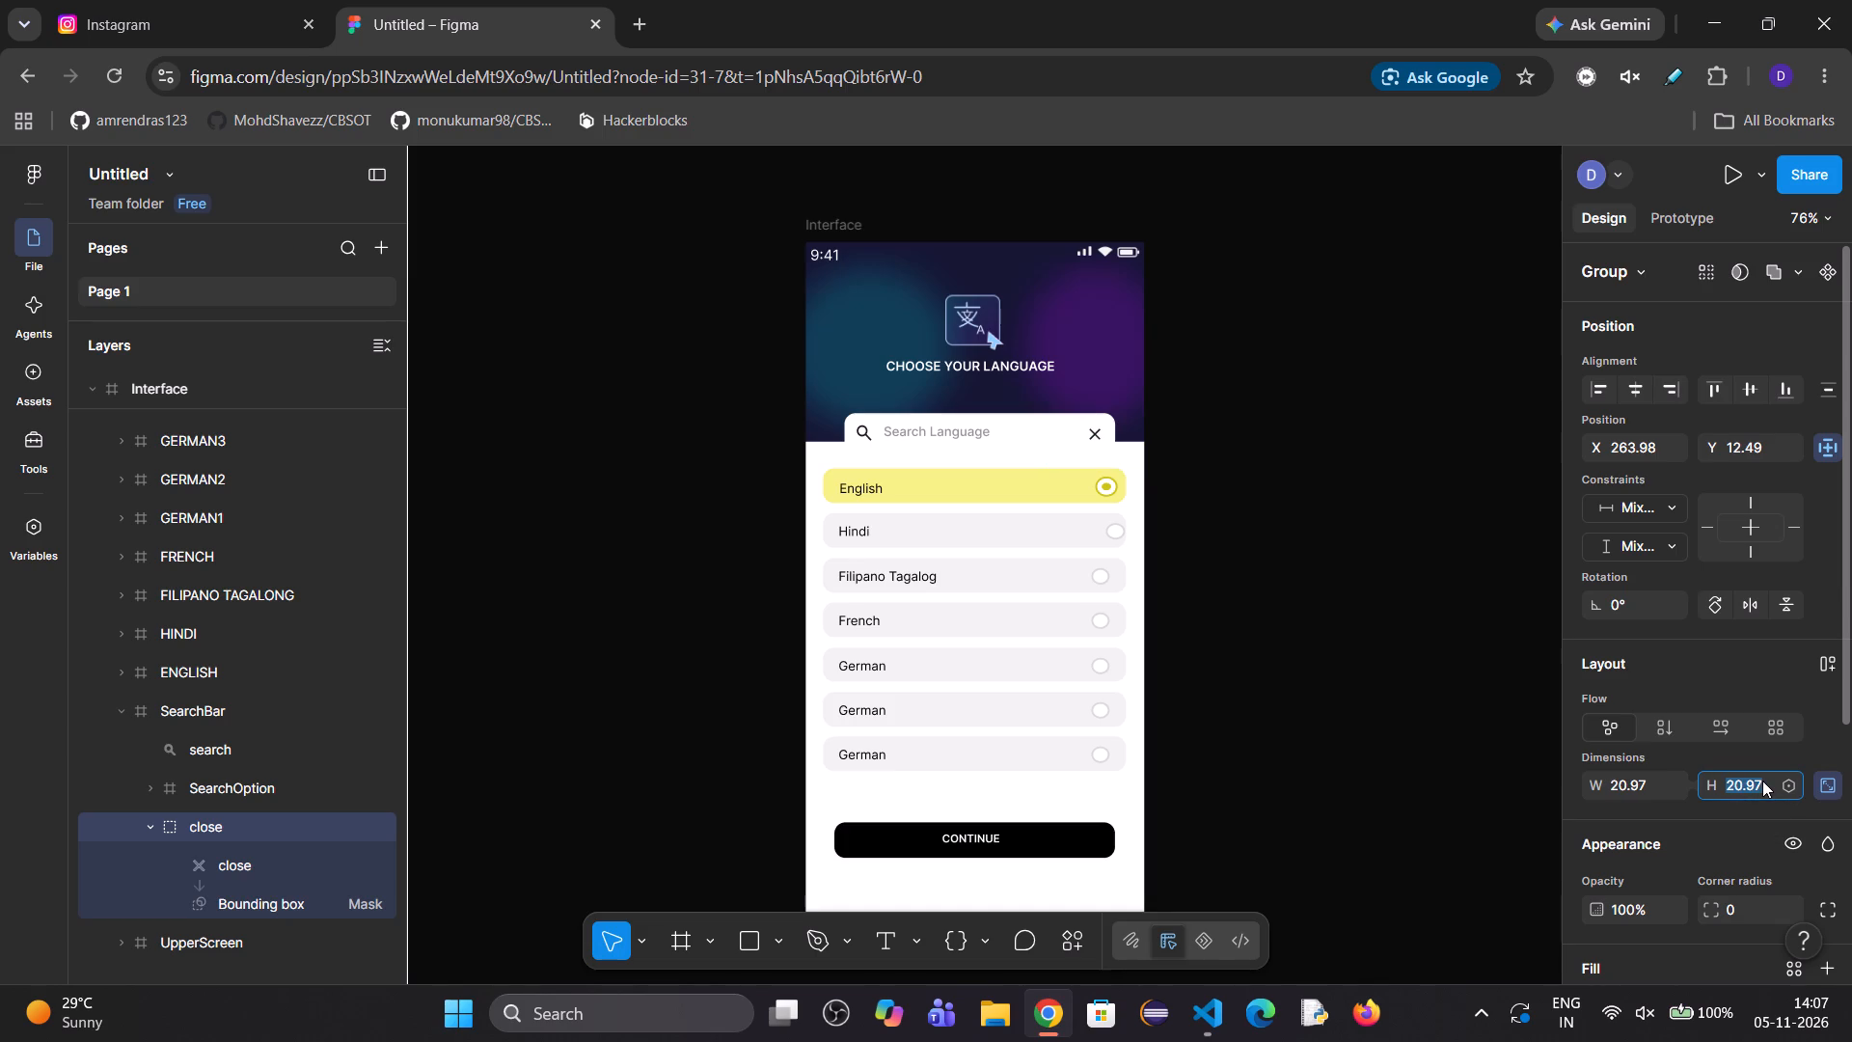
key(Up)
key(Down)
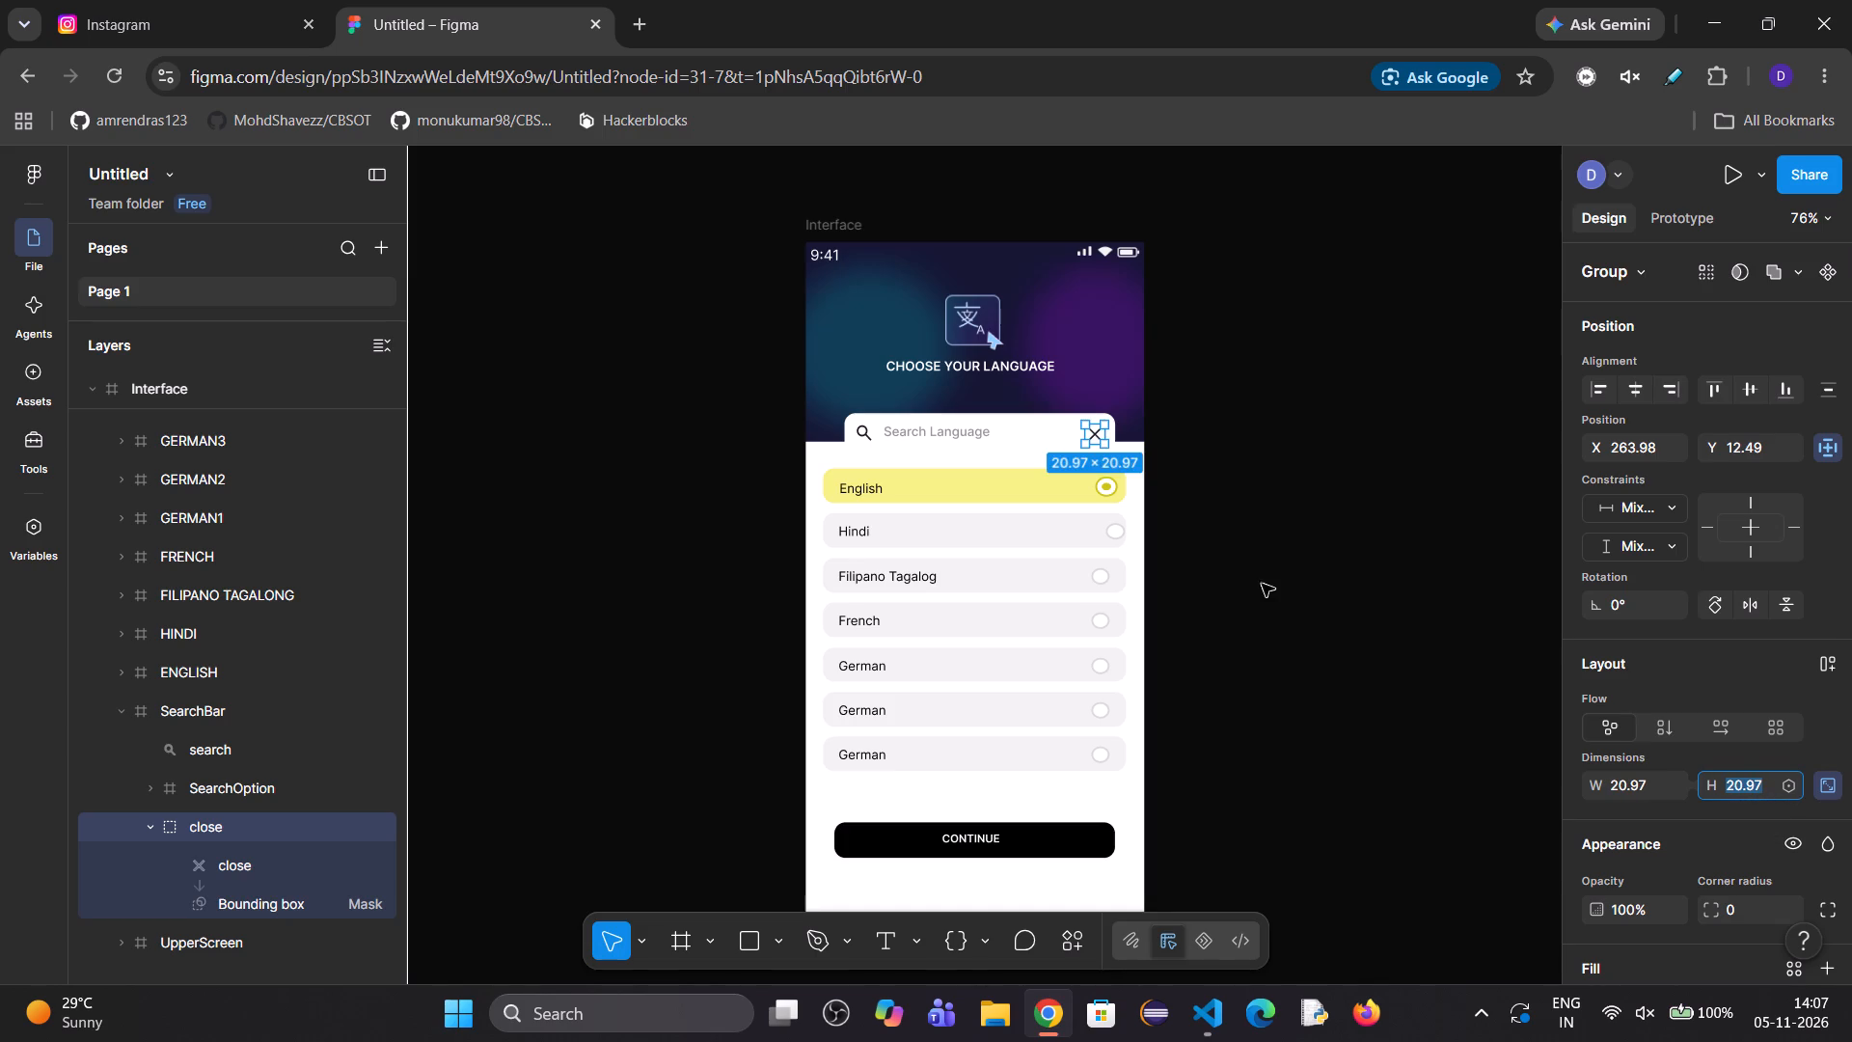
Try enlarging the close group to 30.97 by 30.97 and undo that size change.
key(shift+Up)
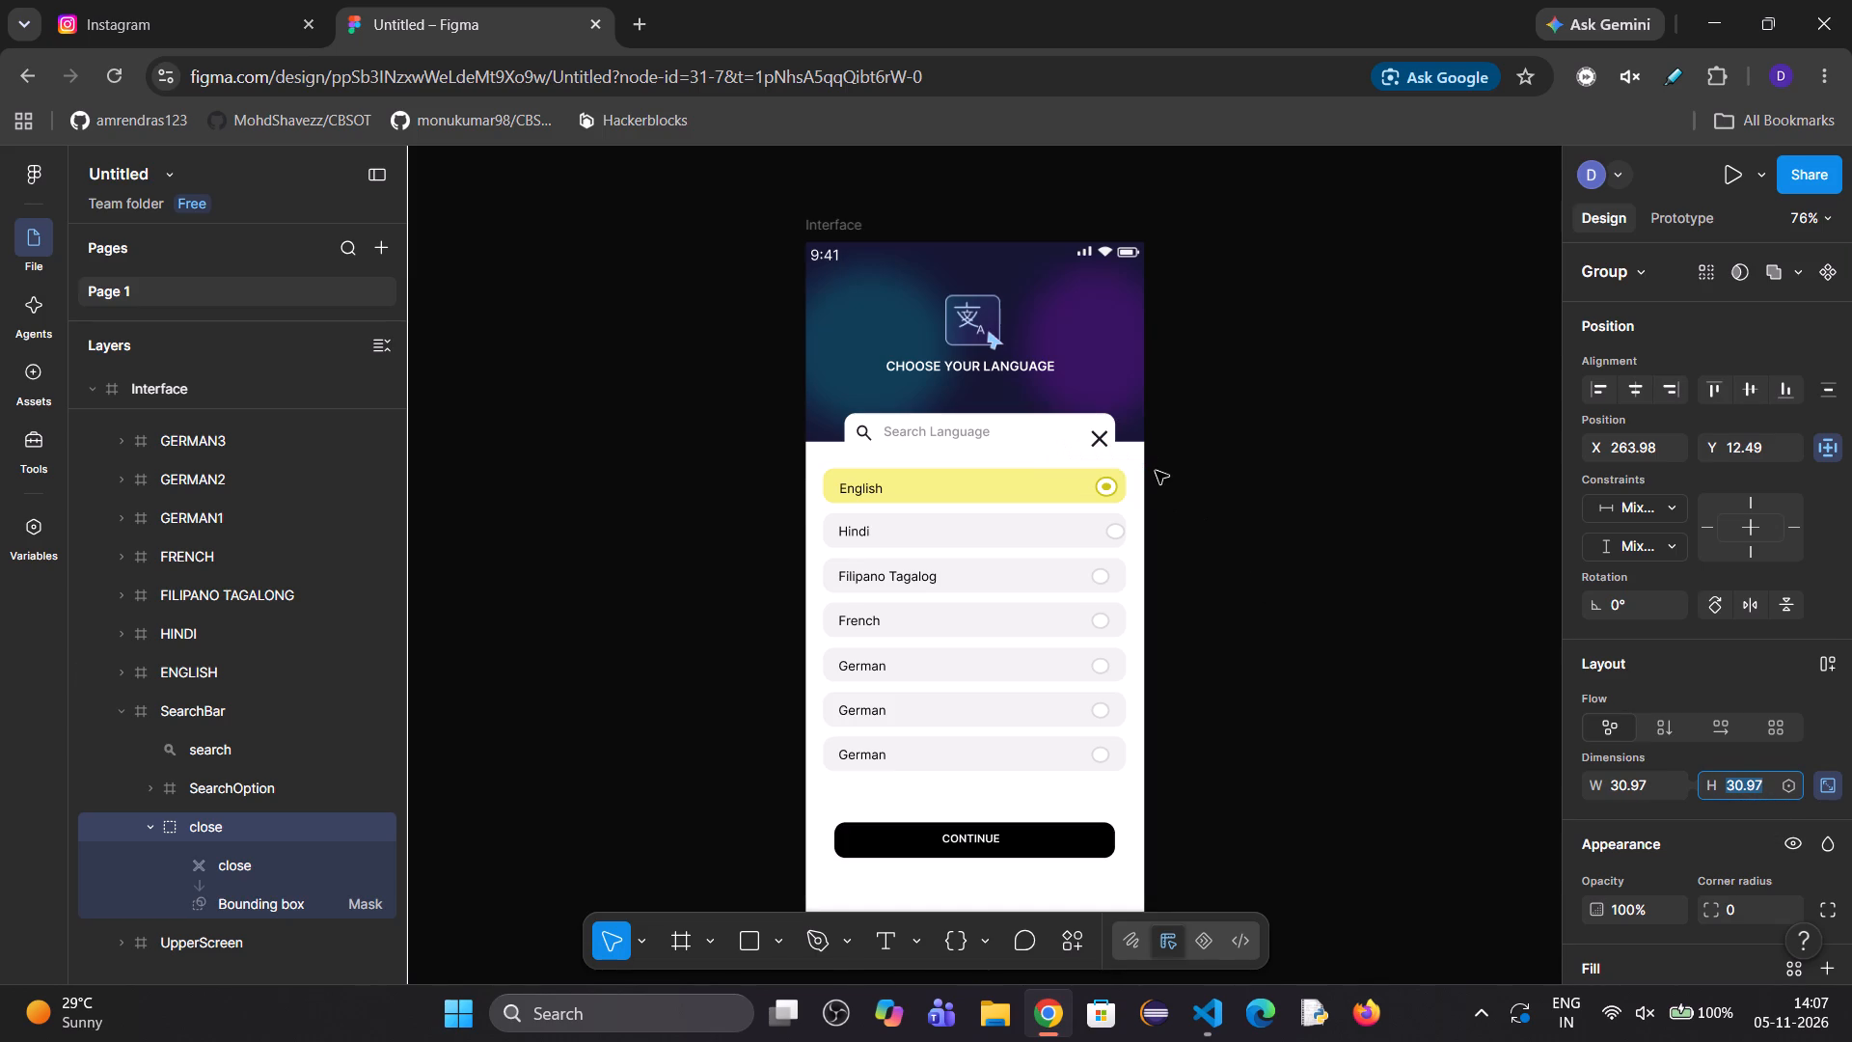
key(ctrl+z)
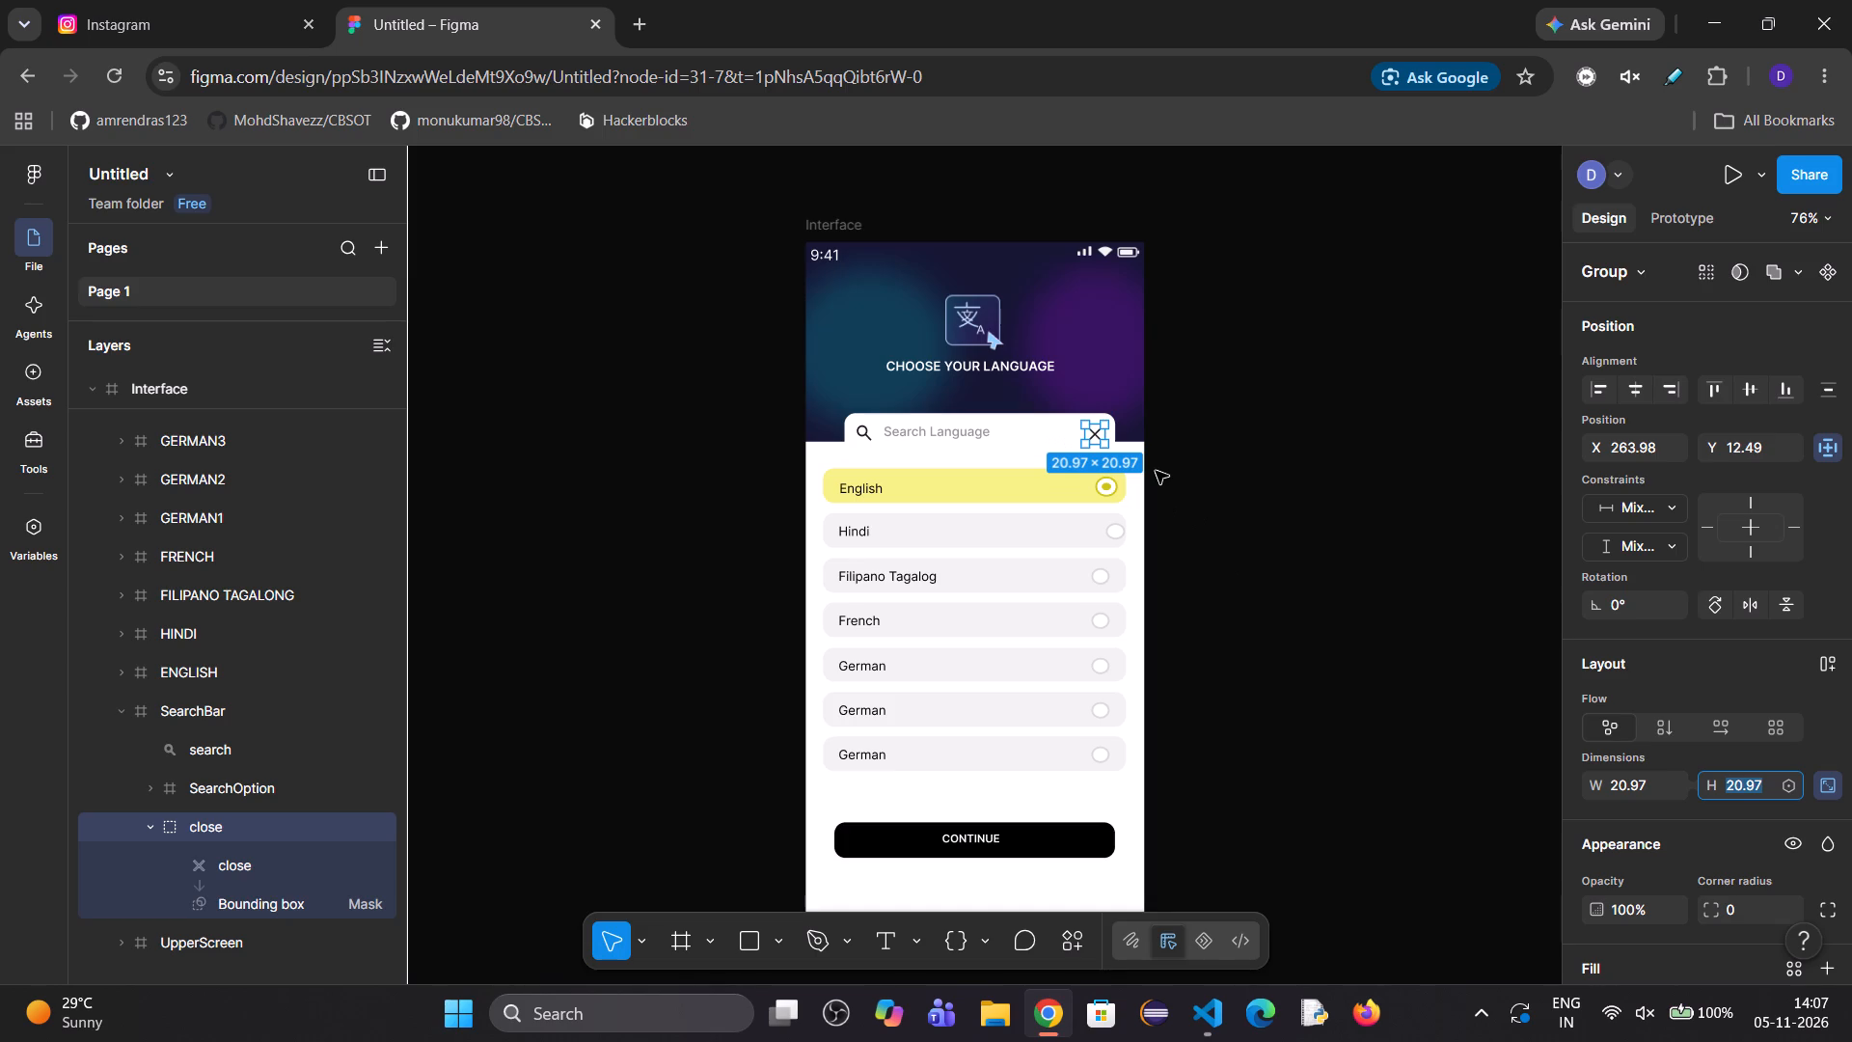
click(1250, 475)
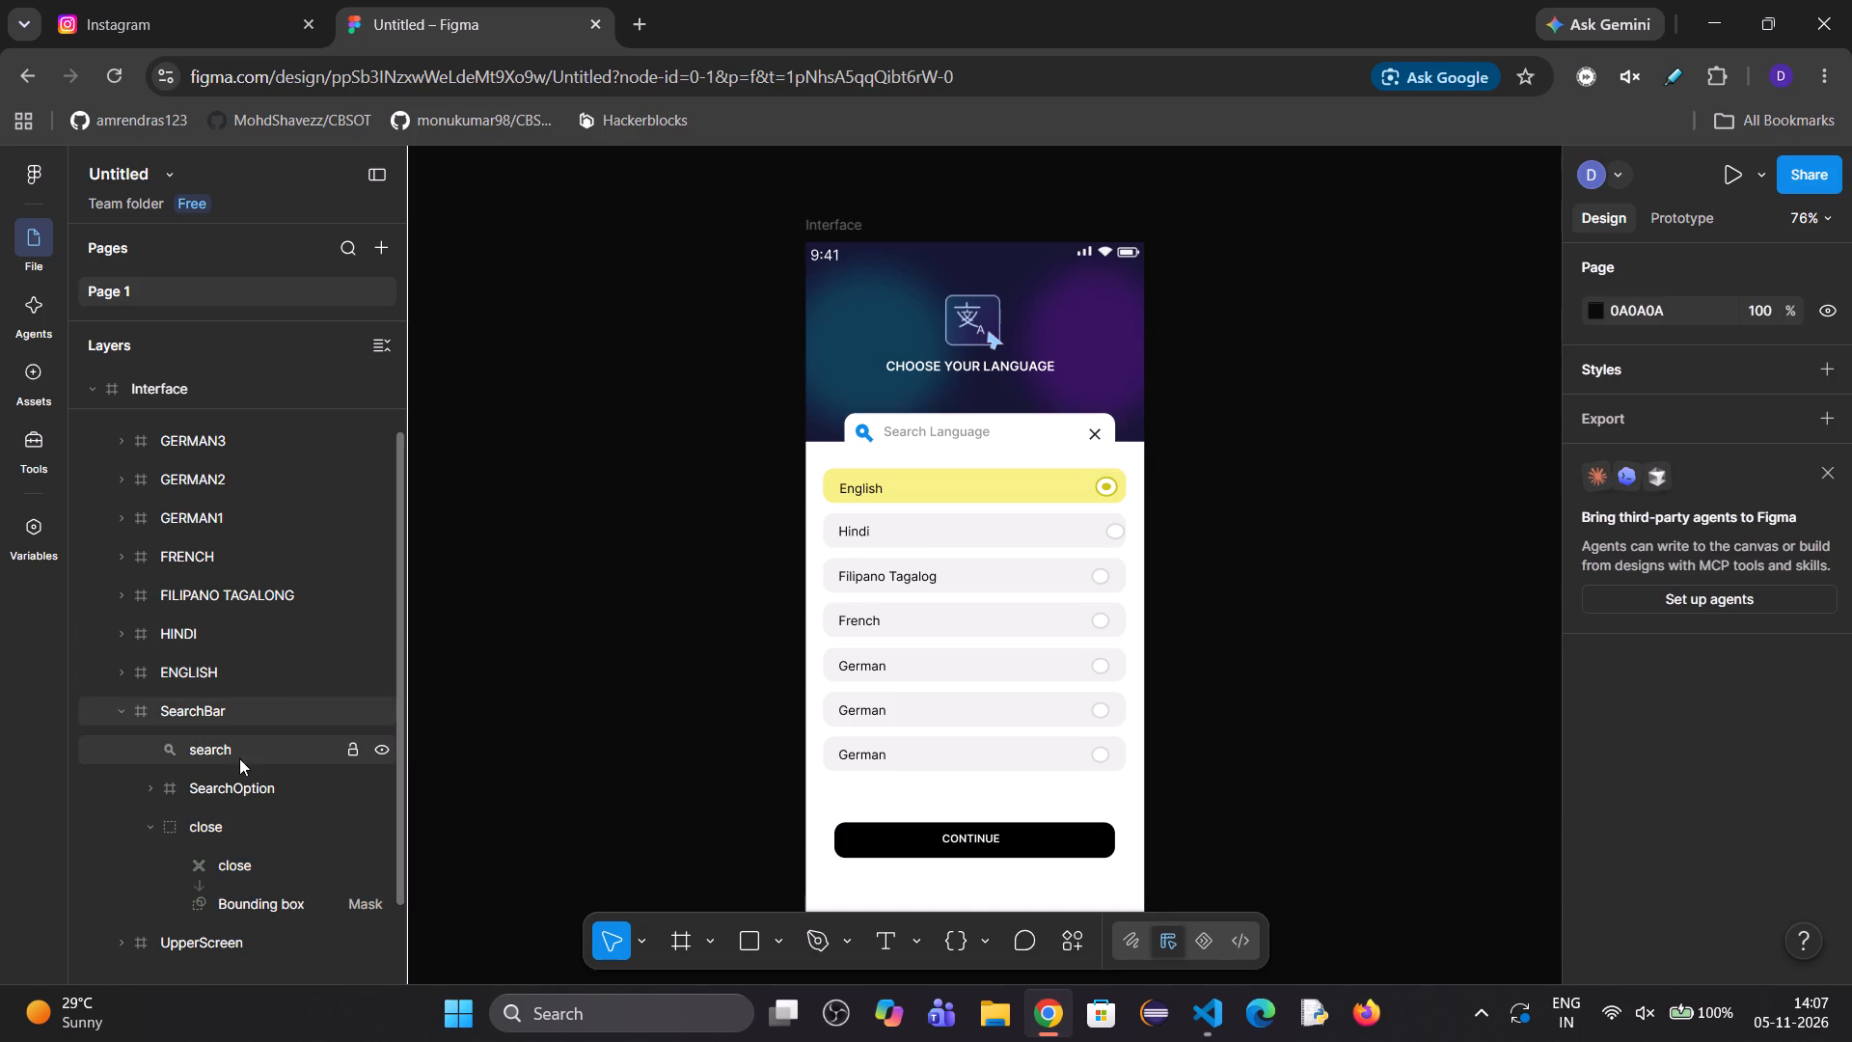
Reposition the close group inside the search bar at about X 265.57, Y 10.41, vertically centred with the search text.
click(248, 827)
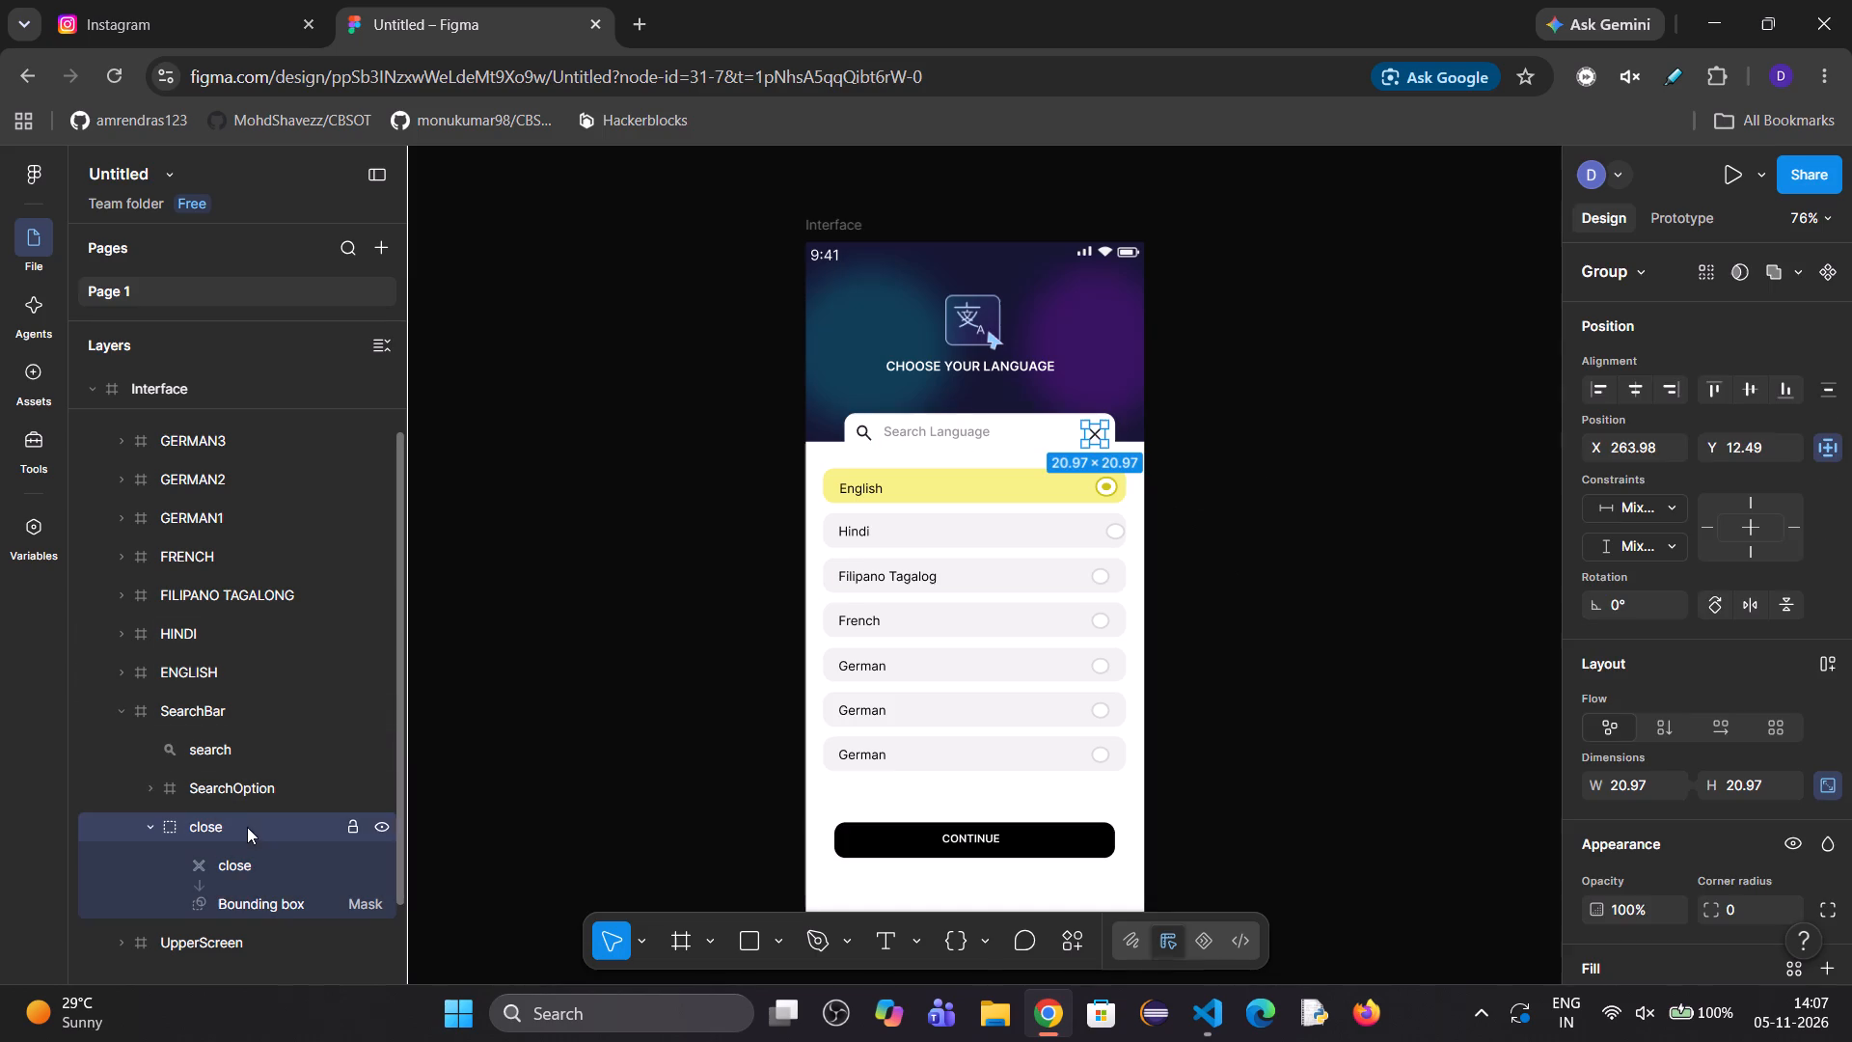
key(shift+Up)
key(shift+Down)
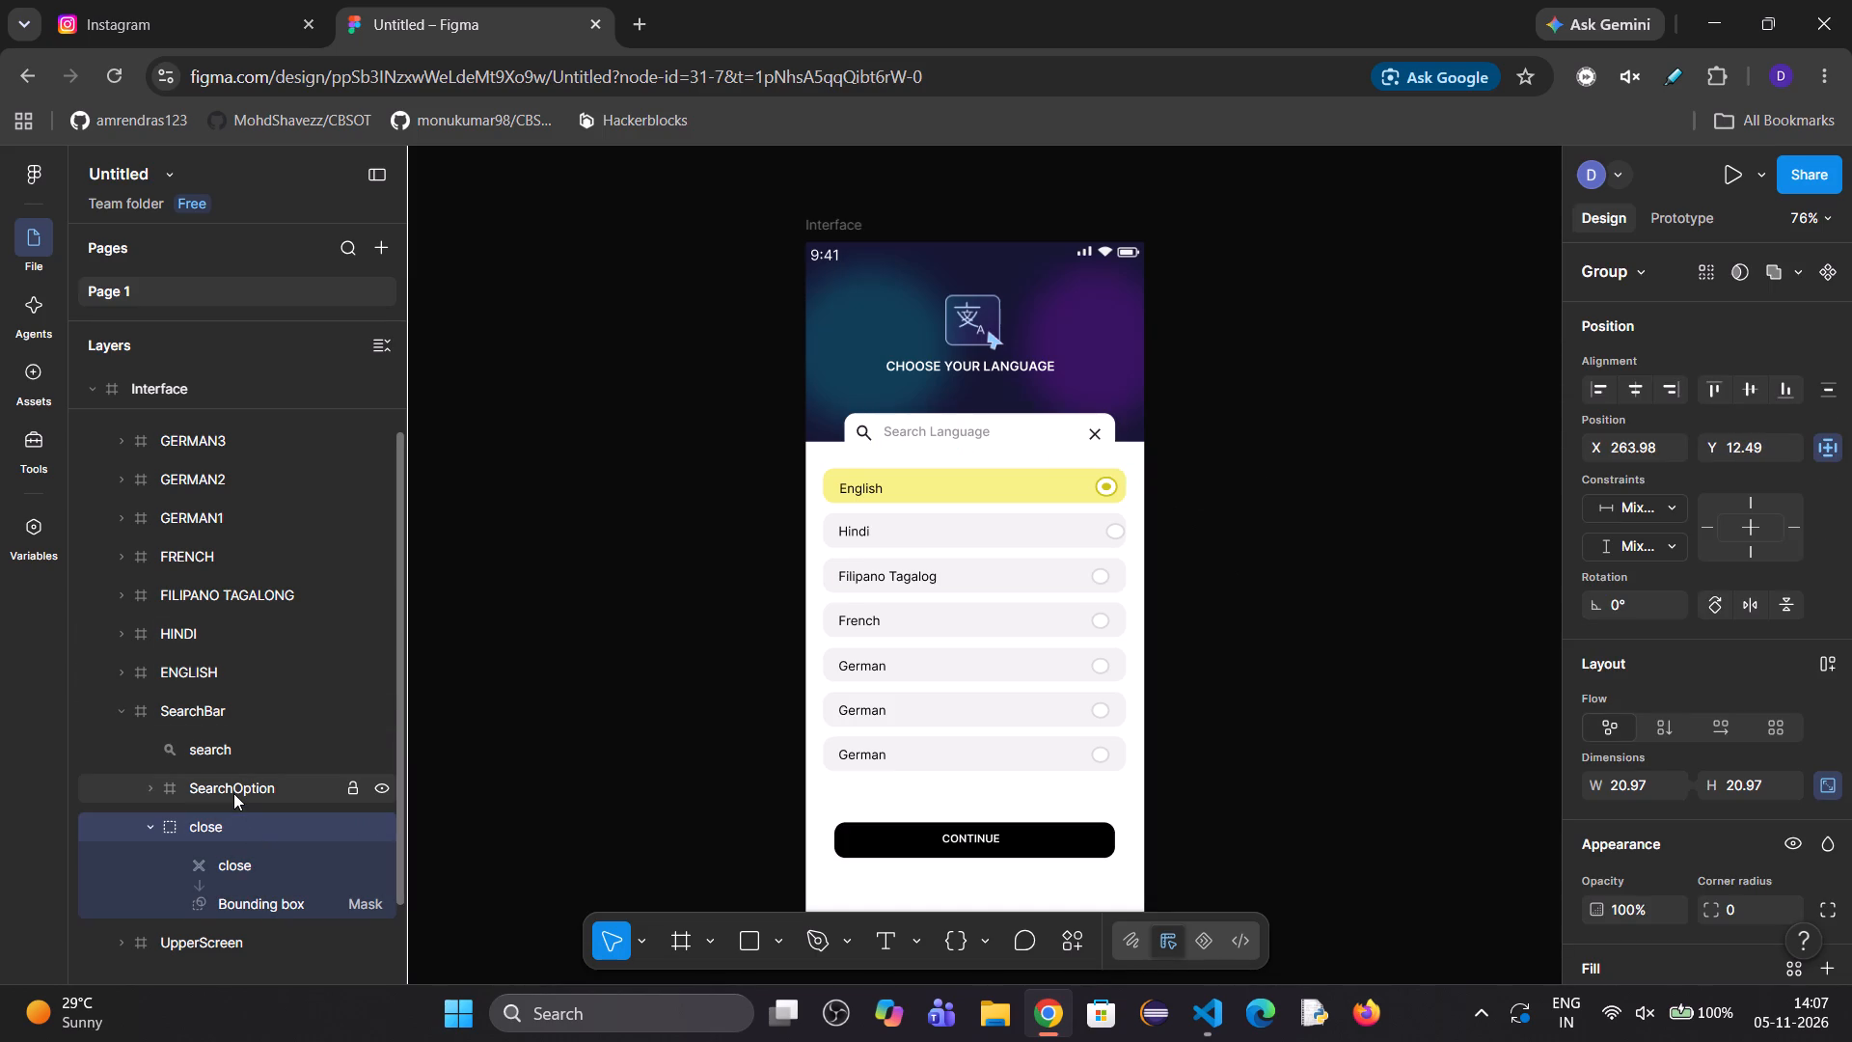
click(1095, 435)
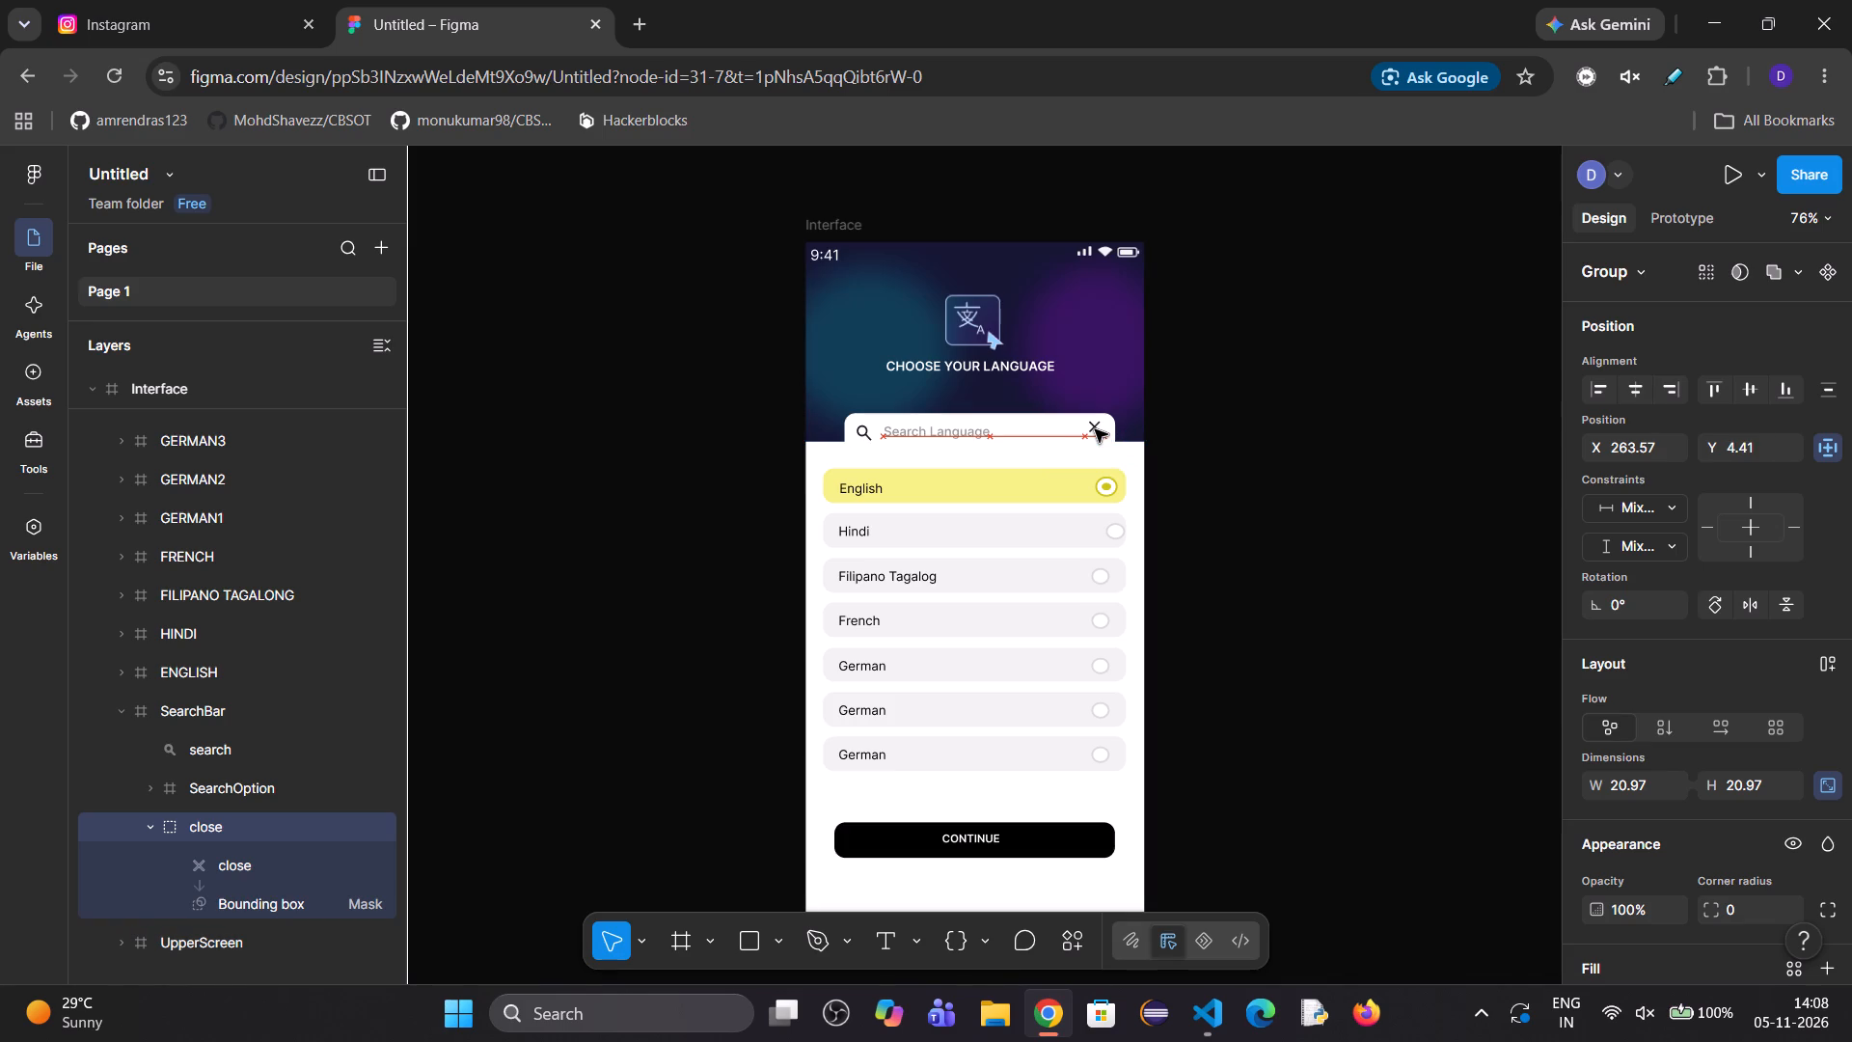
click(1324, 463)
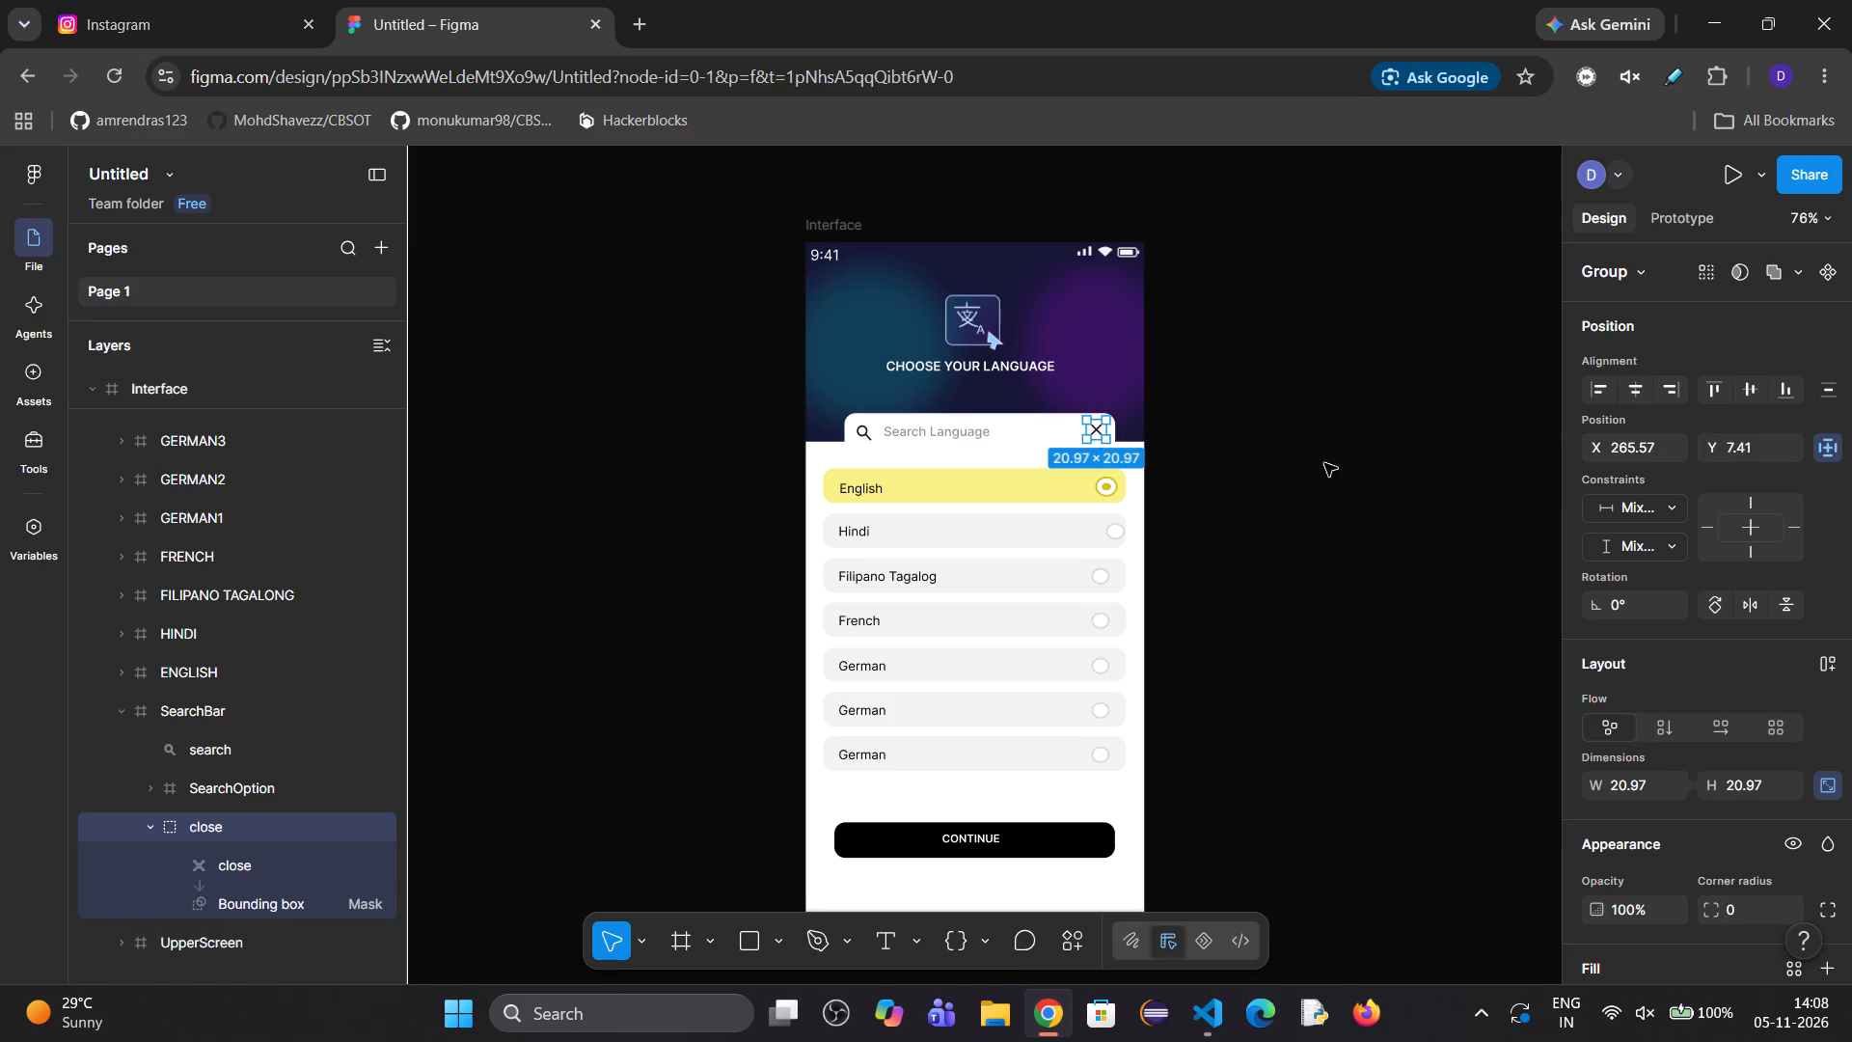
click(241, 779)
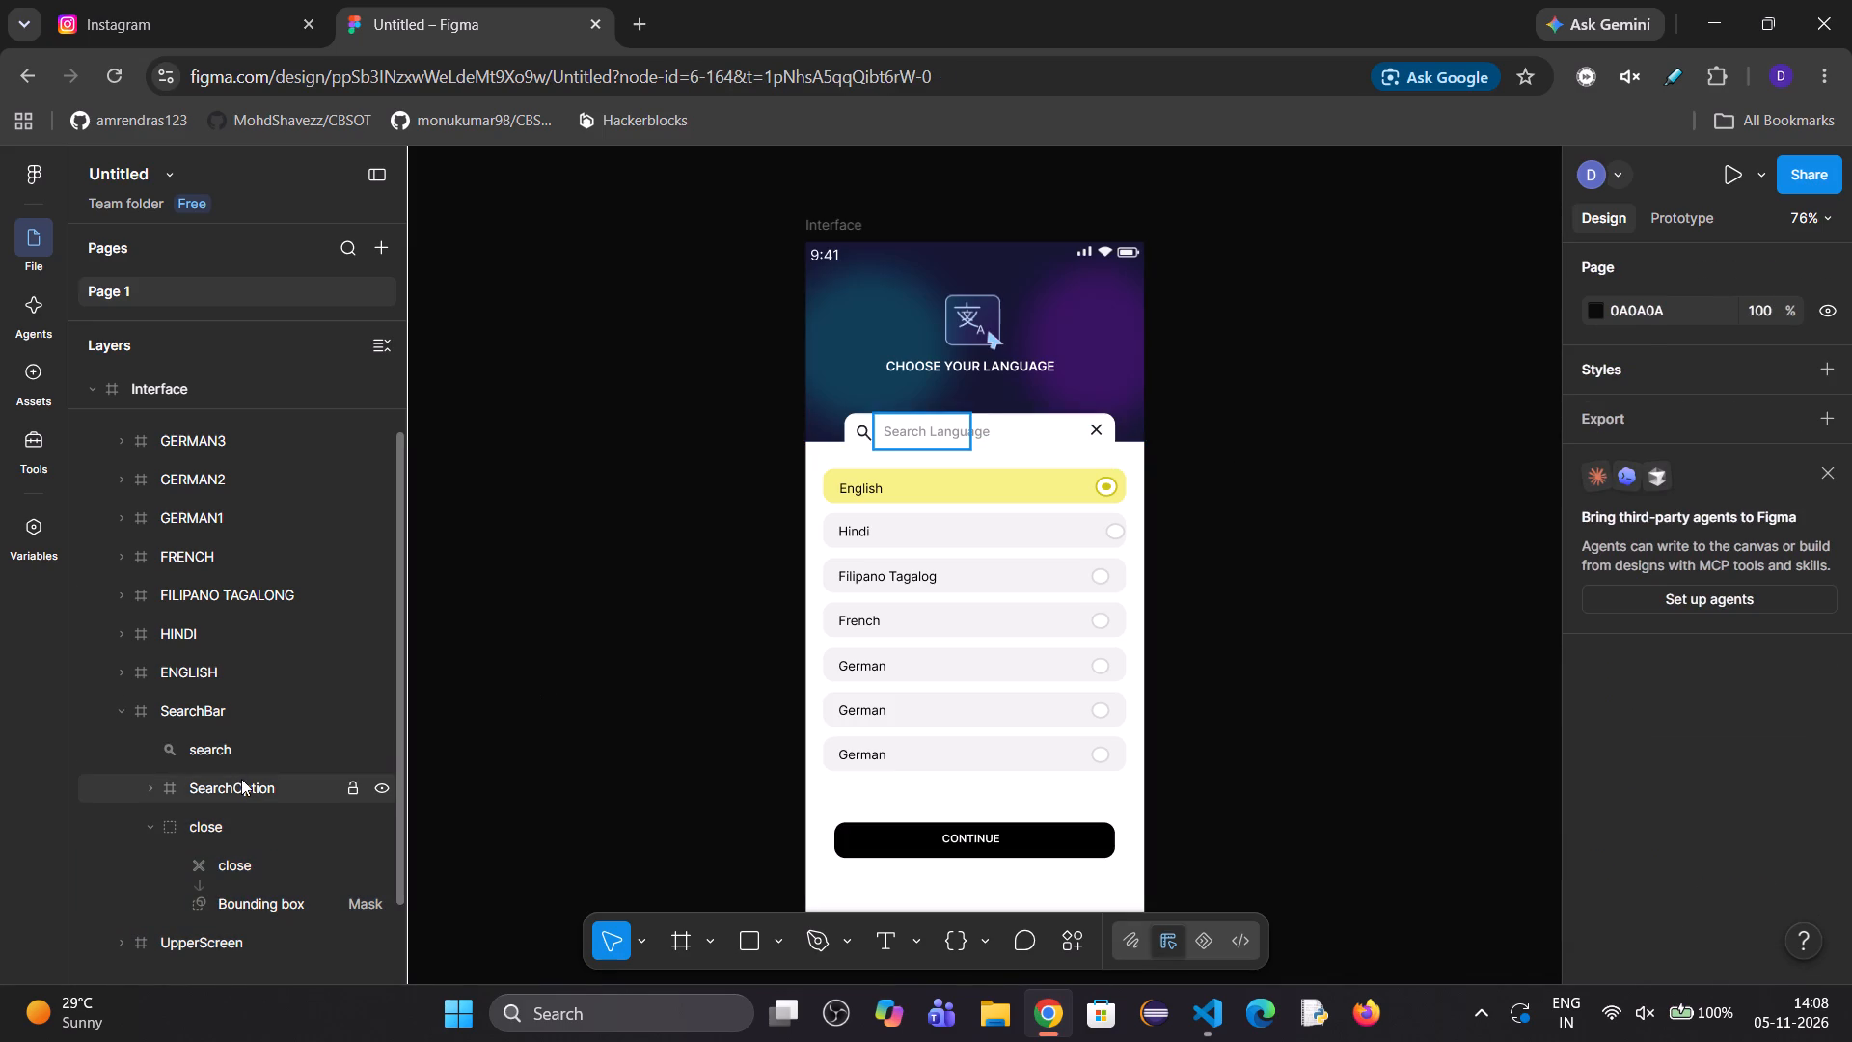
click(219, 745)
click(204, 812)
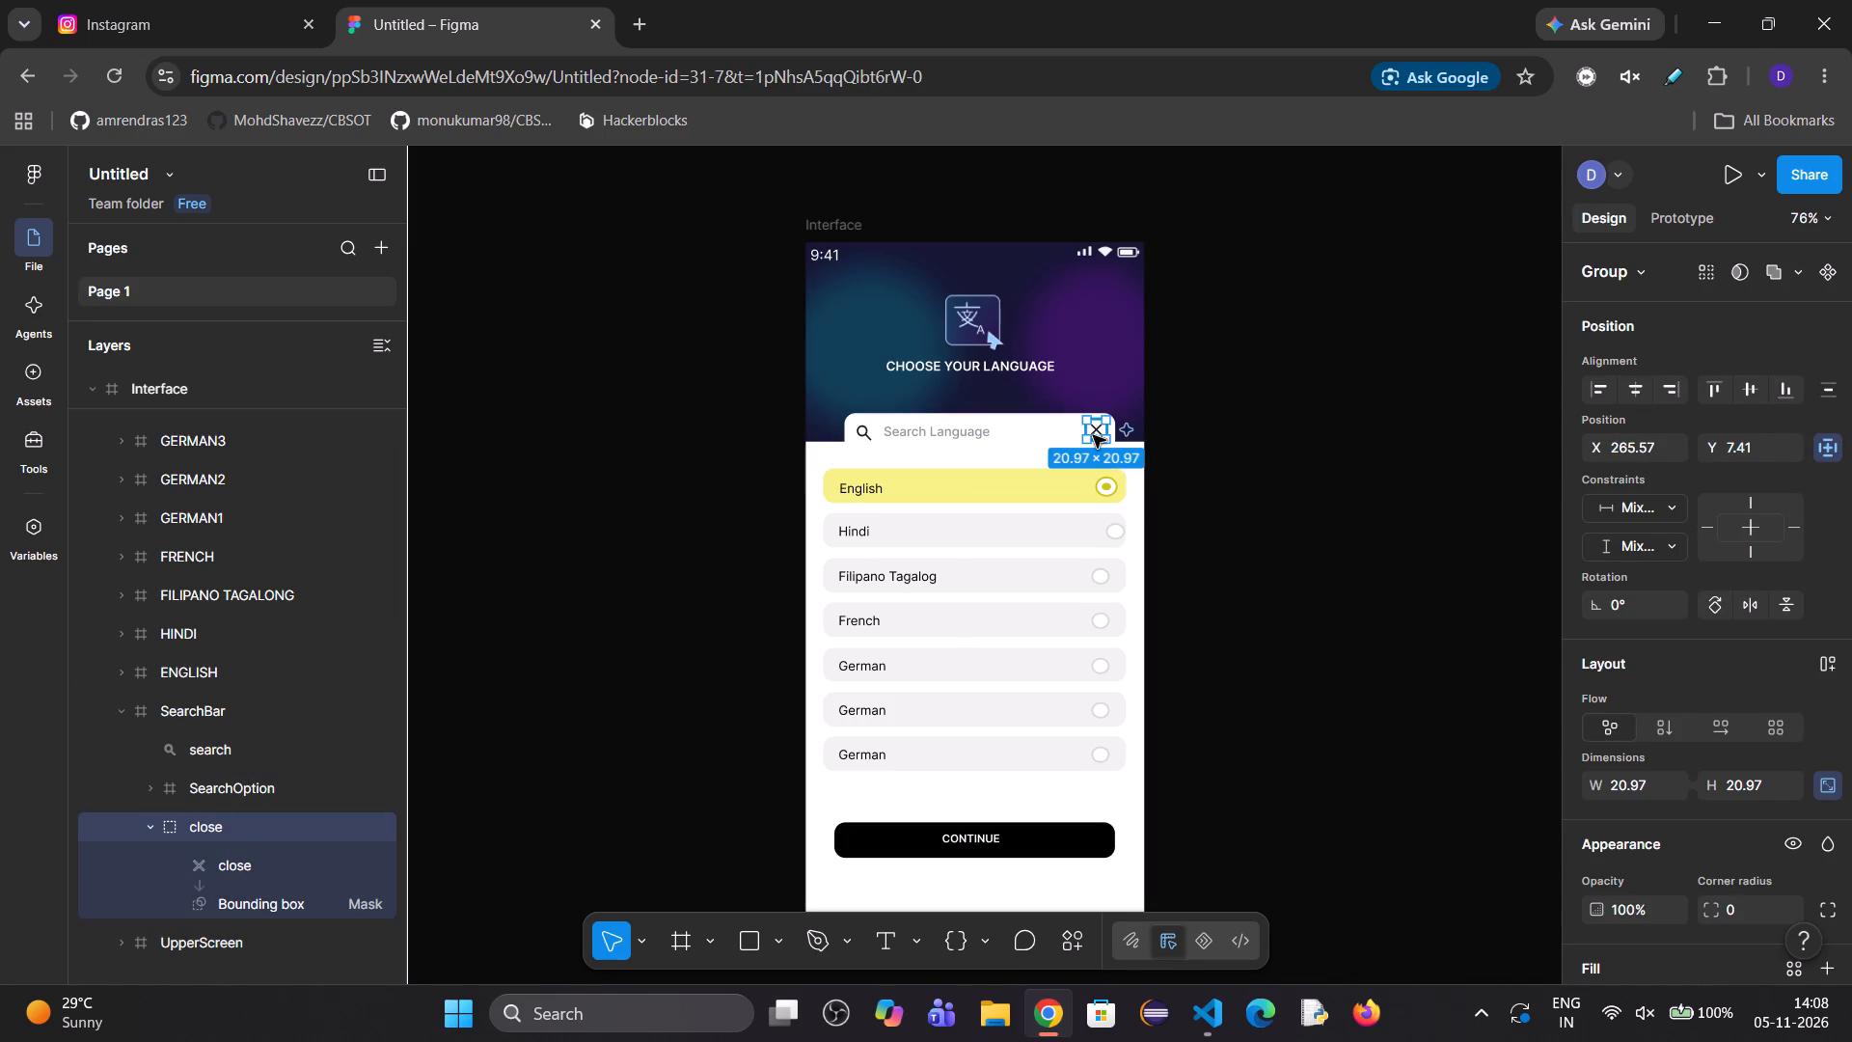
click(1093, 435)
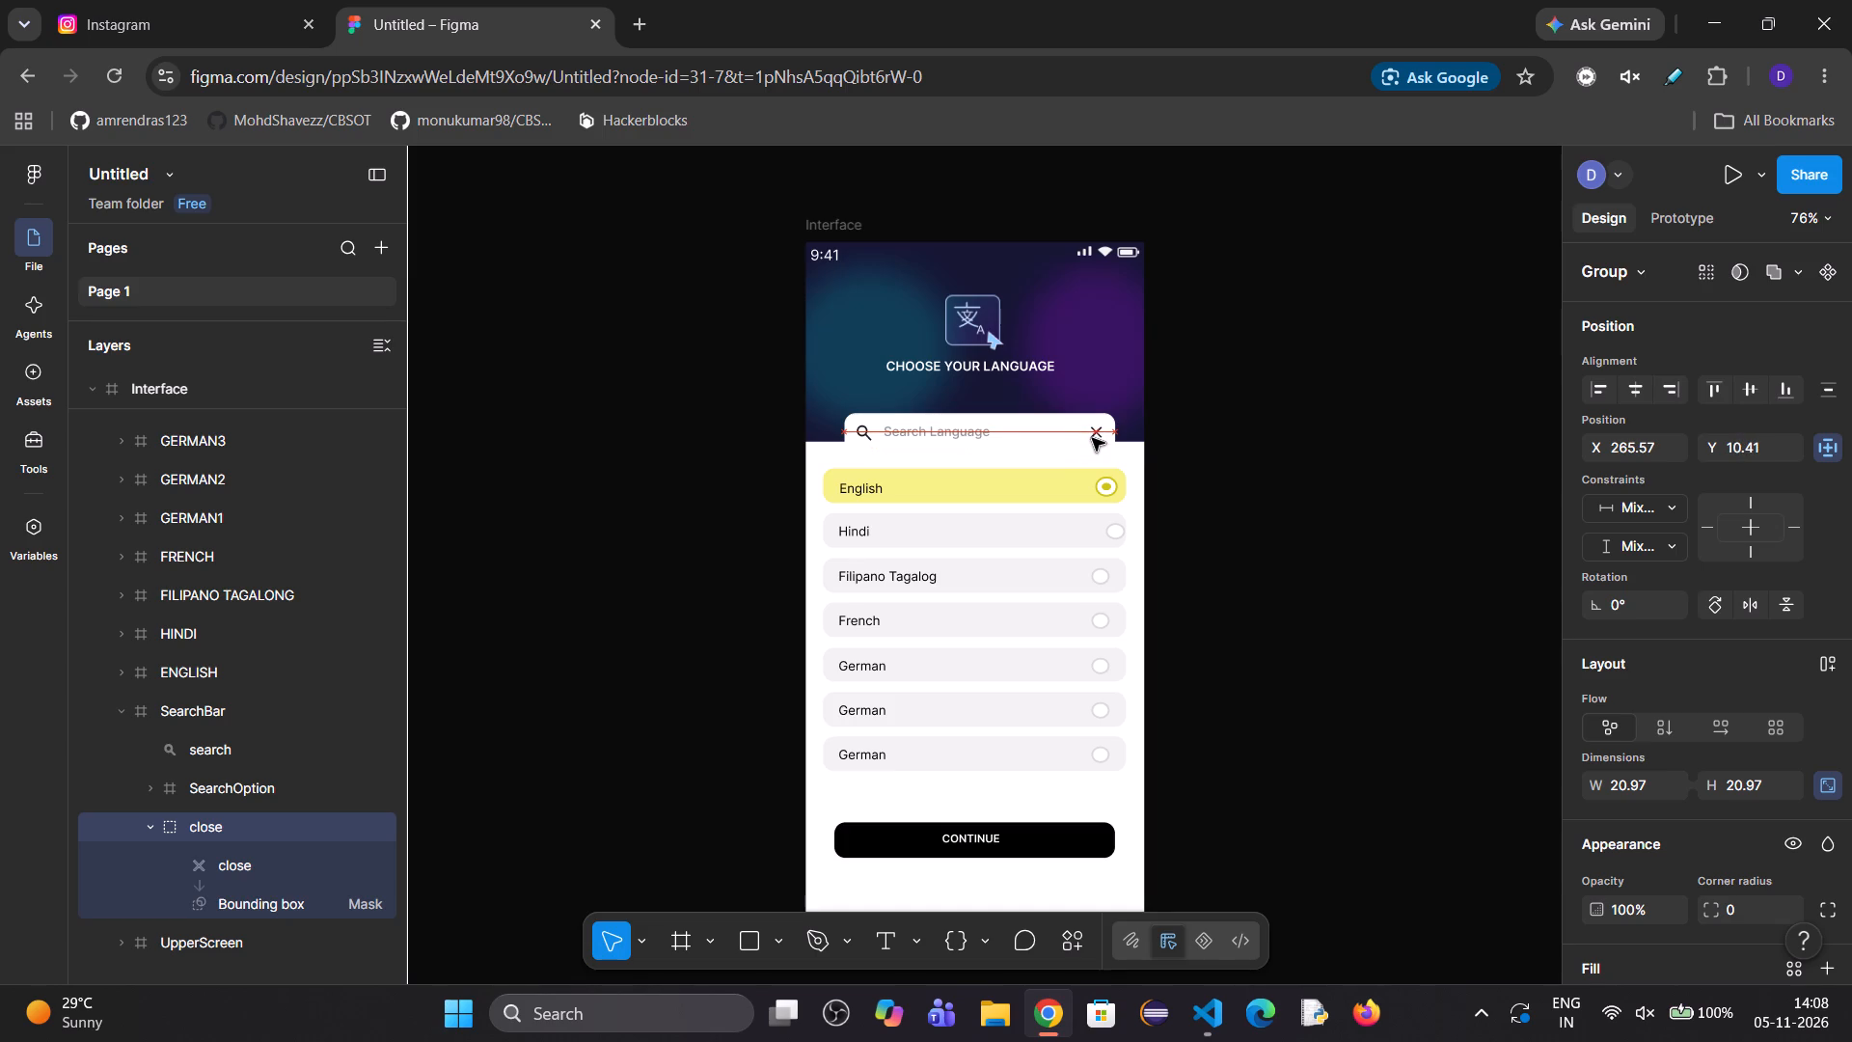
click(1178, 434)
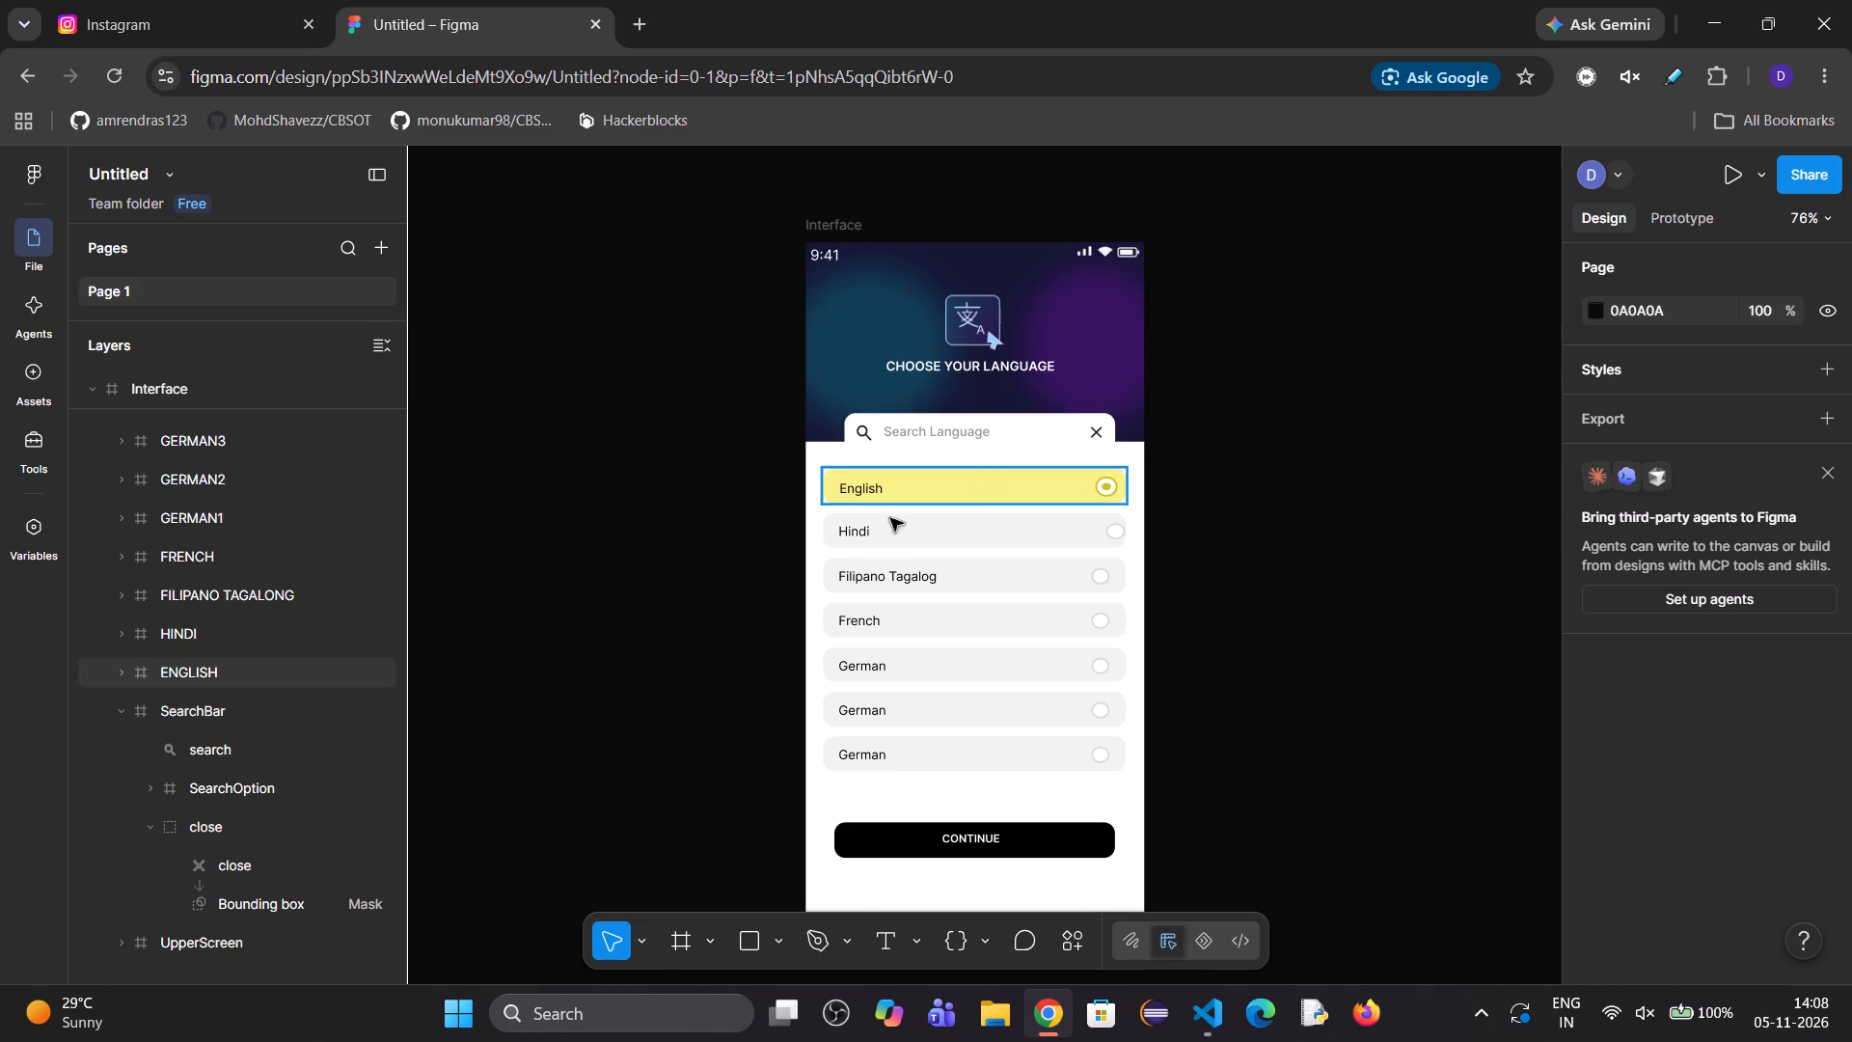
Match the close group's constraints to the search icon's by setting both horizontal and vertical constraints to Scale.
click(249, 758)
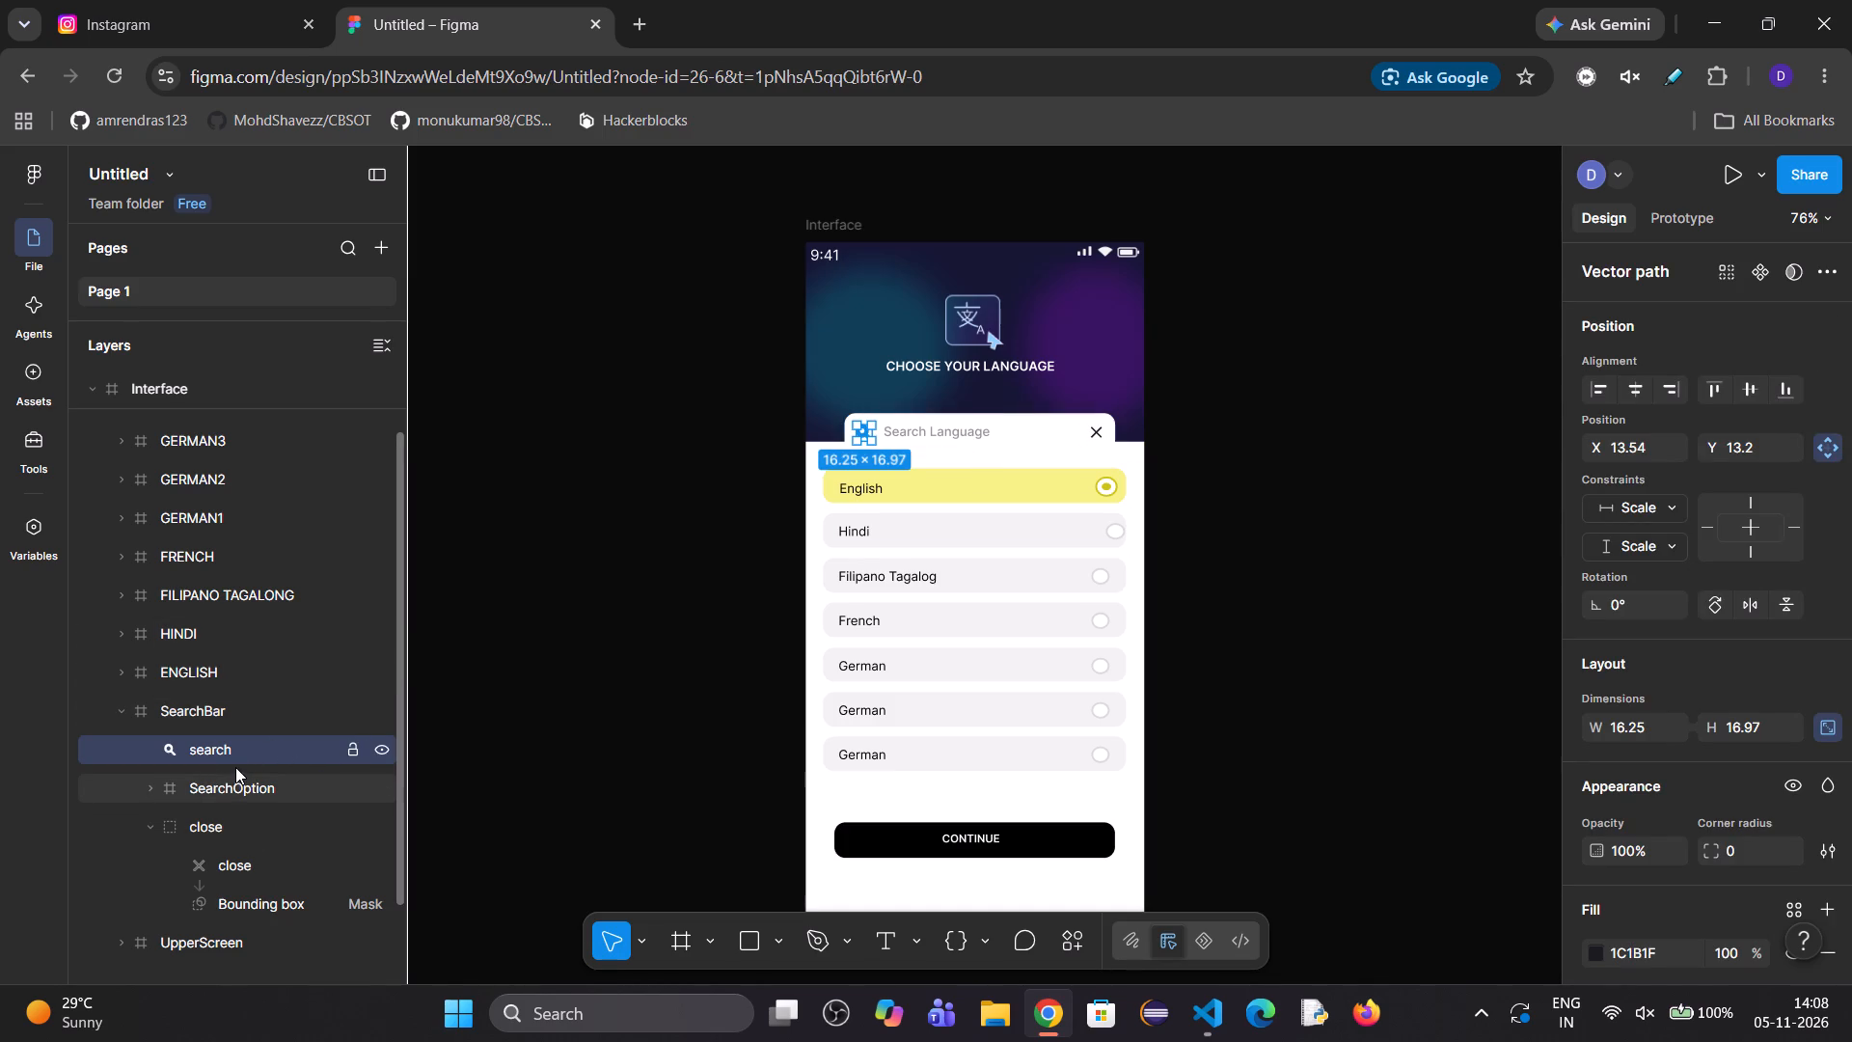
click(170, 828)
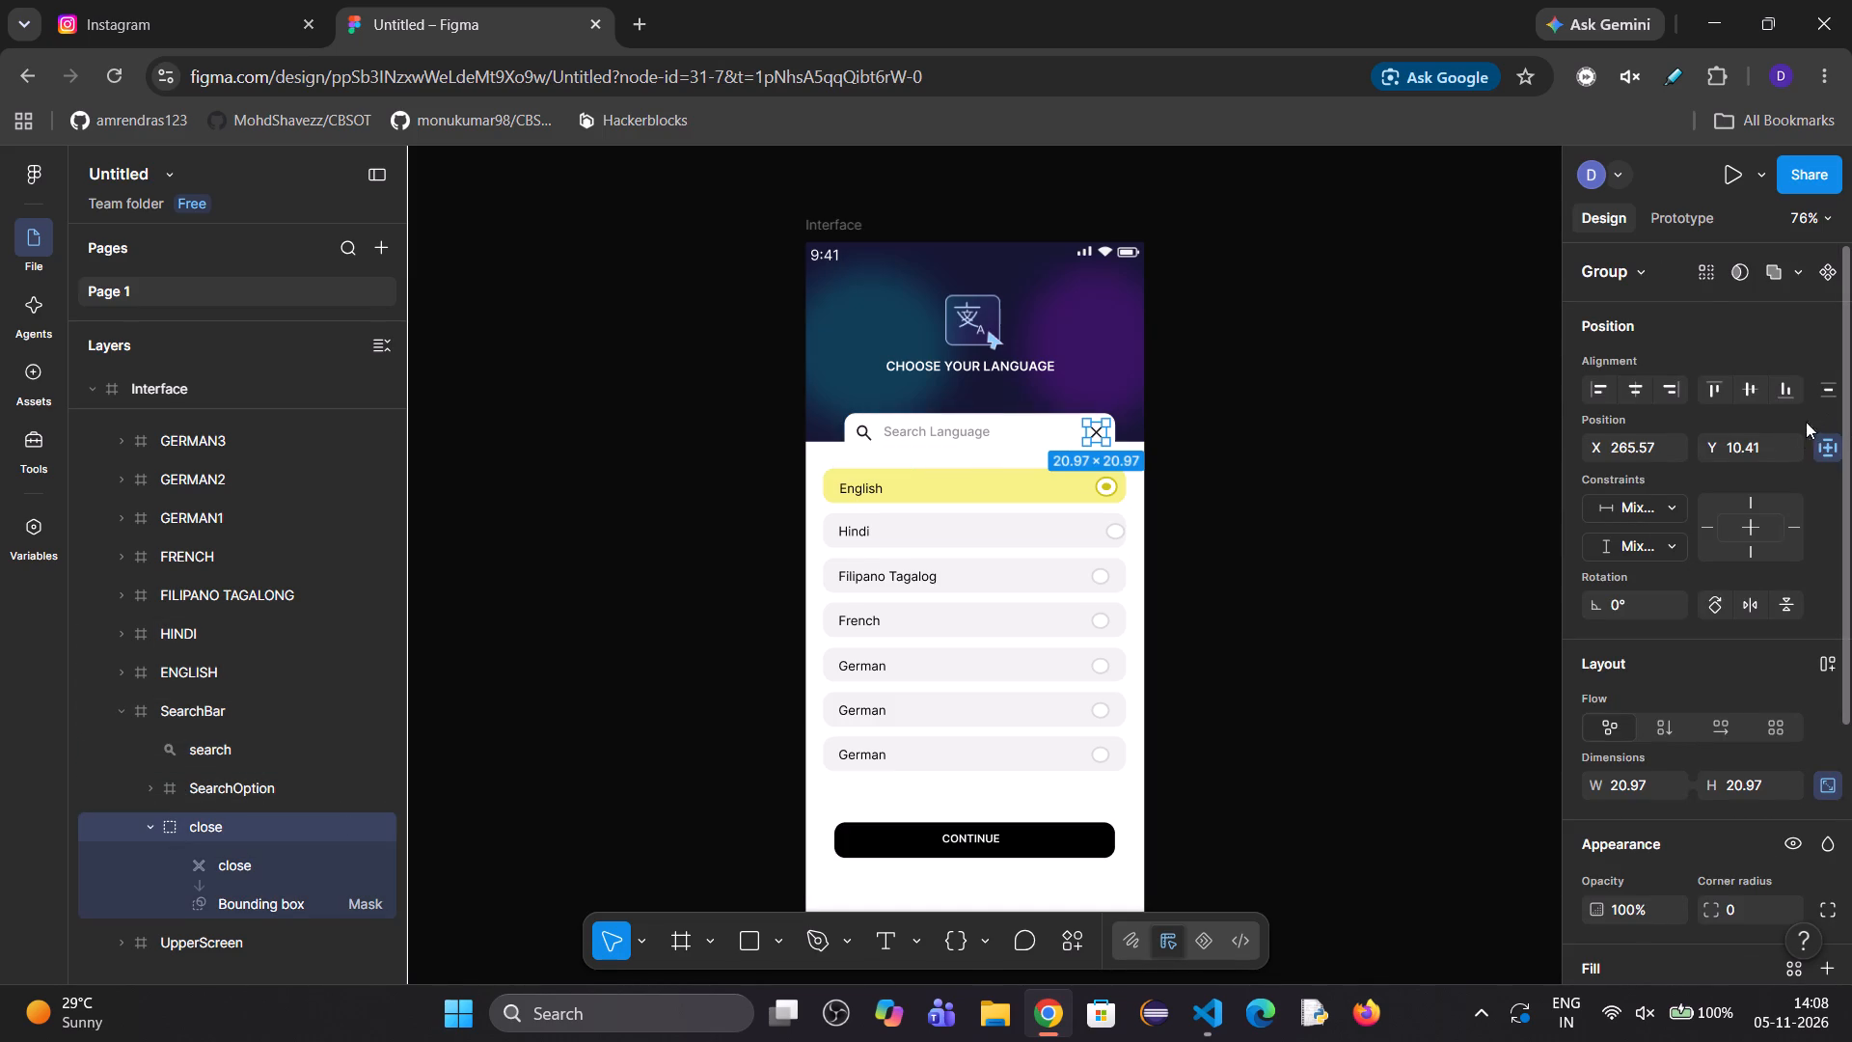
click(1820, 443)
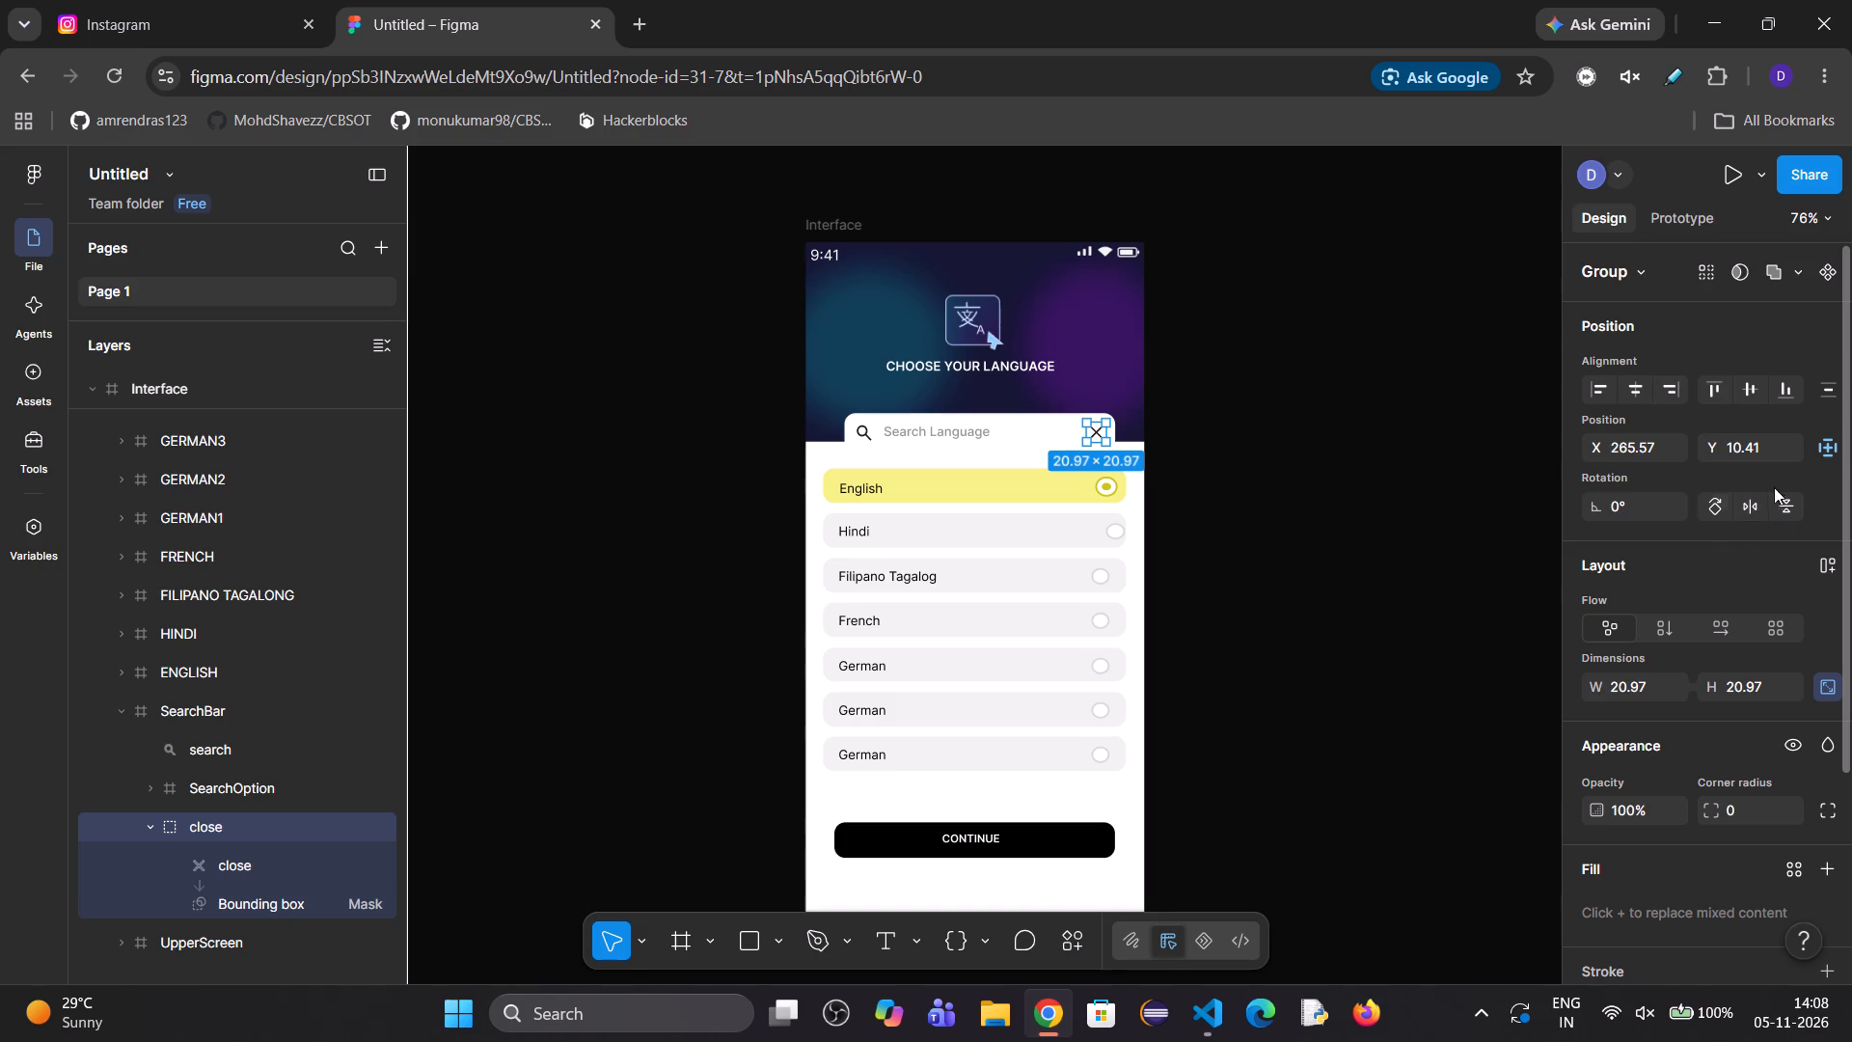
click(1817, 445)
click(1665, 504)
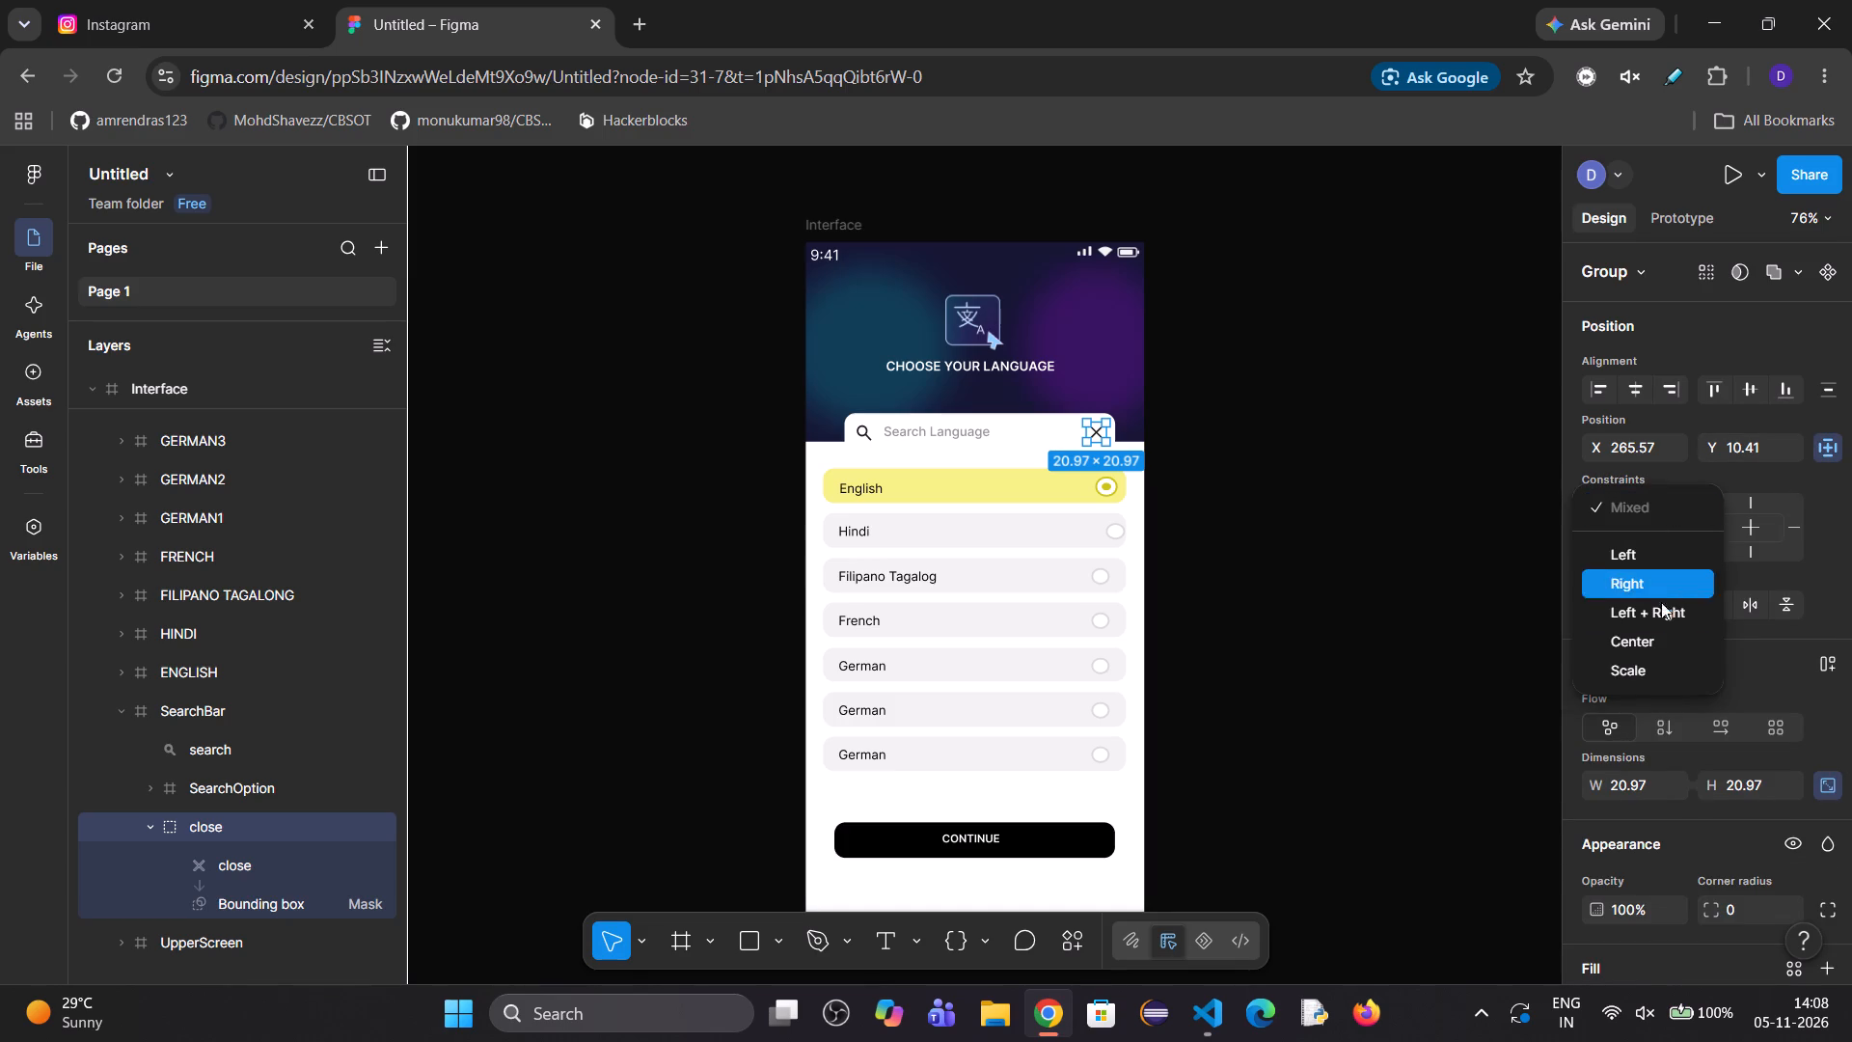
click(1653, 657)
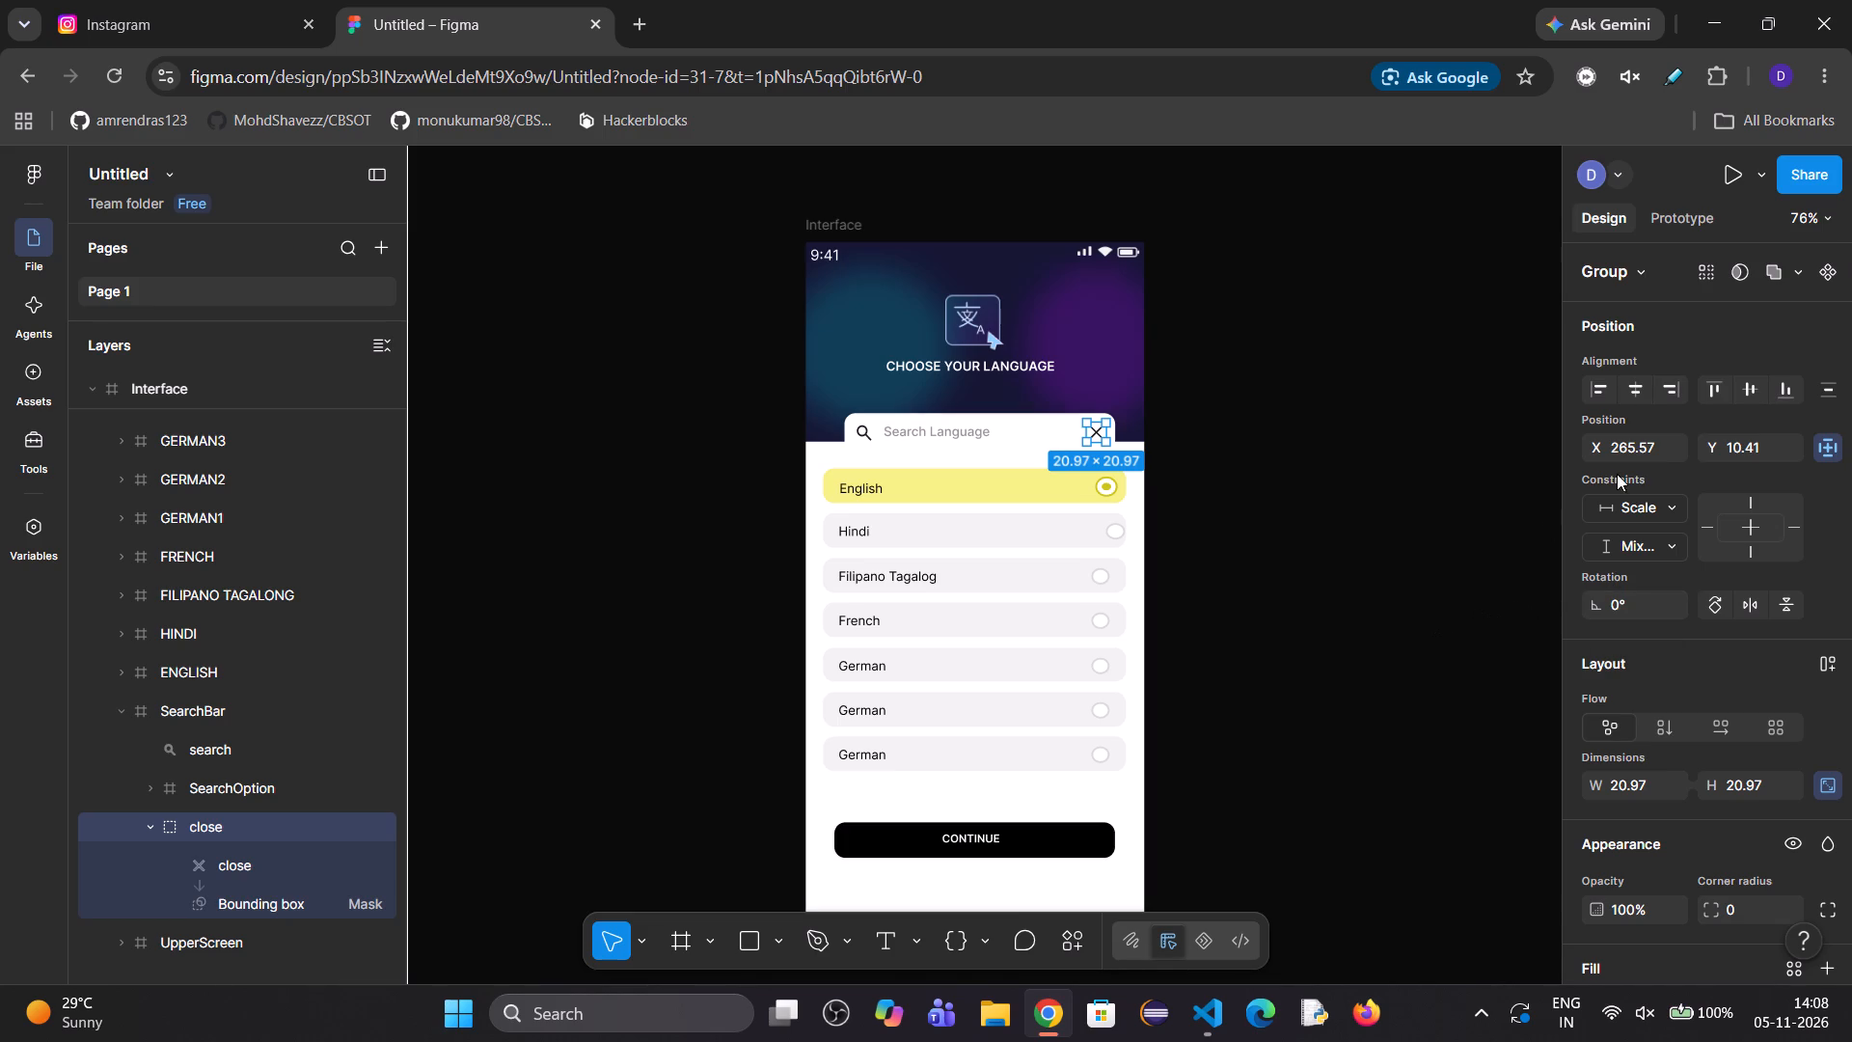
click(1655, 544)
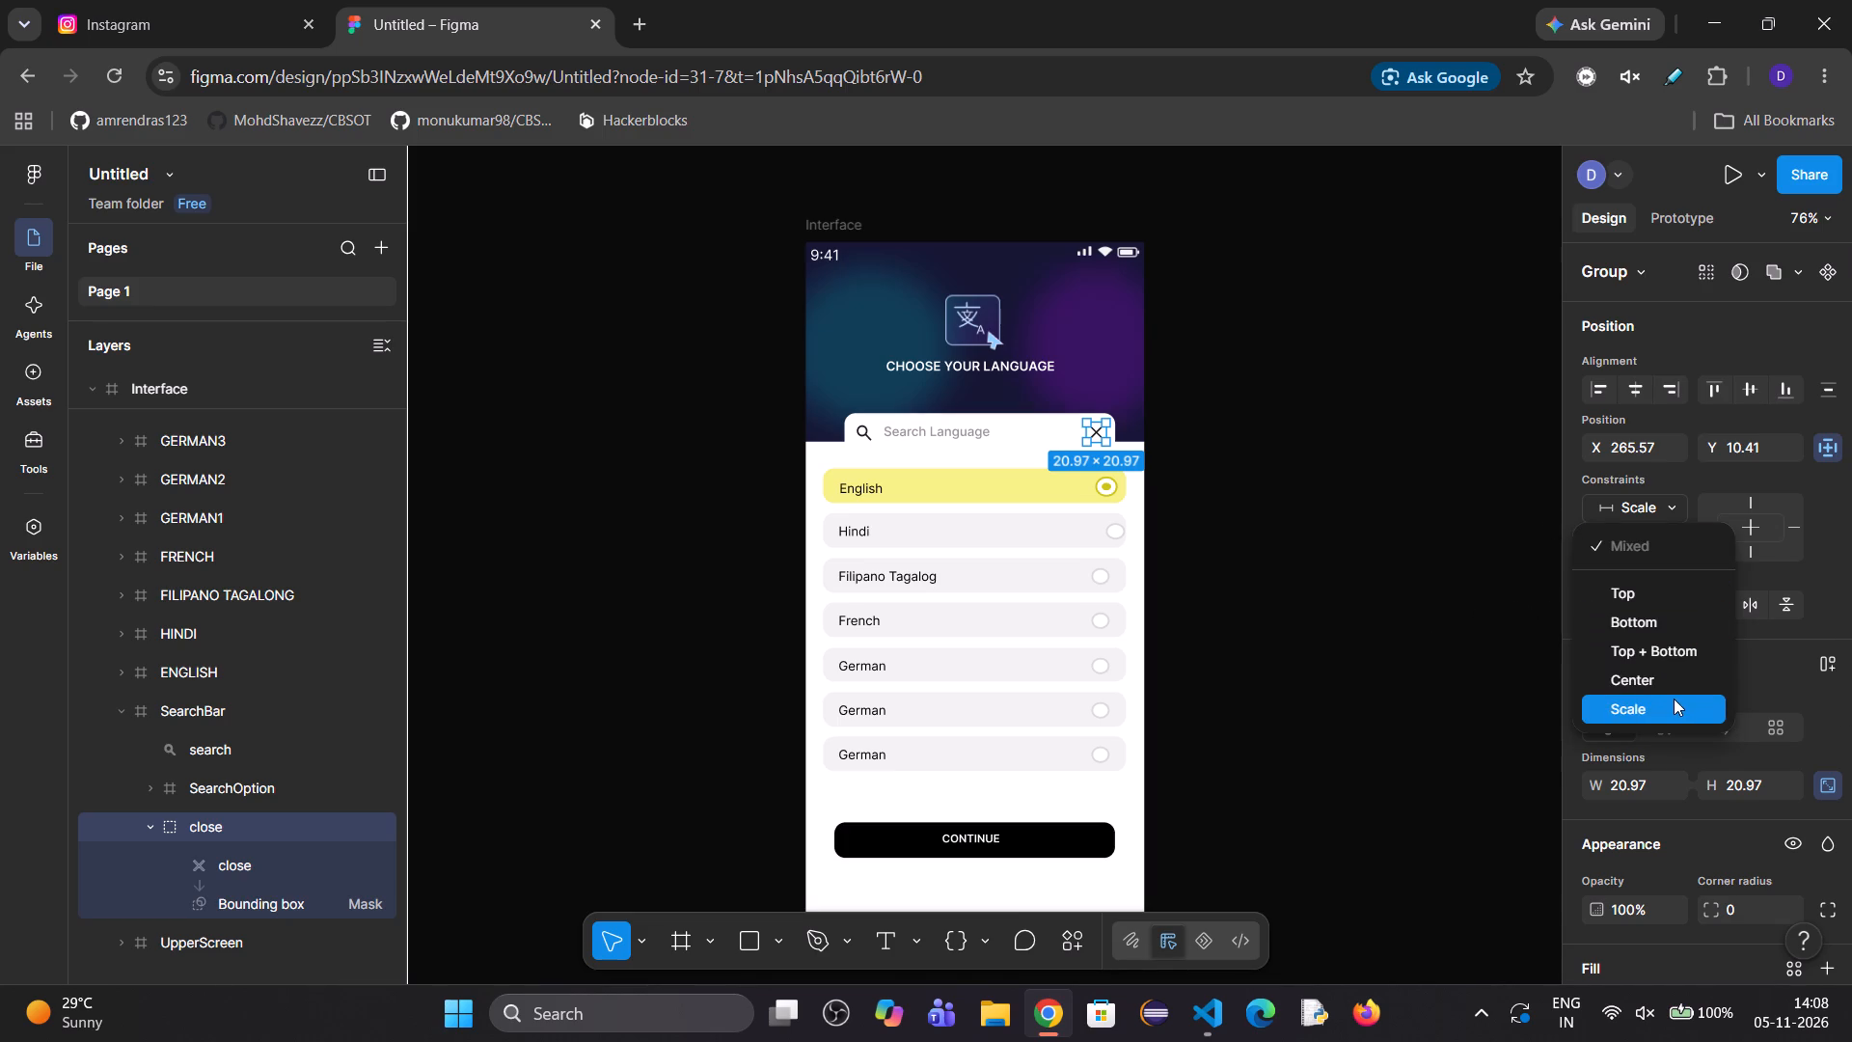
click(1674, 699)
click(1359, 574)
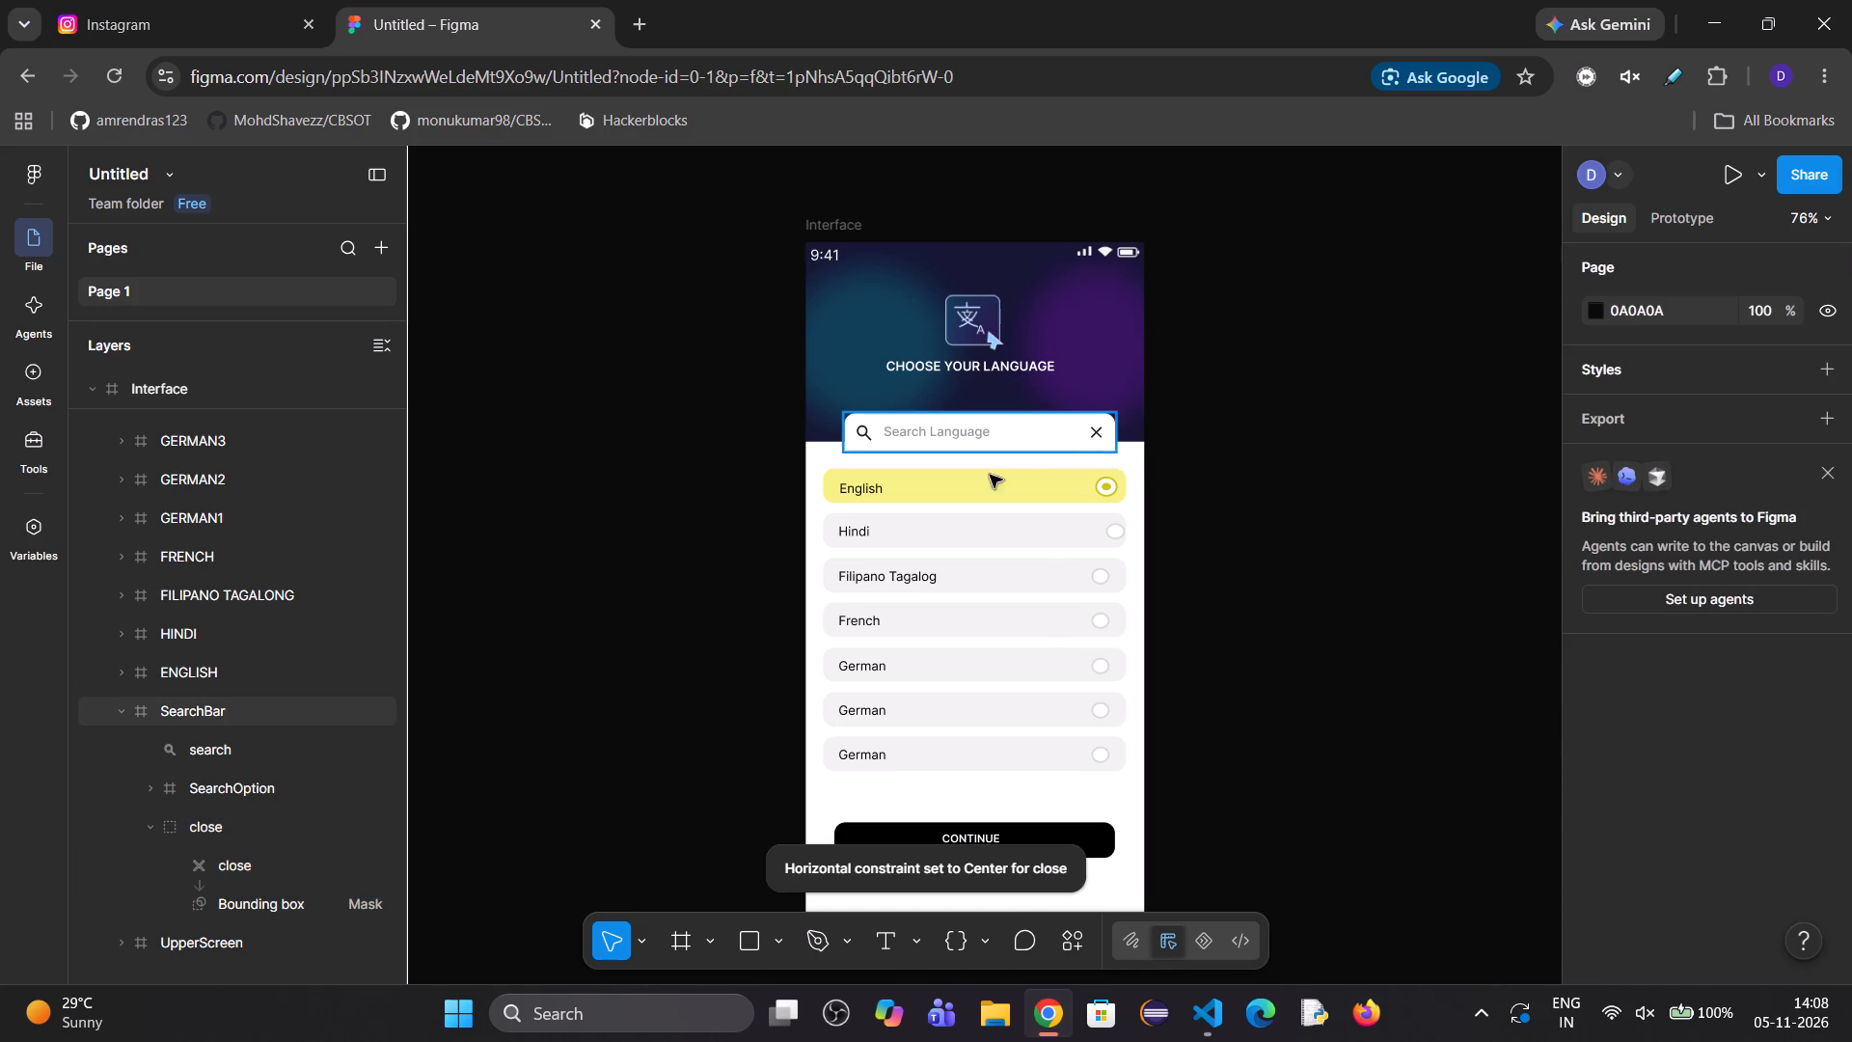
Widen the SearchOption frame inside SearchBar to 137 so it encloses the whole Search Language text.
click(222, 718)
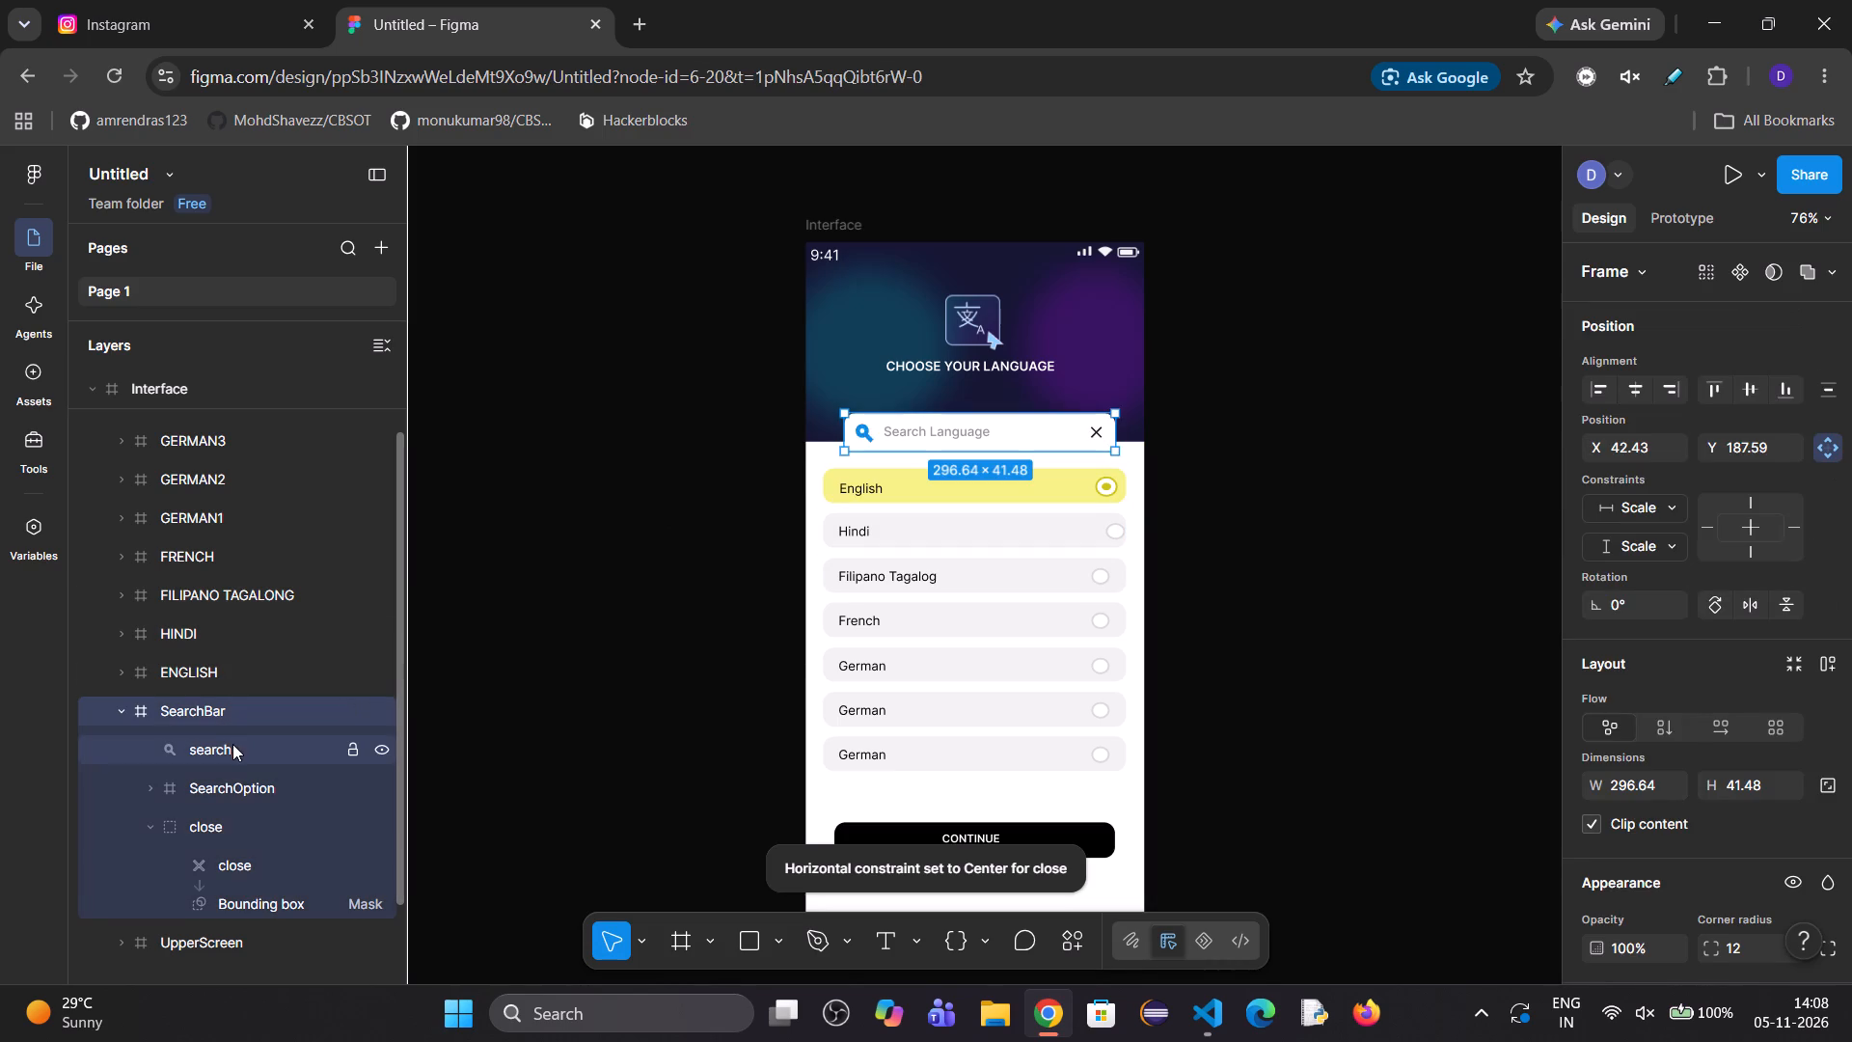
click(232, 744)
click(224, 790)
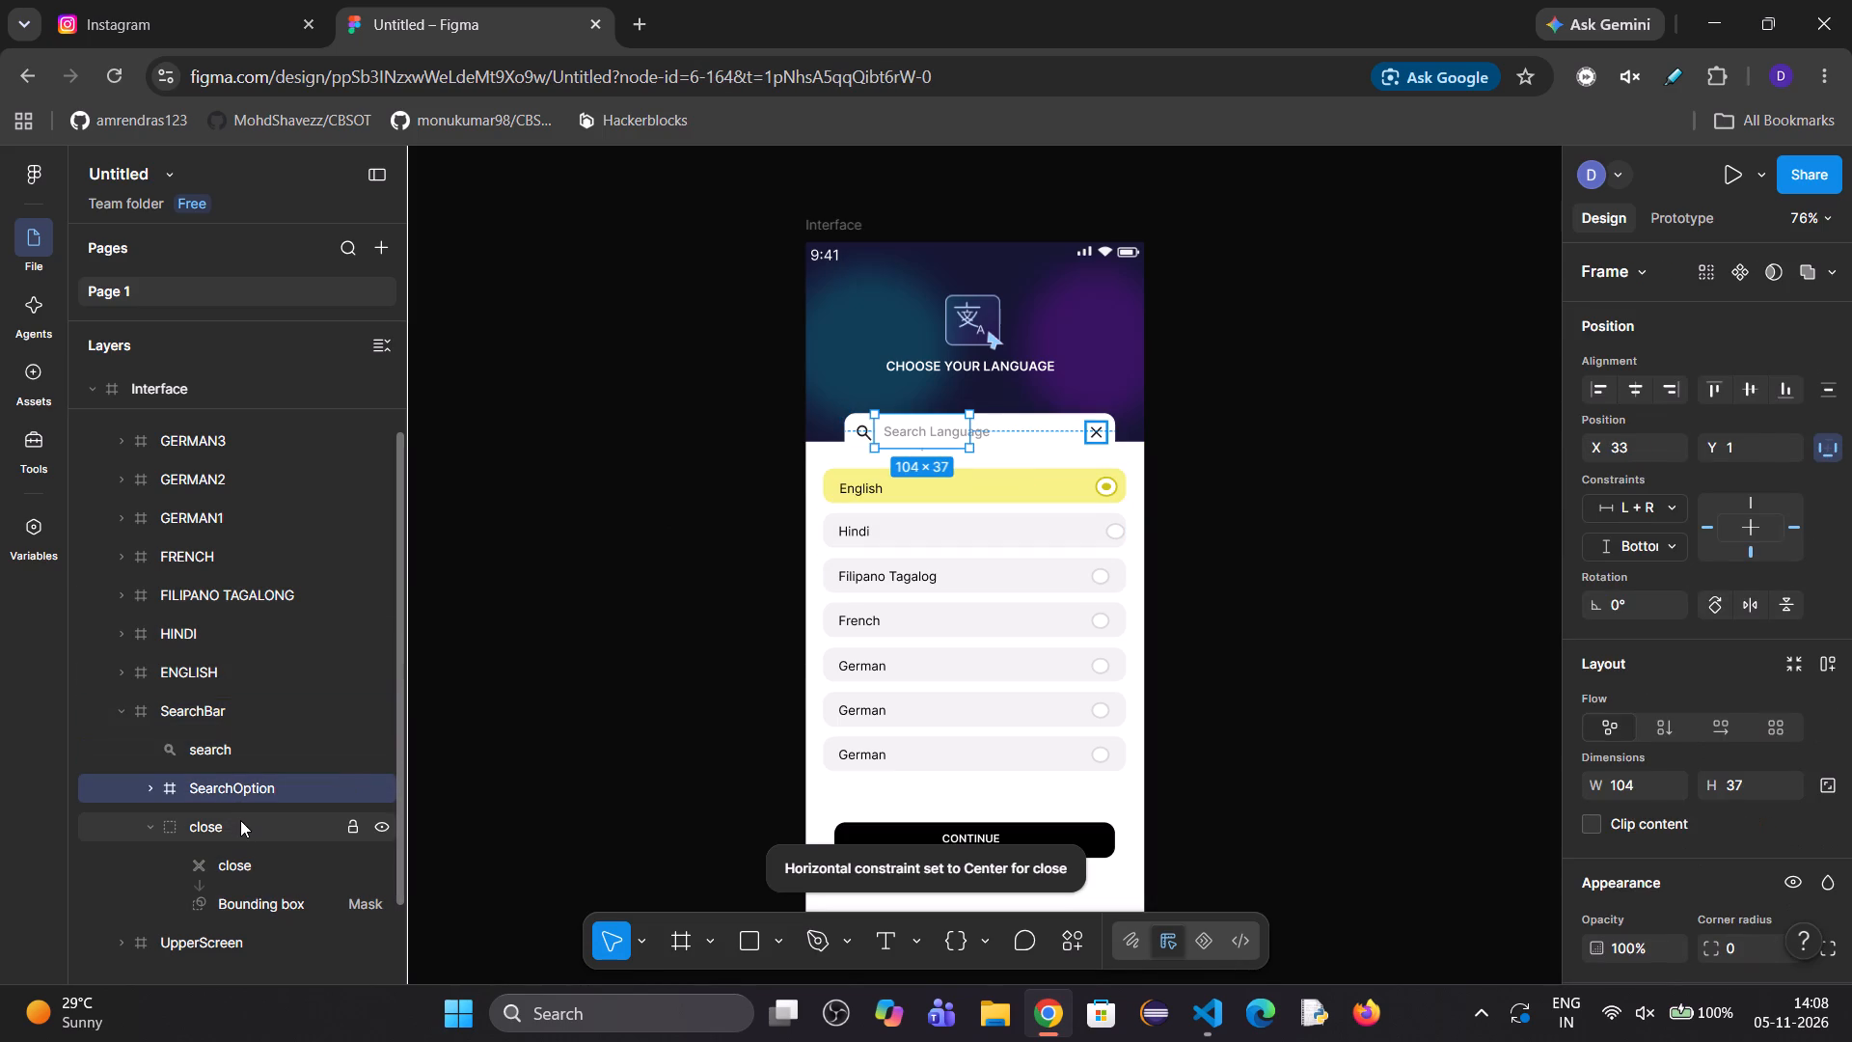
click(237, 834)
click(239, 799)
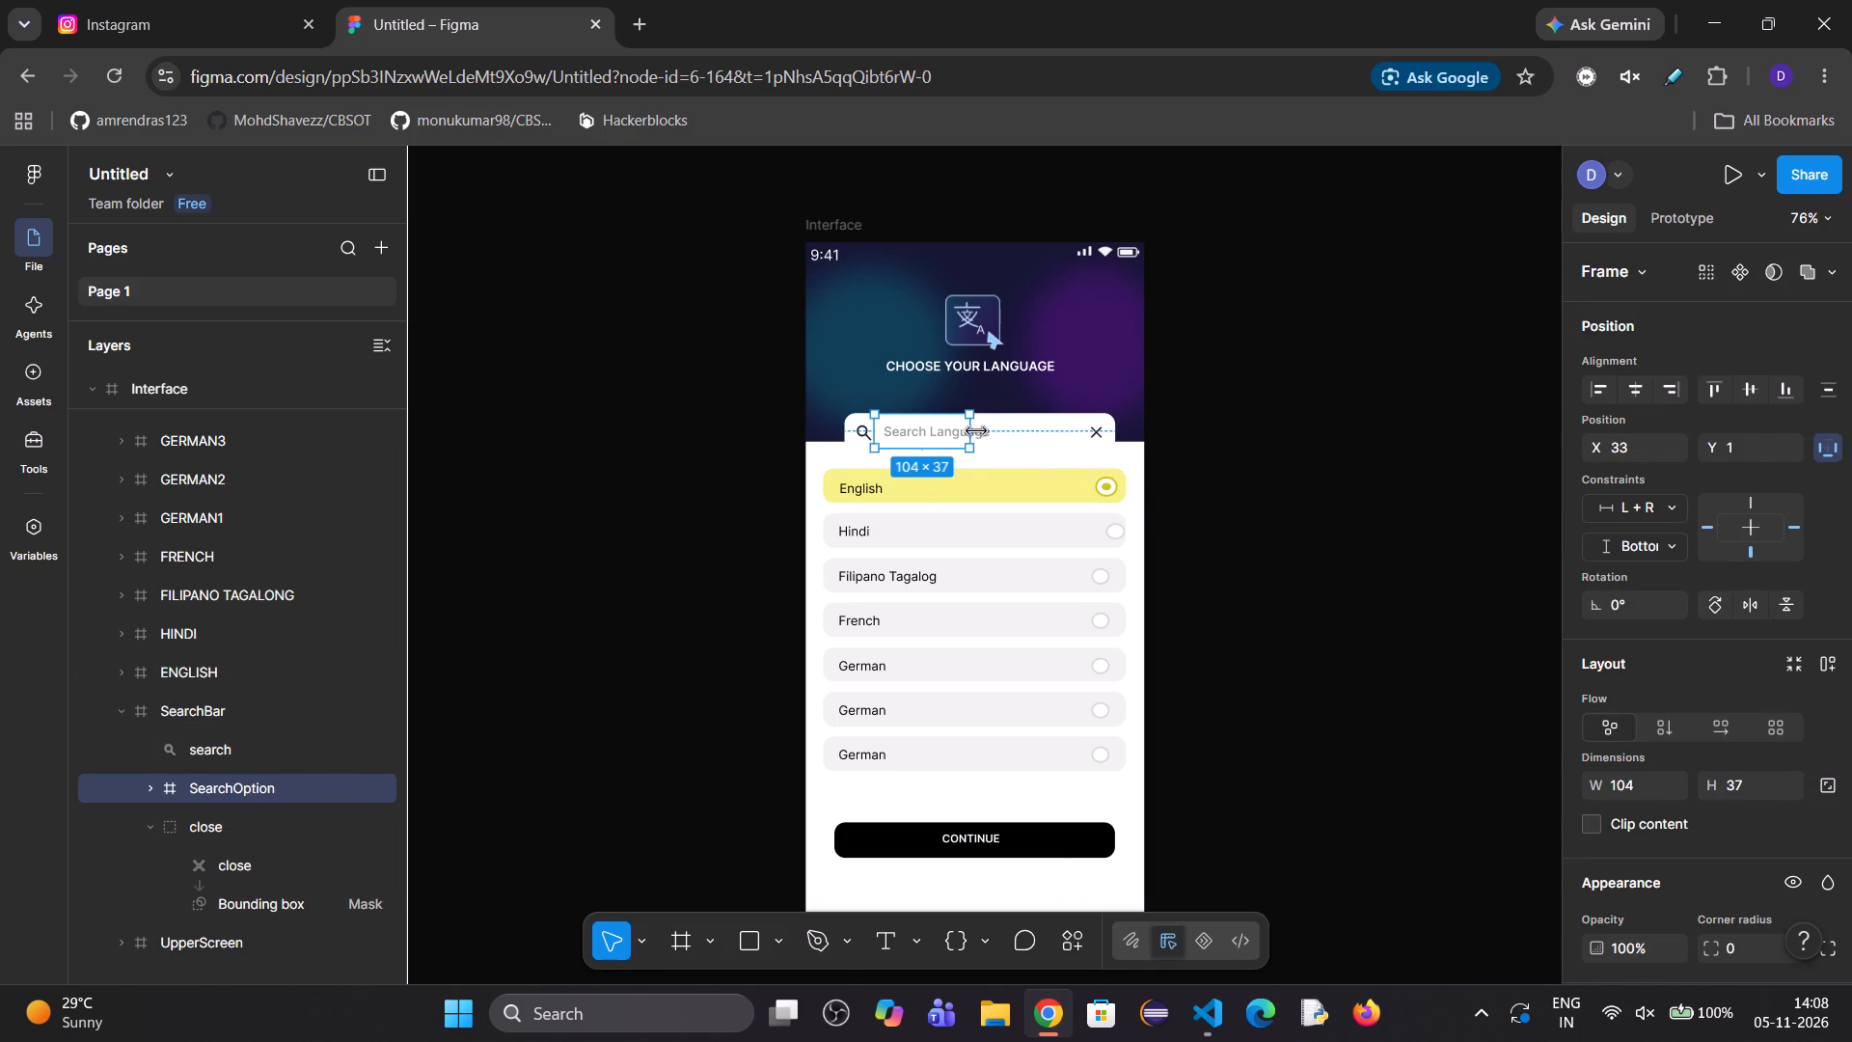
drag(970, 432, 997, 447)
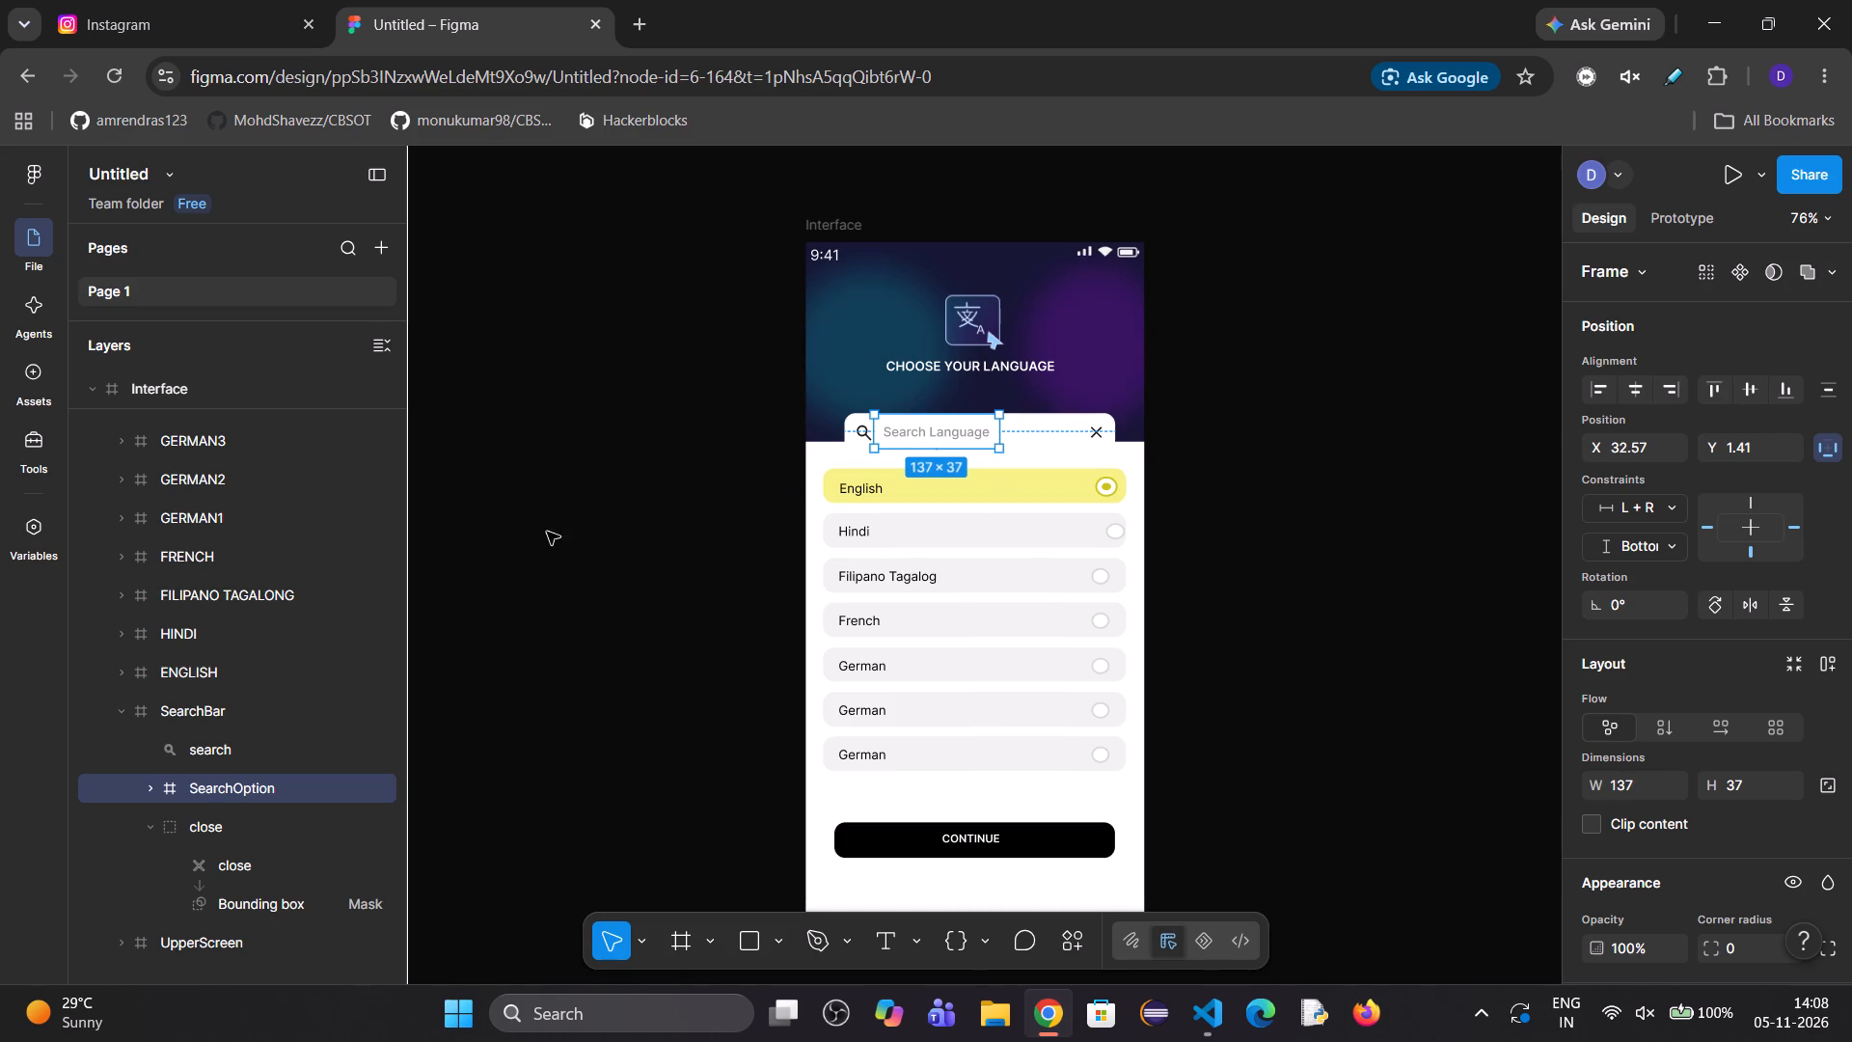
Expand SearchOption to inspect its text layer, and set the SearchOption frame's horizontal and vertical constraints to Scale.
click(142, 786)
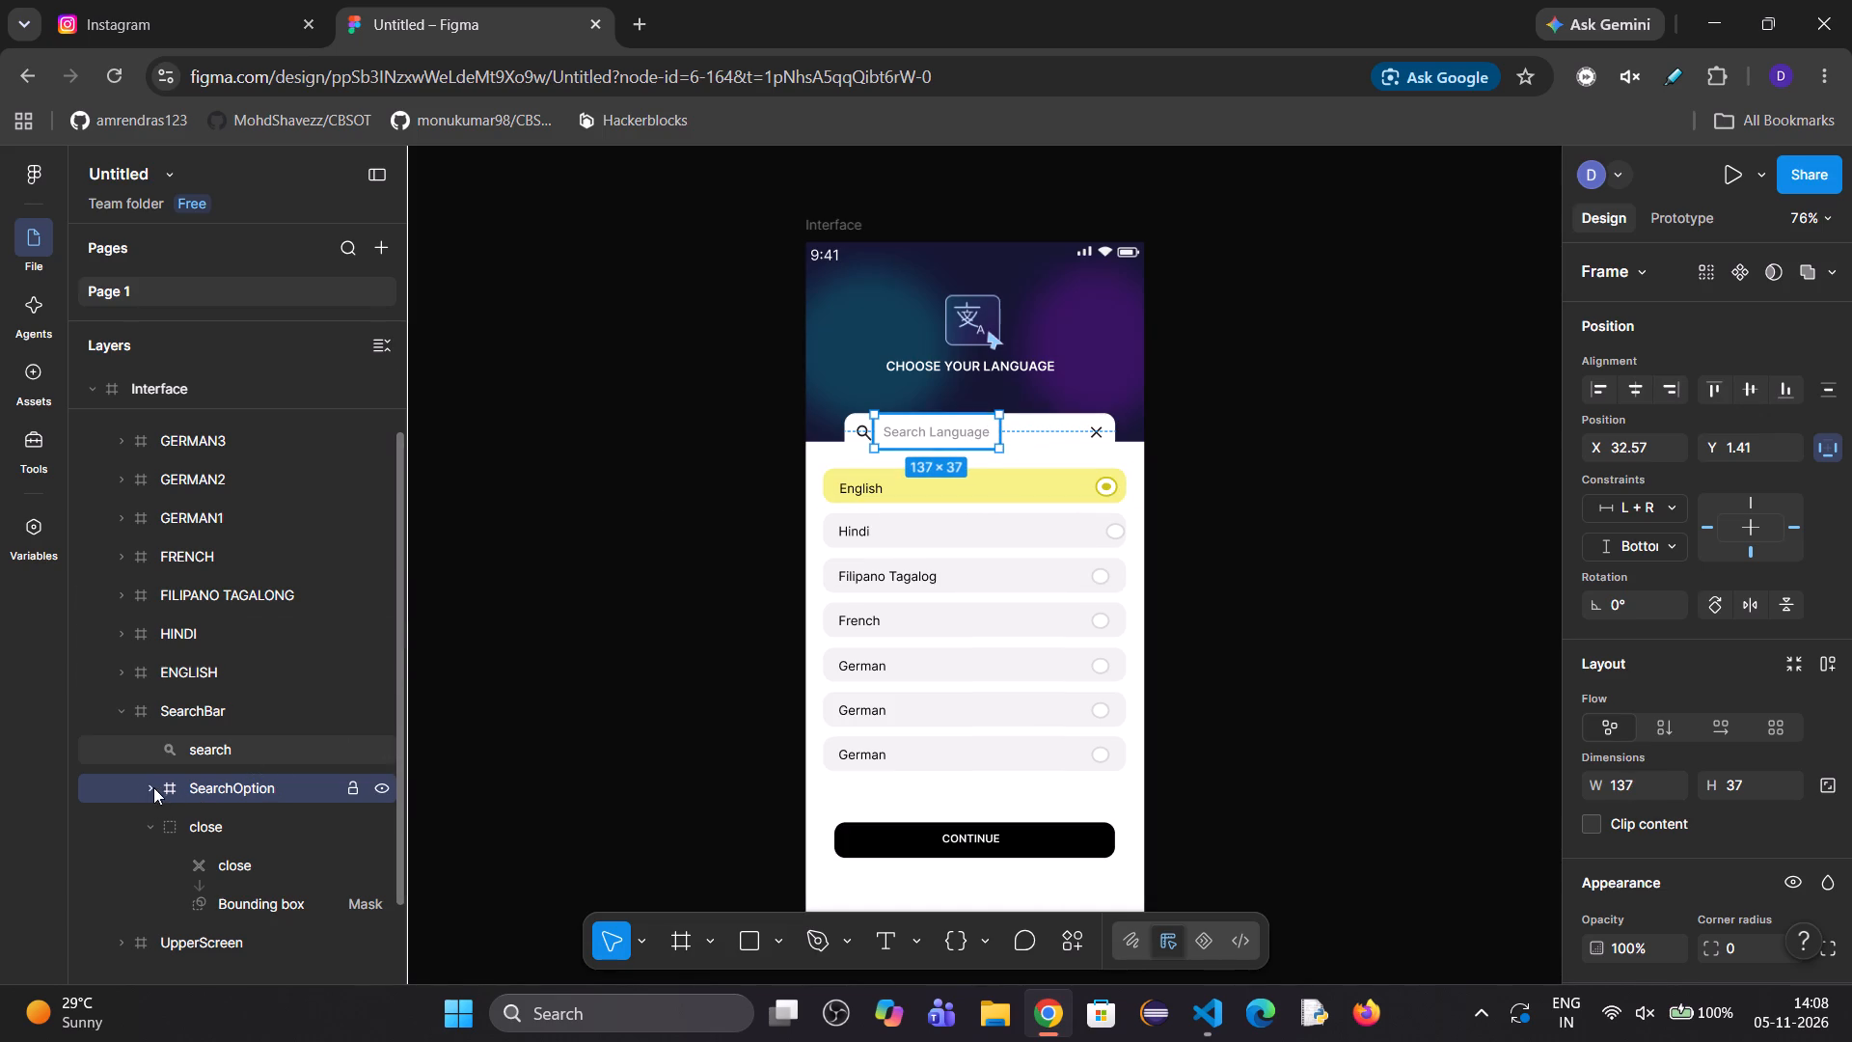
click(153, 787)
click(239, 830)
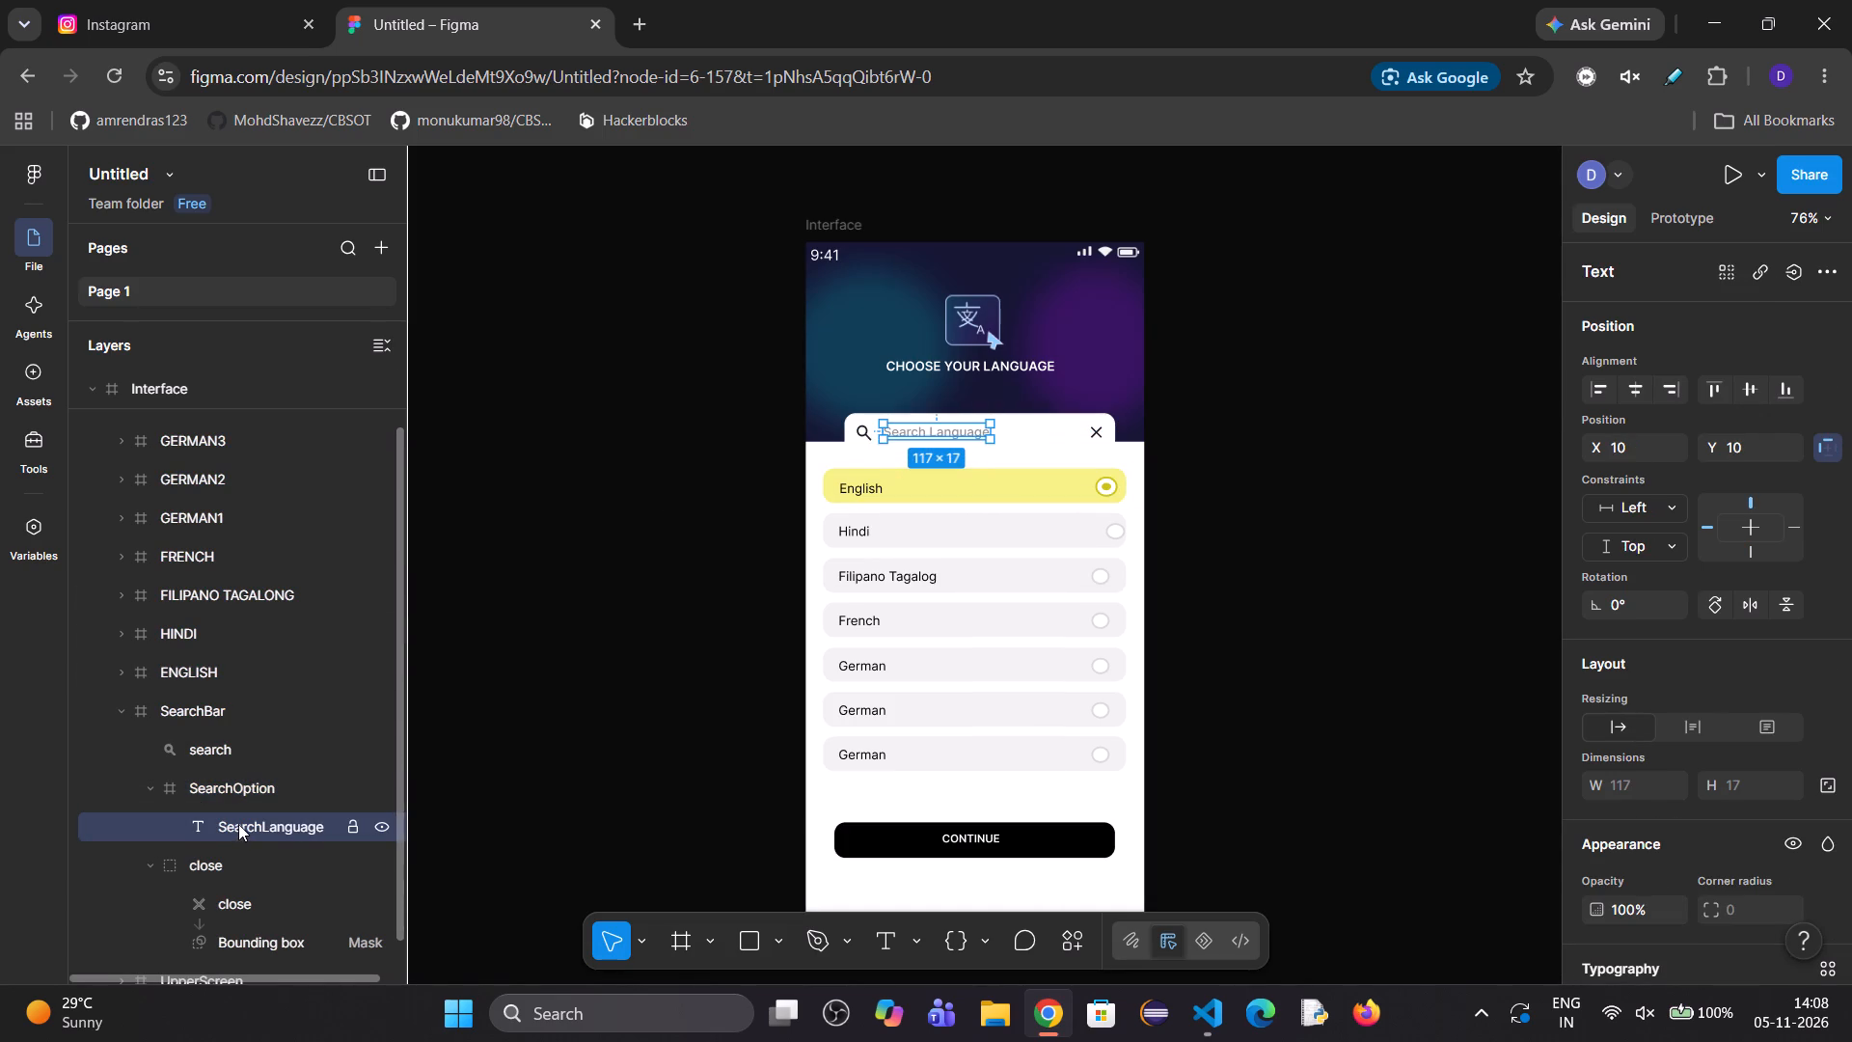
click(205, 788)
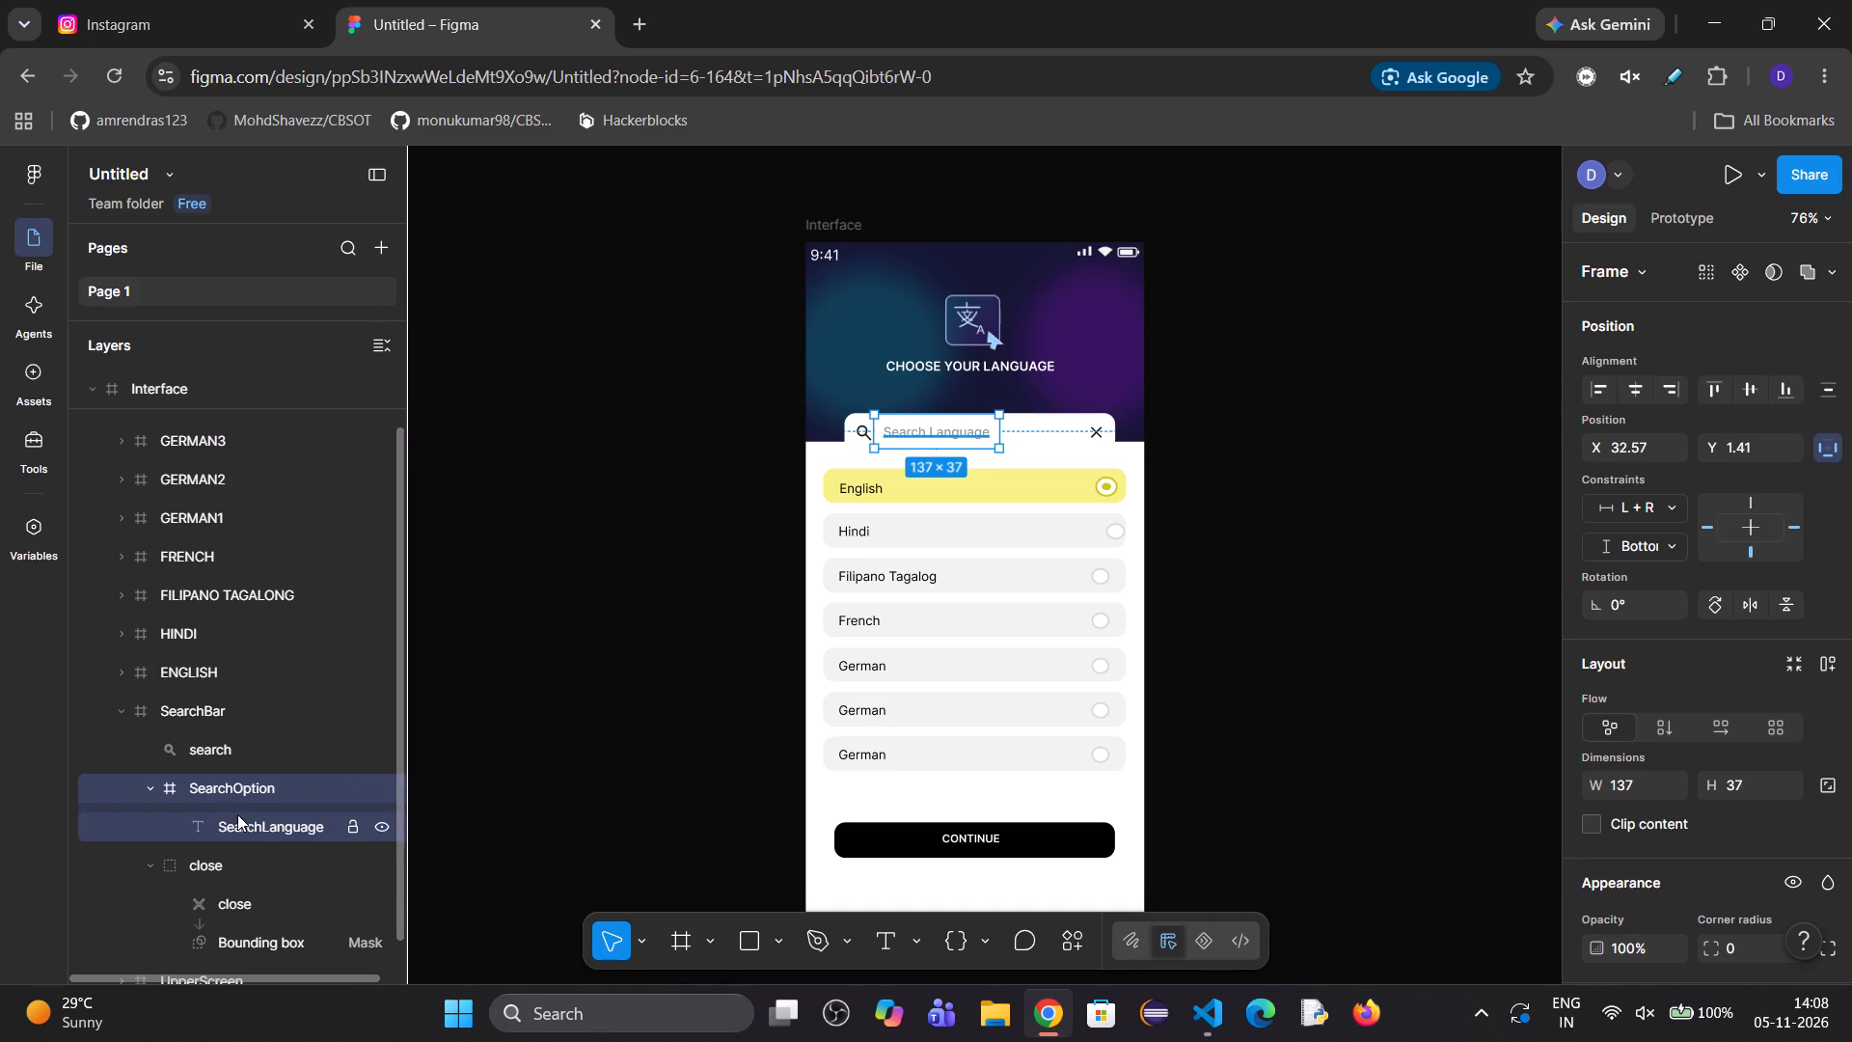
click(265, 840)
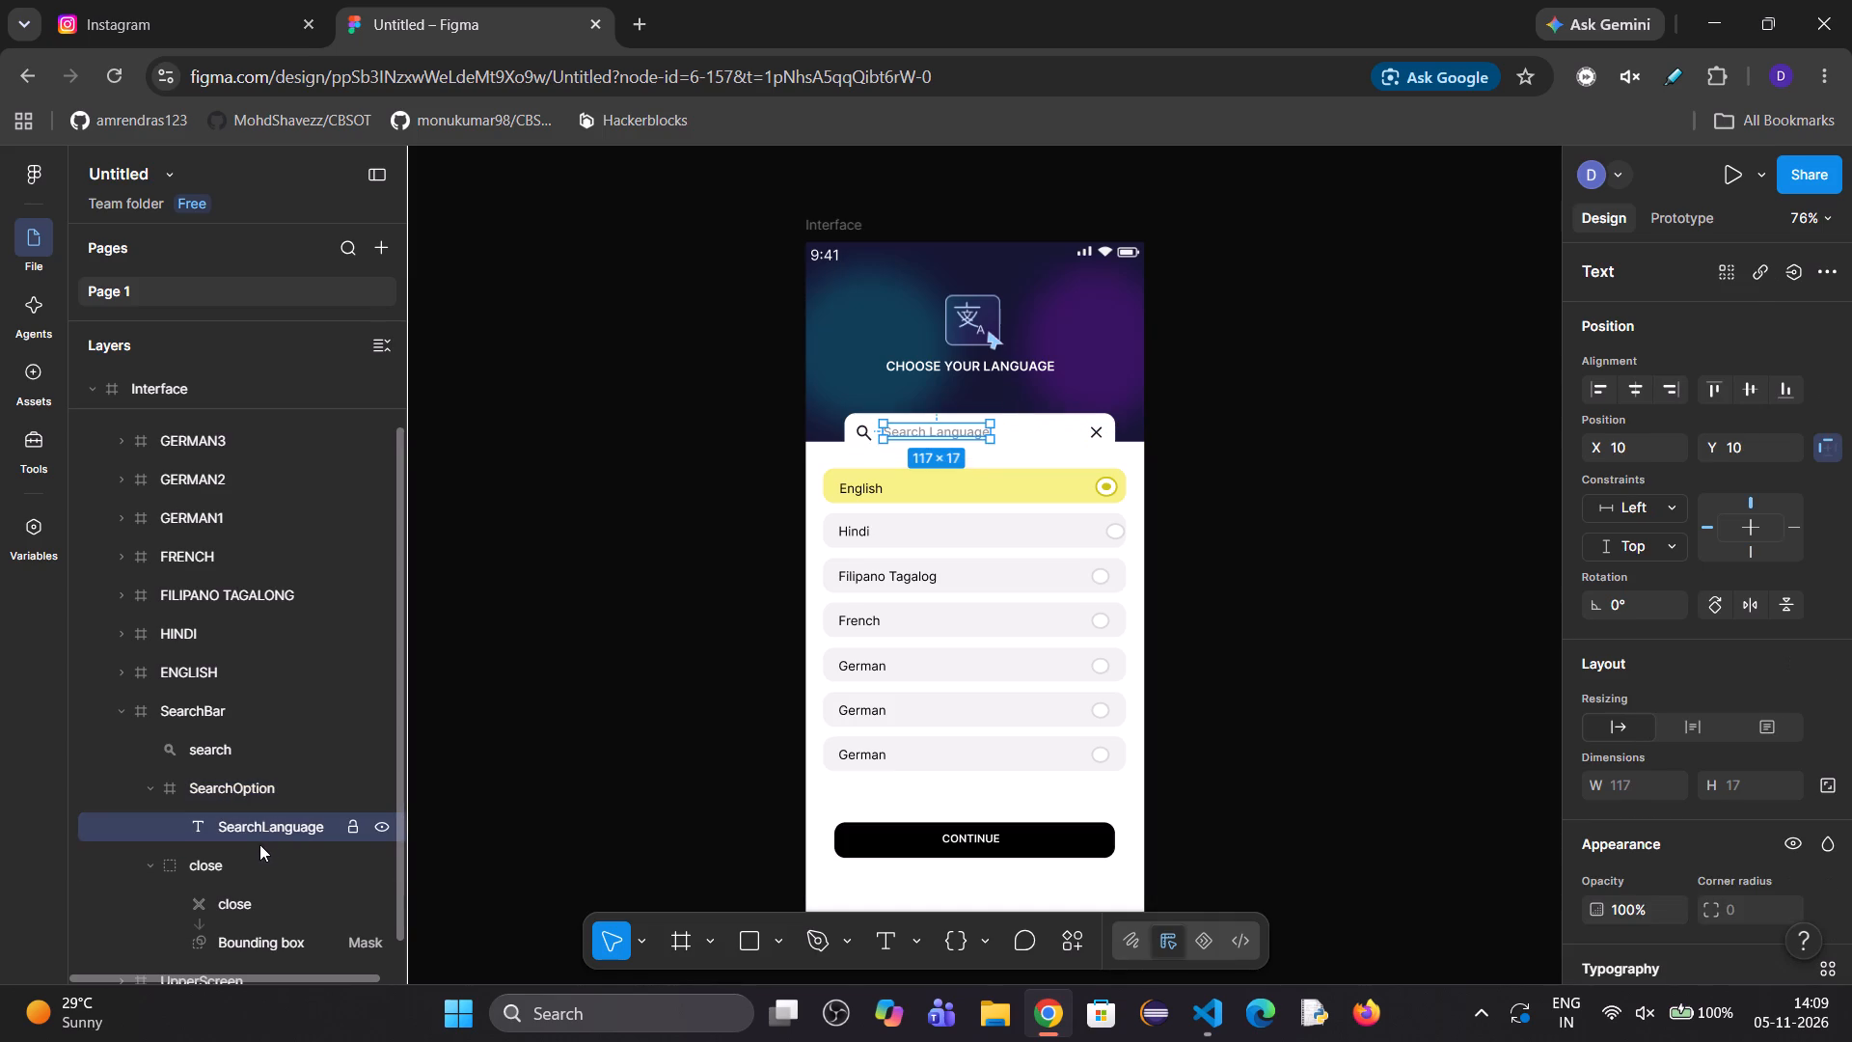
click(260, 791)
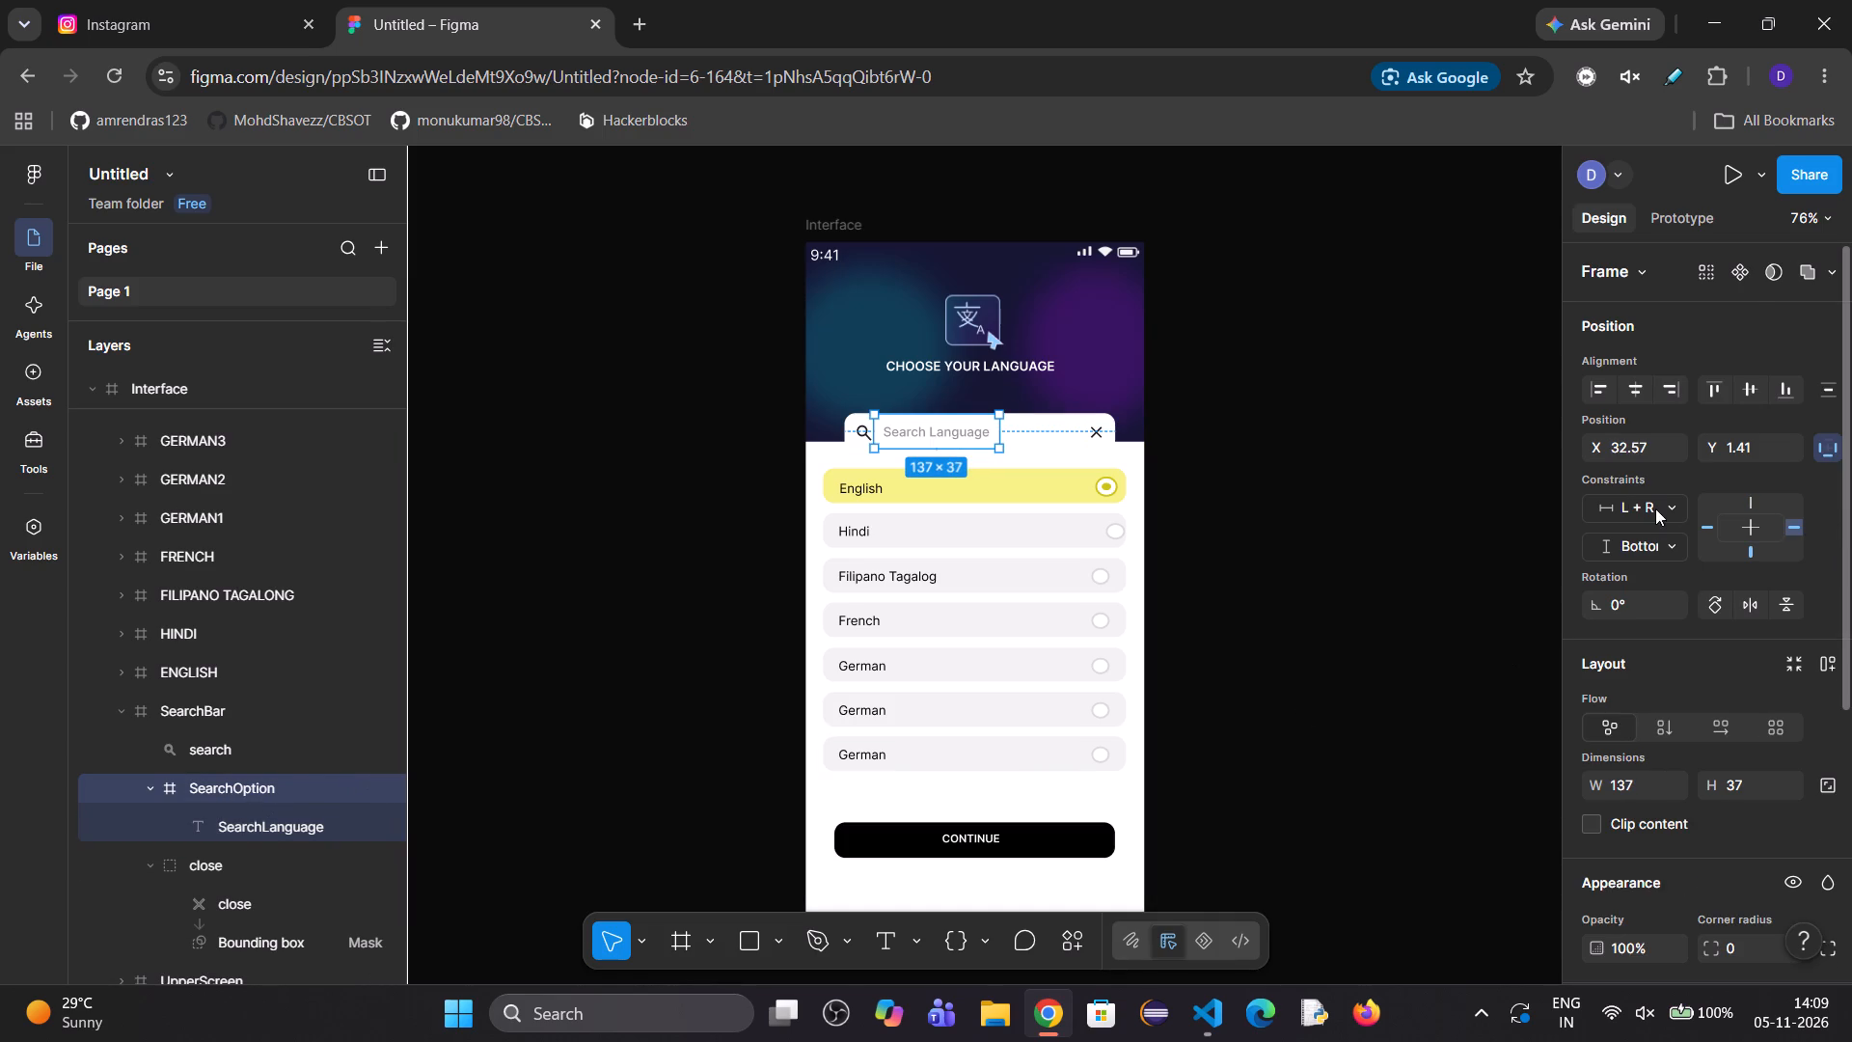
click(1648, 506)
click(1648, 613)
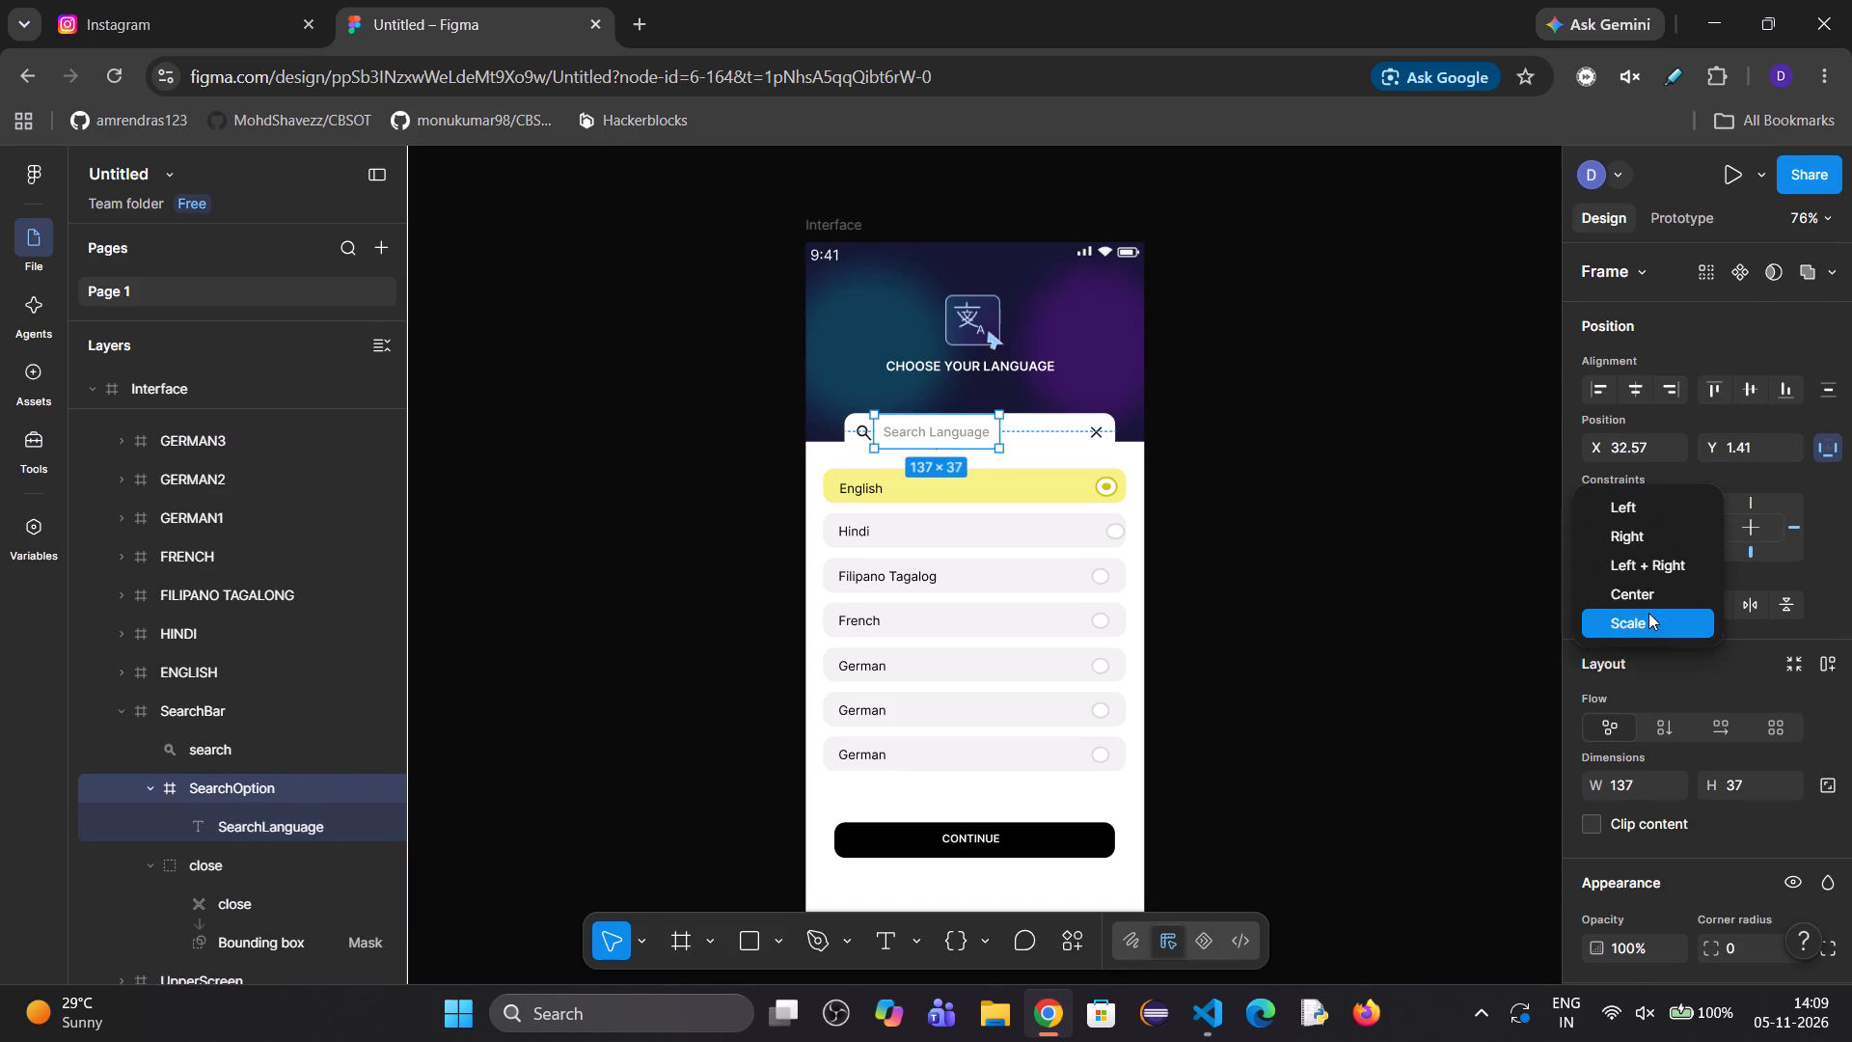
click(1658, 549)
click(1639, 658)
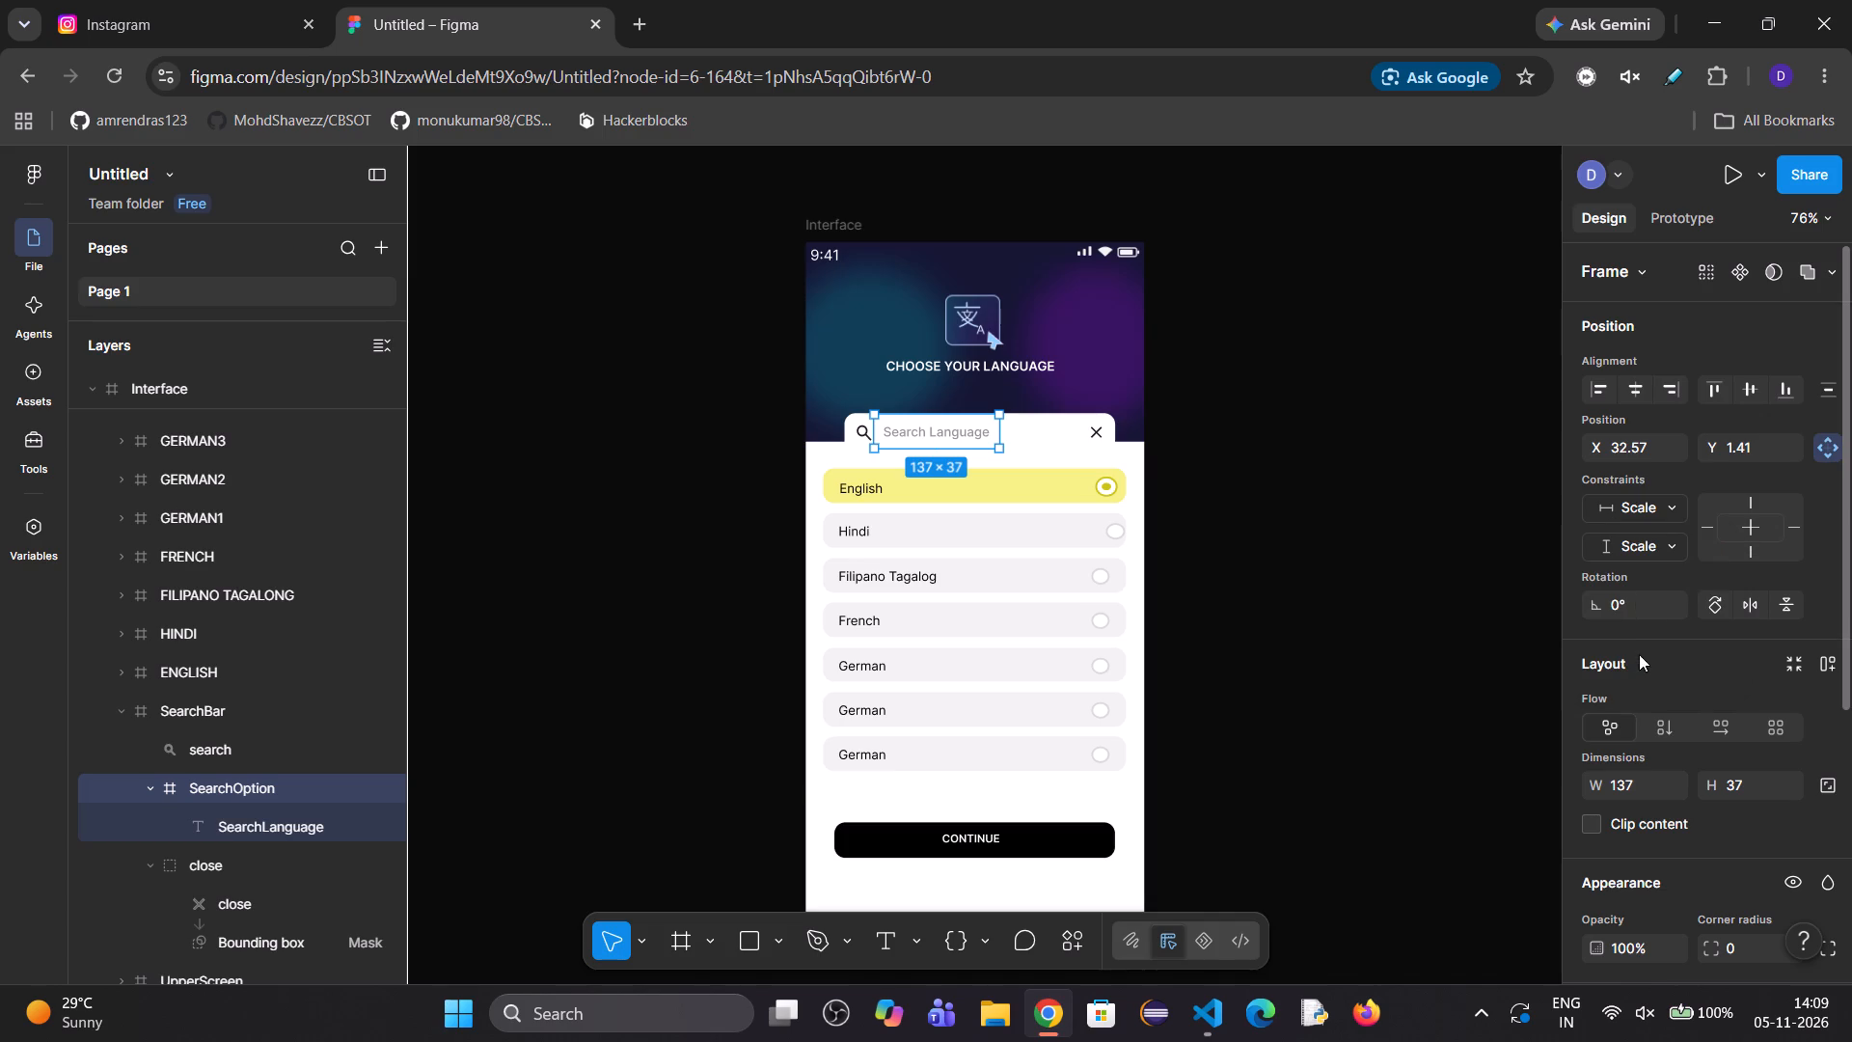
Set the SearchLanguage text's horizontal and vertical constraints to Scale.
click(302, 836)
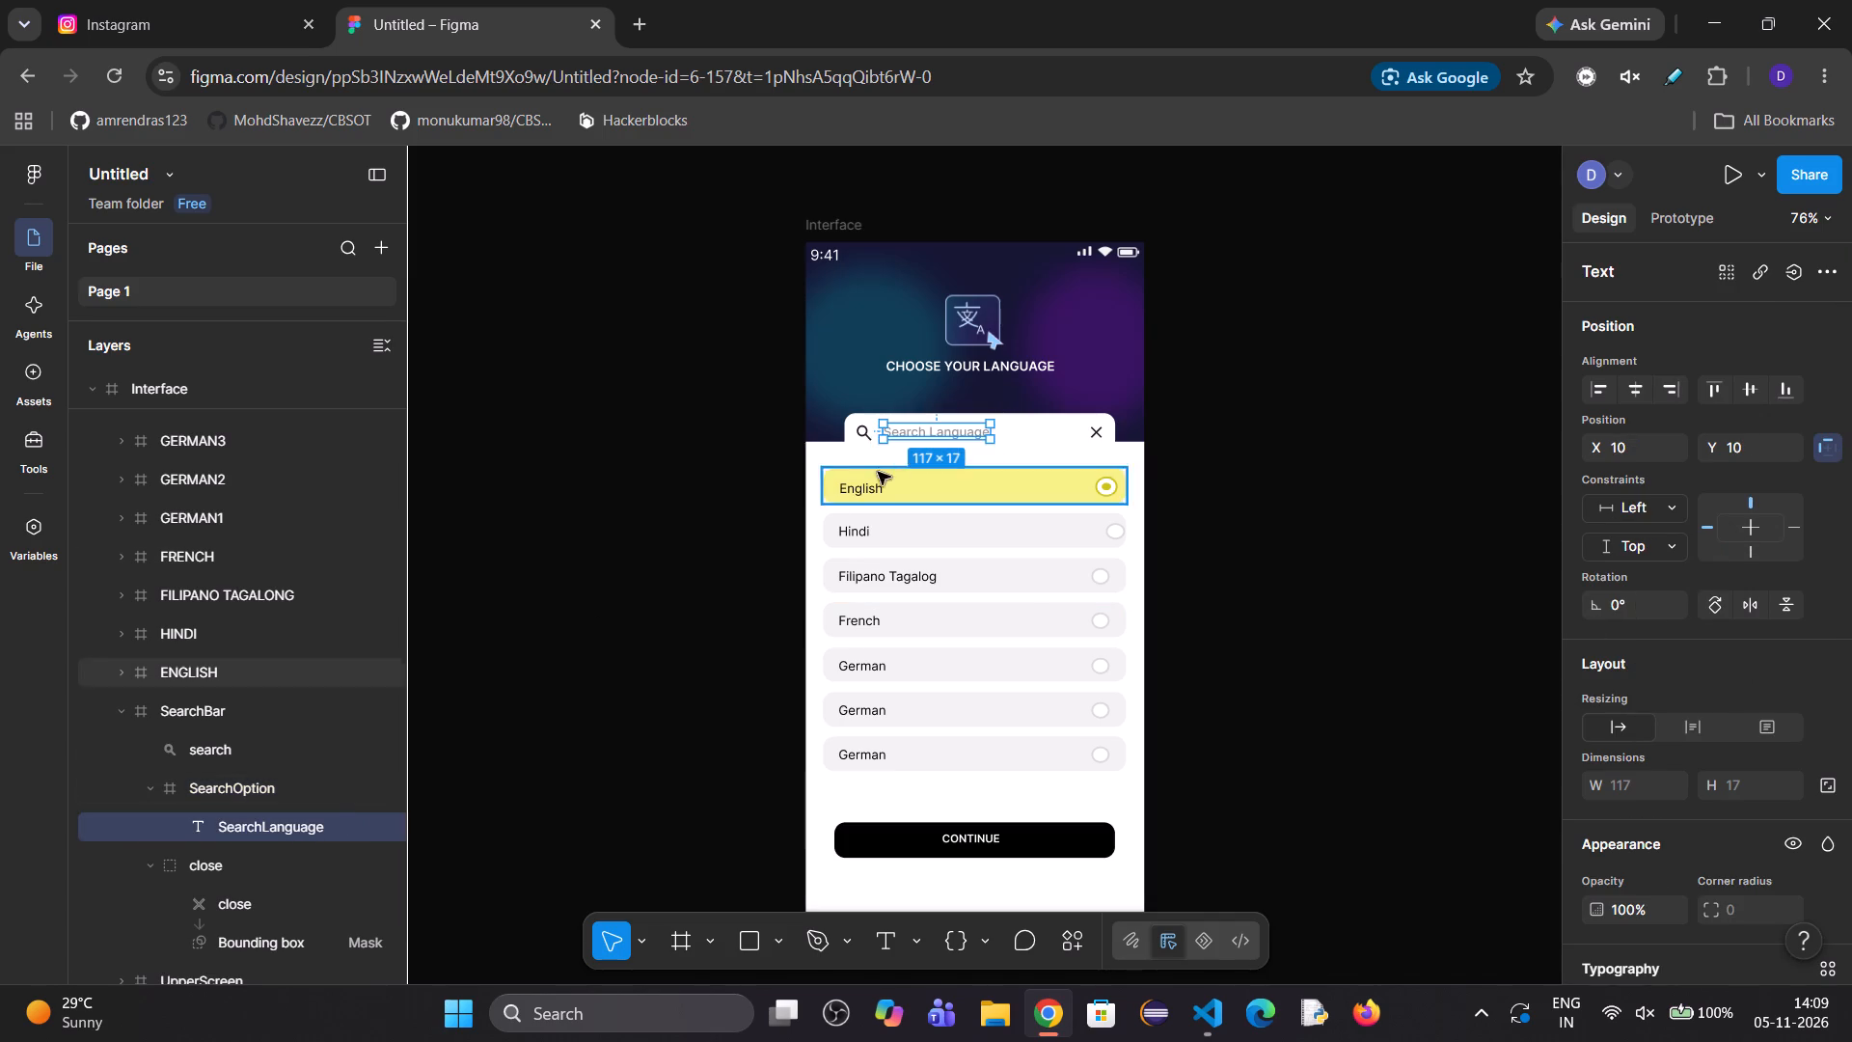
click(1598, 499)
click(1641, 634)
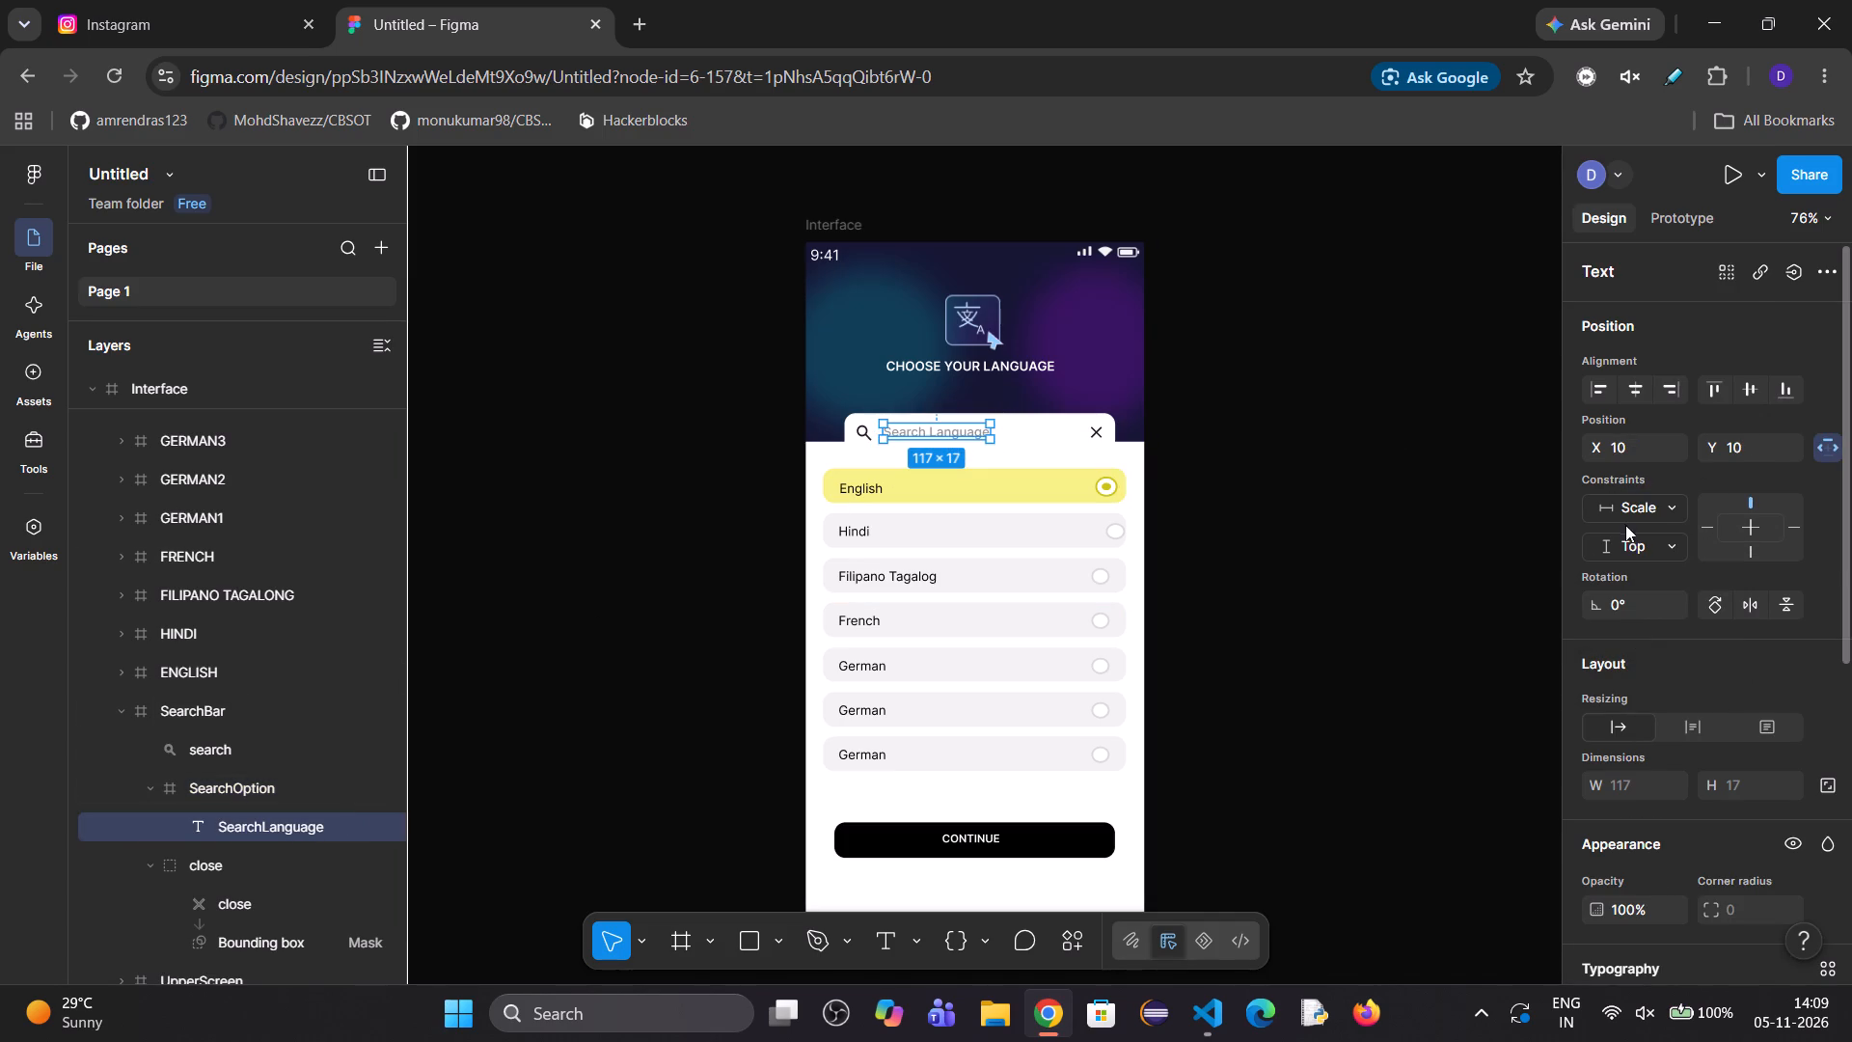
click(1631, 562)
click(1631, 549)
click(1631, 652)
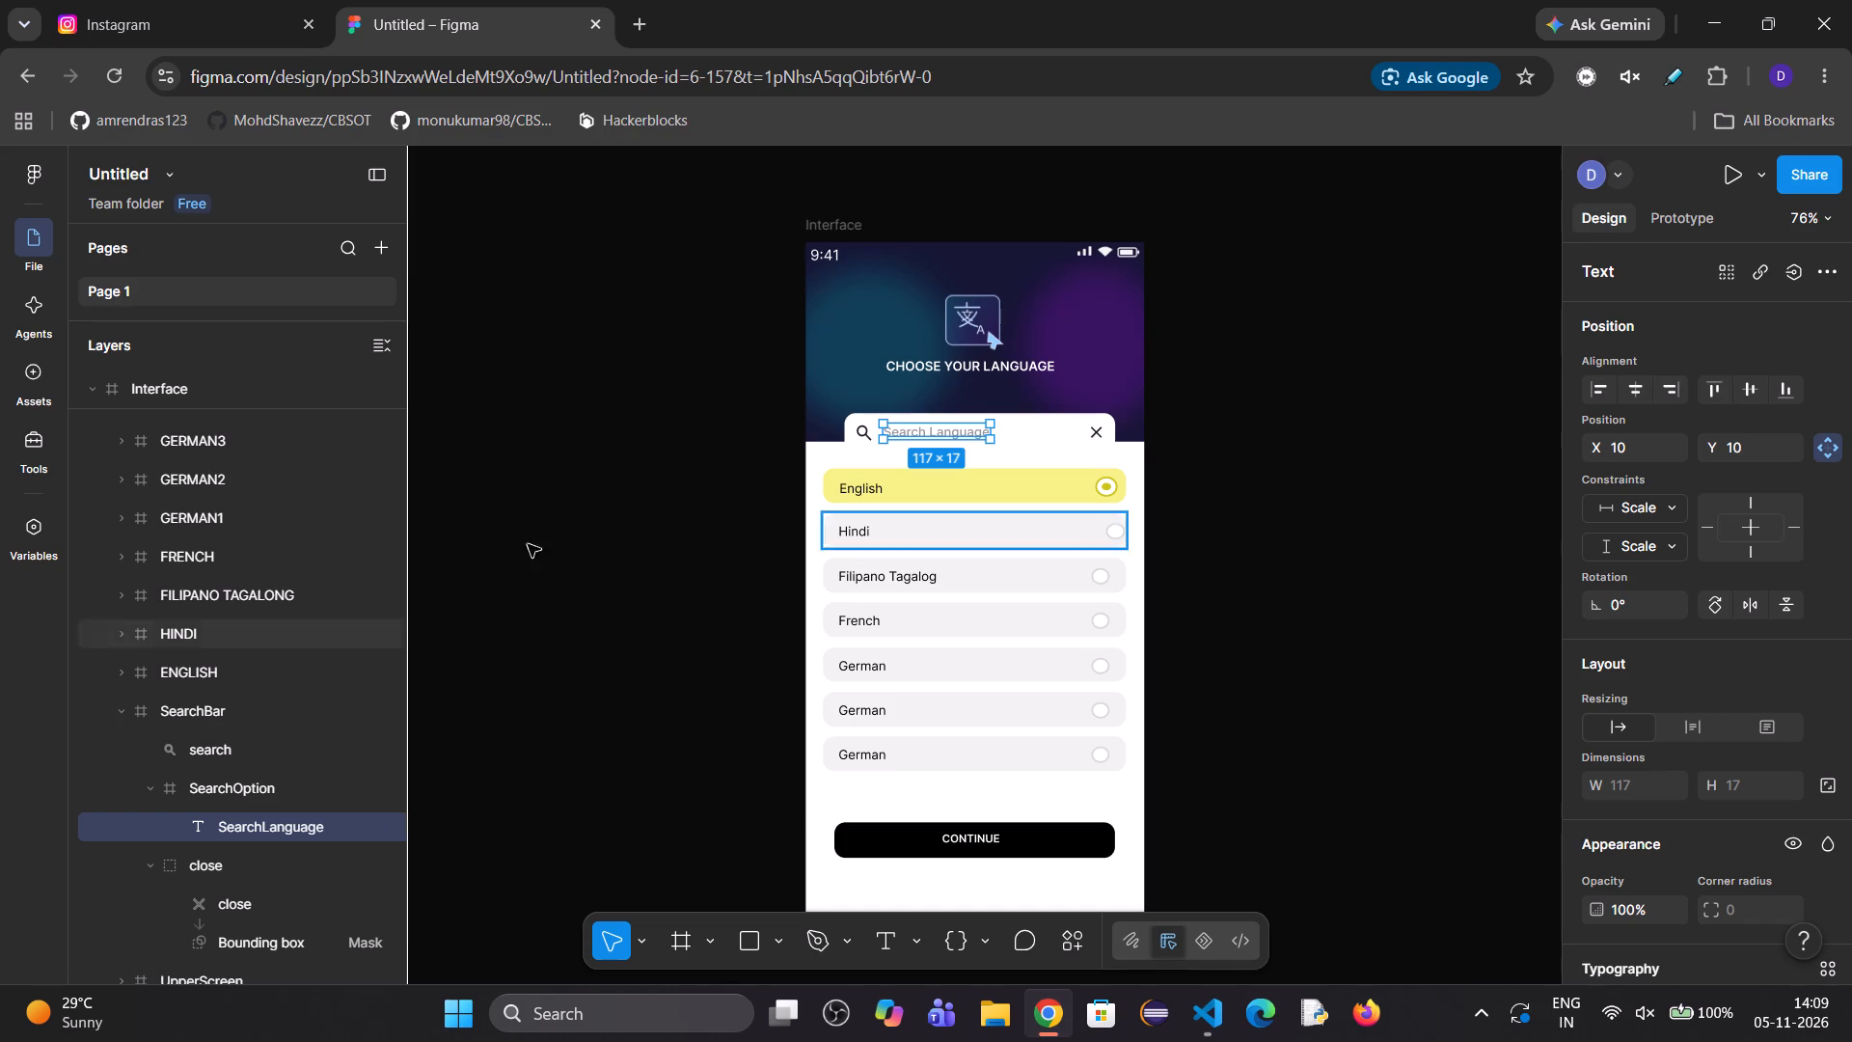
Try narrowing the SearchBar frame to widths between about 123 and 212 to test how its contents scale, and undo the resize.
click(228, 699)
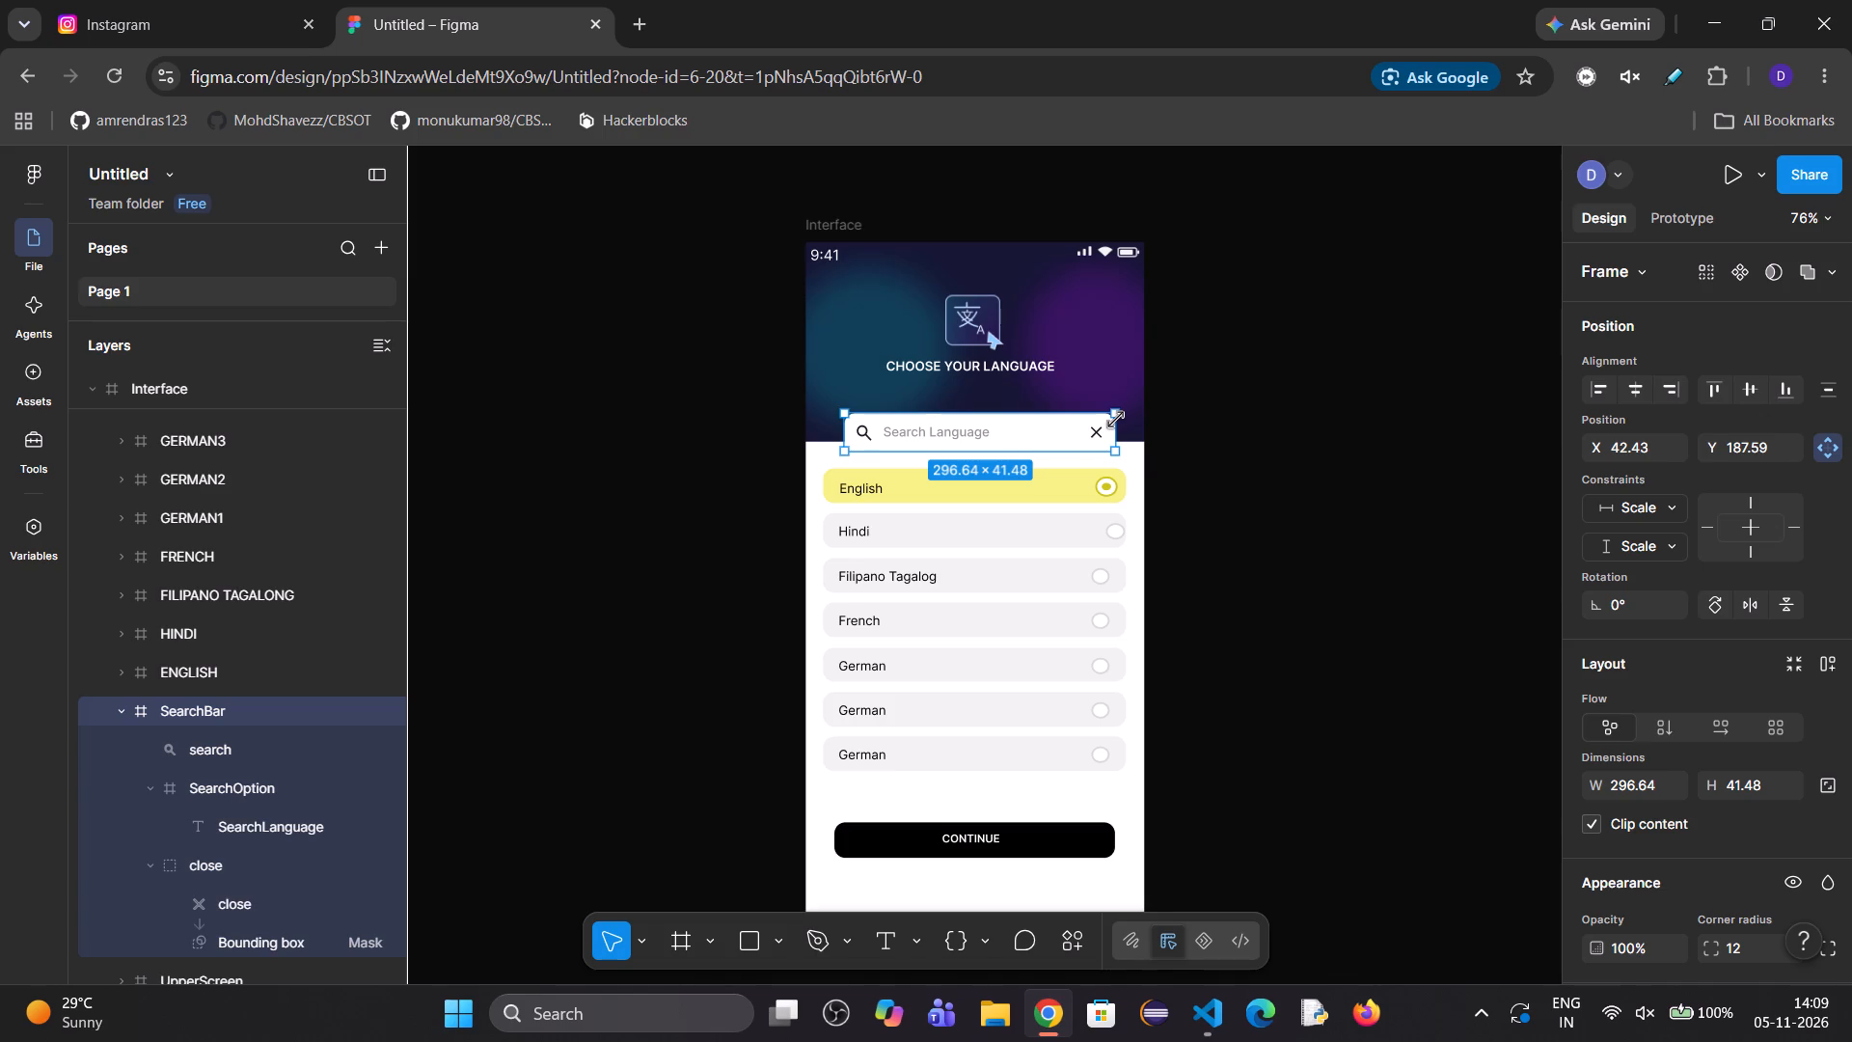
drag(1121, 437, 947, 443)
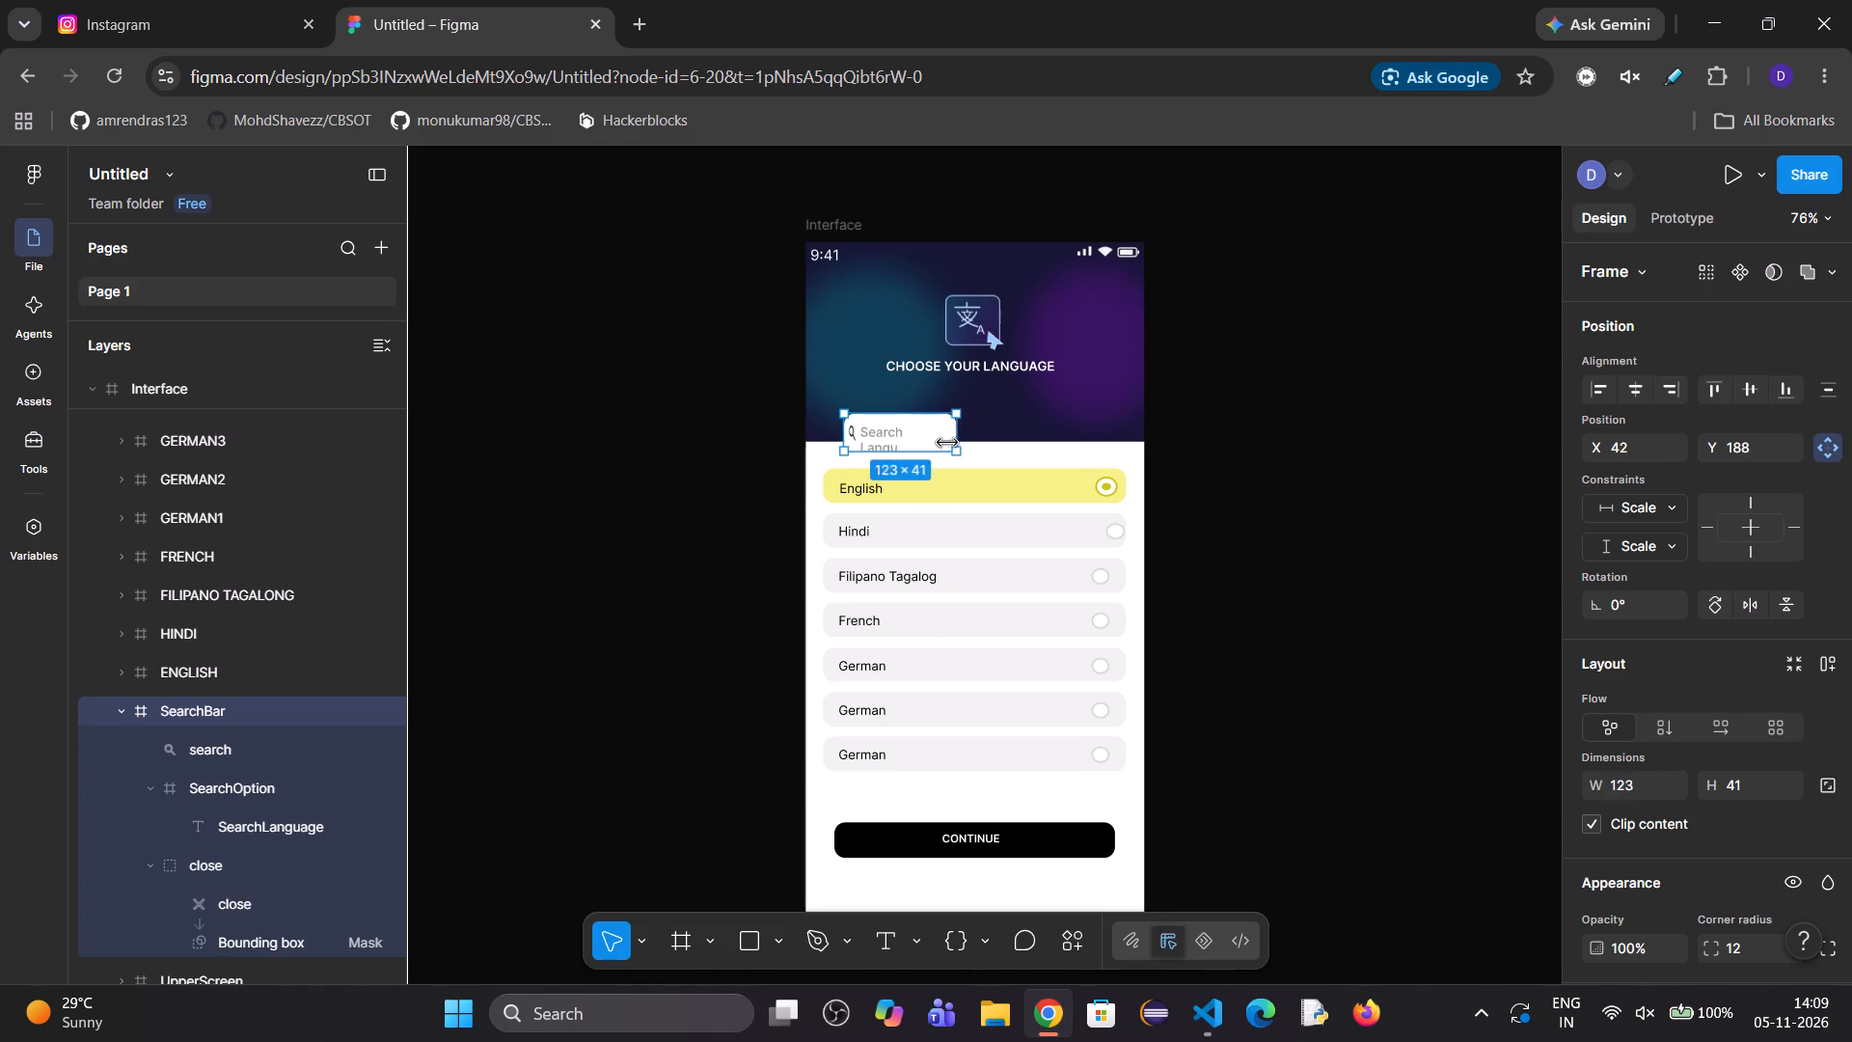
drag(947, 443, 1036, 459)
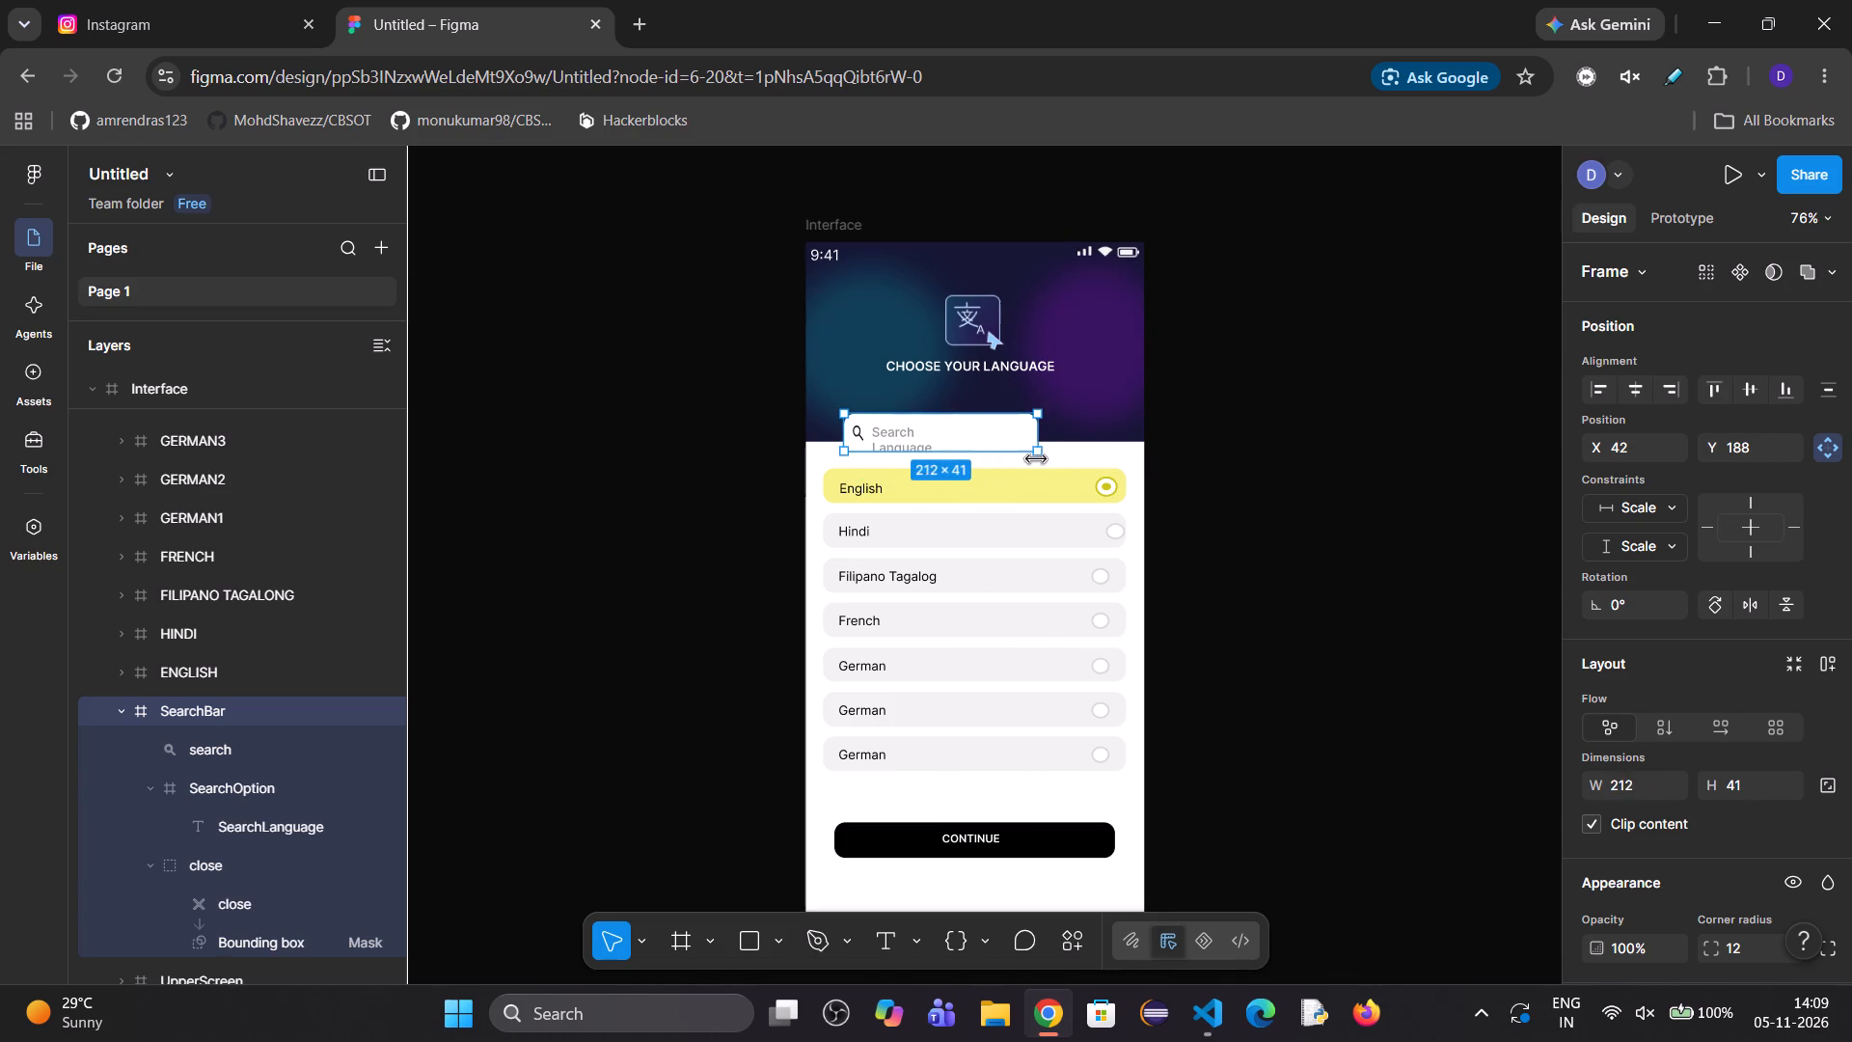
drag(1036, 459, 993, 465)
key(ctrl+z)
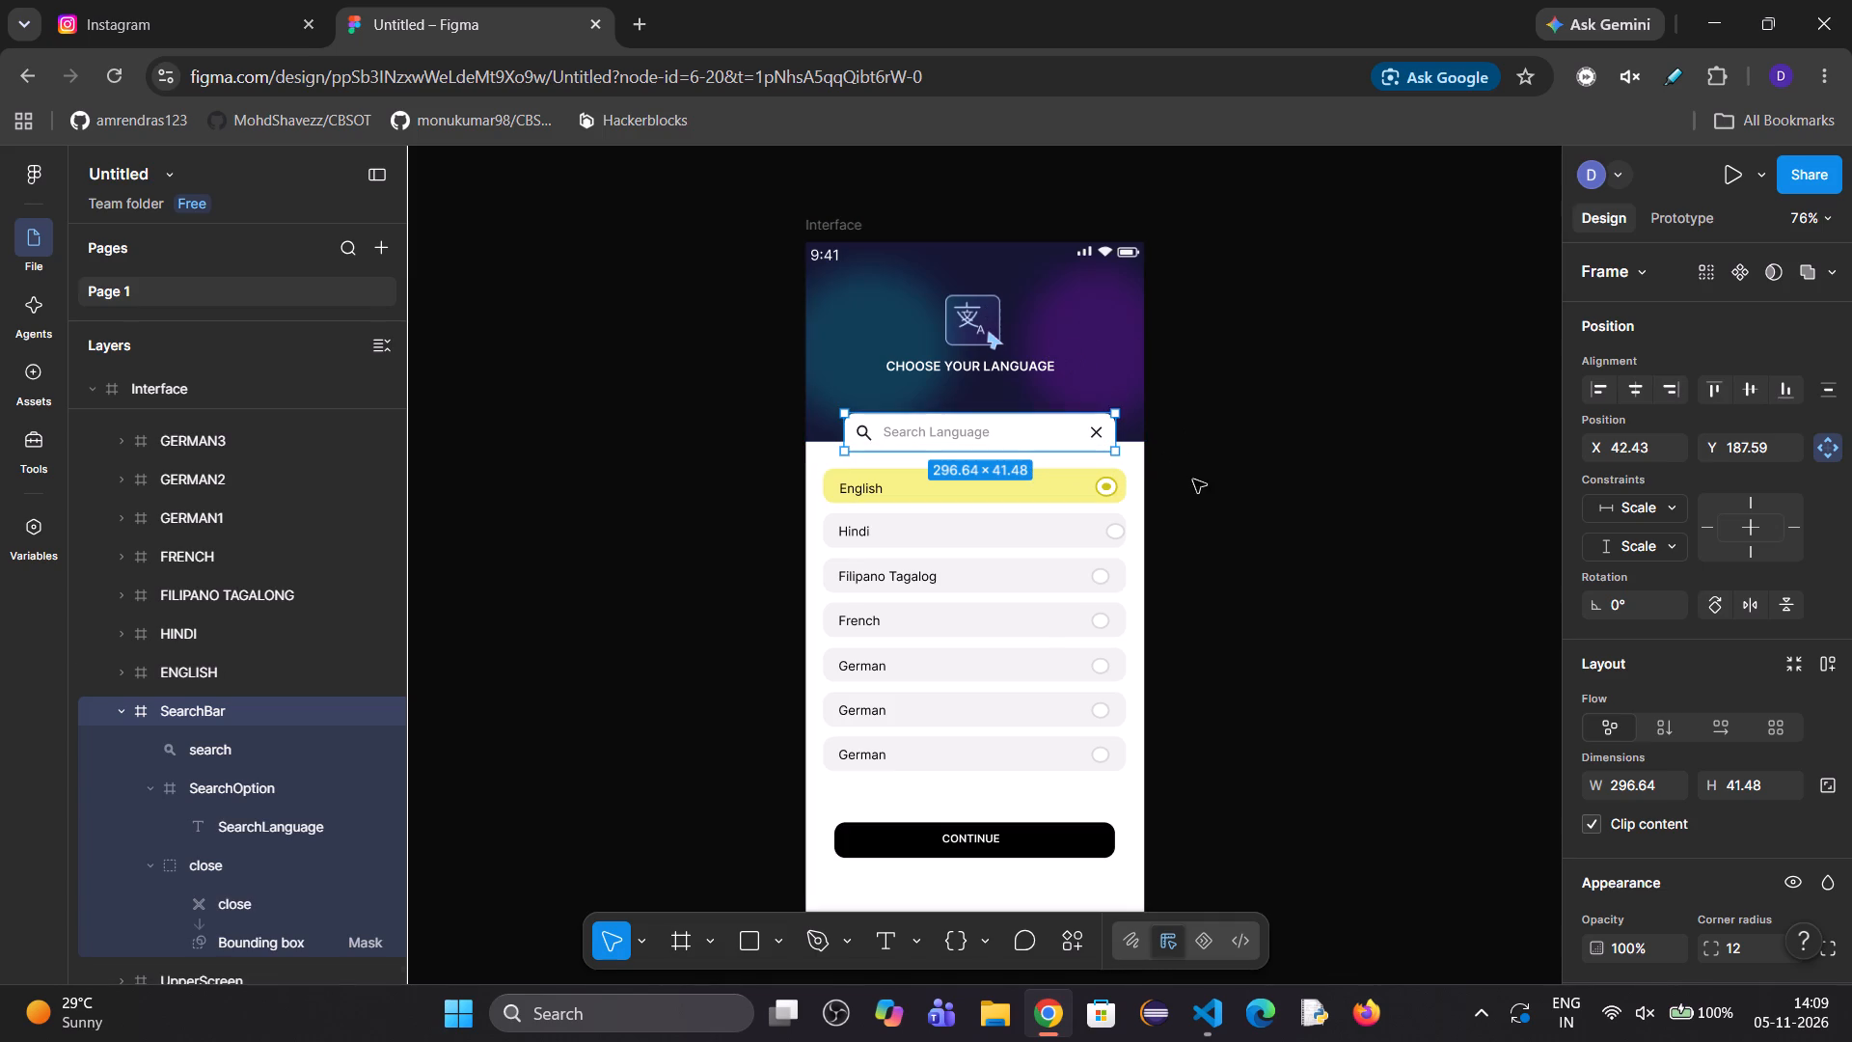
Resize the SearchBar frame again, testing narrower widths and ending at about 316 wide.
drag(1110, 430, 998, 456)
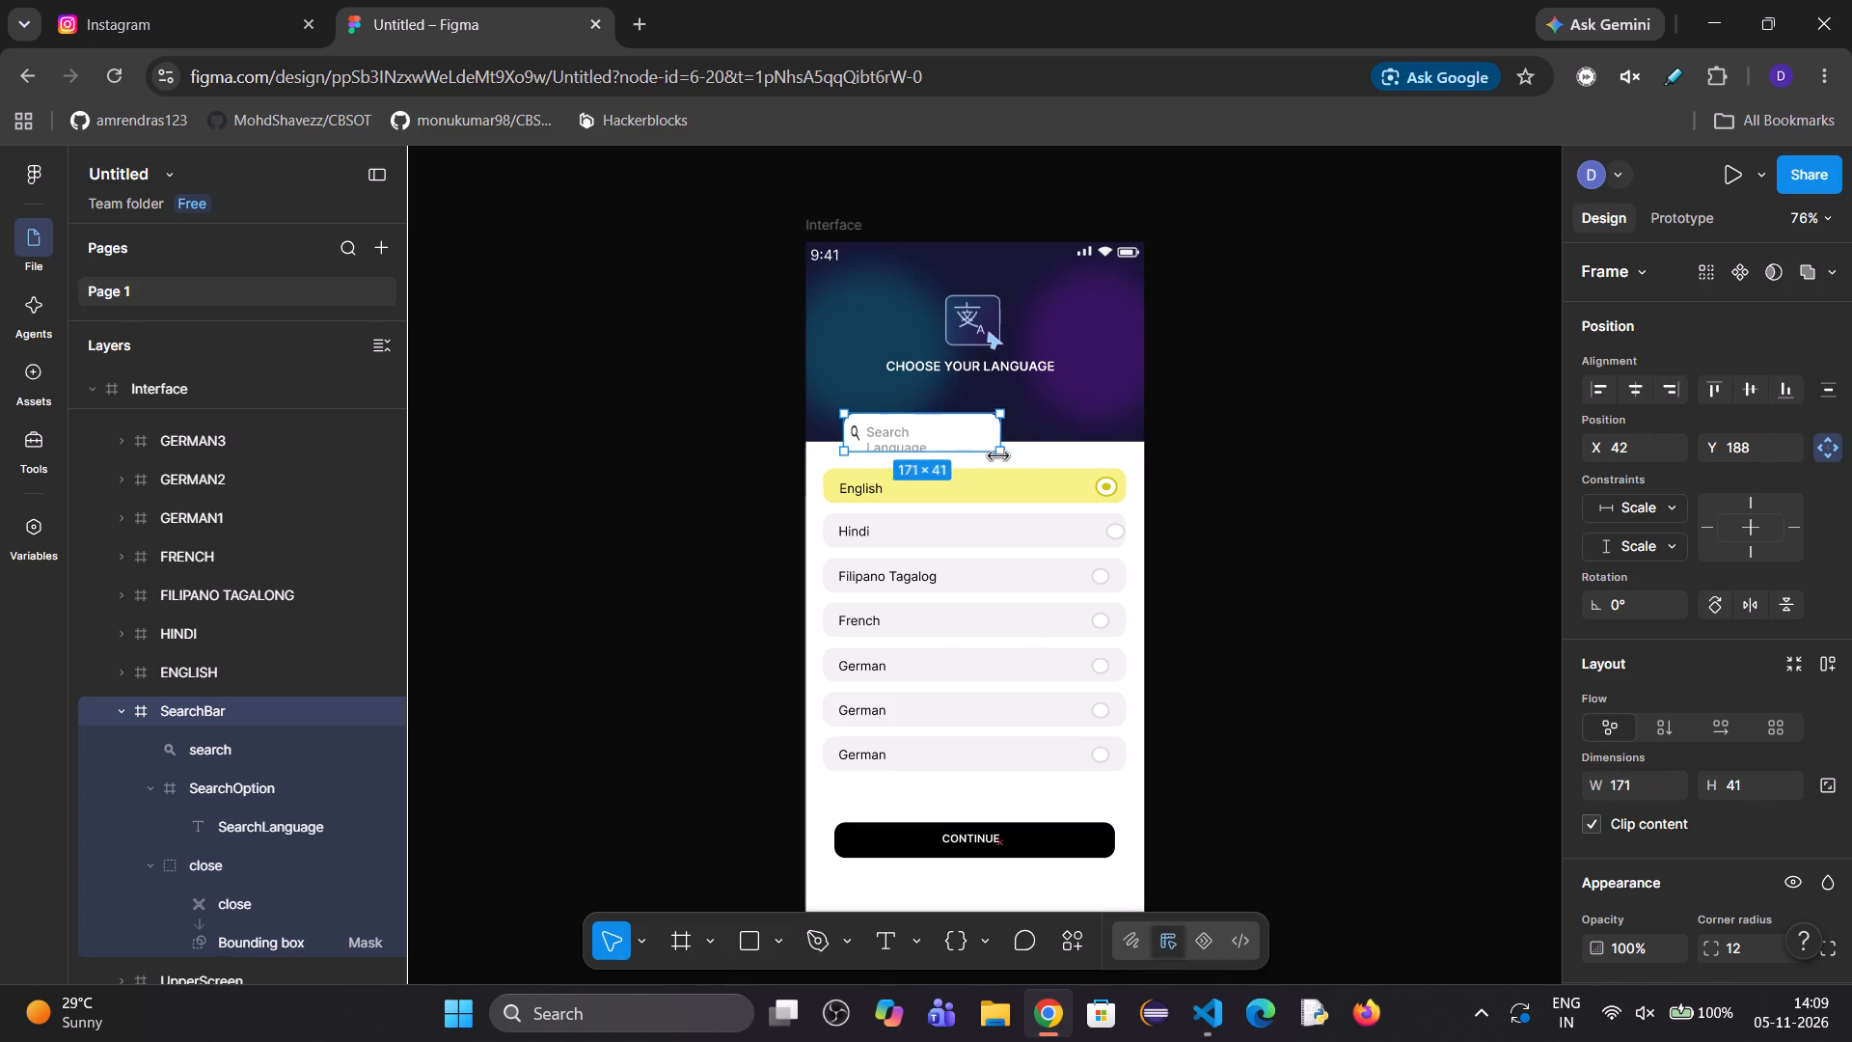
drag(998, 456, 1039, 455)
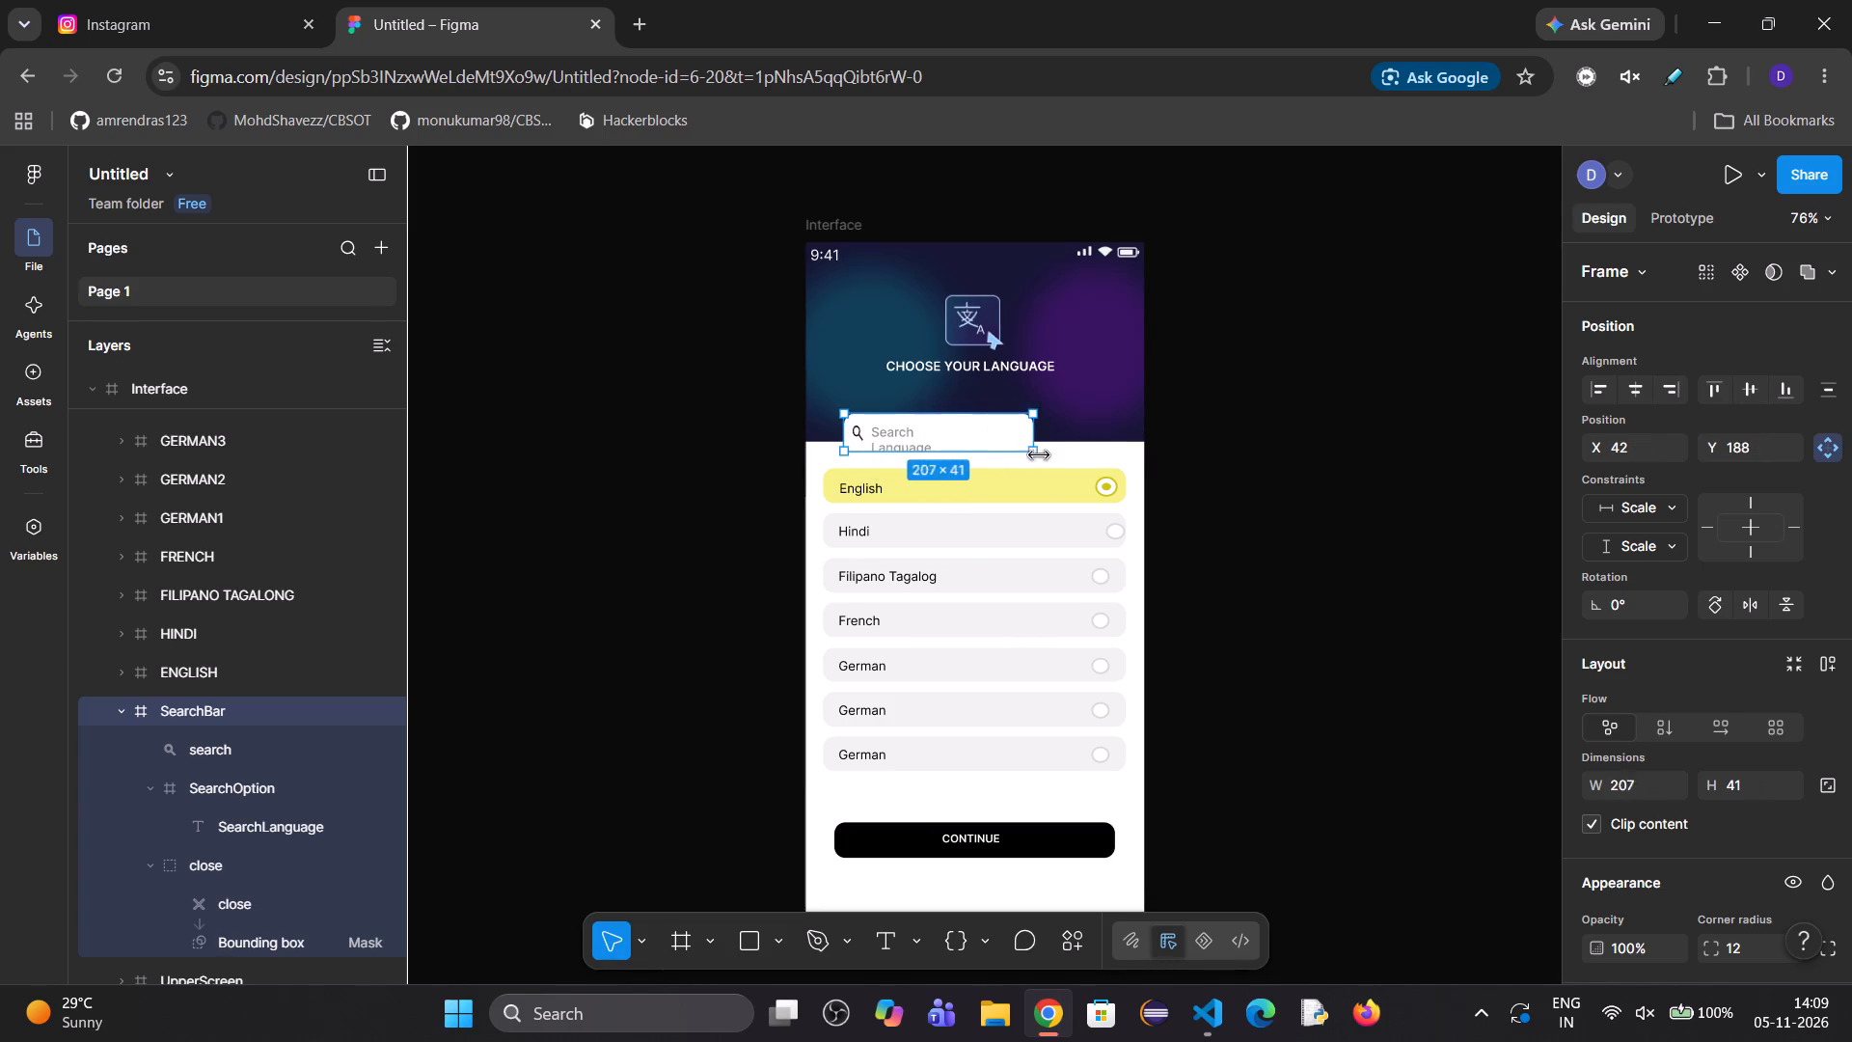
drag(1039, 455, 1132, 462)
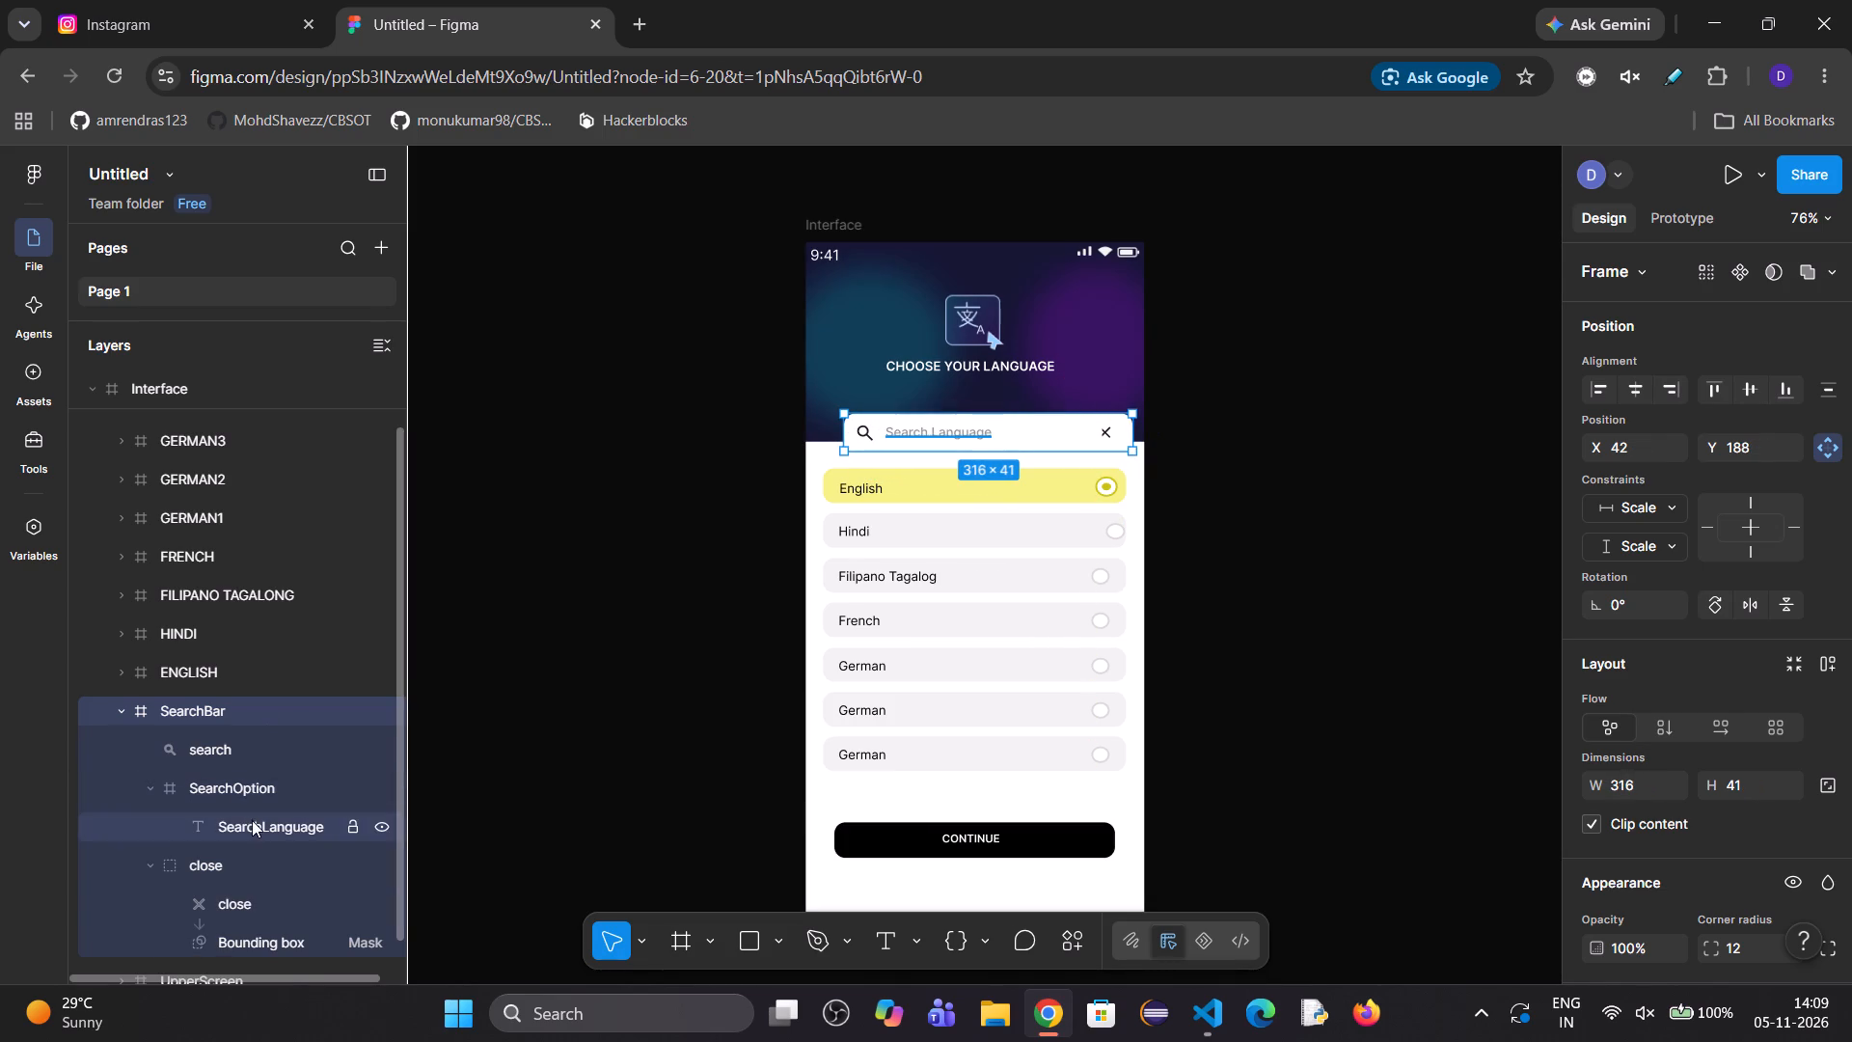
Widen the SearchOption frame to about 223 and its SearchLanguage text to about 207, filling the space before the close icon.
click(252, 820)
click(254, 789)
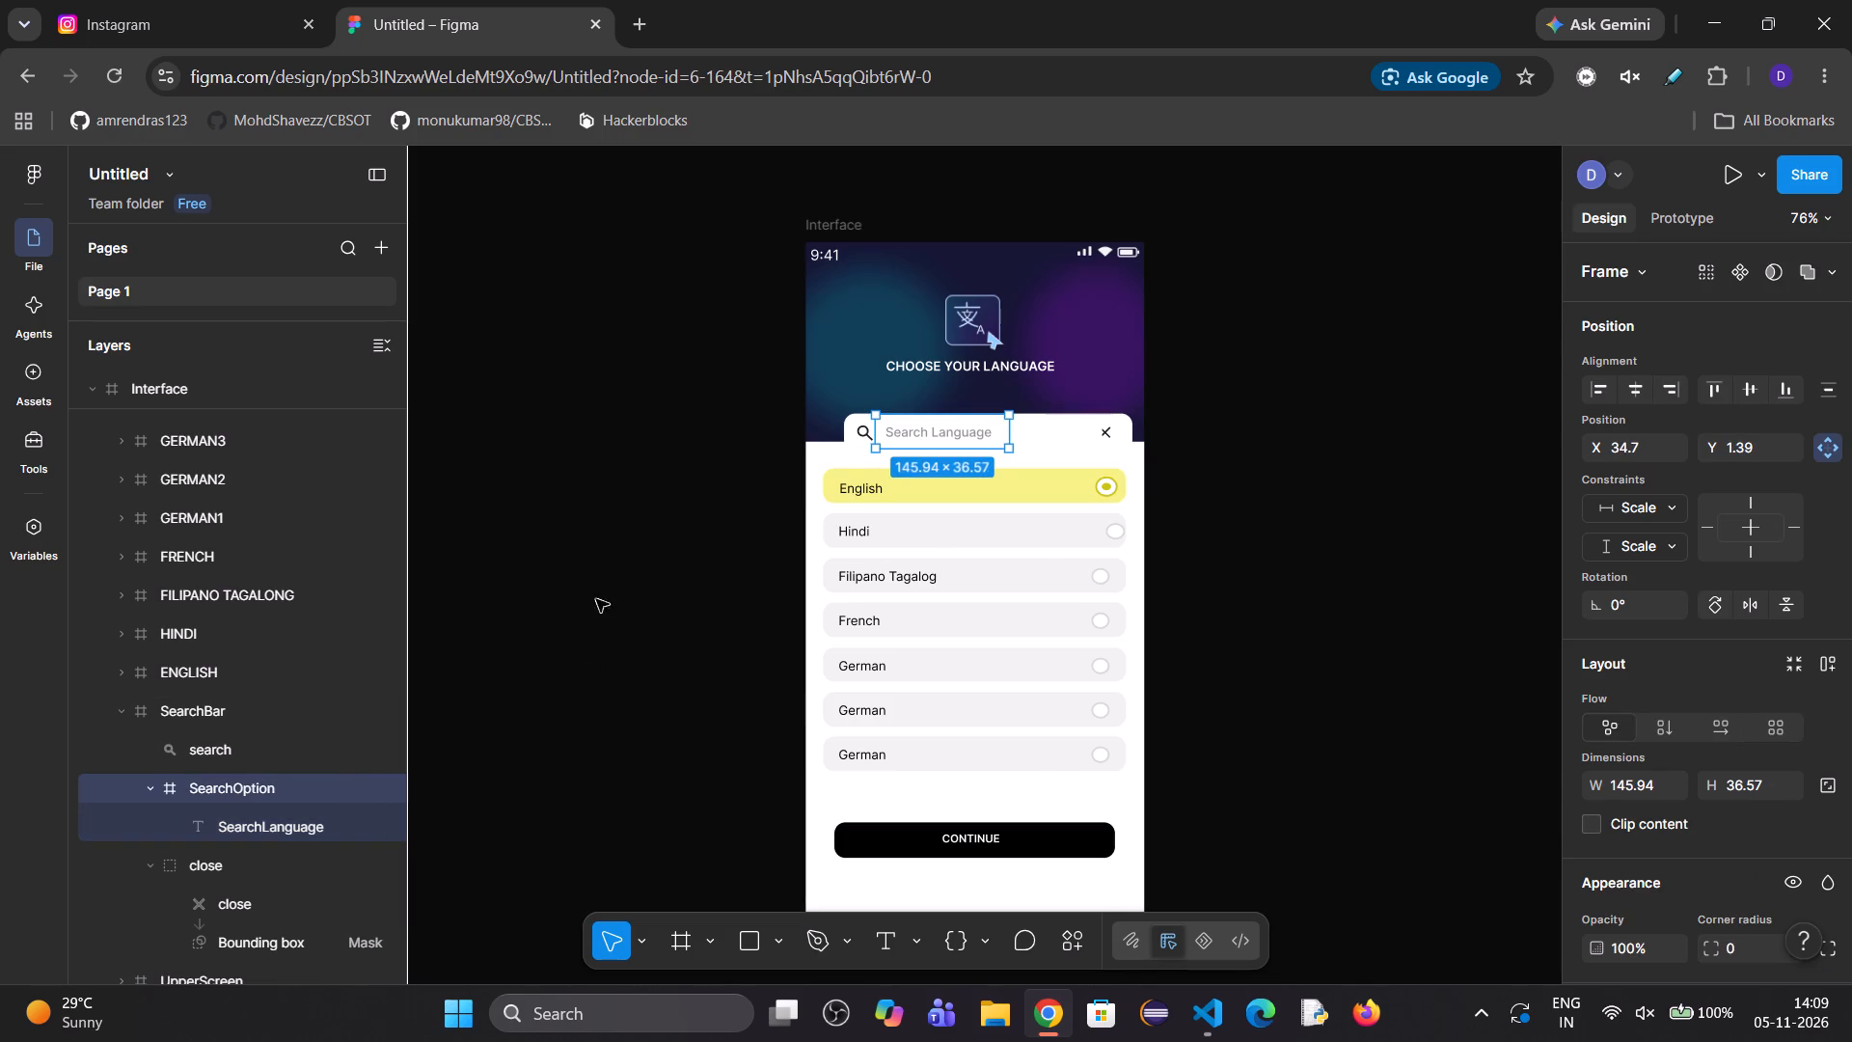
drag(1009, 428, 1080, 449)
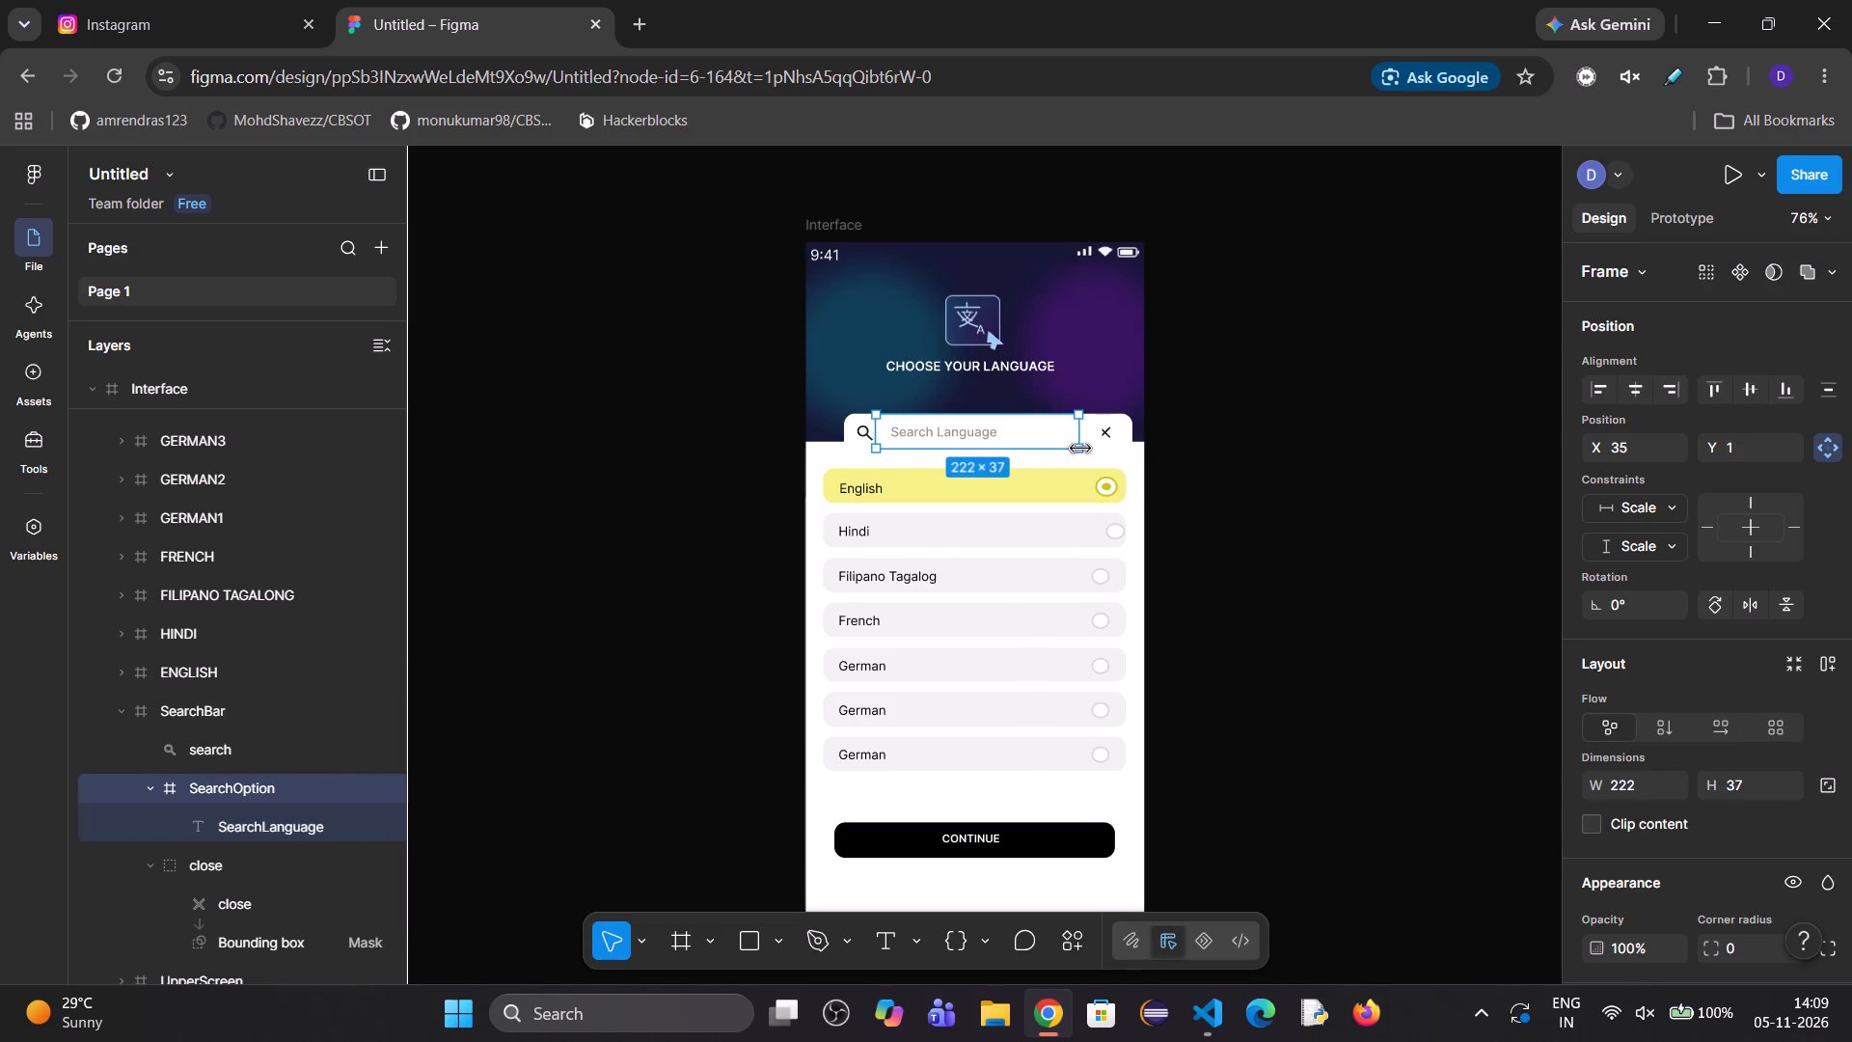
drag(1080, 449, 1079, 450)
click(223, 816)
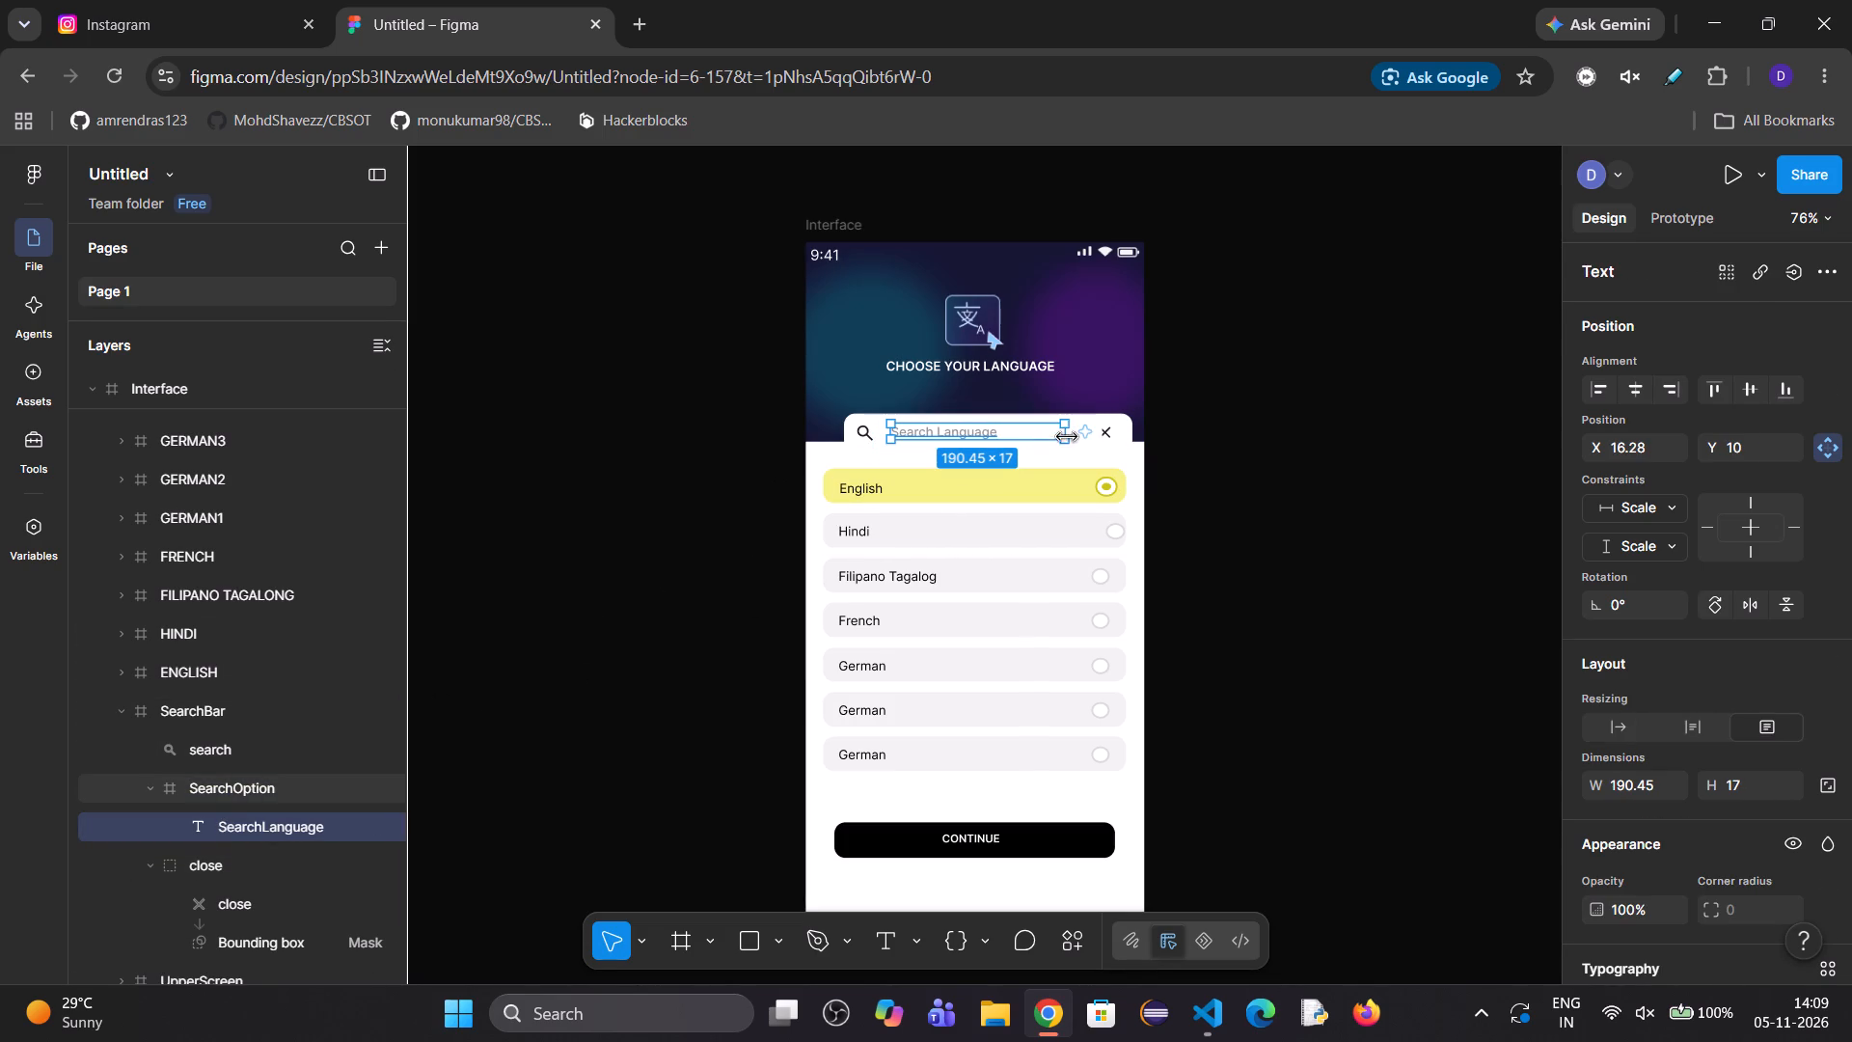
drag(1065, 429, 1078, 433)
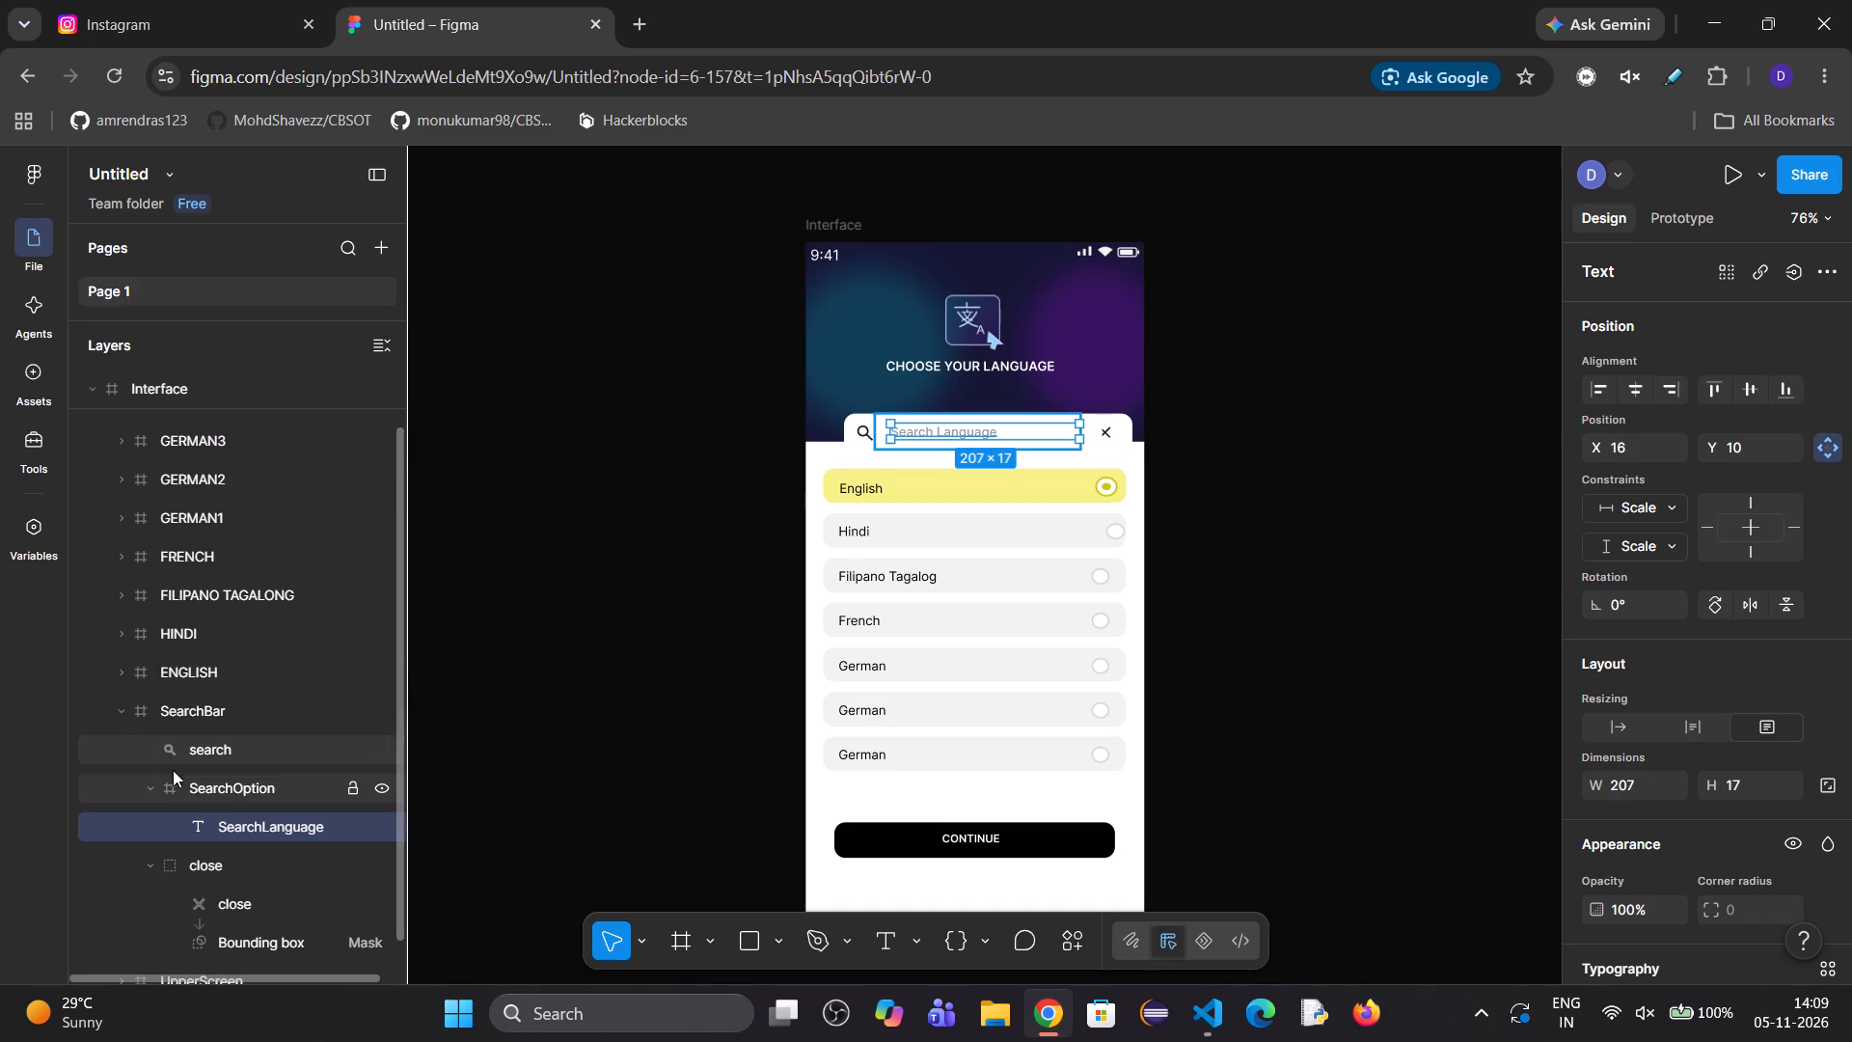
click(184, 775)
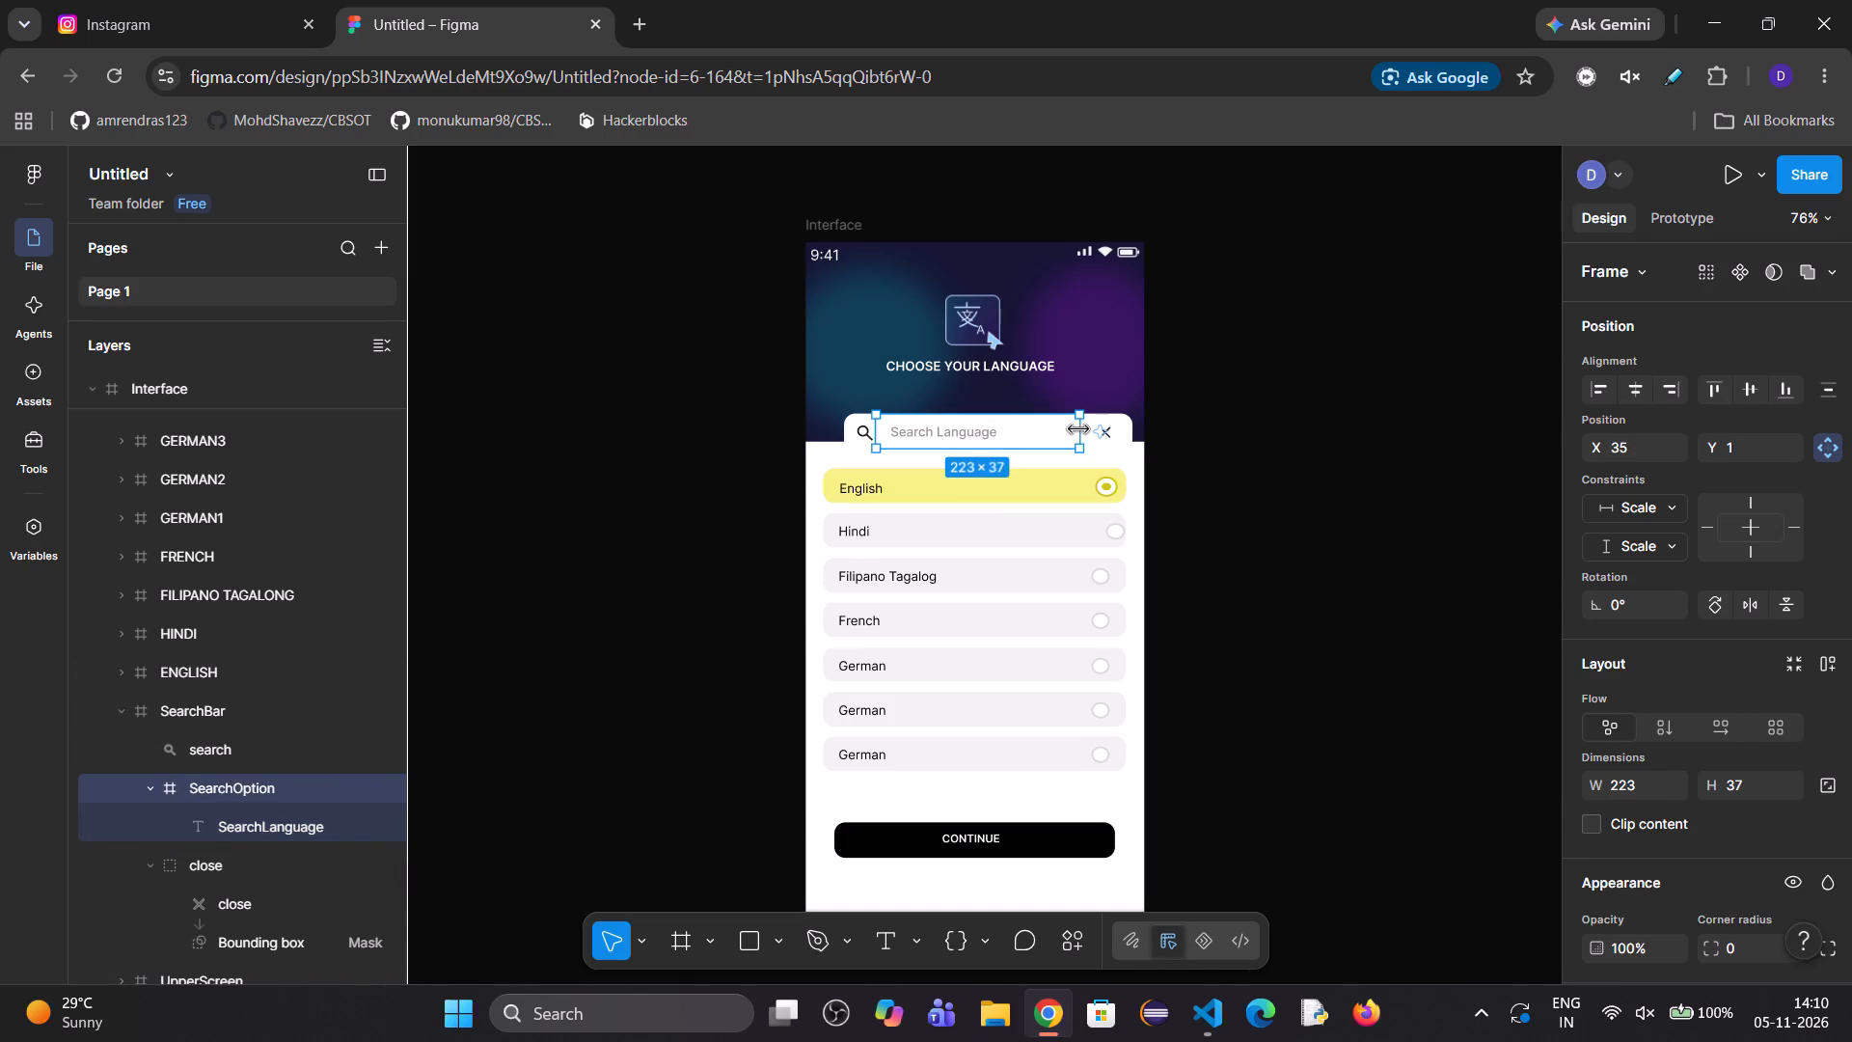
click(195, 782)
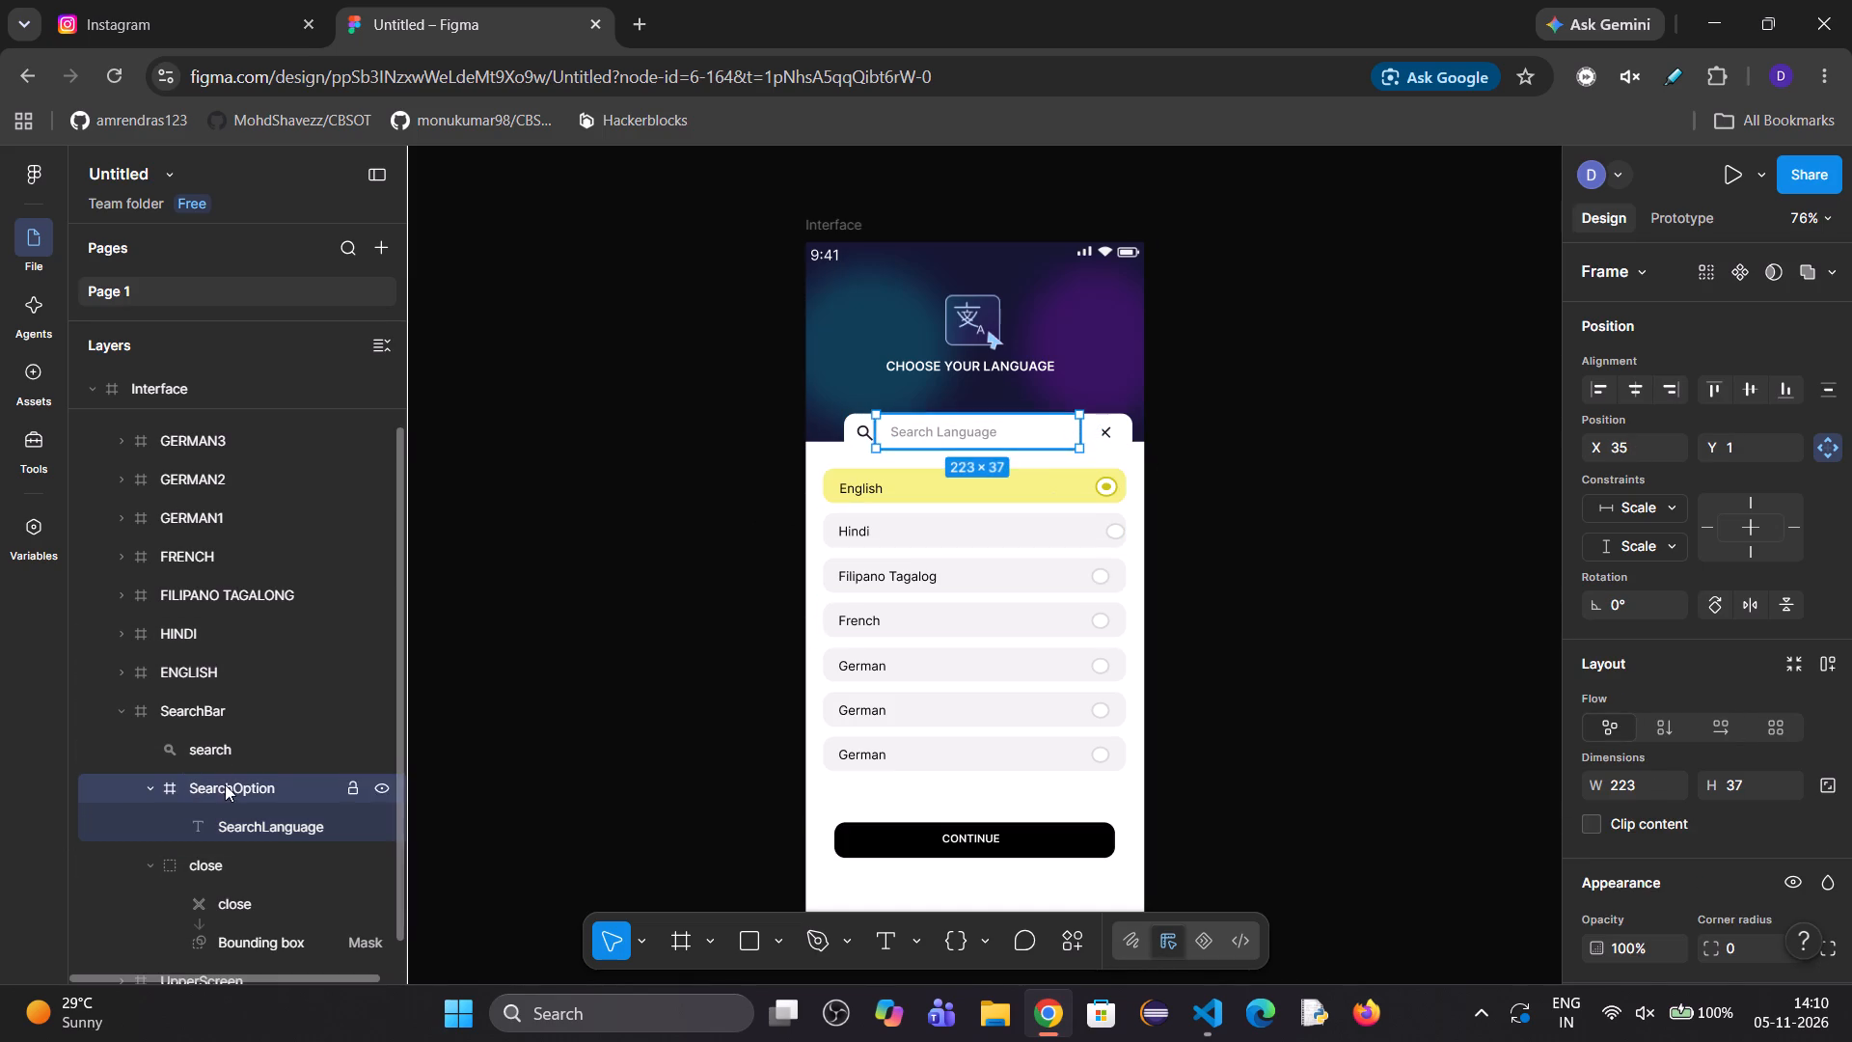
Narrow the SearchBar frame so its right edge roughly lines up with the CONTINUE button's right edge.
click(236, 722)
drag(1129, 436, 1111, 470)
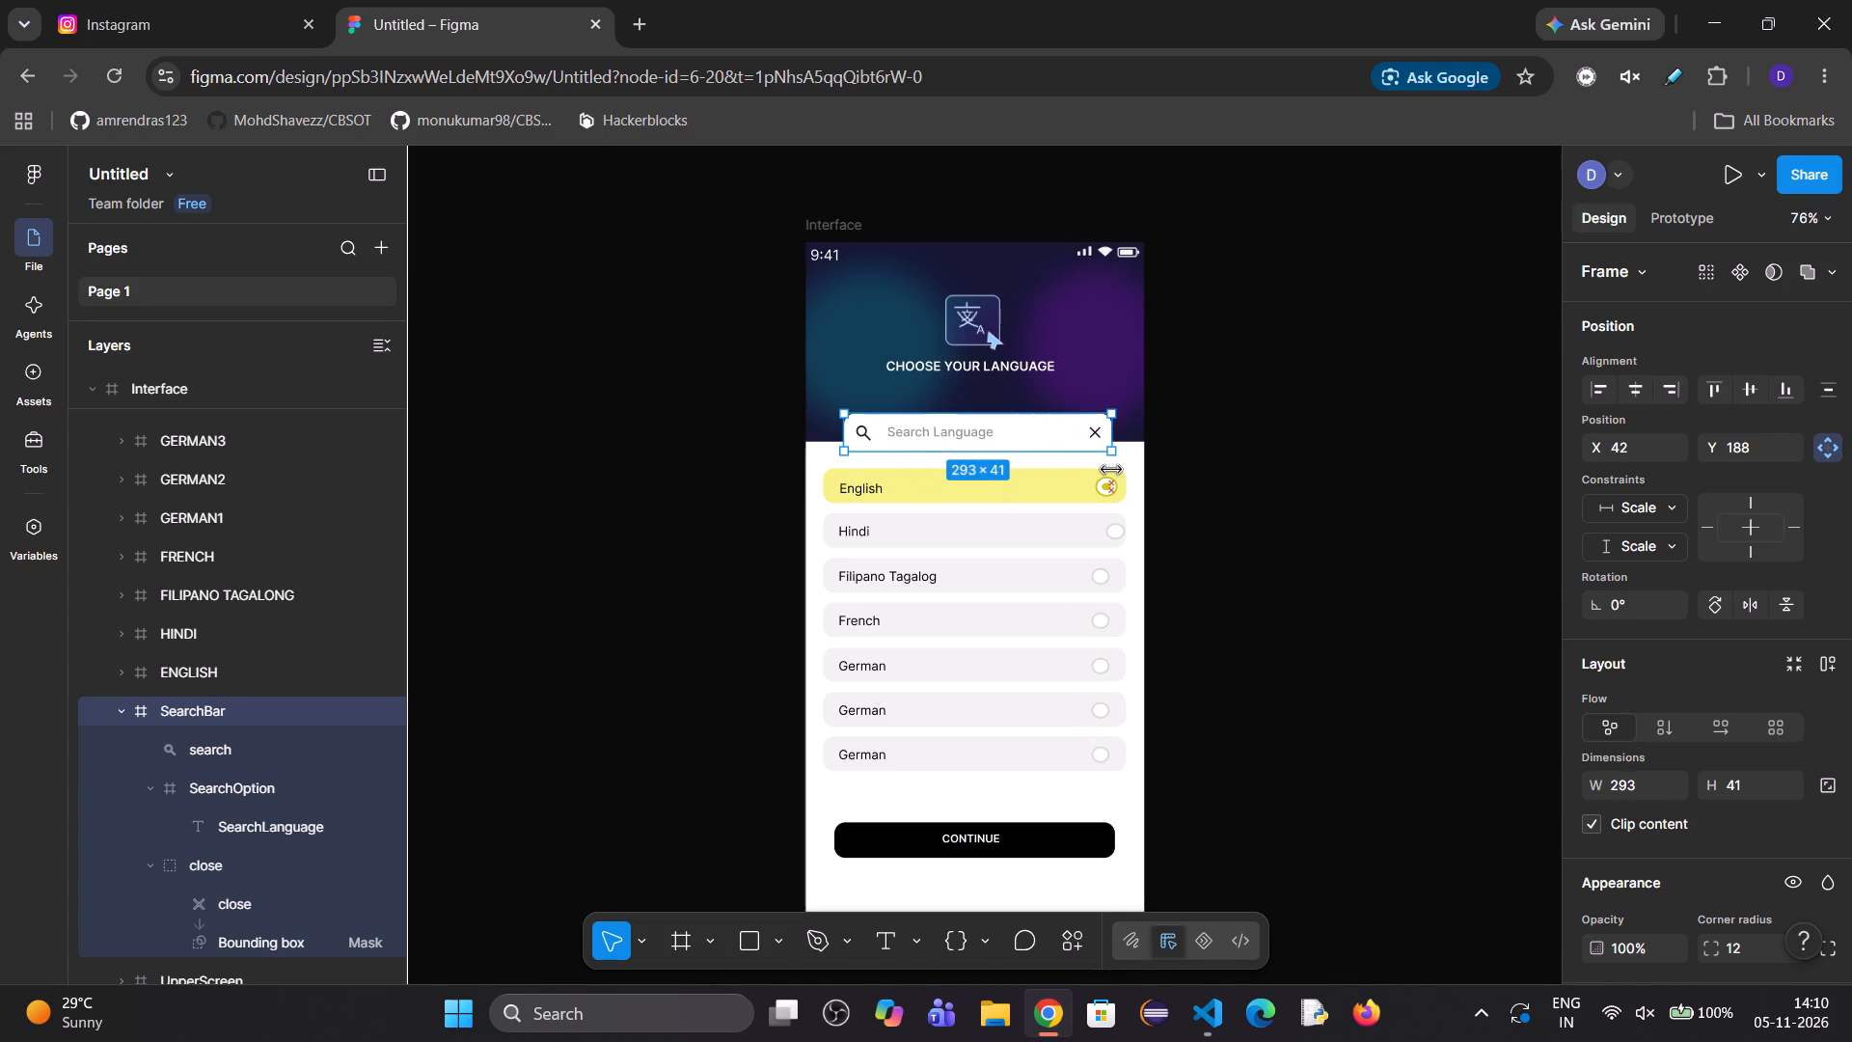
drag(1111, 470, 1118, 473)
click(1308, 507)
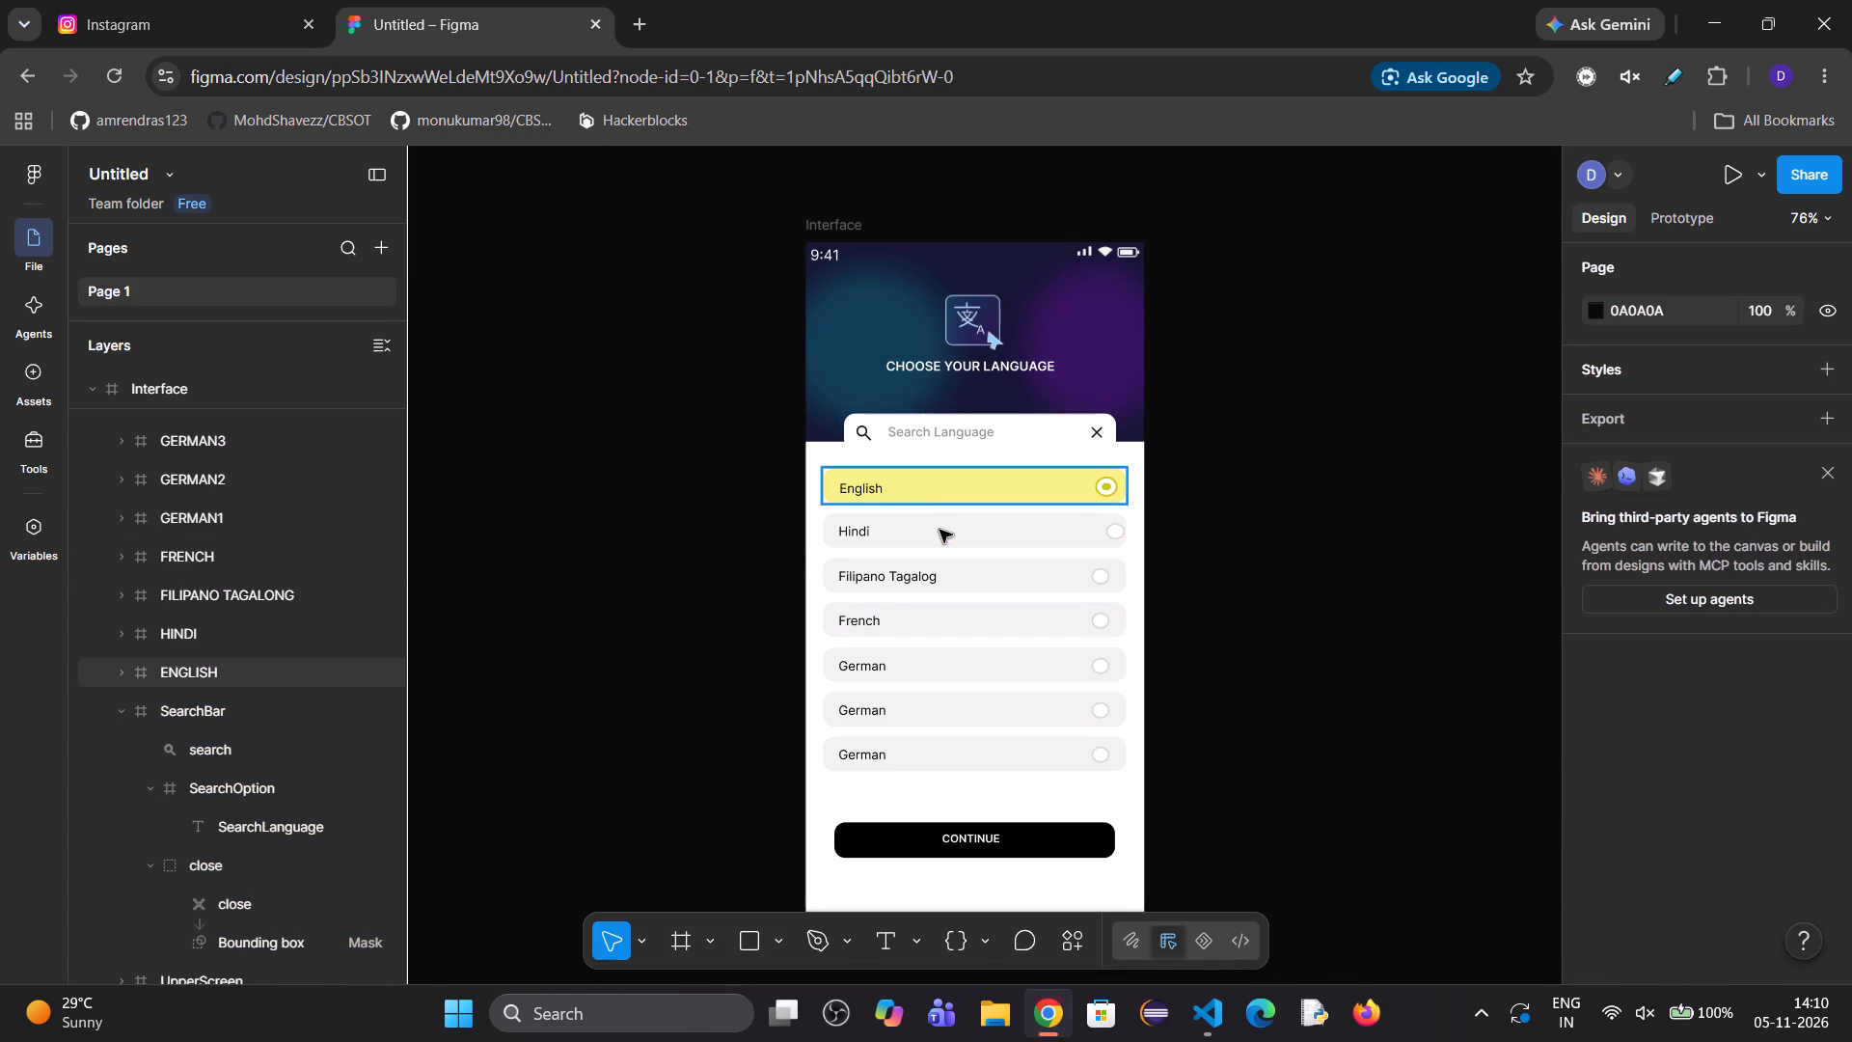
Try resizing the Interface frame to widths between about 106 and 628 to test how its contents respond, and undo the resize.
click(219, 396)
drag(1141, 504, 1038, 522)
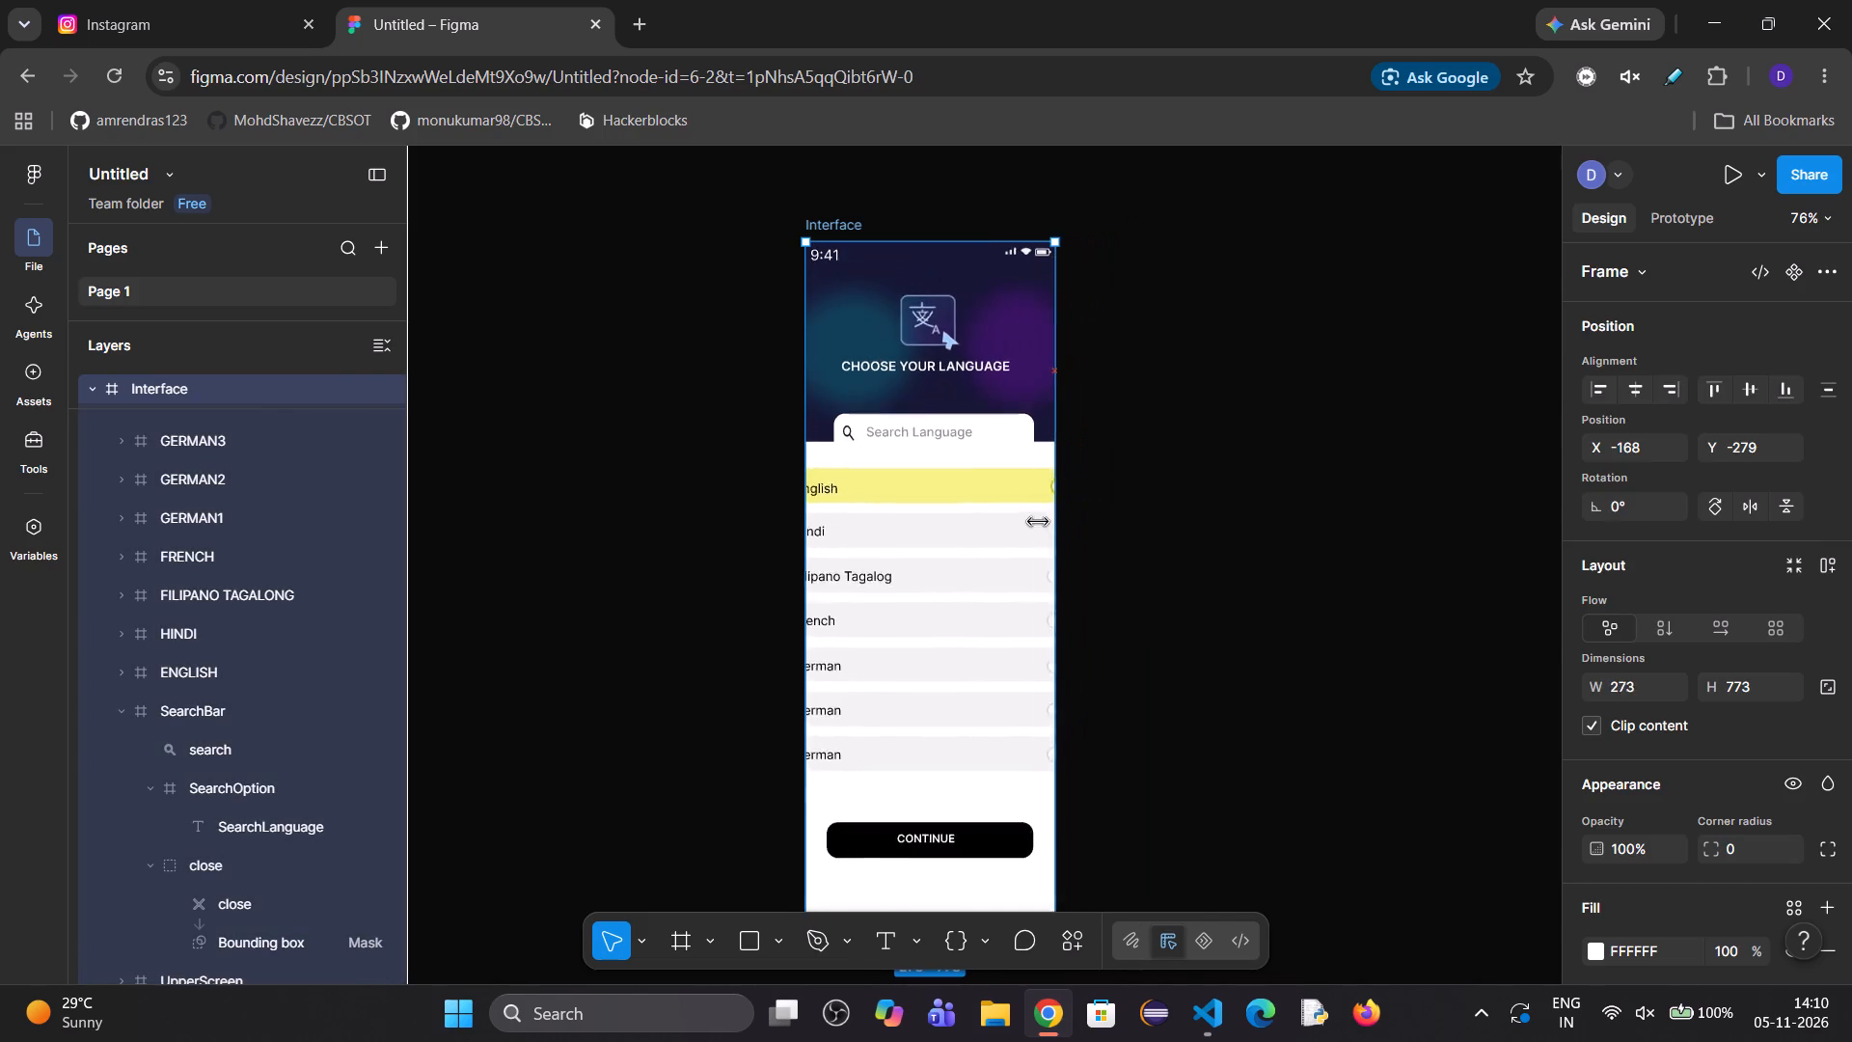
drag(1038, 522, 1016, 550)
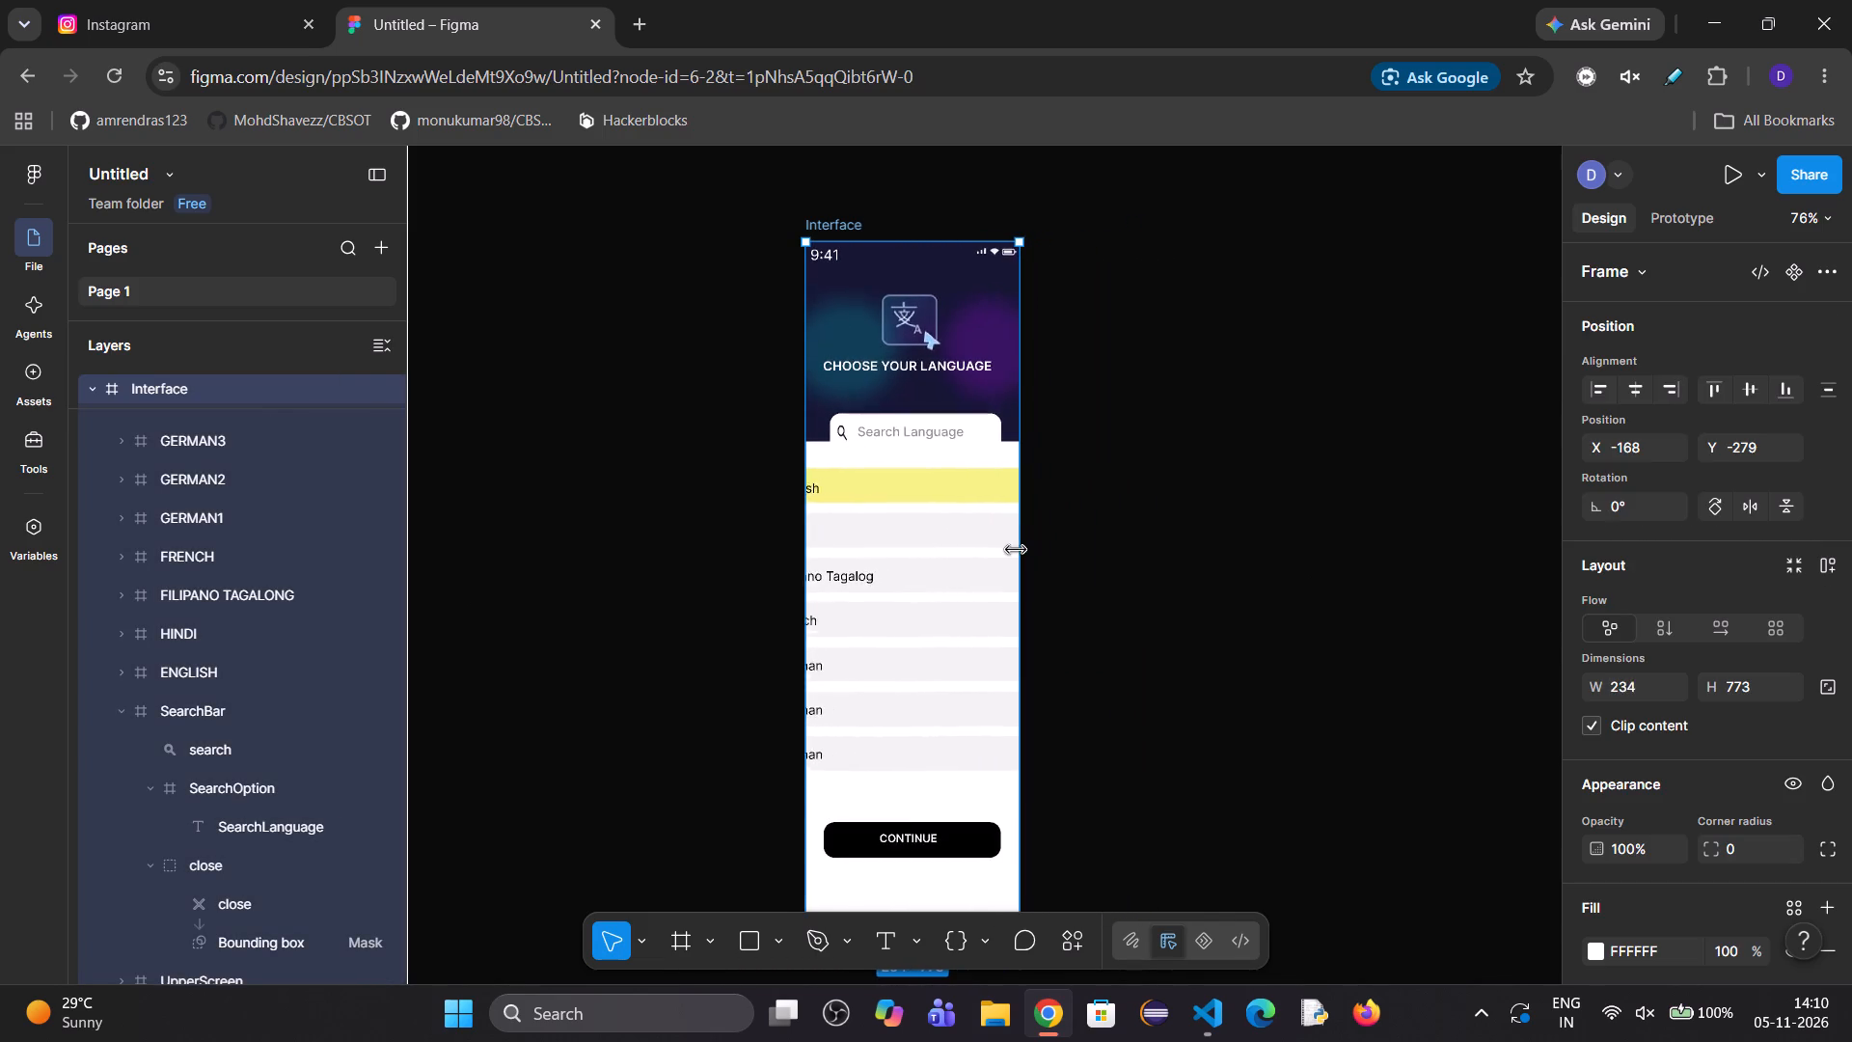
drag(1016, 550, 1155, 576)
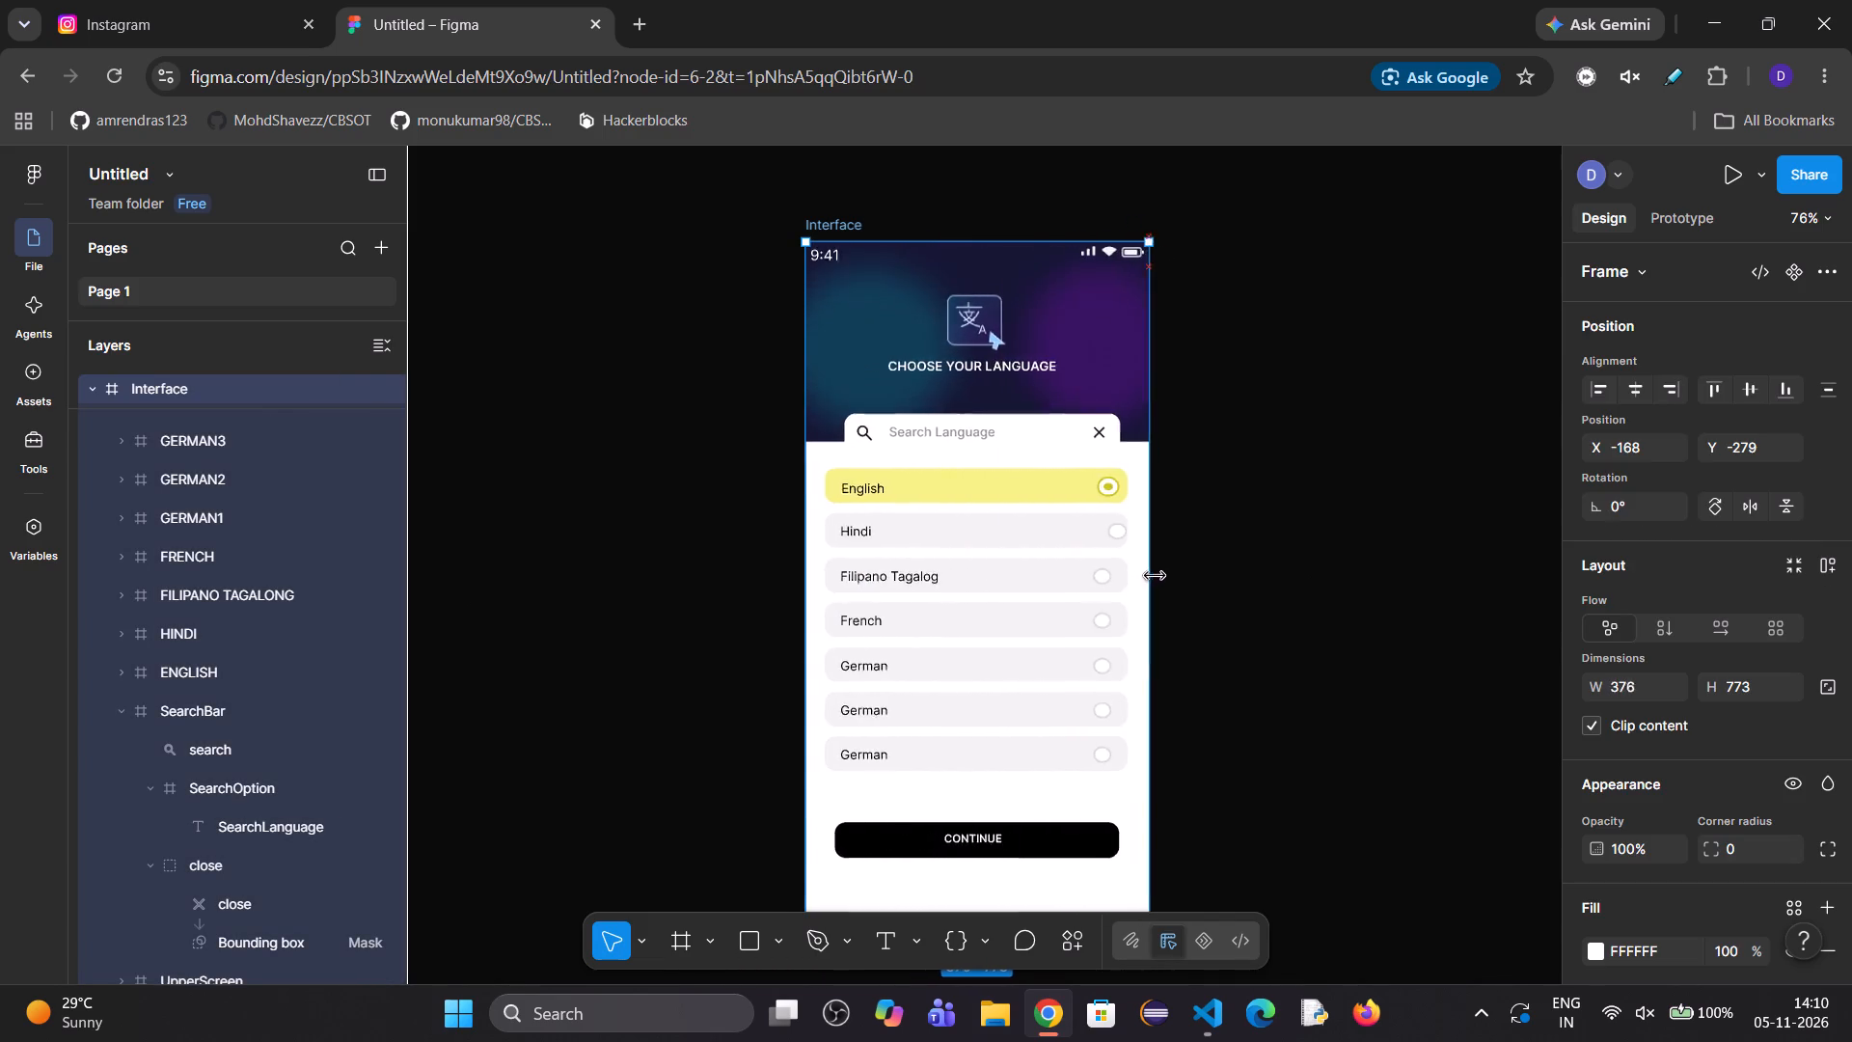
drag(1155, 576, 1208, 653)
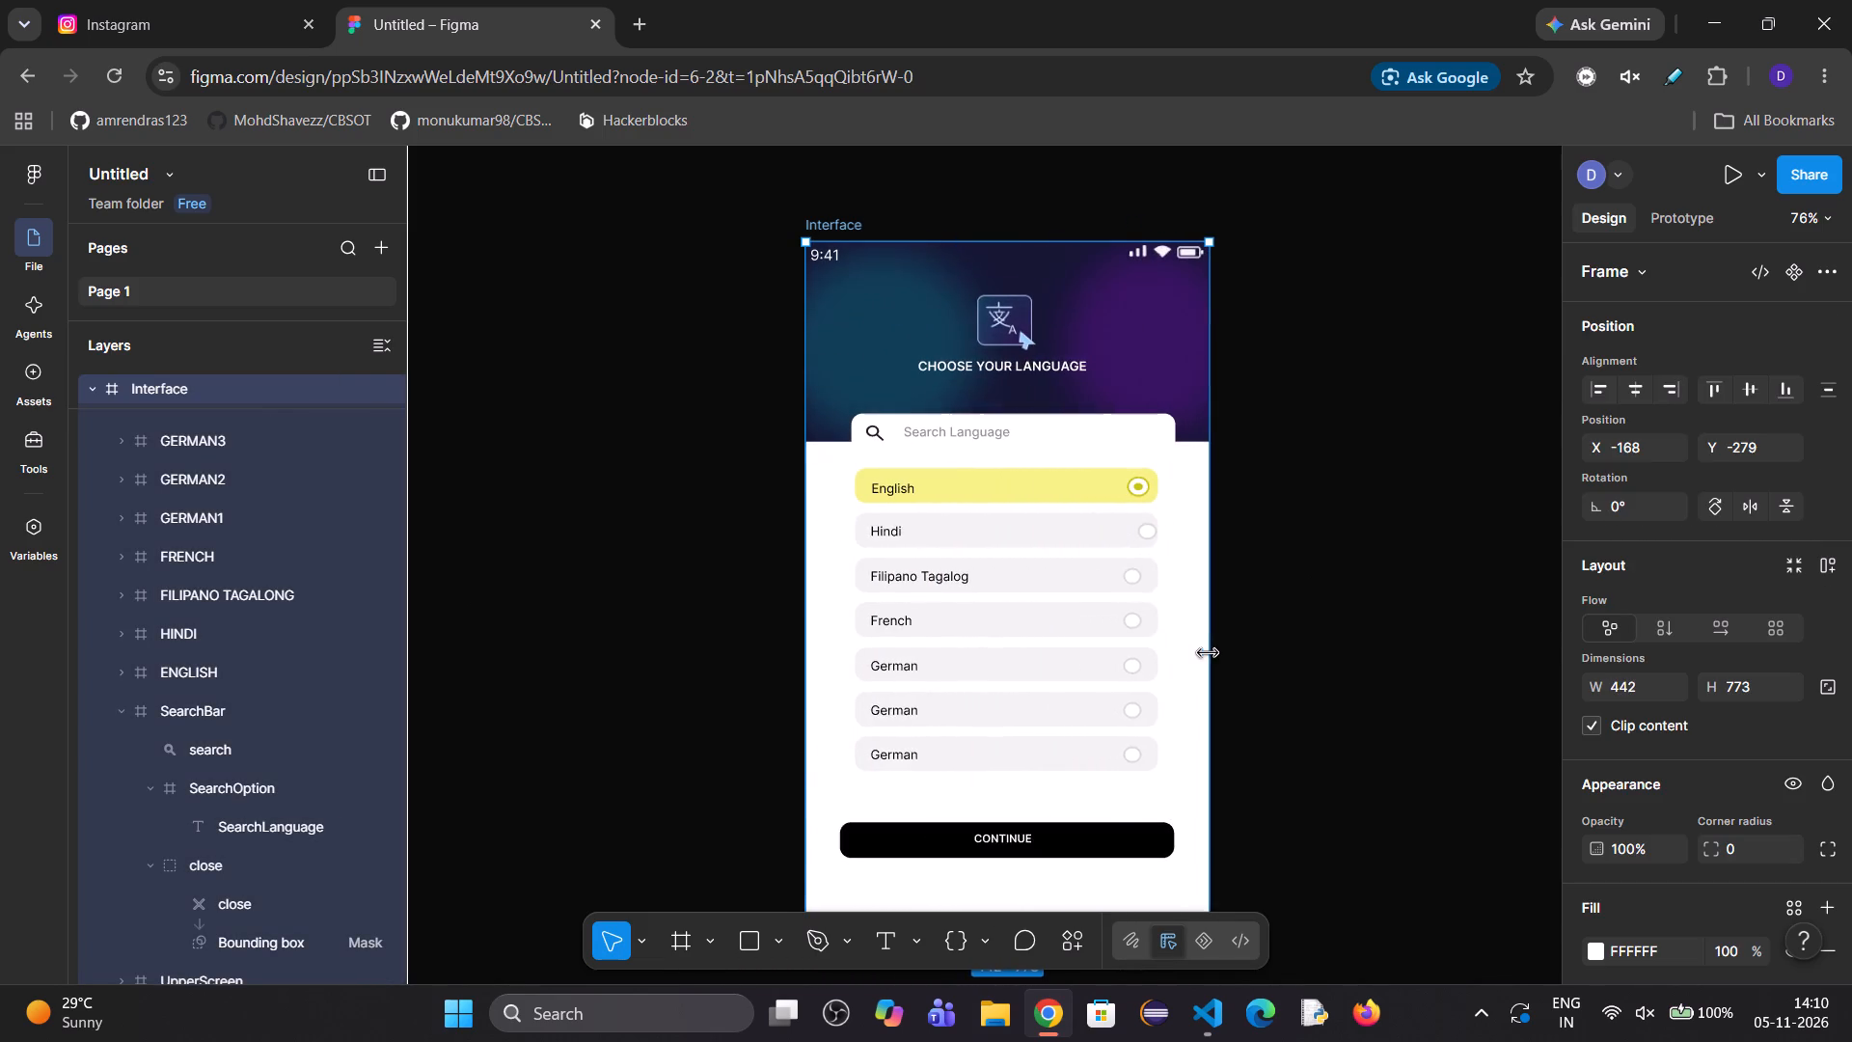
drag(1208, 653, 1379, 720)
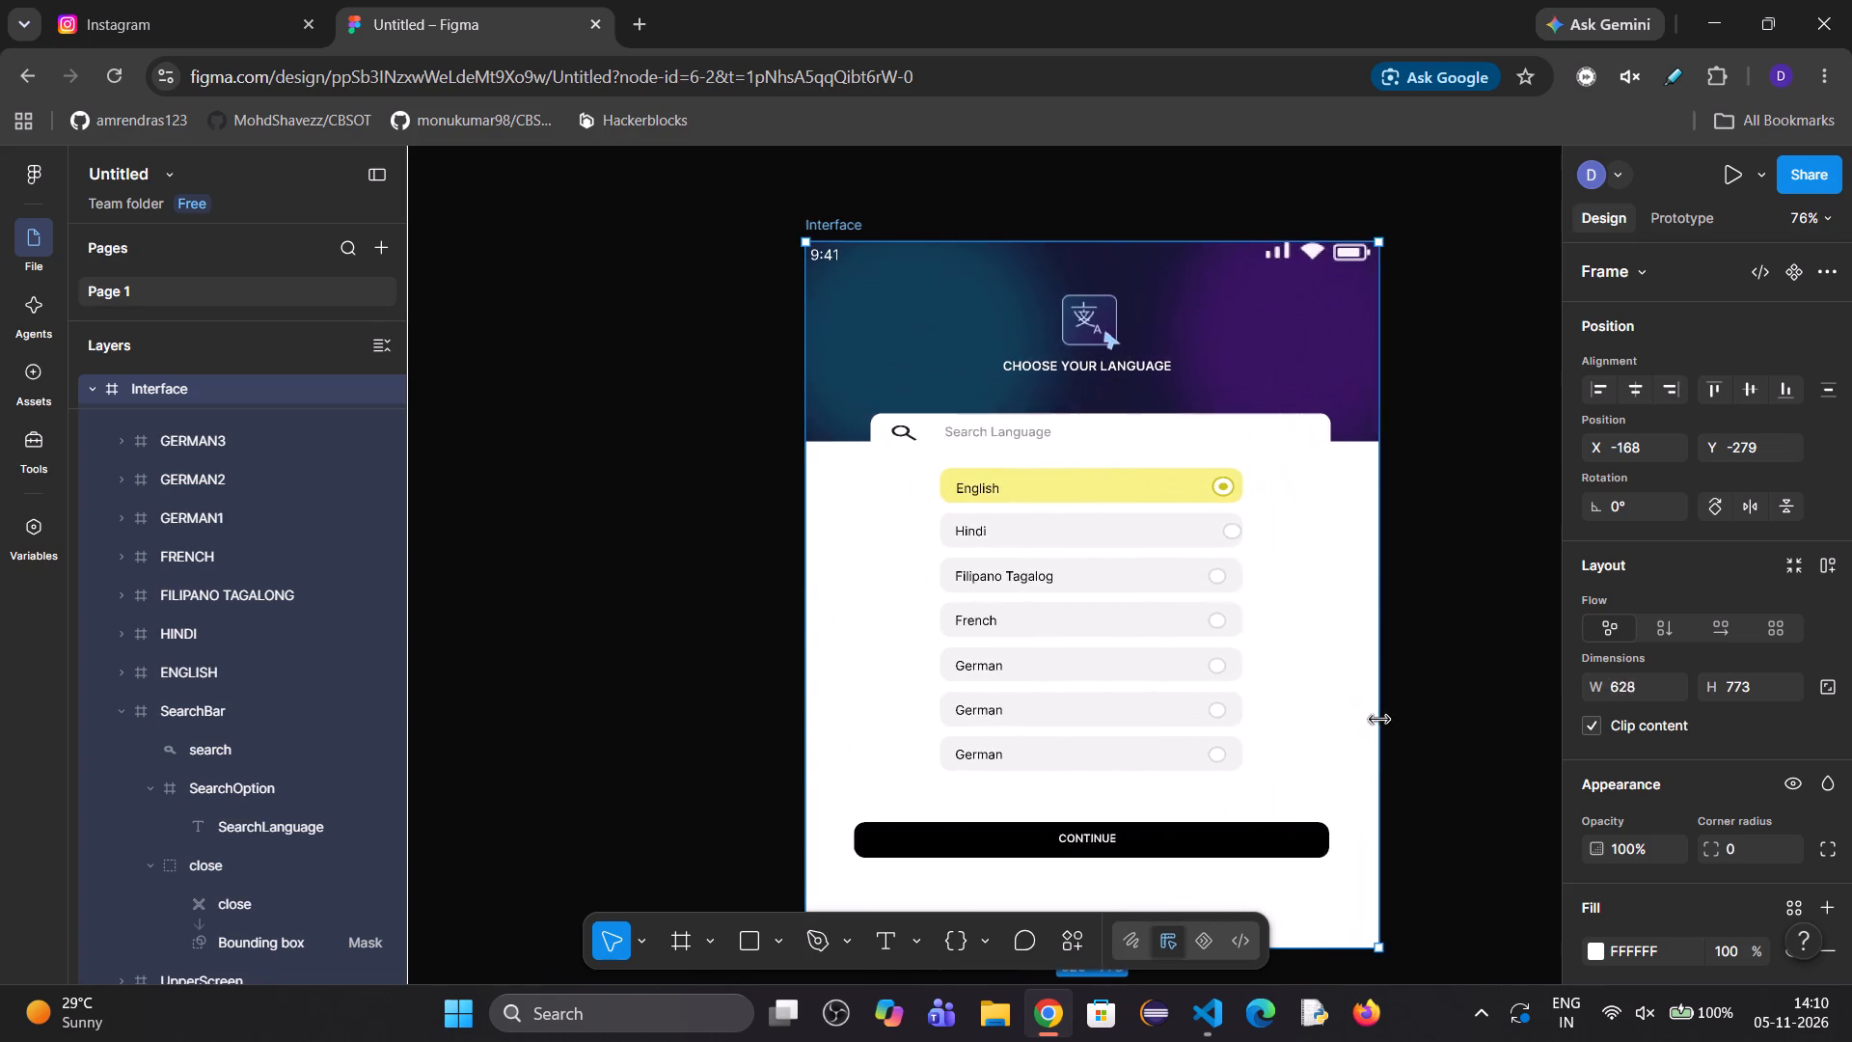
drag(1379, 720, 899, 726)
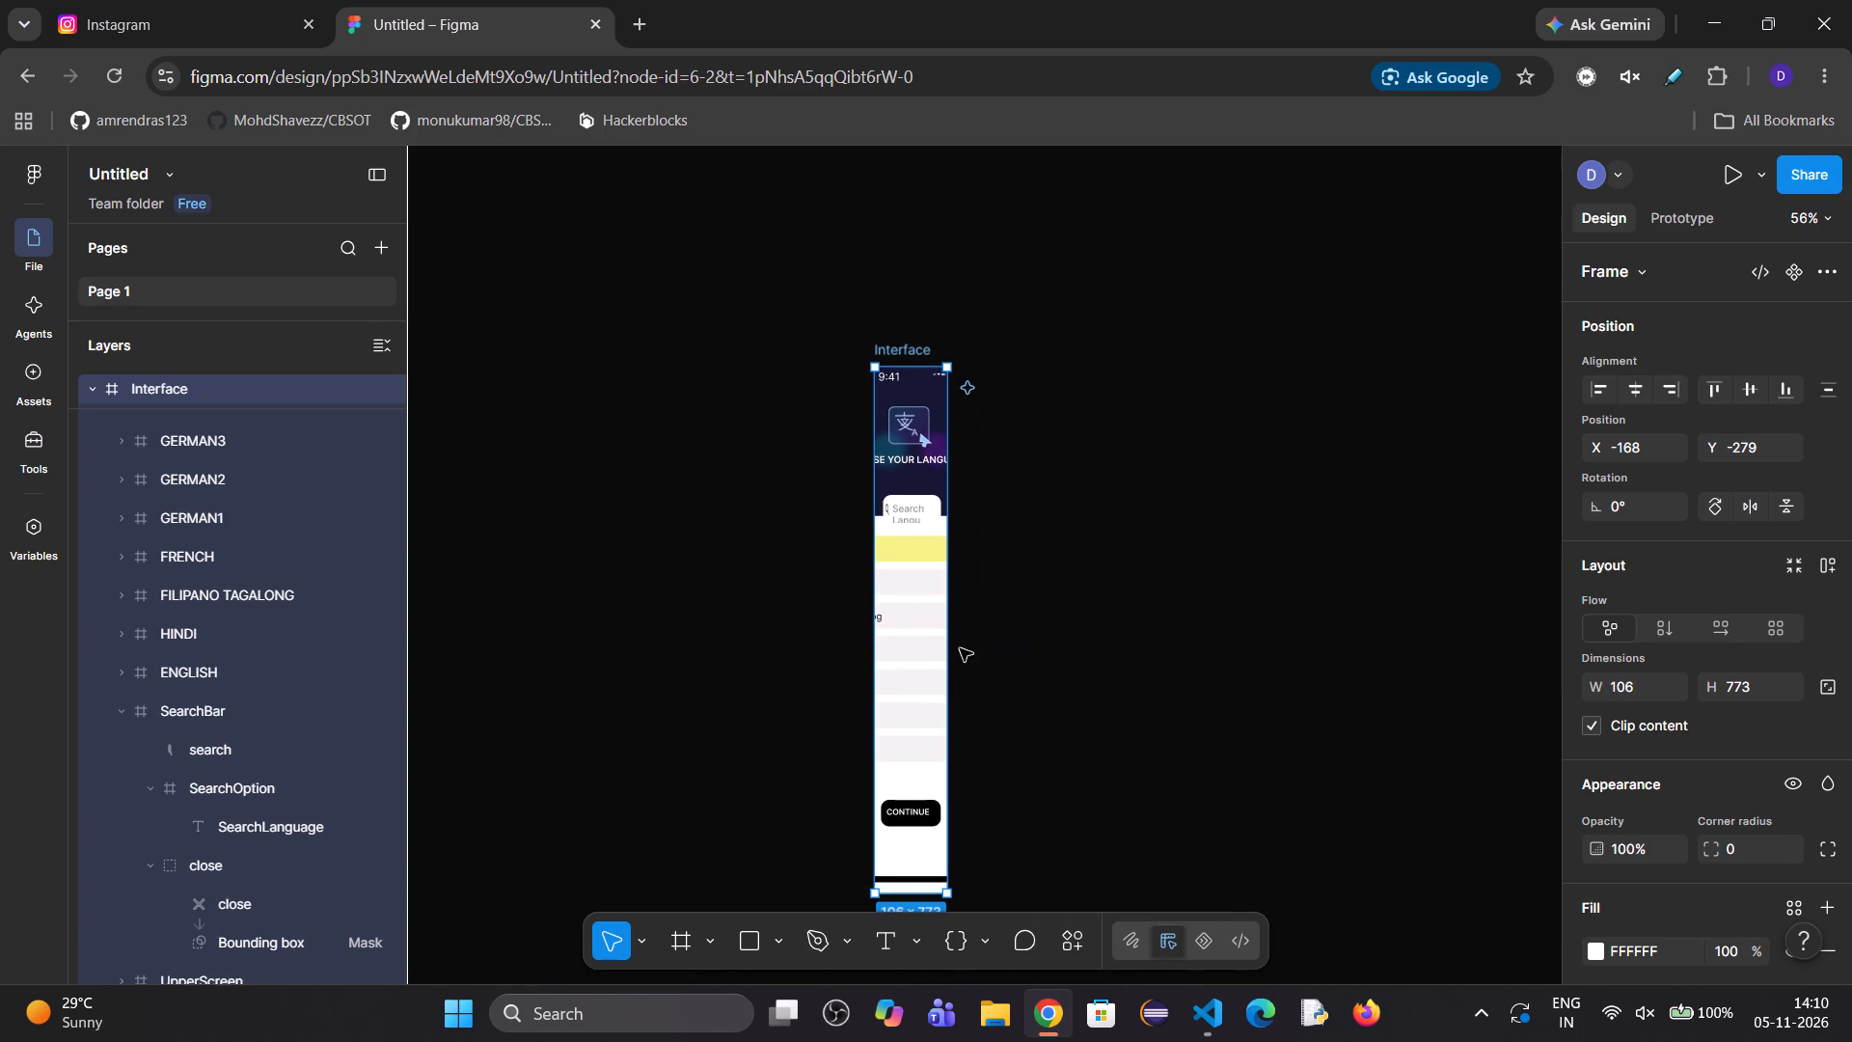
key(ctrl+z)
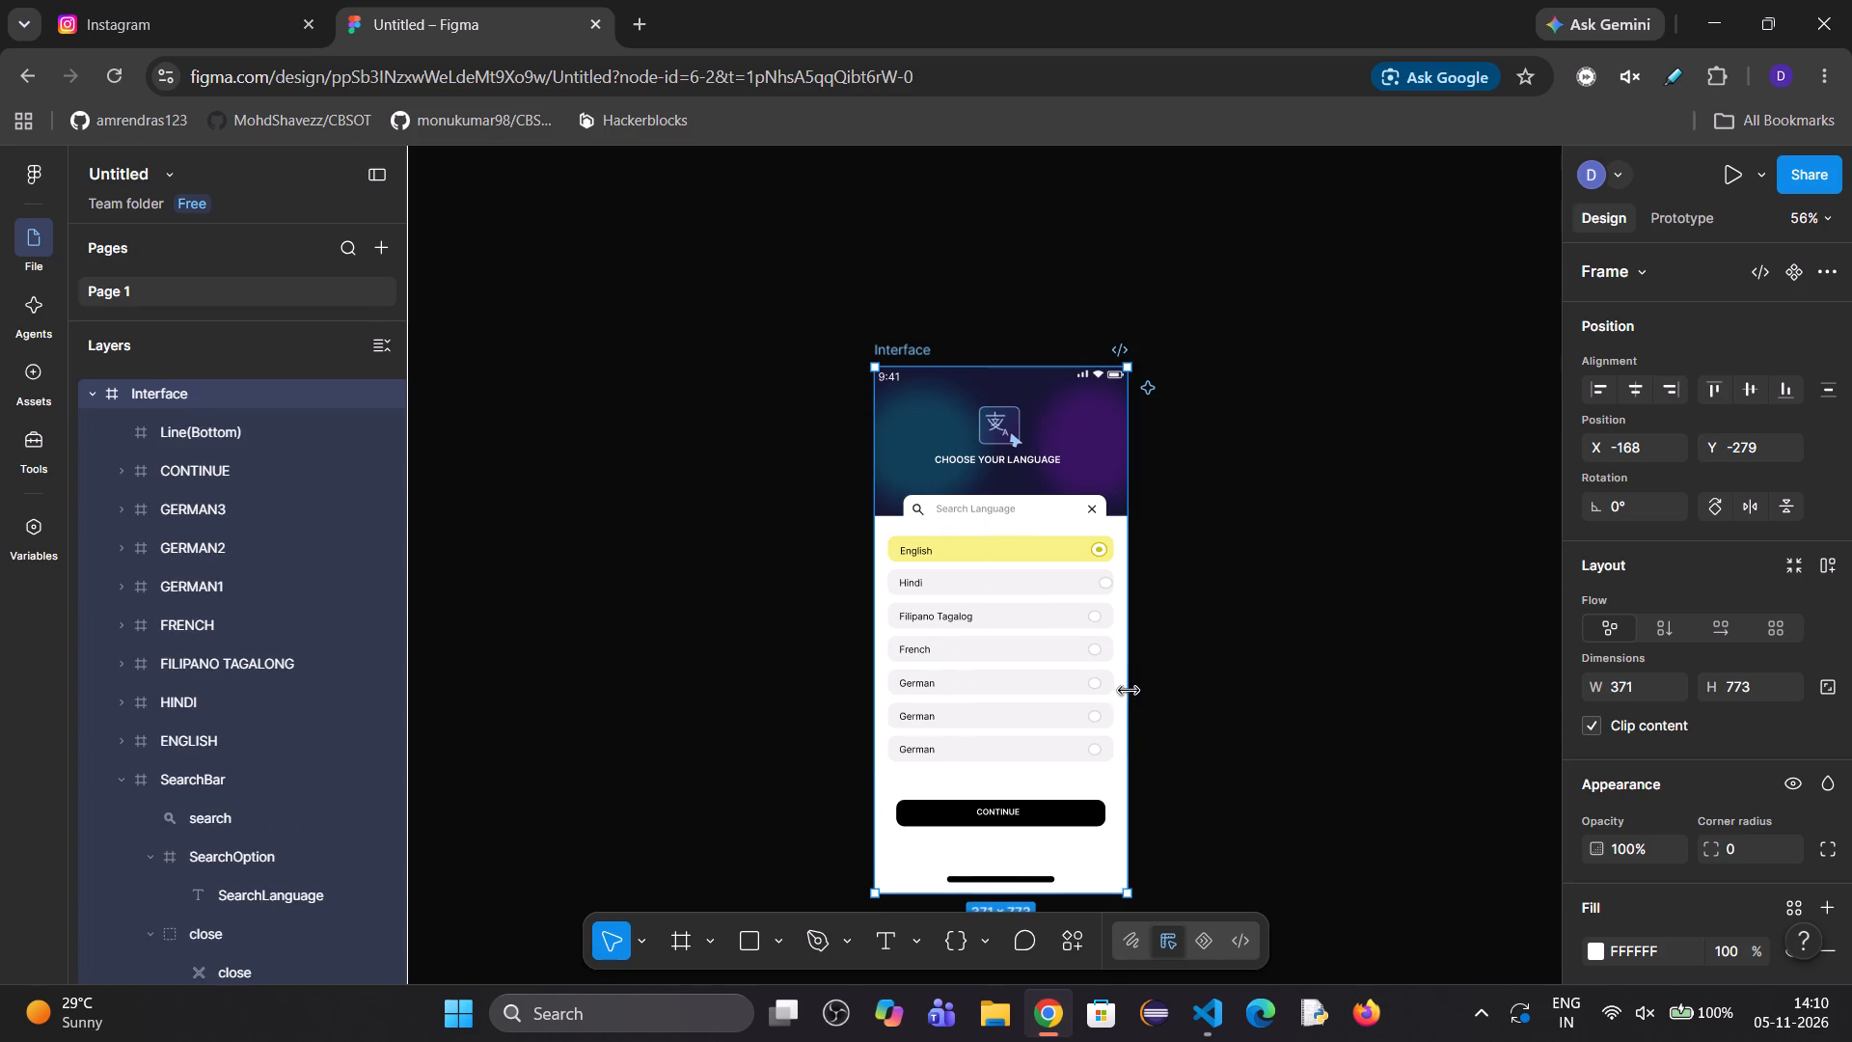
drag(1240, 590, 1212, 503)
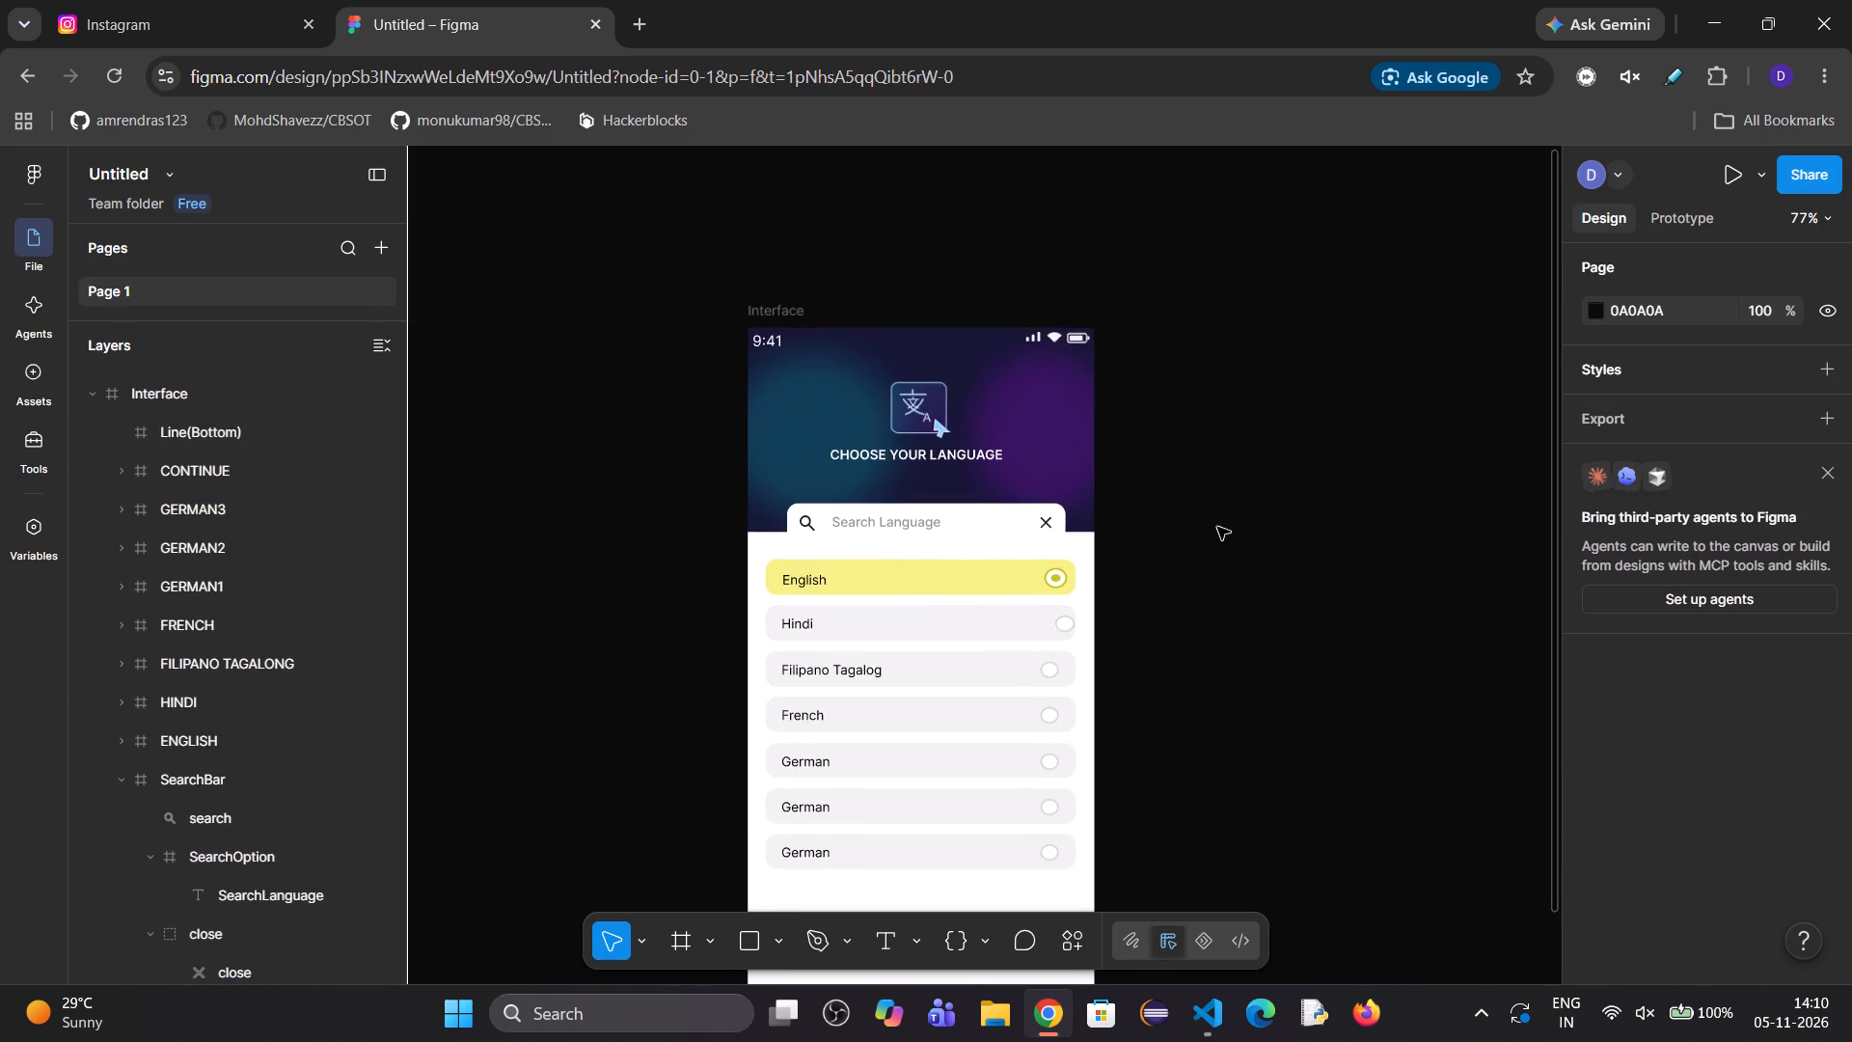
Set the horizontal and vertical constraints of the Line(Bottom) frame below the CONTINUE button to Center.
scroll(1216, 552, down, 2)
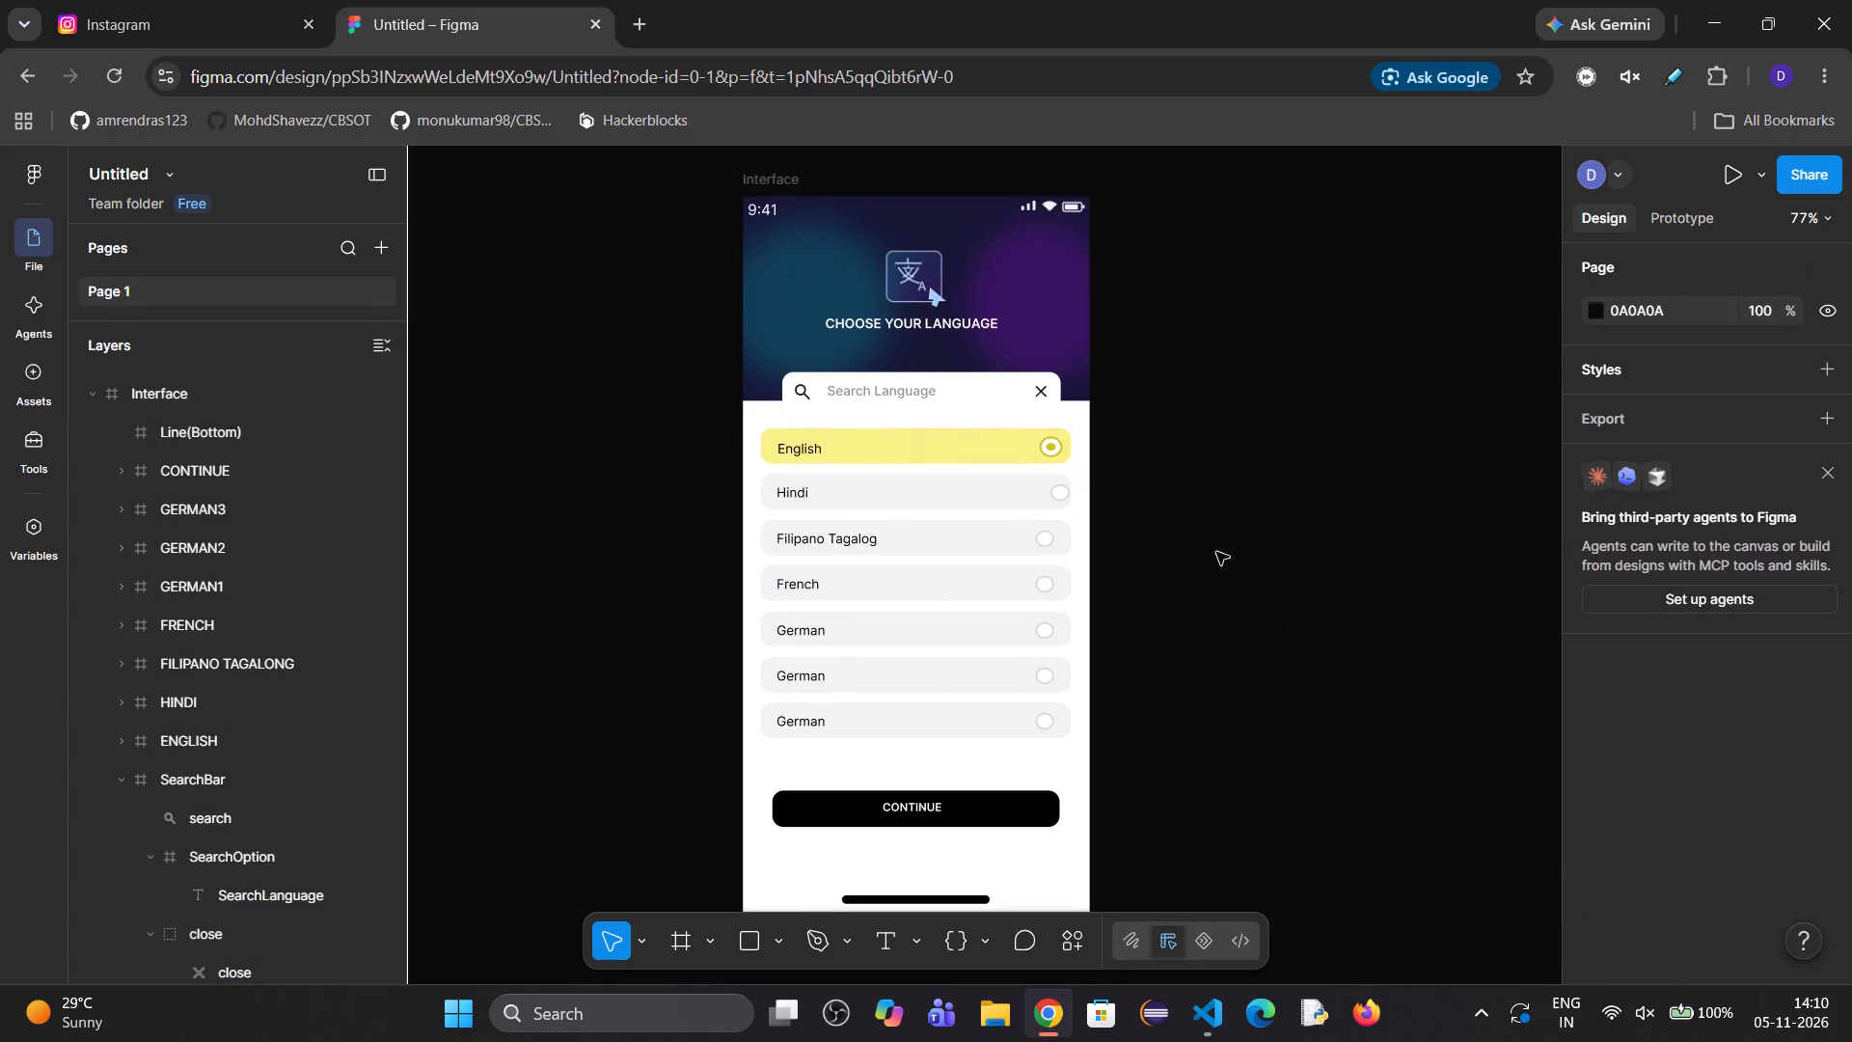
scroll(1216, 552, down, 1)
click(903, 896)
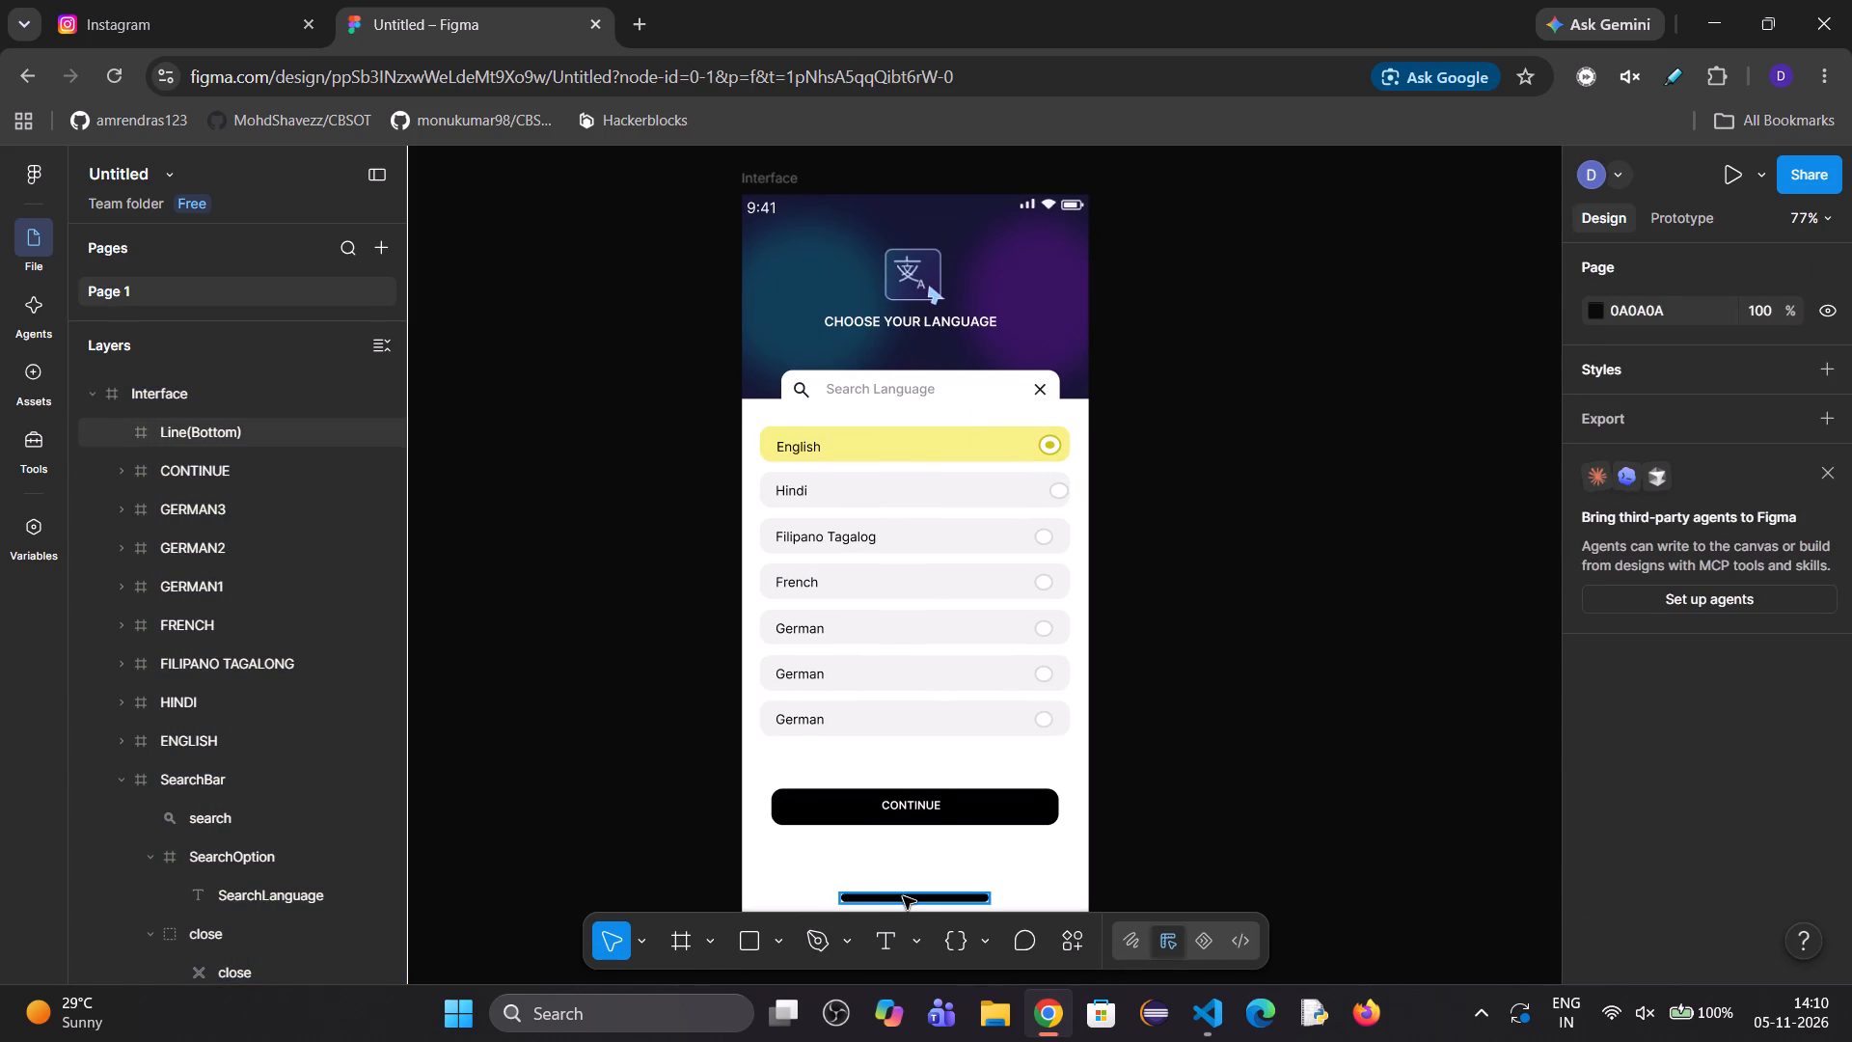
click(1652, 502)
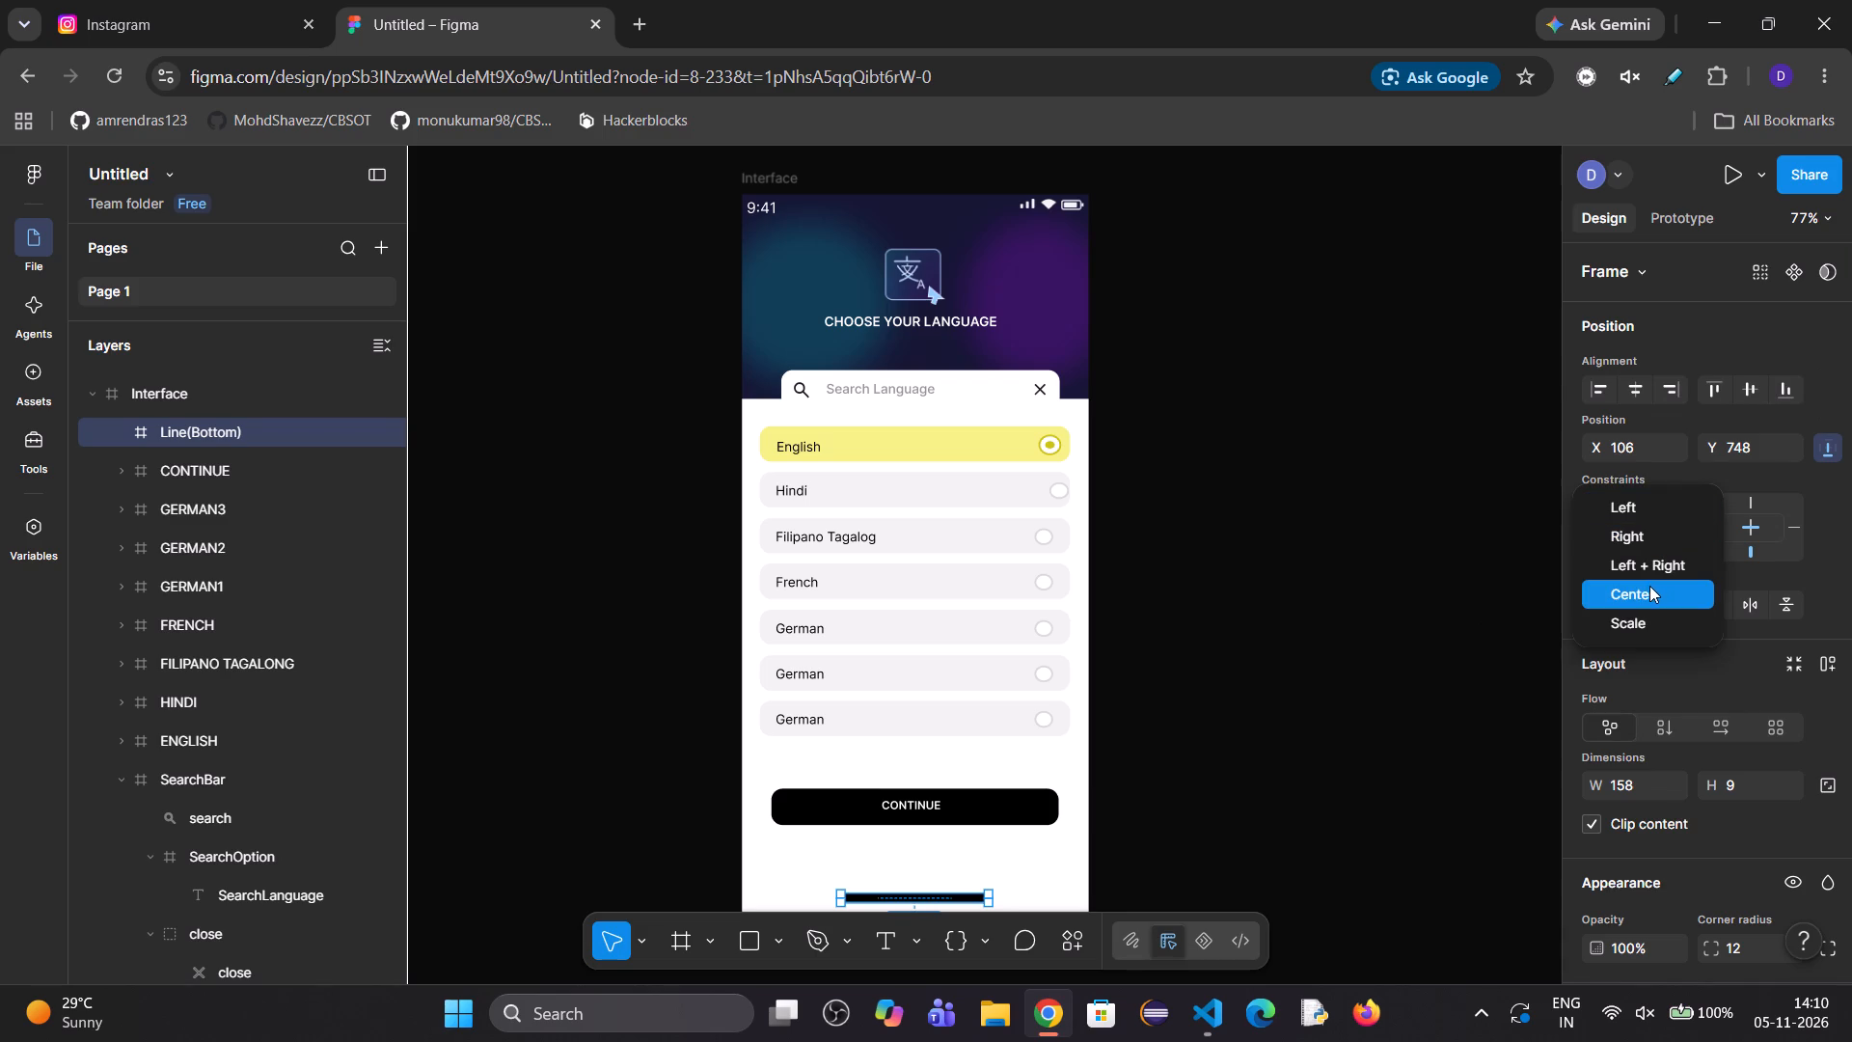
click(1649, 586)
click(1631, 554)
click(1638, 654)
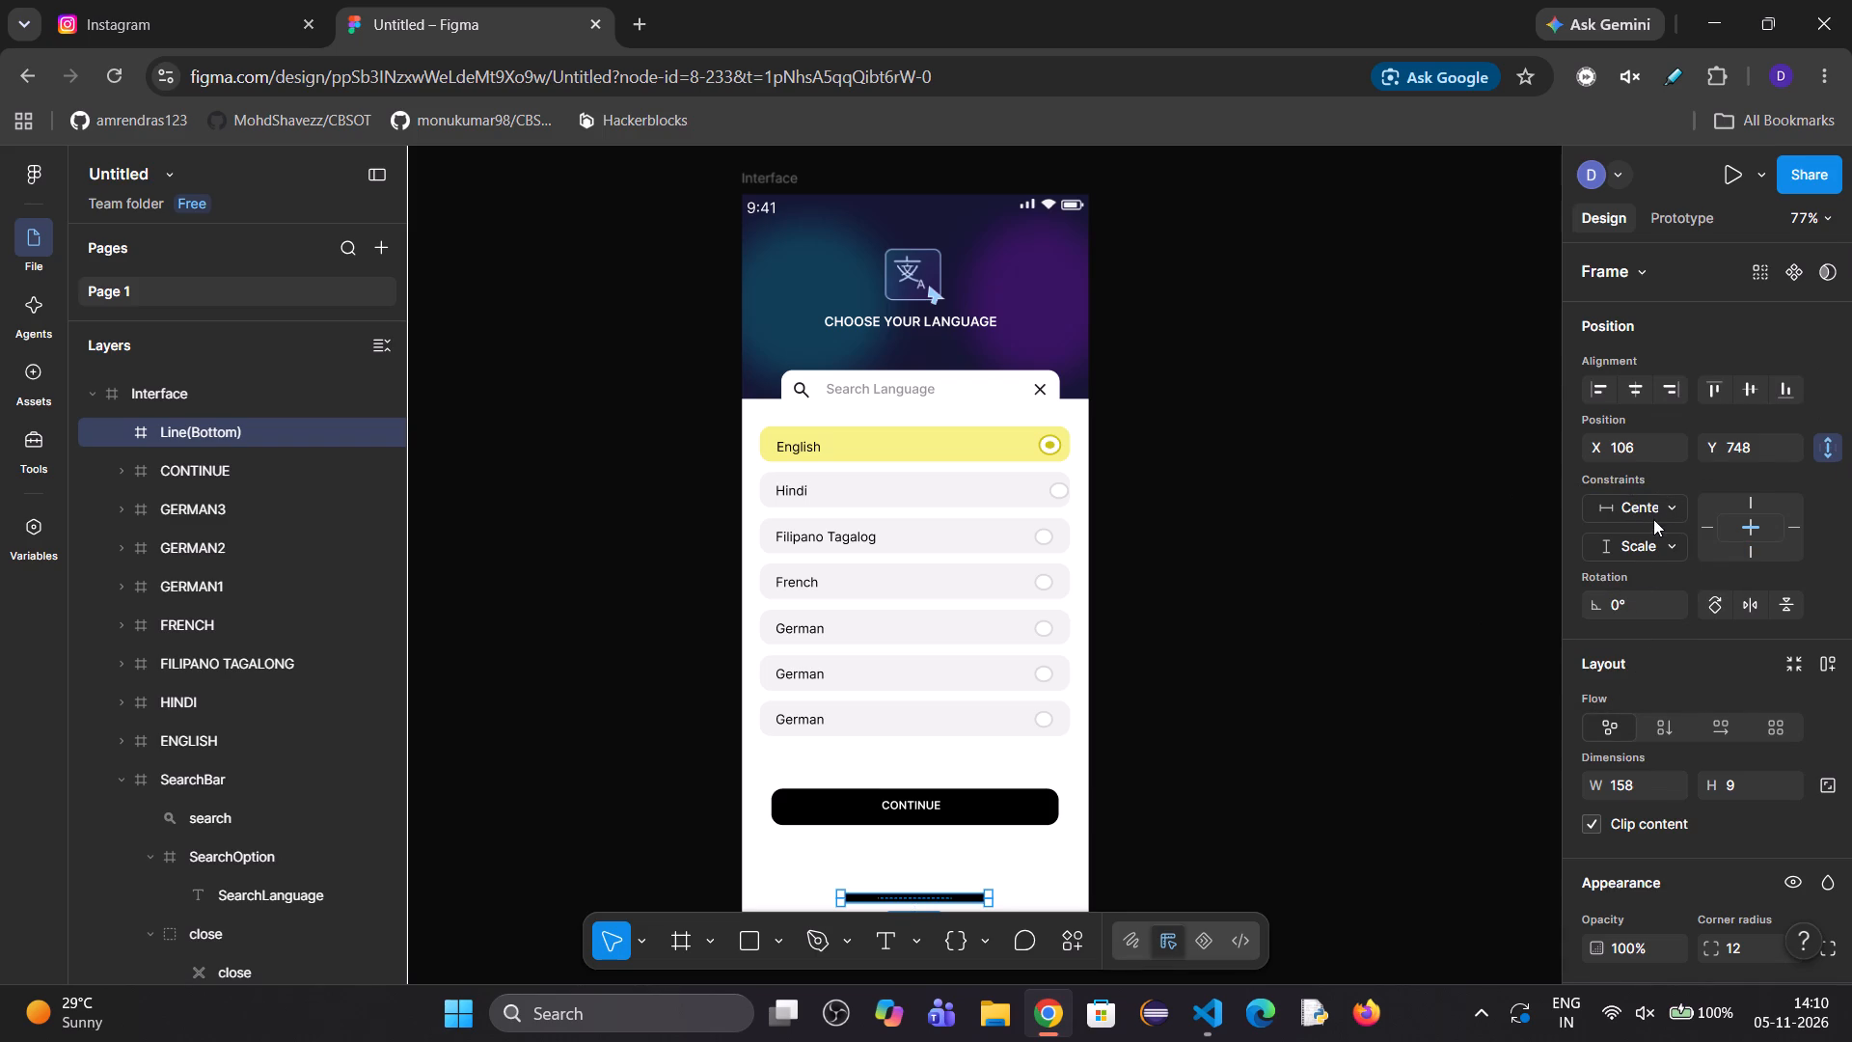
click(1605, 539)
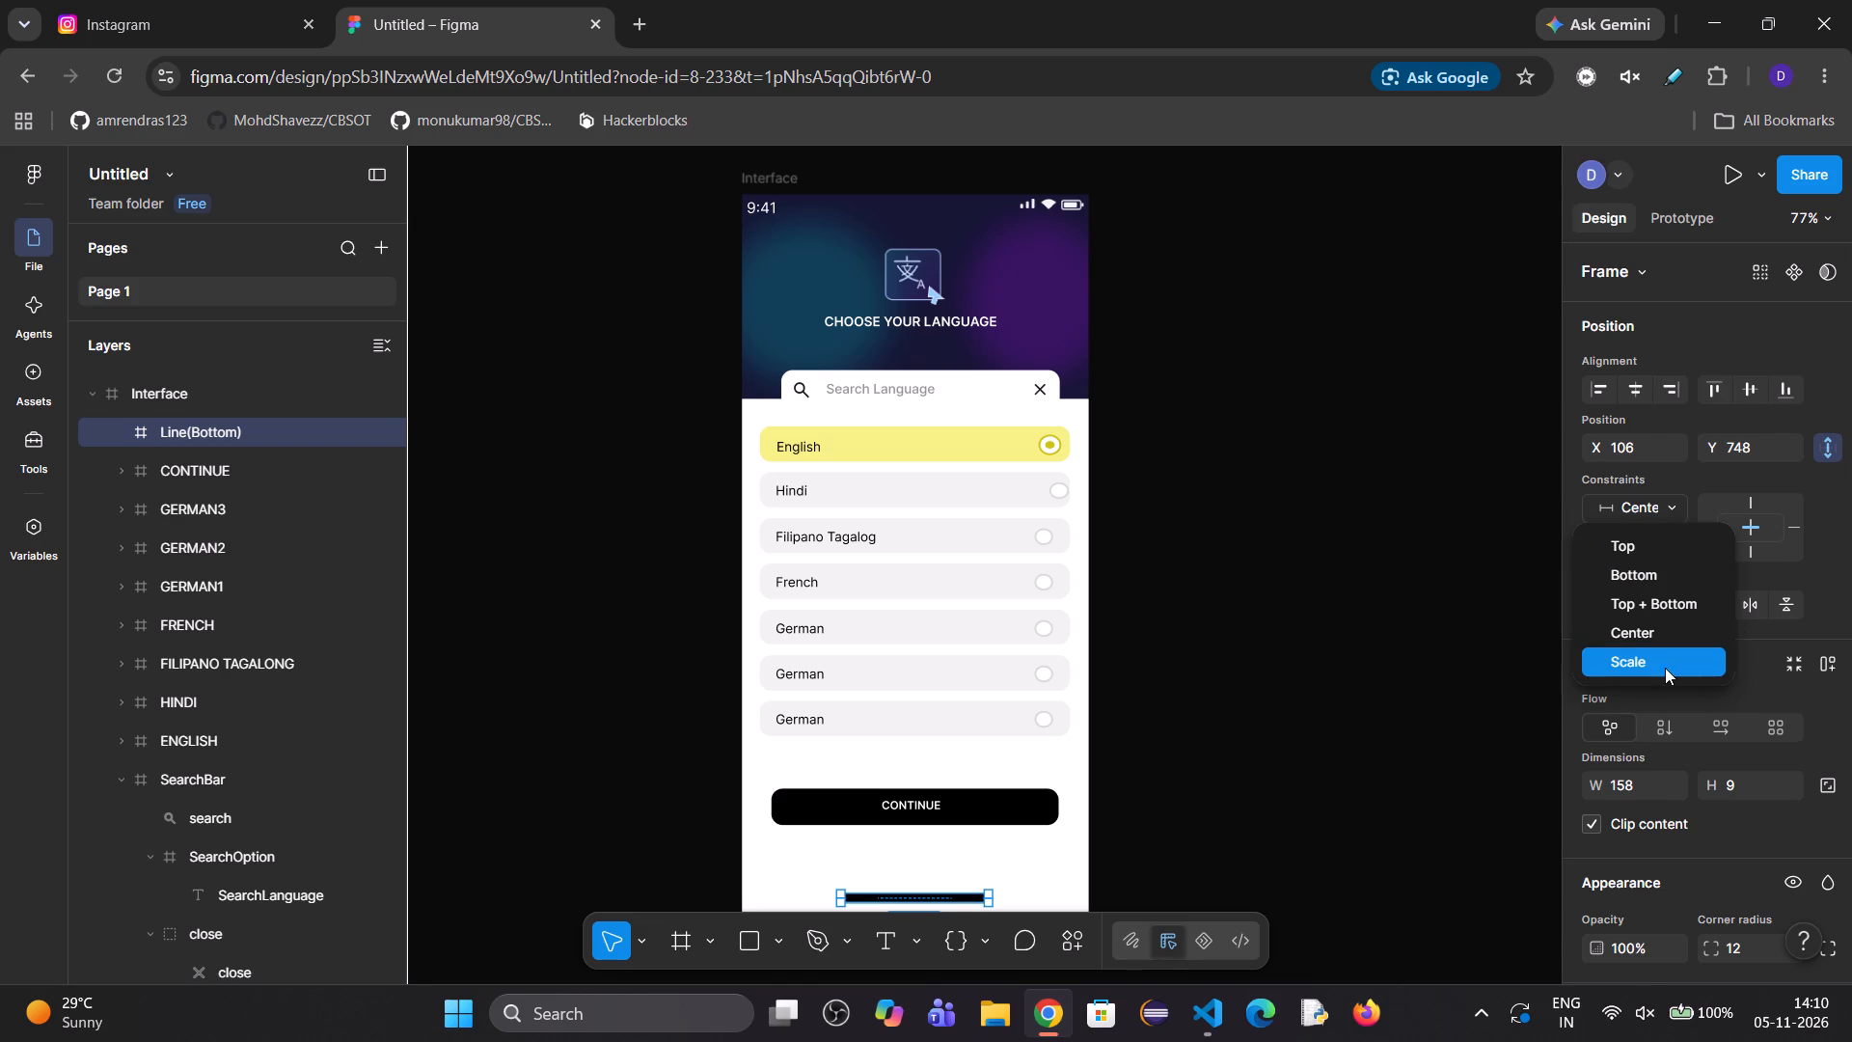
click(1636, 638)
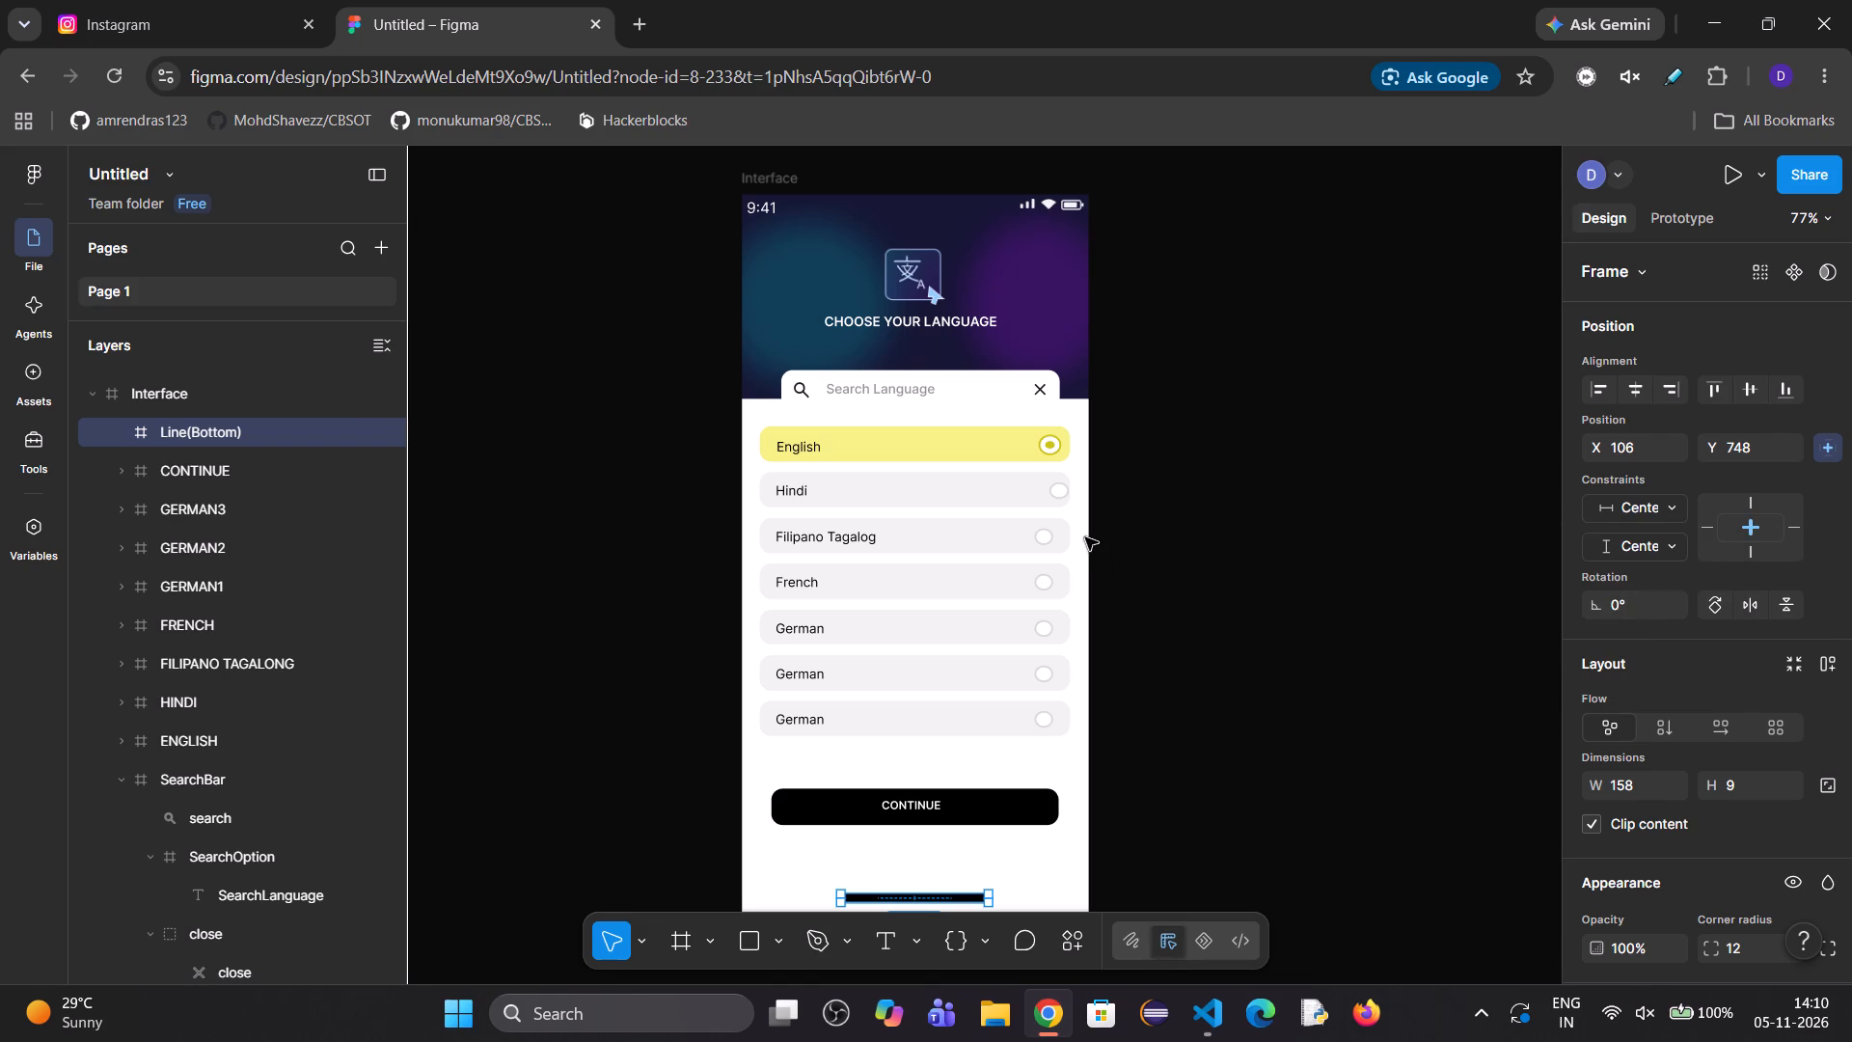
Select the whole Interface frame.
click(178, 391)
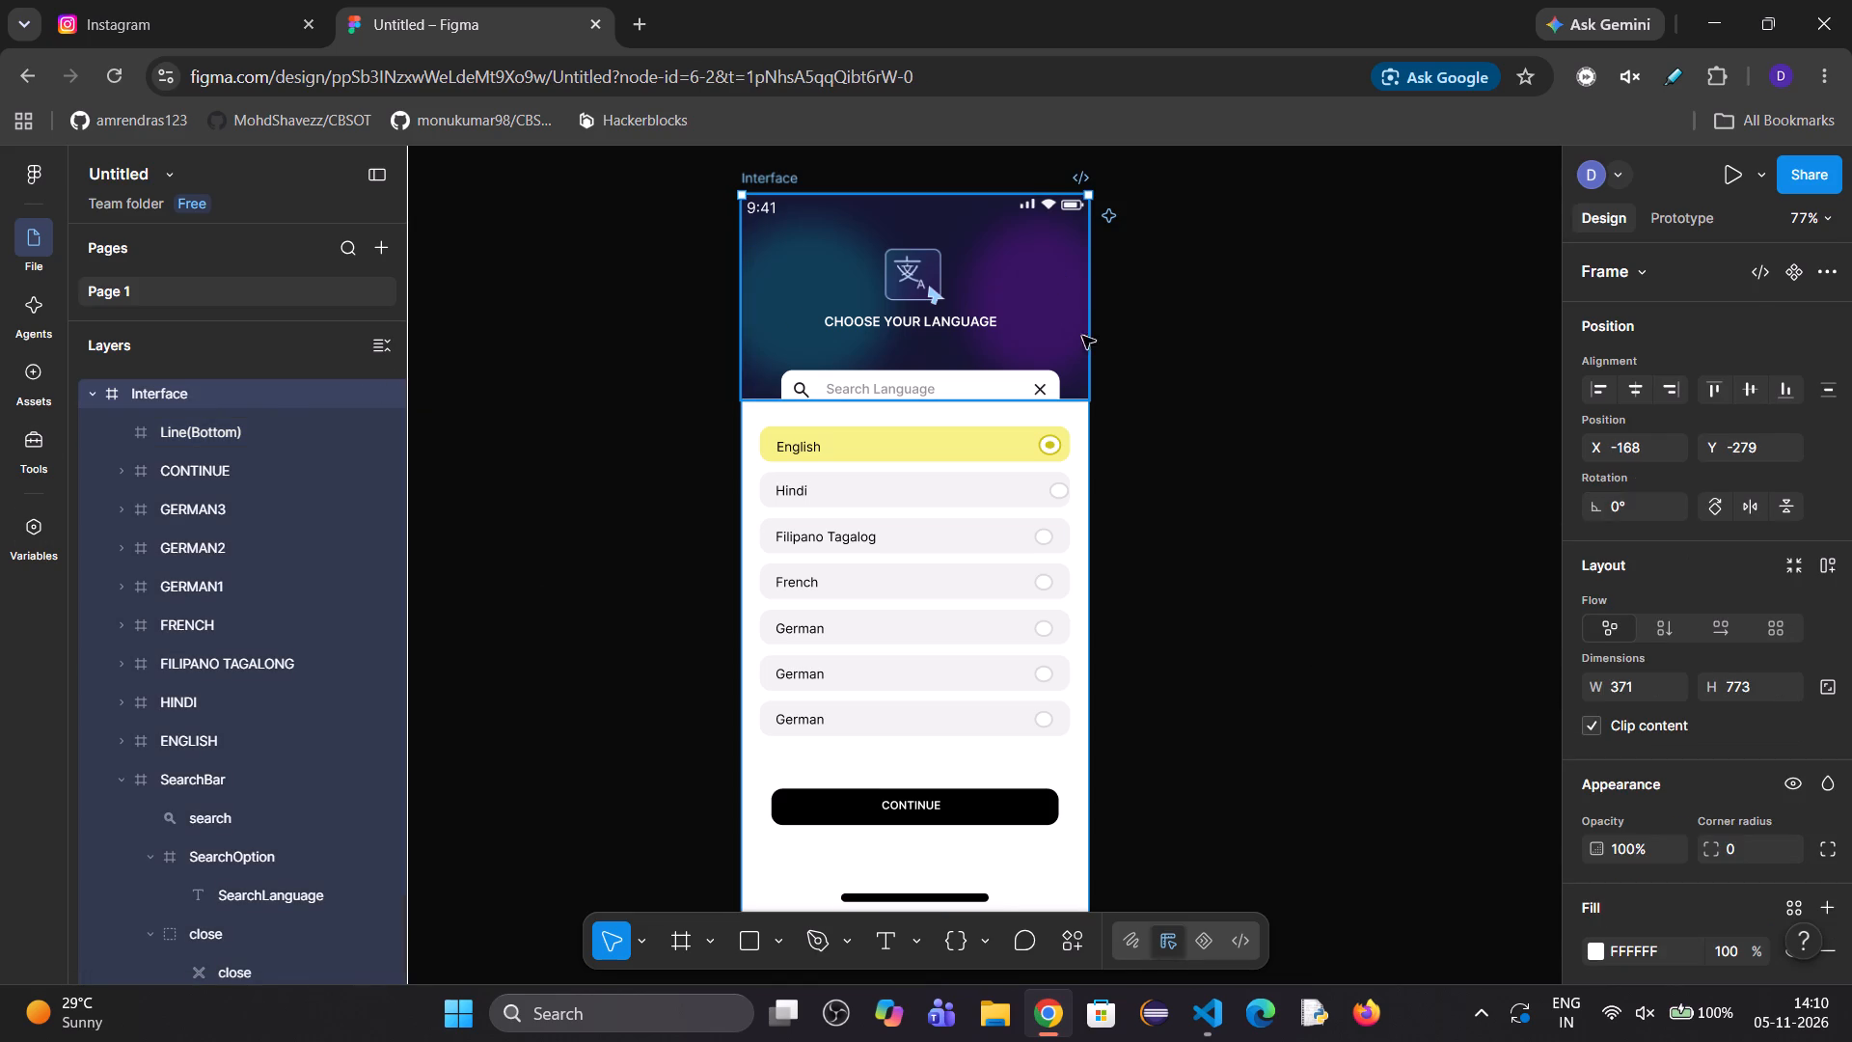
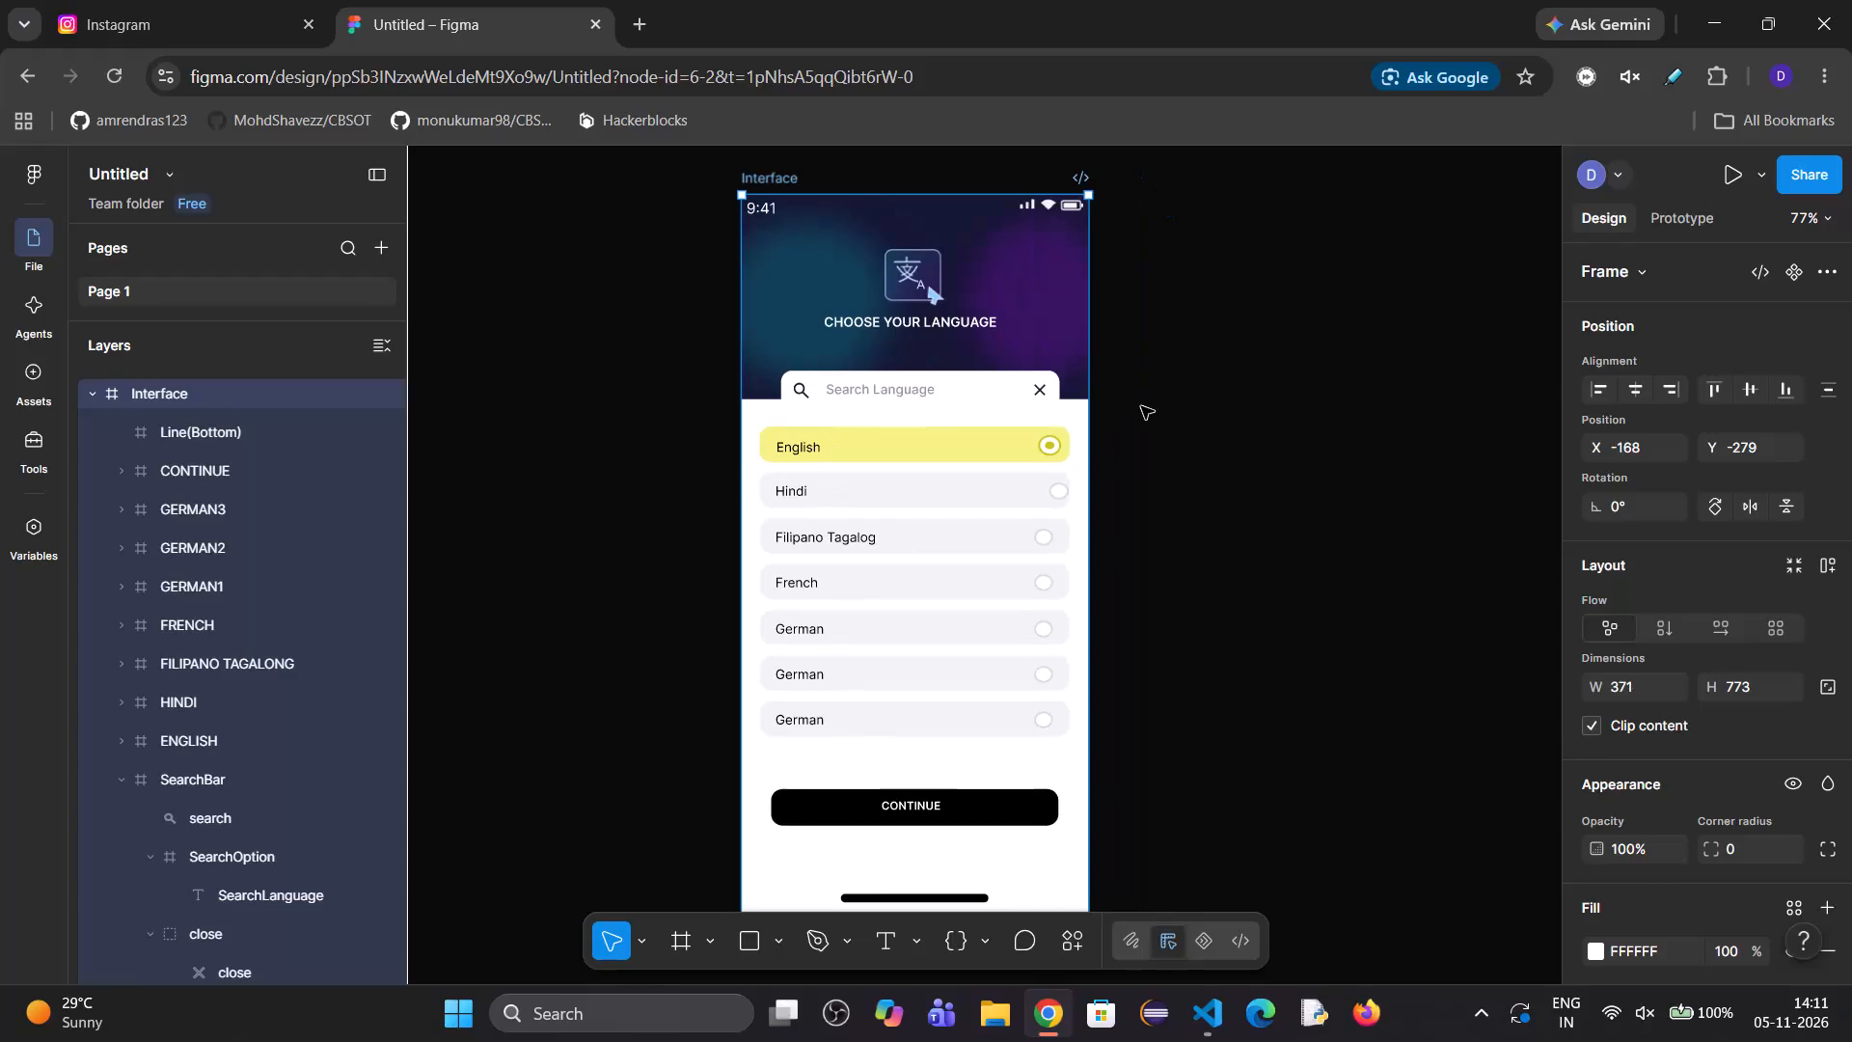
Set both the horizontal and vertical constraints of the Line(Bottom) frame below the CONTINUE button to Scale.
click(895, 898)
click(1591, 507)
click(1631, 614)
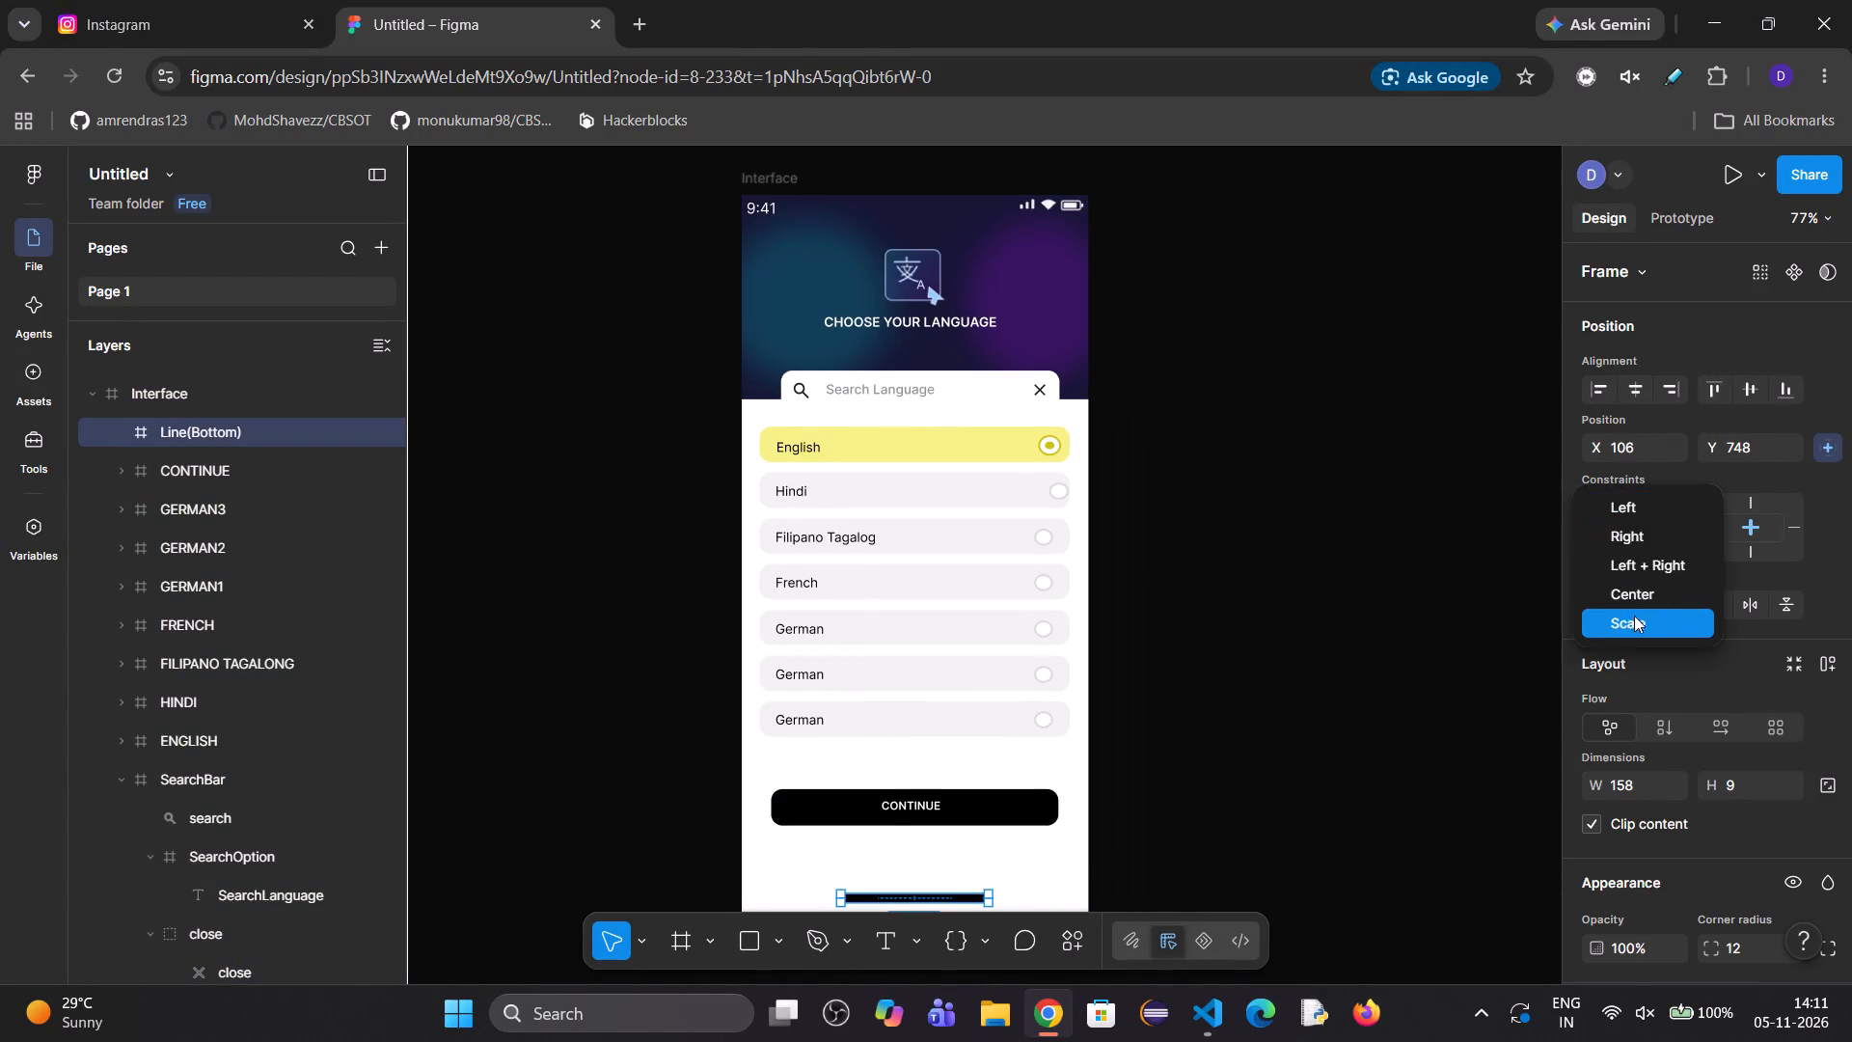
click(1631, 548)
click(1640, 653)
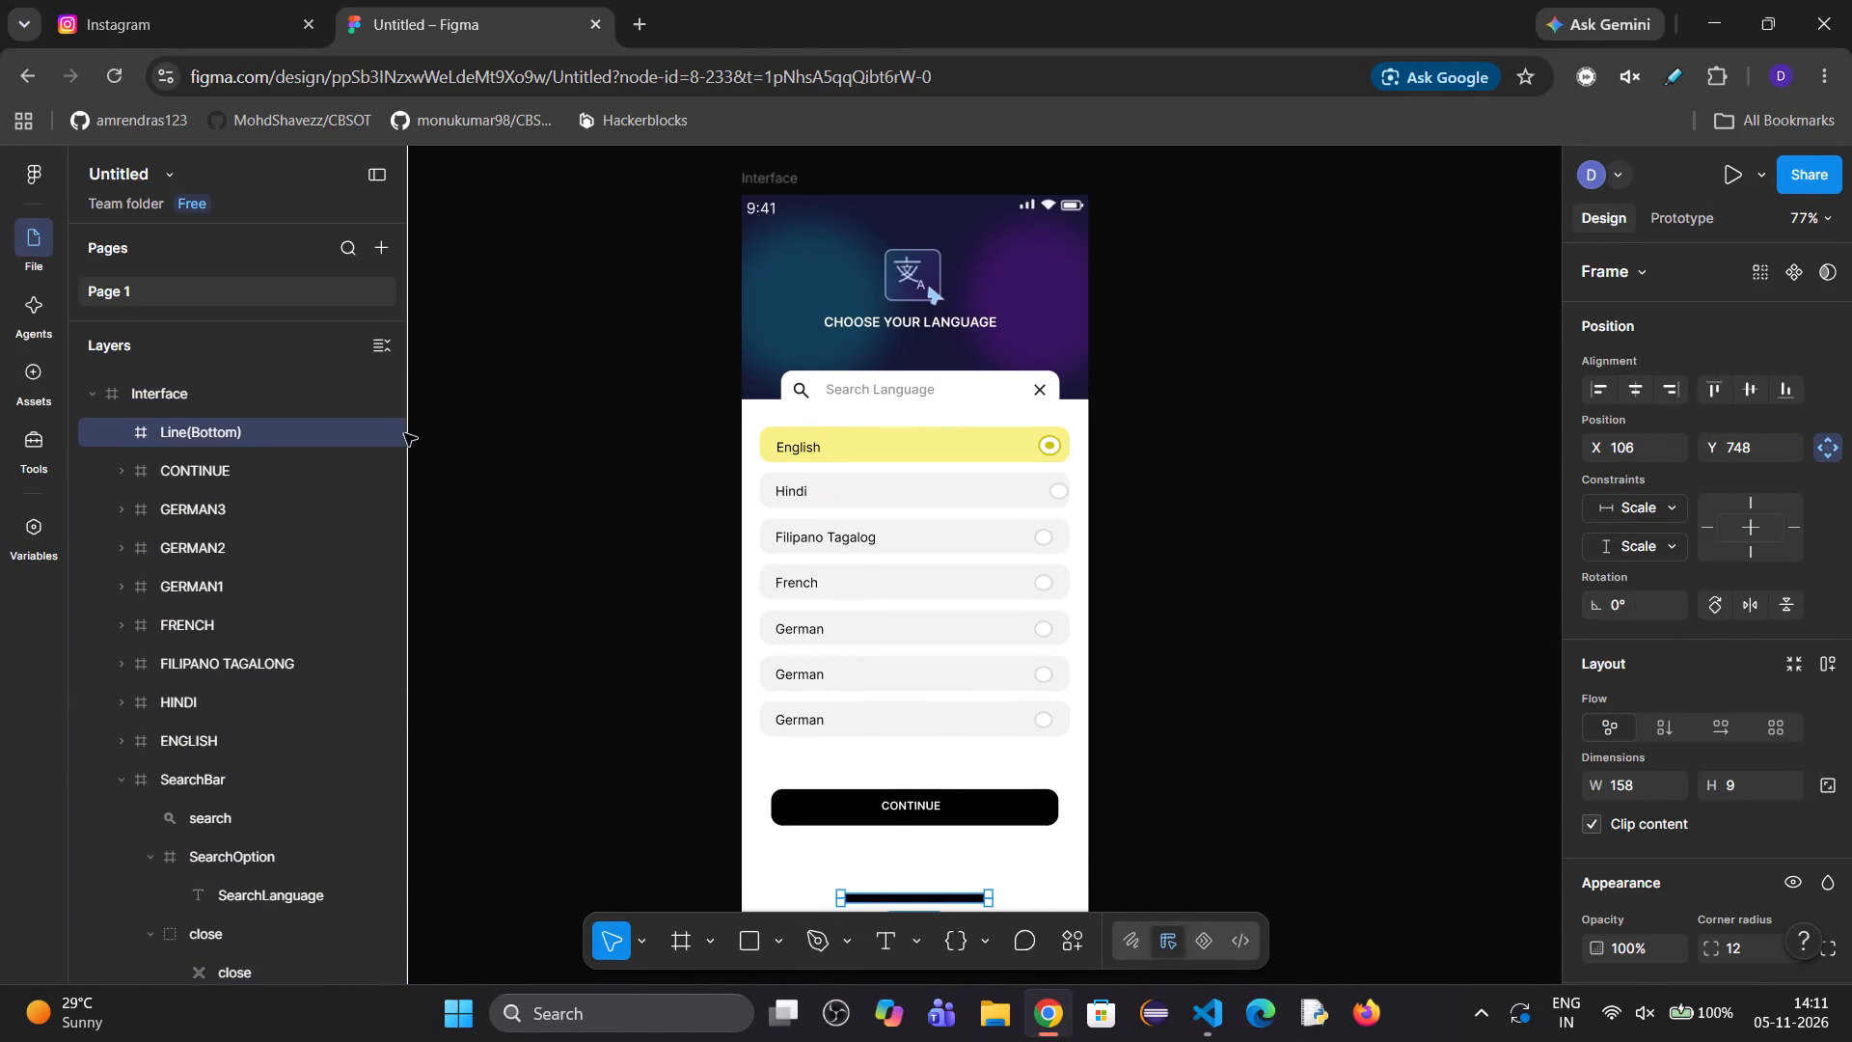
Test how the Interface frame's contents respond by narrowing it to about 220 wide and widening it to about 407.
click(137, 379)
drag(1085, 471, 1018, 495)
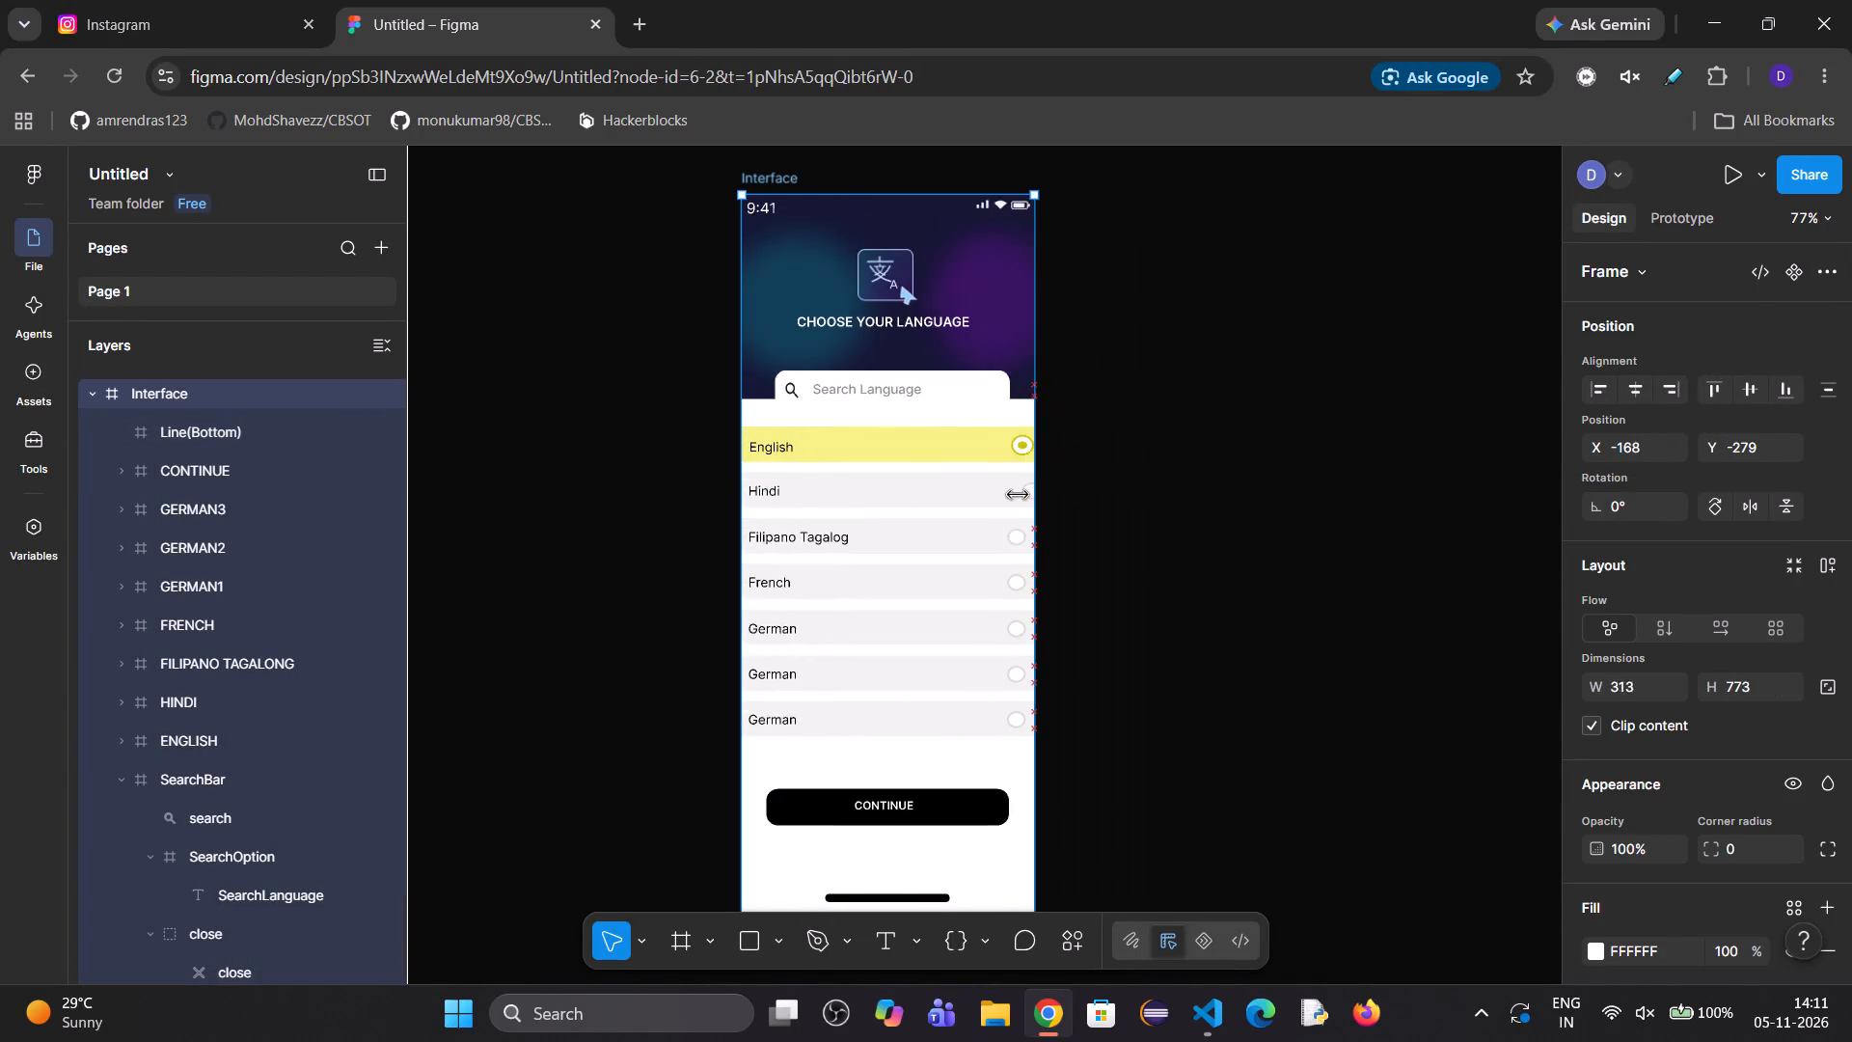
drag(1018, 495, 1038, 571)
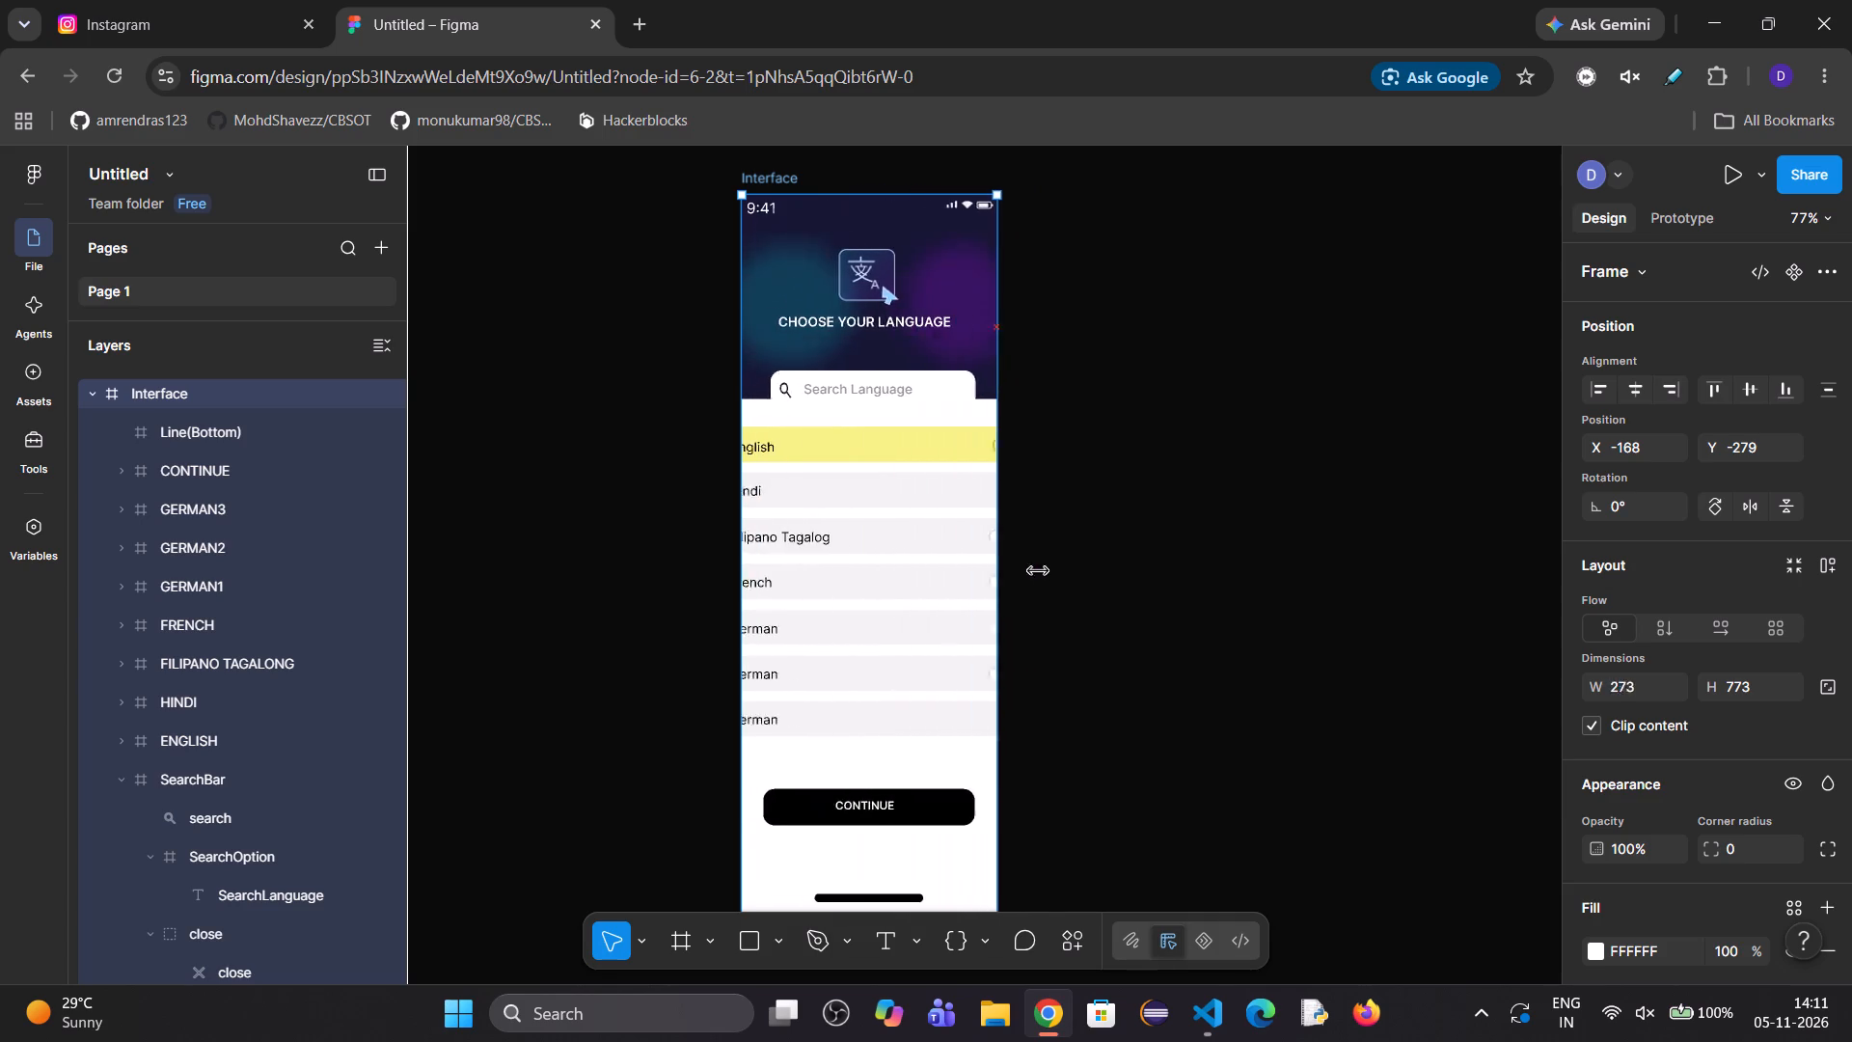
drag(1038, 571, 952, 655)
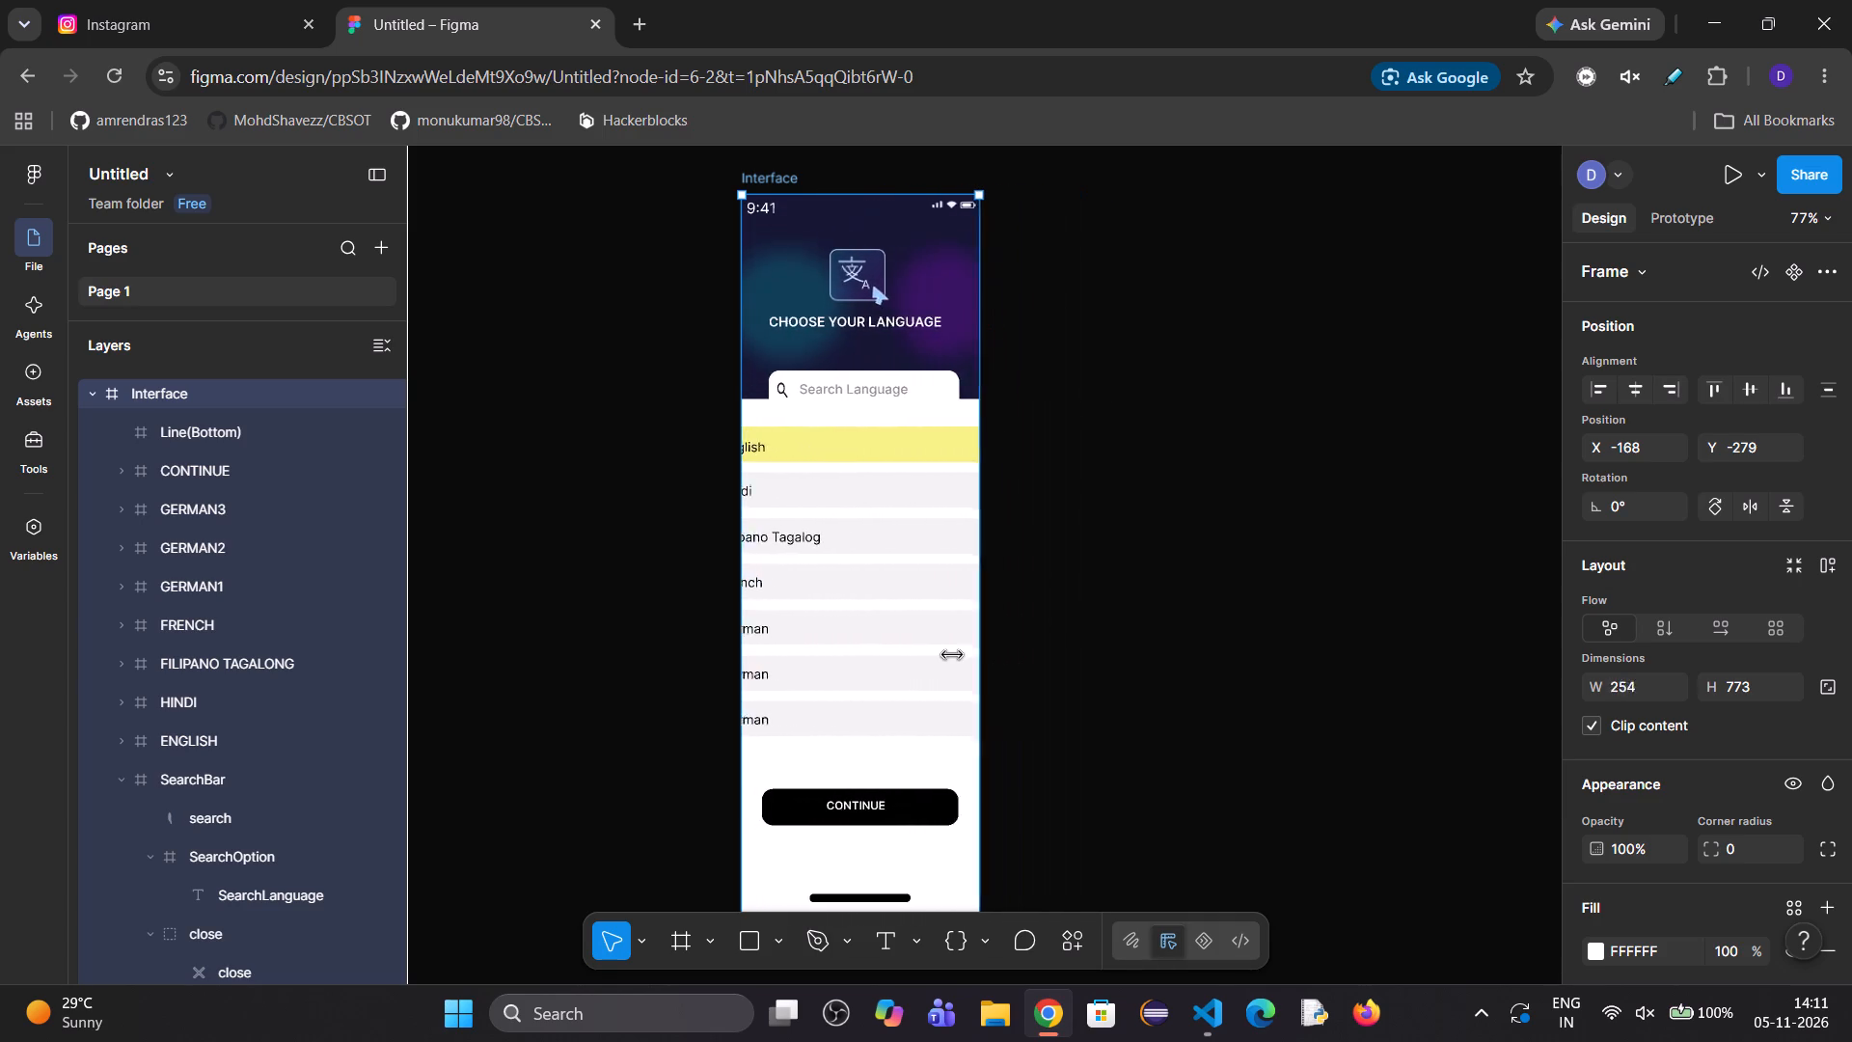
drag(952, 655, 939, 686)
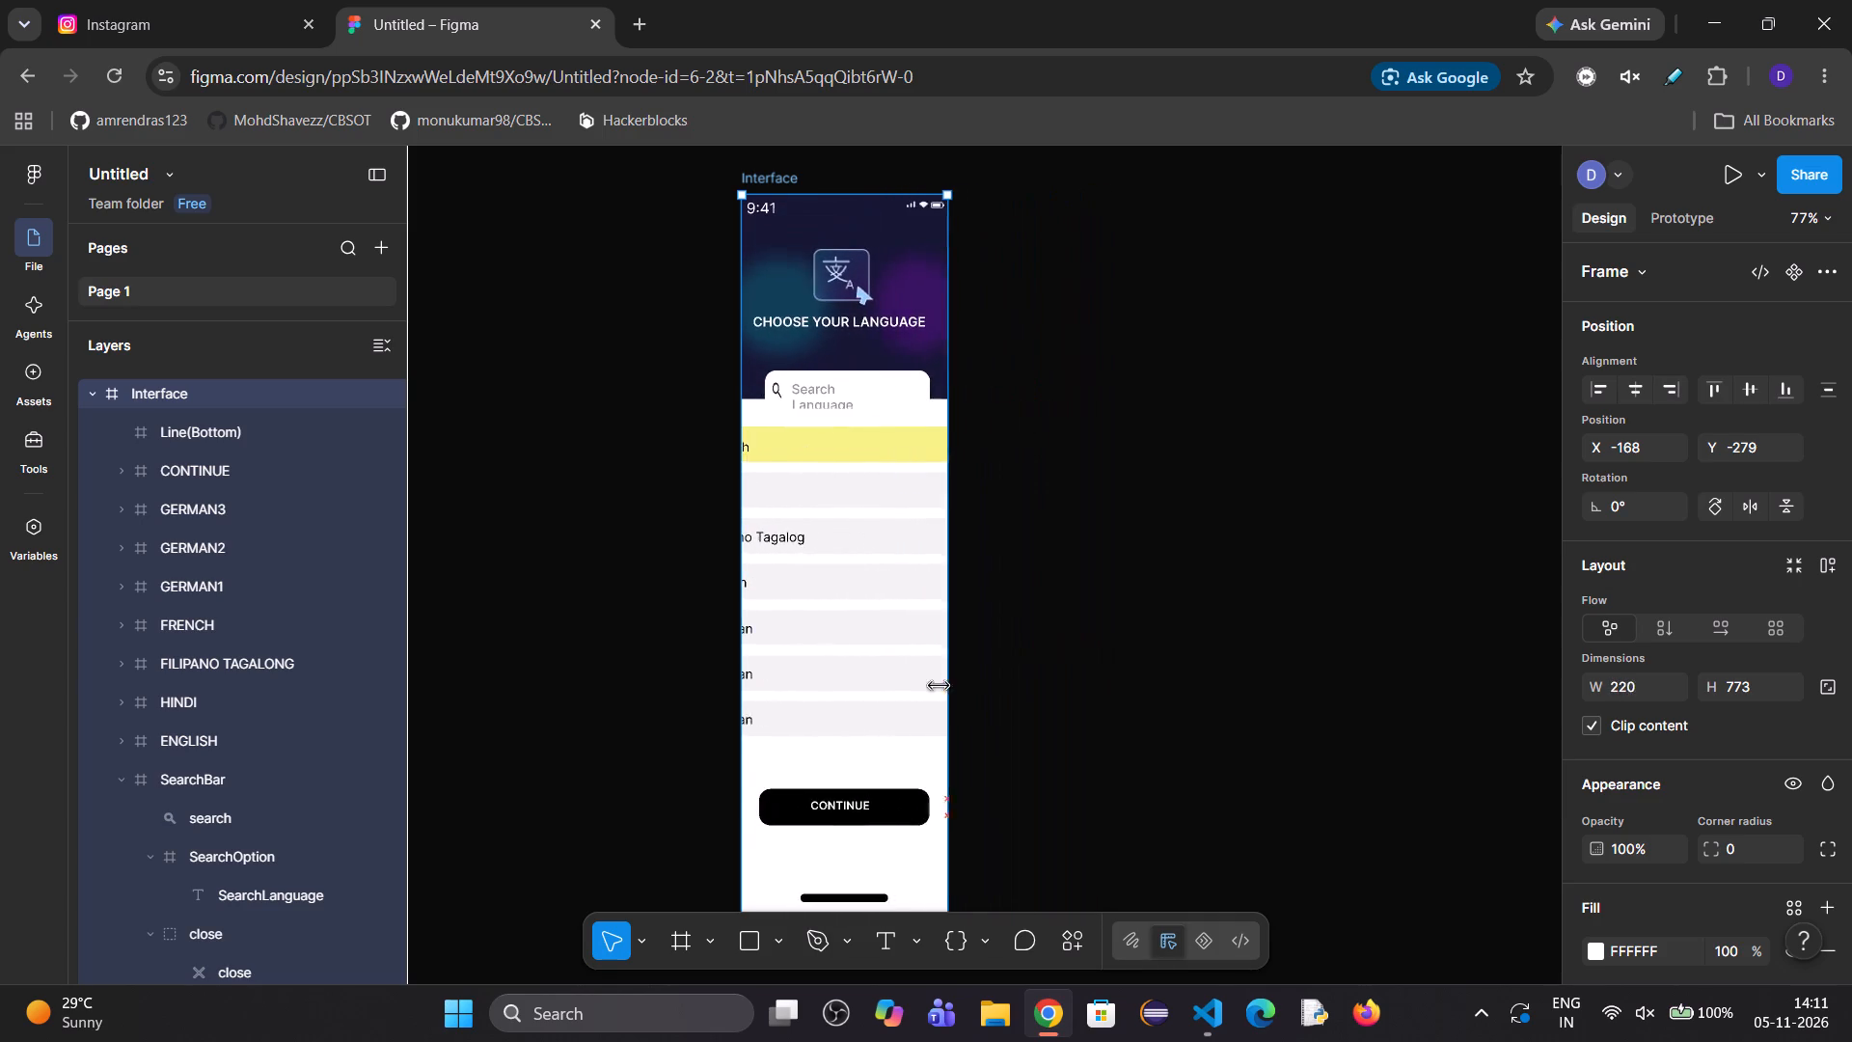
drag(939, 686, 1121, 668)
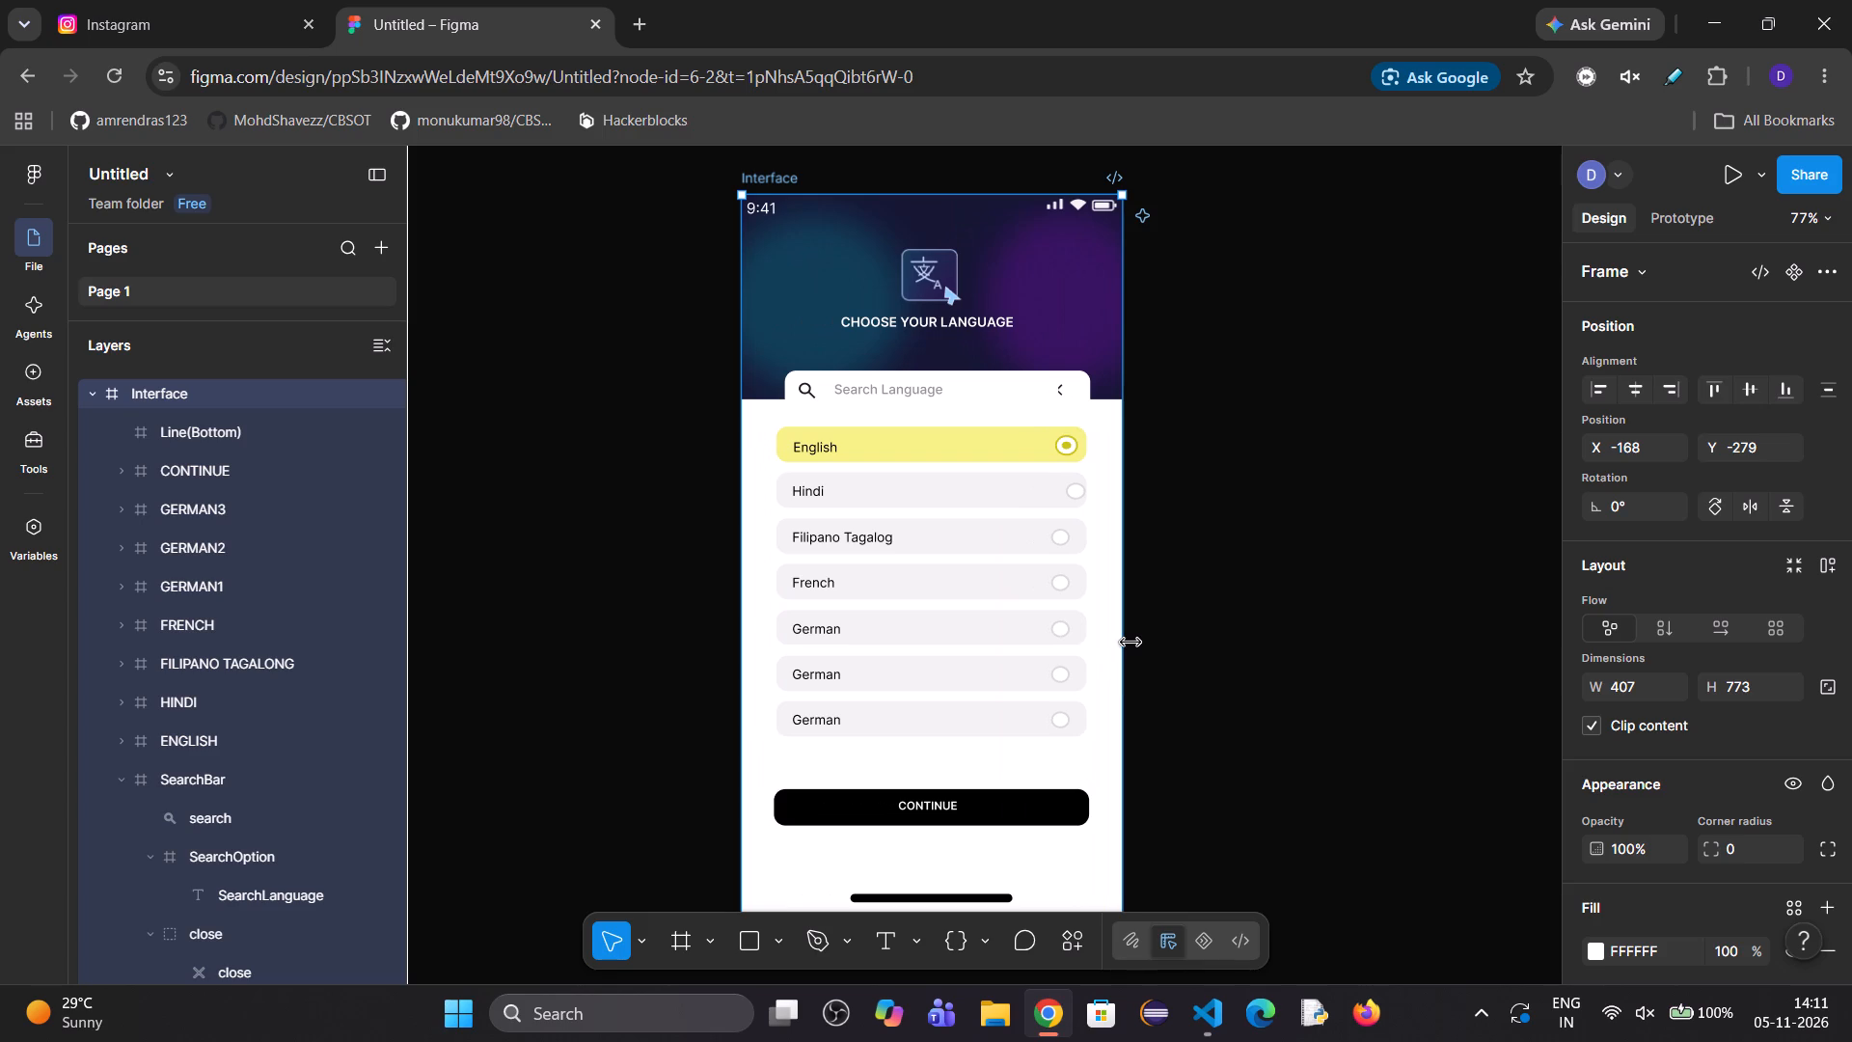
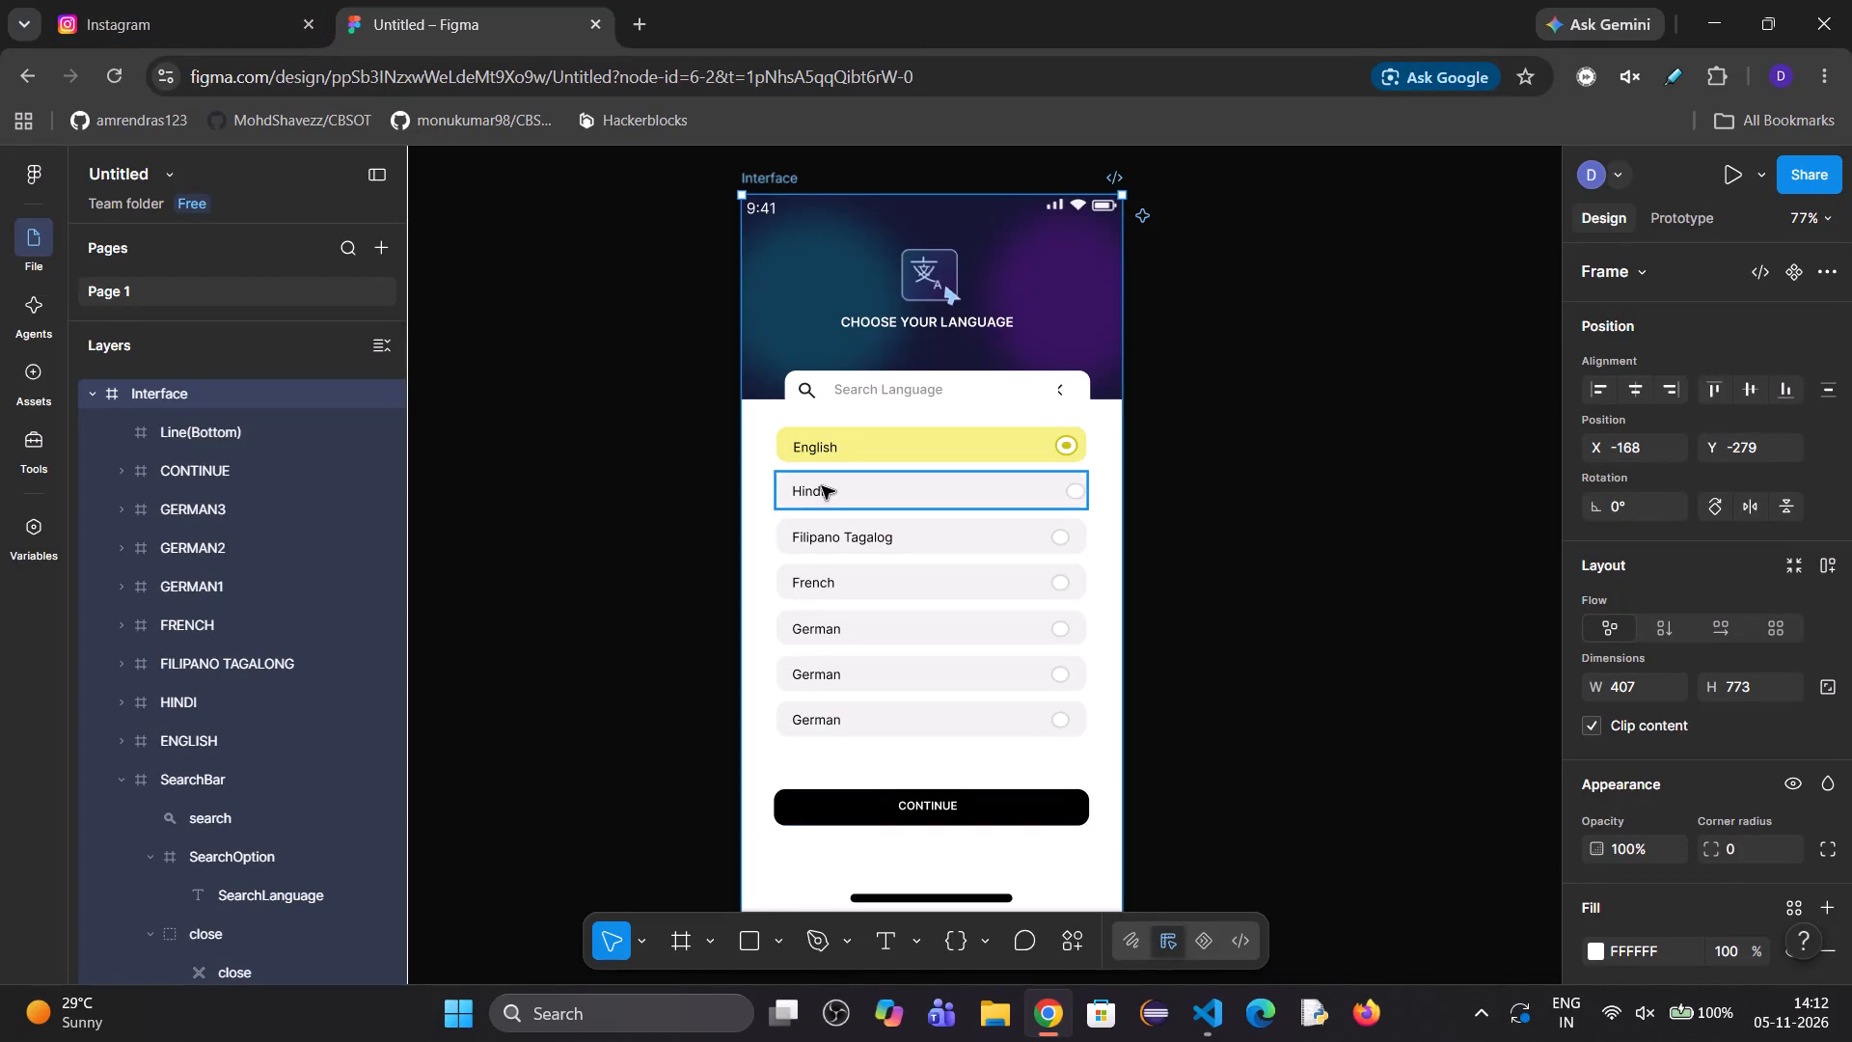
Test how the Interface frame's contents respond by widening it to about 460 and narrowing it to about 362.
drag(1120, 445, 1177, 464)
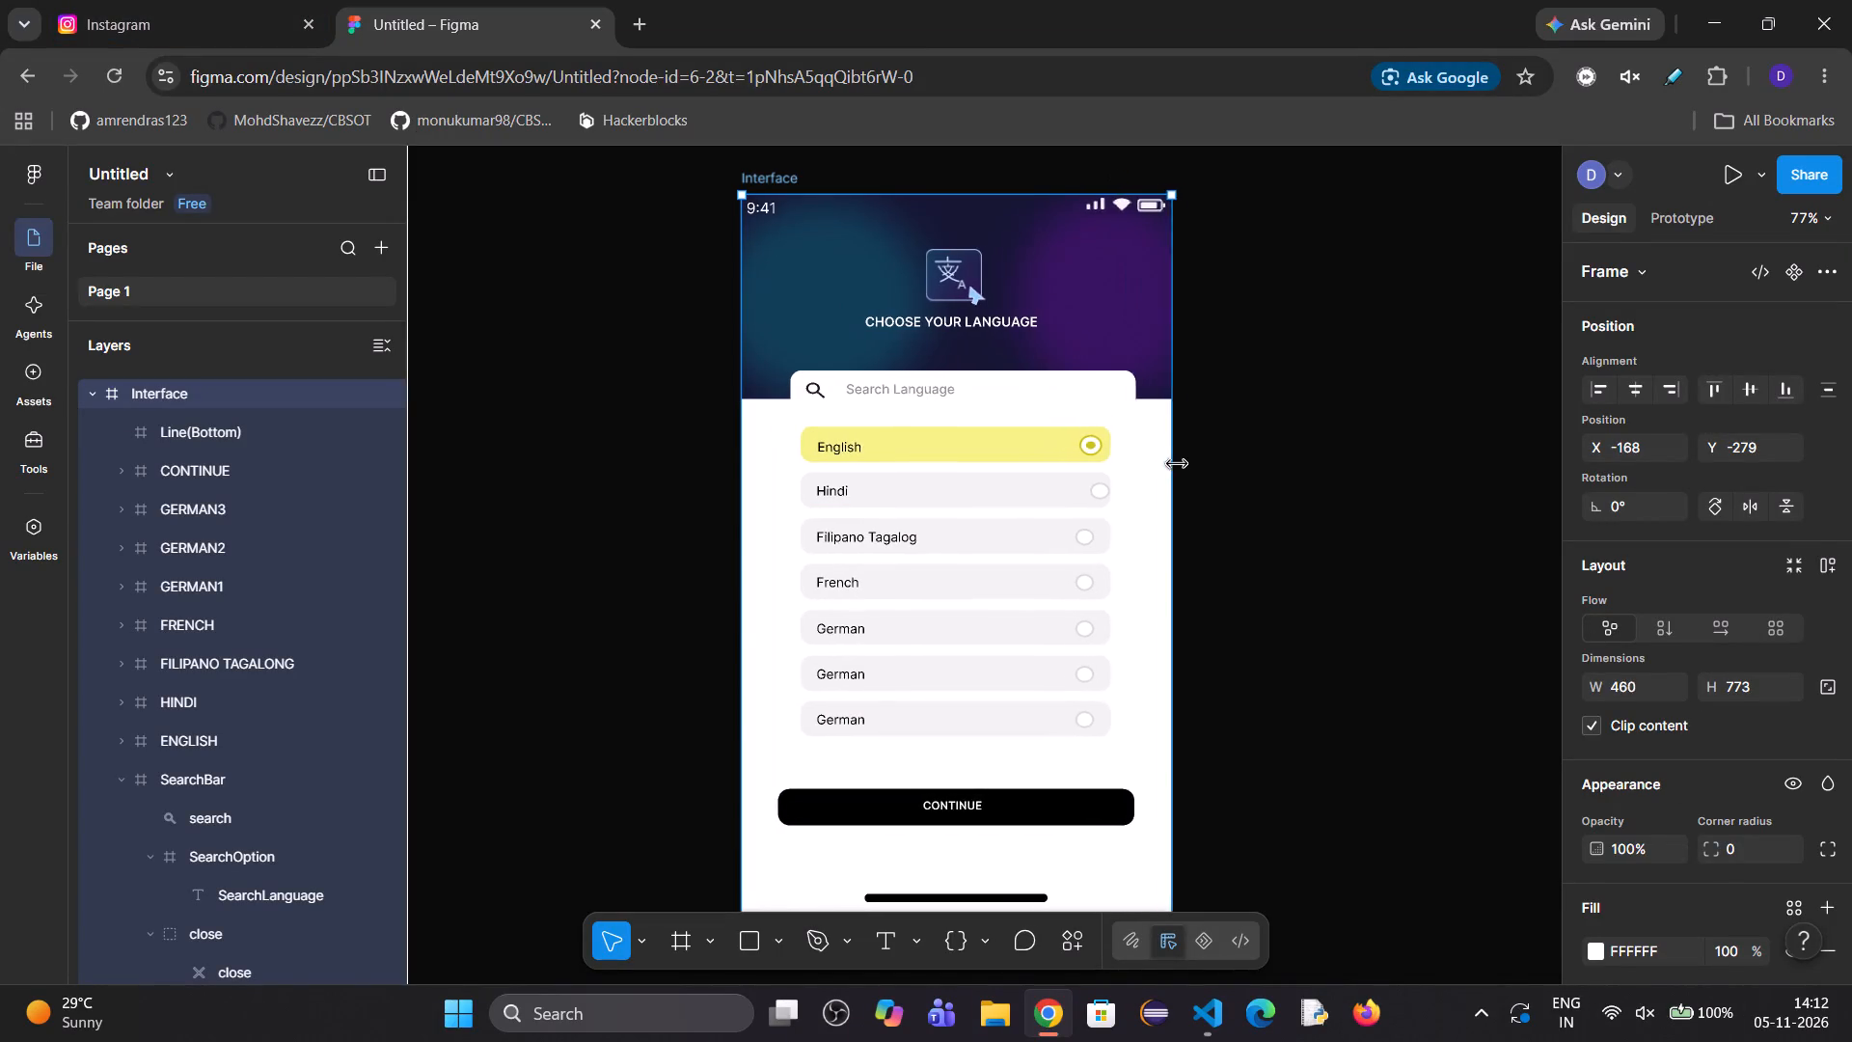
drag(1177, 464, 1098, 471)
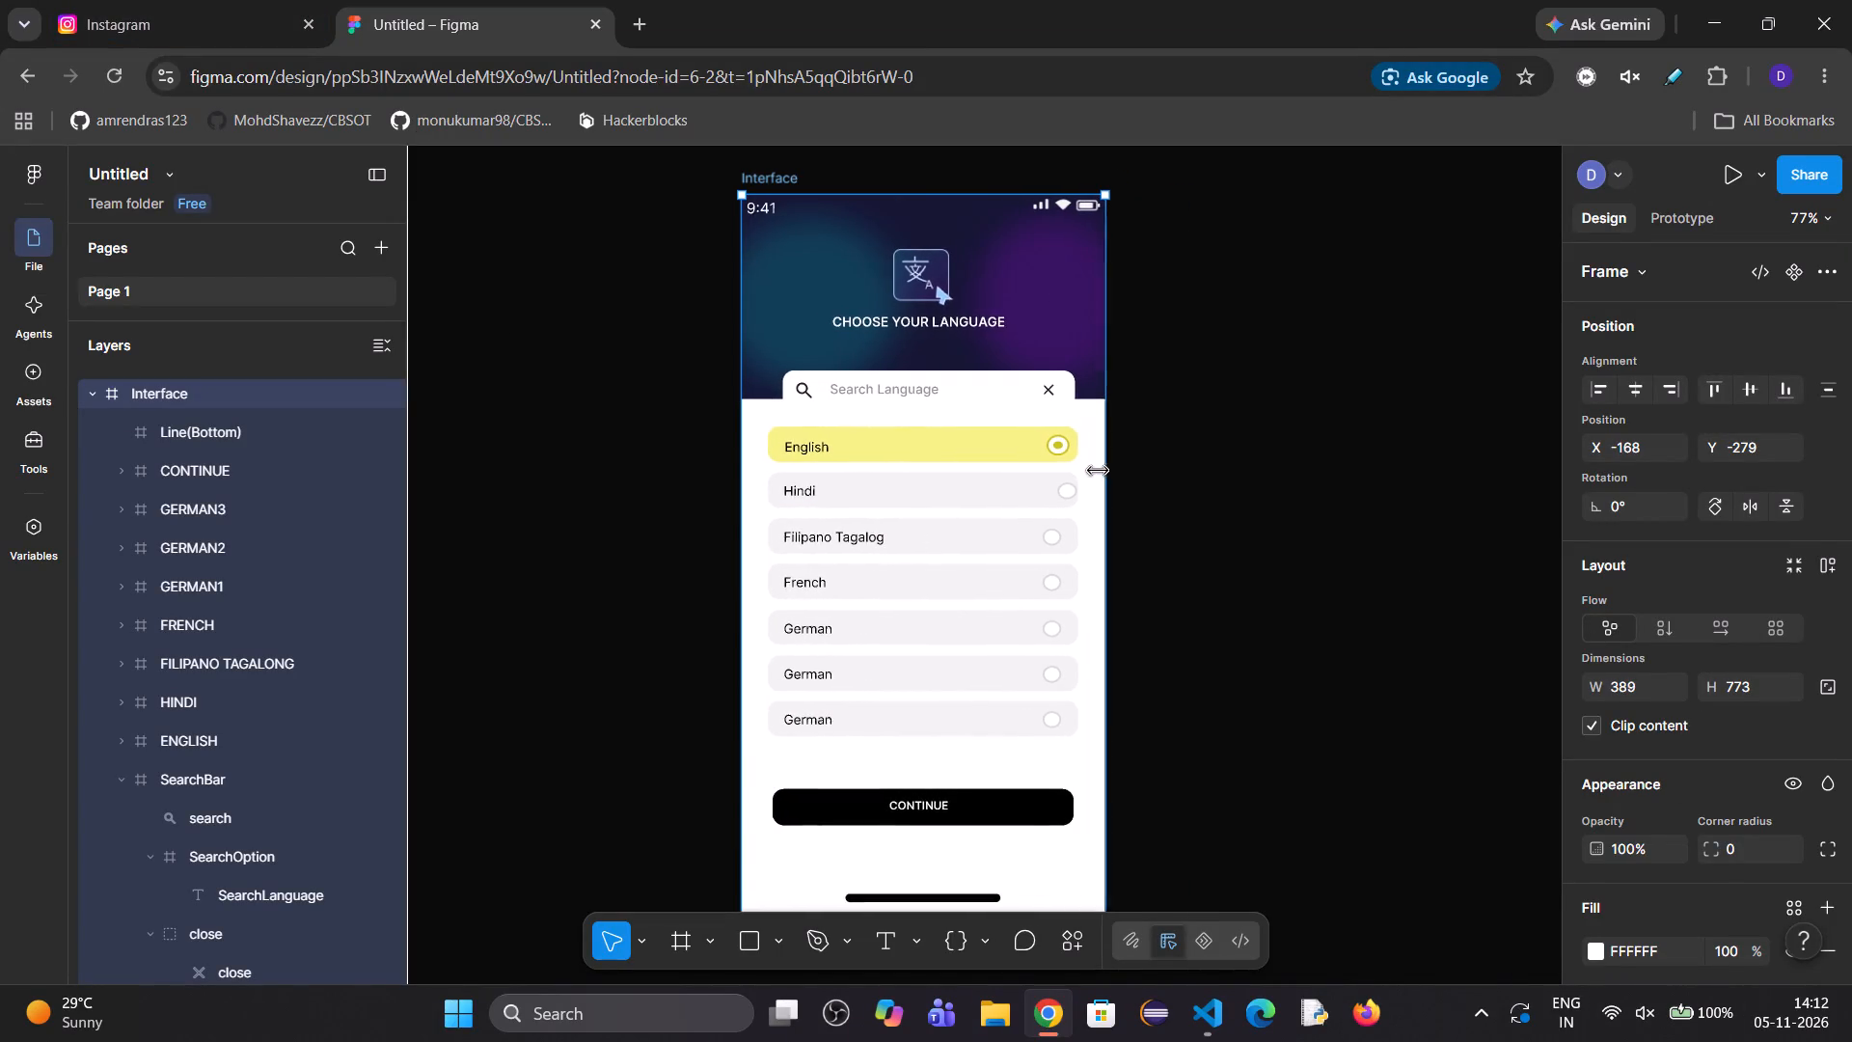
drag(1098, 471, 1082, 527)
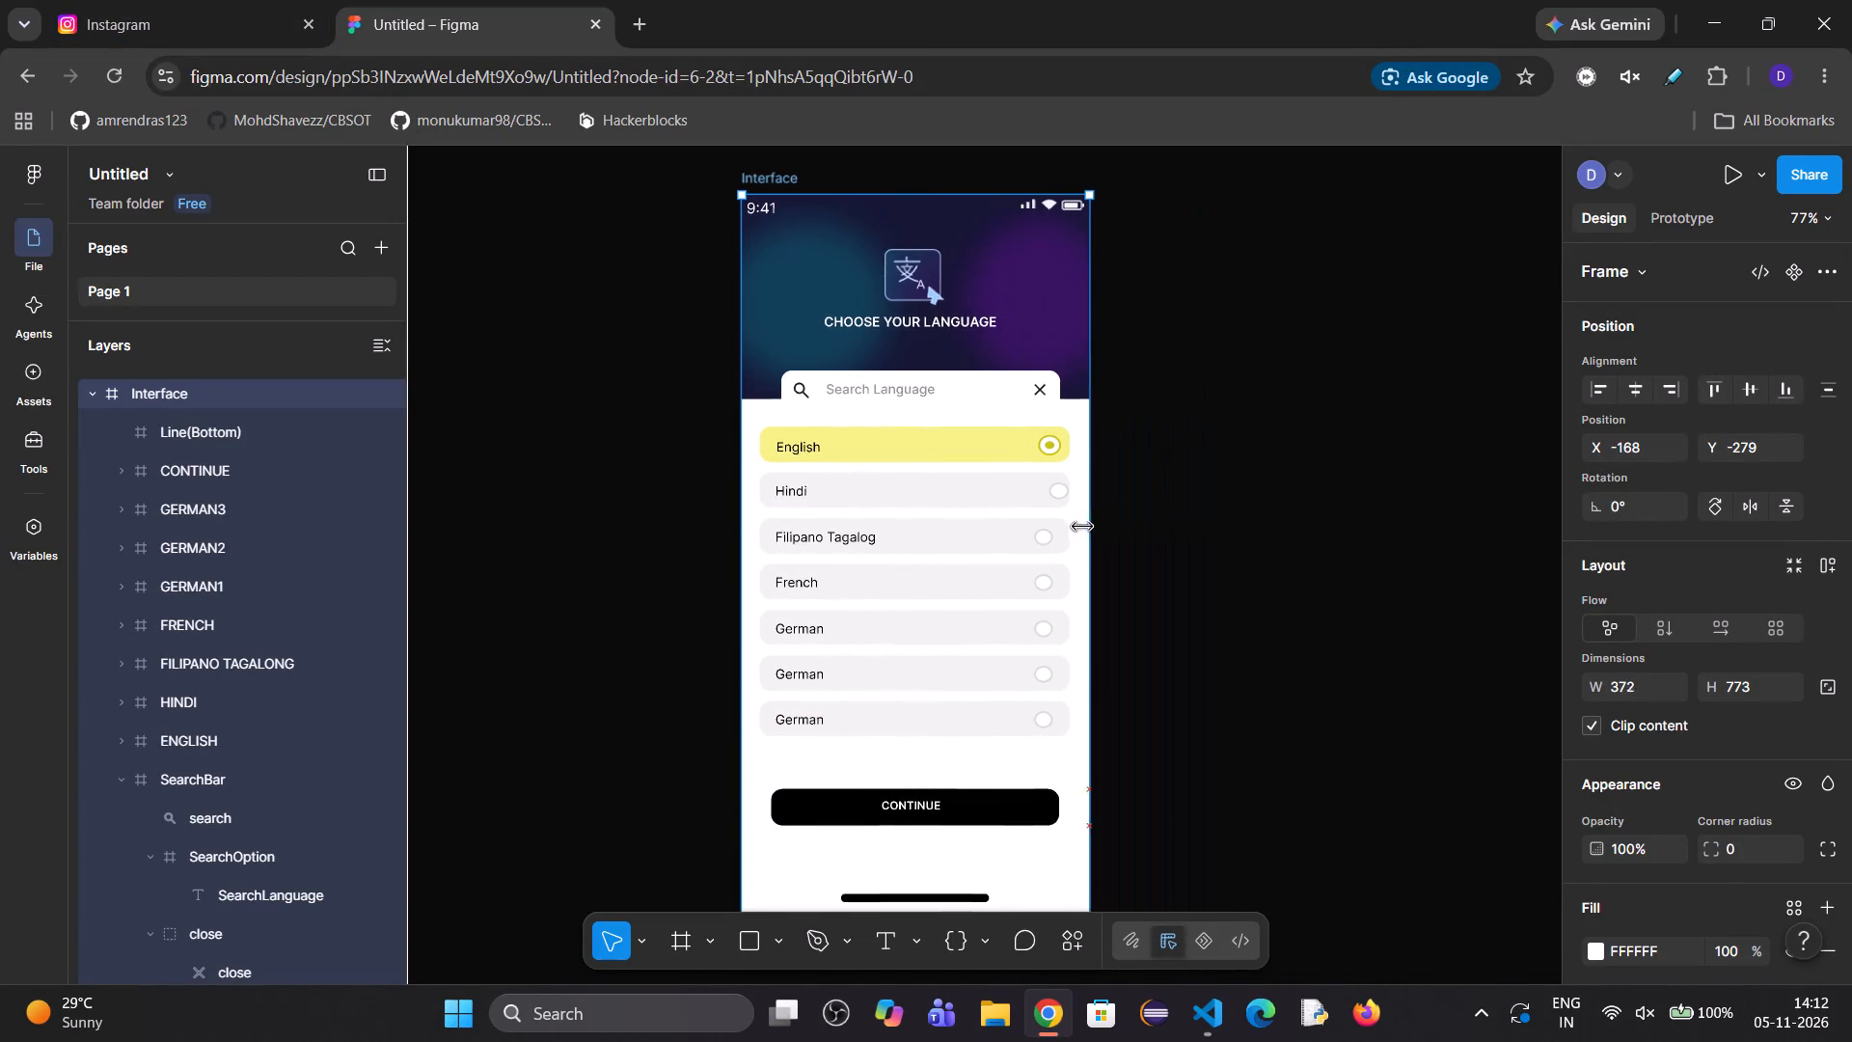
drag(1082, 527, 1081, 526)
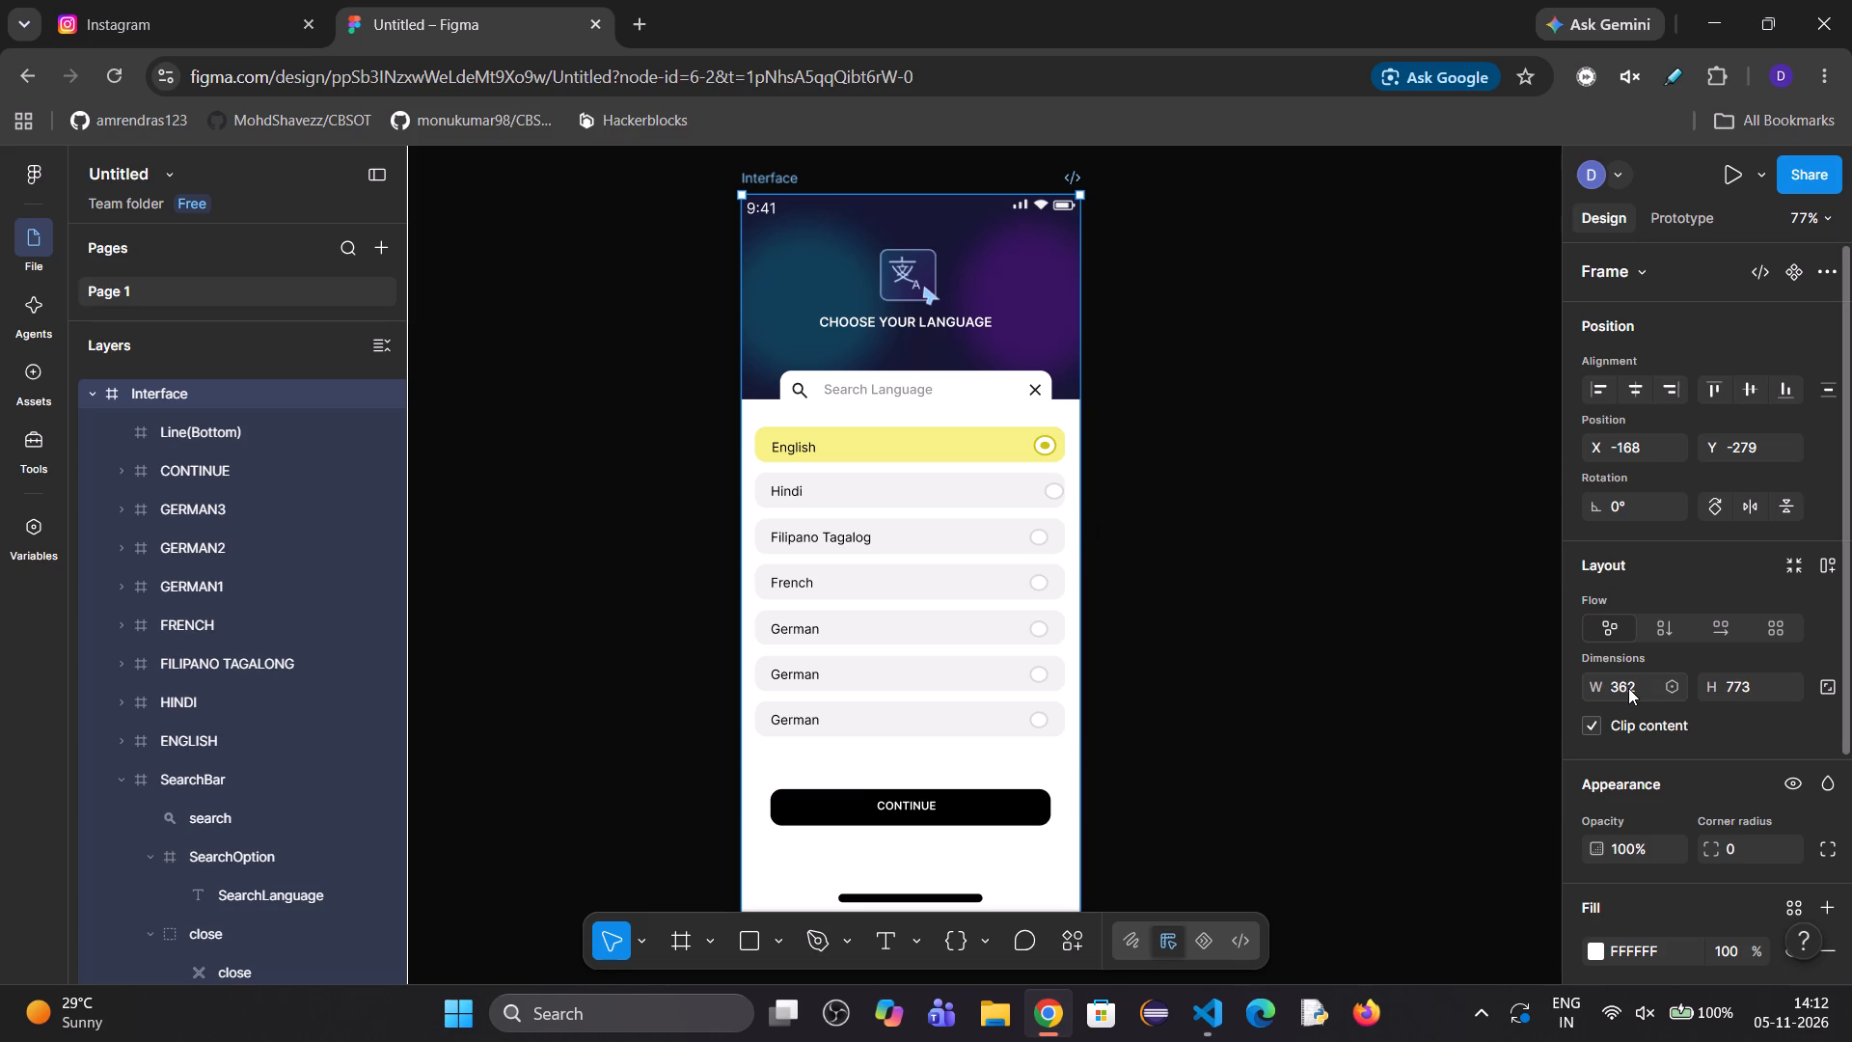
Set the Interface frame's width to 411.
click(1628, 688)
text(4114)
key(BackSpace)
key(Return)
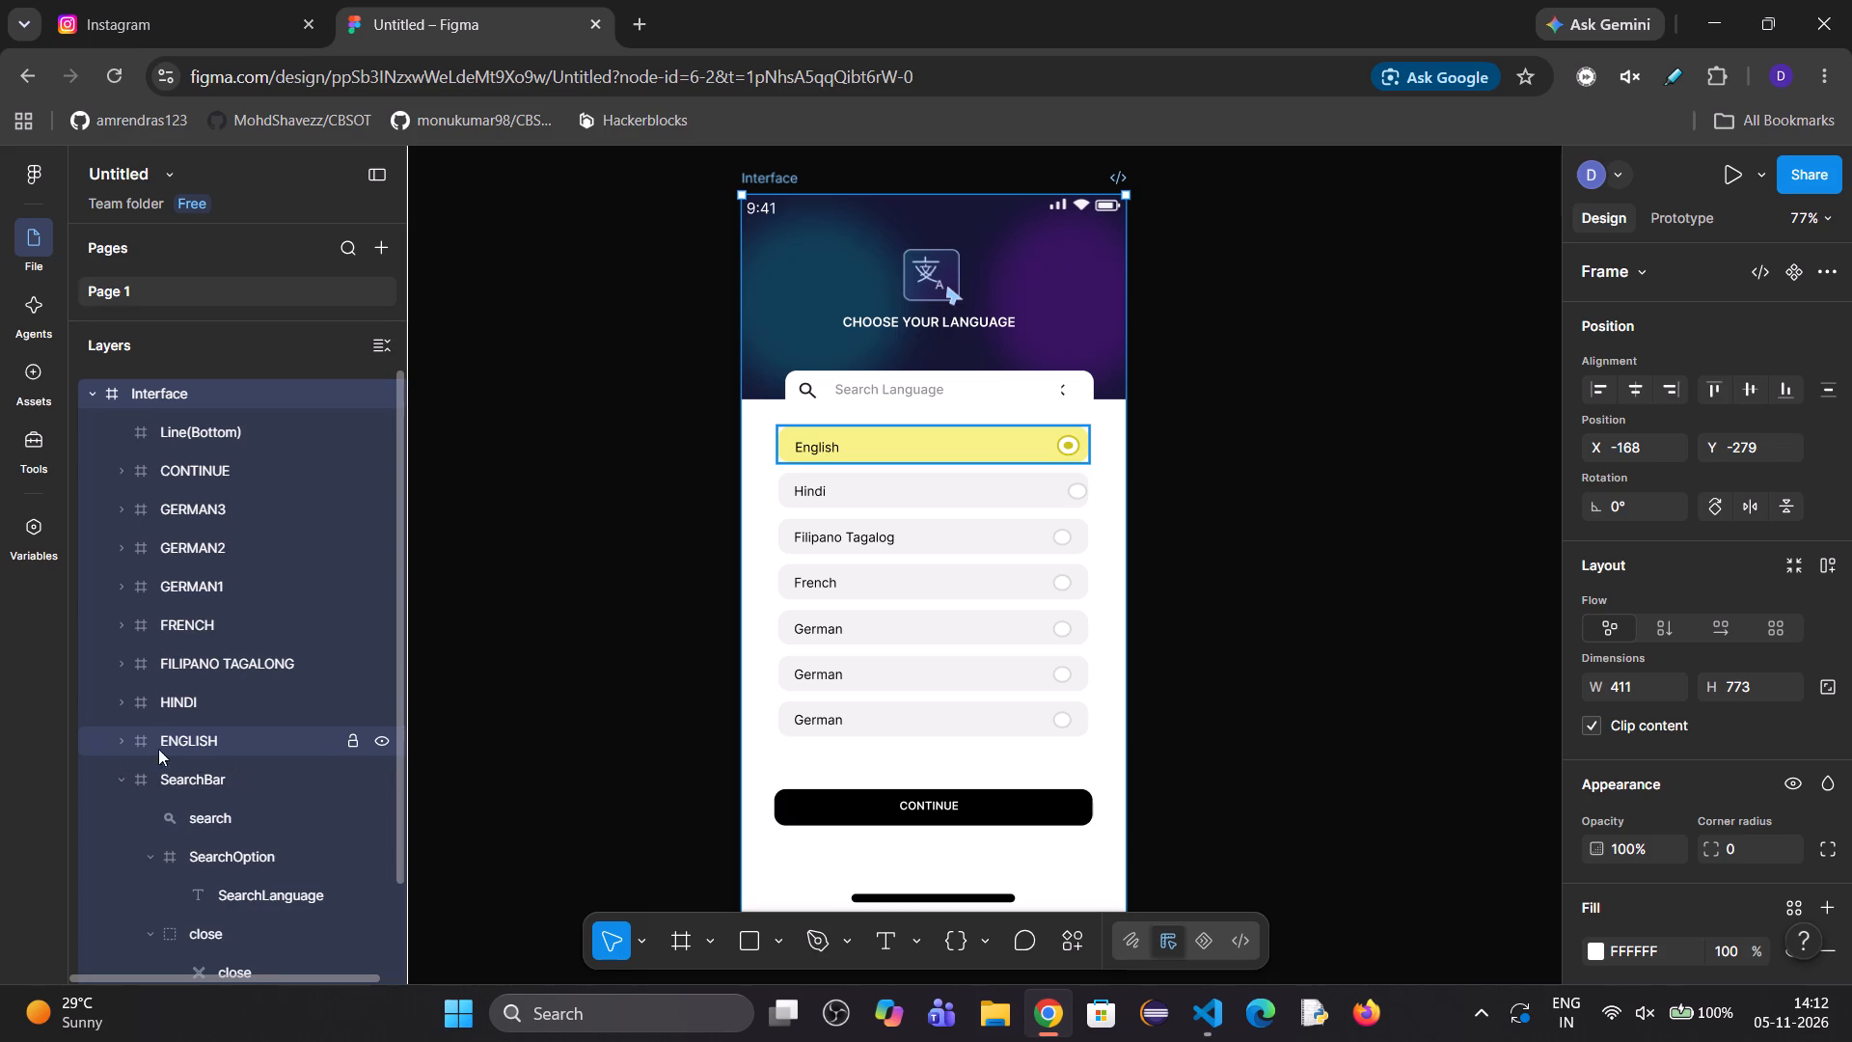
Widen the seven language rows and the CONTINUE button together until the whole selection is about 361 wide.
scroll(204, 690, down, 3)
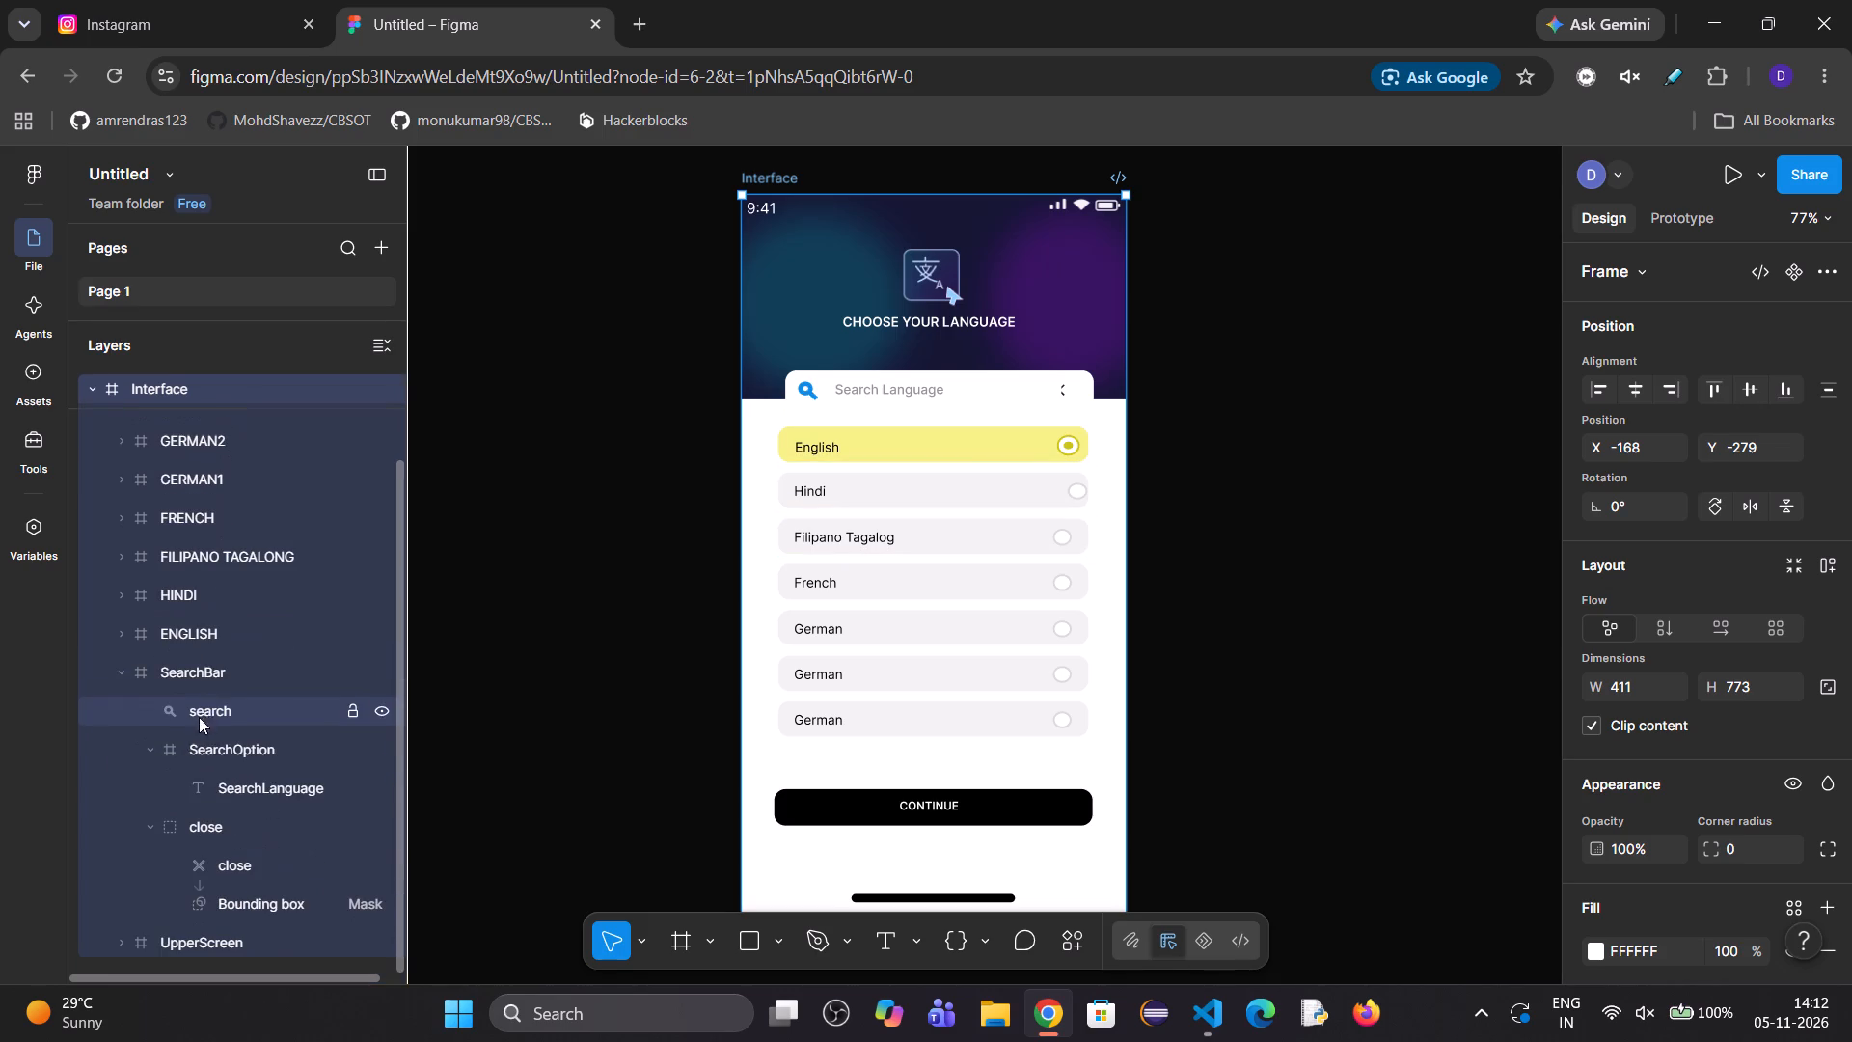
click(861, 462)
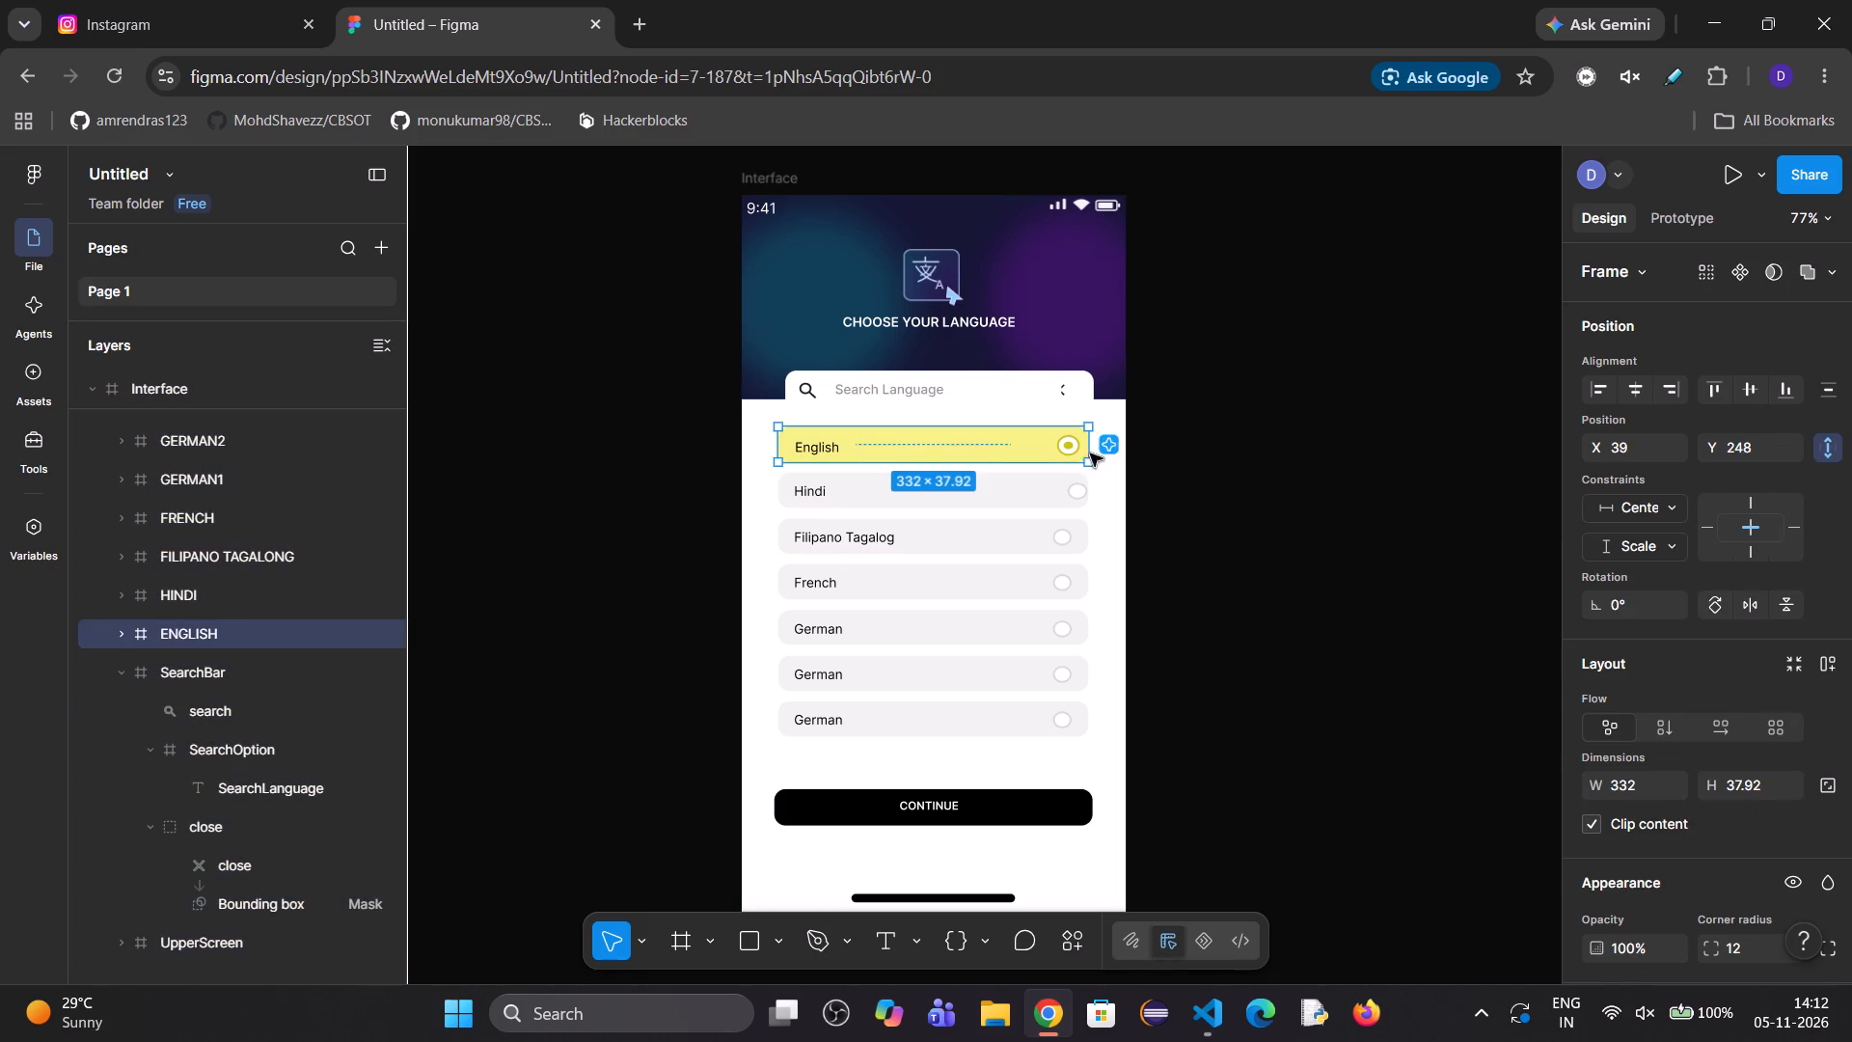
ctrl+click(204, 599)
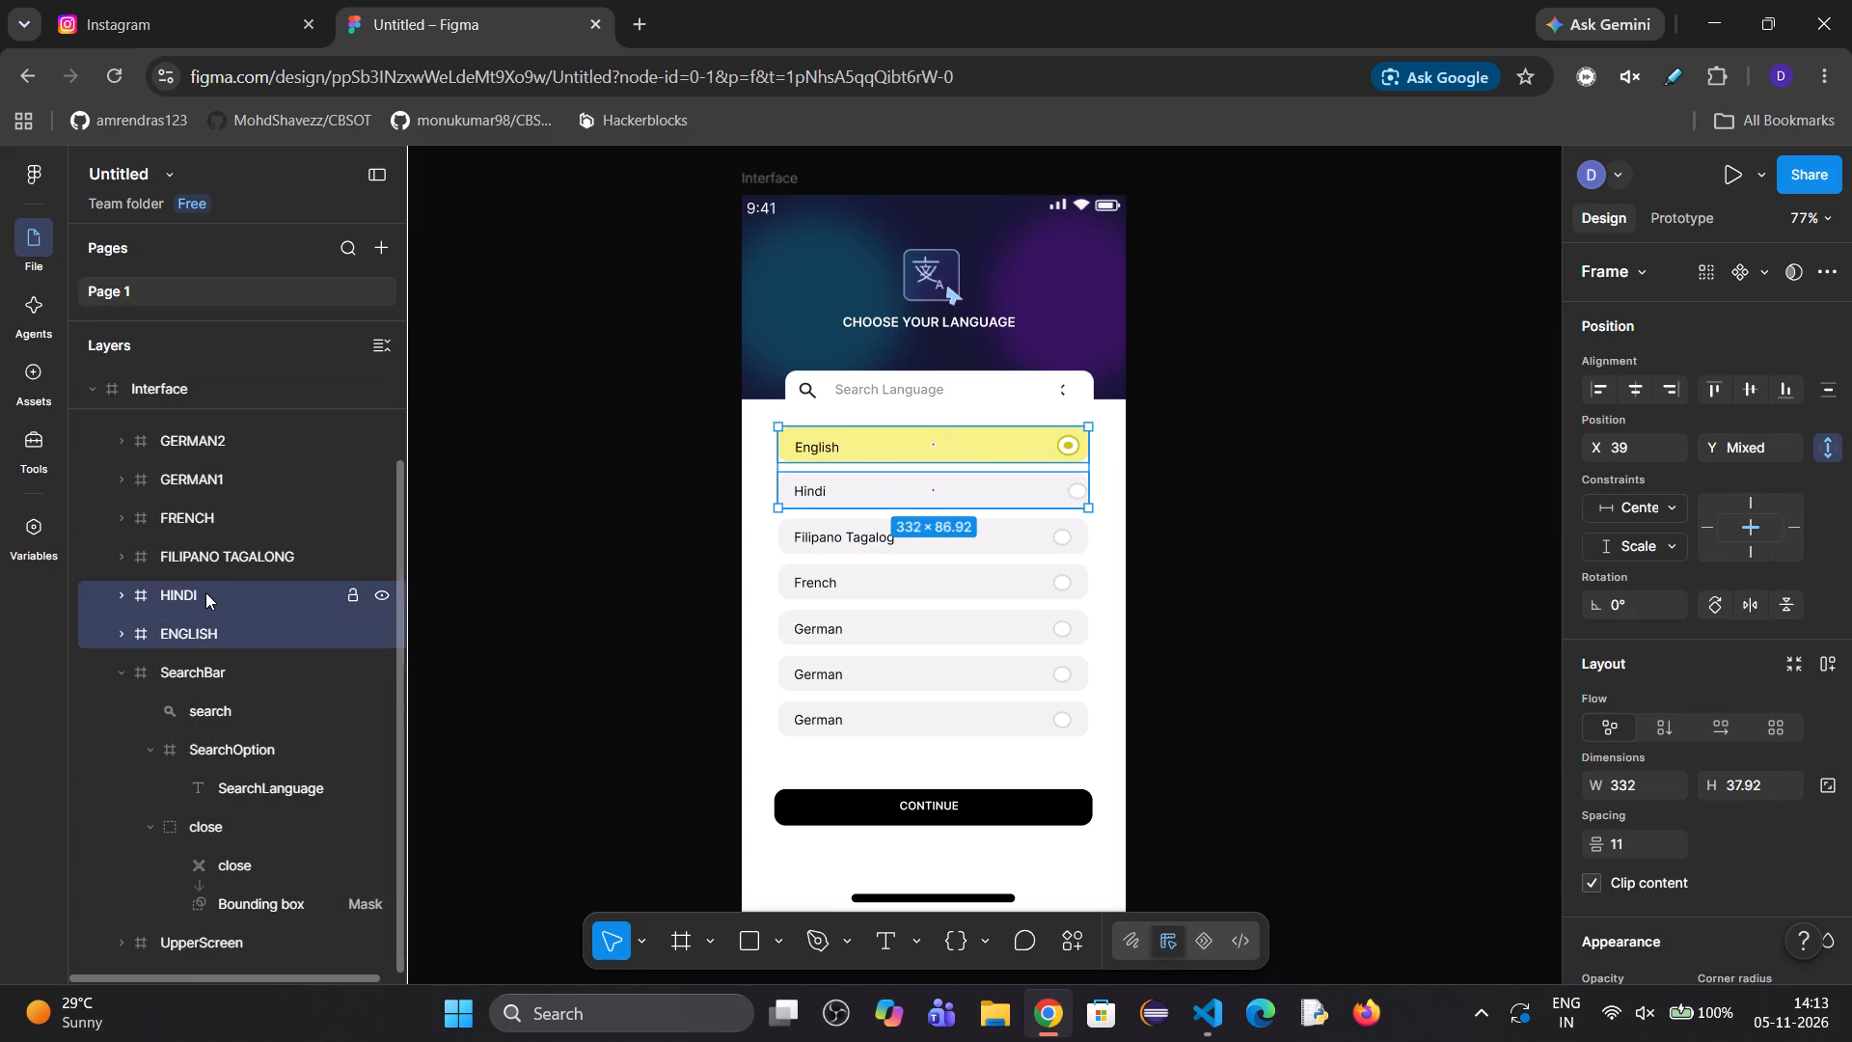
ctrl+click(212, 568)
ctrl+click(204, 520)
ctrl+click(202, 480)
ctrl+click(205, 443)
scroll(217, 579, up, 2)
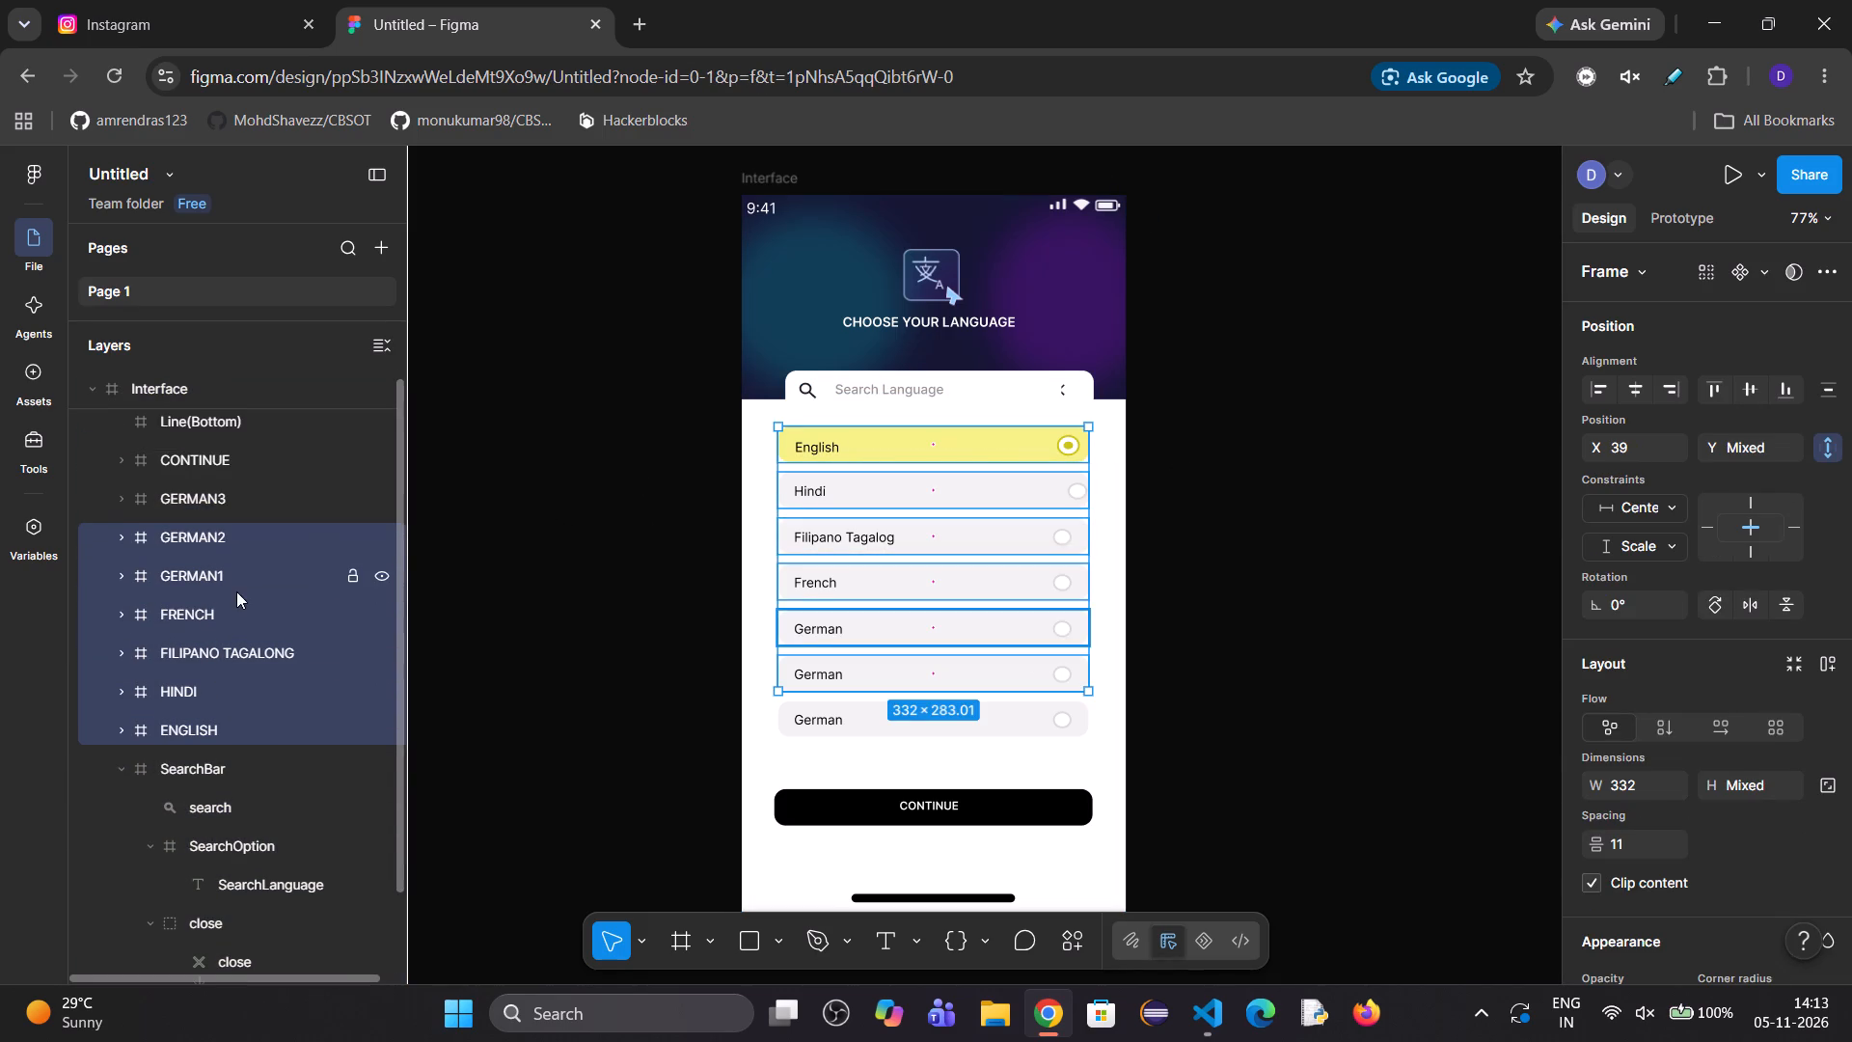
ctrl+click(224, 501)
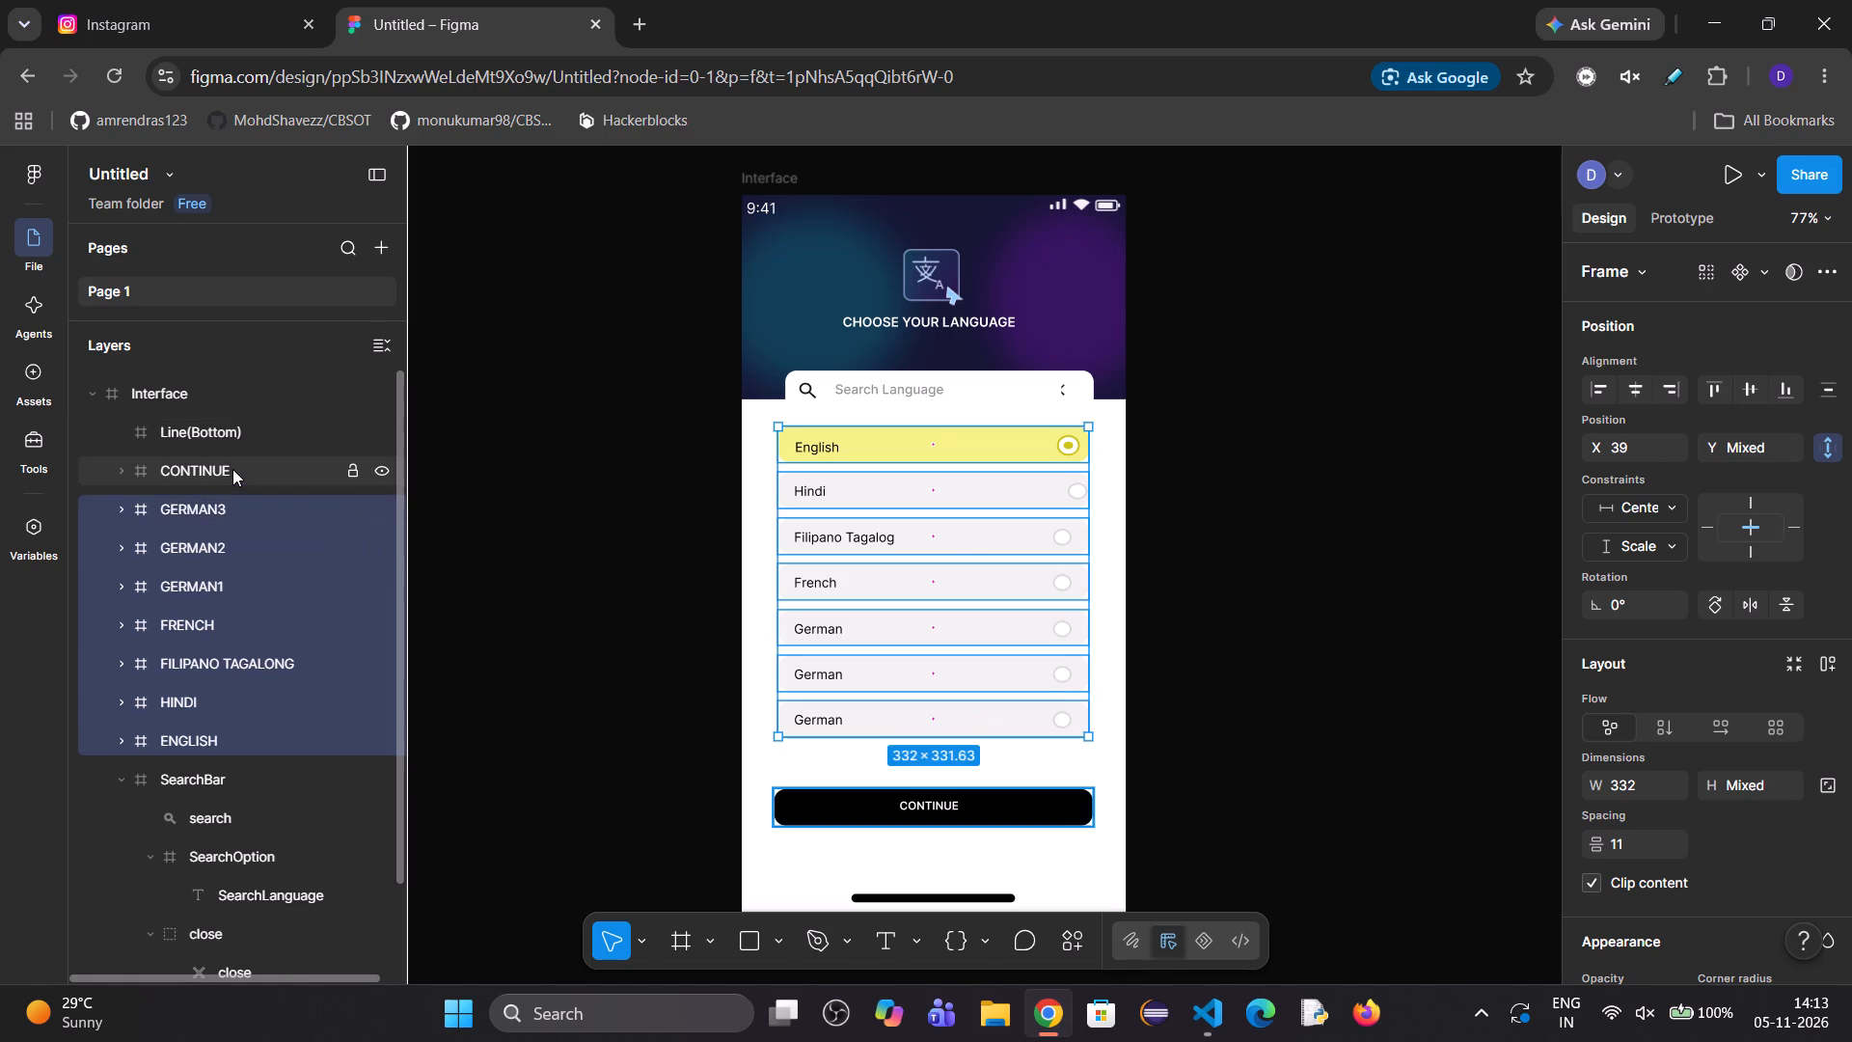
ctrl+click(232, 469)
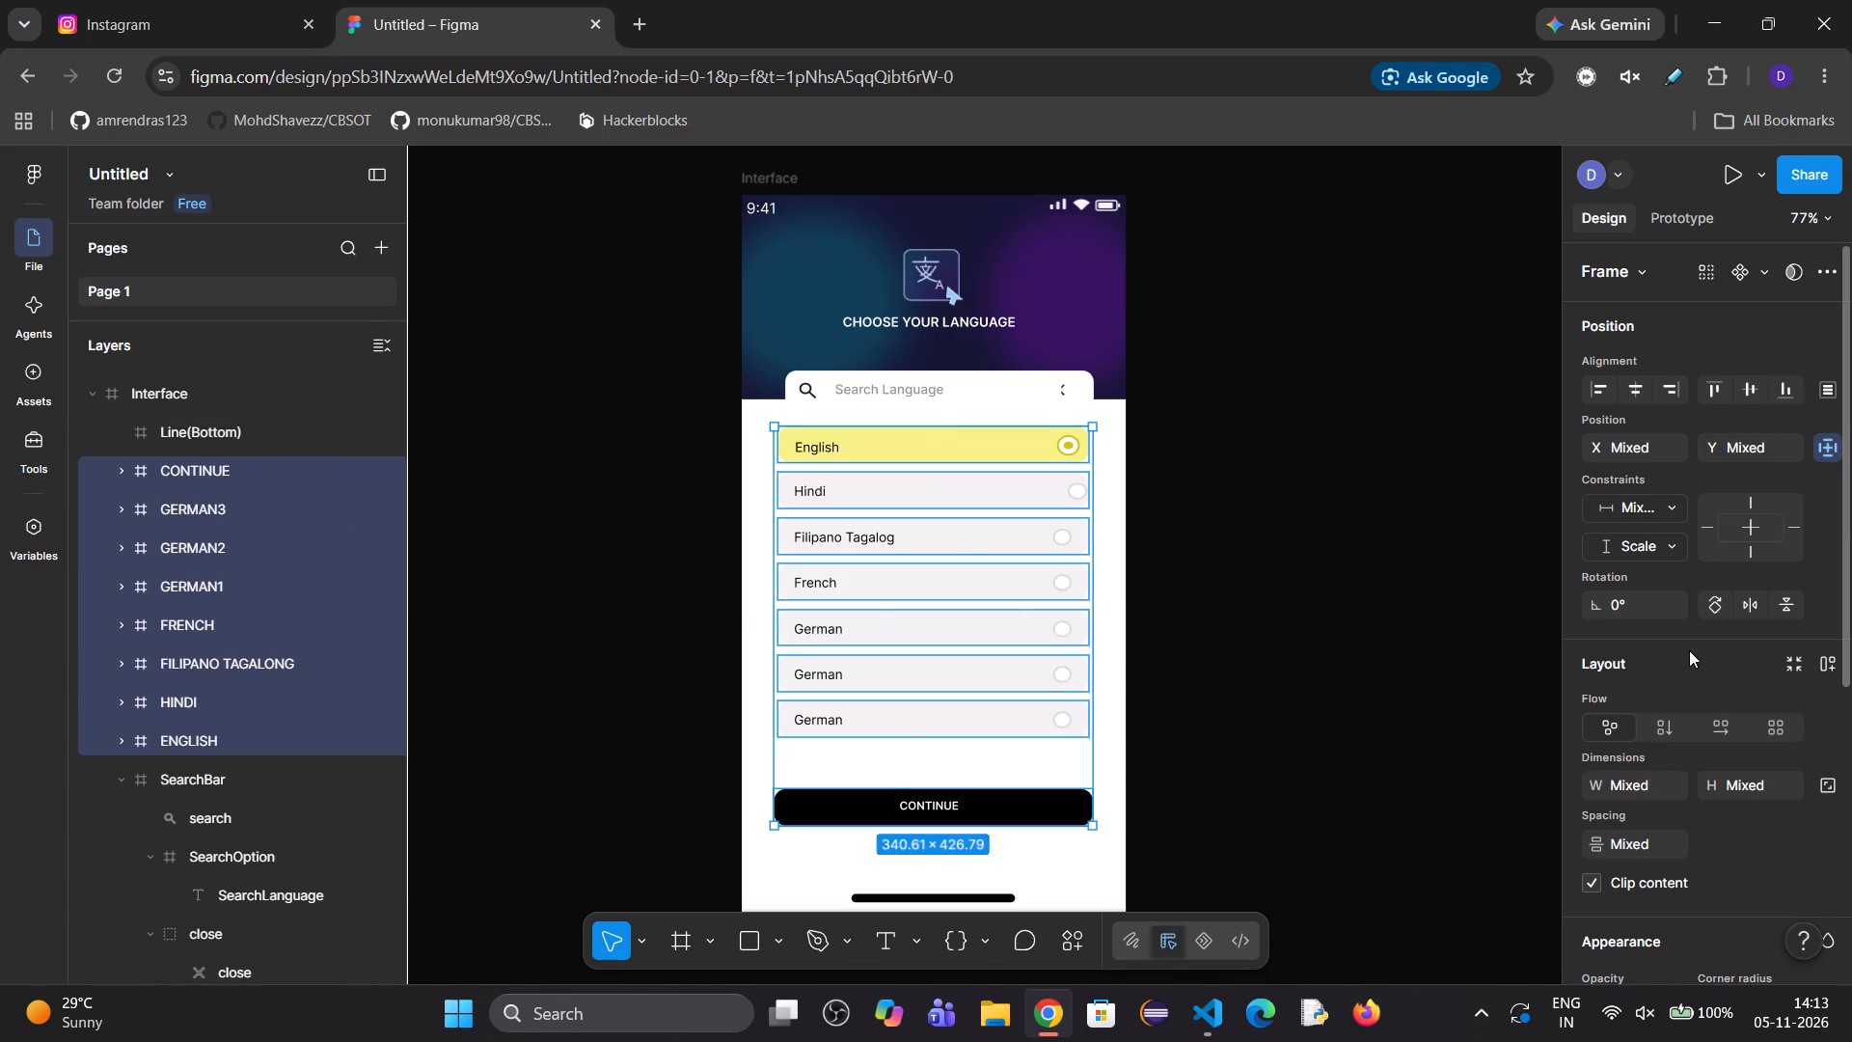
scroll(1642, 645, down, 2)
scroll(1650, 723, up, 2)
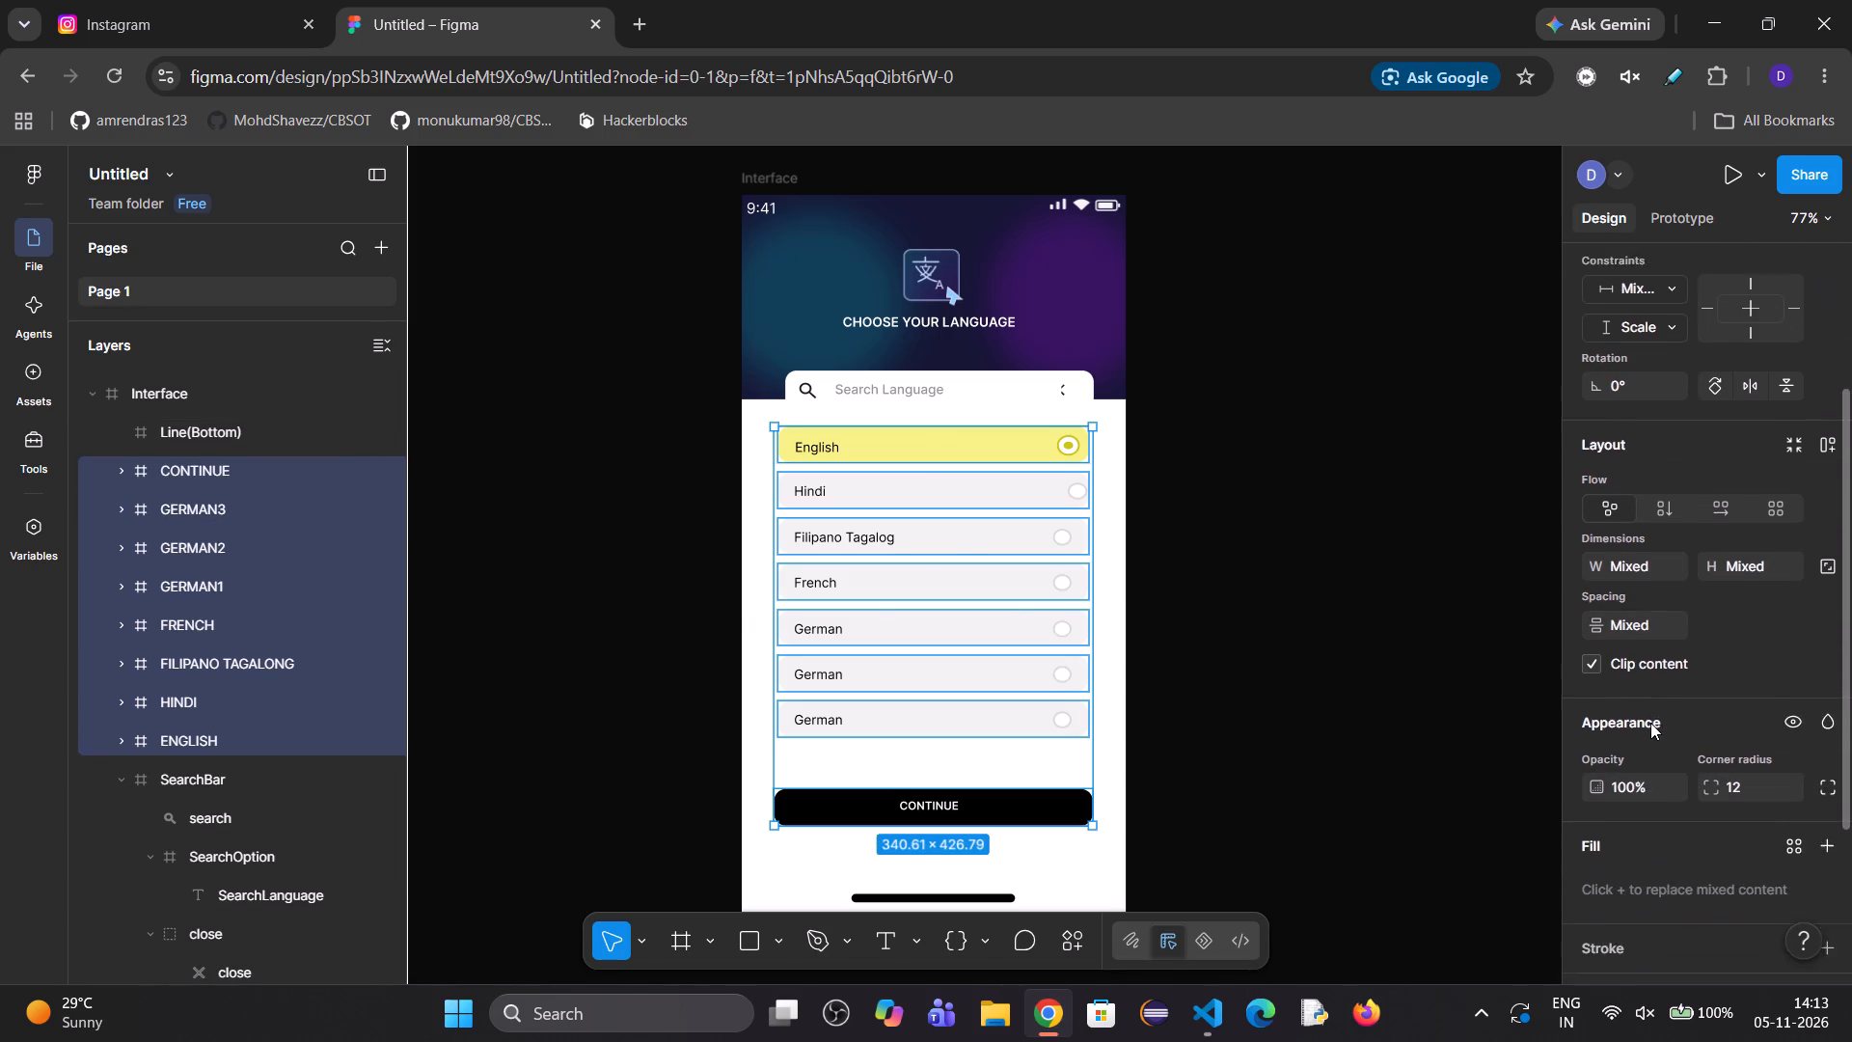
drag(1091, 563, 1104, 570)
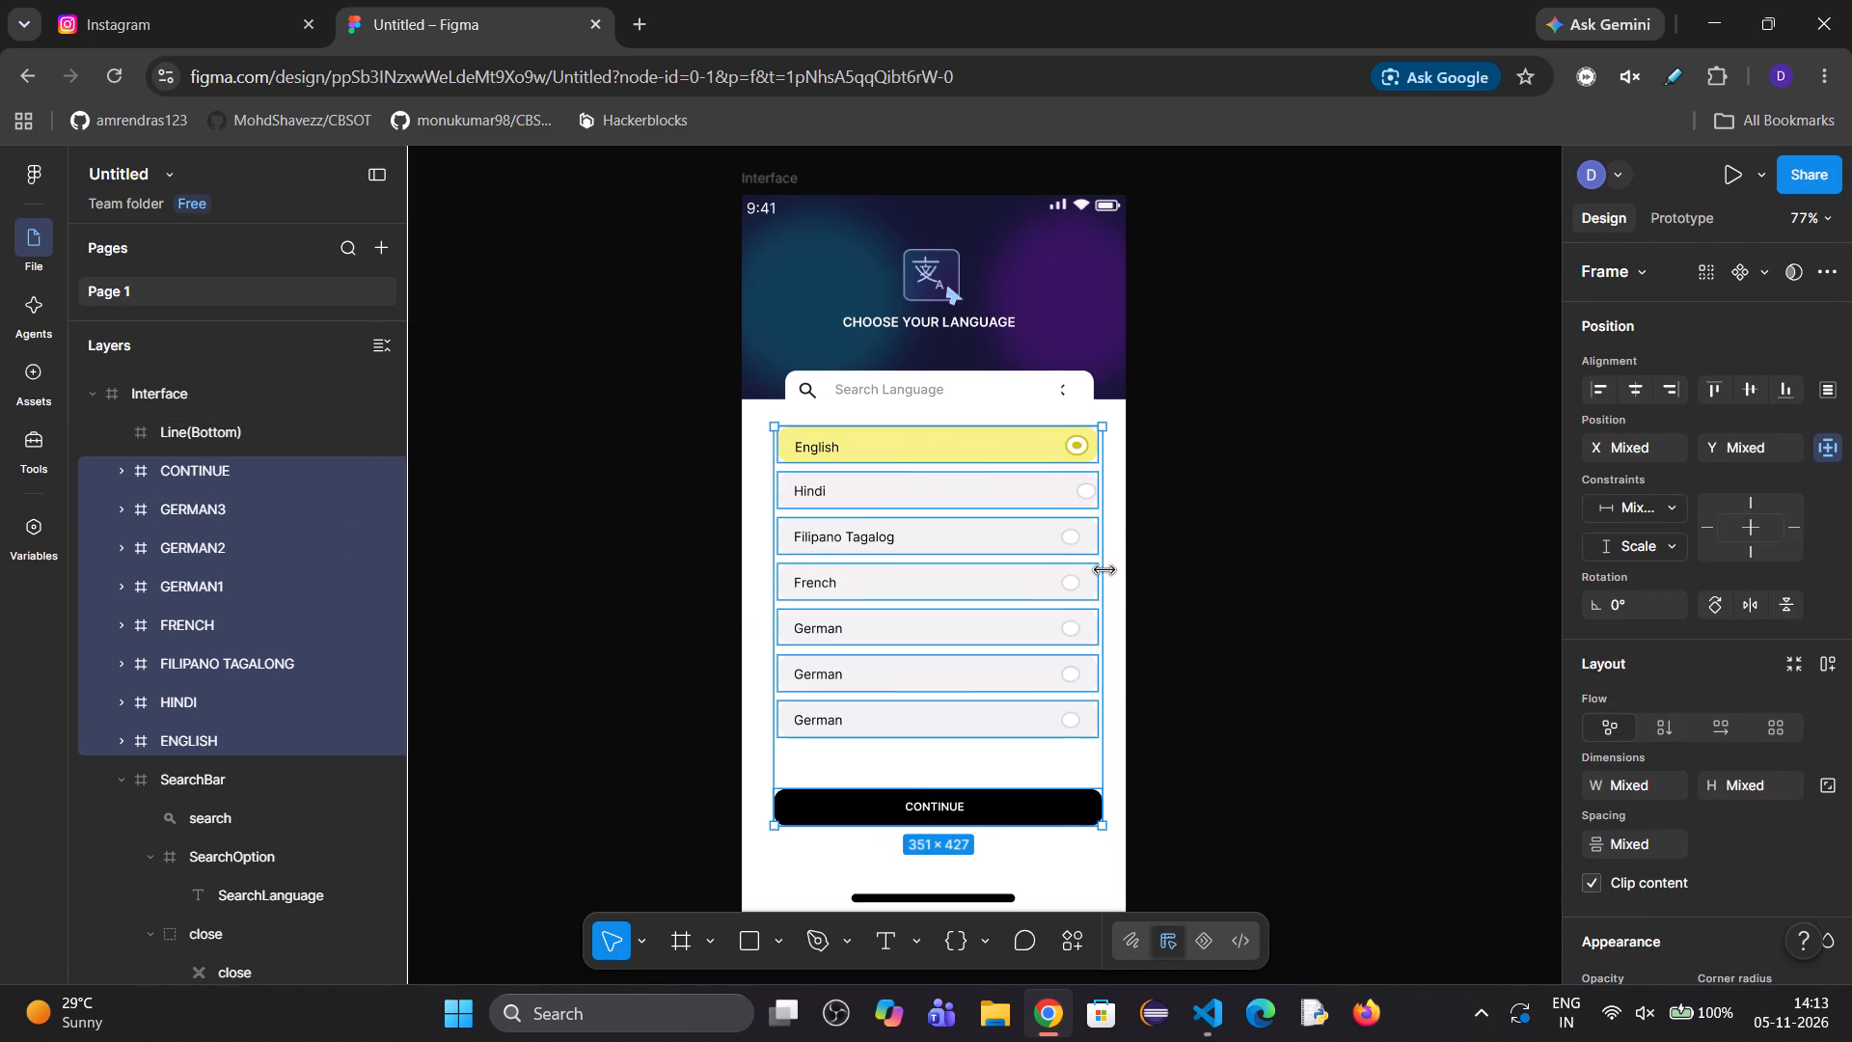
drag(1104, 570, 1112, 571)
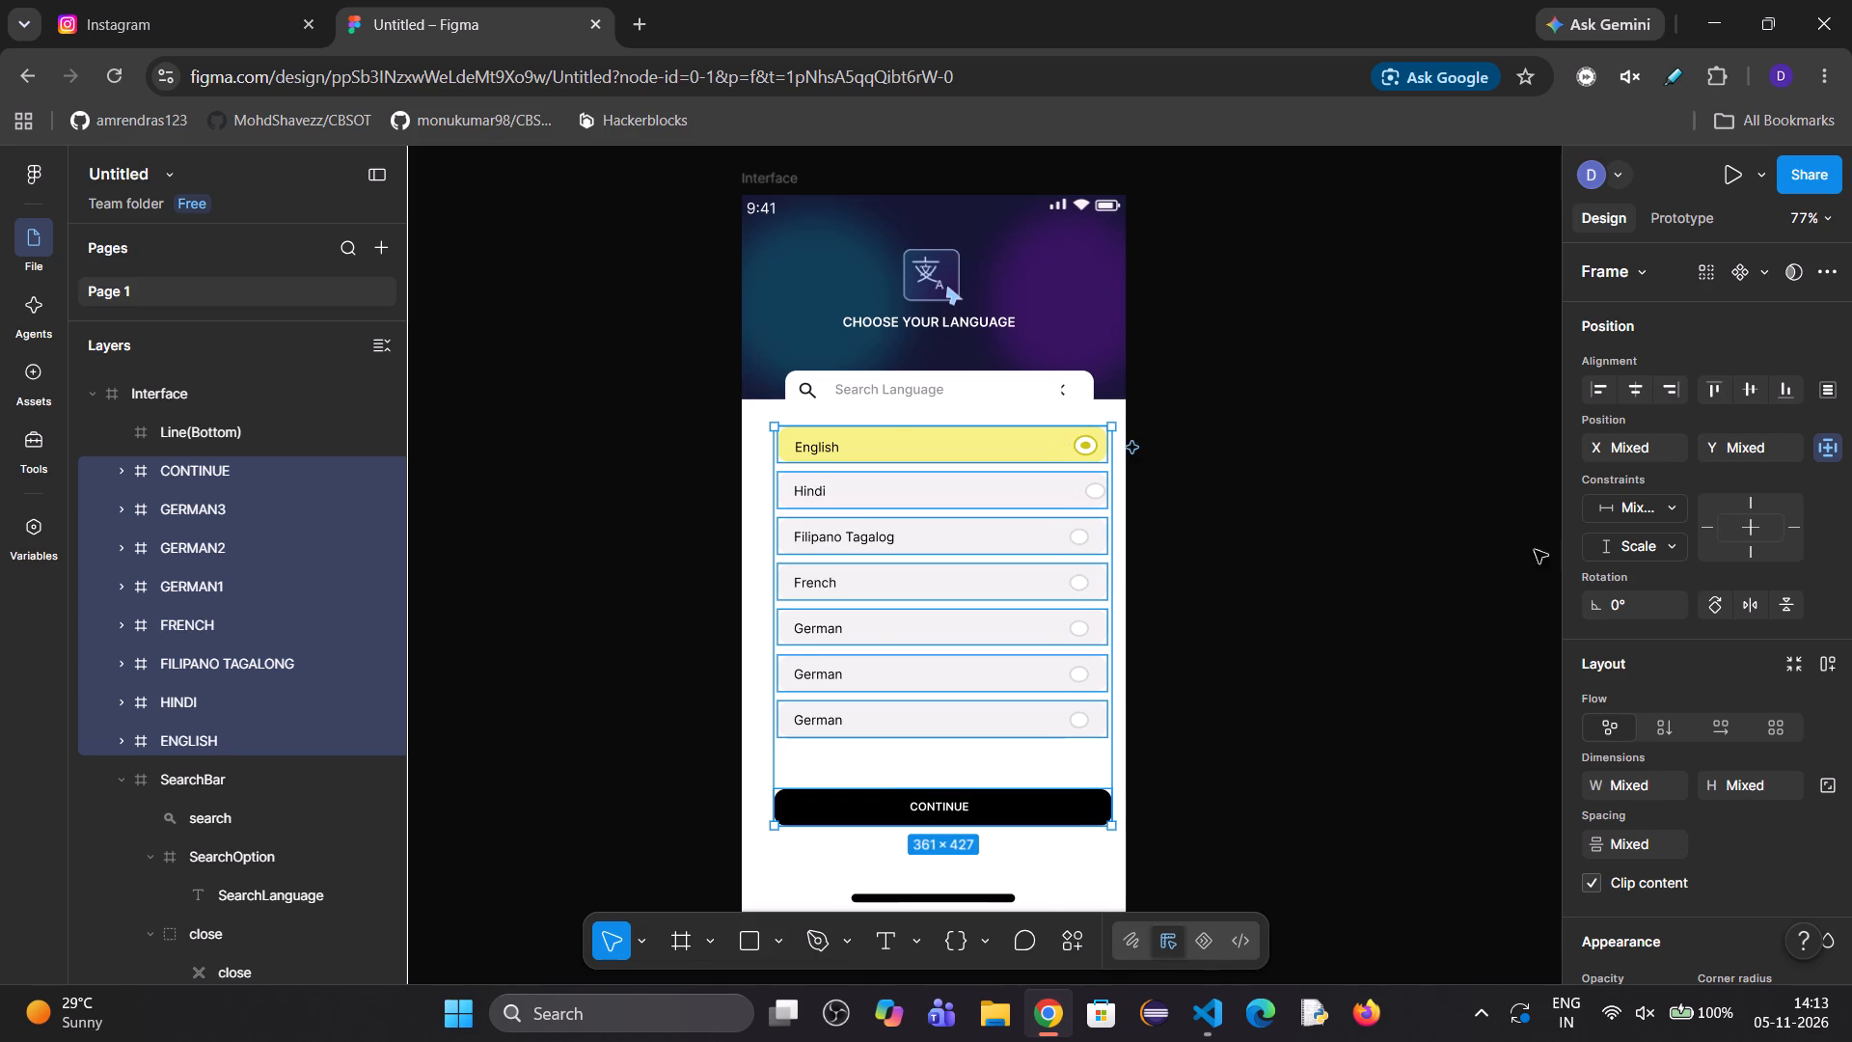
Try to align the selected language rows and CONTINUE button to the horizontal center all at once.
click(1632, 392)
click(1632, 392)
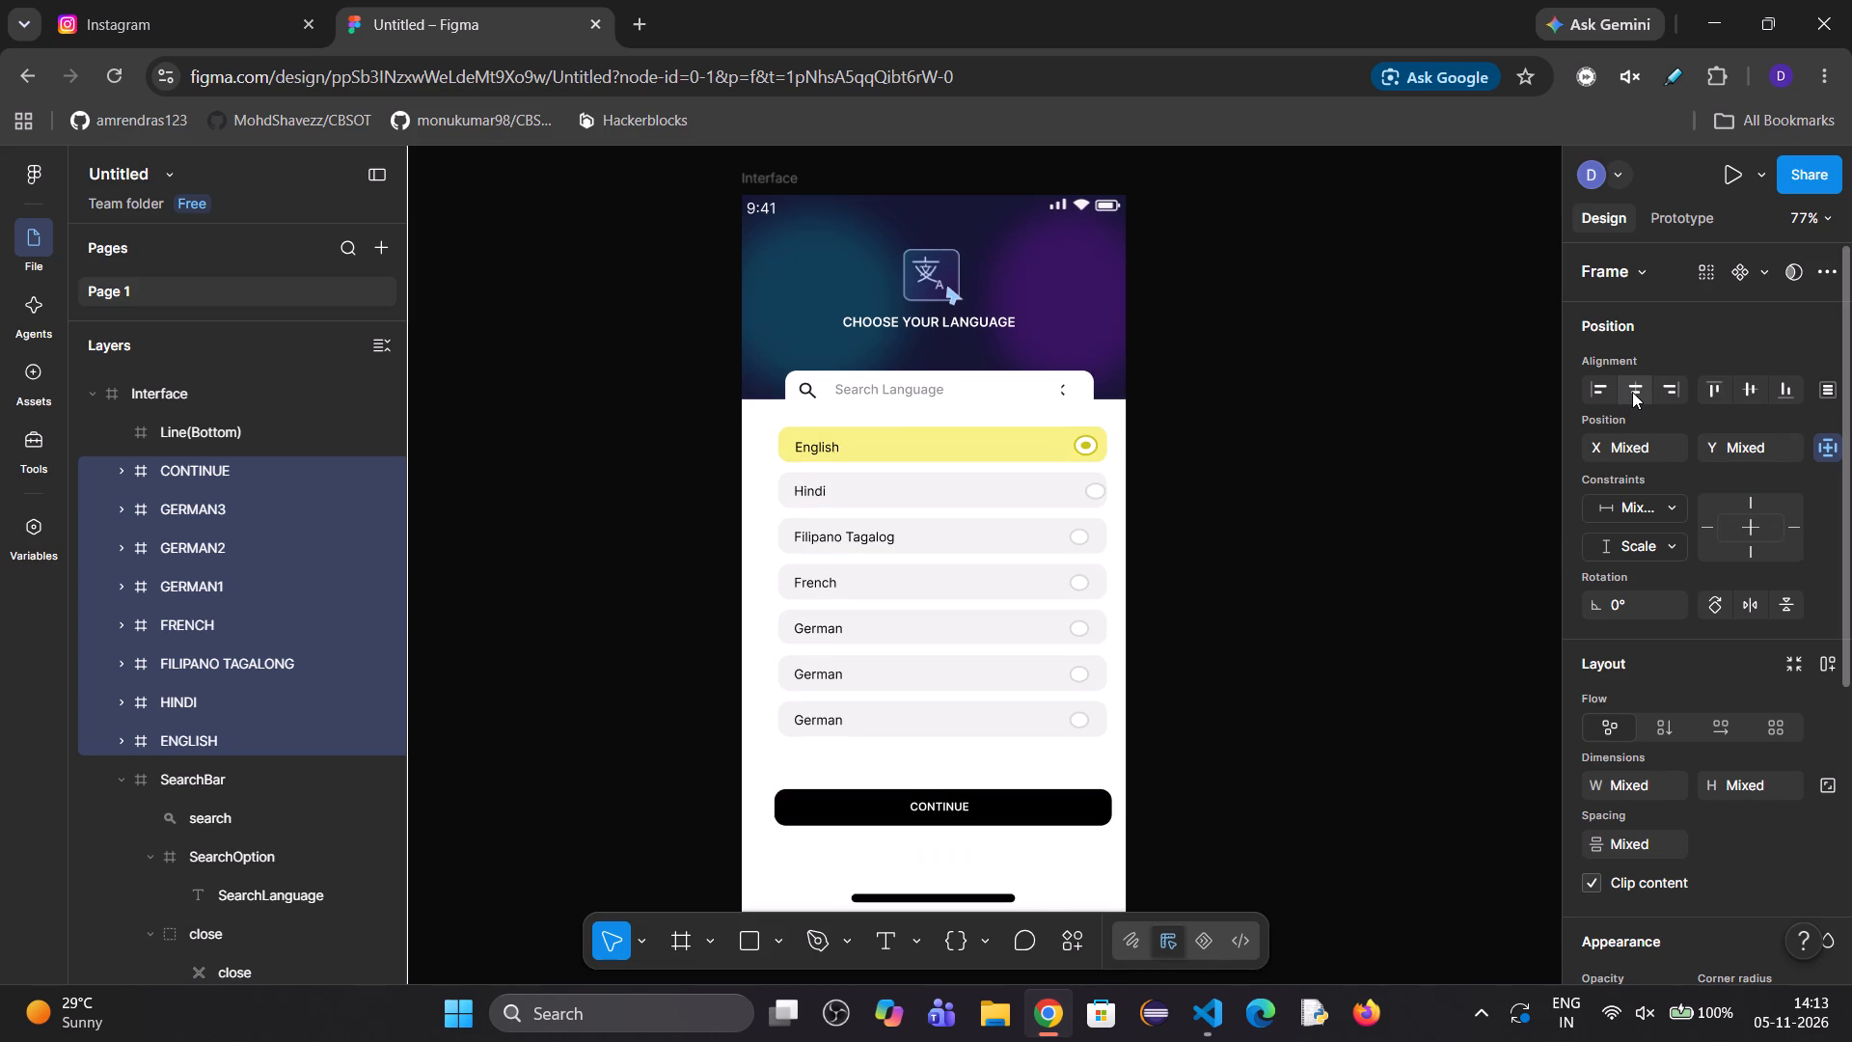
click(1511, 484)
Center each language row horizontally in the Interface frame one by one, from English down to the last German row.
click(1002, 444)
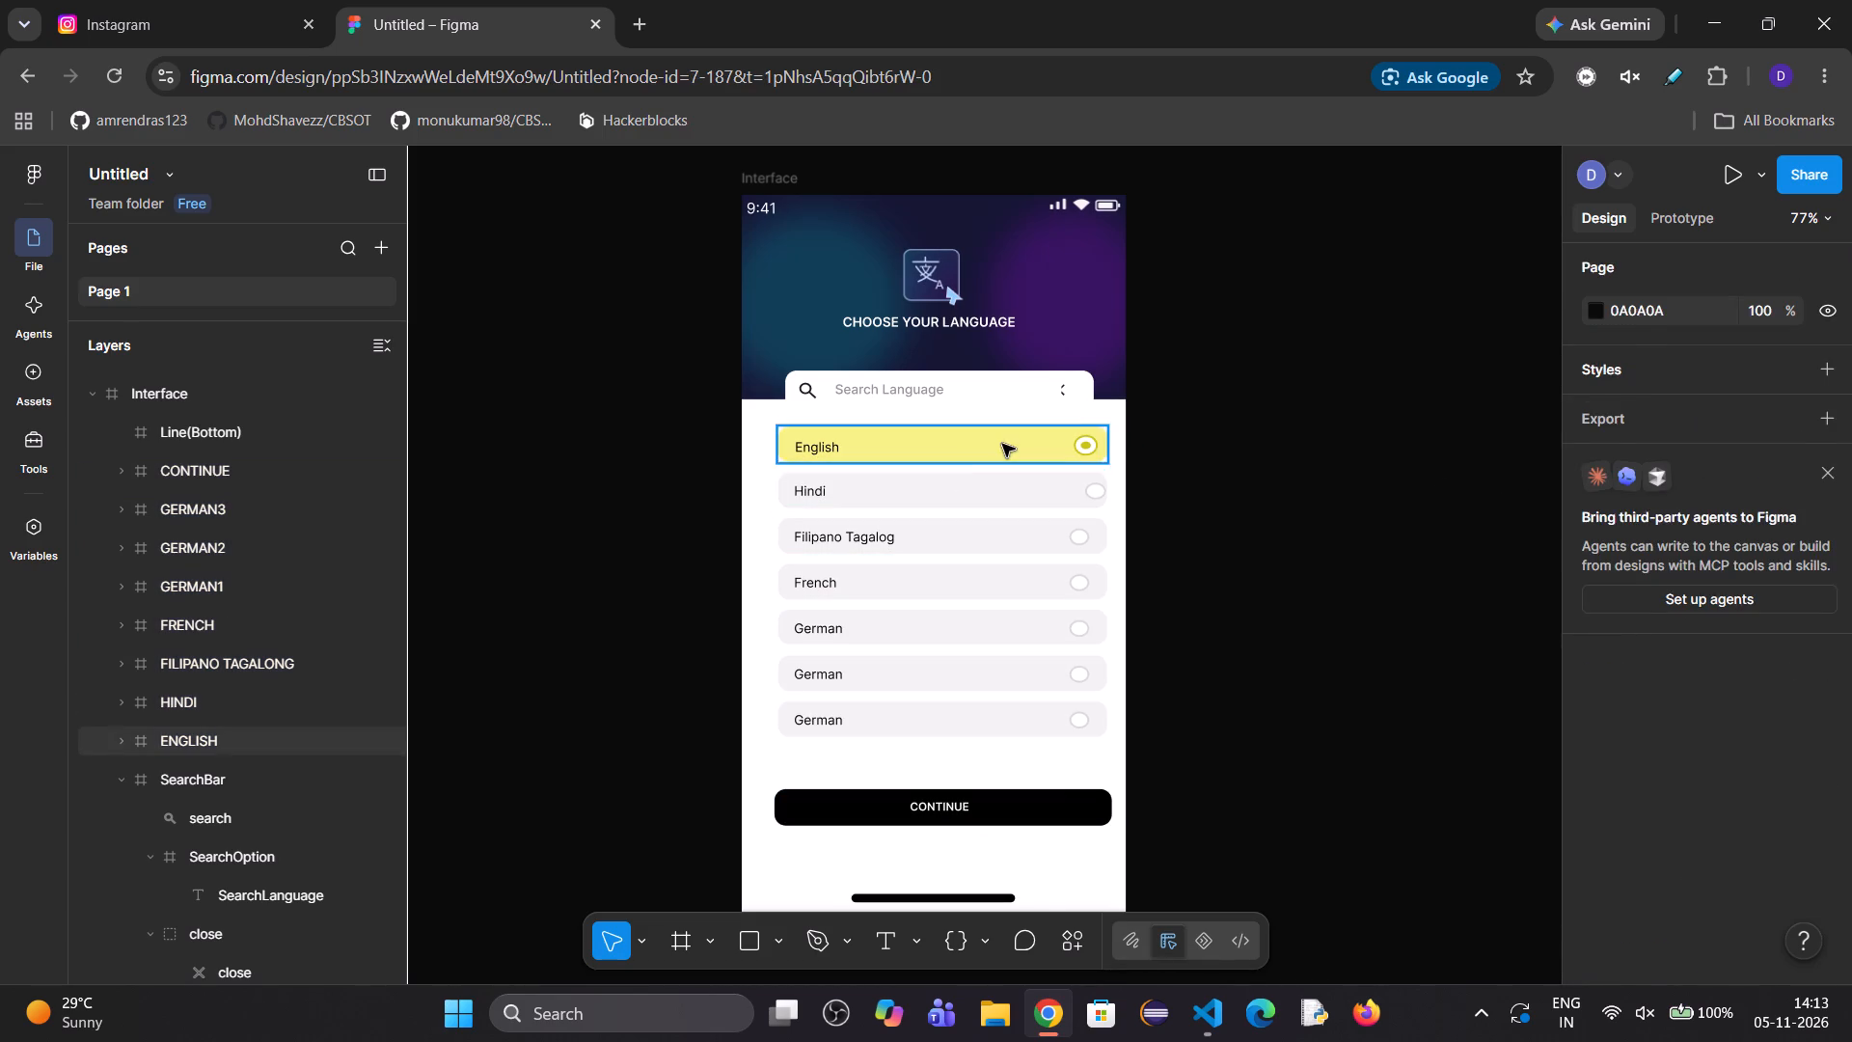
click(1627, 397)
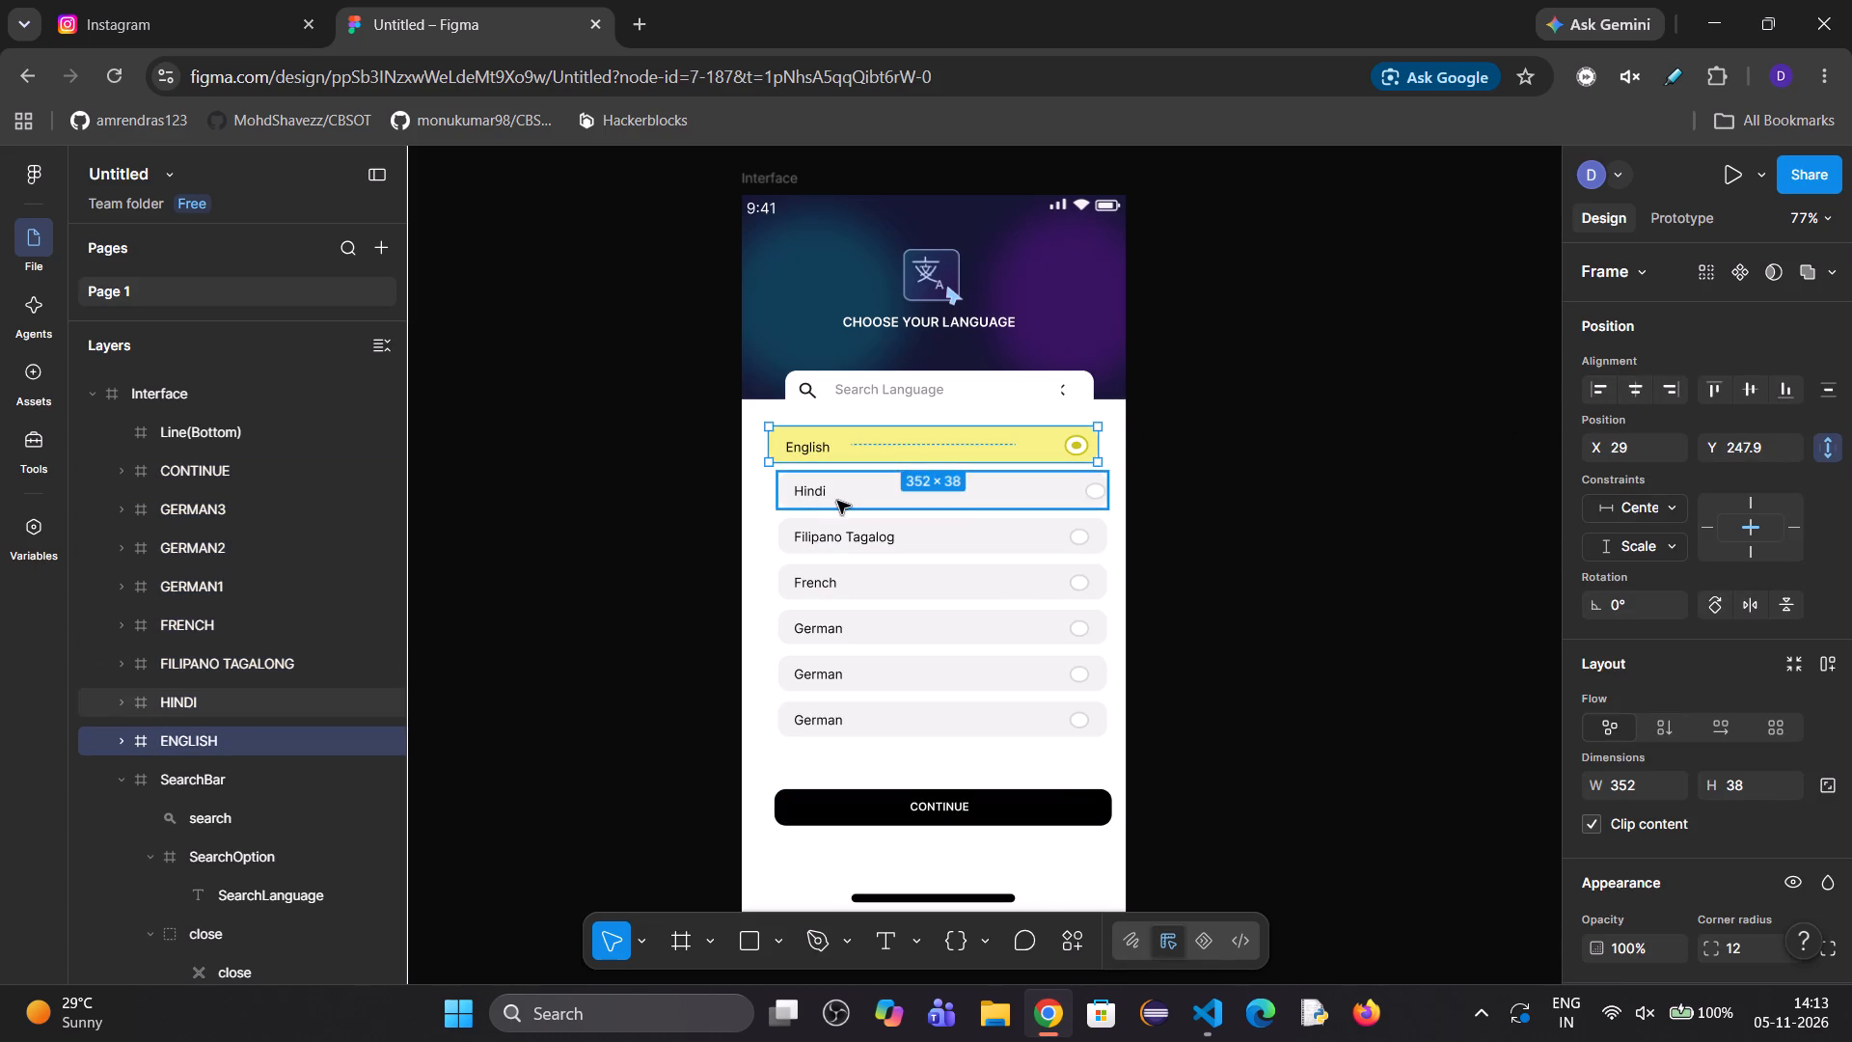
click(841, 501)
click(1646, 387)
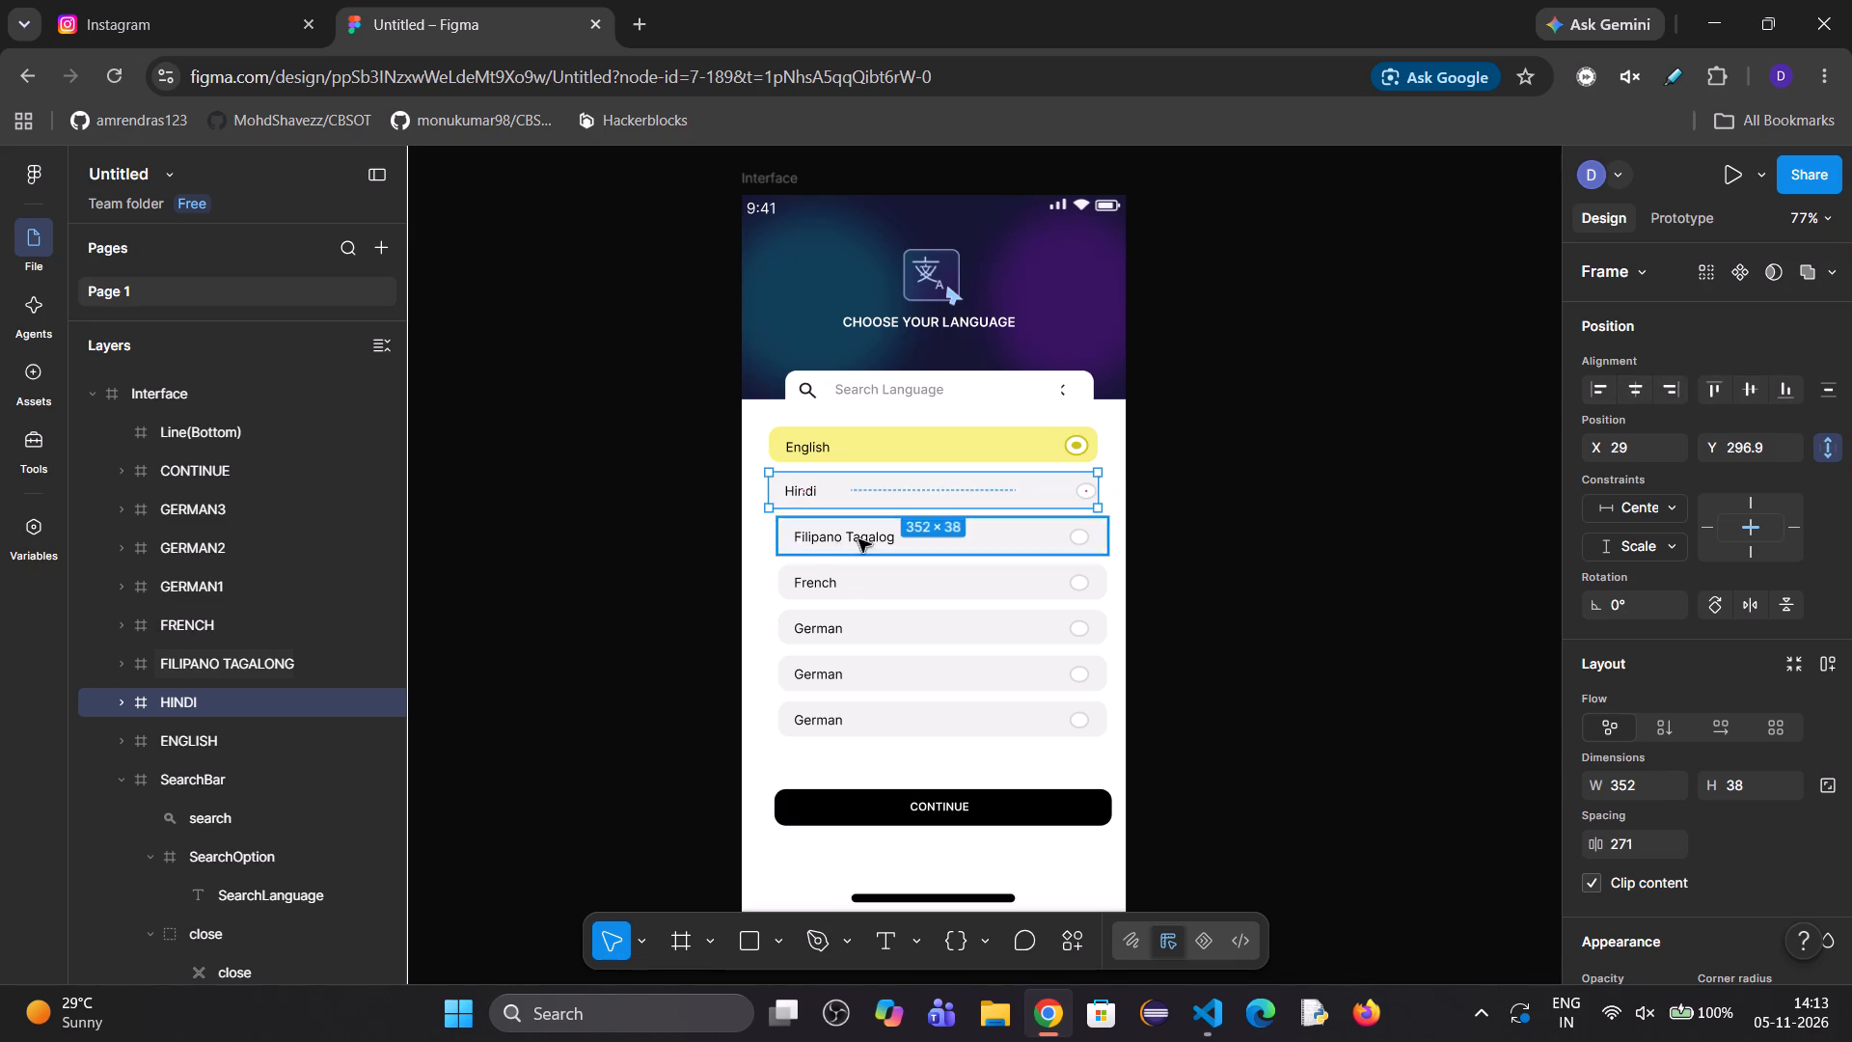
click(818, 529)
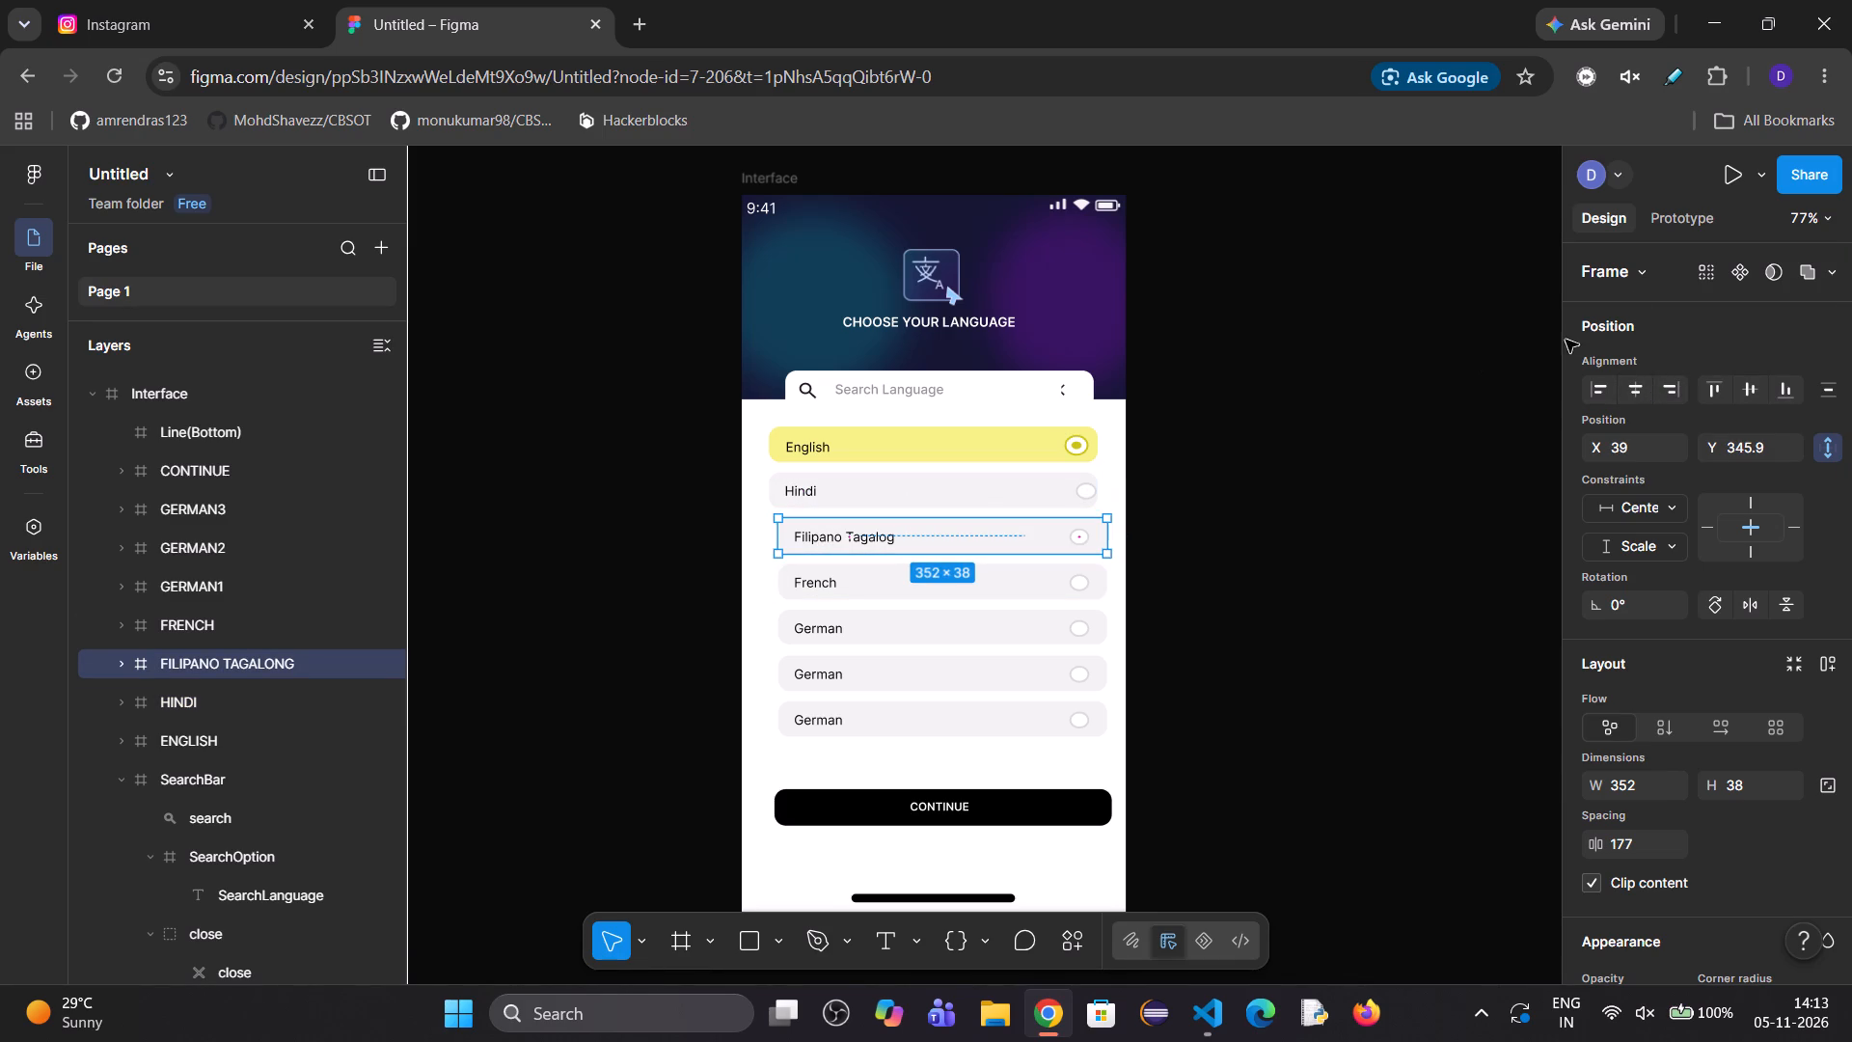
click(1645, 389)
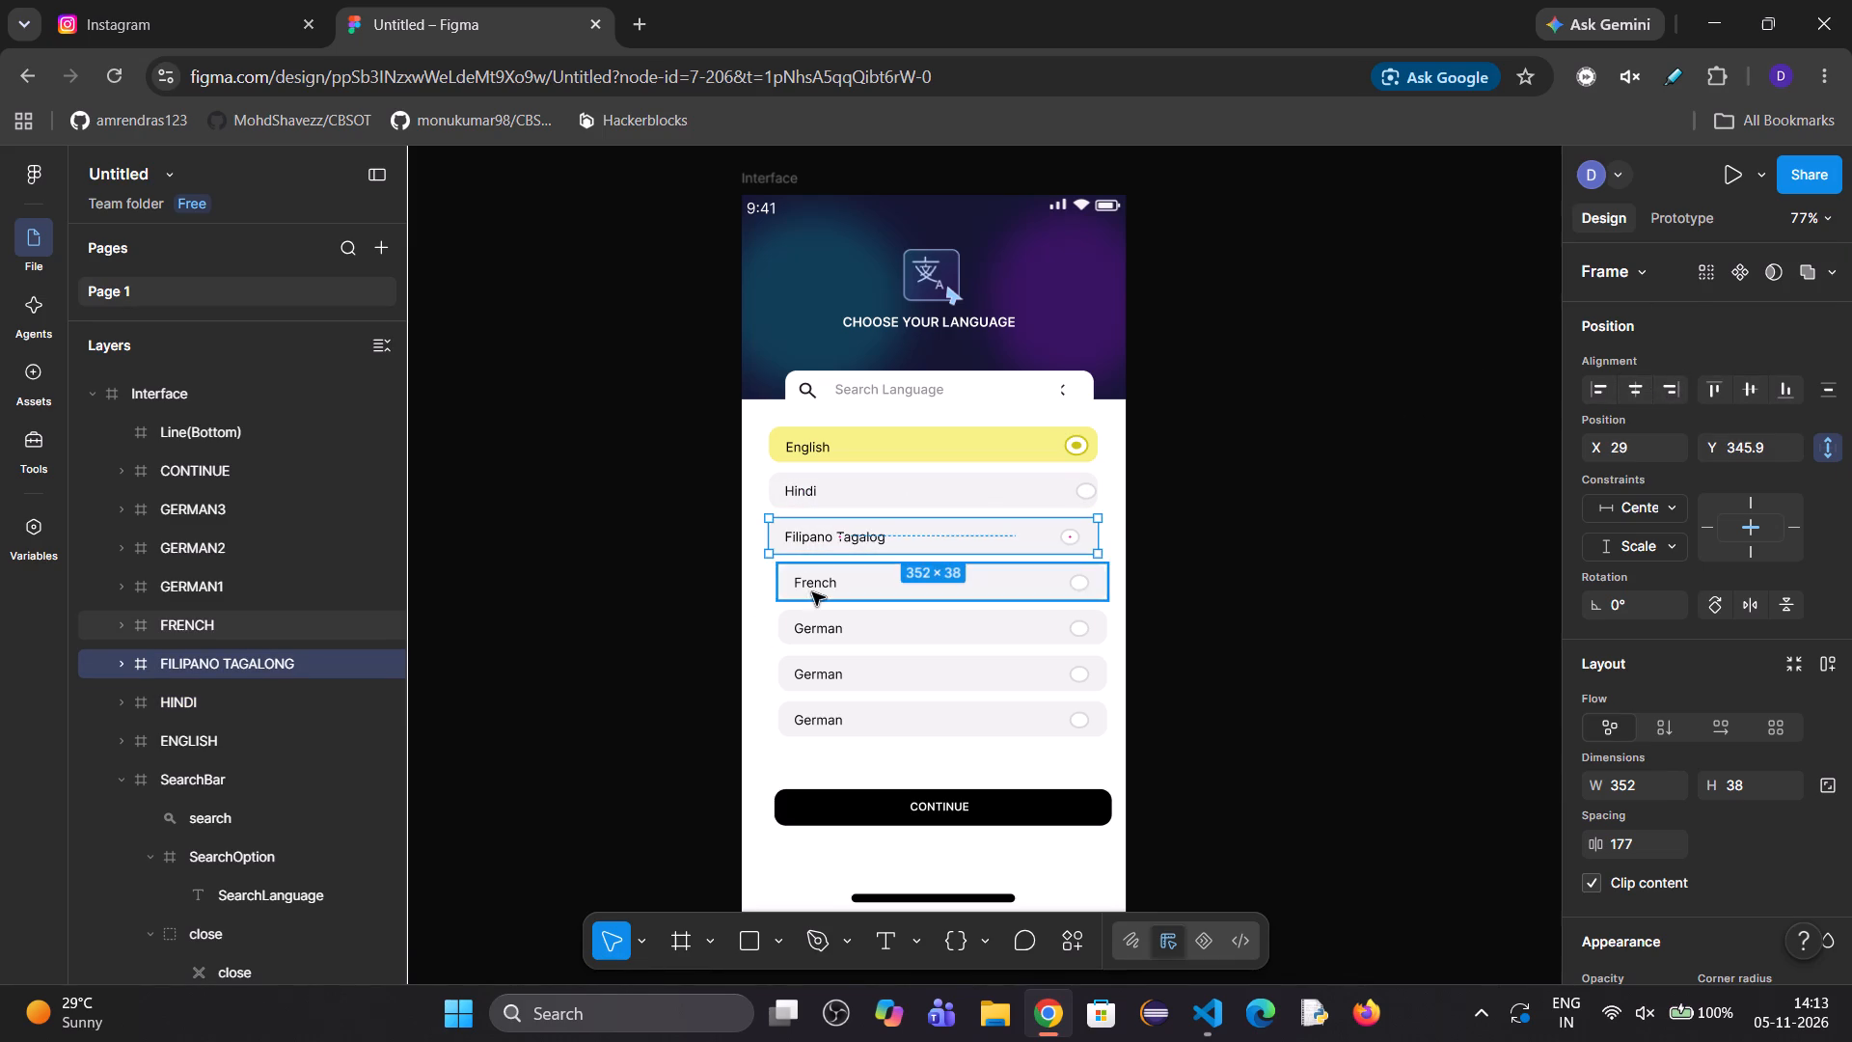
click(812, 592)
click(1629, 383)
click(839, 633)
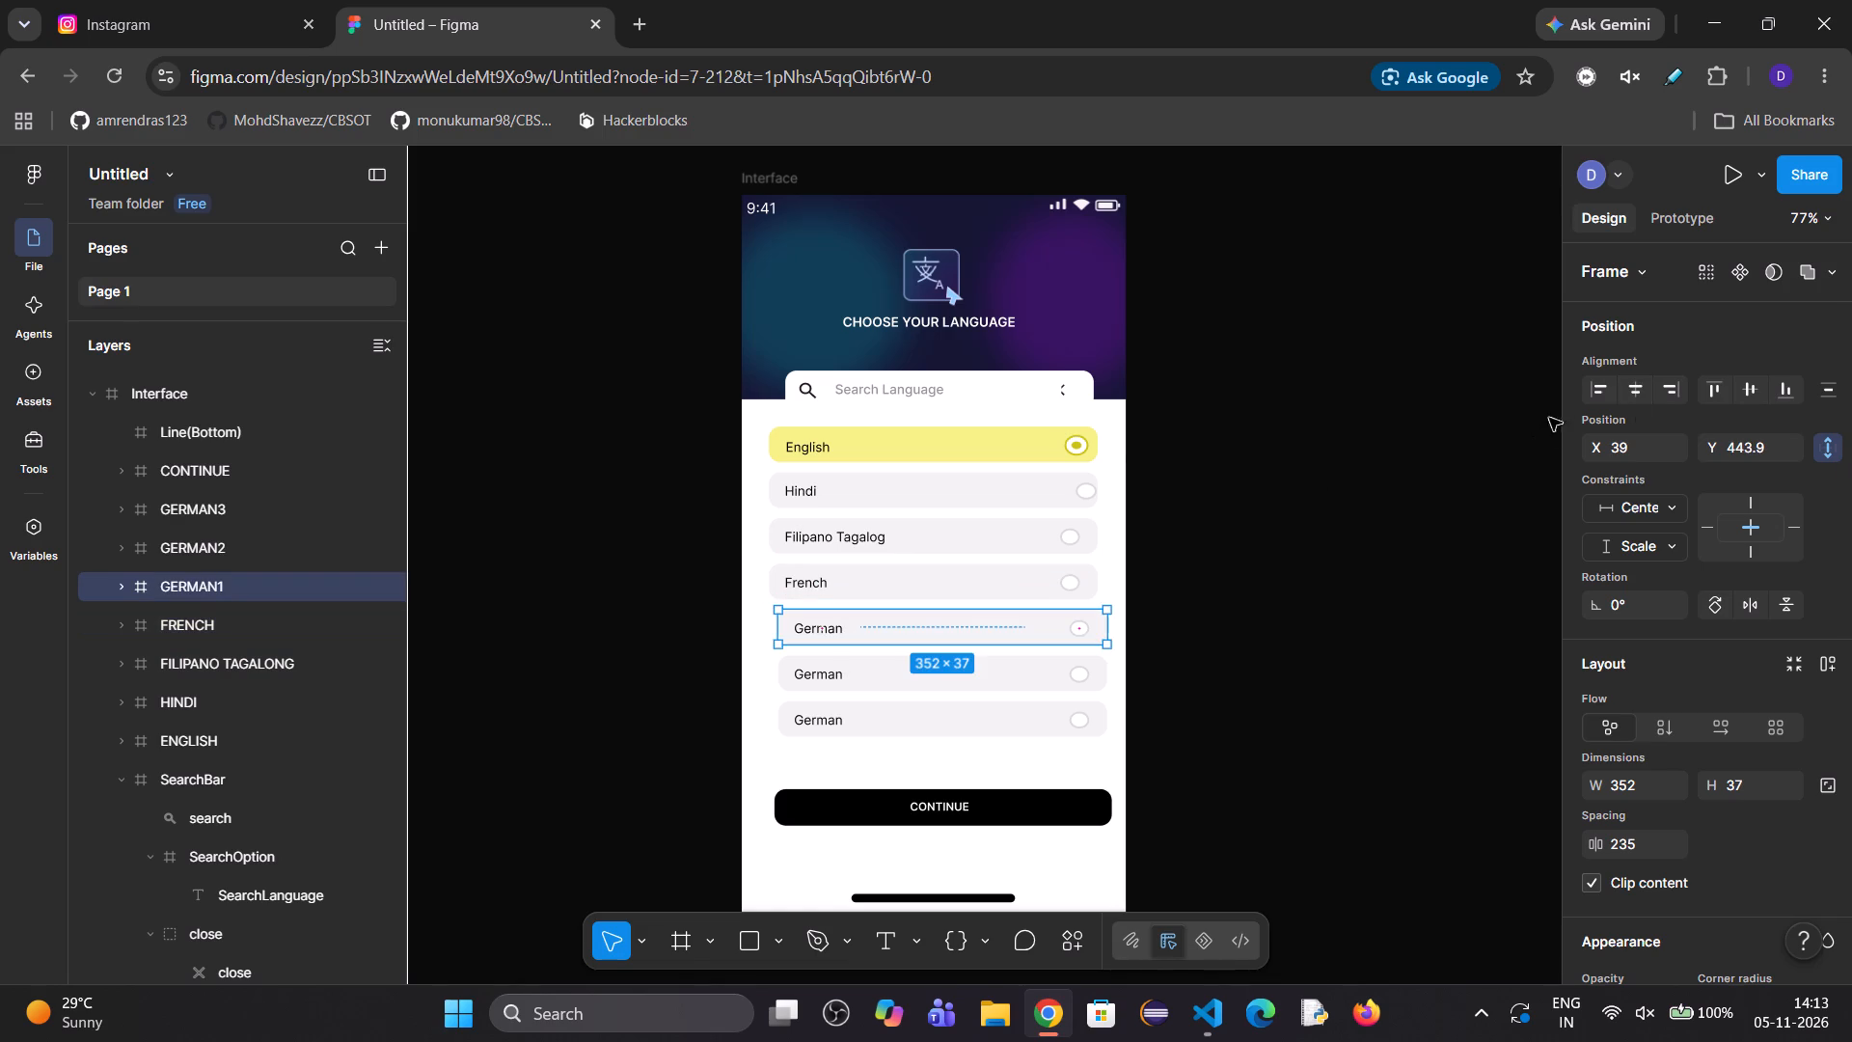
click(1645, 398)
click(791, 678)
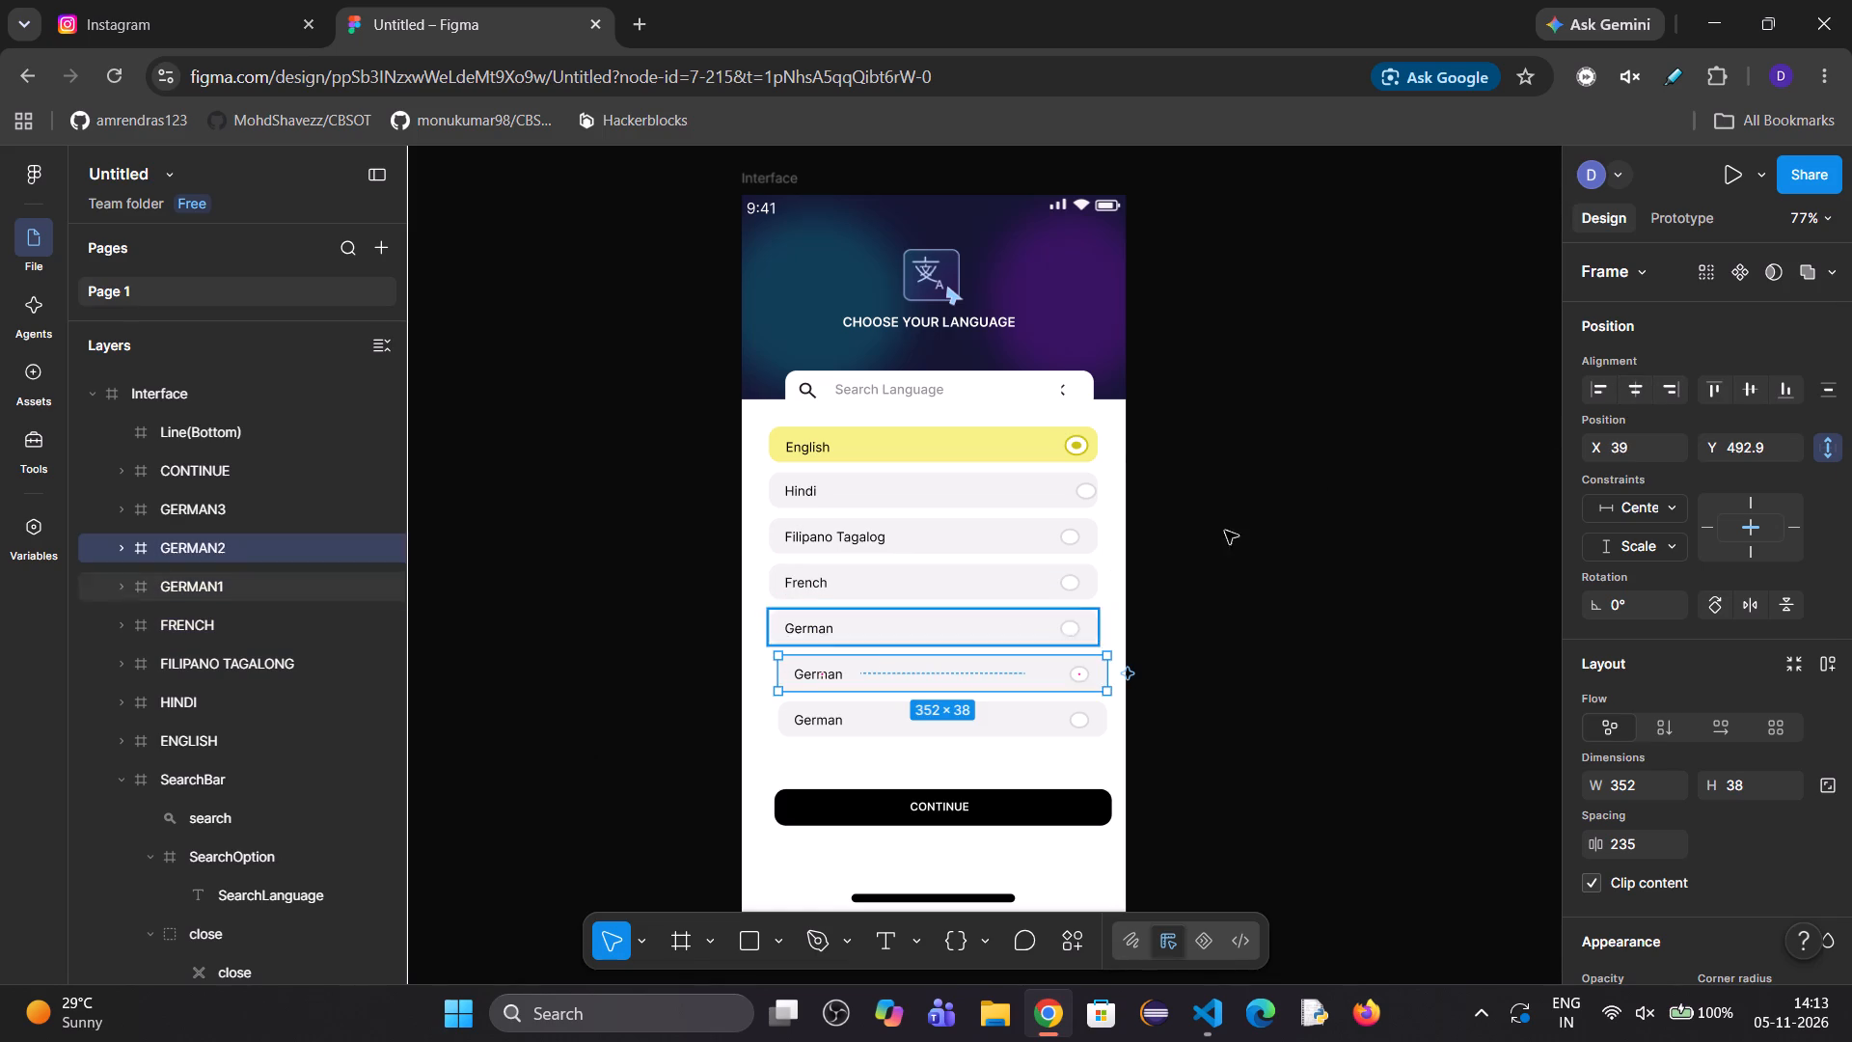
click(1636, 397)
click(836, 724)
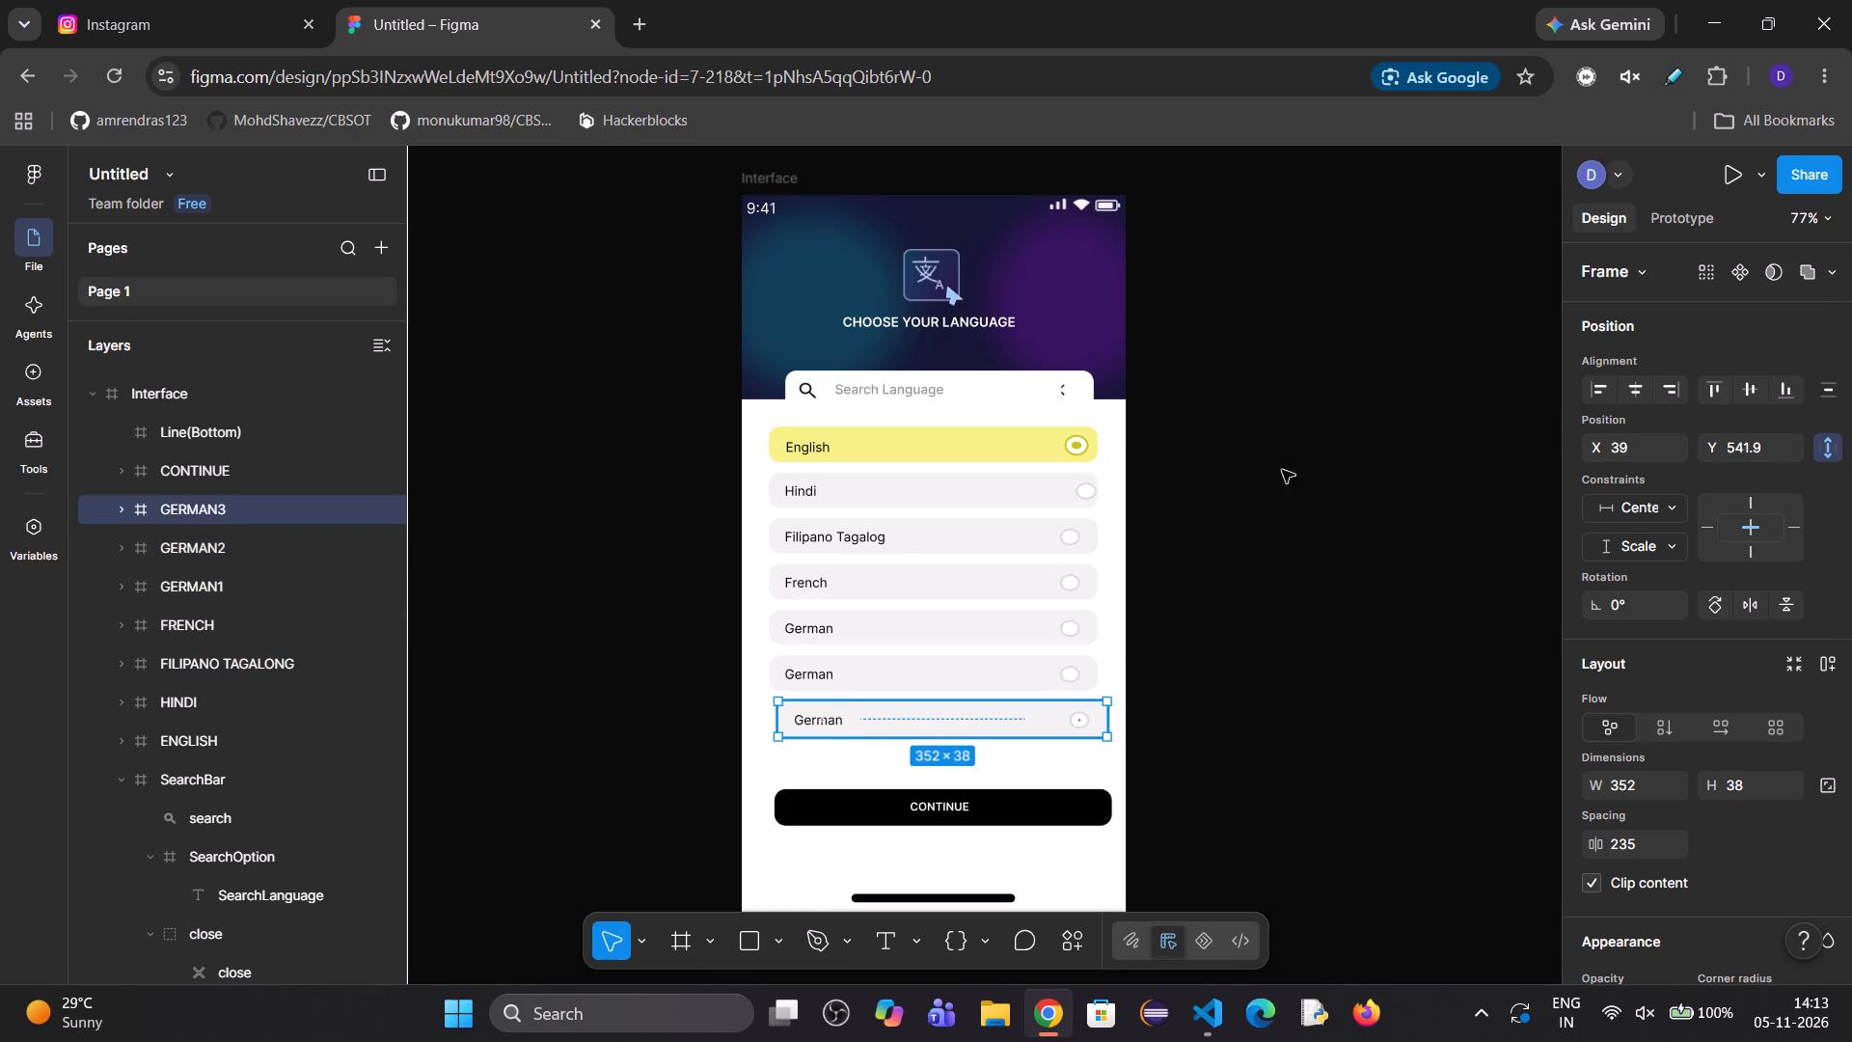
click(1633, 382)
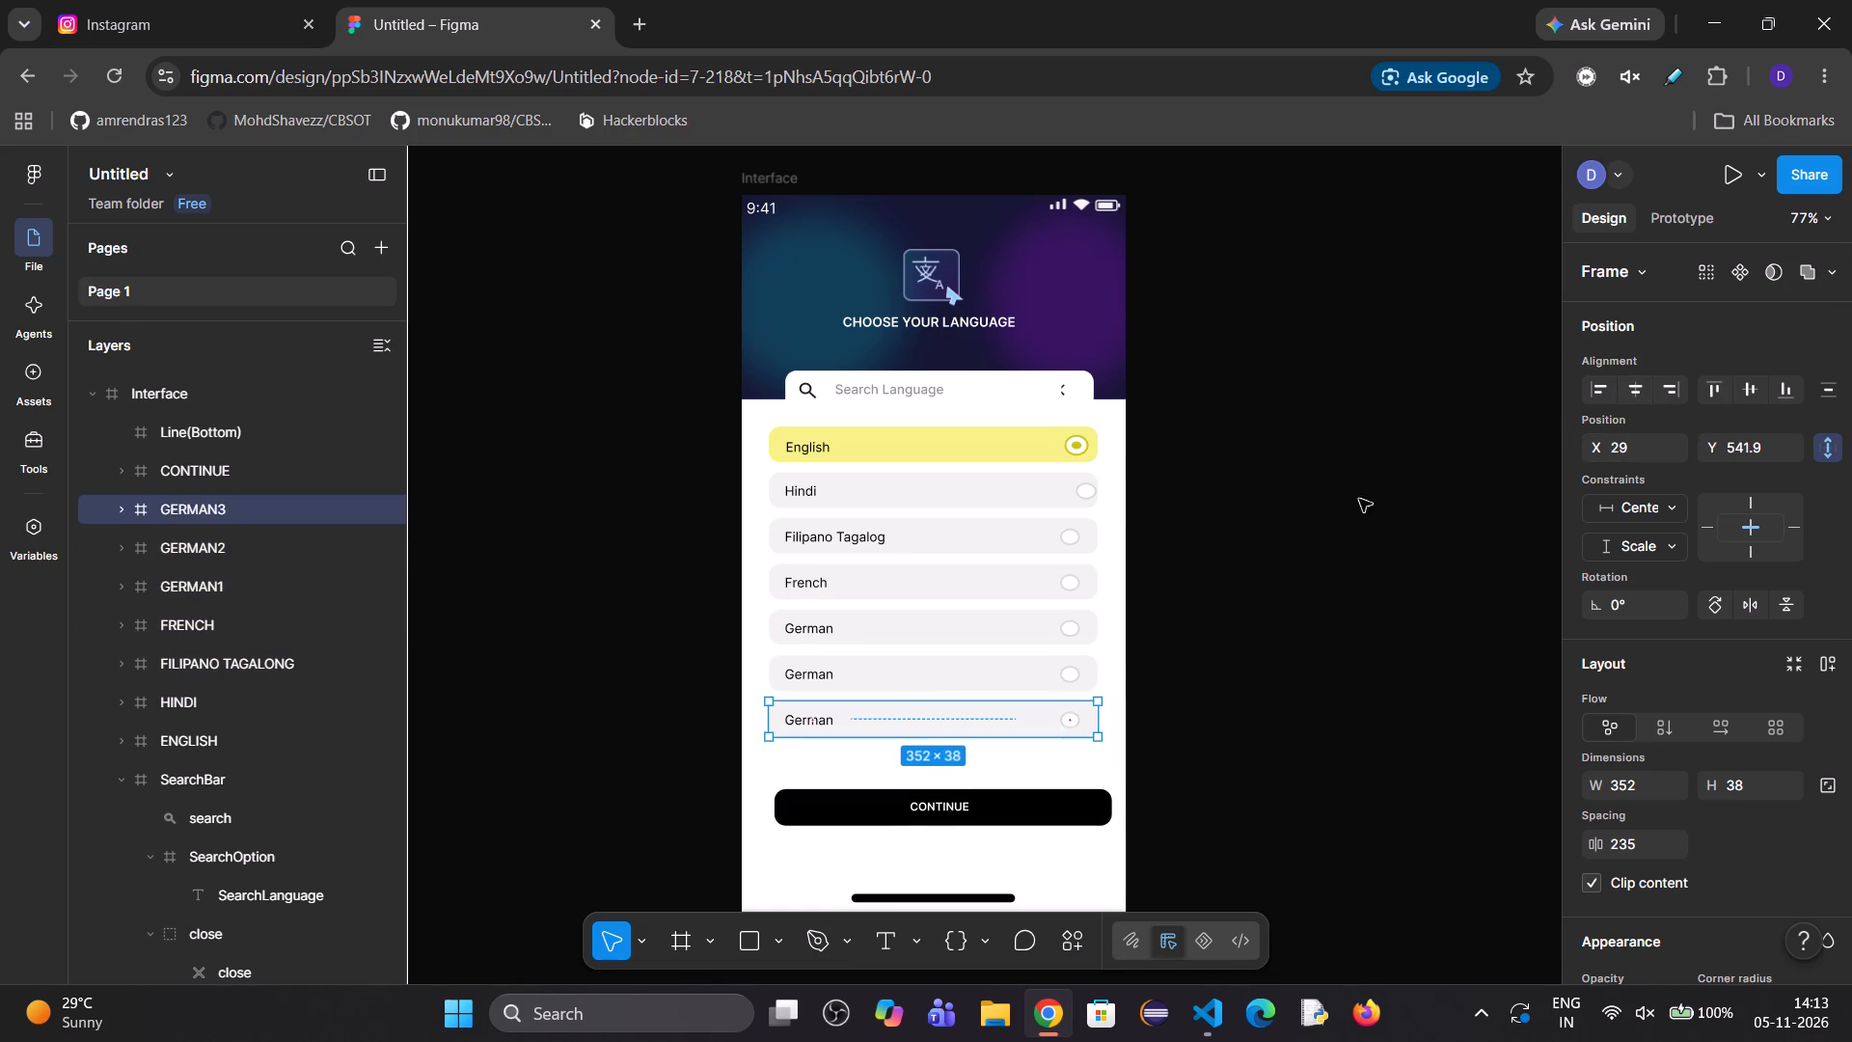
Center the CONTINUE button horizontally in the Interface frame.
click(845, 787)
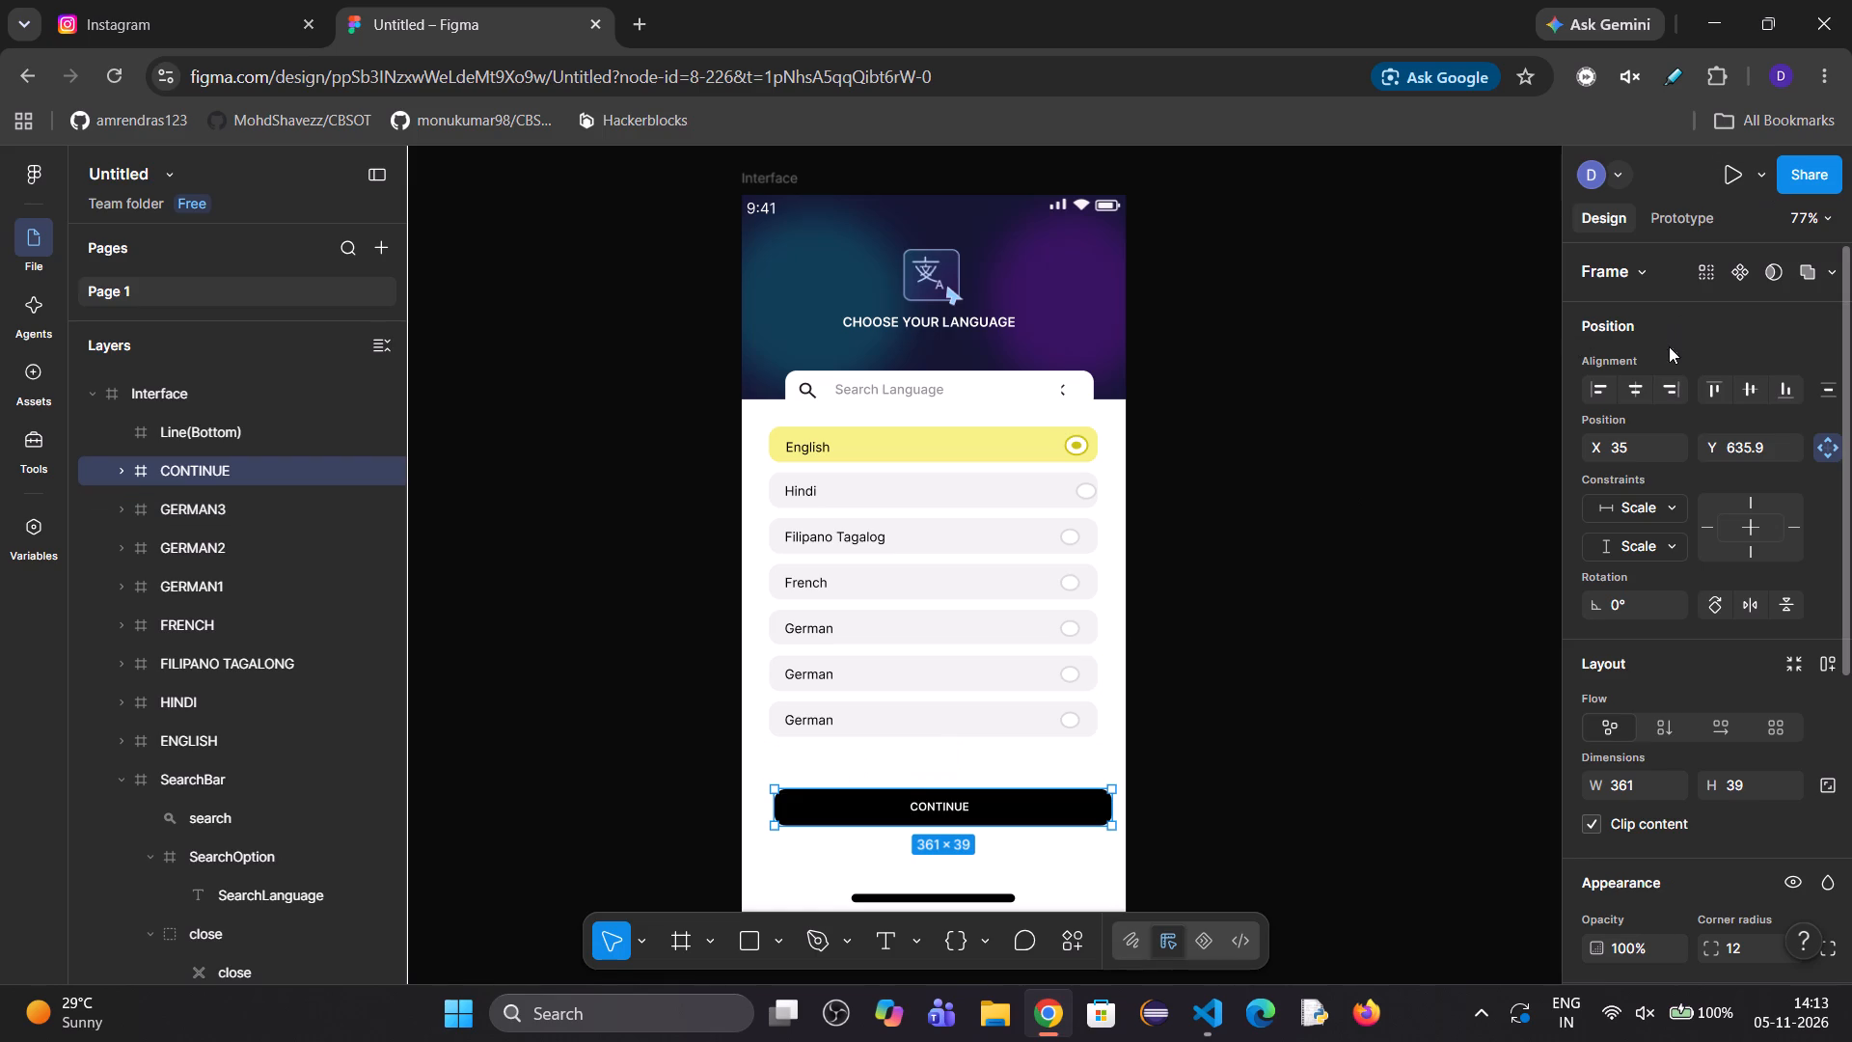
click(1638, 391)
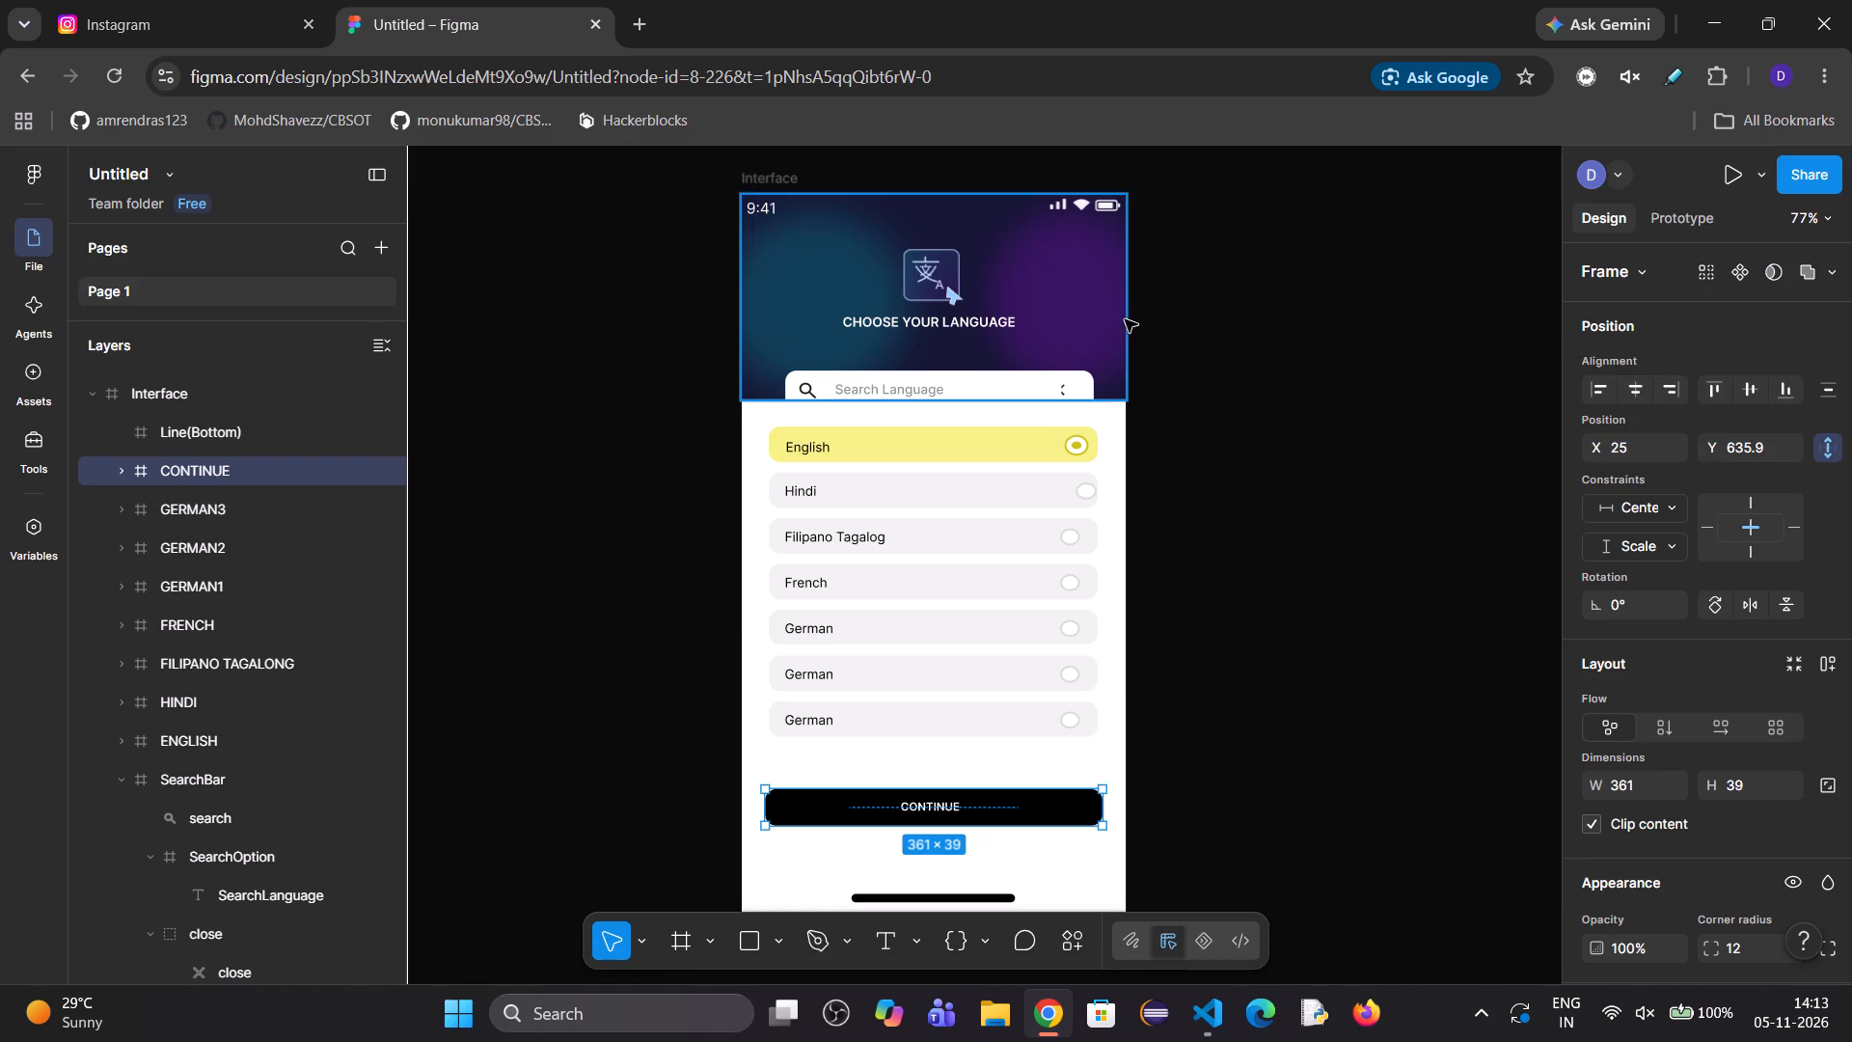
click(902, 466)
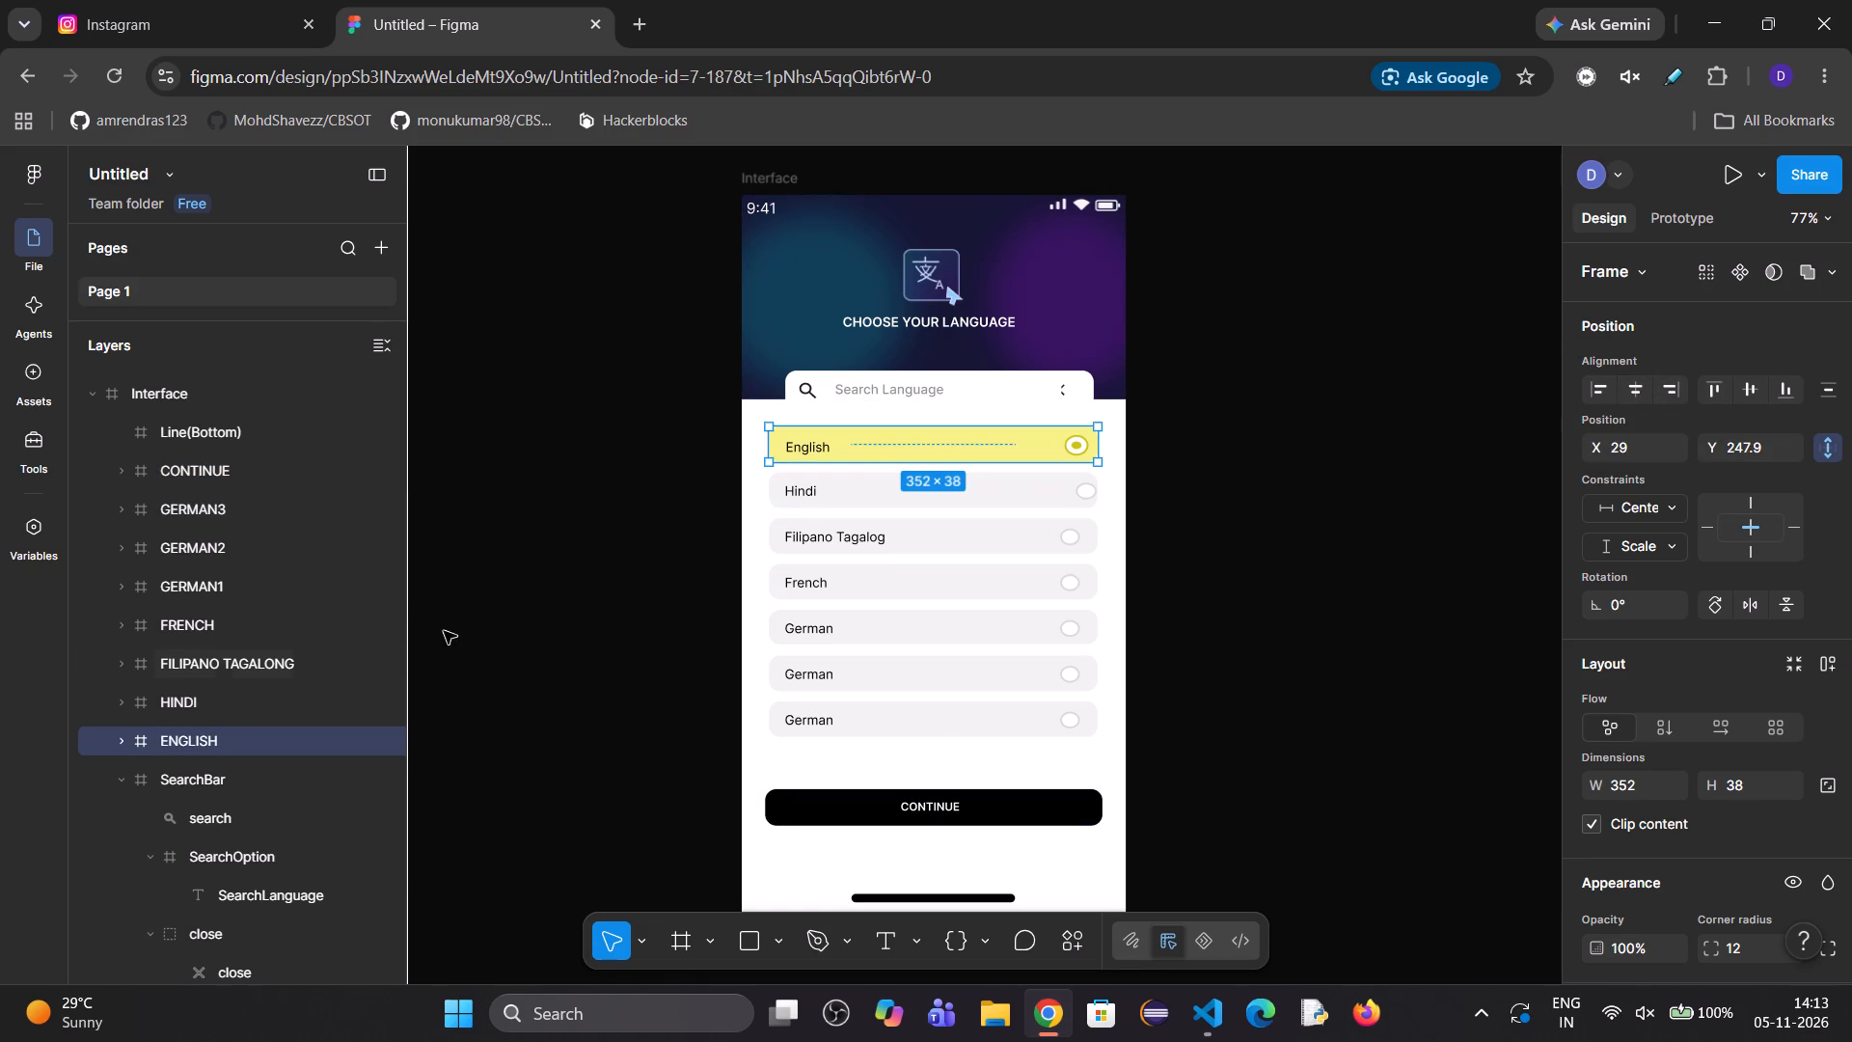
Test how the Interface frame's contents respond by narrowing it to about 282 wide and widening it to about 631.
click(120, 398)
drag(1129, 511, 1083, 519)
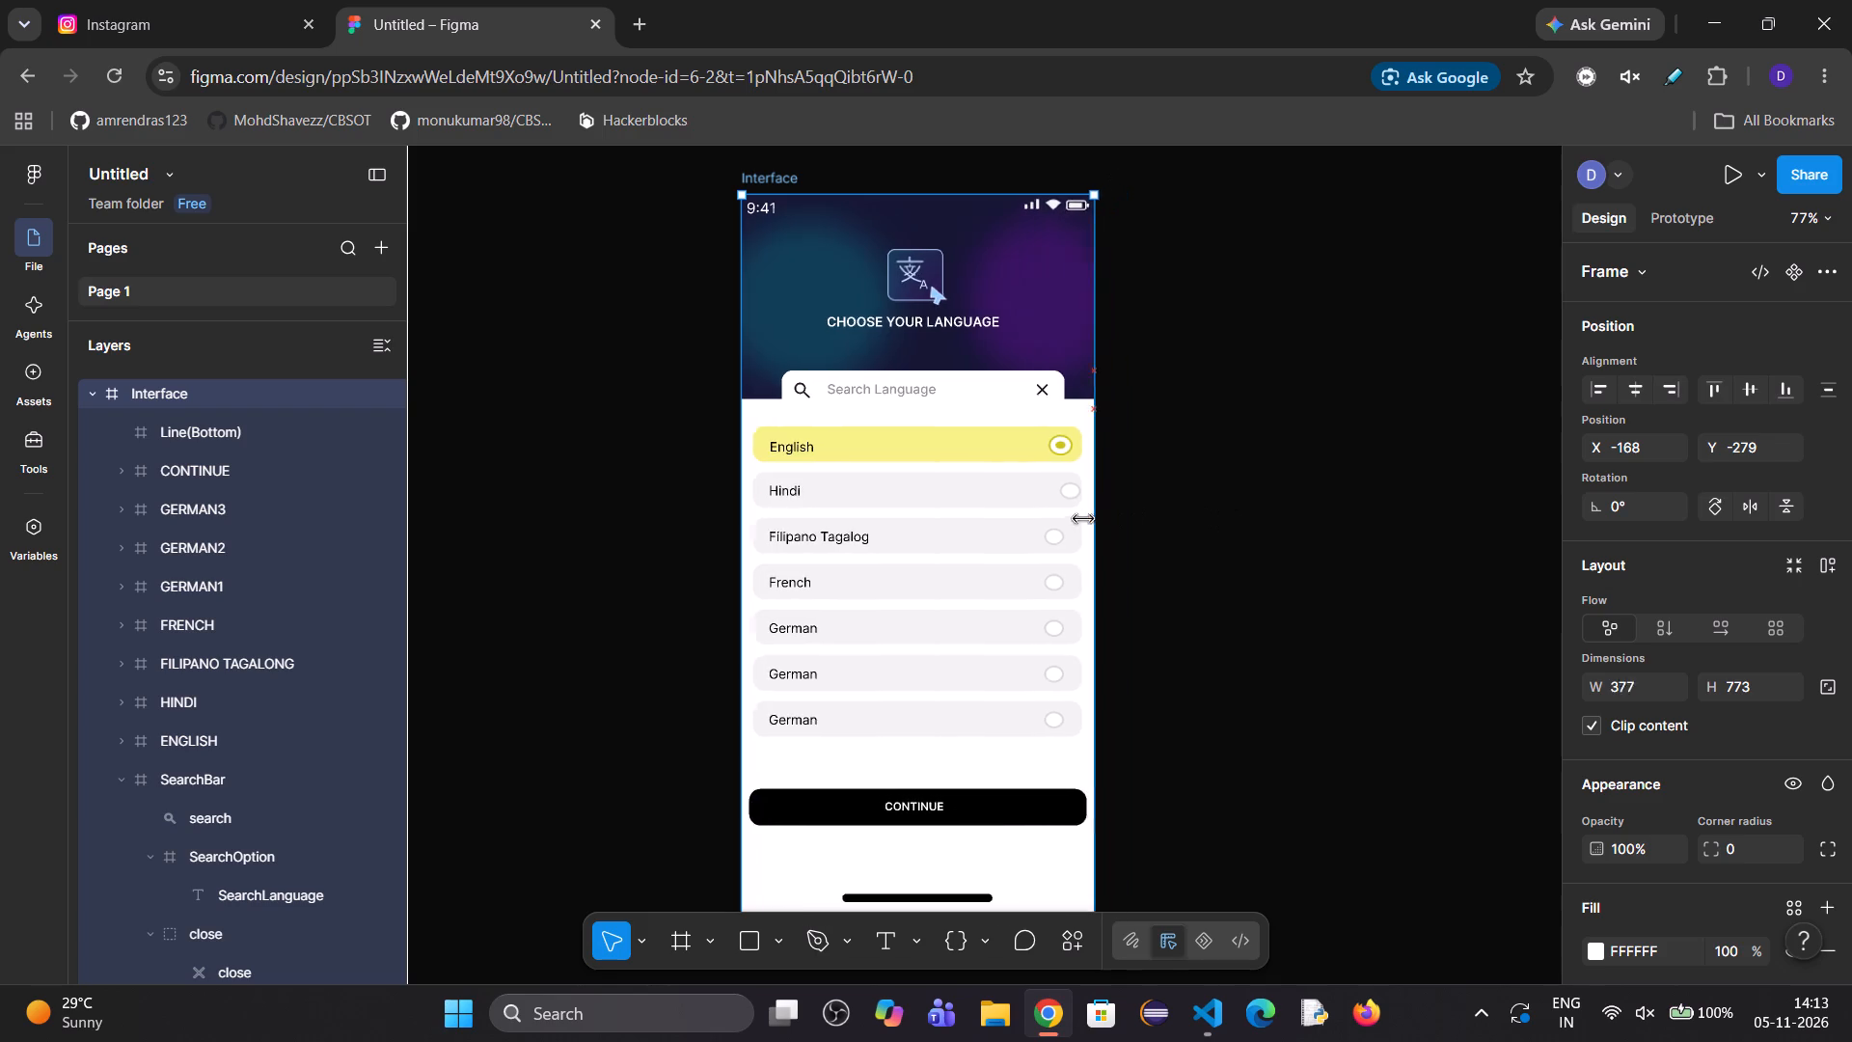
drag(1083, 519, 1122, 528)
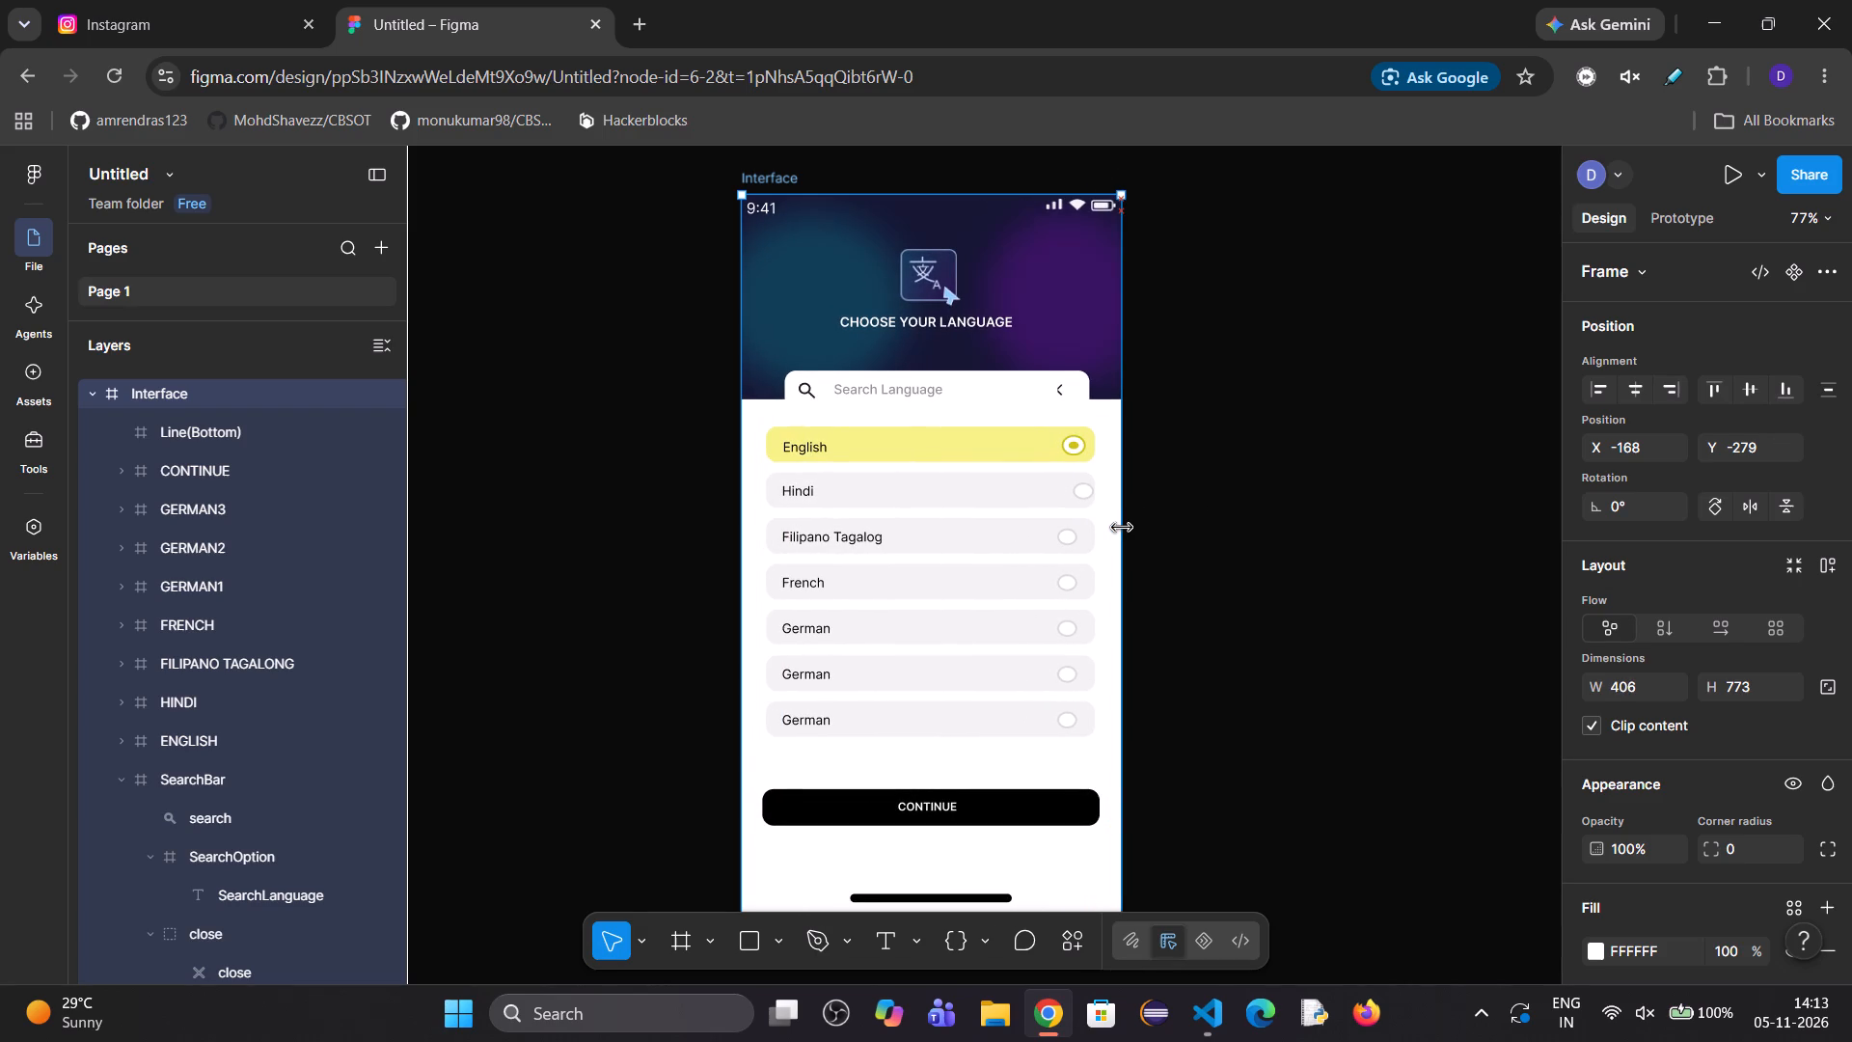
drag(1122, 528, 1109, 530)
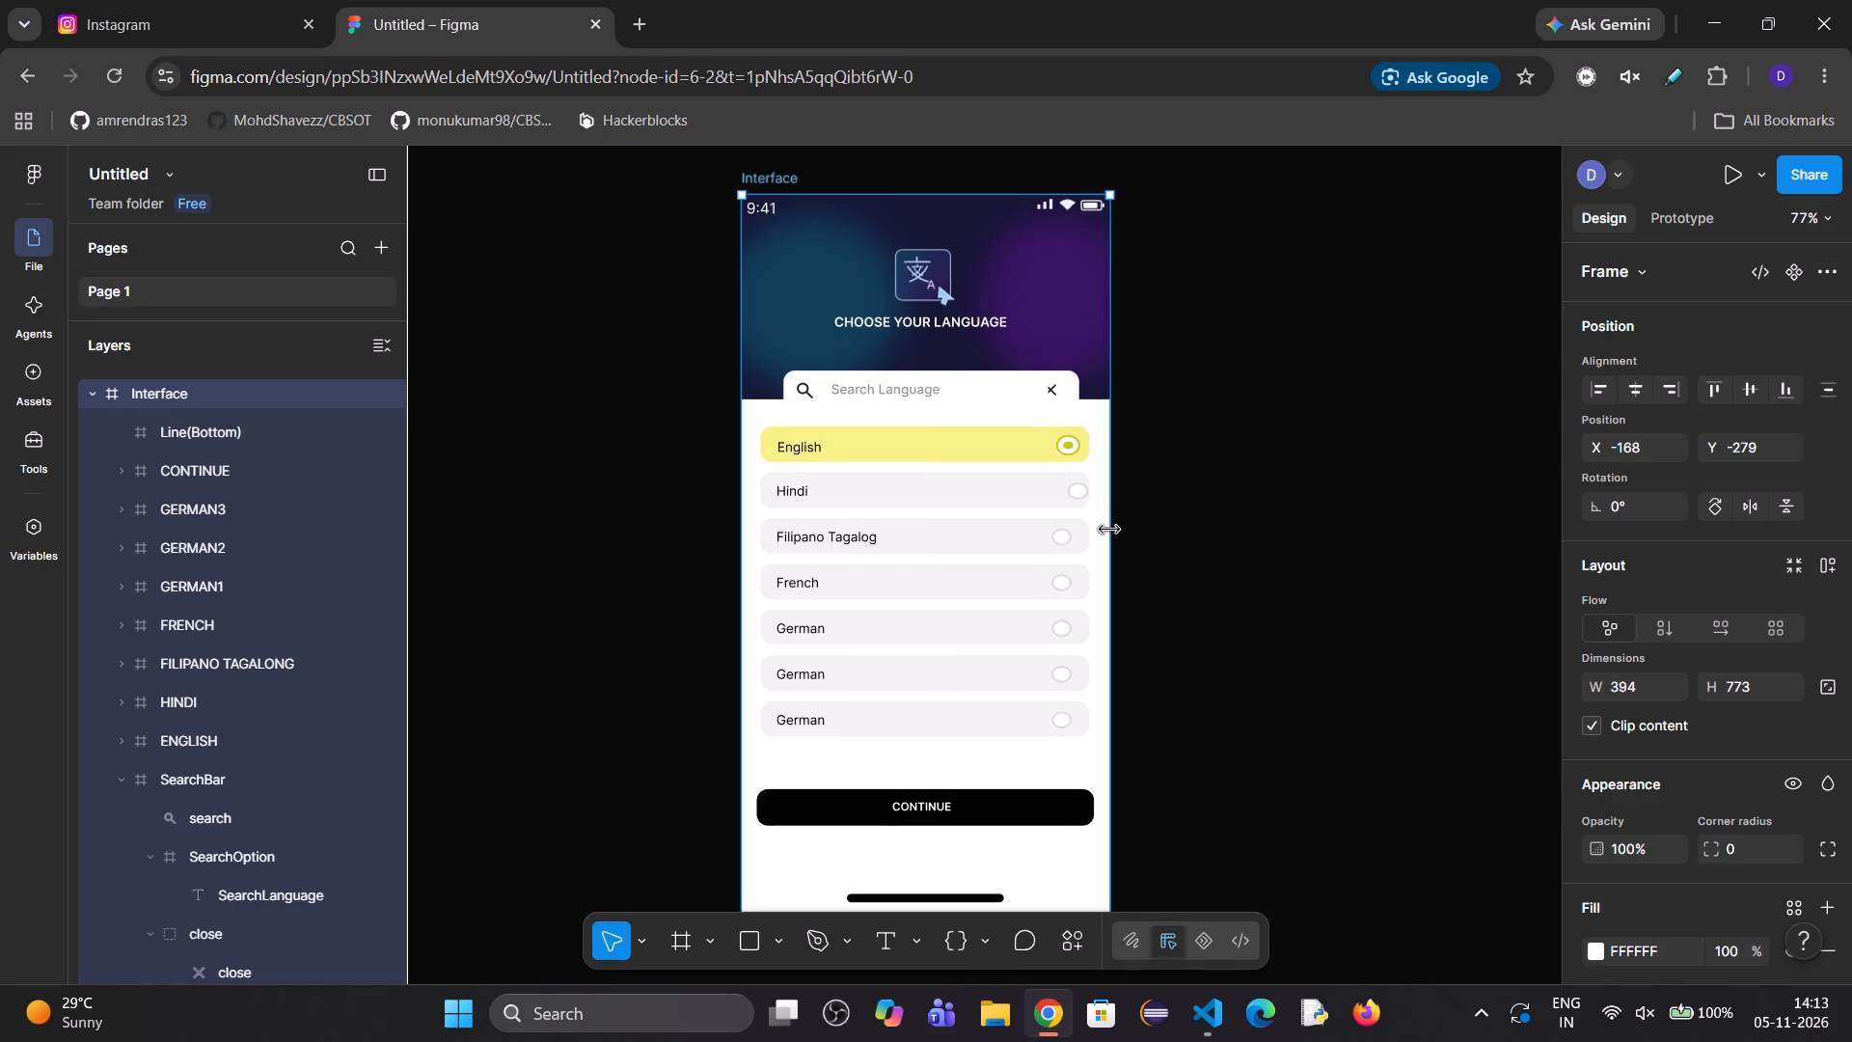
drag(1109, 530, 1090, 523)
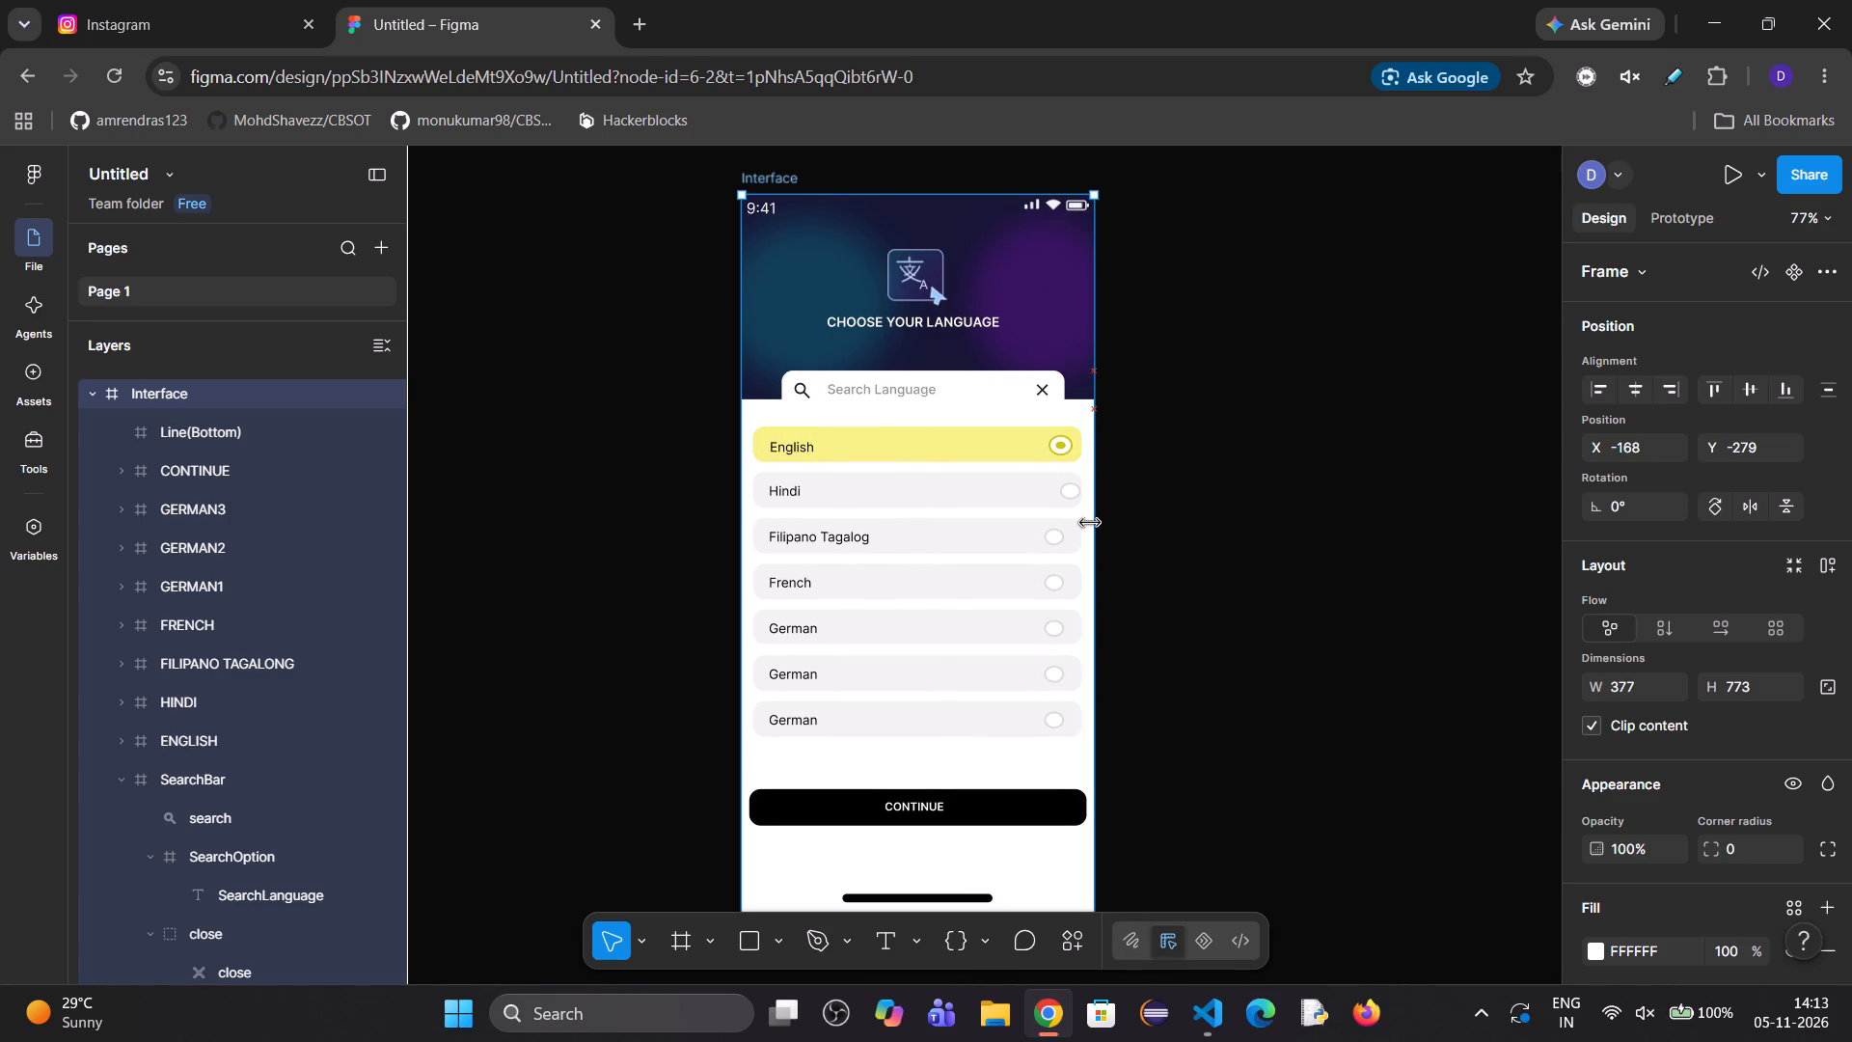
drag(1090, 523, 1038, 535)
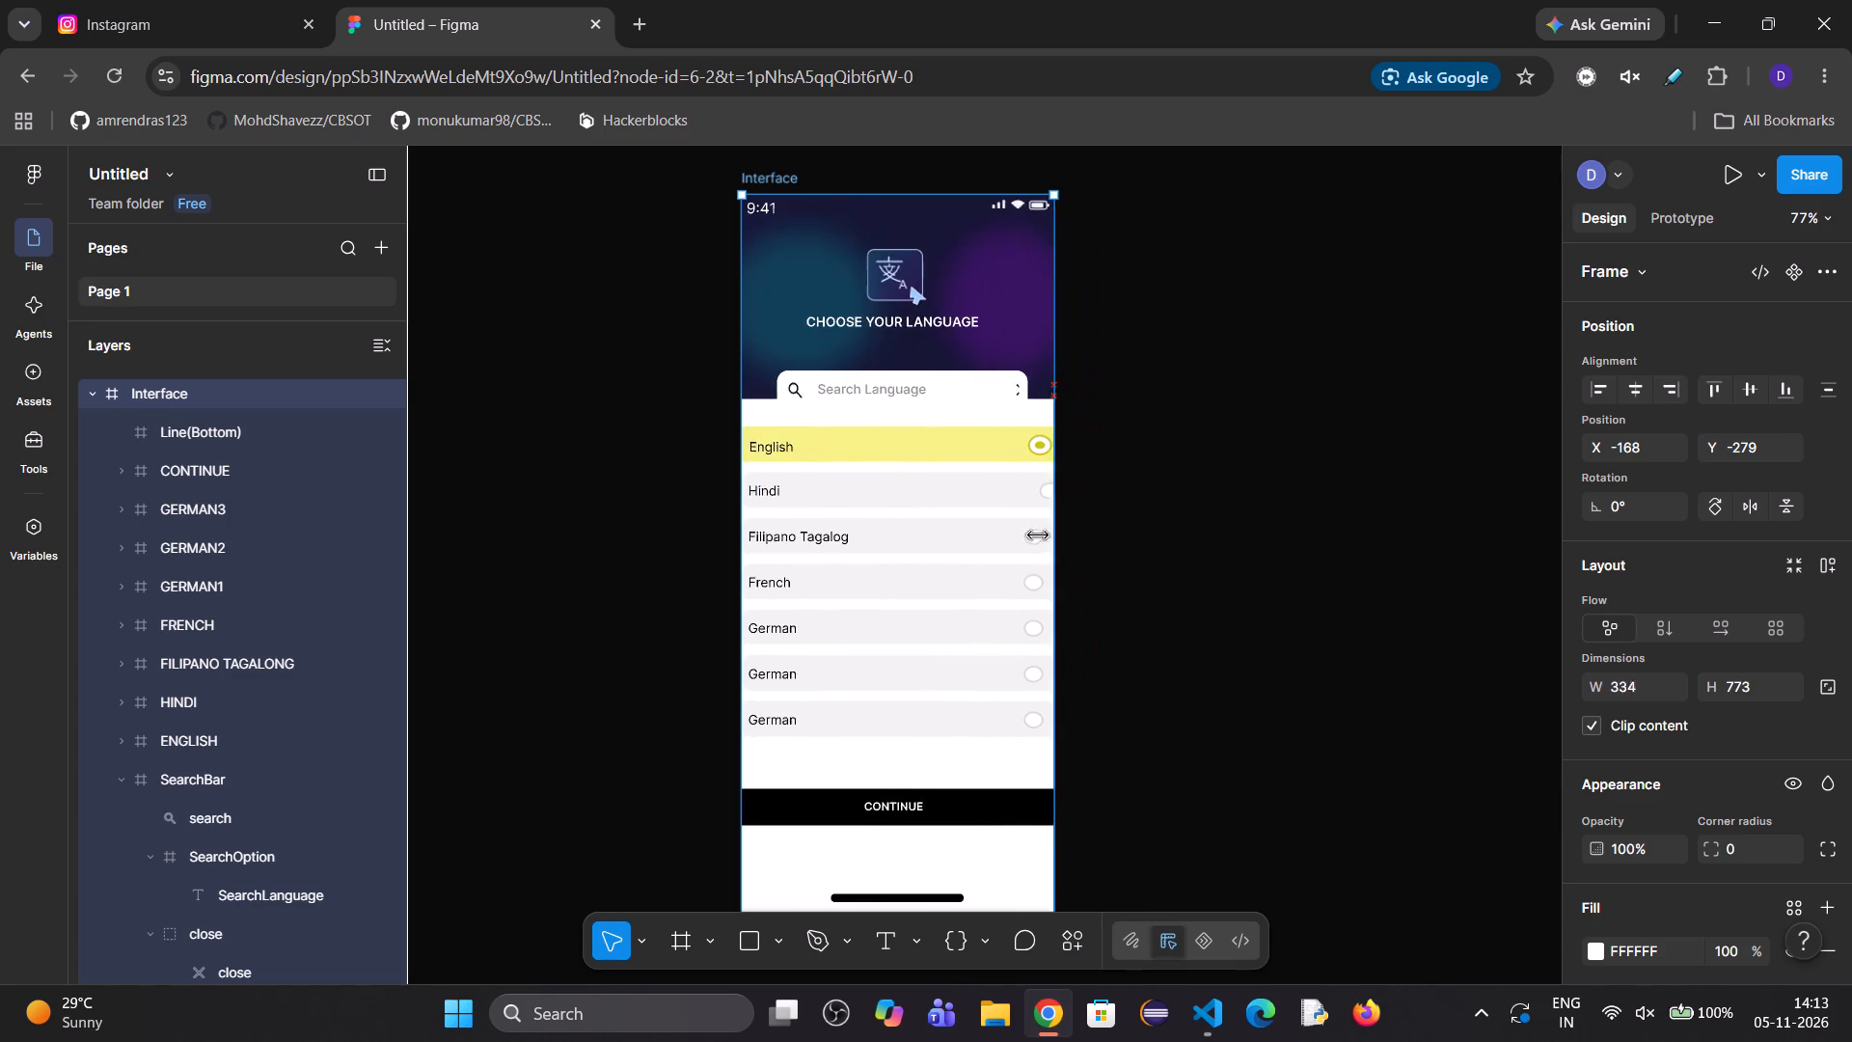
drag(1038, 535, 995, 614)
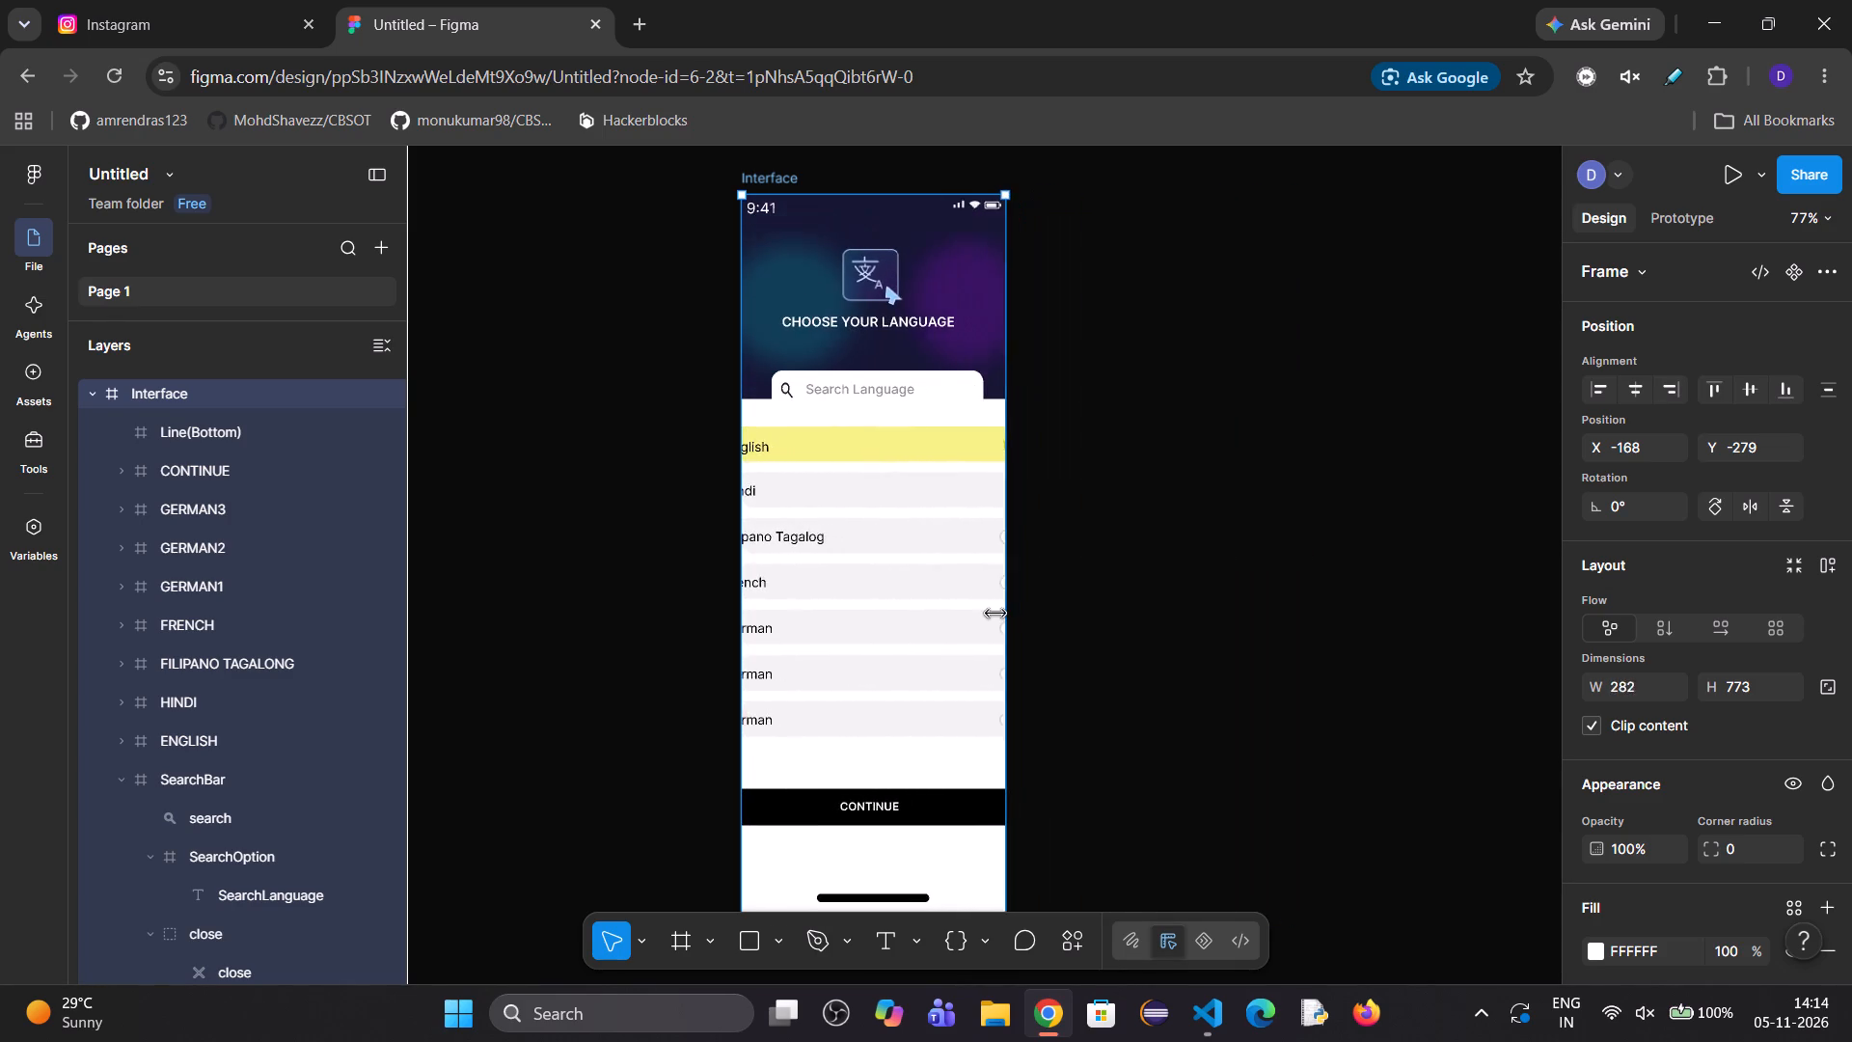
drag(995, 614, 1331, 595)
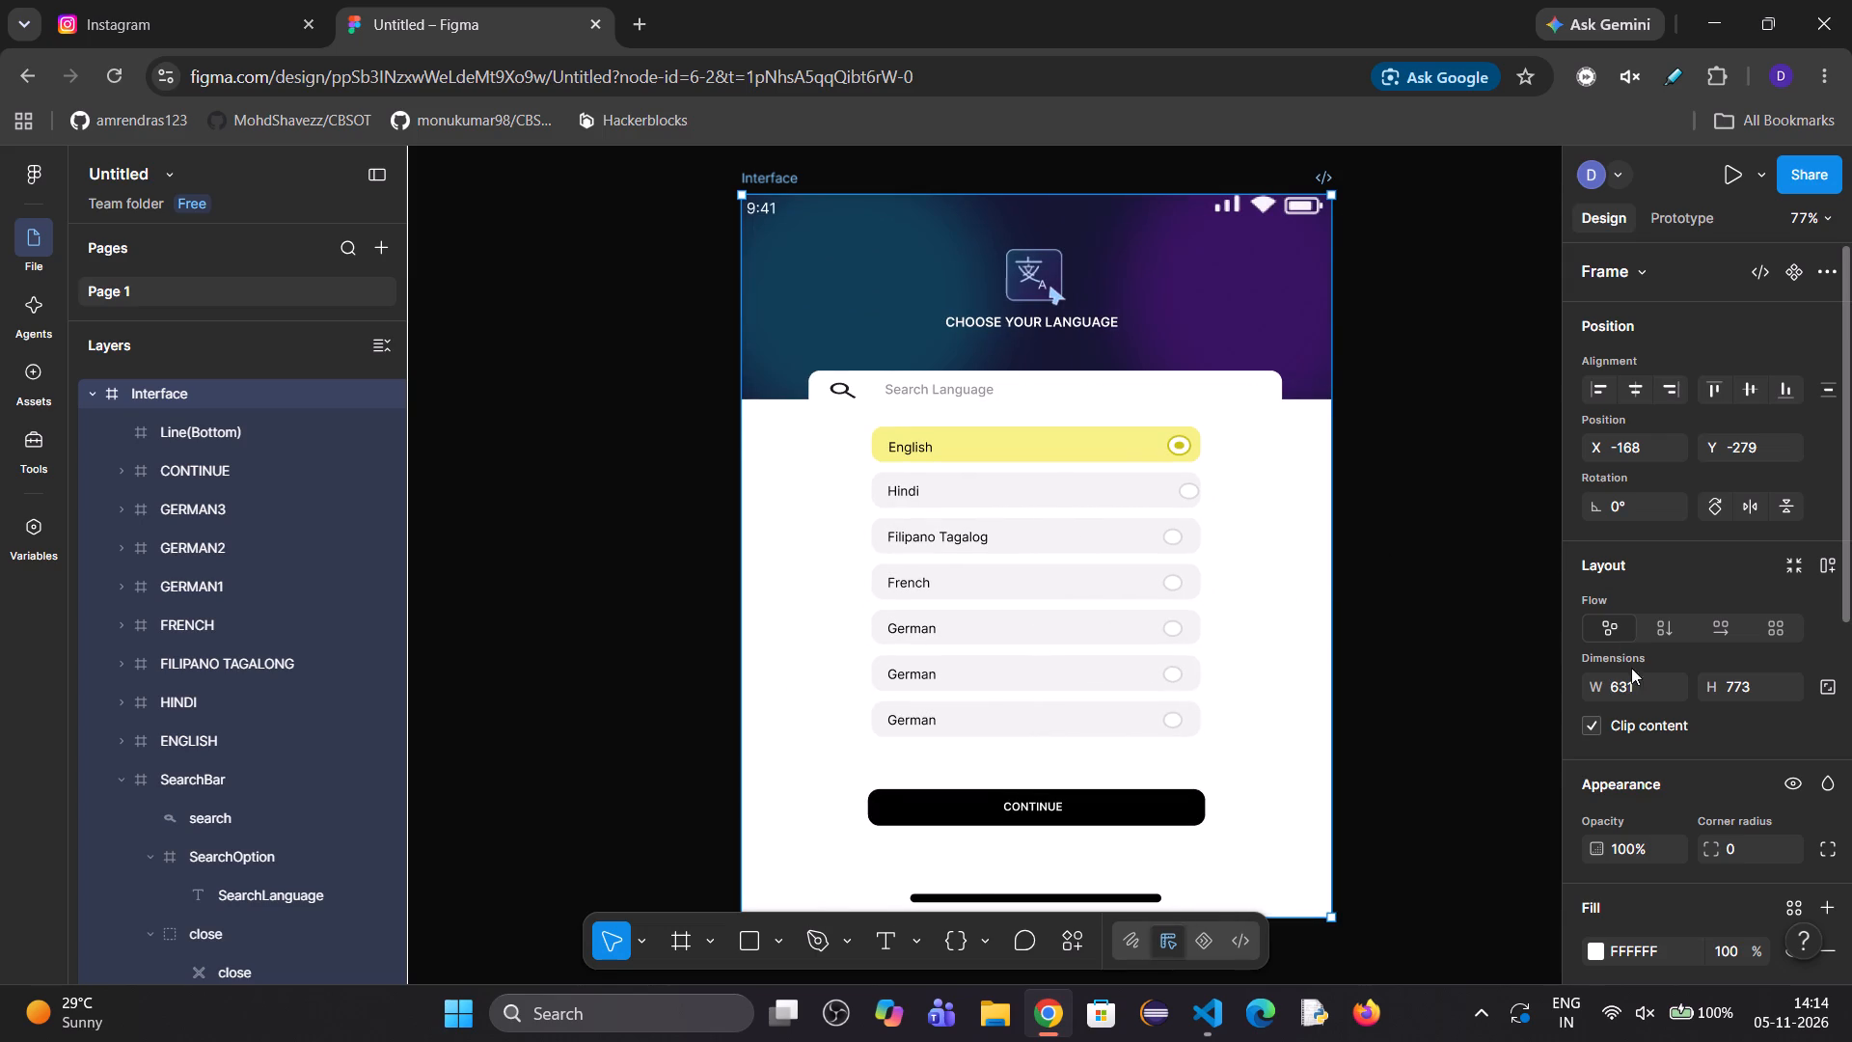
Set the Interface frame's width to 411.
click(1631, 681)
text(4`)
key(BackSpace)
text(11)
key(Return)
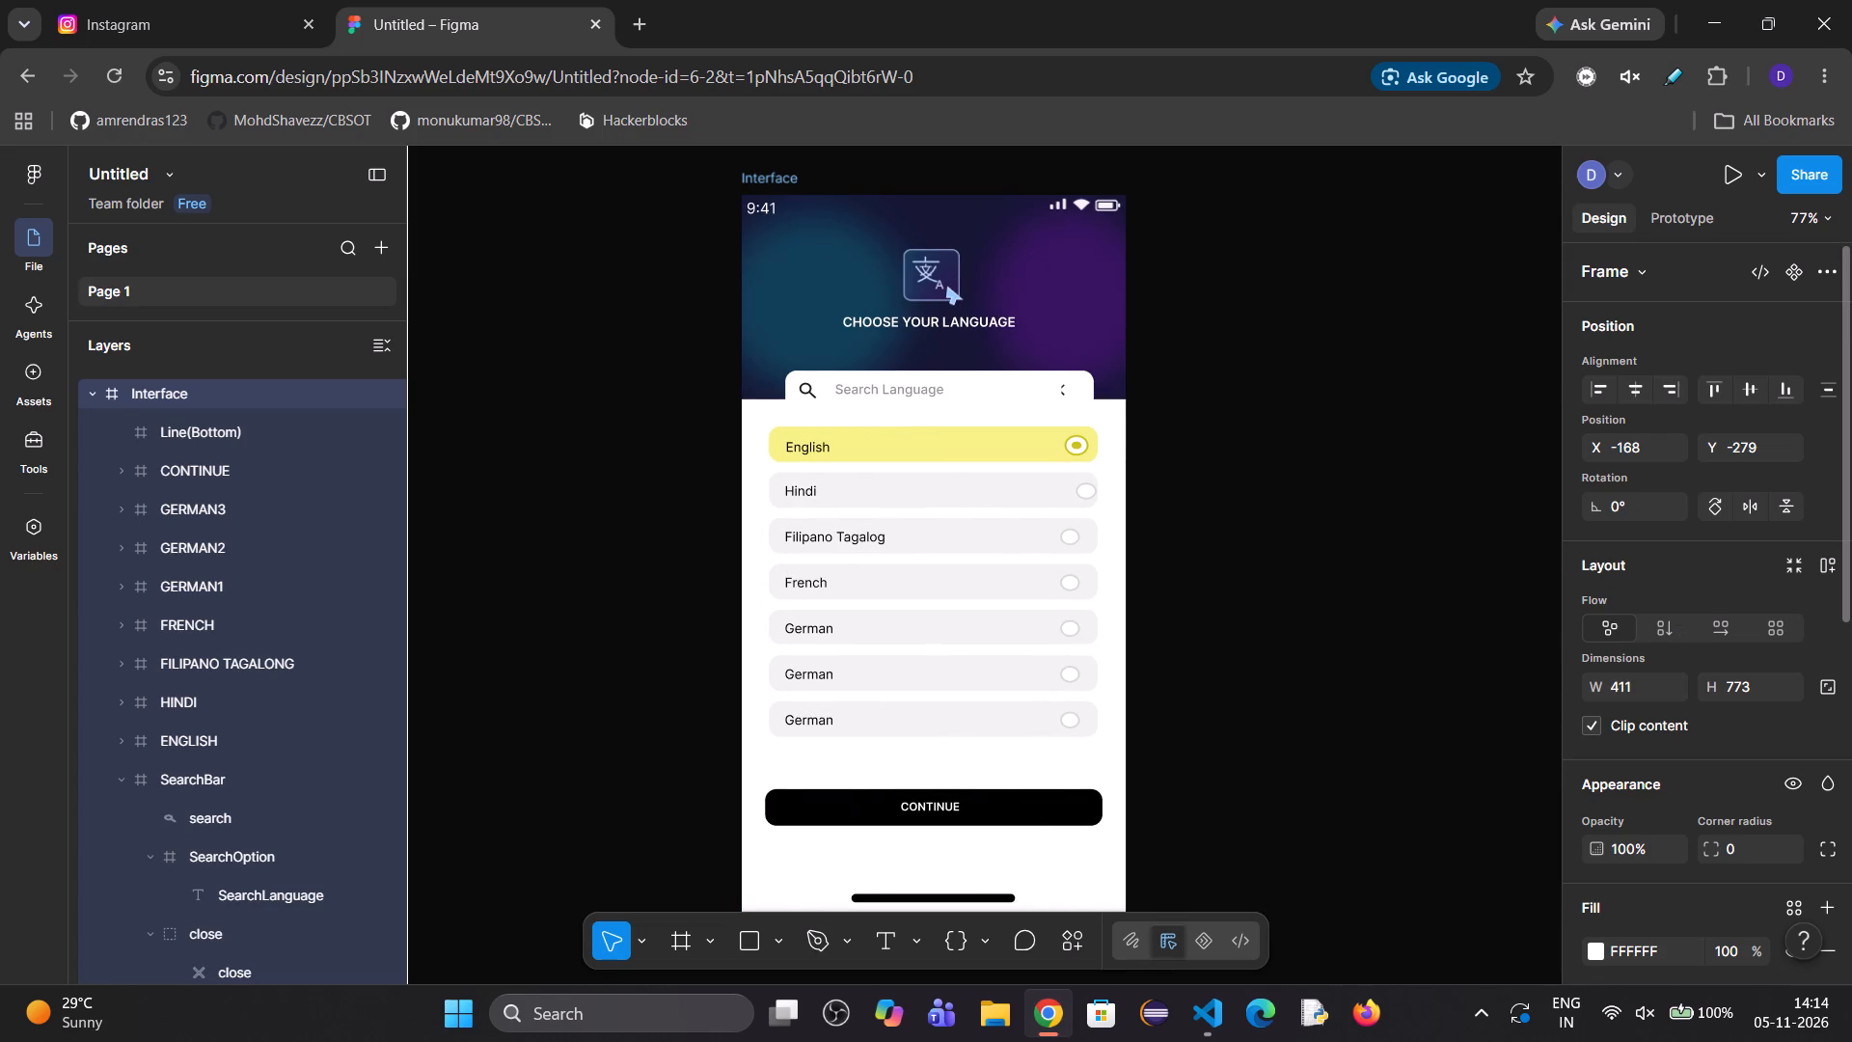
Nudge the close icon group in the search bar back and forth, leaving it further right at X 305.56.
scroll(52, 821, down, 2)
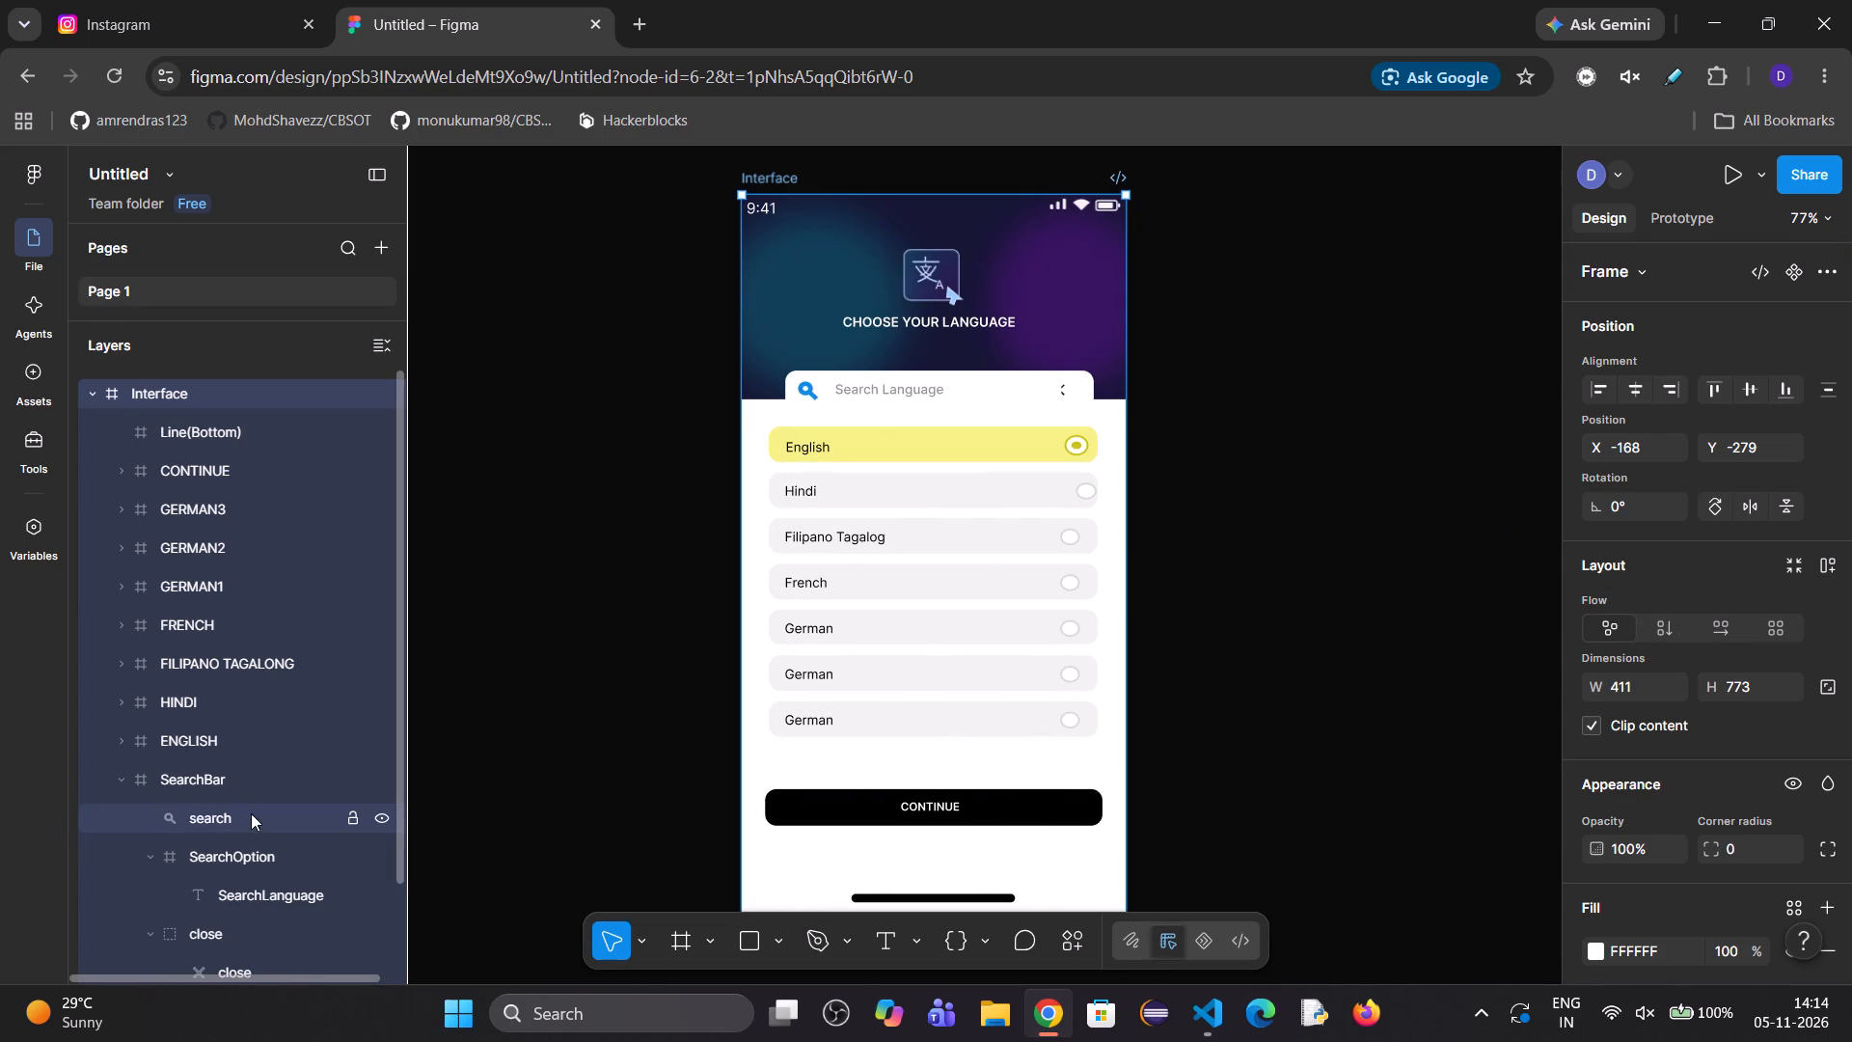
click(250, 844)
click(237, 823)
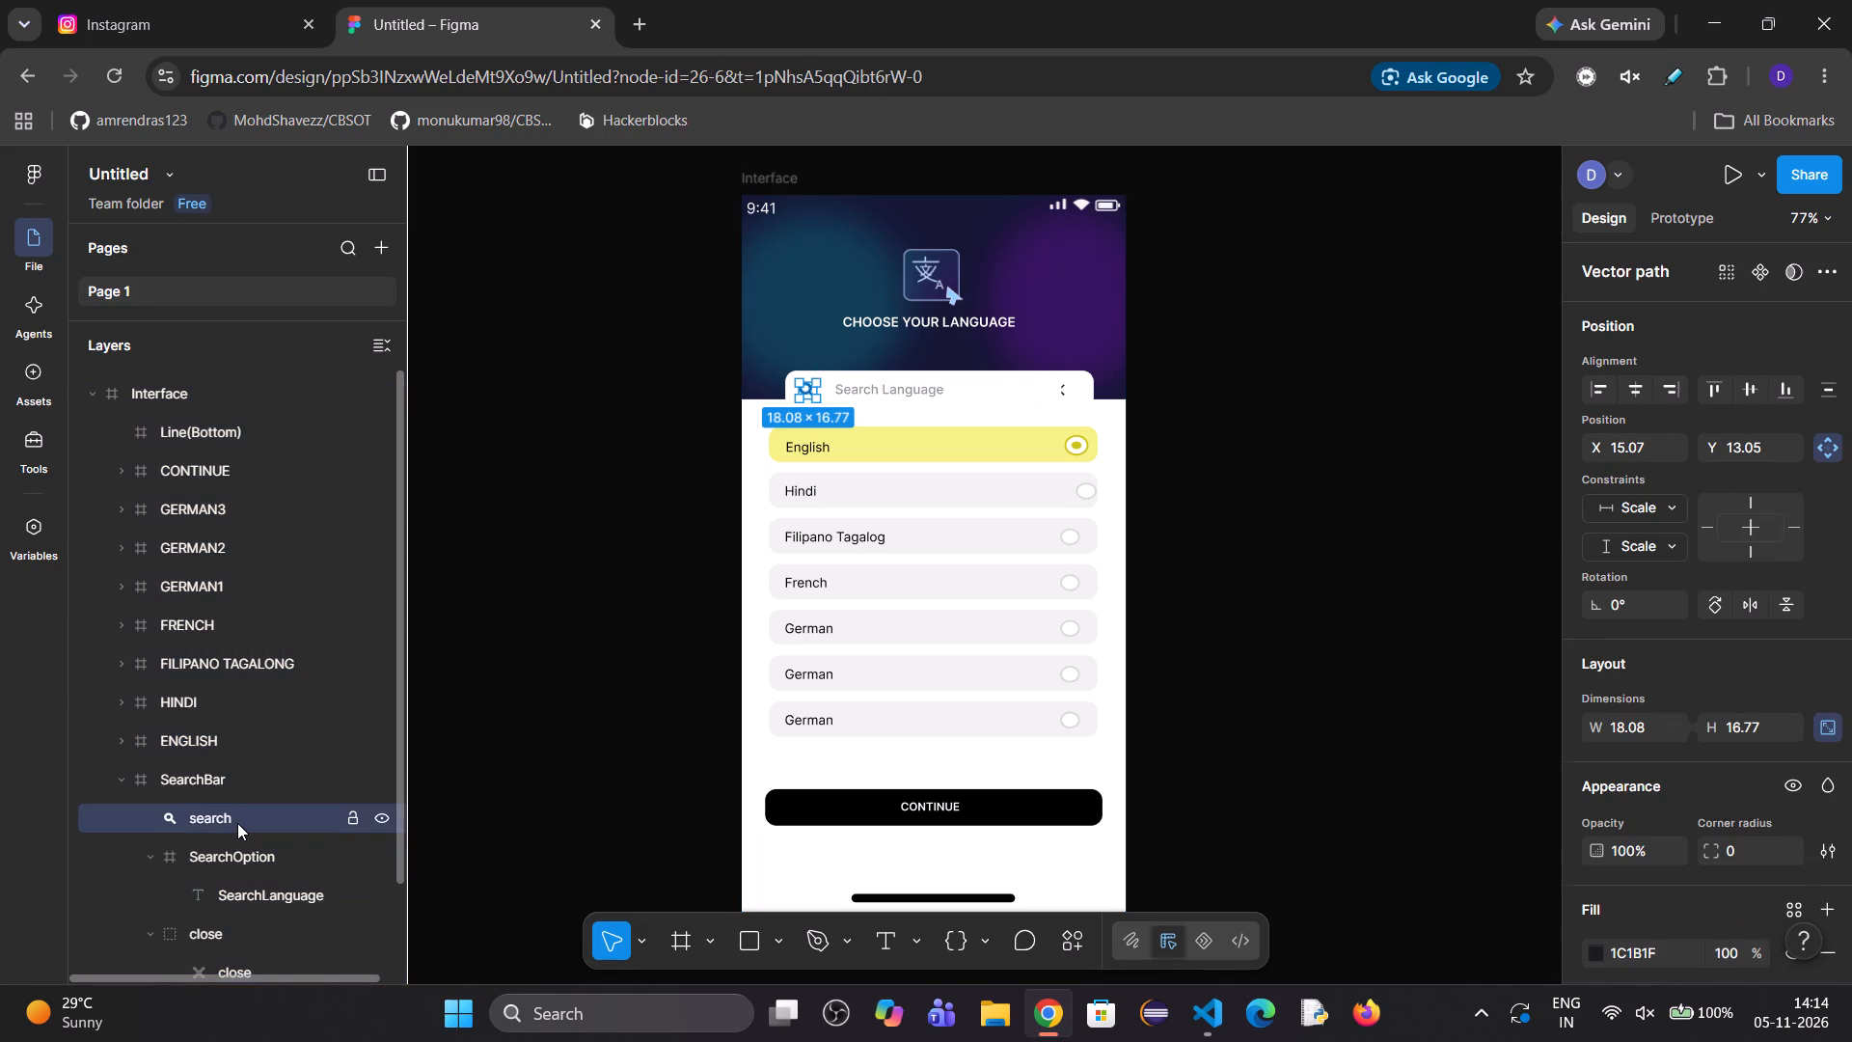
scroll(246, 897, down, 1)
click(237, 822)
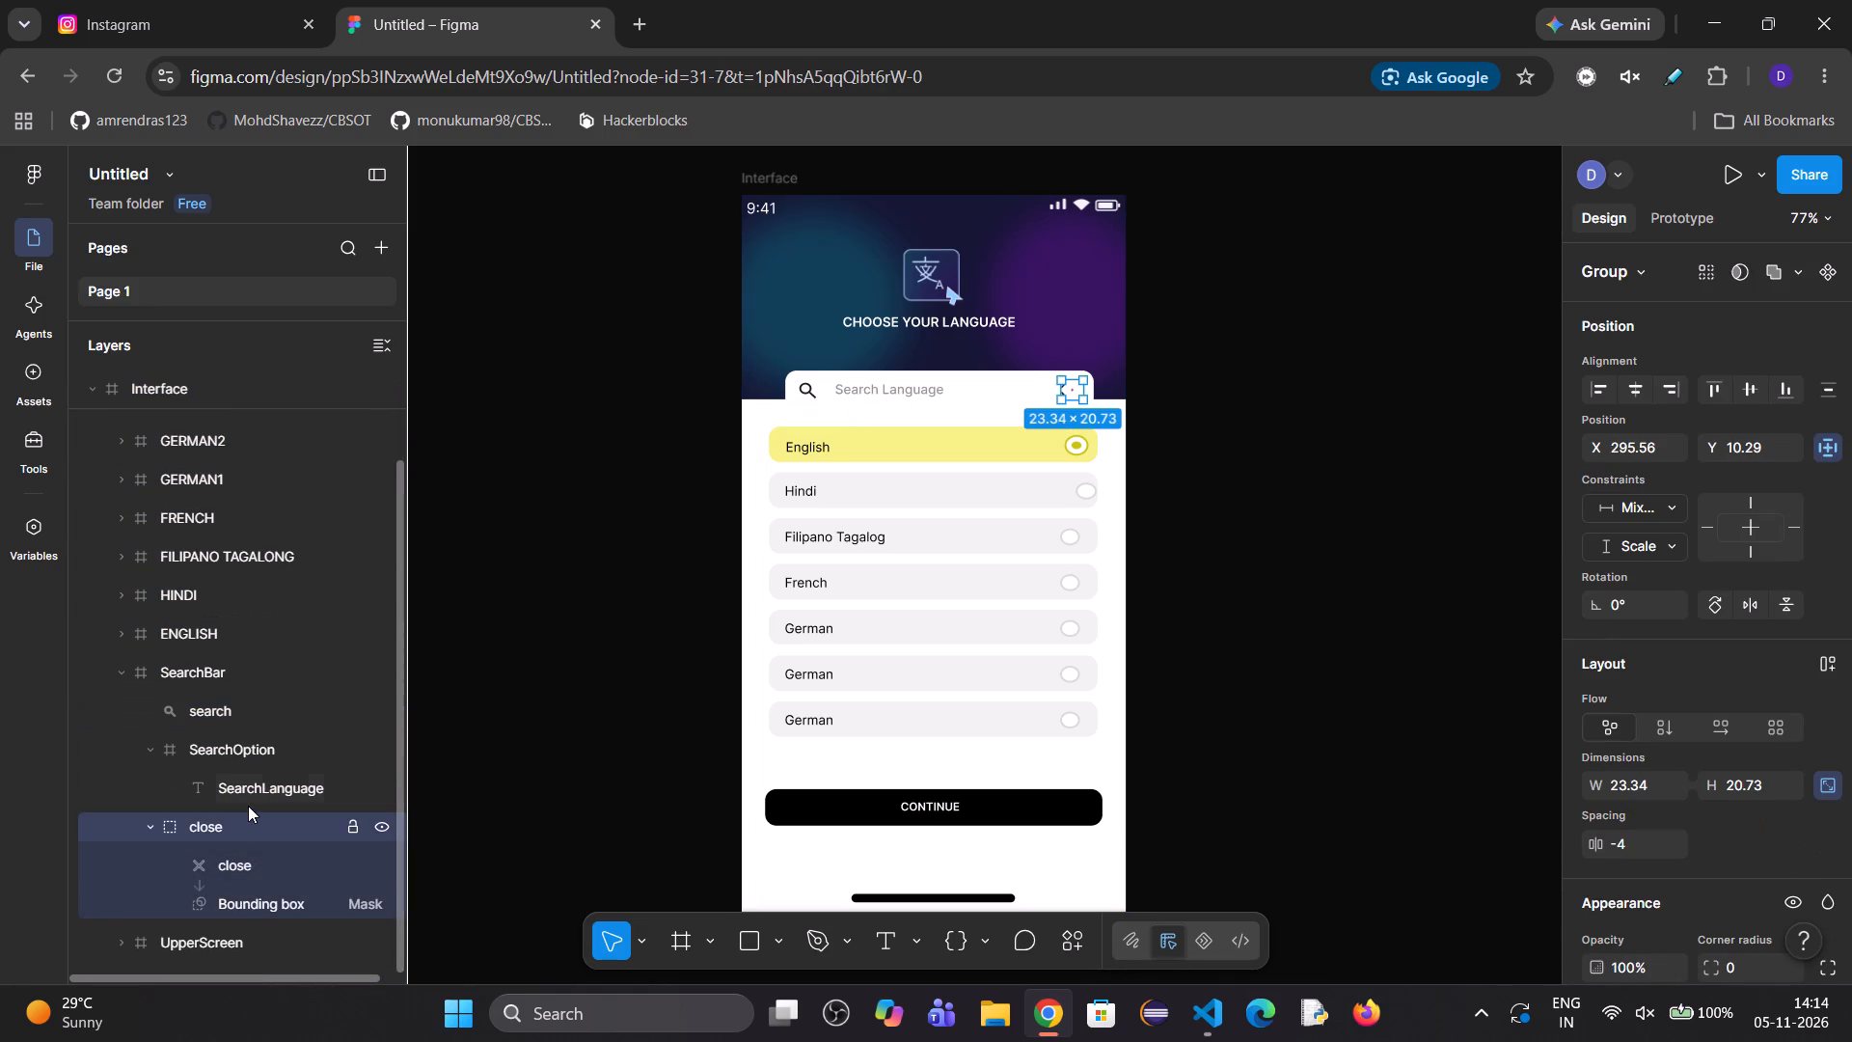
key(shift+Left)
key(shift+Left)
key(shift+Right)
key(shift+Right)
key(shift+Right)
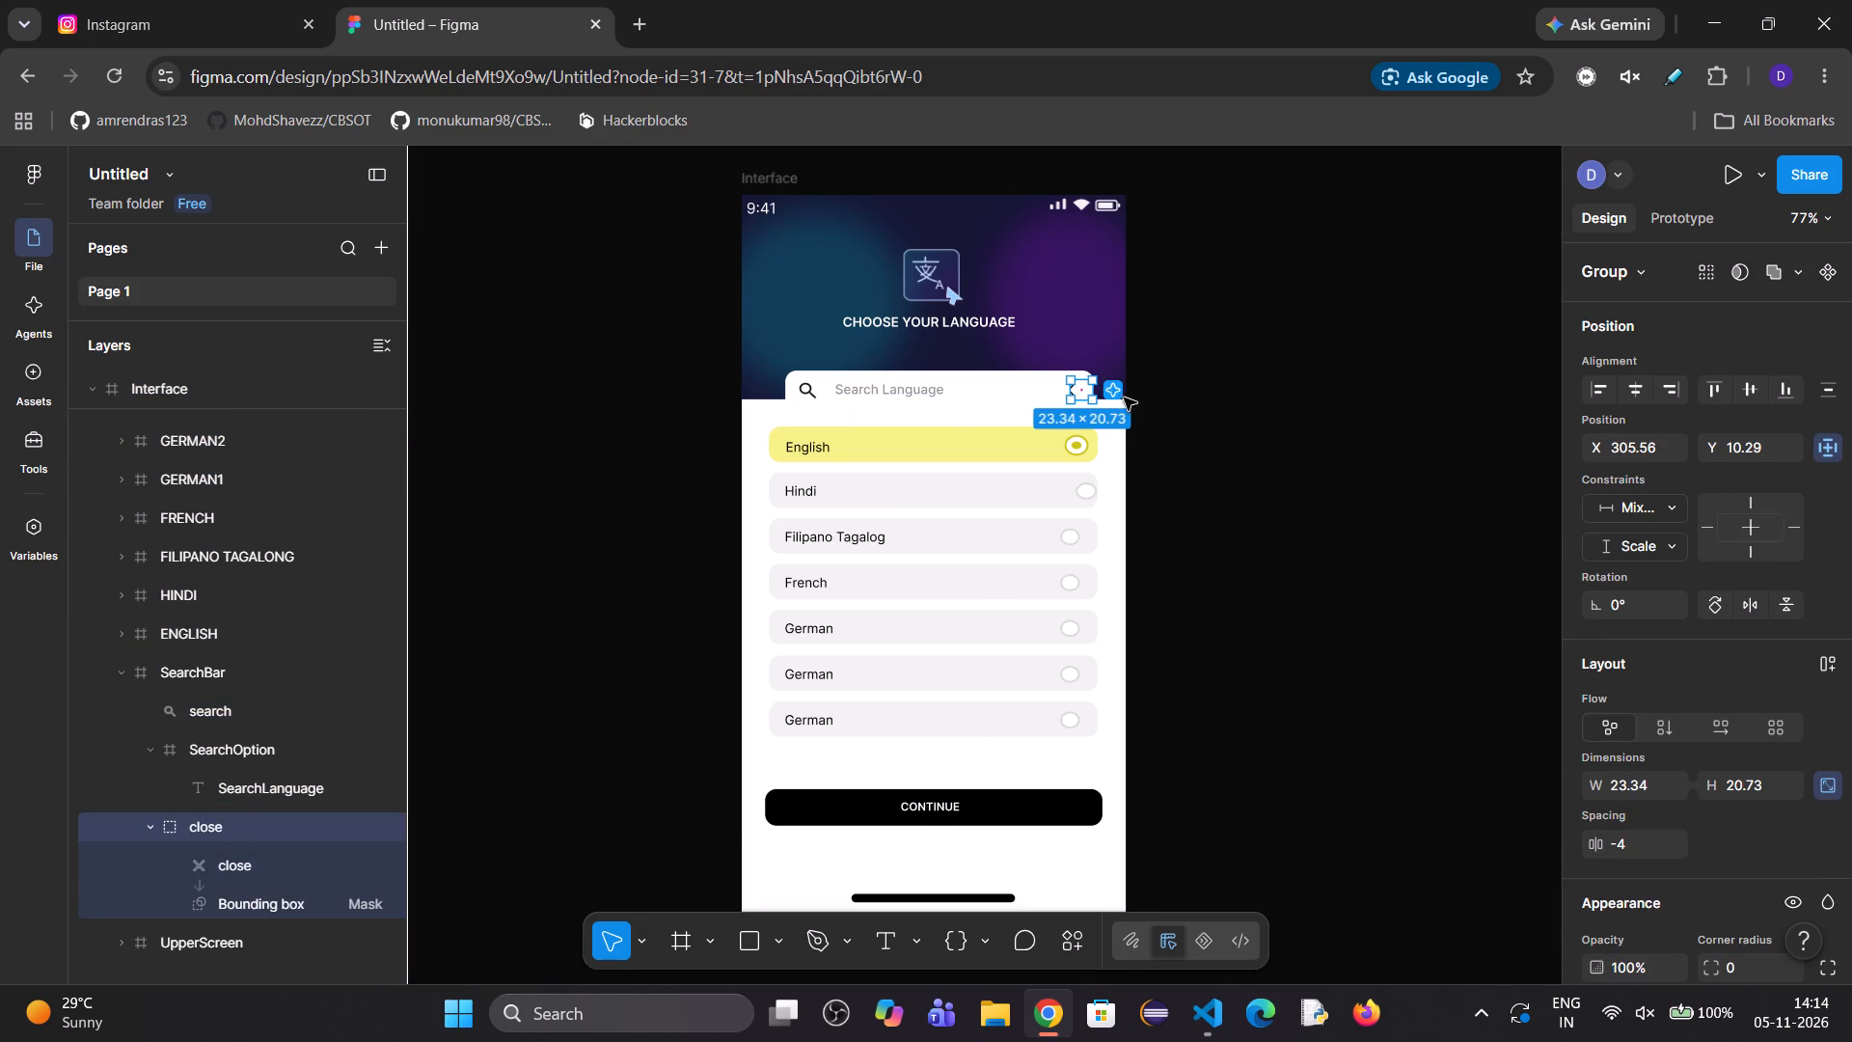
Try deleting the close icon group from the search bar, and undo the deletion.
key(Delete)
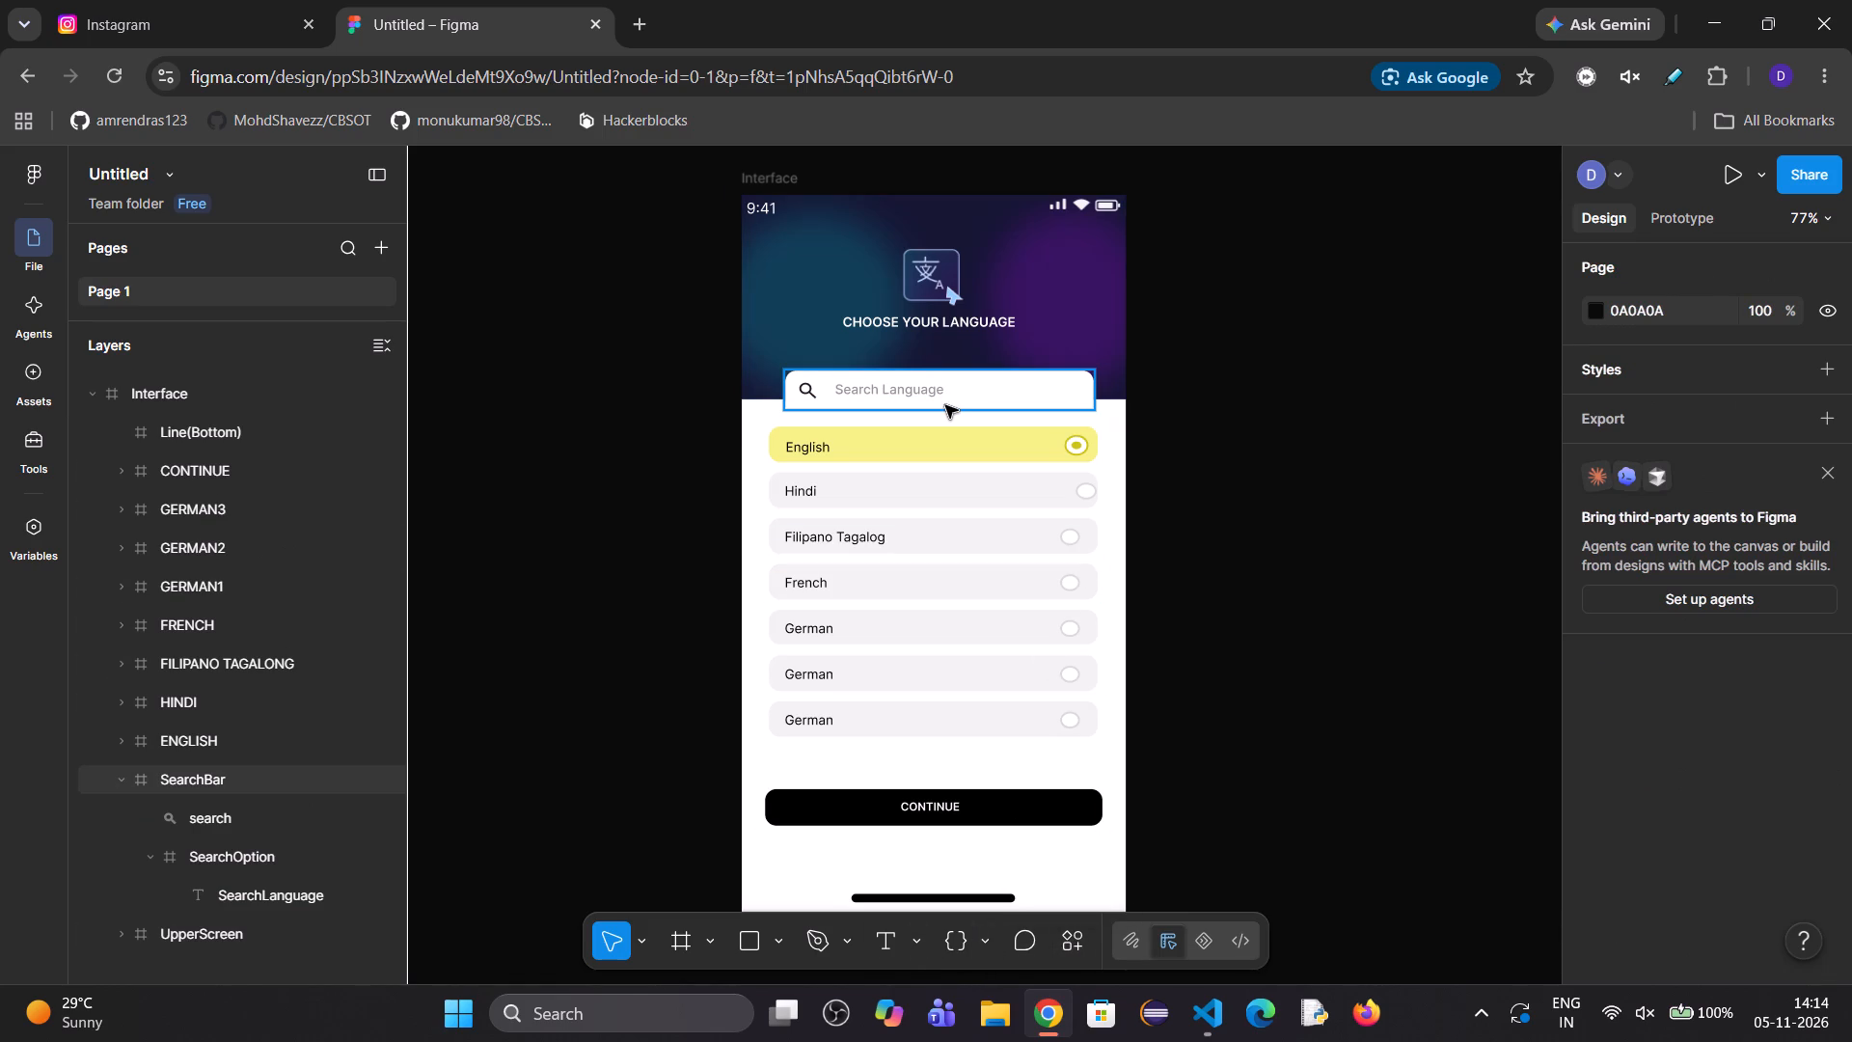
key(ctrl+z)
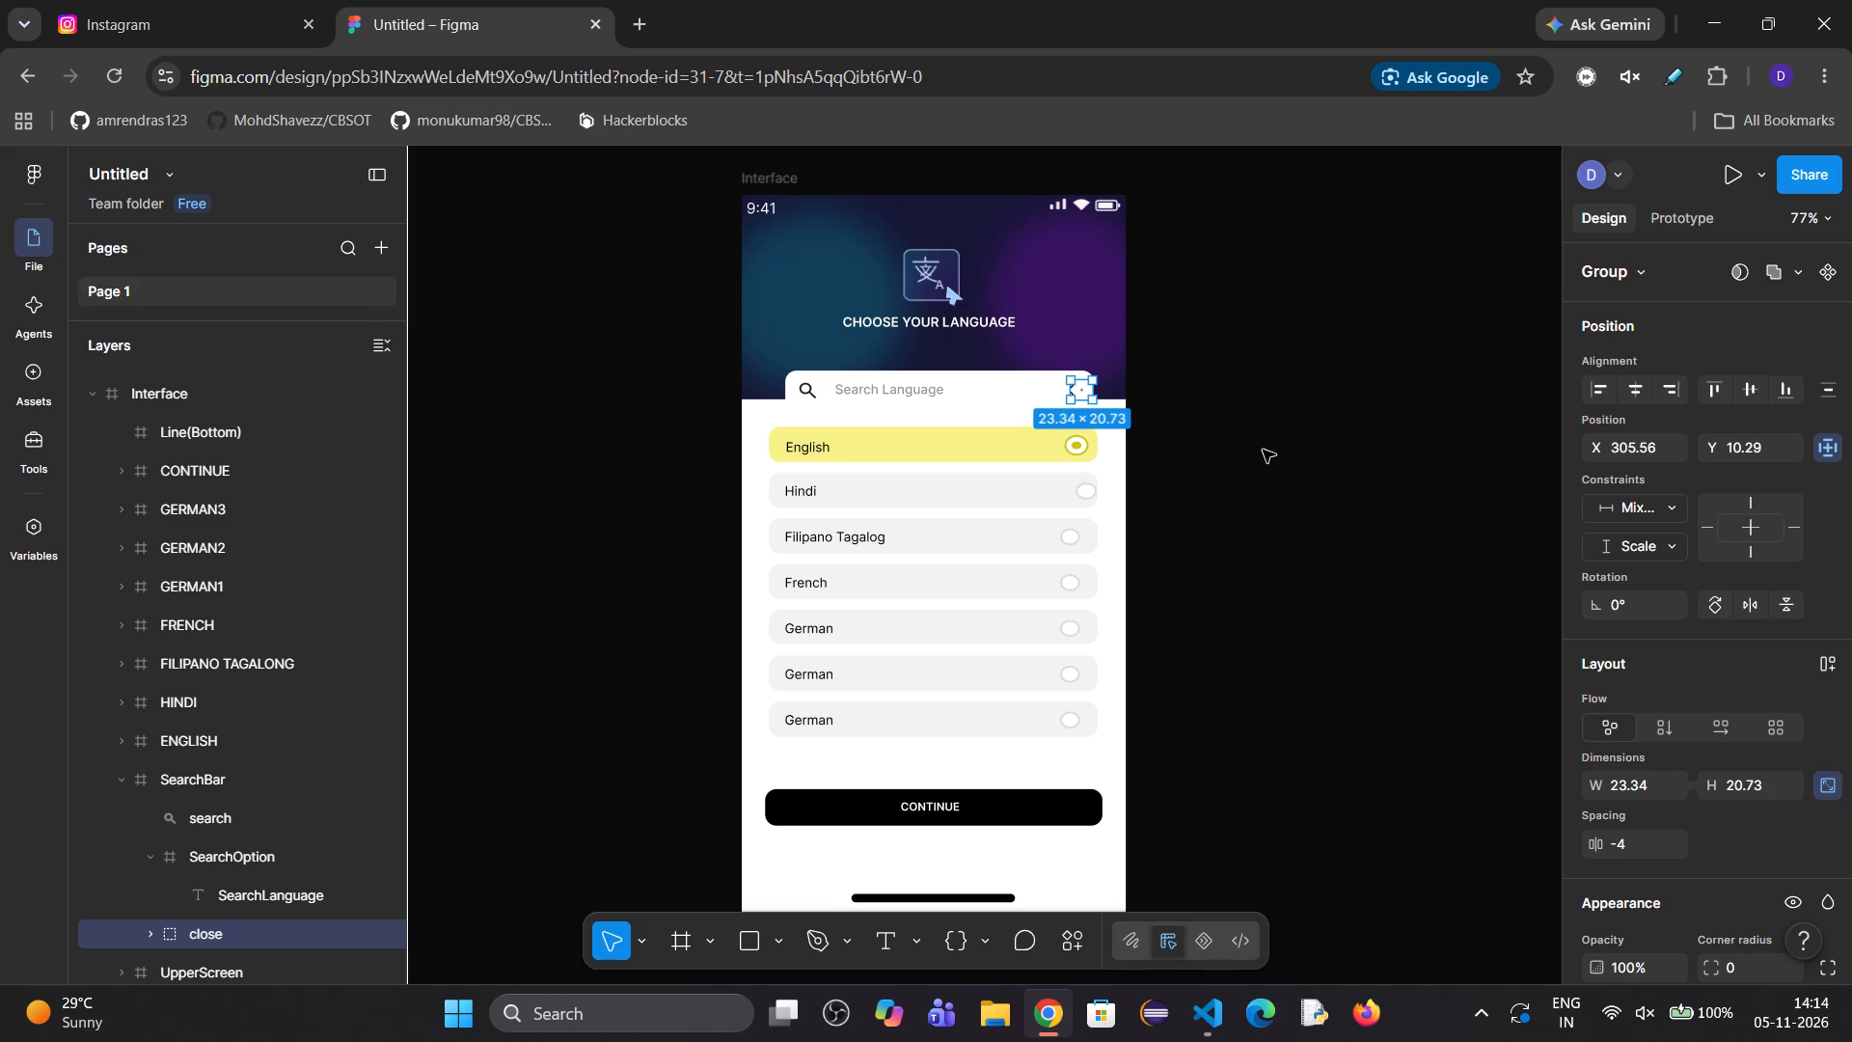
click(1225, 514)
Set the Filipano Tagalog row's horizontal constraint to Scale.
click(1037, 541)
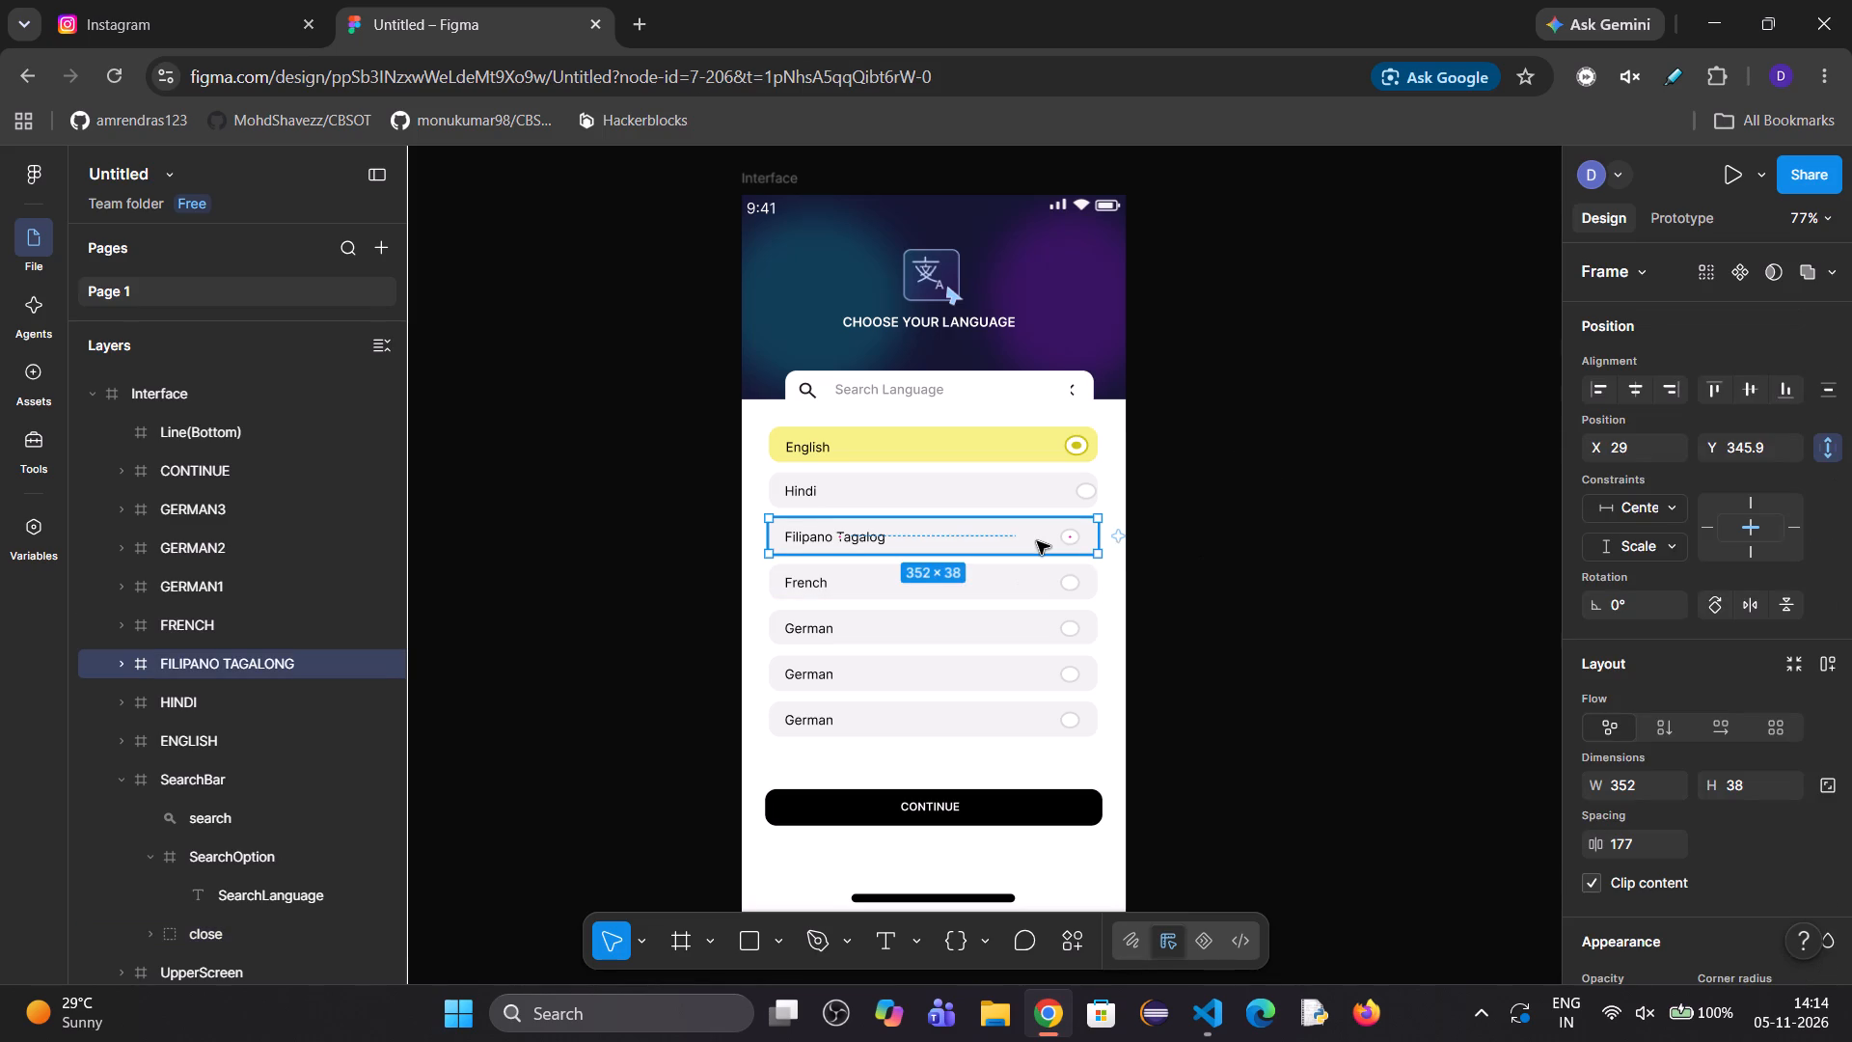
click(1664, 500)
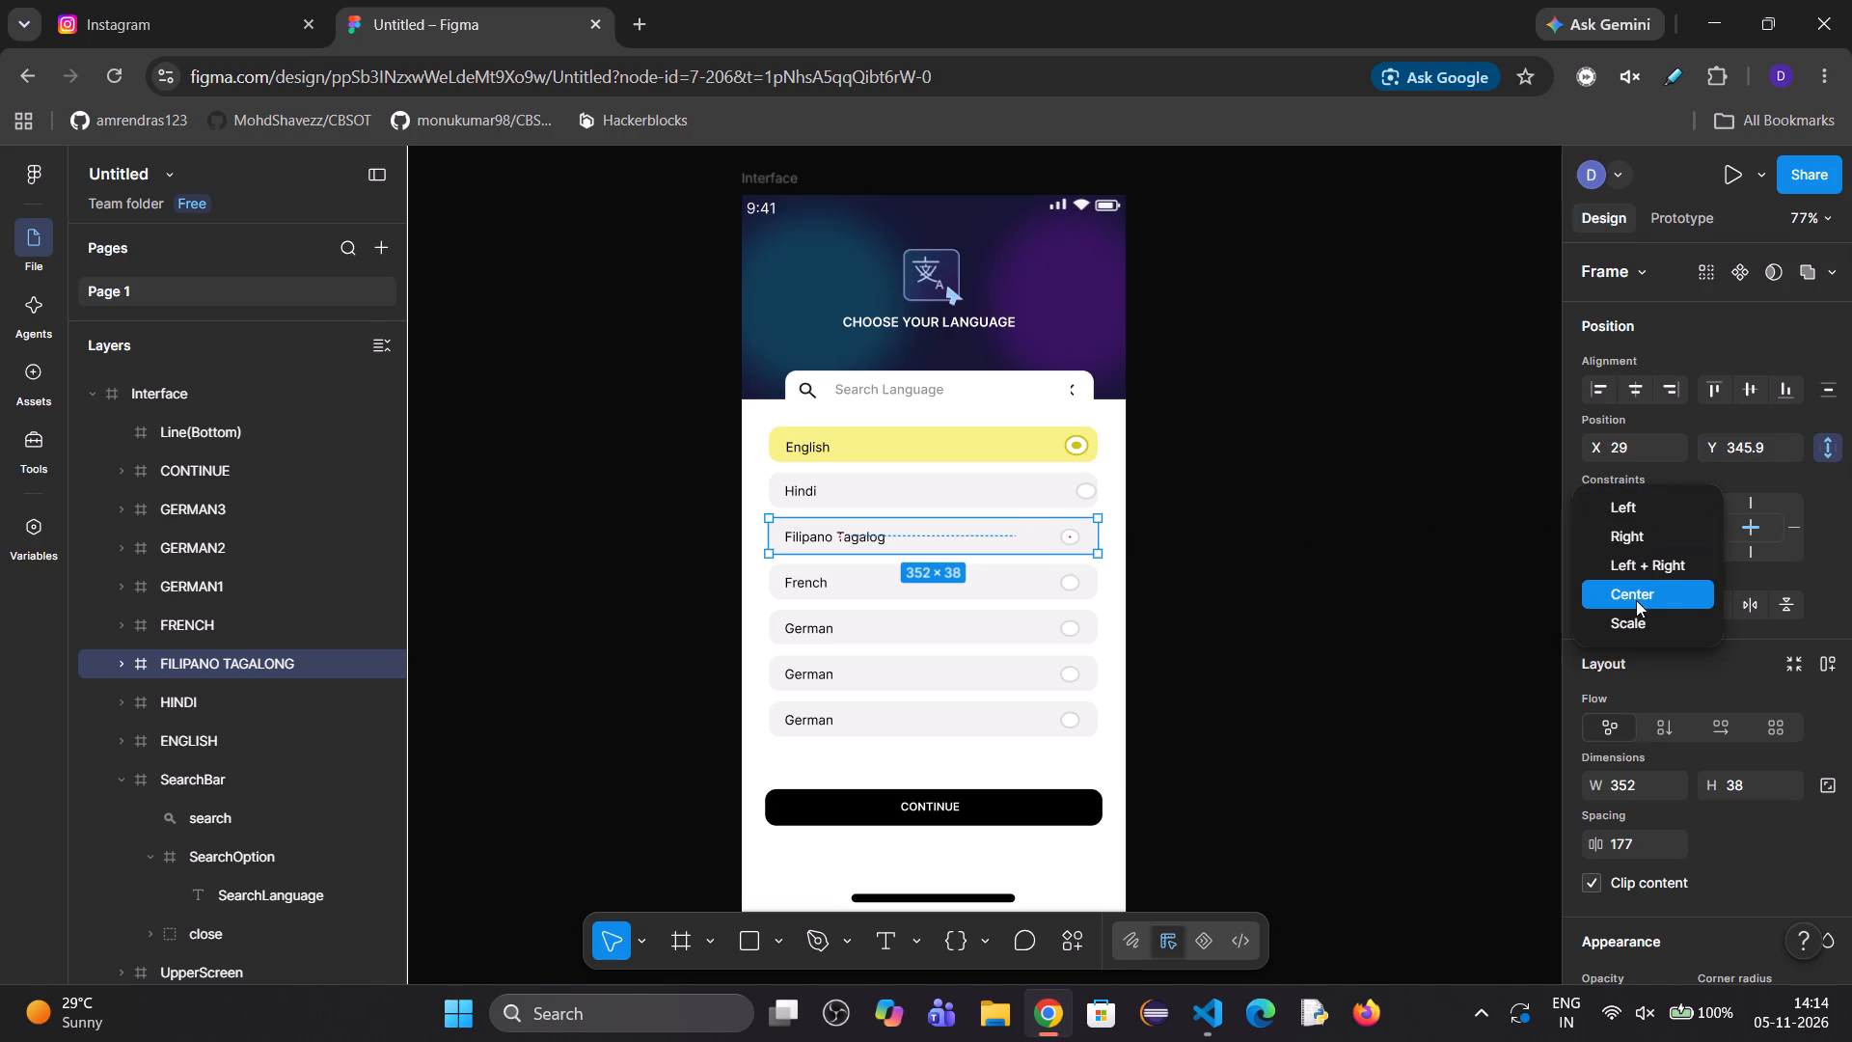
click(1643, 620)
click(1051, 583)
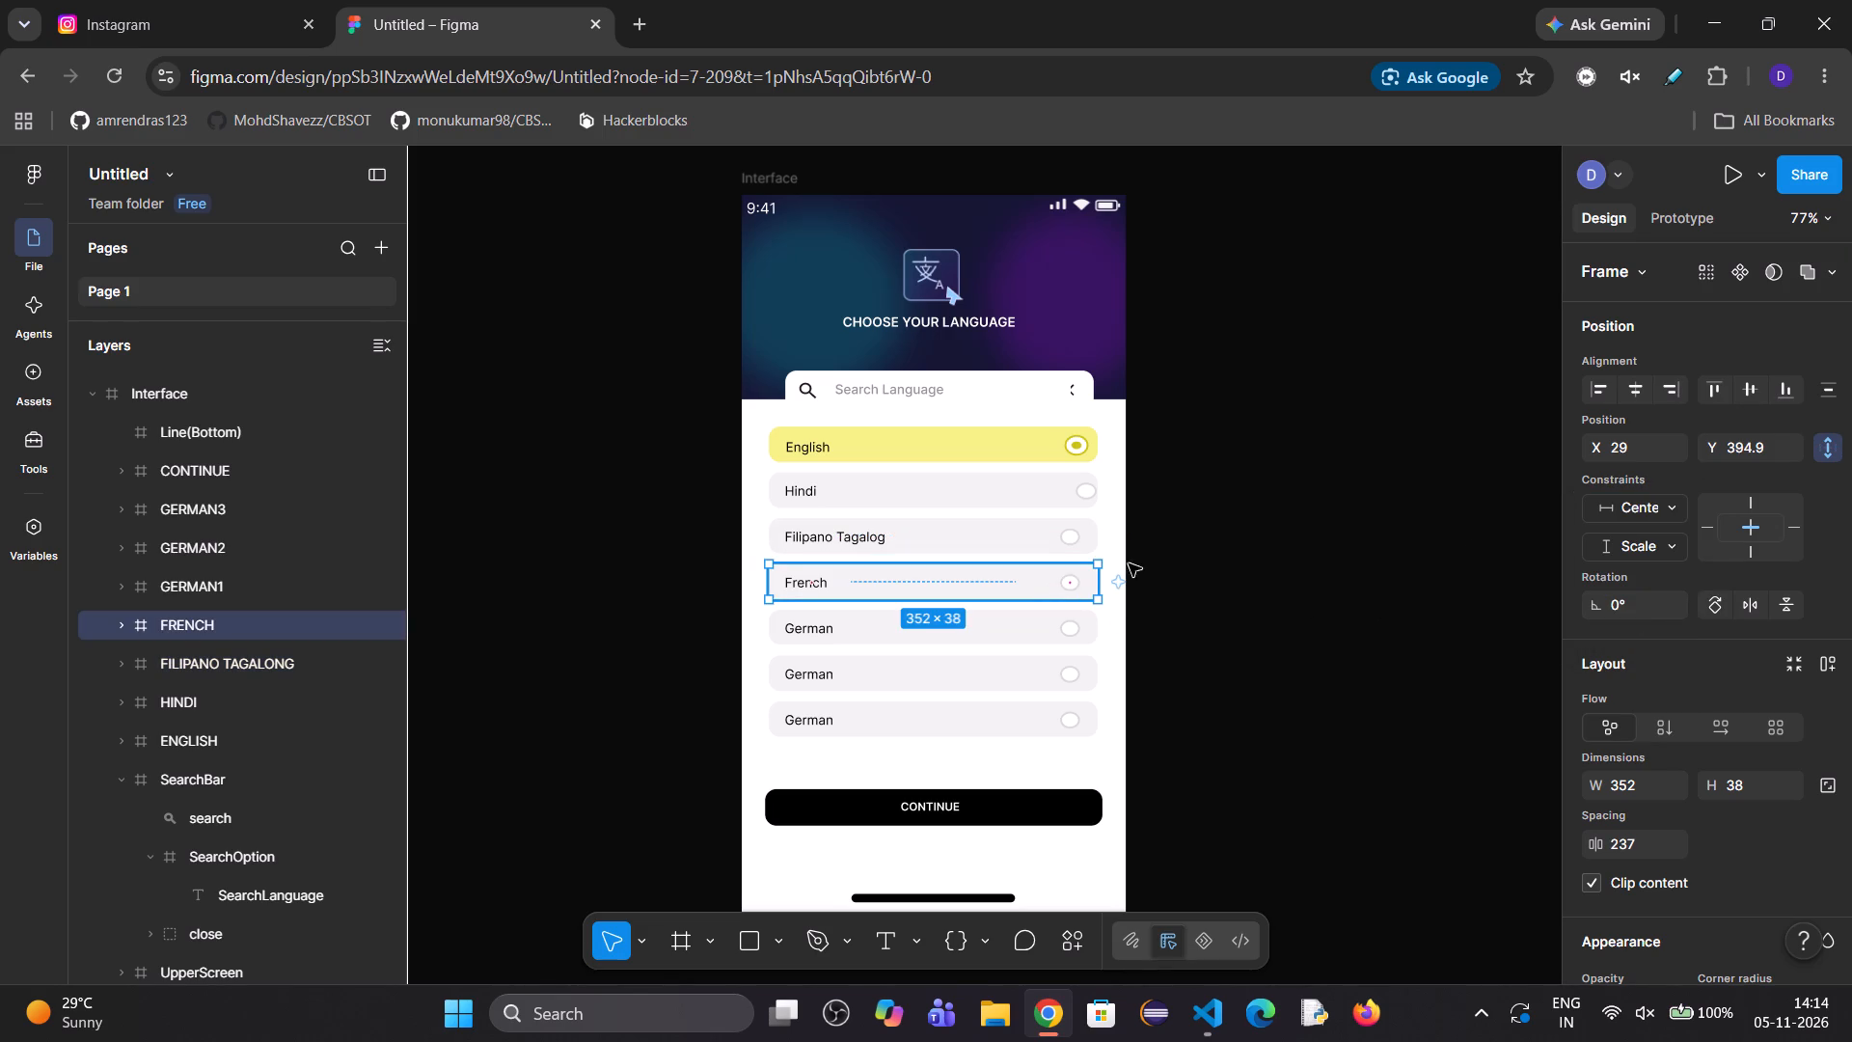
click(1194, 510)
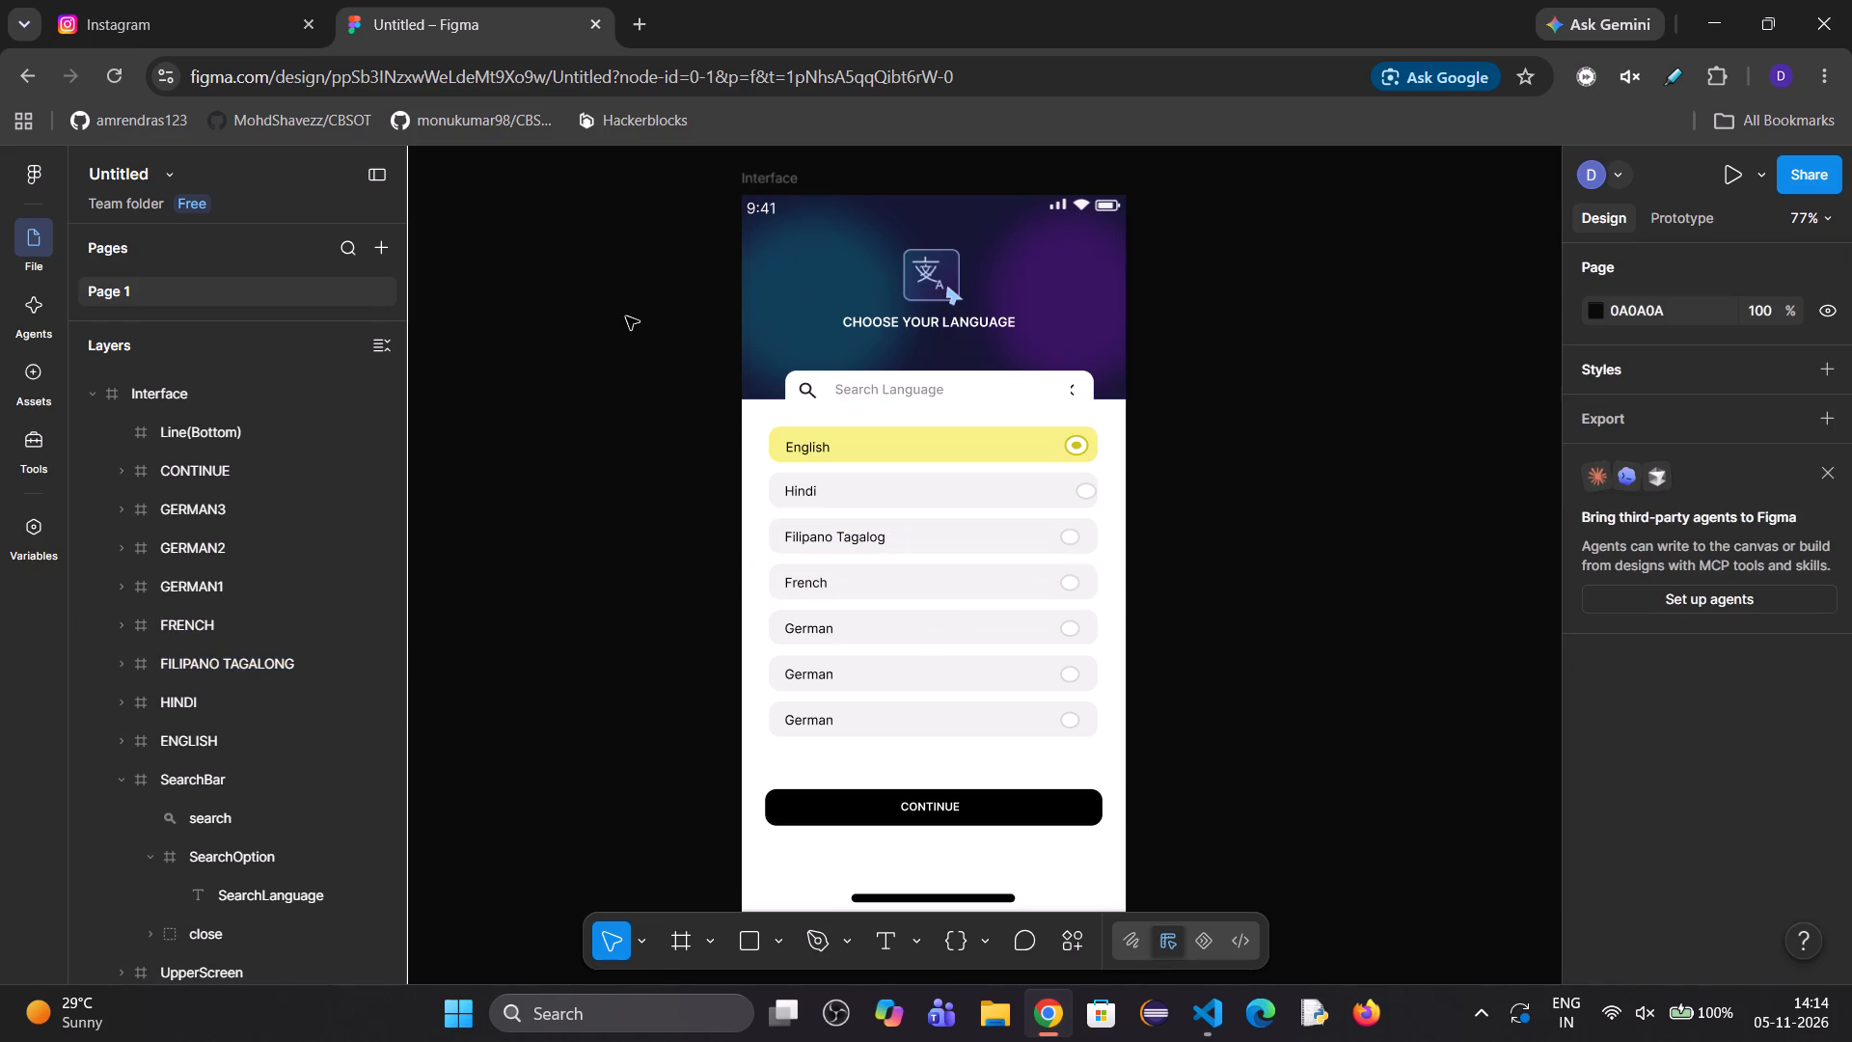
Test the Interface frame's resizing by narrowing it to about 205 wide, and widen it again to about 386.
scroll(315, 810, down, 1)
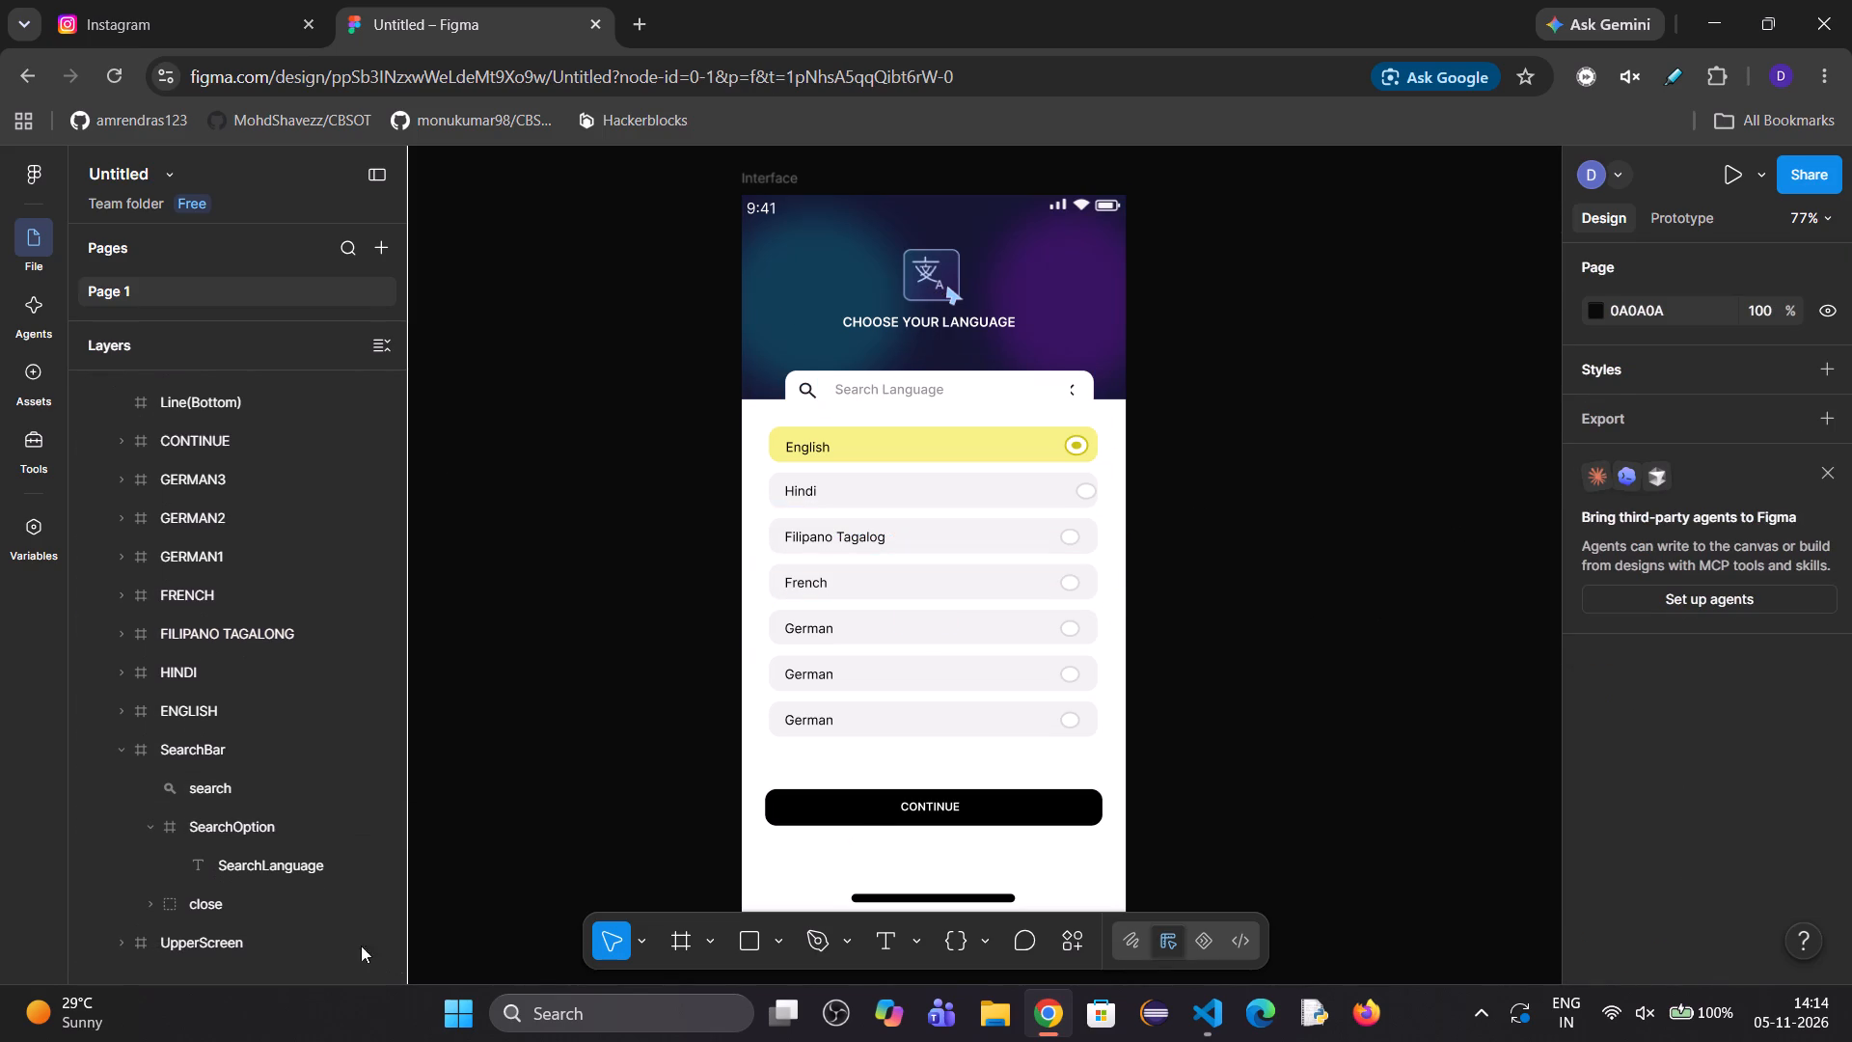
click(249, 933)
scroll(249, 482, up, 3)
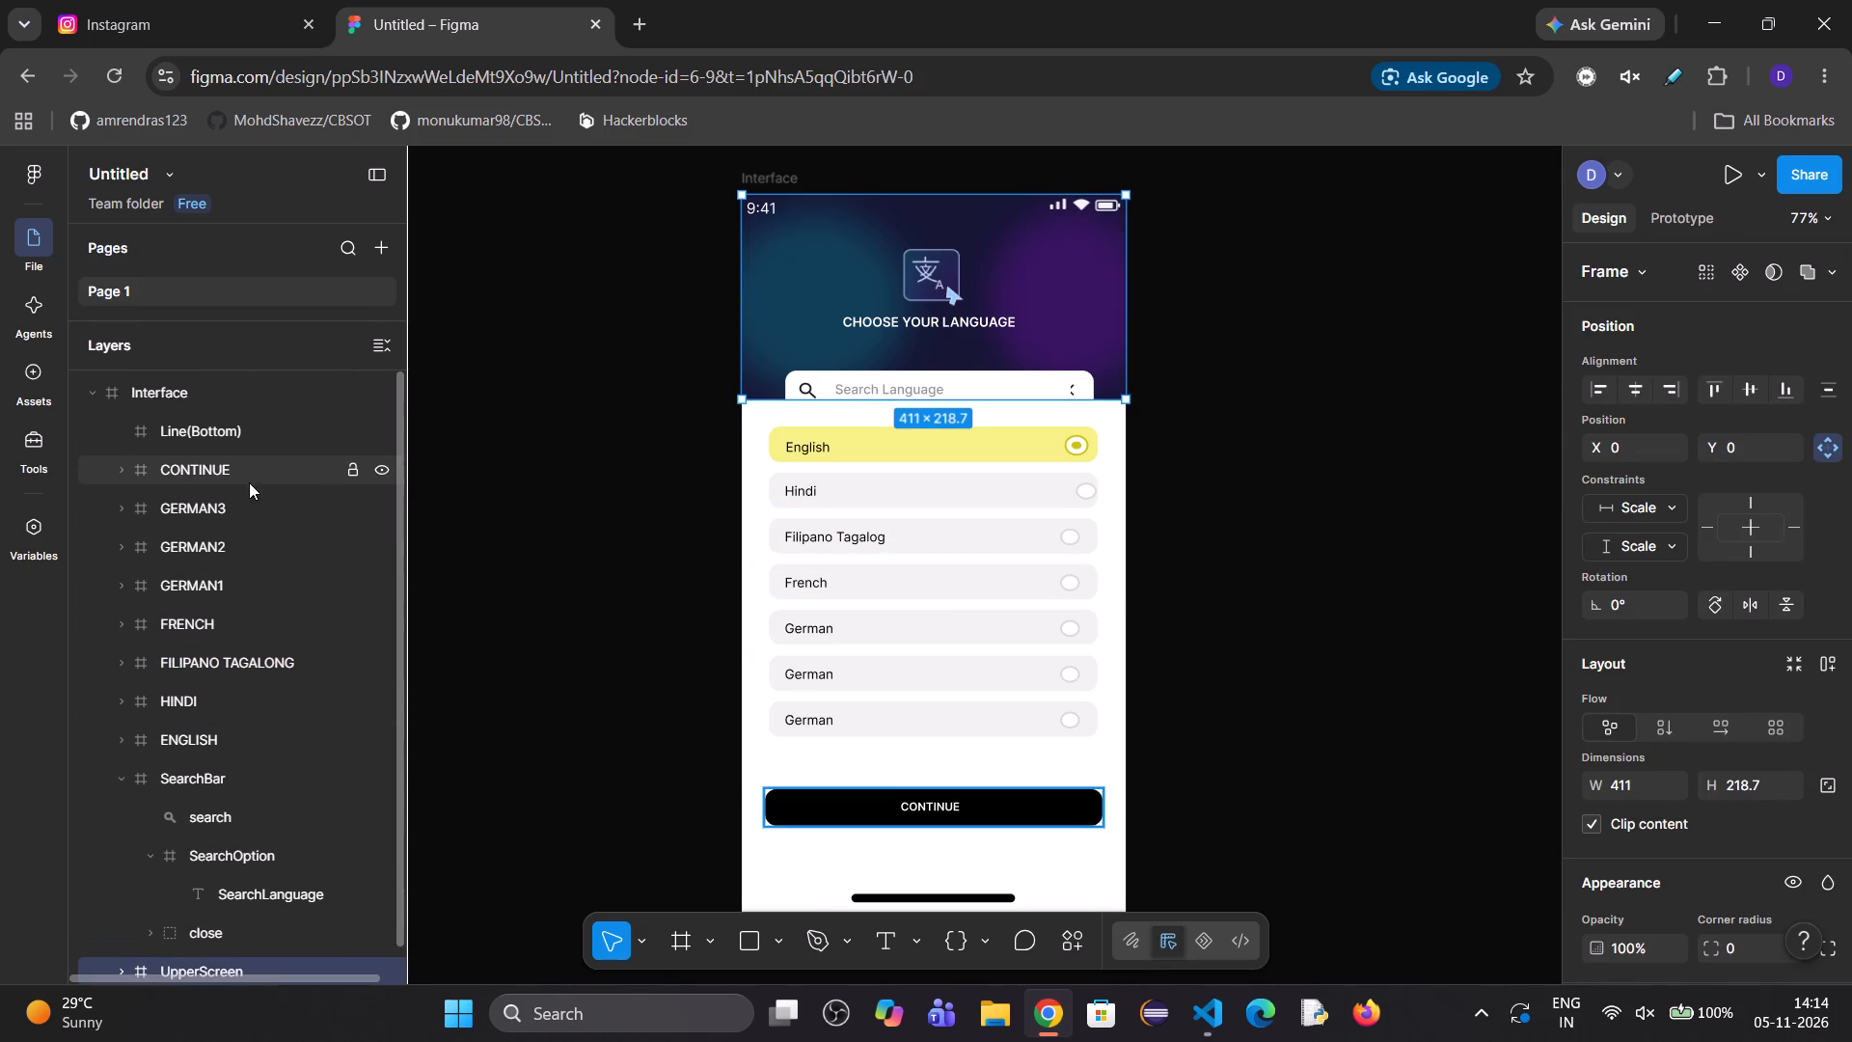
click(251, 398)
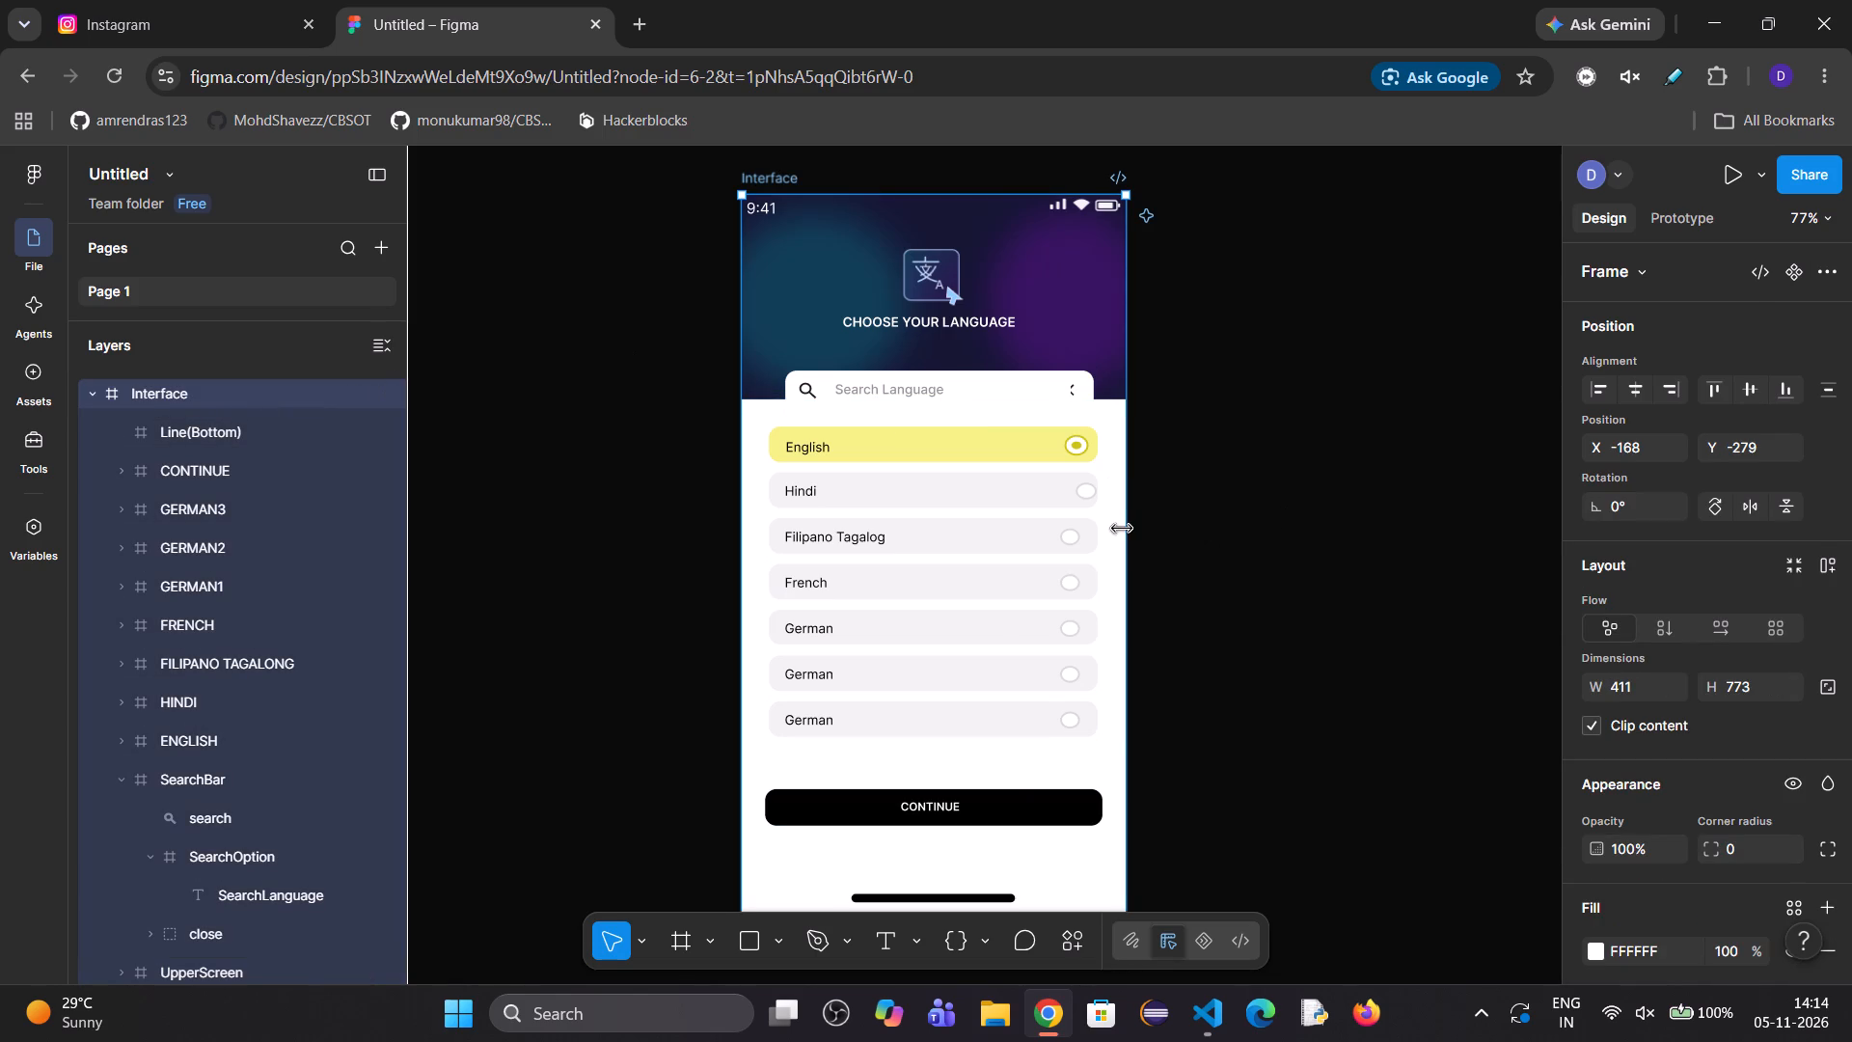
drag(1127, 531, 1062, 562)
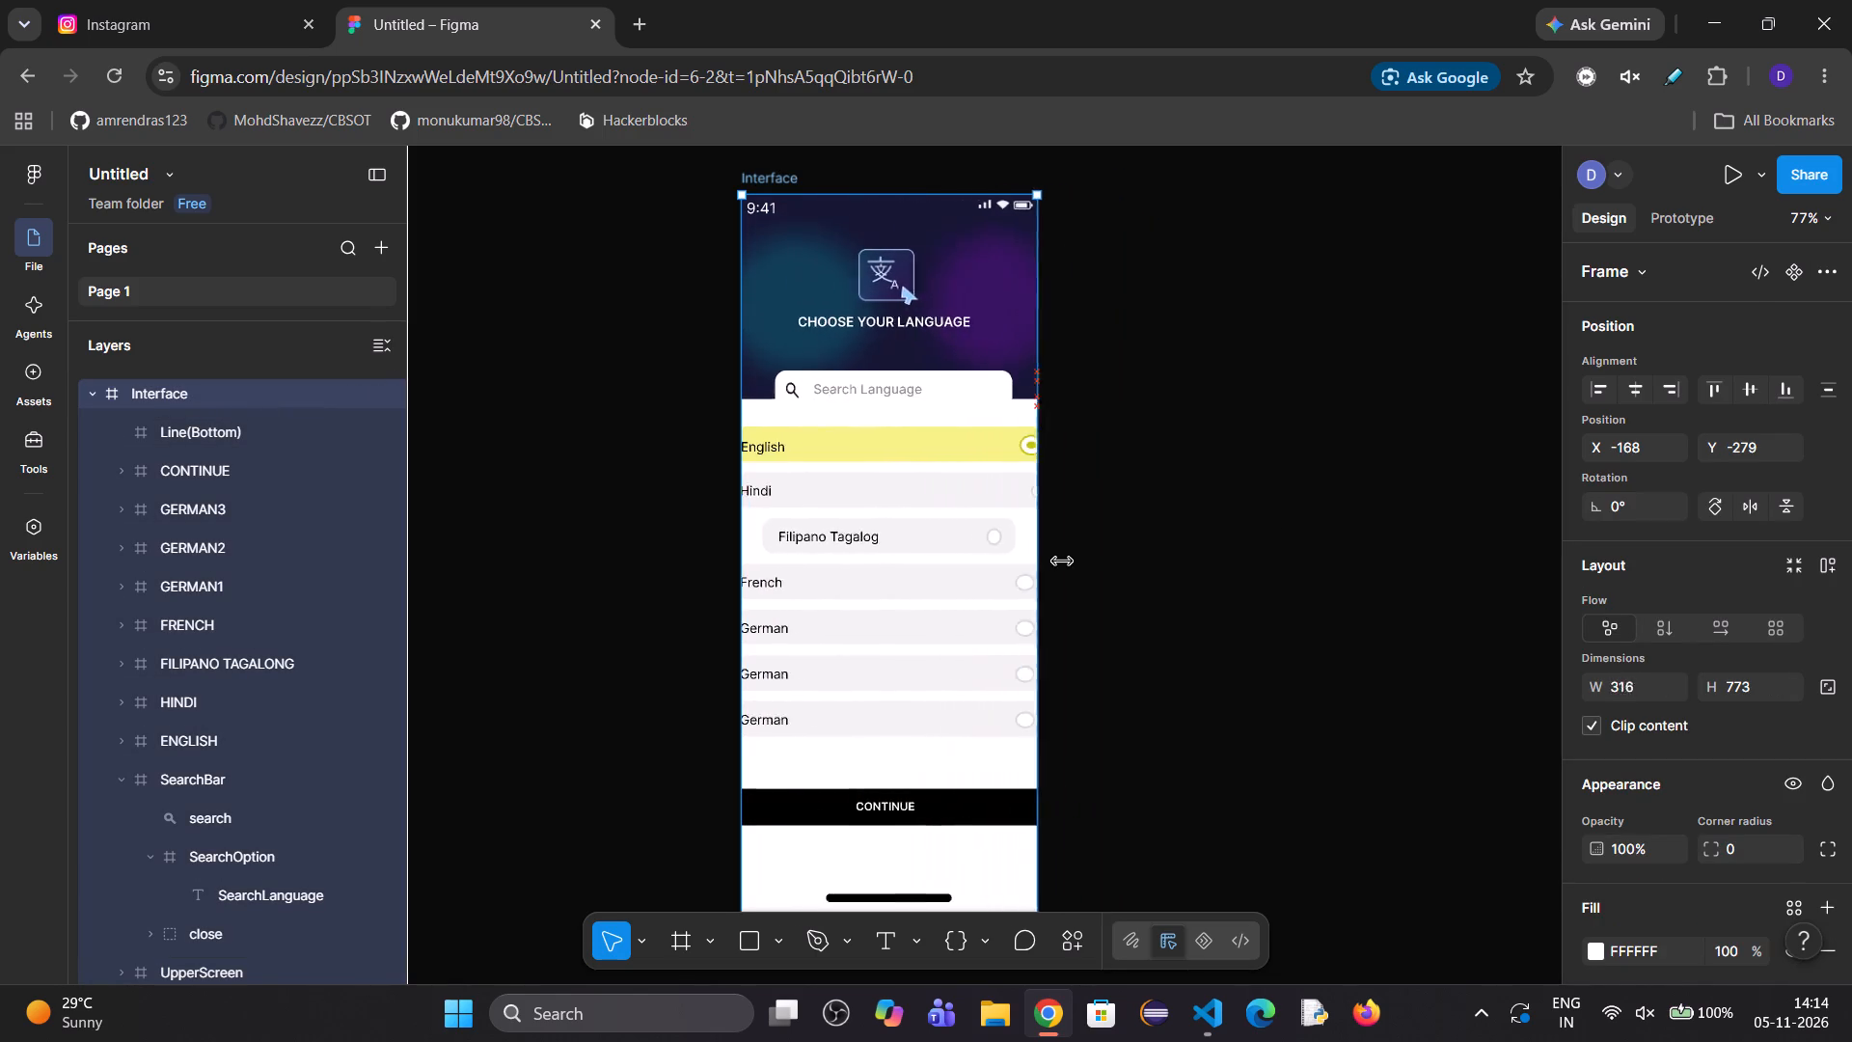
drag(1062, 562, 965, 623)
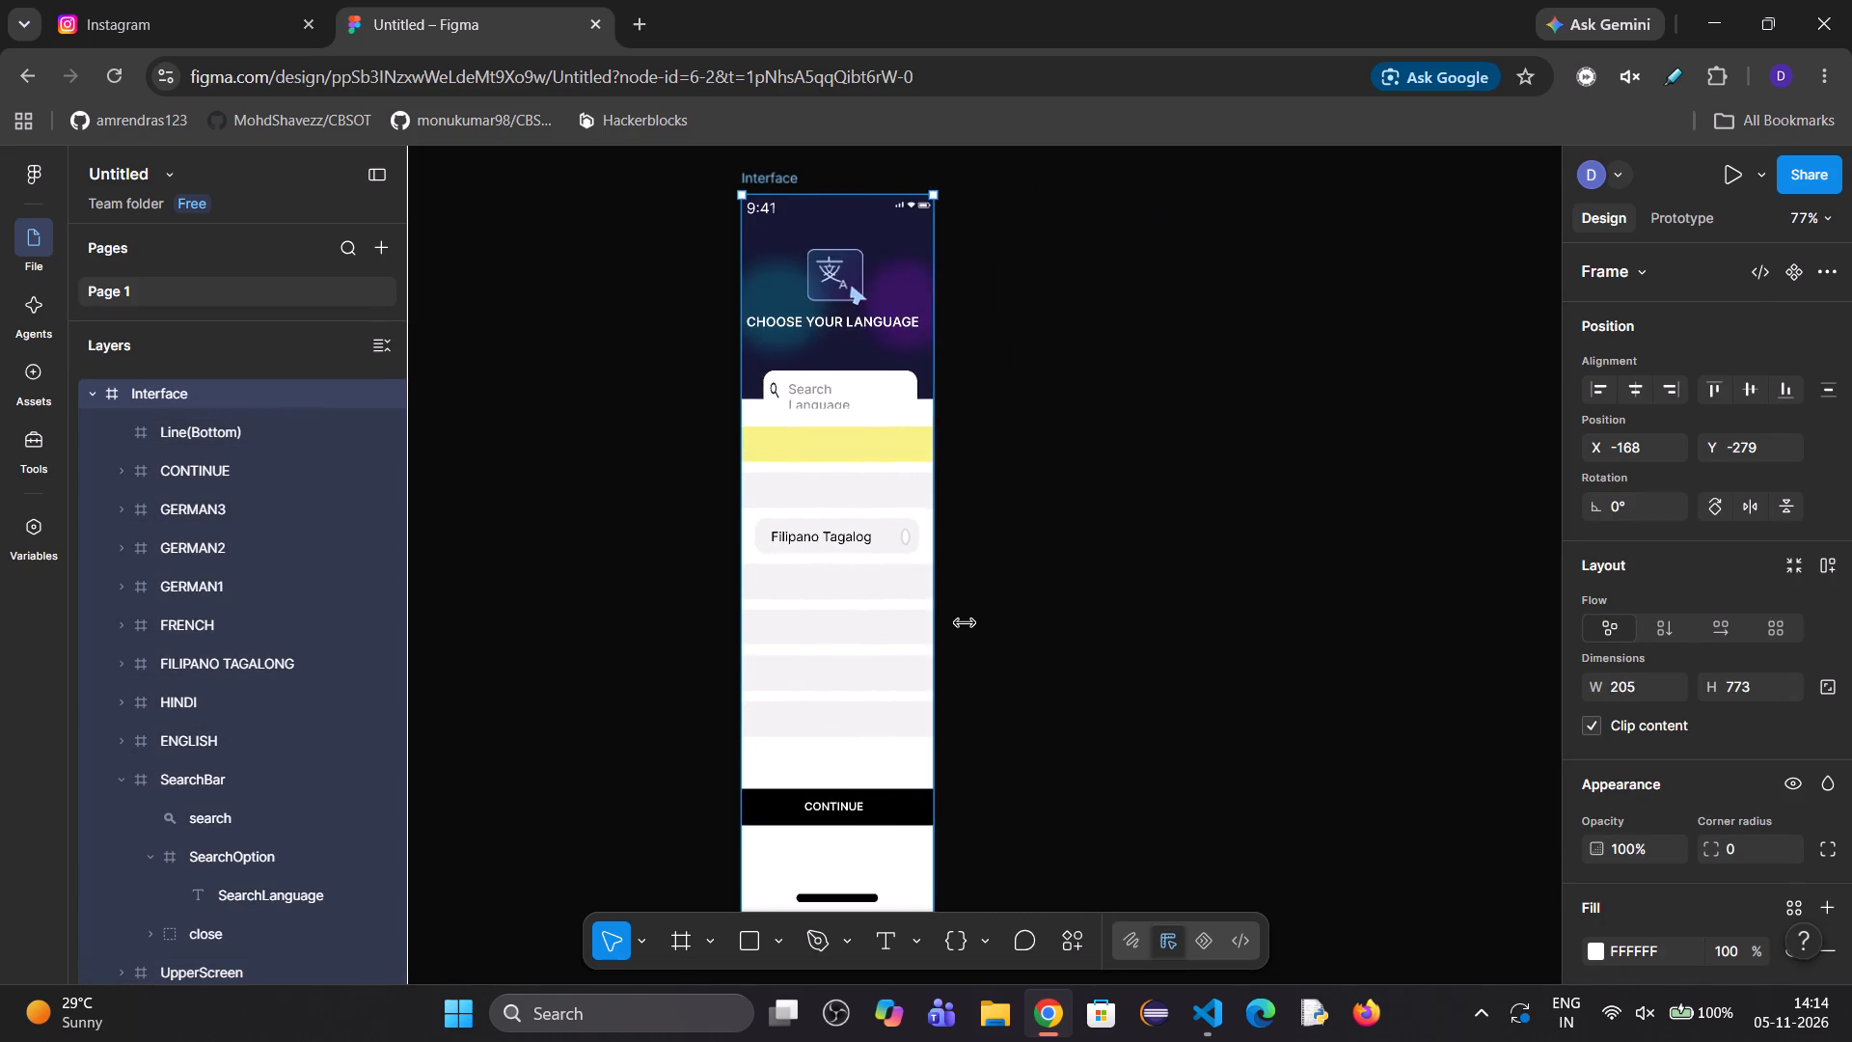
drag(965, 623, 1100, 630)
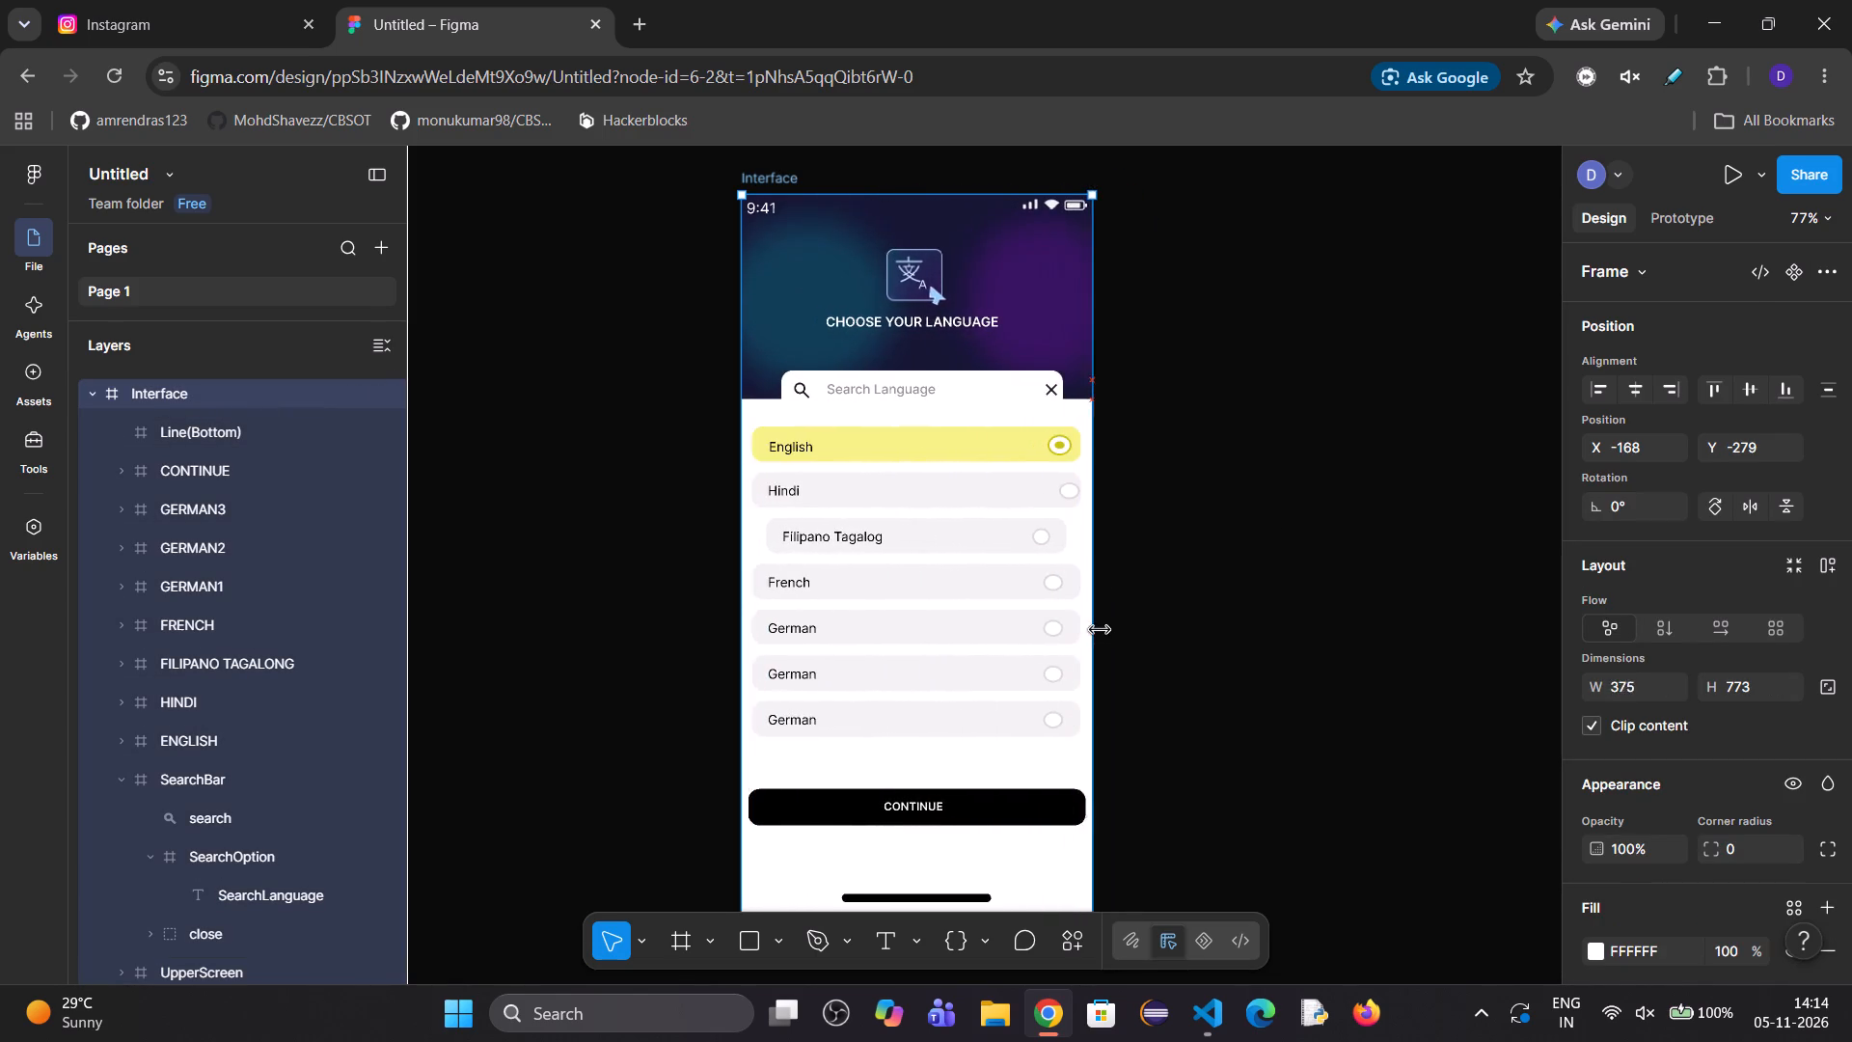
drag(1100, 630, 1105, 633)
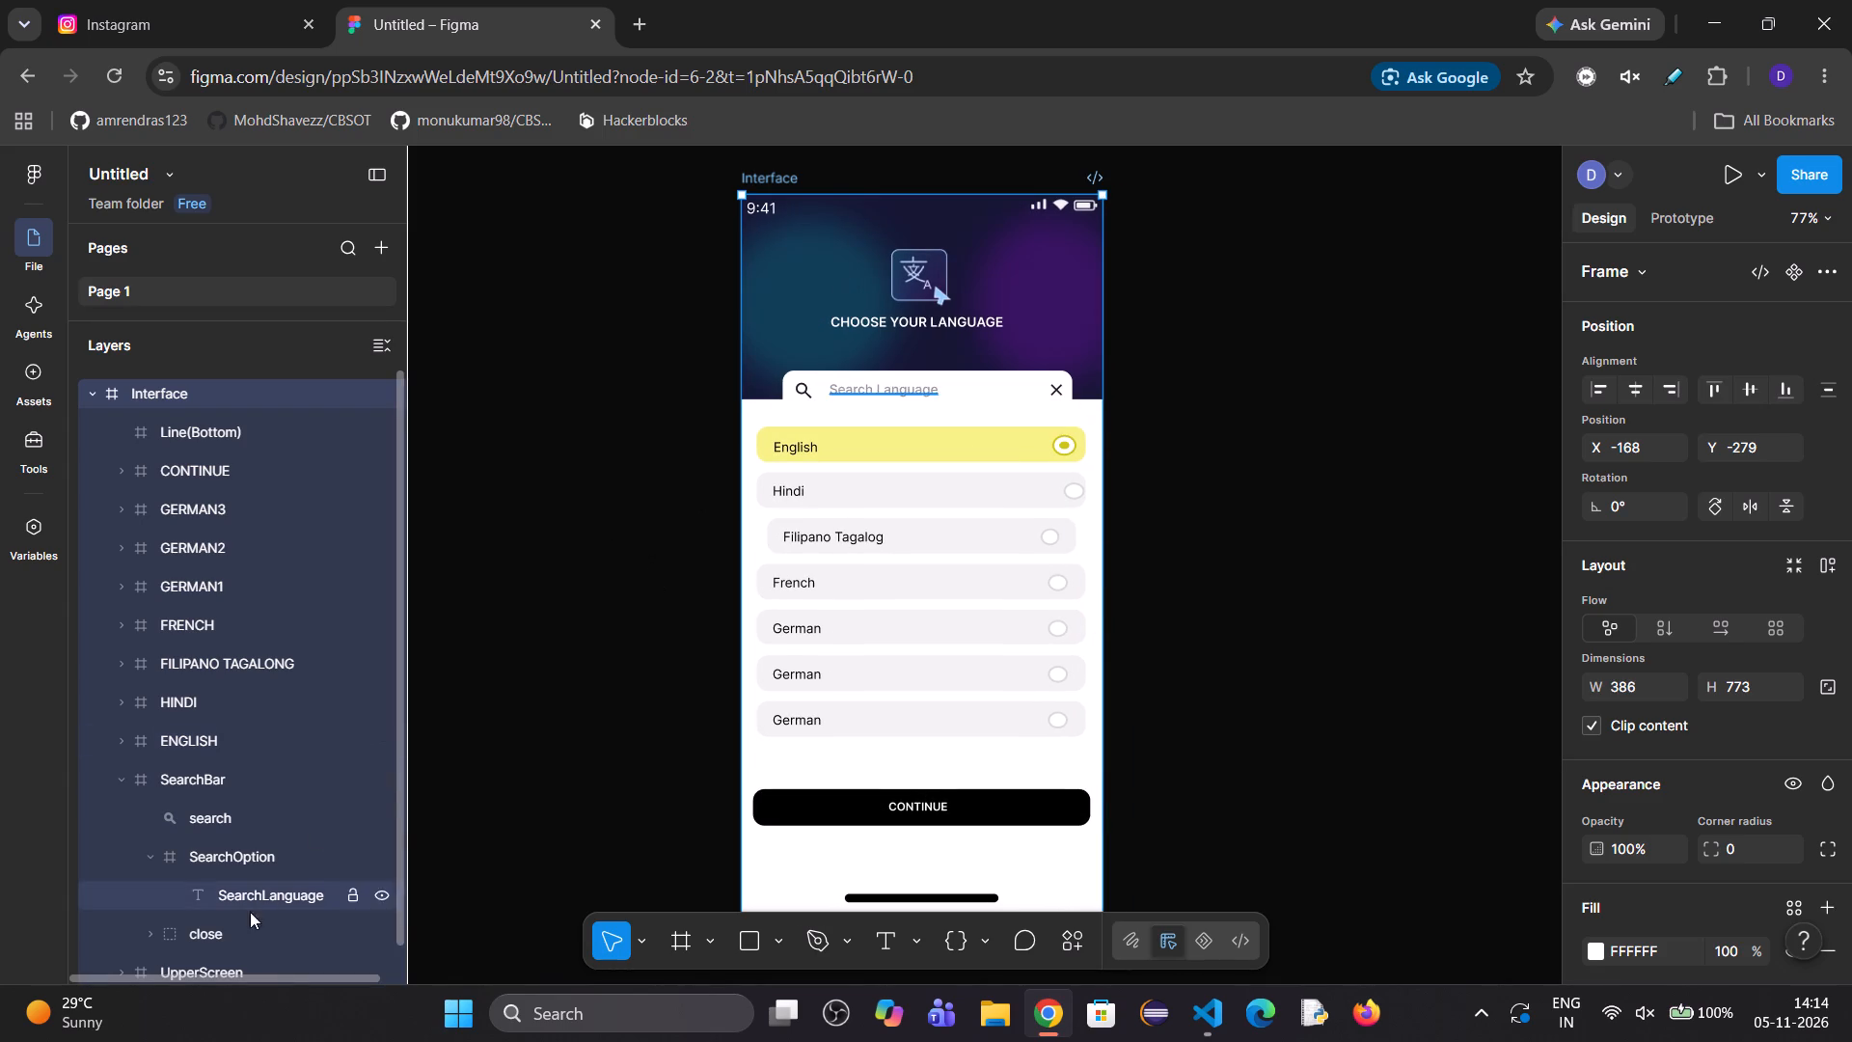
Set the horizontal and vertical constraints of the MainIcon frame inside UpperScreen to Scale.
click(227, 956)
scroll(195, 776, down, 2)
click(115, 940)
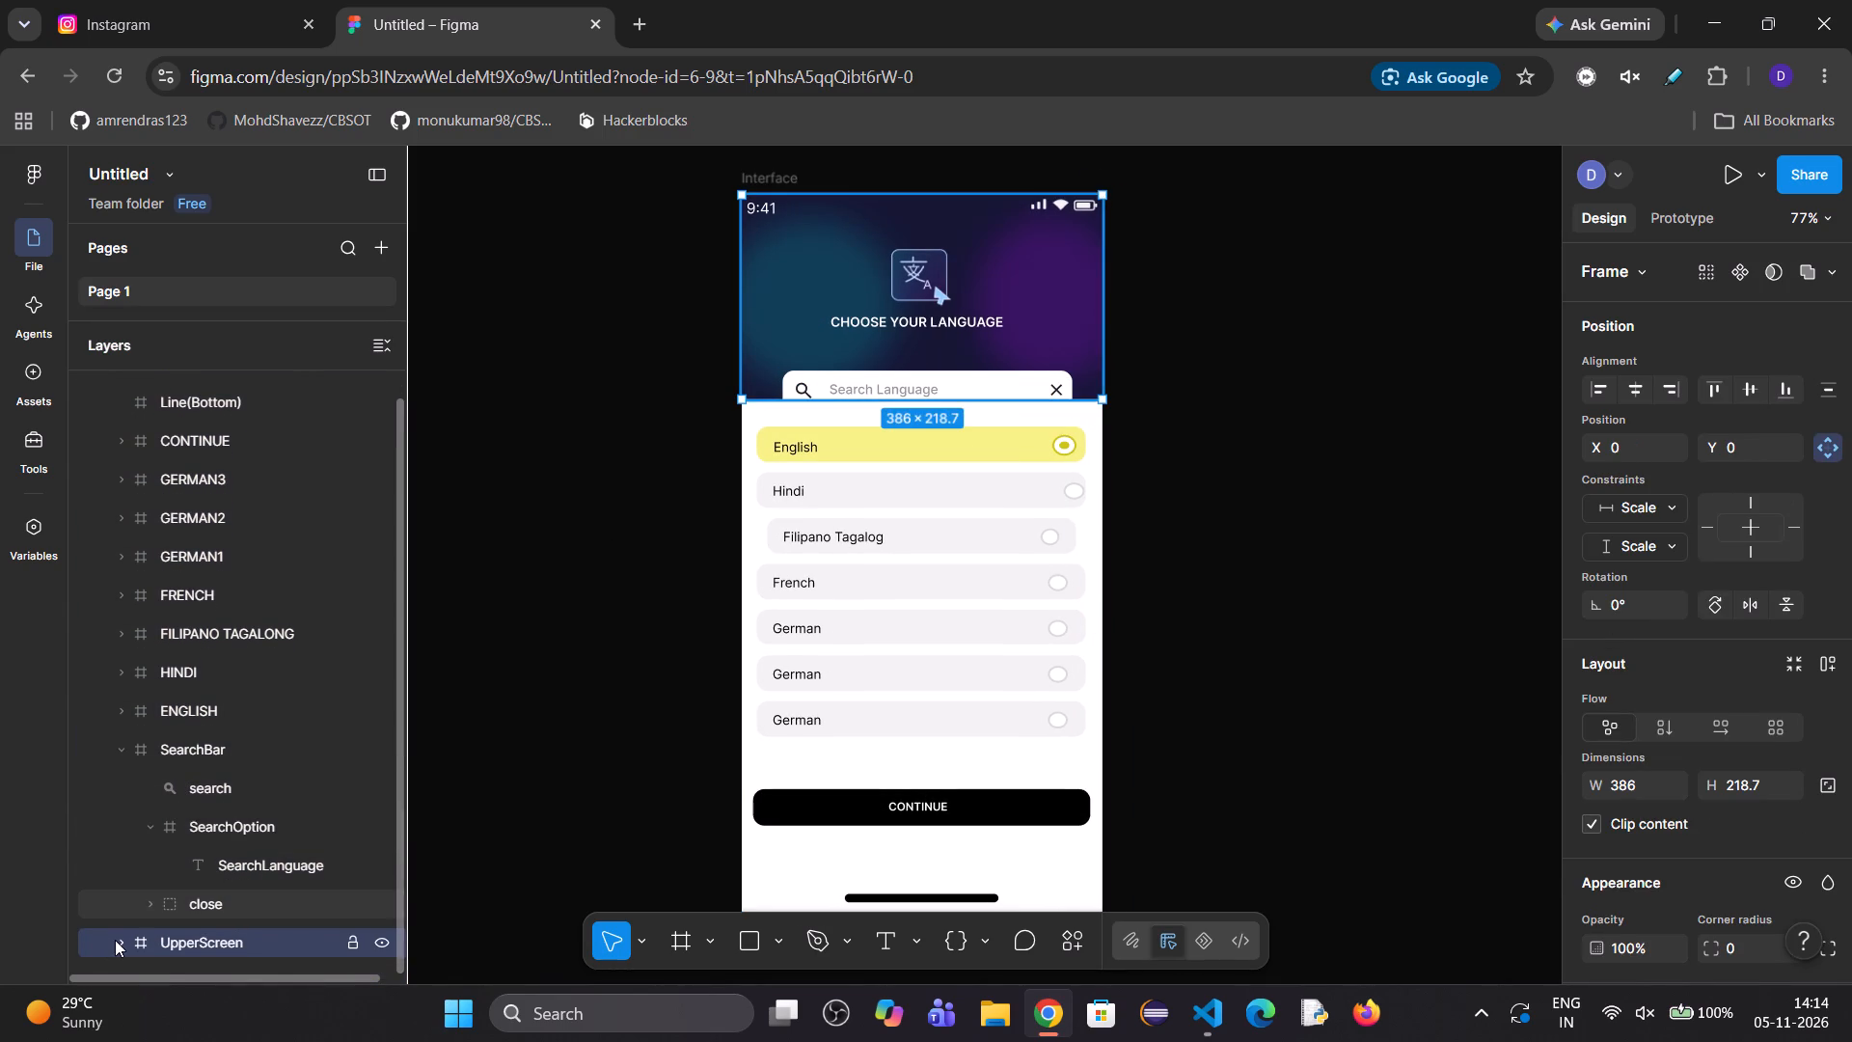
scroll(193, 846, down, 3)
click(227, 748)
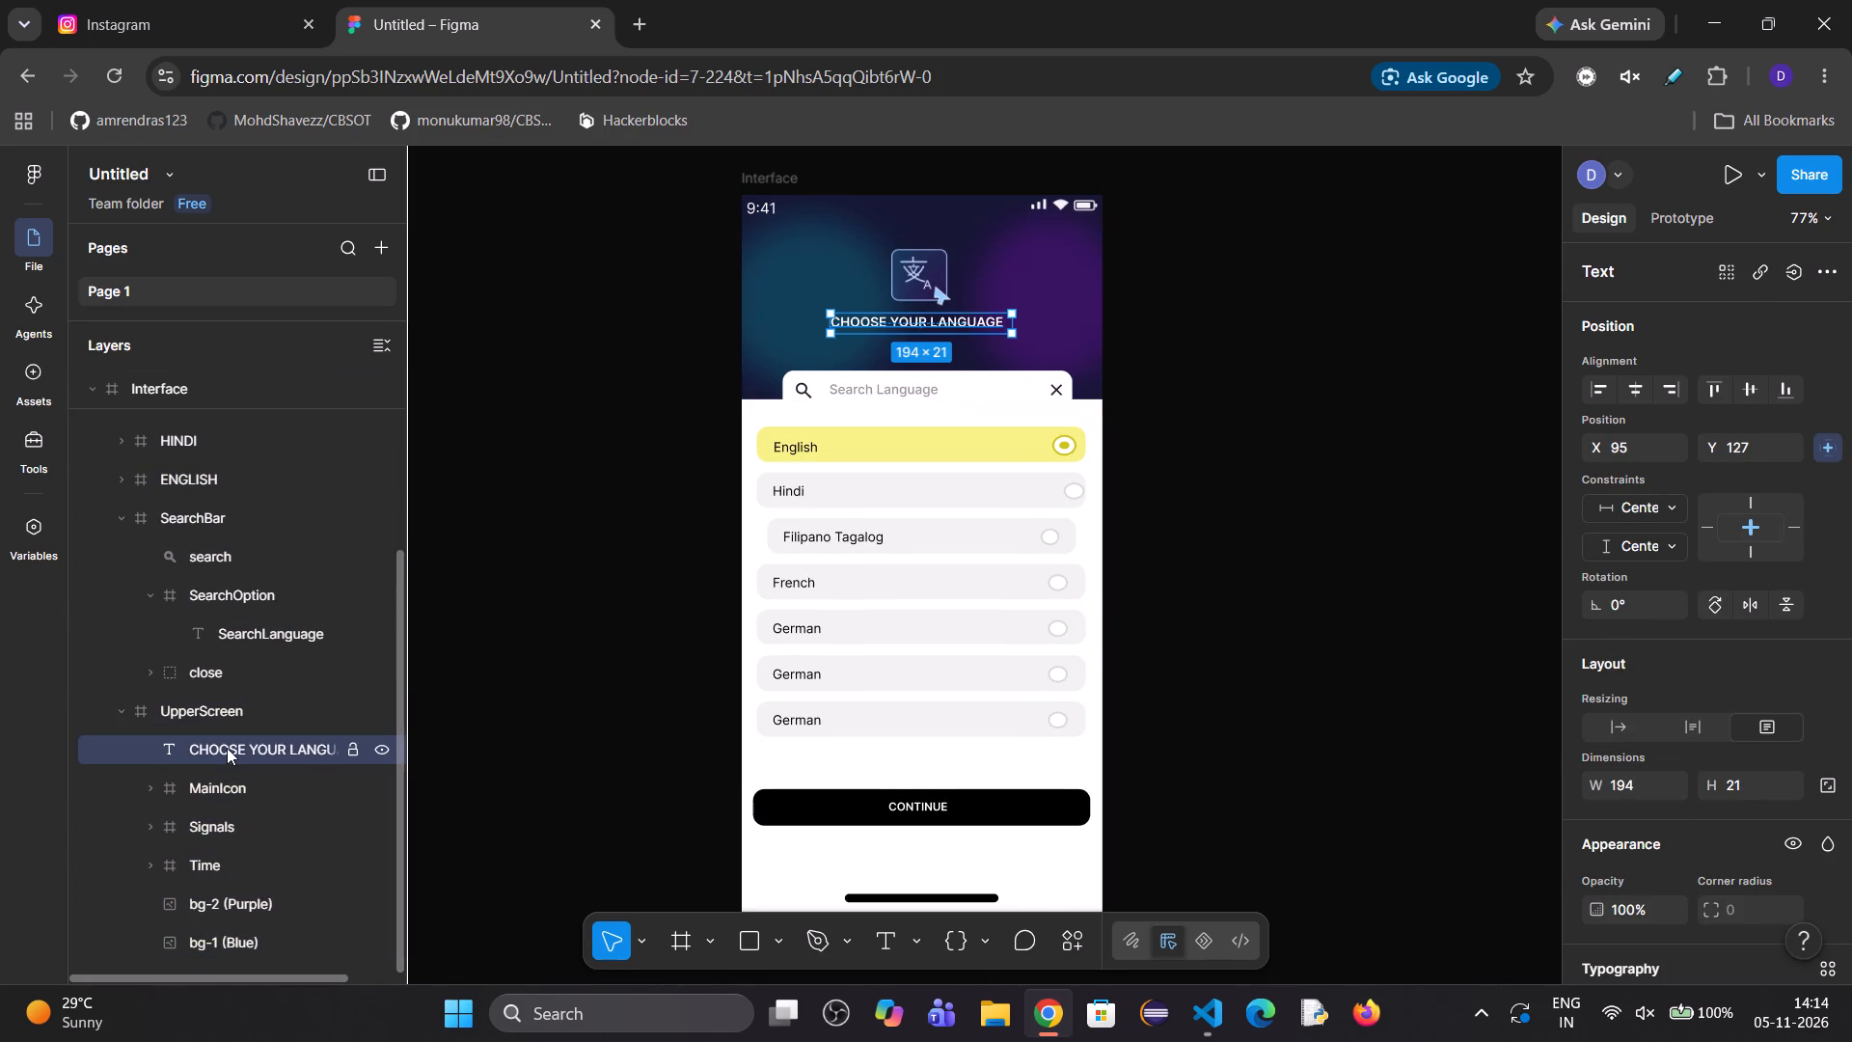
click(209, 864)
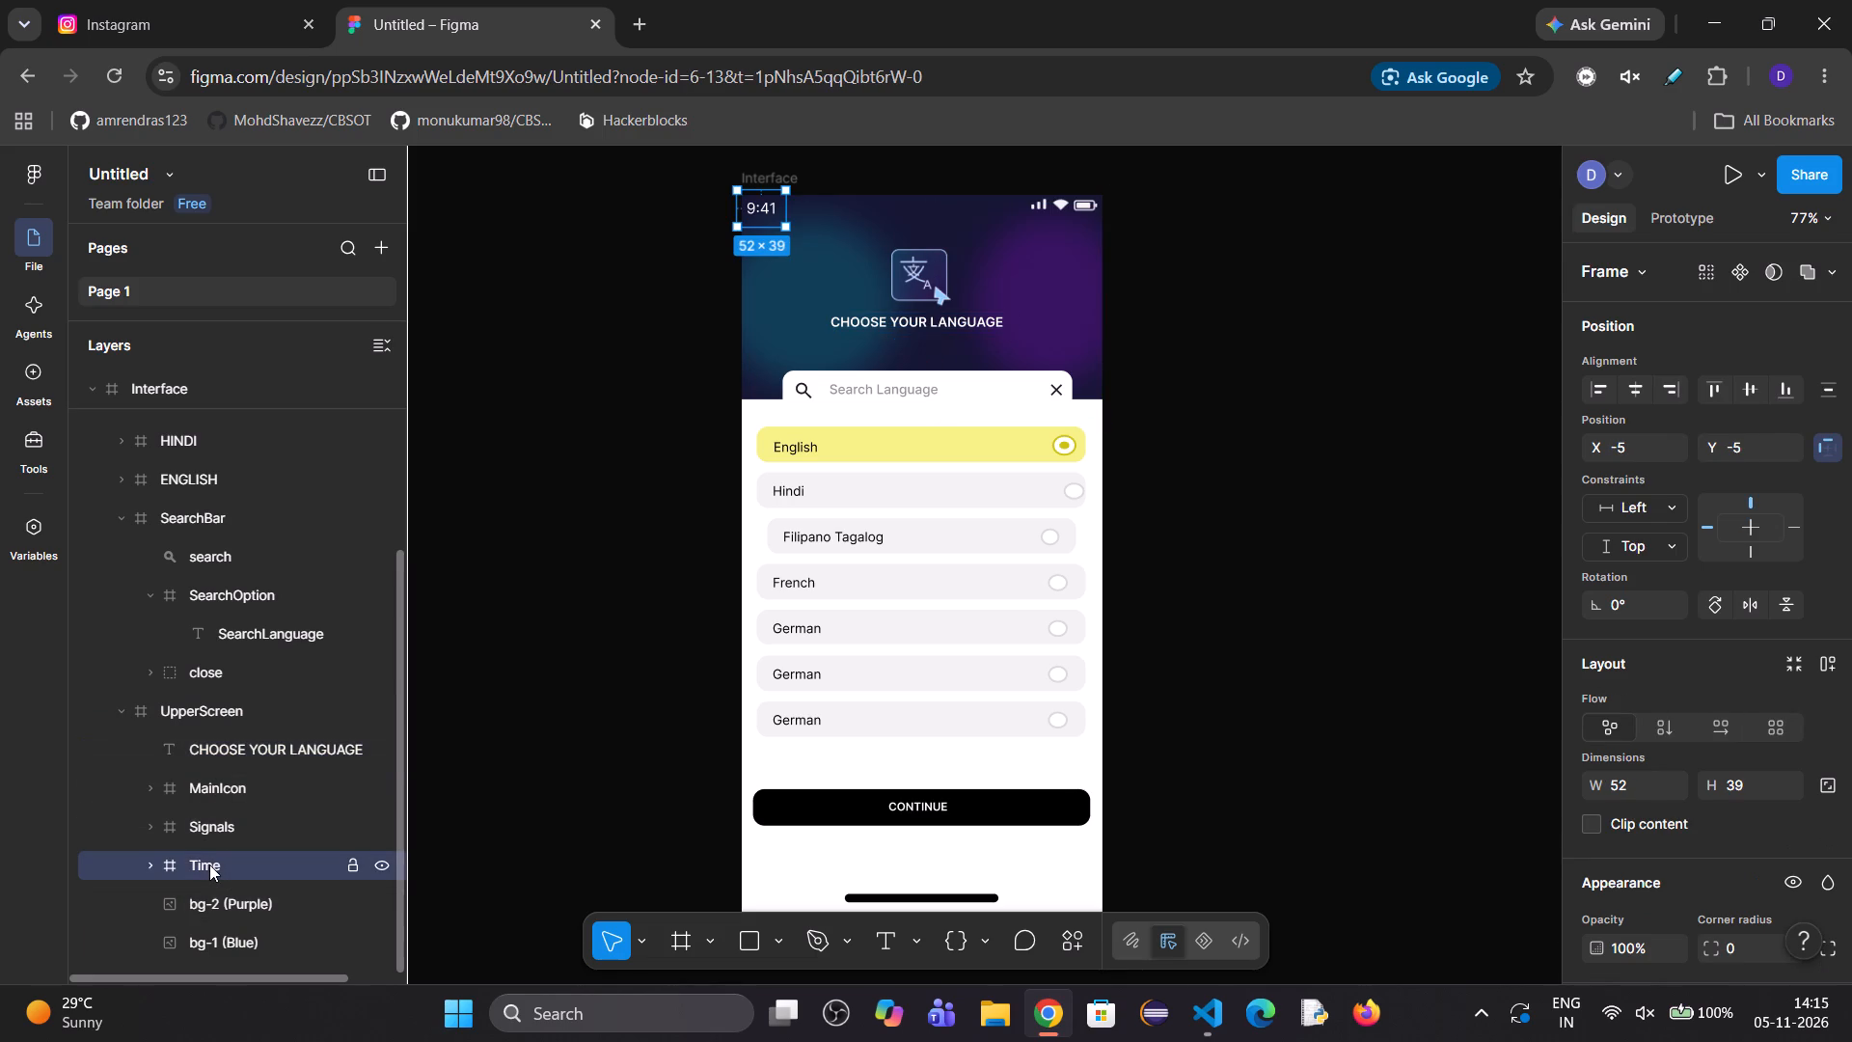
click(229, 833)
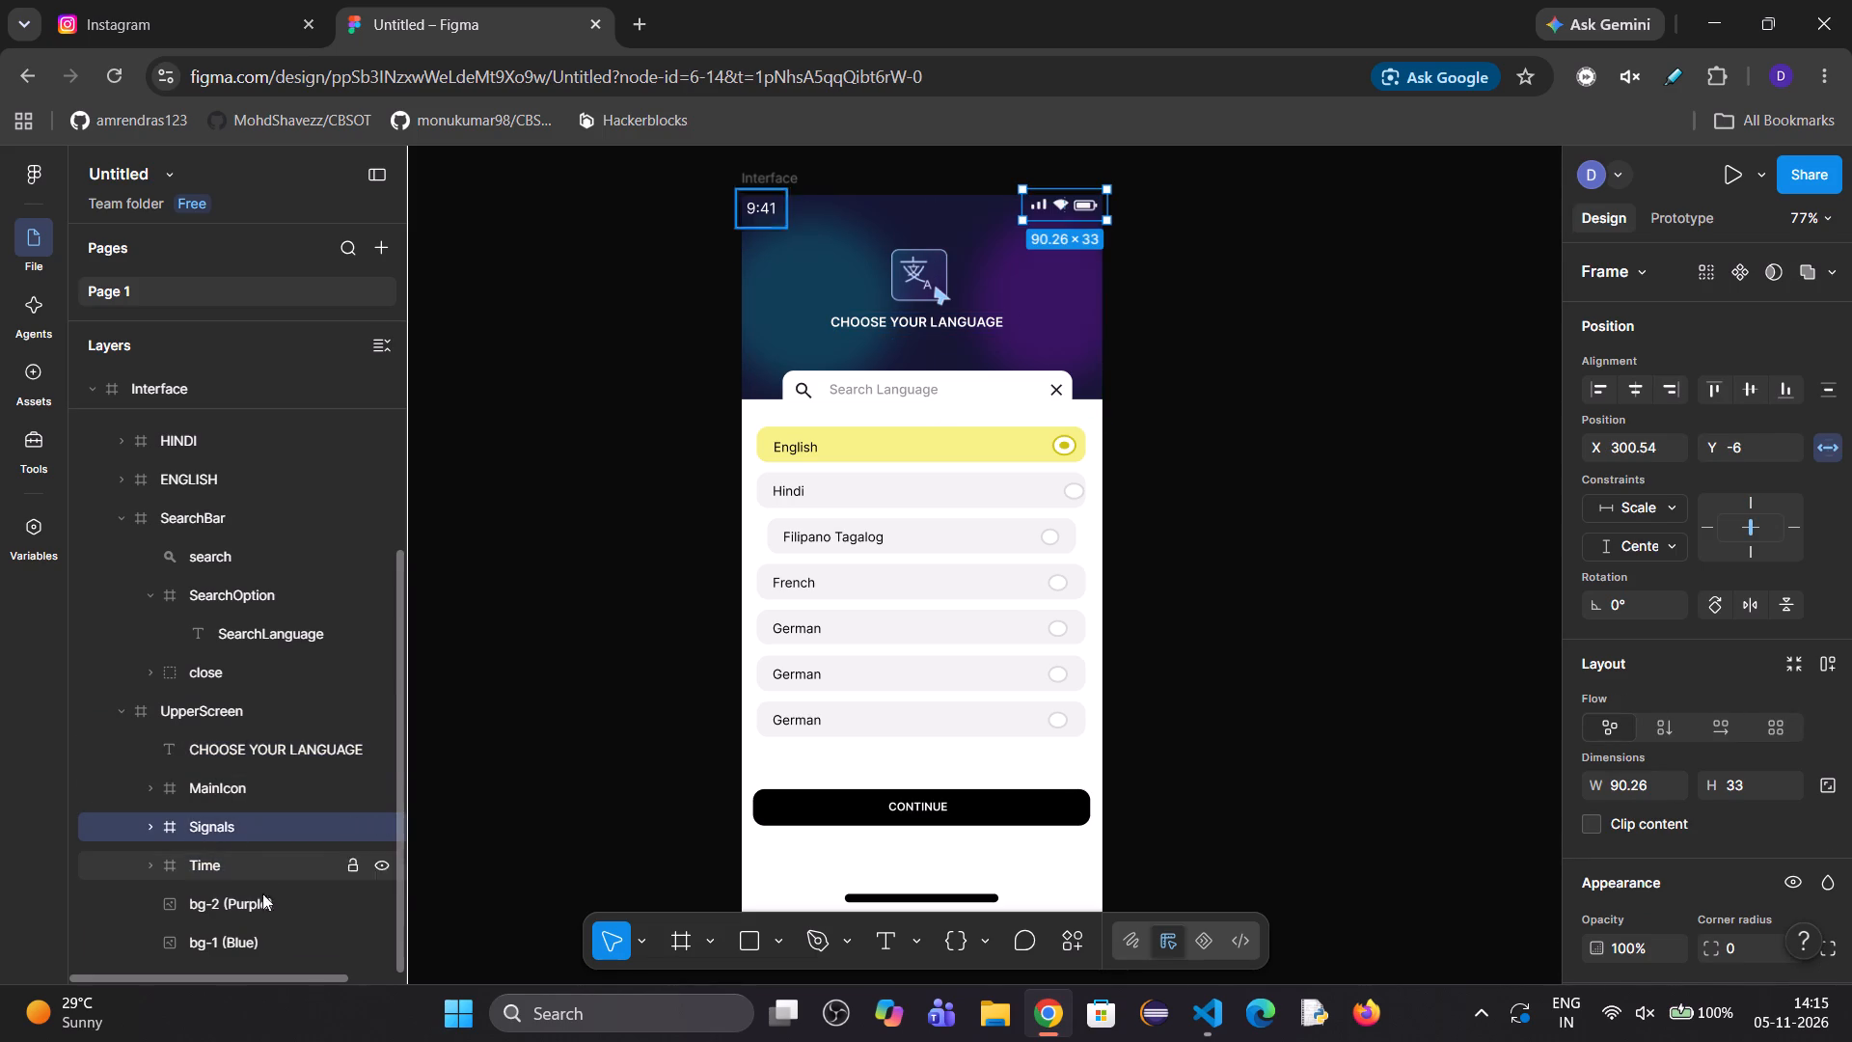
click(254, 791)
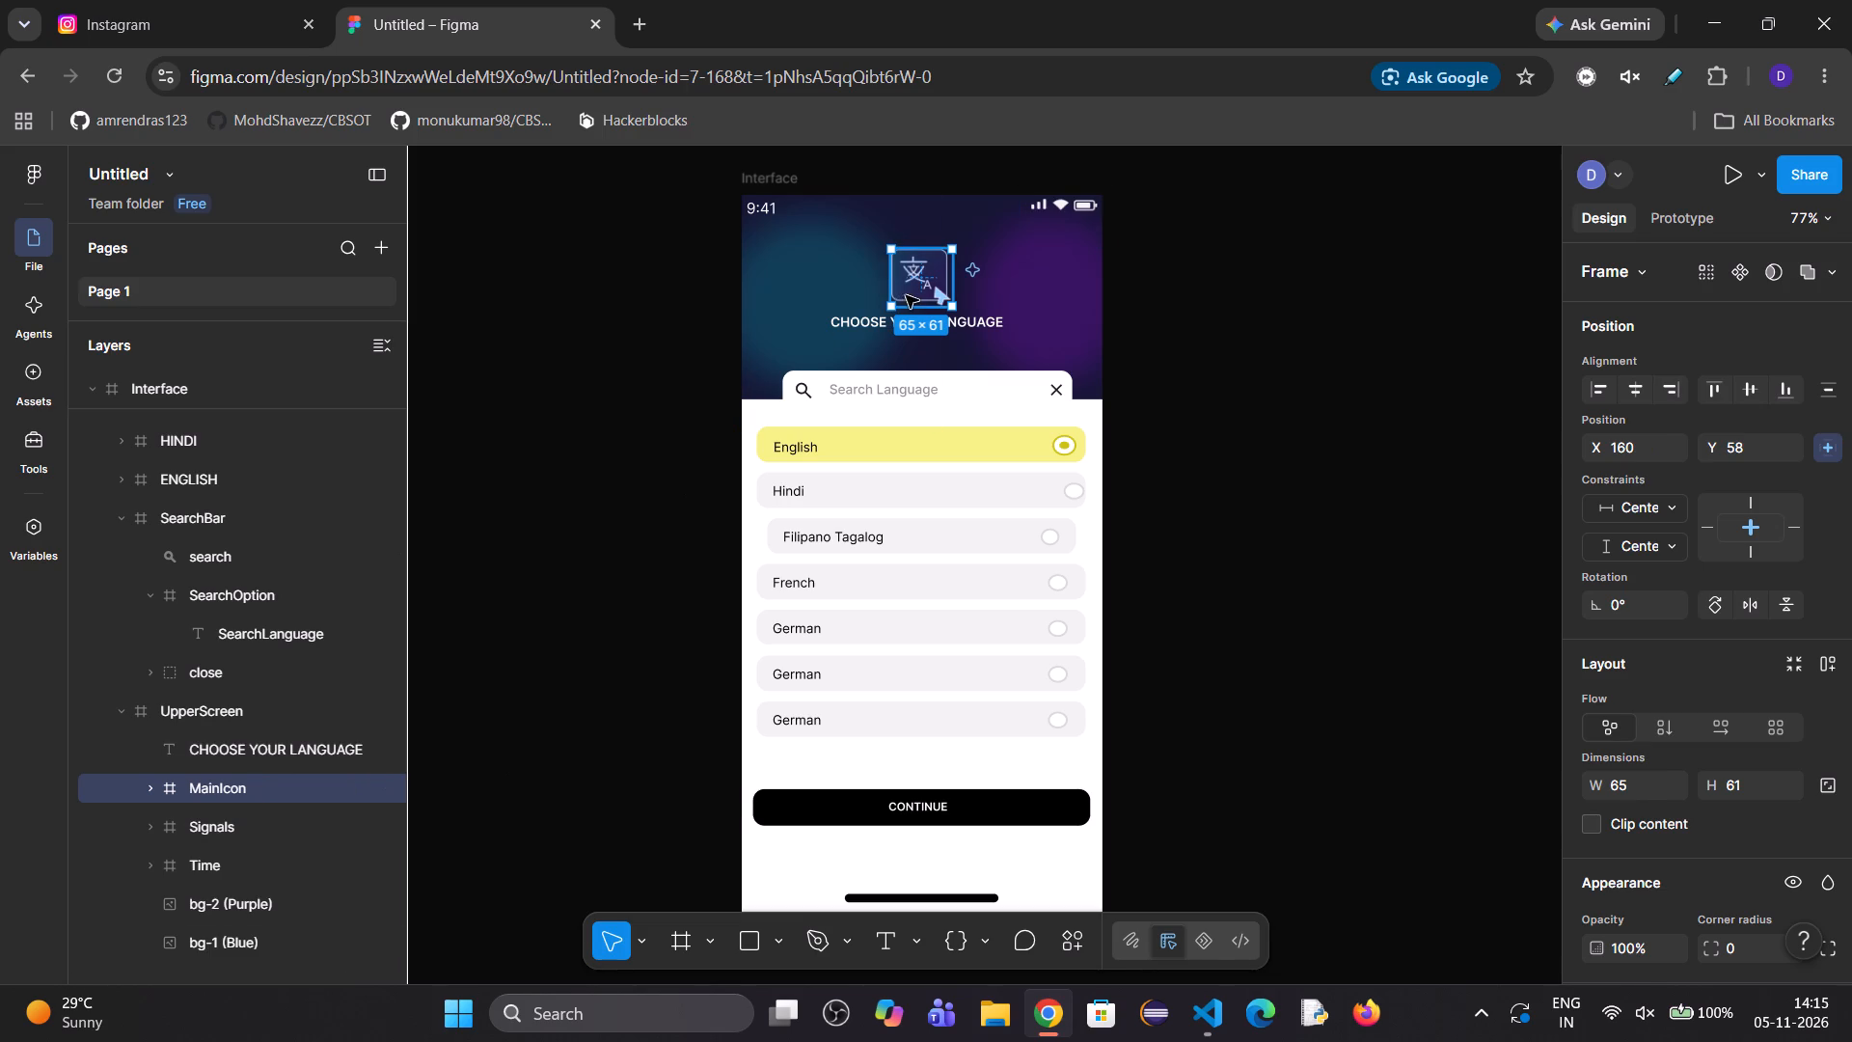
click(1621, 497)
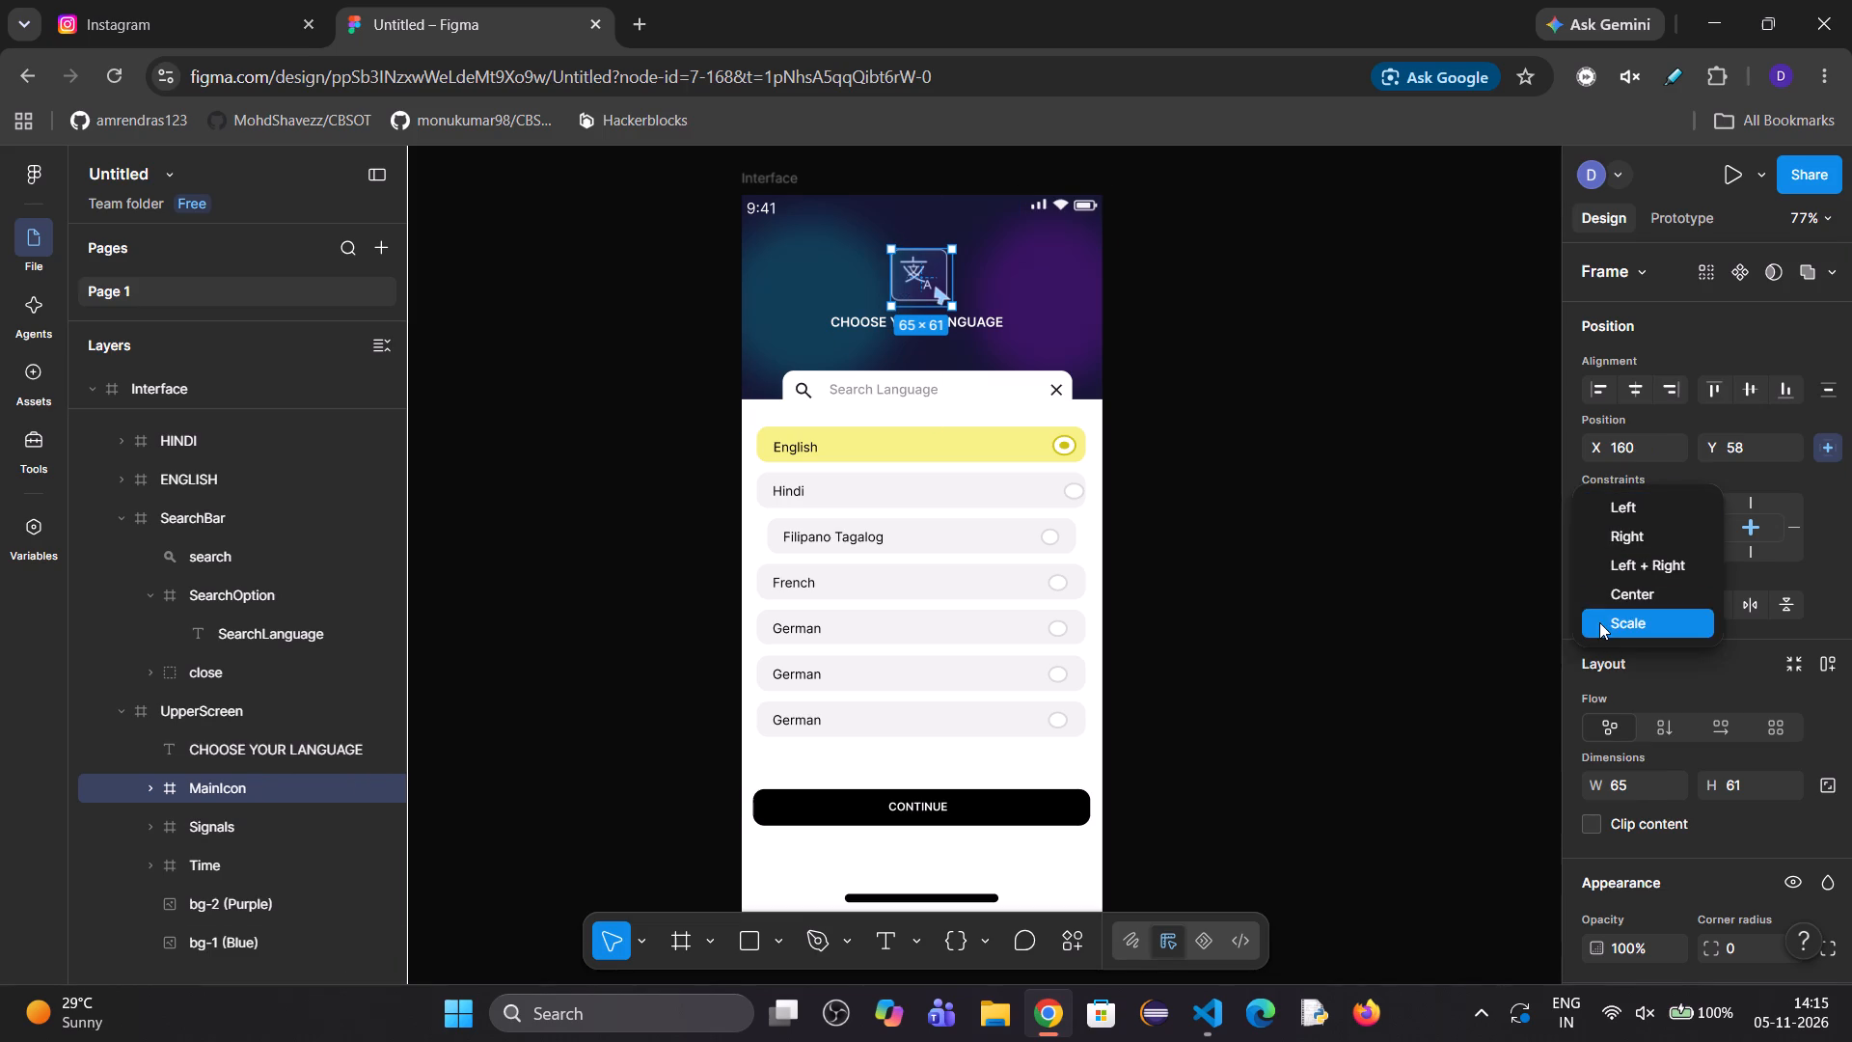
click(1599, 622)
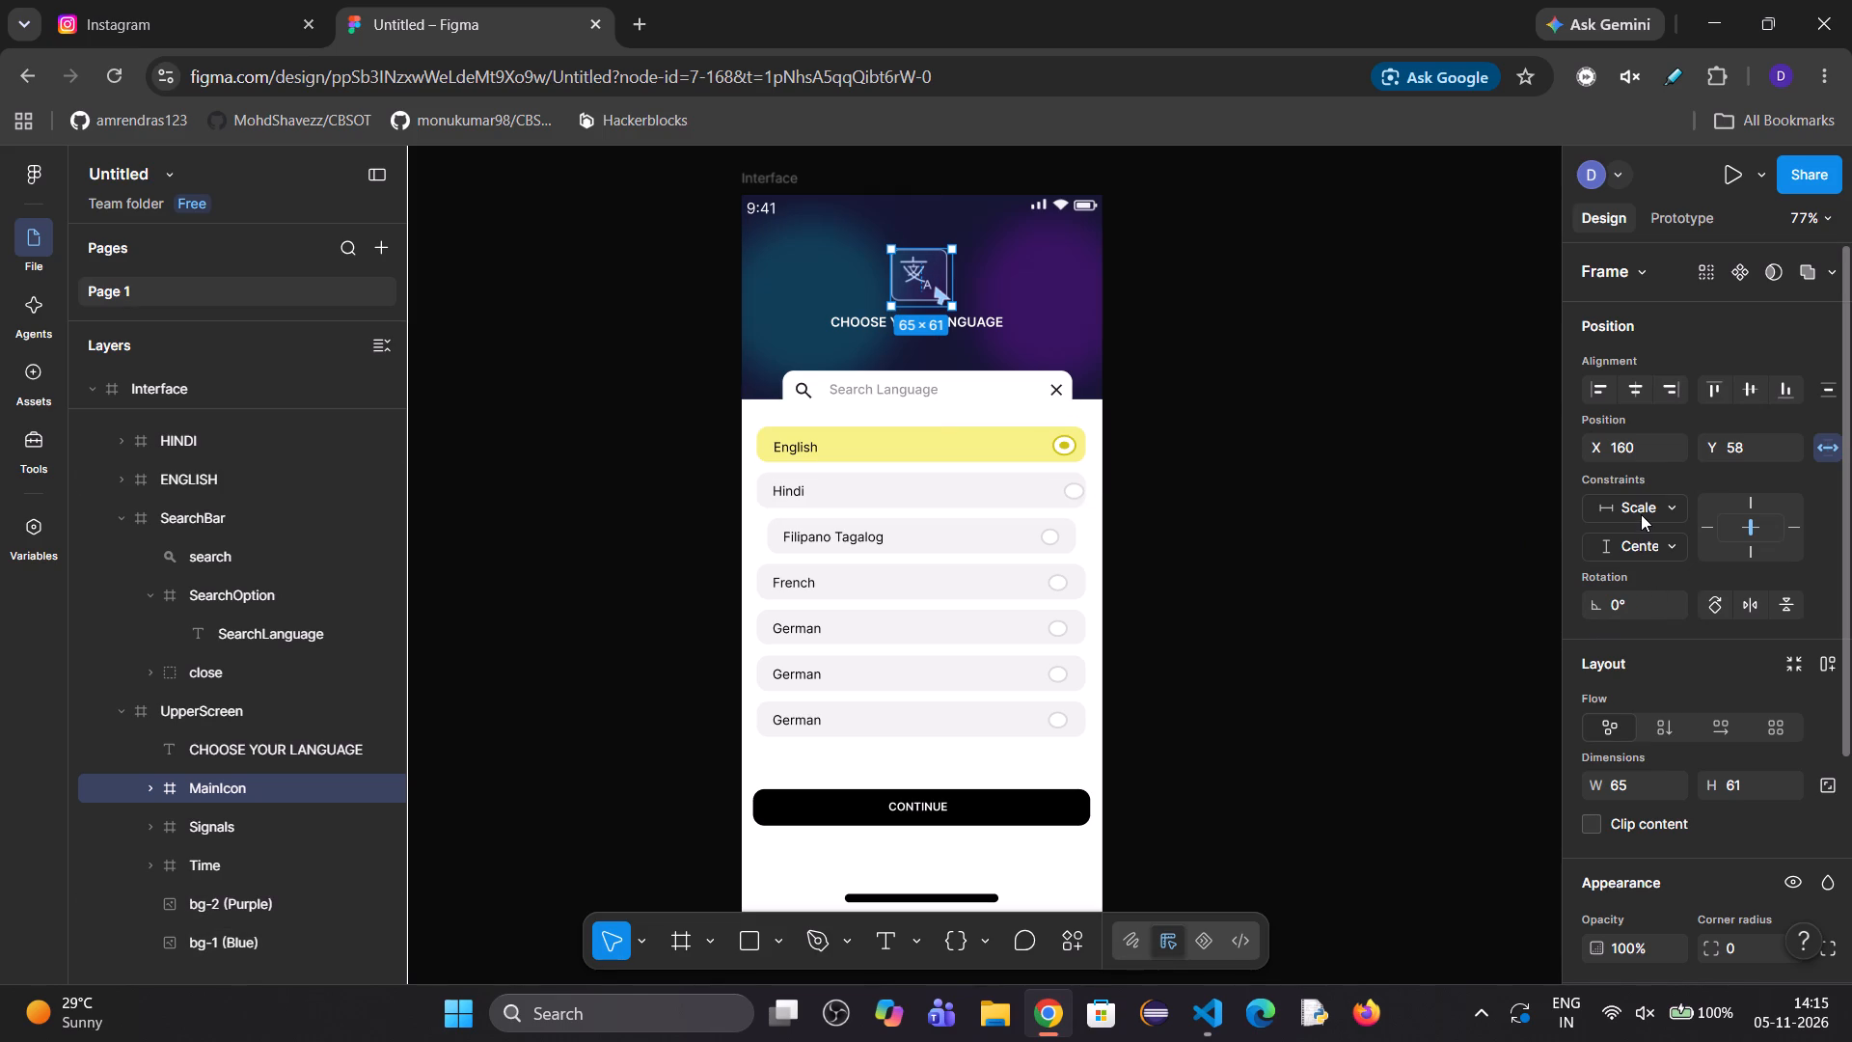
click(1646, 546)
click(1623, 660)
Set the horizontal and vertical constraints of the CHOOSE YOUR LANGUAGE text to Scale.
click(287, 751)
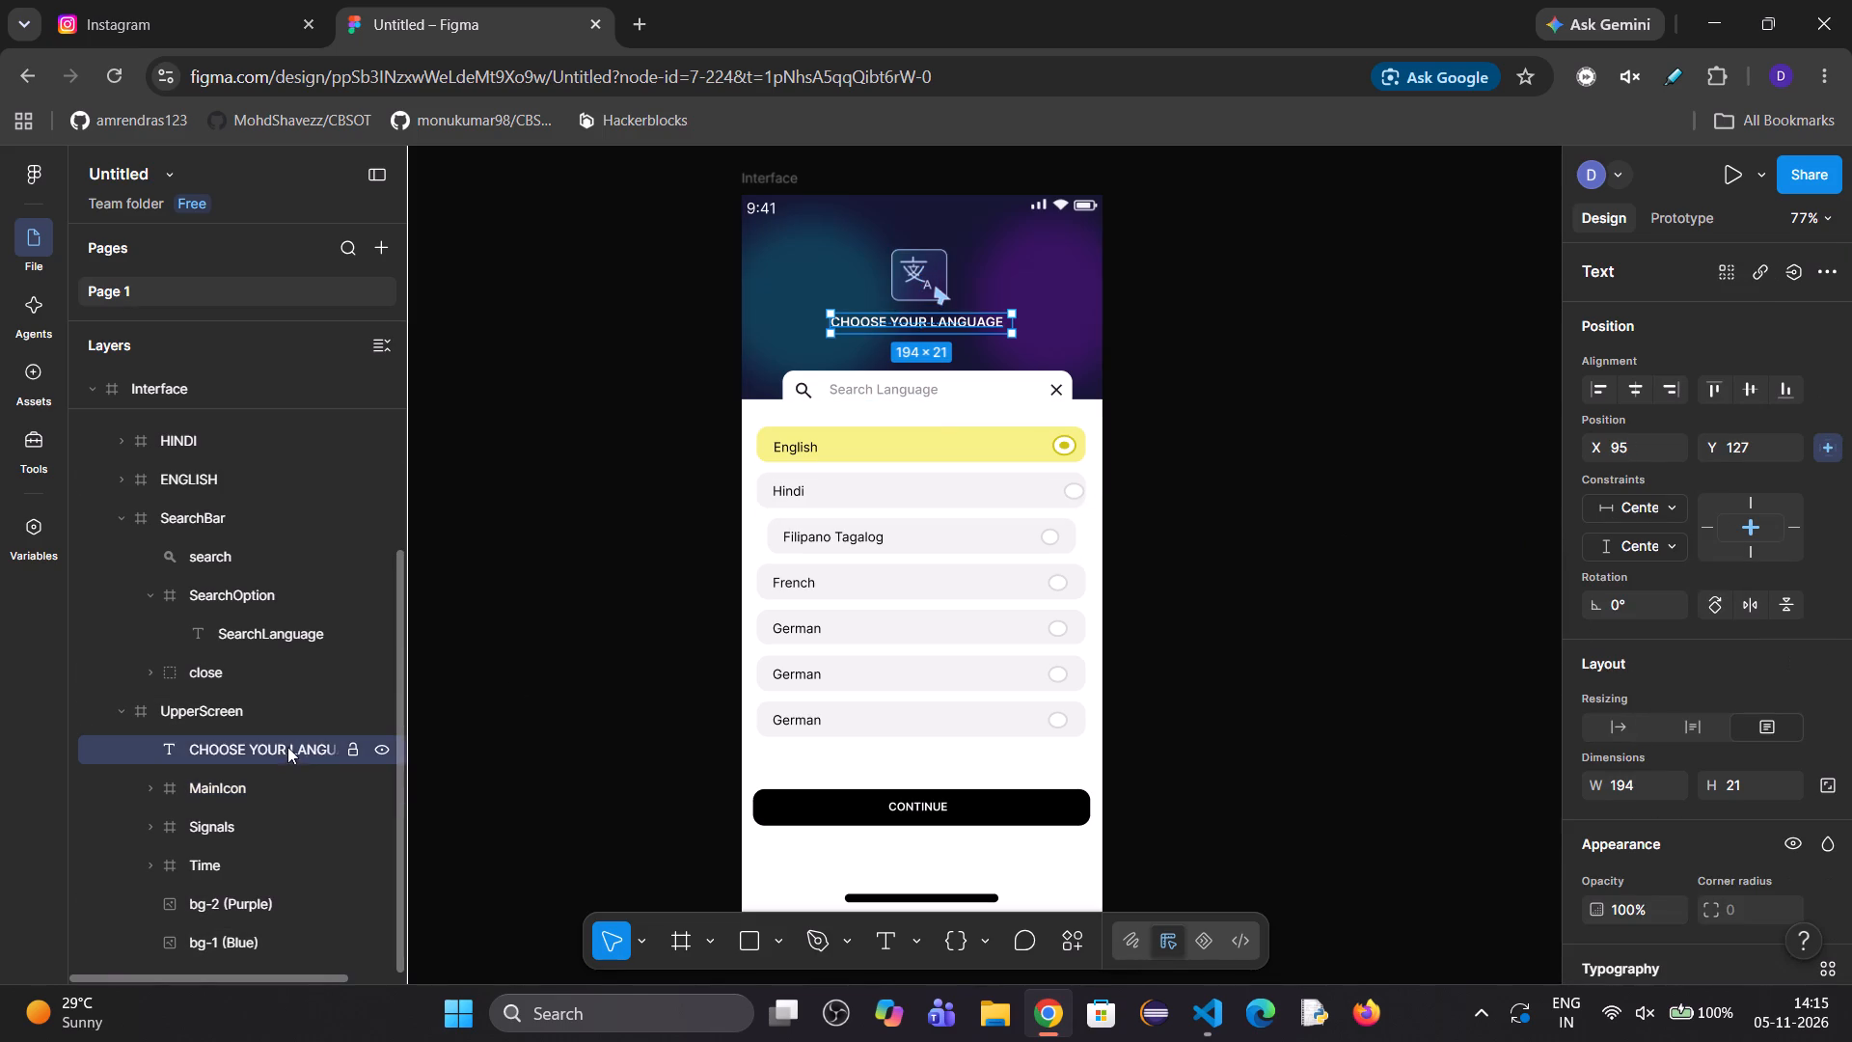
click(1670, 508)
click(1649, 613)
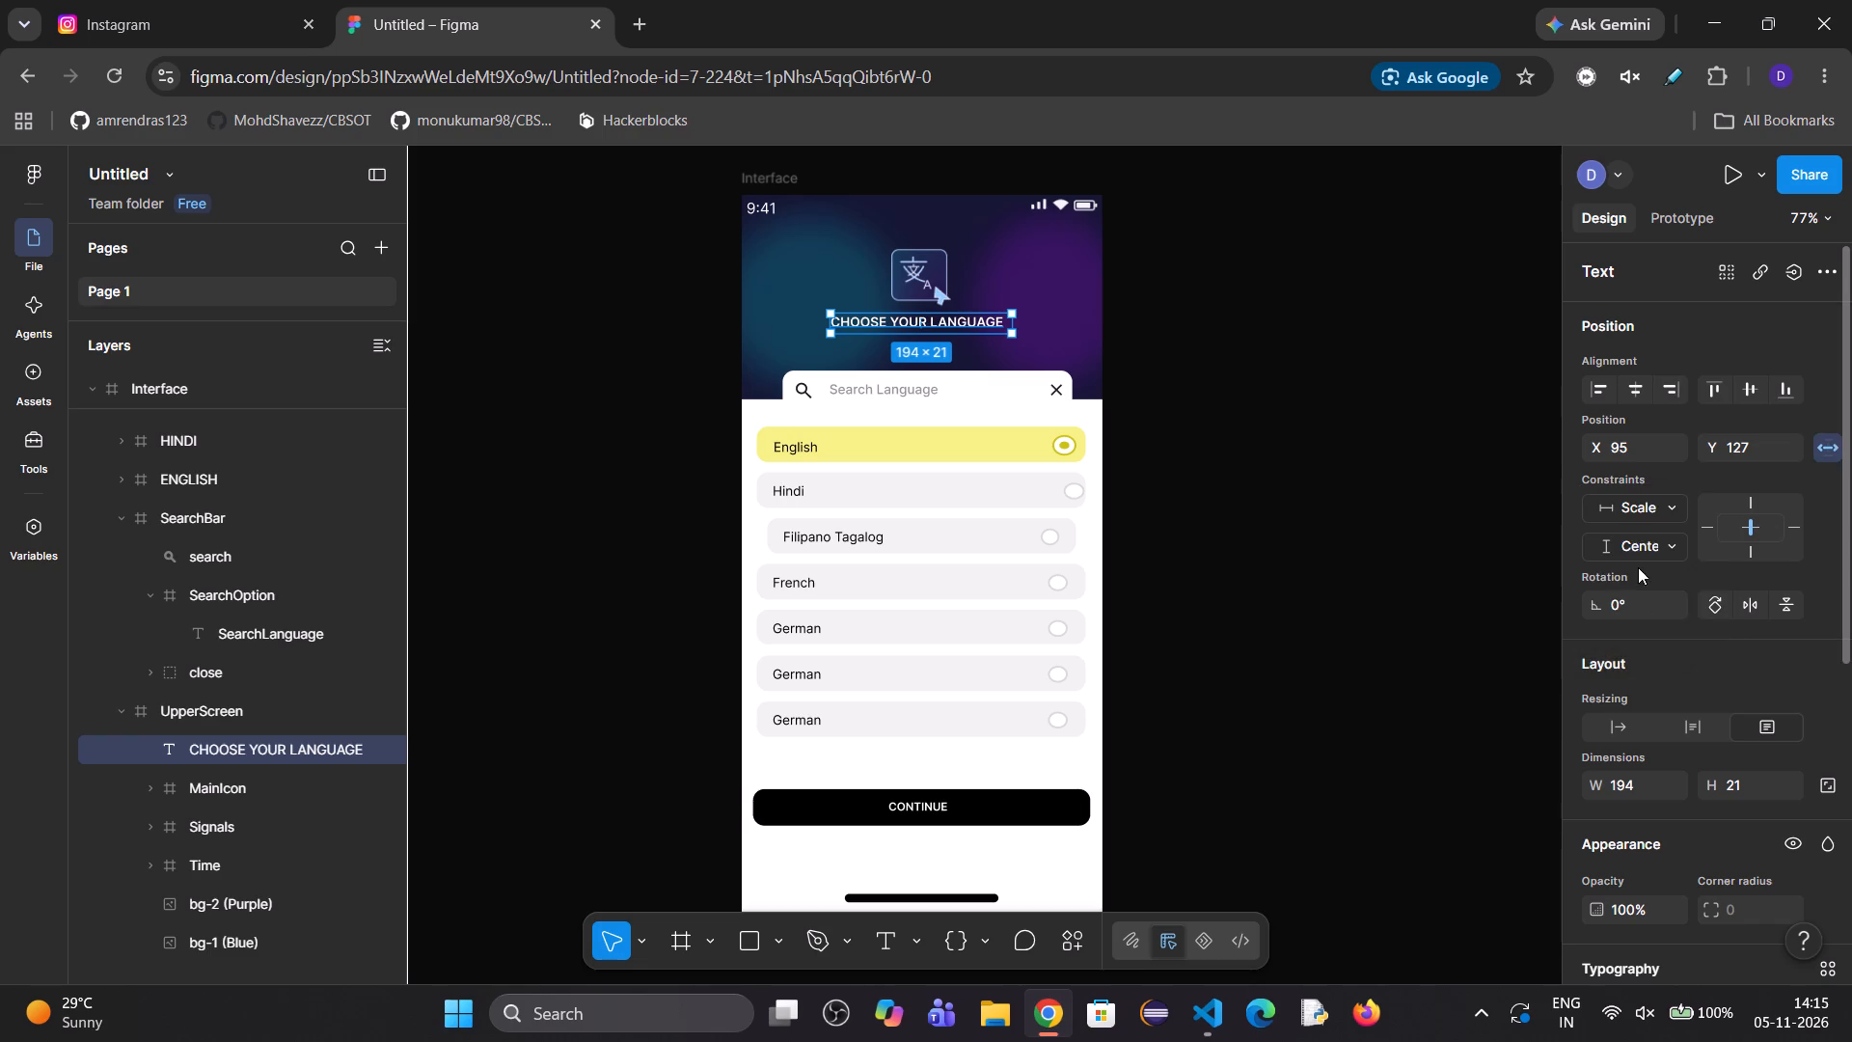
click(1639, 542)
click(1639, 656)
Narrow the SearchBar frame to about 296 wide to see how its contents scale.
click(890, 400)
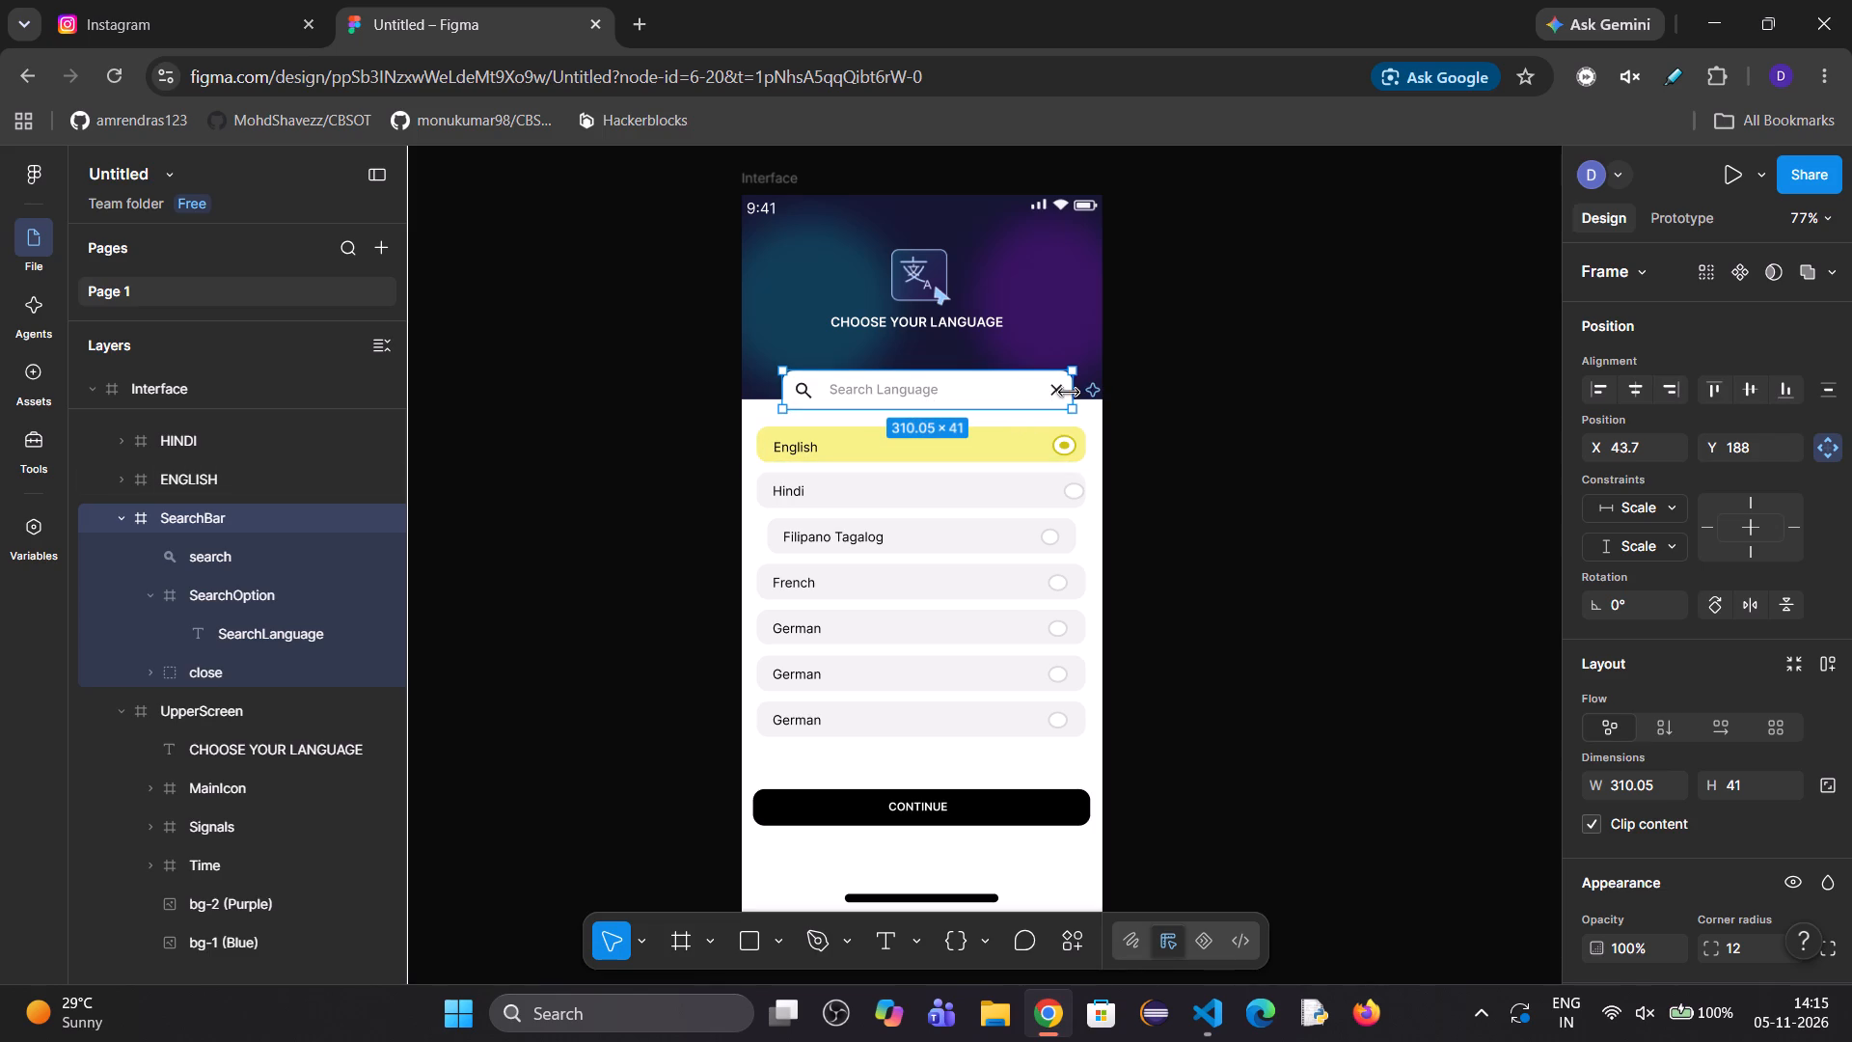
drag(1069, 393, 1048, 416)
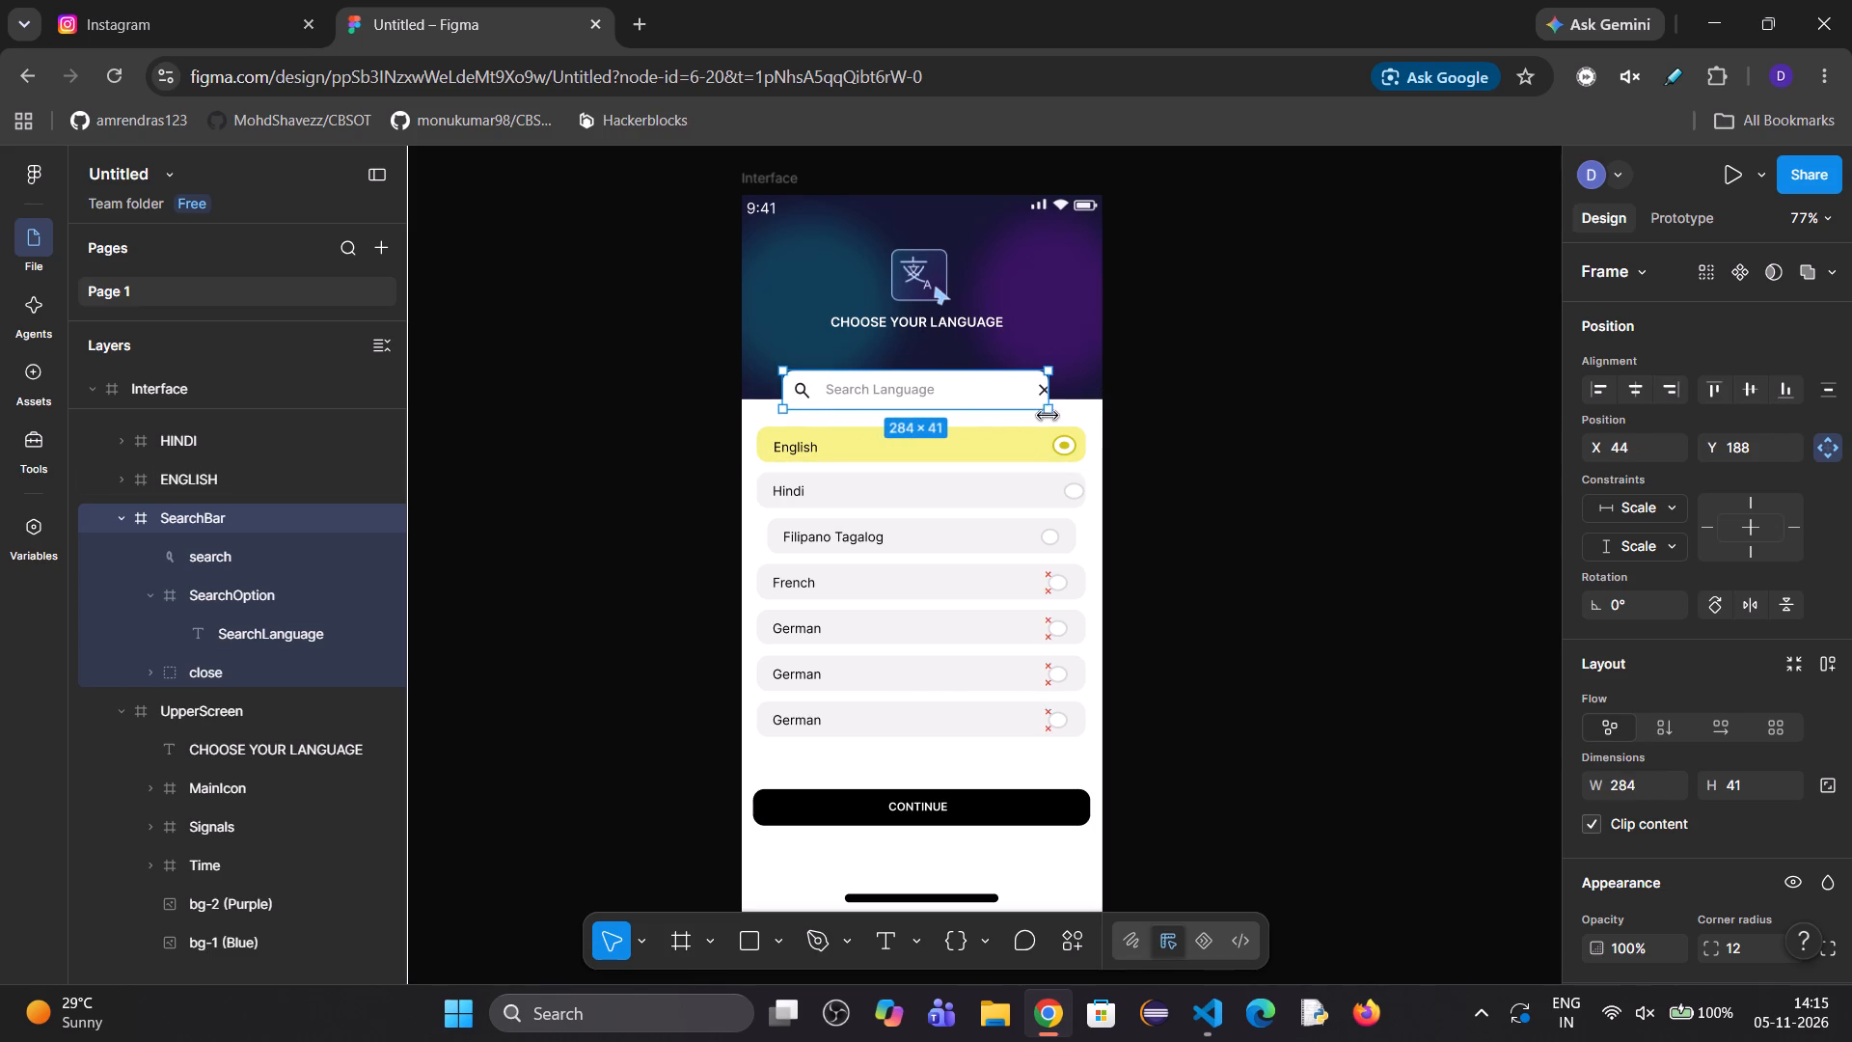
drag(1048, 416, 1059, 416)
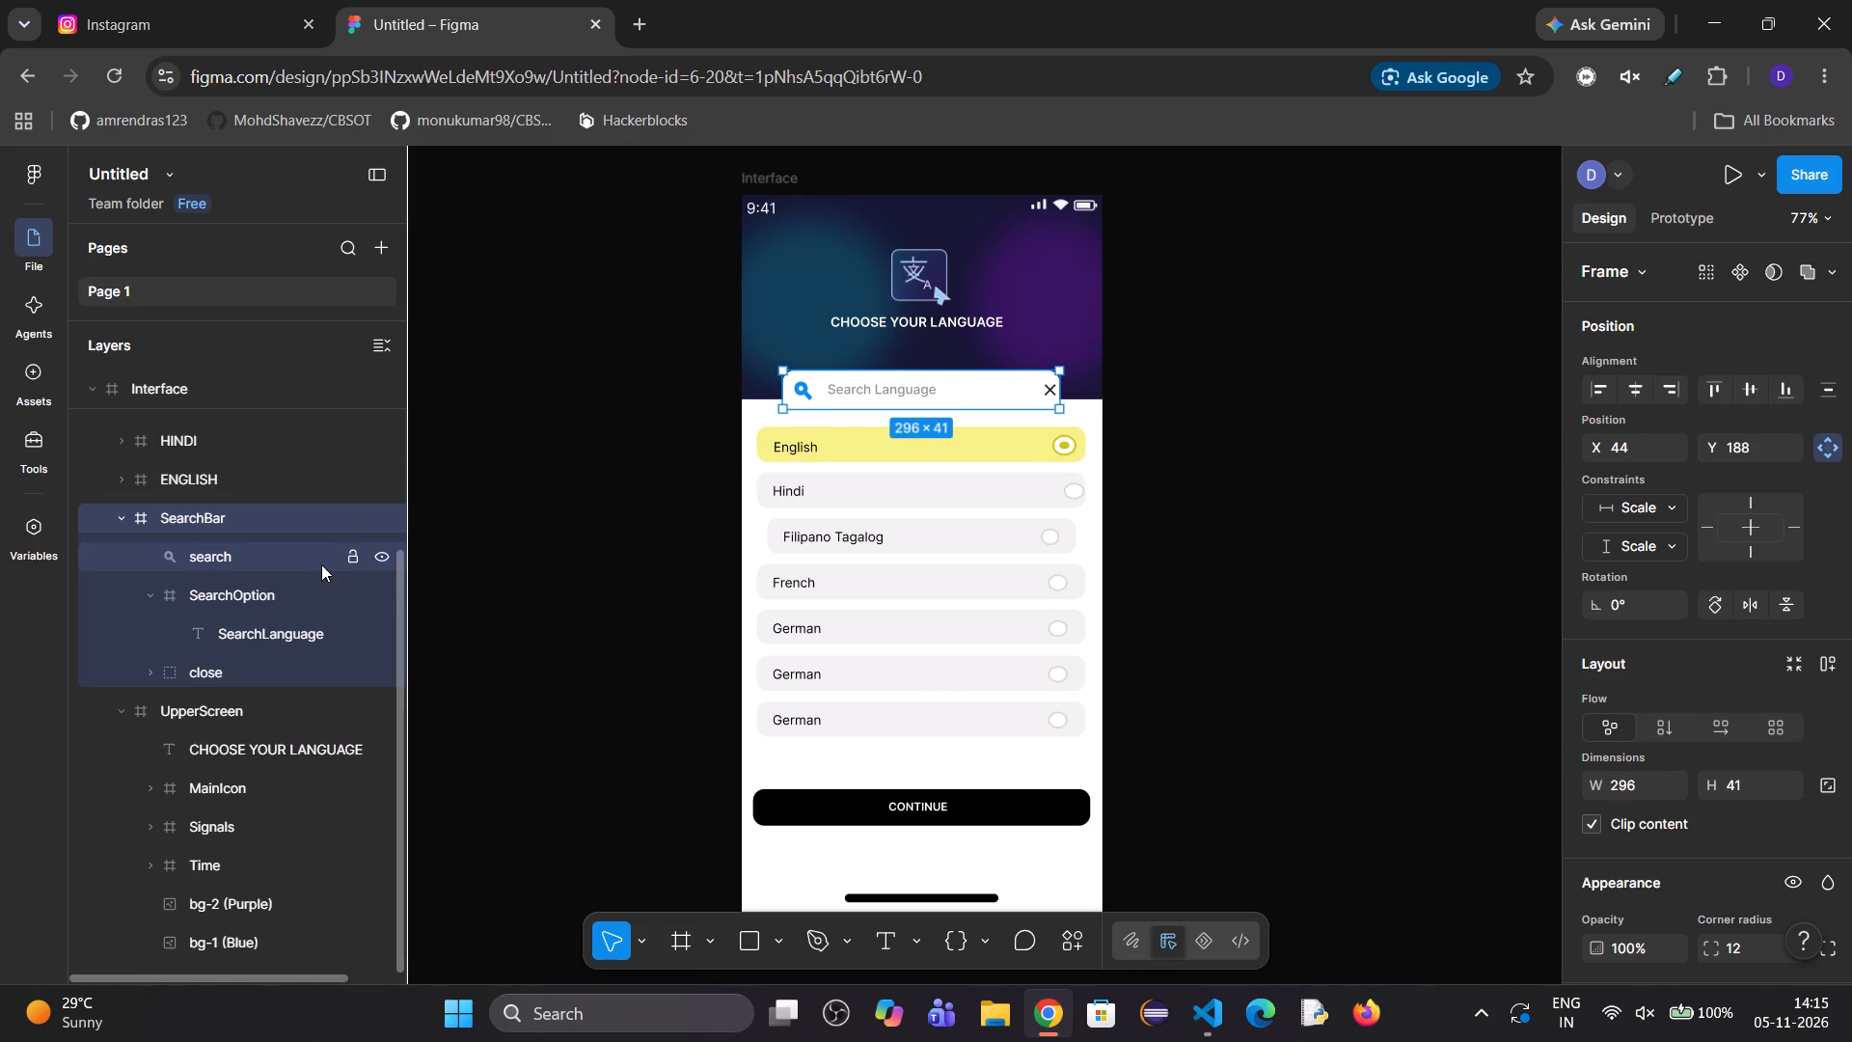
Set the horizontal constraint of the close icon group inside SearchBar to Scale.
click(321, 564)
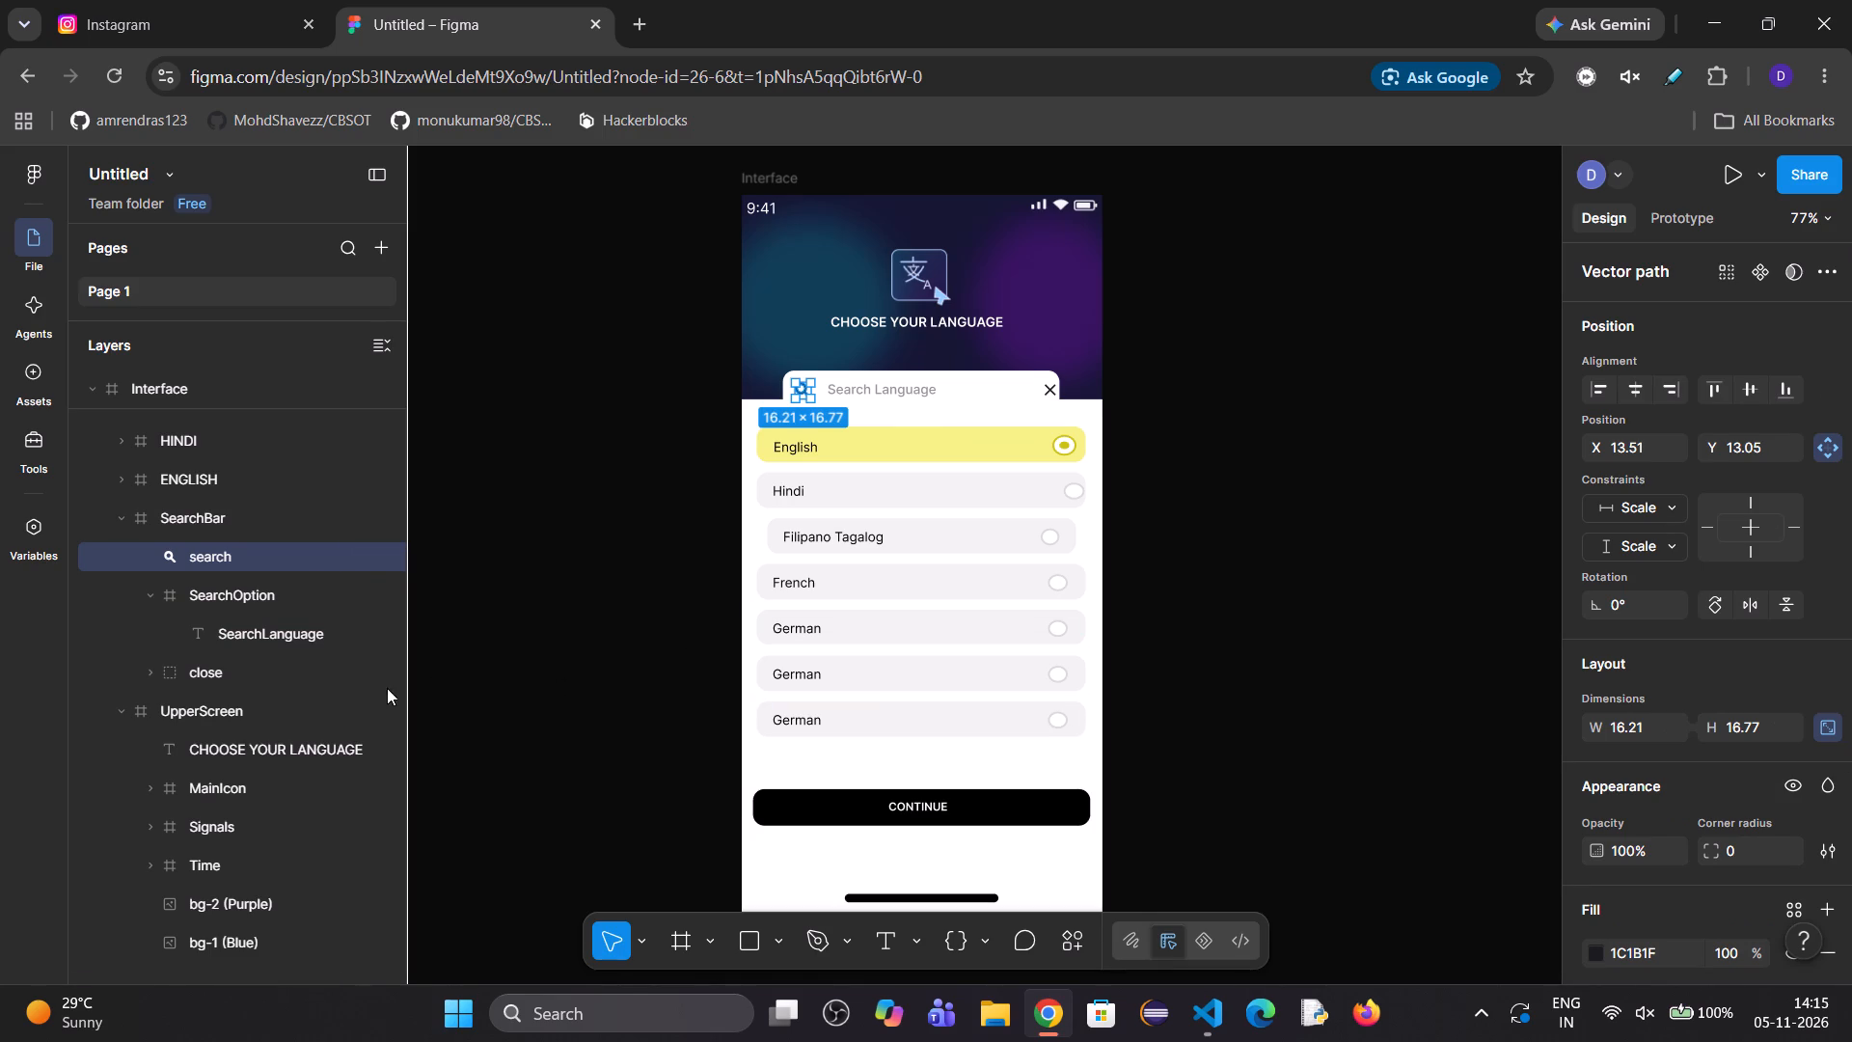
click(287, 684)
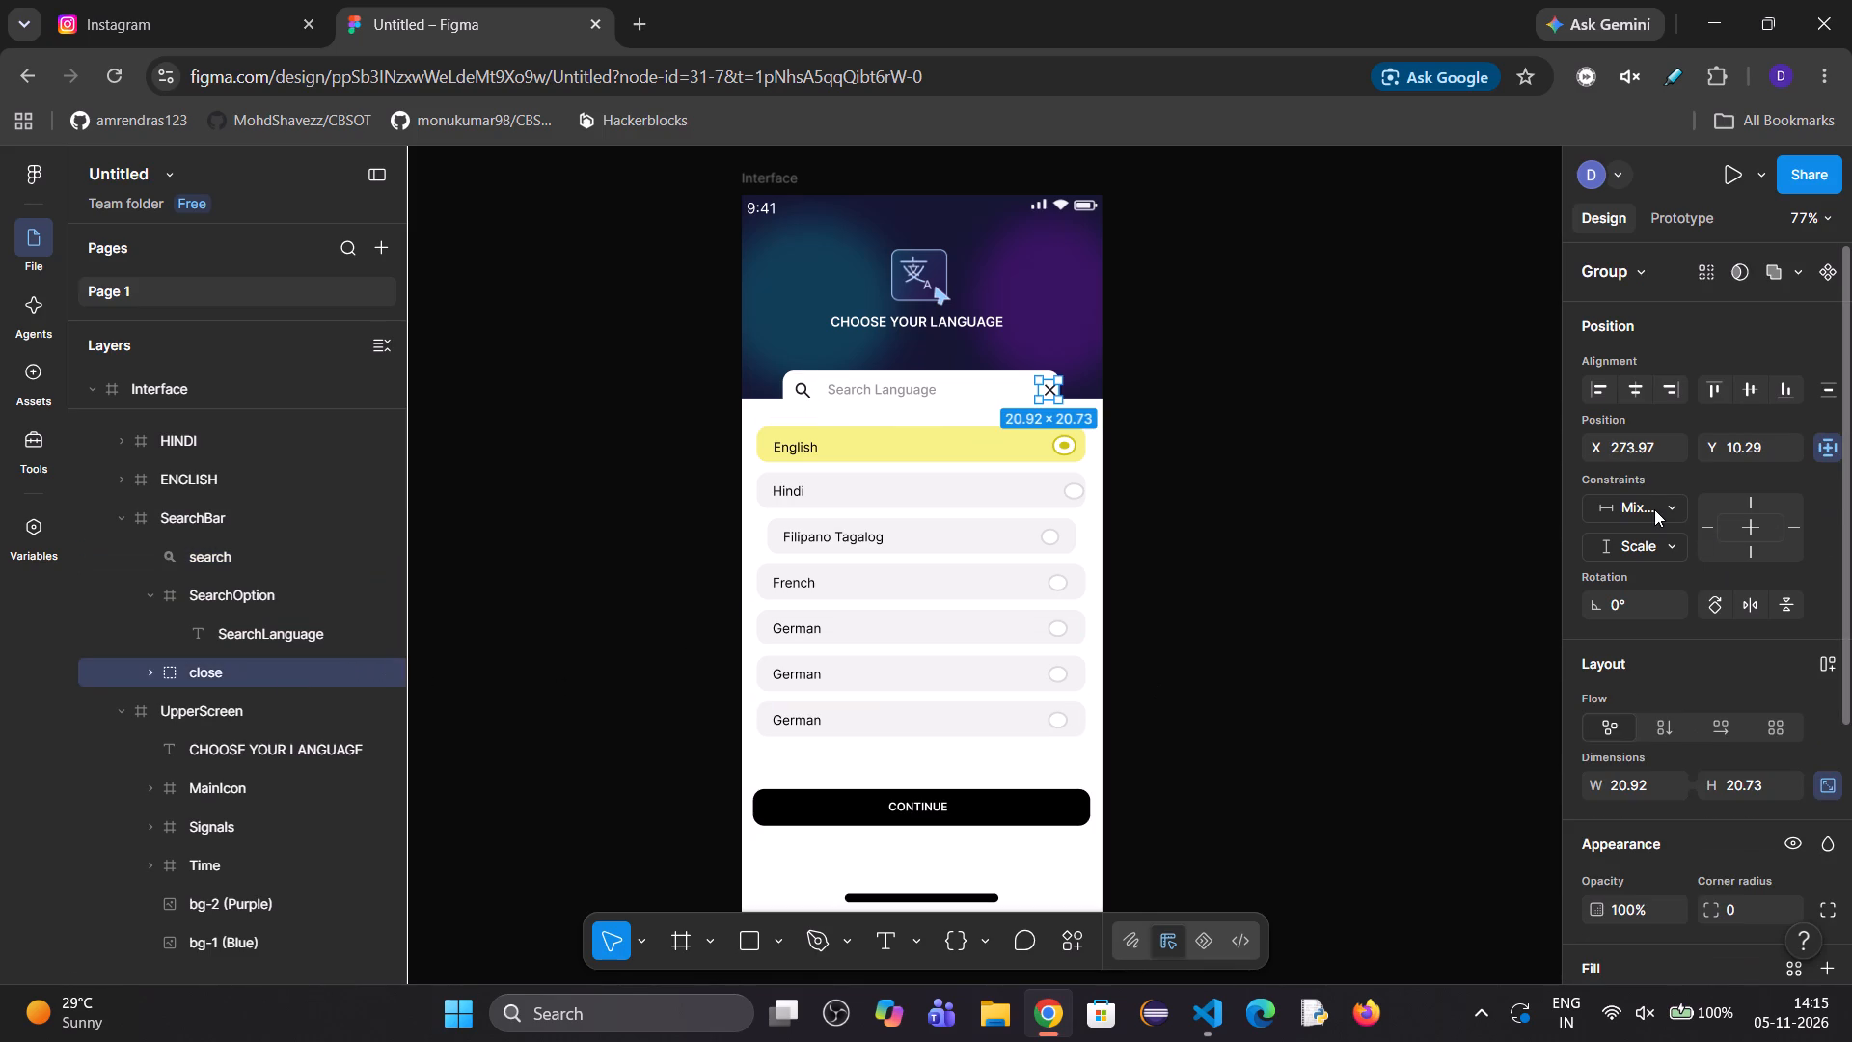
click(1644, 507)
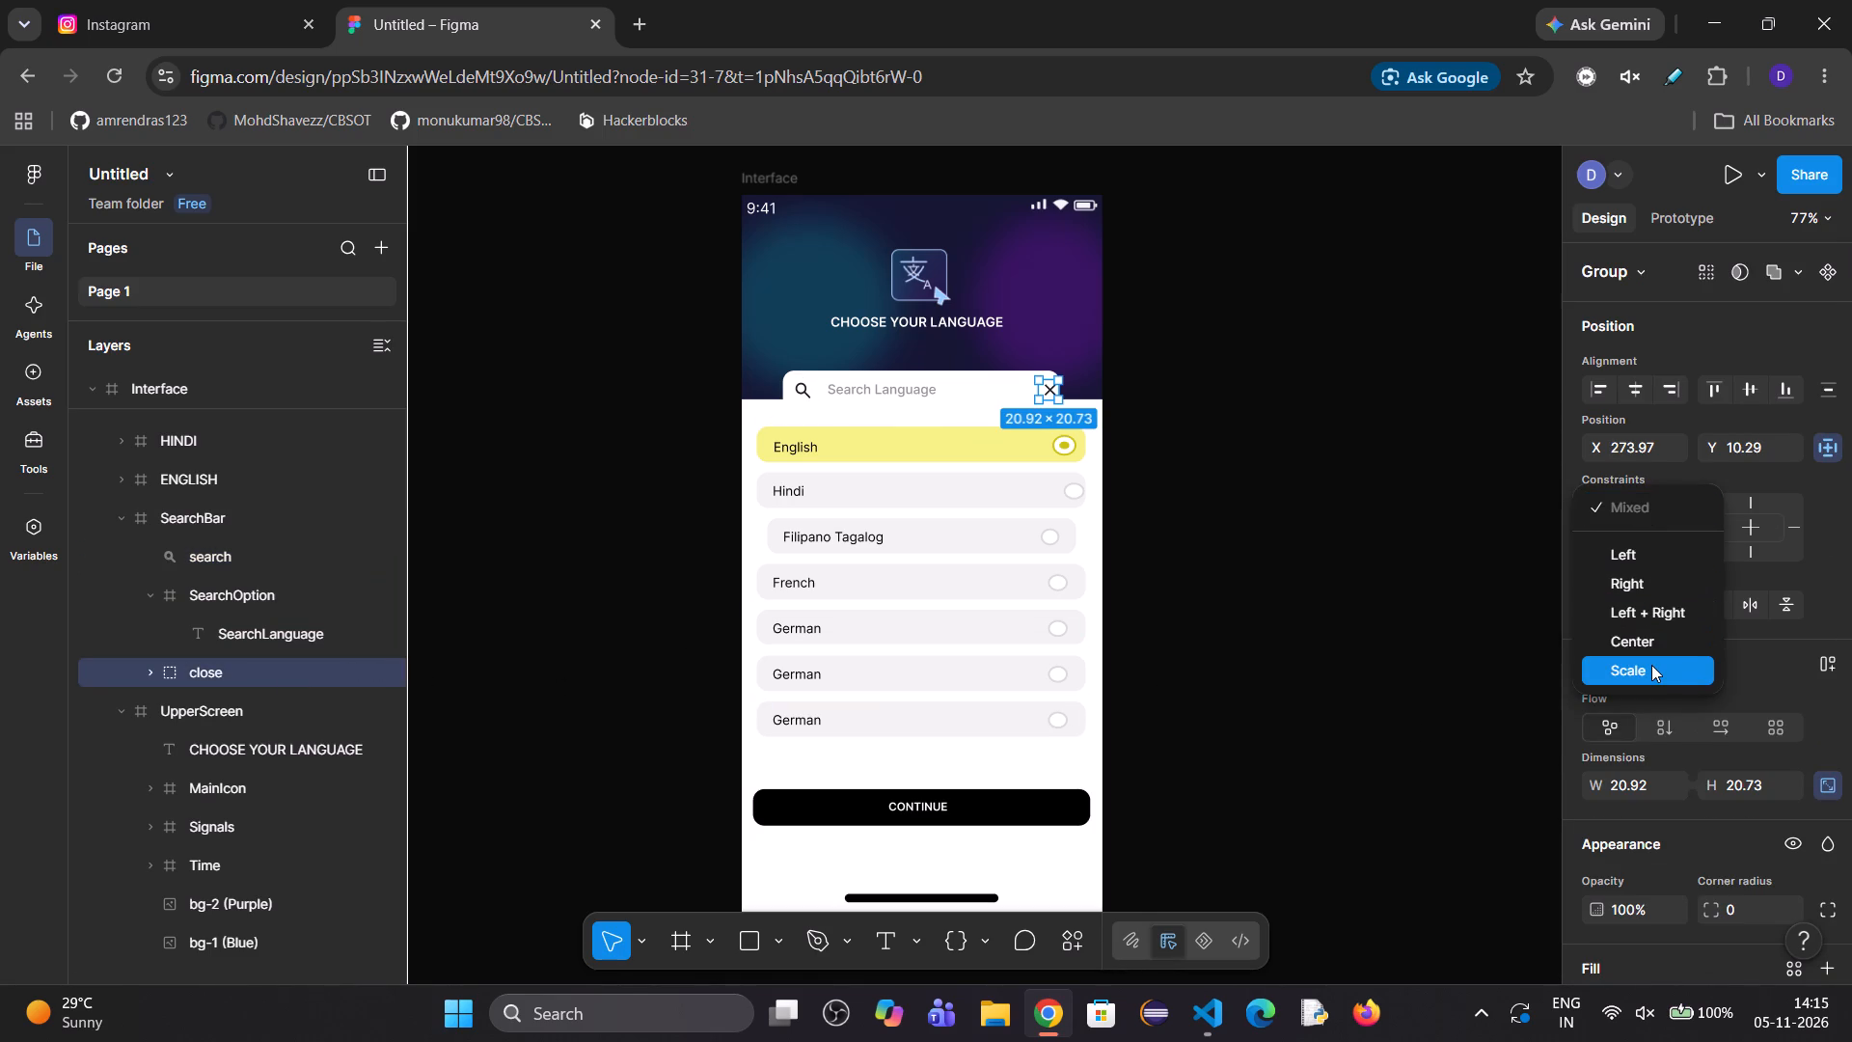
click(1651, 665)
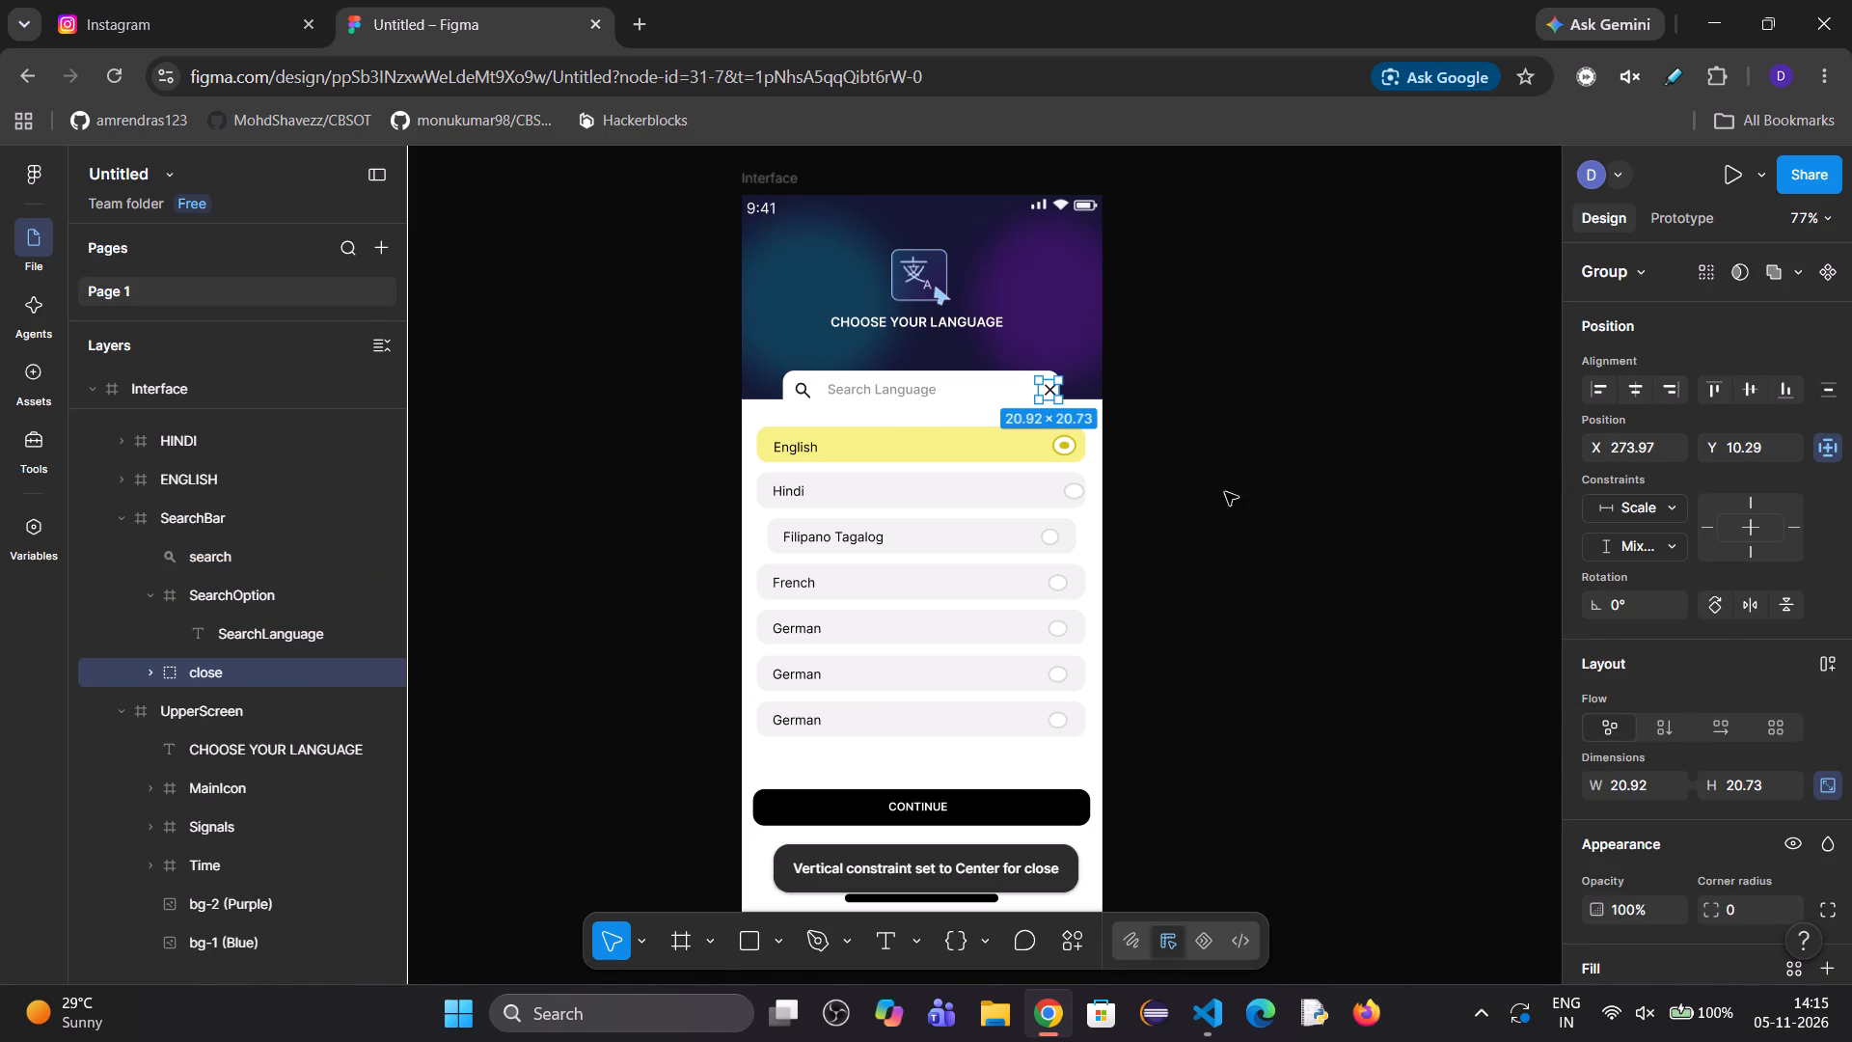
click(1228, 495)
Test the SearchBar frame's resizing by narrowing it to about 266 wide, and widen it again to about 284.
click(985, 399)
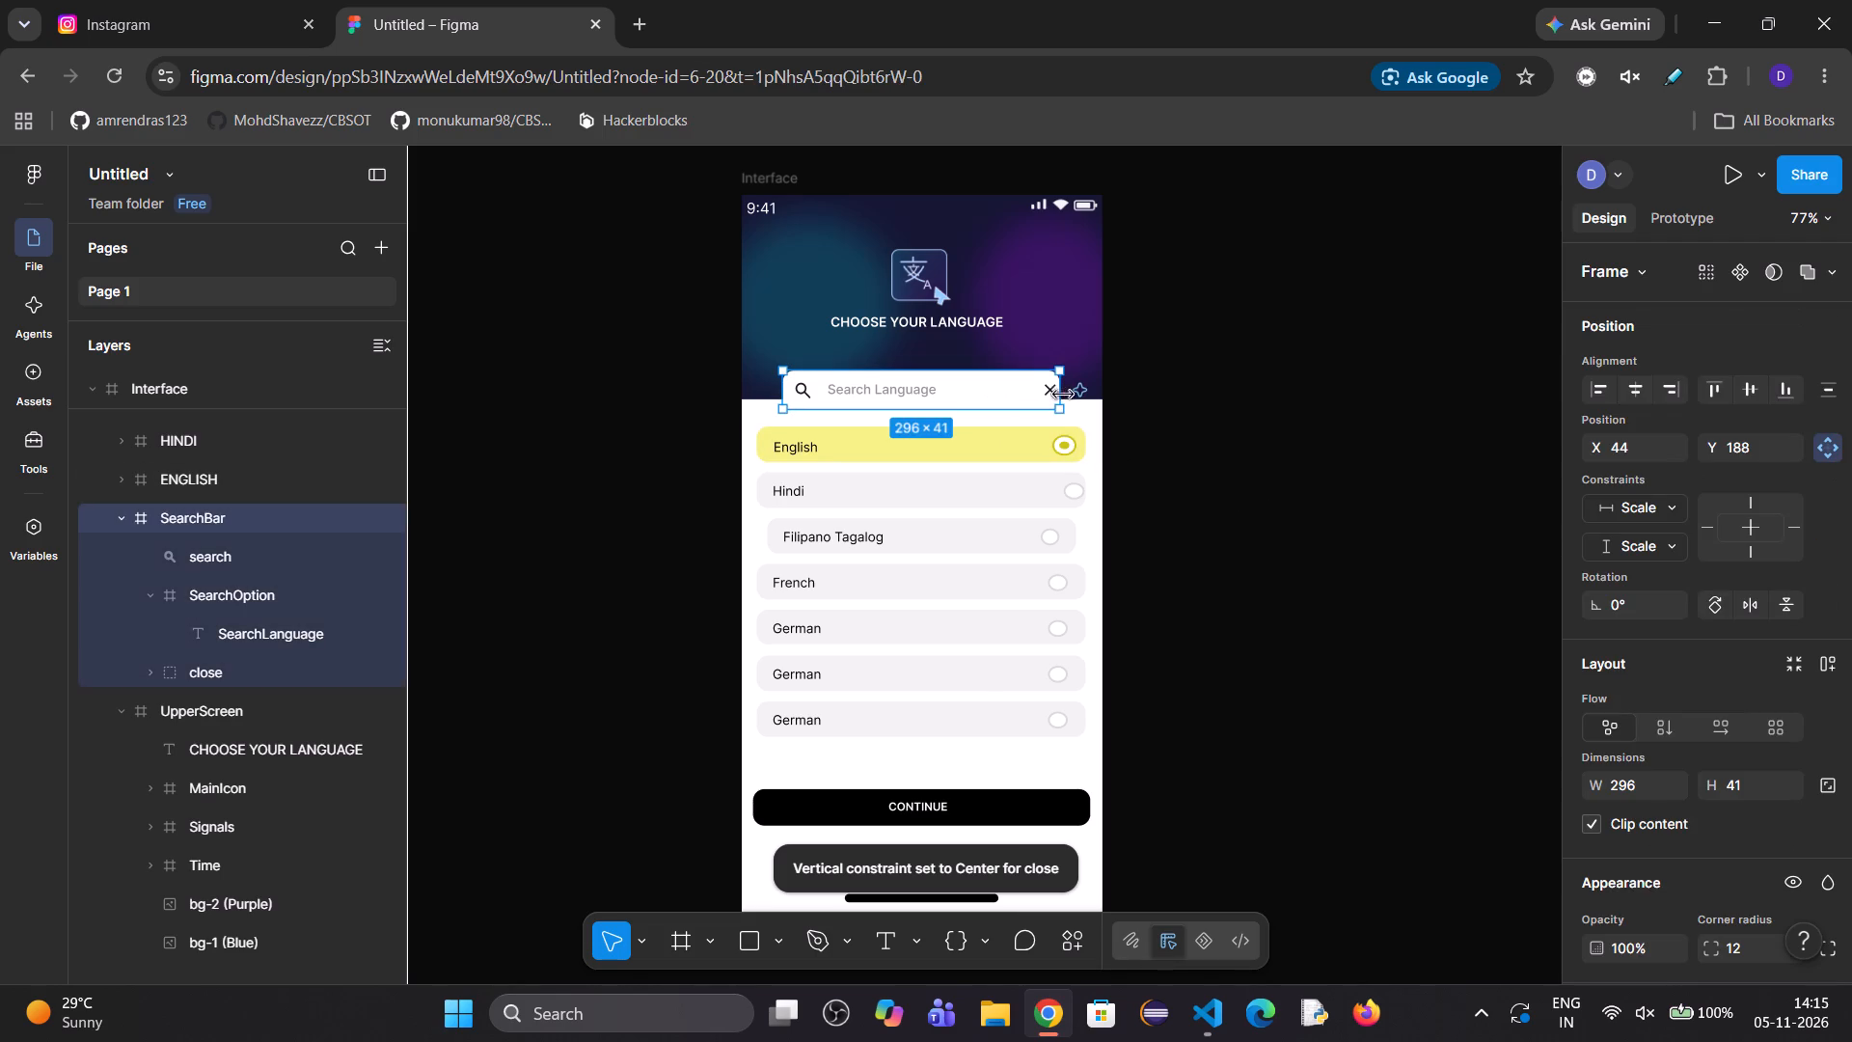
drag(1061, 393, 1033, 414)
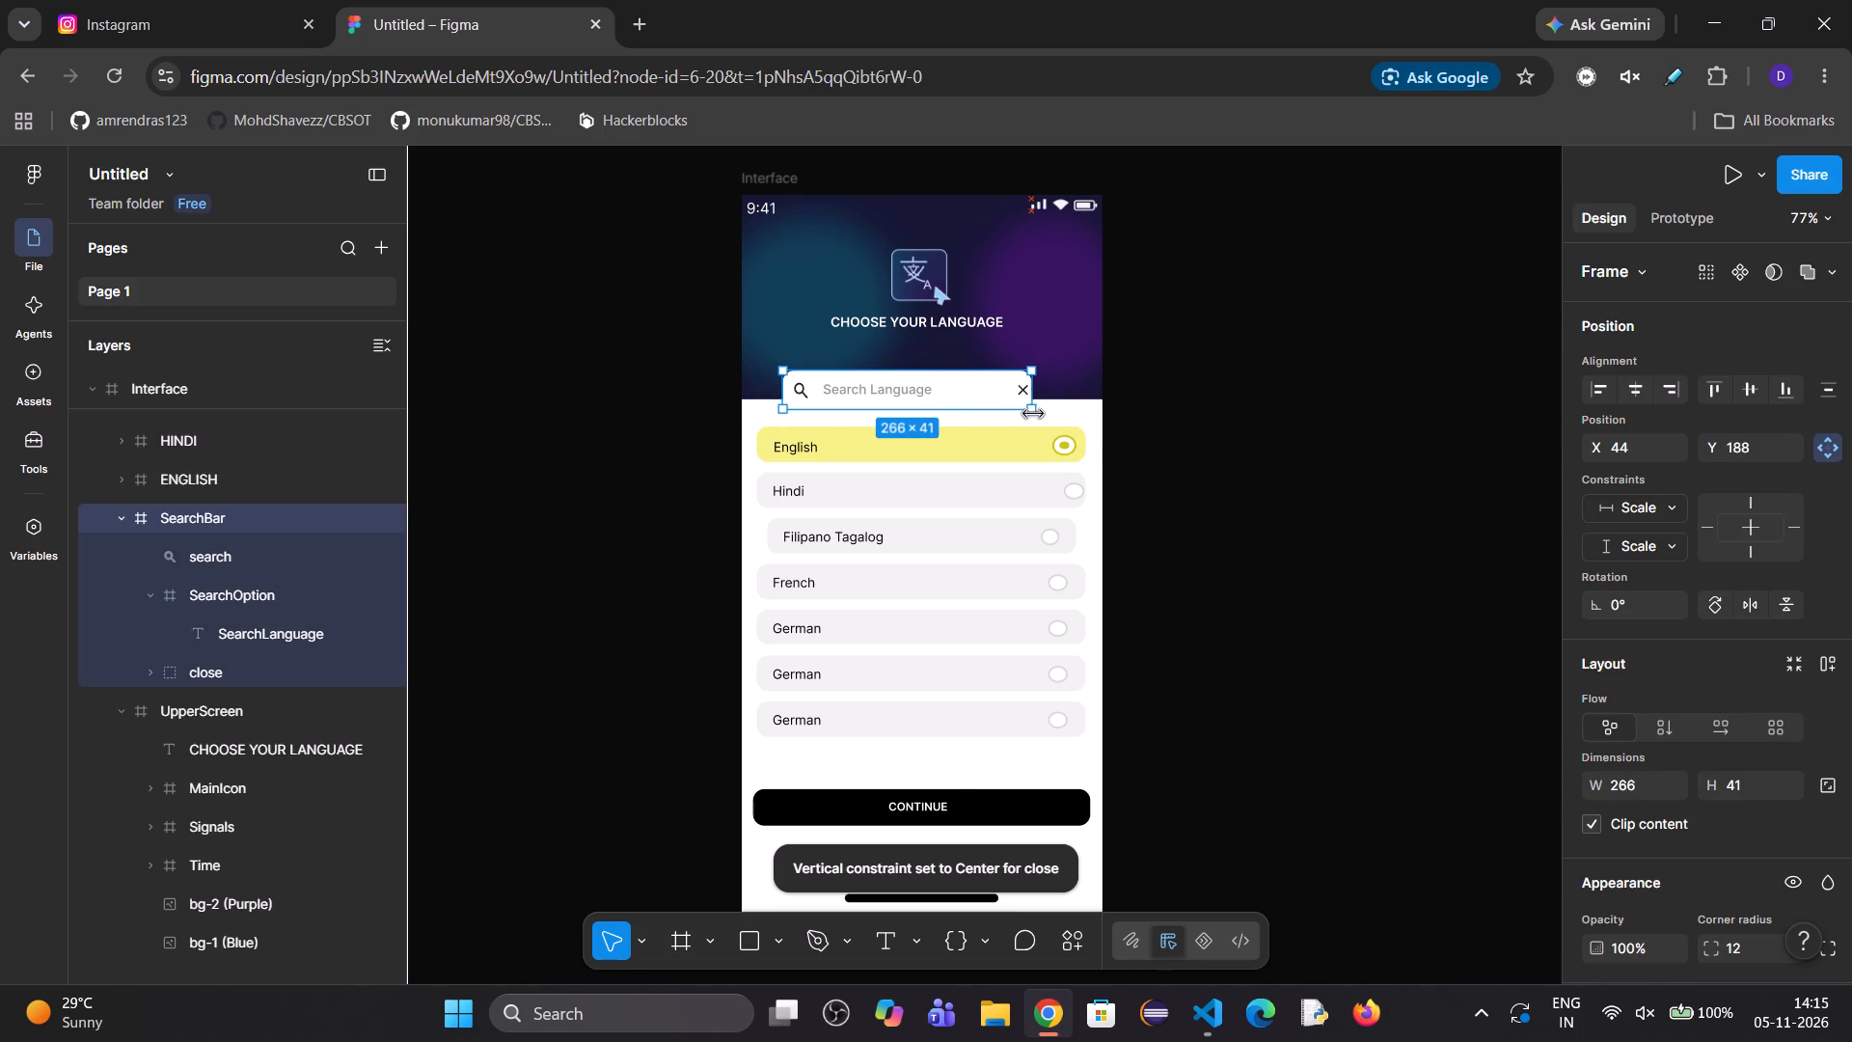
drag(1033, 414, 1047, 416)
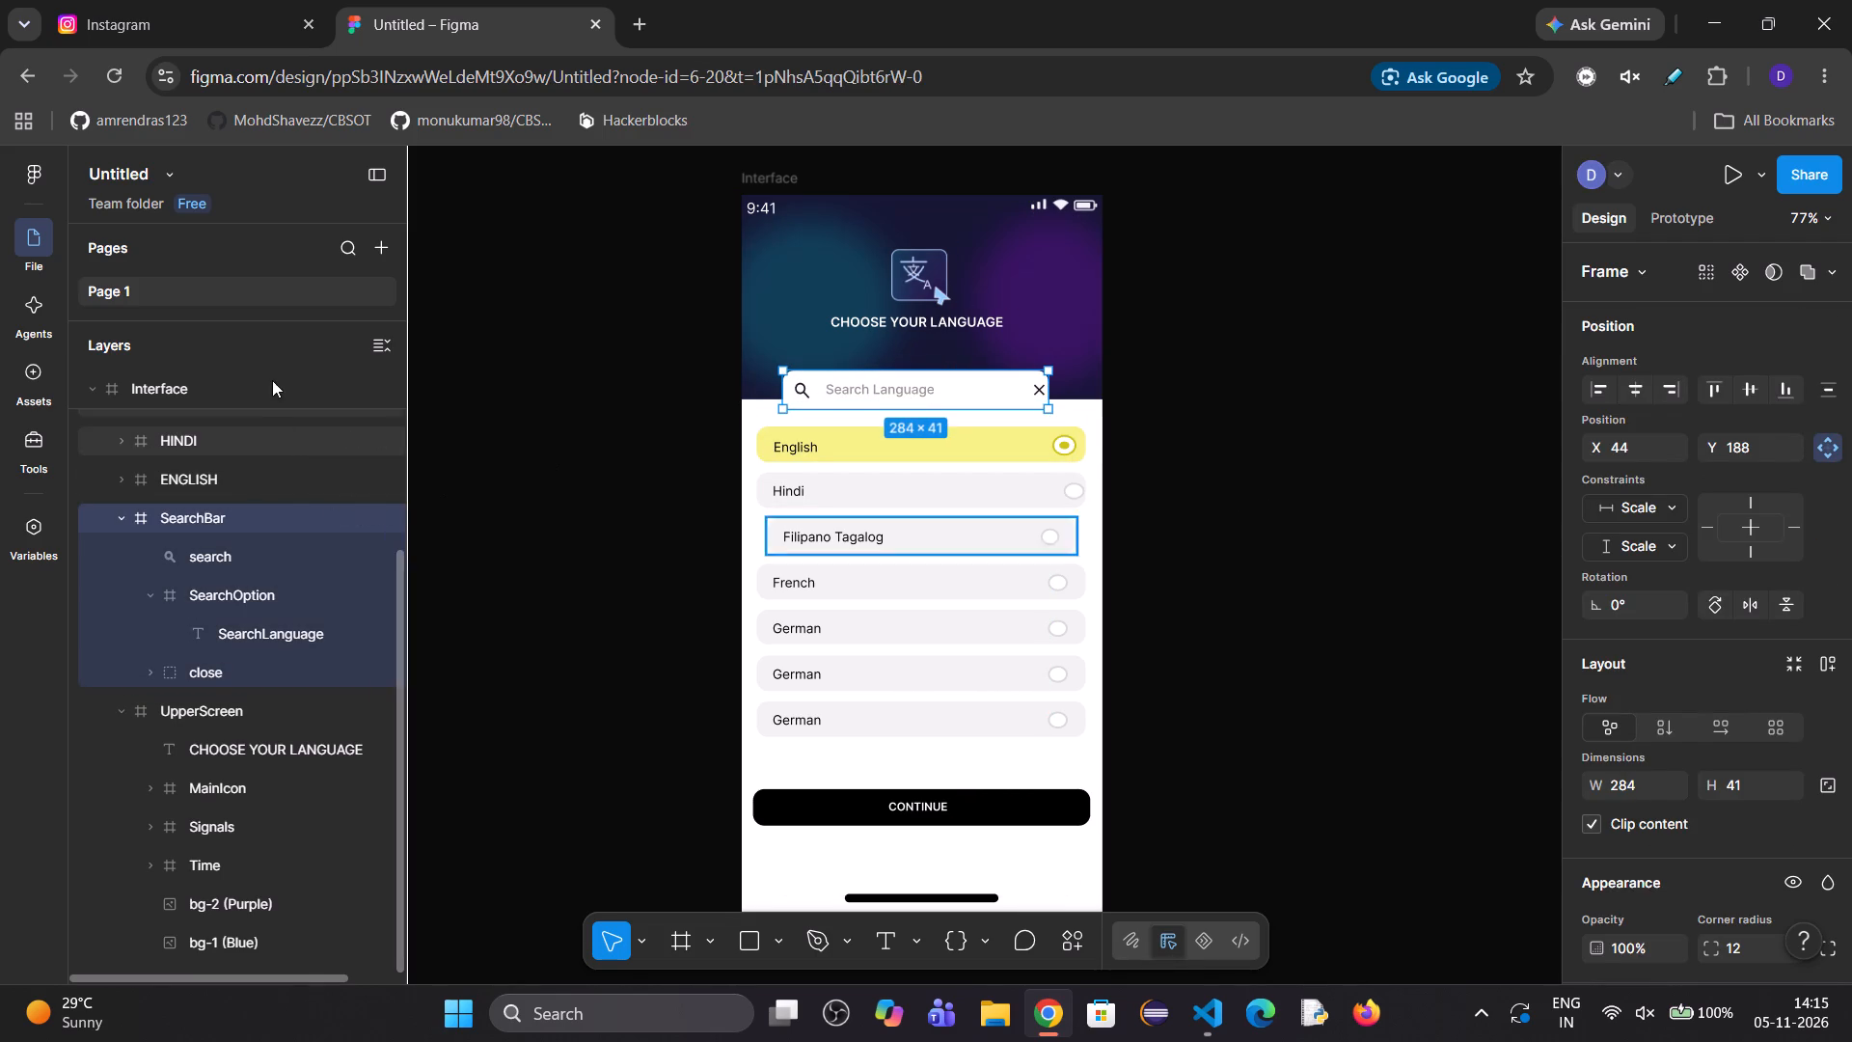
Test the Interface frame's resizing by narrowing it to about 235 wide, and widen it again to nearly its former width.
click(272, 378)
drag(1108, 416, 938, 458)
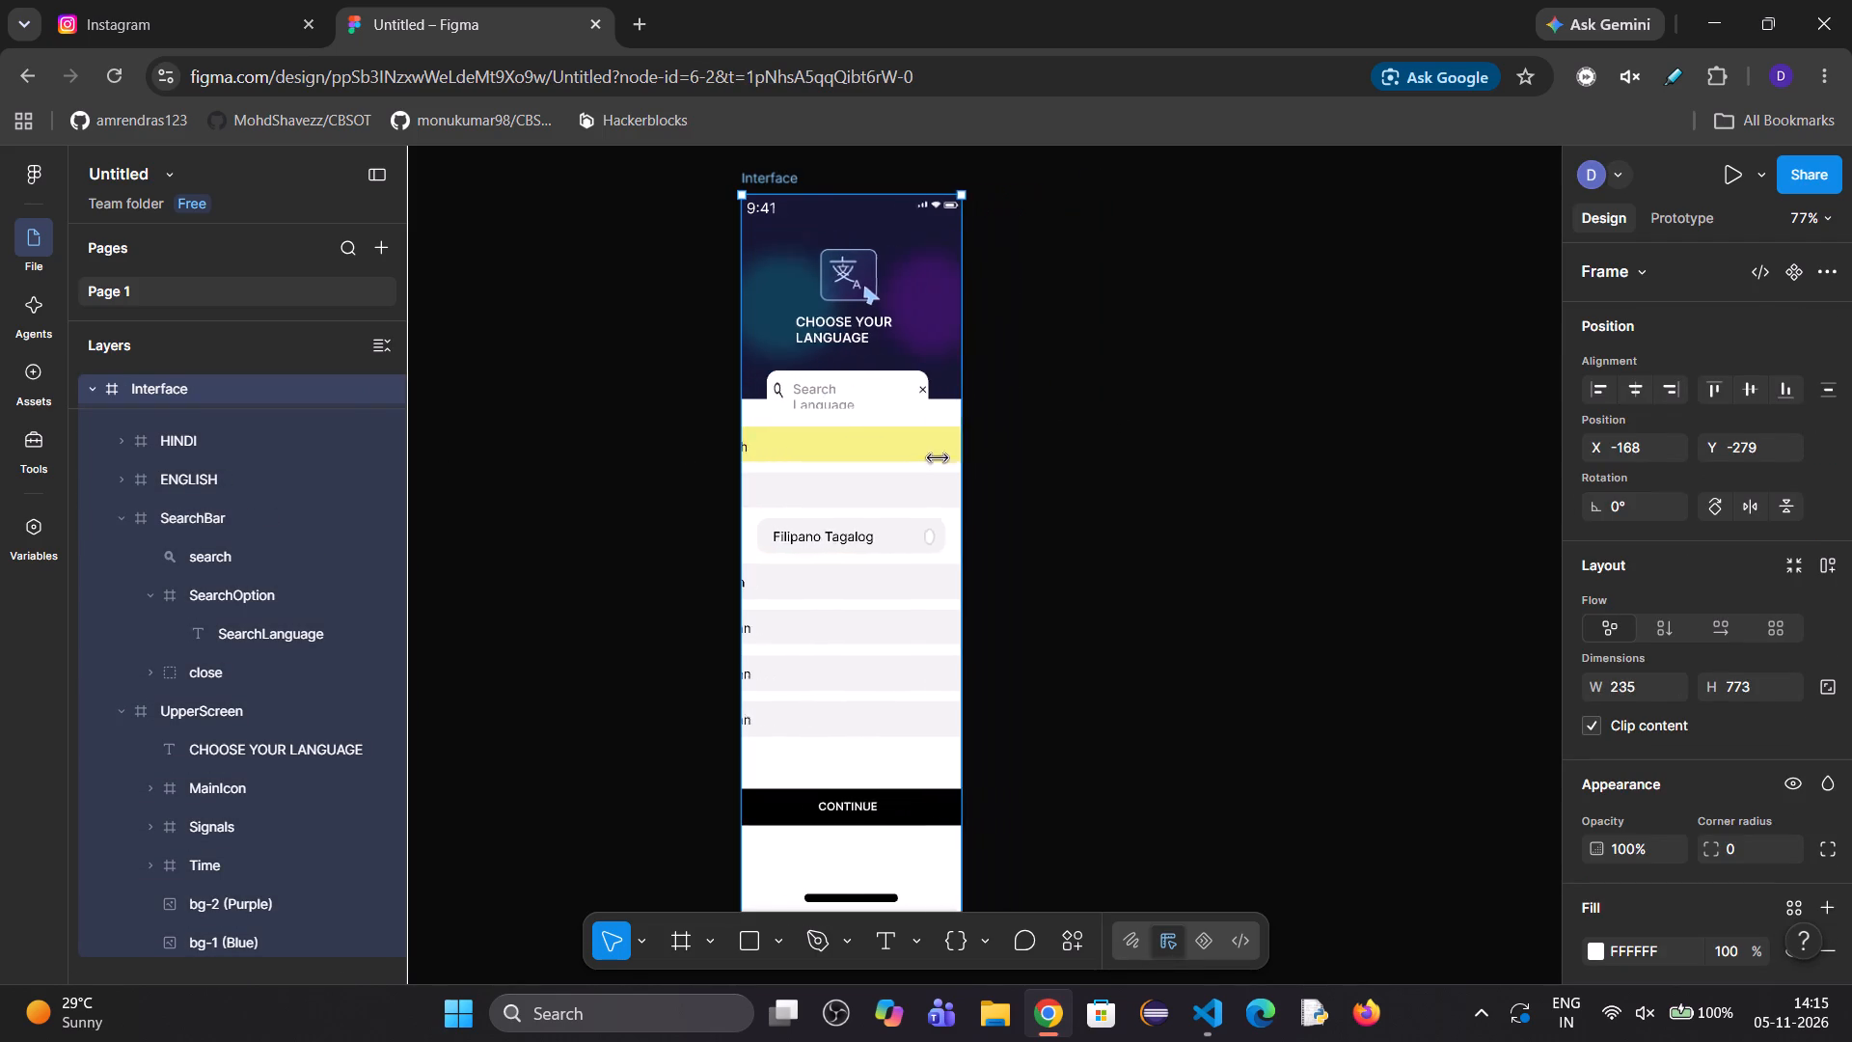
drag(938, 458, 1088, 490)
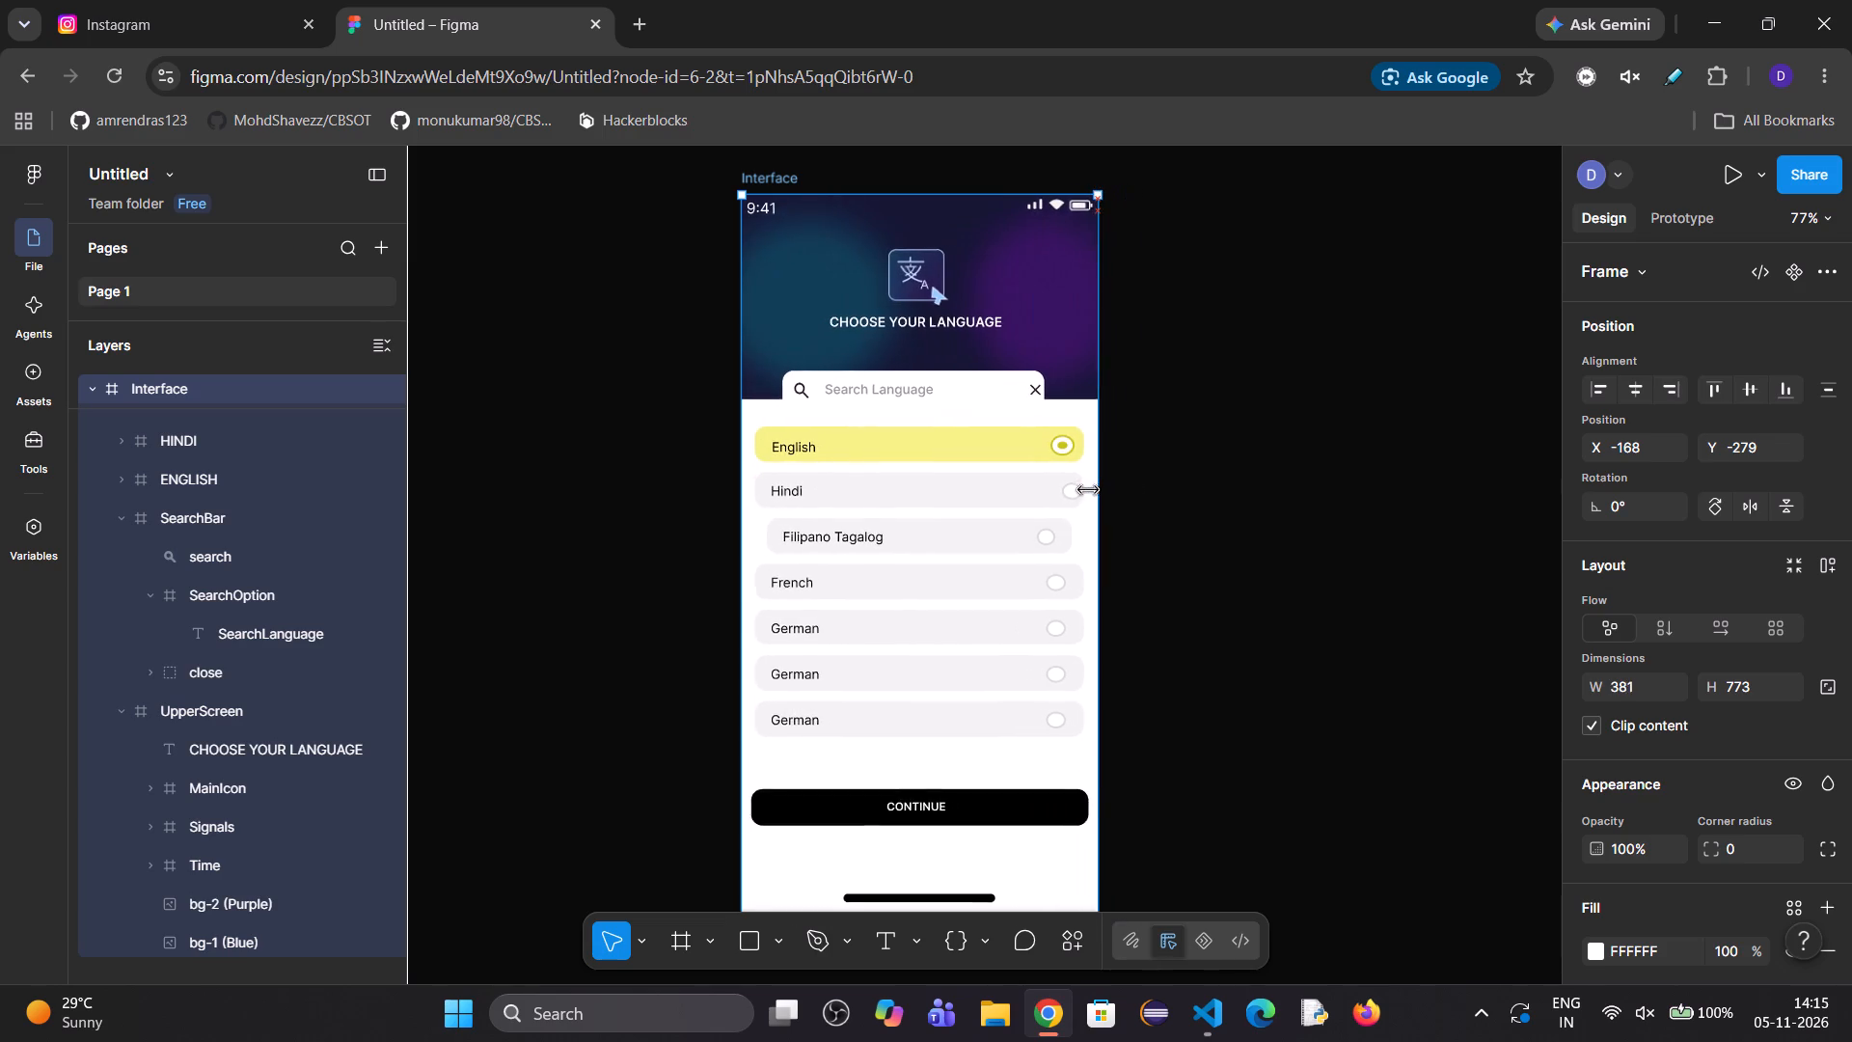
drag(1088, 490, 1086, 490)
Set the horizontal constraints of the ENGLISH, HINDI and FRENCH row frames to Scale.
click(938, 460)
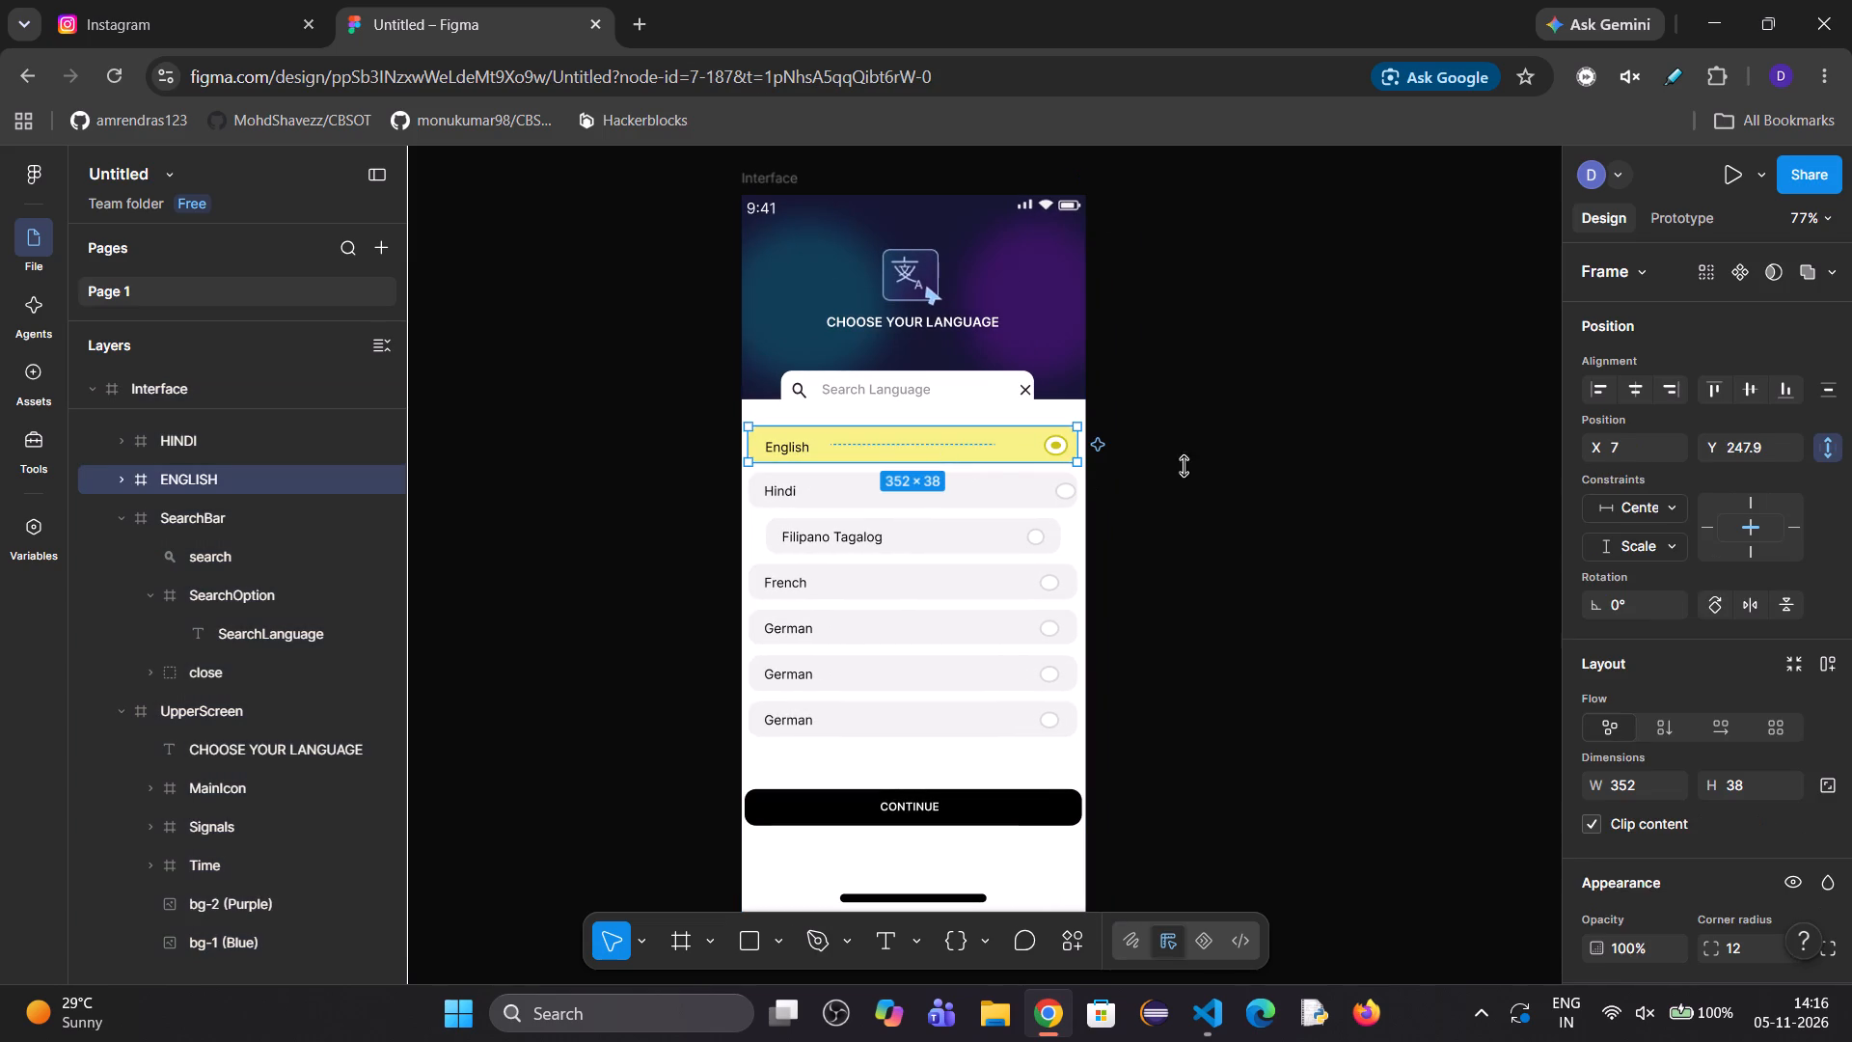
click(1607, 510)
click(1638, 617)
click(940, 504)
click(1618, 509)
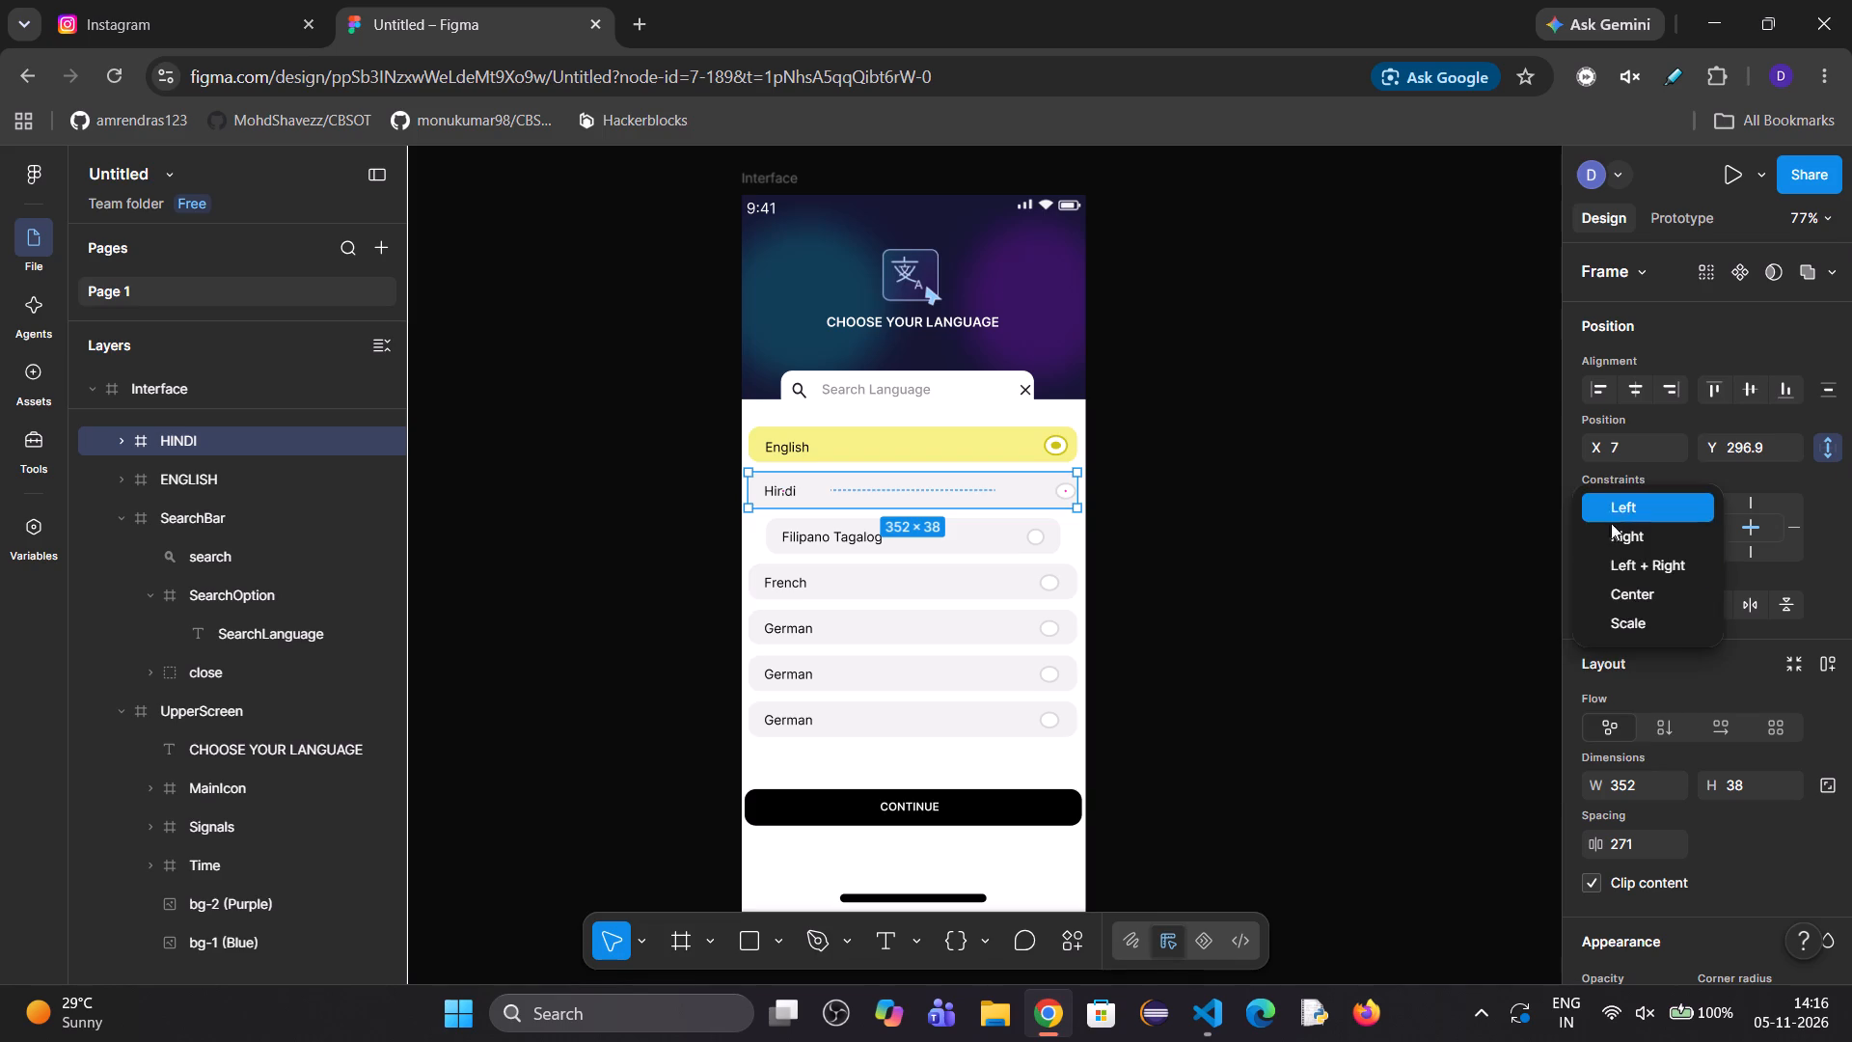
click(1647, 623)
click(834, 547)
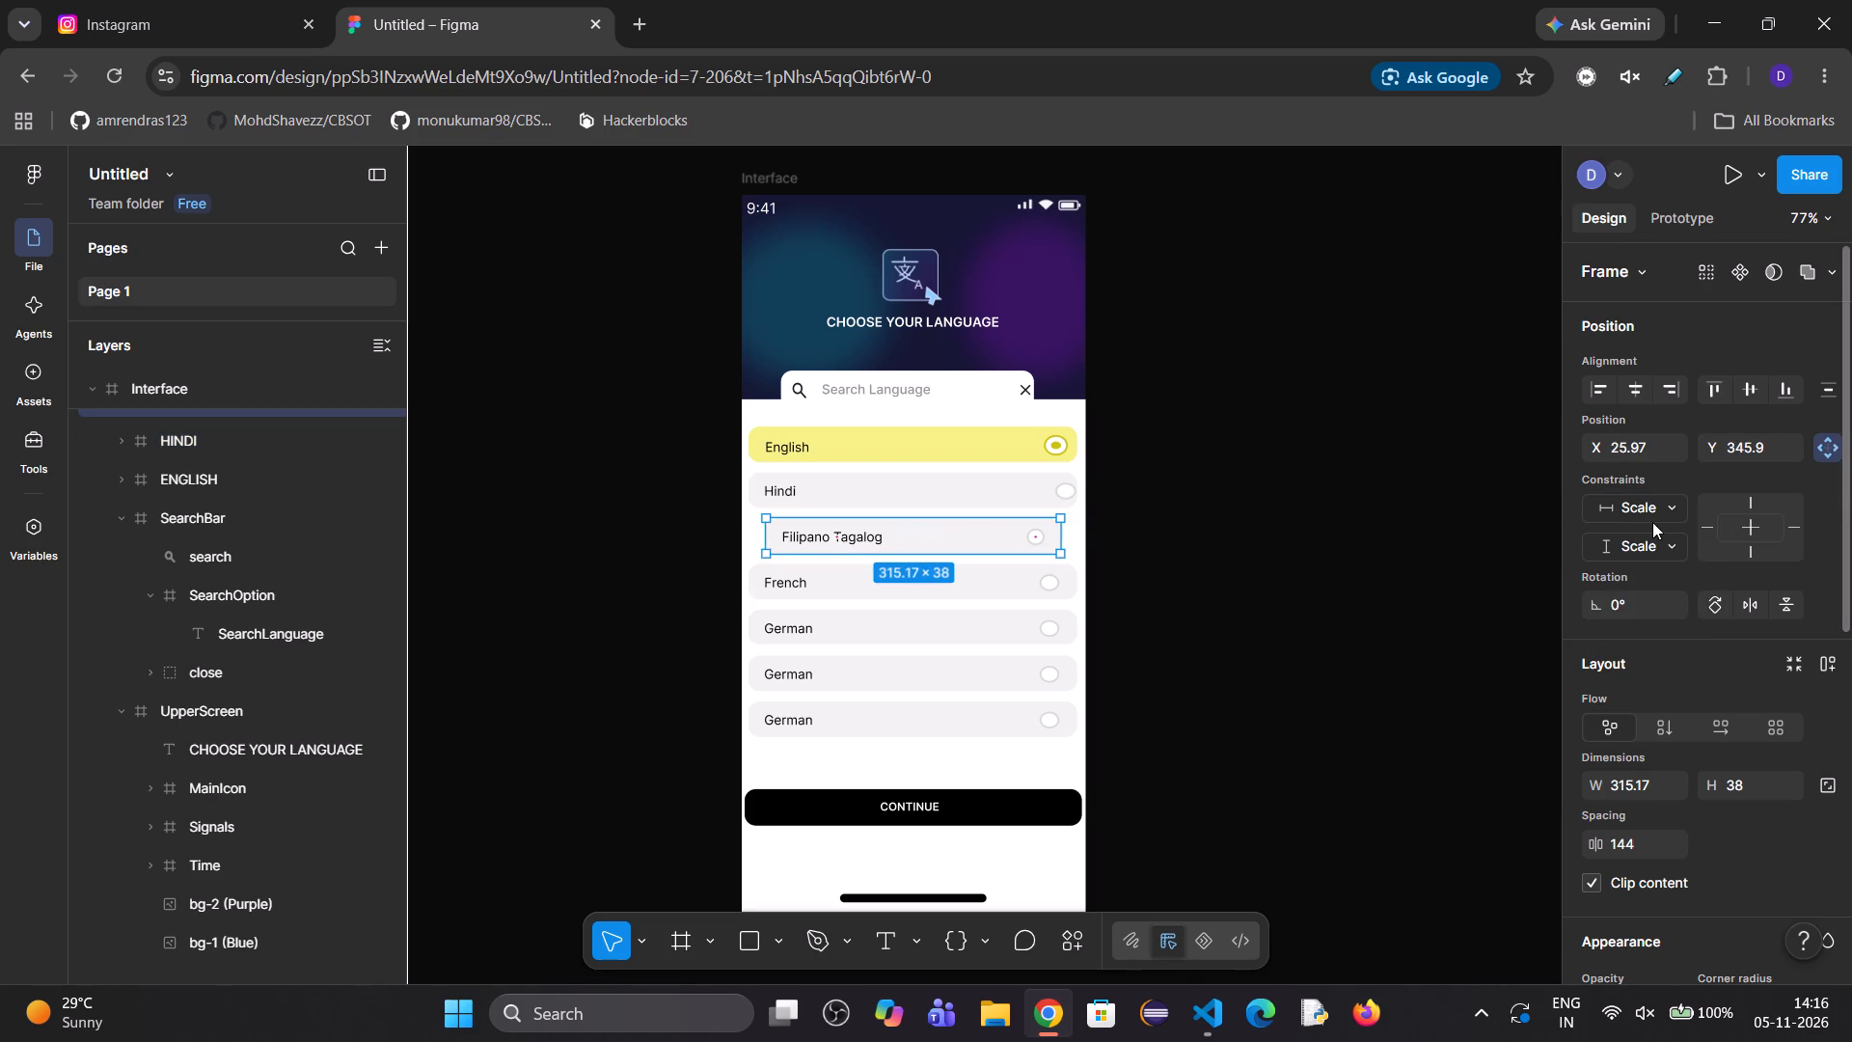
click(872, 581)
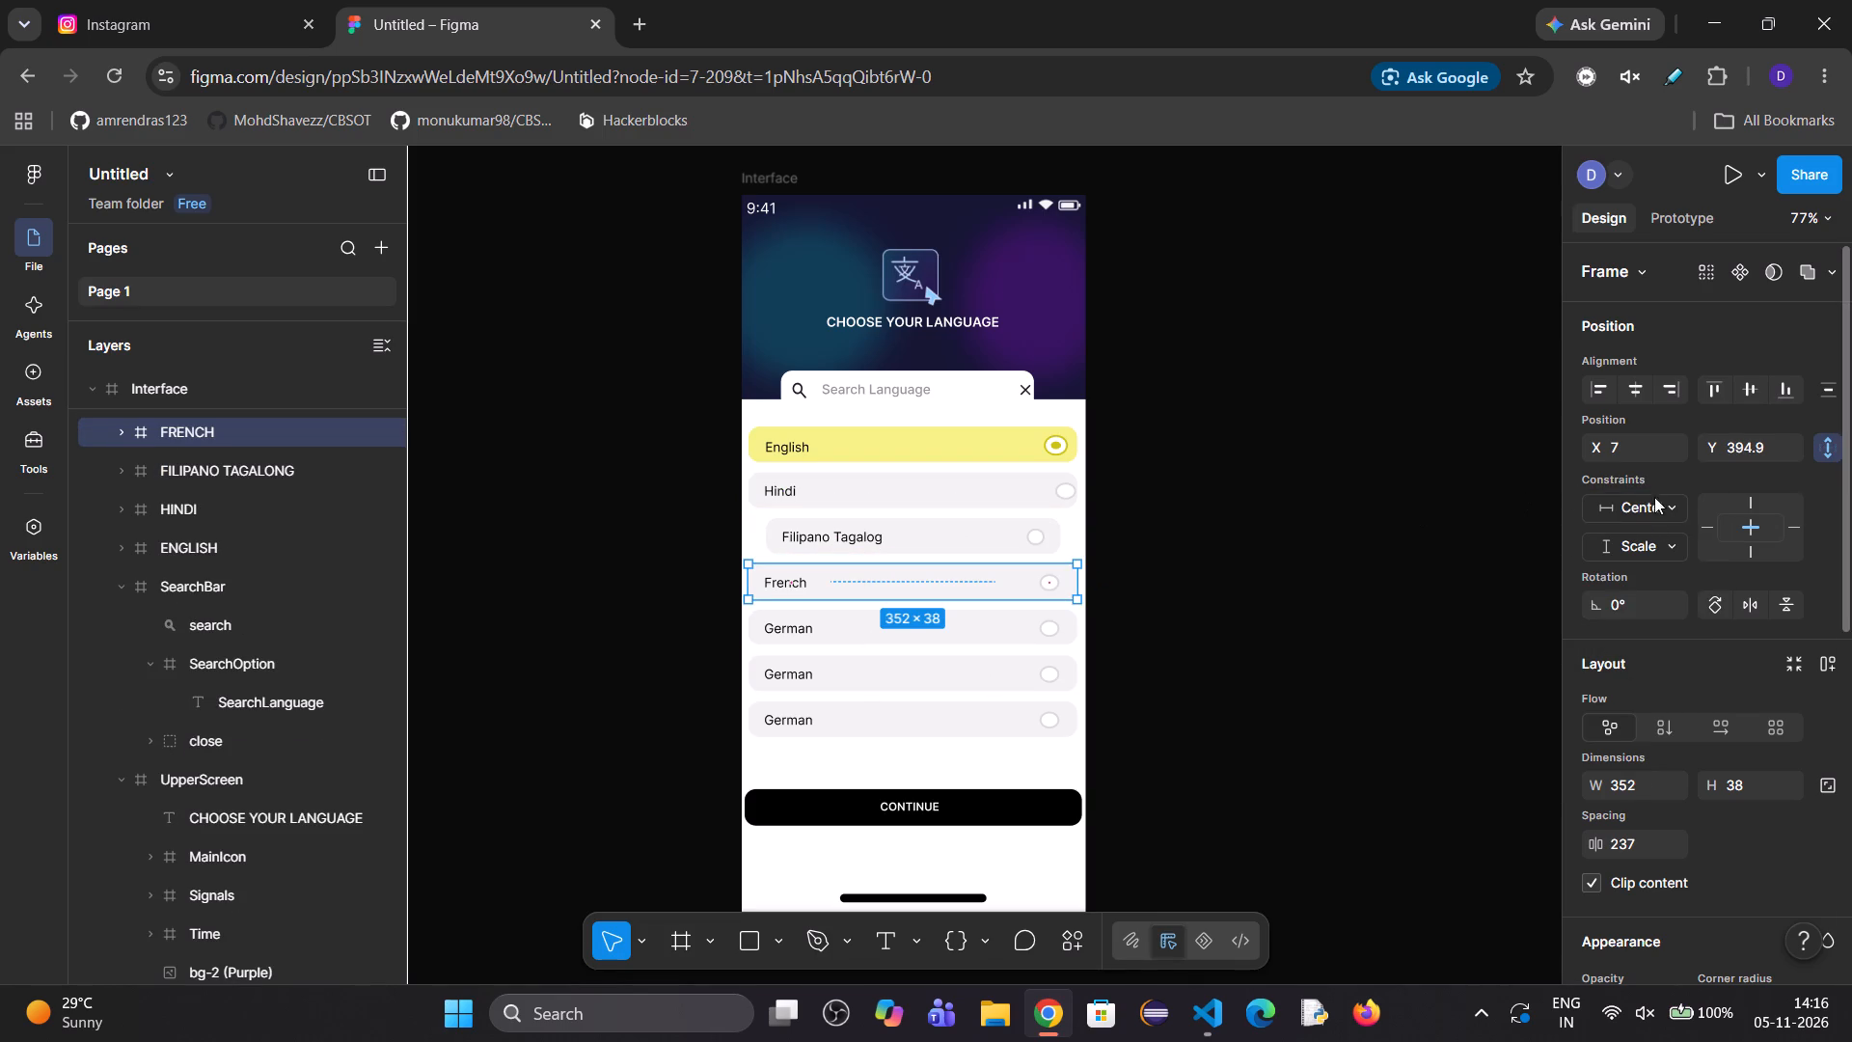
click(1648, 513)
click(1633, 617)
Set the horizontal constraints of the GERMAN1, GERMAN2 and GERMAN3 row frames to Scale.
click(862, 627)
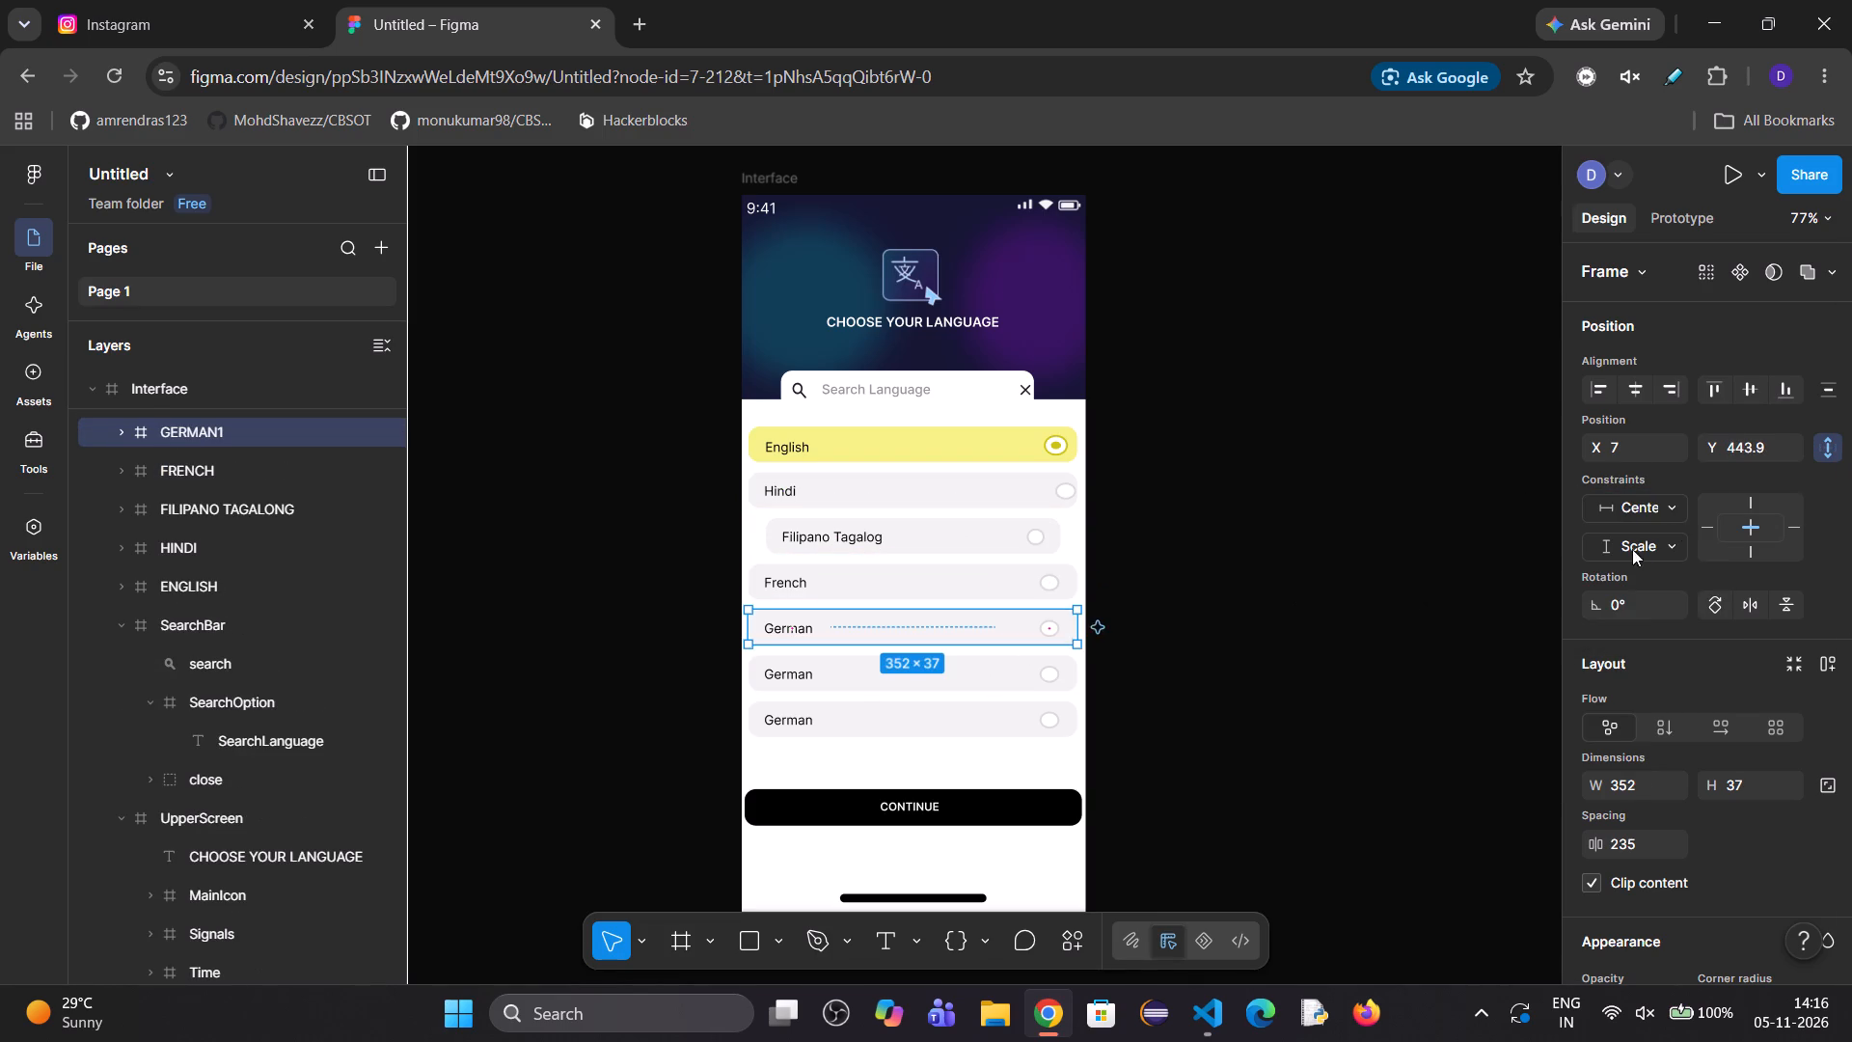
click(1650, 503)
click(1626, 616)
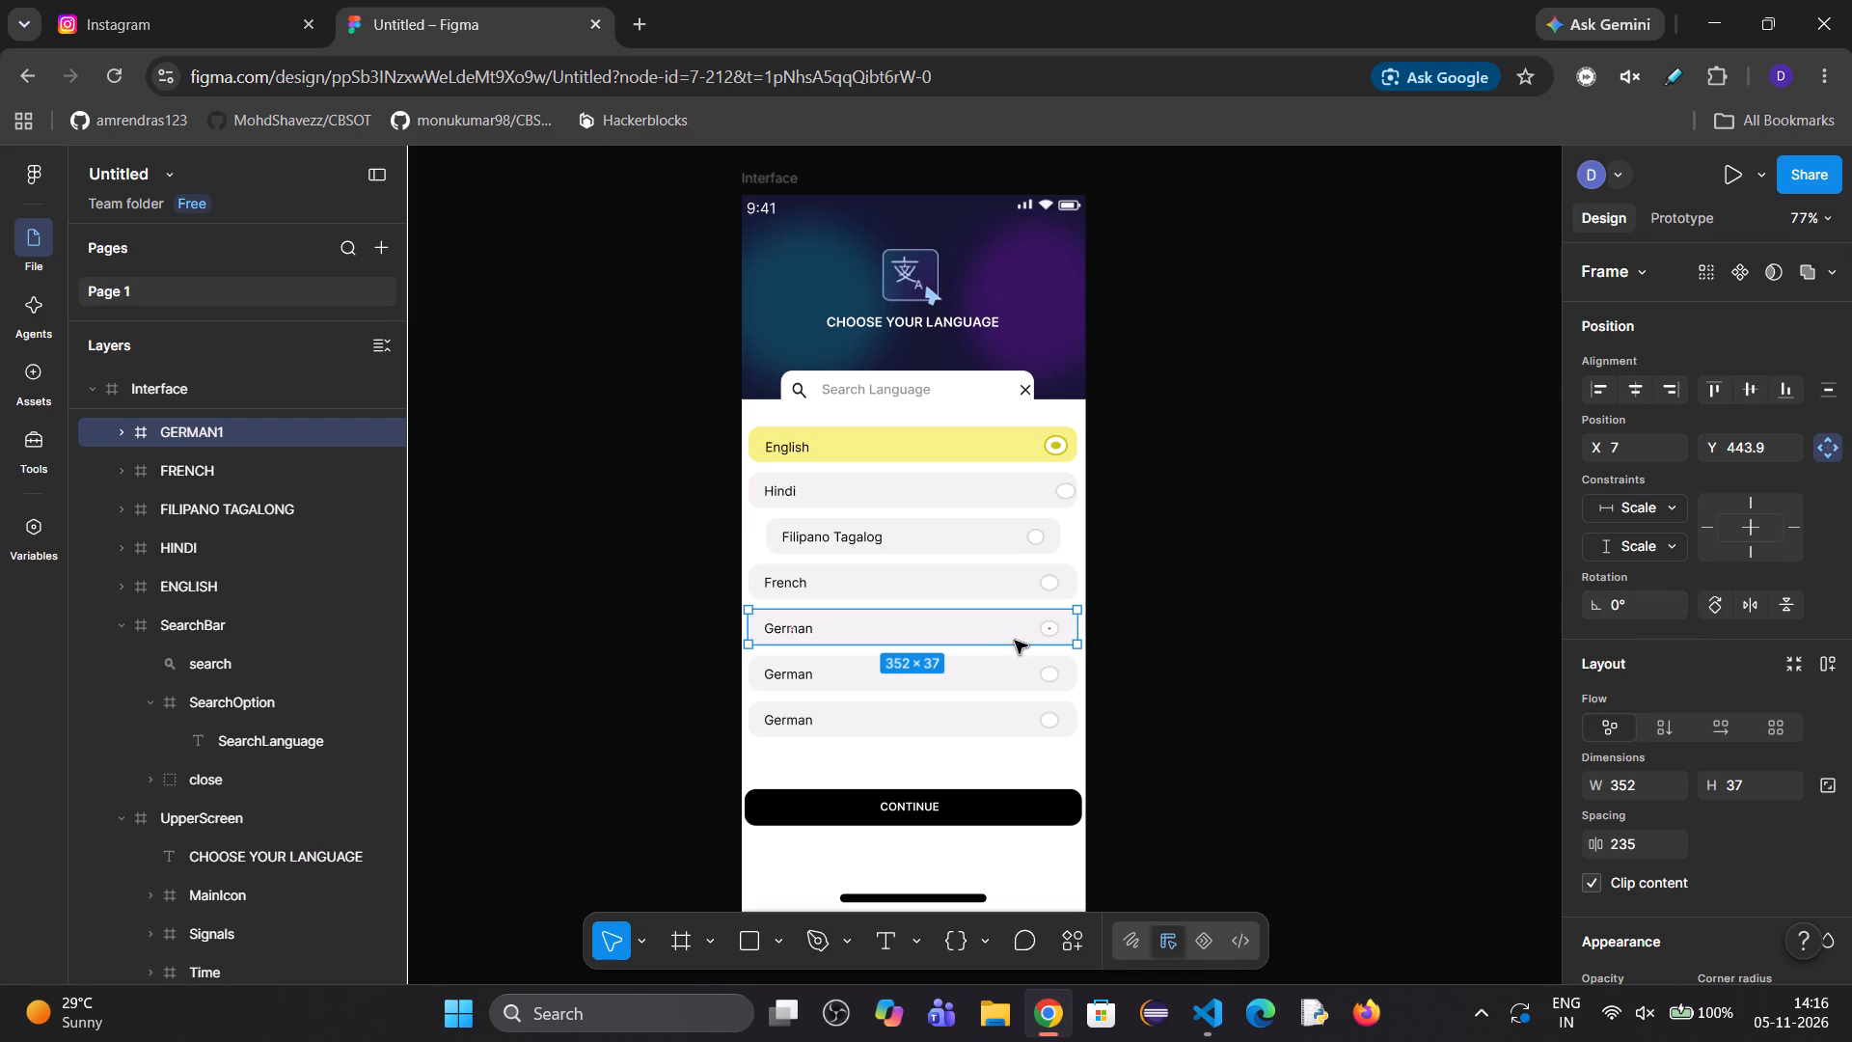
click(1024, 670)
click(1652, 506)
click(1640, 627)
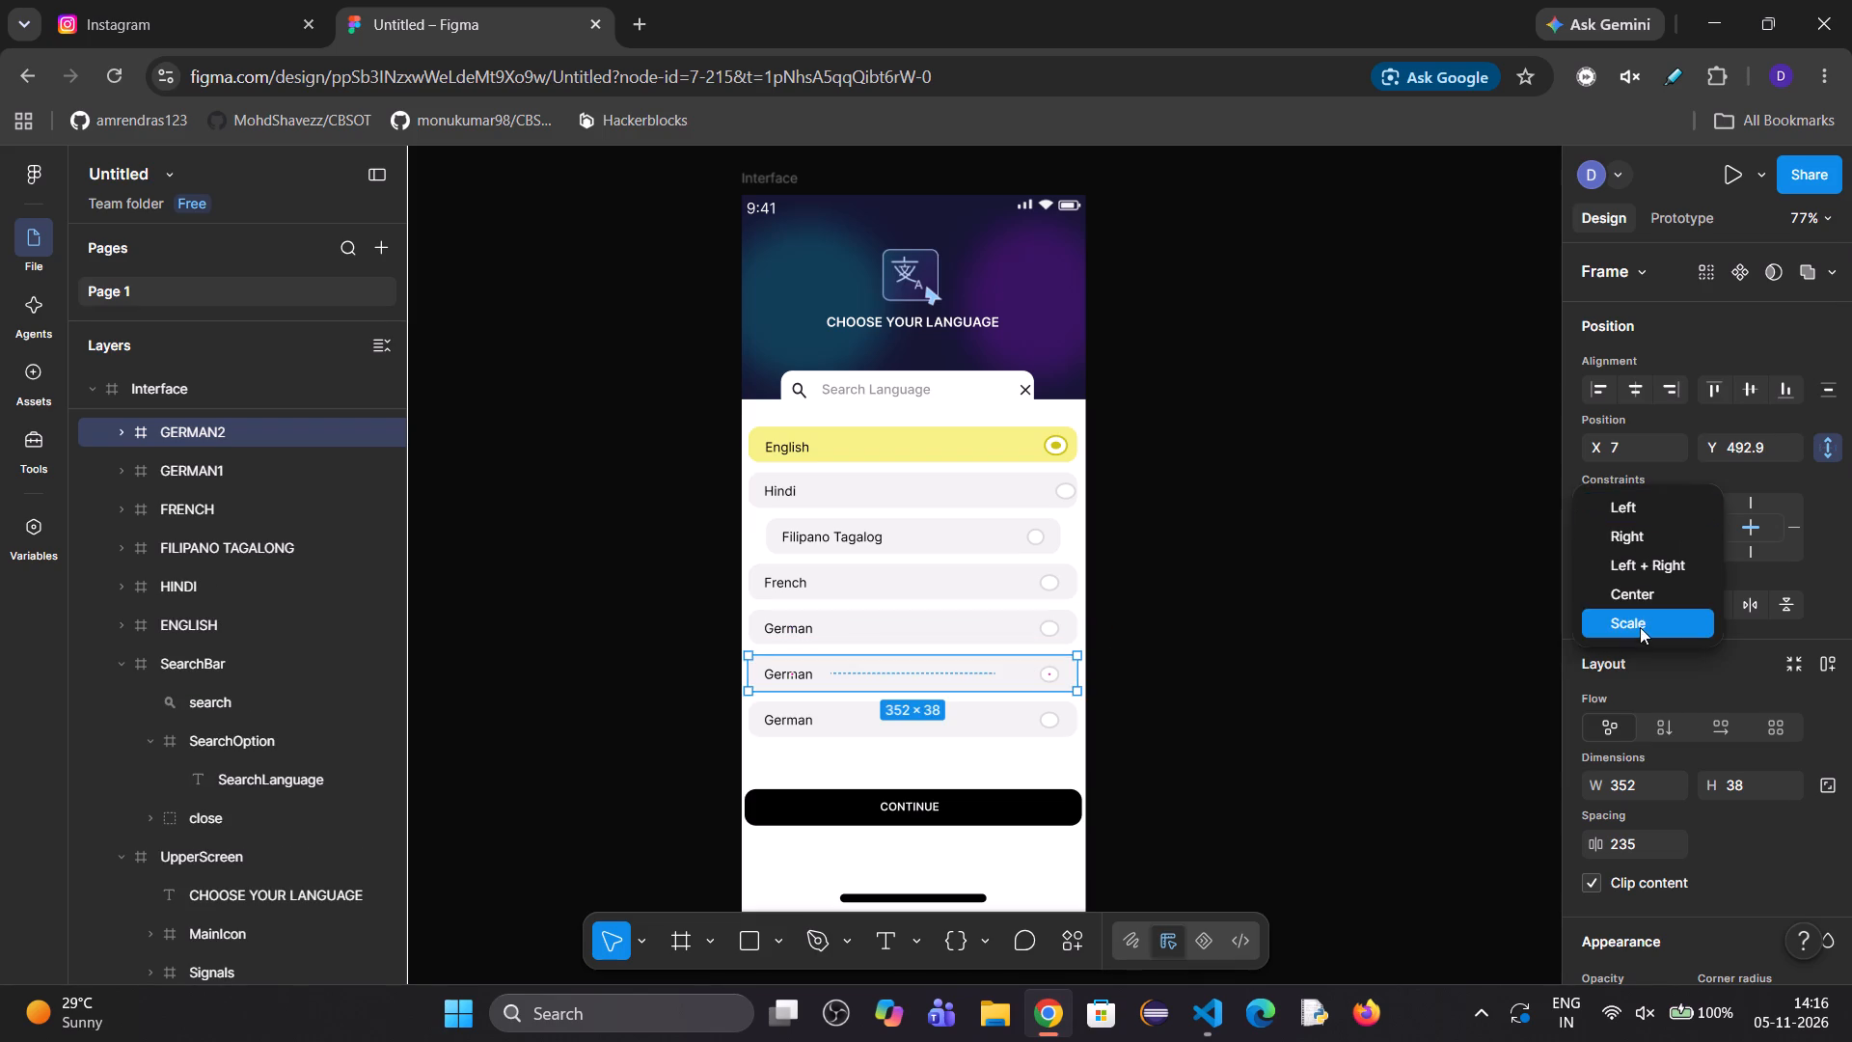
click(999, 725)
click(1609, 507)
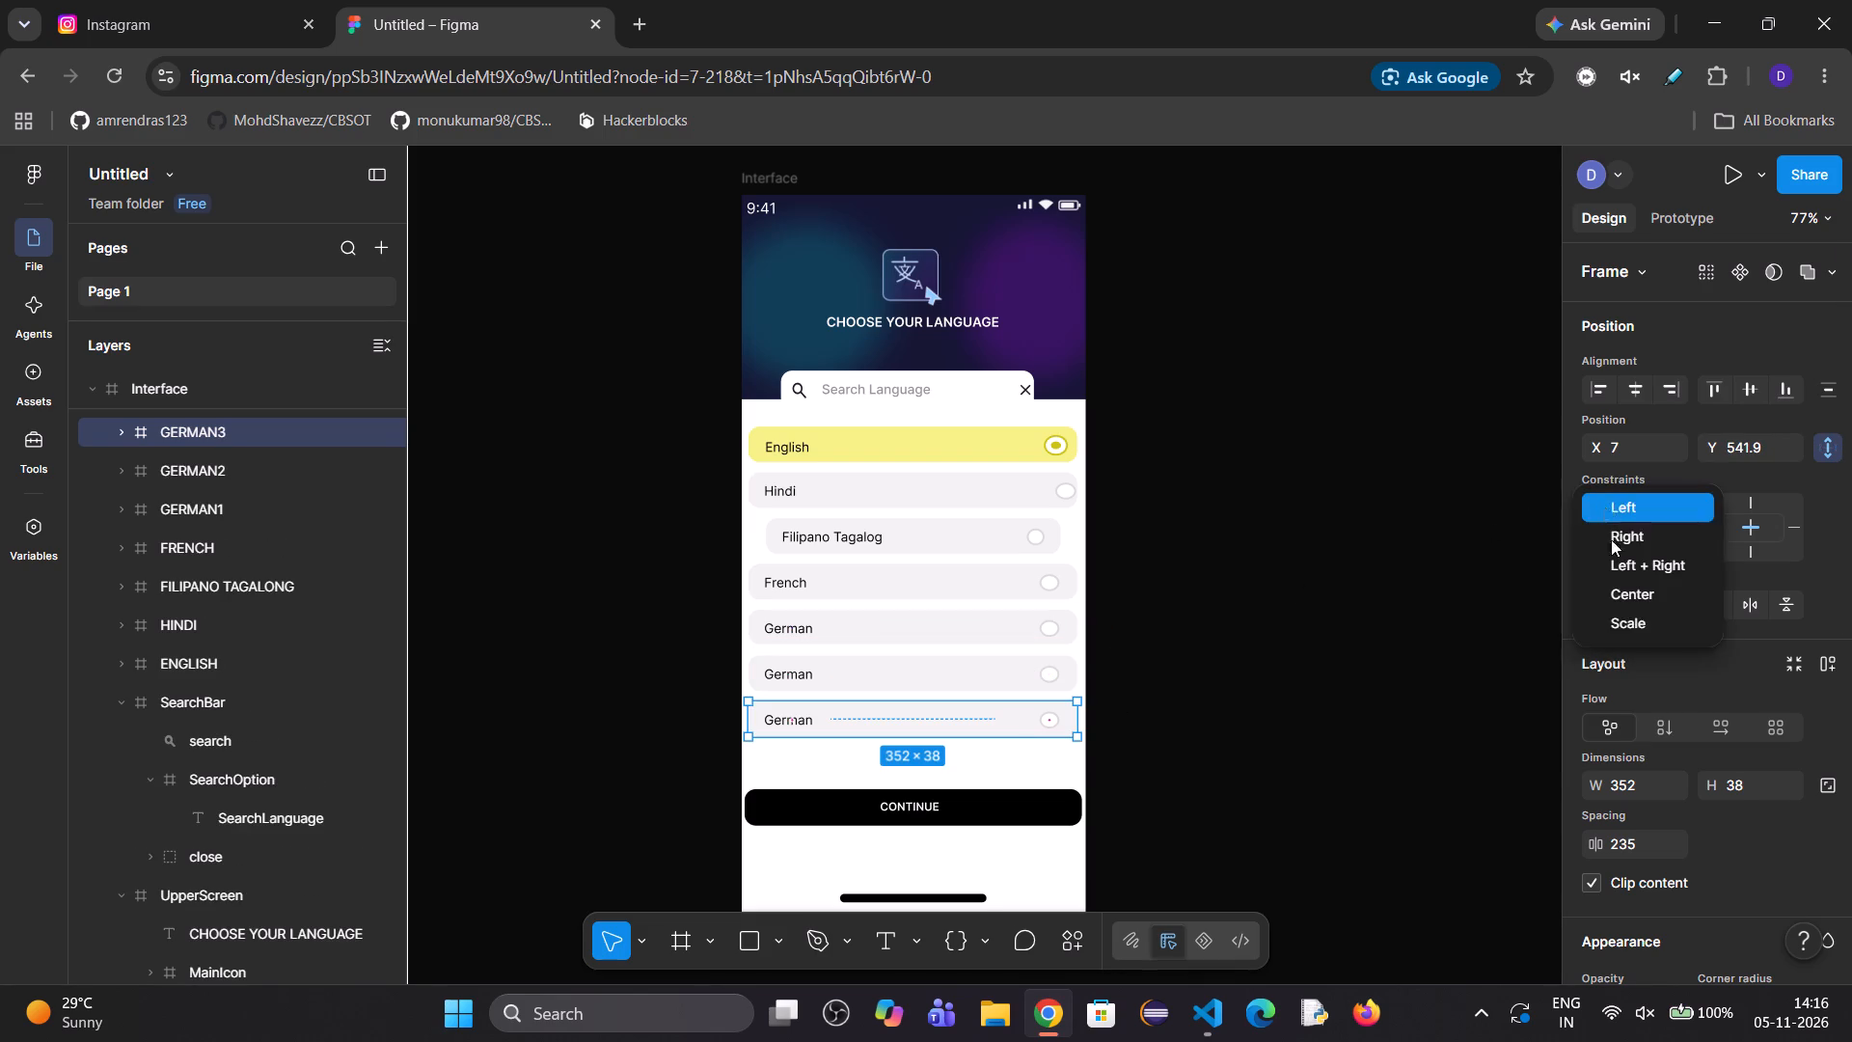
click(1601, 618)
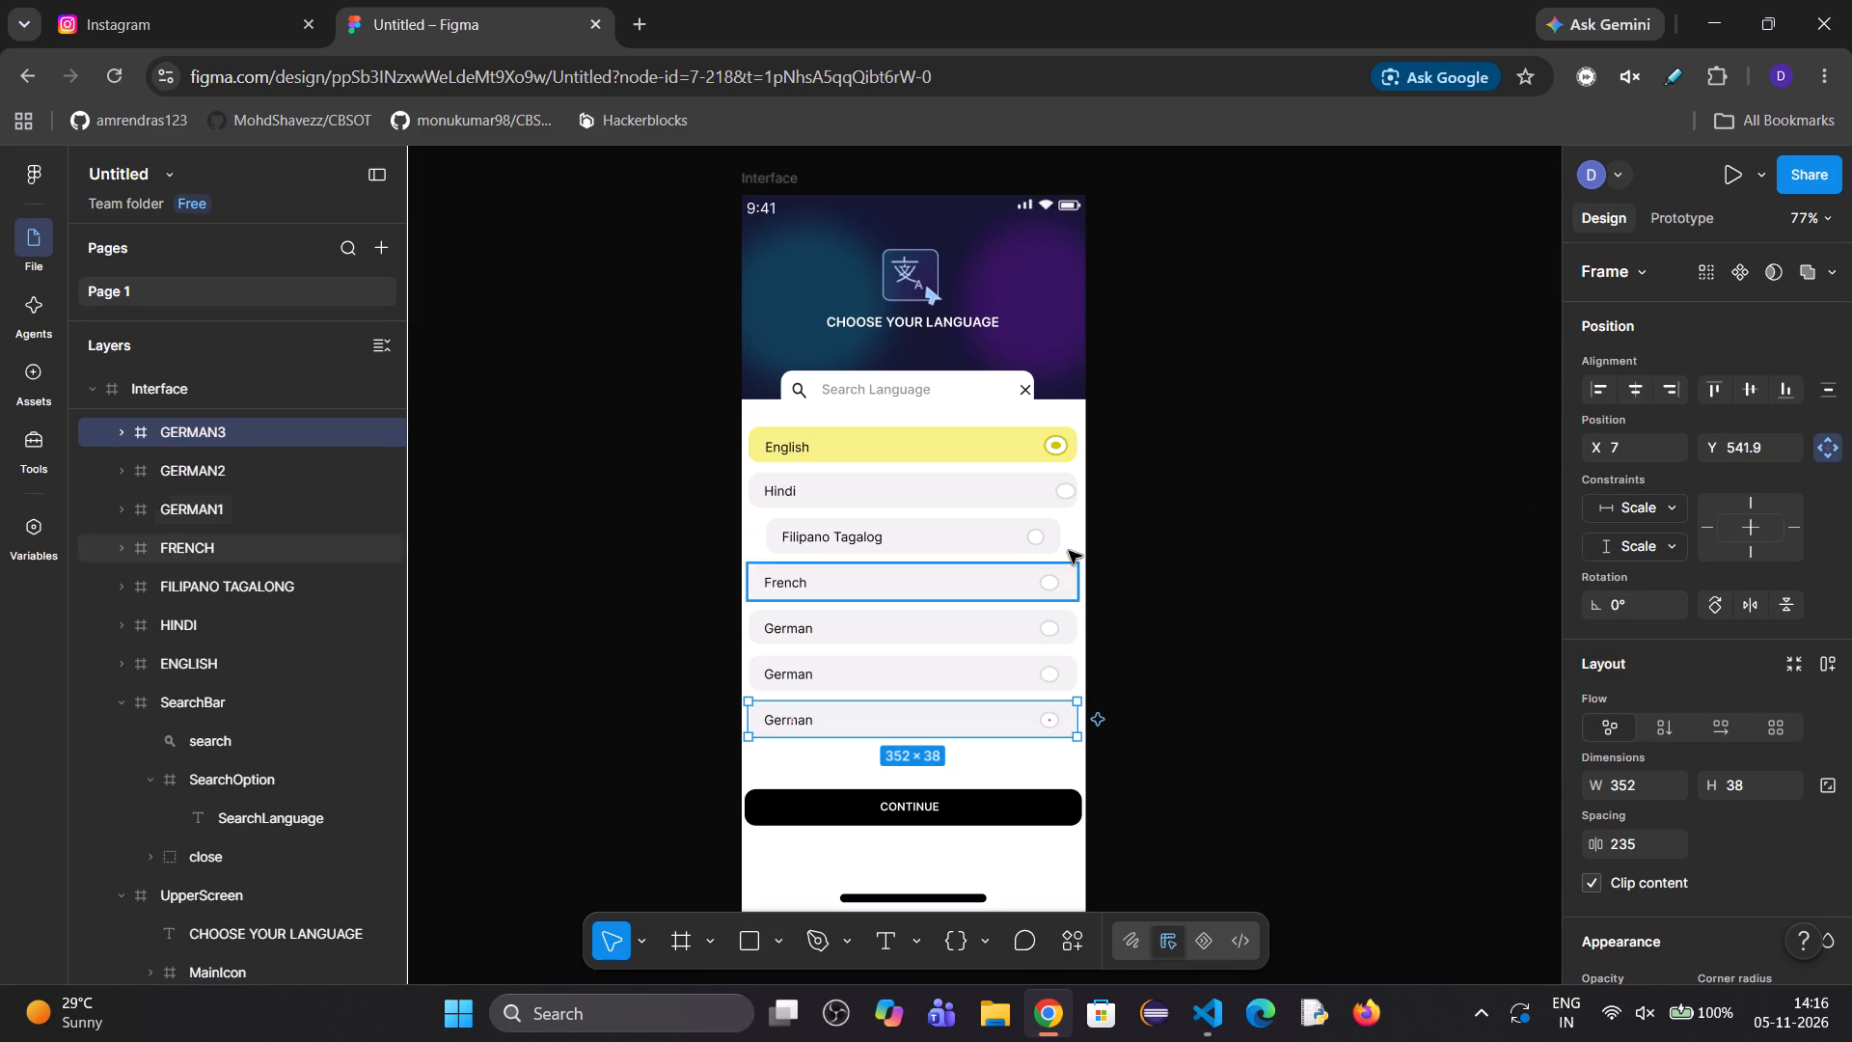
Narrow the ENGLISH row to about 286 wide and the HINDI row slightly less, testing how their contents scale.
click(1040, 455)
drag(1078, 446, 1033, 469)
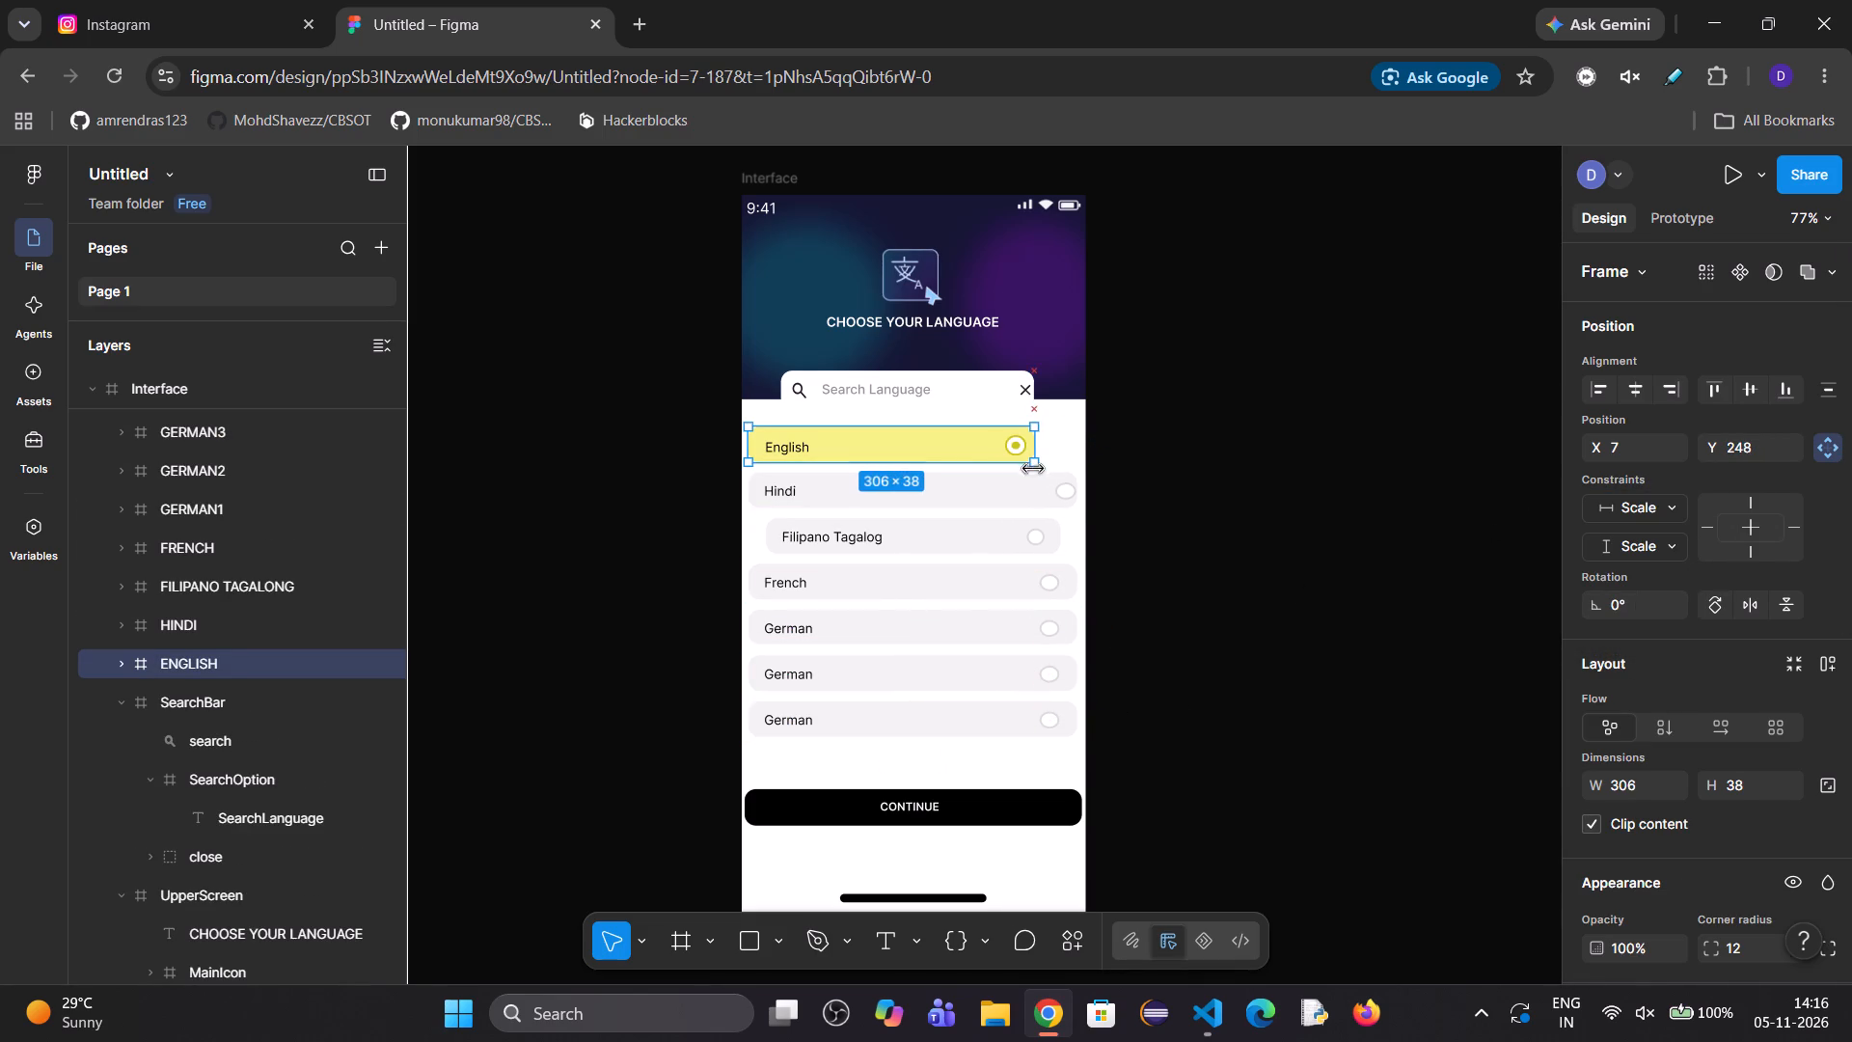
drag(1033, 469, 1013, 471)
click(1035, 506)
drag(1072, 494, 1031, 495)
Check the constraints of the selection circles inside the FRENCH, FILIPANO TAGALONG and three German rows.
click(975, 541)
click(965, 604)
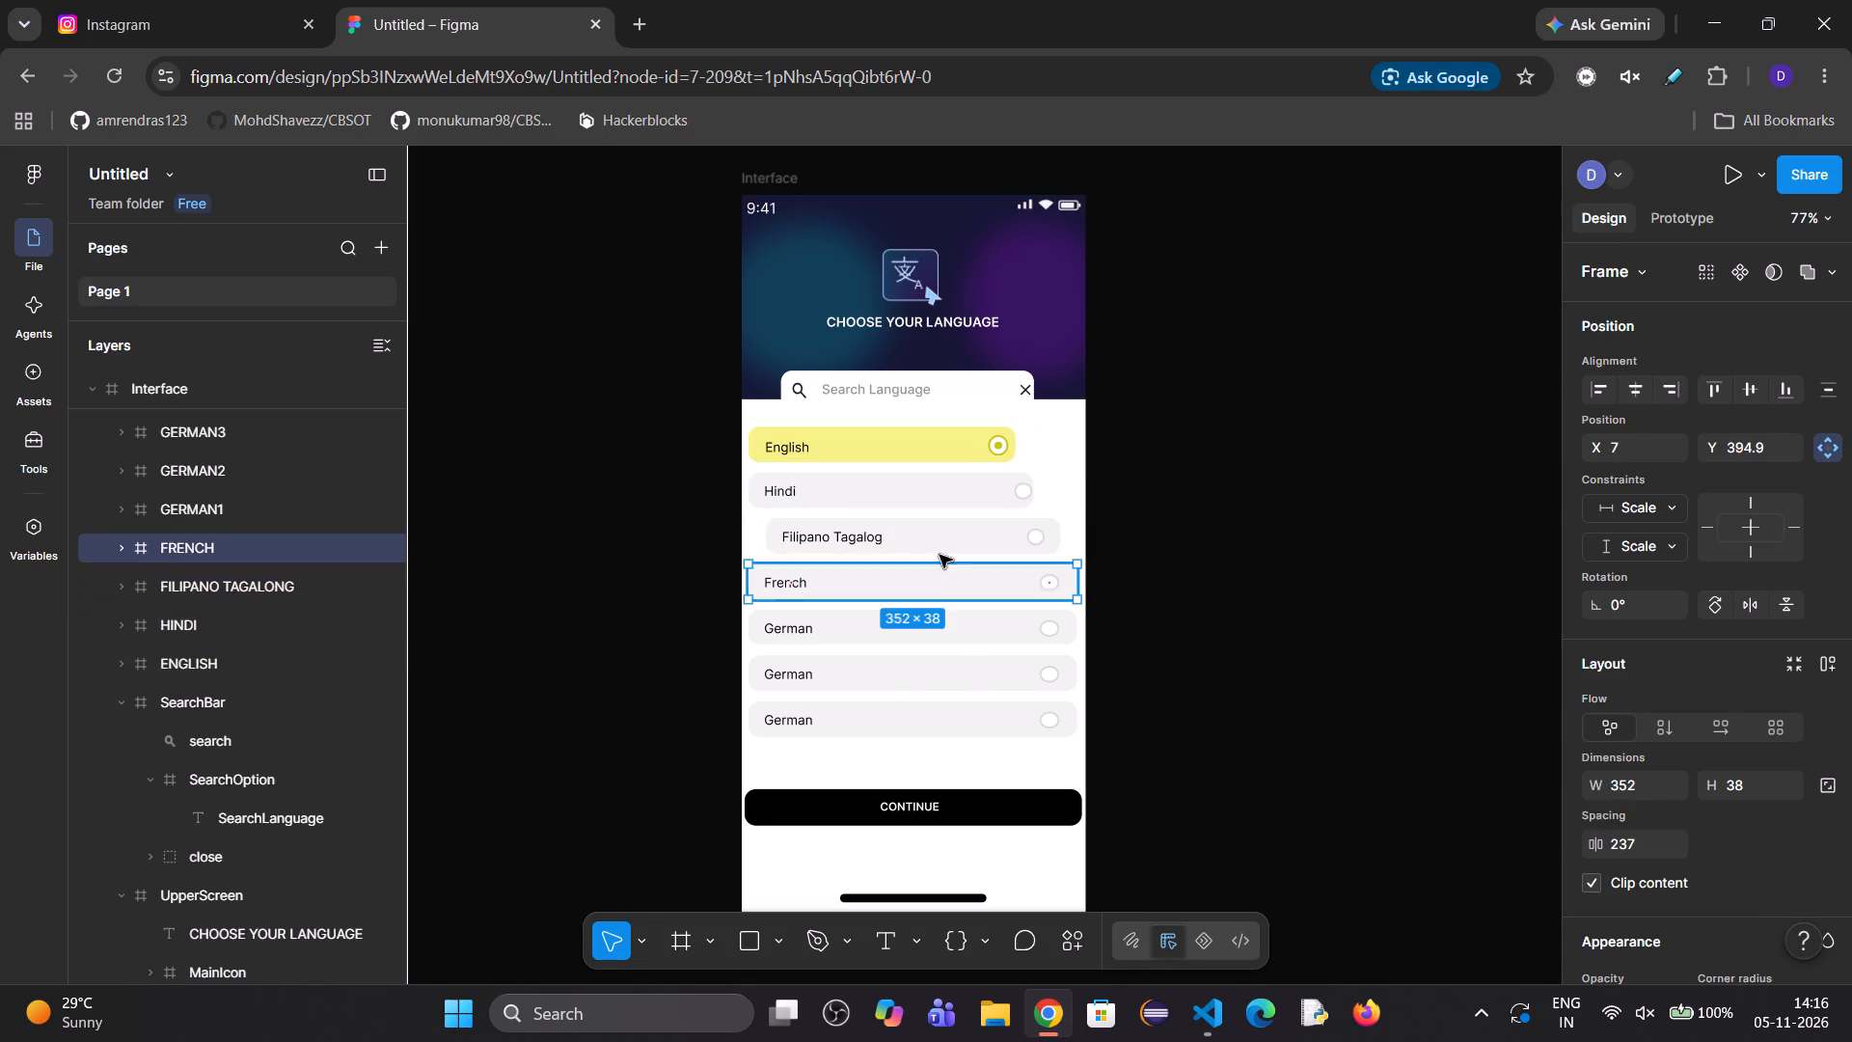
click(108, 555)
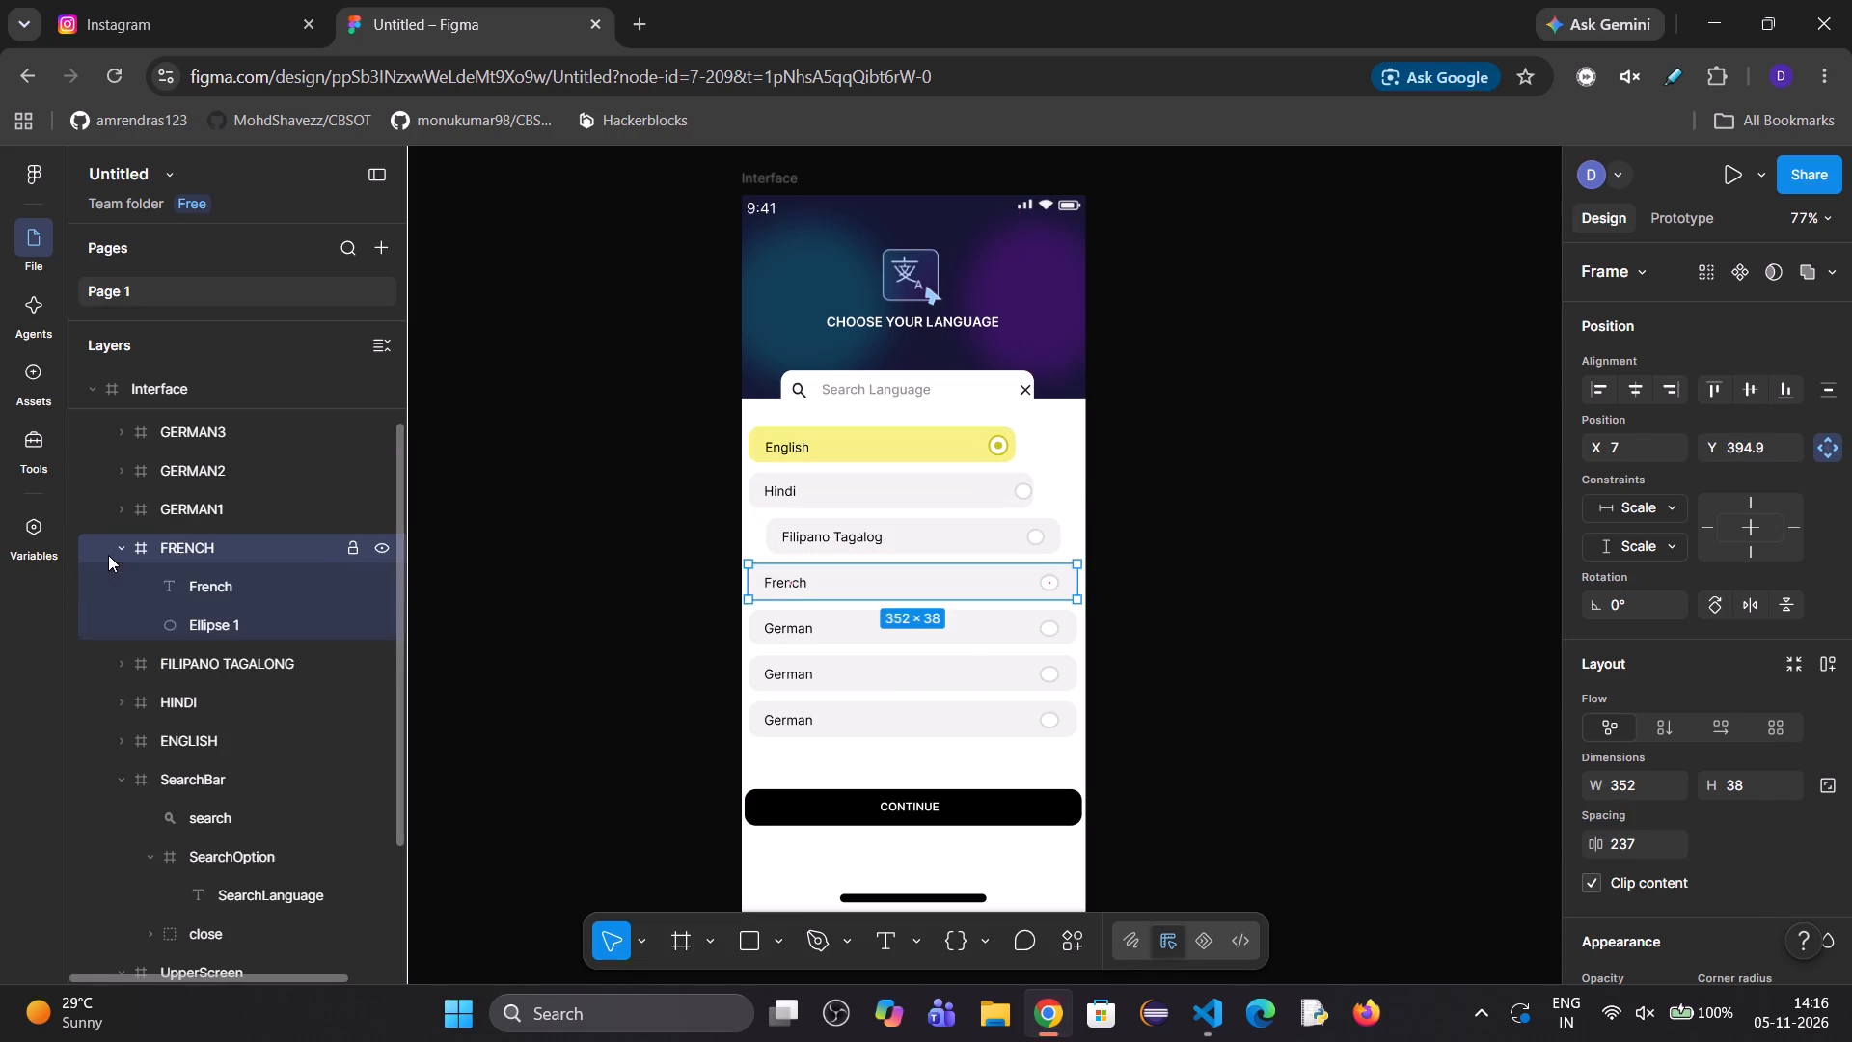
click(207, 626)
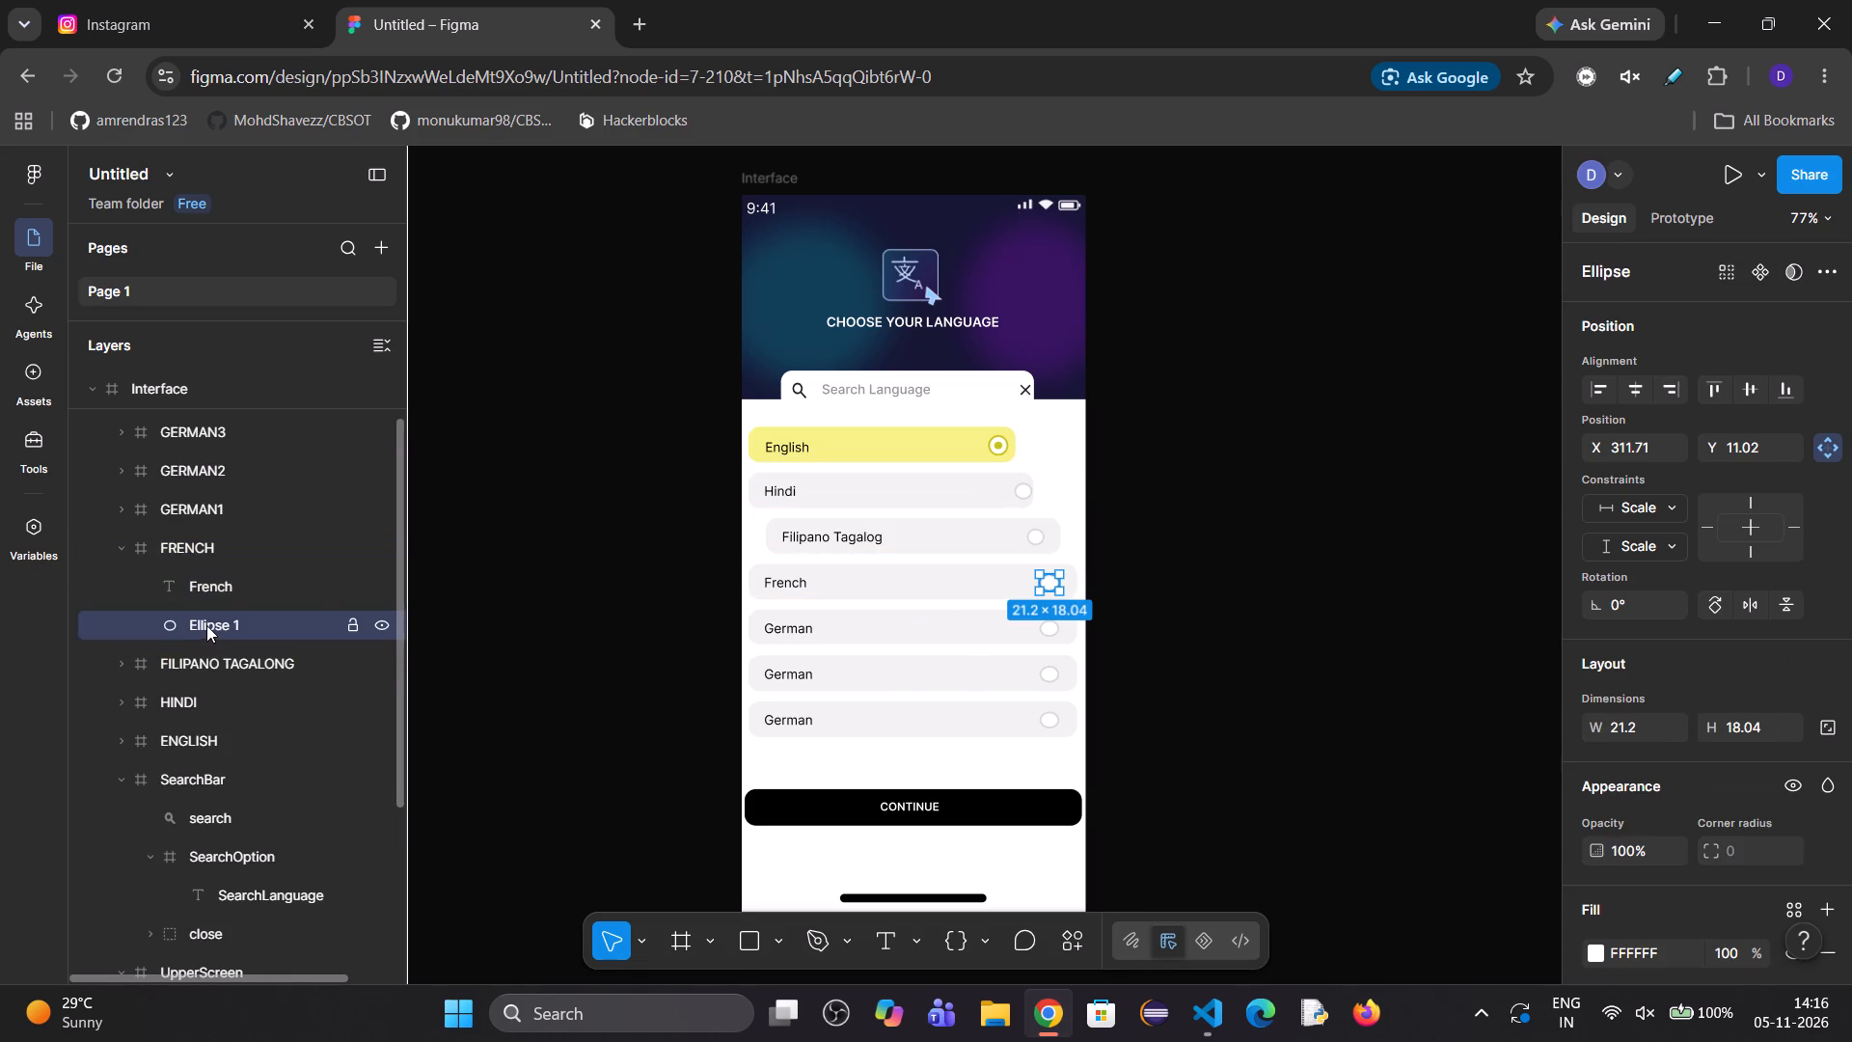
click(115, 663)
click(187, 727)
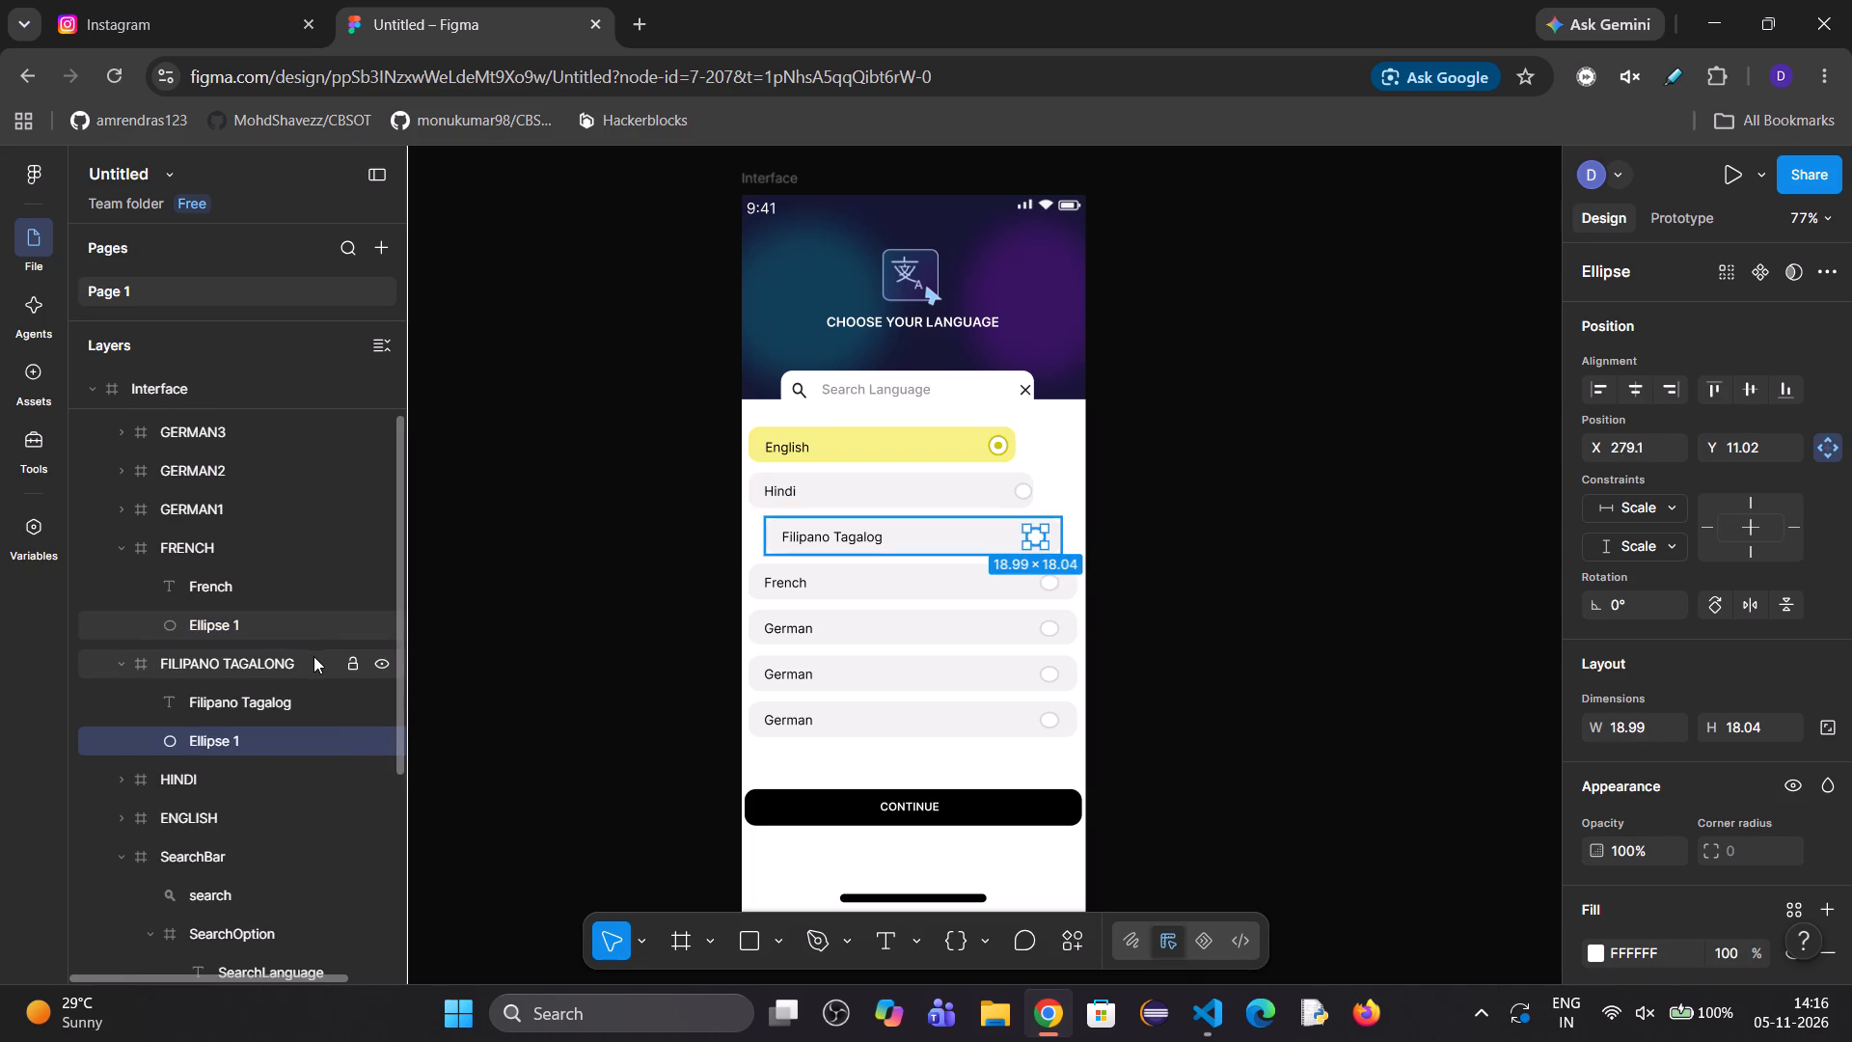
scroll(314, 656, up, 2)
click(121, 505)
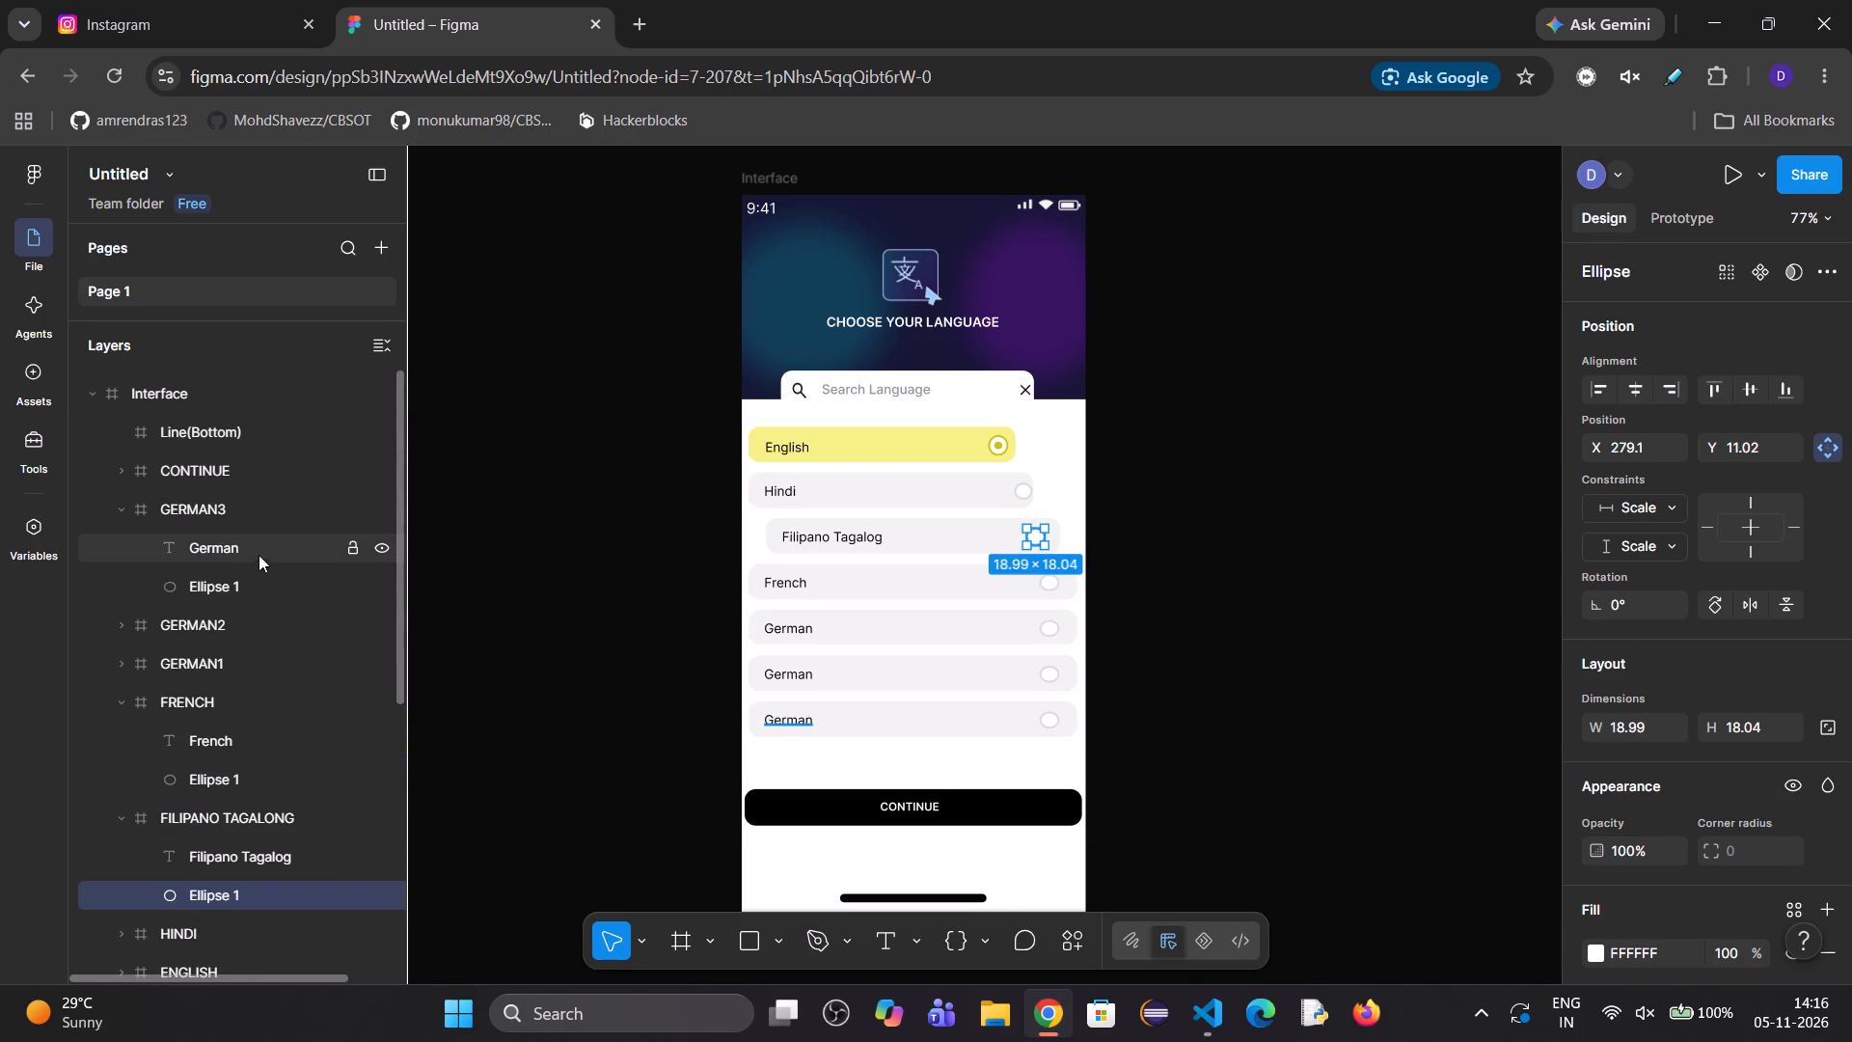
click(206, 580)
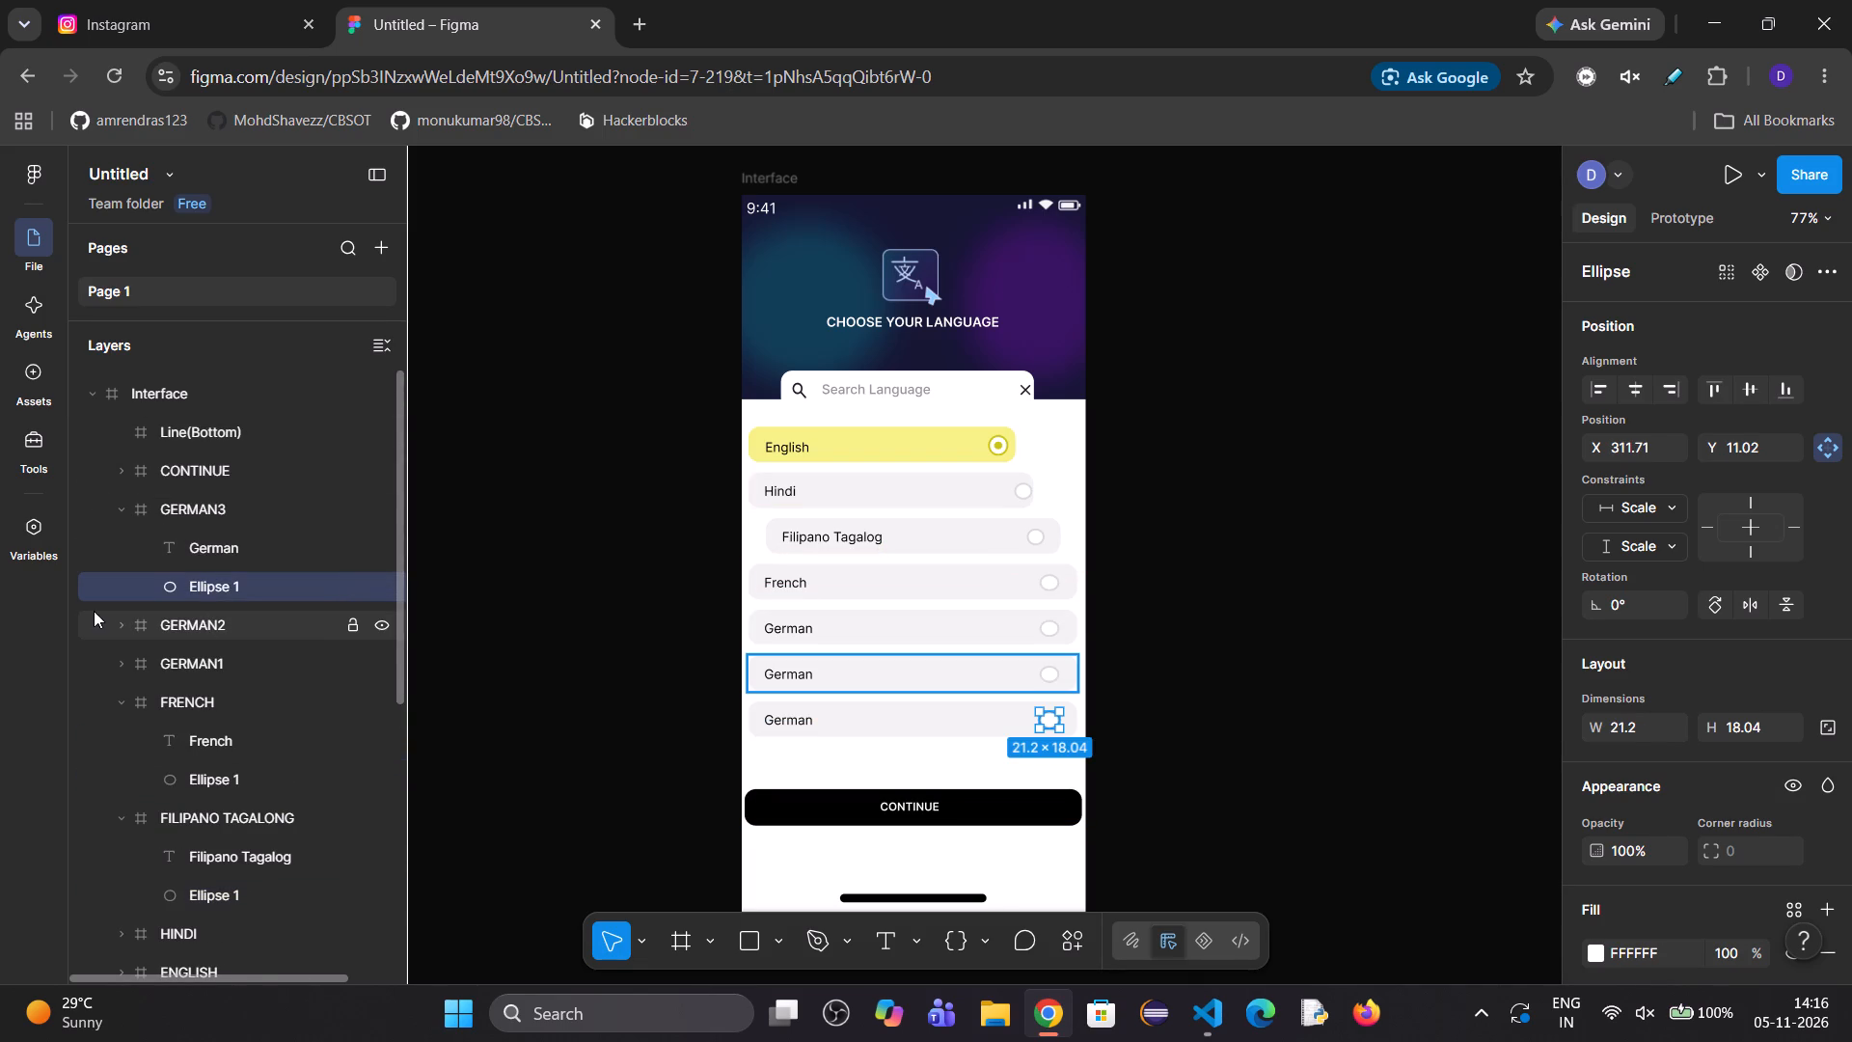
click(111, 619)
click(217, 703)
scroll(217, 704, down, 1)
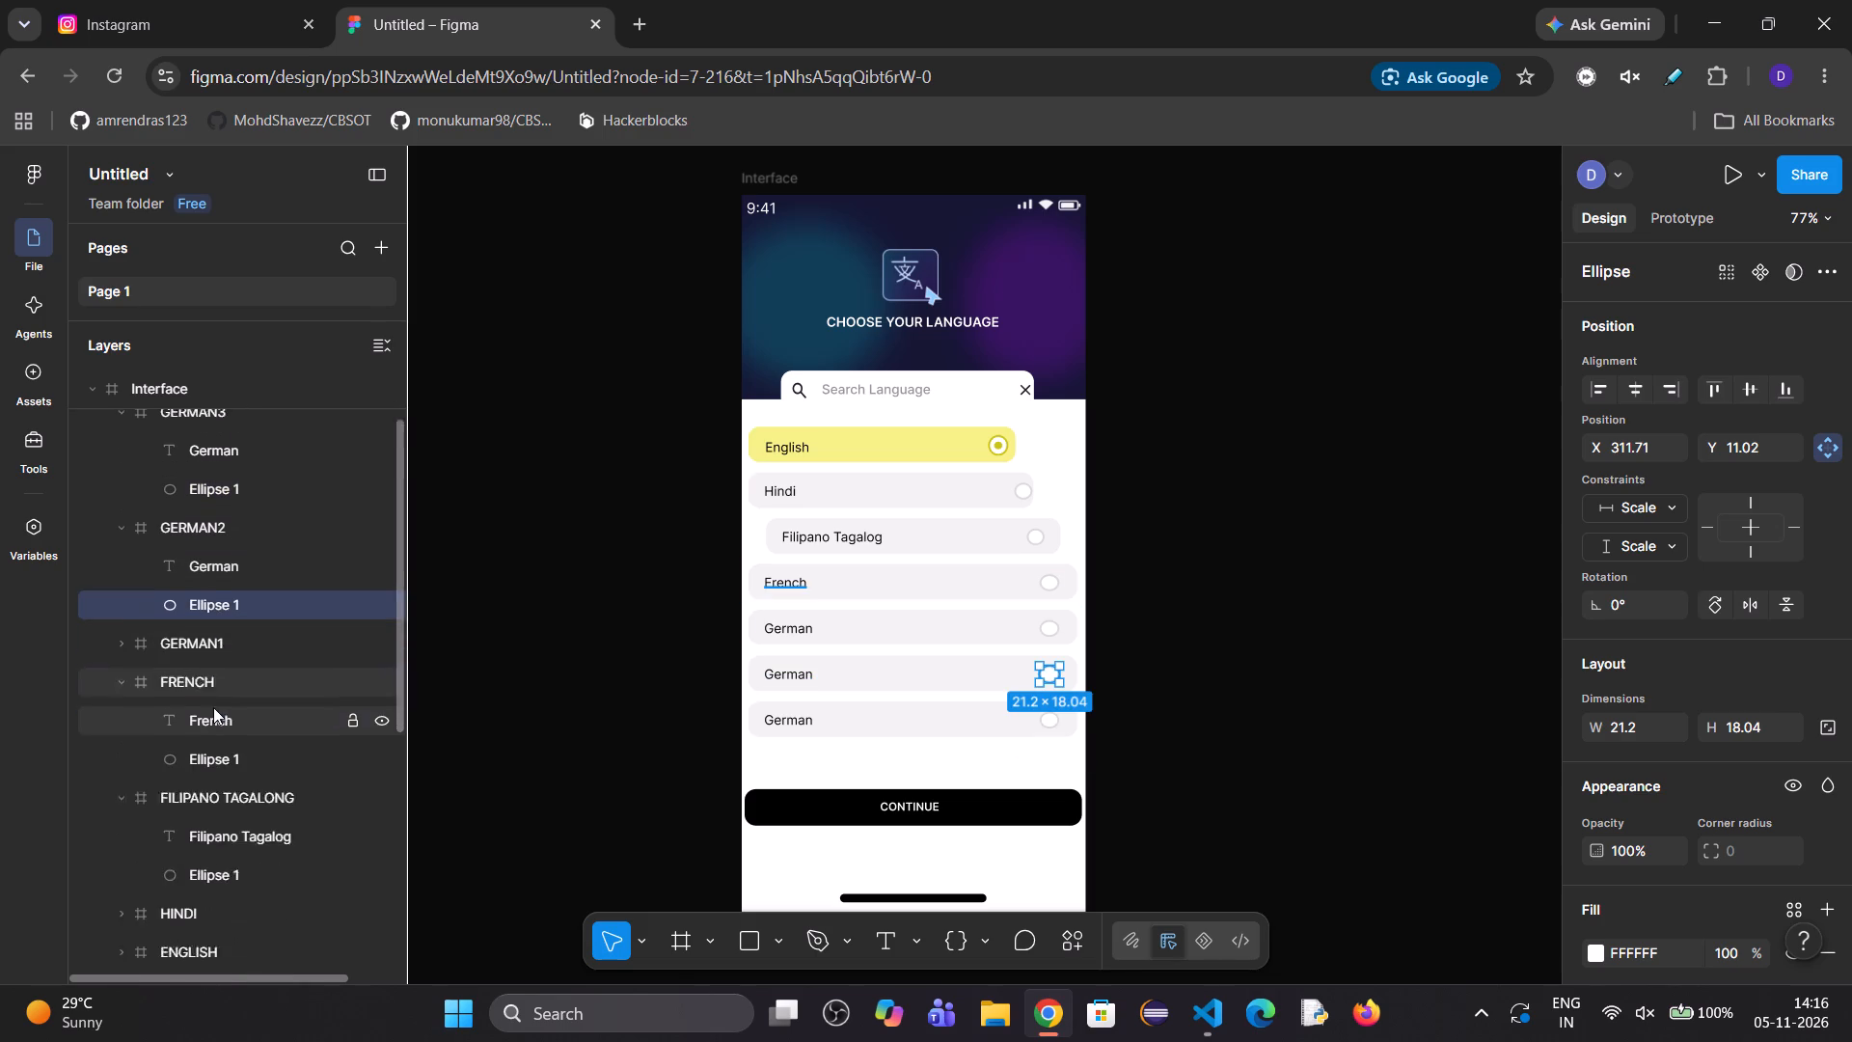
click(121, 618)
click(205, 712)
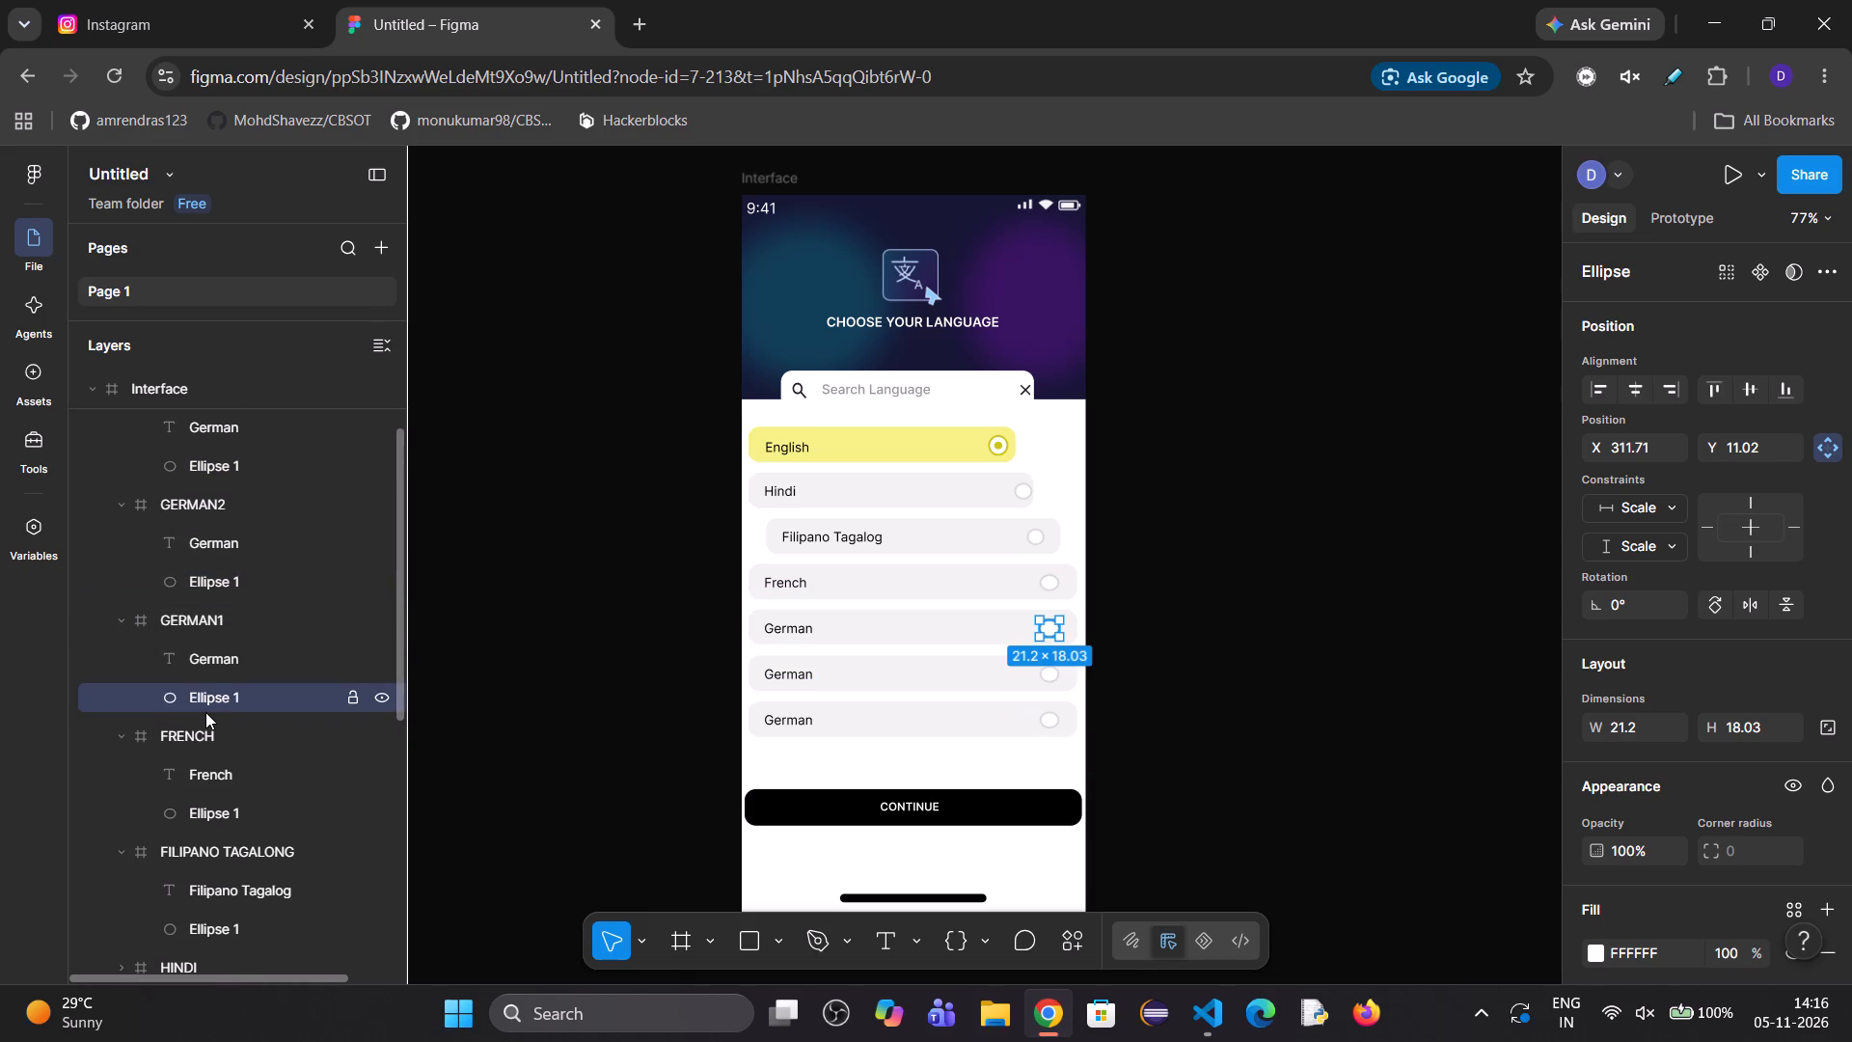
Check the constraints of the selection circles inside the HINDI and ENGLISH rows.
scroll(205, 712, down, 3)
click(127, 603)
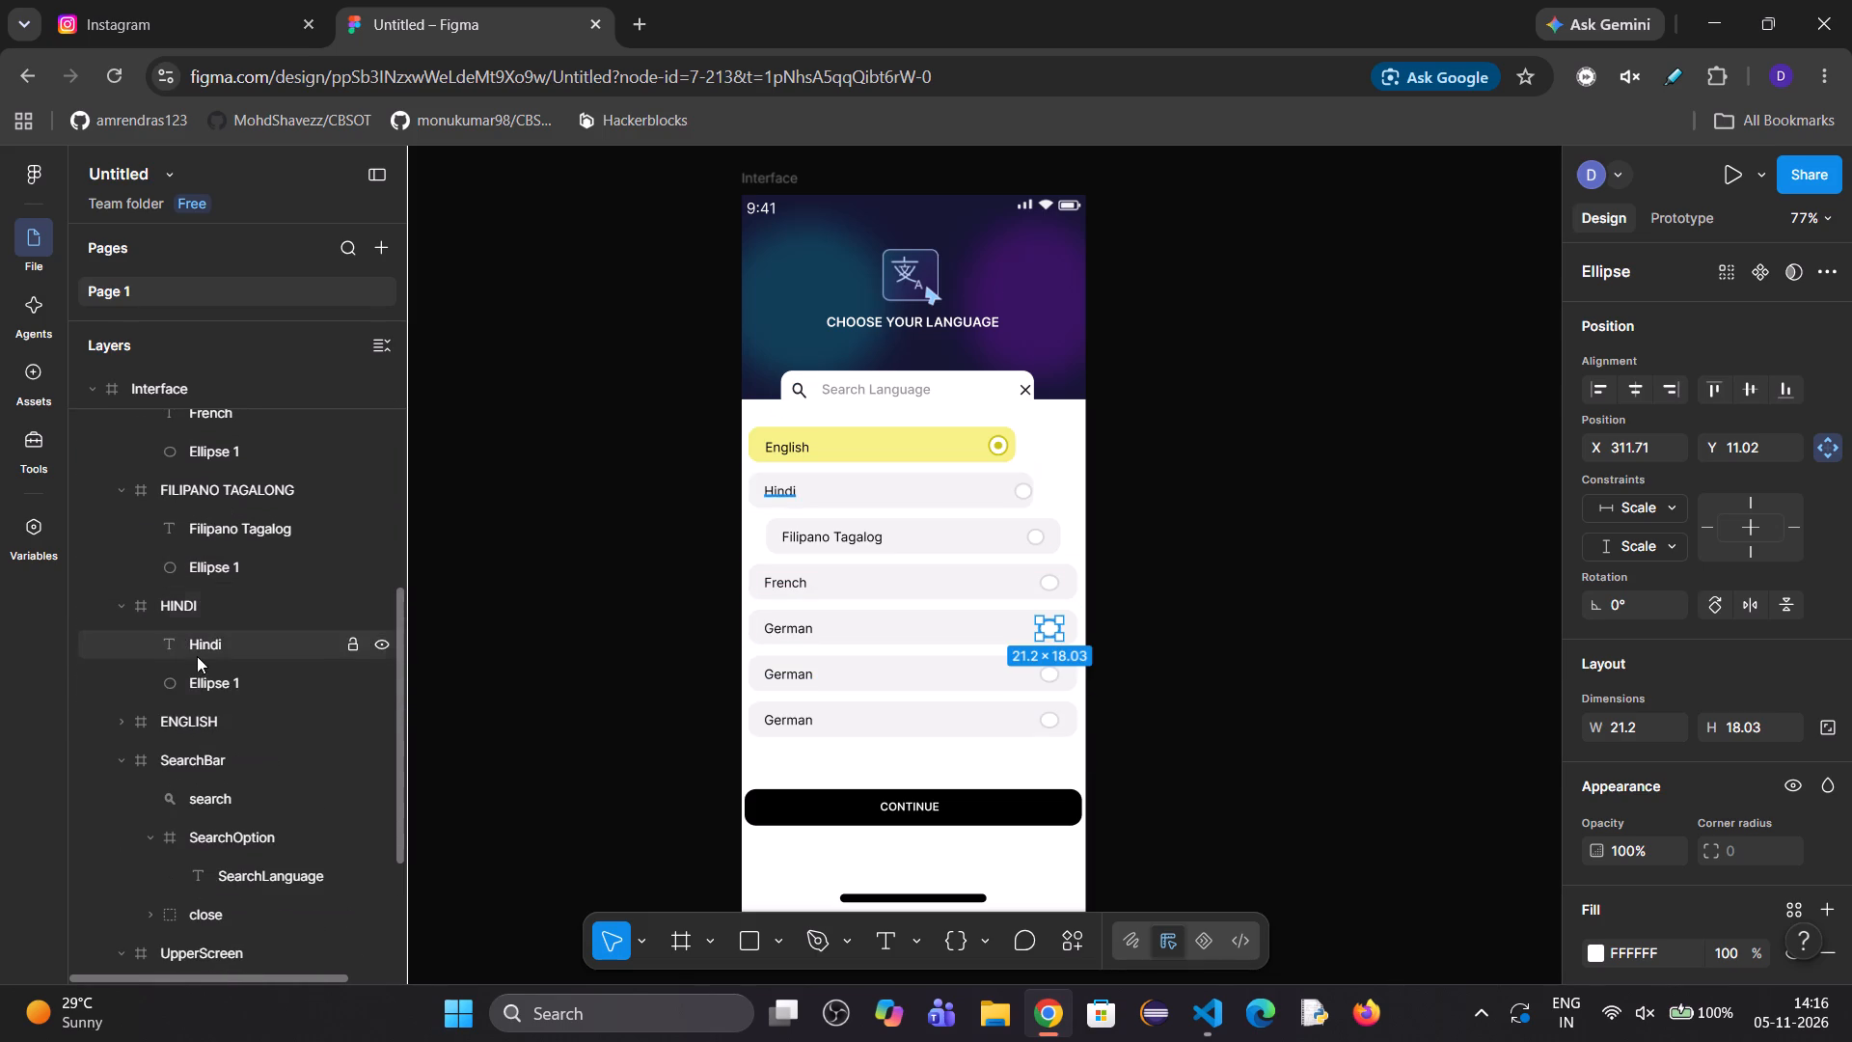
click(212, 674)
scroll(212, 674, down, 1)
click(135, 609)
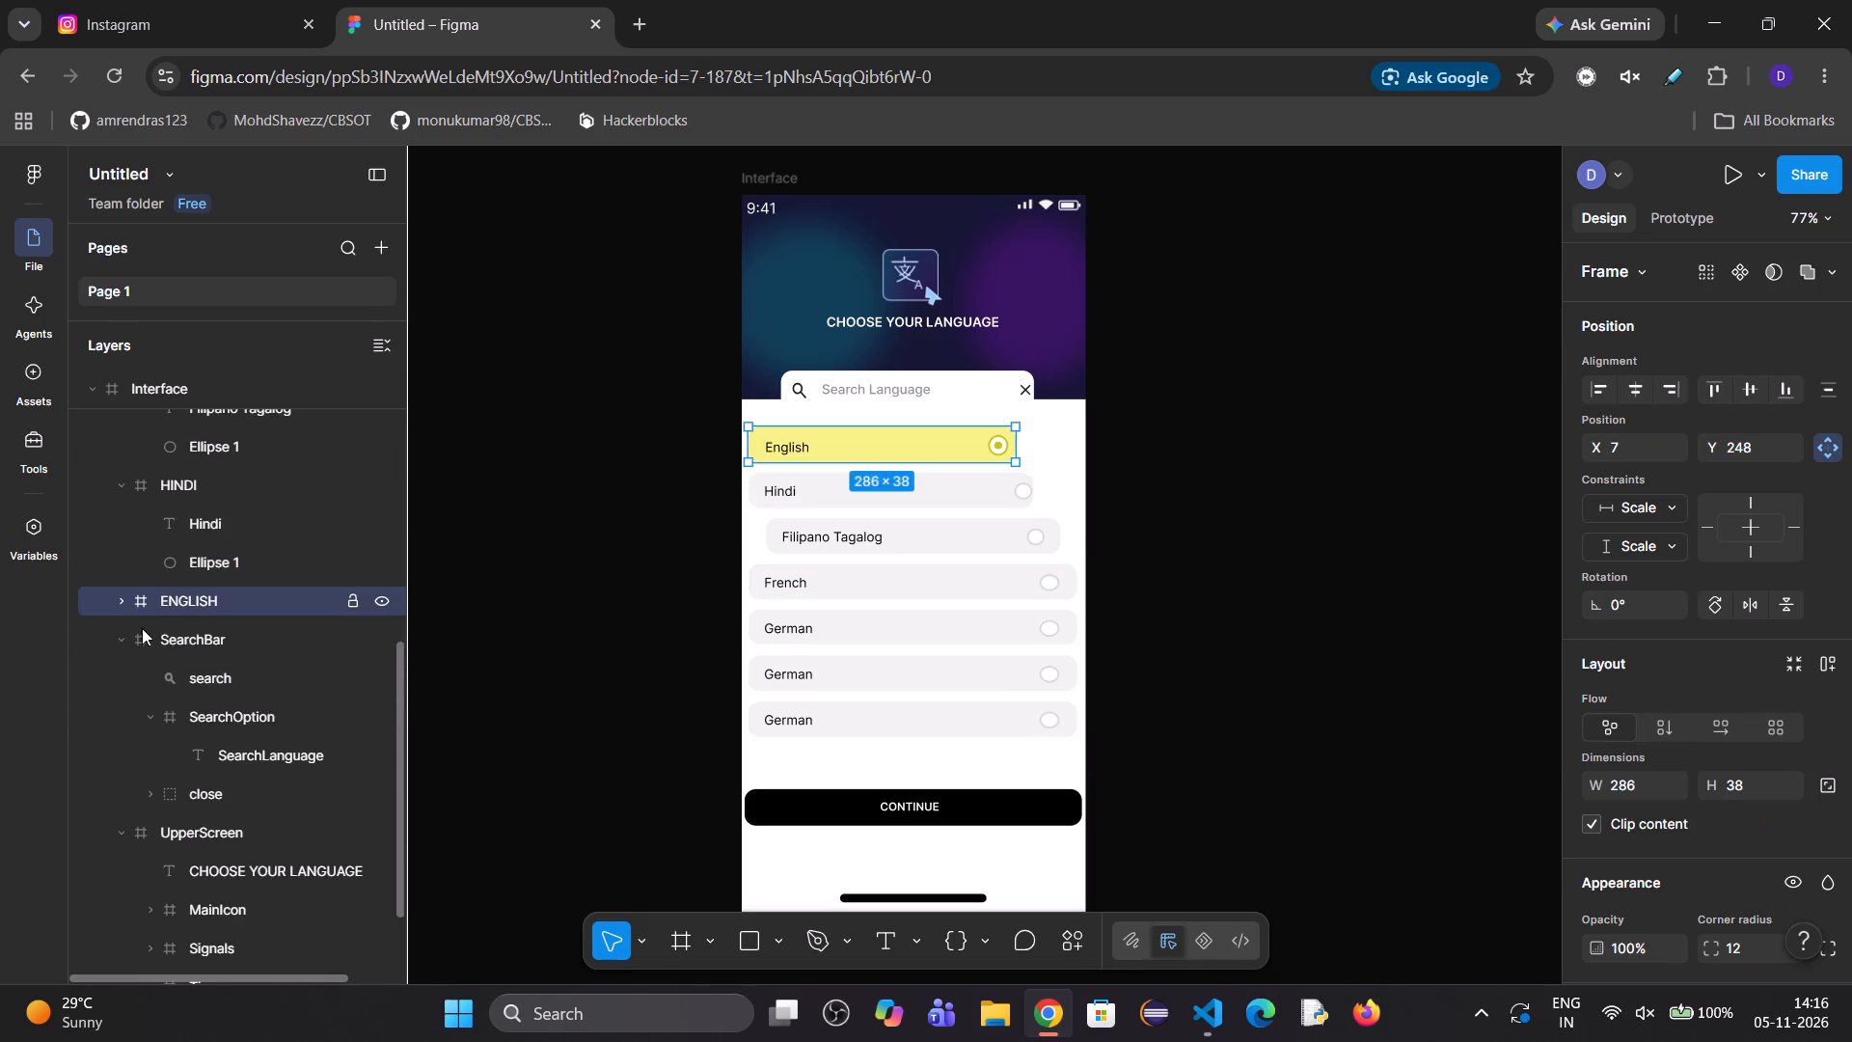
click(116, 595)
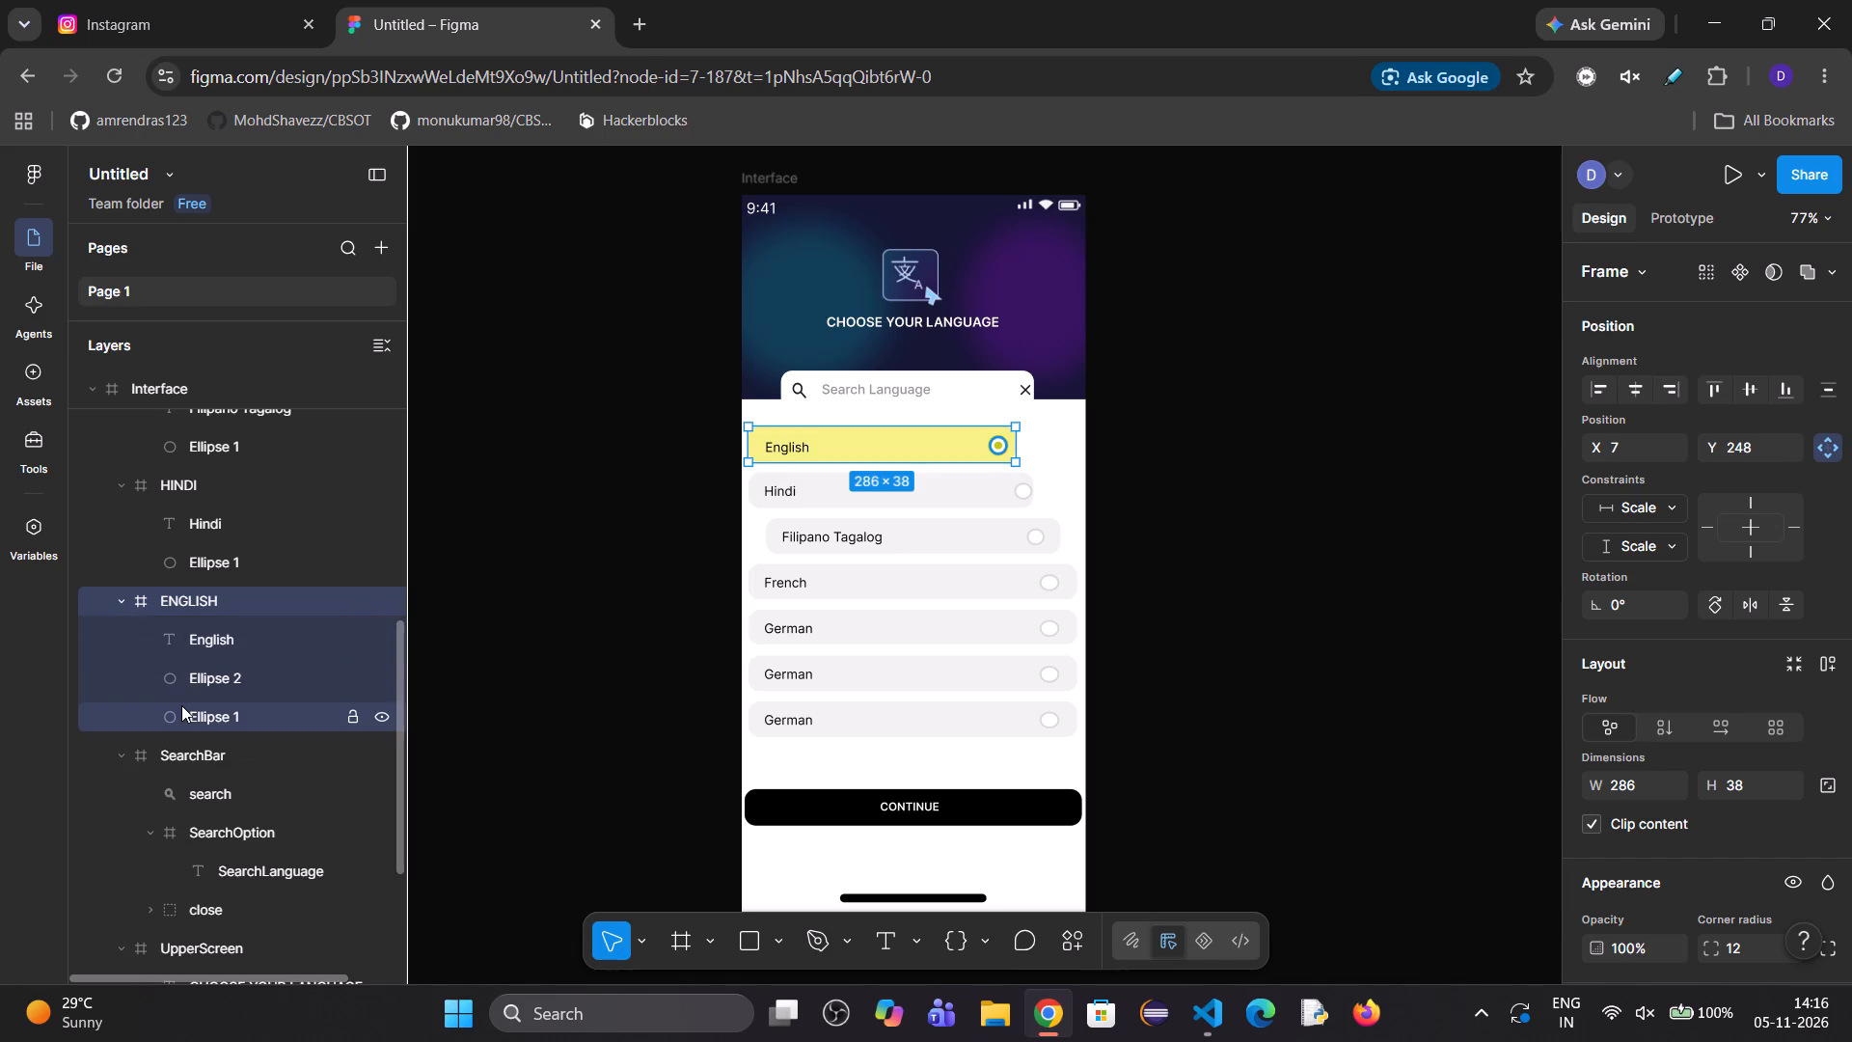
click(187, 705)
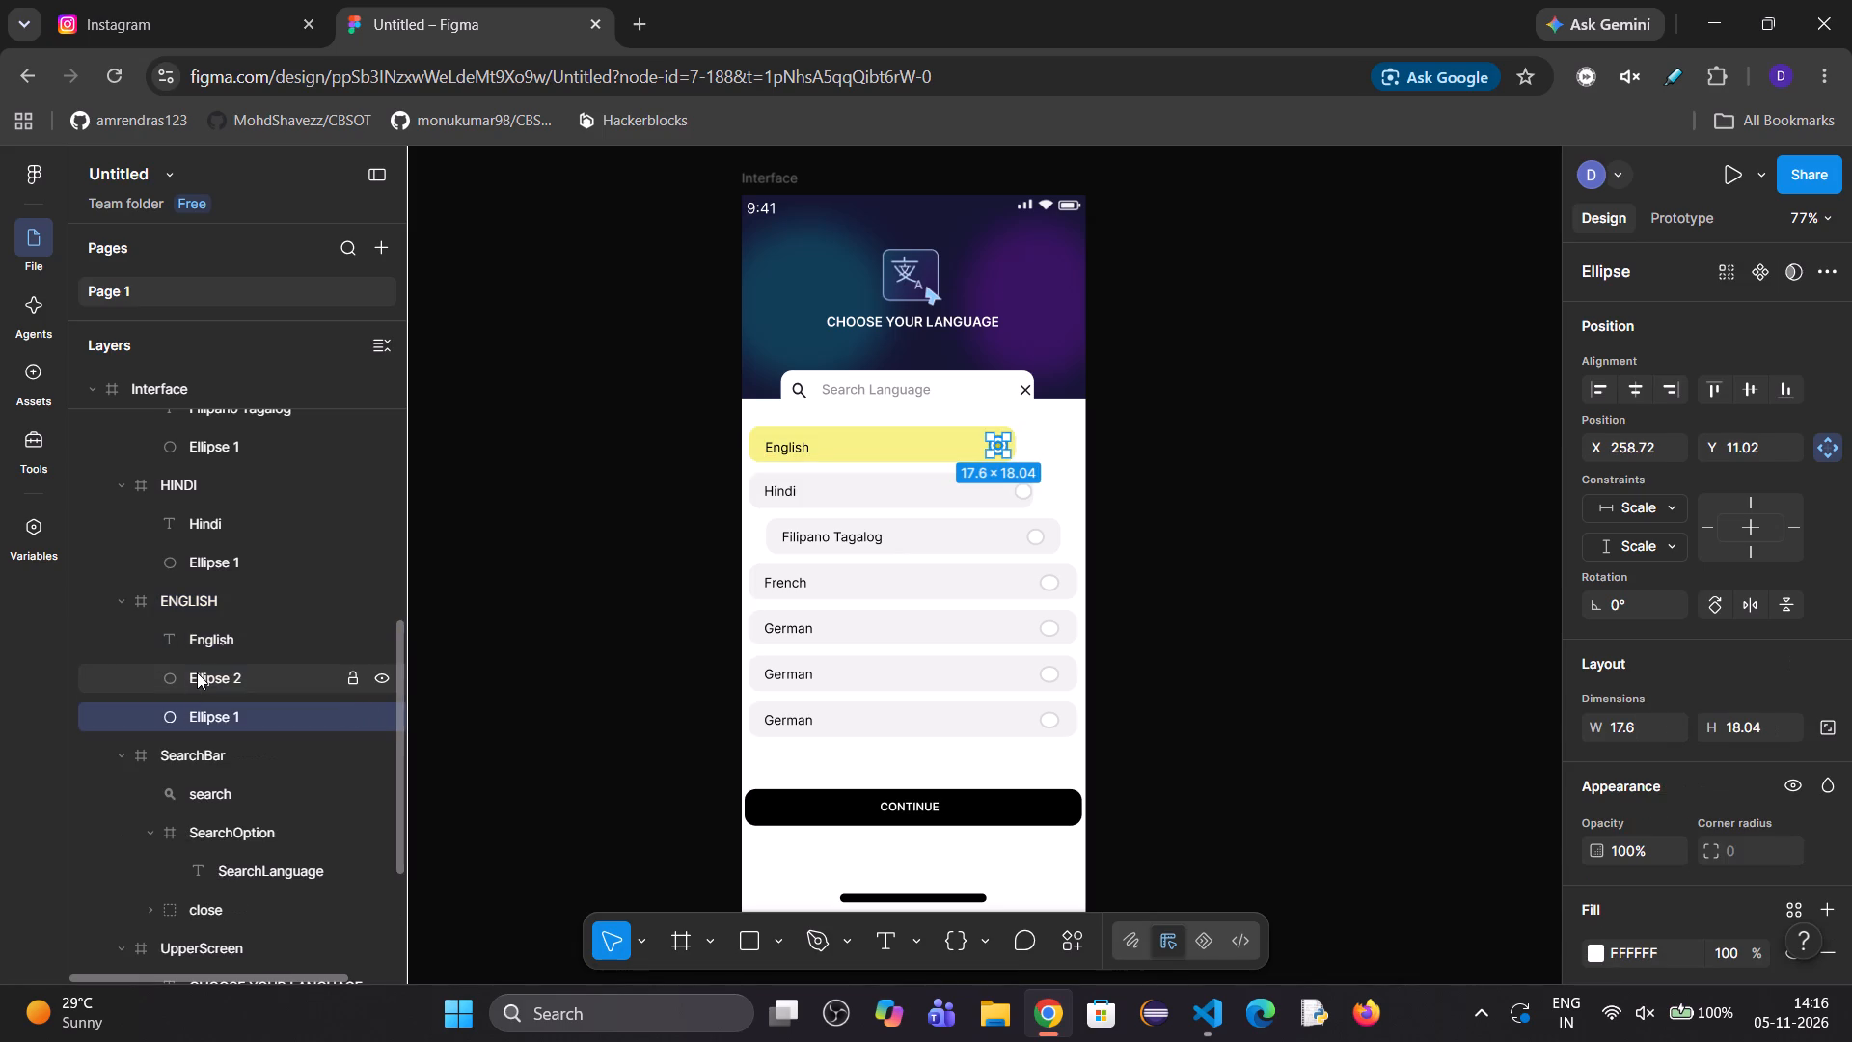
click(197, 672)
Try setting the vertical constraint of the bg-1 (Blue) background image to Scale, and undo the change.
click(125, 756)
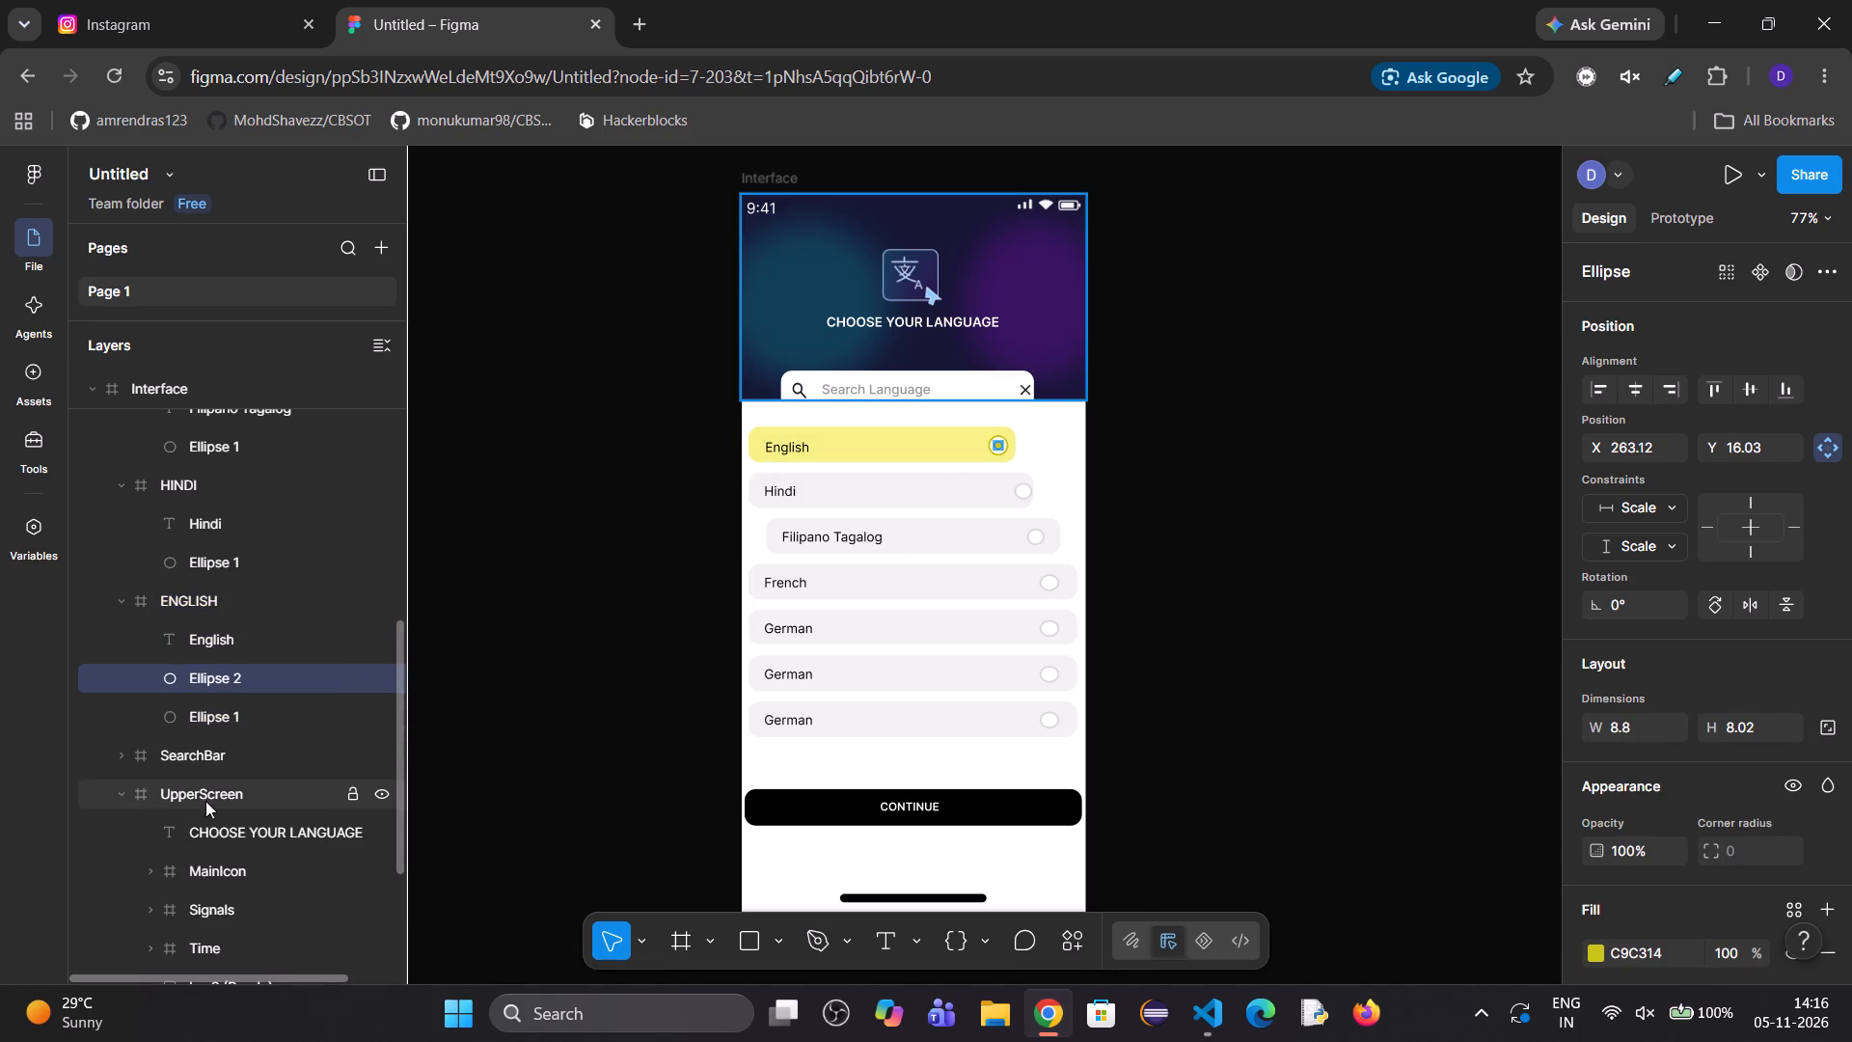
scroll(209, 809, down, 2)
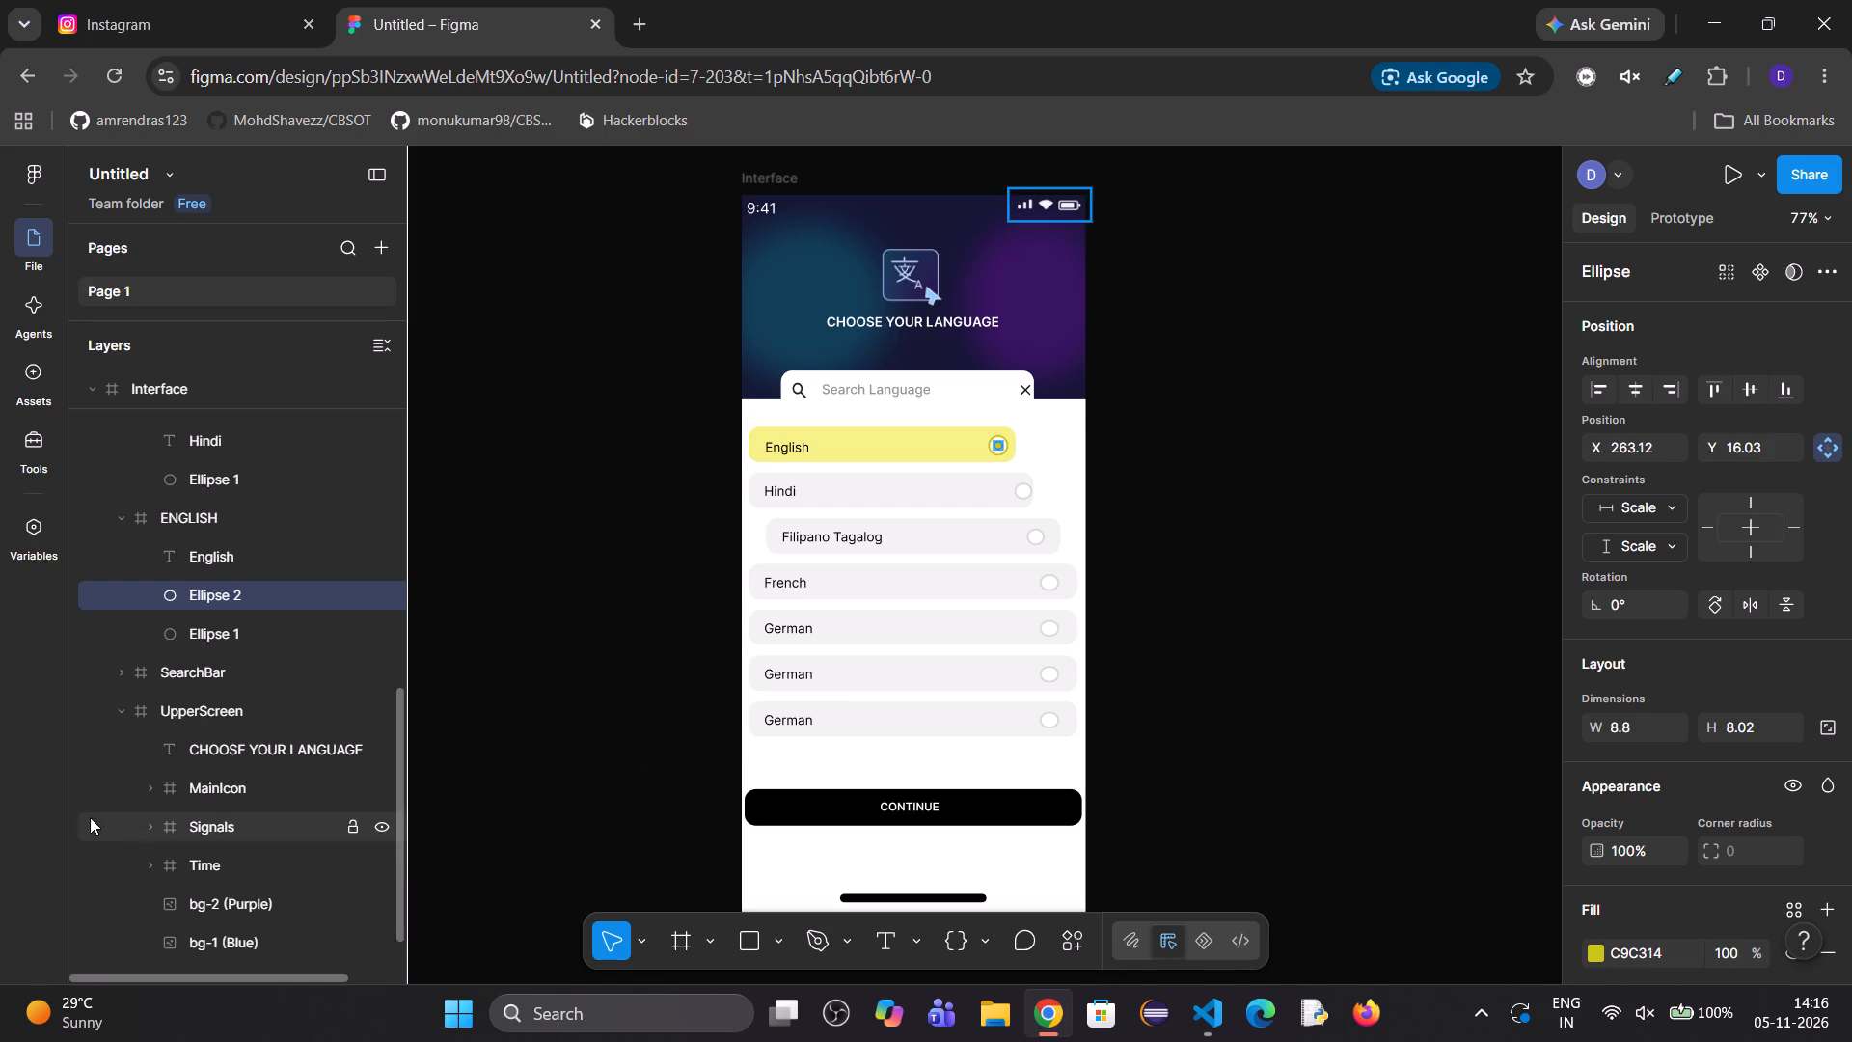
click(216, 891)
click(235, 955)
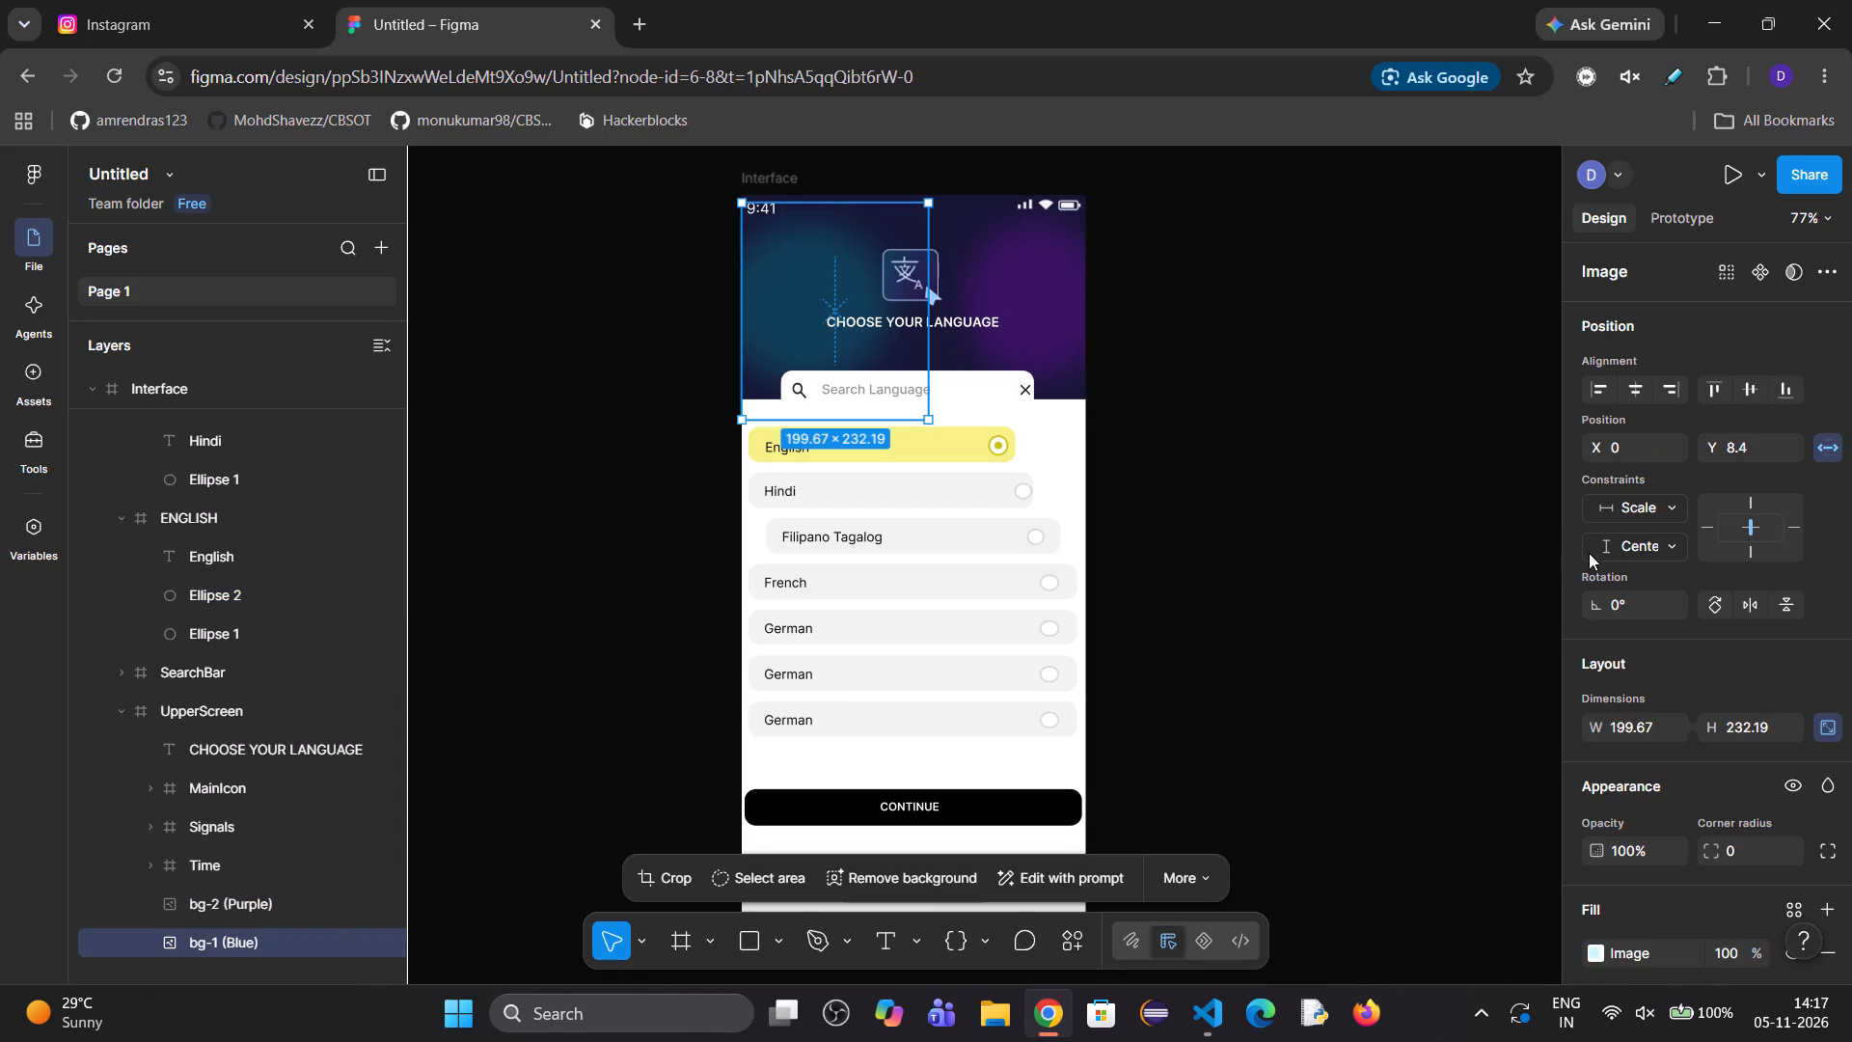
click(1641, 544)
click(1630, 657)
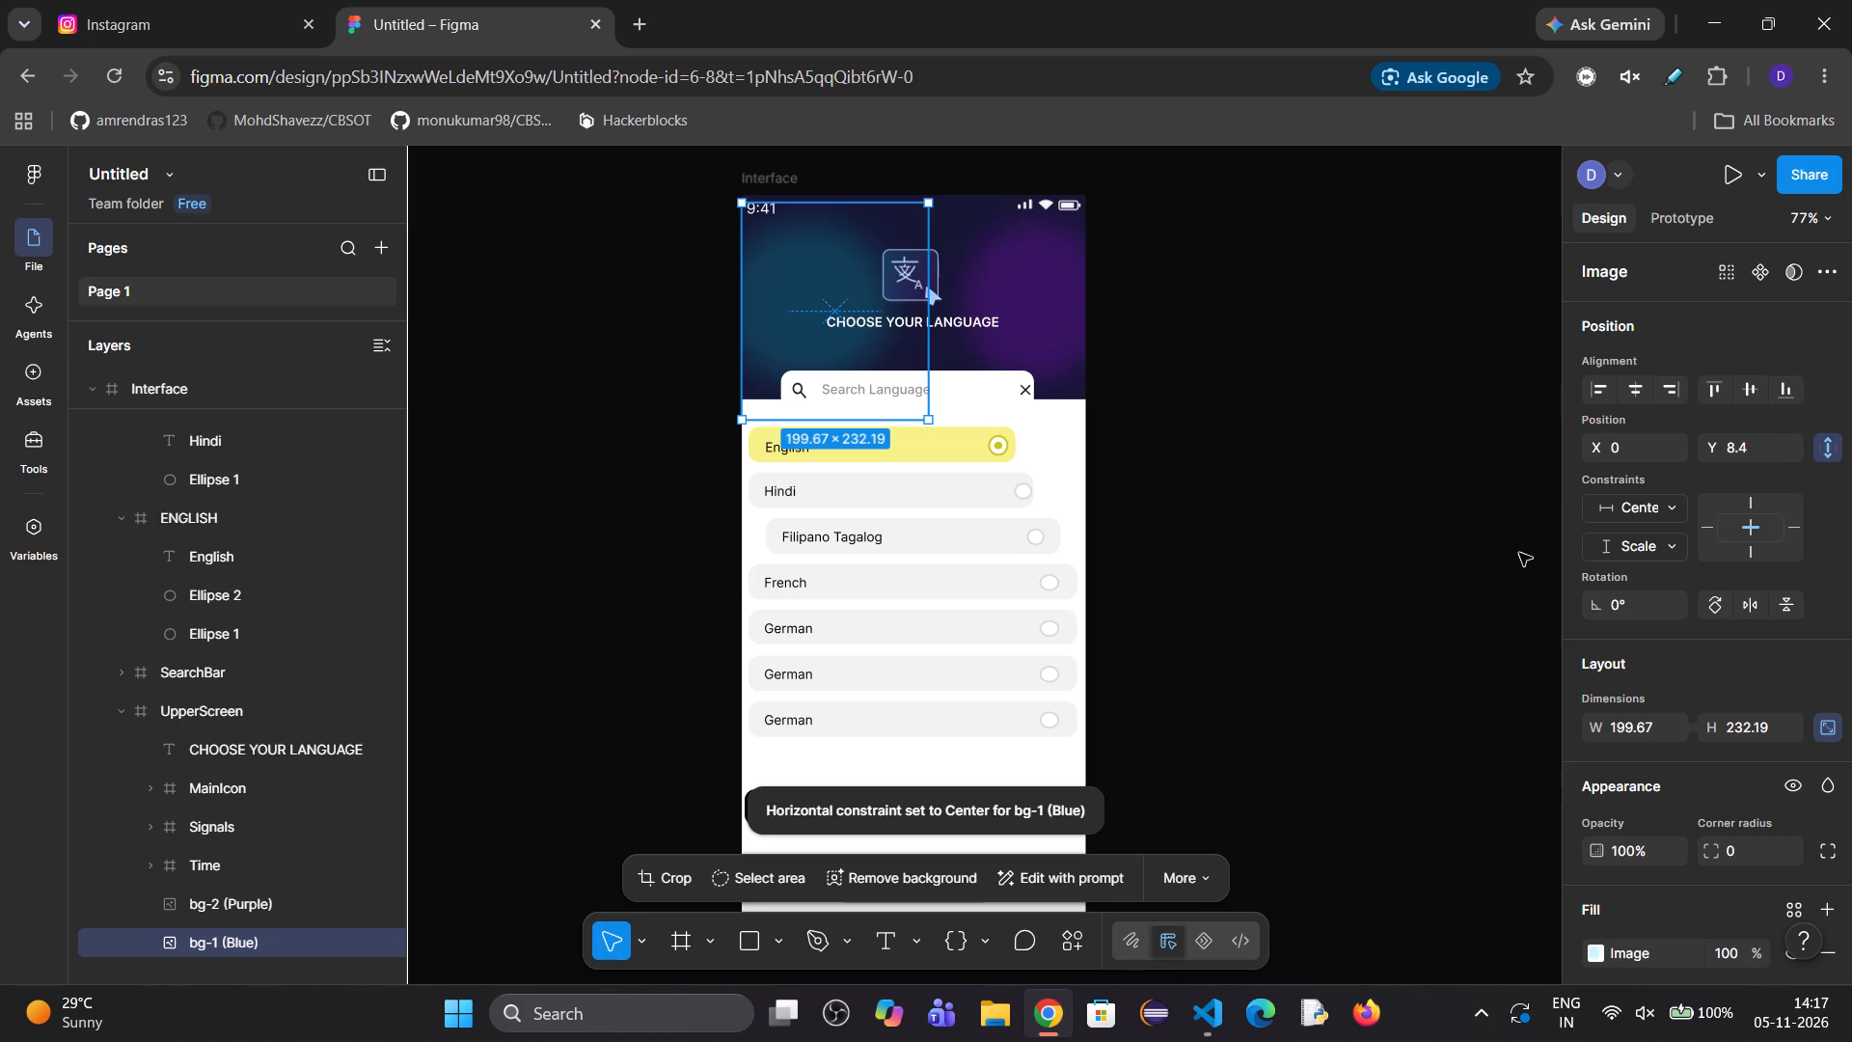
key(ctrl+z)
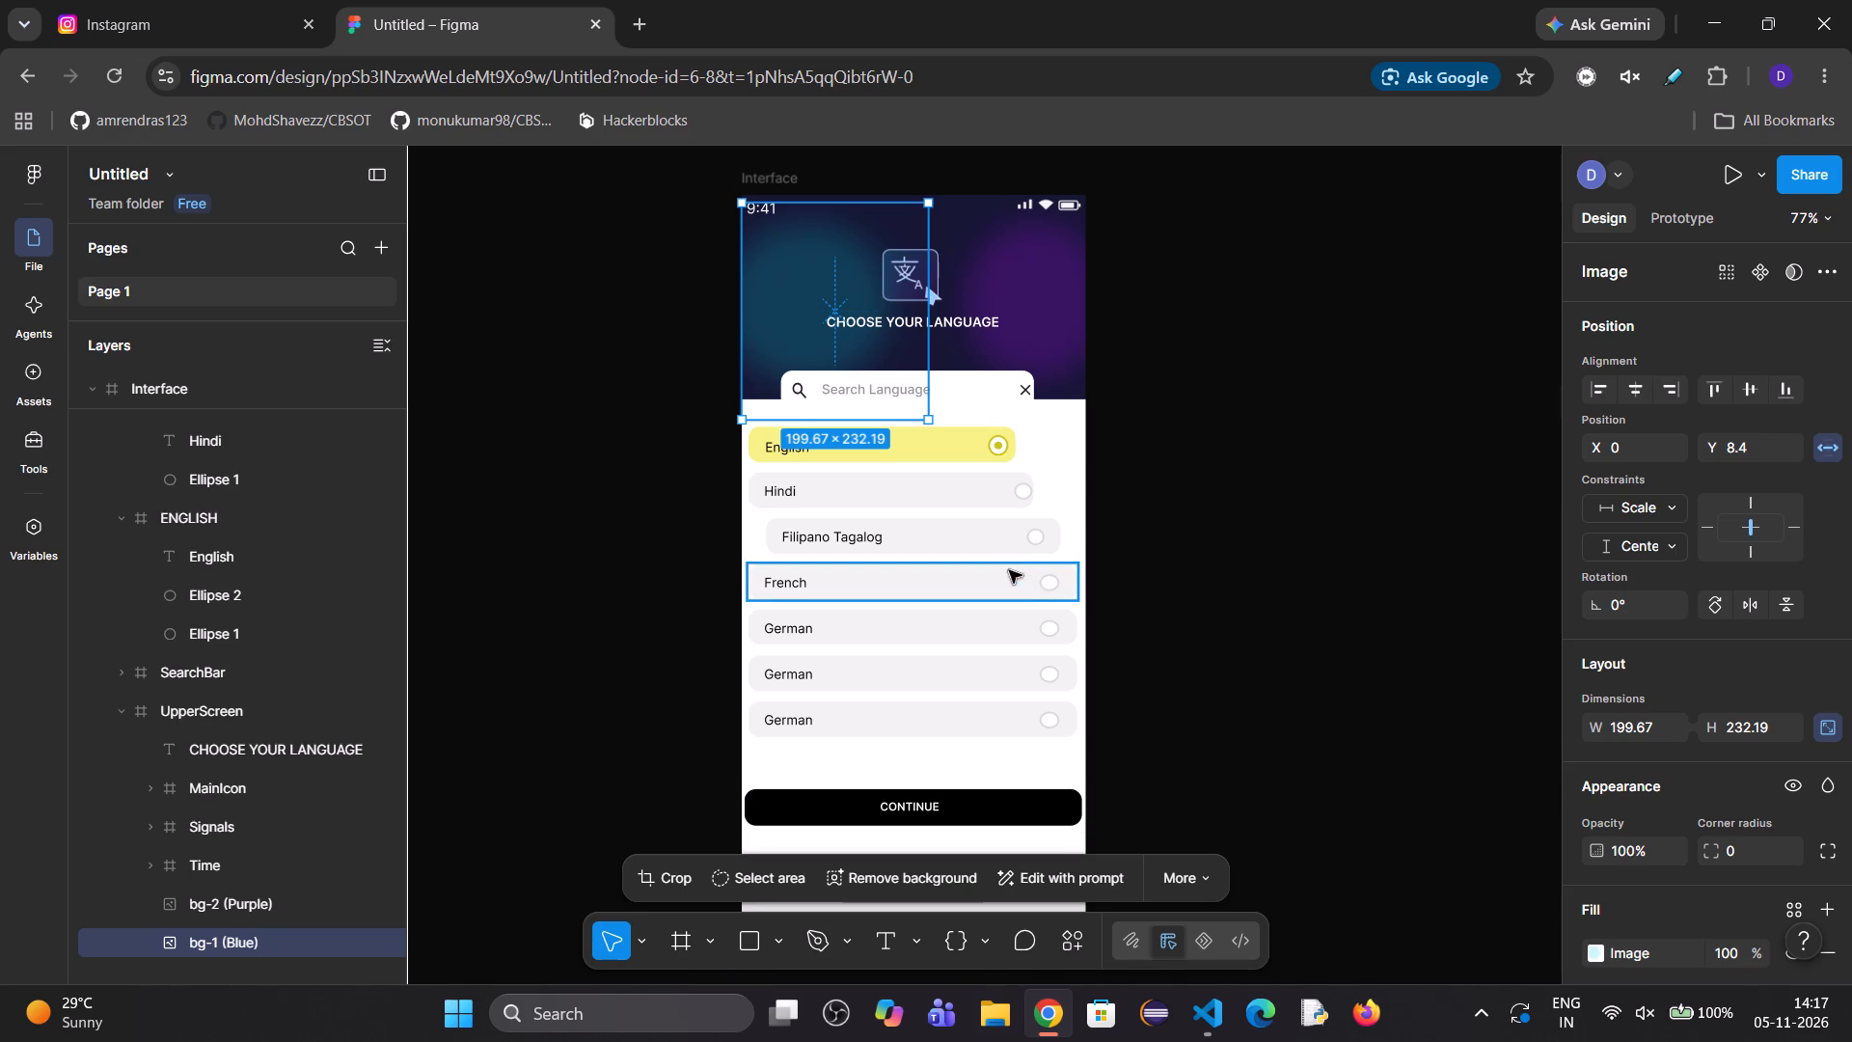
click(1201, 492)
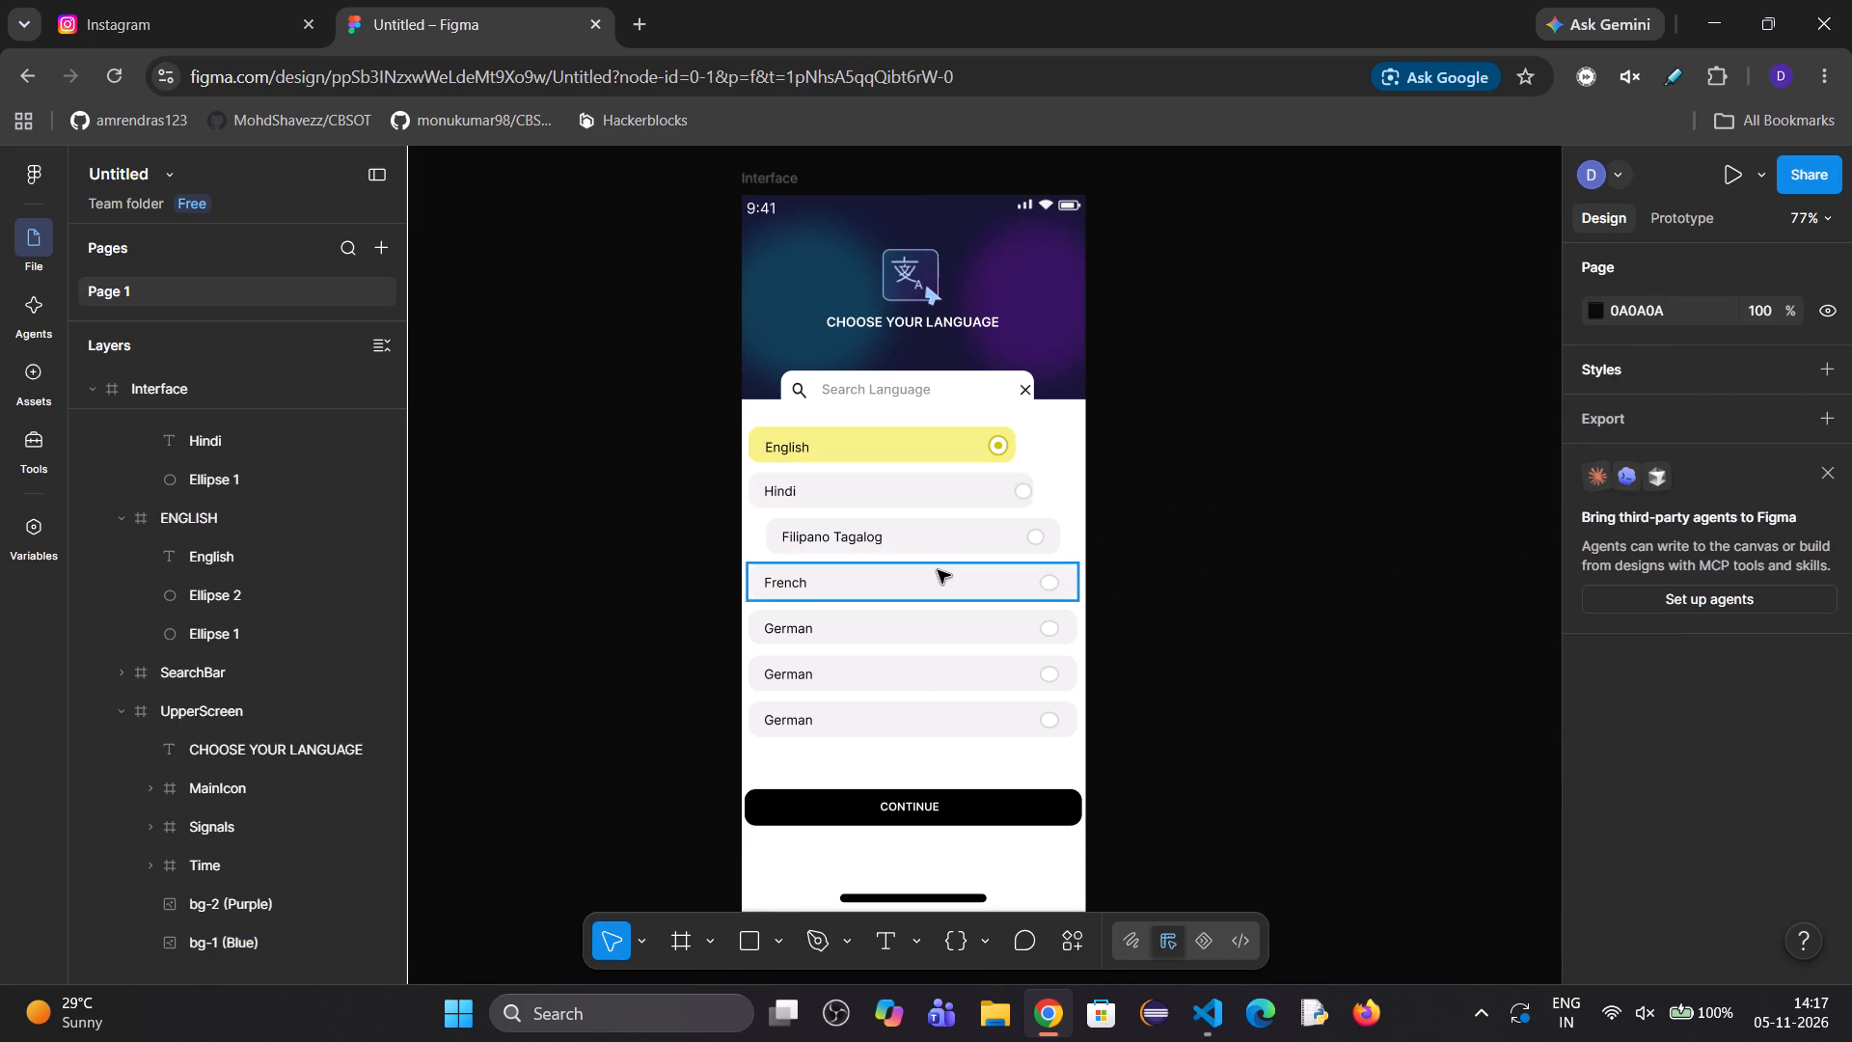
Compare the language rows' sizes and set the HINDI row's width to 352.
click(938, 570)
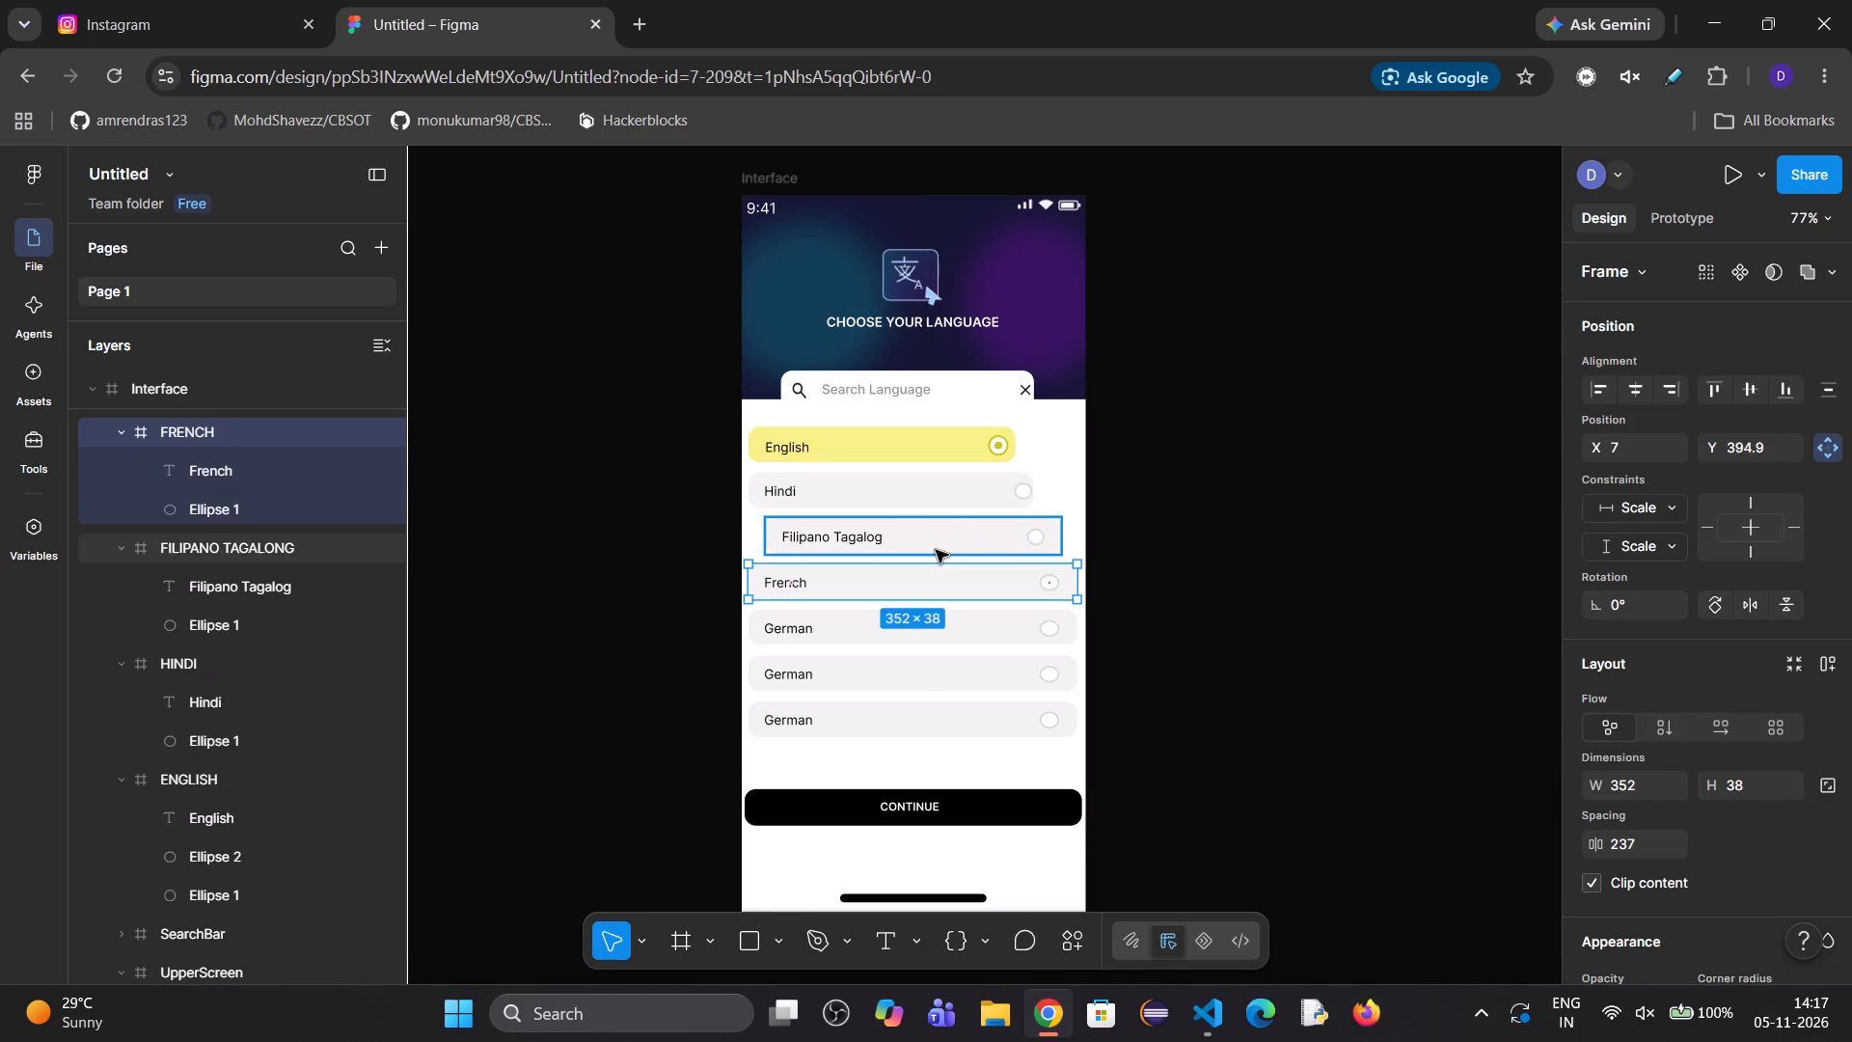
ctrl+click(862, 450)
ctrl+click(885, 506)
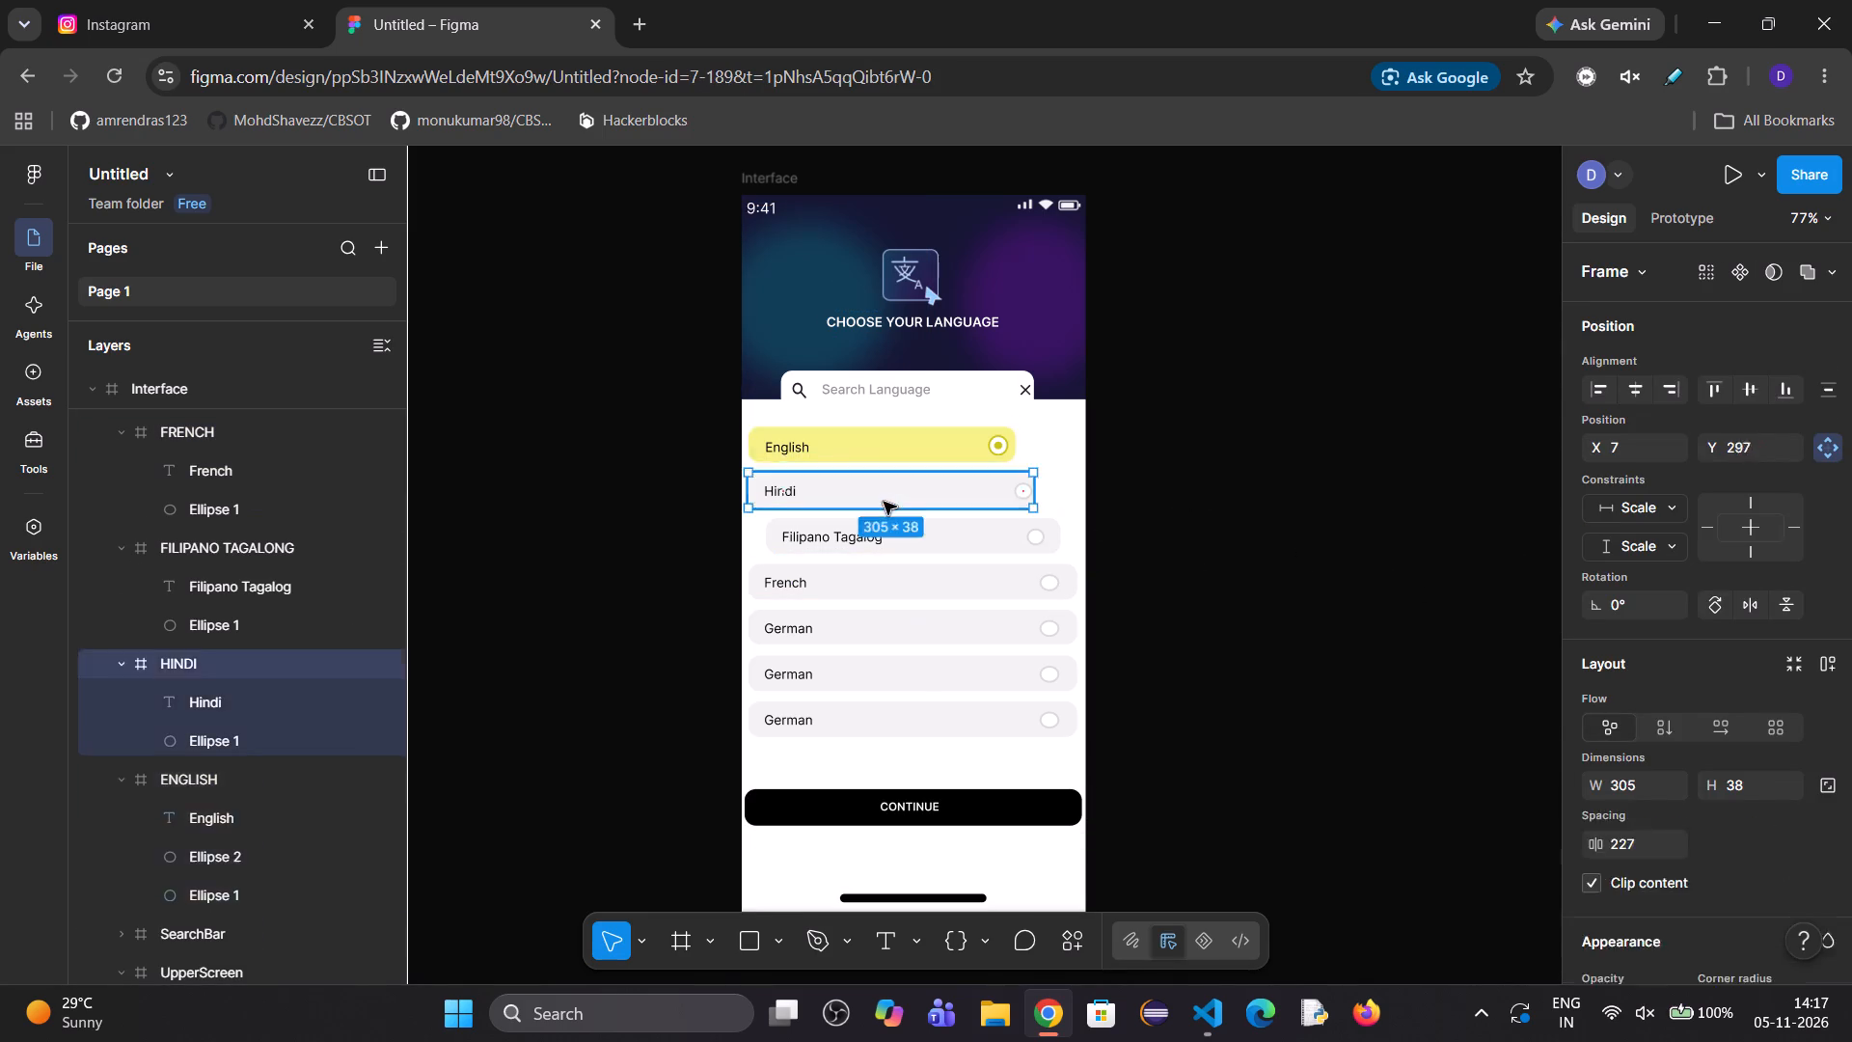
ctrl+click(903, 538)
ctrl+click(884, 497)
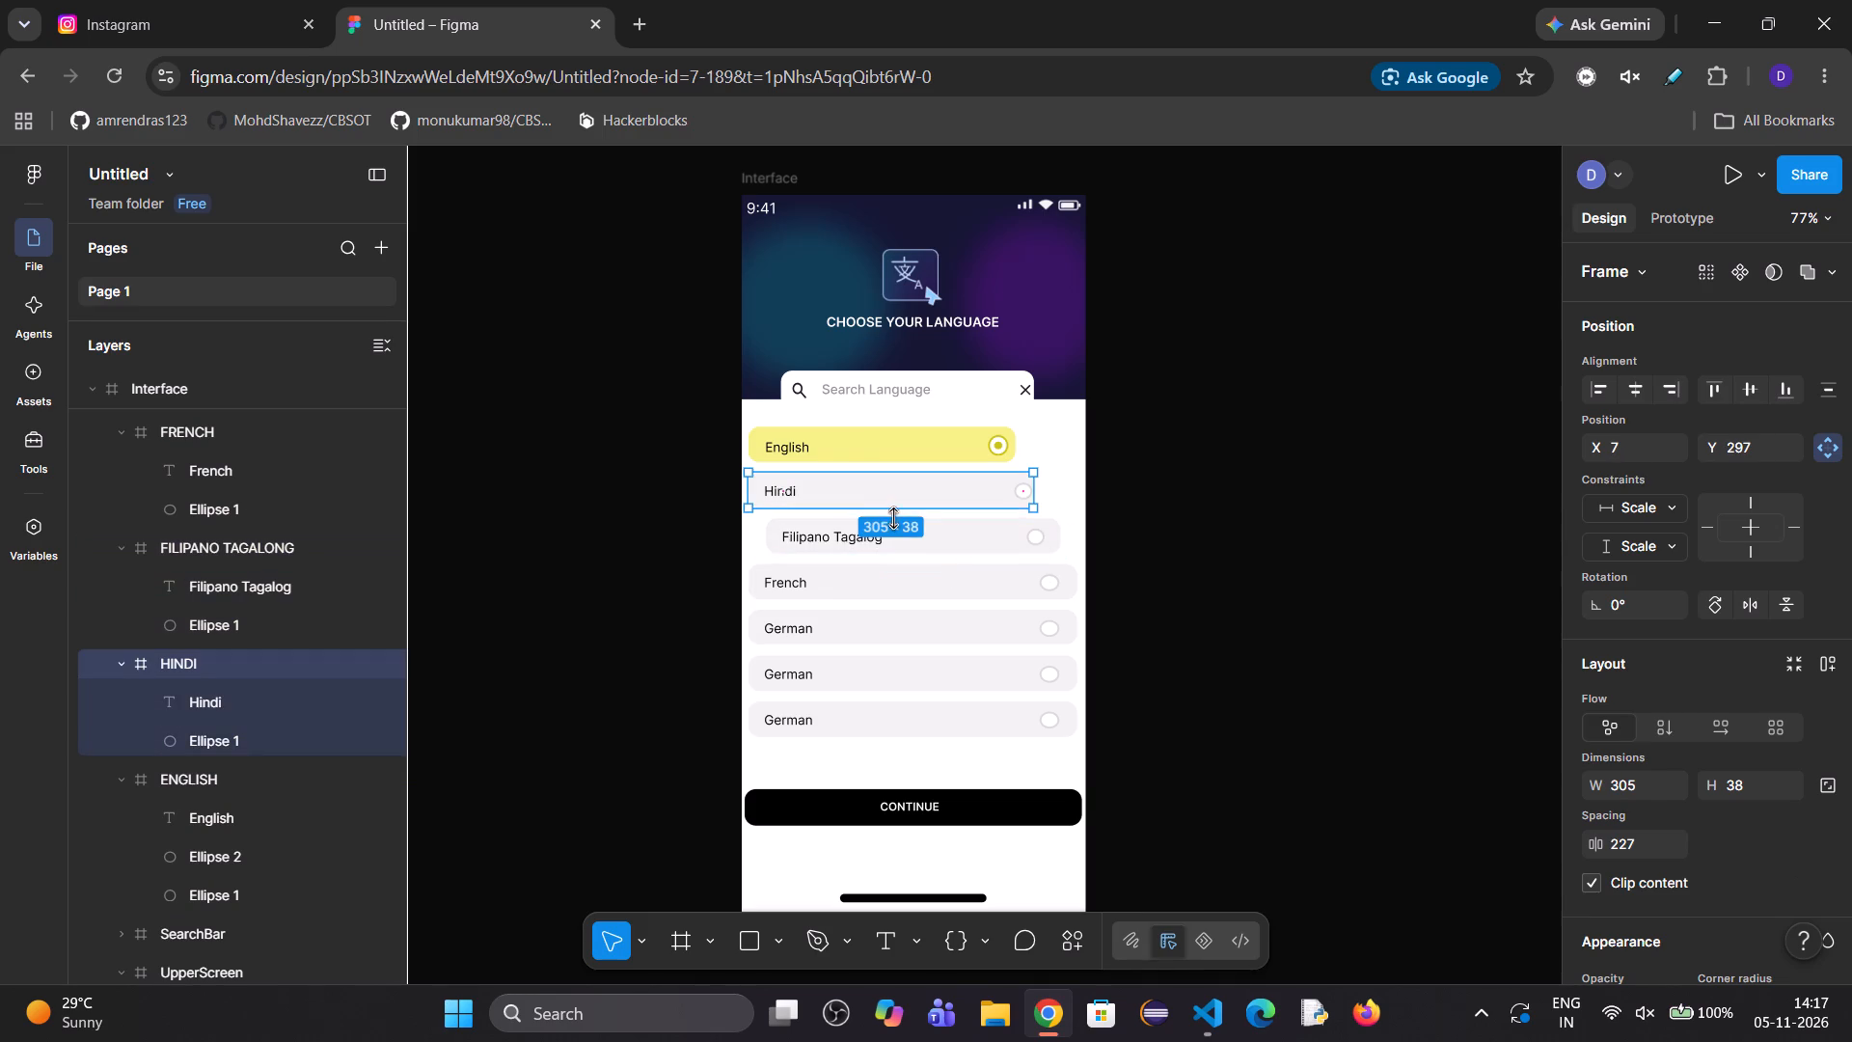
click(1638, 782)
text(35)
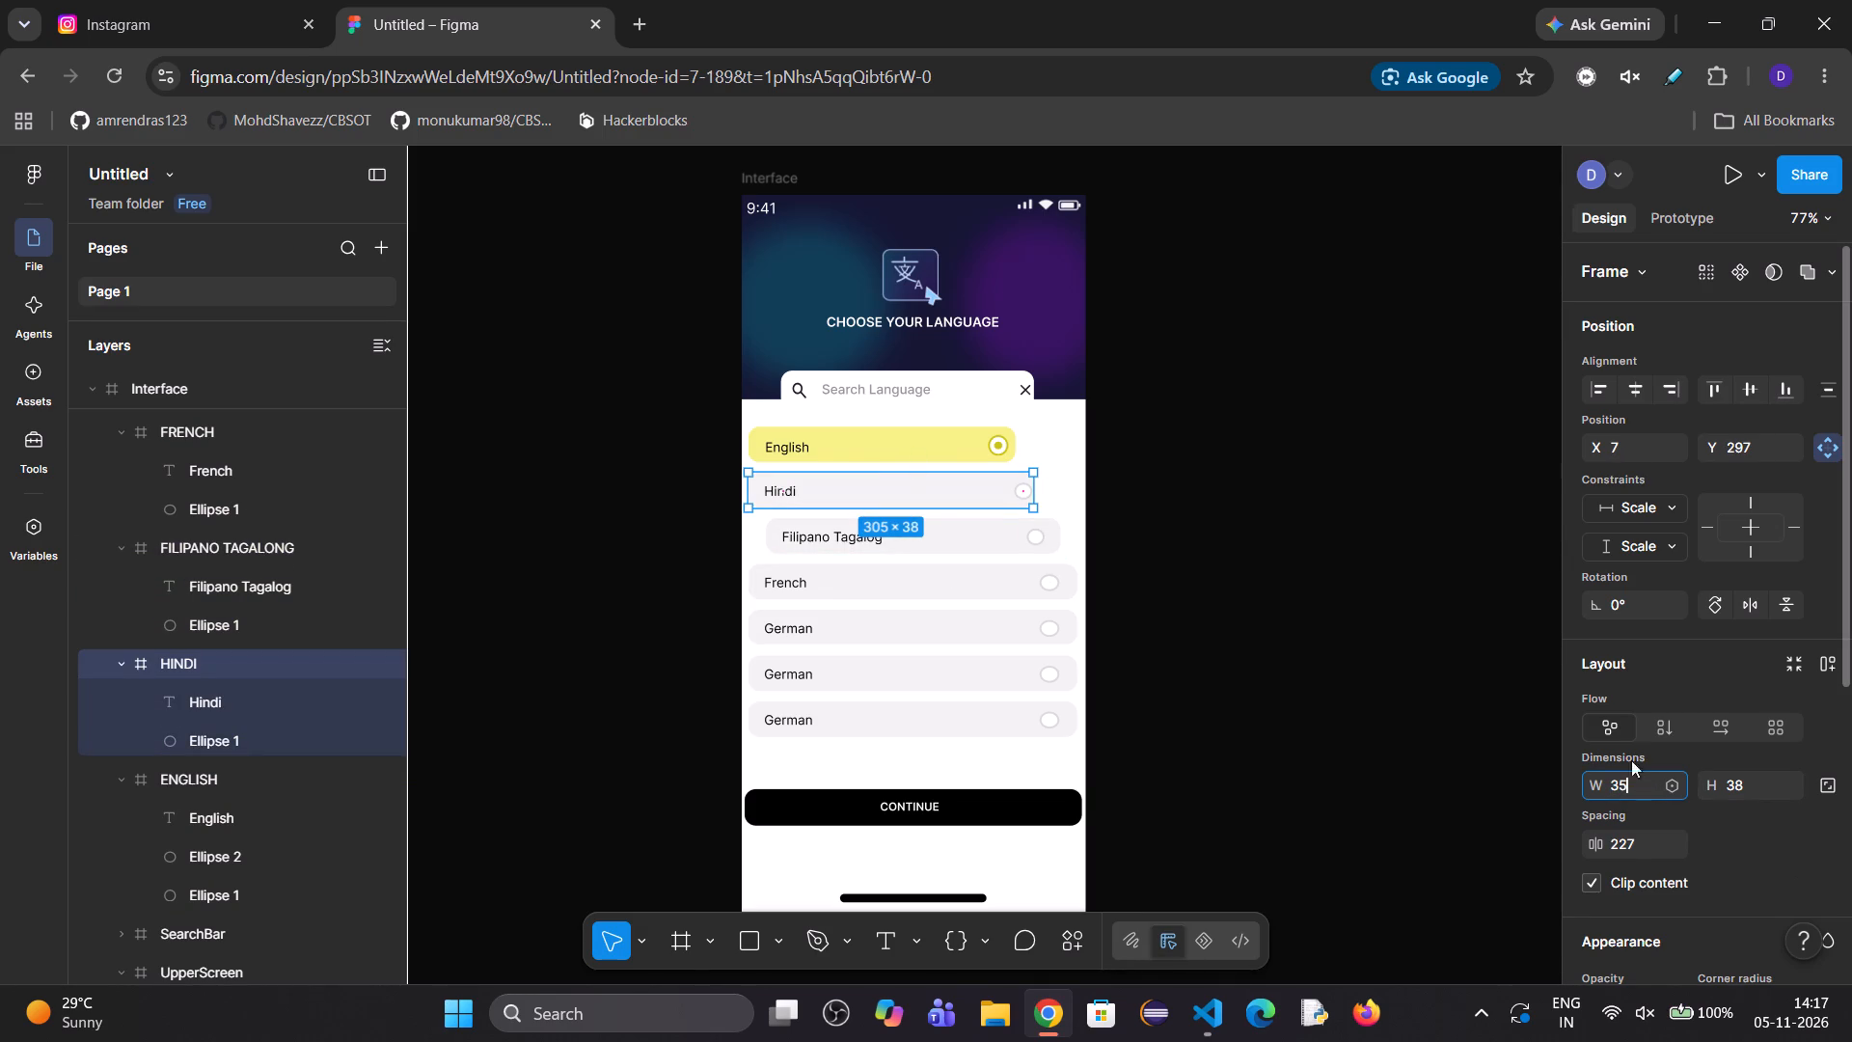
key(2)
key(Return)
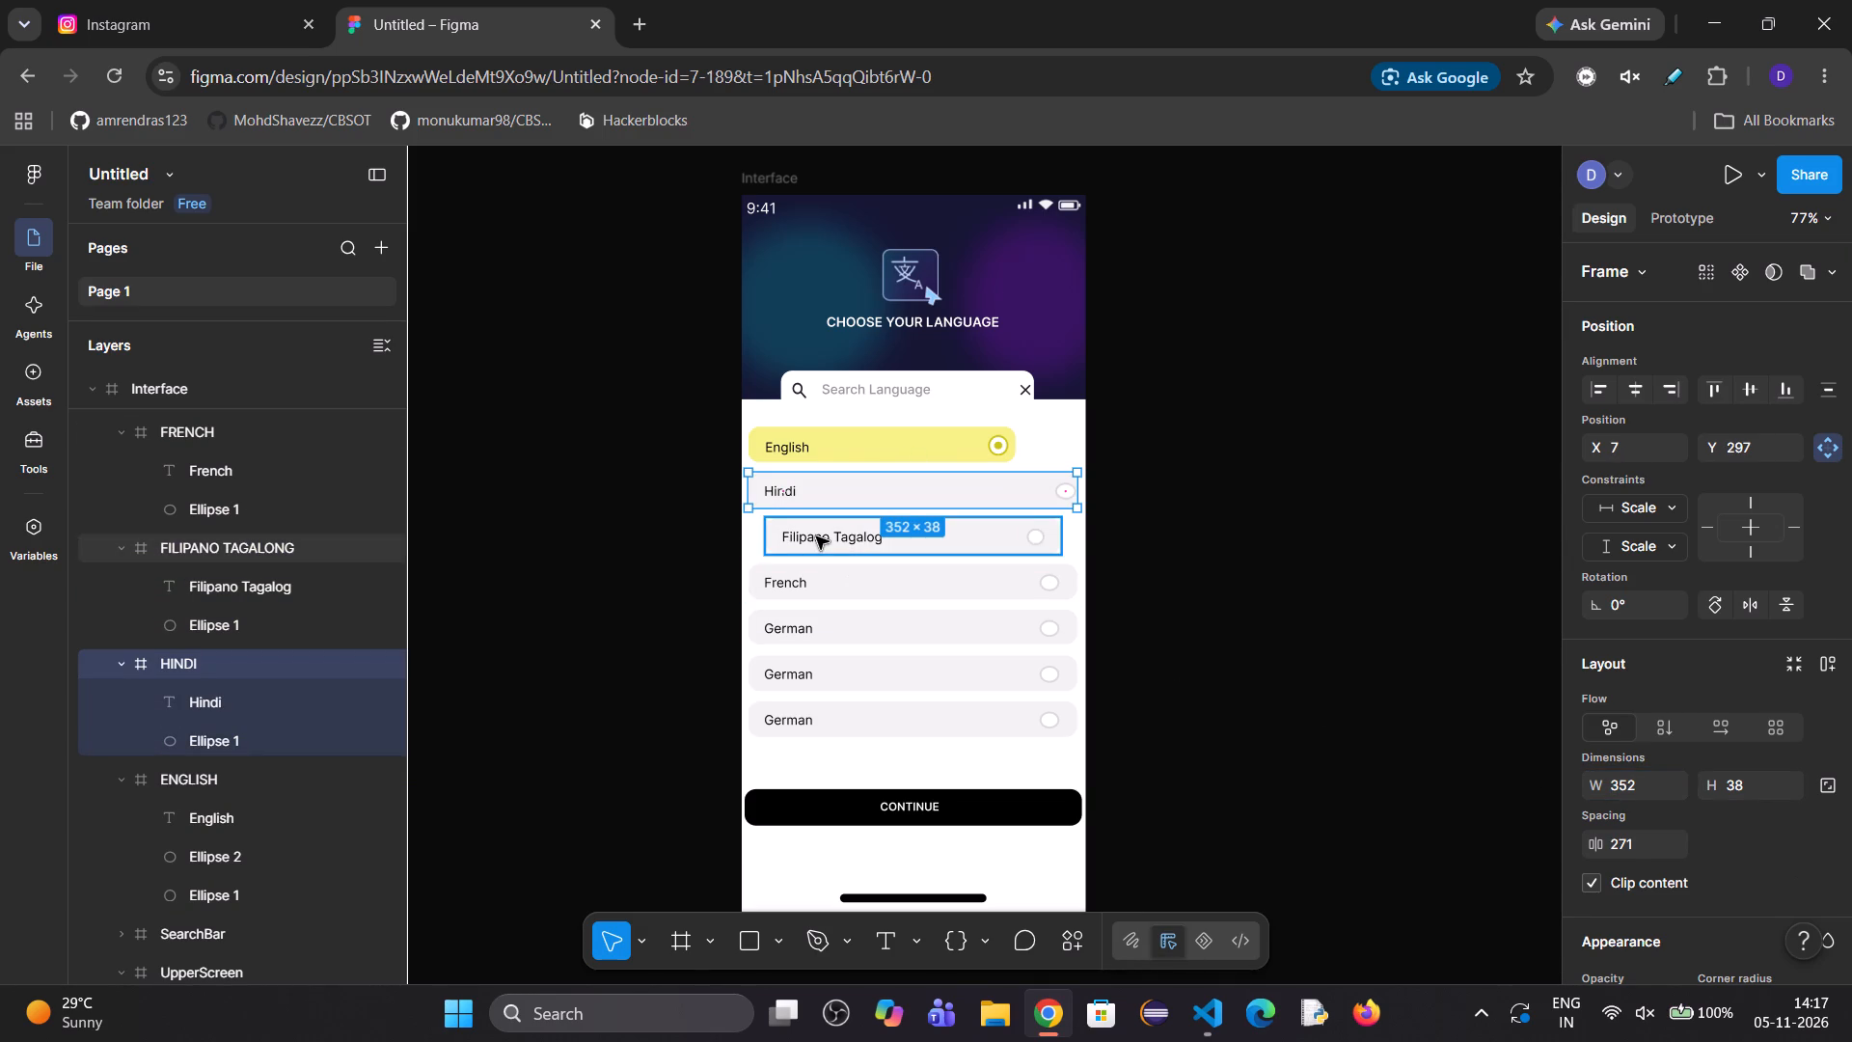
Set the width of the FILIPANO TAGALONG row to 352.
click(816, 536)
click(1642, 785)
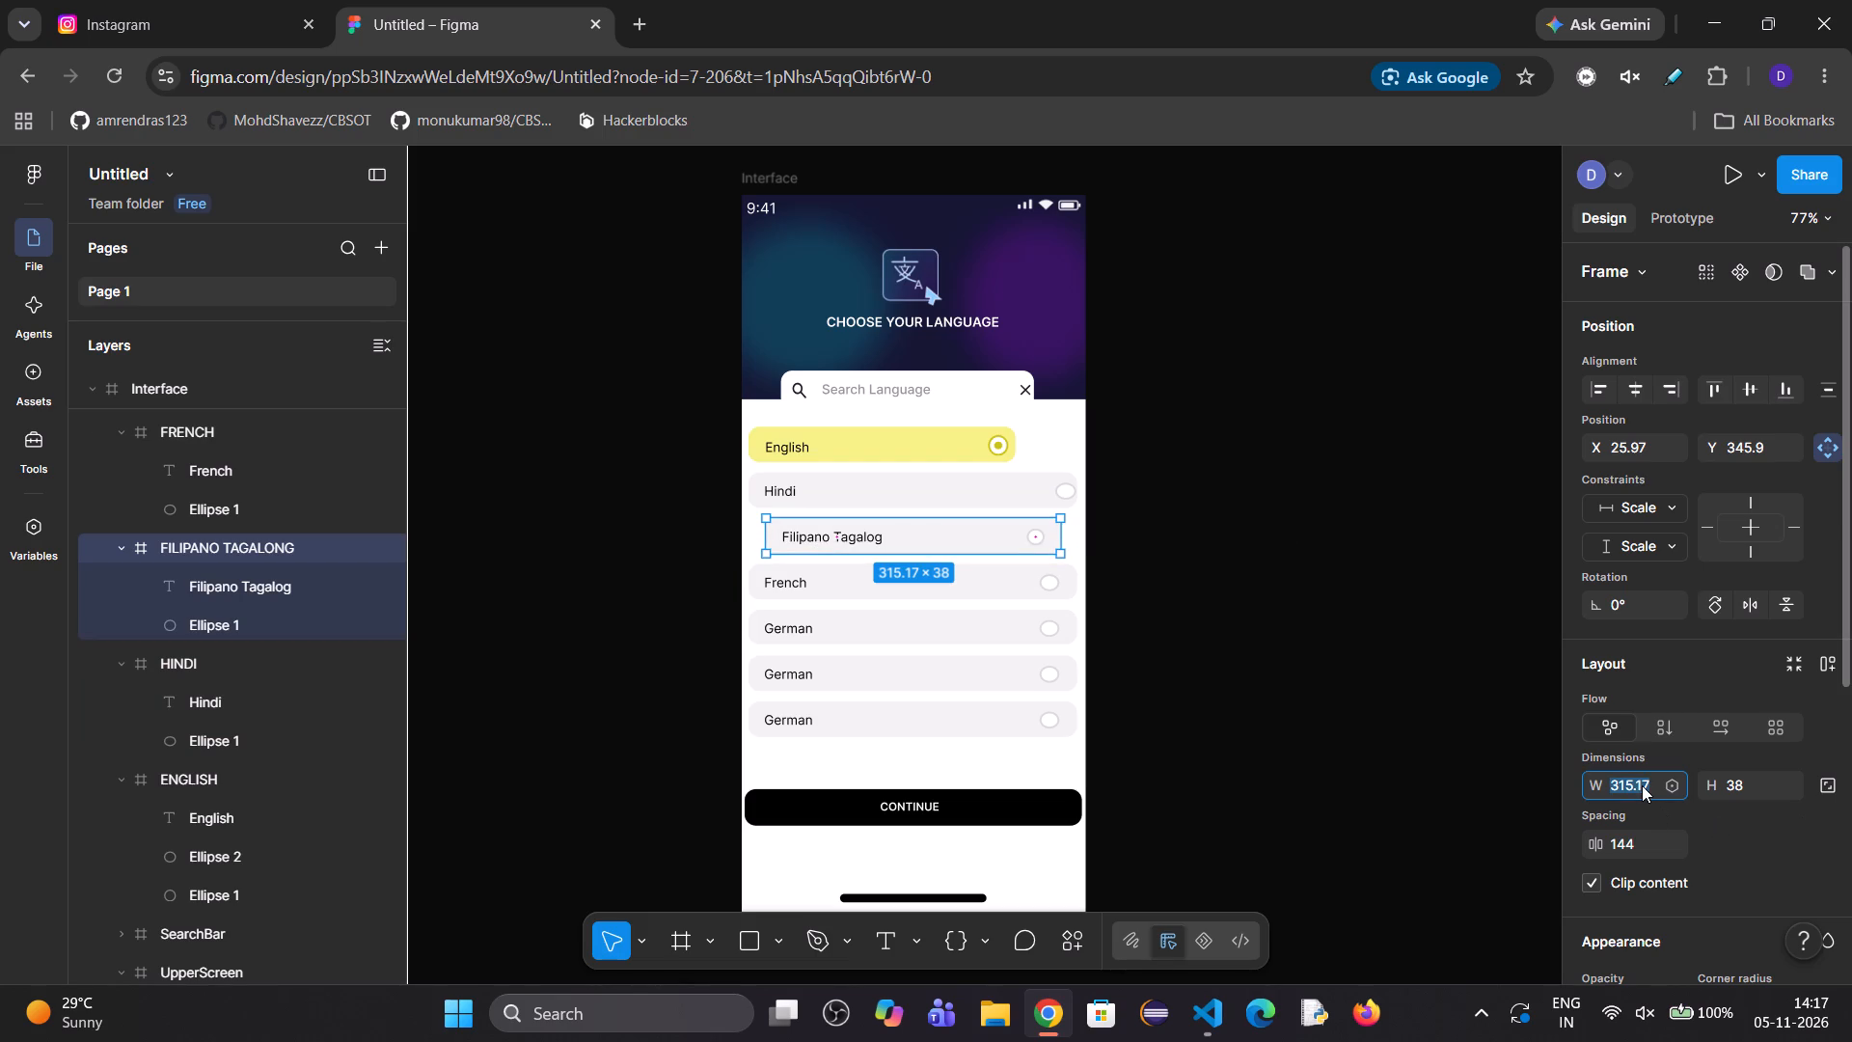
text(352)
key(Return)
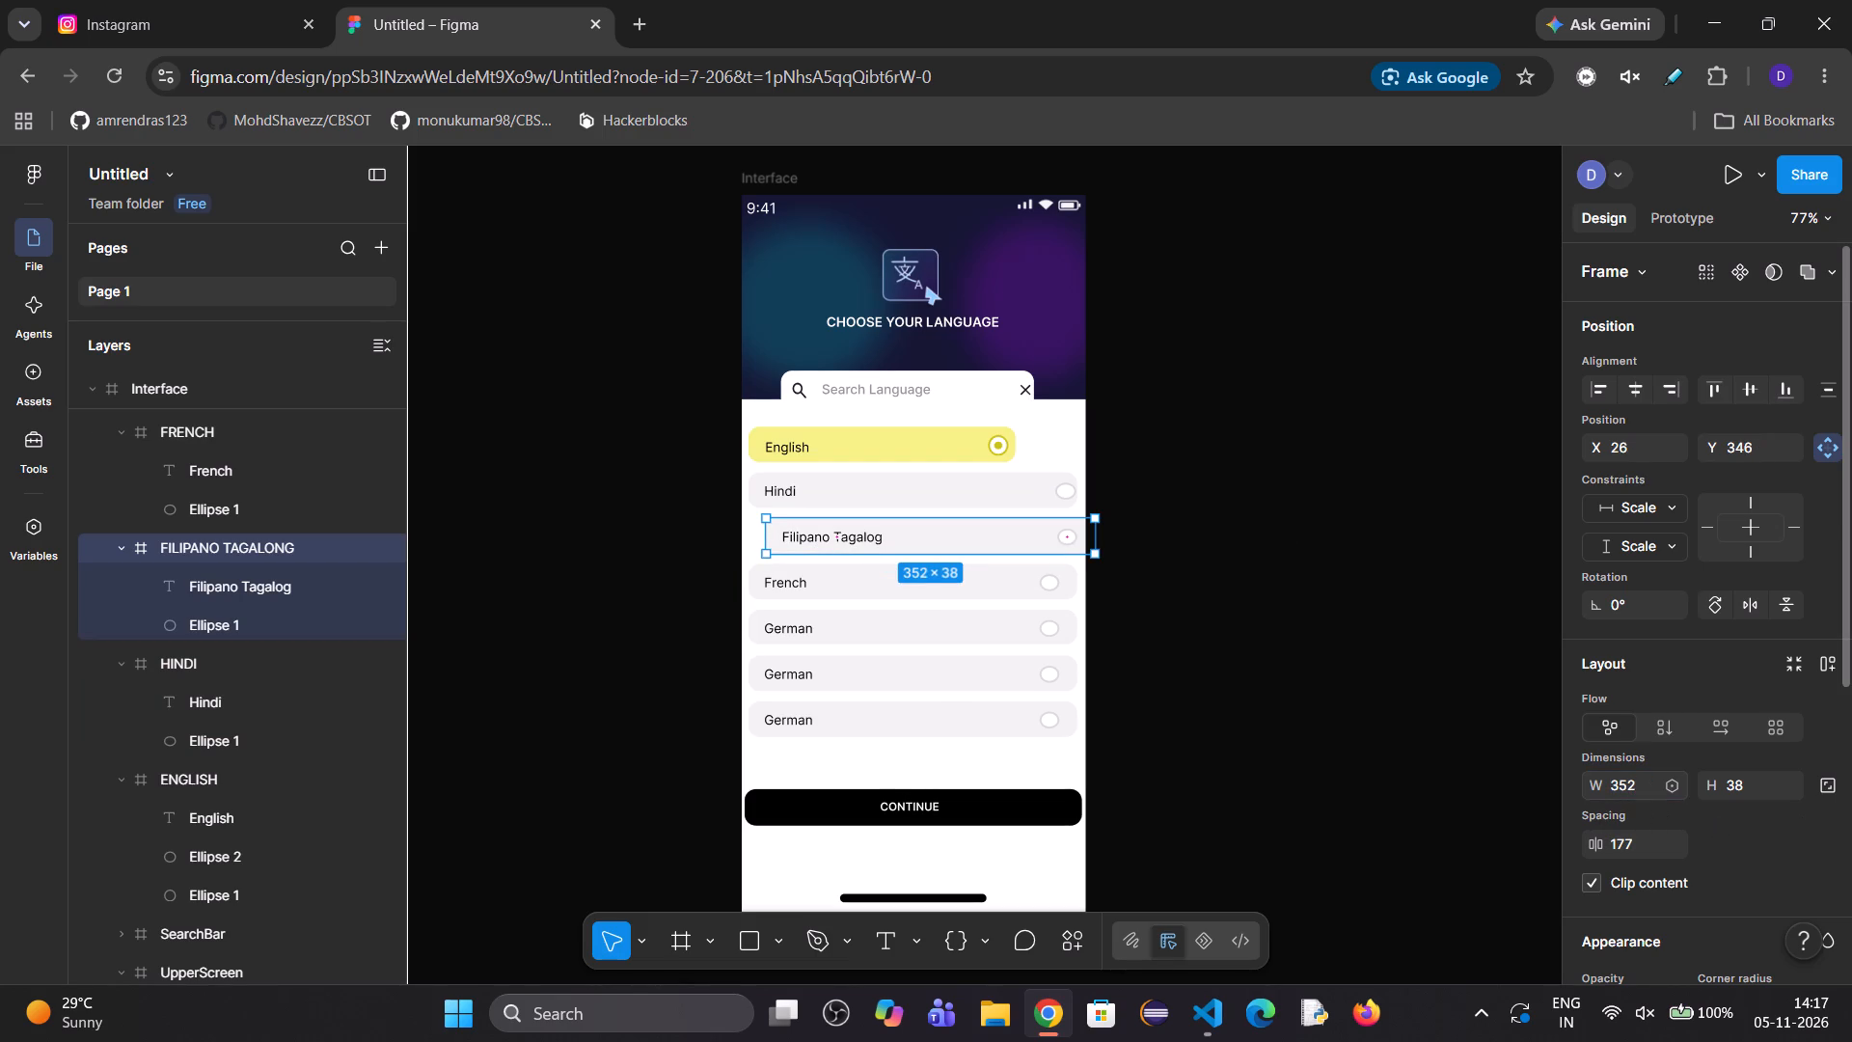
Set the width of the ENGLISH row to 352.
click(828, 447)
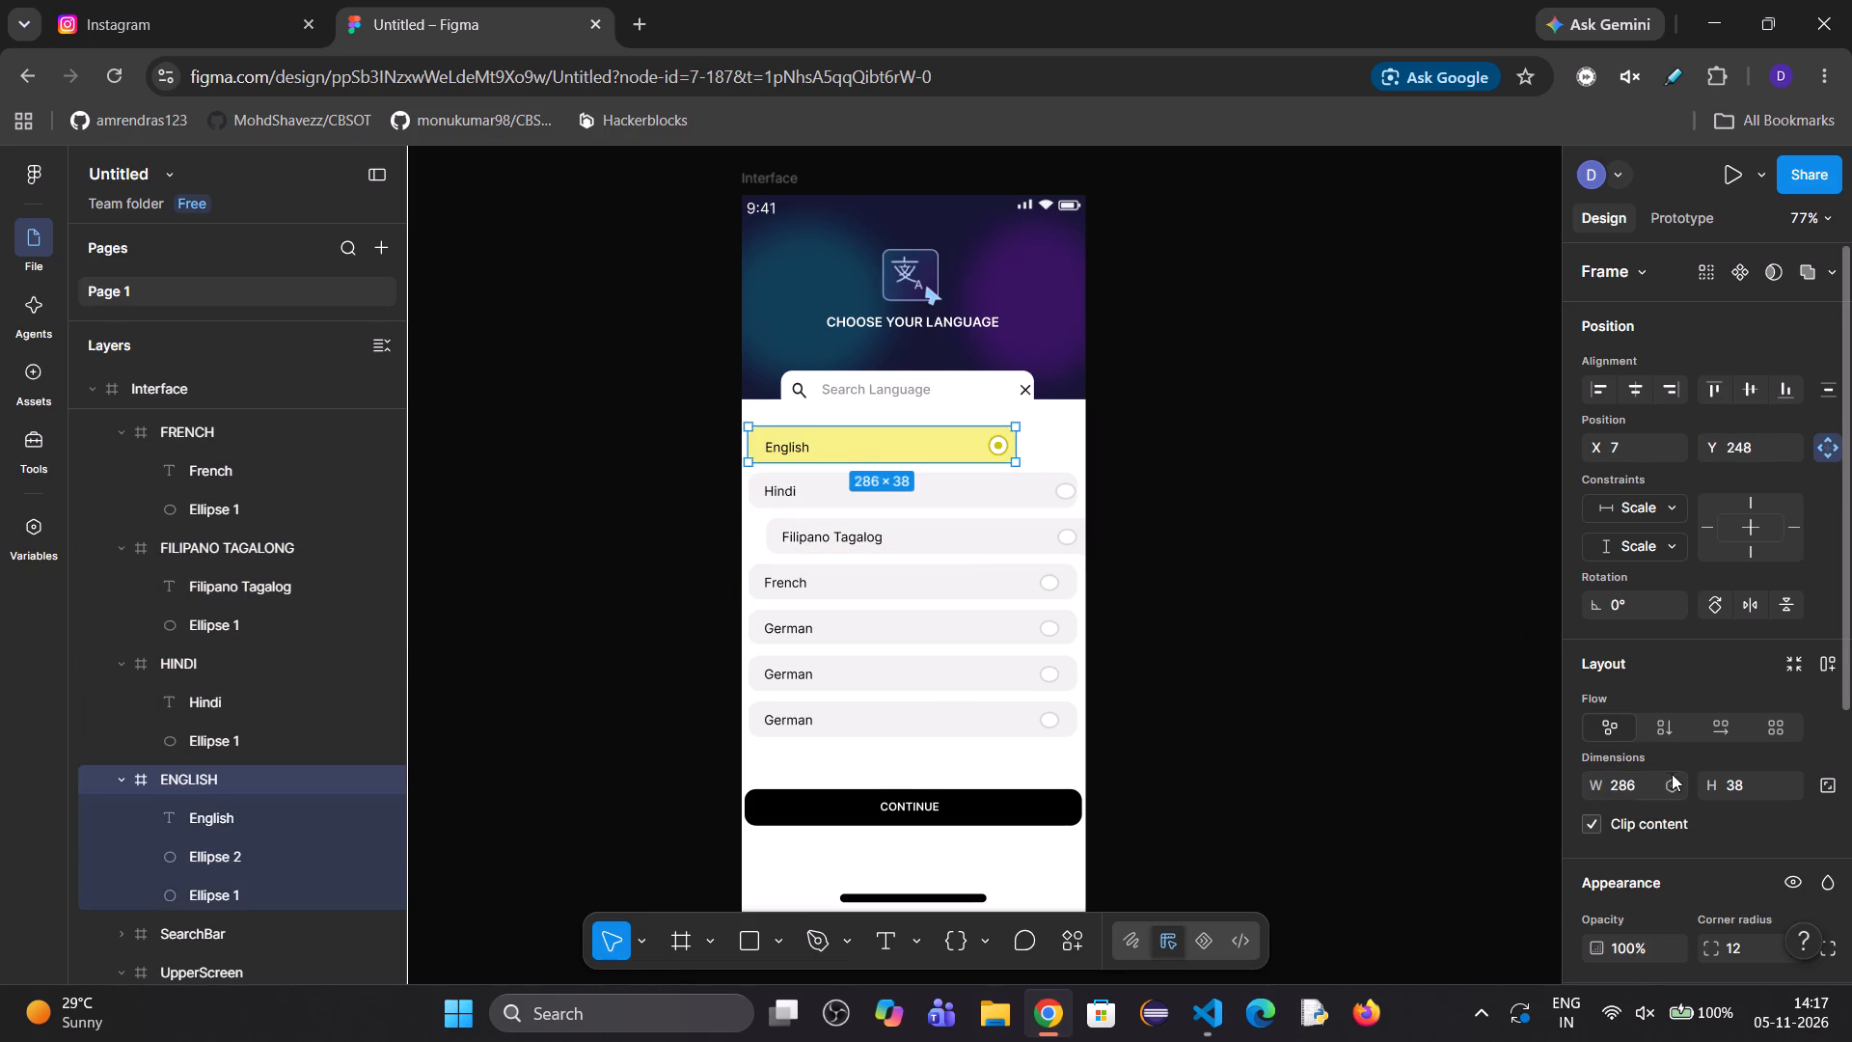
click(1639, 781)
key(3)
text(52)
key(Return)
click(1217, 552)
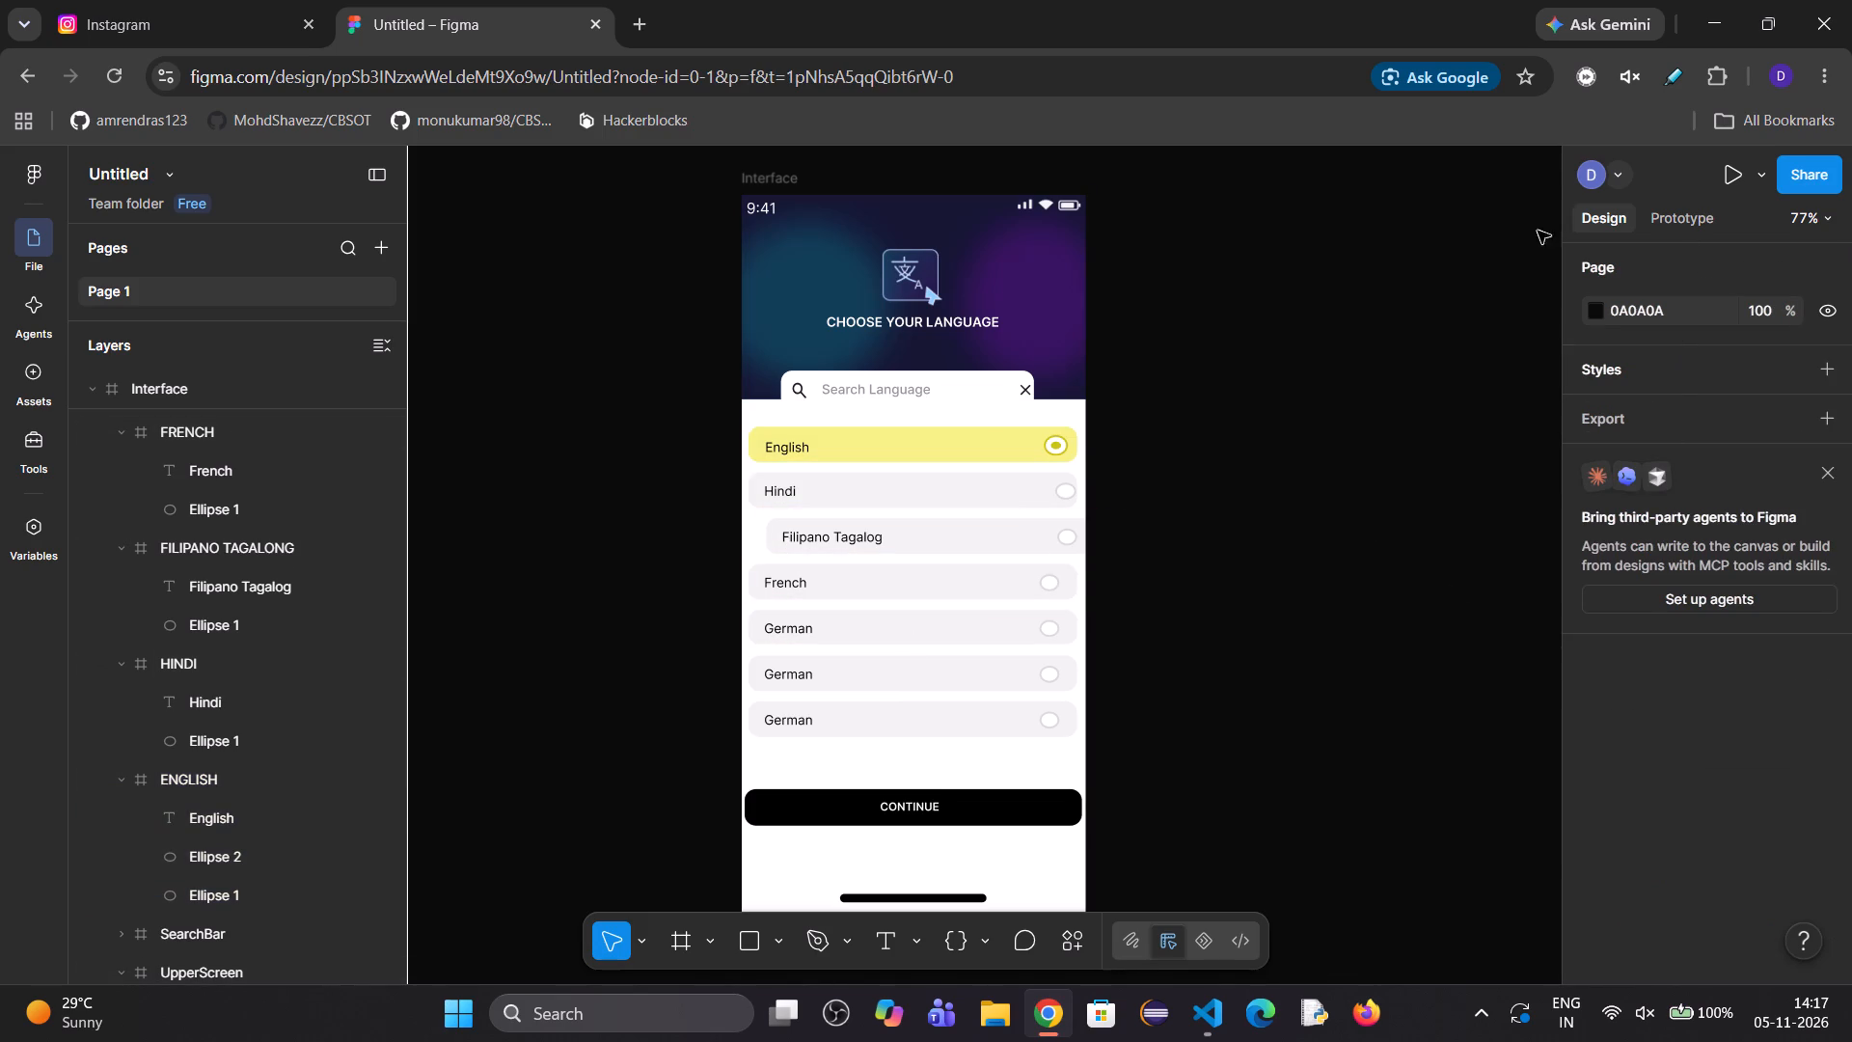
Set the width of the whole Interface frame to 411.
click(159, 388)
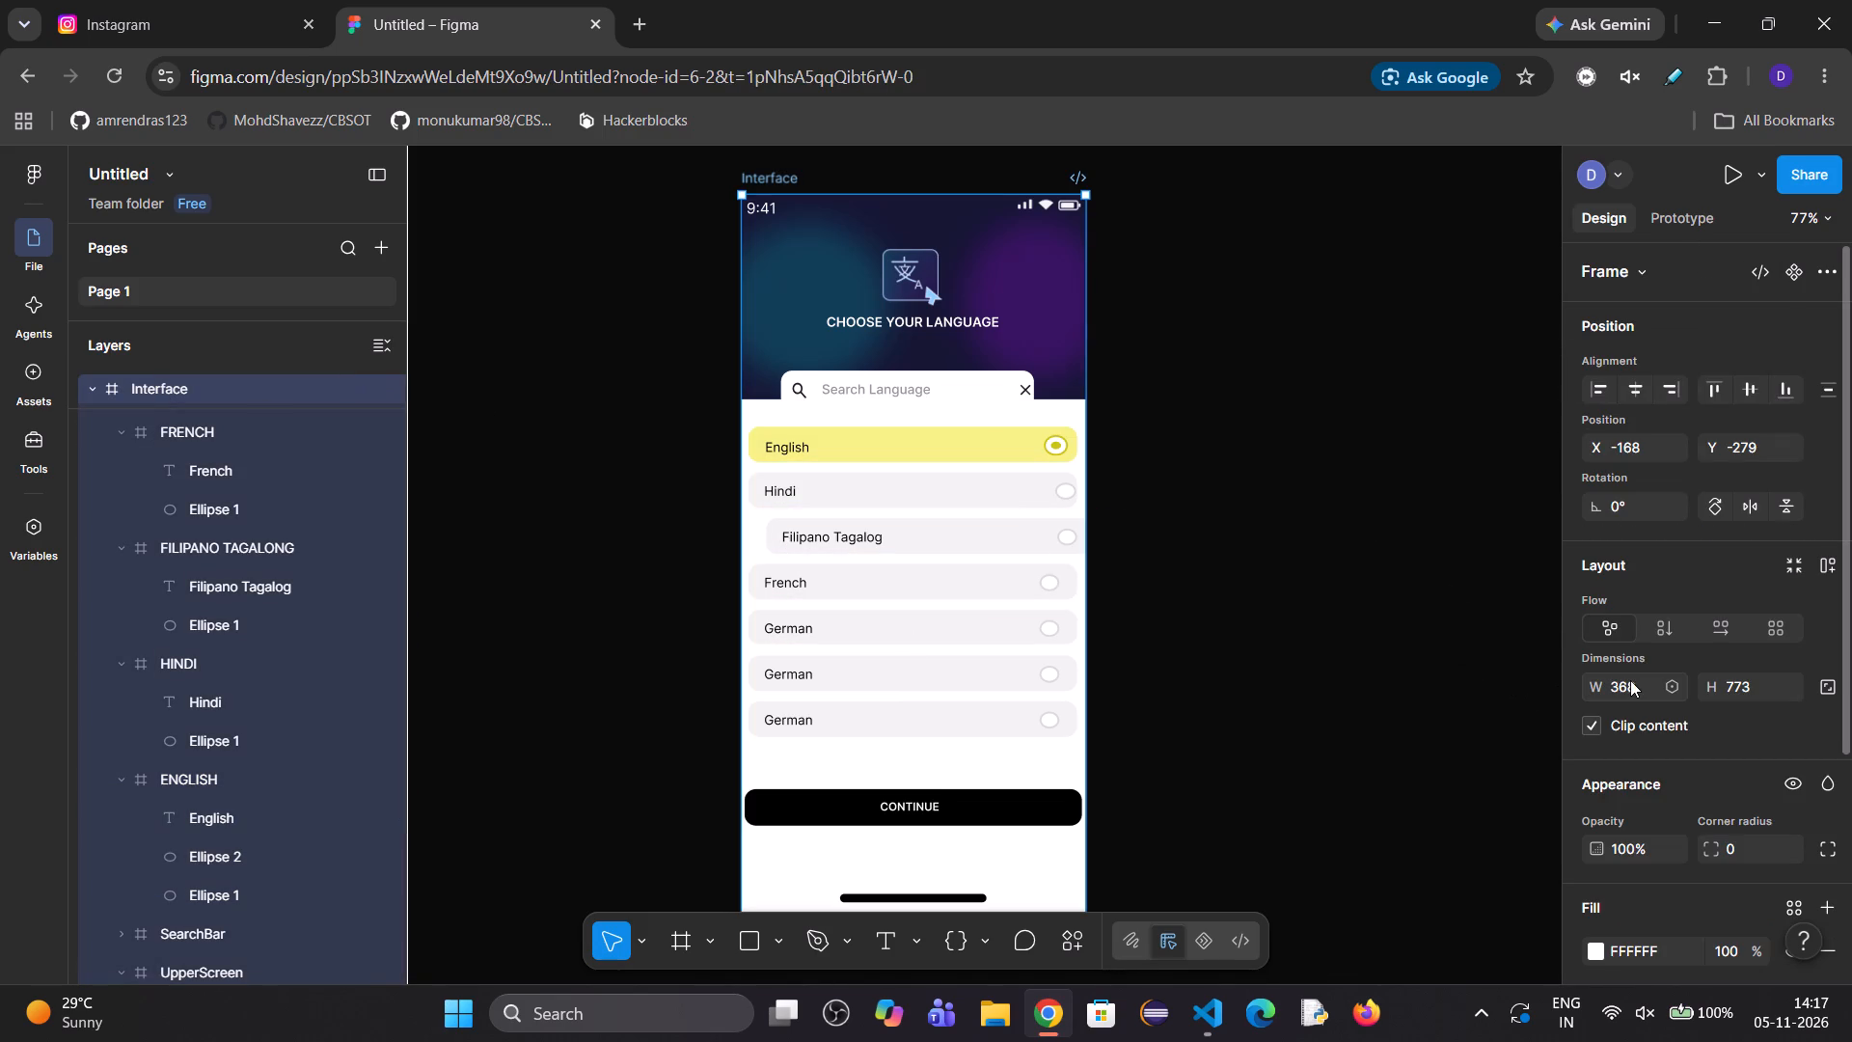
click(1630, 680)
text(411)
key(Return)
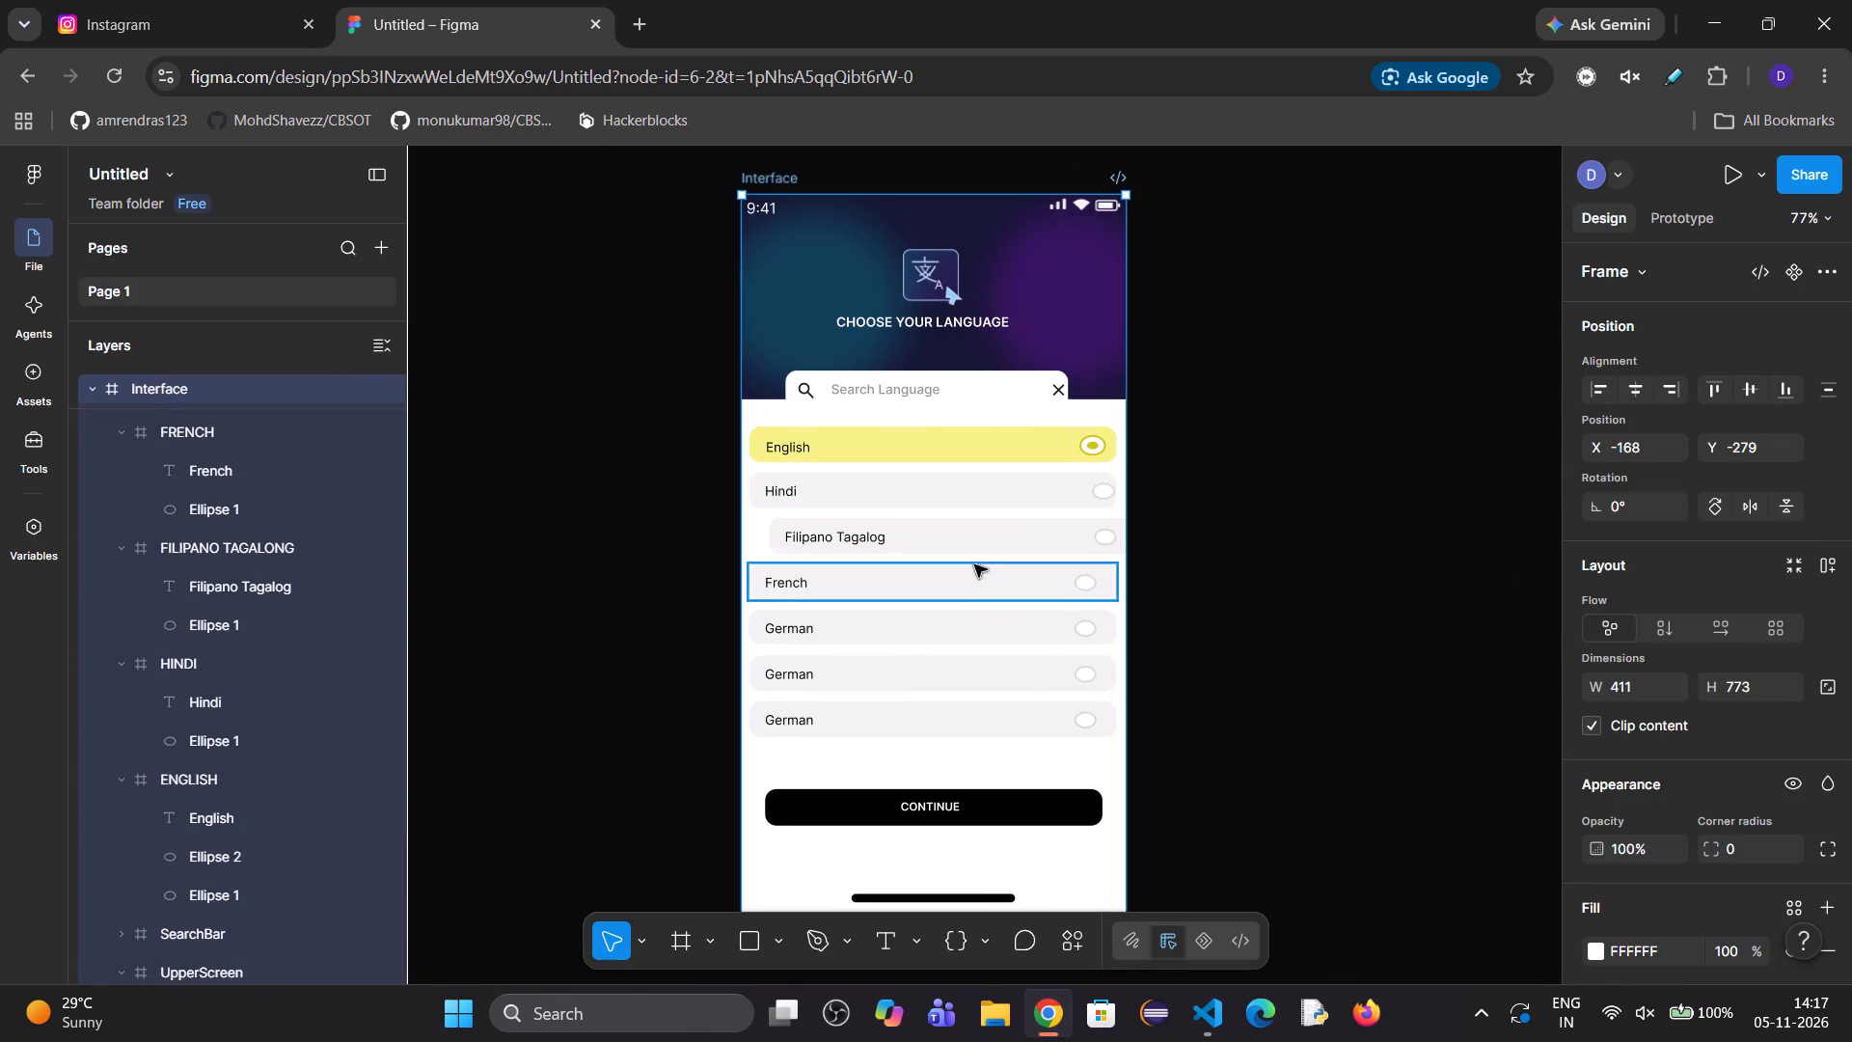
Narrow the FRENCH row to about 361 wide and center it horizontally in the Interface frame.
click(950, 452)
click(943, 594)
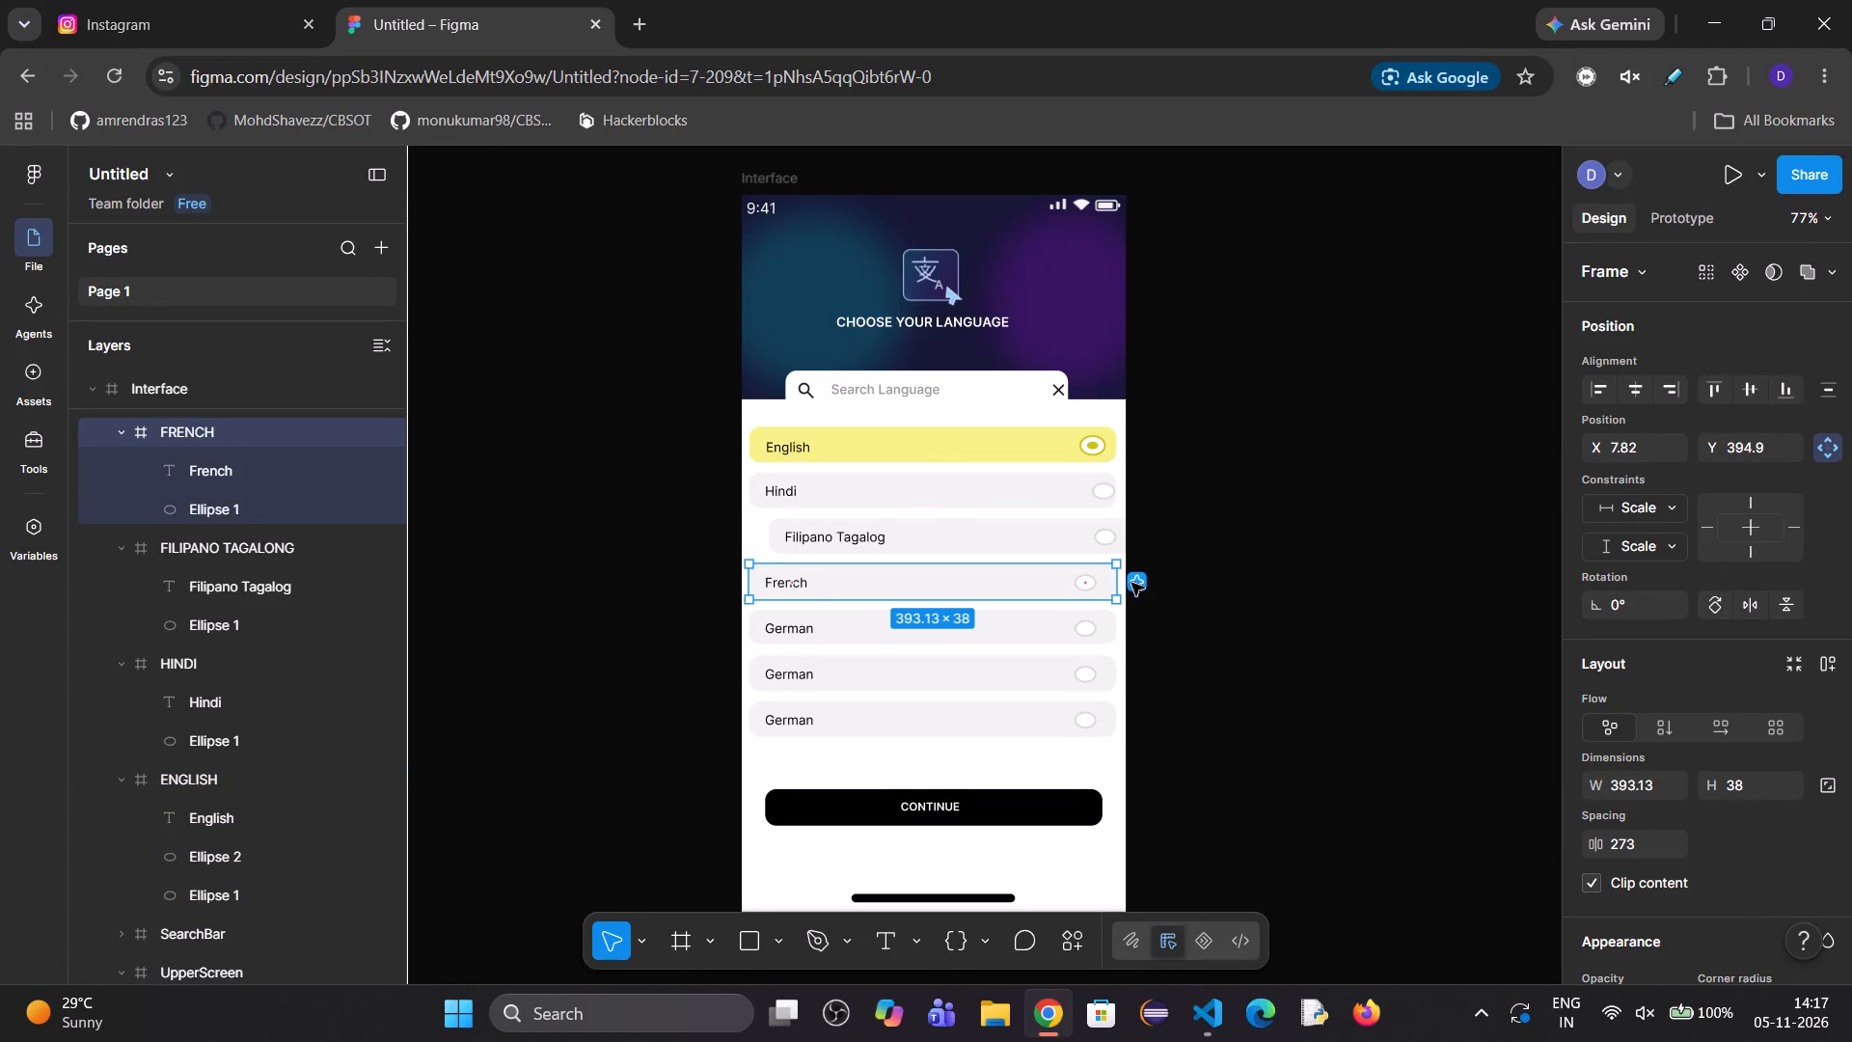
drag(1112, 580, 1087, 590)
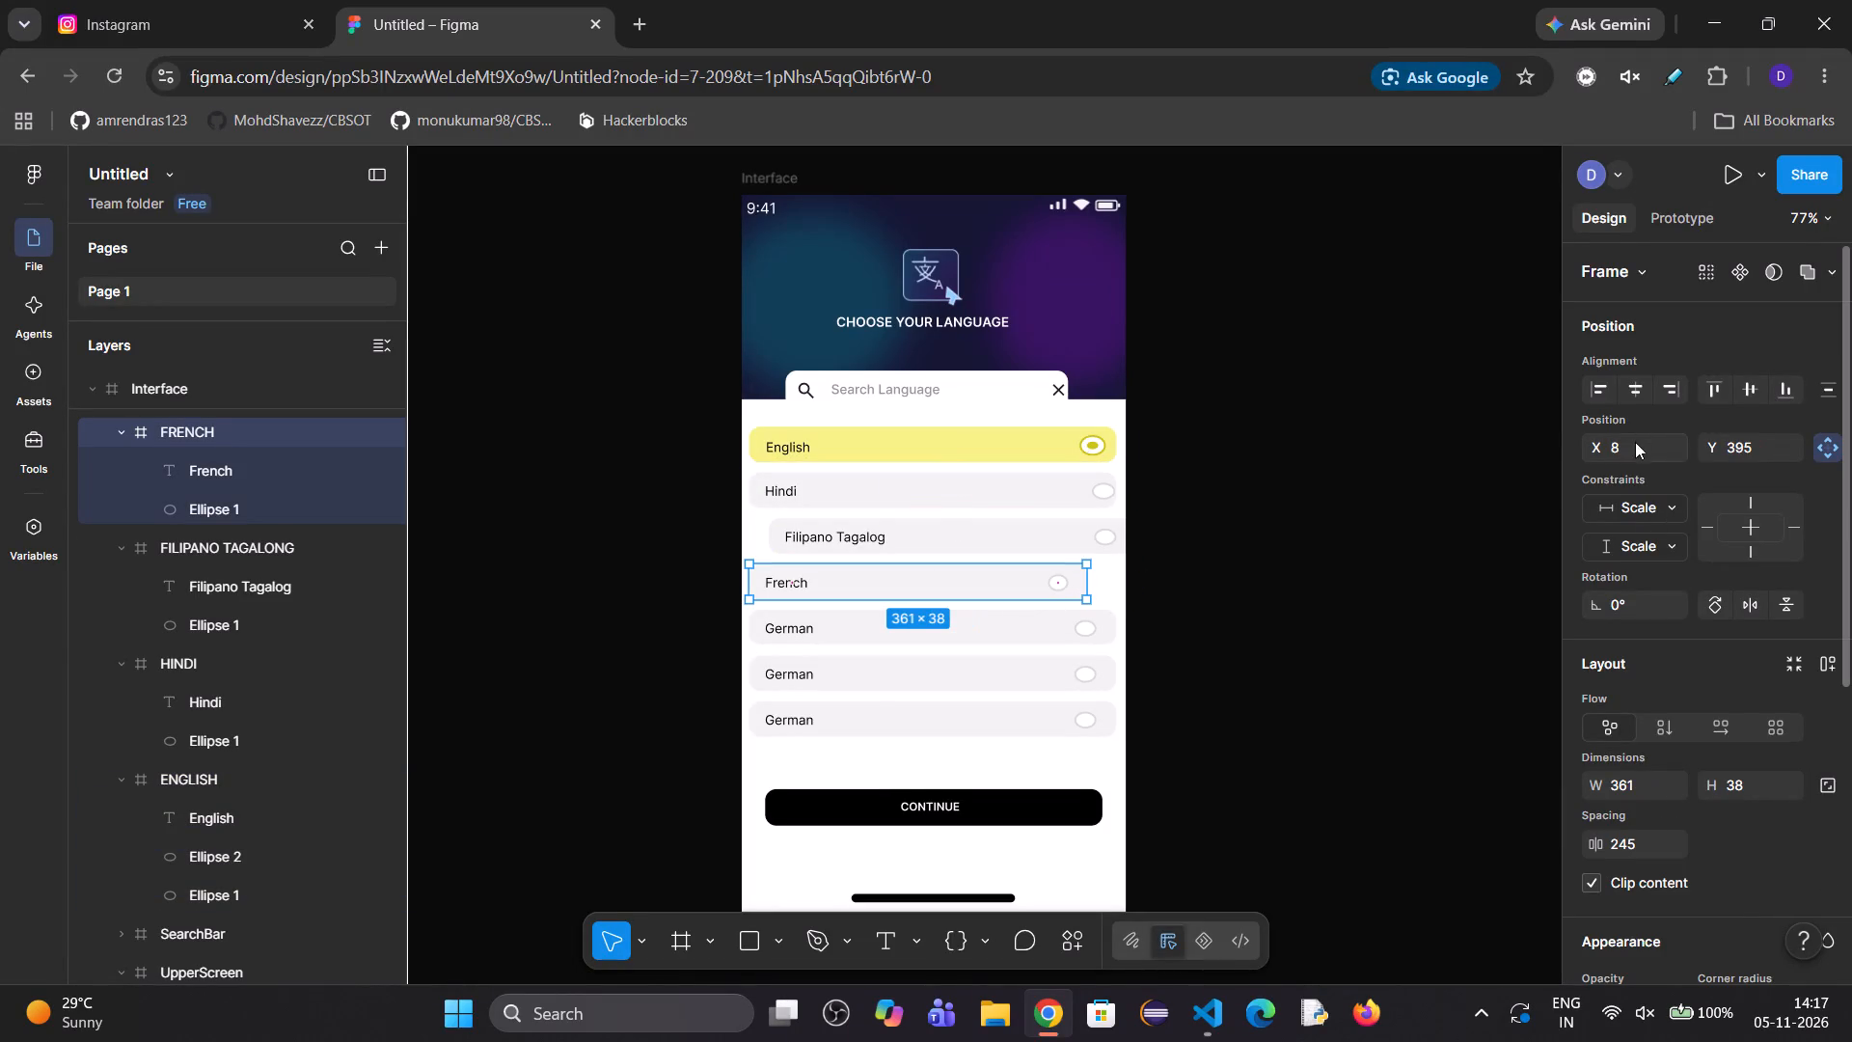
click(1638, 397)
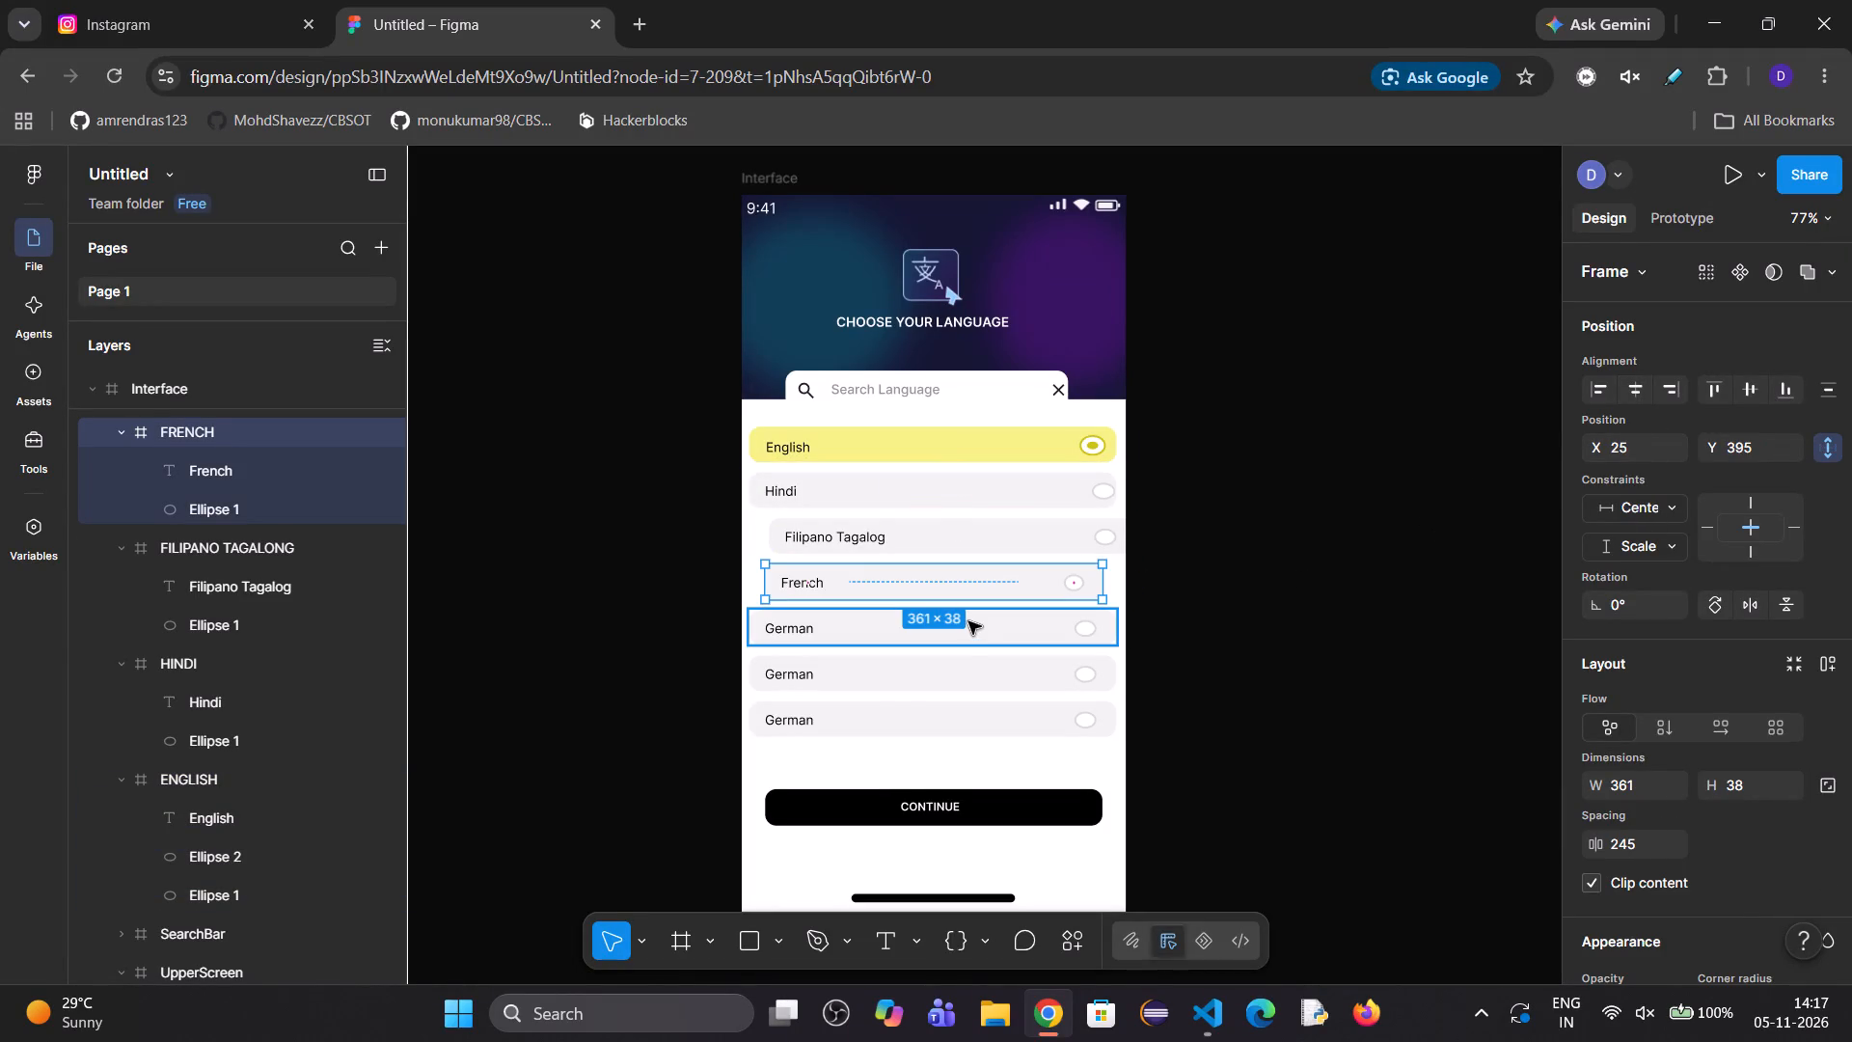
Set the width of the GERMAN1, GERMAN2, FILIPANO TAGALONG, HINDI and ENGLISH rows together to 361.
ctrl+click(968, 621)
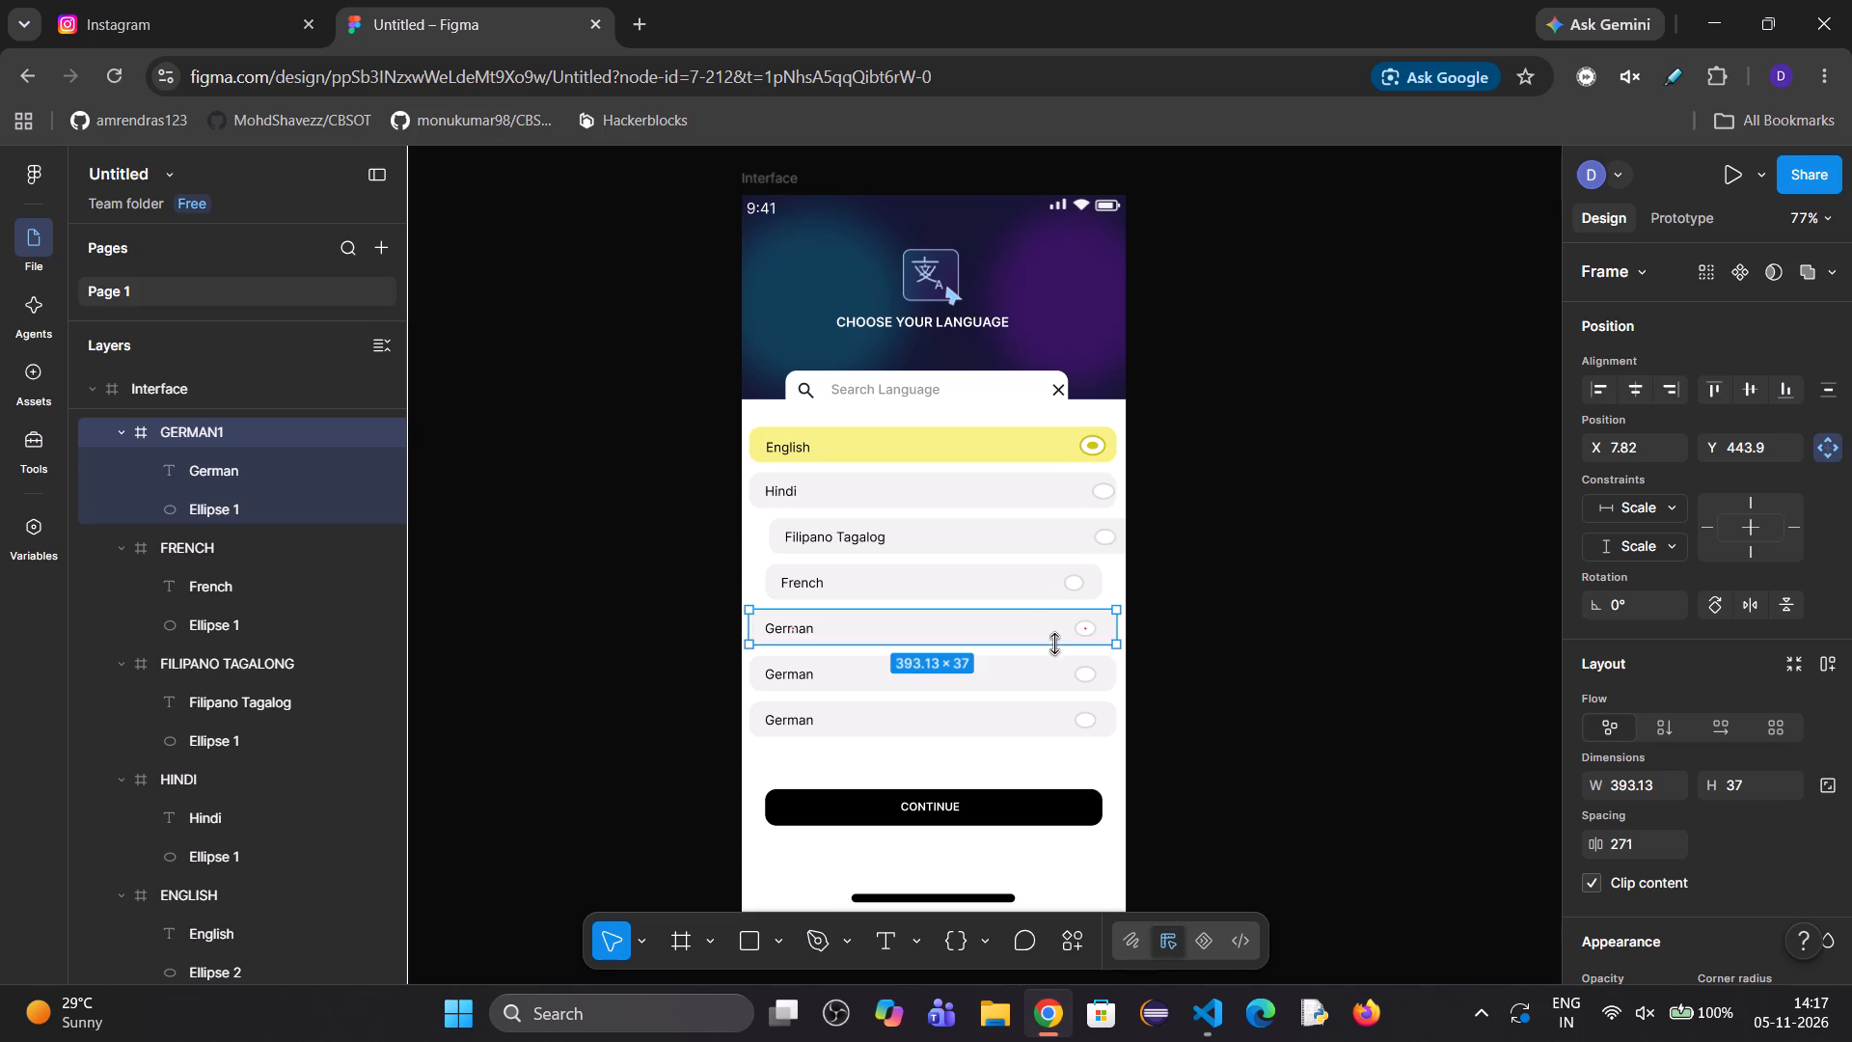
ctrl+click(1021, 590)
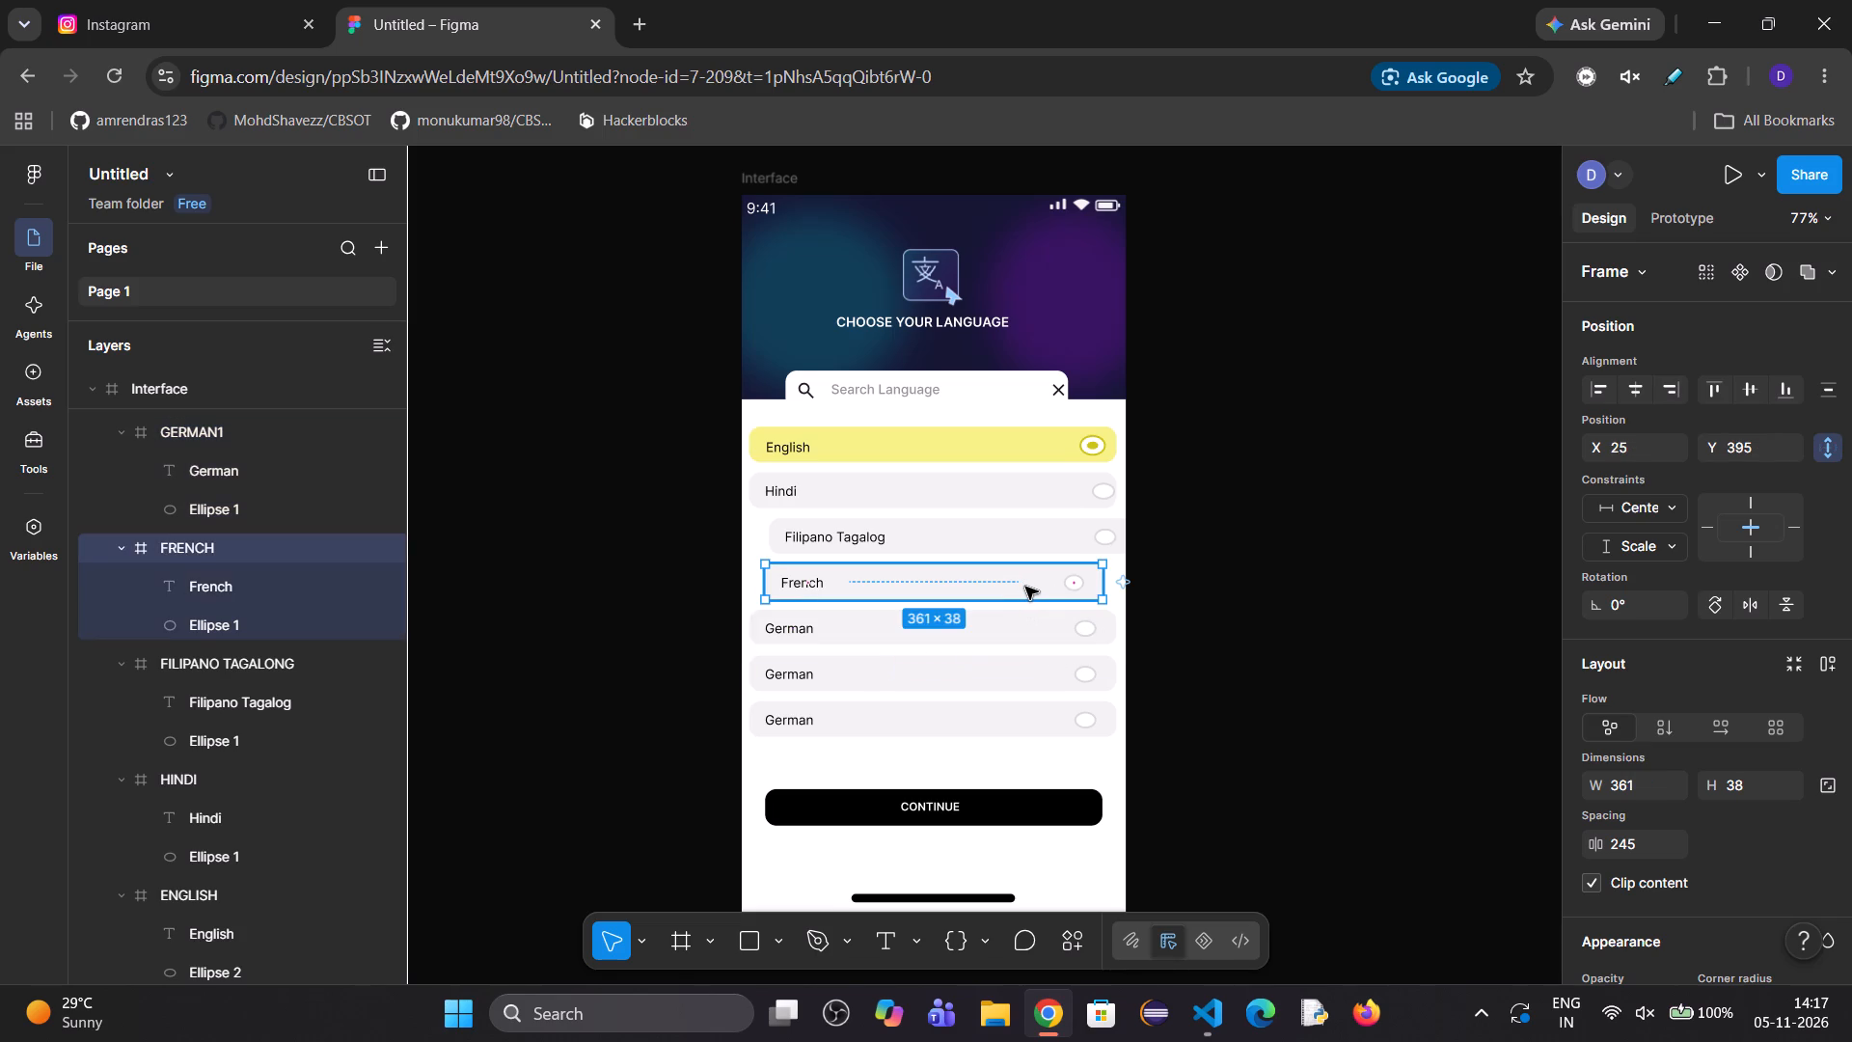
ctrl+click(1019, 640)
ctrl+click(1027, 664)
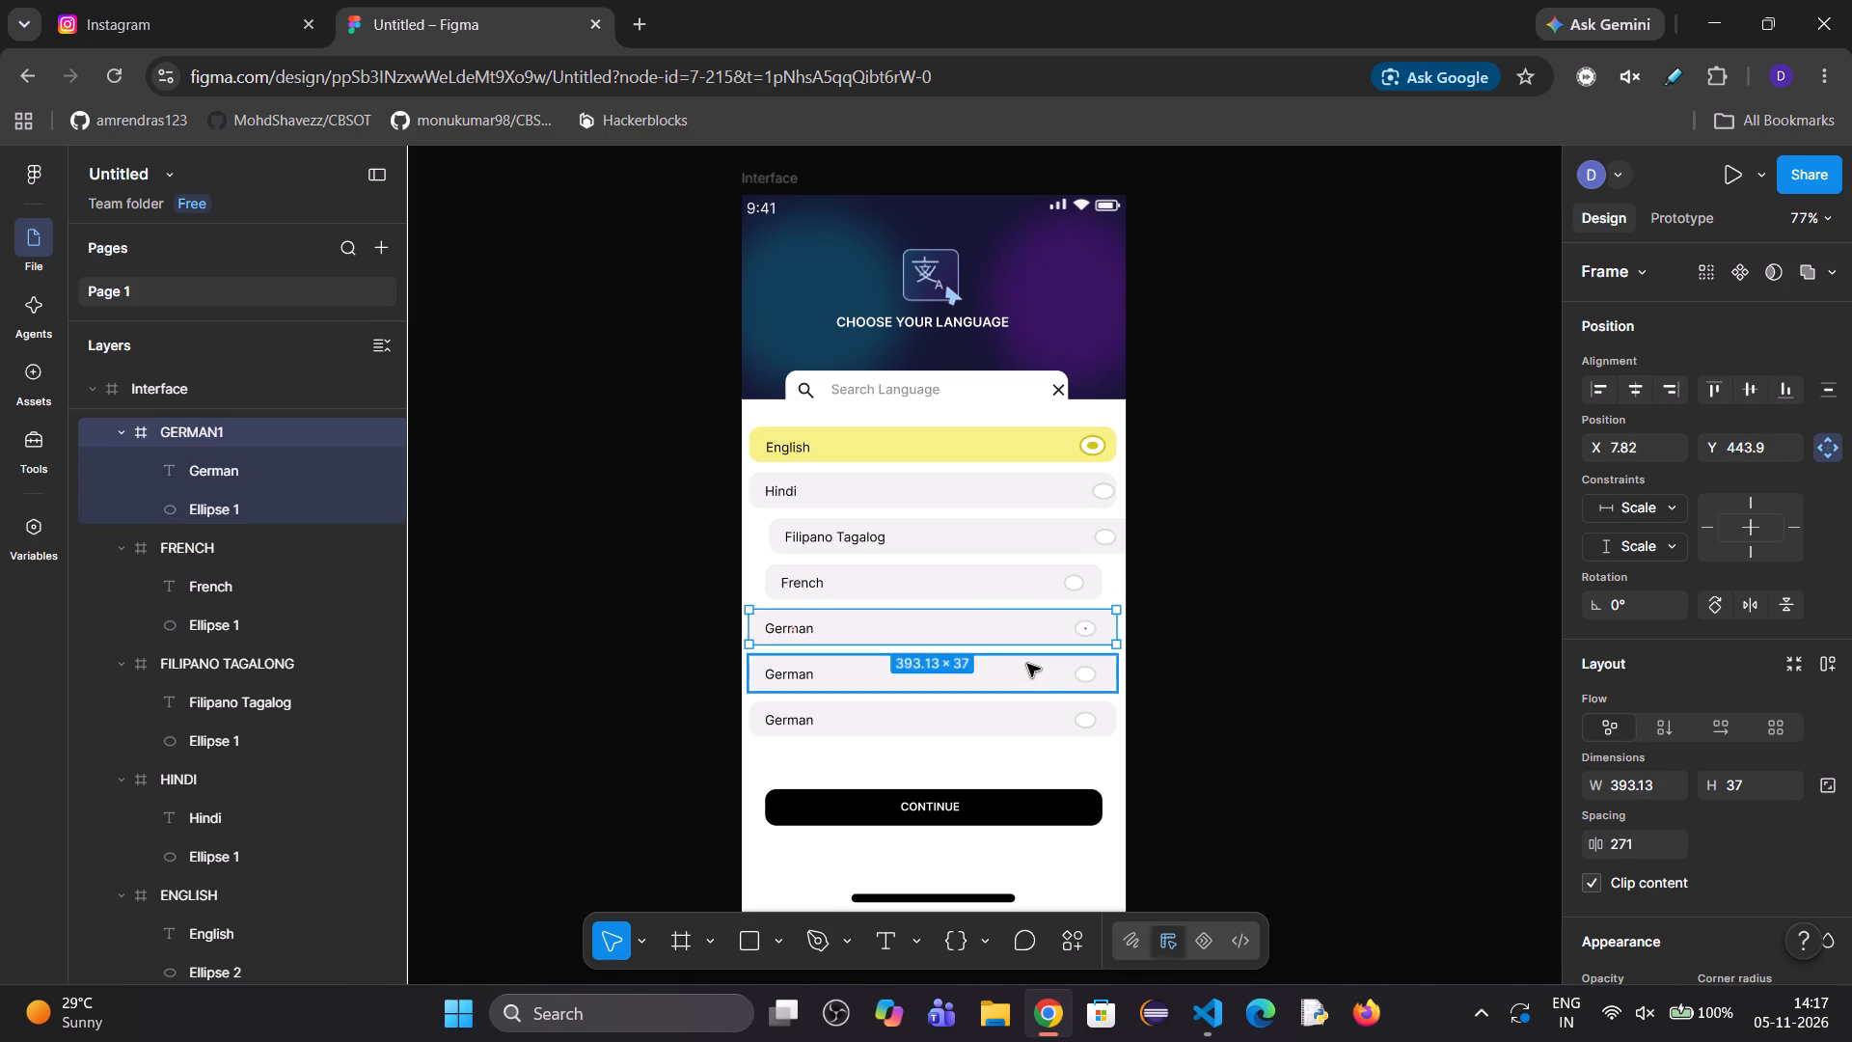
ctrl+click(137, 552)
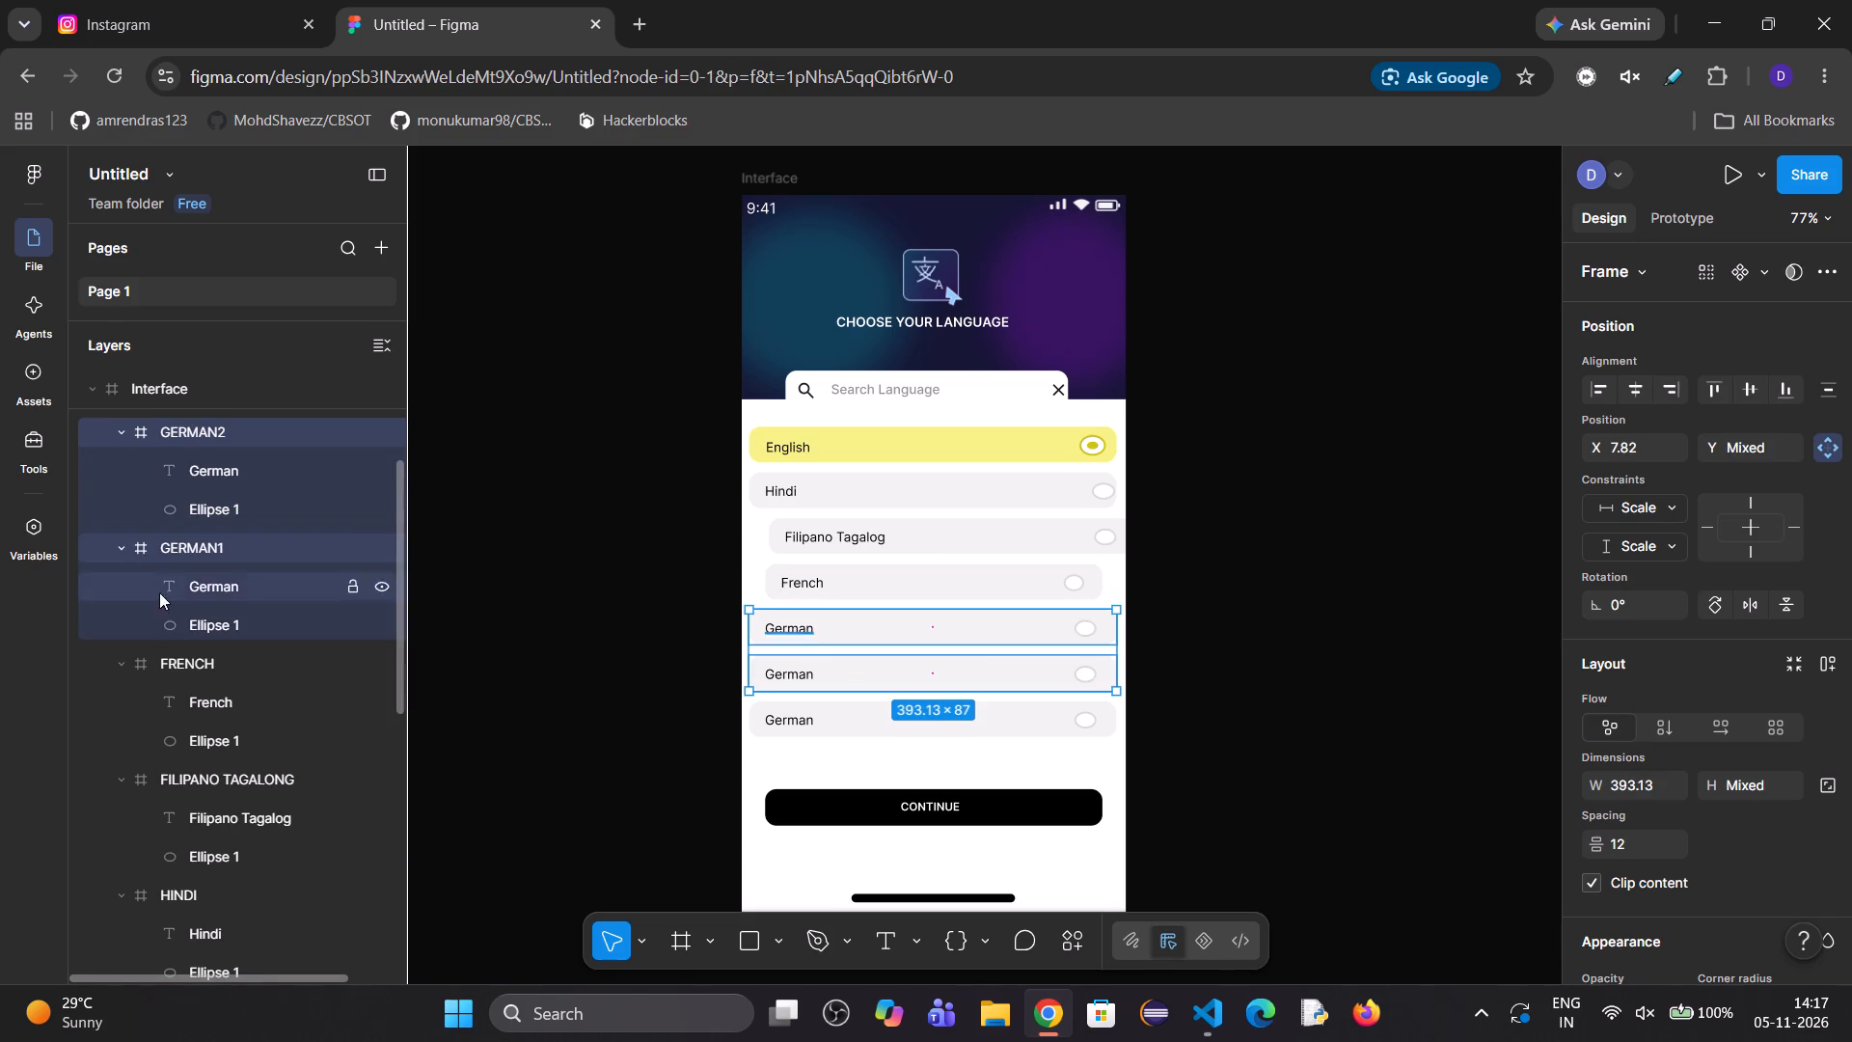
ctrl+click(180, 662)
ctrl+click(160, 671)
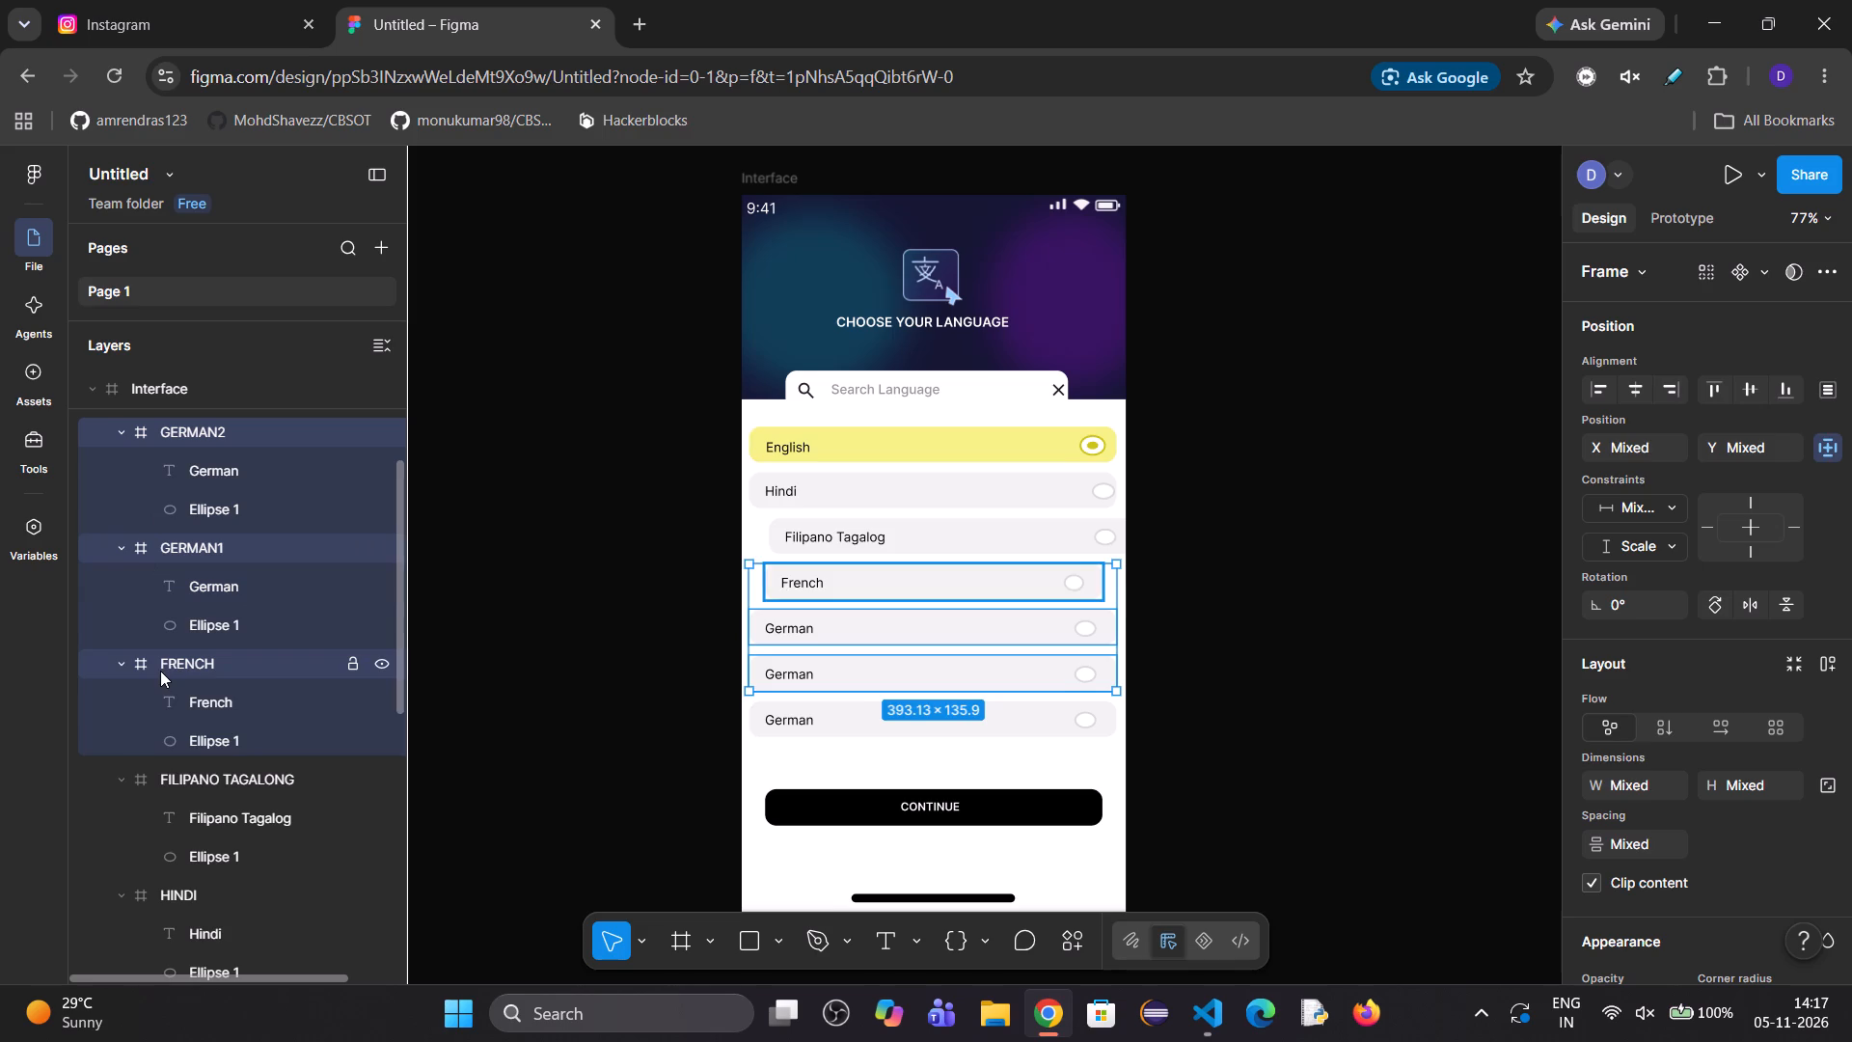
ctrl+click(216, 768)
ctrl+click(196, 882)
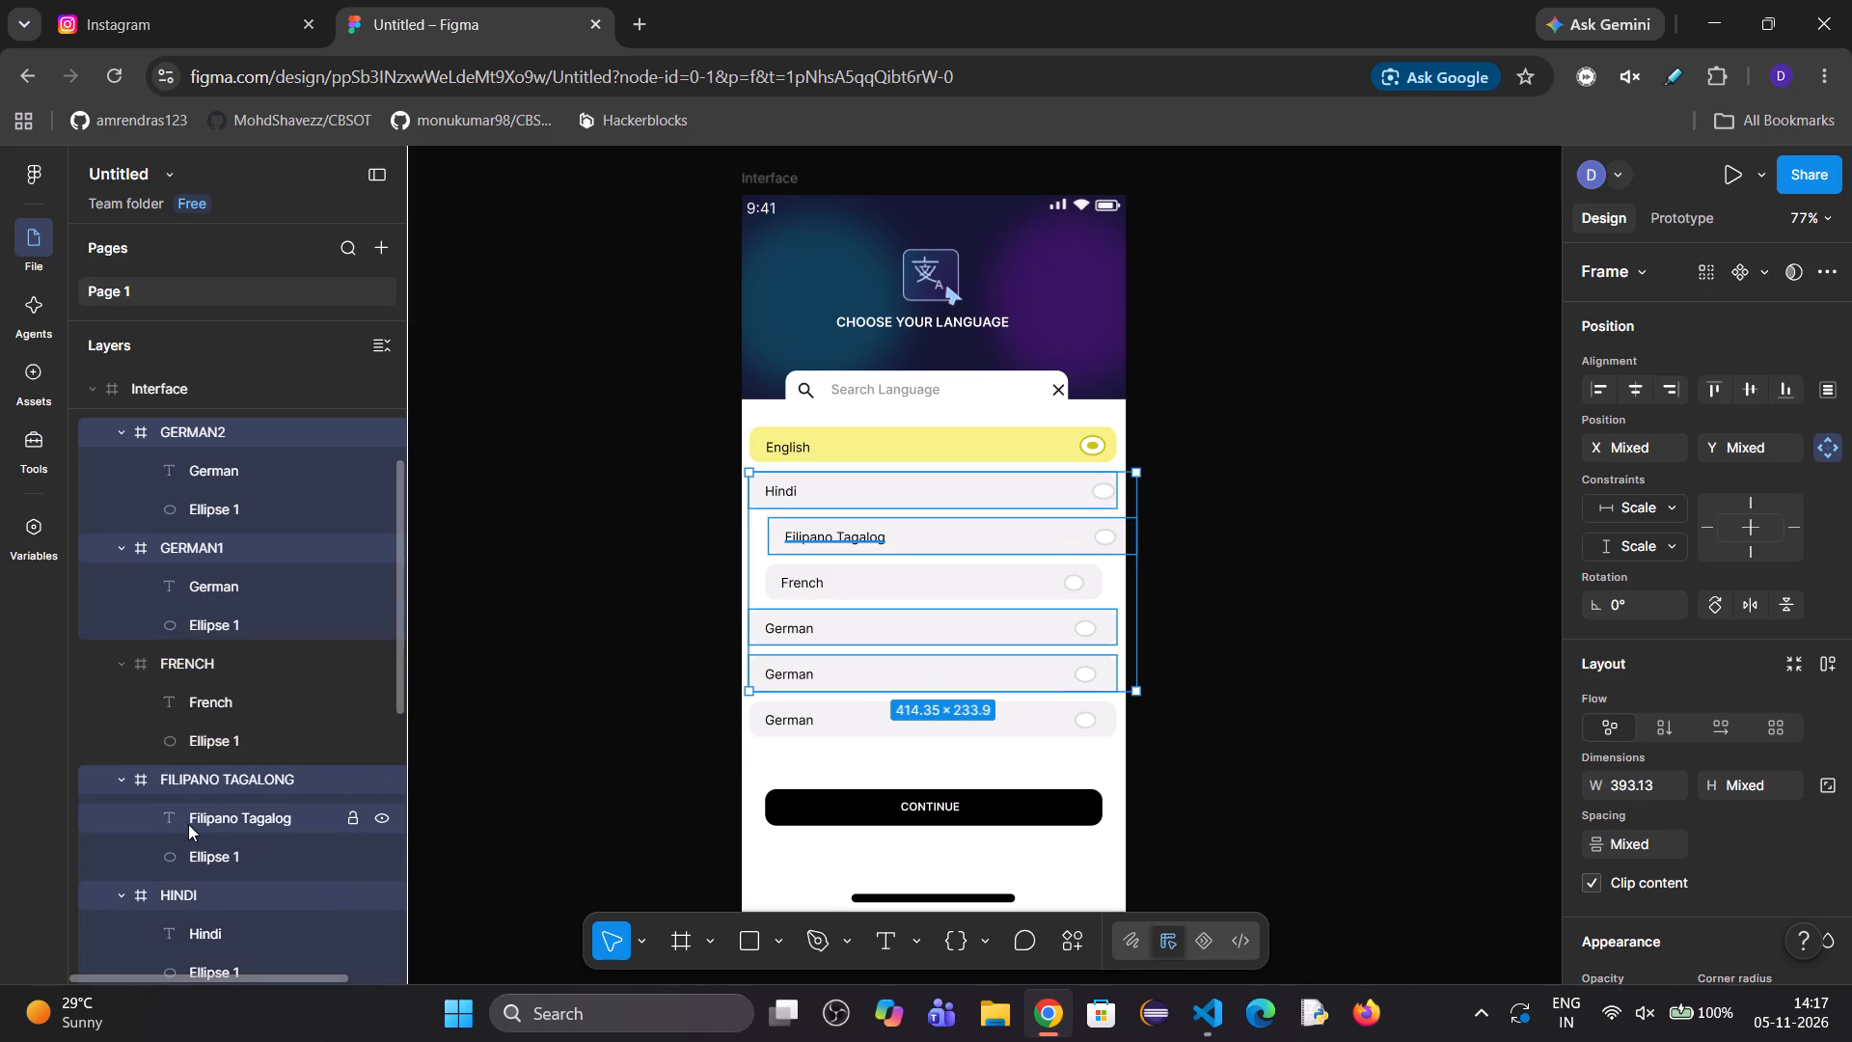
scroll(190, 821, down, 3)
ctrl+click(199, 648)
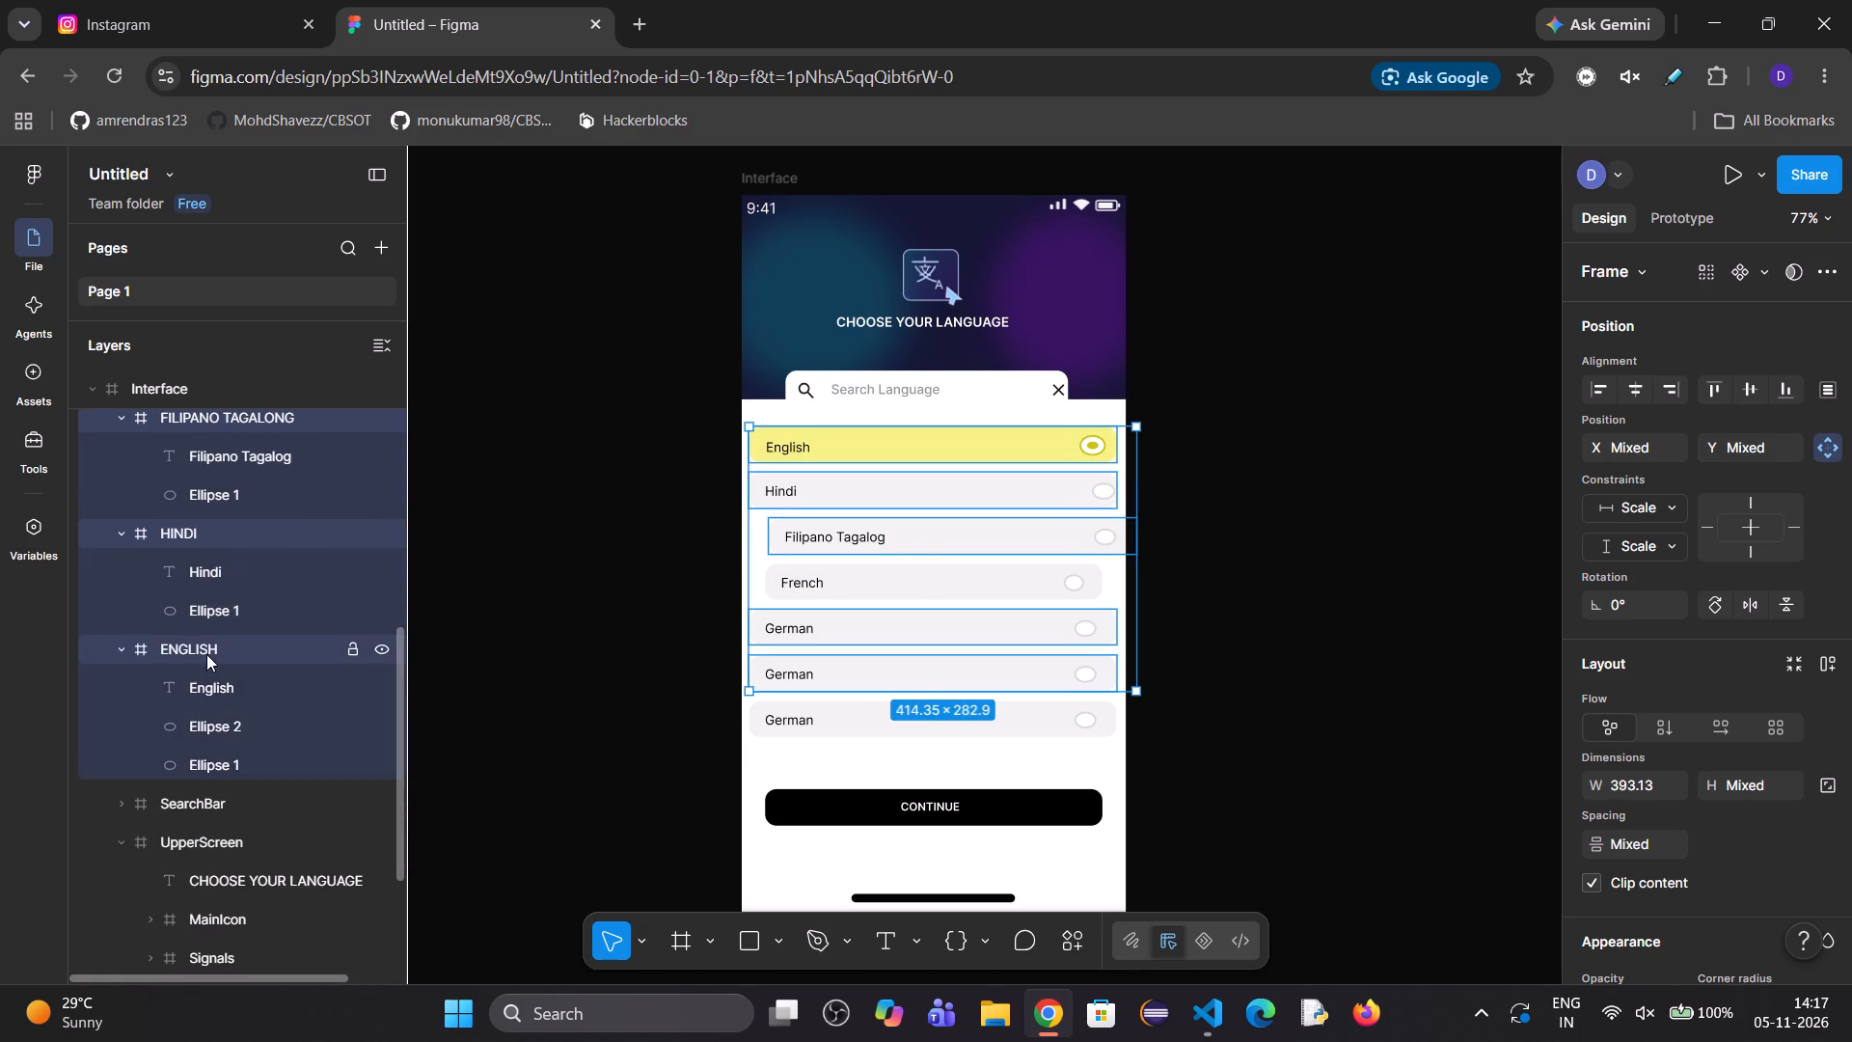
ctrl+scroll(226, 791, up, 8)
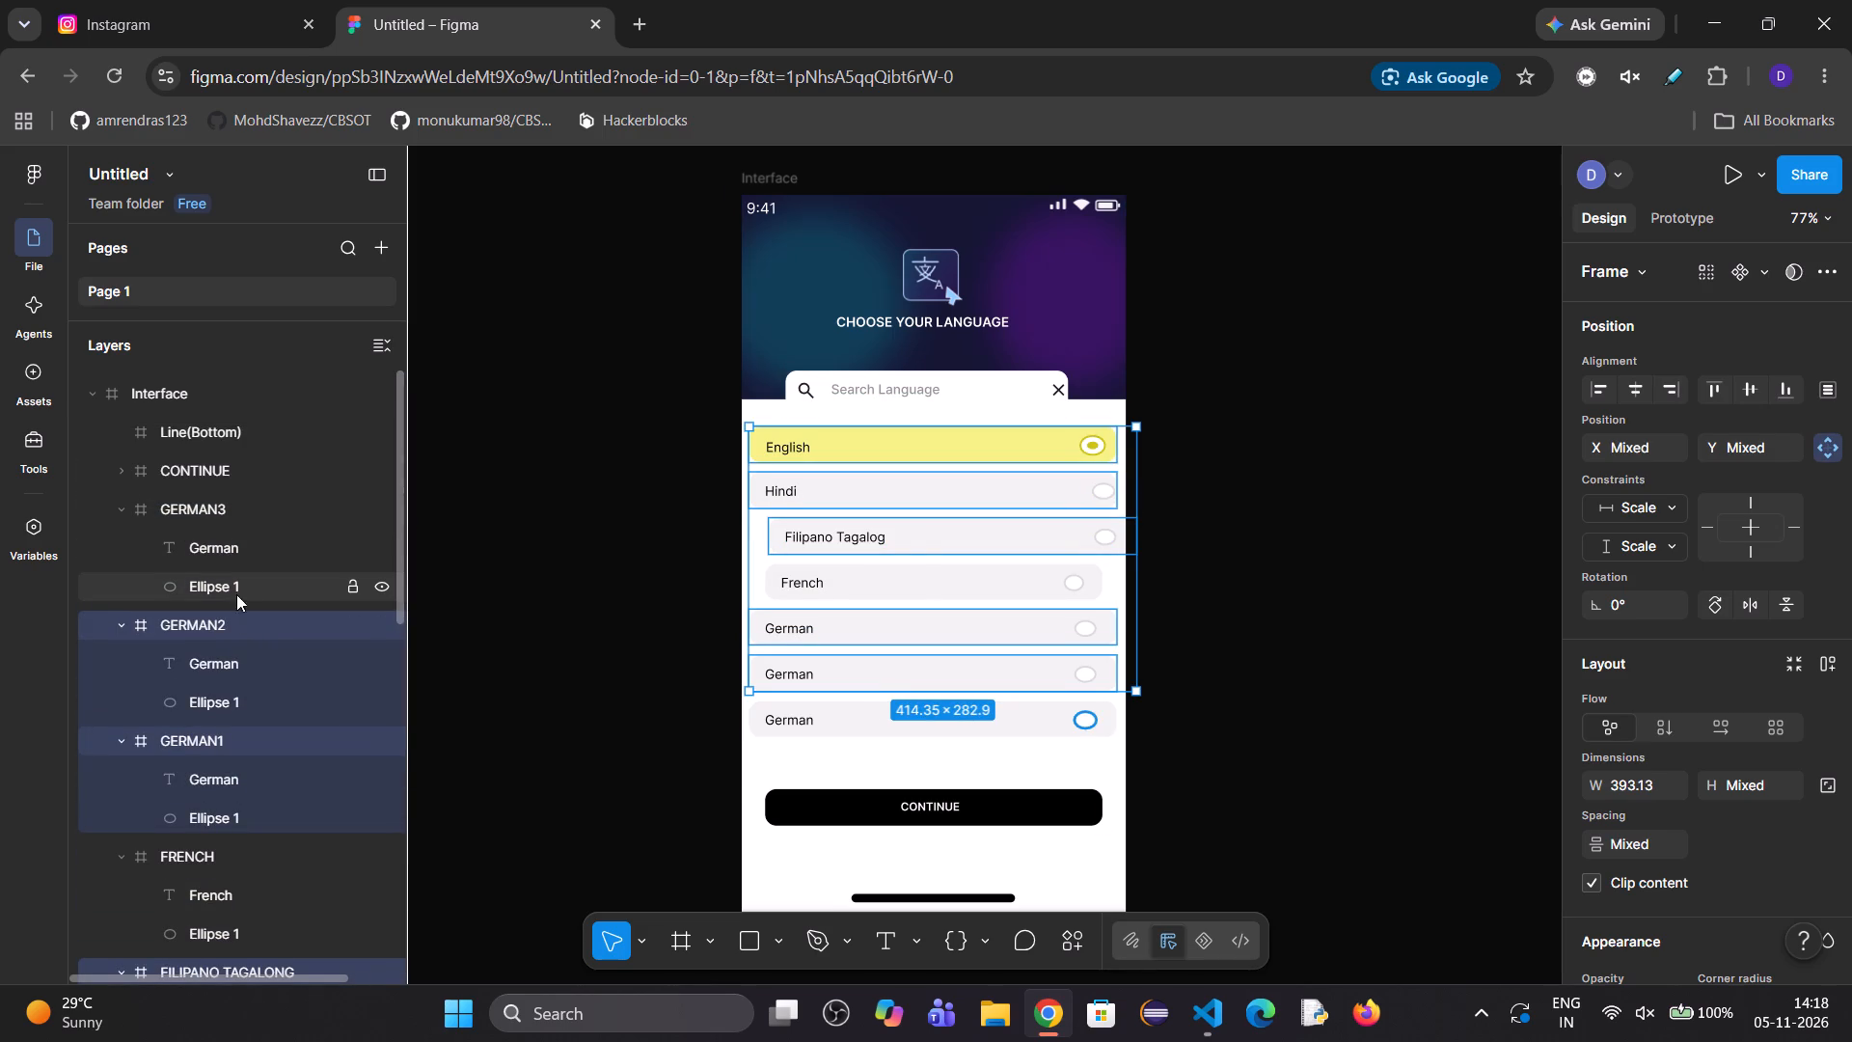
scroll(214, 574, up, 5)
scroll(250, 571, down, 1)
scroll(266, 576, up, 5)
scroll(267, 579, down, 6)
scroll(246, 698, down, 6)
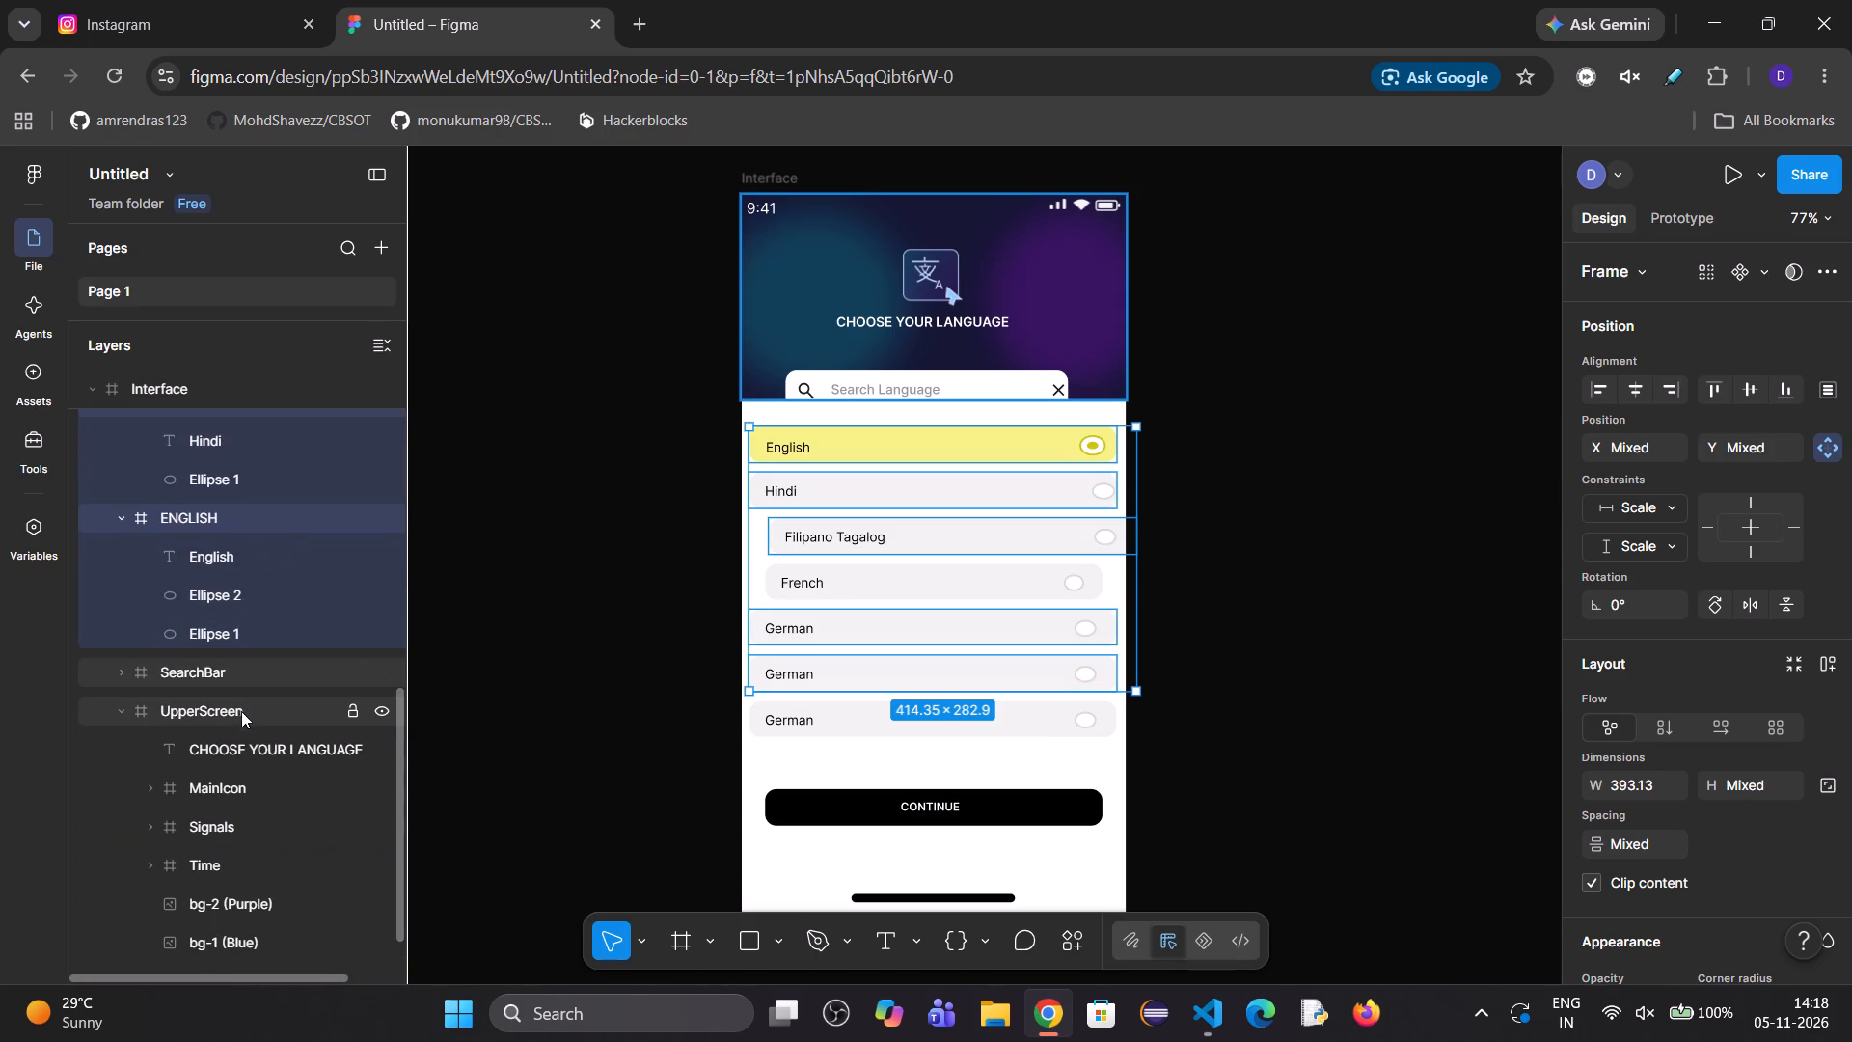
click(1618, 787)
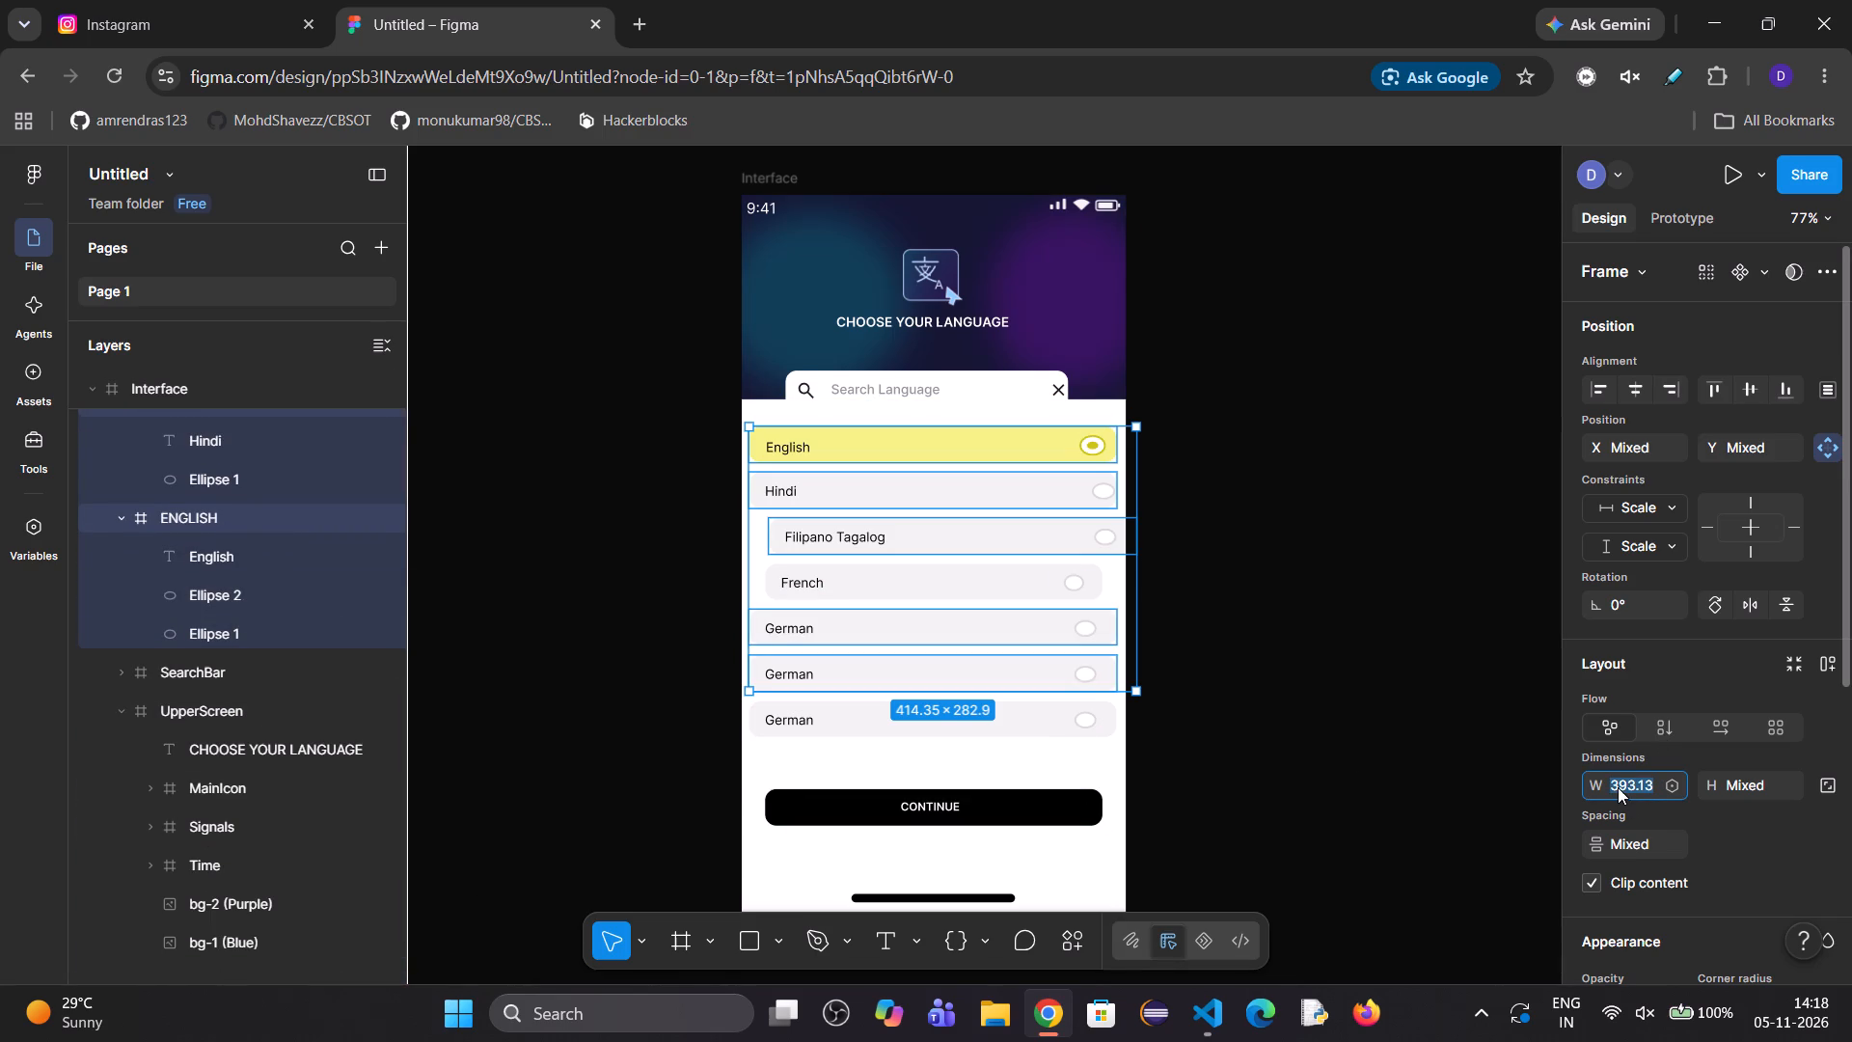
text(361)
key(Return)
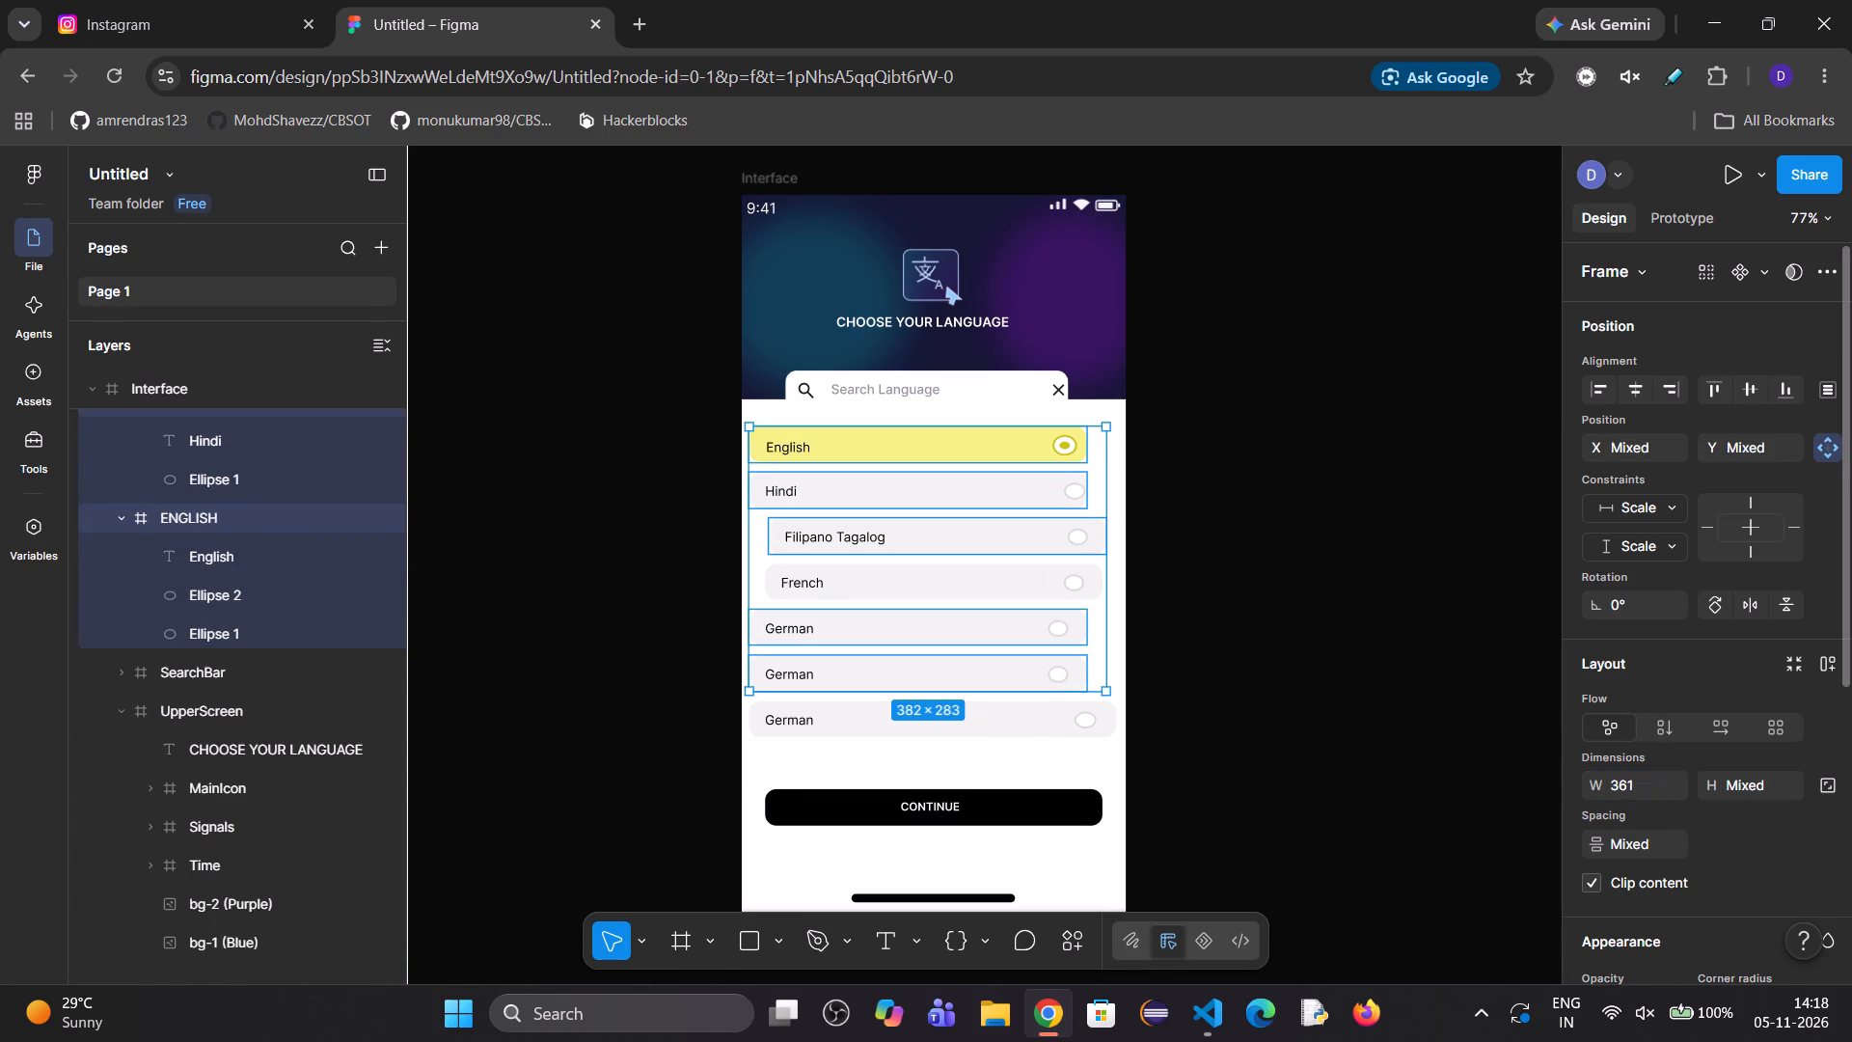
Set the height of the five selected language rows to 38.
click(1760, 782)
text(38)
key(Return)
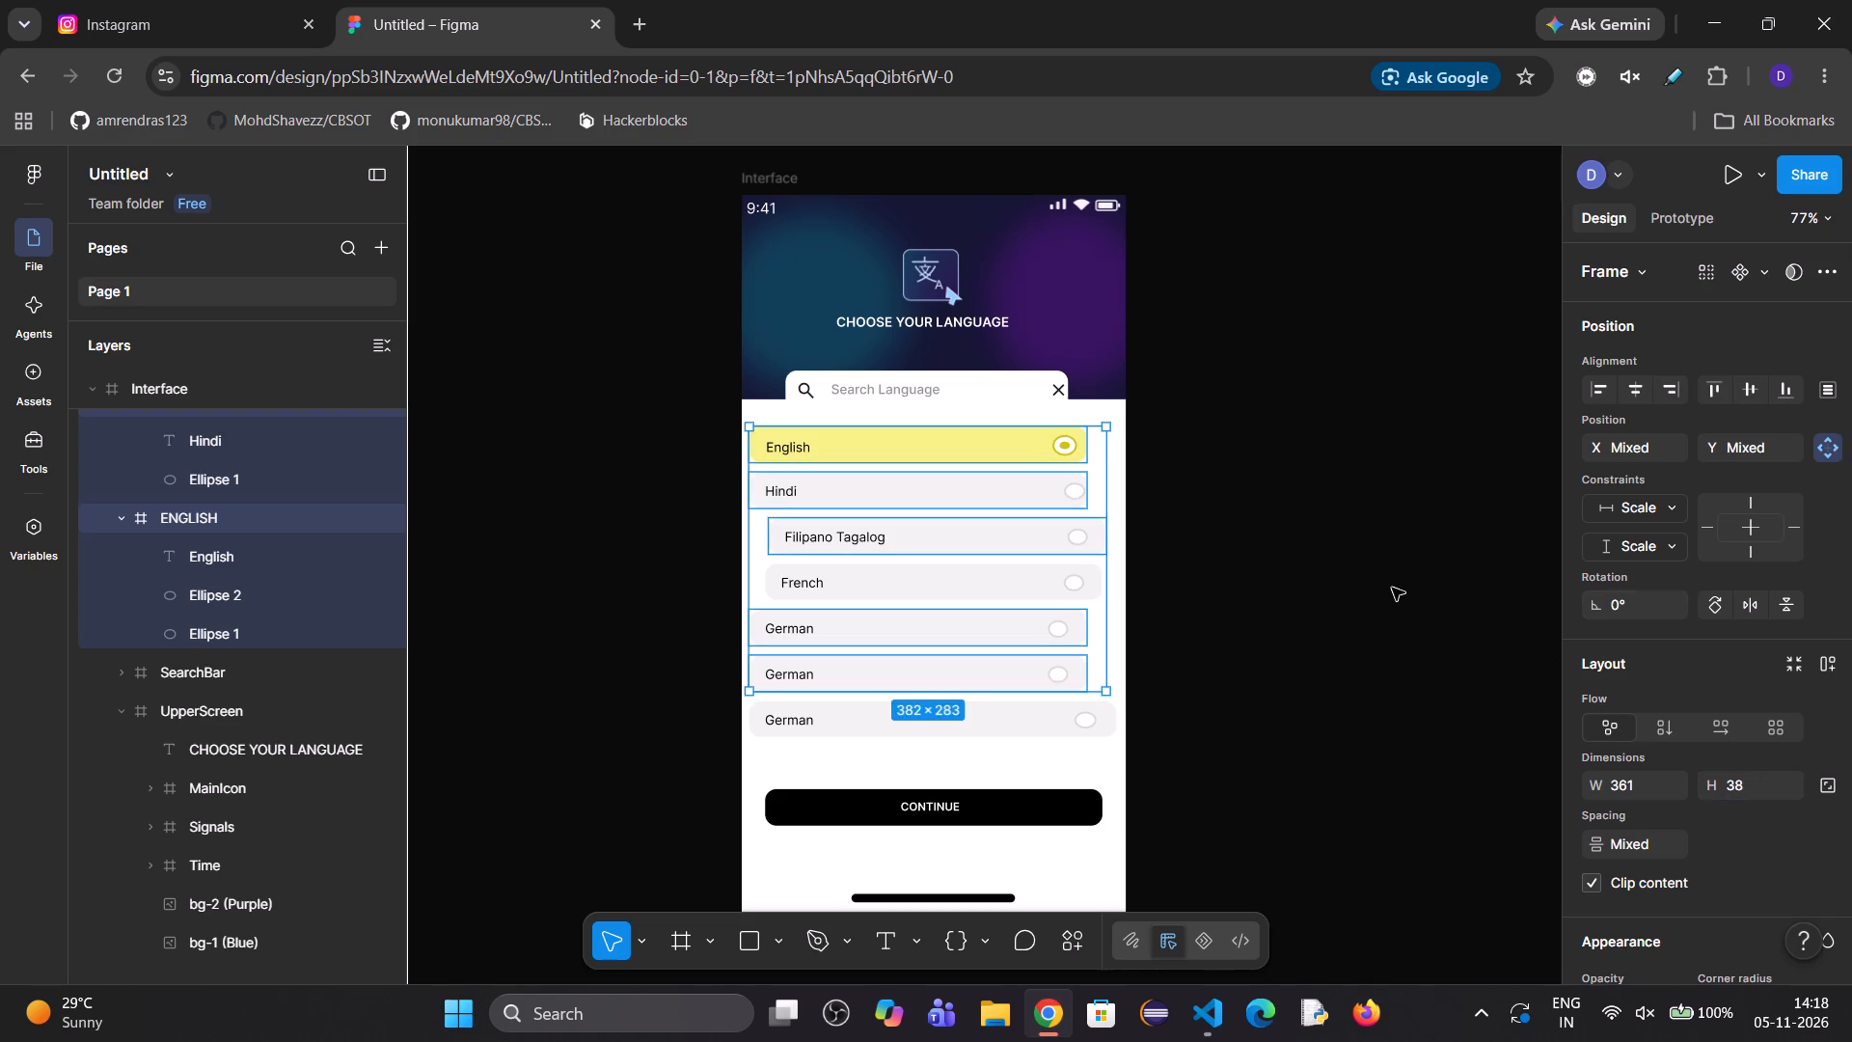
click(1392, 588)
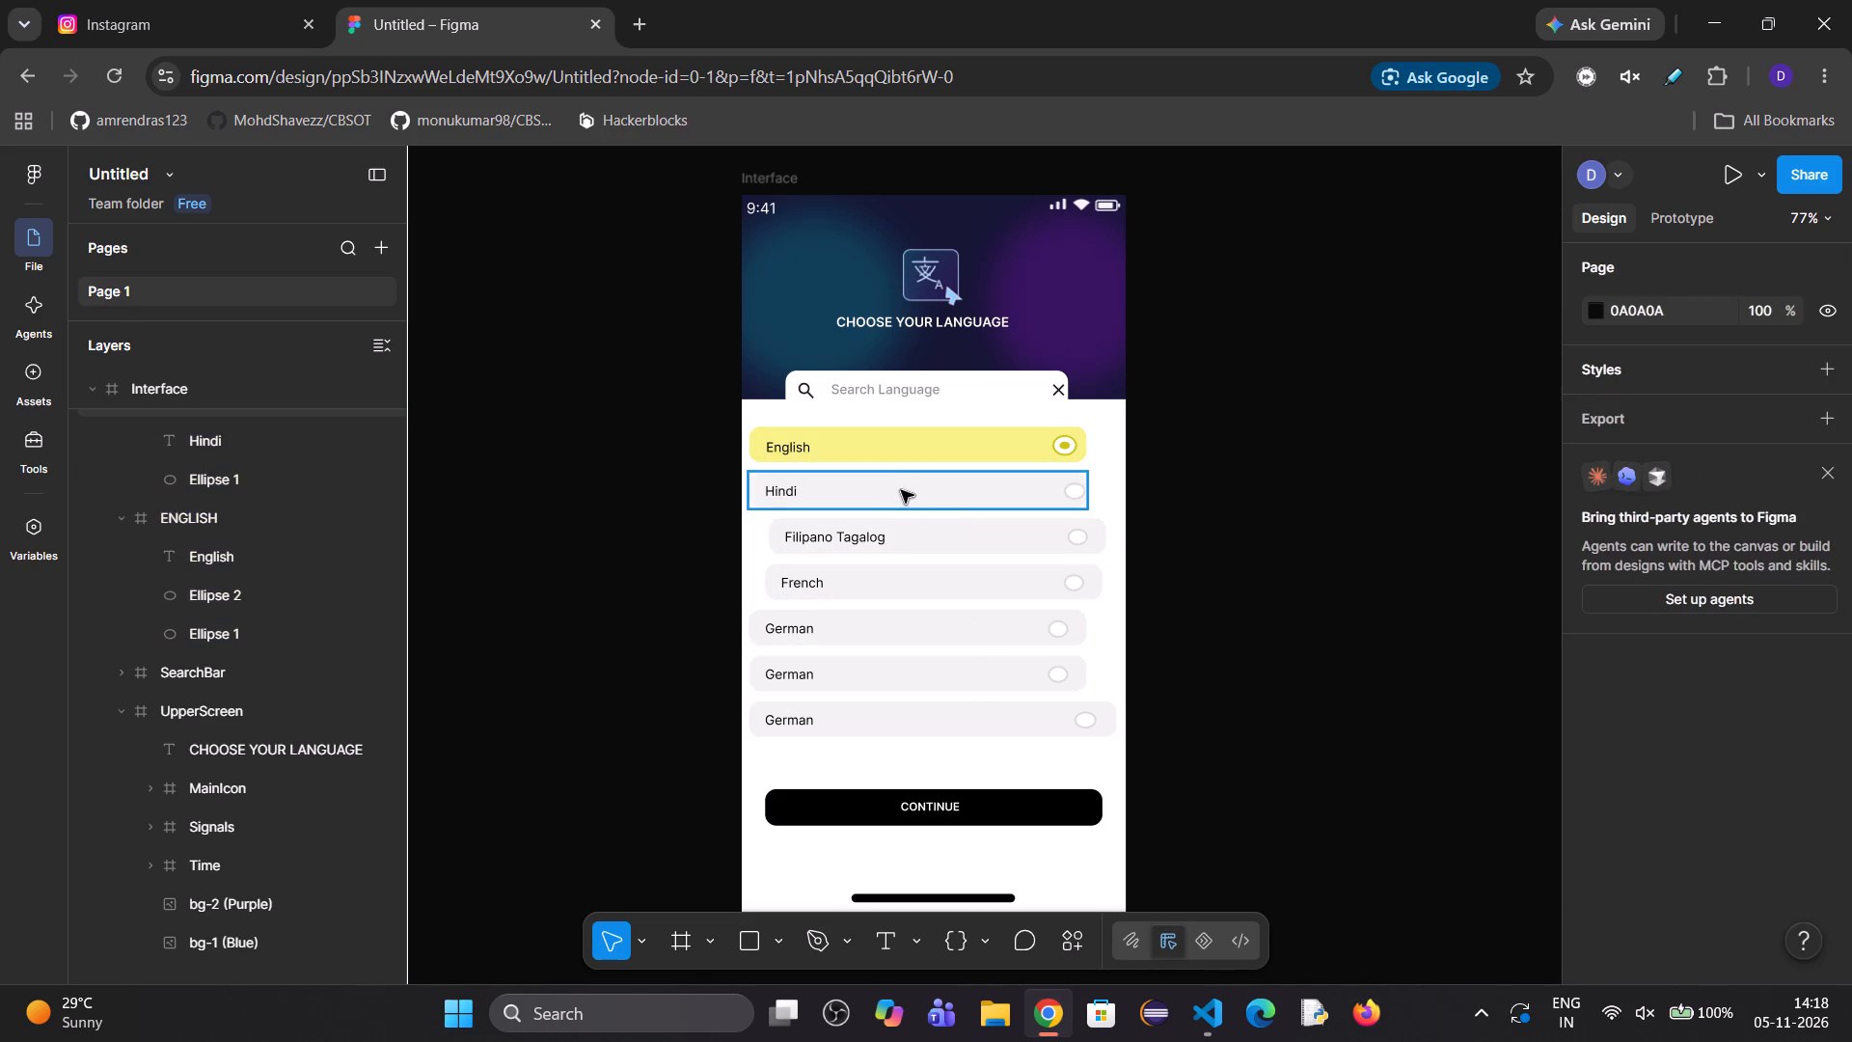
Set the height of the CONTINUE button frame to 38.
click(961, 809)
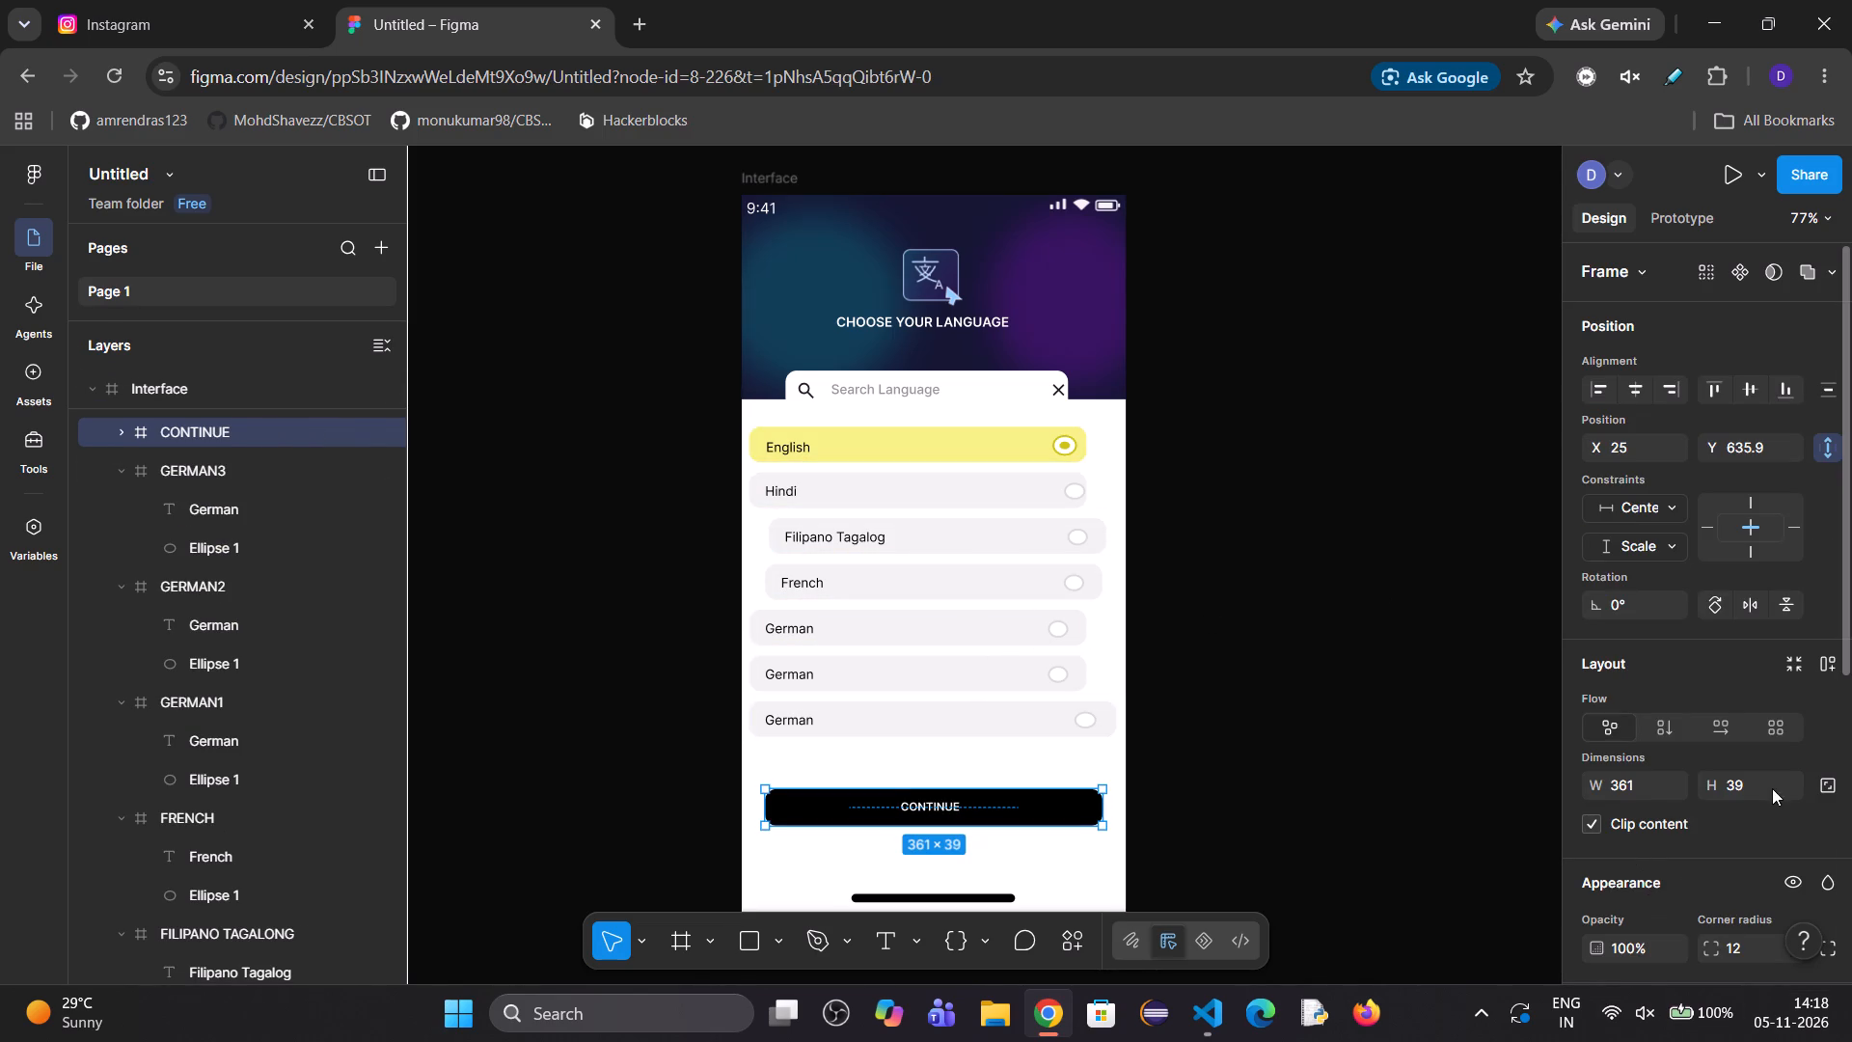
click(1736, 786)
text(38)
key(Return)
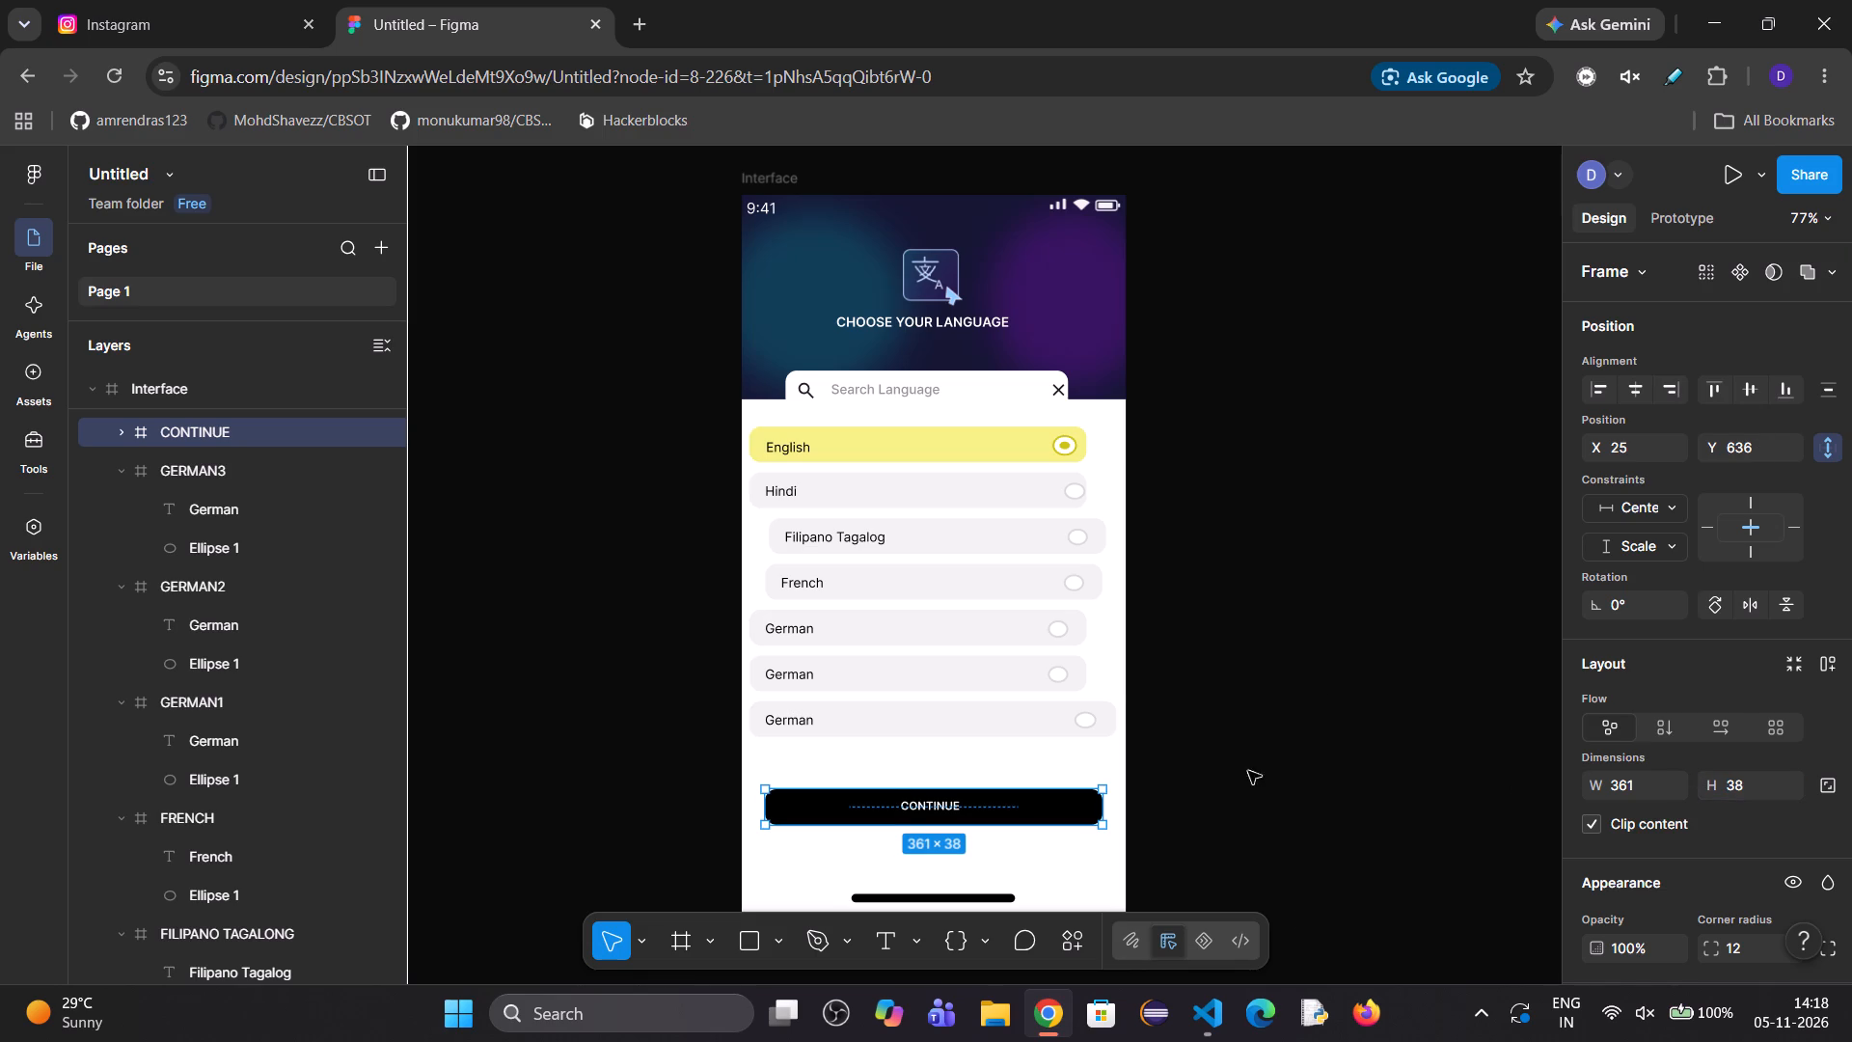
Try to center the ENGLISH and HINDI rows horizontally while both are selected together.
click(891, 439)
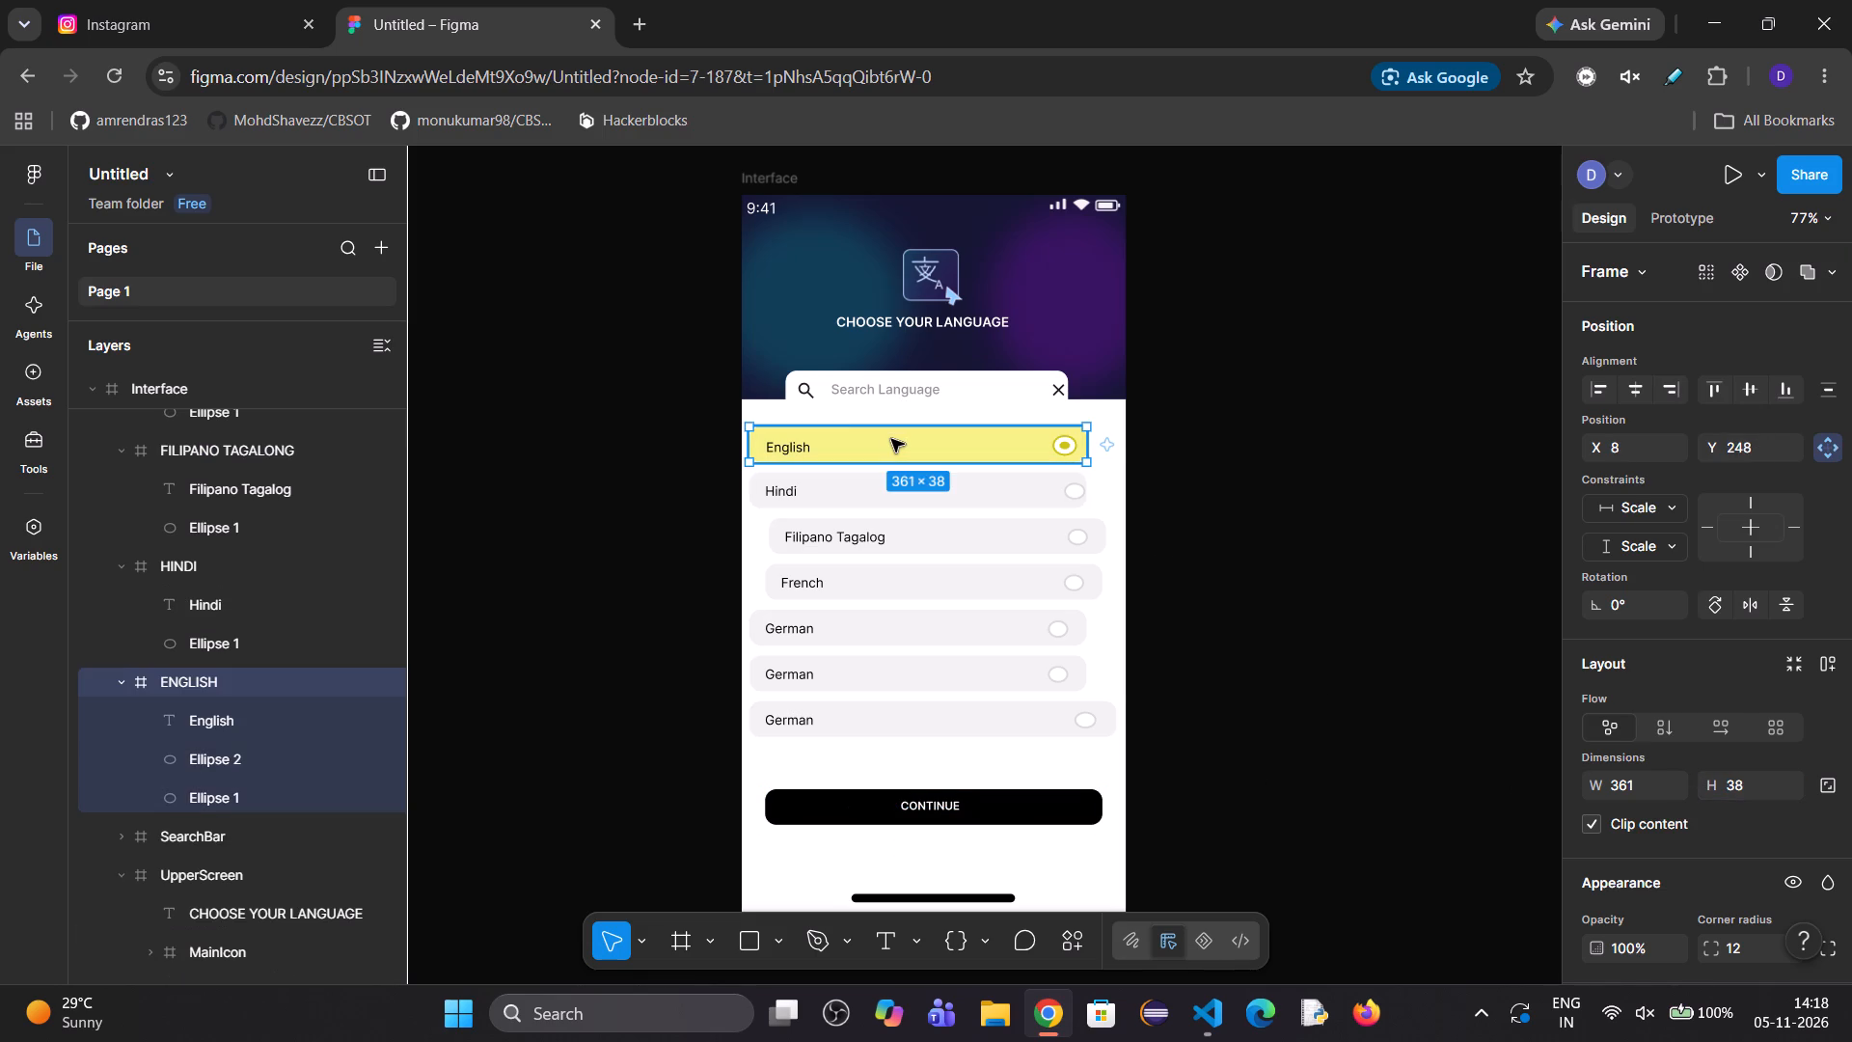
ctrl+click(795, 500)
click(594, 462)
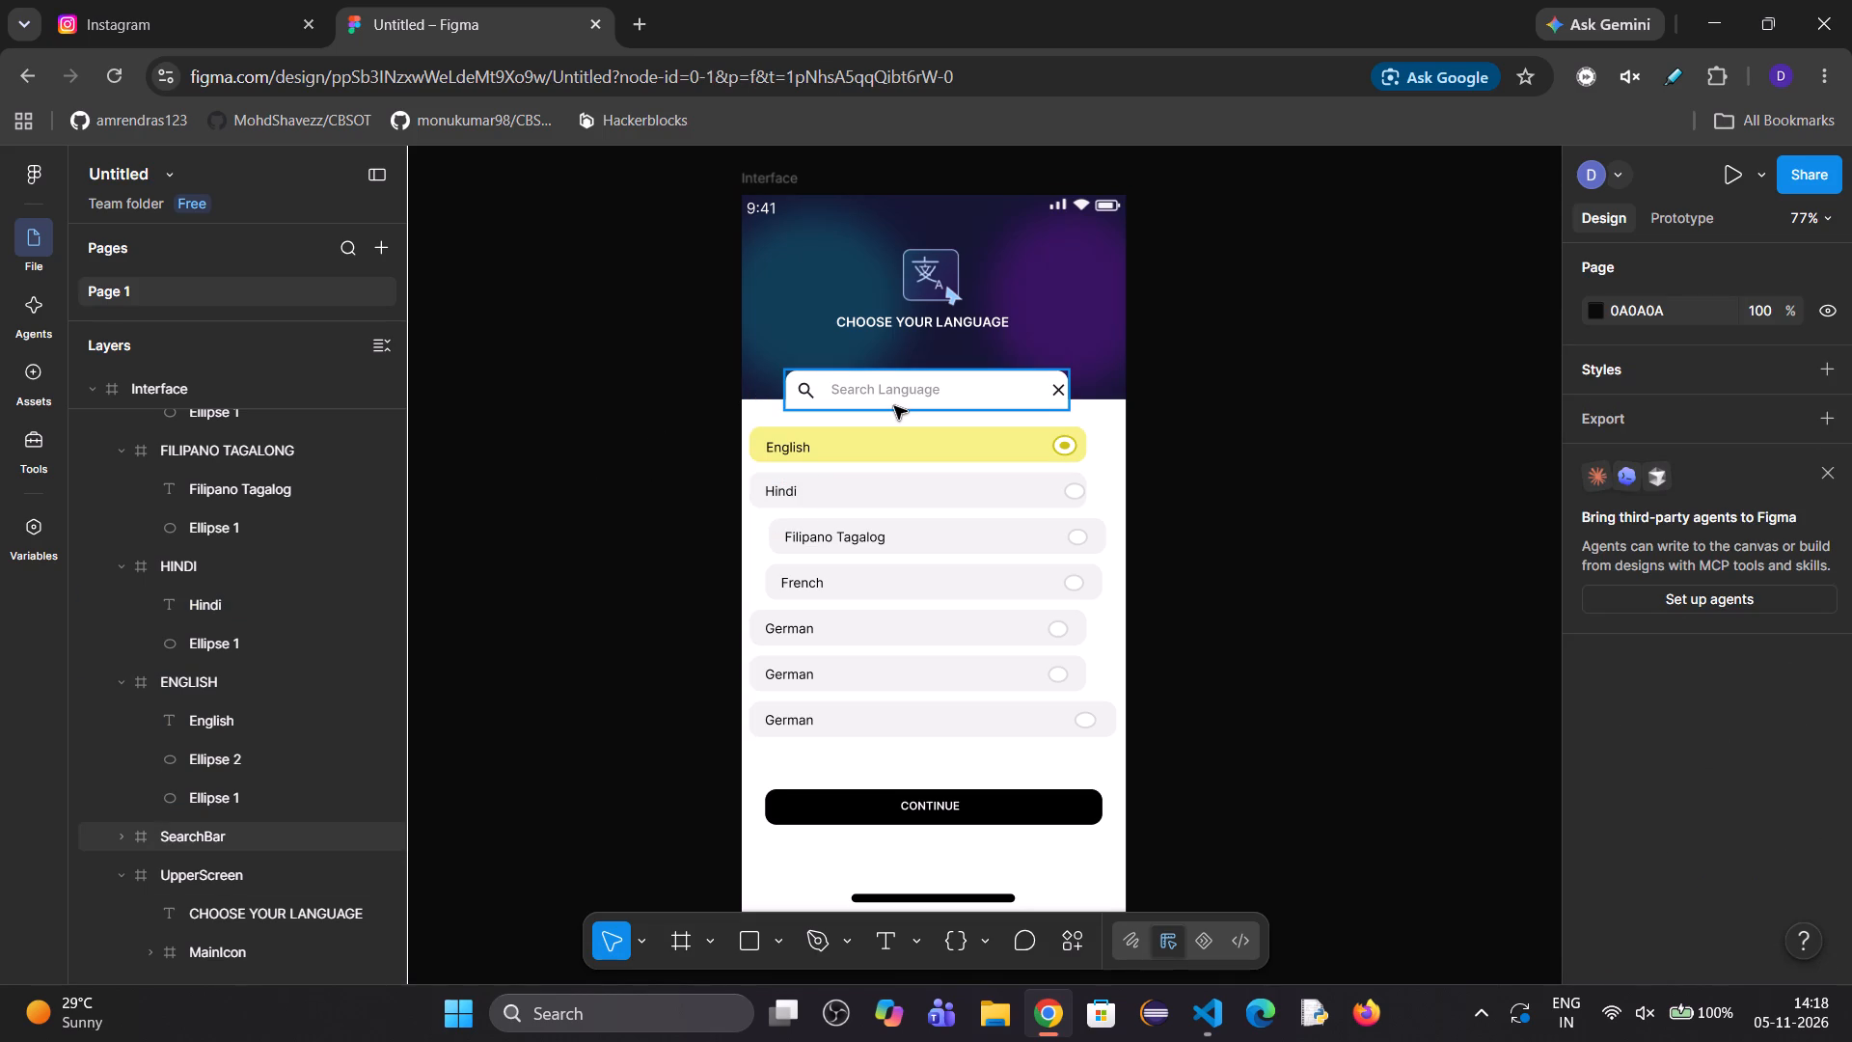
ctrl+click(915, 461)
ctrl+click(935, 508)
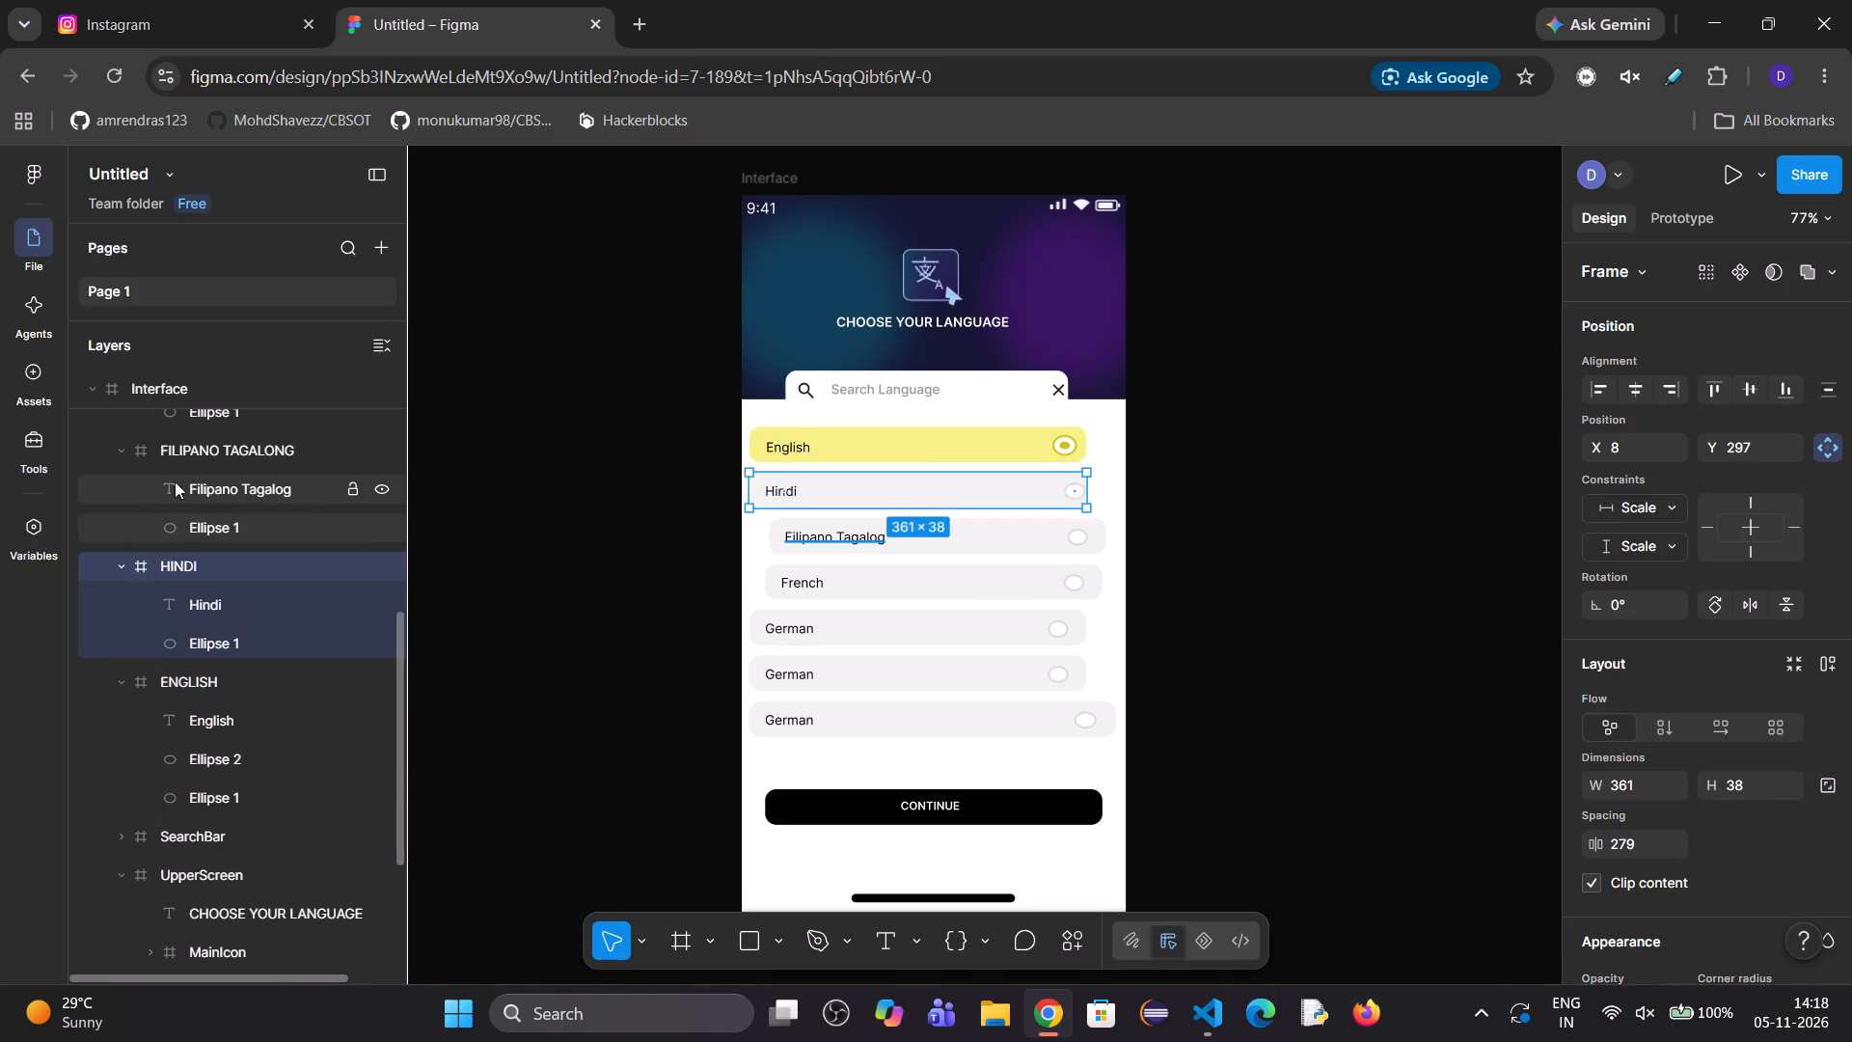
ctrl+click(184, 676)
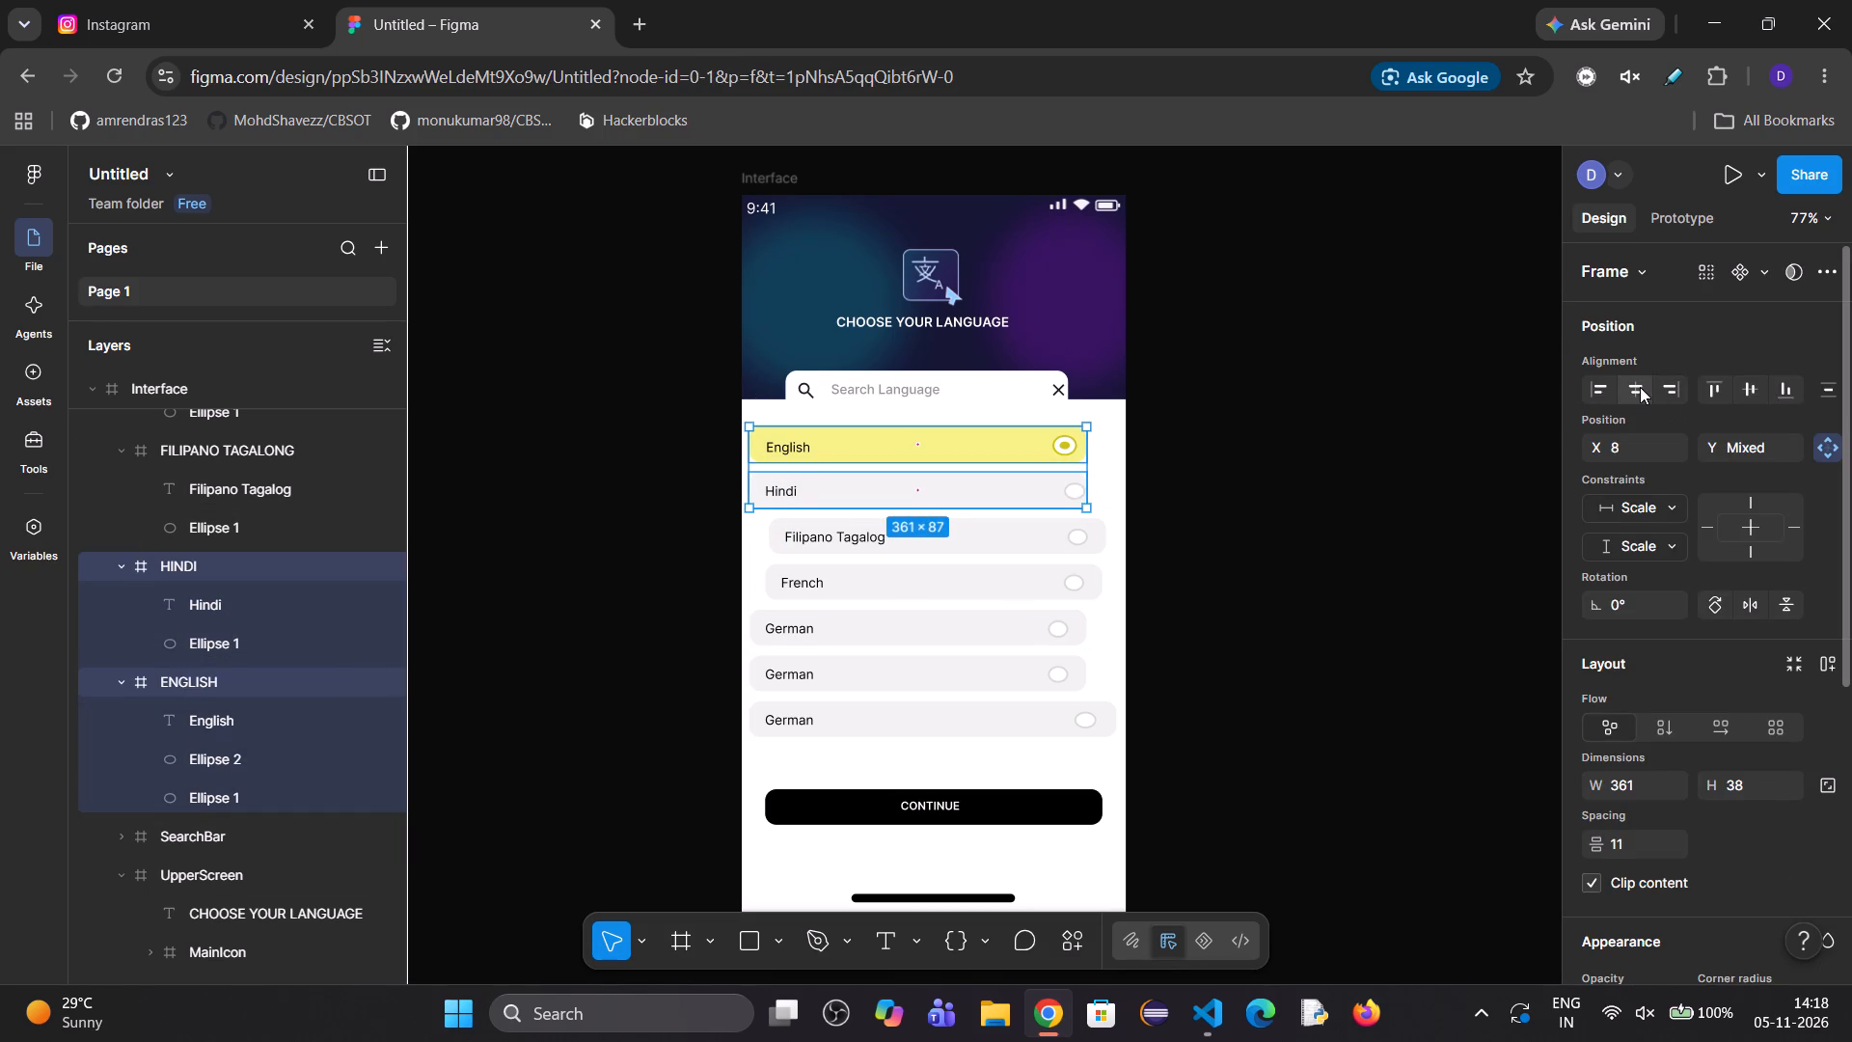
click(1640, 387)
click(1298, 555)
Center the ENGLISH, HINDI, FILIPANO TAGALONG, FRENCH, GERMAN1 and GERMAN2 rows horizontally in the Interface frame, one at a time.
click(816, 435)
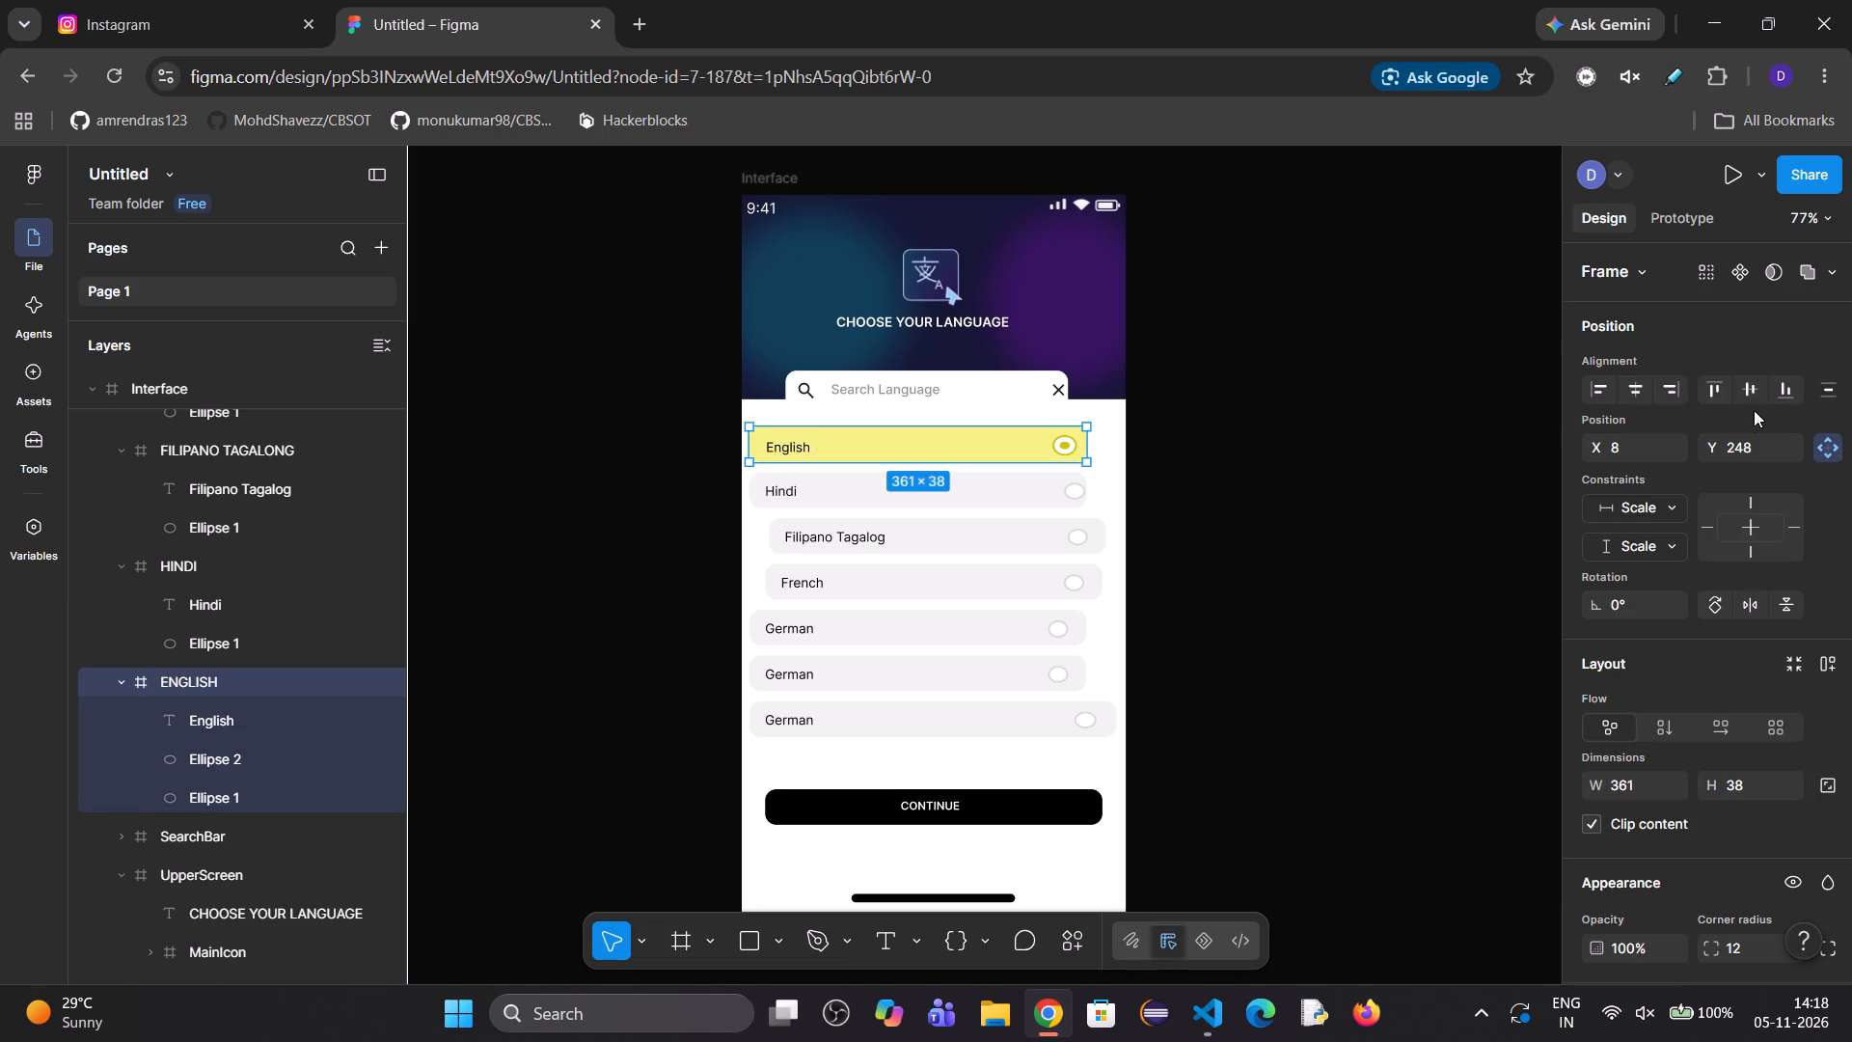
click(1640, 391)
click(981, 488)
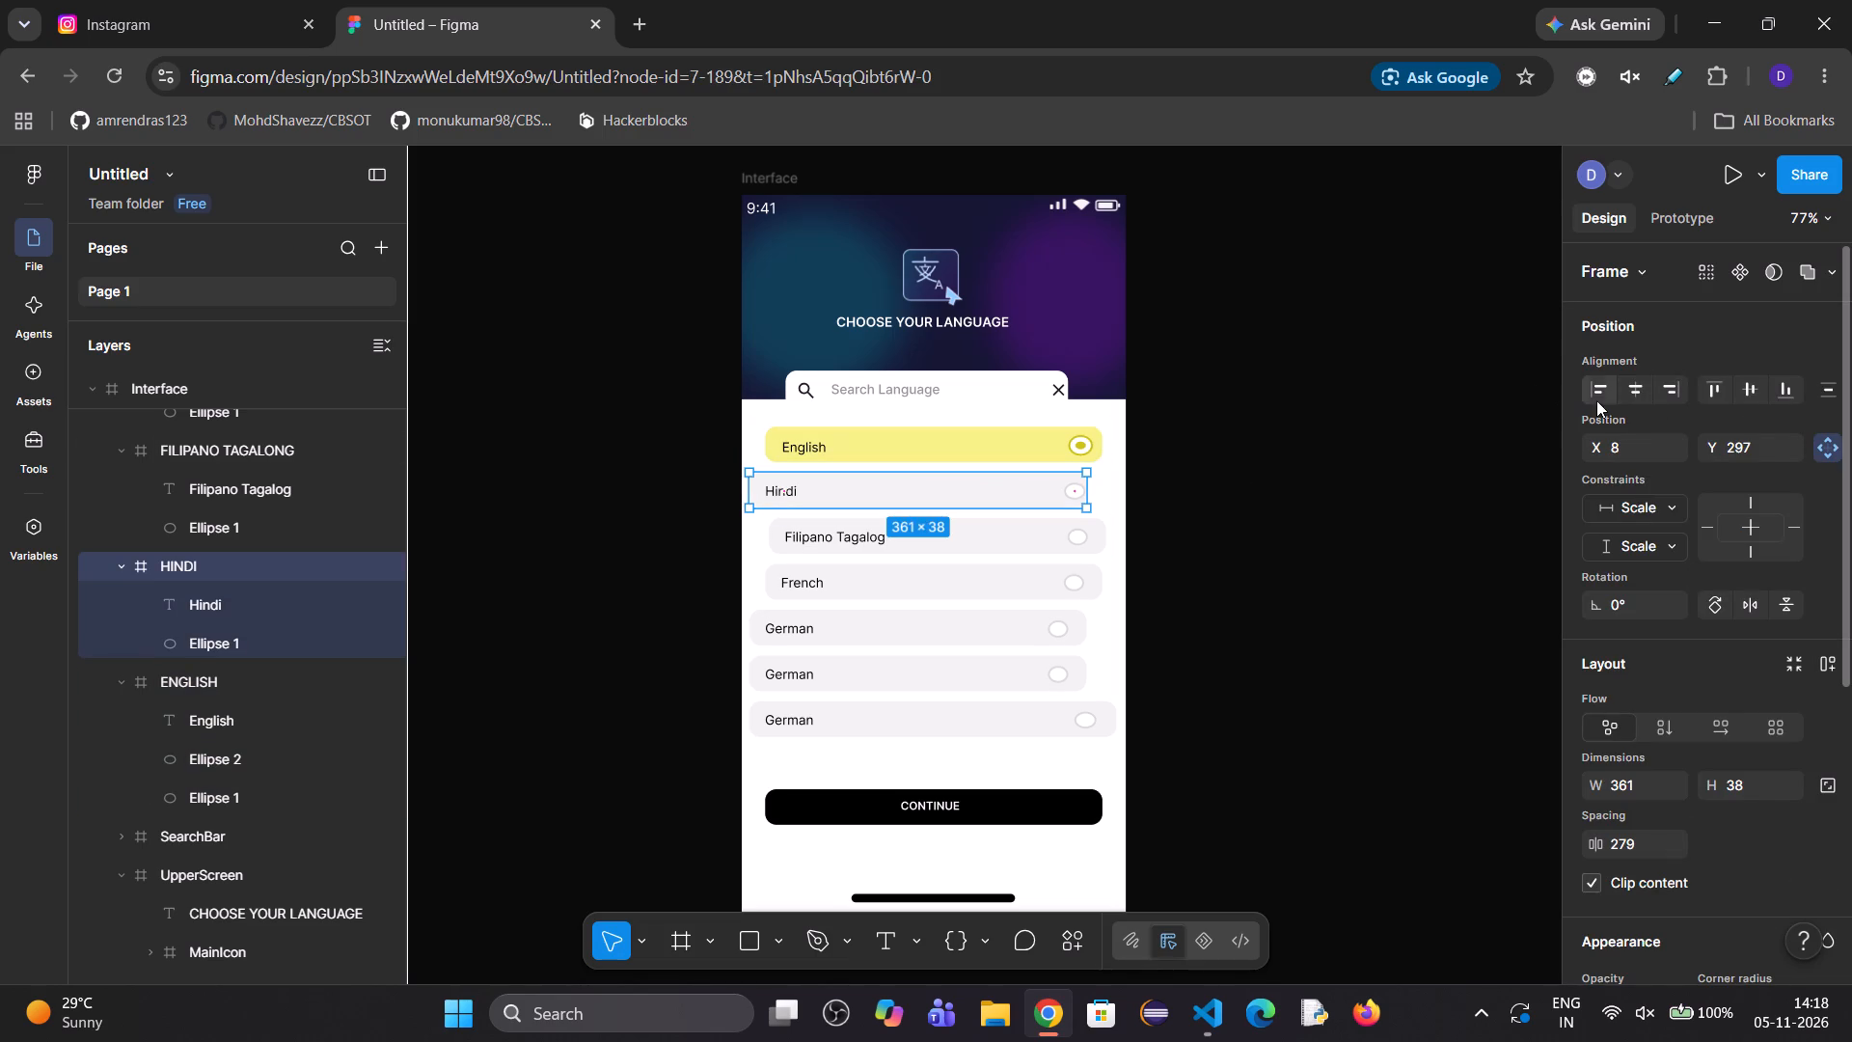
click(1629, 392)
click(1030, 540)
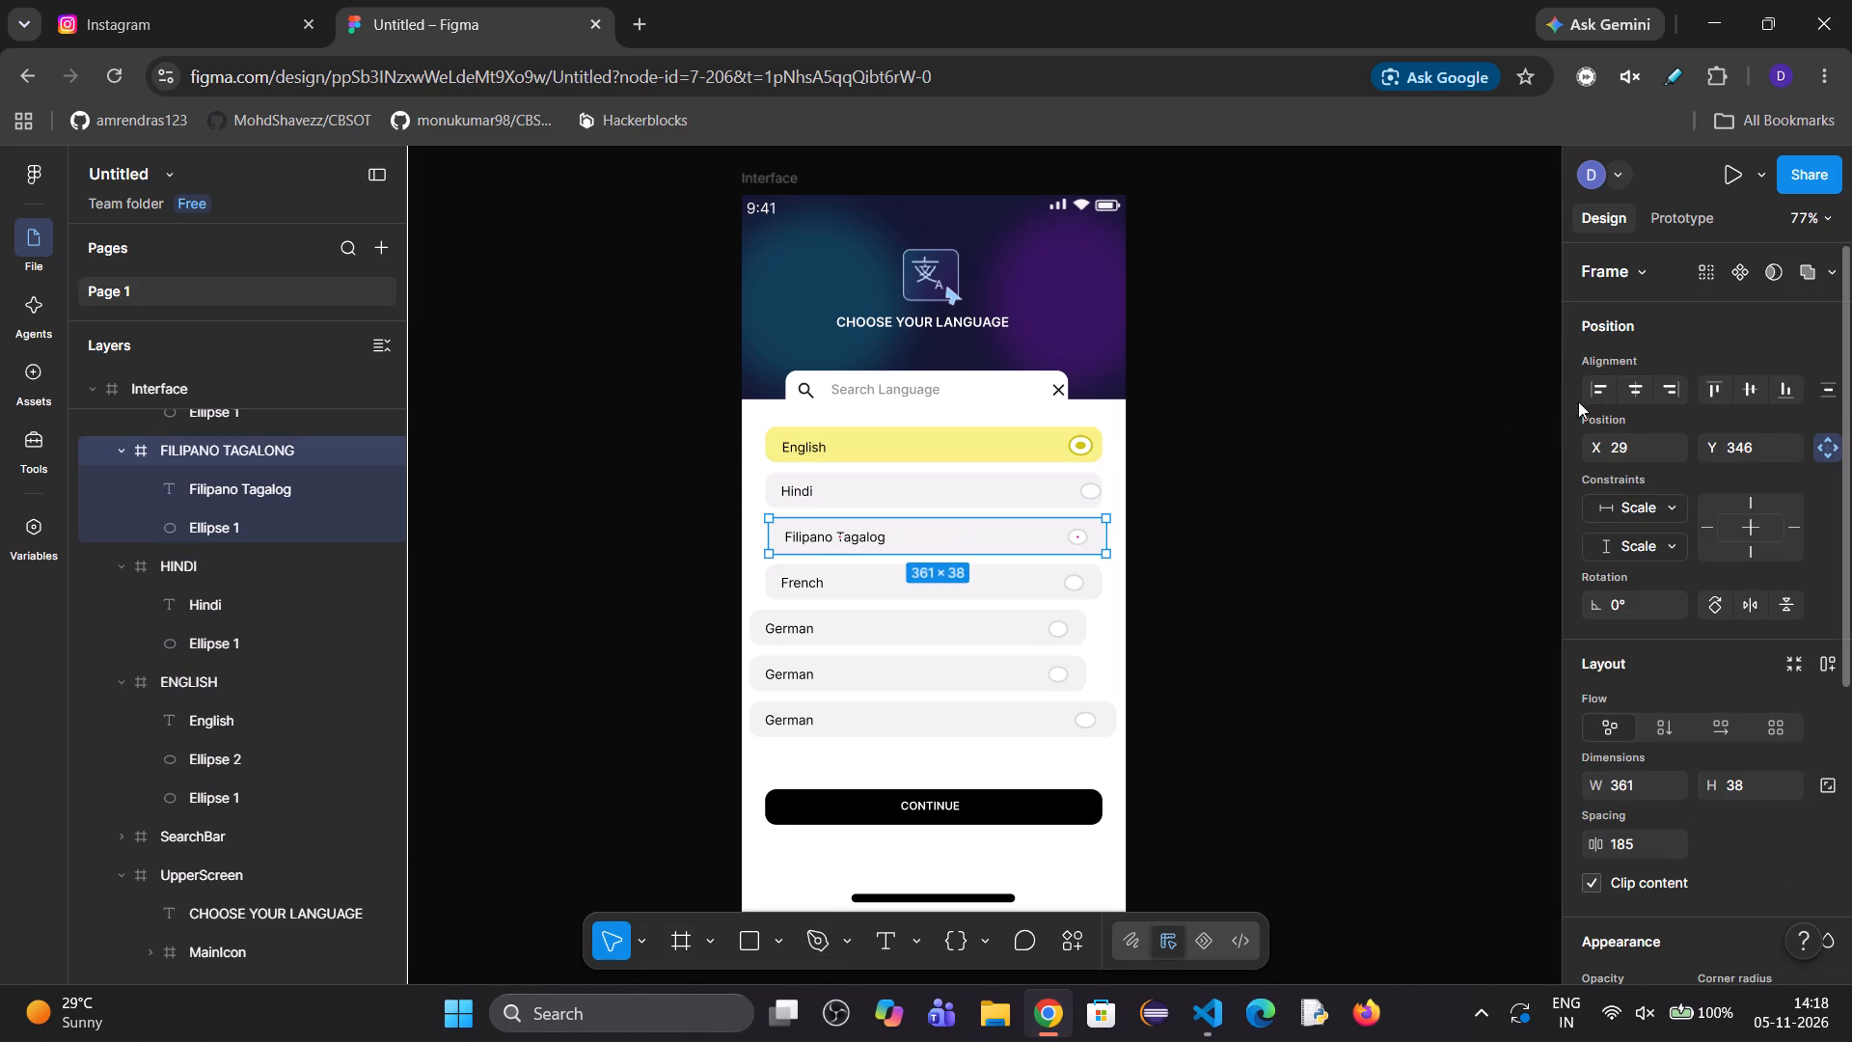
click(1640, 399)
click(986, 575)
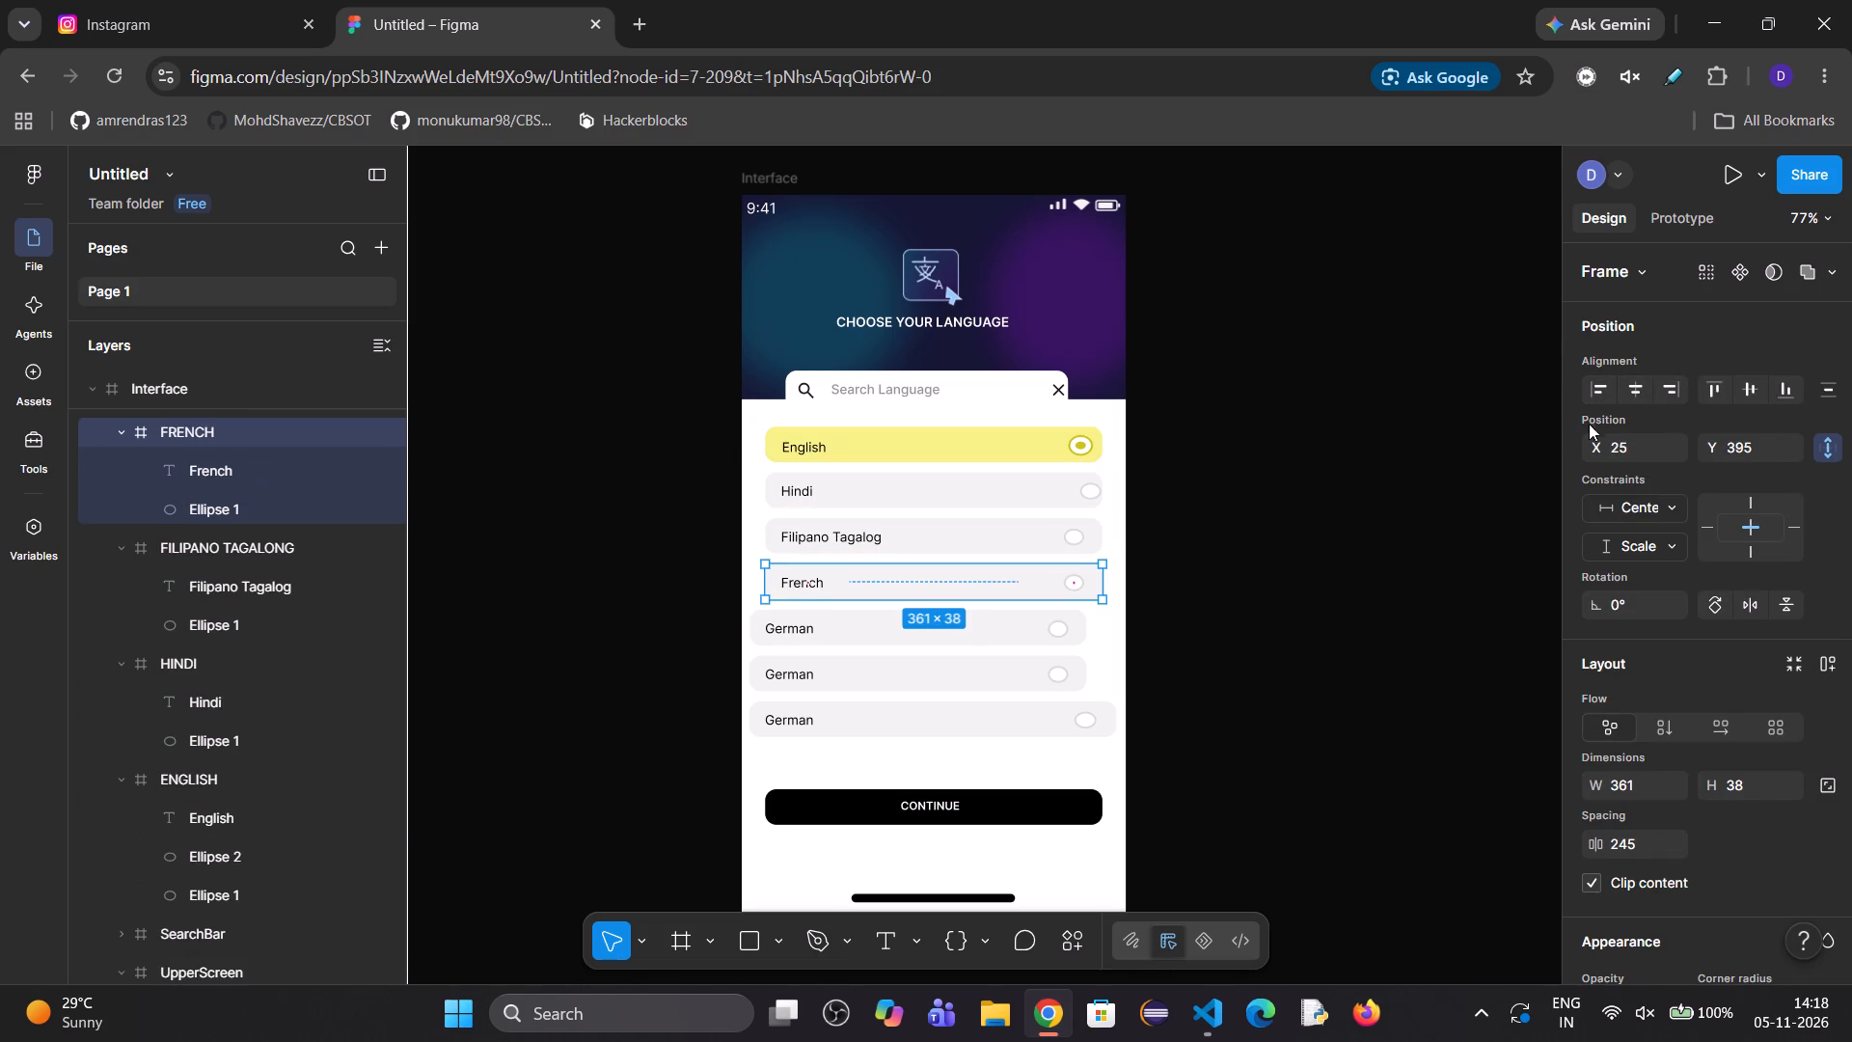
click(1629, 392)
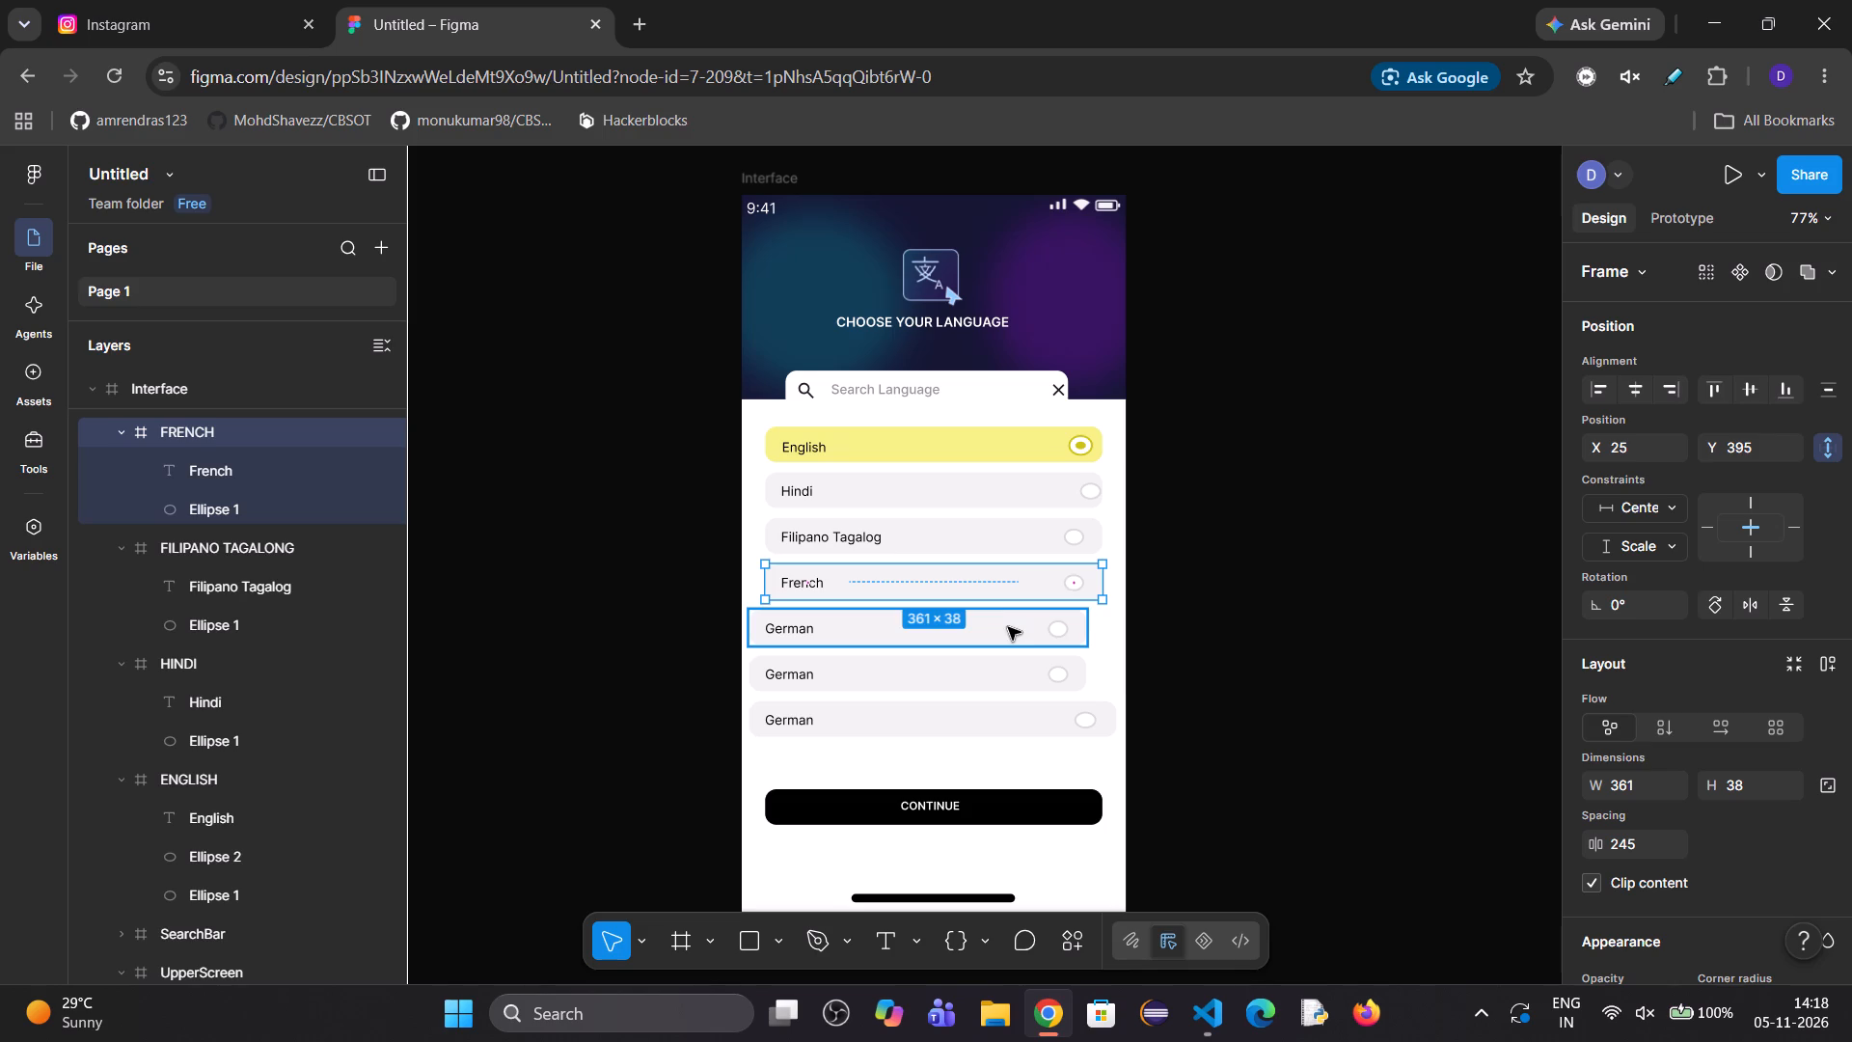
click(1008, 628)
click(1631, 387)
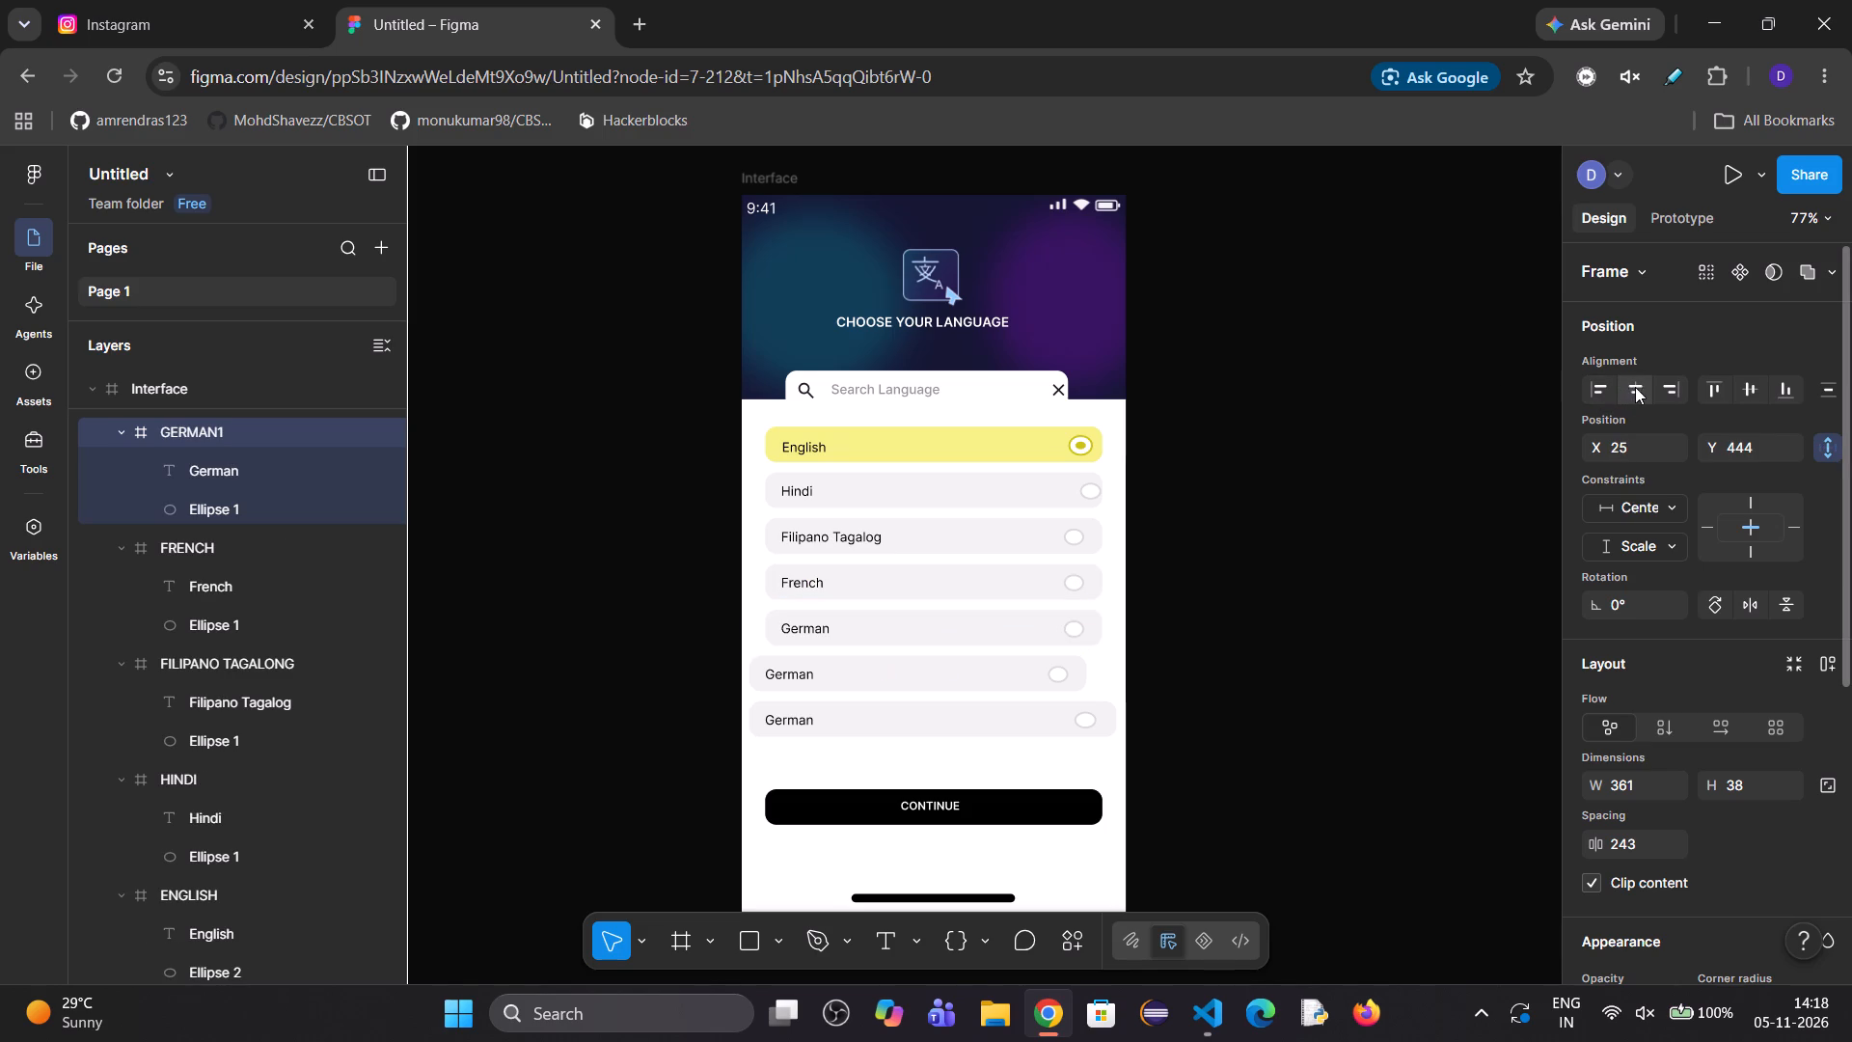
click(981, 670)
click(1637, 382)
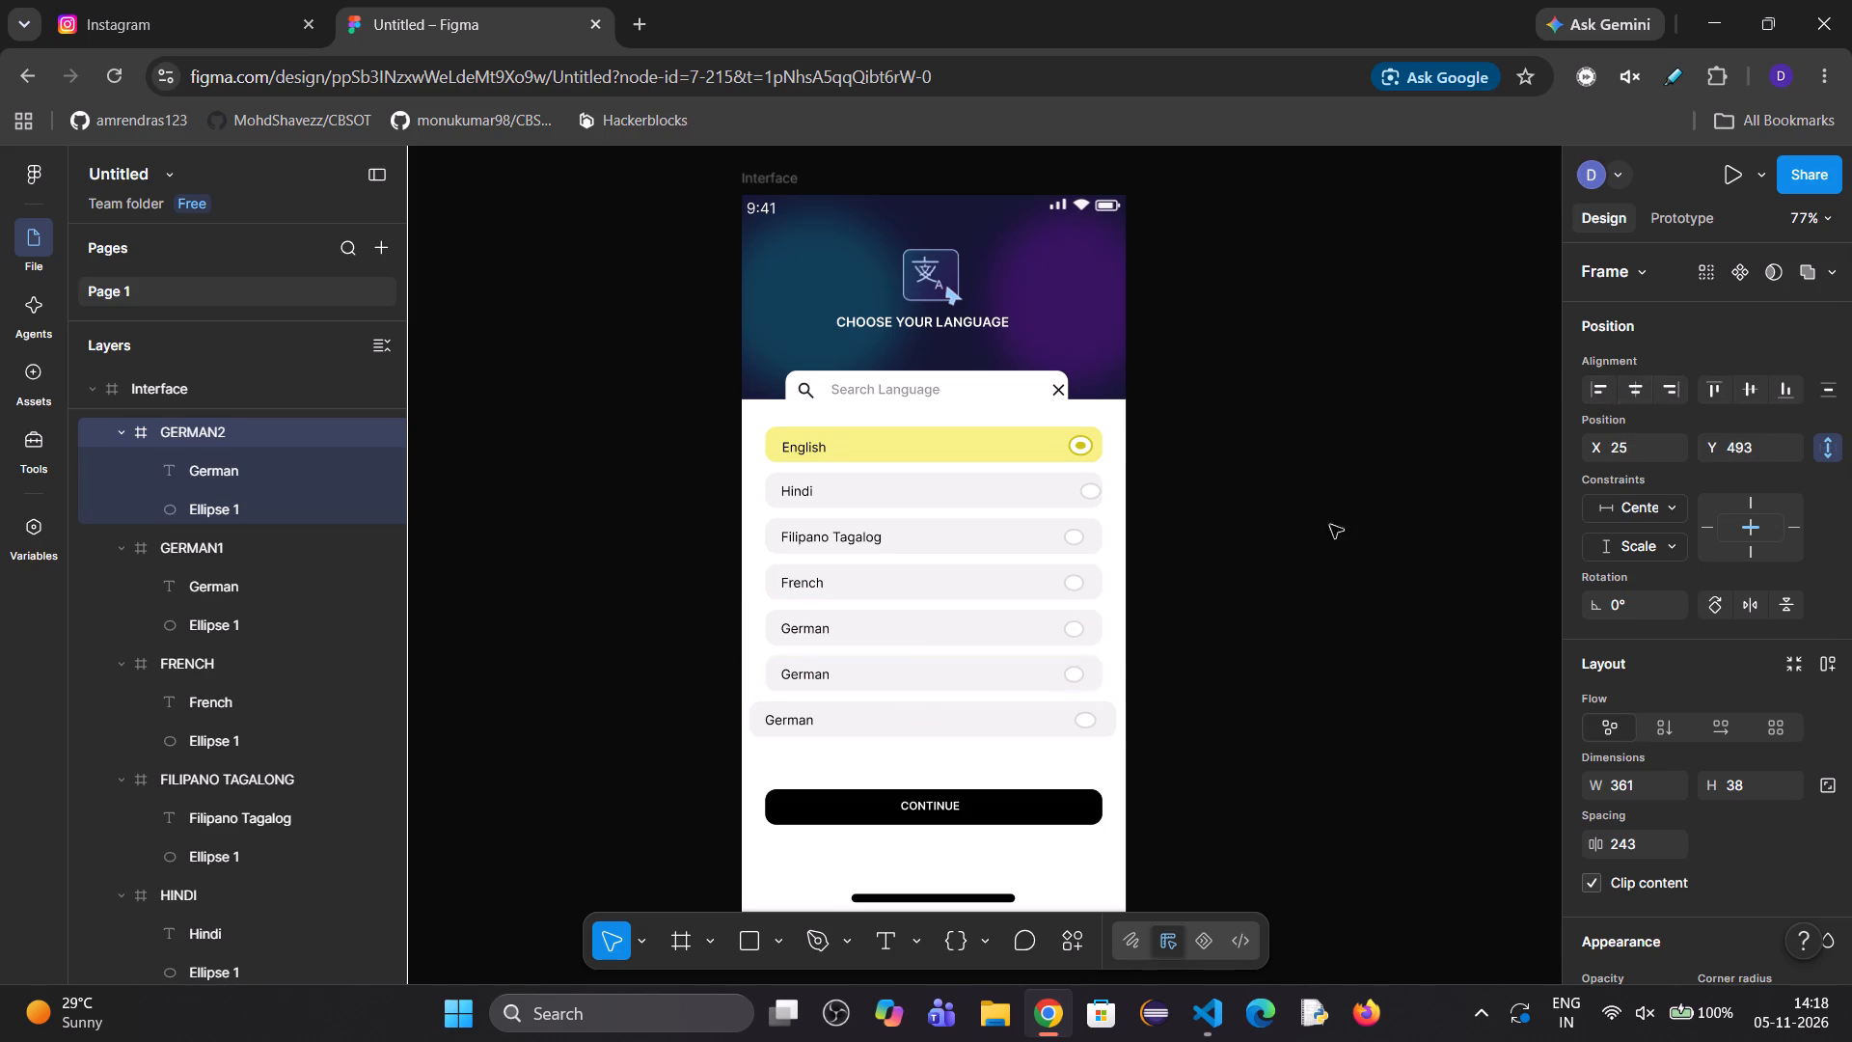
Set the GERMAN3 row's width to 361 and center it horizontally in the Interface frame.
click(972, 717)
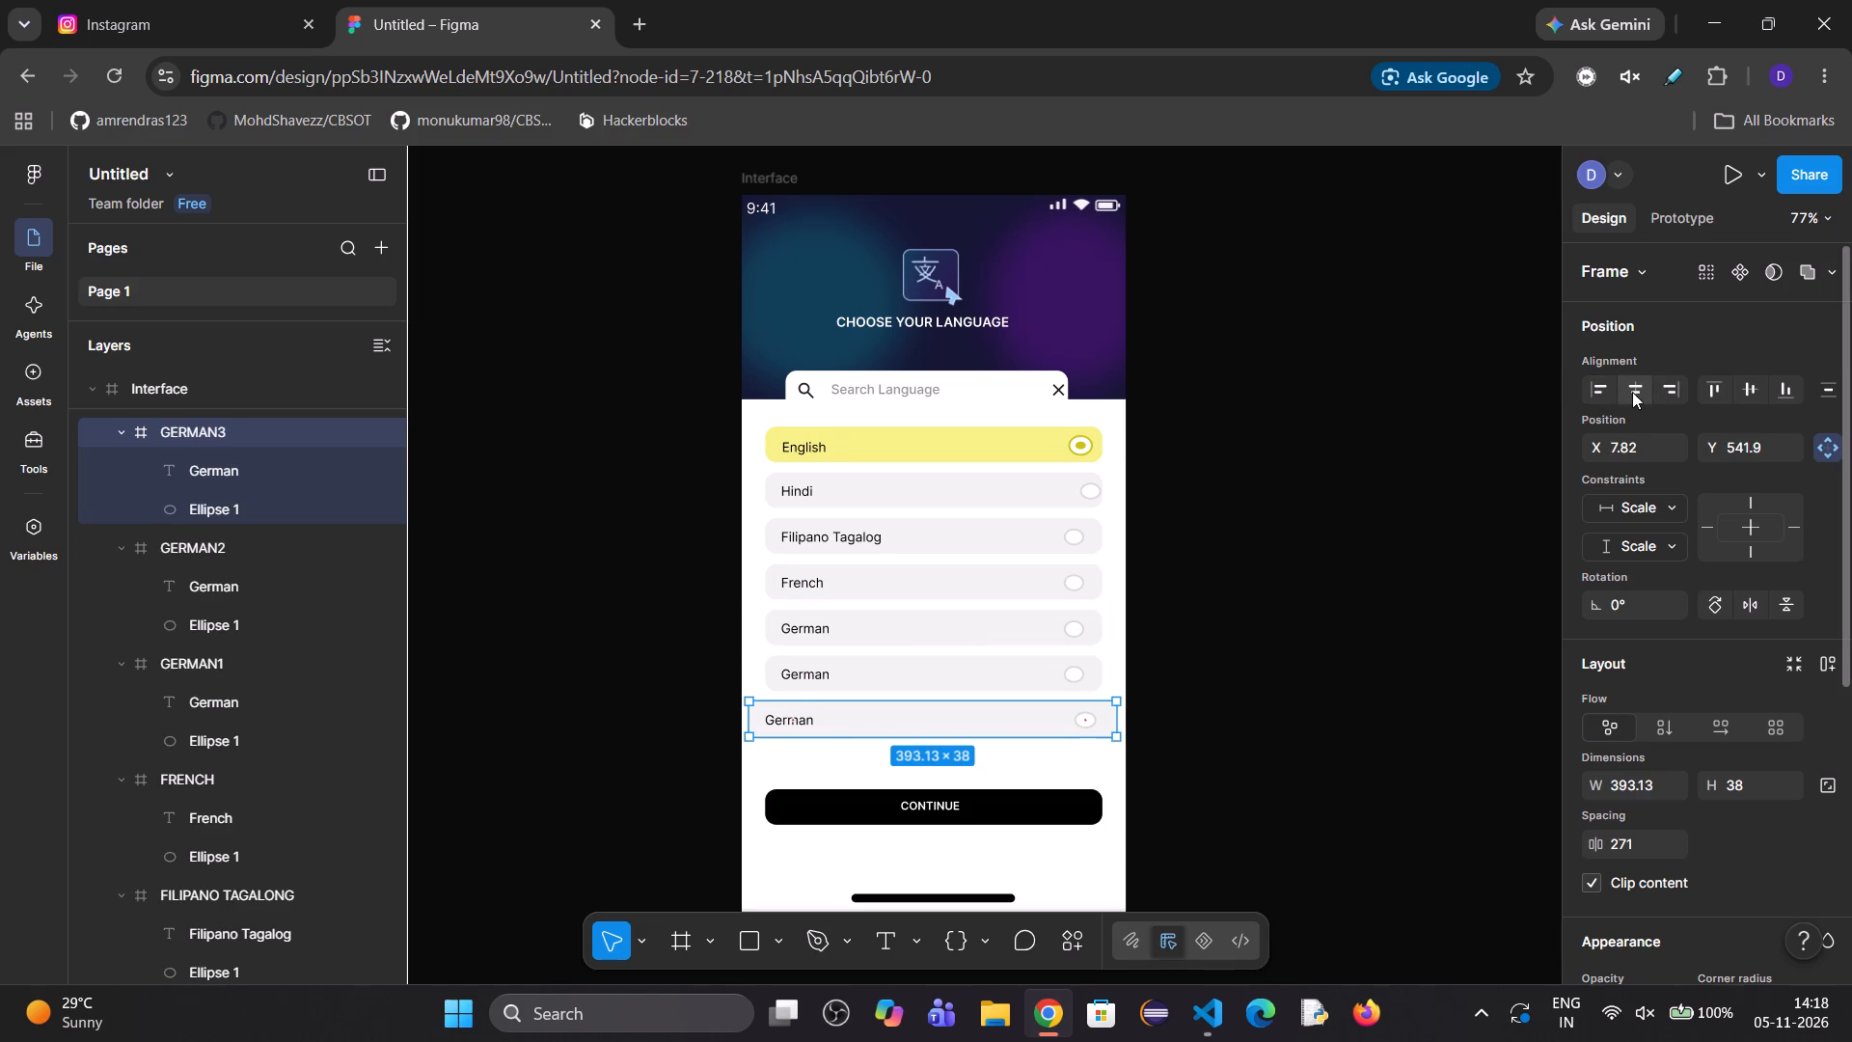
click(1632, 392)
click(1320, 574)
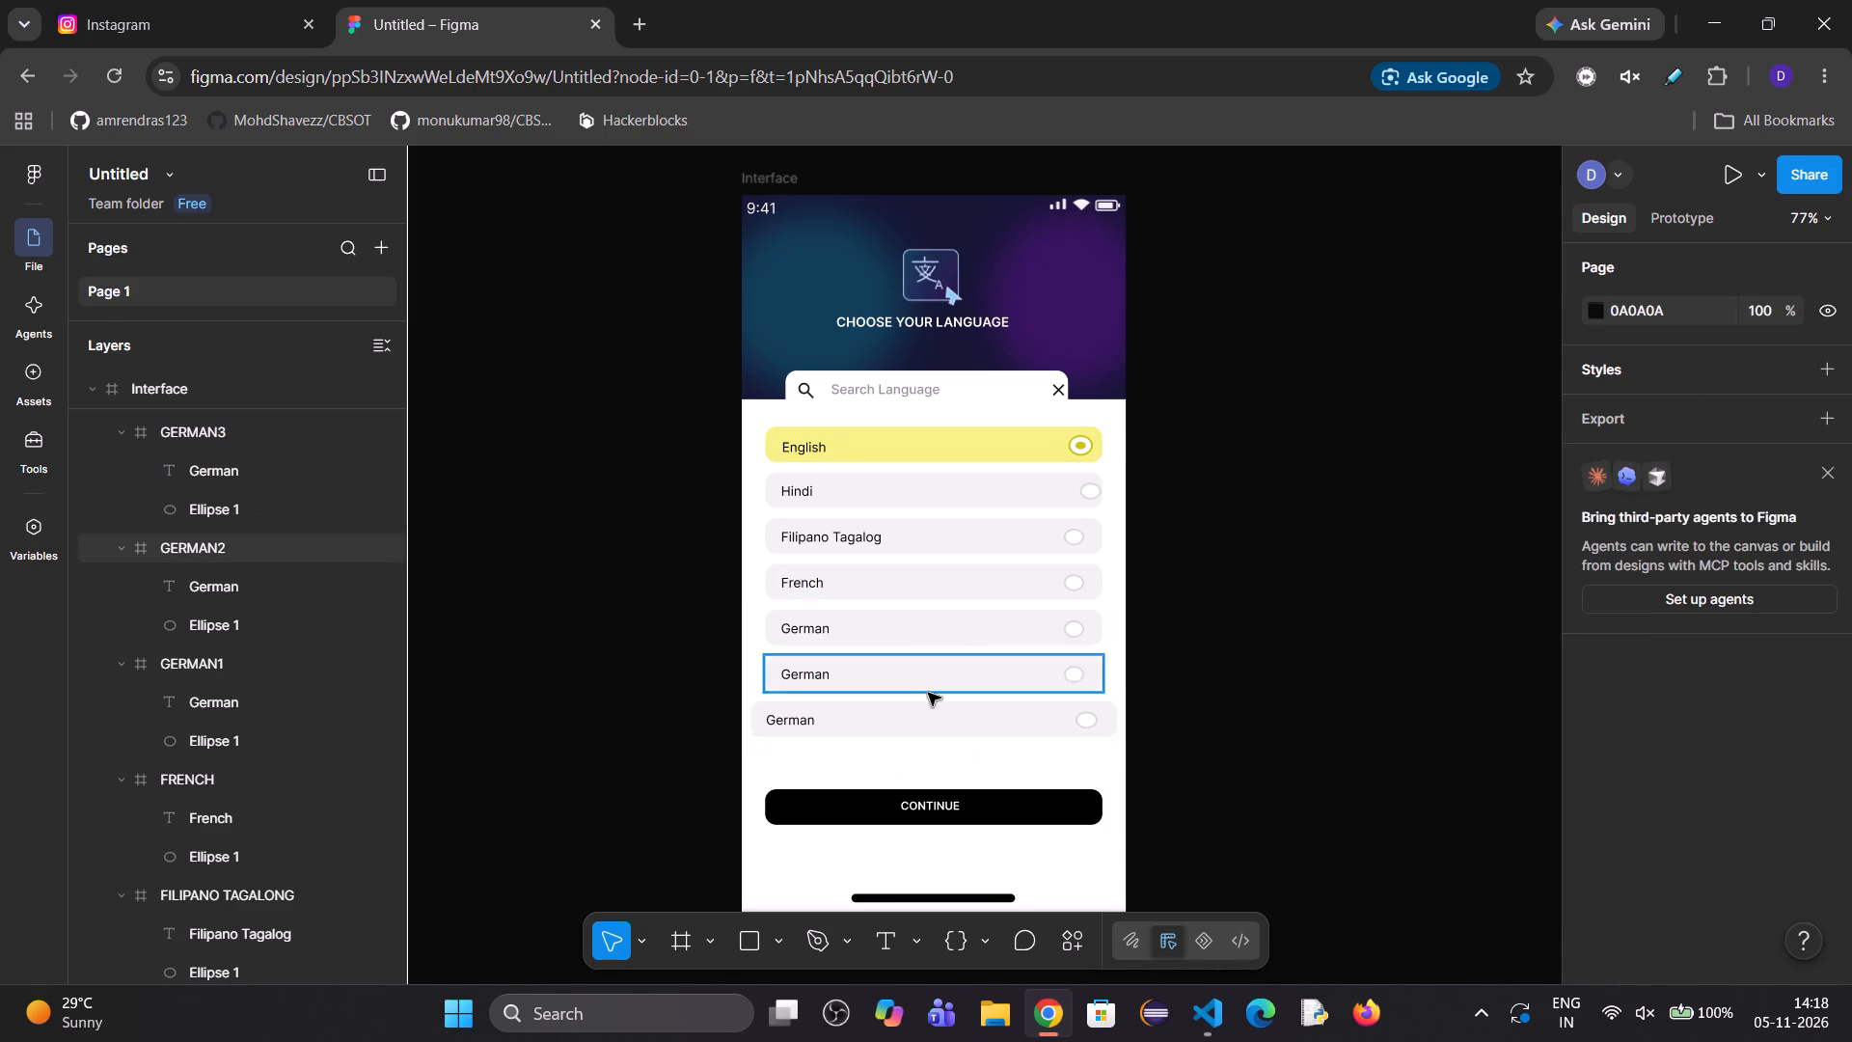
click(934, 714)
click(946, 673)
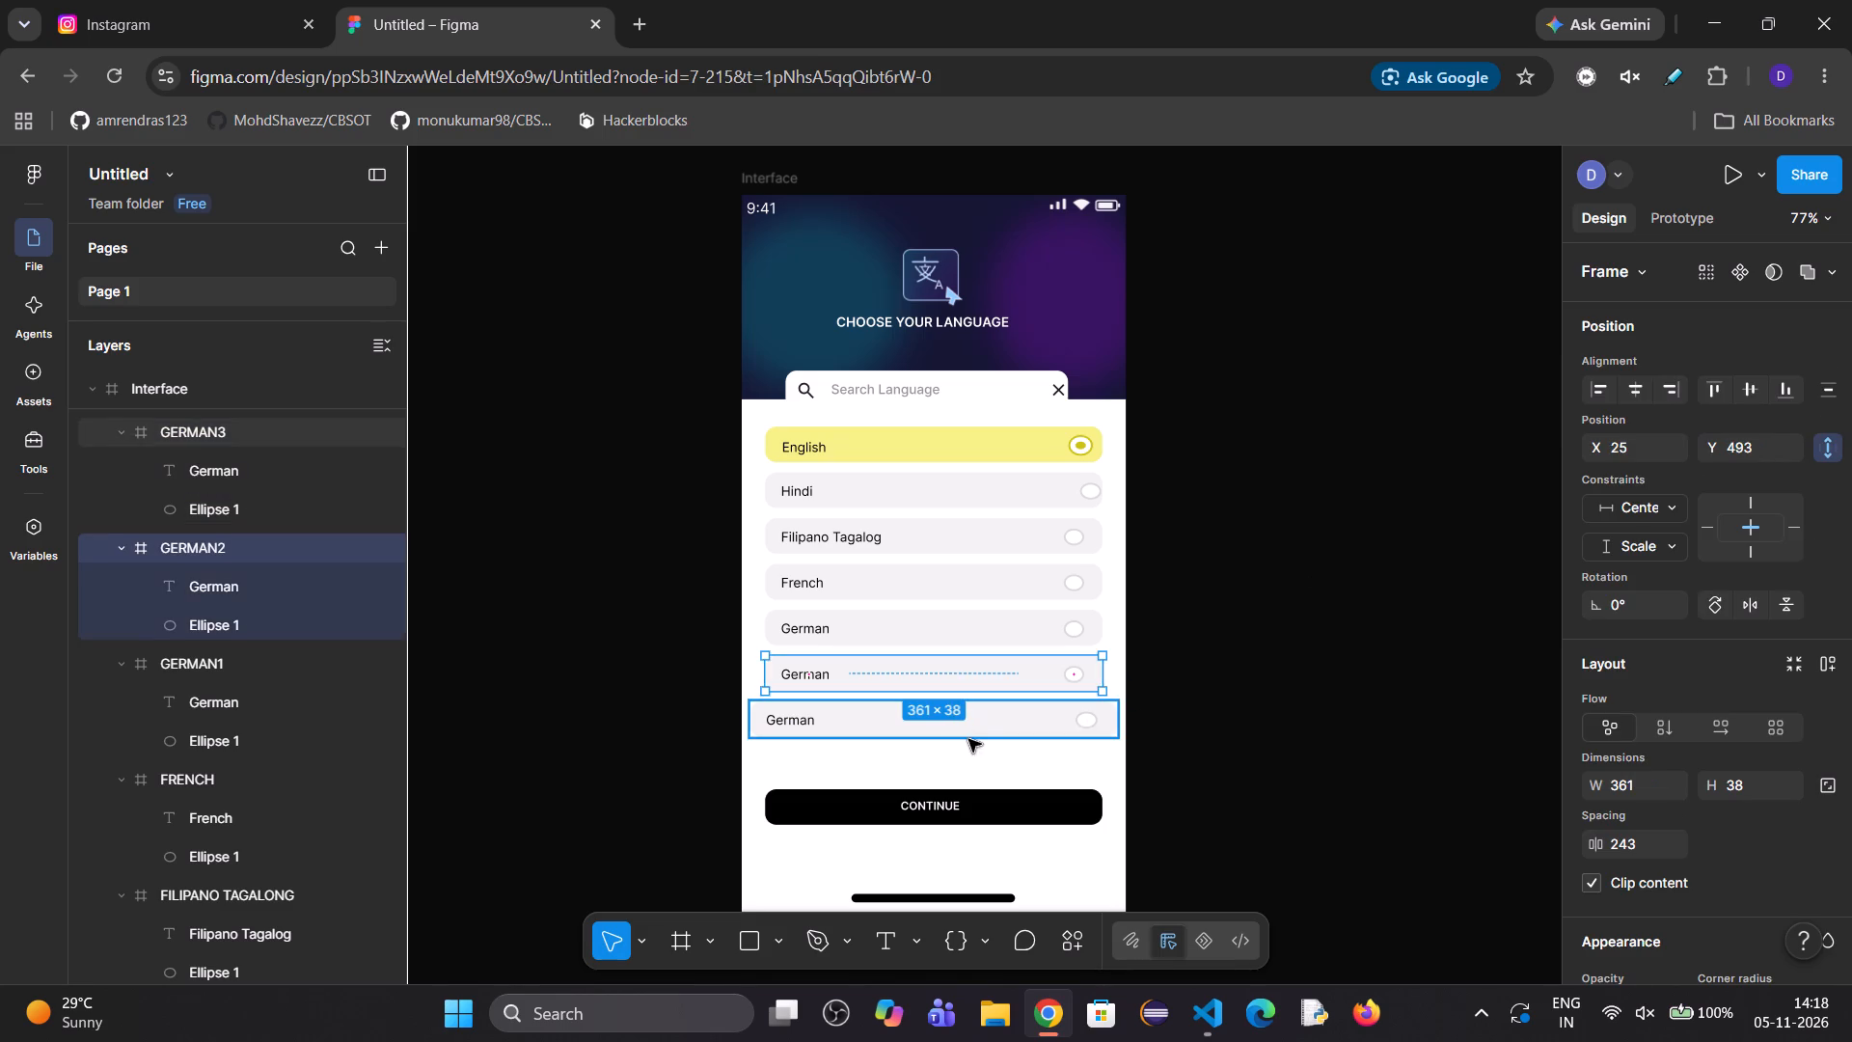
click(968, 739)
click(1641, 786)
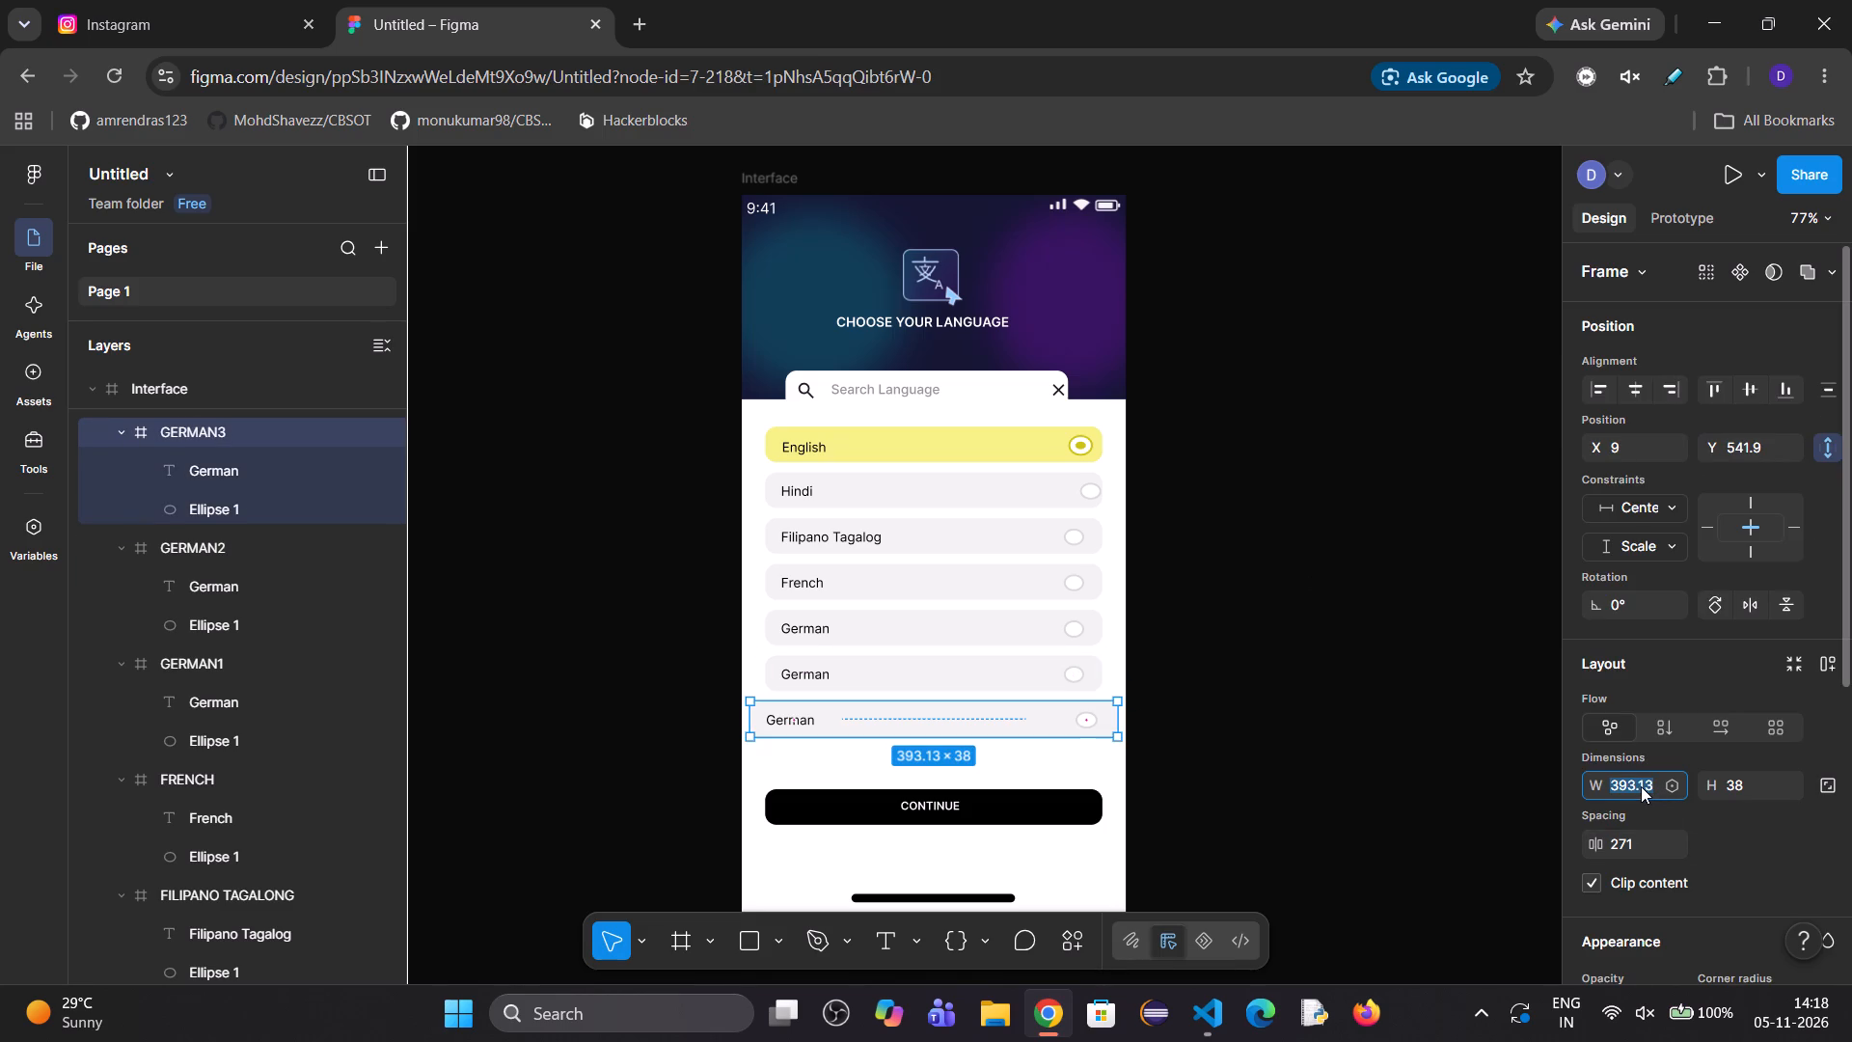
text(361)
key(Return)
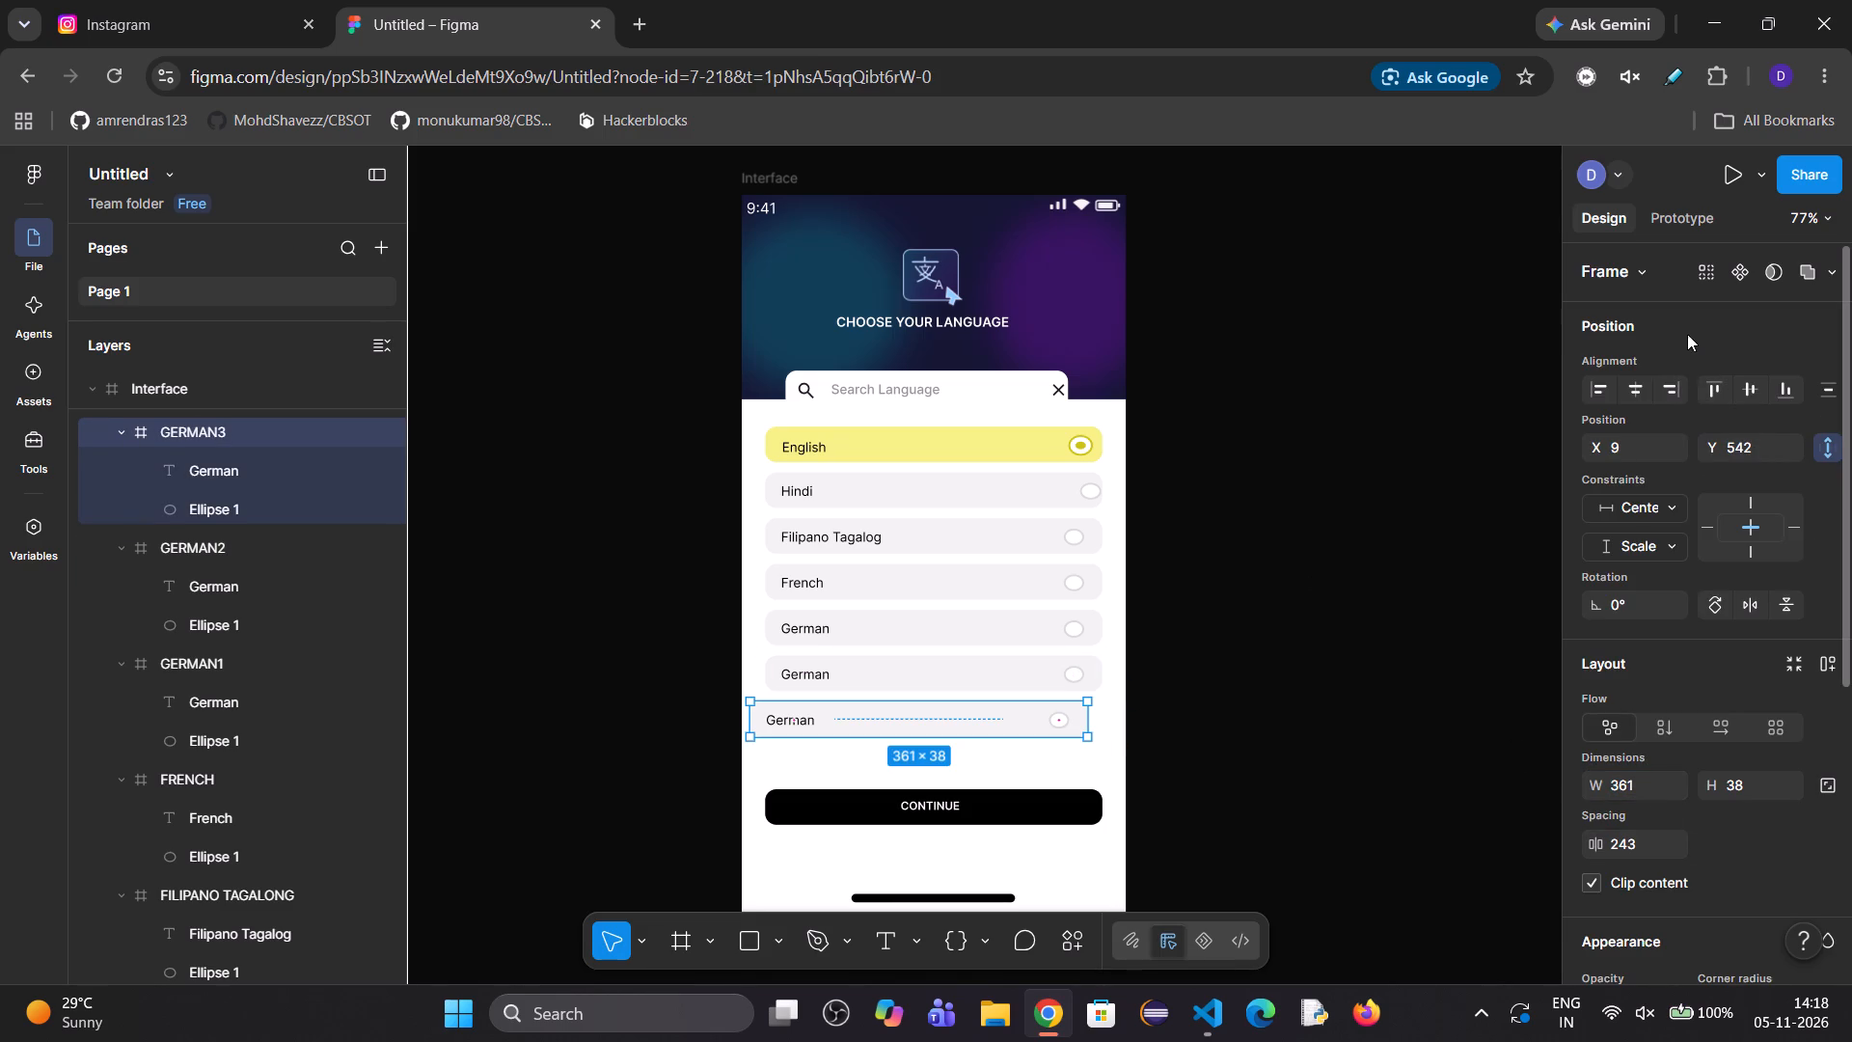
click(1644, 381)
click(1362, 507)
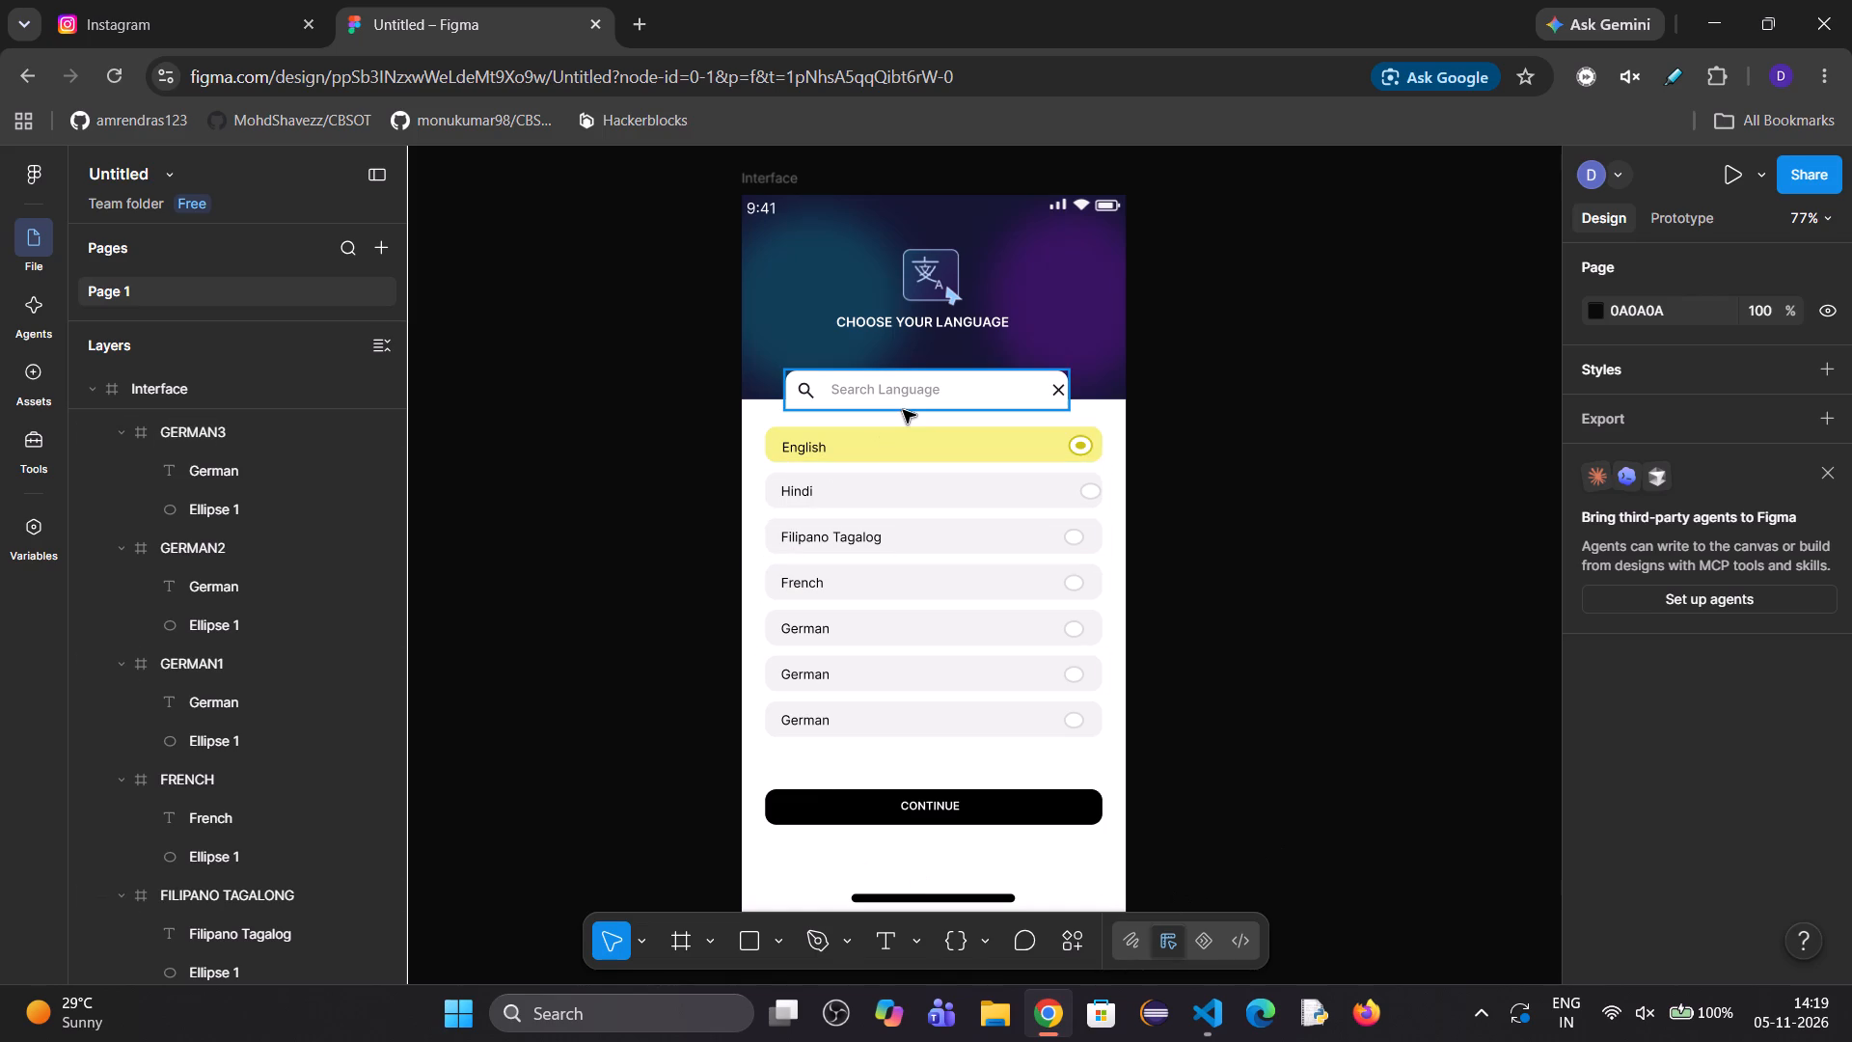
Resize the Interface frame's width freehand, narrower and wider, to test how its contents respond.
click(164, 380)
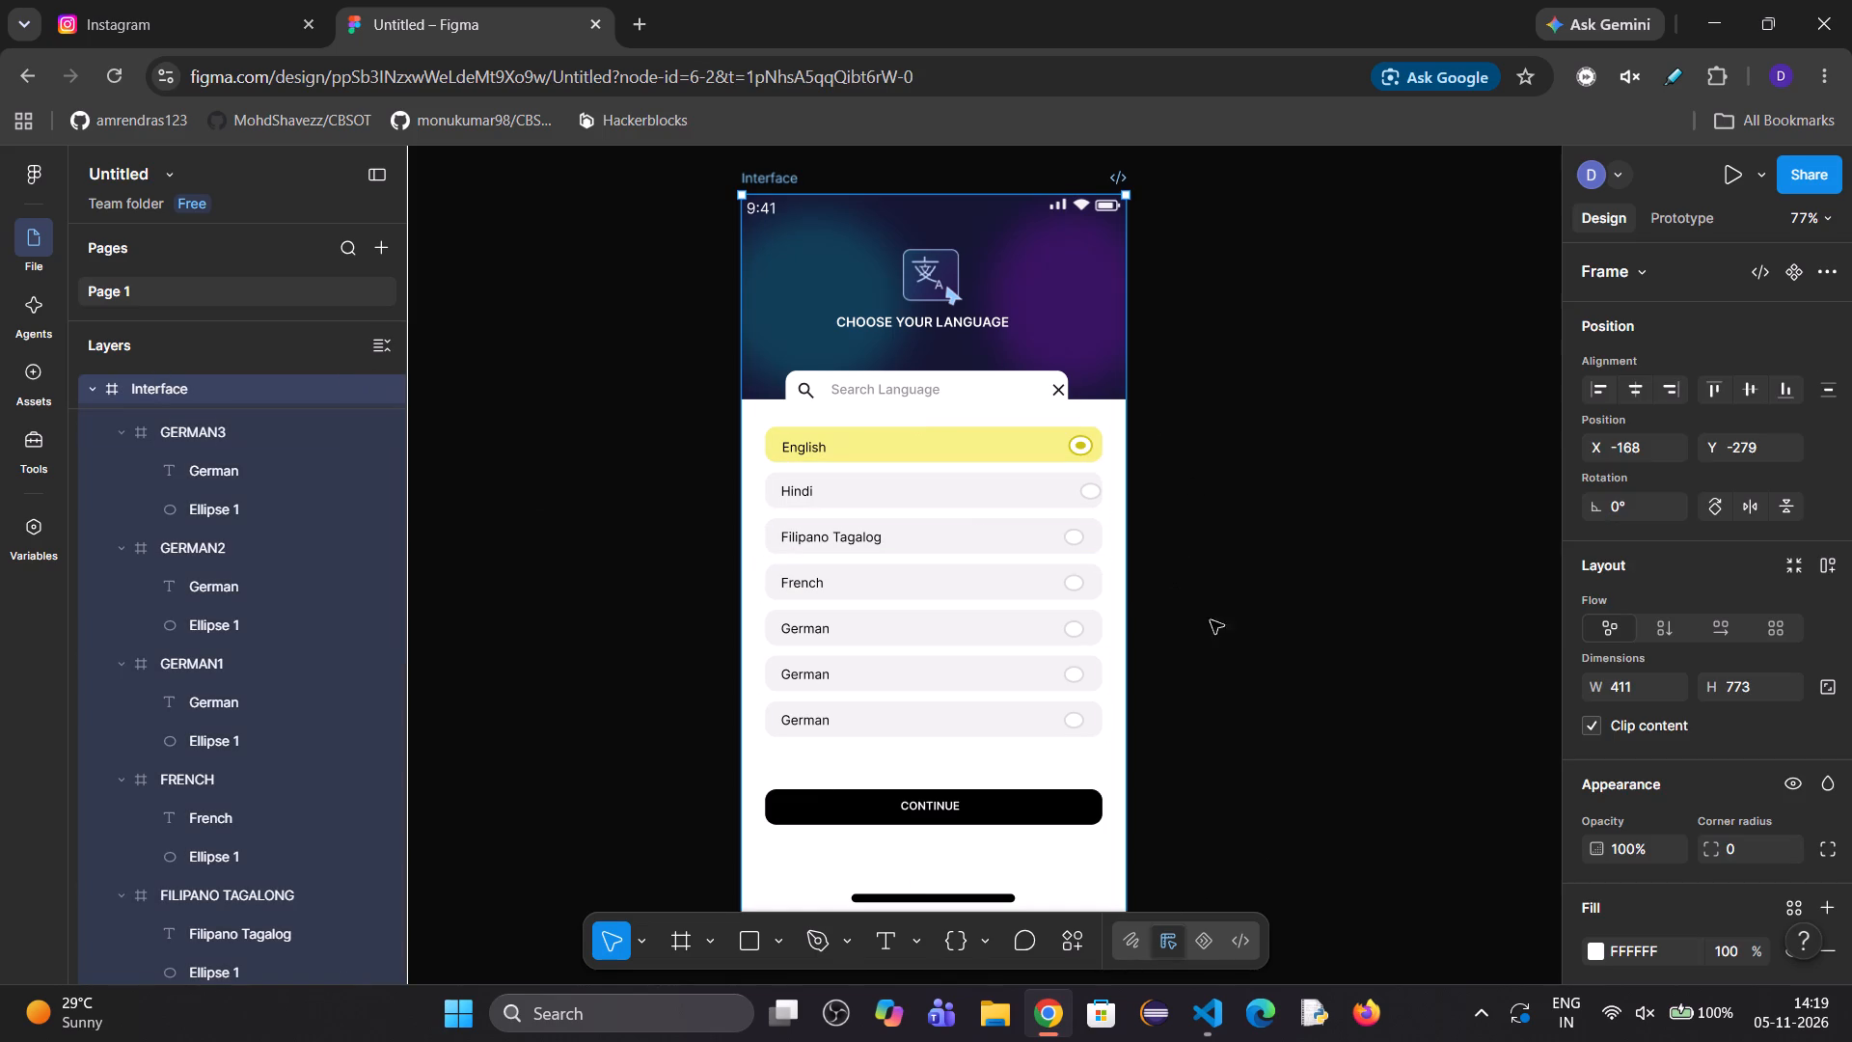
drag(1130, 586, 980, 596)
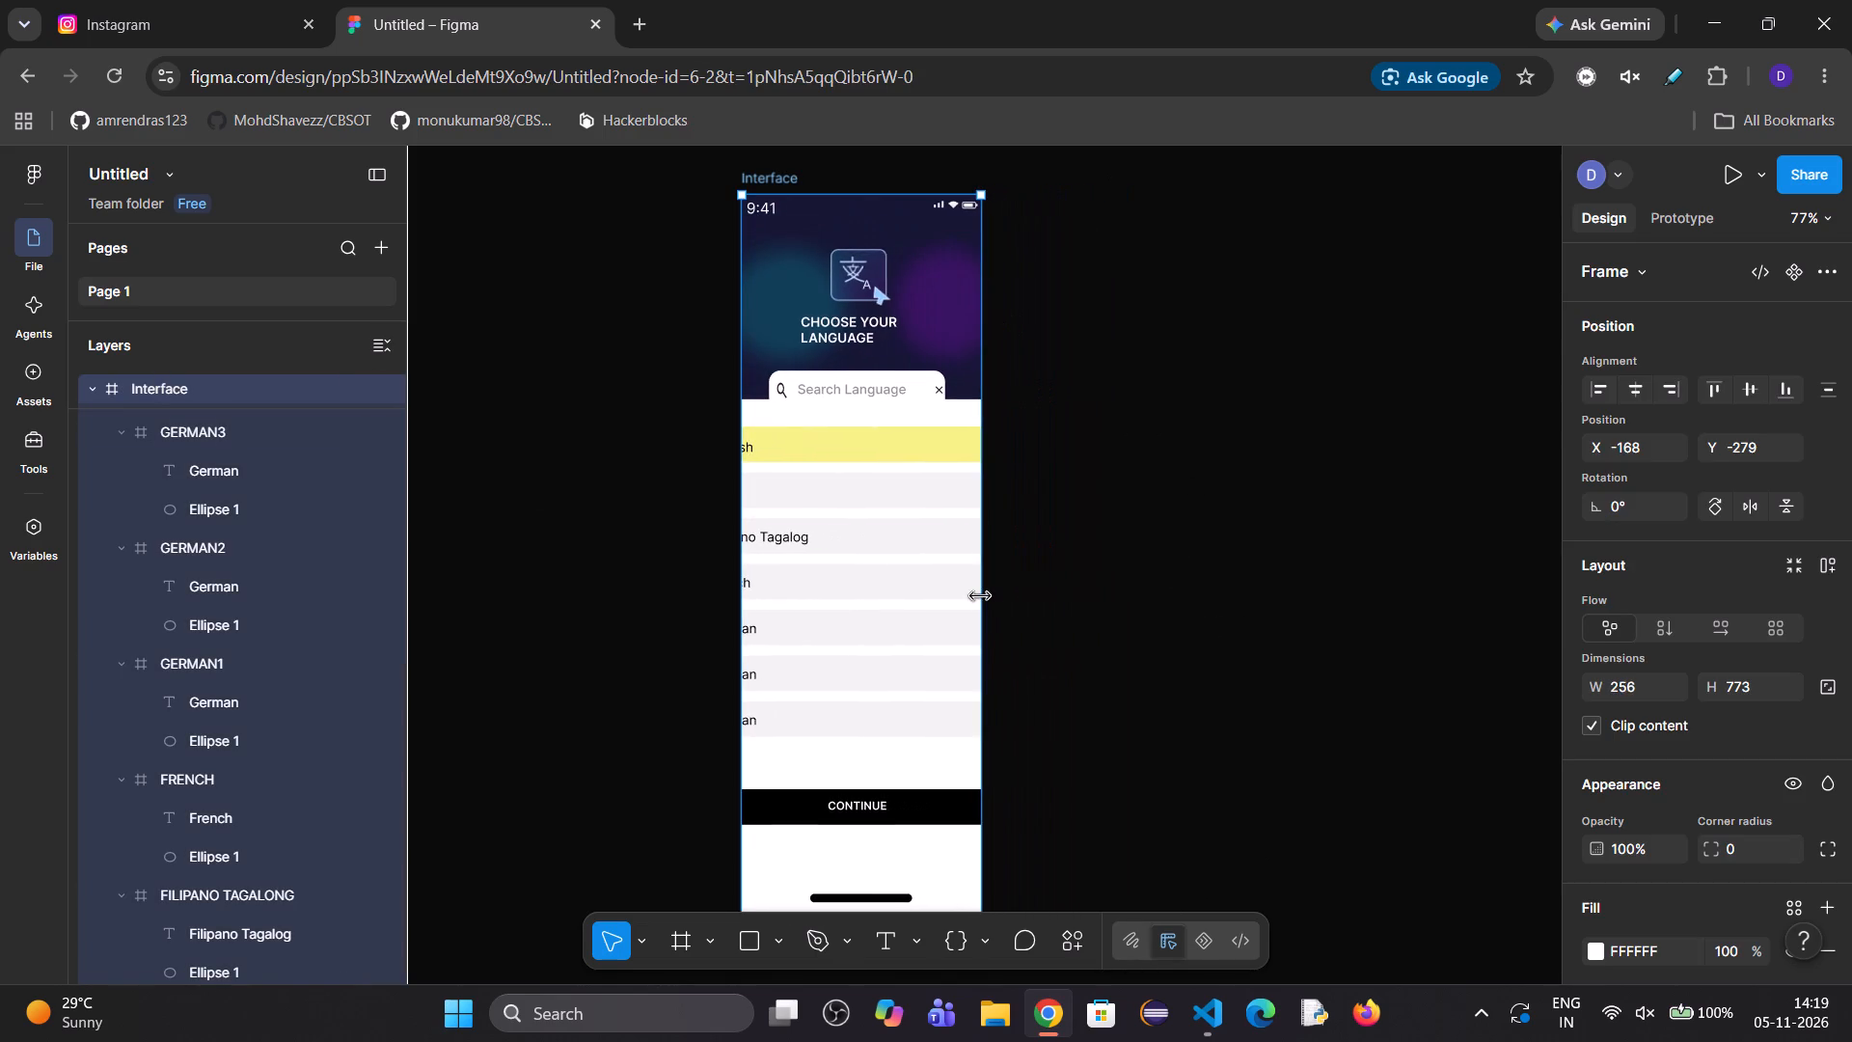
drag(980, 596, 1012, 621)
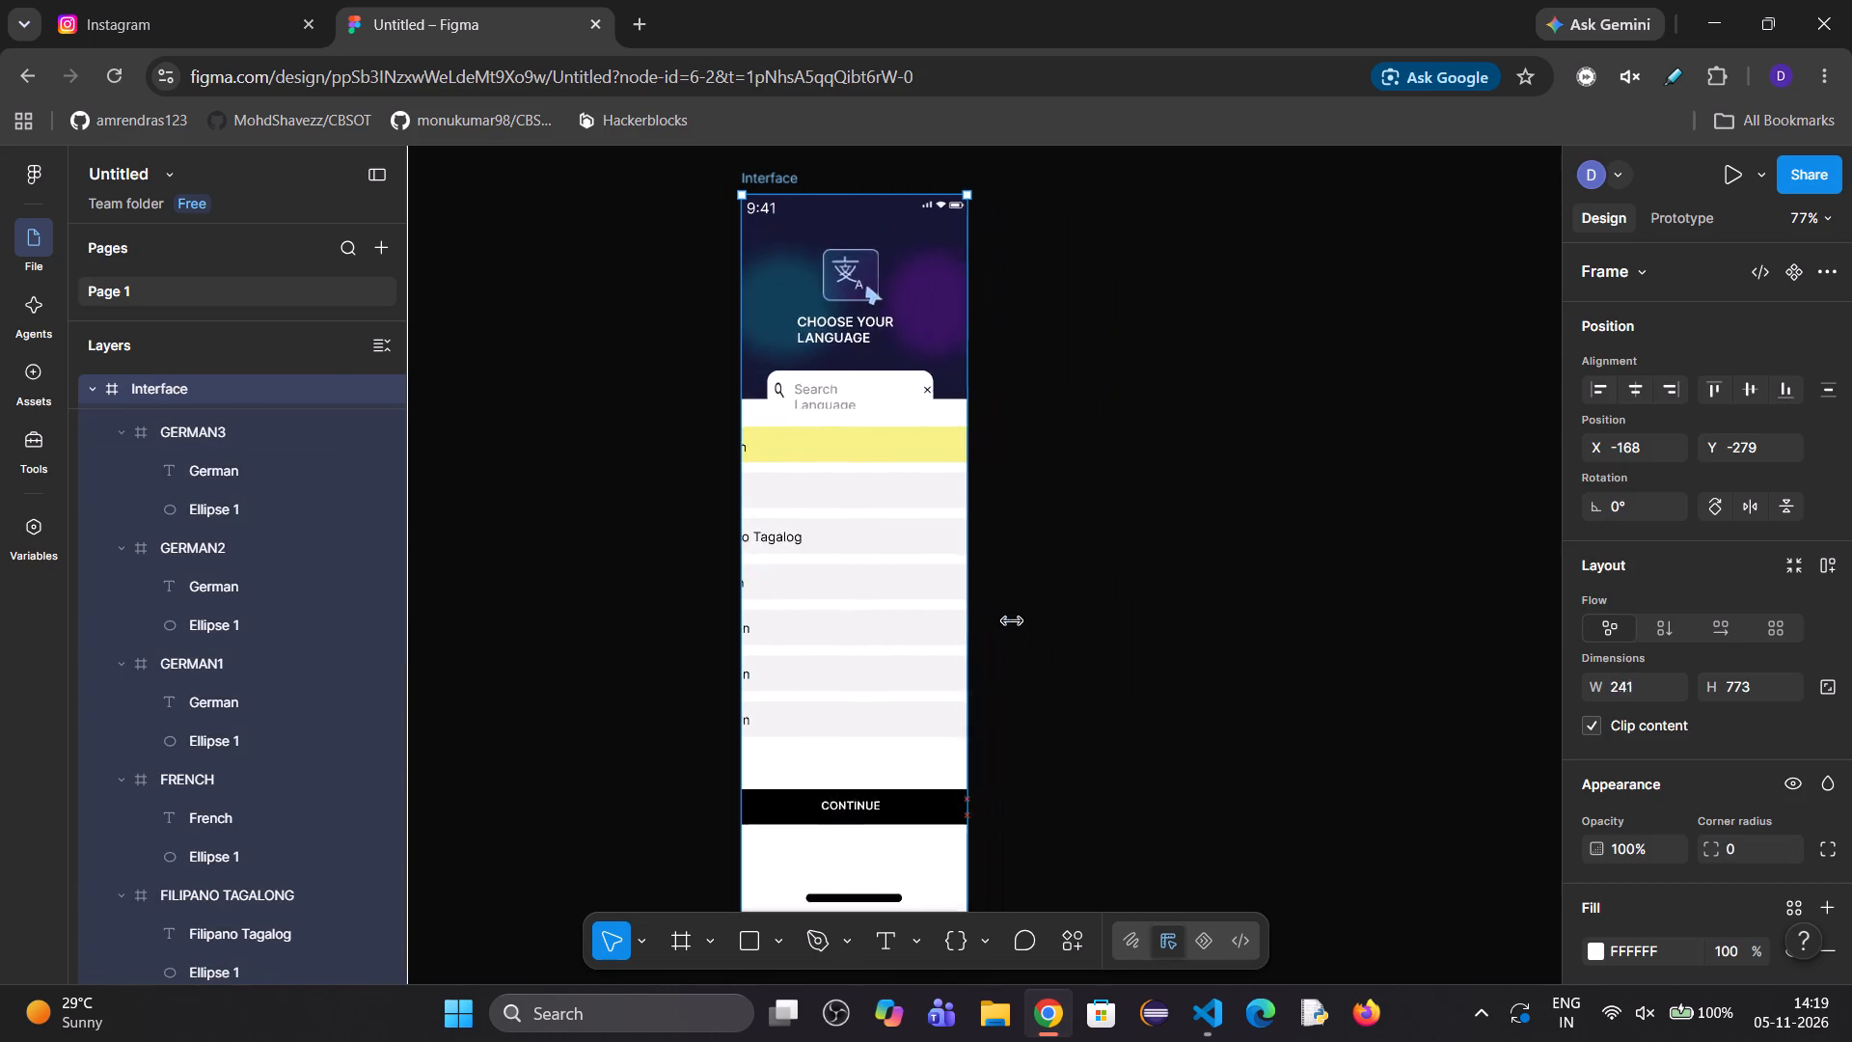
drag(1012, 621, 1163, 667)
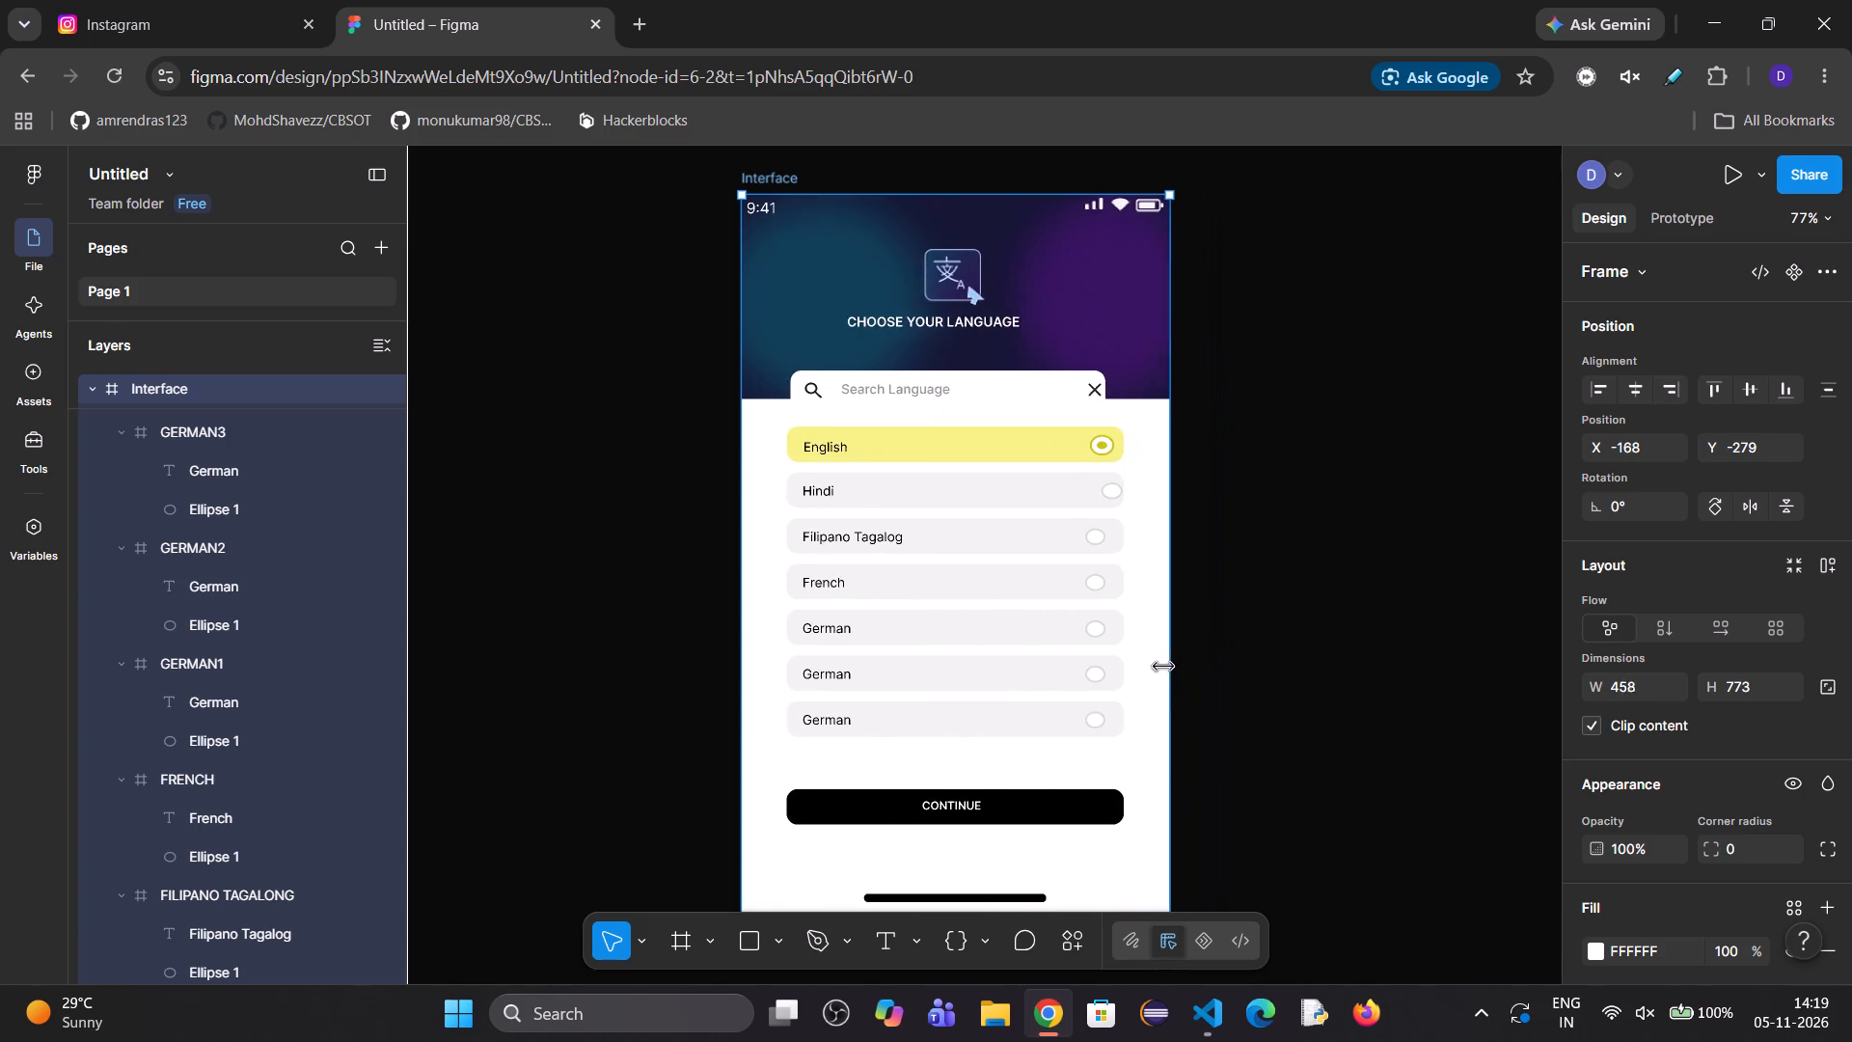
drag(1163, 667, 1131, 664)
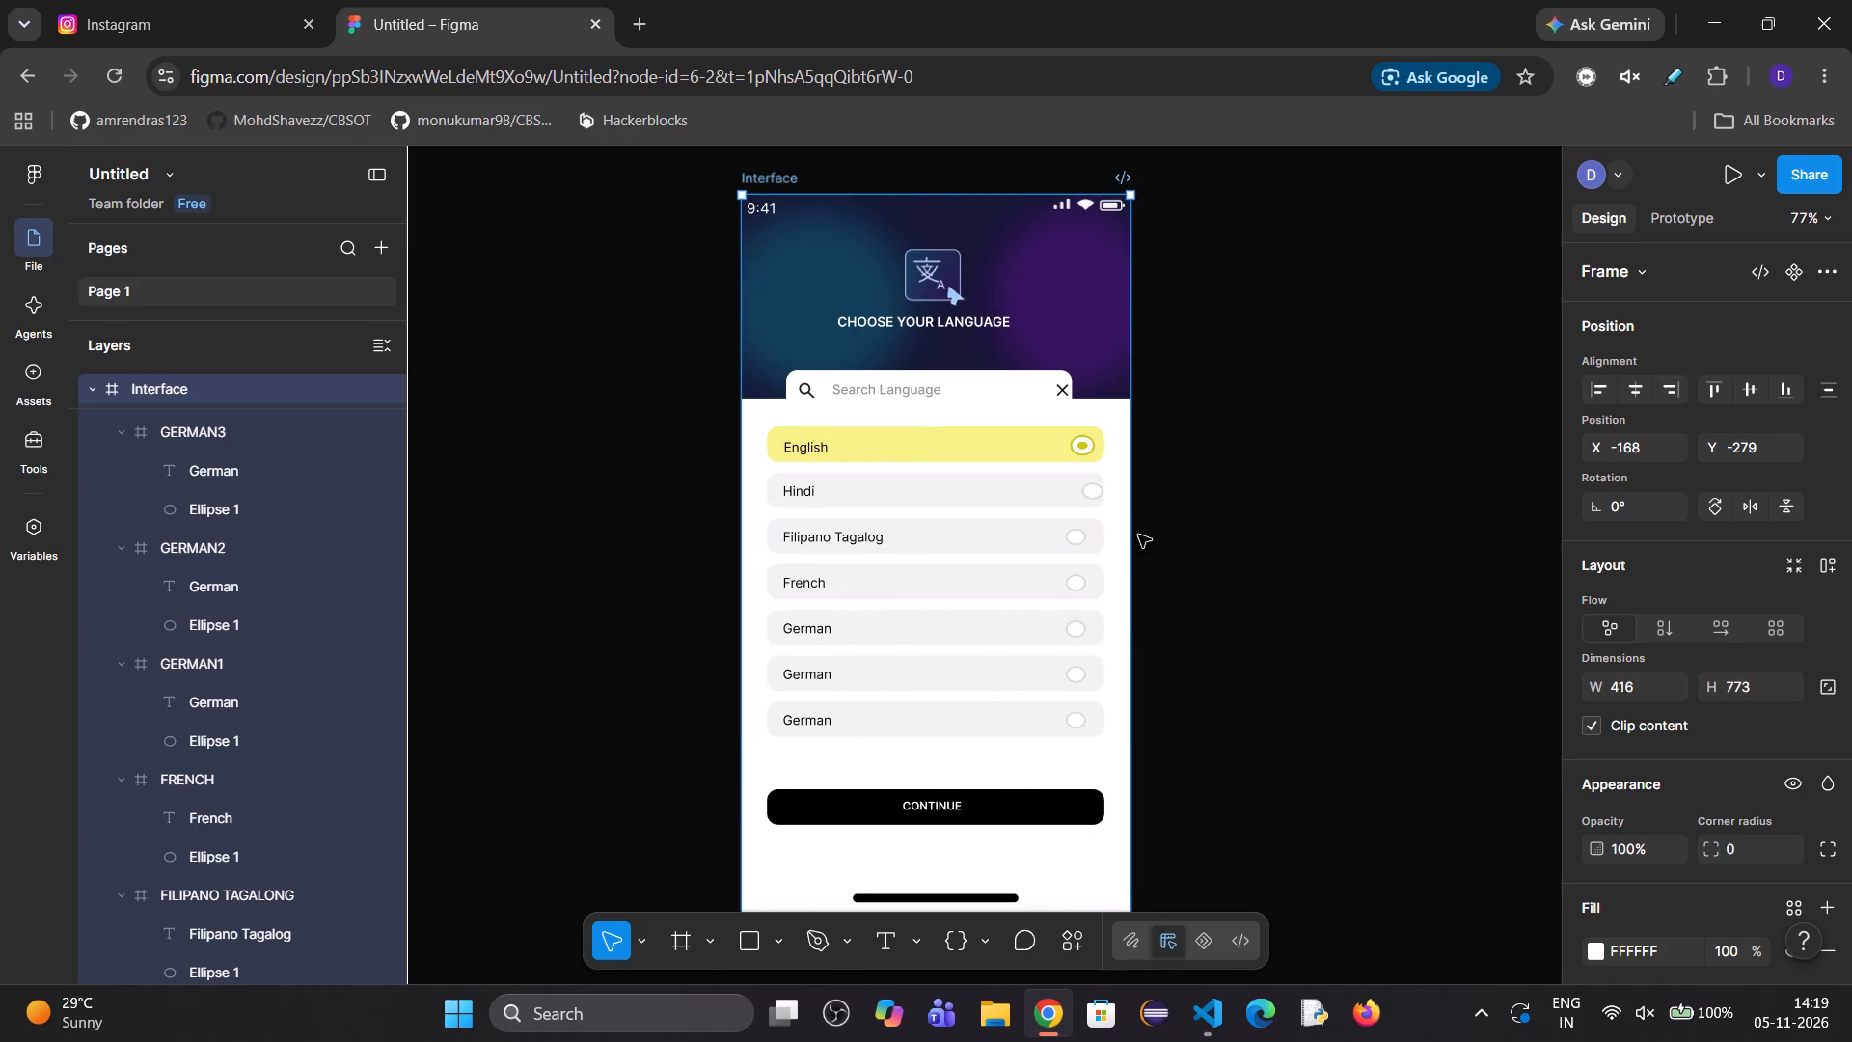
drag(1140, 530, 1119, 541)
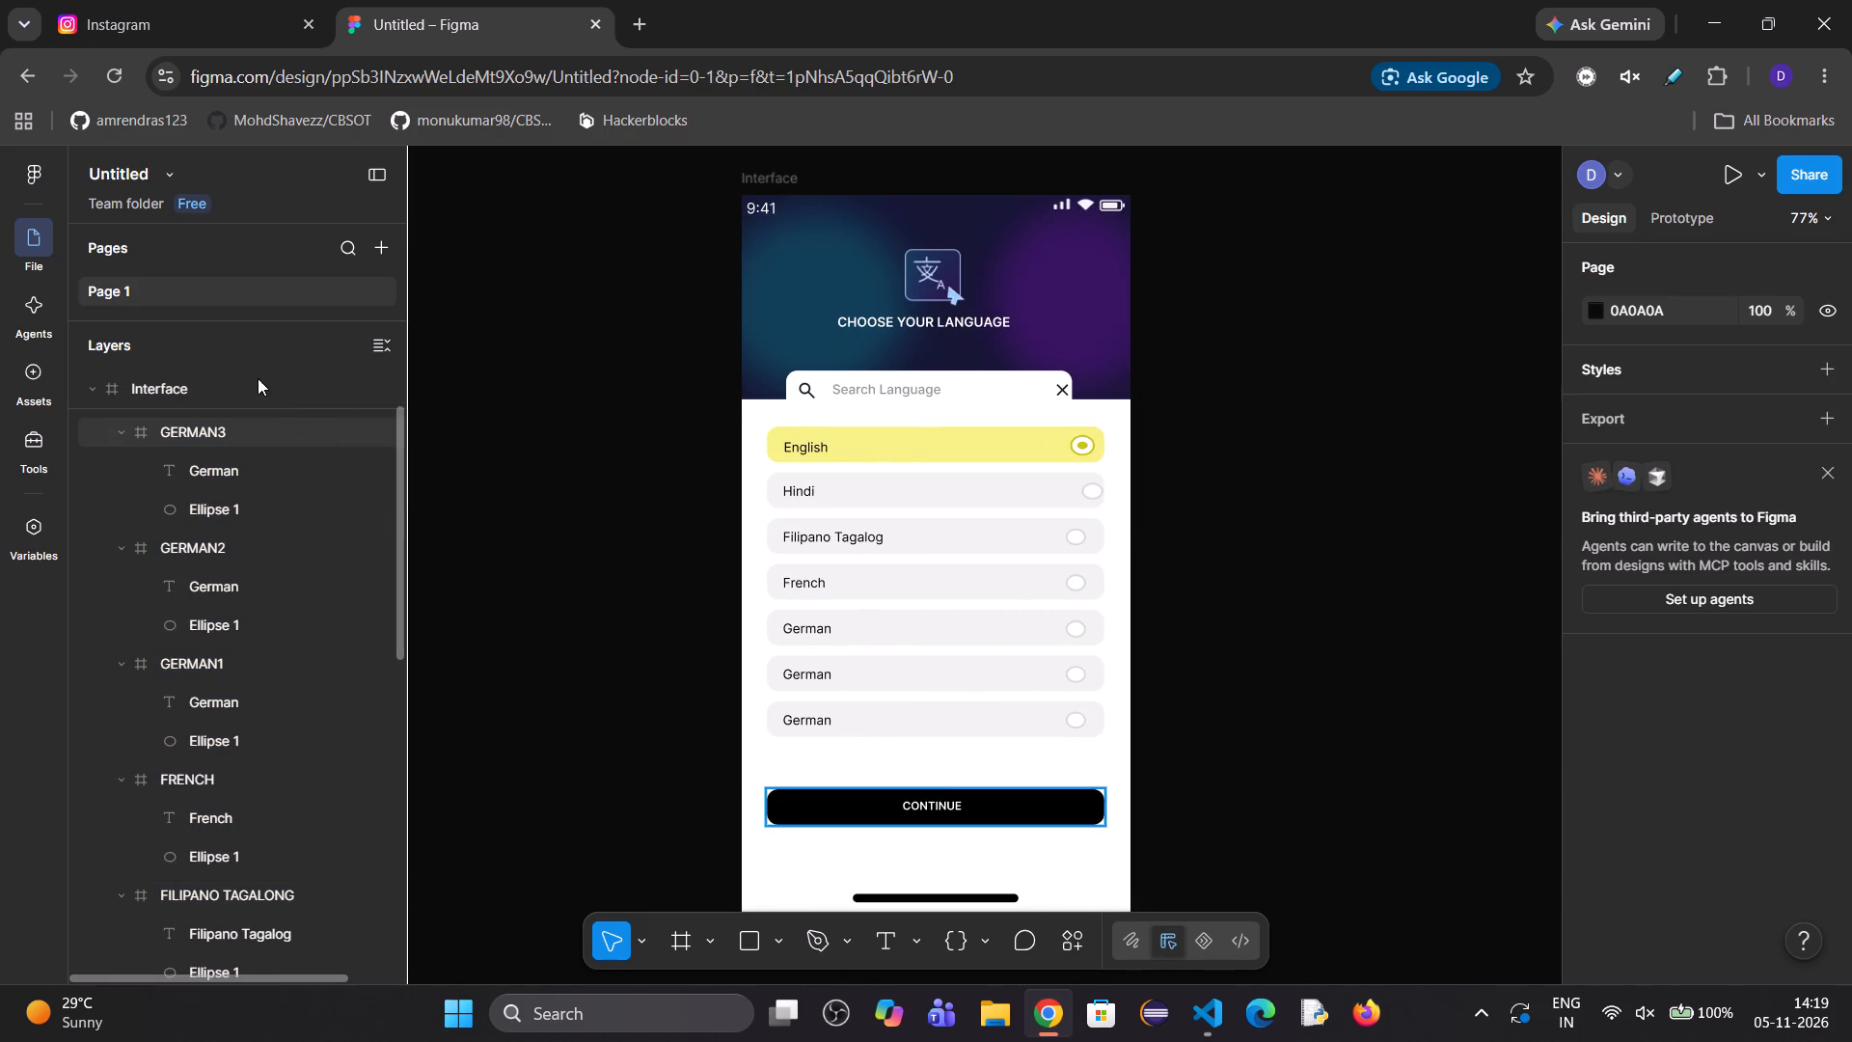
Set the width of the Interface frame to 411.
click(258, 378)
click(1620, 692)
text(411)
key(Return)
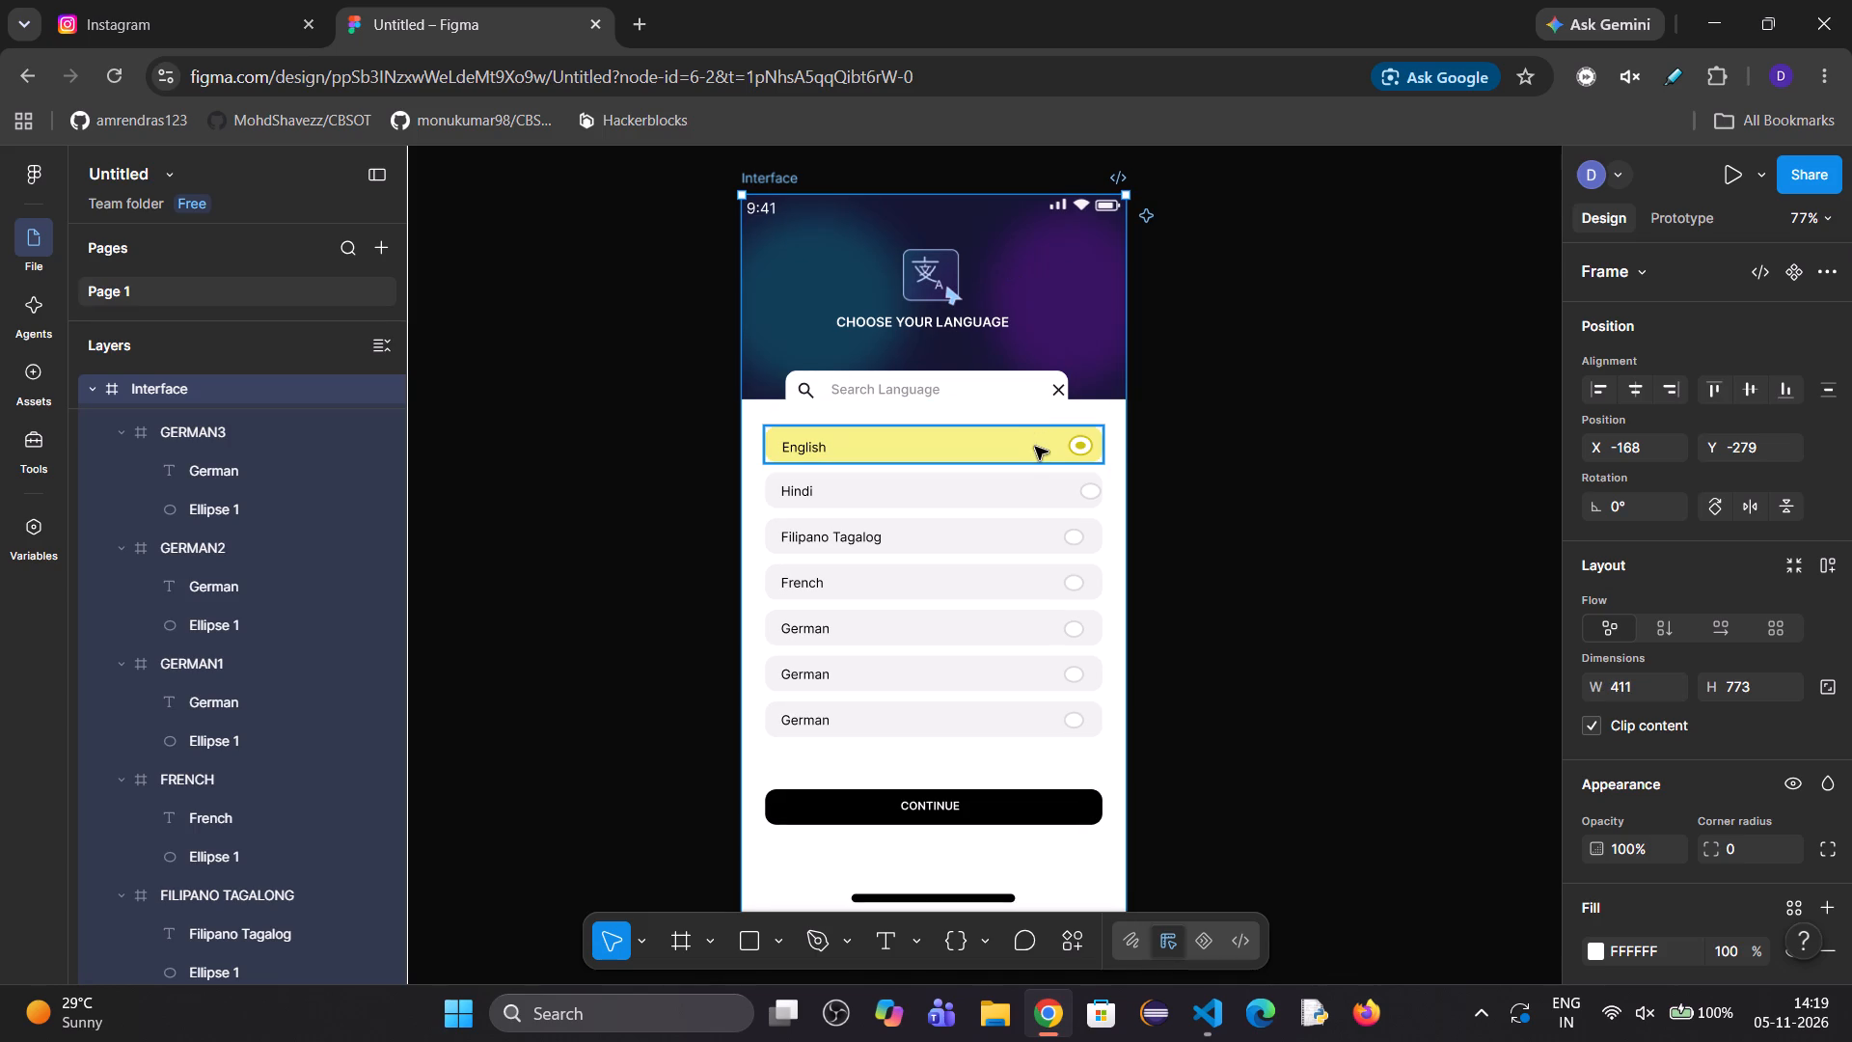
Narrow the ENGLISH and HINDI rows from their right edges so they end just inside the search bar's right edge.
click(1027, 451)
drag(1098, 439, 1017, 452)
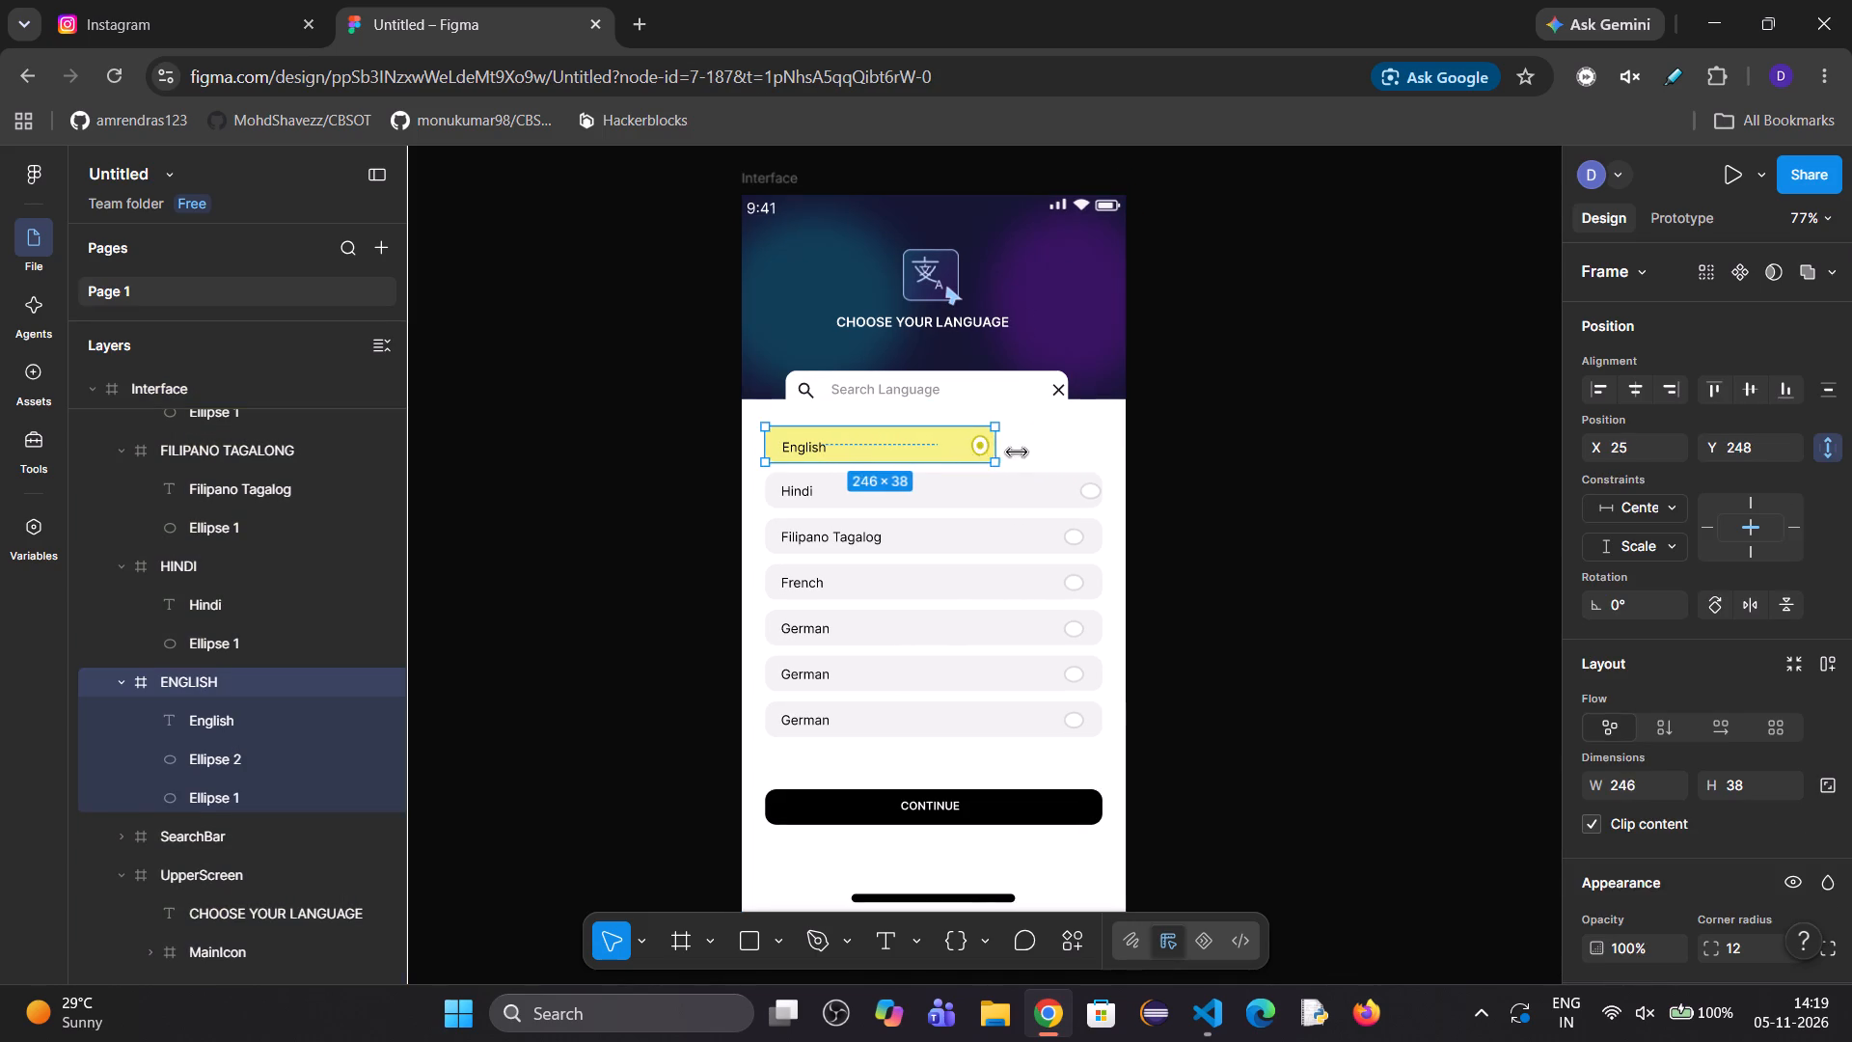
drag(1017, 452, 1042, 458)
click(1035, 496)
drag(1100, 487, 1042, 503)
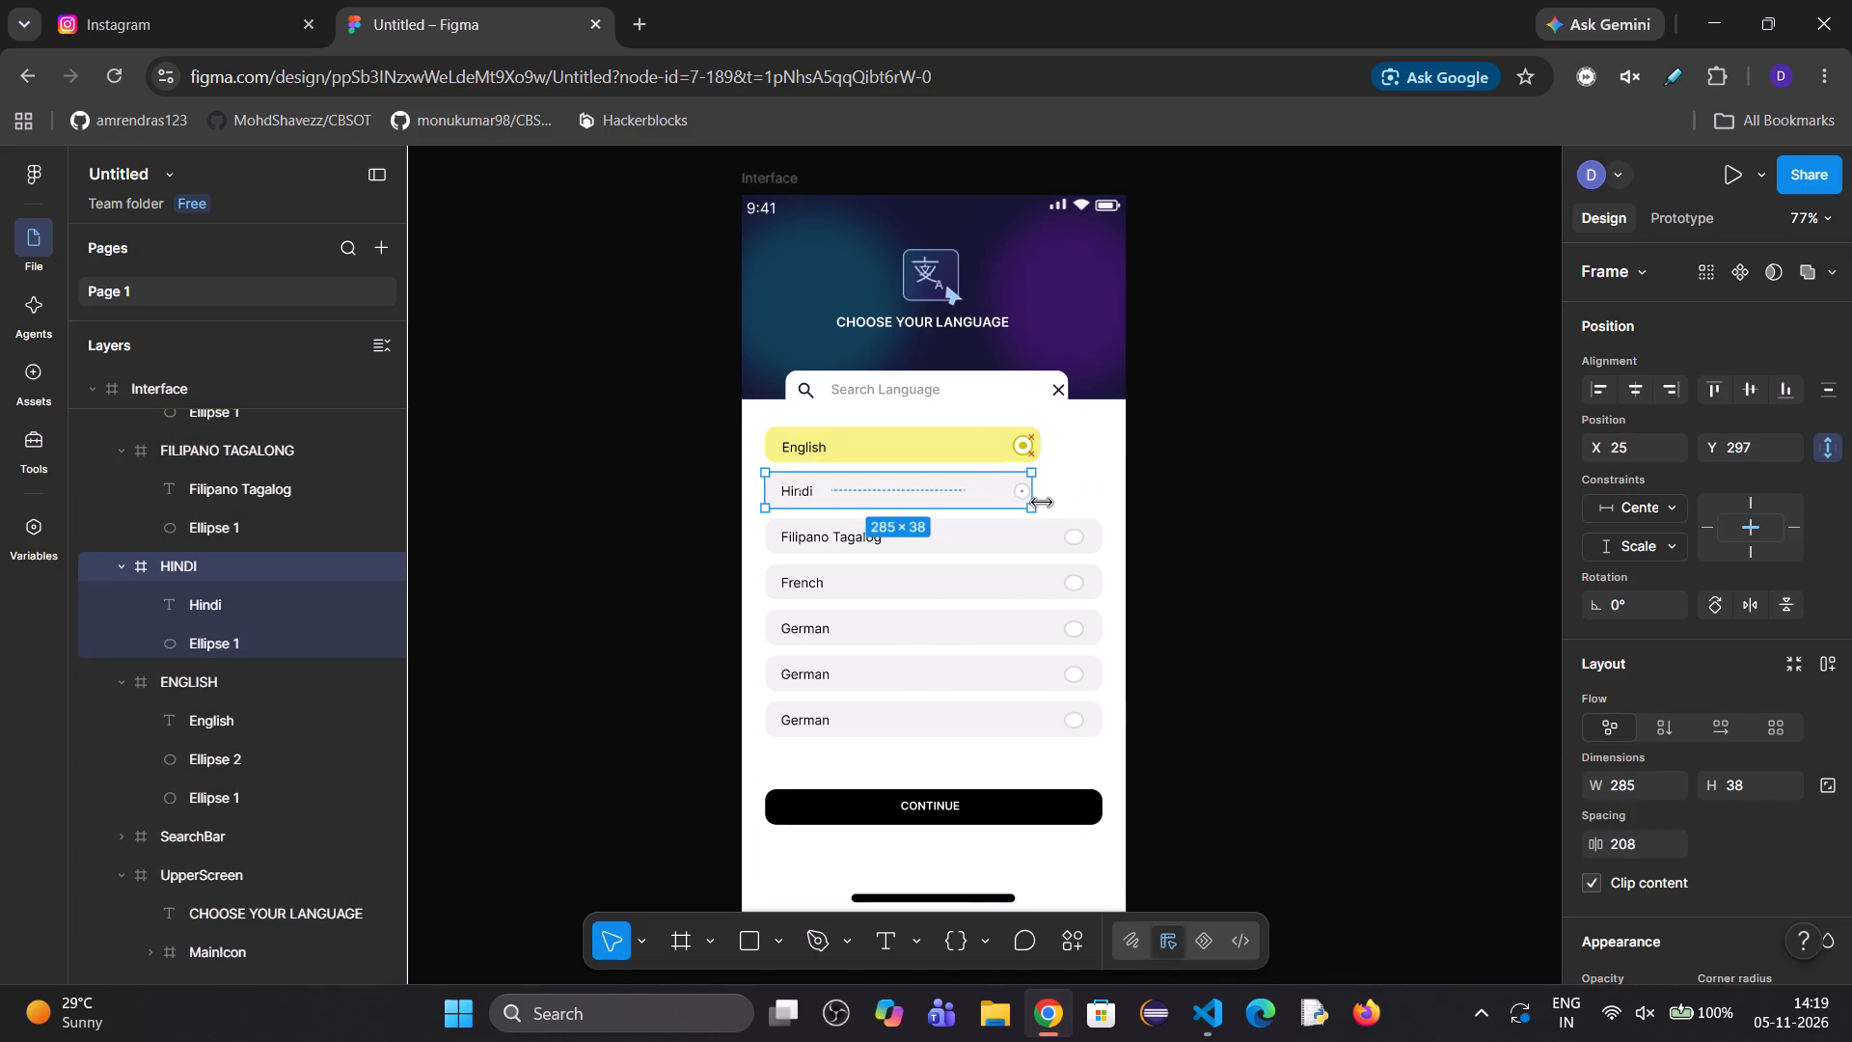
drag(1042, 503, 1050, 504)
Narrow the FILIPANO TAGALONG and FRENCH rows from their right edges to matching widths, close to the HINDI row's.
click(1052, 543)
click(1111, 535)
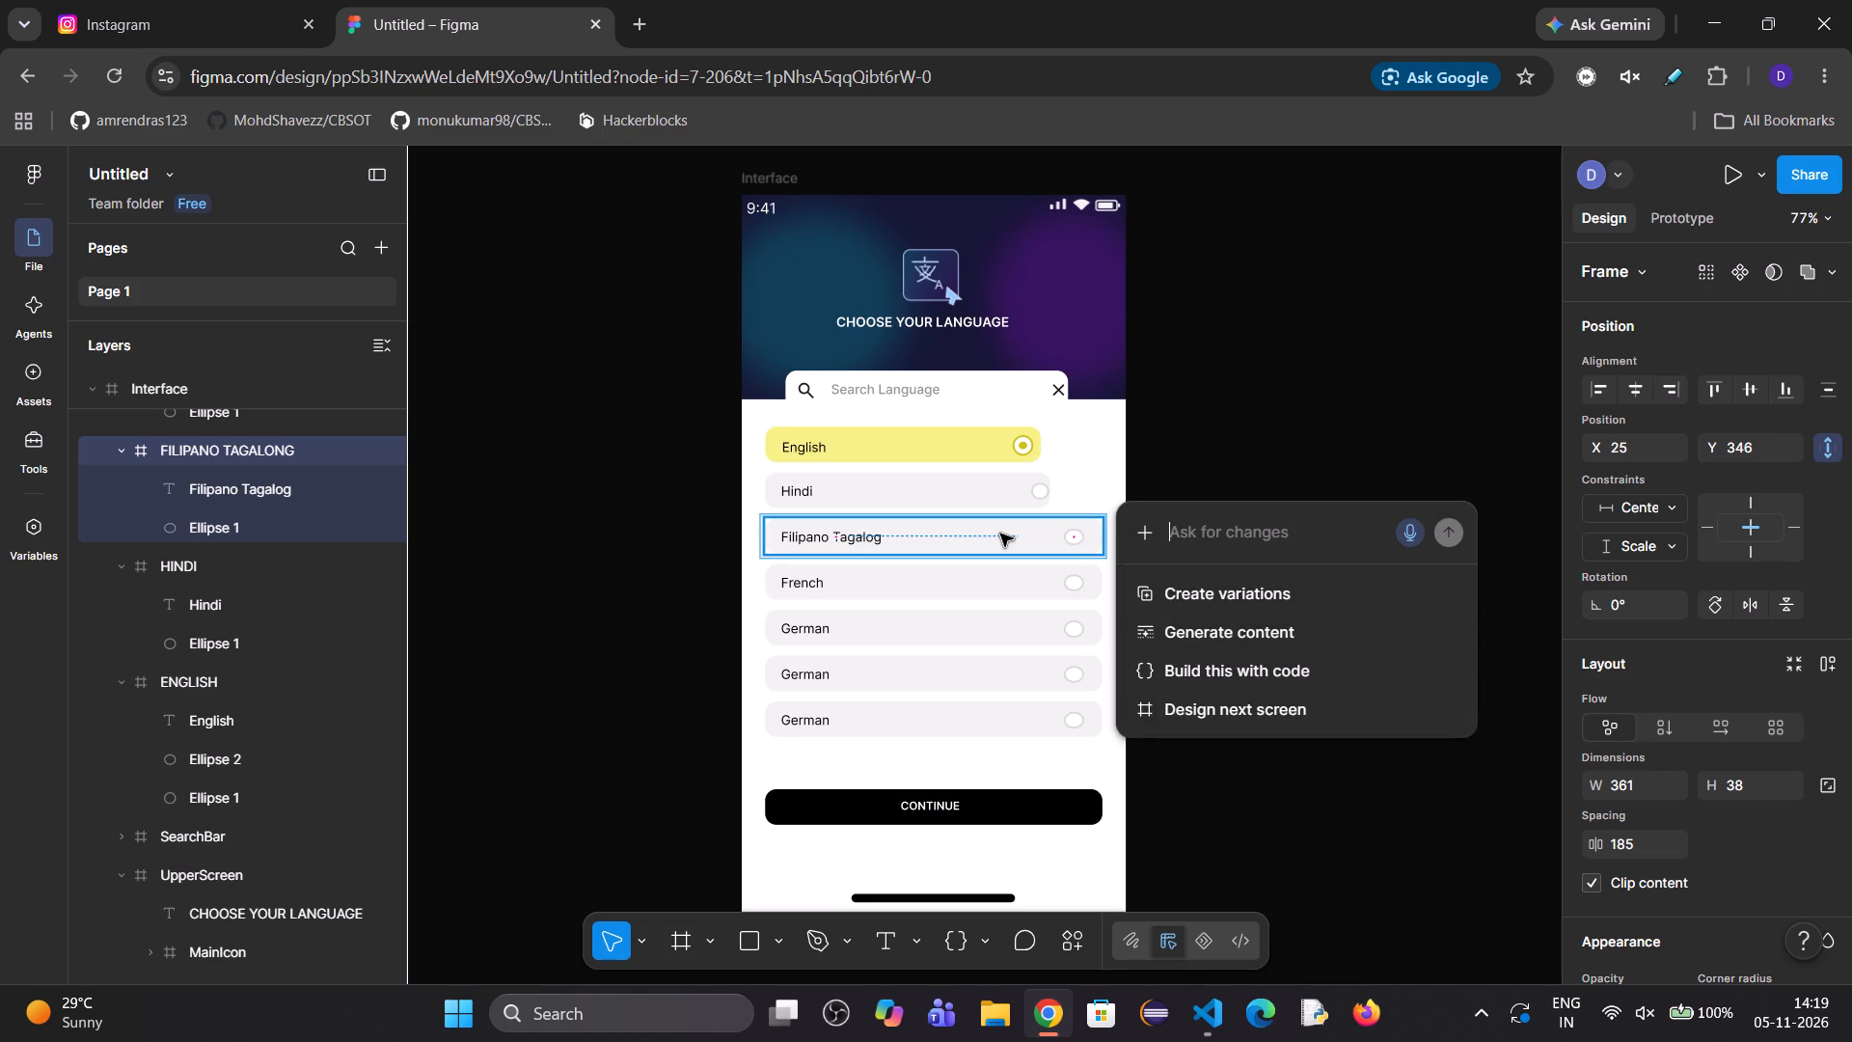
click(1000, 534)
click(995, 532)
click(1209, 436)
click(1008, 540)
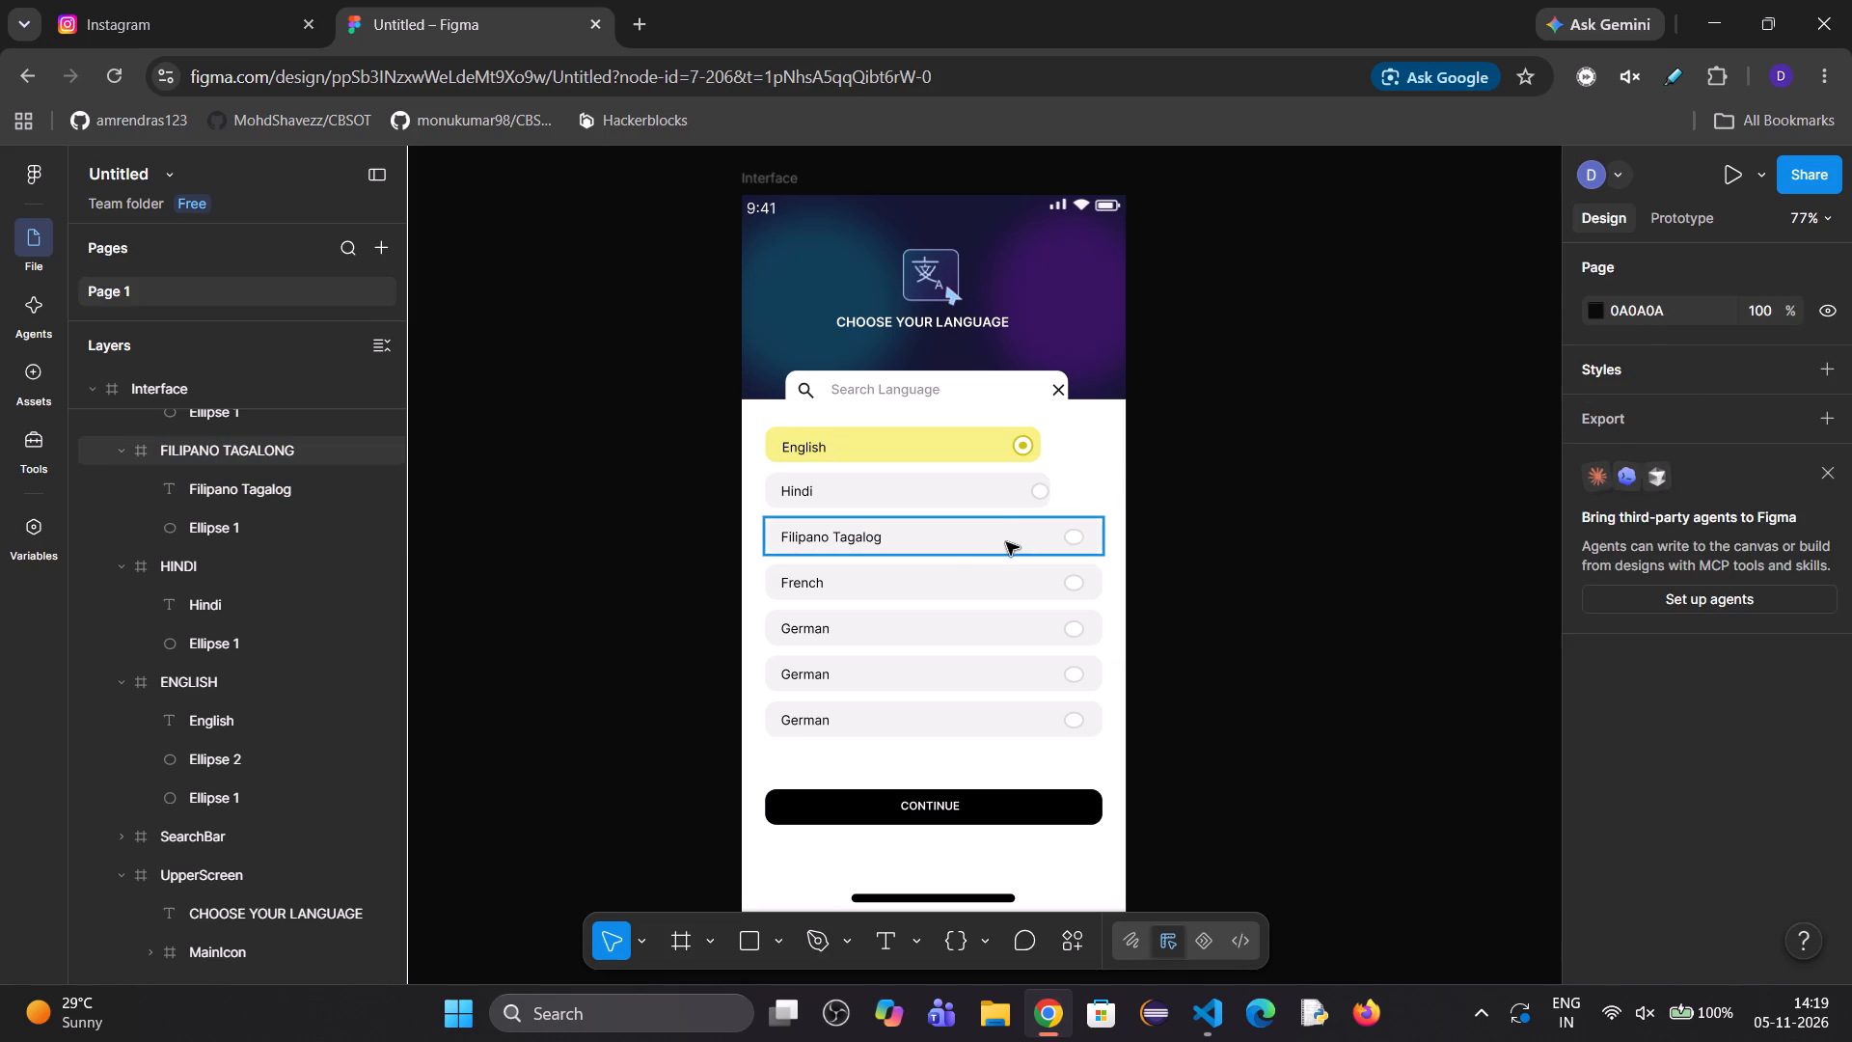
click(1648, 508)
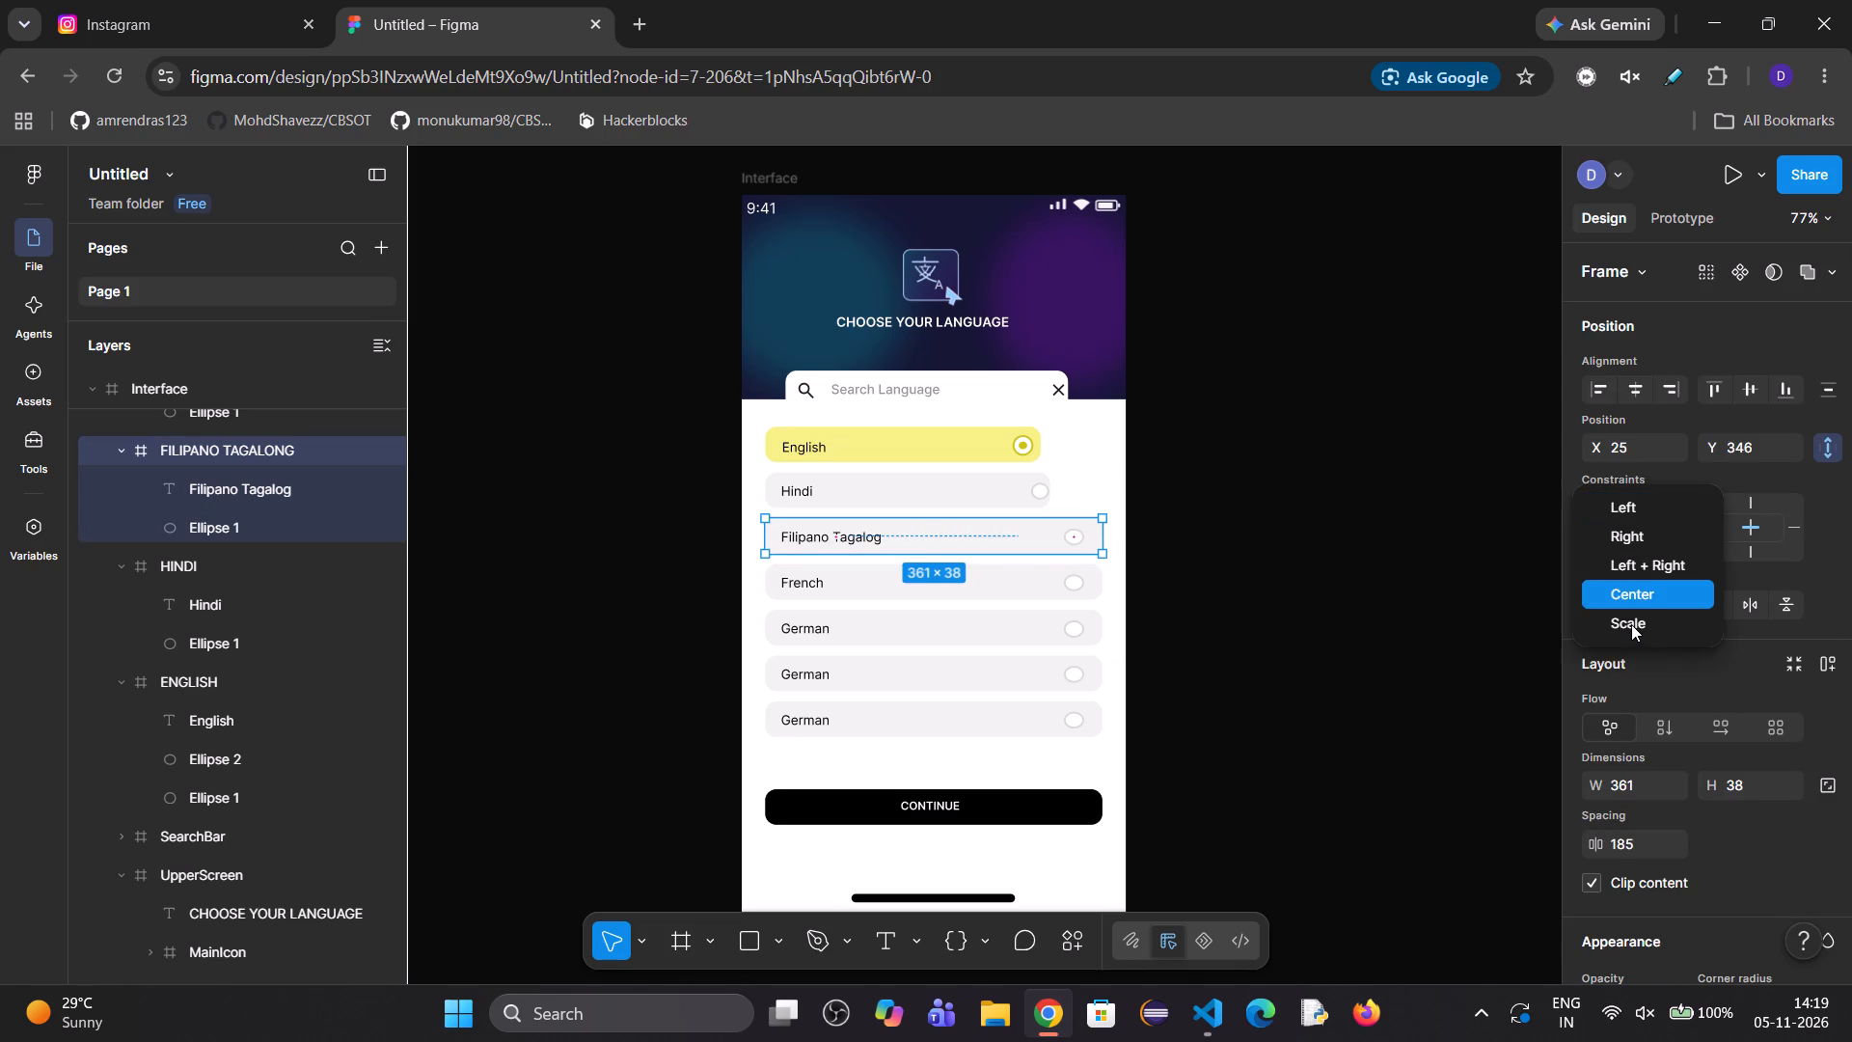
click(1102, 536)
drag(1102, 536, 1064, 560)
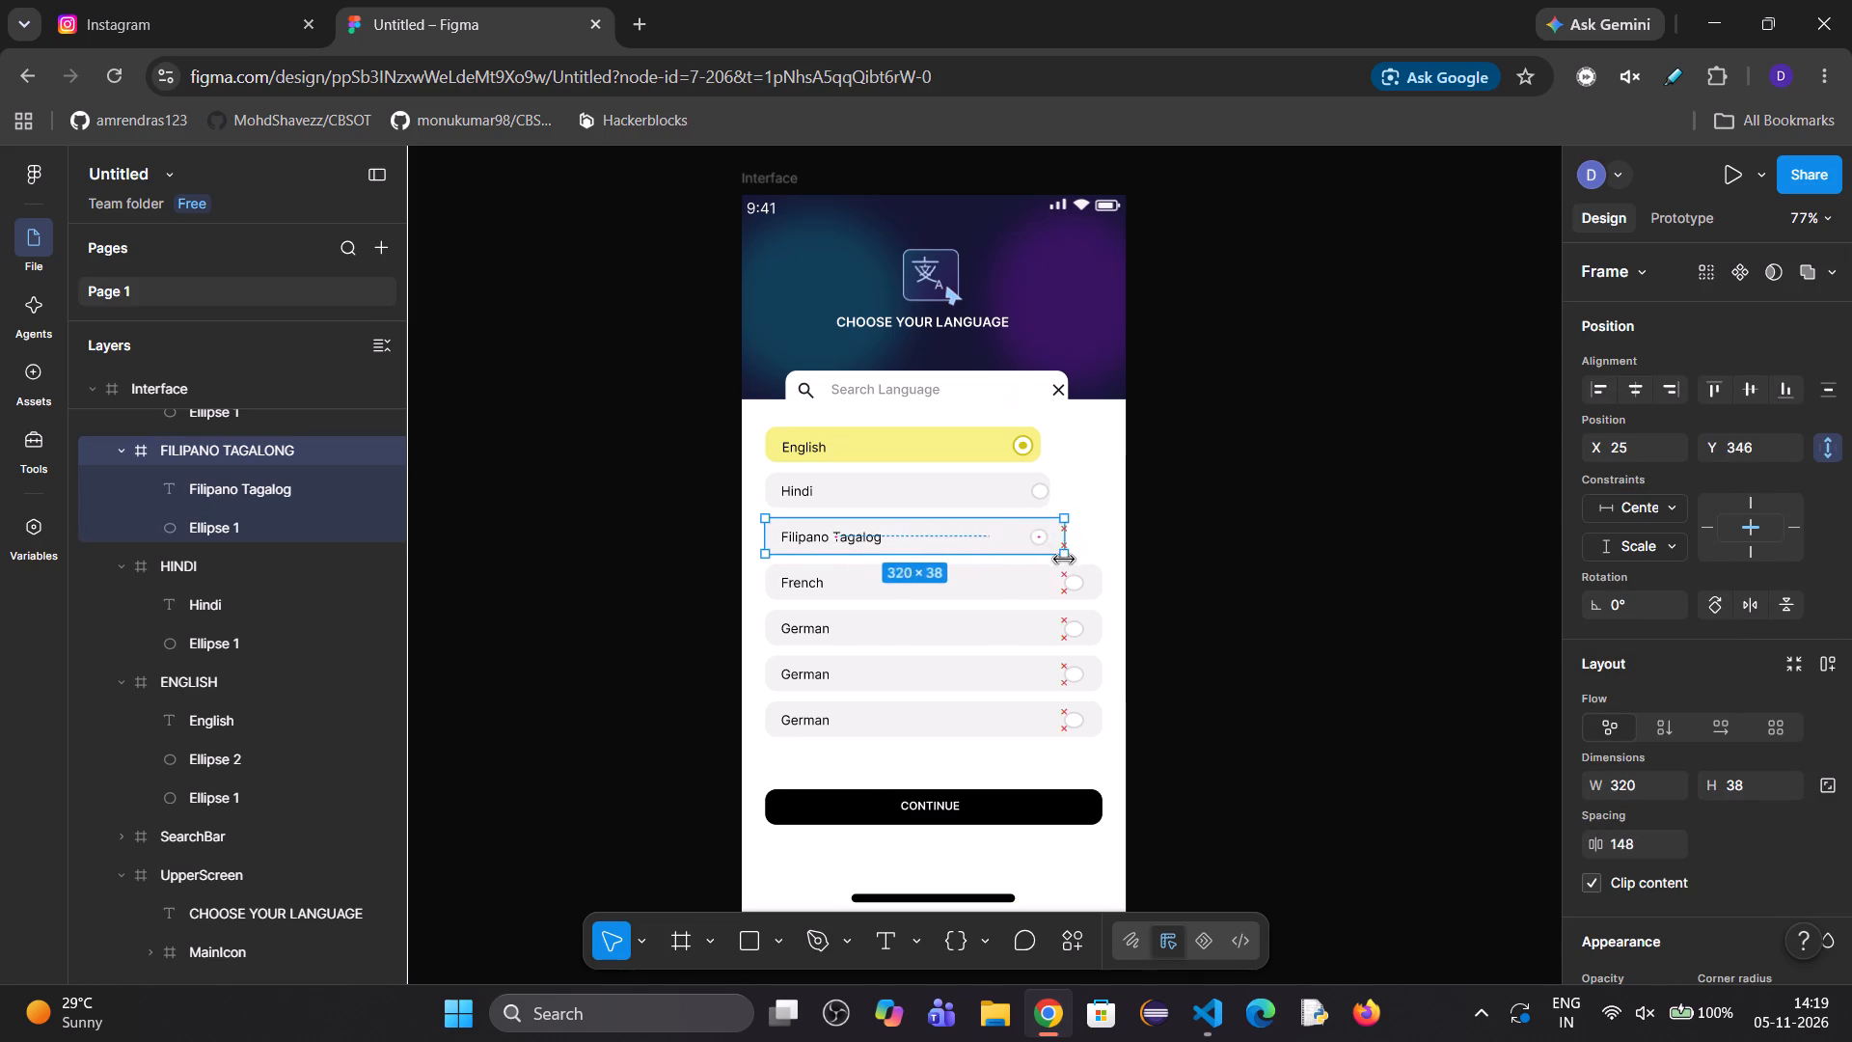
drag(1064, 560, 1056, 562)
click(1021, 581)
drag(1092, 584, 1082, 584)
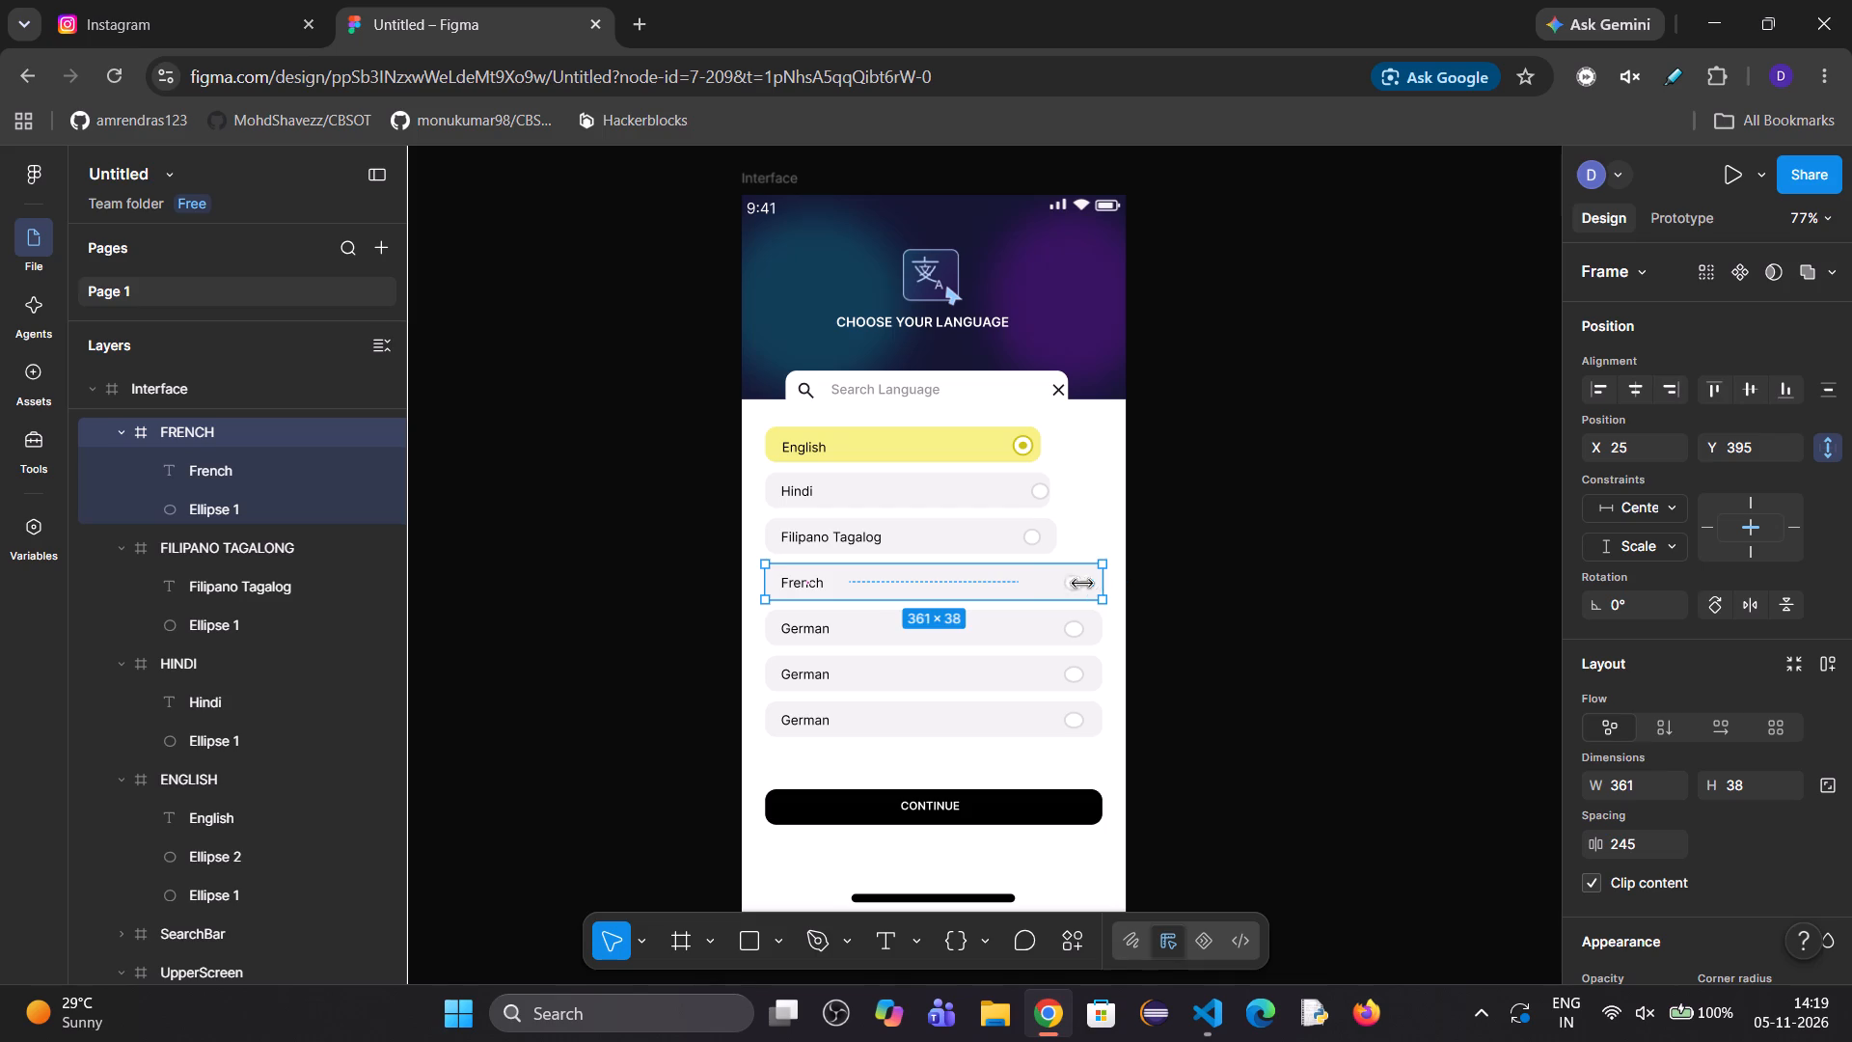
drag(1082, 584, 1060, 582)
Undo the recent narrowing of the FRENCH, FILIPANO TAGALONG, HINDI and ENGLISH rows.
click(948, 370)
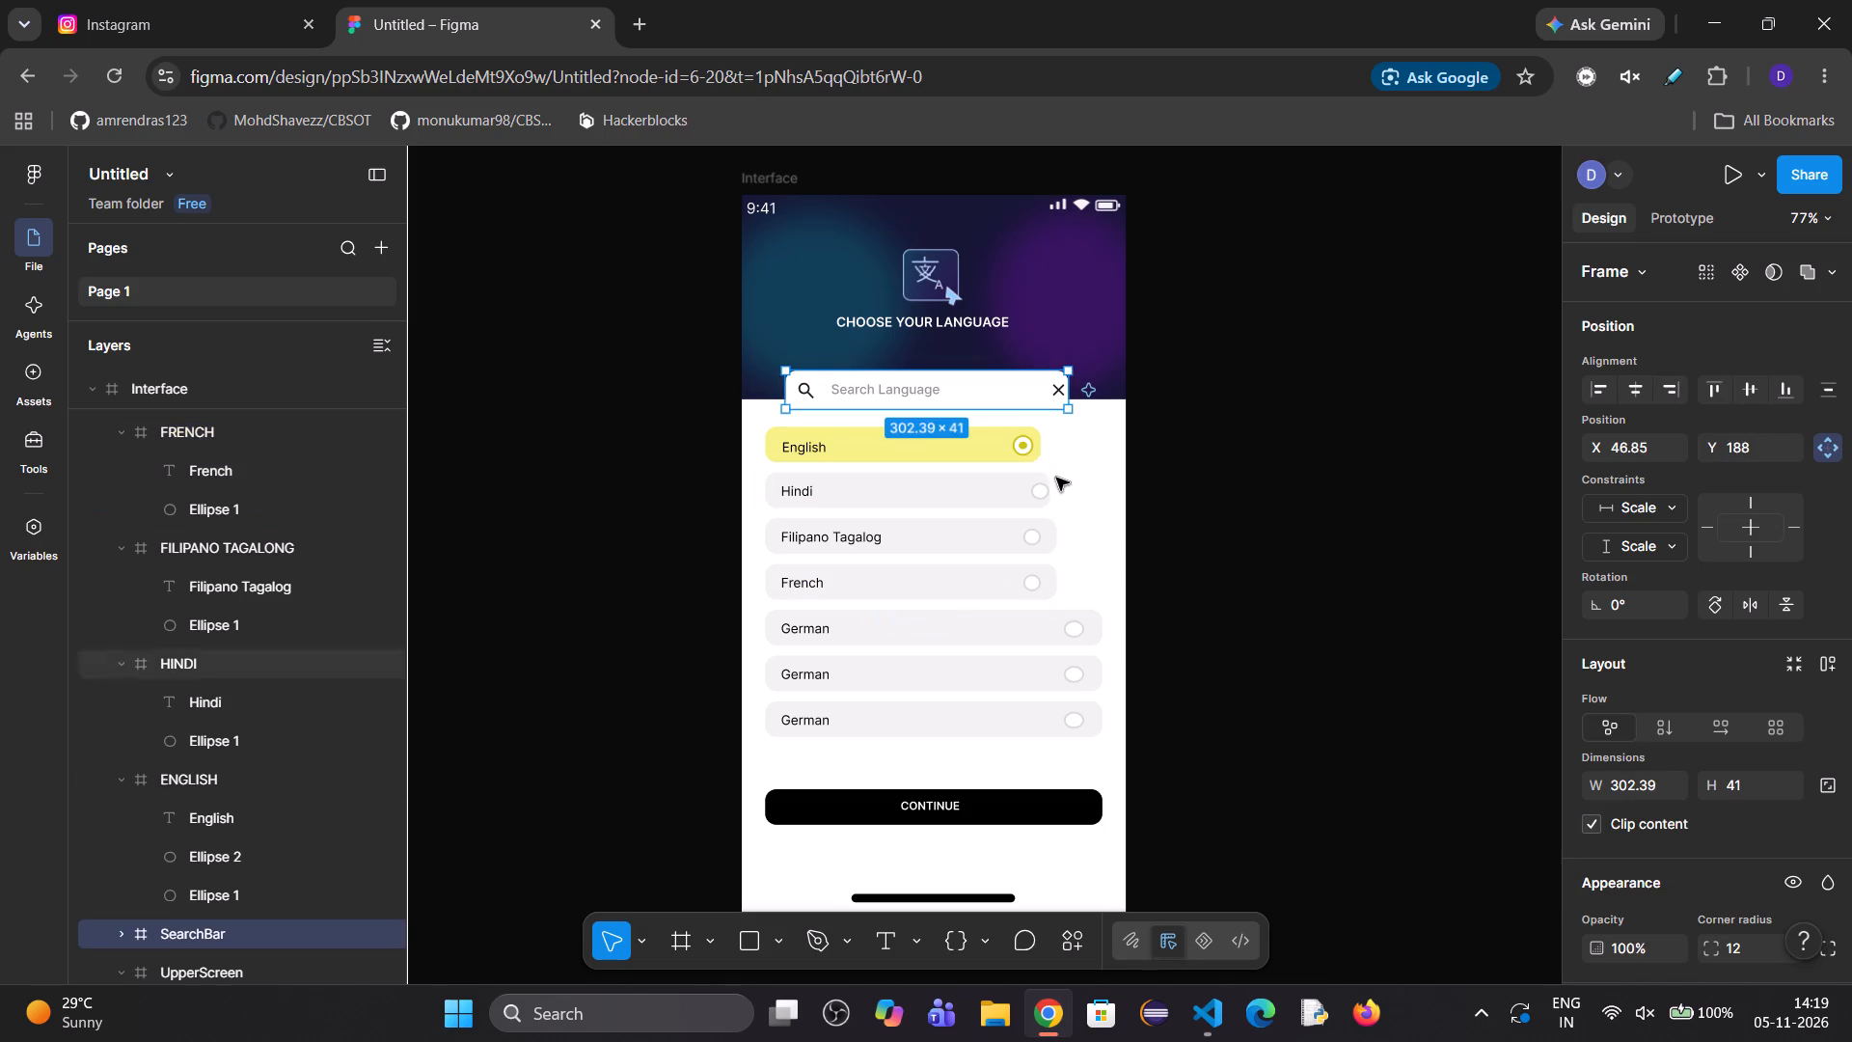
key(ctrl+z)
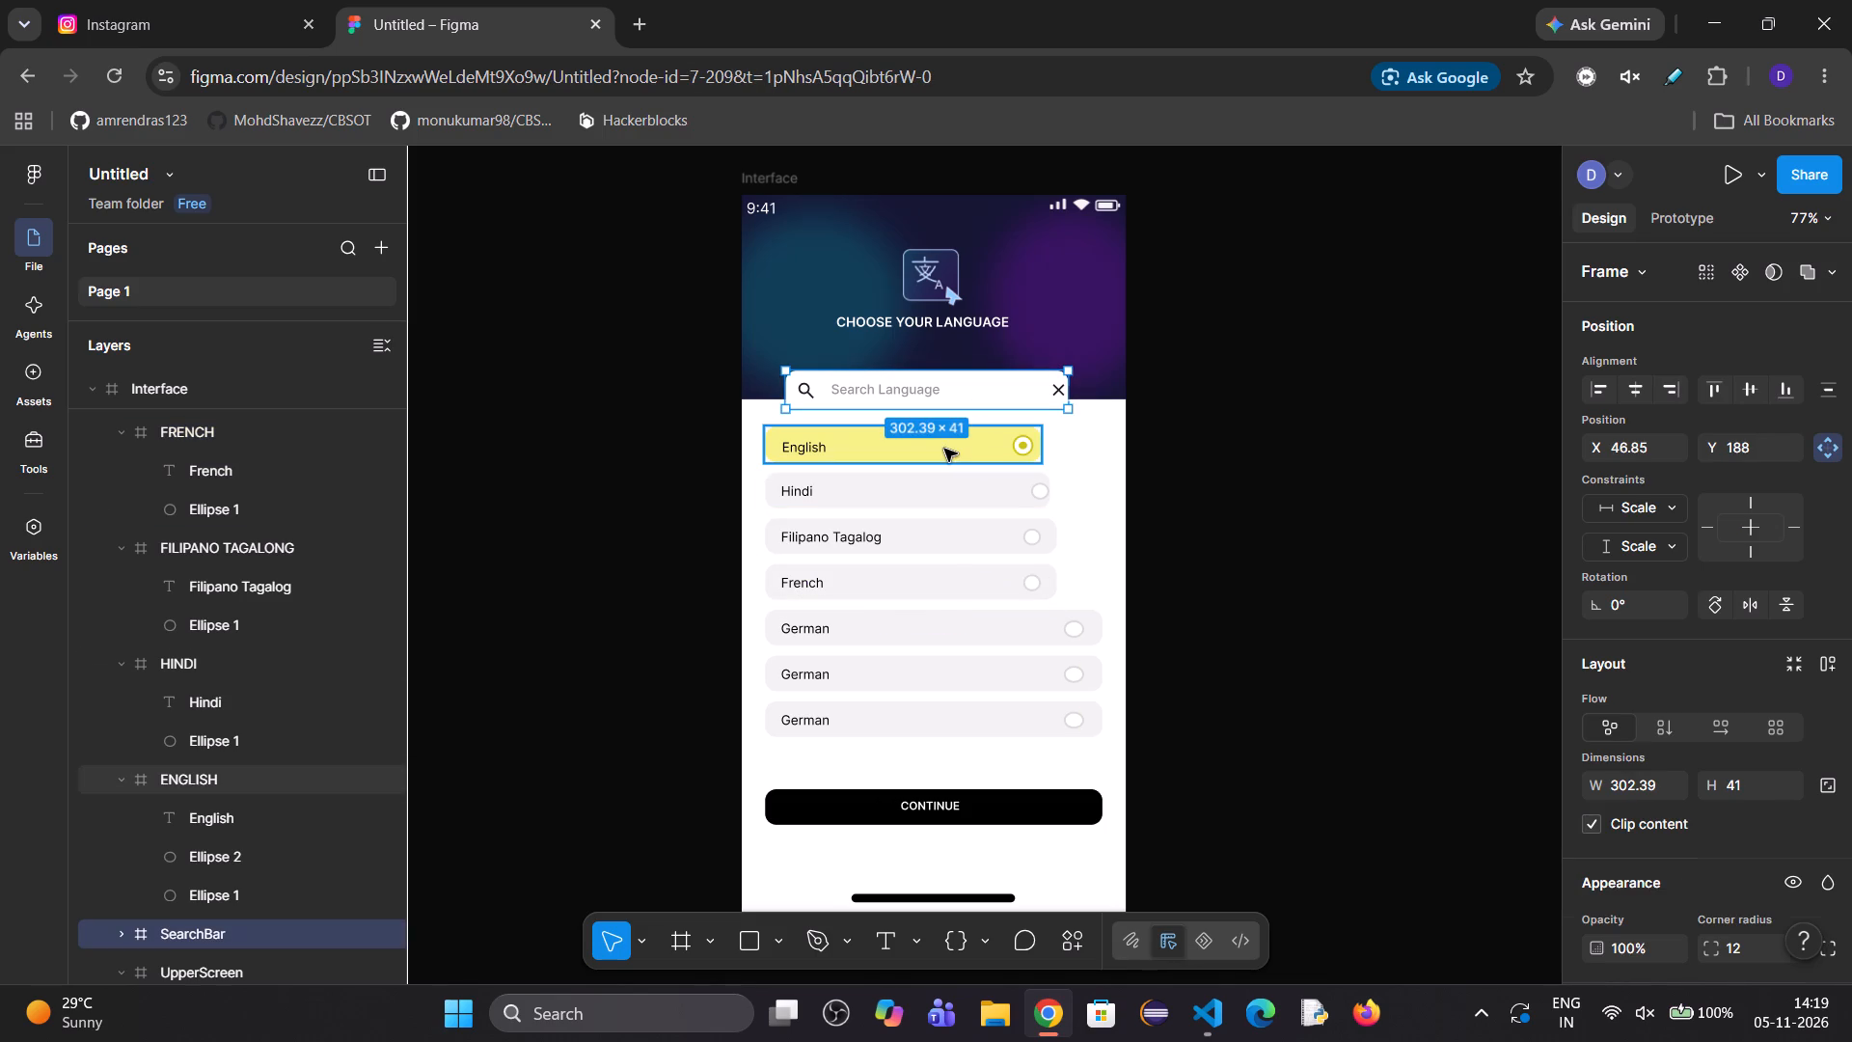
key(ctrl+z)
key(ctrl+z)
key(ctrl+z)
key(ctrl+z)
key(ctrl+z)
key(ctrl+z)
key(ctrl+z)
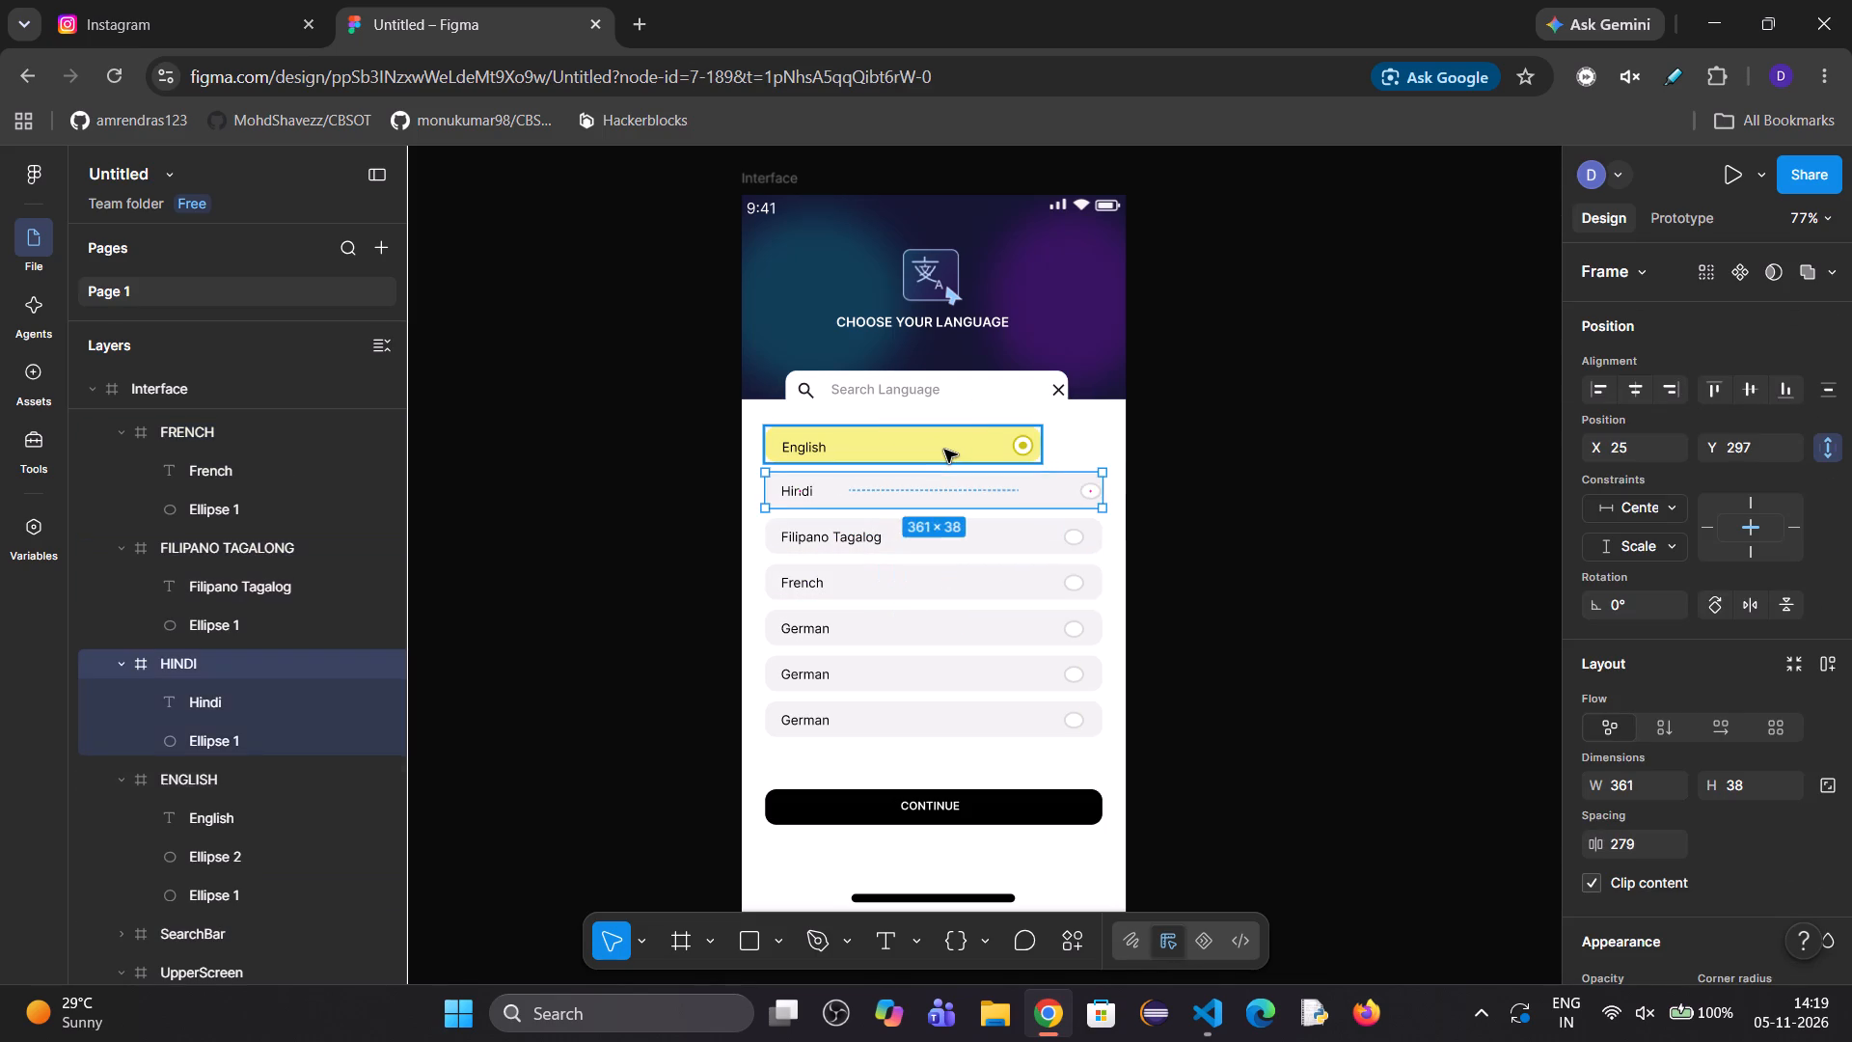
key(ctrl+z)
key(ctrl+z)
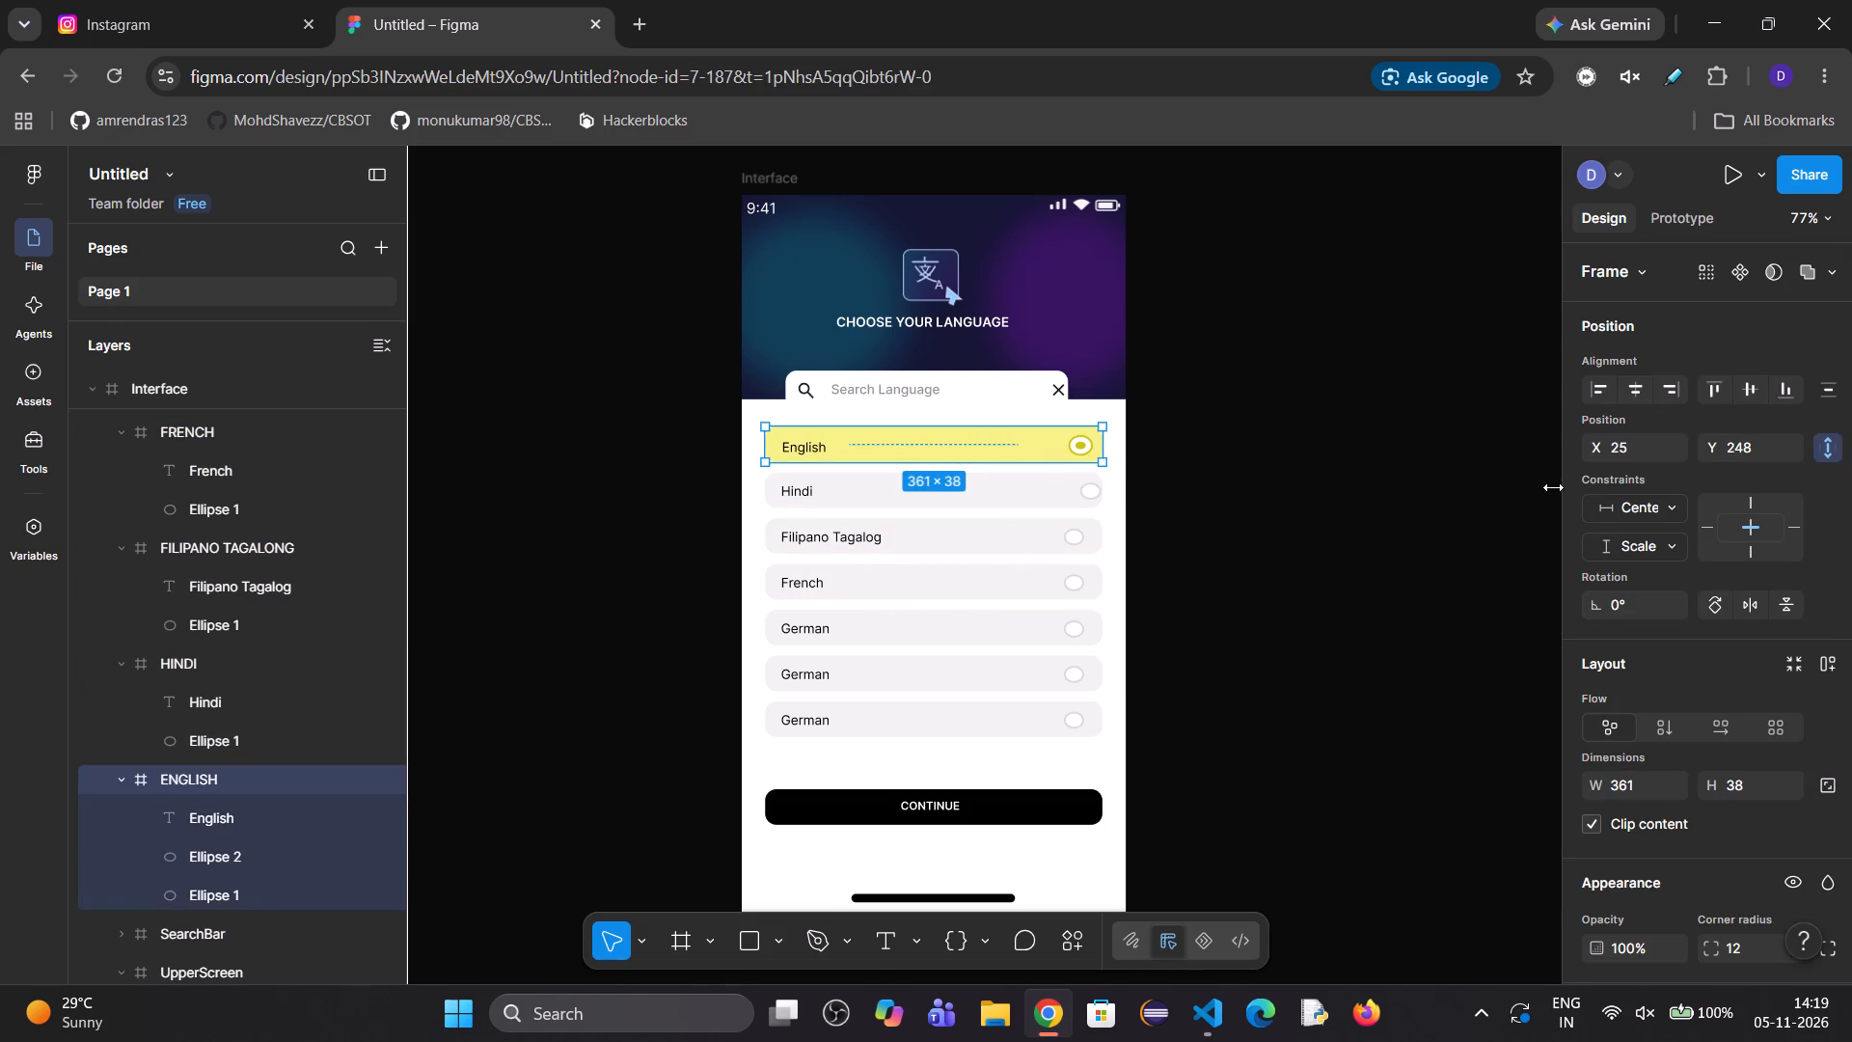
Set the horizontal constraint of the ENGLISH, HINDI, FILIPANO TAGALONG and FRENCH rows to Scale.
click(1603, 505)
click(1610, 621)
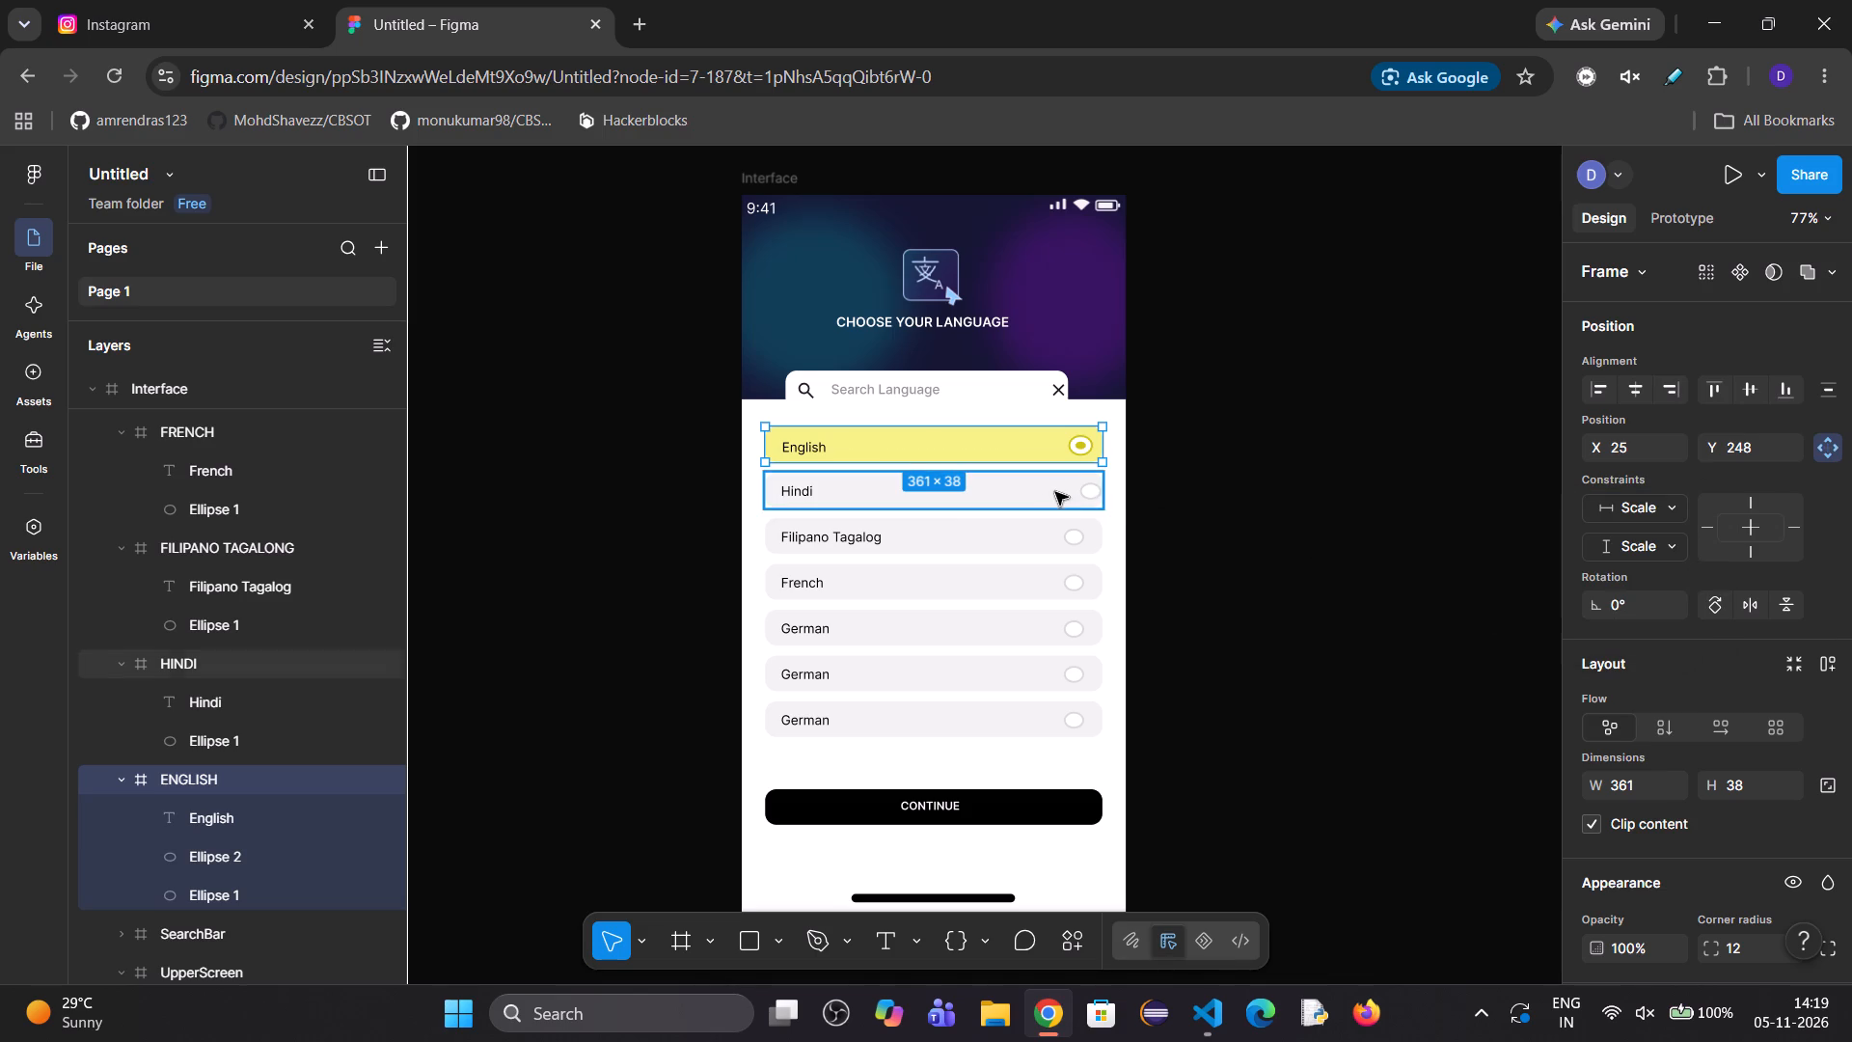
click(1048, 491)
click(1641, 516)
click(1636, 613)
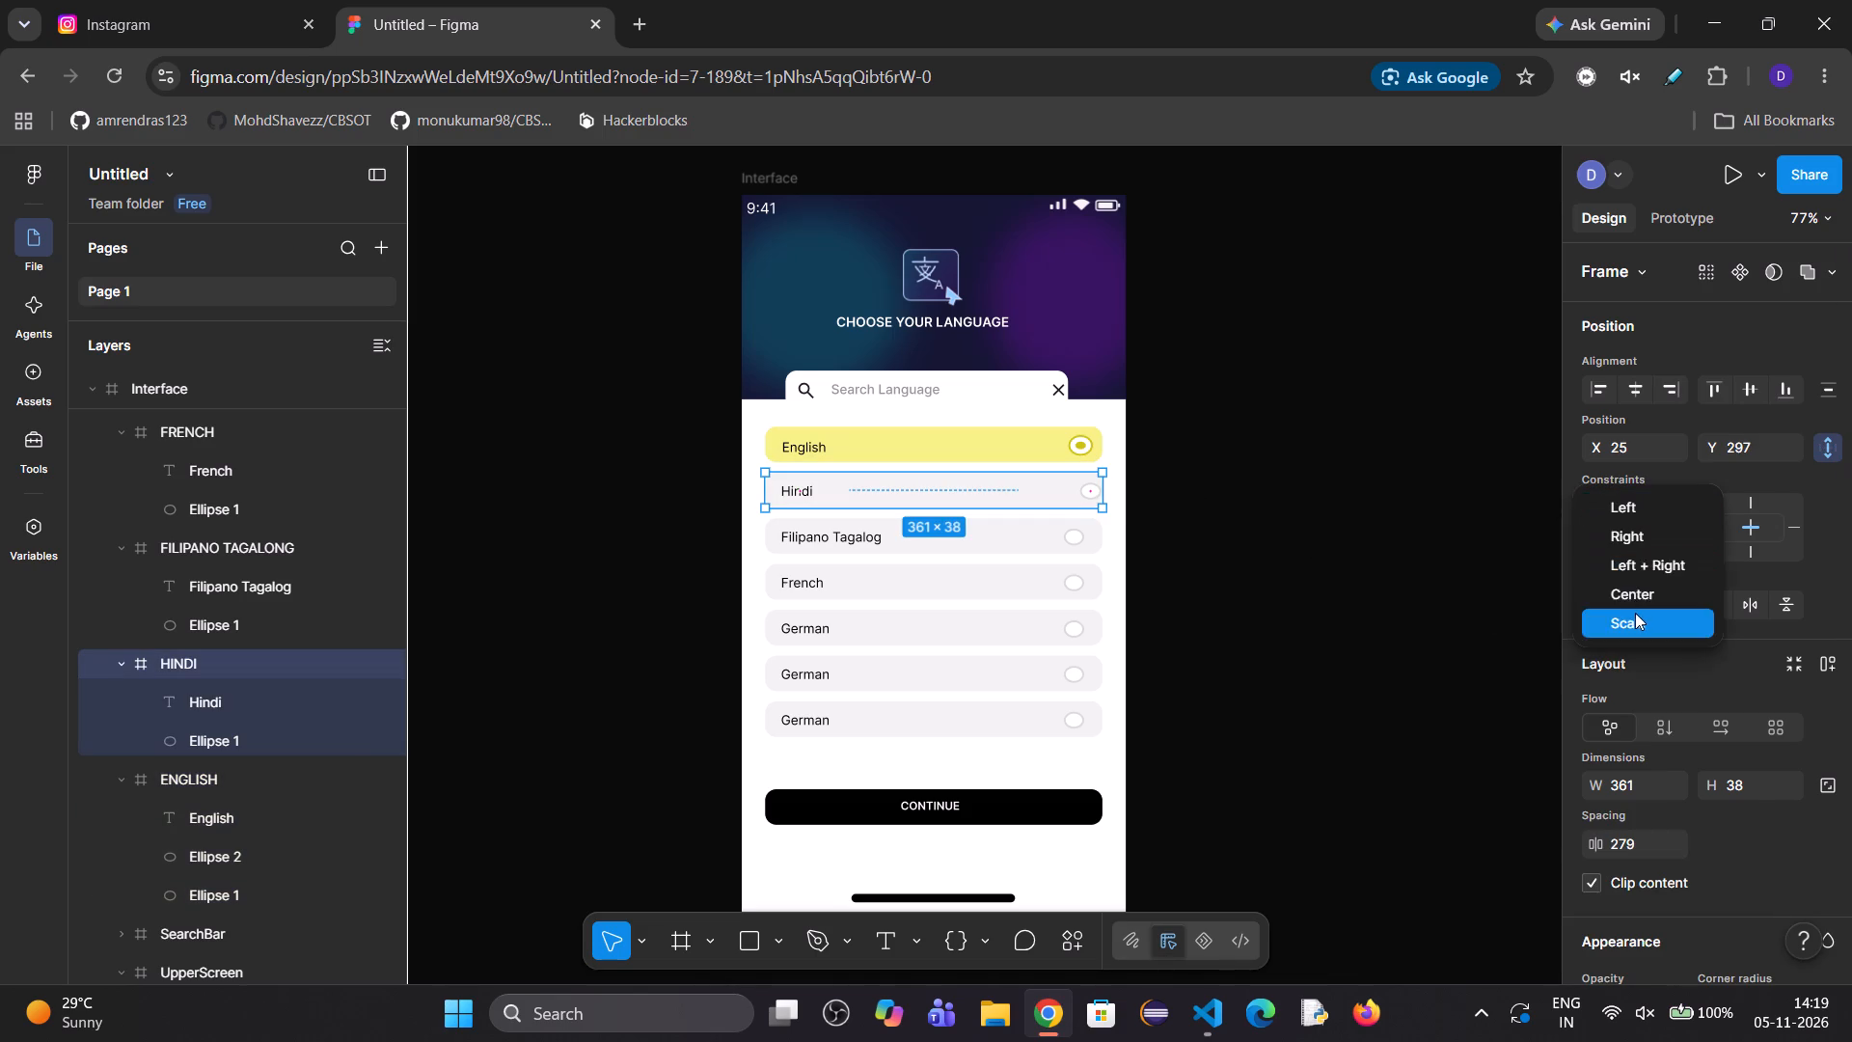
click(1060, 545)
click(1694, 500)
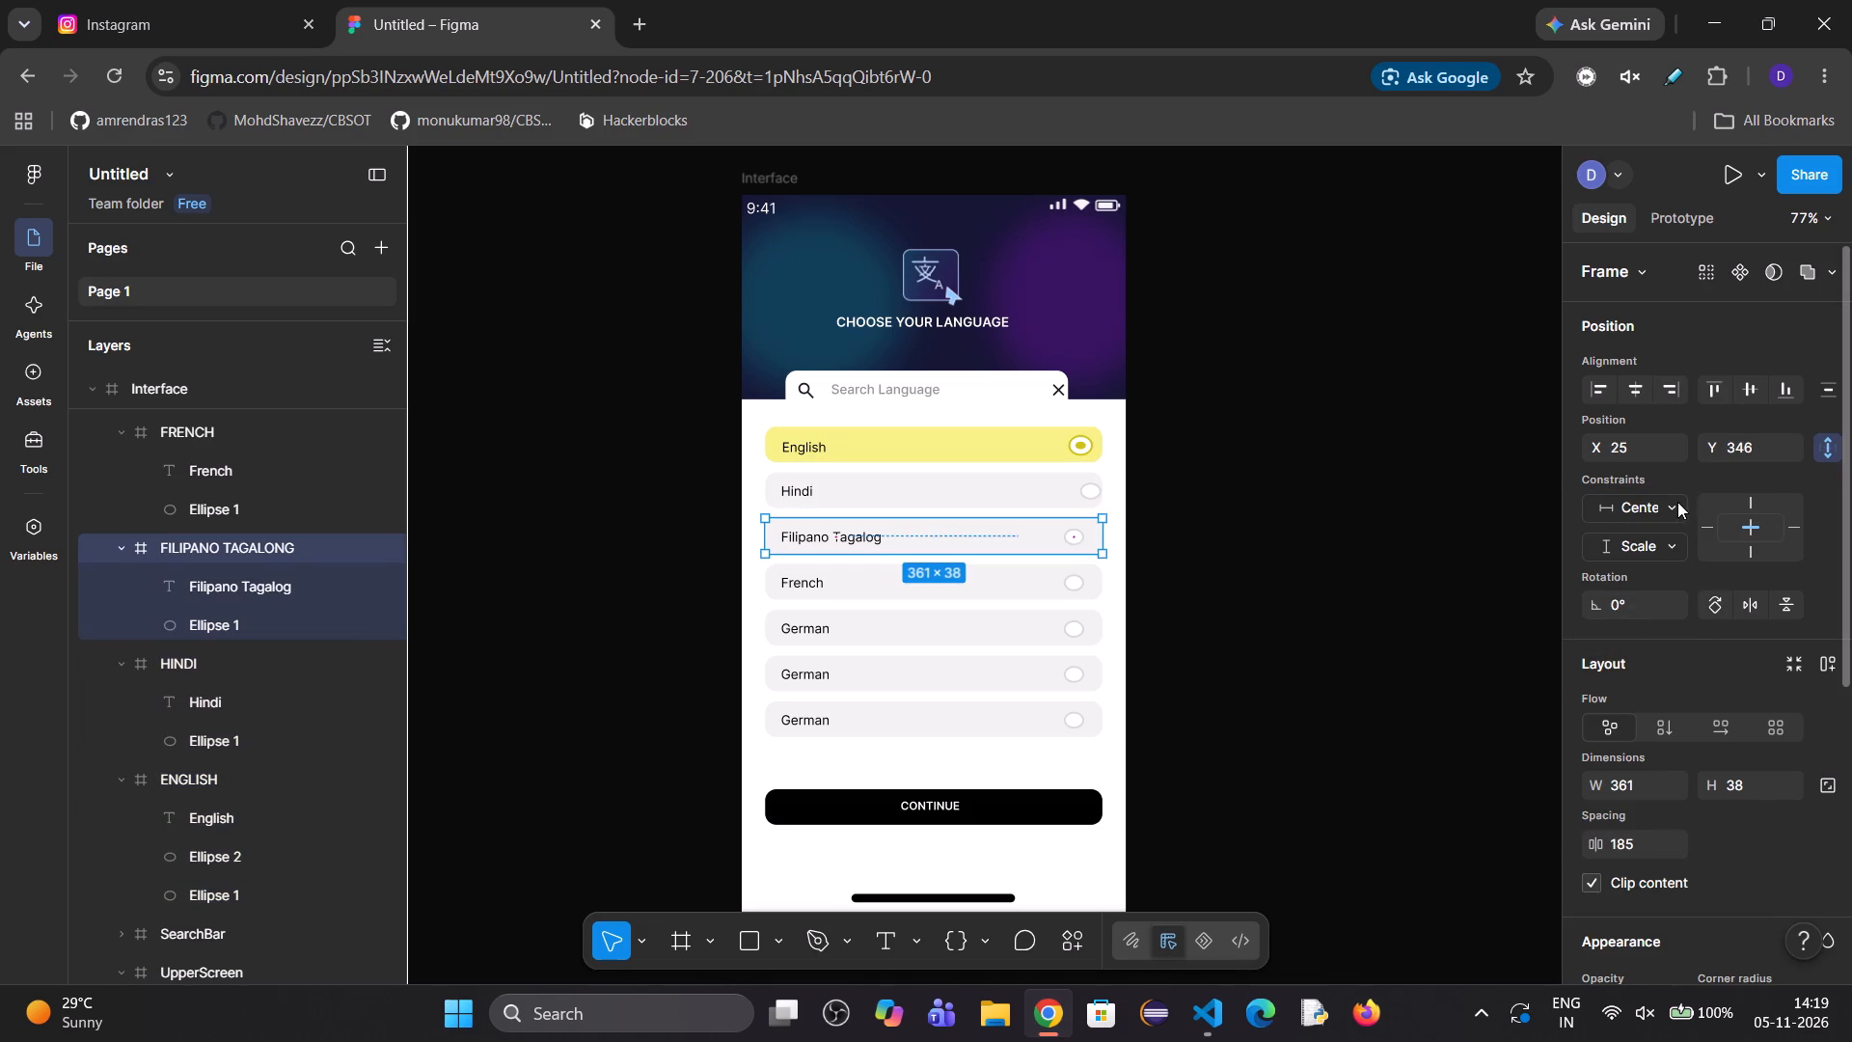
click(1675, 503)
click(1654, 615)
click(1059, 578)
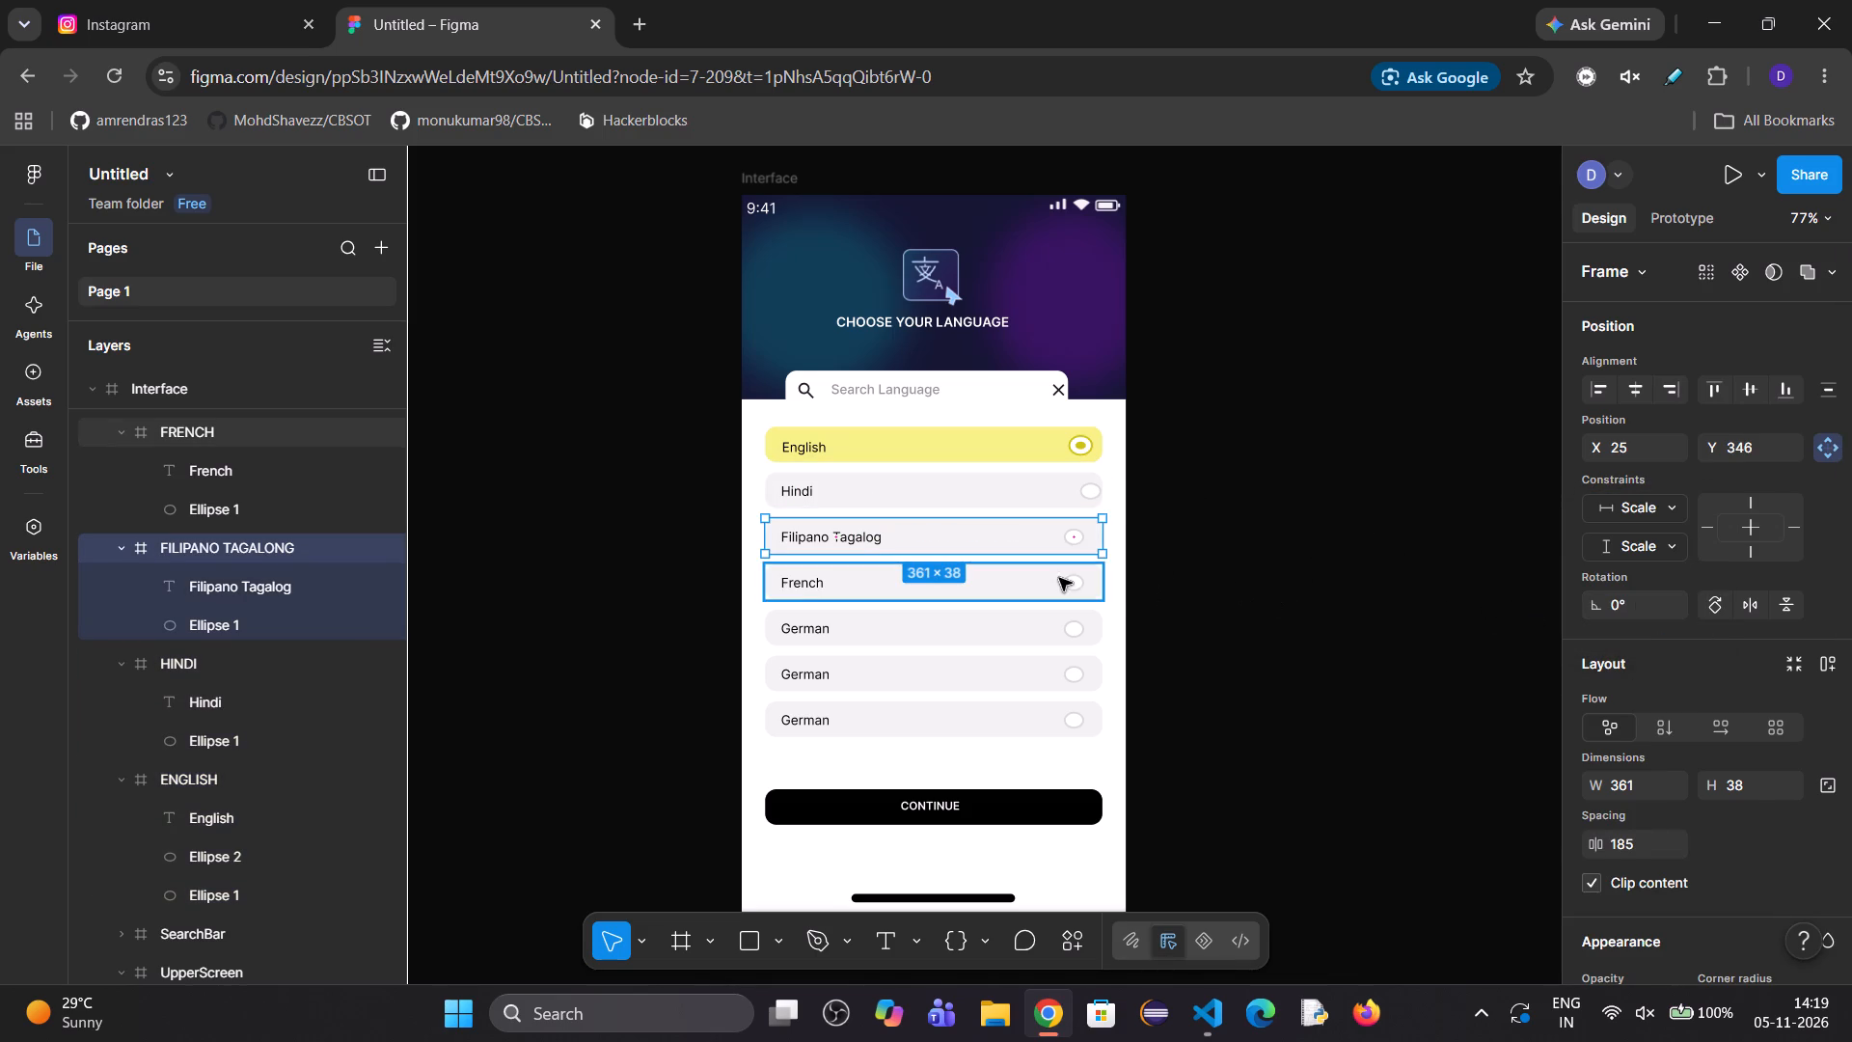
click(1628, 509)
click(1649, 619)
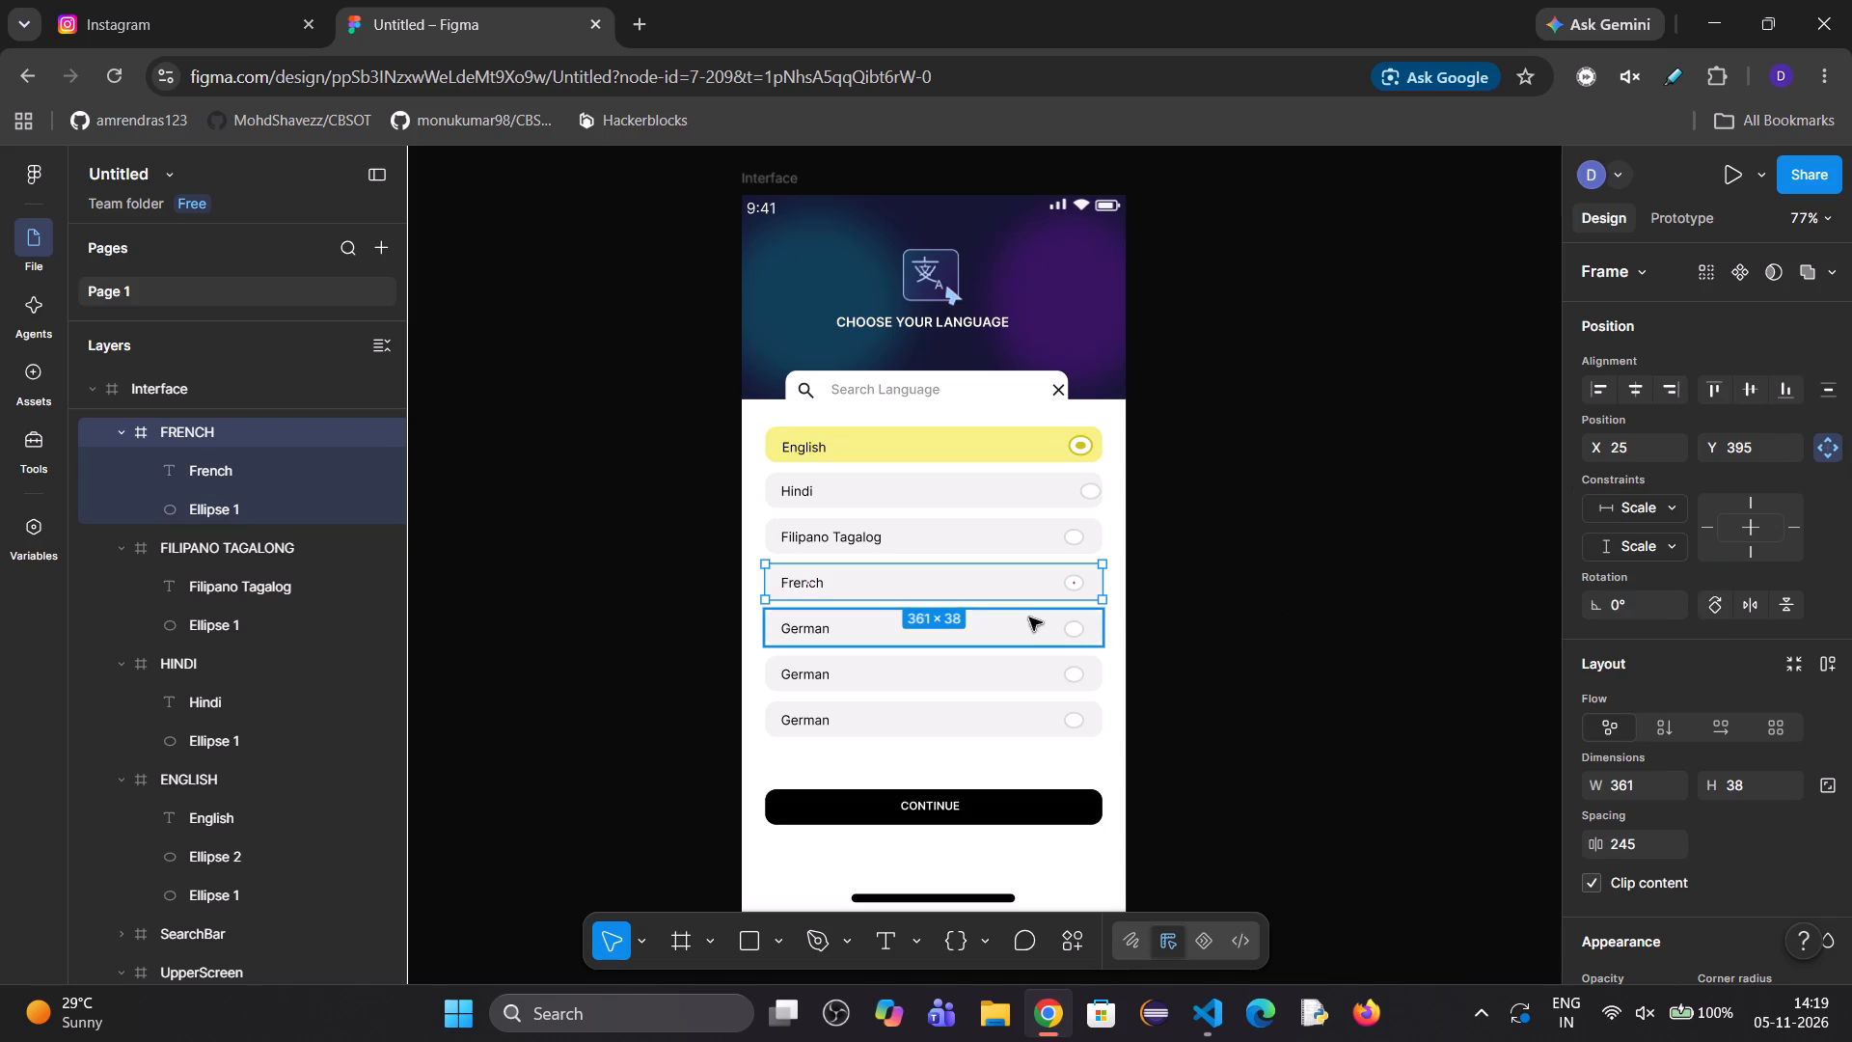
Set the horizontal constraint of the GERMAN1, GERMAN2 and GERMAN3 rows to Scale.
click(1029, 617)
click(1650, 504)
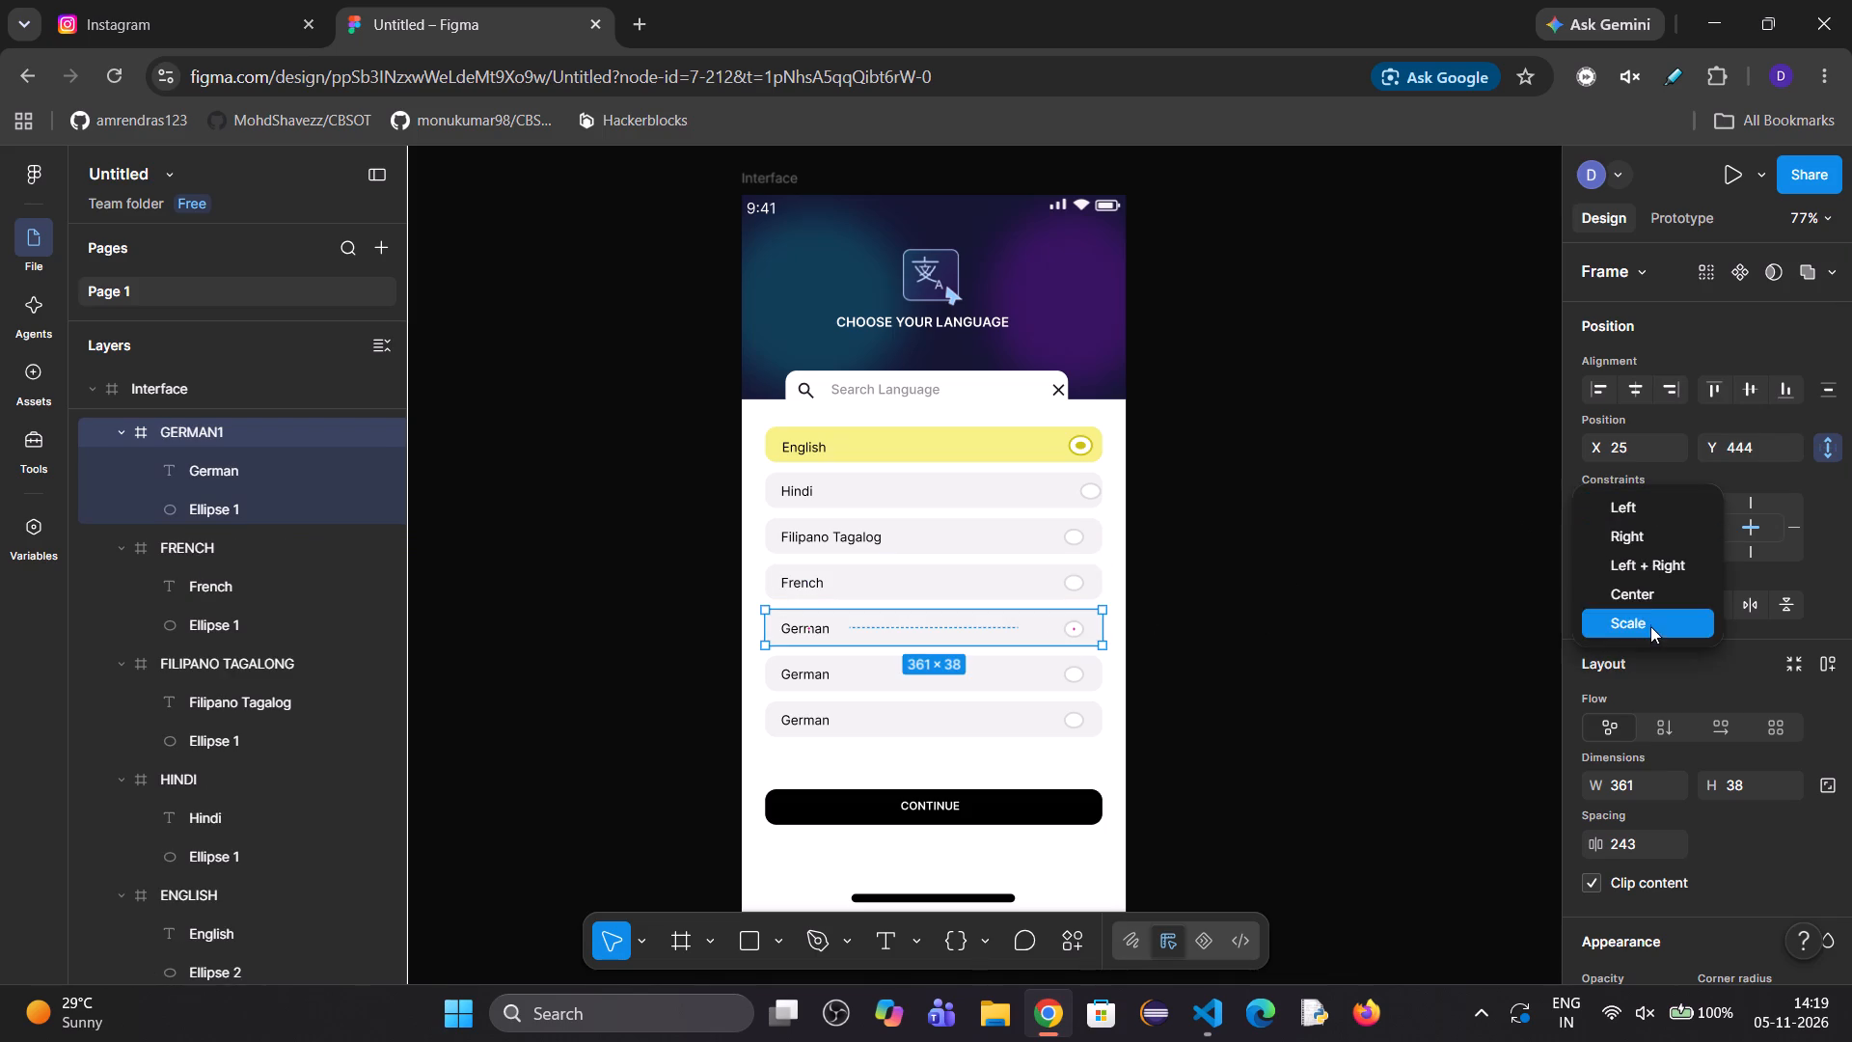
click(1649, 626)
click(1054, 666)
click(1652, 513)
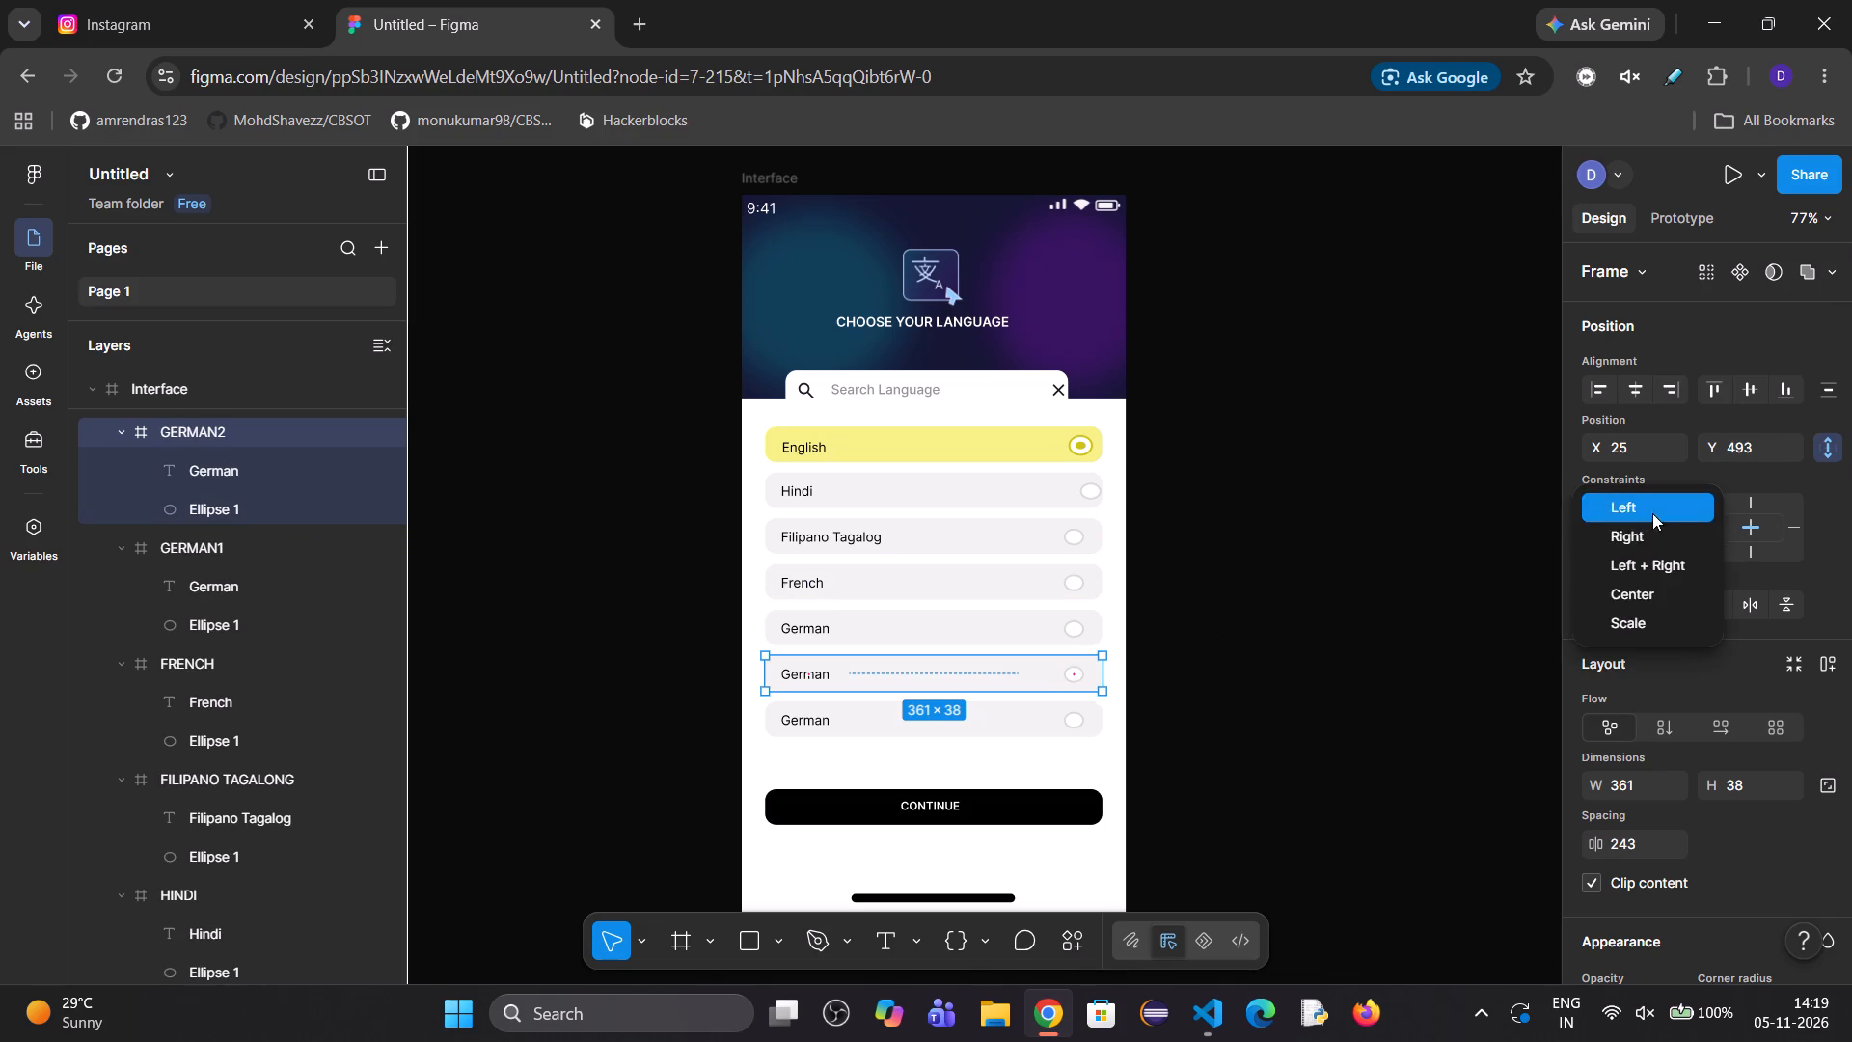
click(1664, 616)
click(1030, 716)
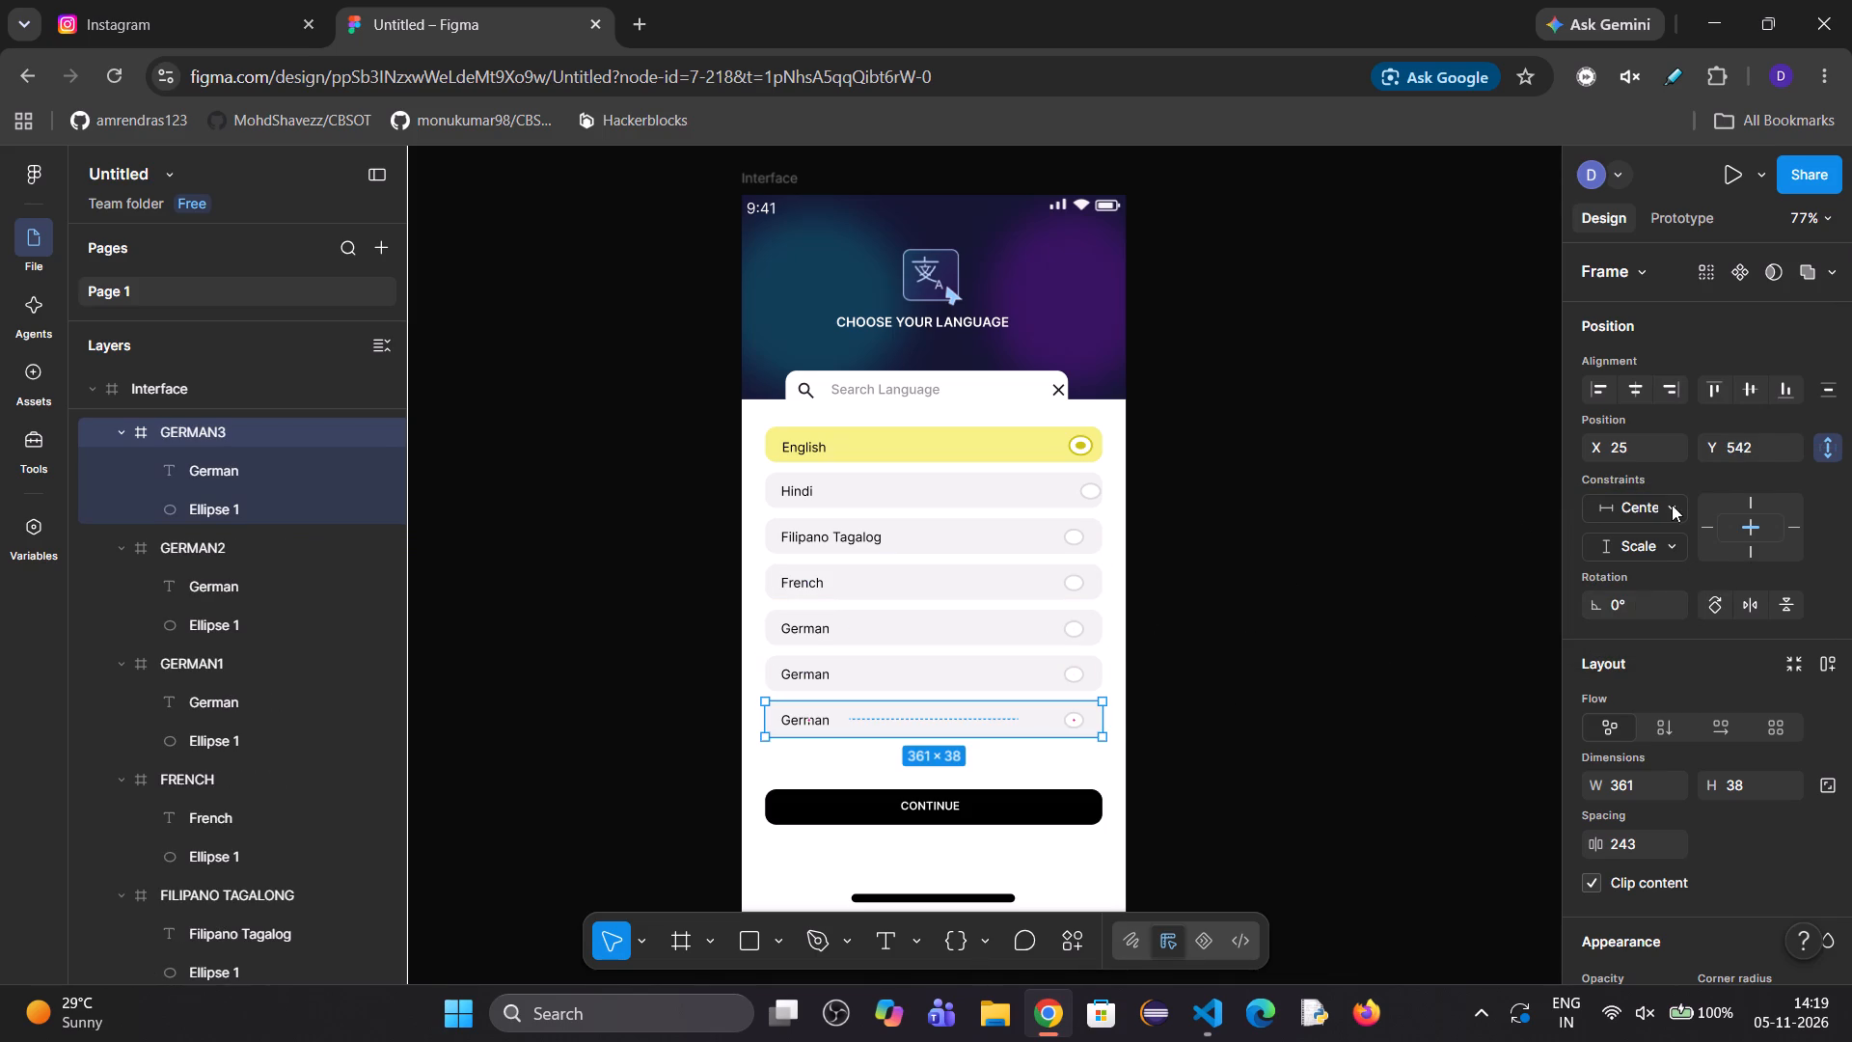
click(1666, 502)
click(1650, 616)
click(1354, 507)
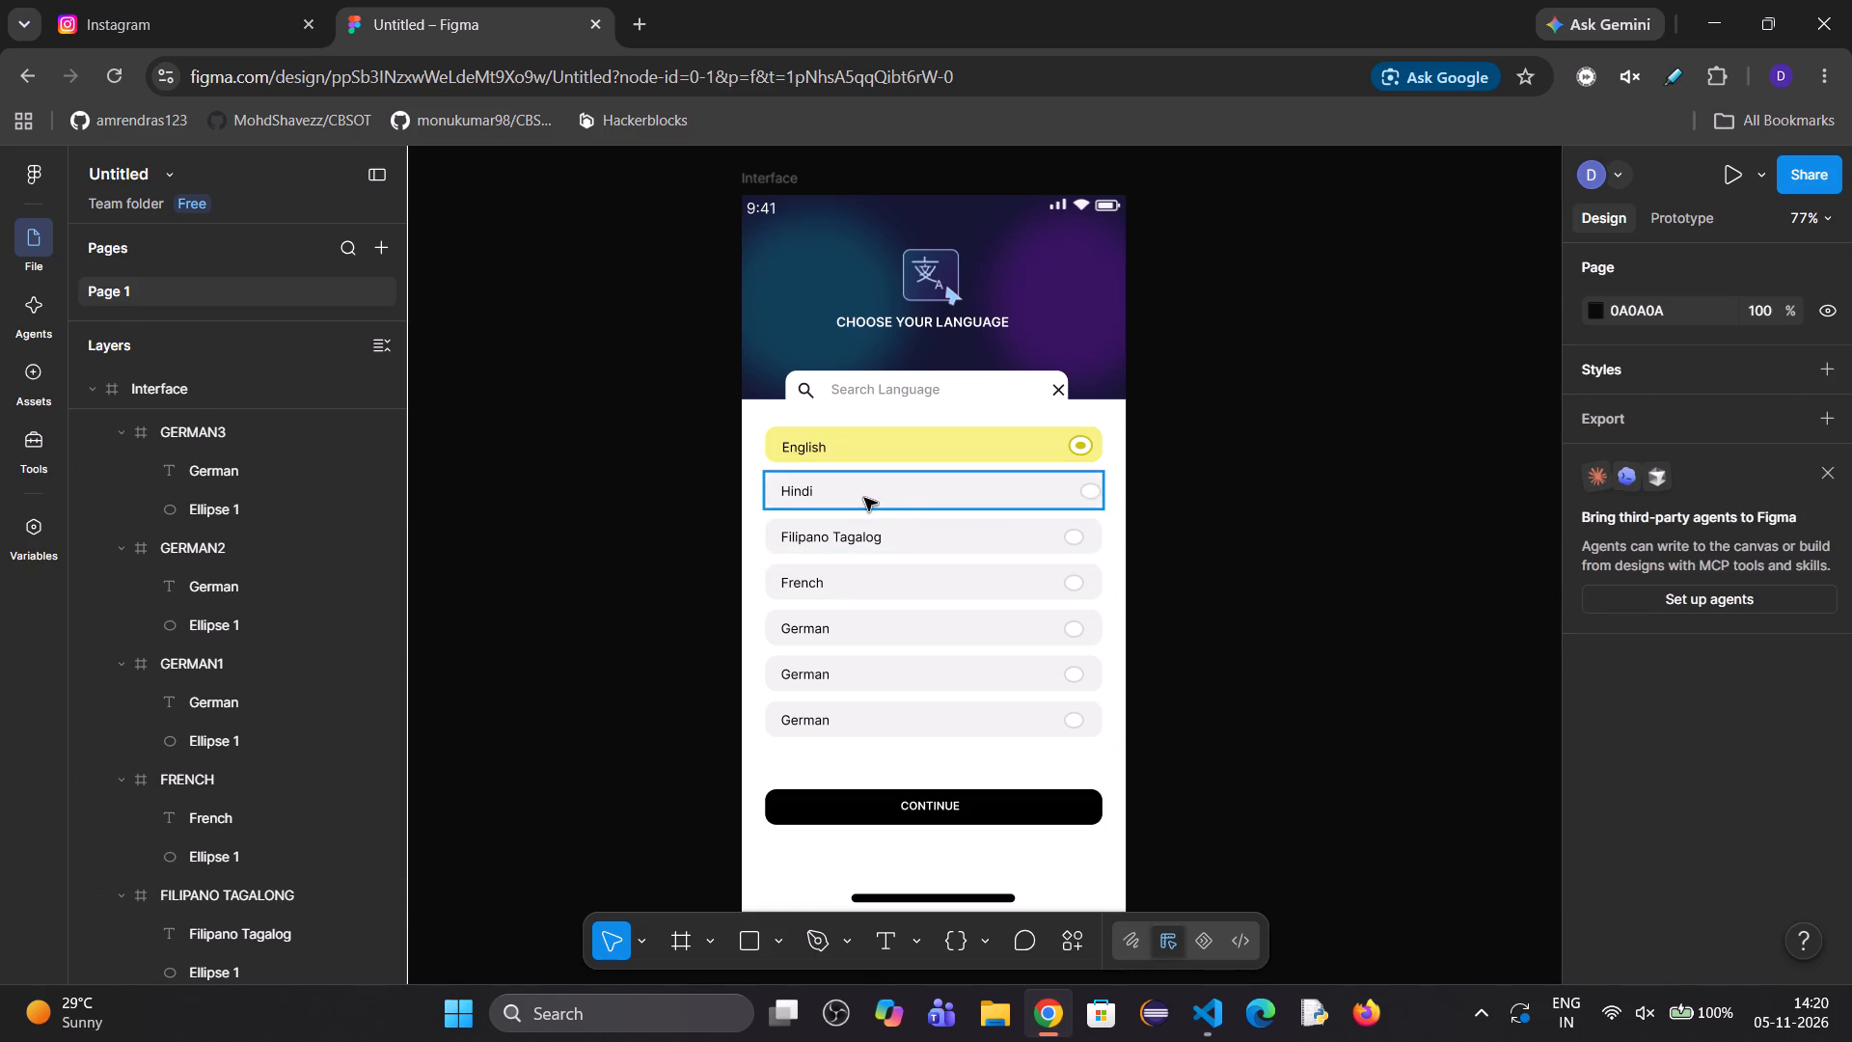
Move the HINDI row's radio circle to X 320, Y 10, in line with the circles in the rows below.
scroll(249, 722, down, 3)
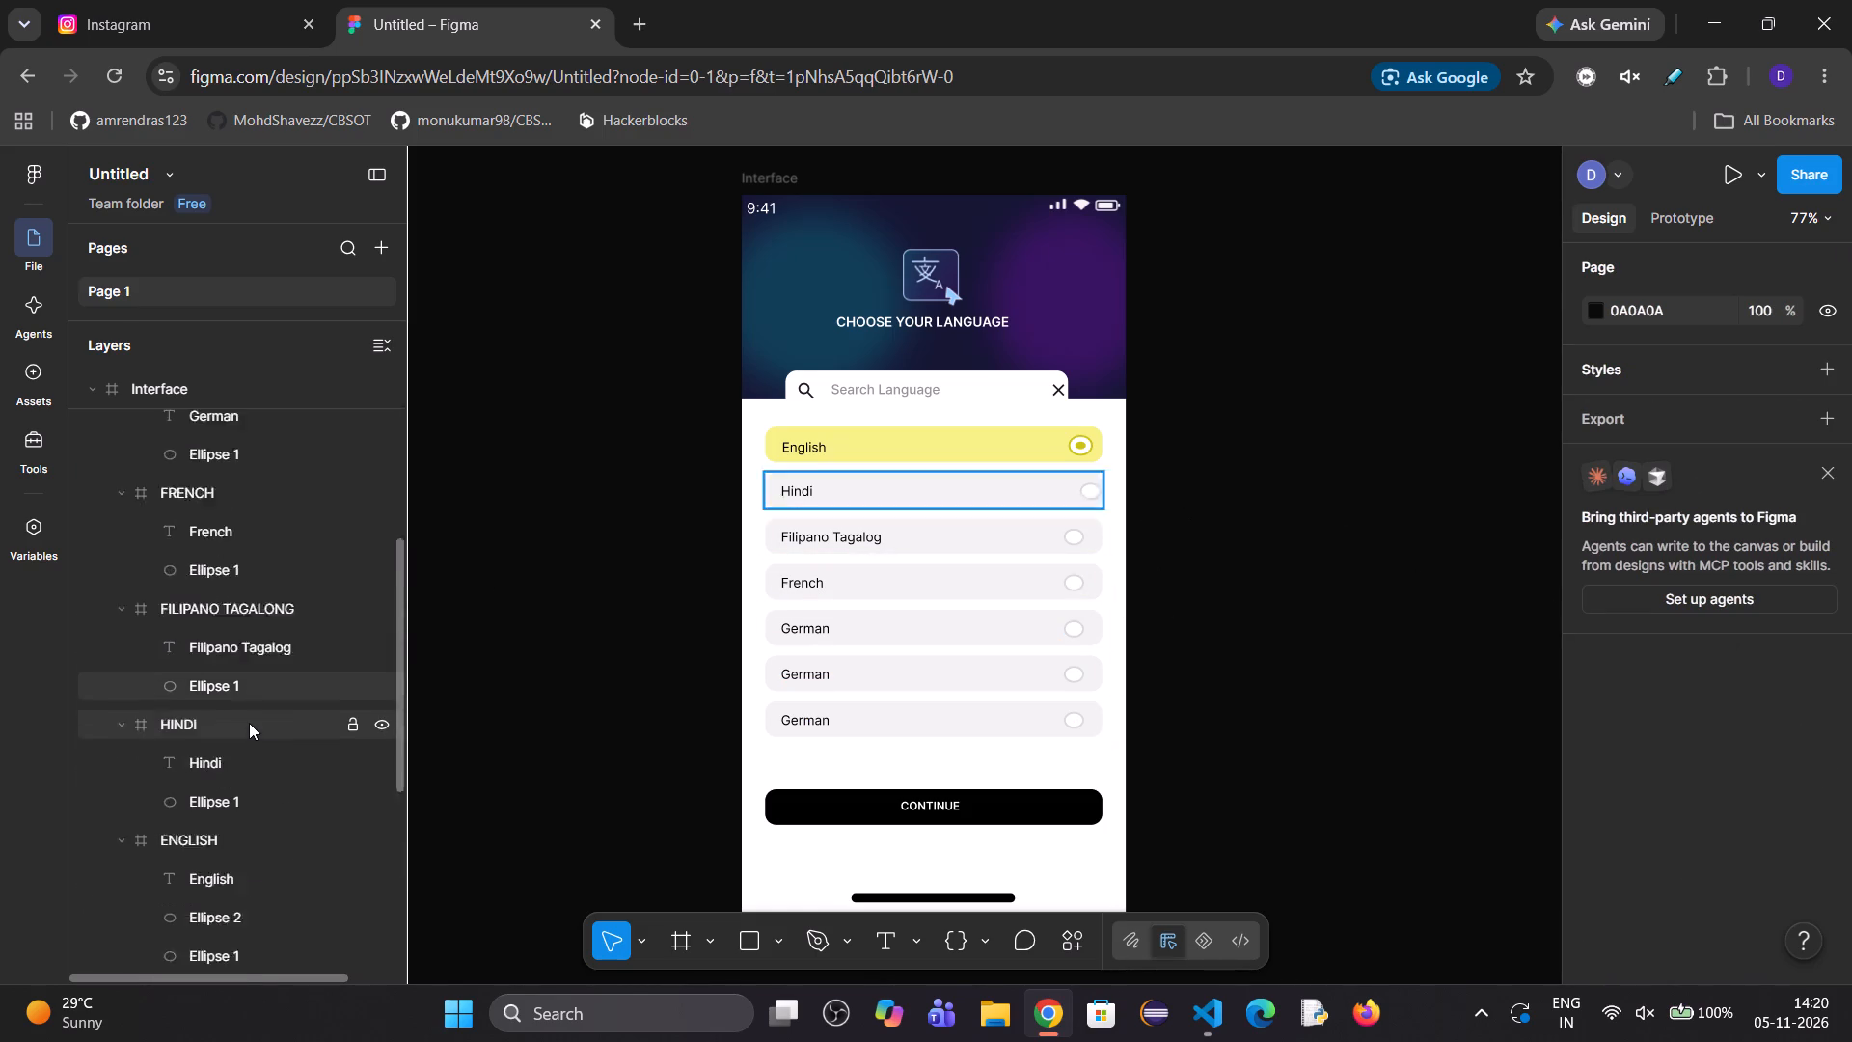
scroll(249, 723, up, 7)
scroll(248, 719, down, 7)
scroll(245, 728, up, 1)
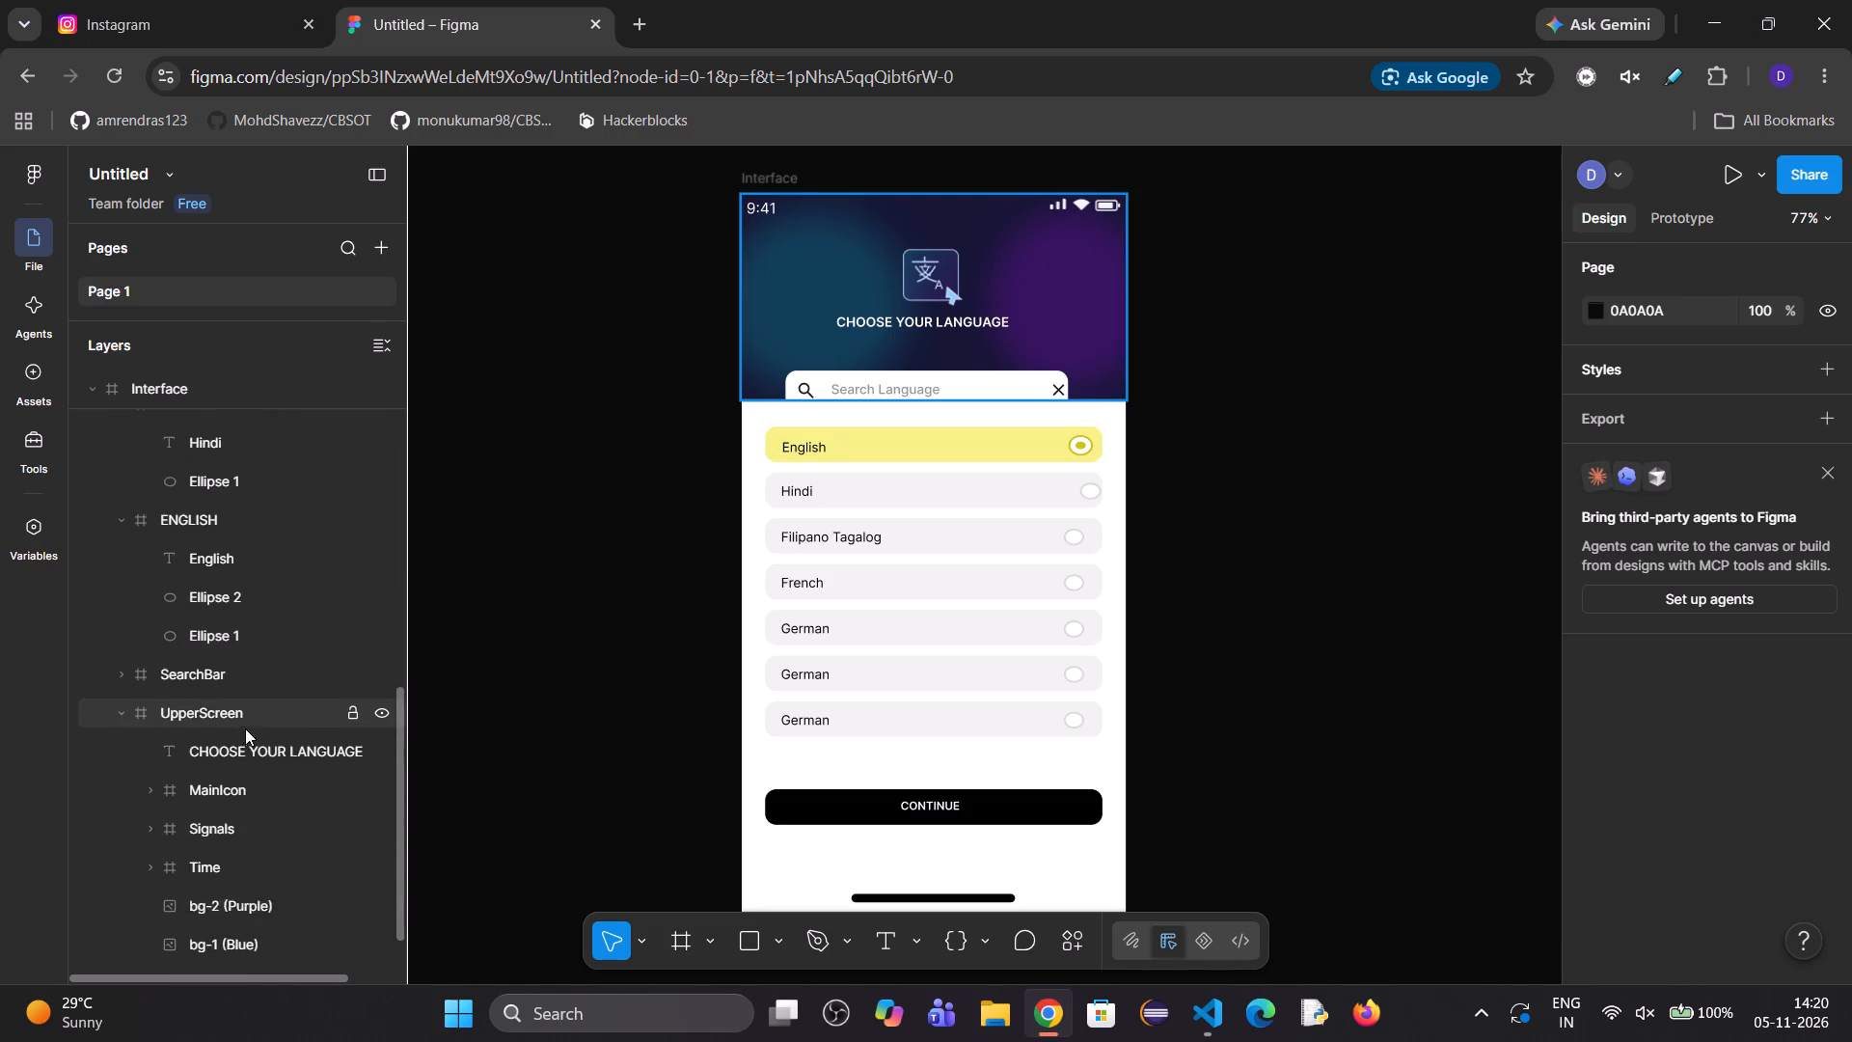
scroll(245, 728, up, 1)
click(231, 709)
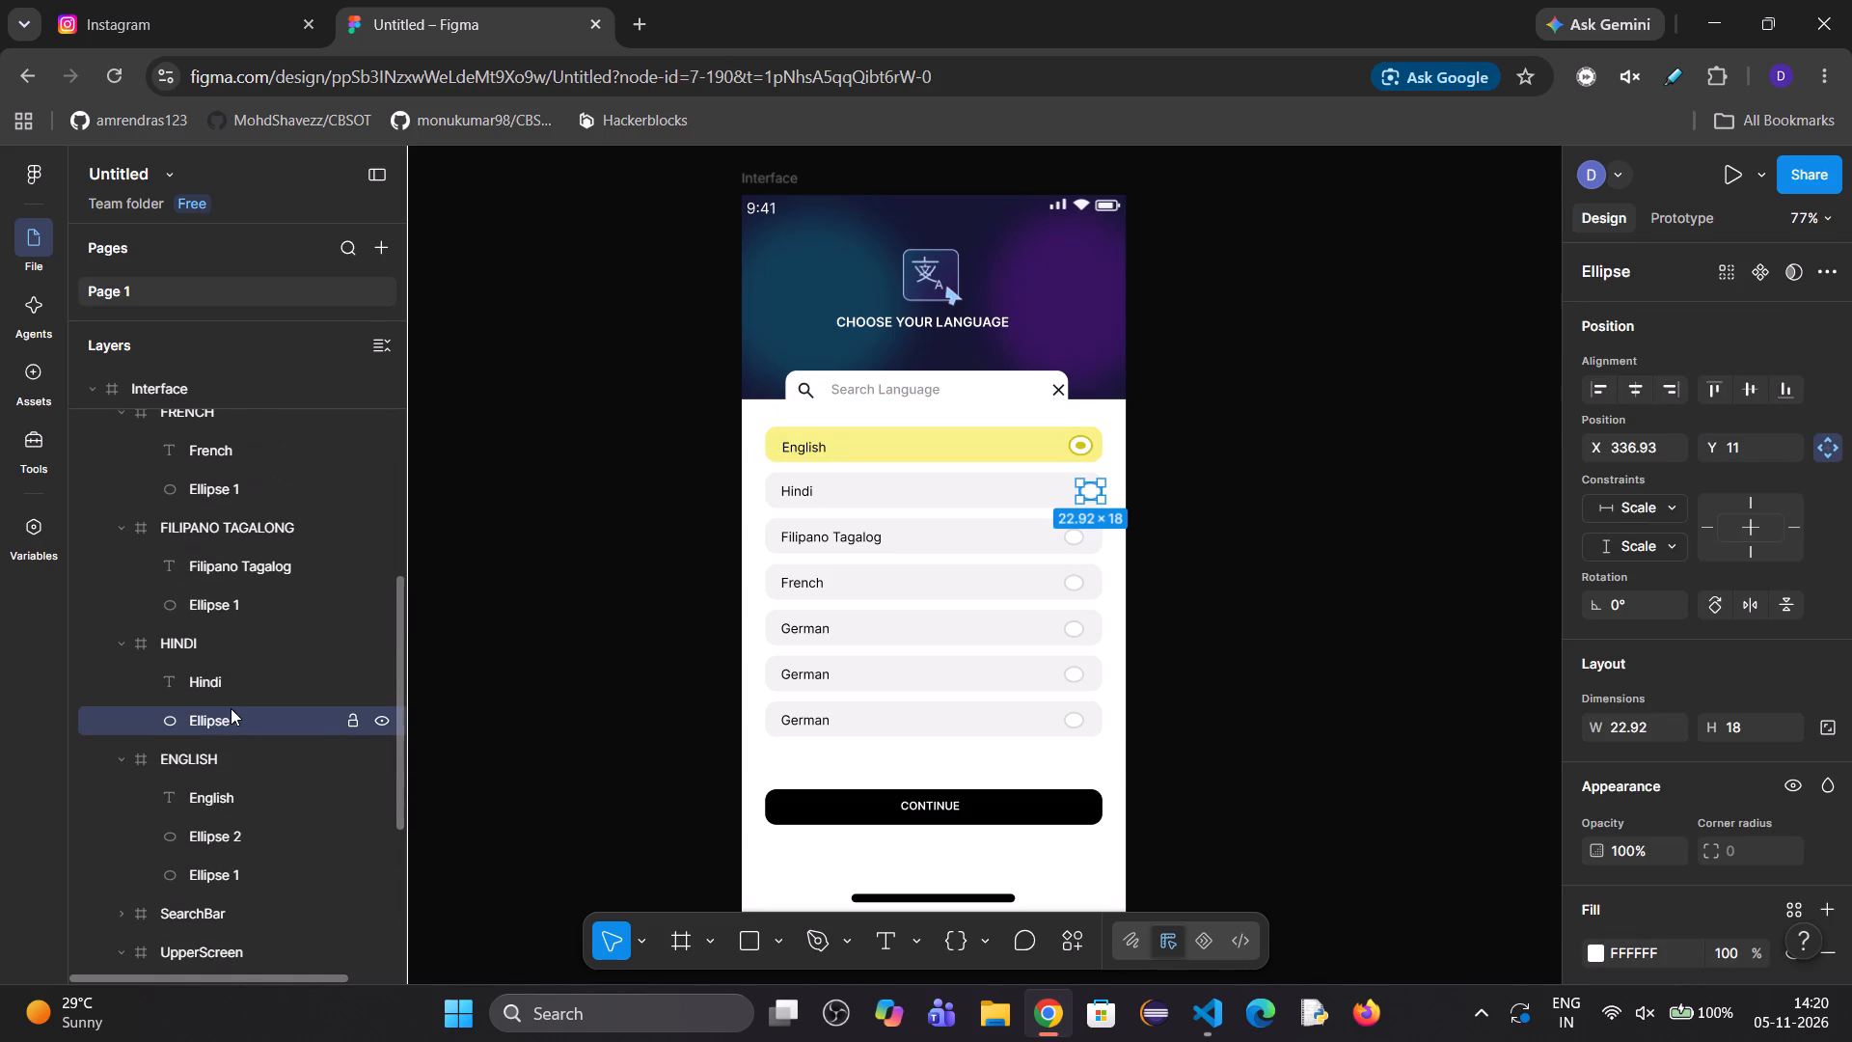
key(shift+Left)
key(shift+Left)
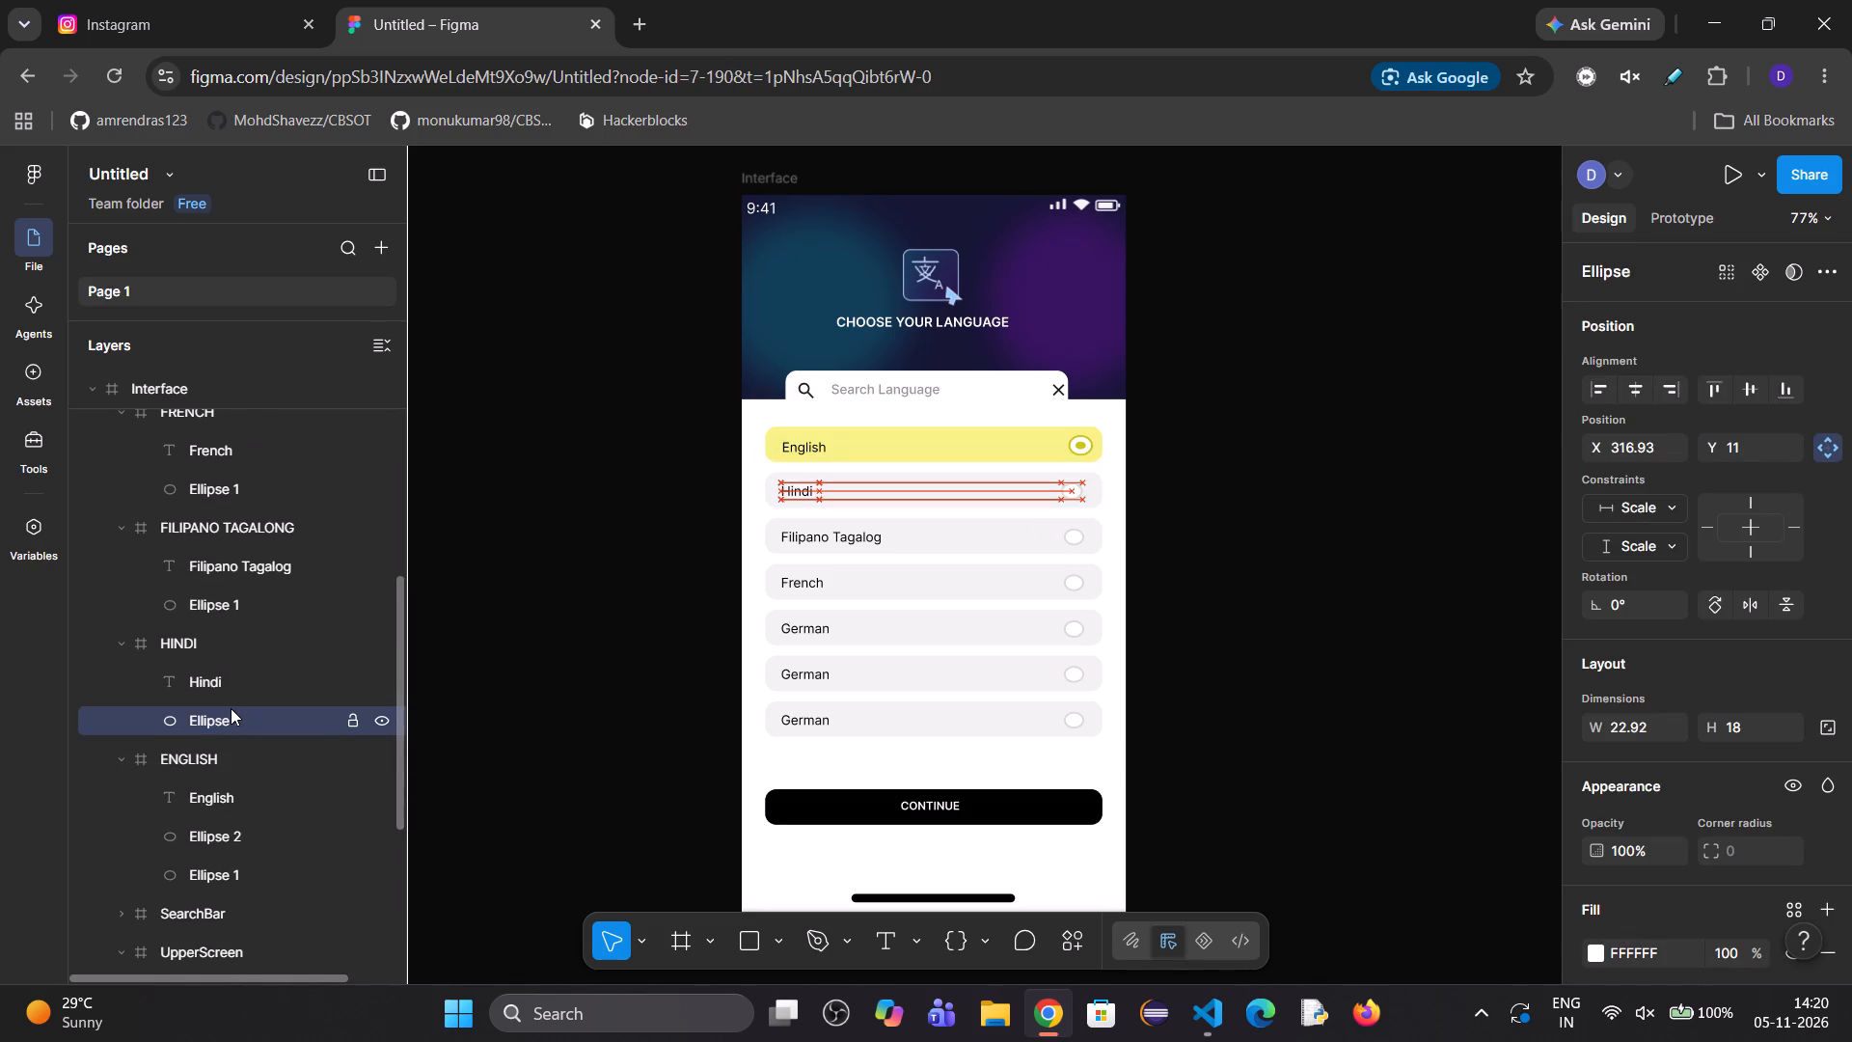
key(shift+Right)
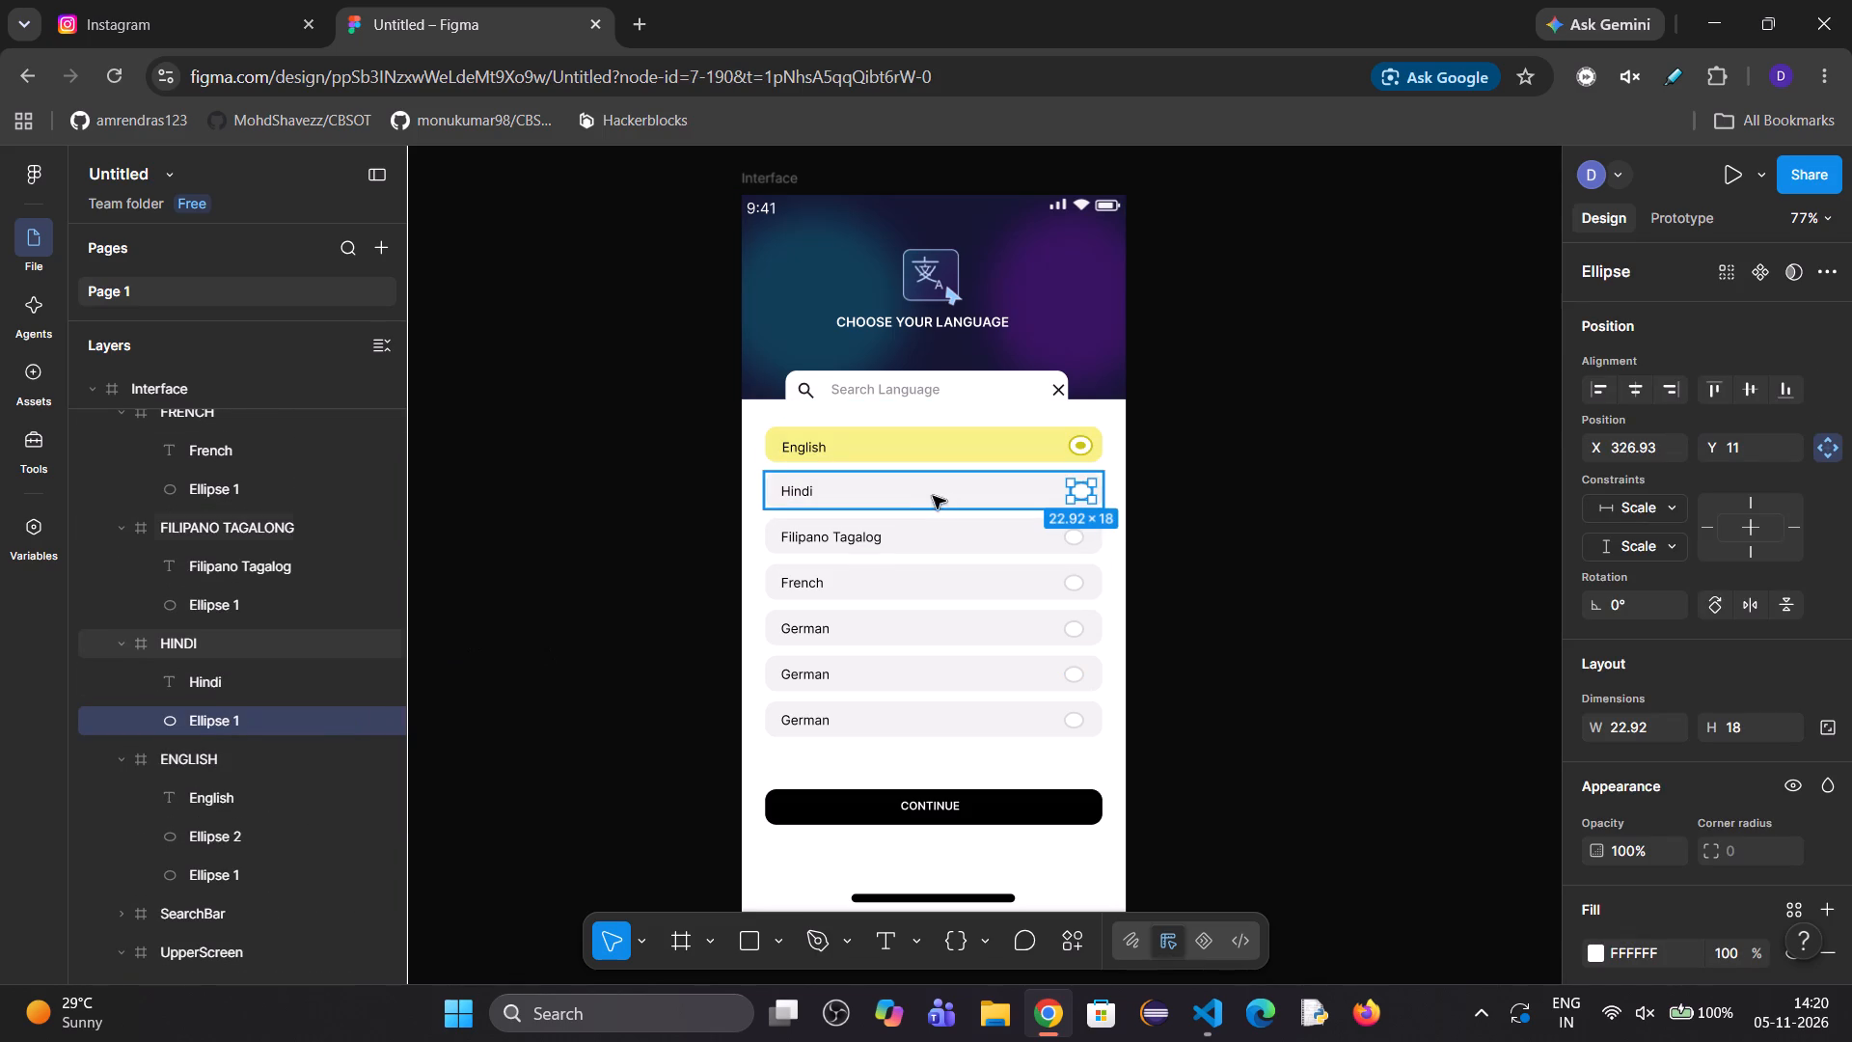
drag(1226, 490, 1216, 486)
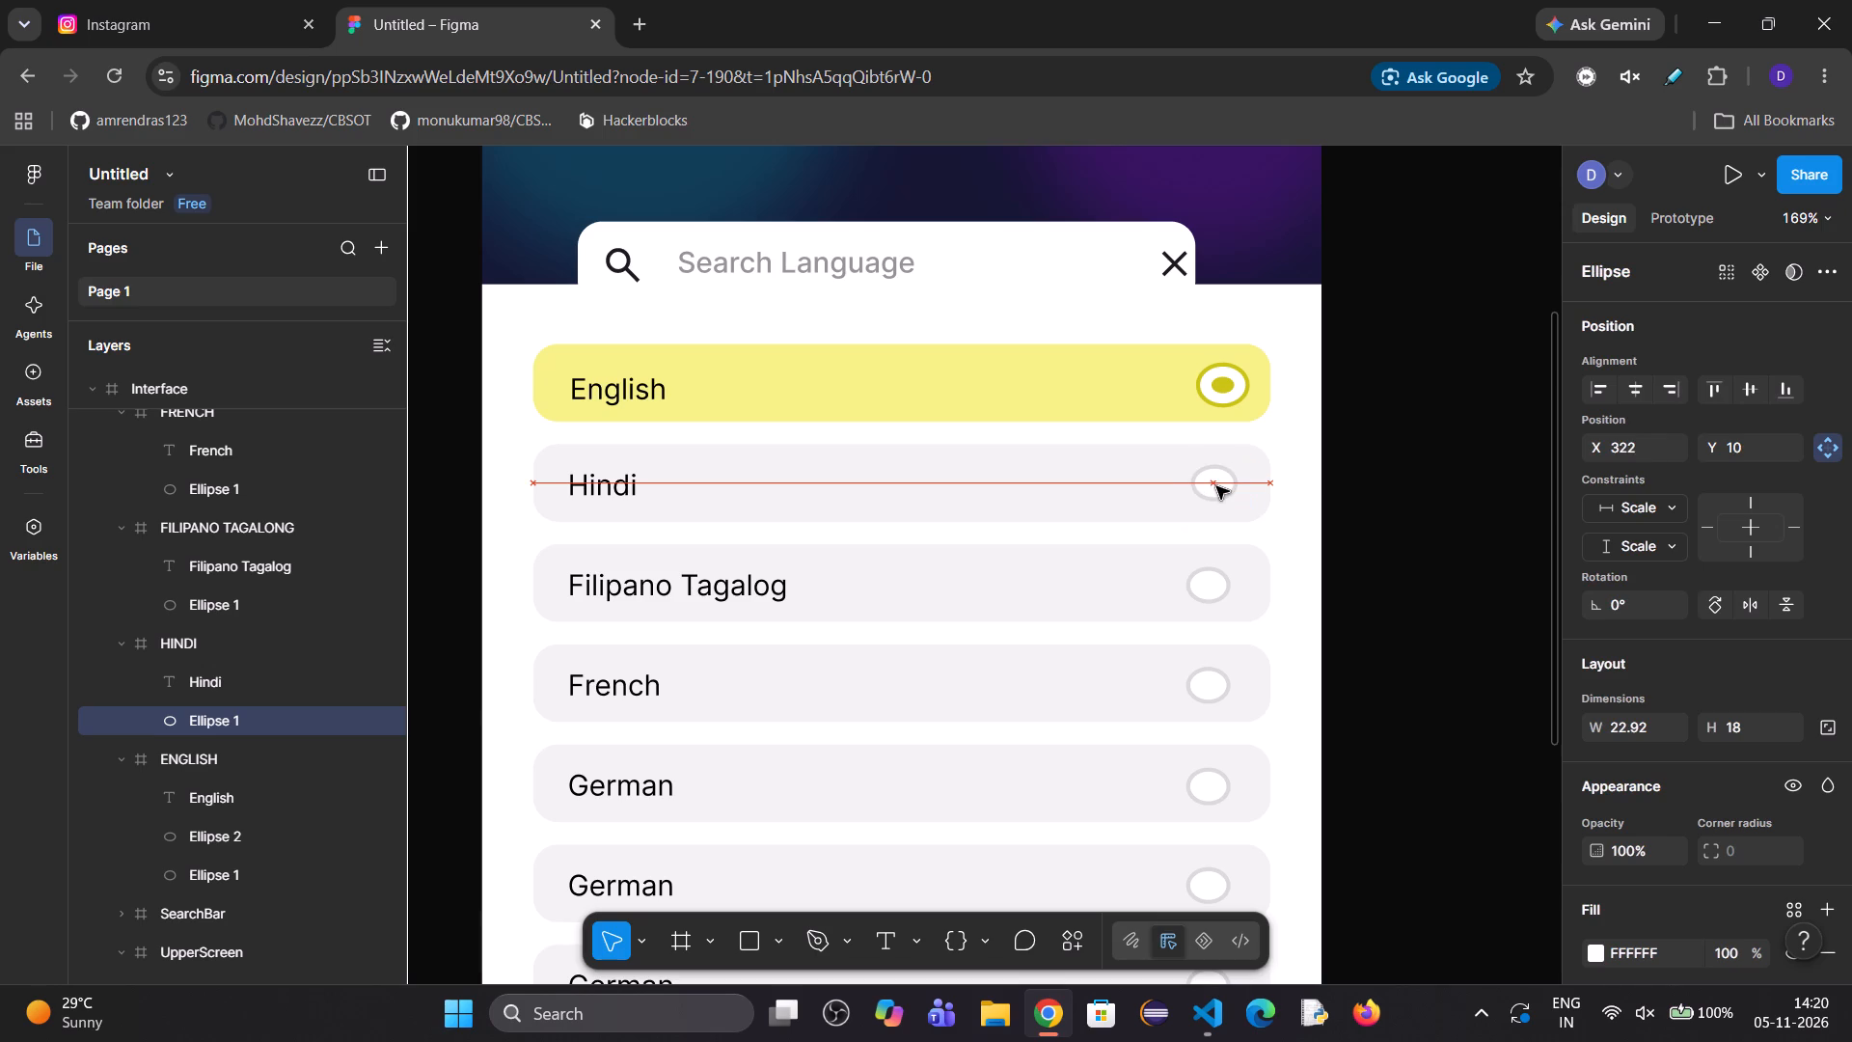
drag(1216, 486, 1213, 486)
click(1382, 545)
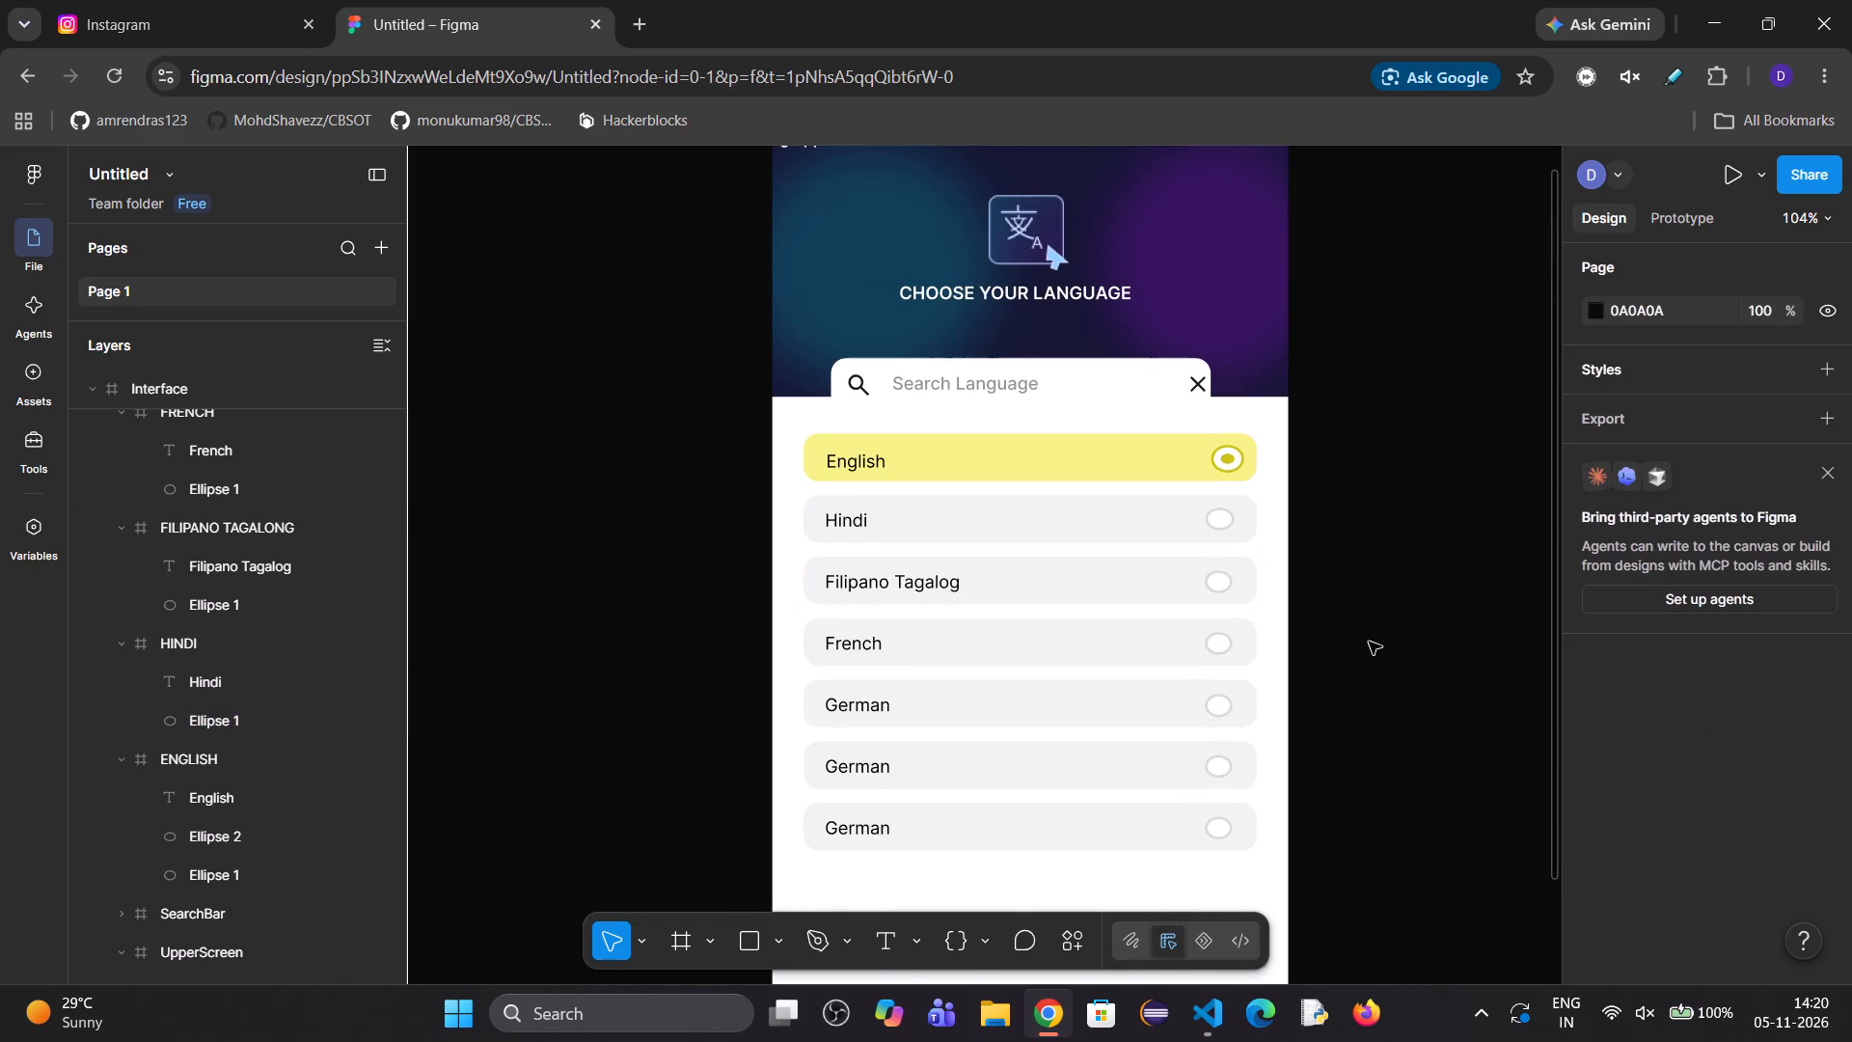
Examine the position, size and constraints of the radio circles in the language rows.
right_drag(1369, 642, 1303, 604)
drag(1369, 642, 1303, 602)
click(1322, 498)
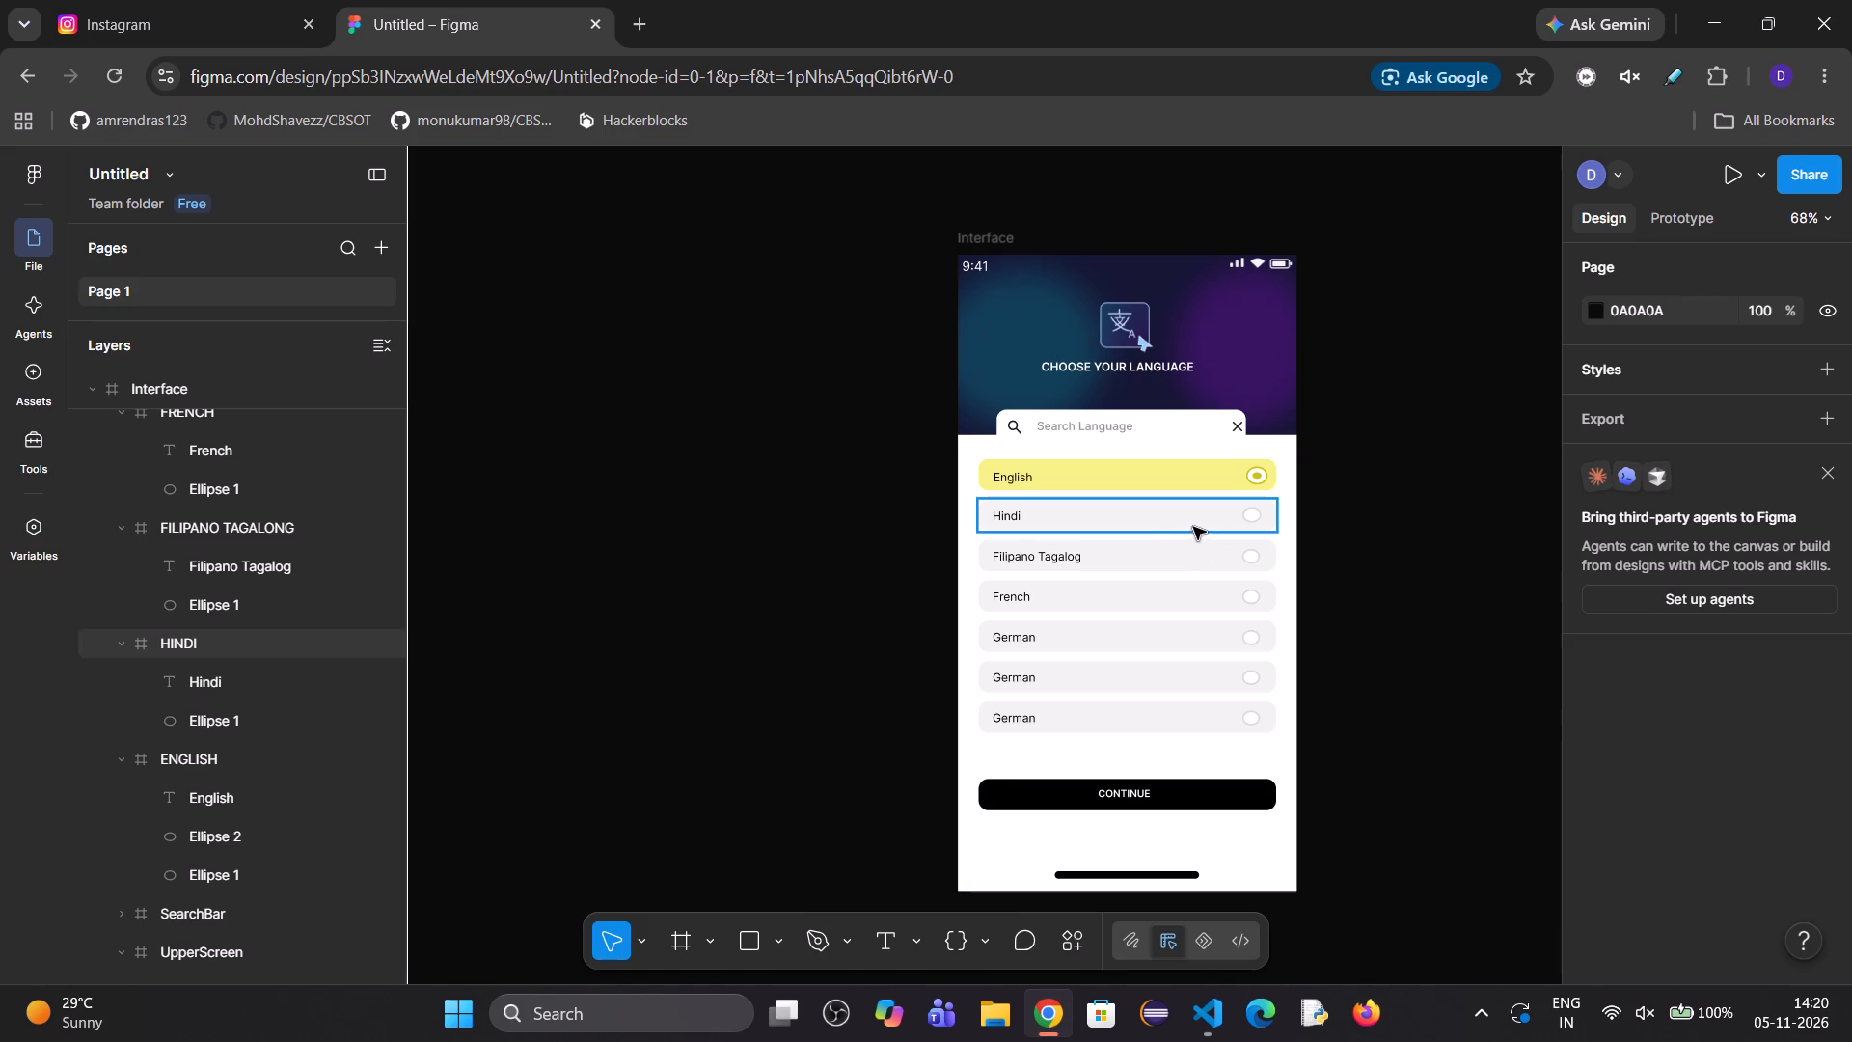
click(210, 720)
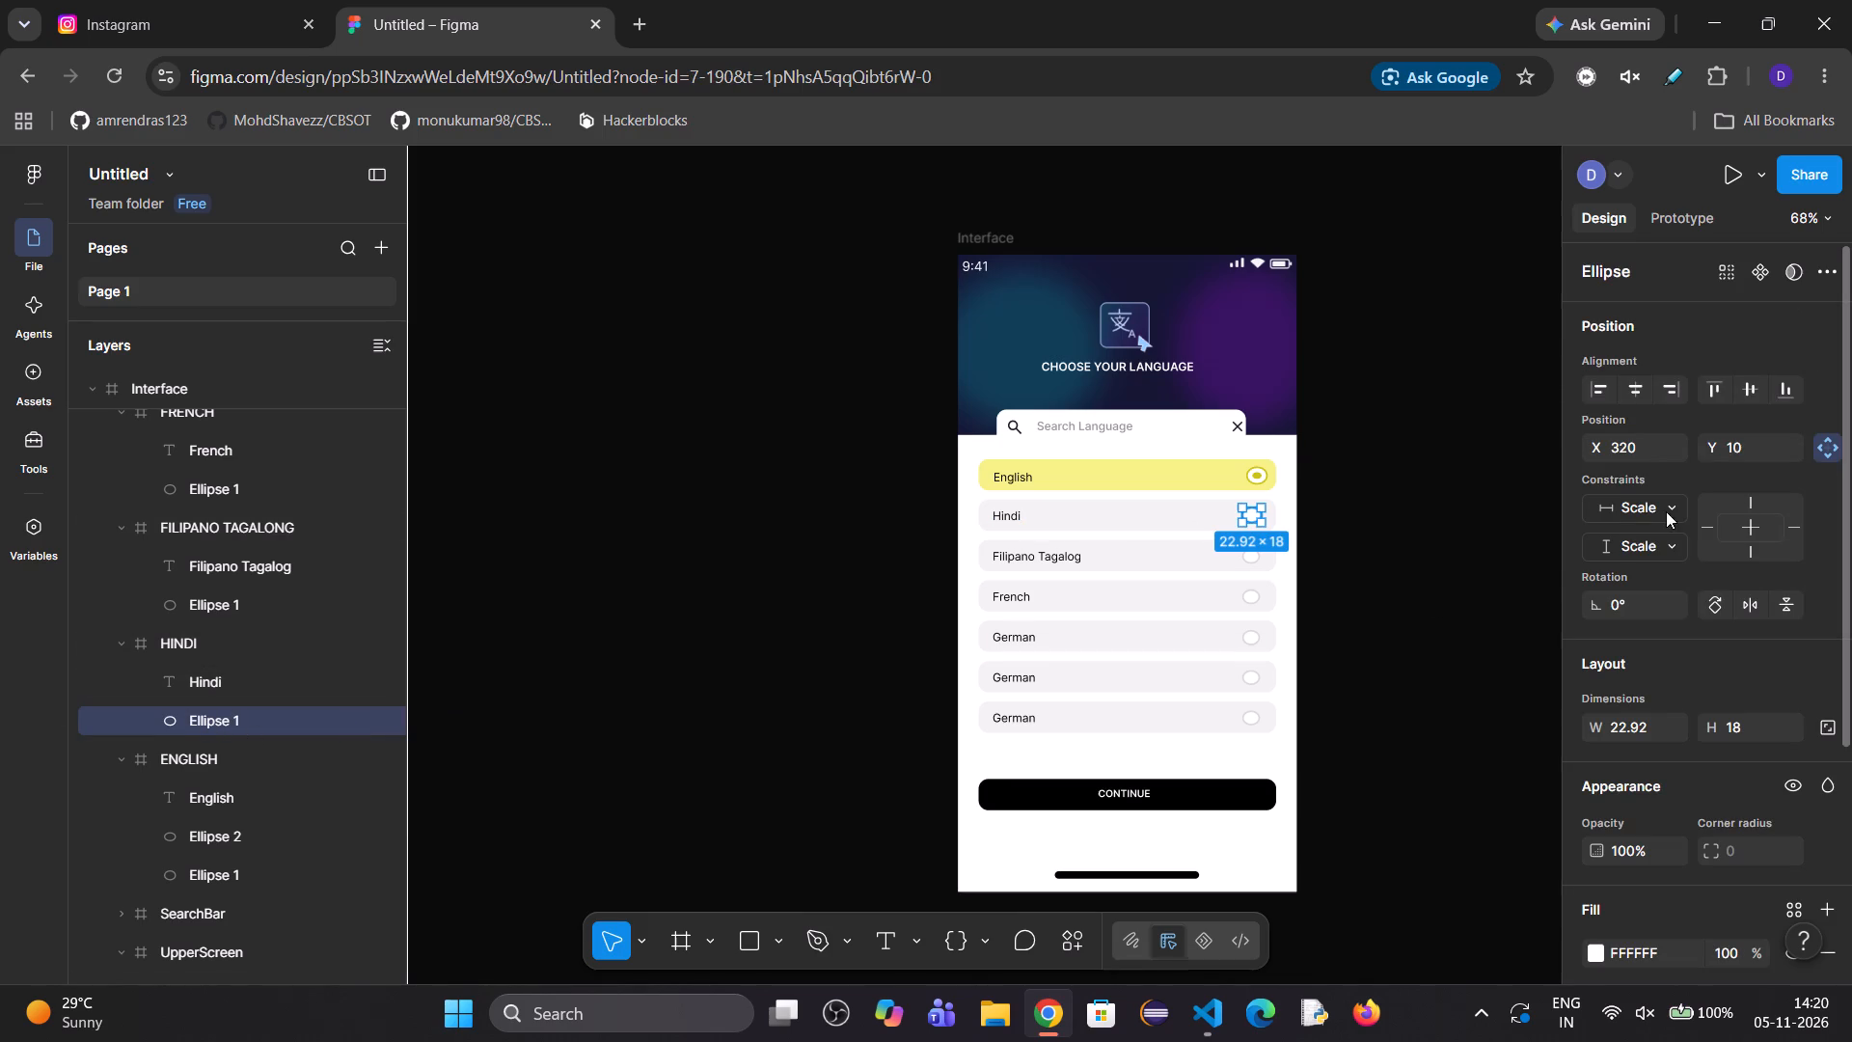
click(177, 874)
click(186, 842)
scroll(223, 691, up, 2)
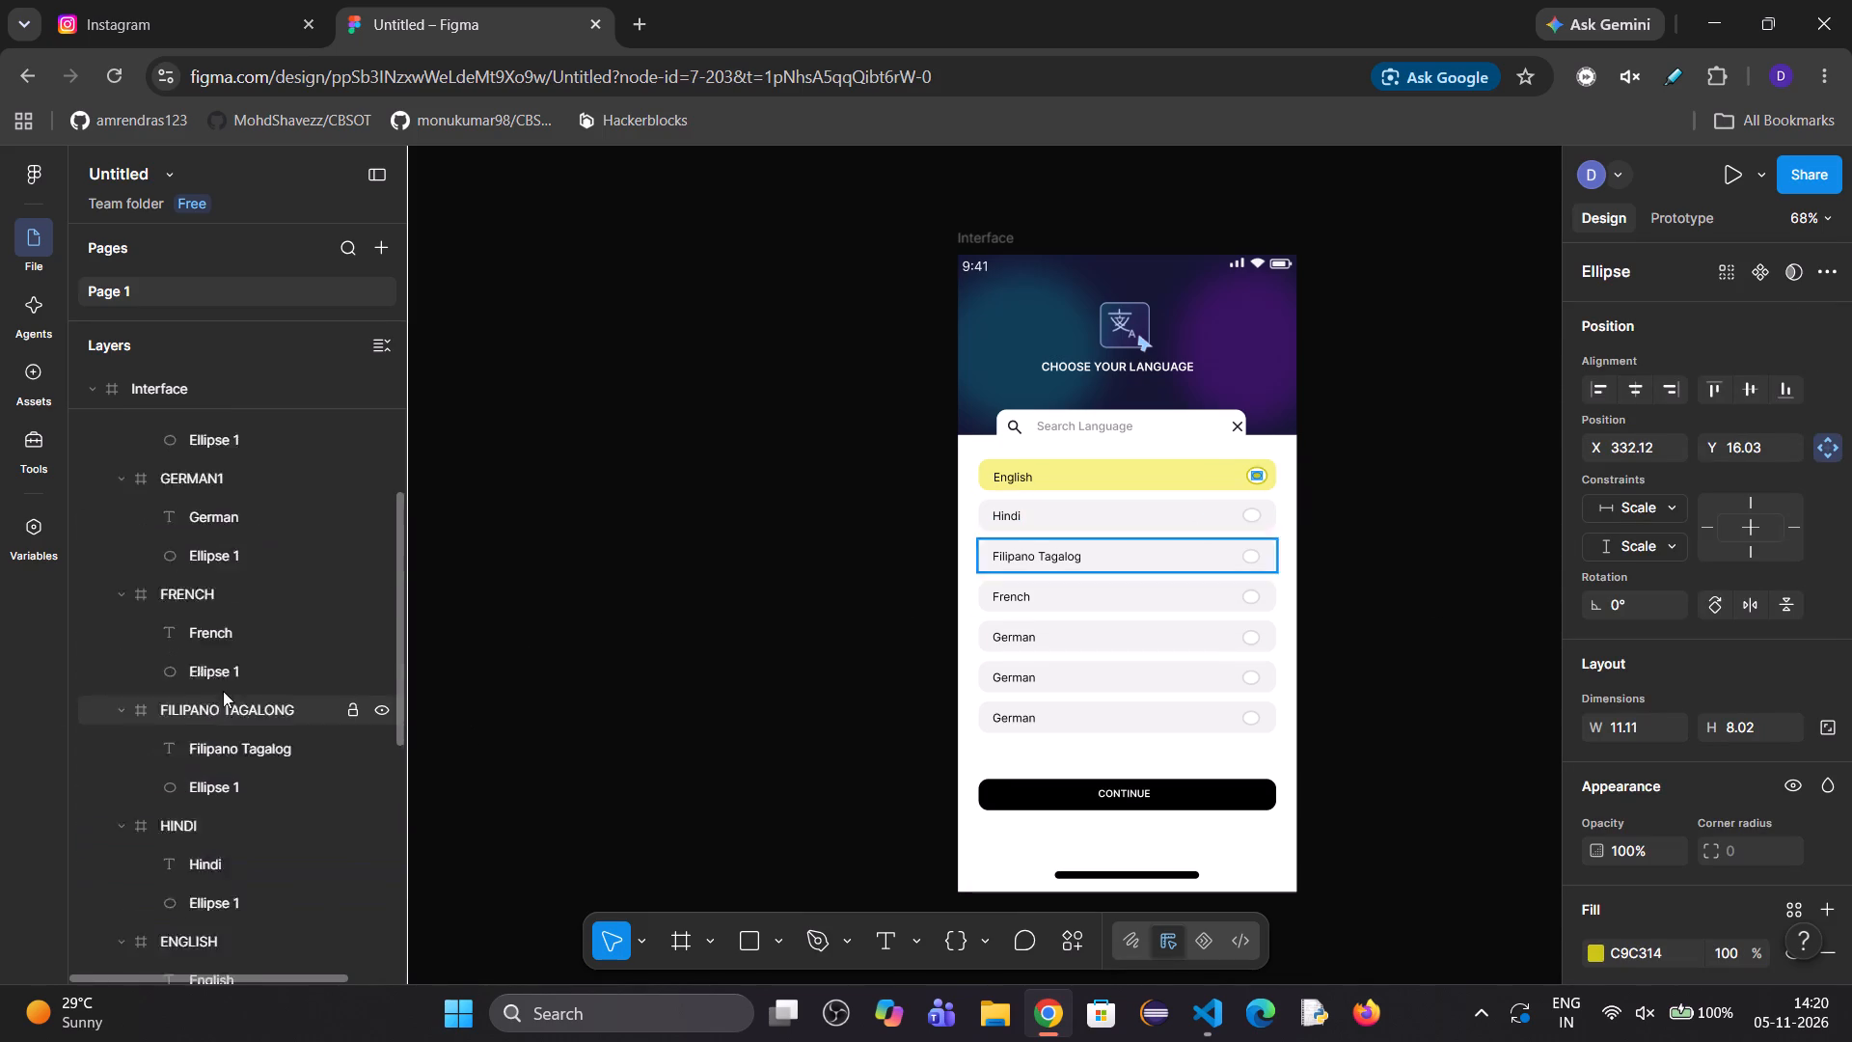
click(231, 727)
click(226, 622)
scroll(228, 622, up, 2)
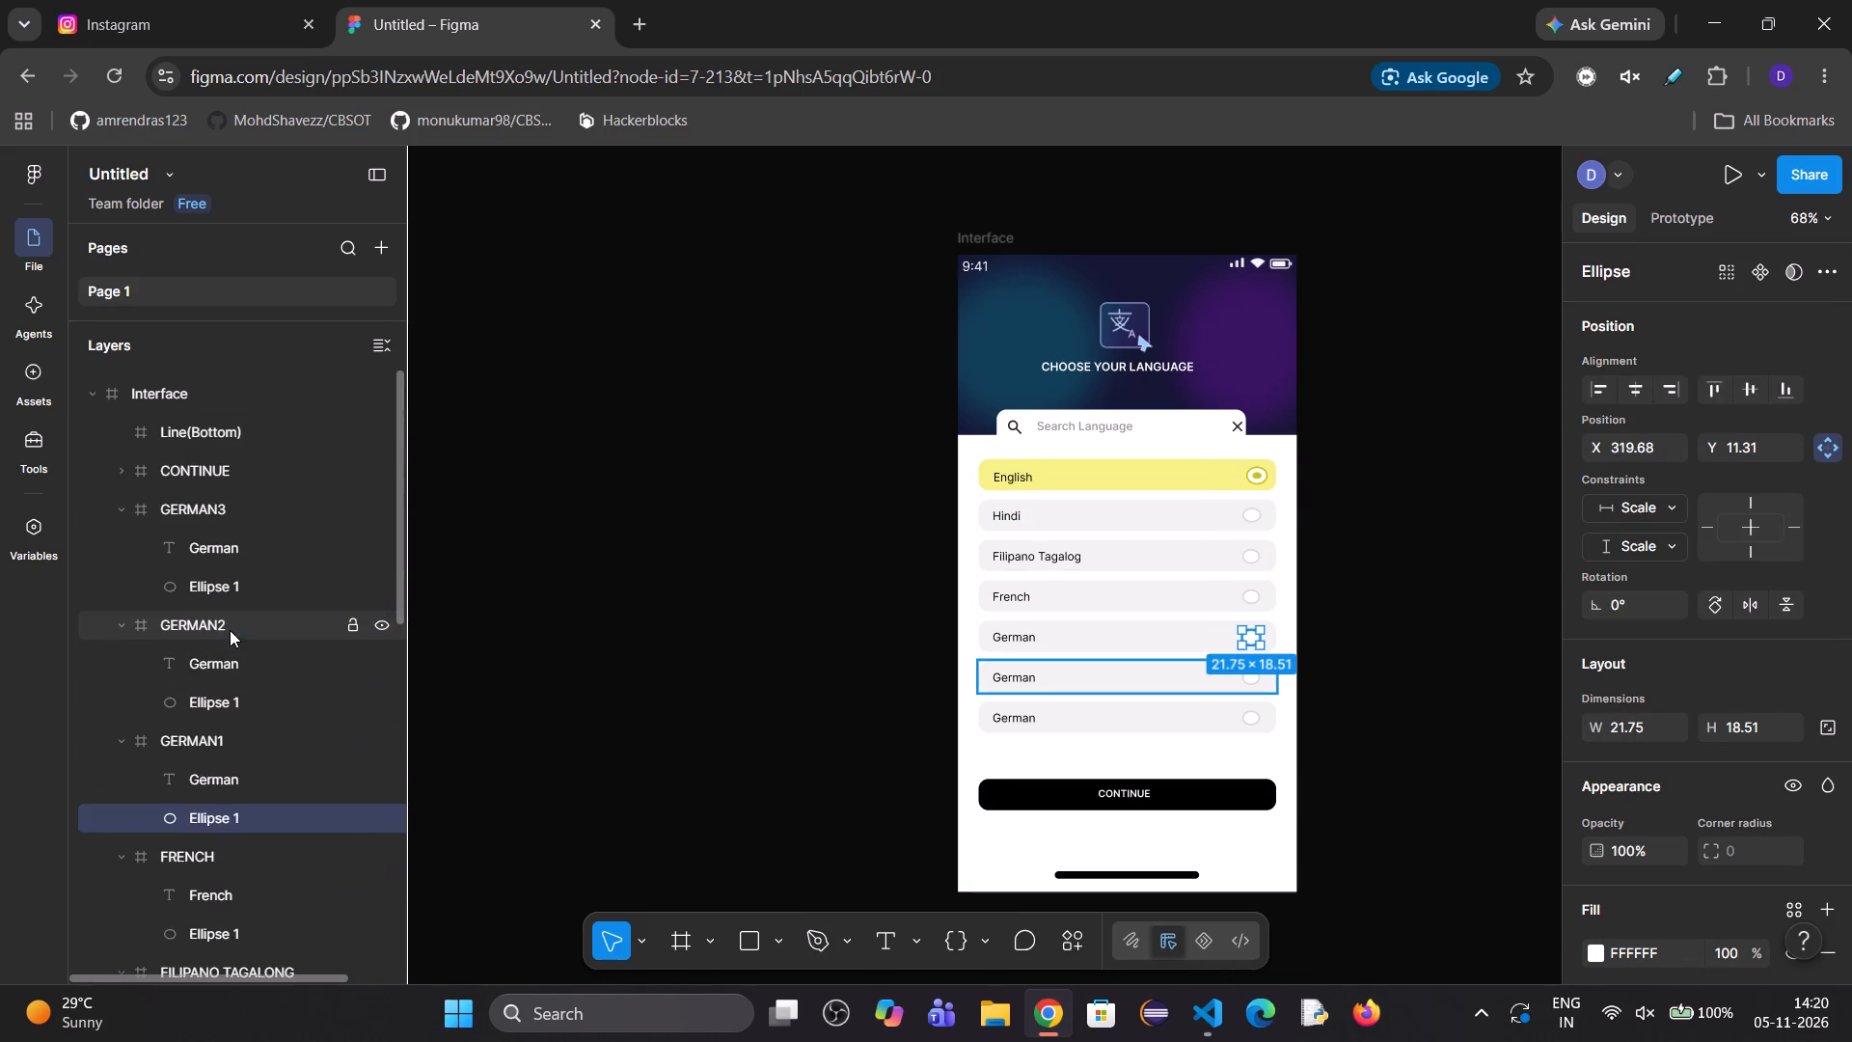
click(236, 698)
click(260, 591)
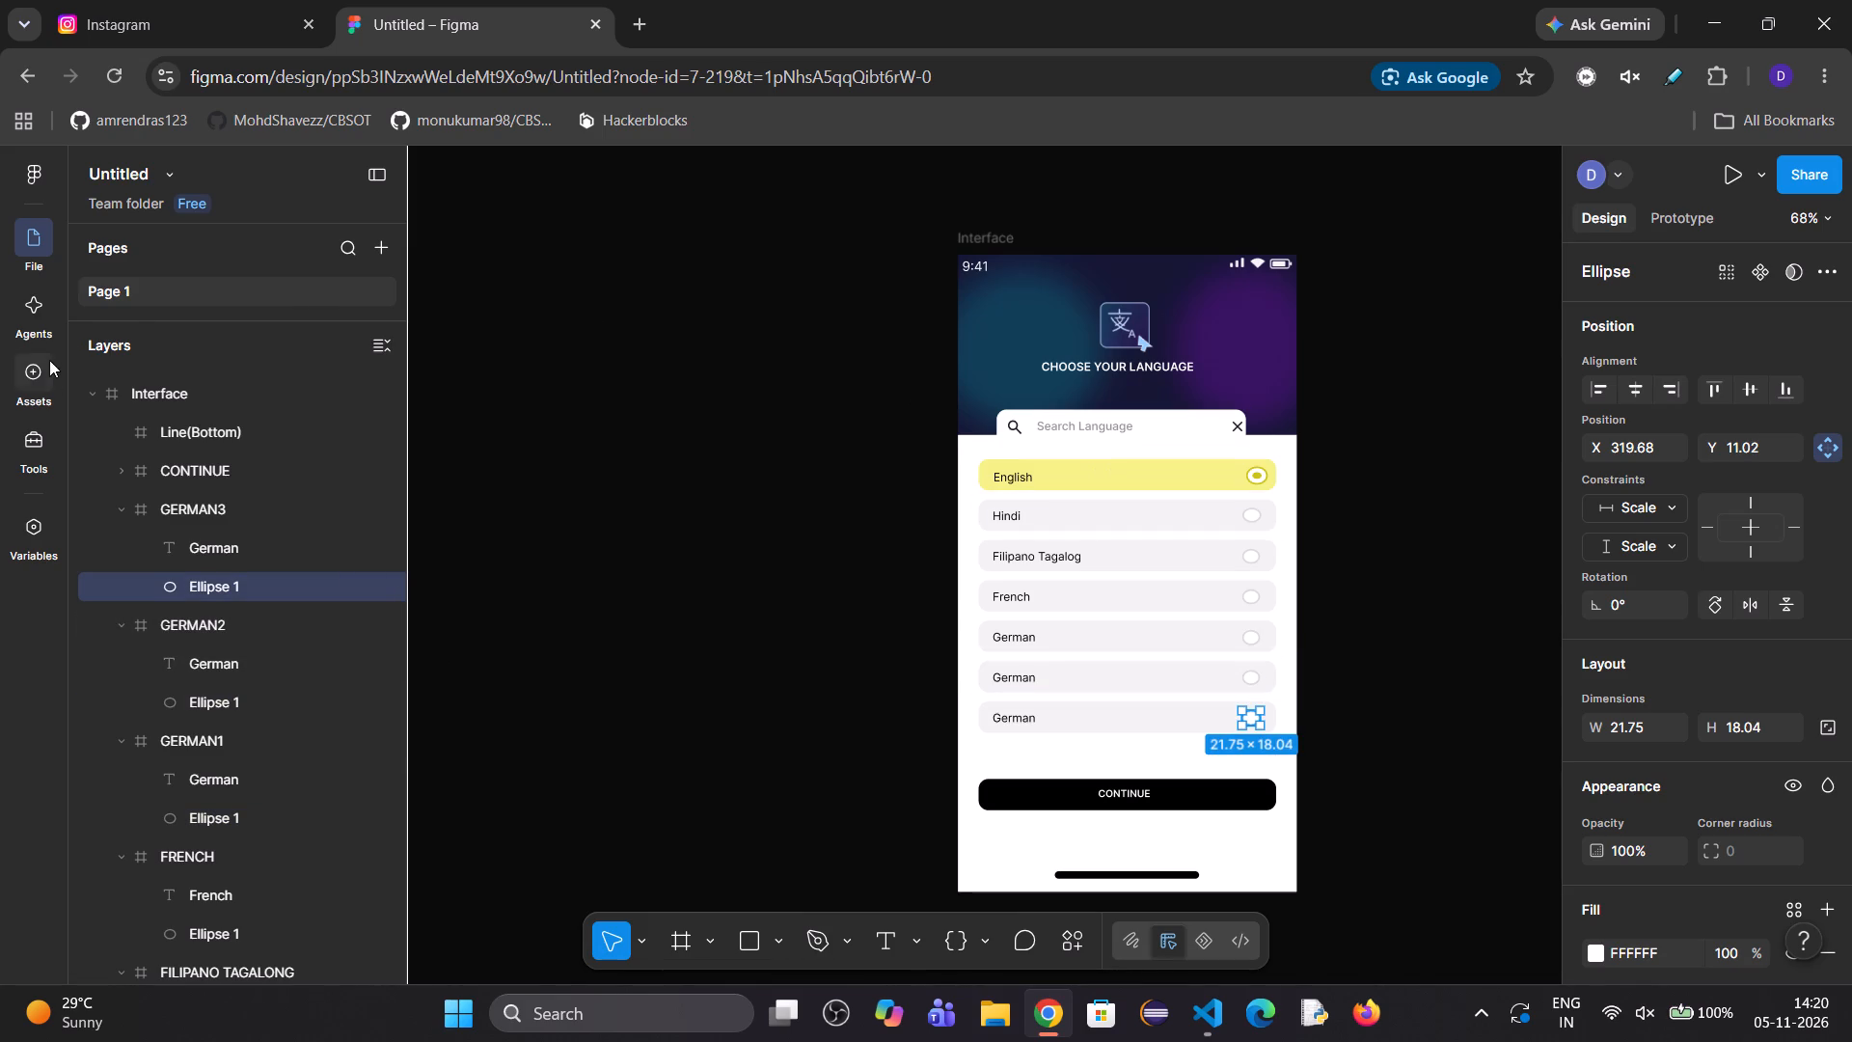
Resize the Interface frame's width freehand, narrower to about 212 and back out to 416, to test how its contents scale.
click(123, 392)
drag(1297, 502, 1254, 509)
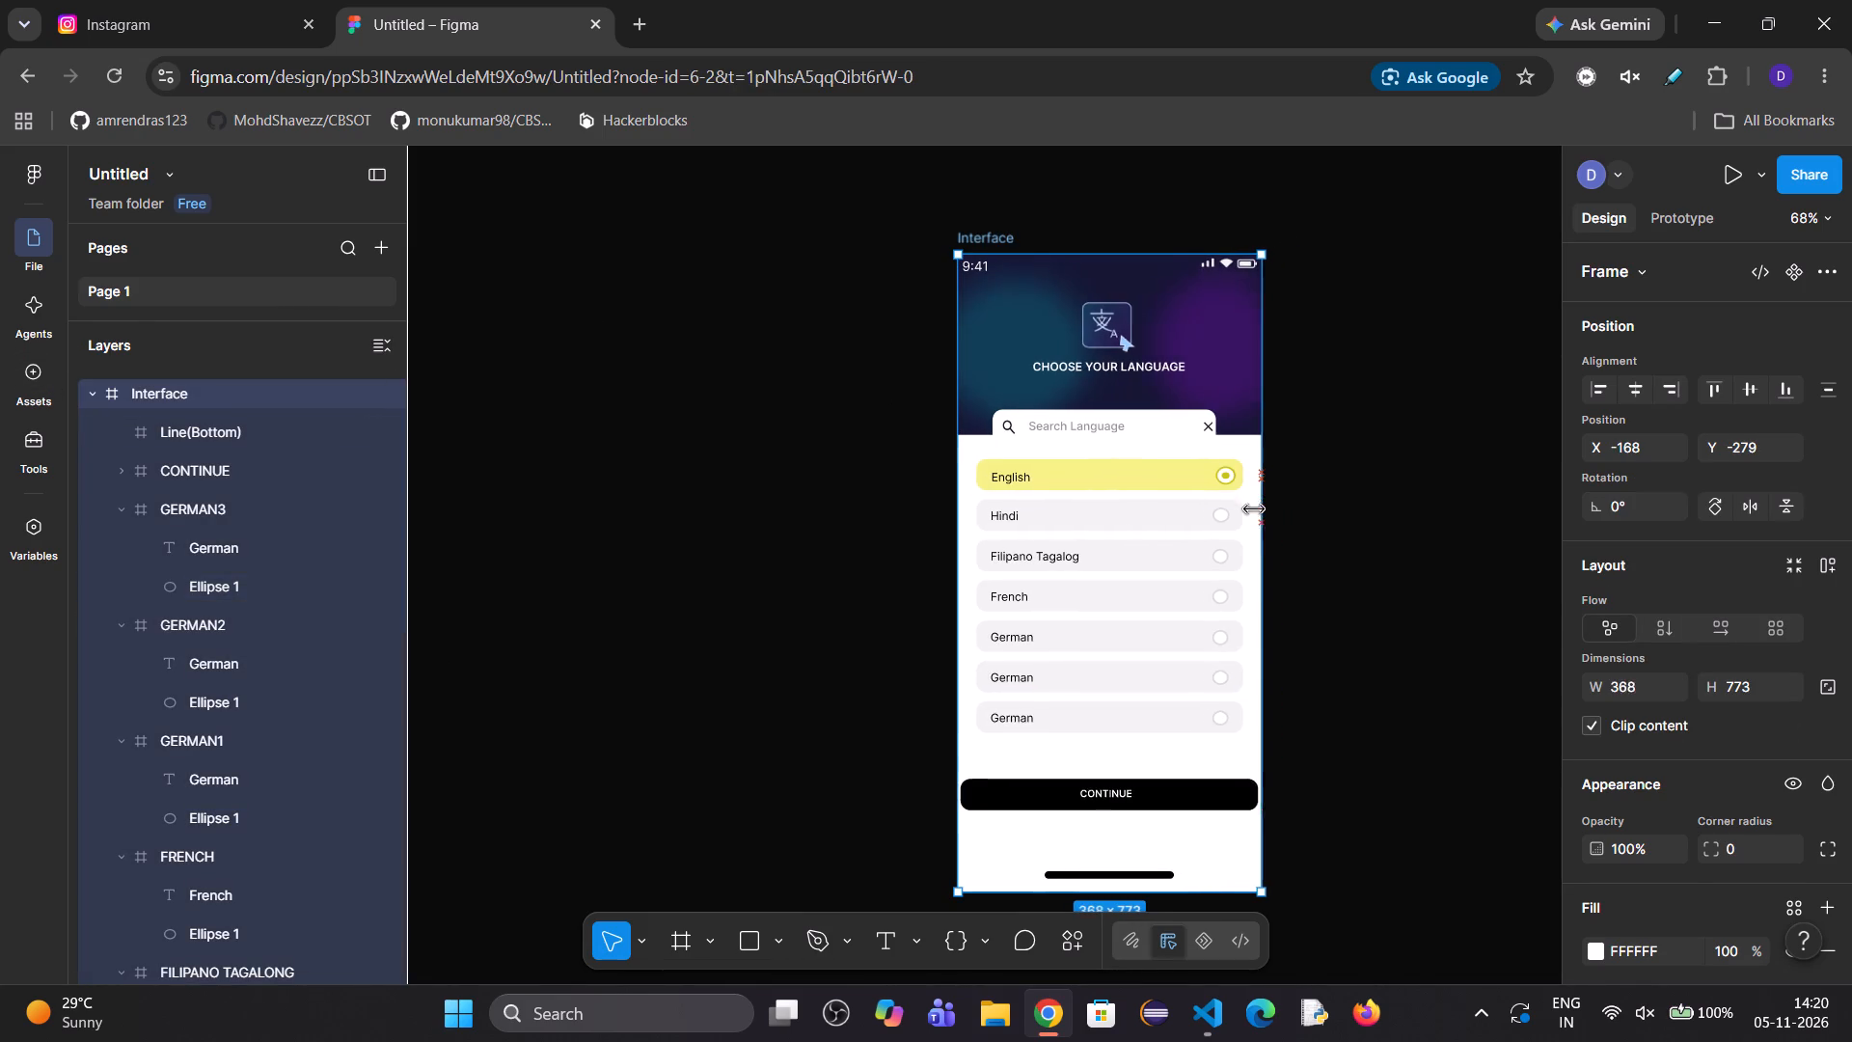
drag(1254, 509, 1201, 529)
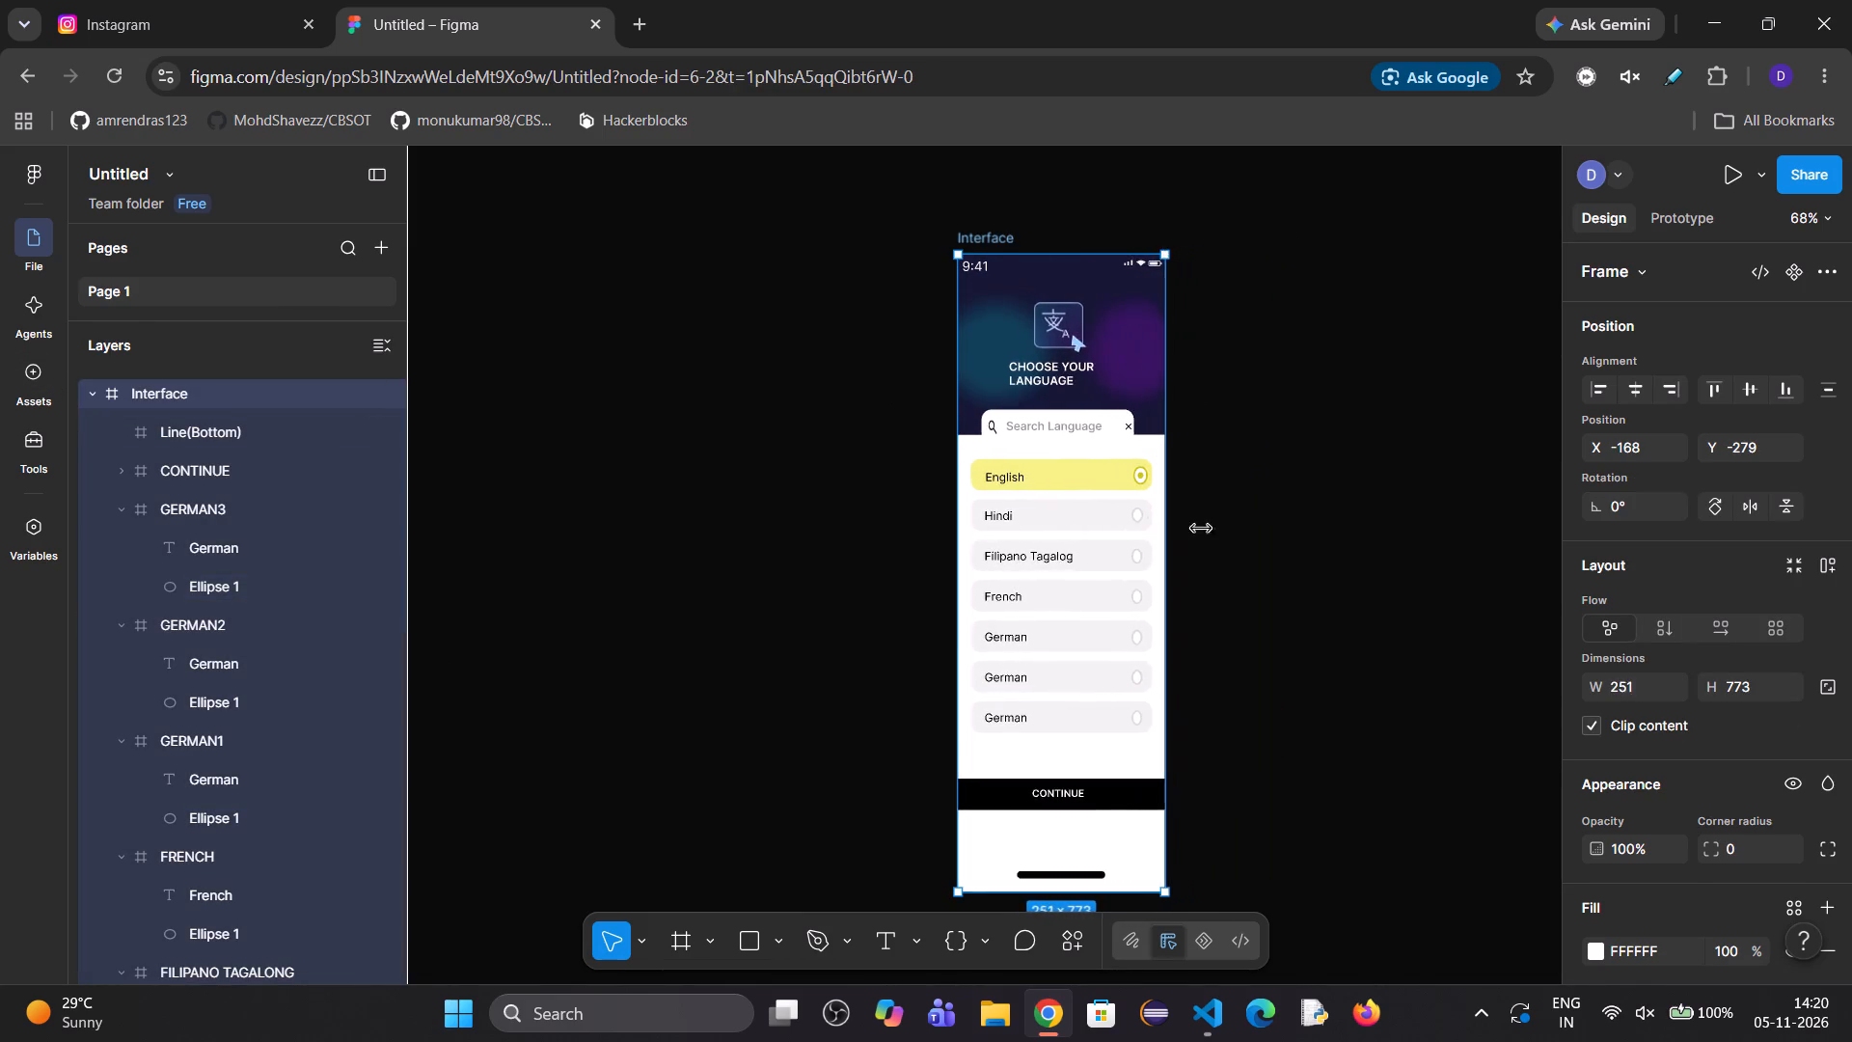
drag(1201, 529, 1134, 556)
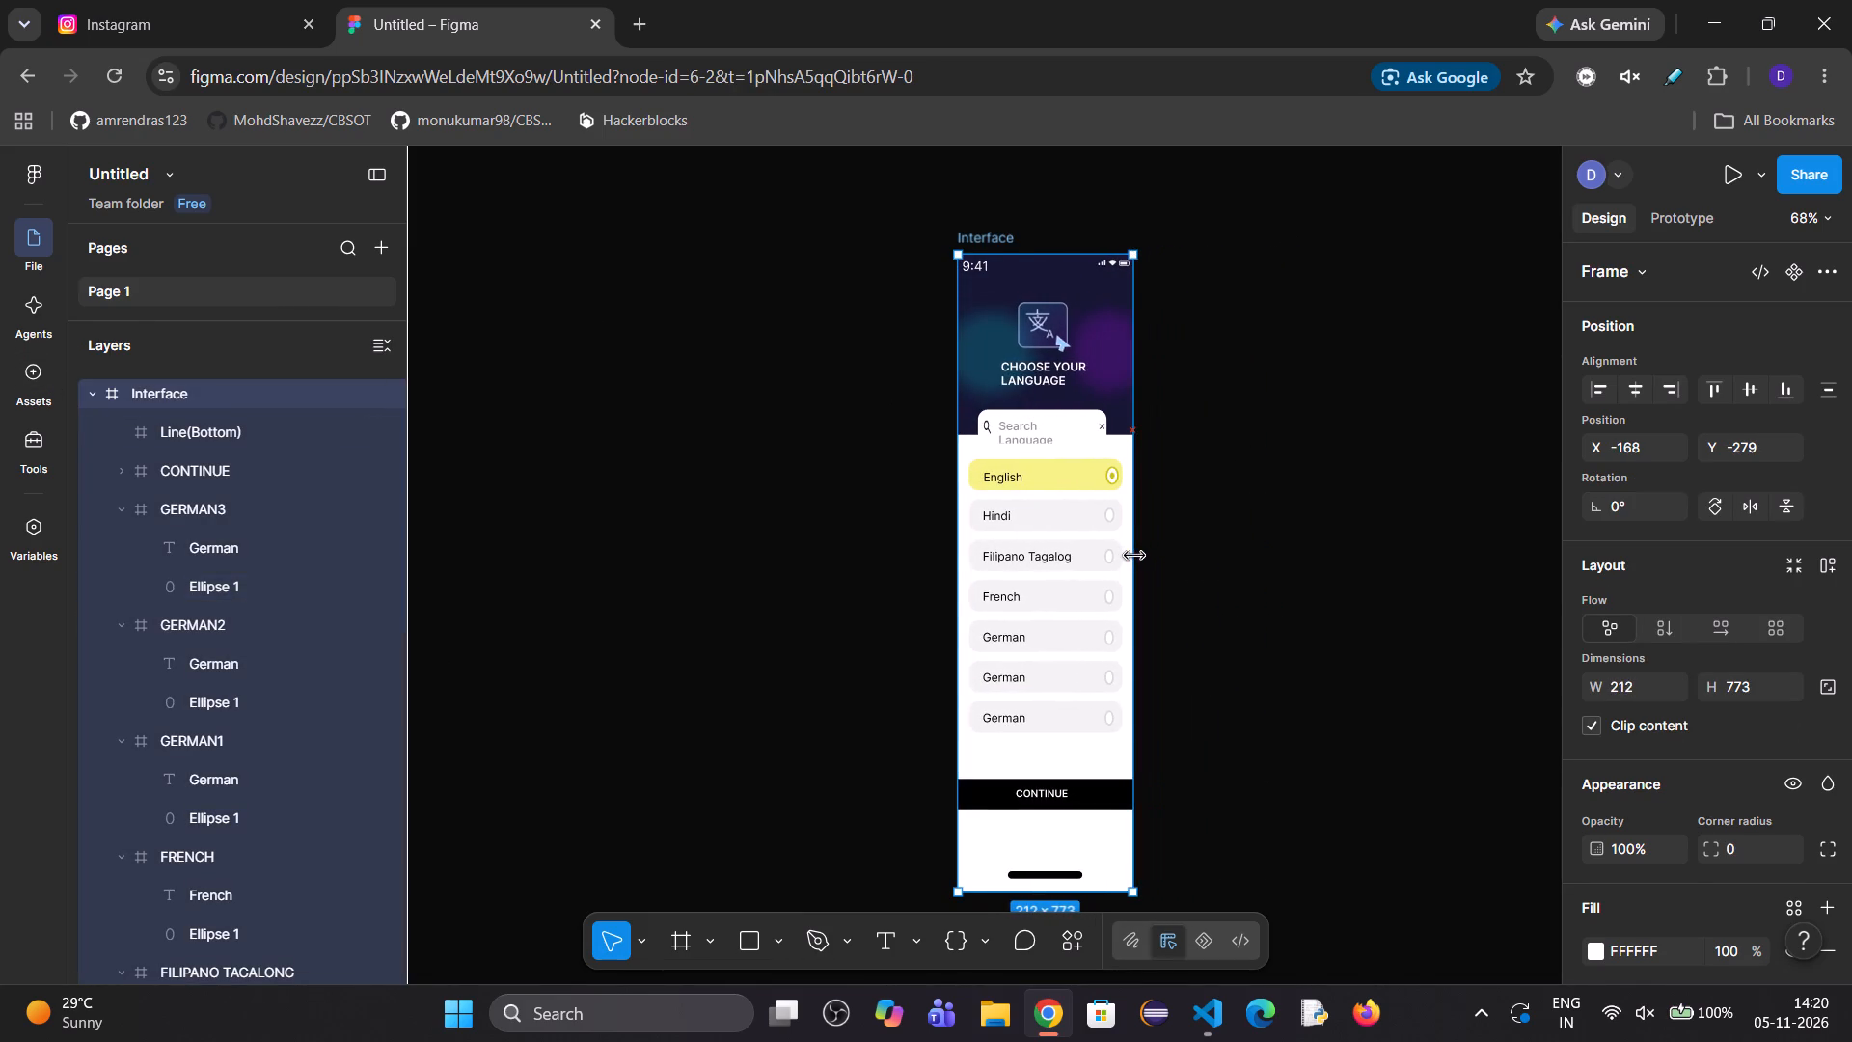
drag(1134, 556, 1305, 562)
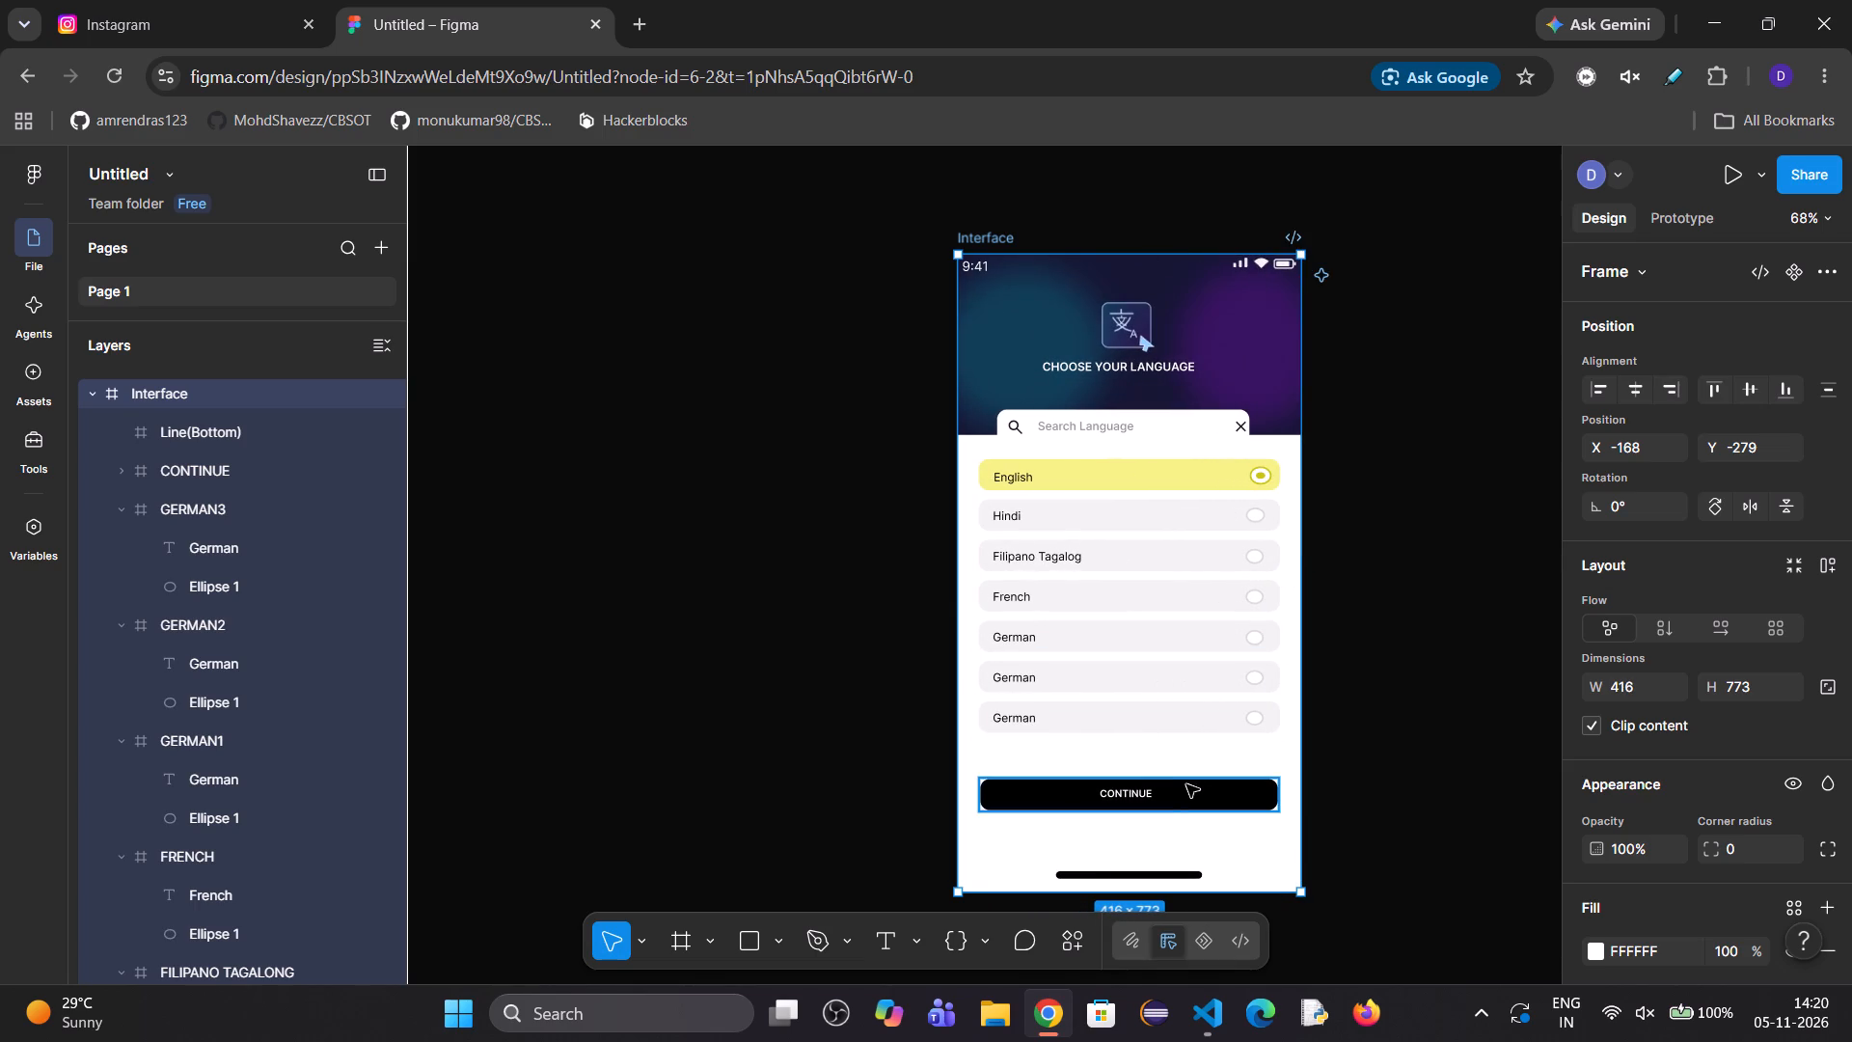
Set the CONTINUE button's horizontal constraint to Scale.
click(1184, 789)
click(1623, 515)
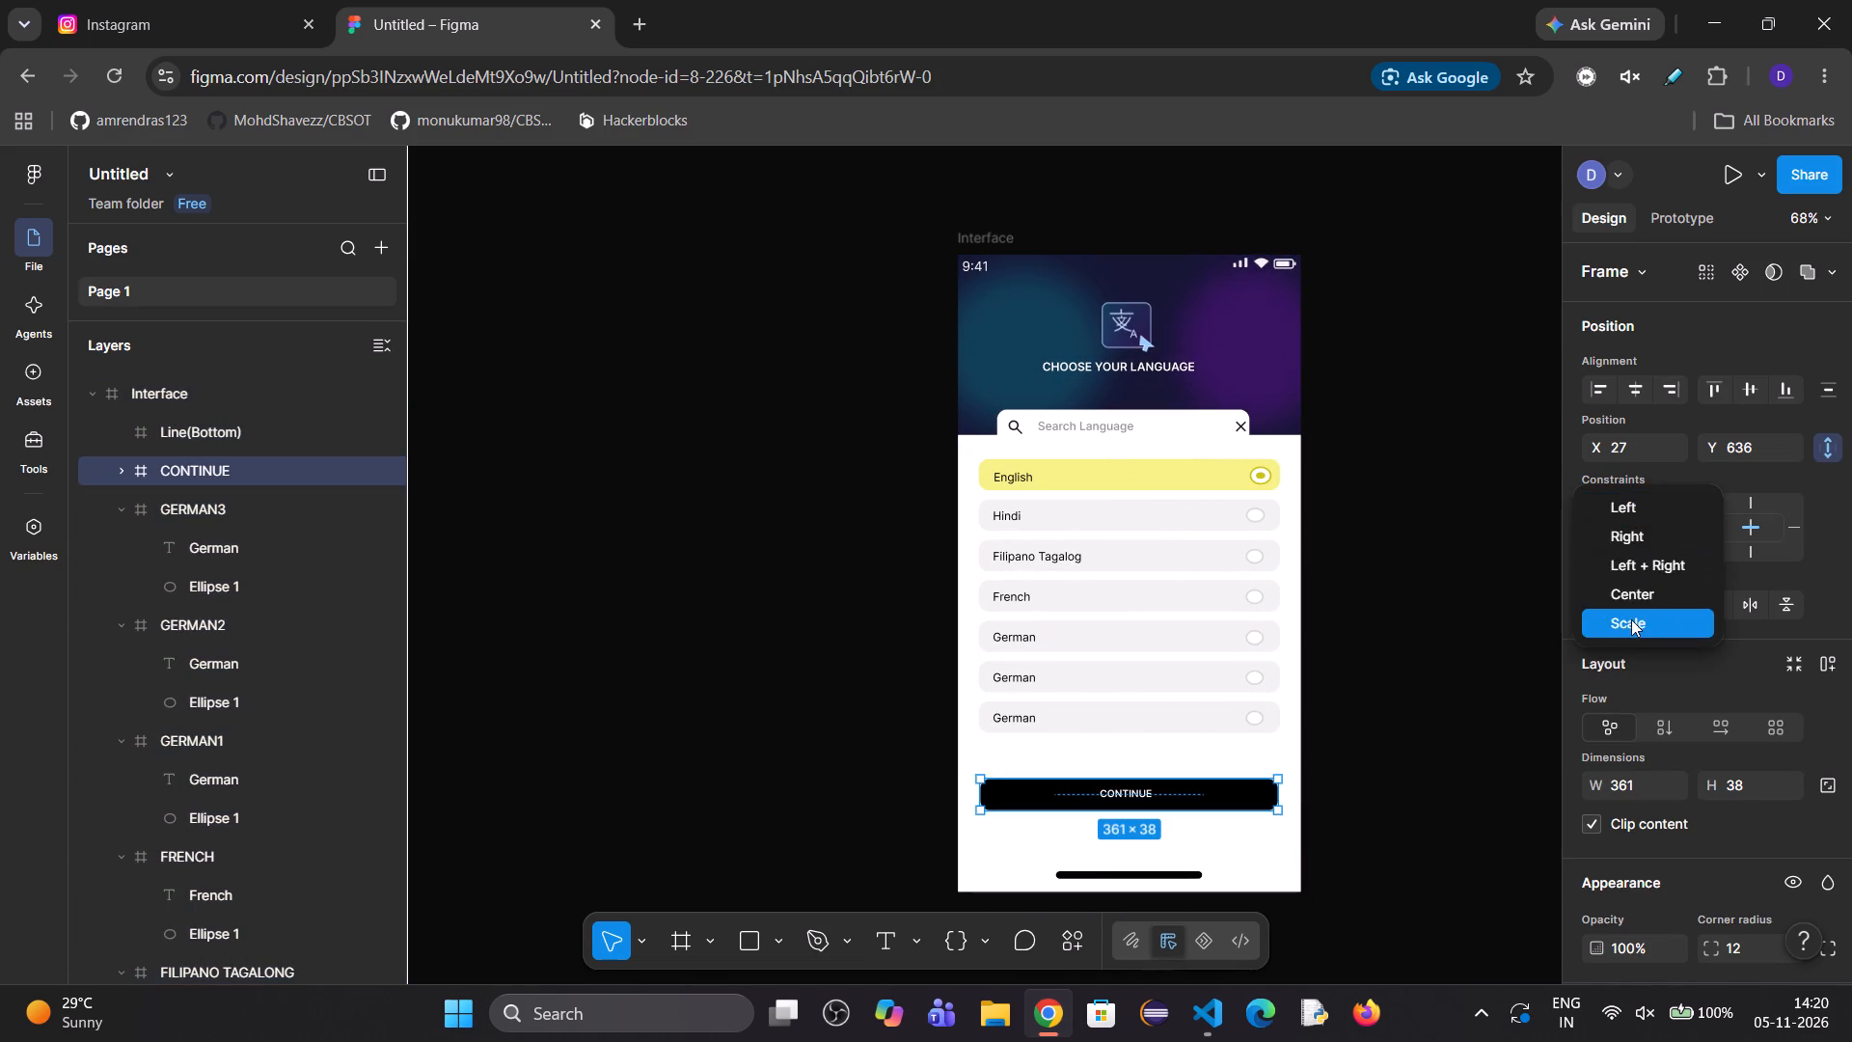
click(1631, 619)
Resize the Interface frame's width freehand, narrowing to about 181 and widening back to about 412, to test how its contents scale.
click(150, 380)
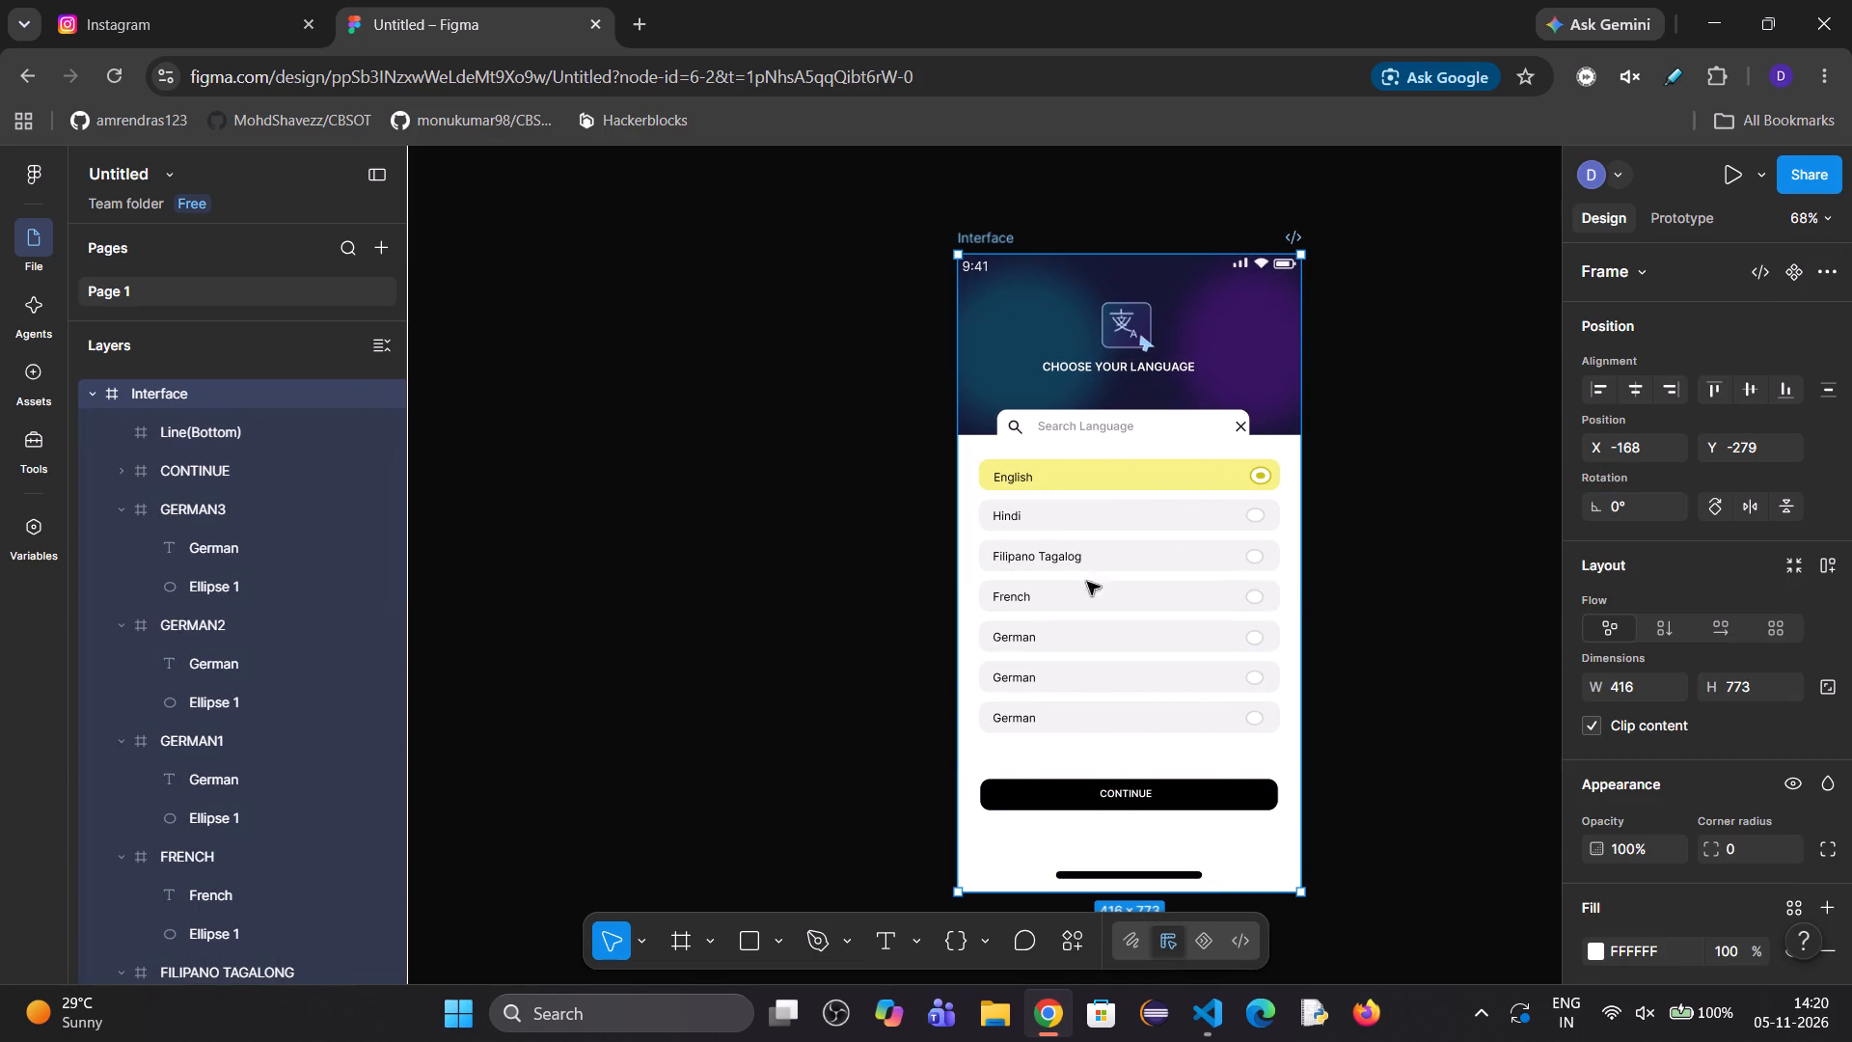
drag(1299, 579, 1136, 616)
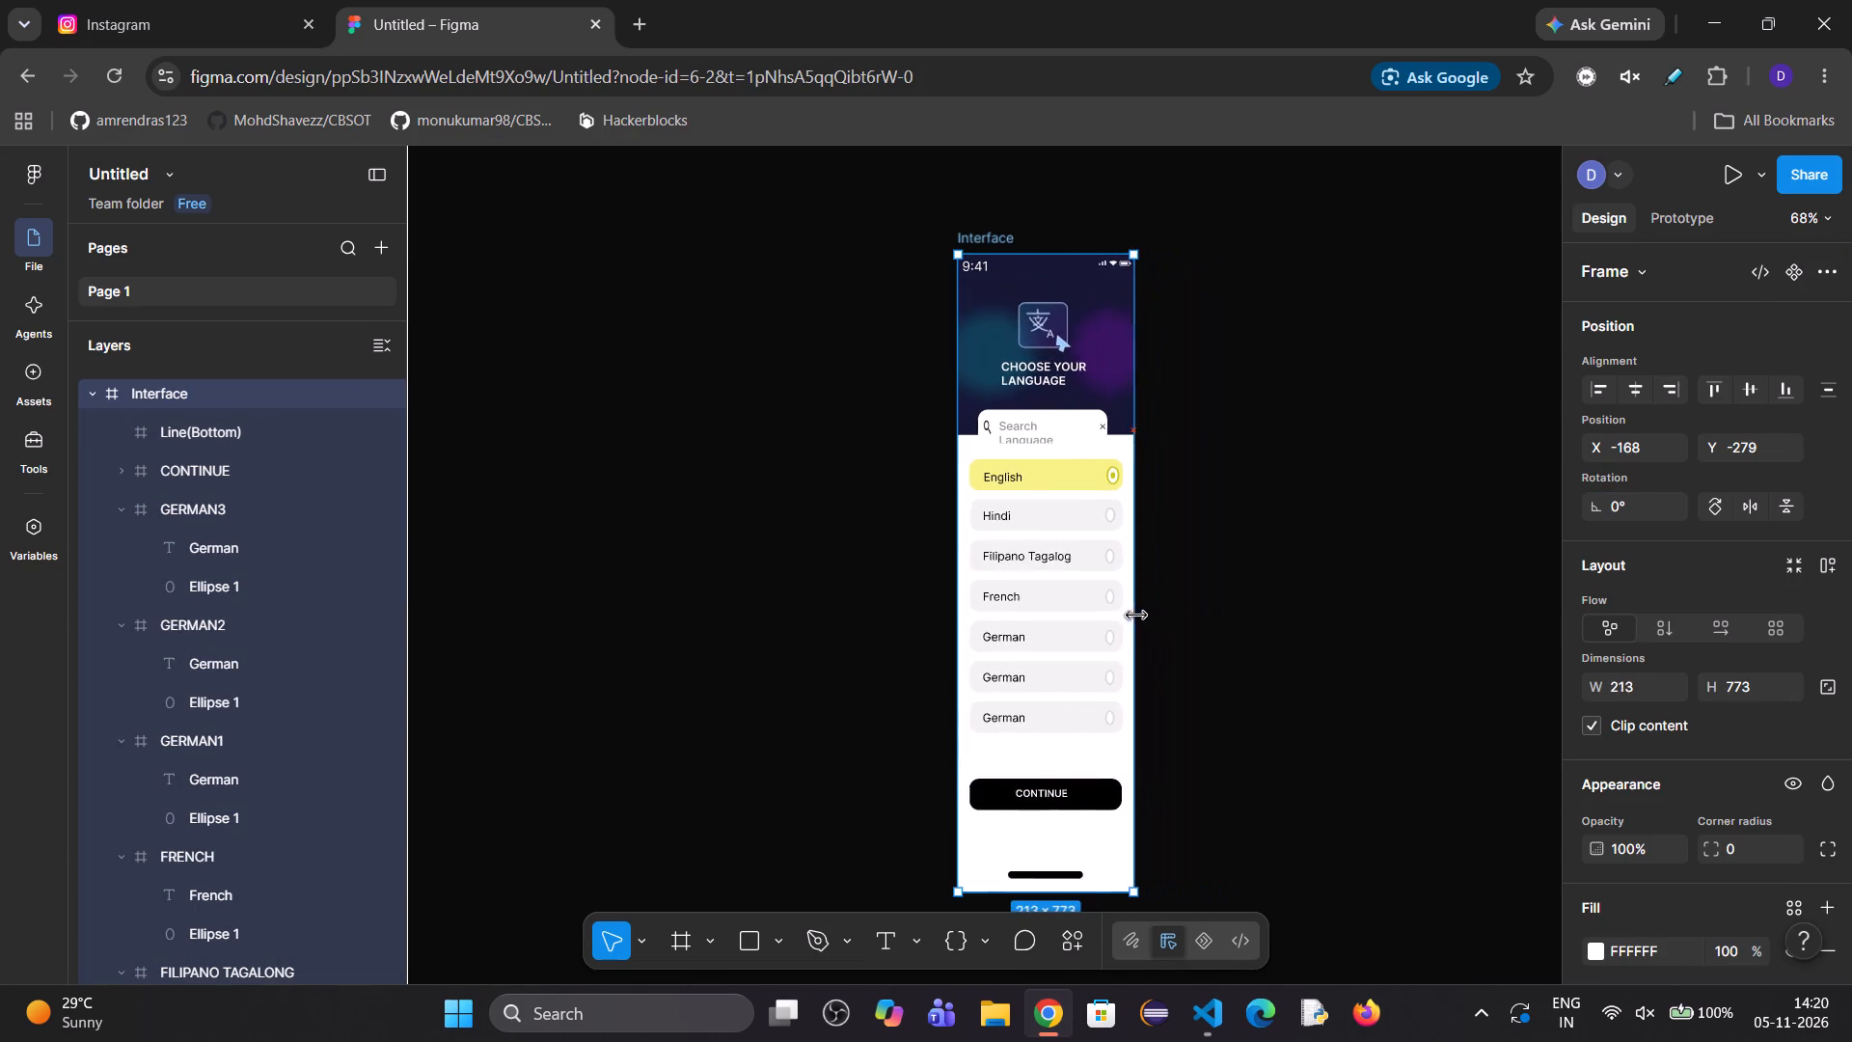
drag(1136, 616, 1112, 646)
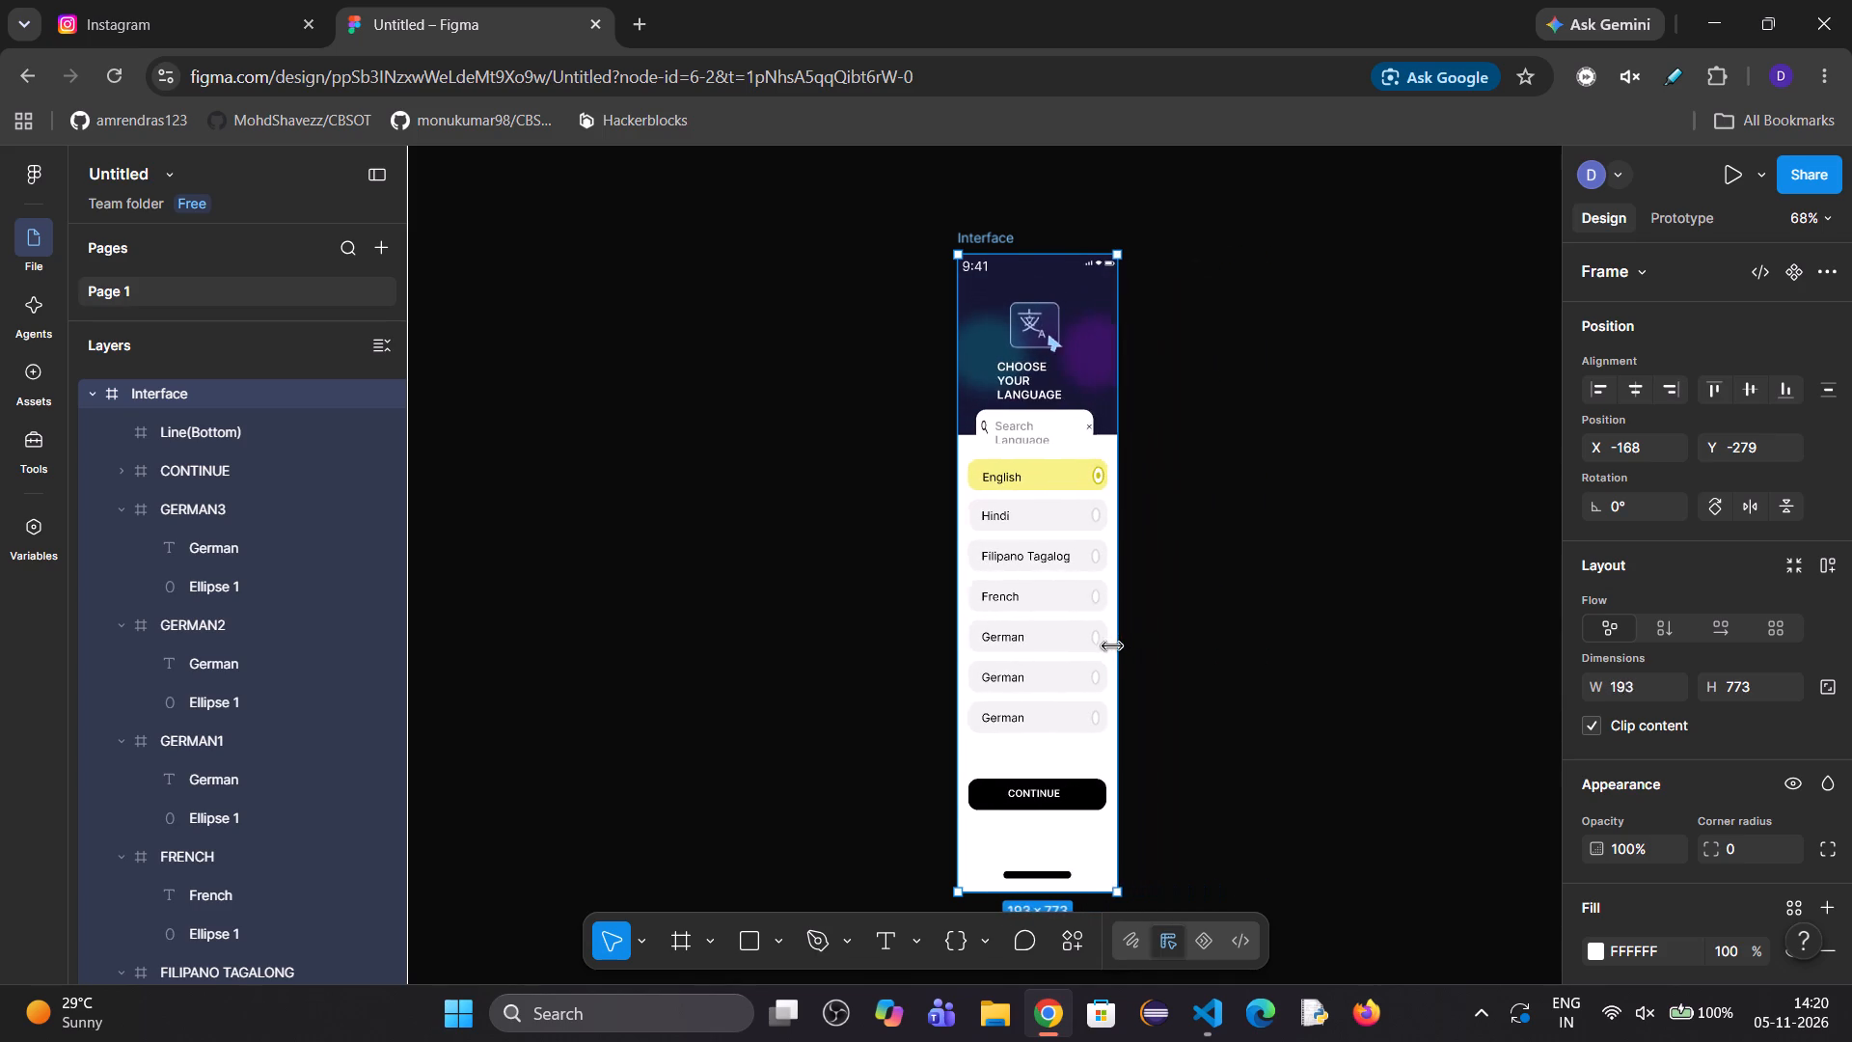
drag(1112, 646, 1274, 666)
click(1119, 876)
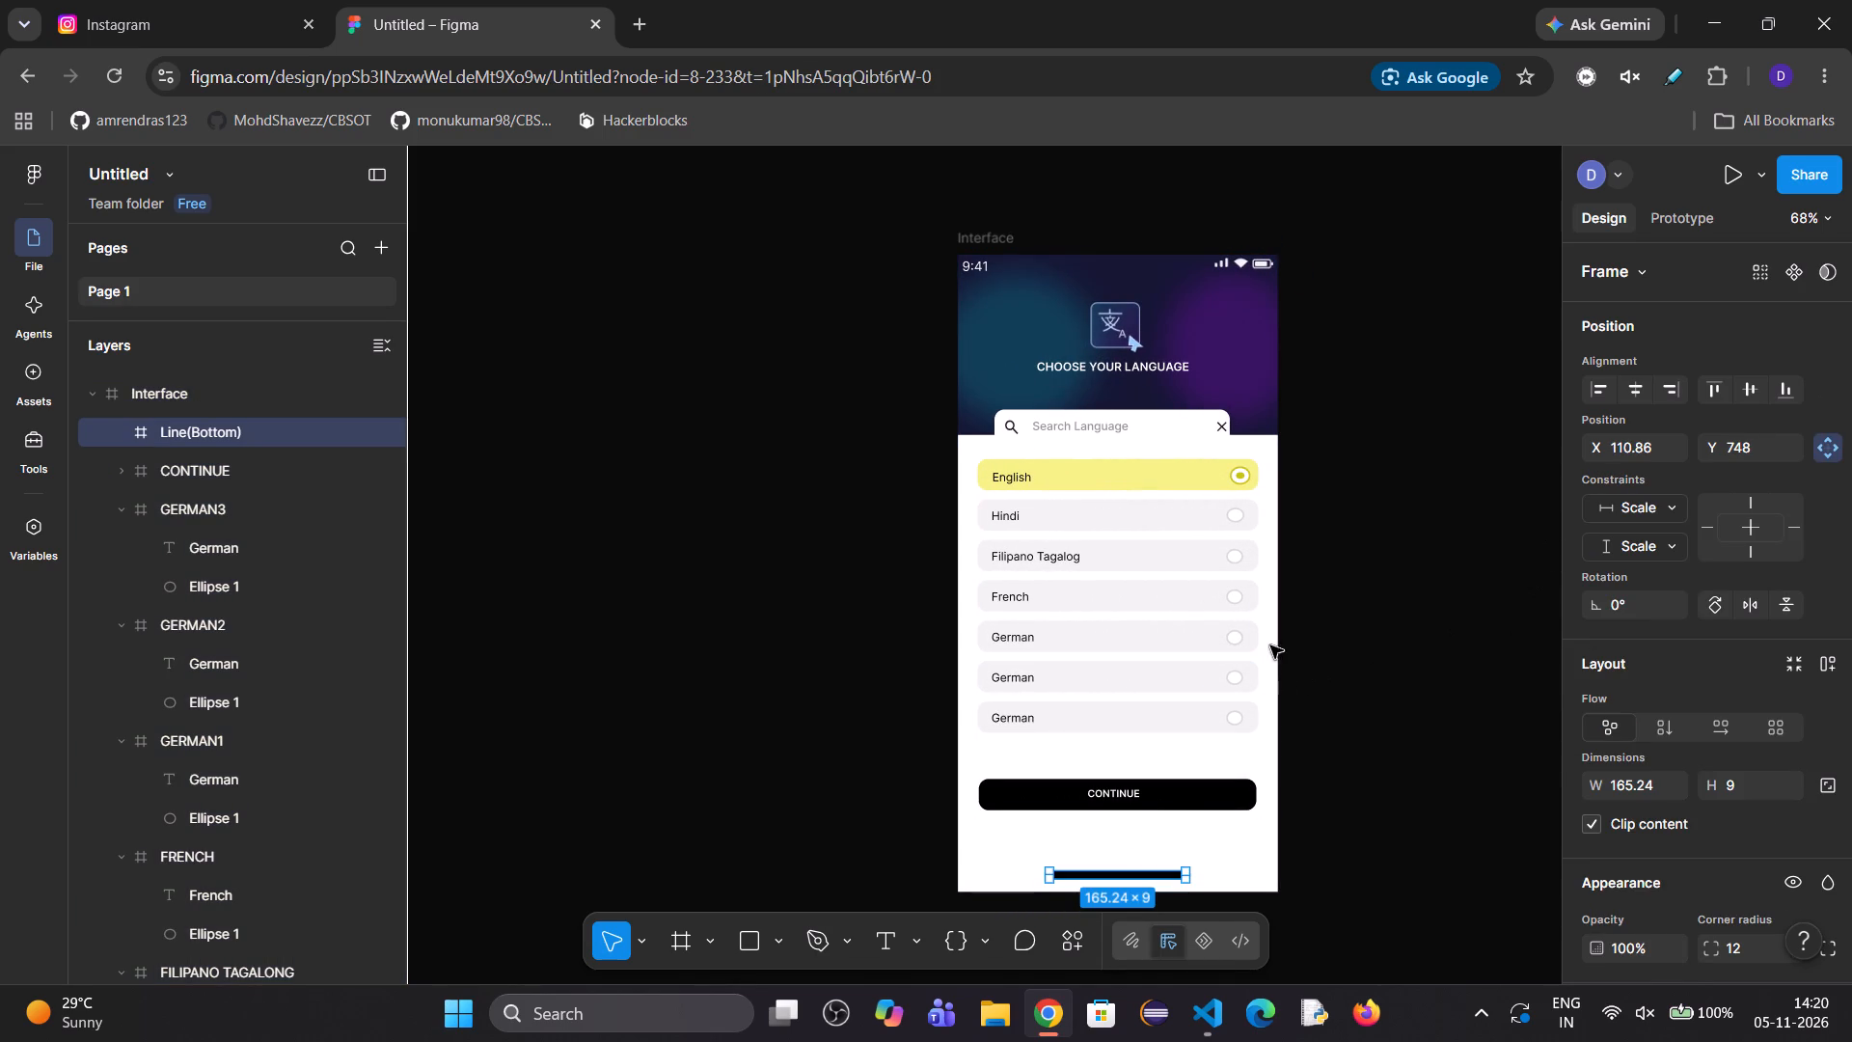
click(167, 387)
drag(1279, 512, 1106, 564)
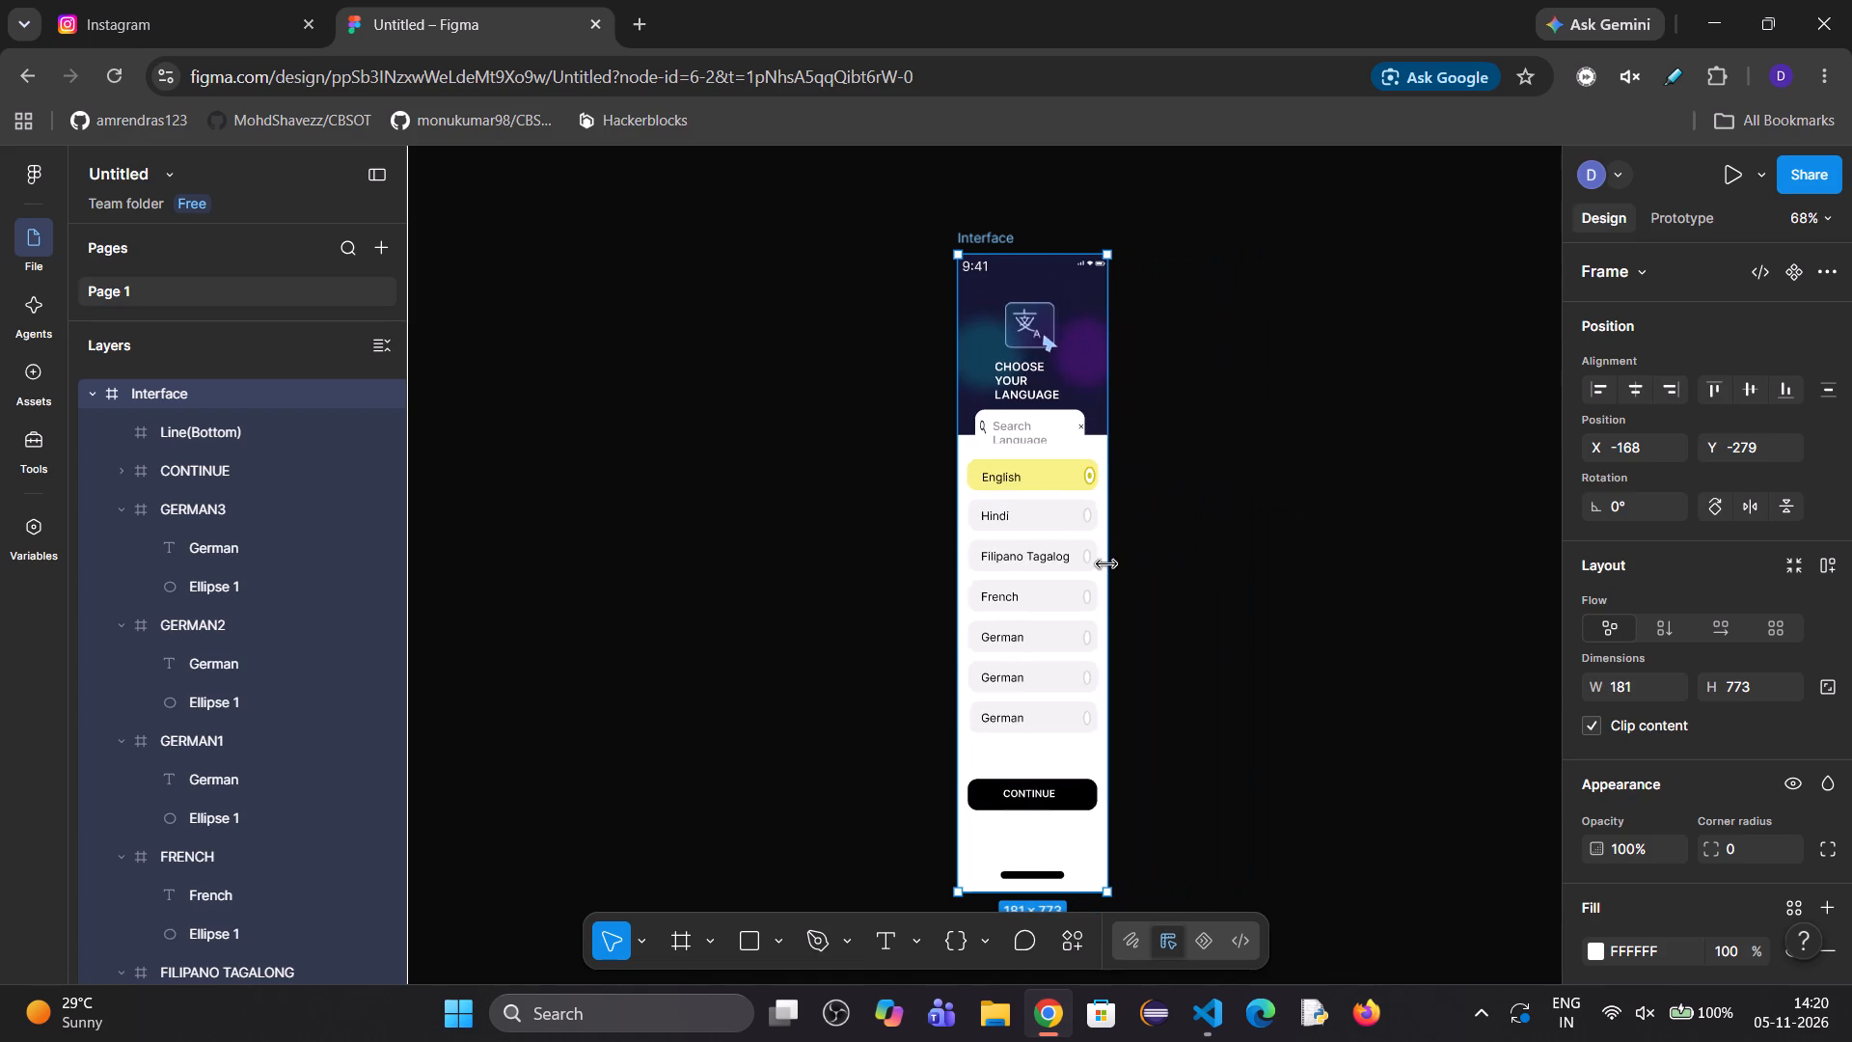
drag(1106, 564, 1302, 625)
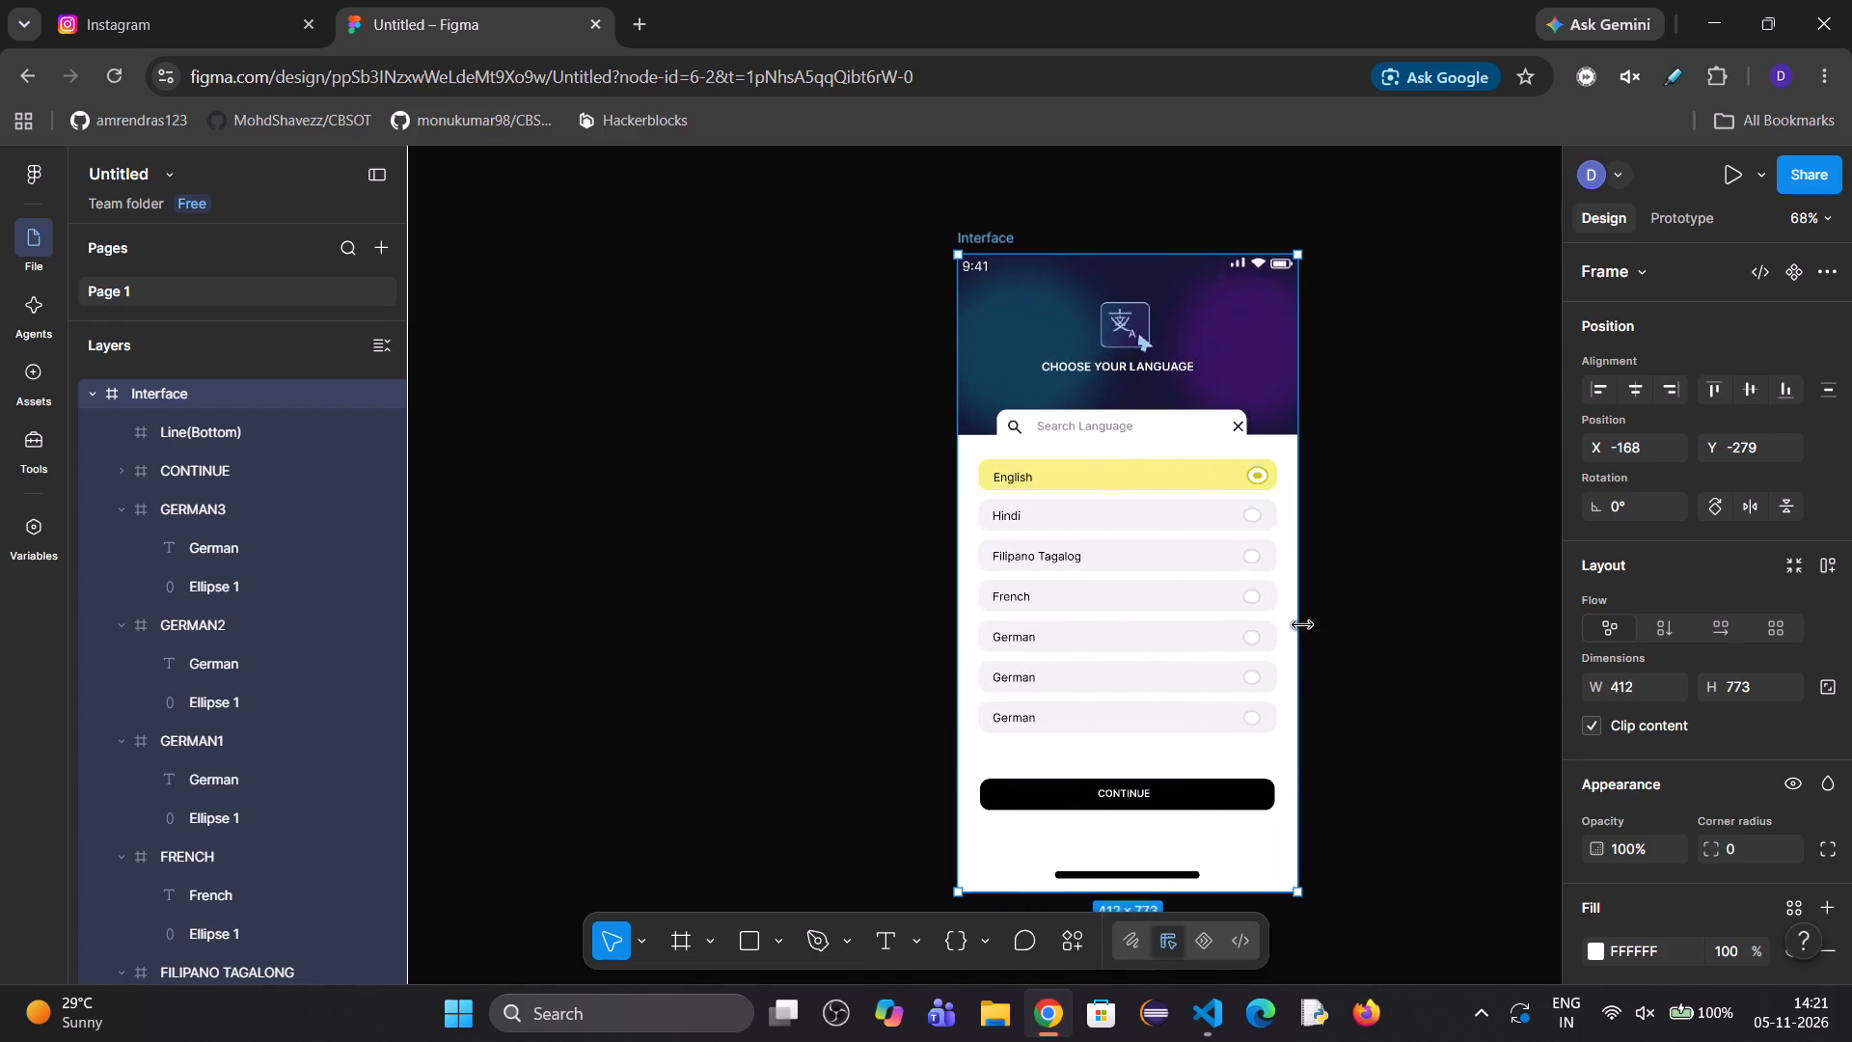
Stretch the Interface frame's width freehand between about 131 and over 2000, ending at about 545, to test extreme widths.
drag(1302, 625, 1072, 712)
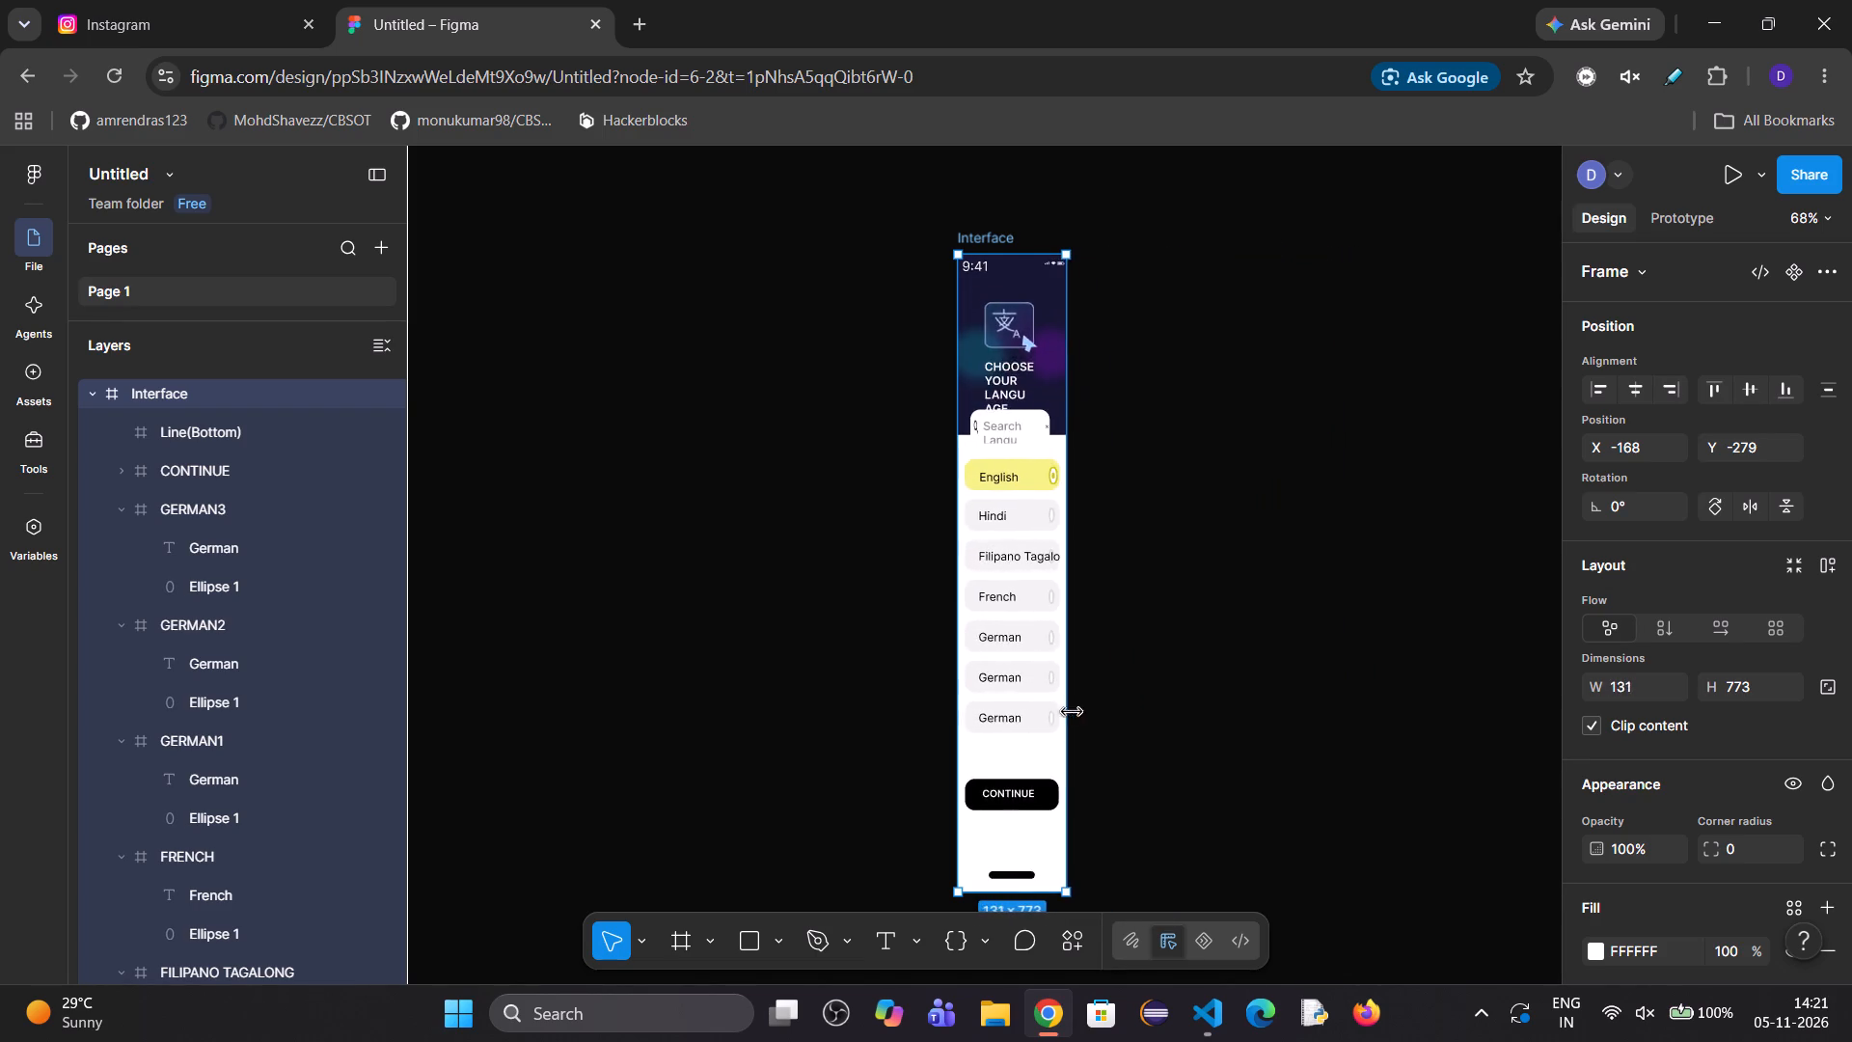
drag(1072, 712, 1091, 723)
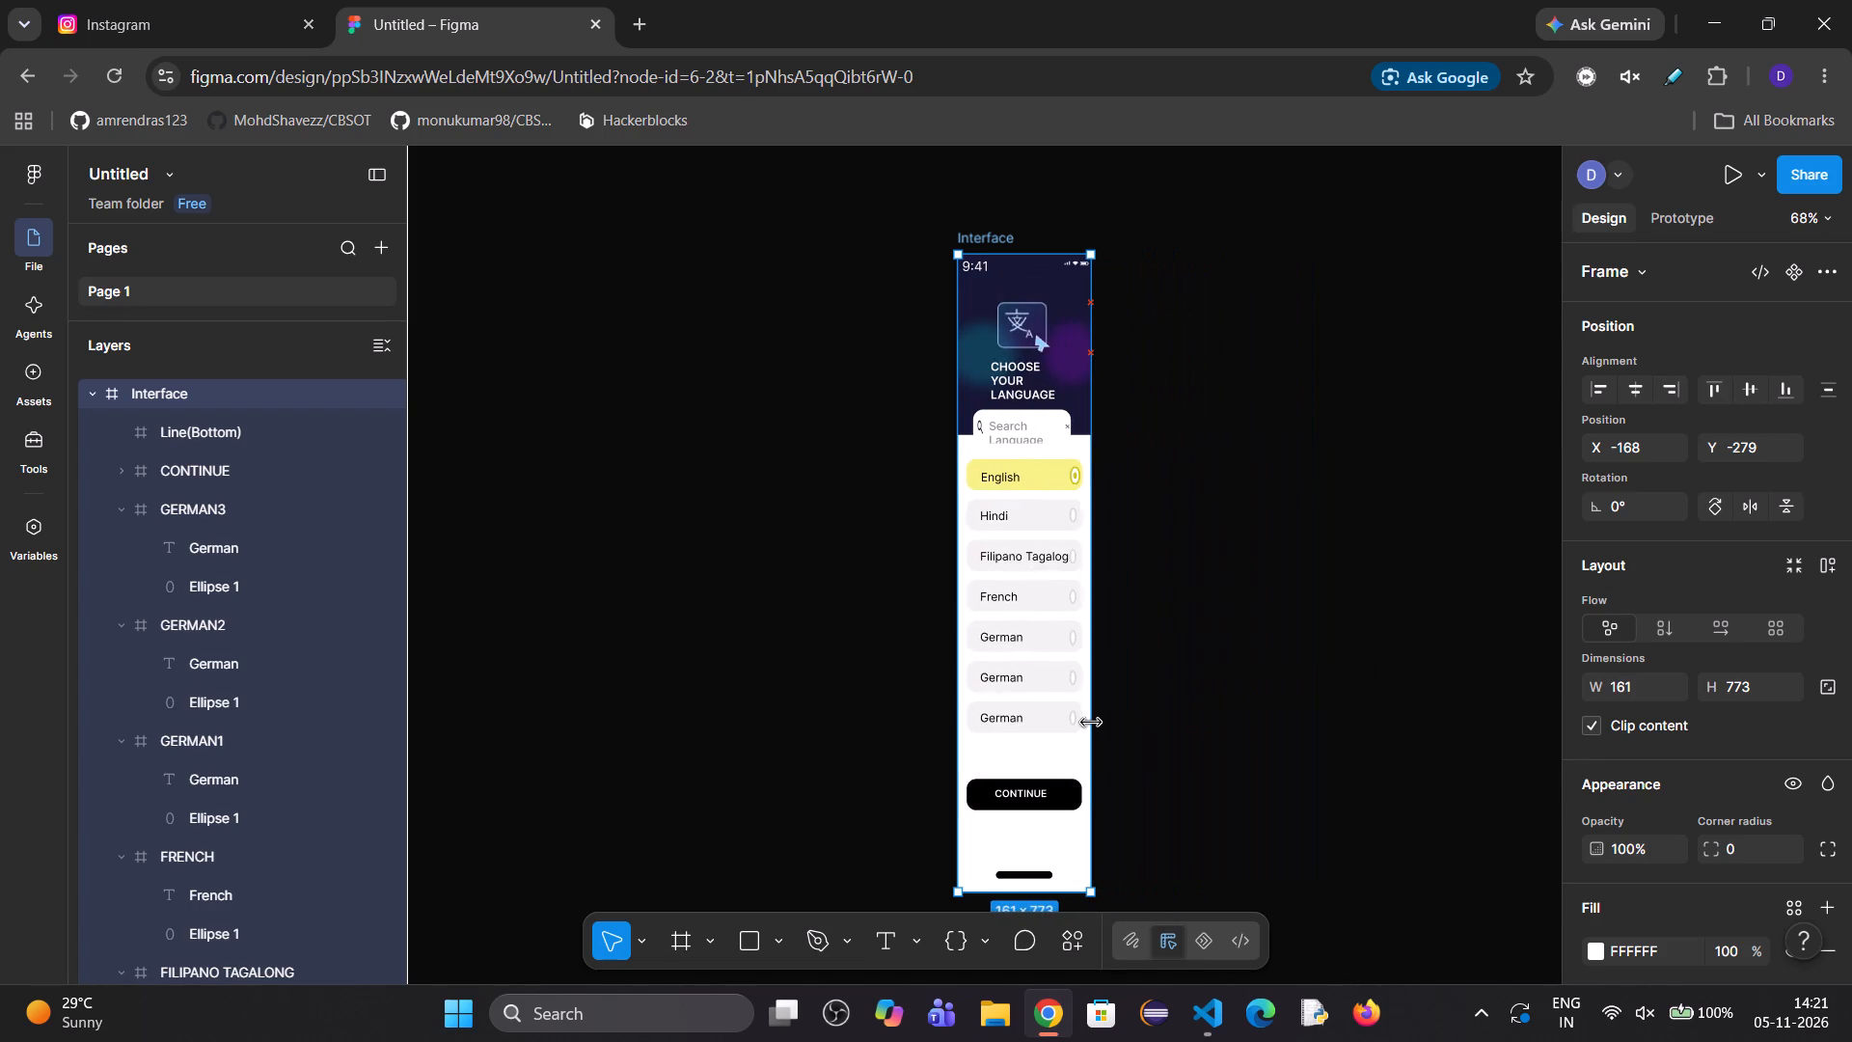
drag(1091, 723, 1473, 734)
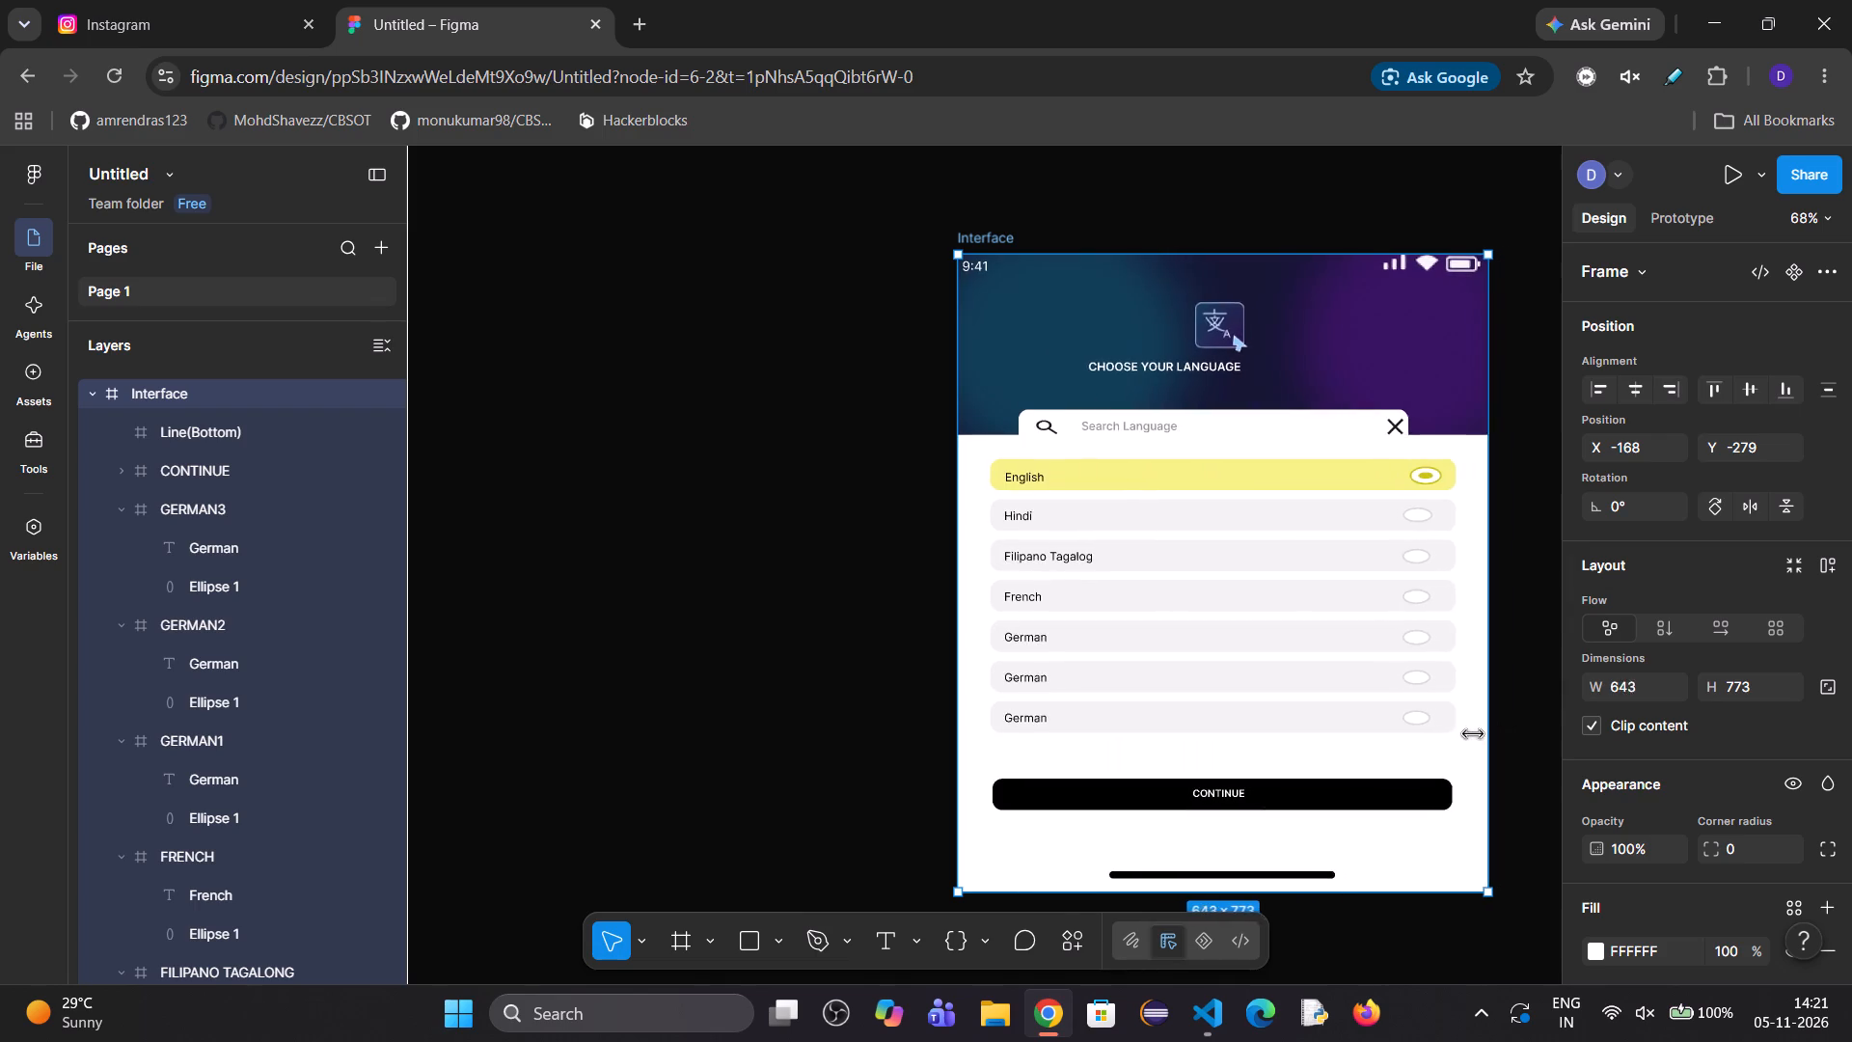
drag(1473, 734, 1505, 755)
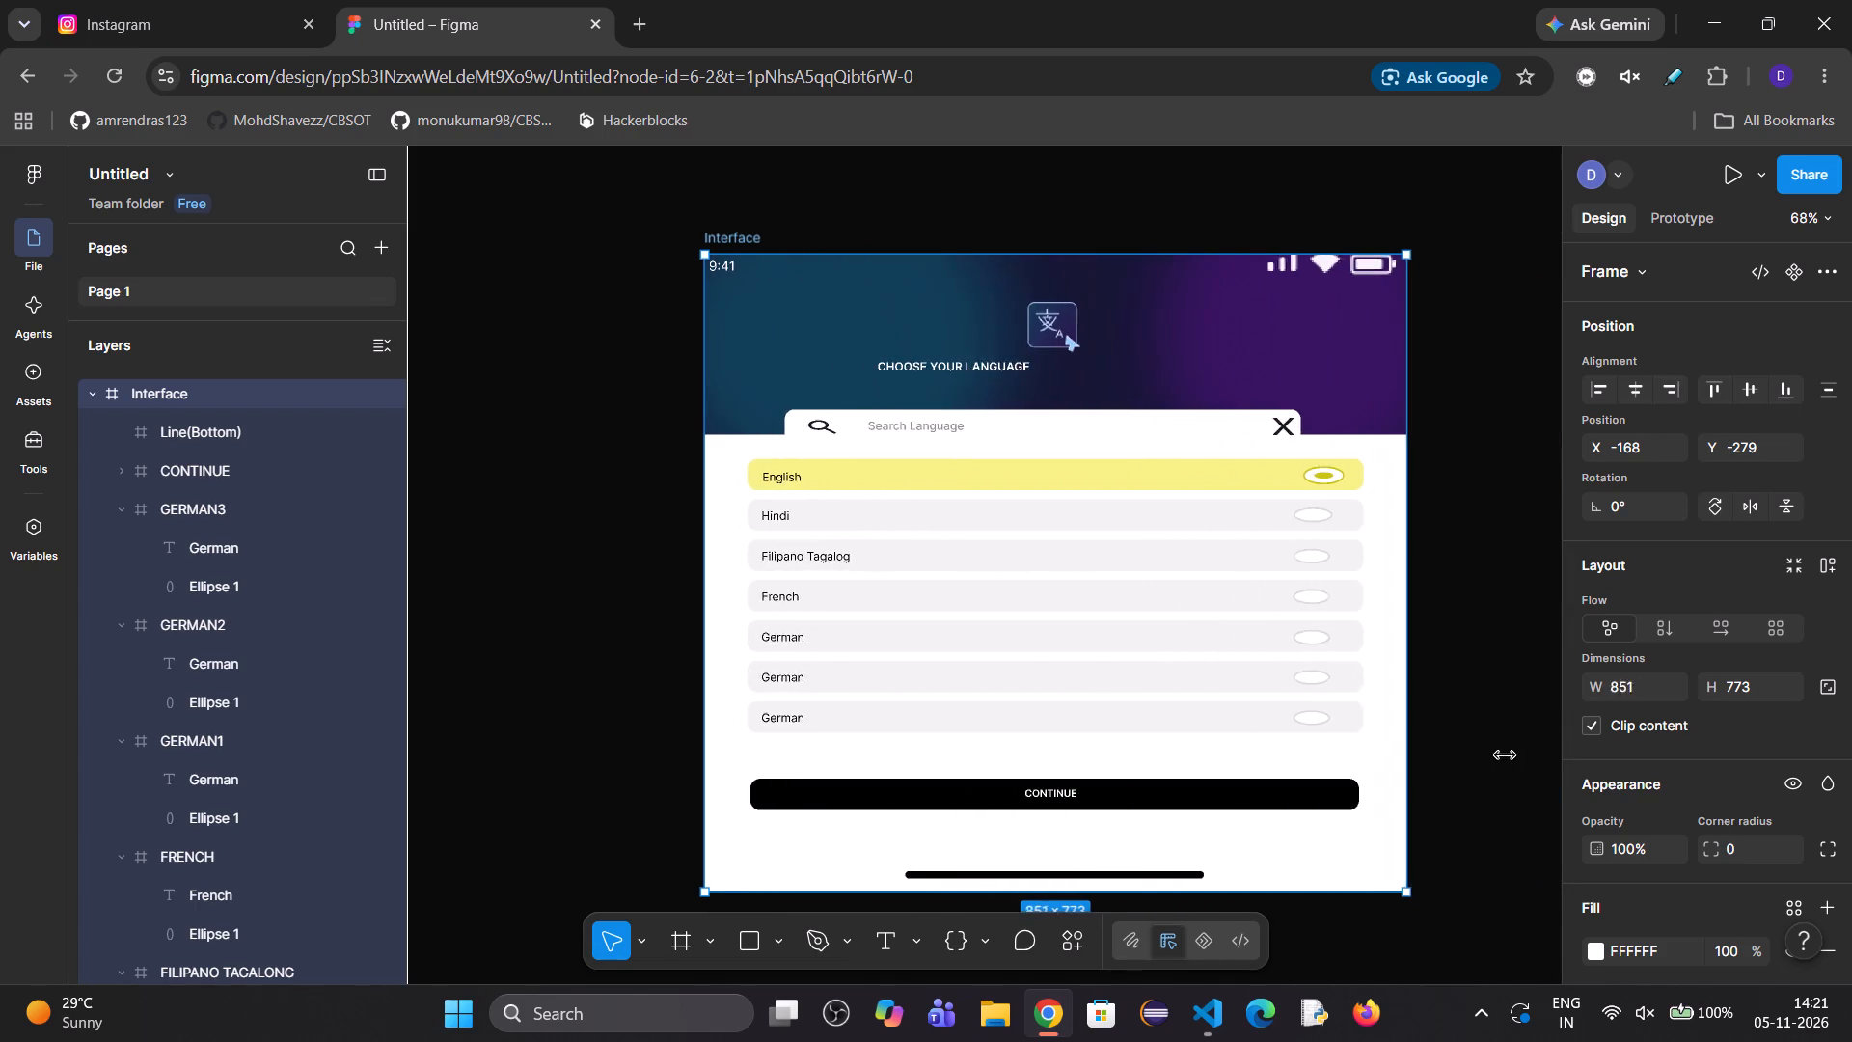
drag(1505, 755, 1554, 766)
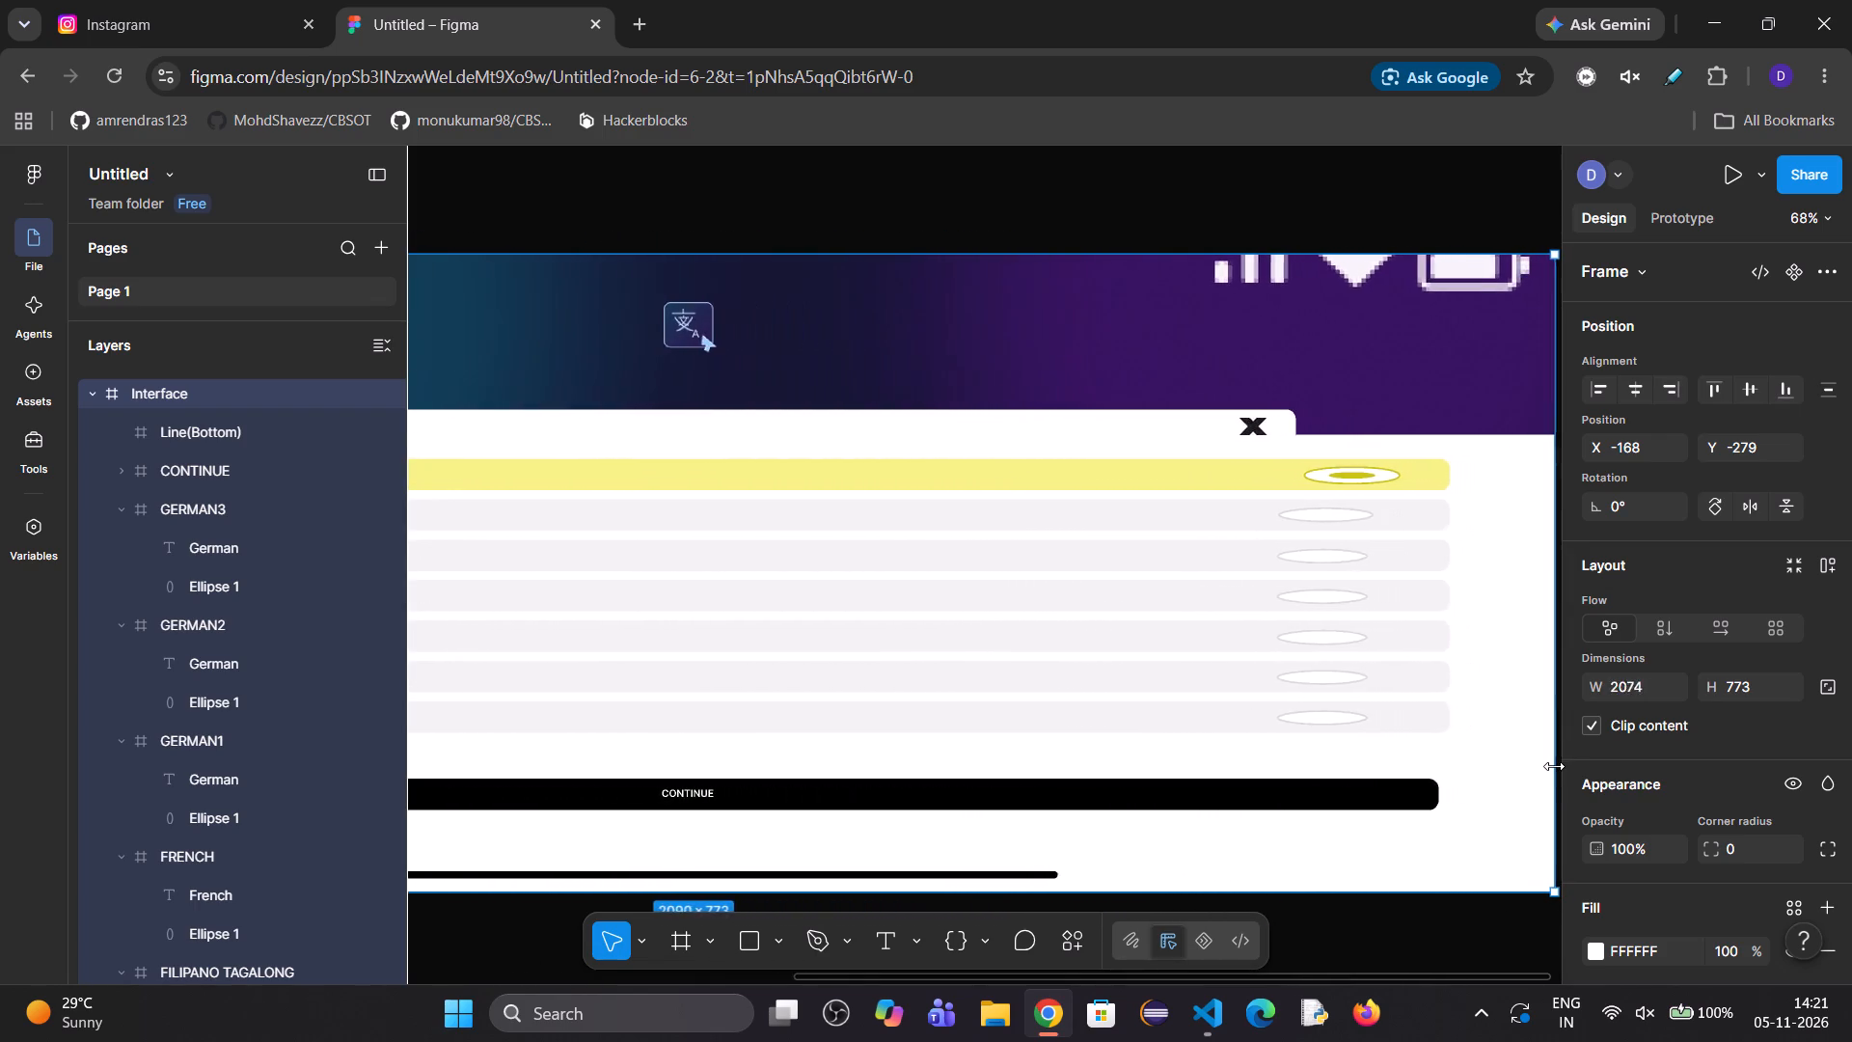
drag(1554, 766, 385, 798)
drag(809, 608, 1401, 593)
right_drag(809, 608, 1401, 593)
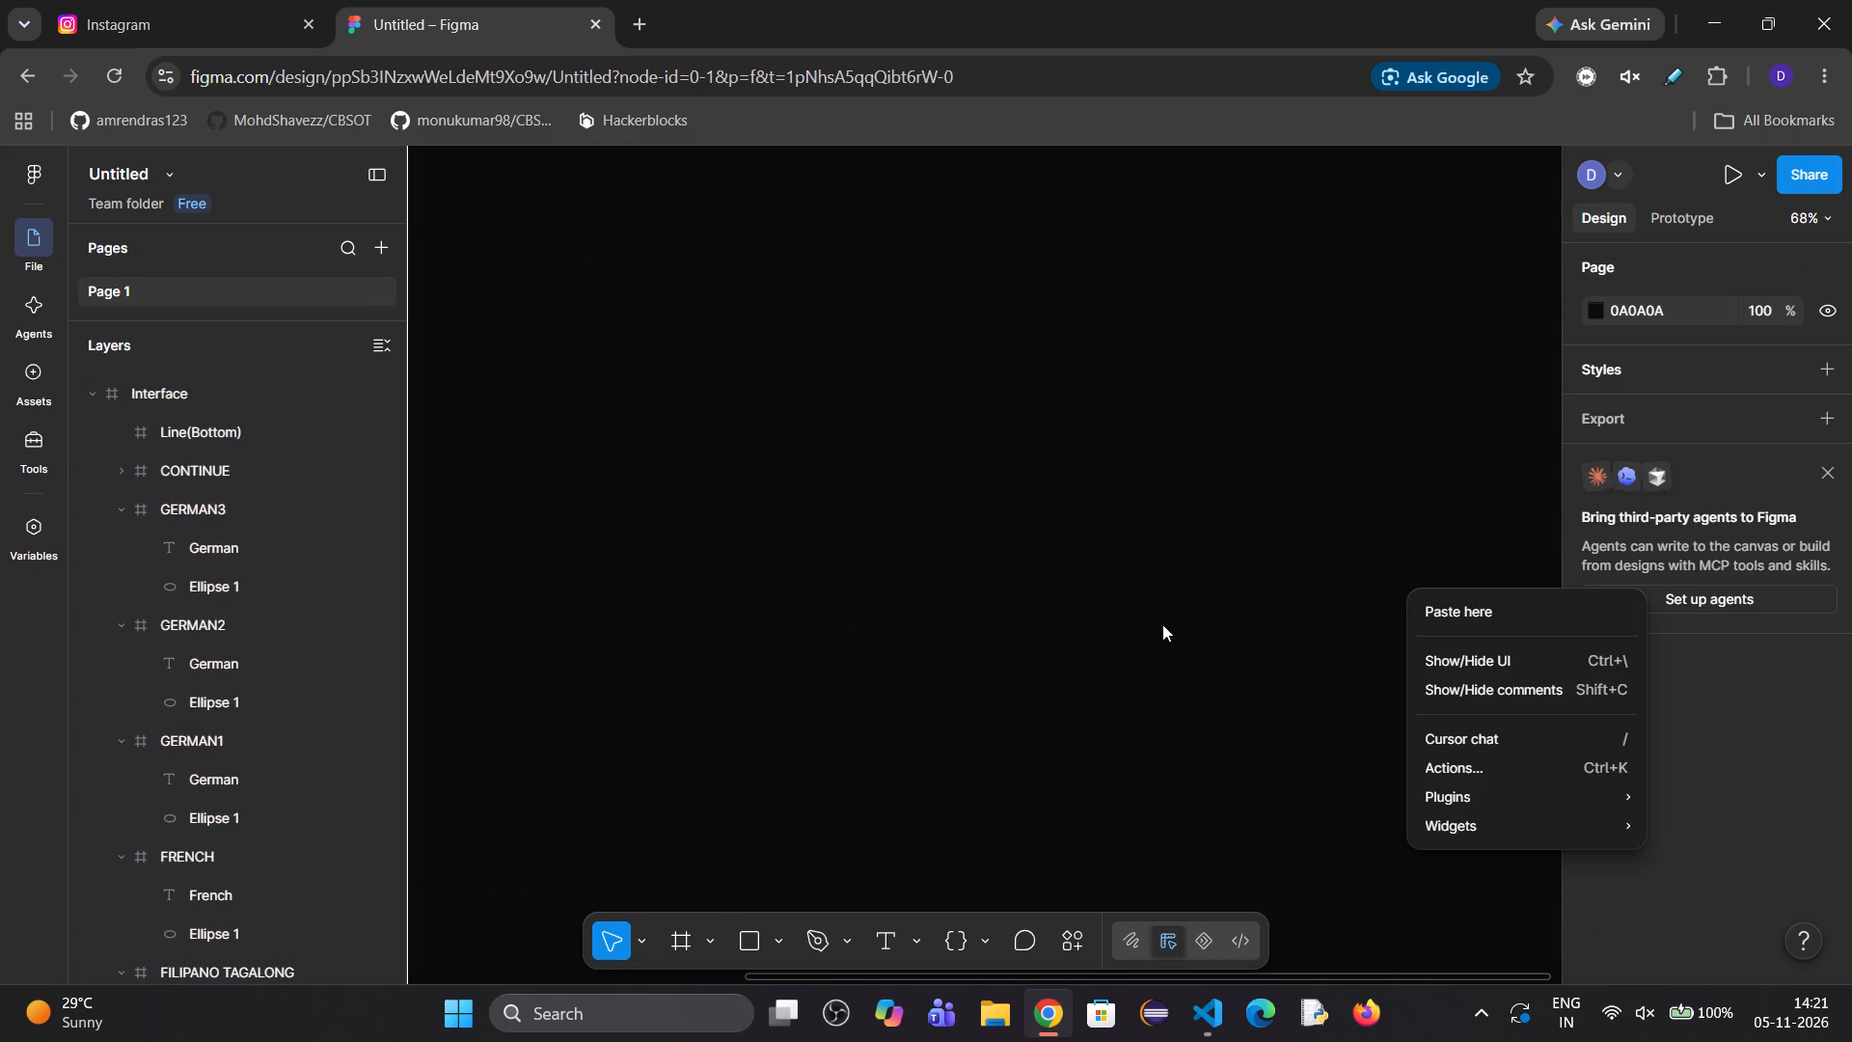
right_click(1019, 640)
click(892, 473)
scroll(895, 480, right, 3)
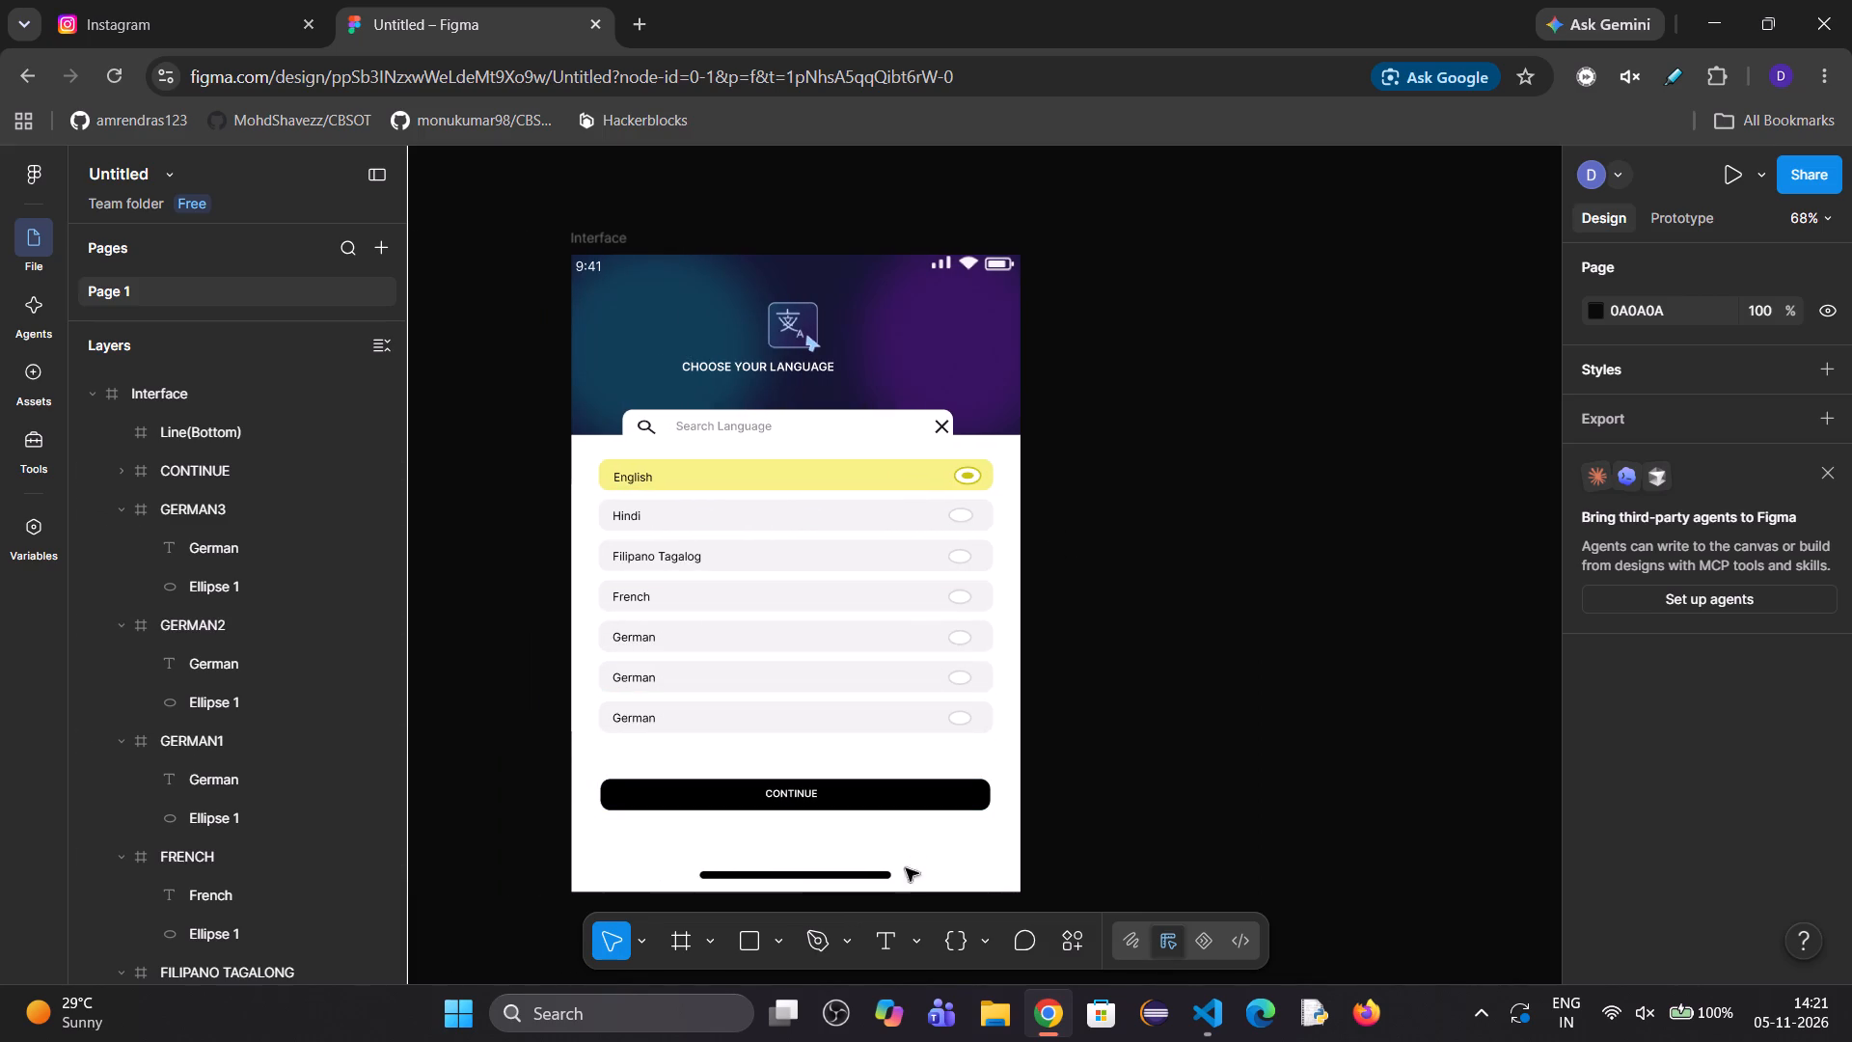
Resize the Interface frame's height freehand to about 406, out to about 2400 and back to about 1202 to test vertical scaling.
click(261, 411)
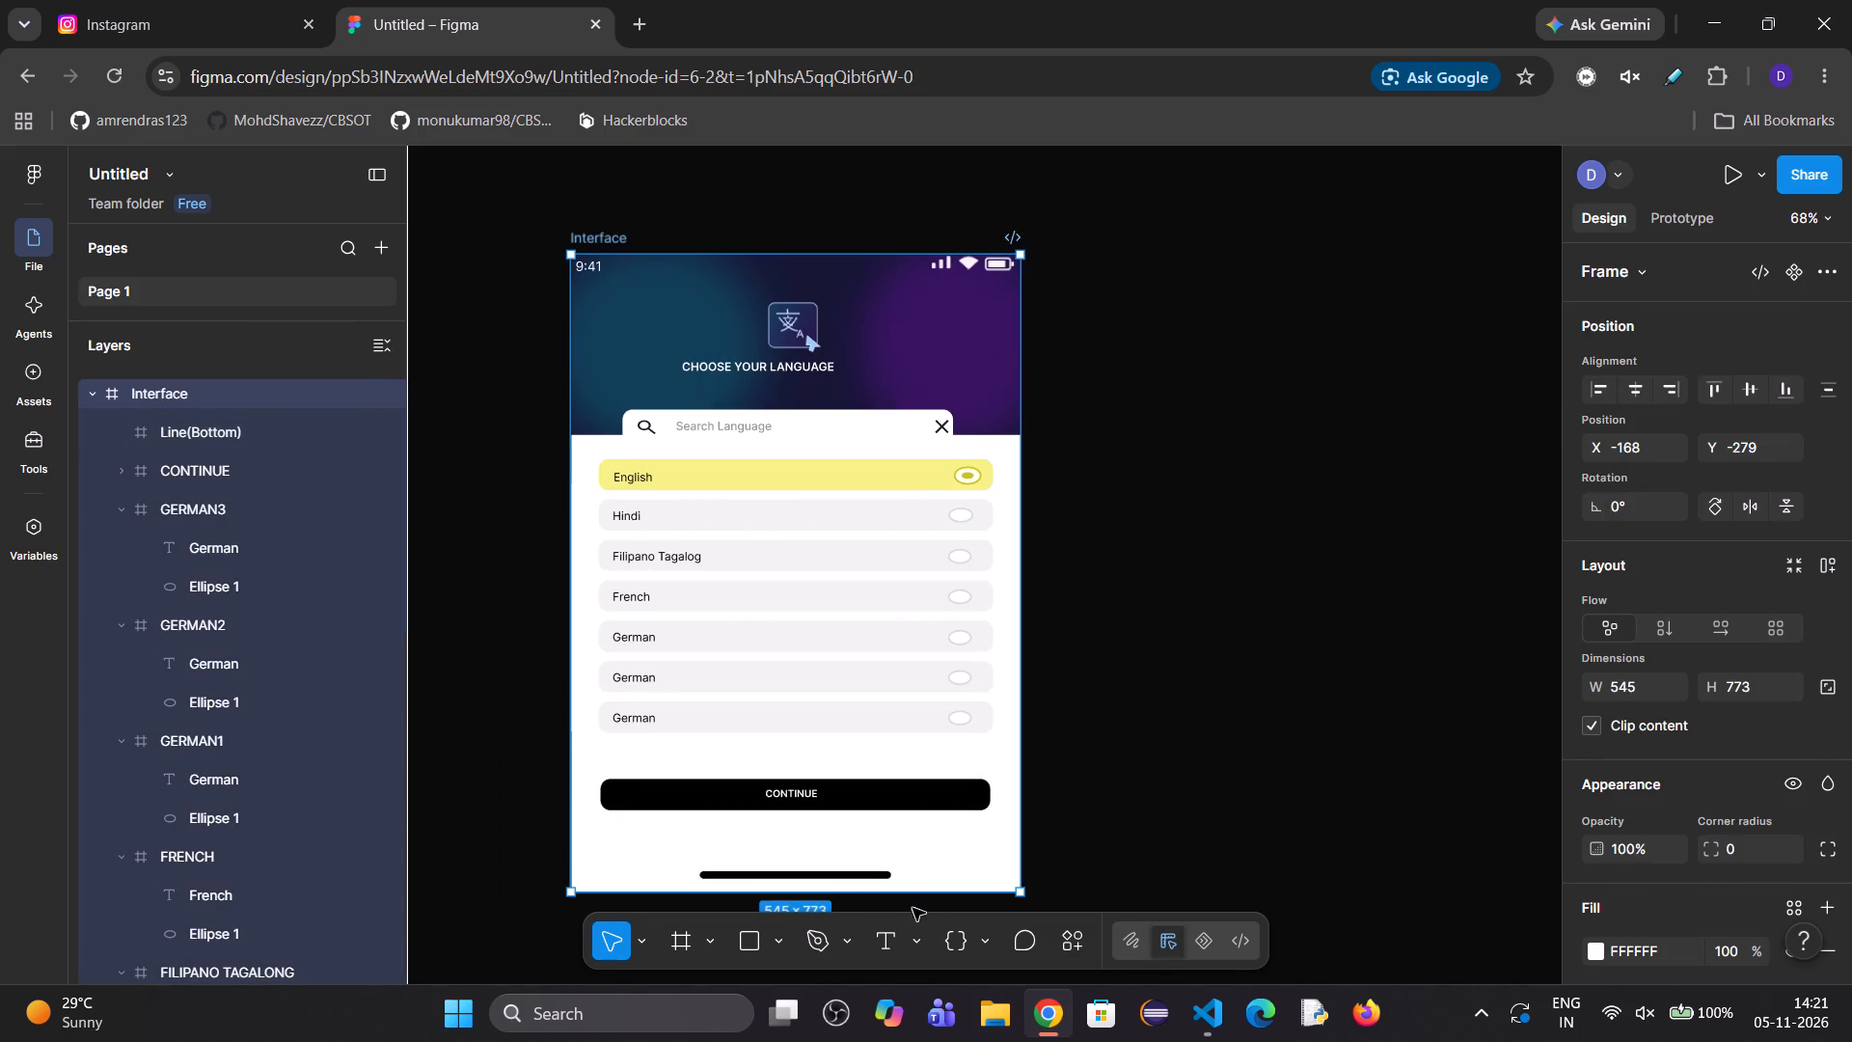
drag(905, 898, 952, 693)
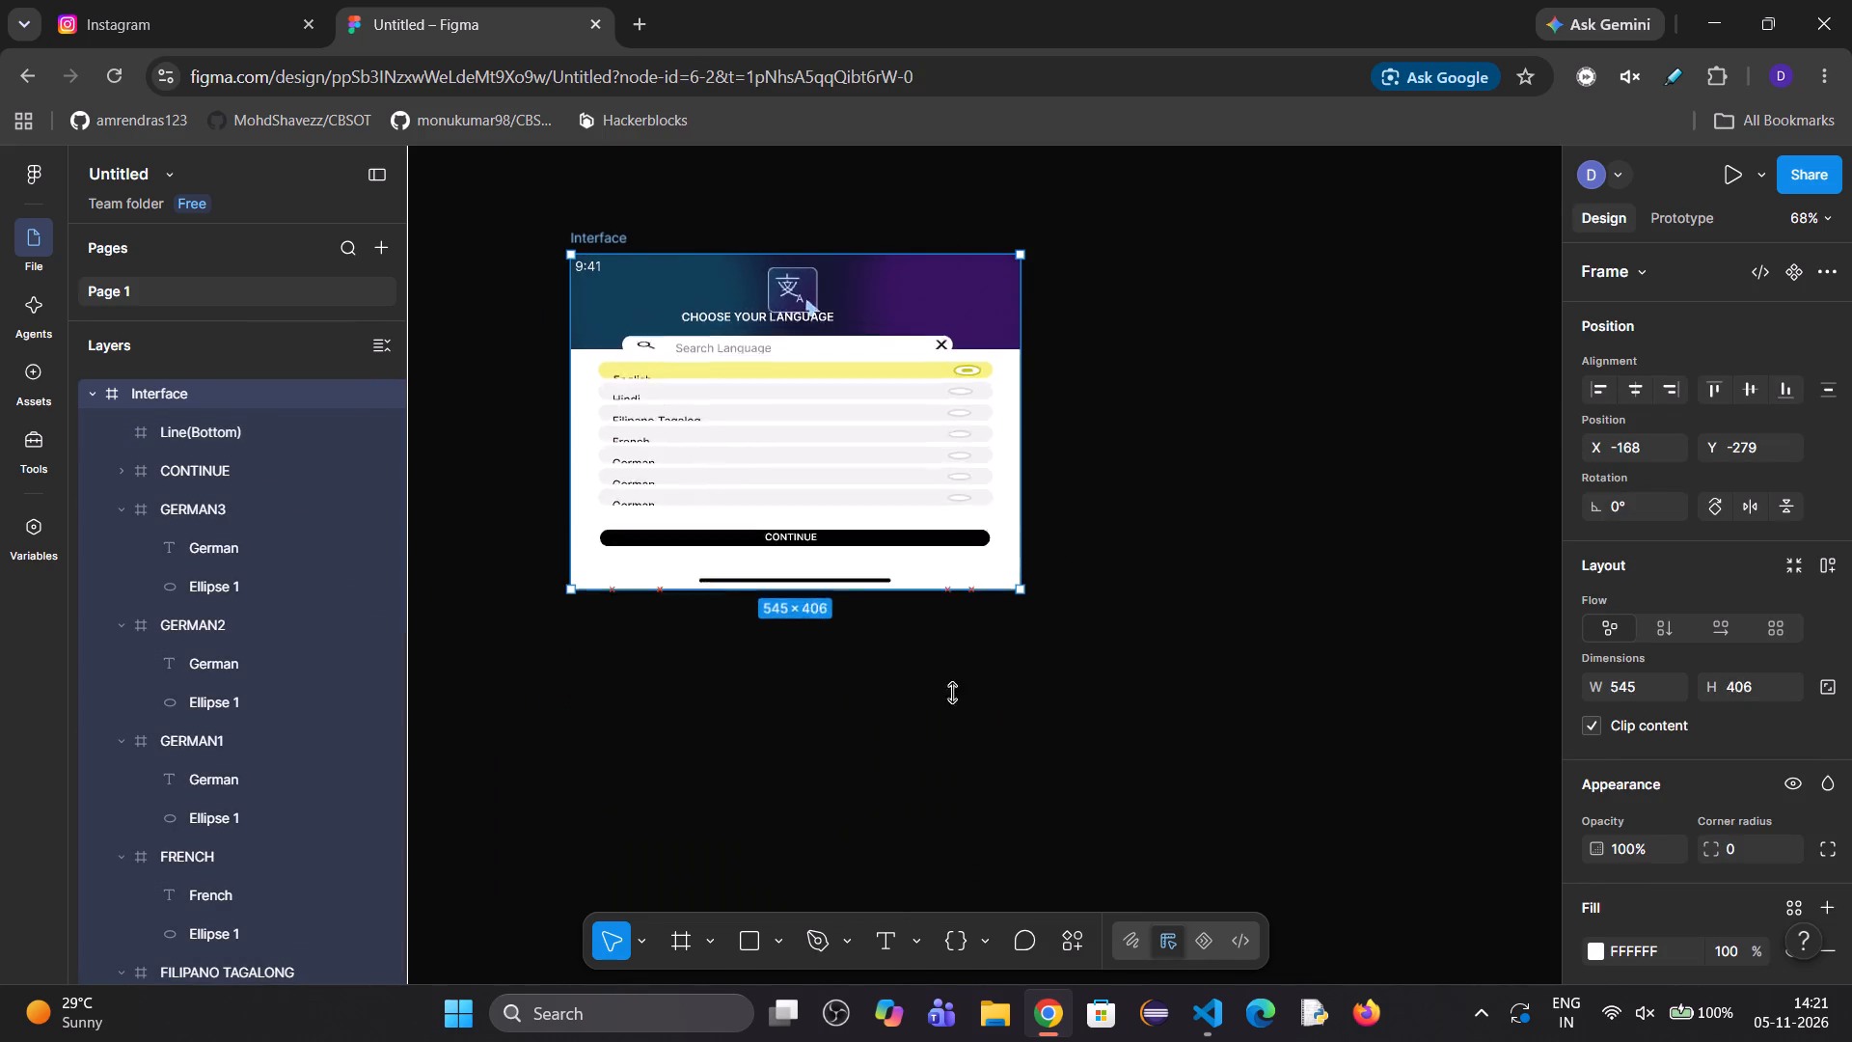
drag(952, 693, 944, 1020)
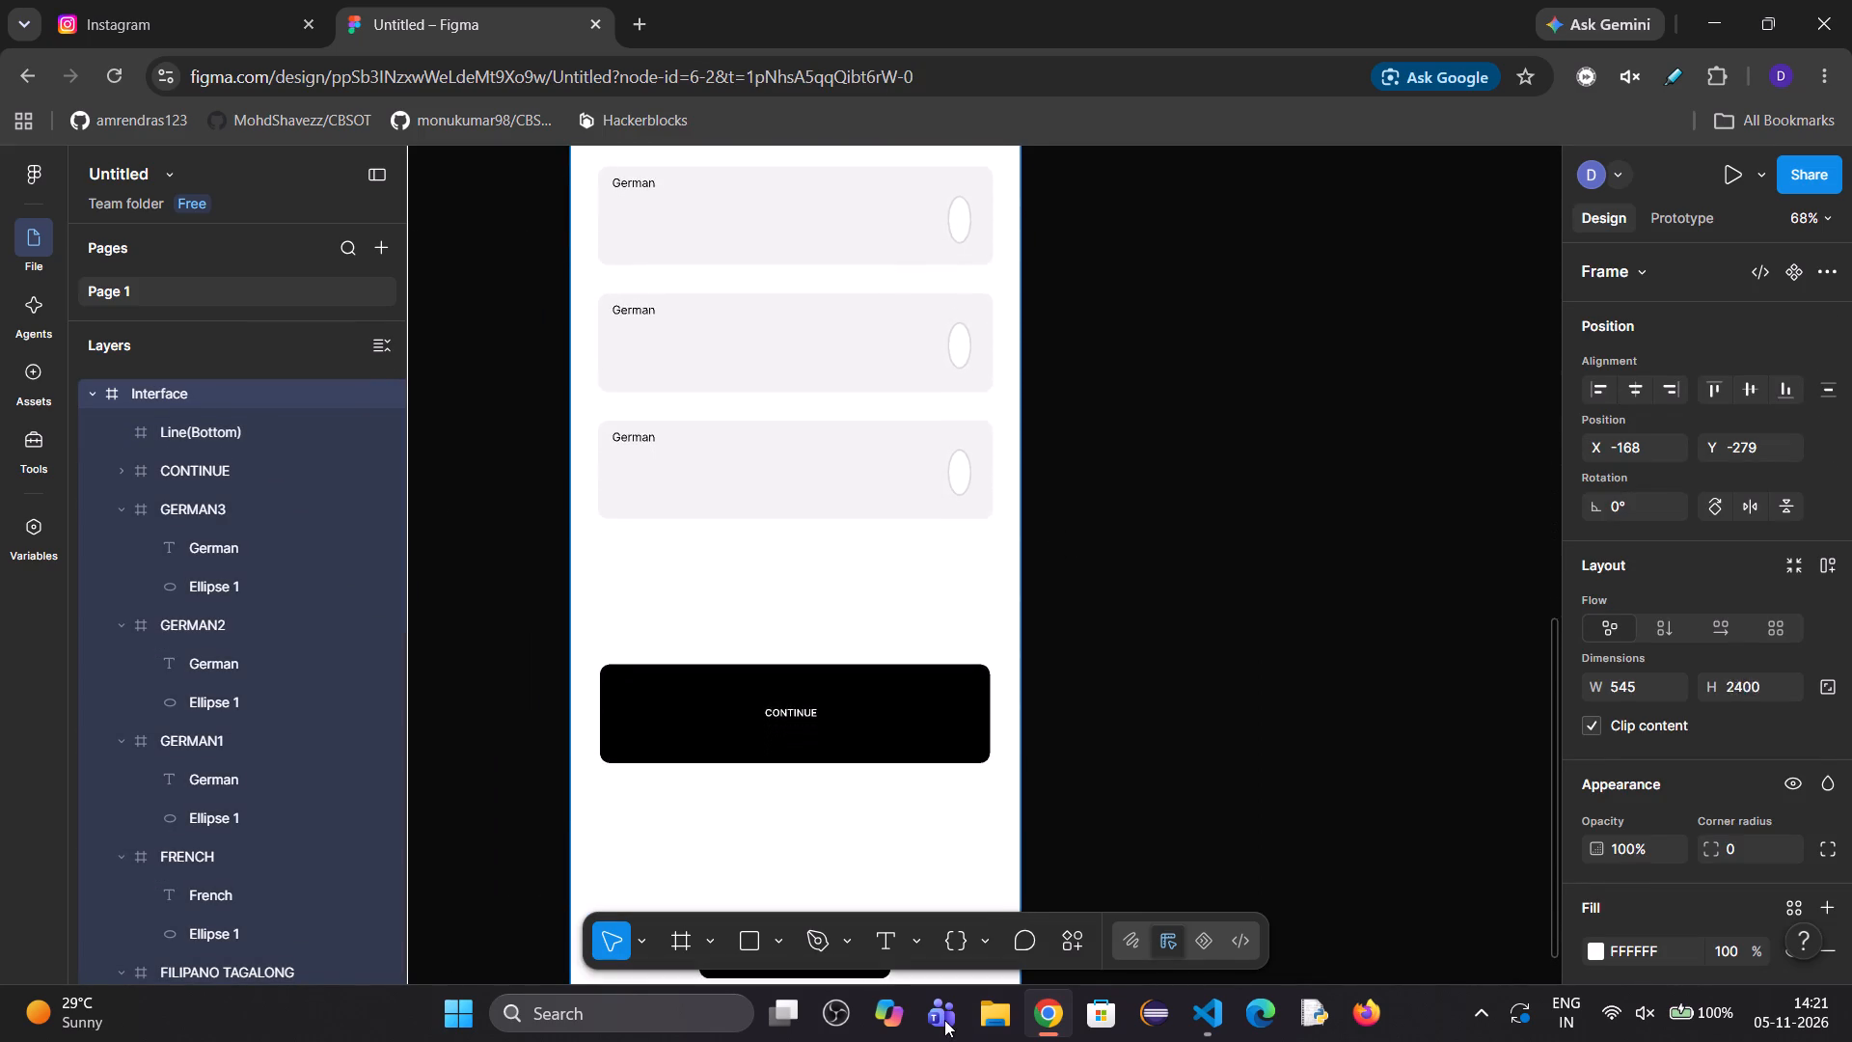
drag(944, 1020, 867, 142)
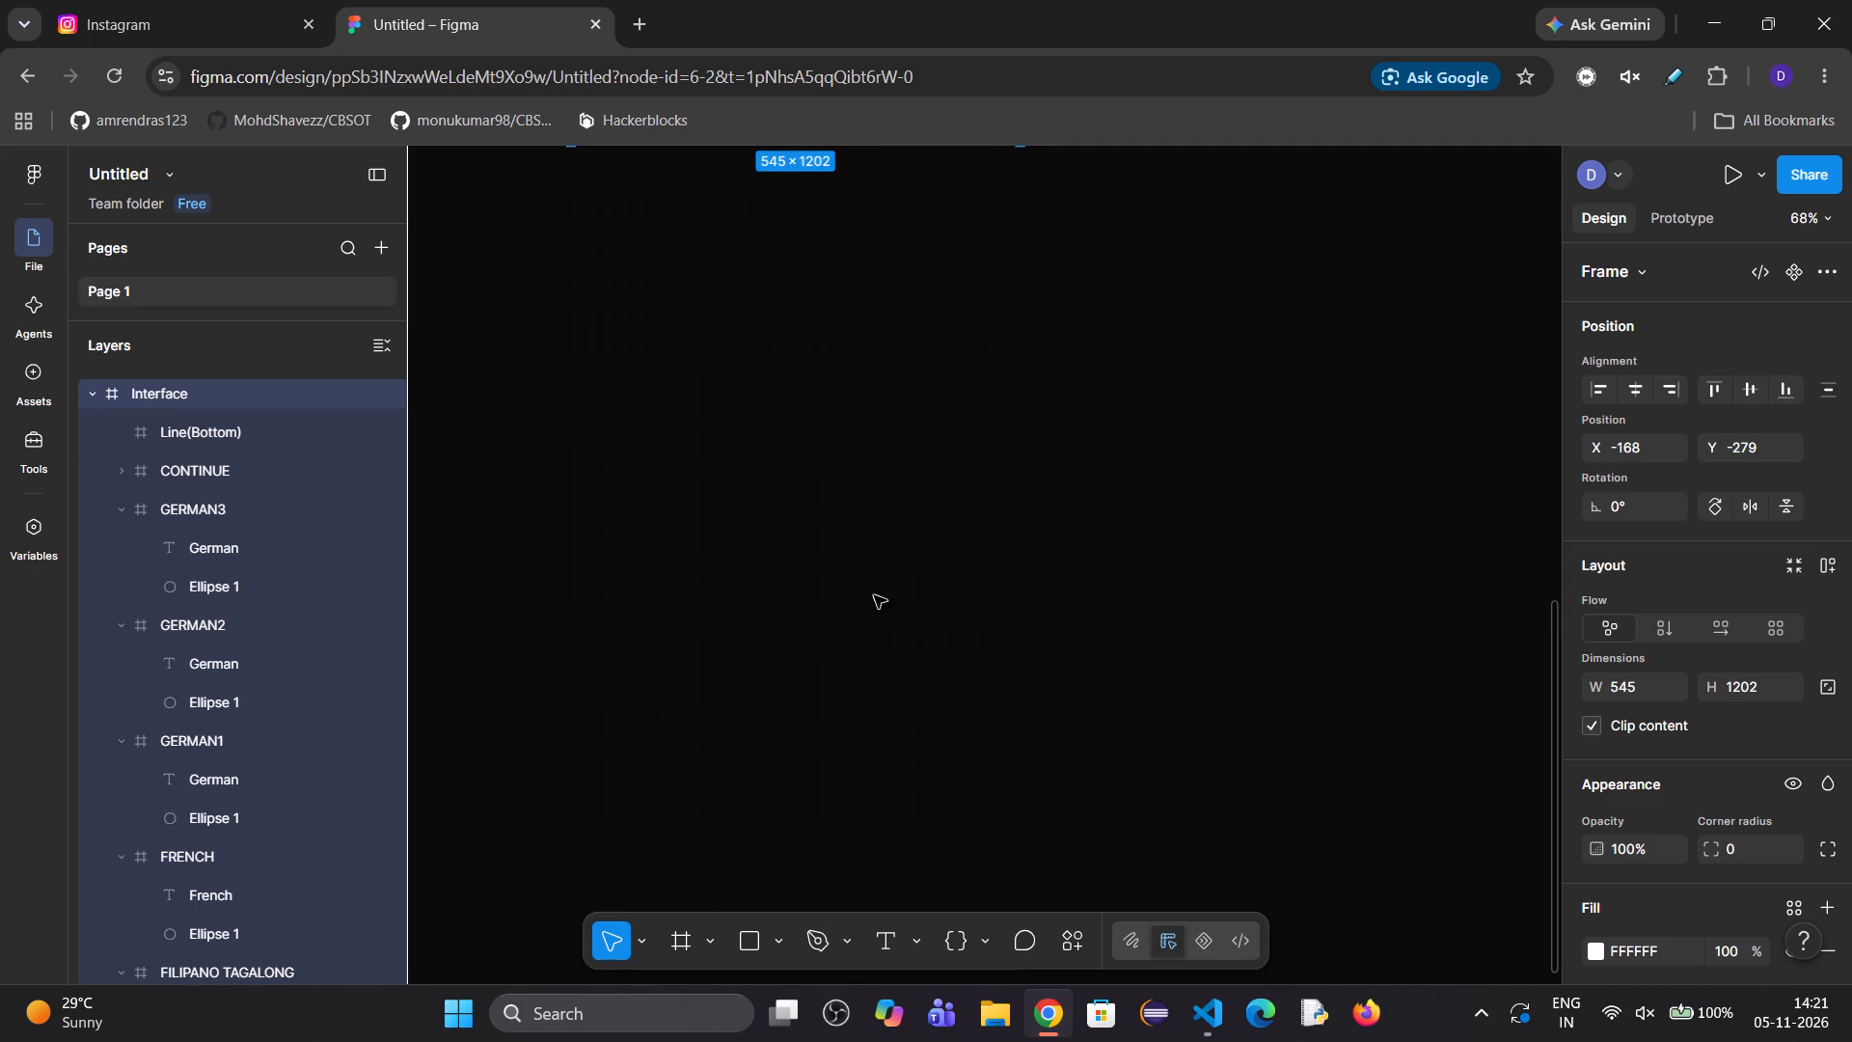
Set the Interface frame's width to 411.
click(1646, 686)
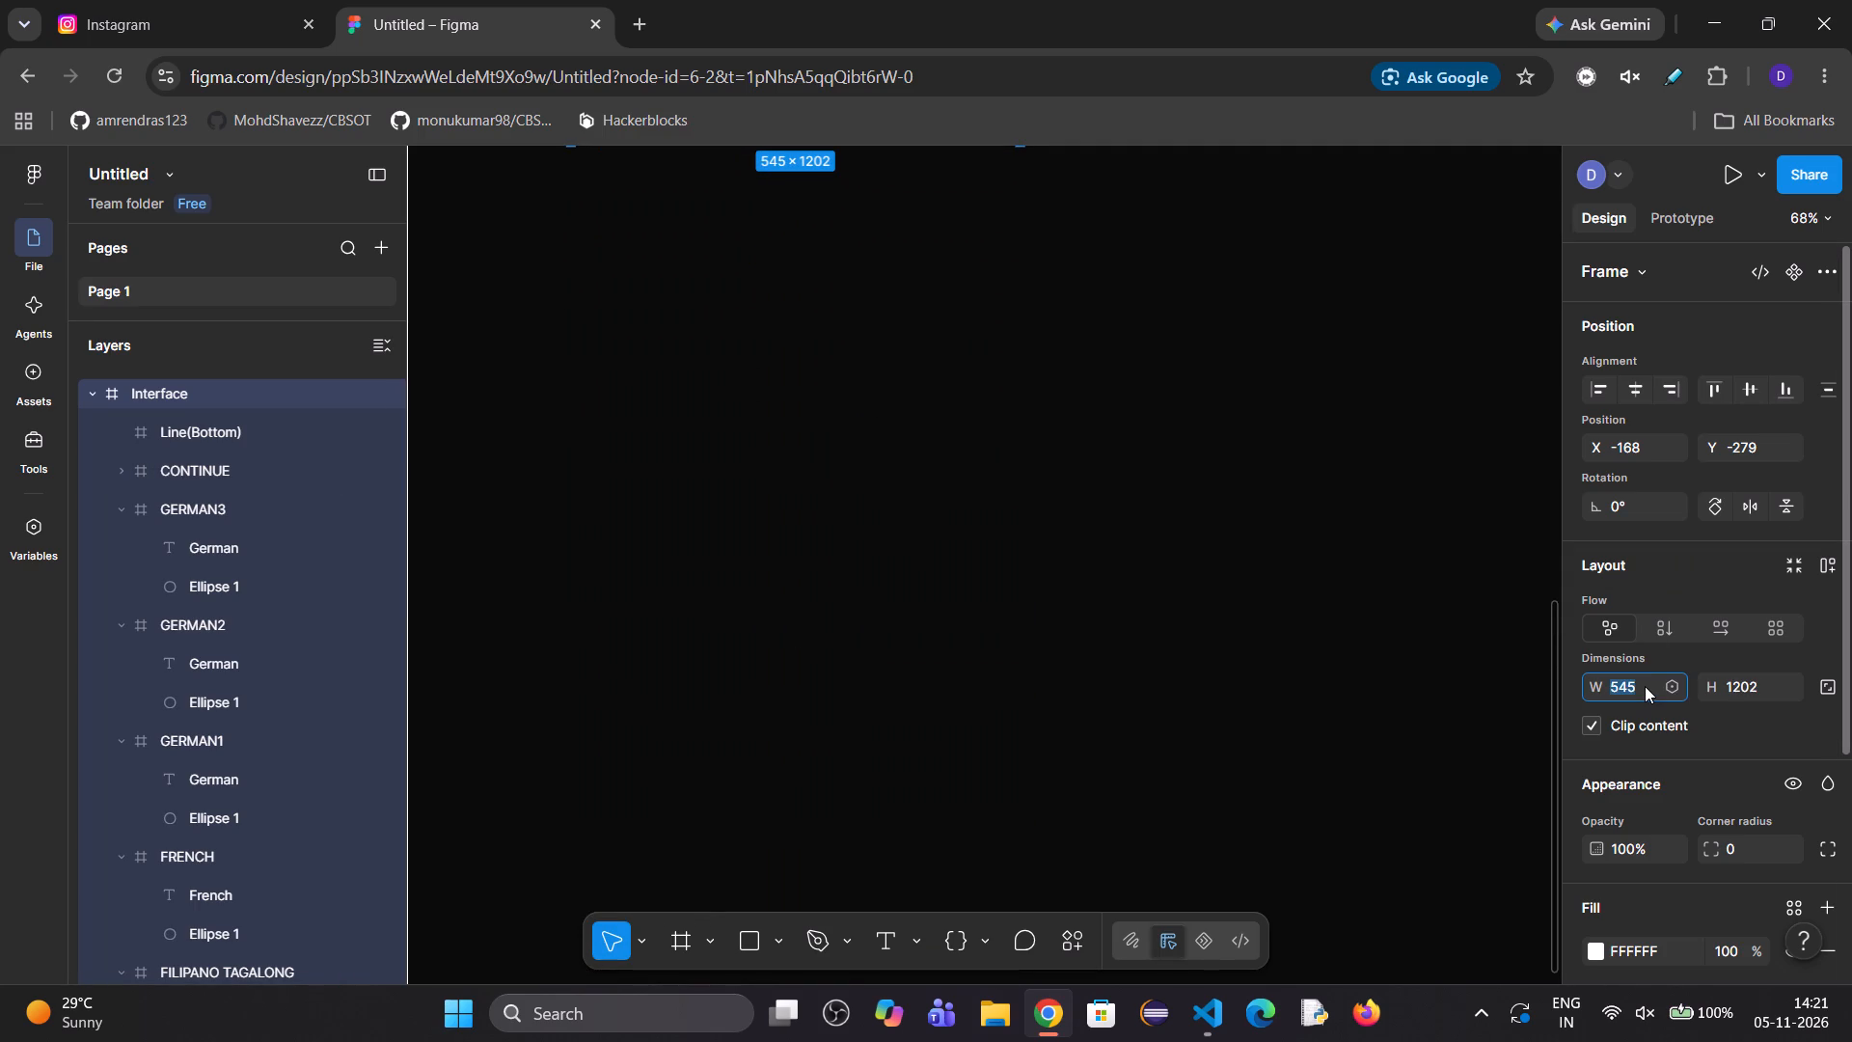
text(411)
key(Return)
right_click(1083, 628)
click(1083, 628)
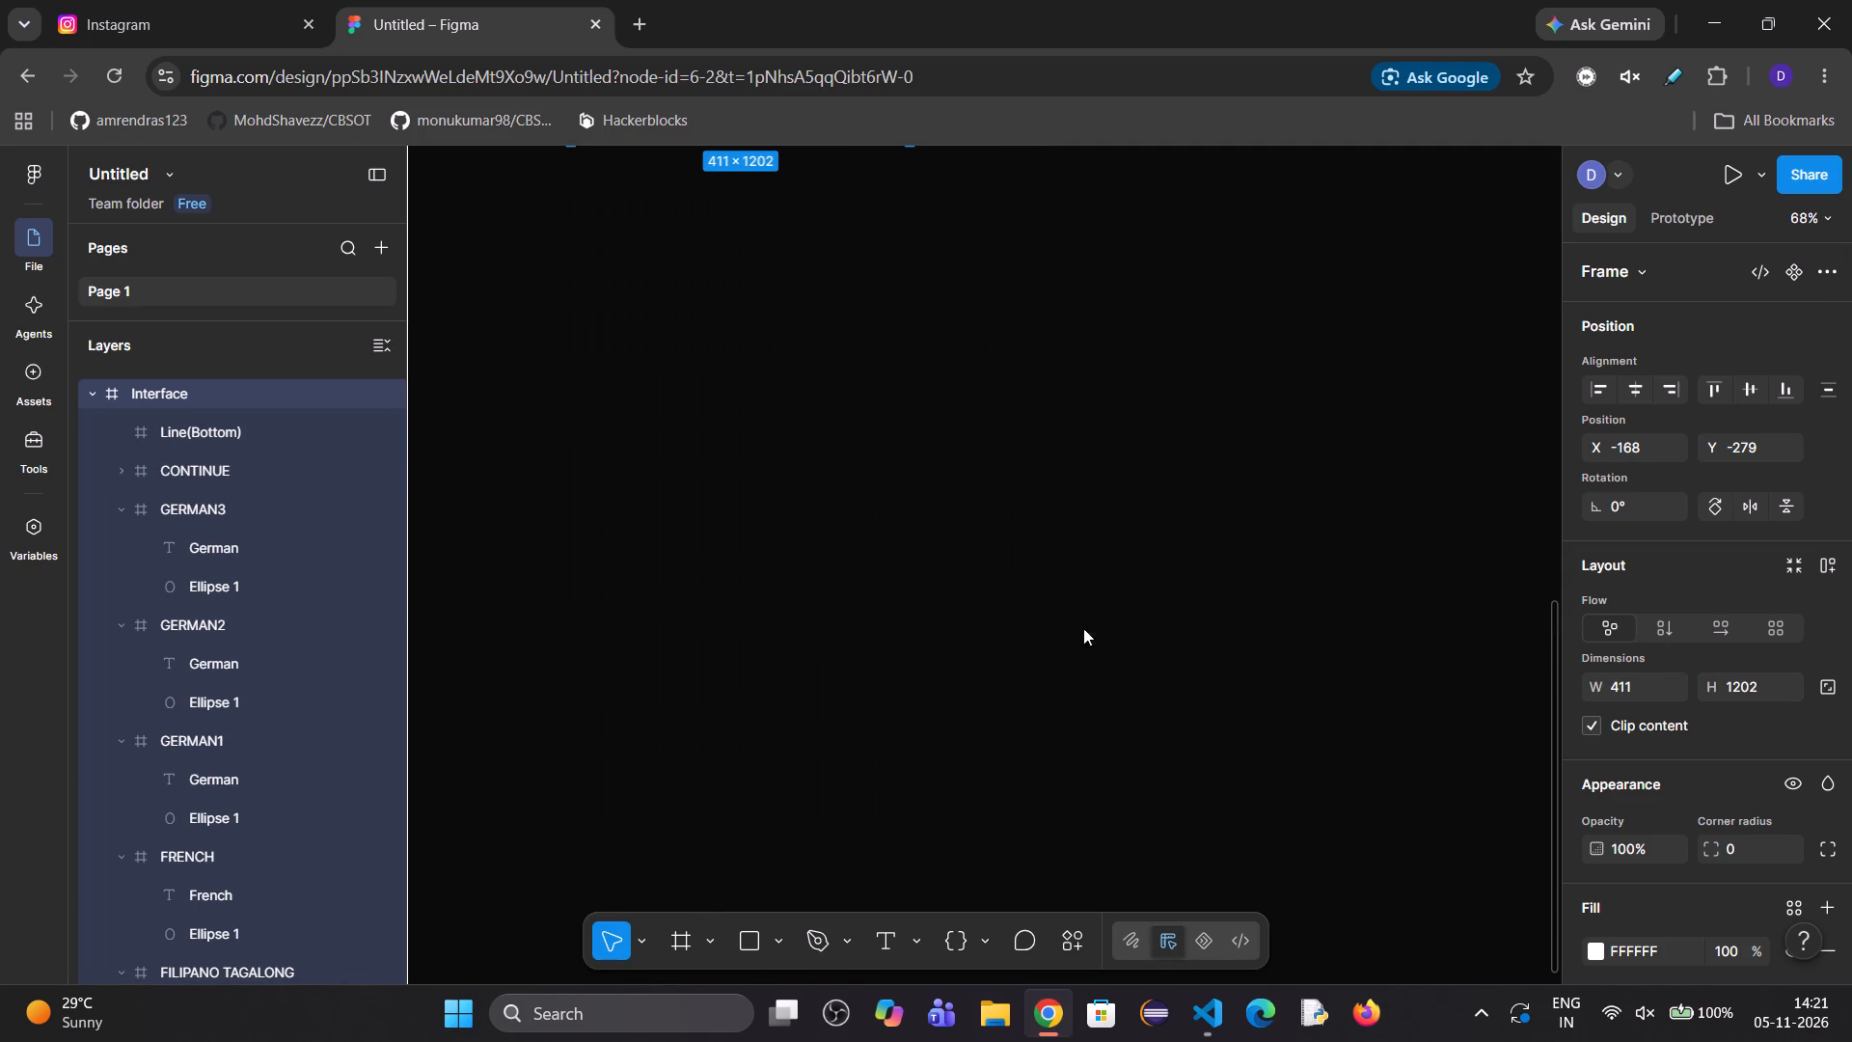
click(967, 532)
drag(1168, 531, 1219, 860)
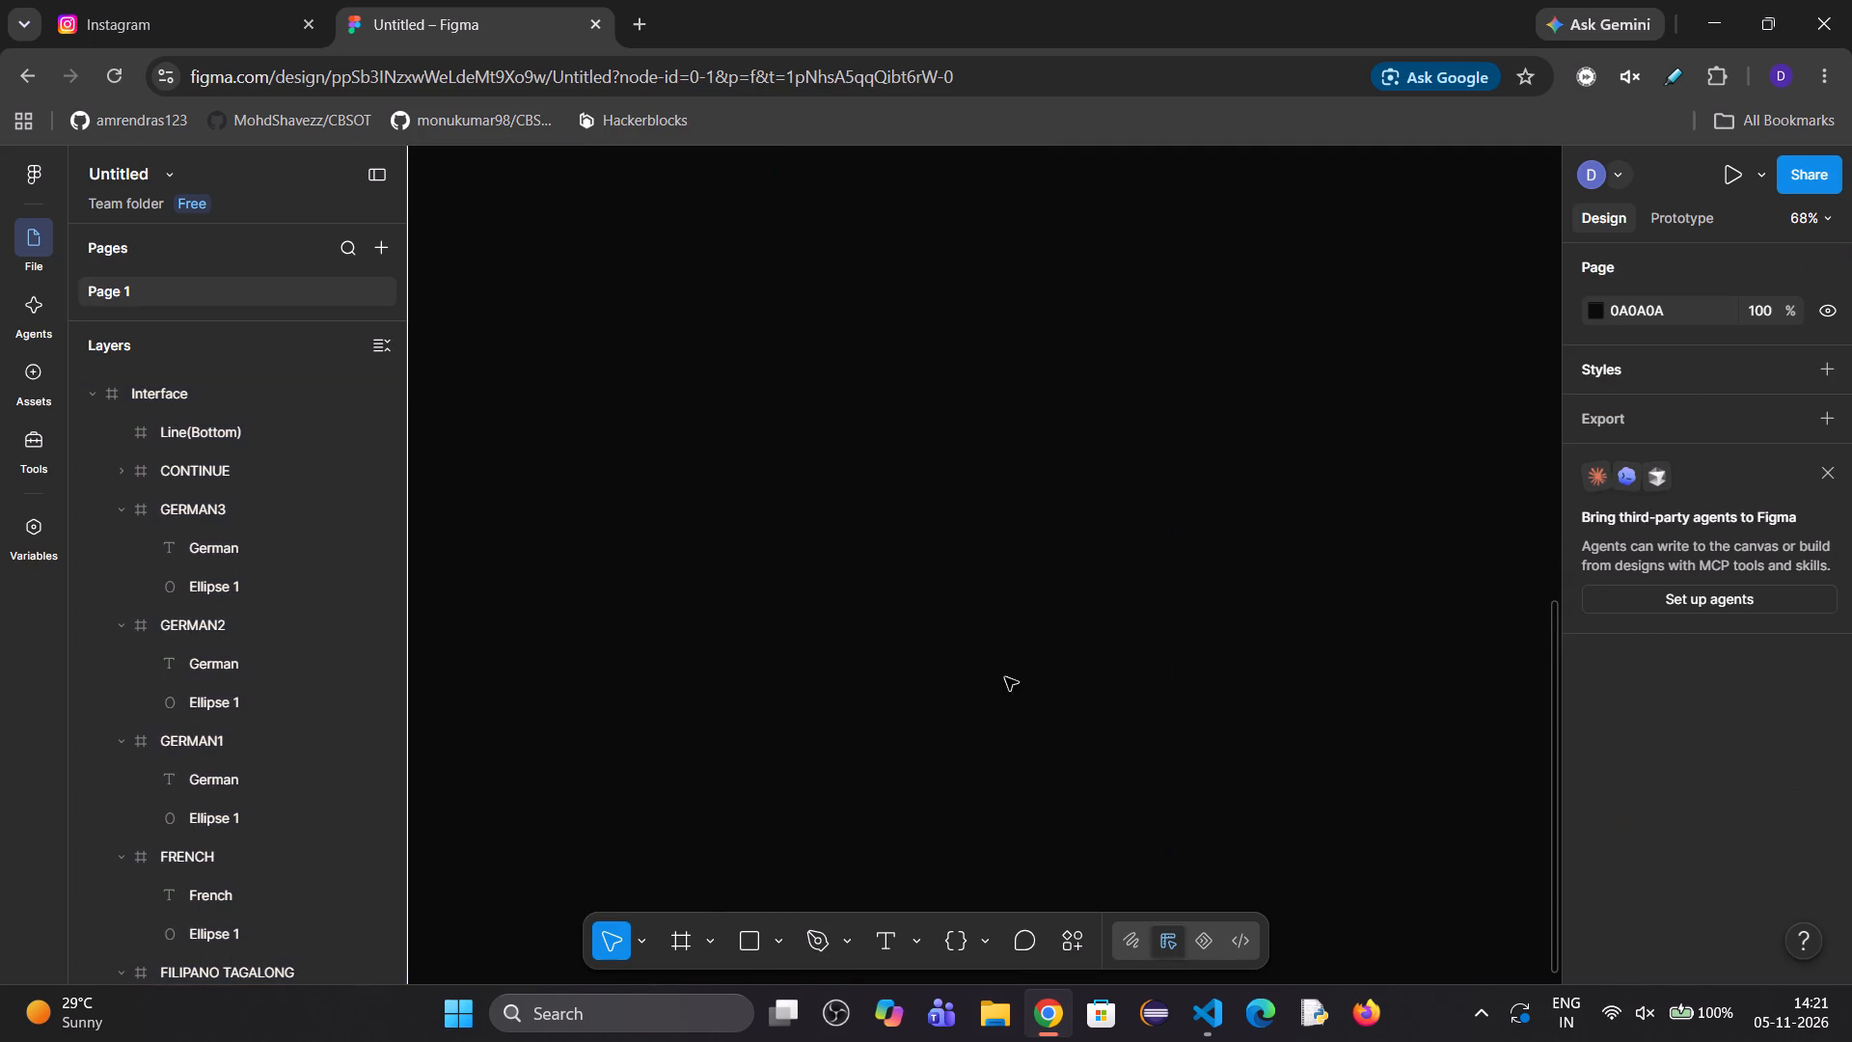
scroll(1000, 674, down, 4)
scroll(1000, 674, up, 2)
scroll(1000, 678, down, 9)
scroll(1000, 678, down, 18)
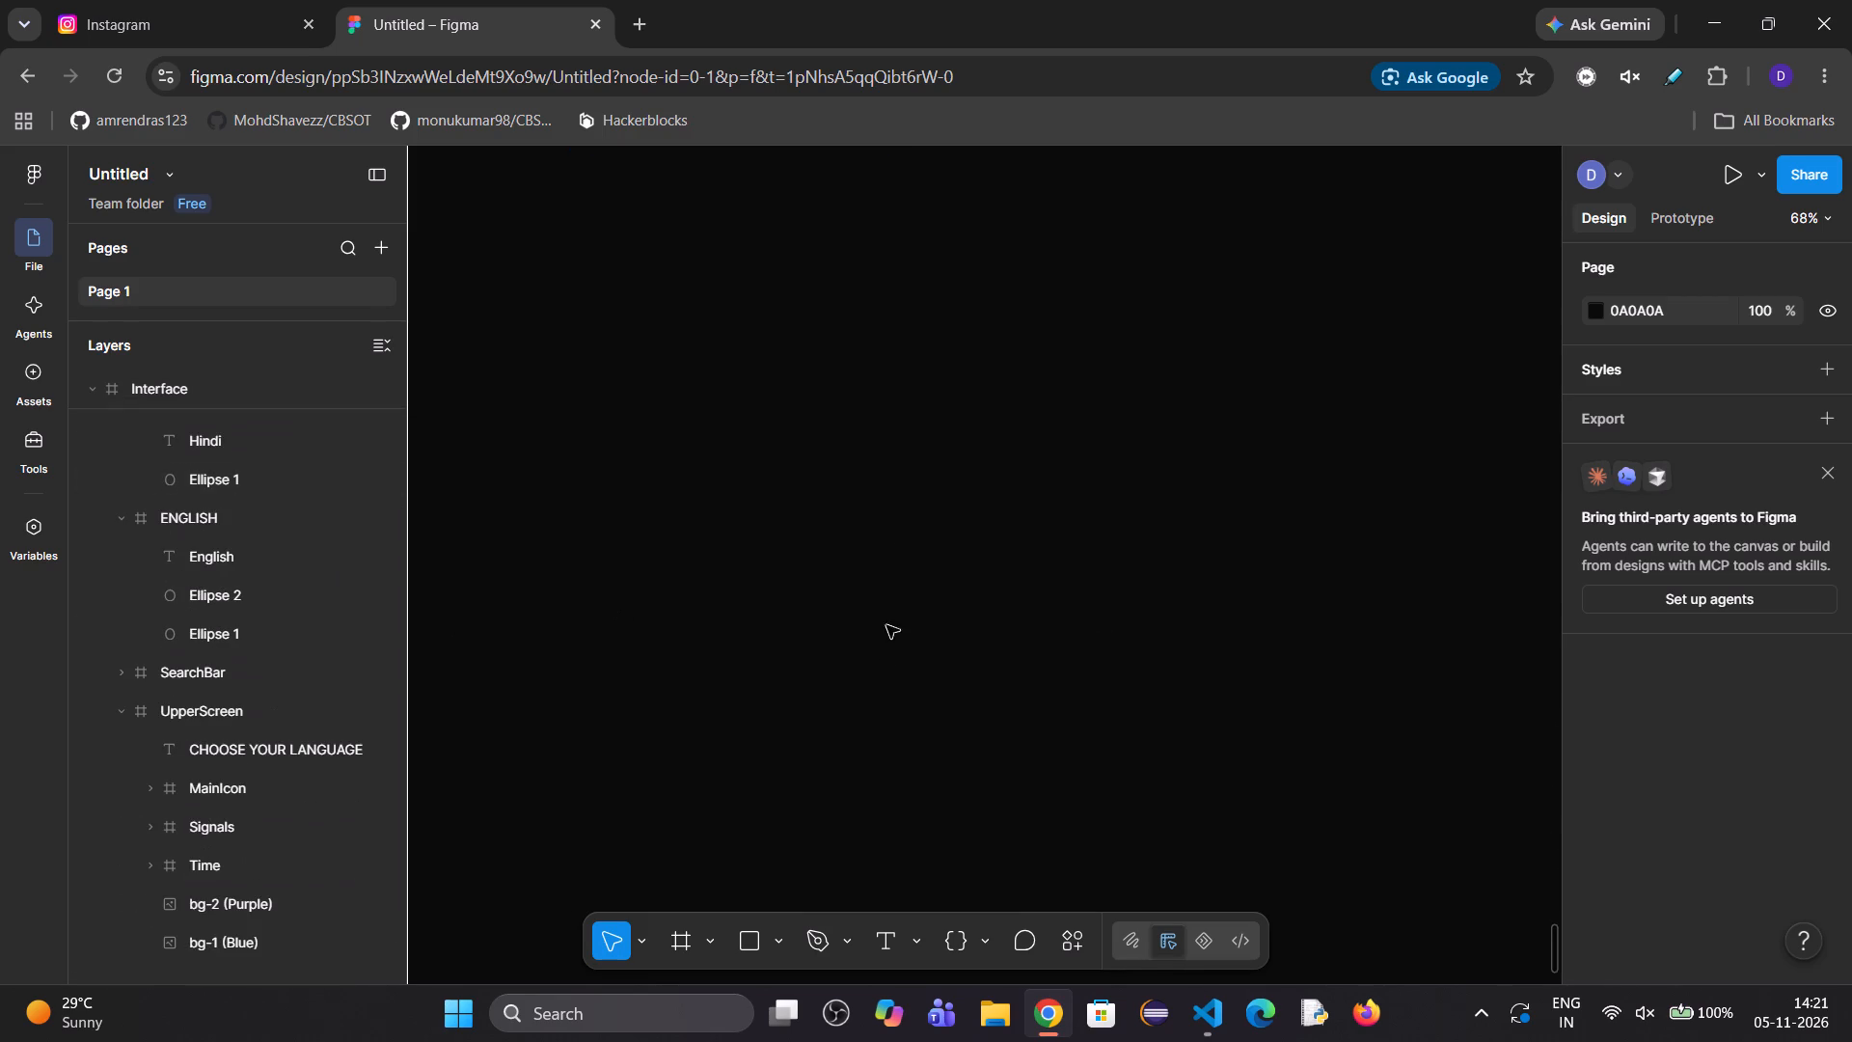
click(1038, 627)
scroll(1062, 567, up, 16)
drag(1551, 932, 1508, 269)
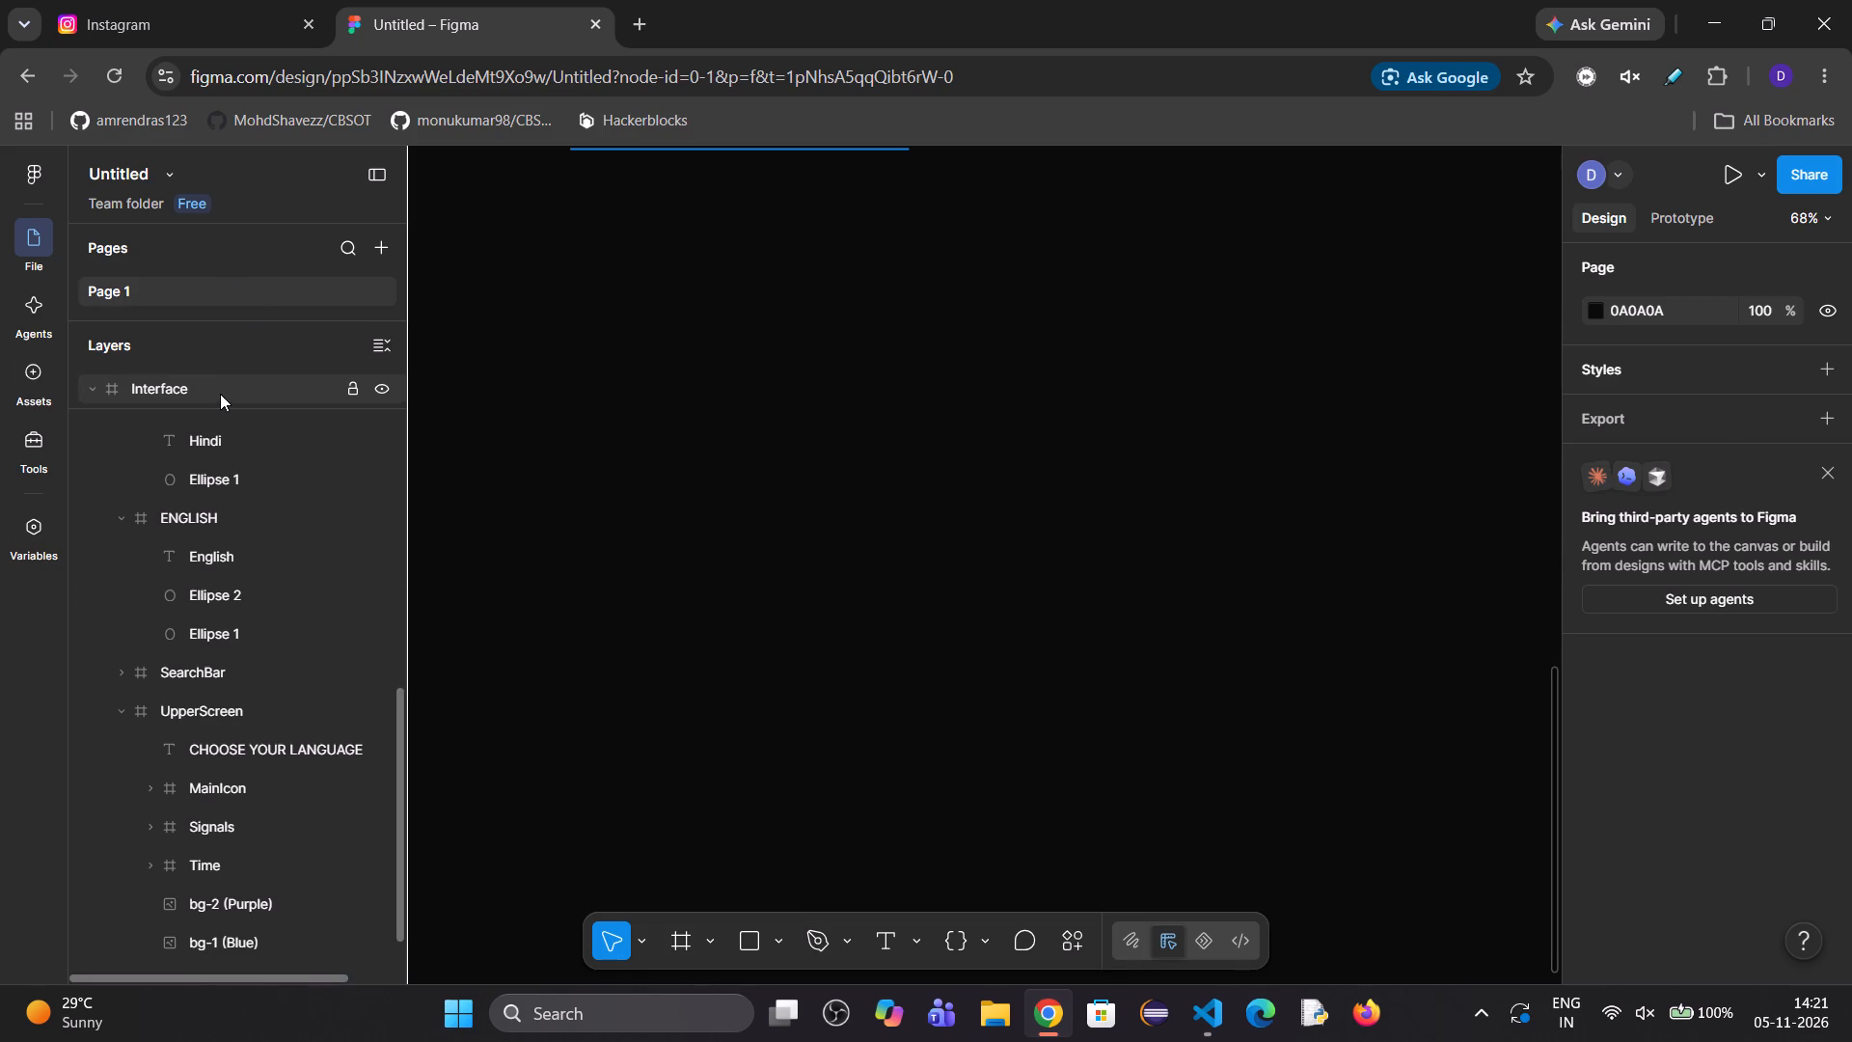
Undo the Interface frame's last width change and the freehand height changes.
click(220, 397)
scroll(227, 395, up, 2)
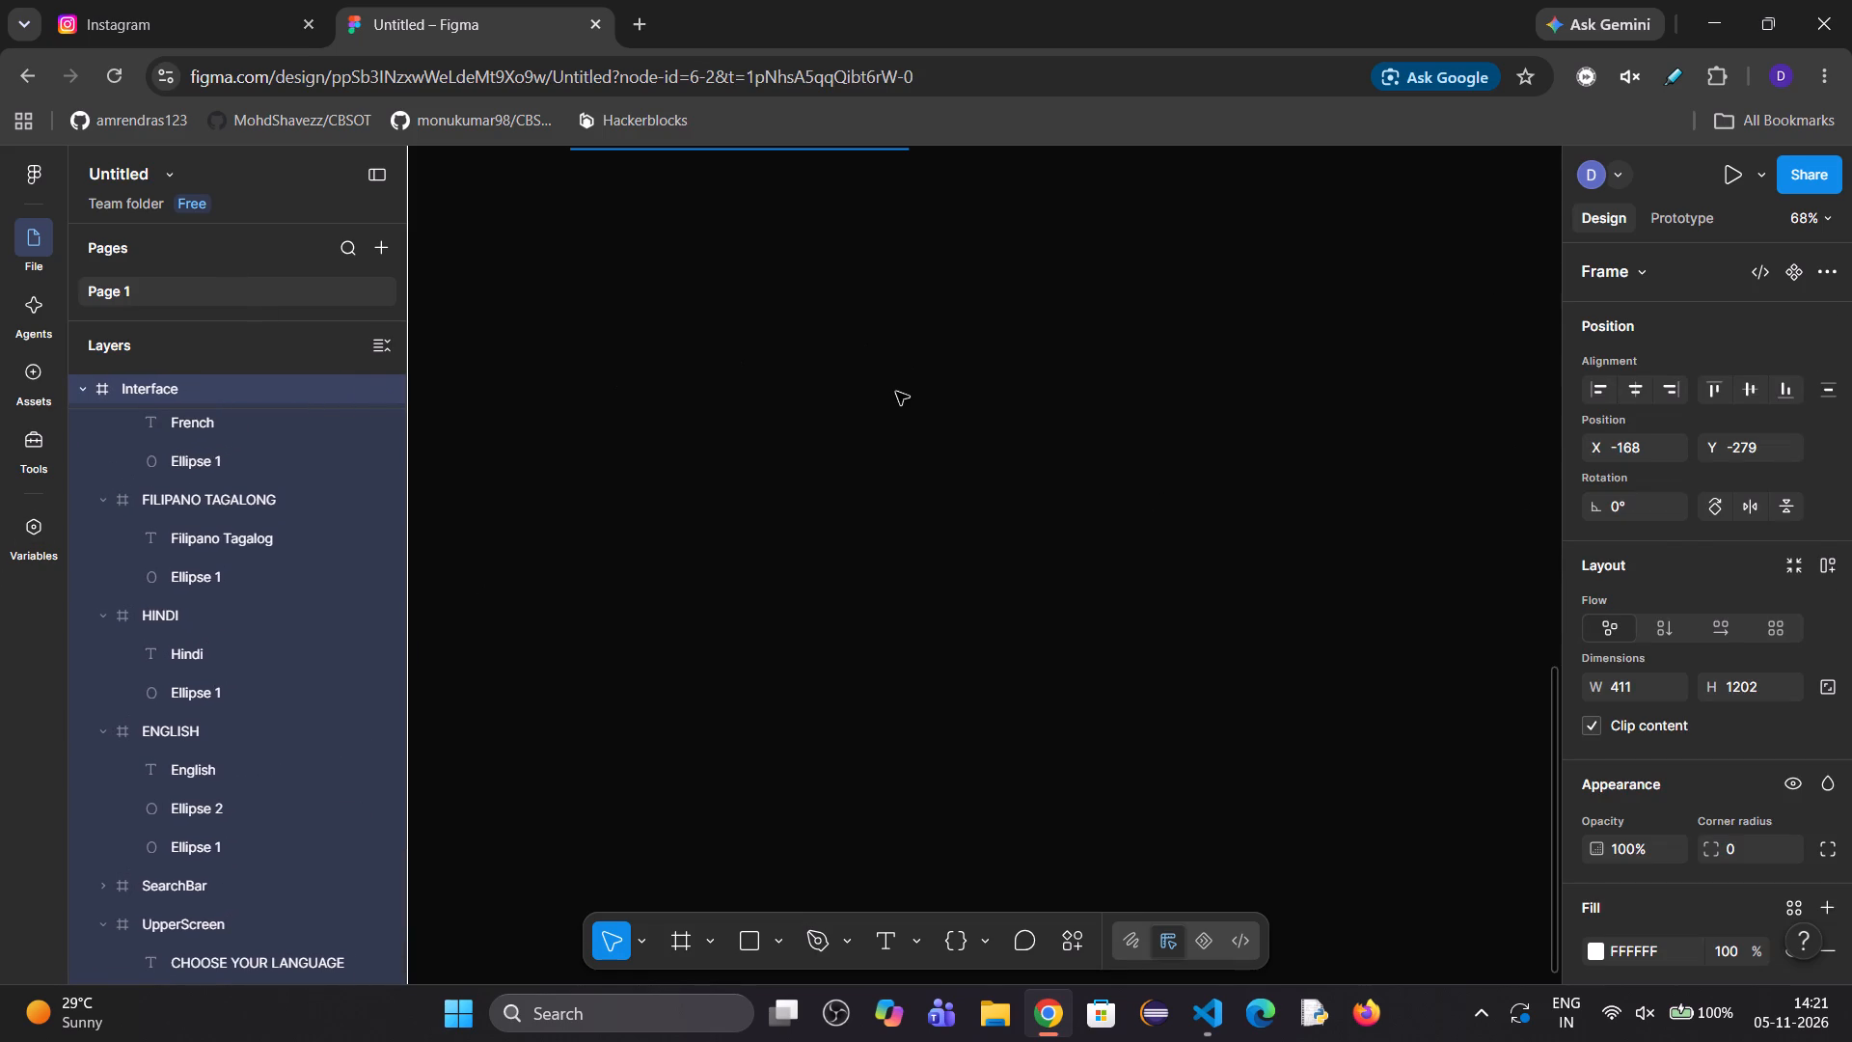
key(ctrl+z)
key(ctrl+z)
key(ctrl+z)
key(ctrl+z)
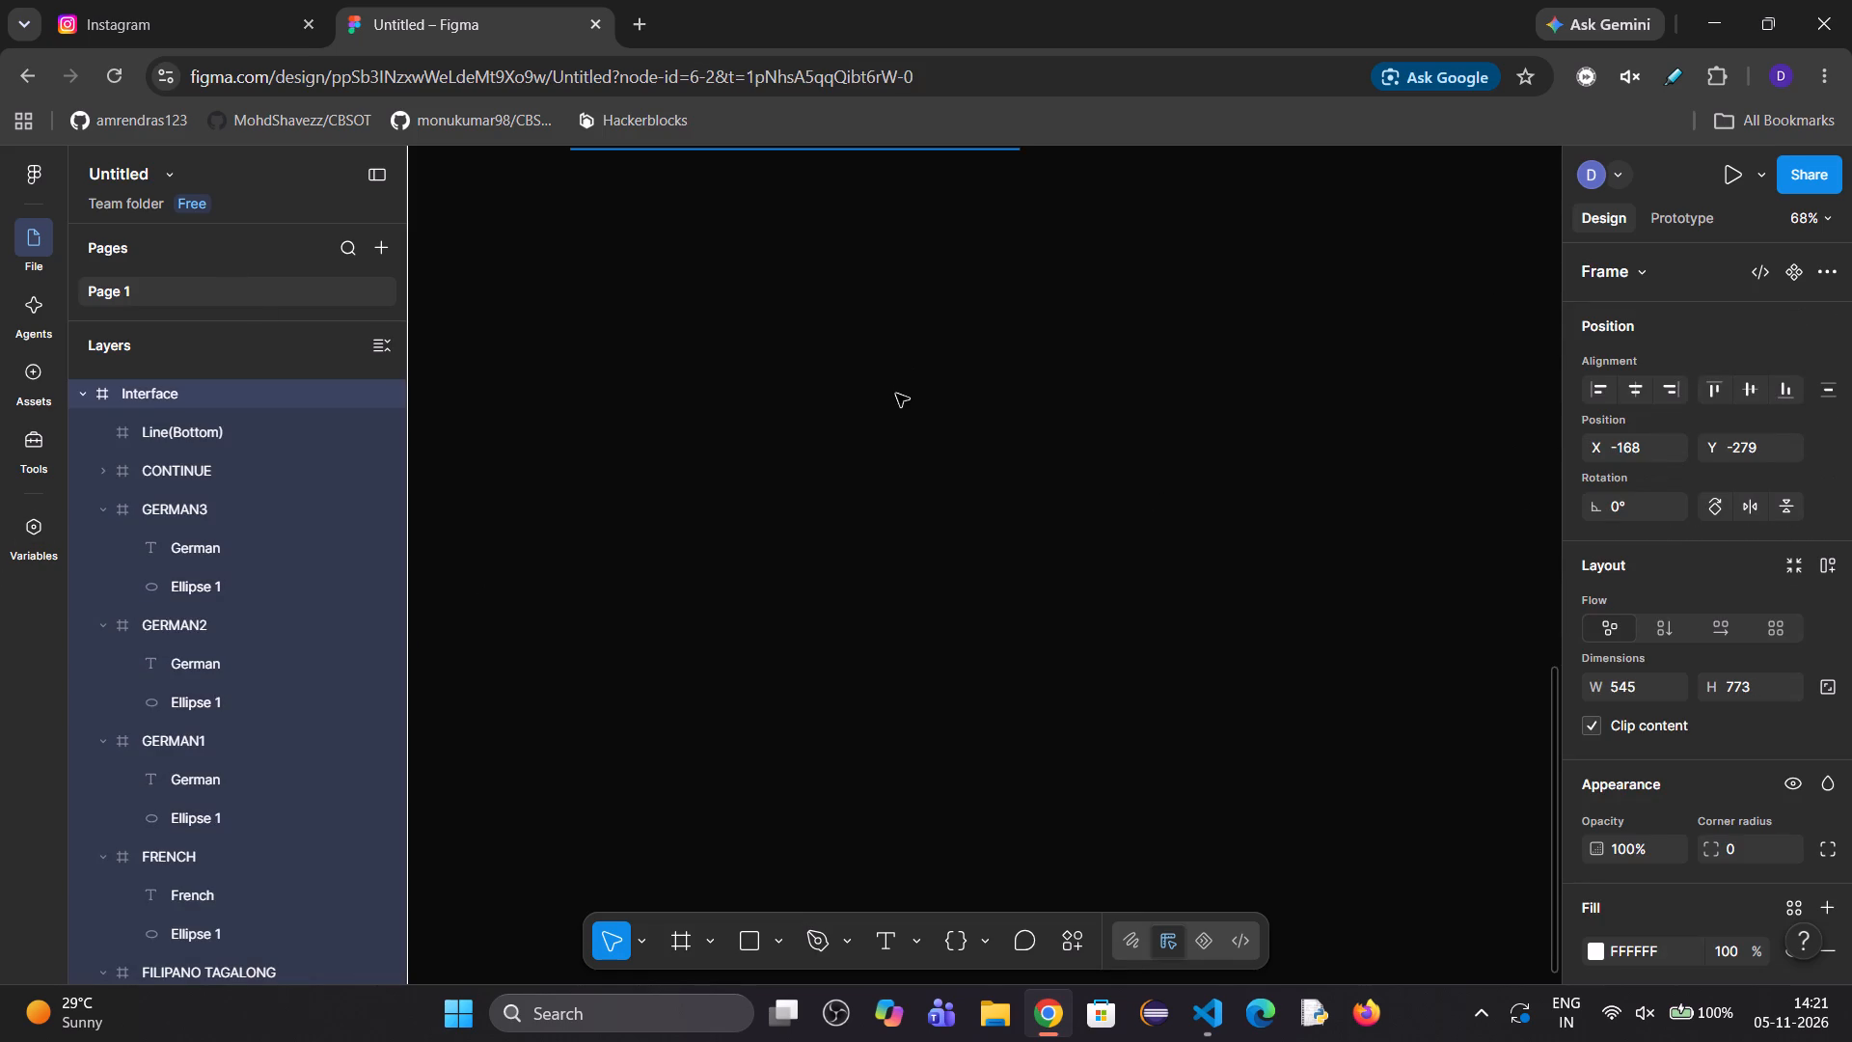
Set the Interface frame's dimensions to a width of 411 and a height of 814.
scroll(887, 388, up, 10)
scroll(935, 541, down, 2)
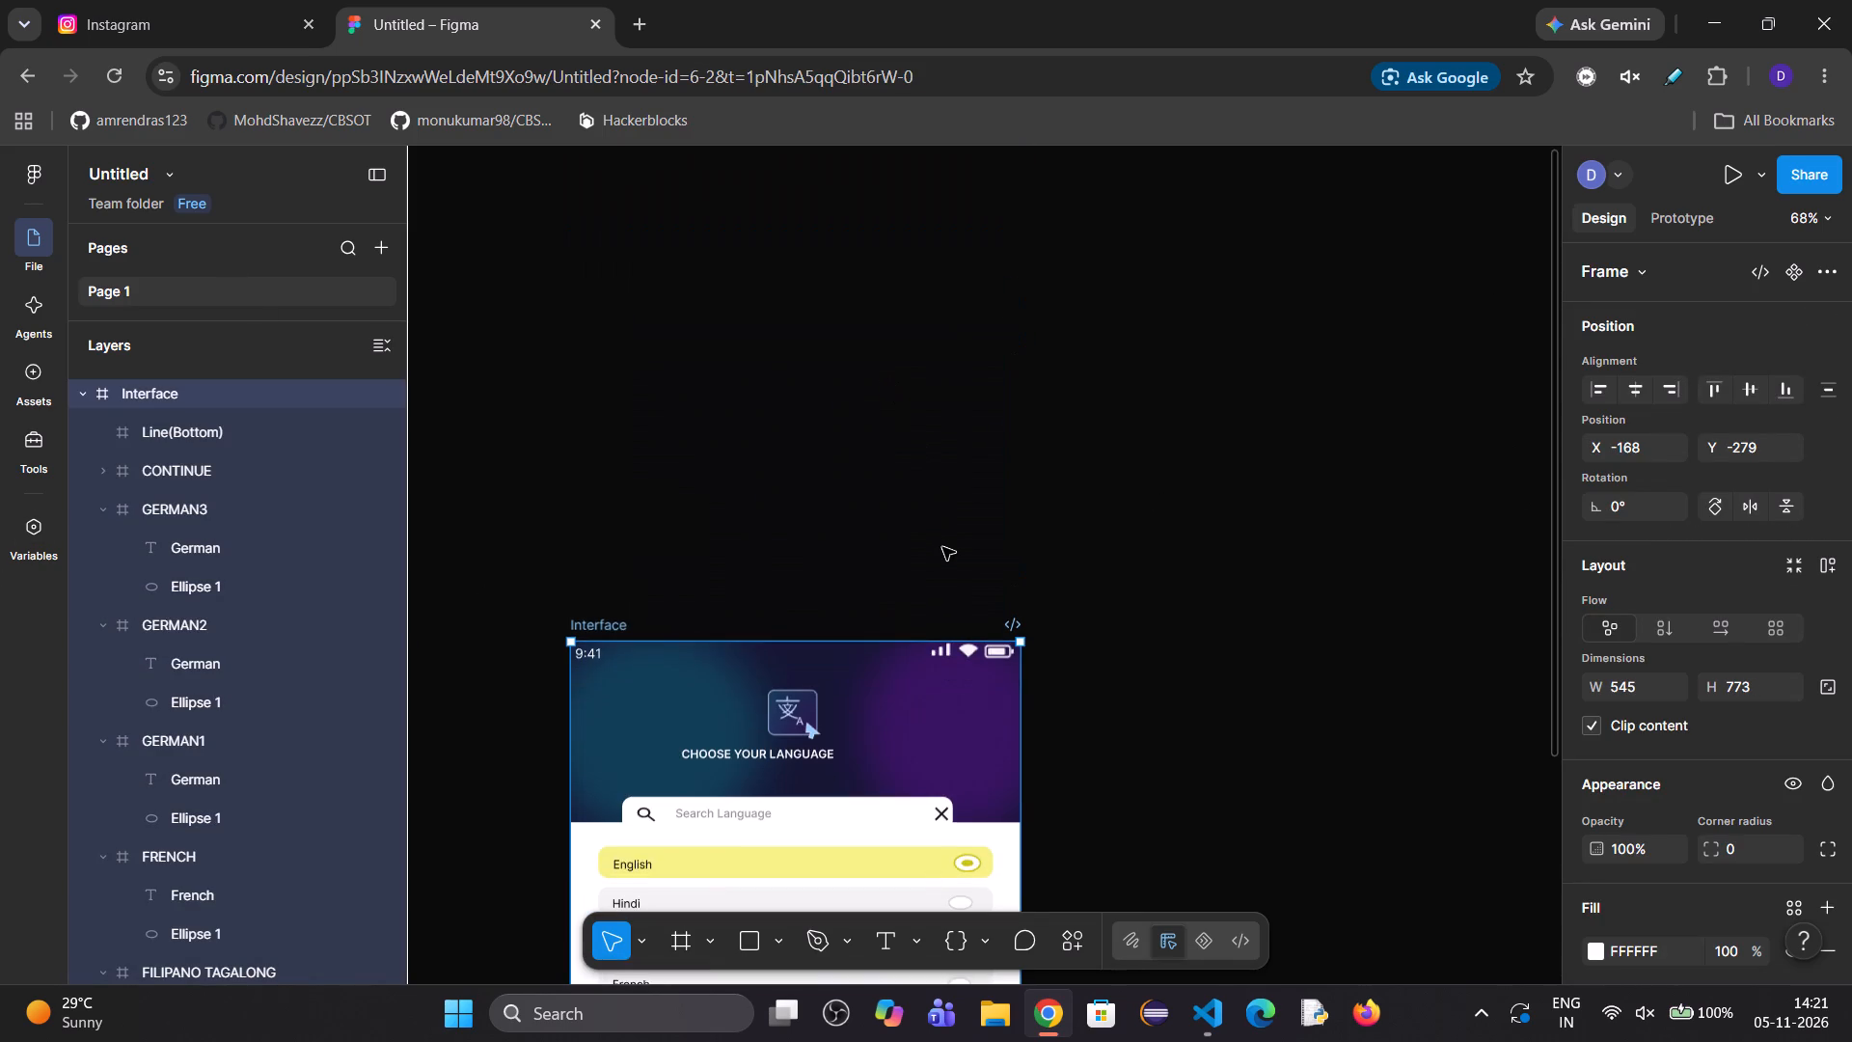
scroll(936, 540, down, 4)
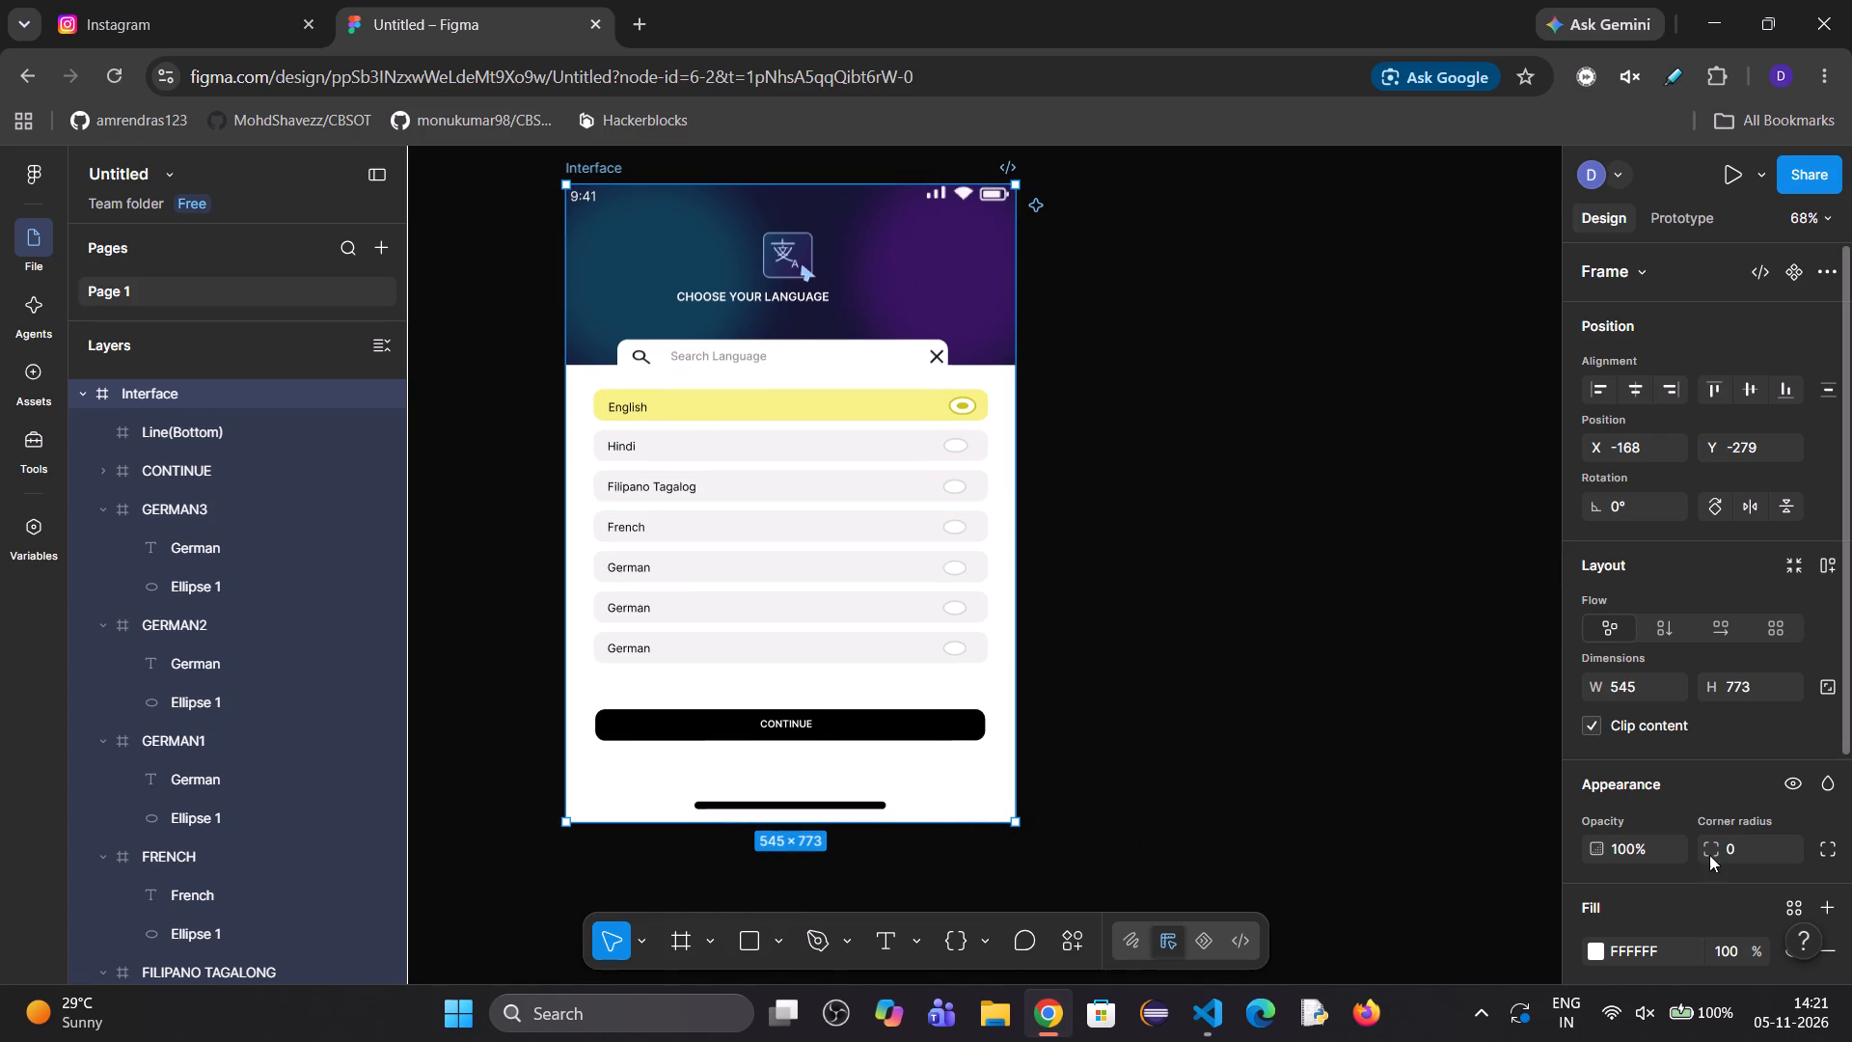
click(1614, 696)
text(421)
key(BackSpace)
key(BackSpace)
text(11)
key(Return)
click(1738, 688)
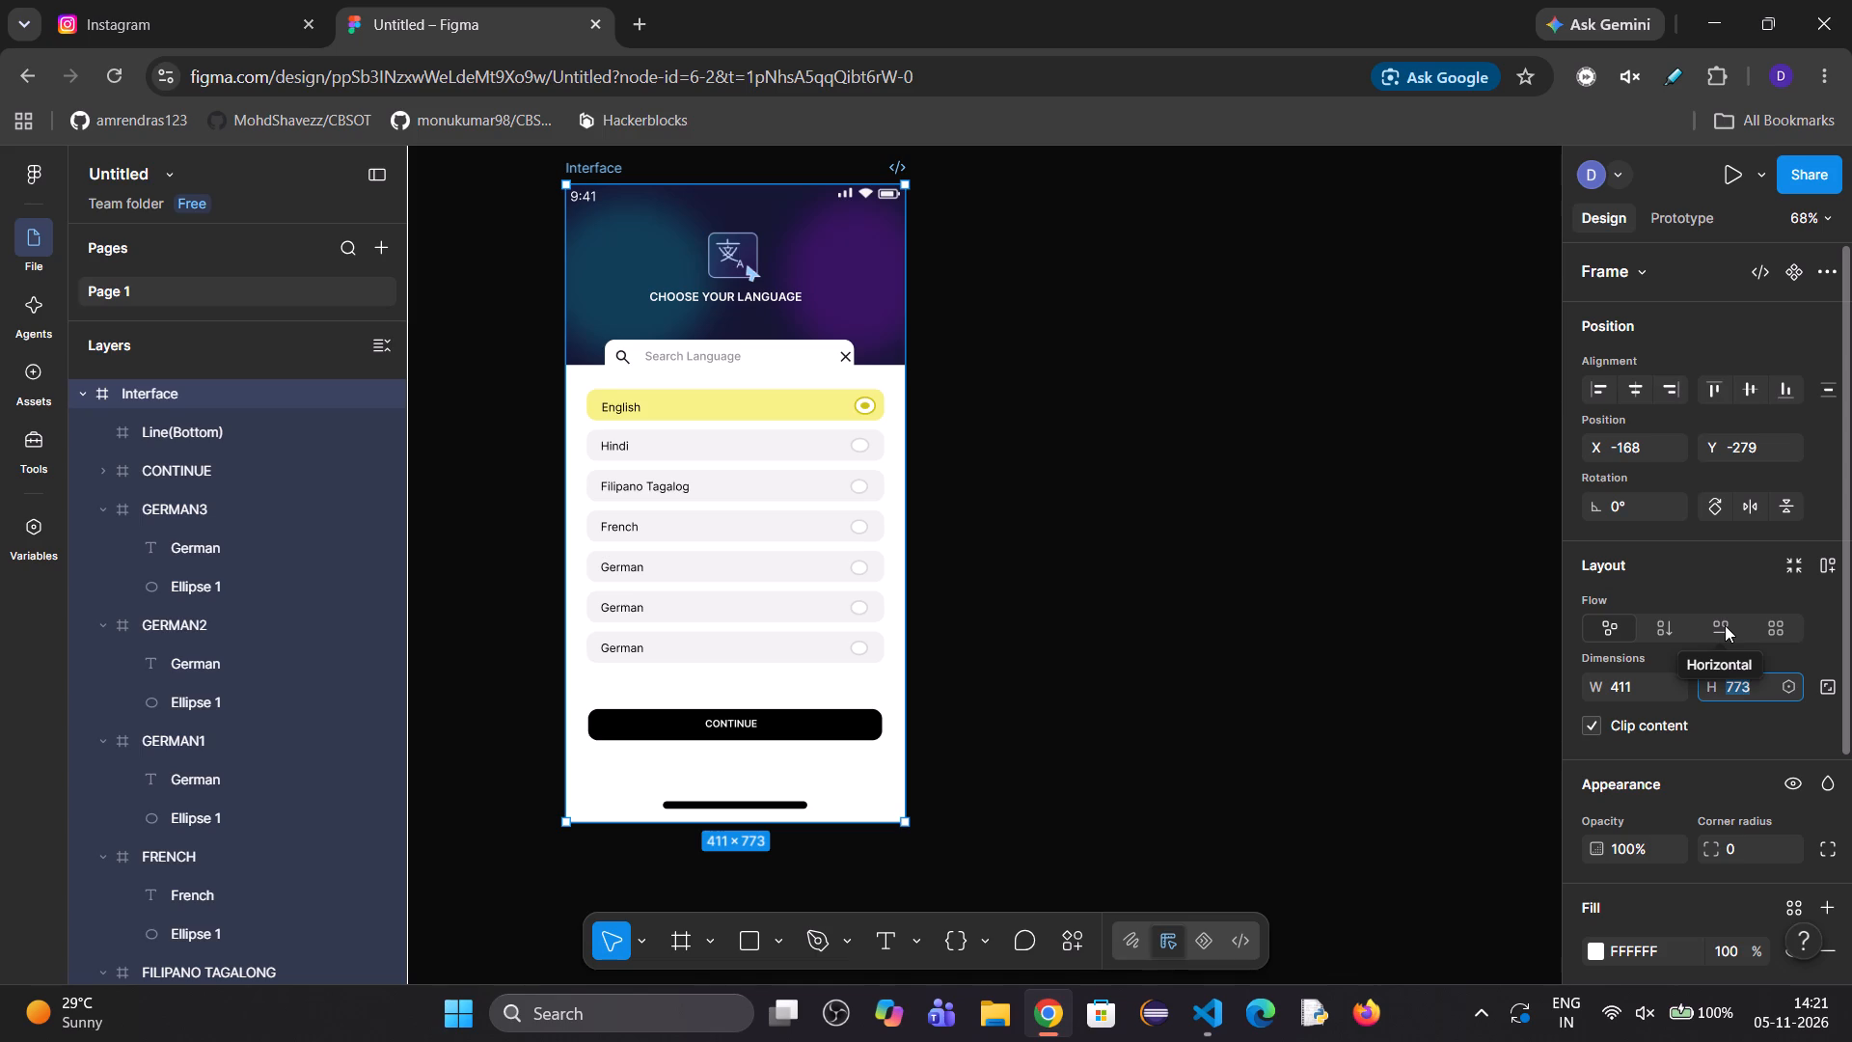
text(814)
key(Return)
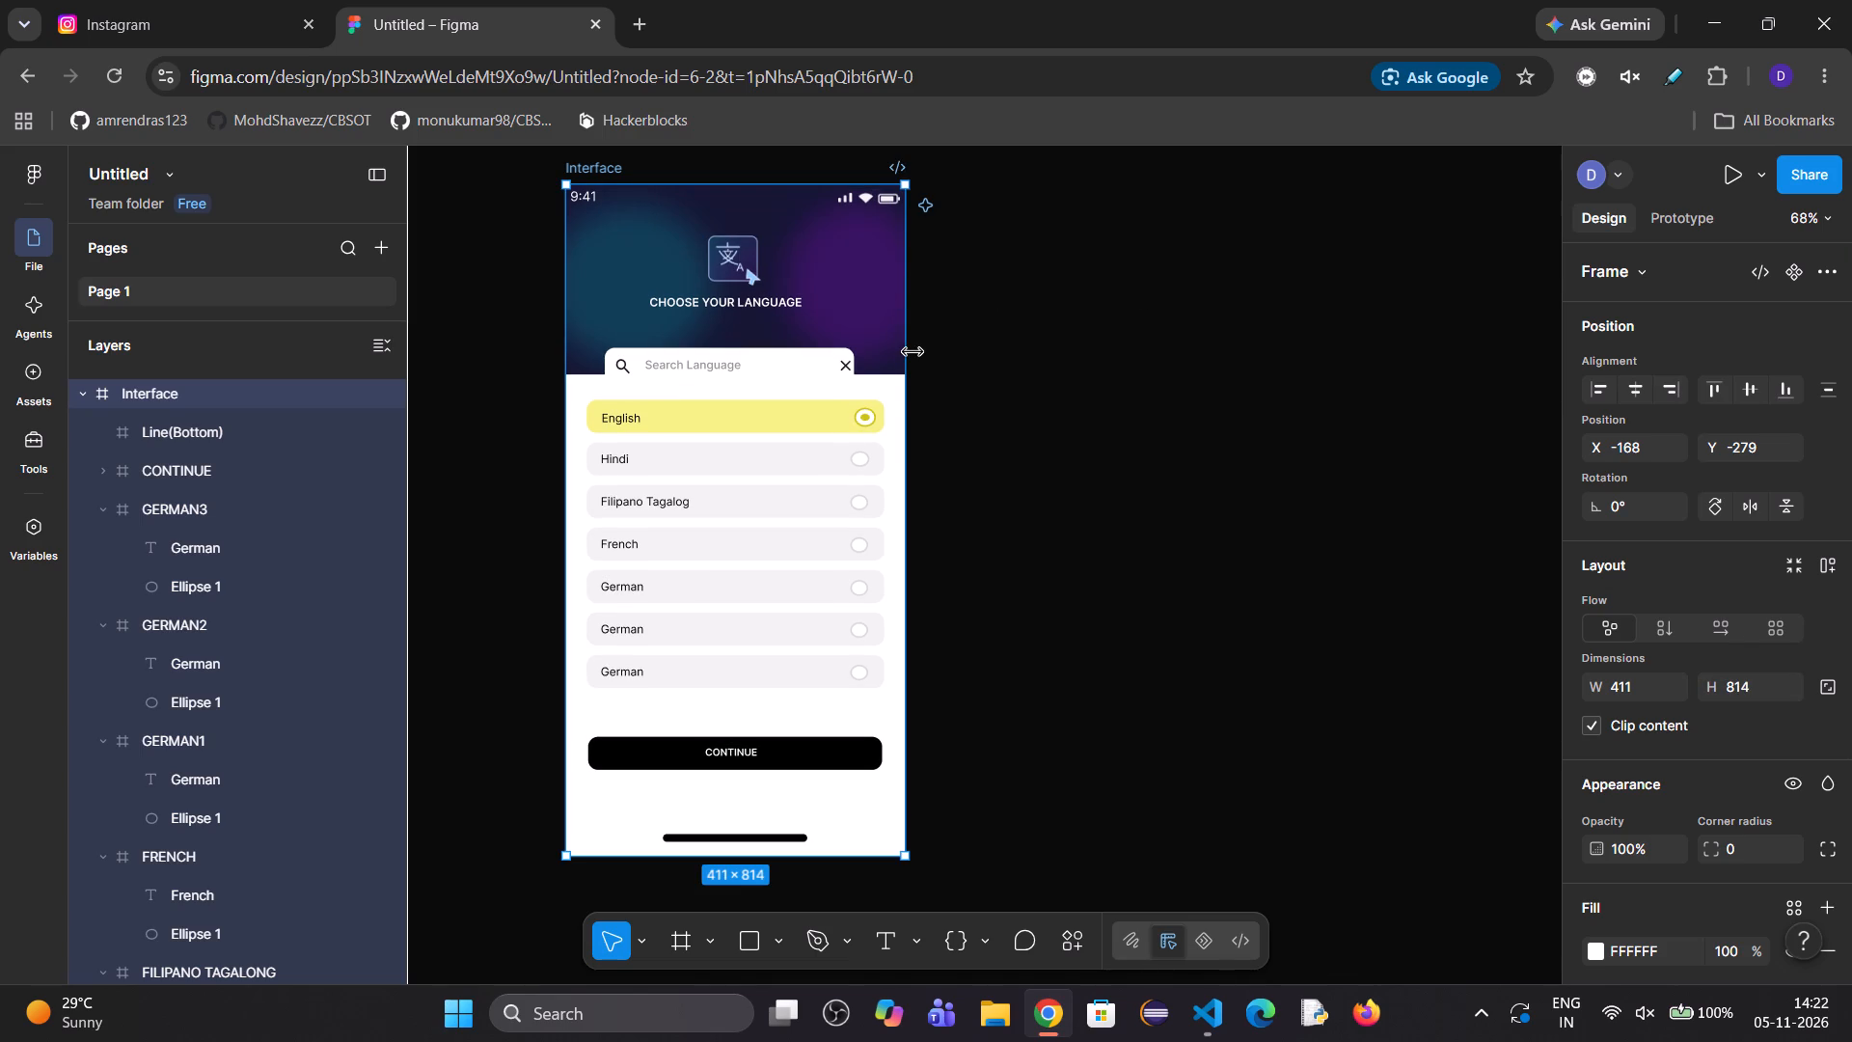
Resize the Interface frame's width freehand, narrowing it to about 47 and widening it back to about 442, to test horizontal scaling.
drag(899, 451, 817, 496)
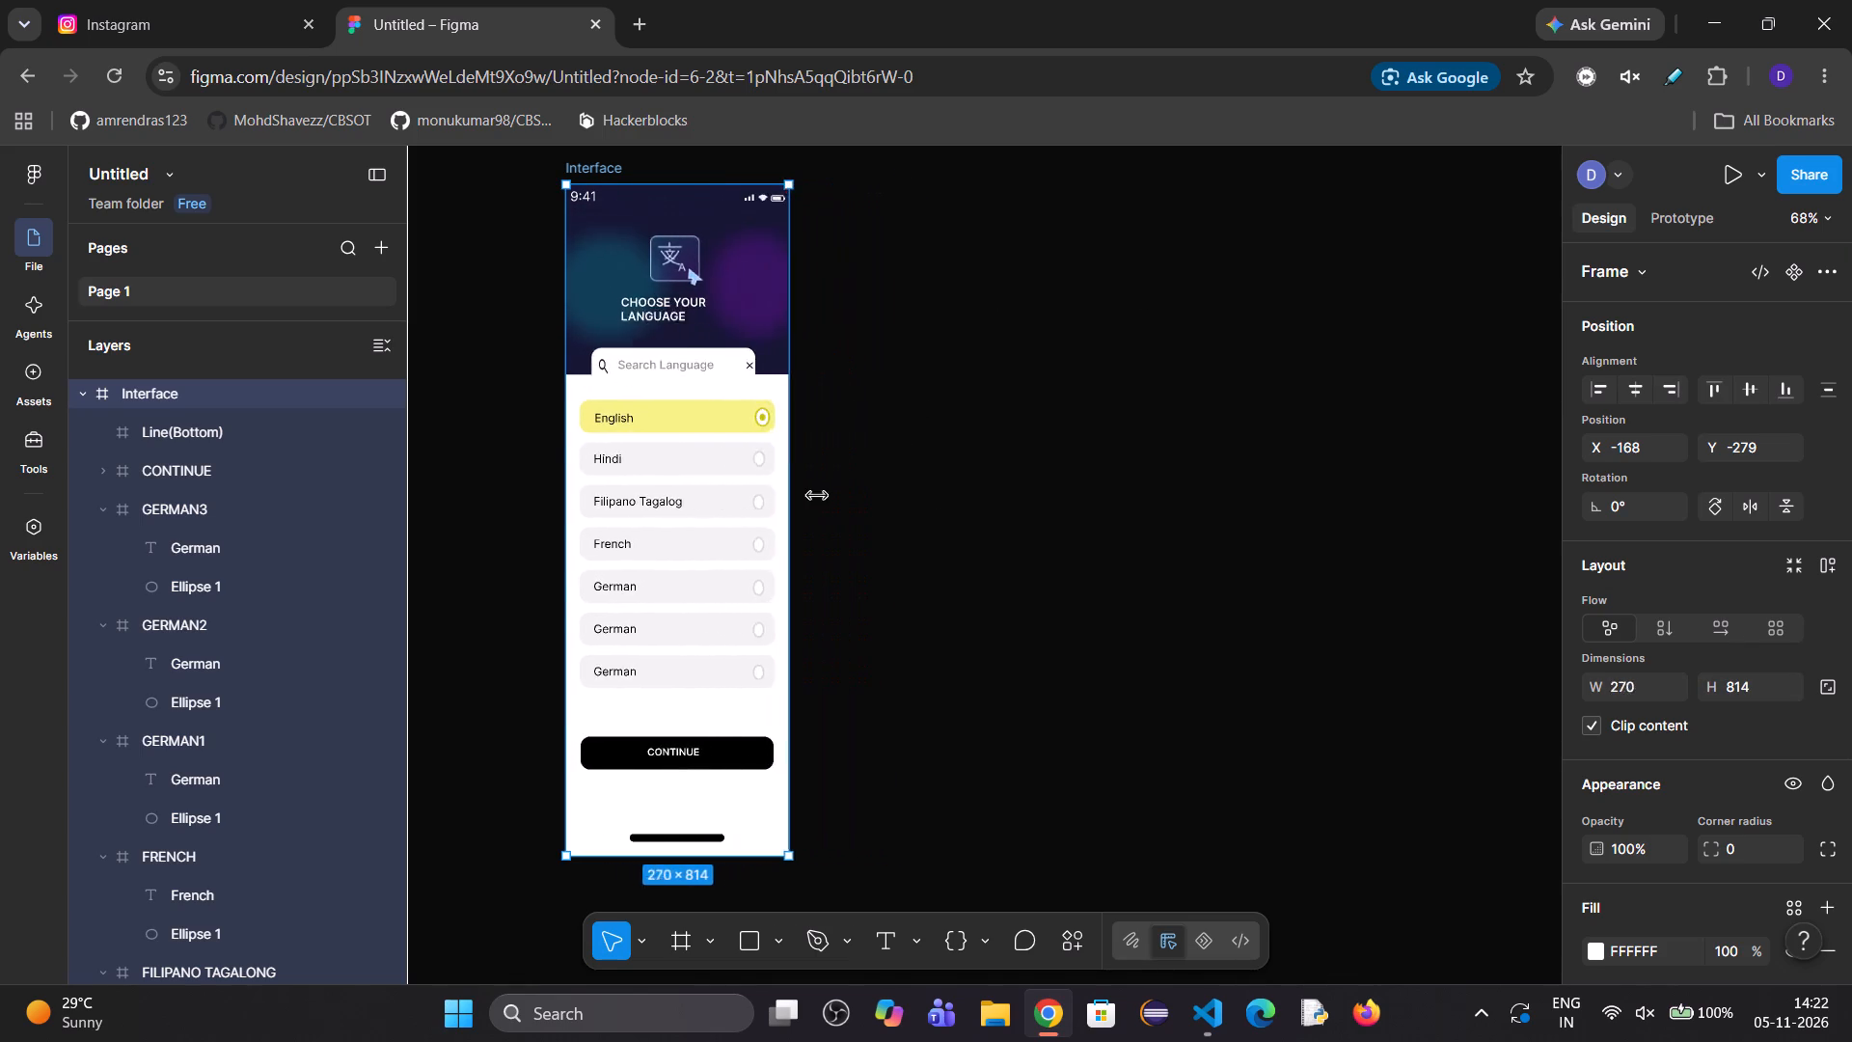
drag(817, 496, 725, 581)
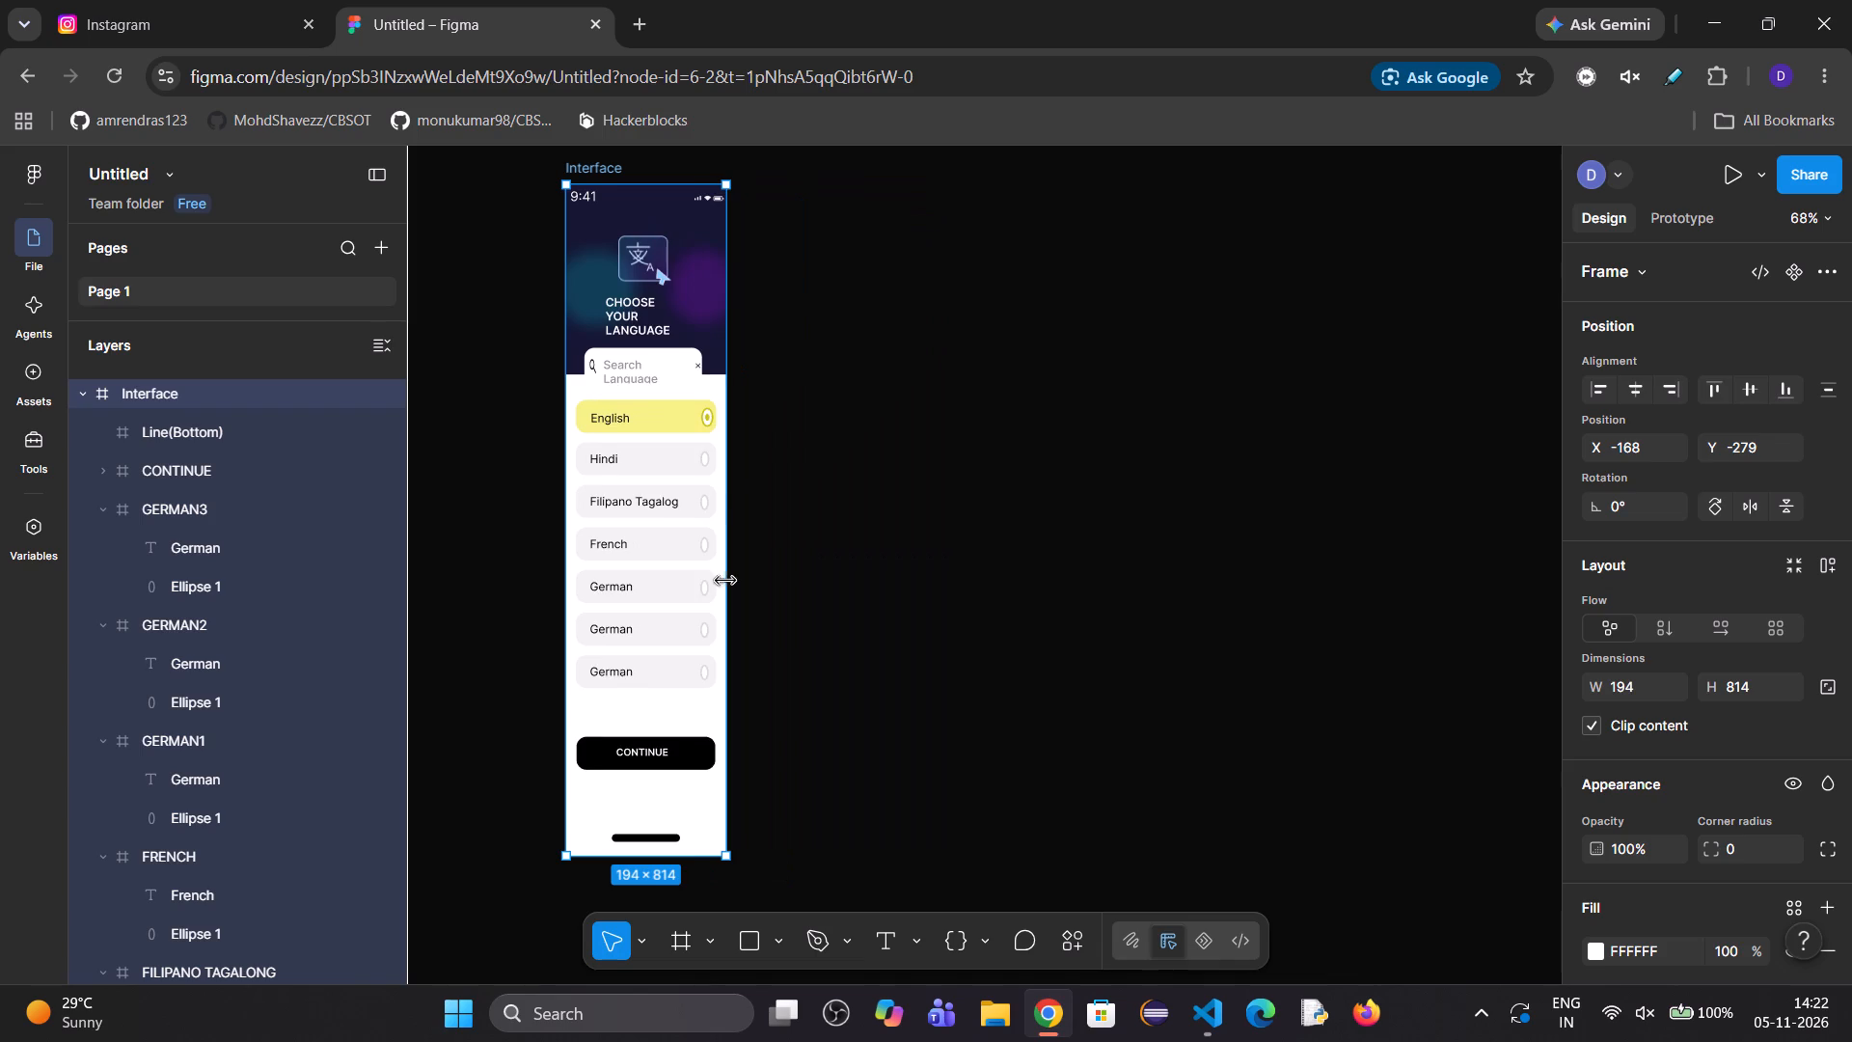
drag(725, 581, 749, 616)
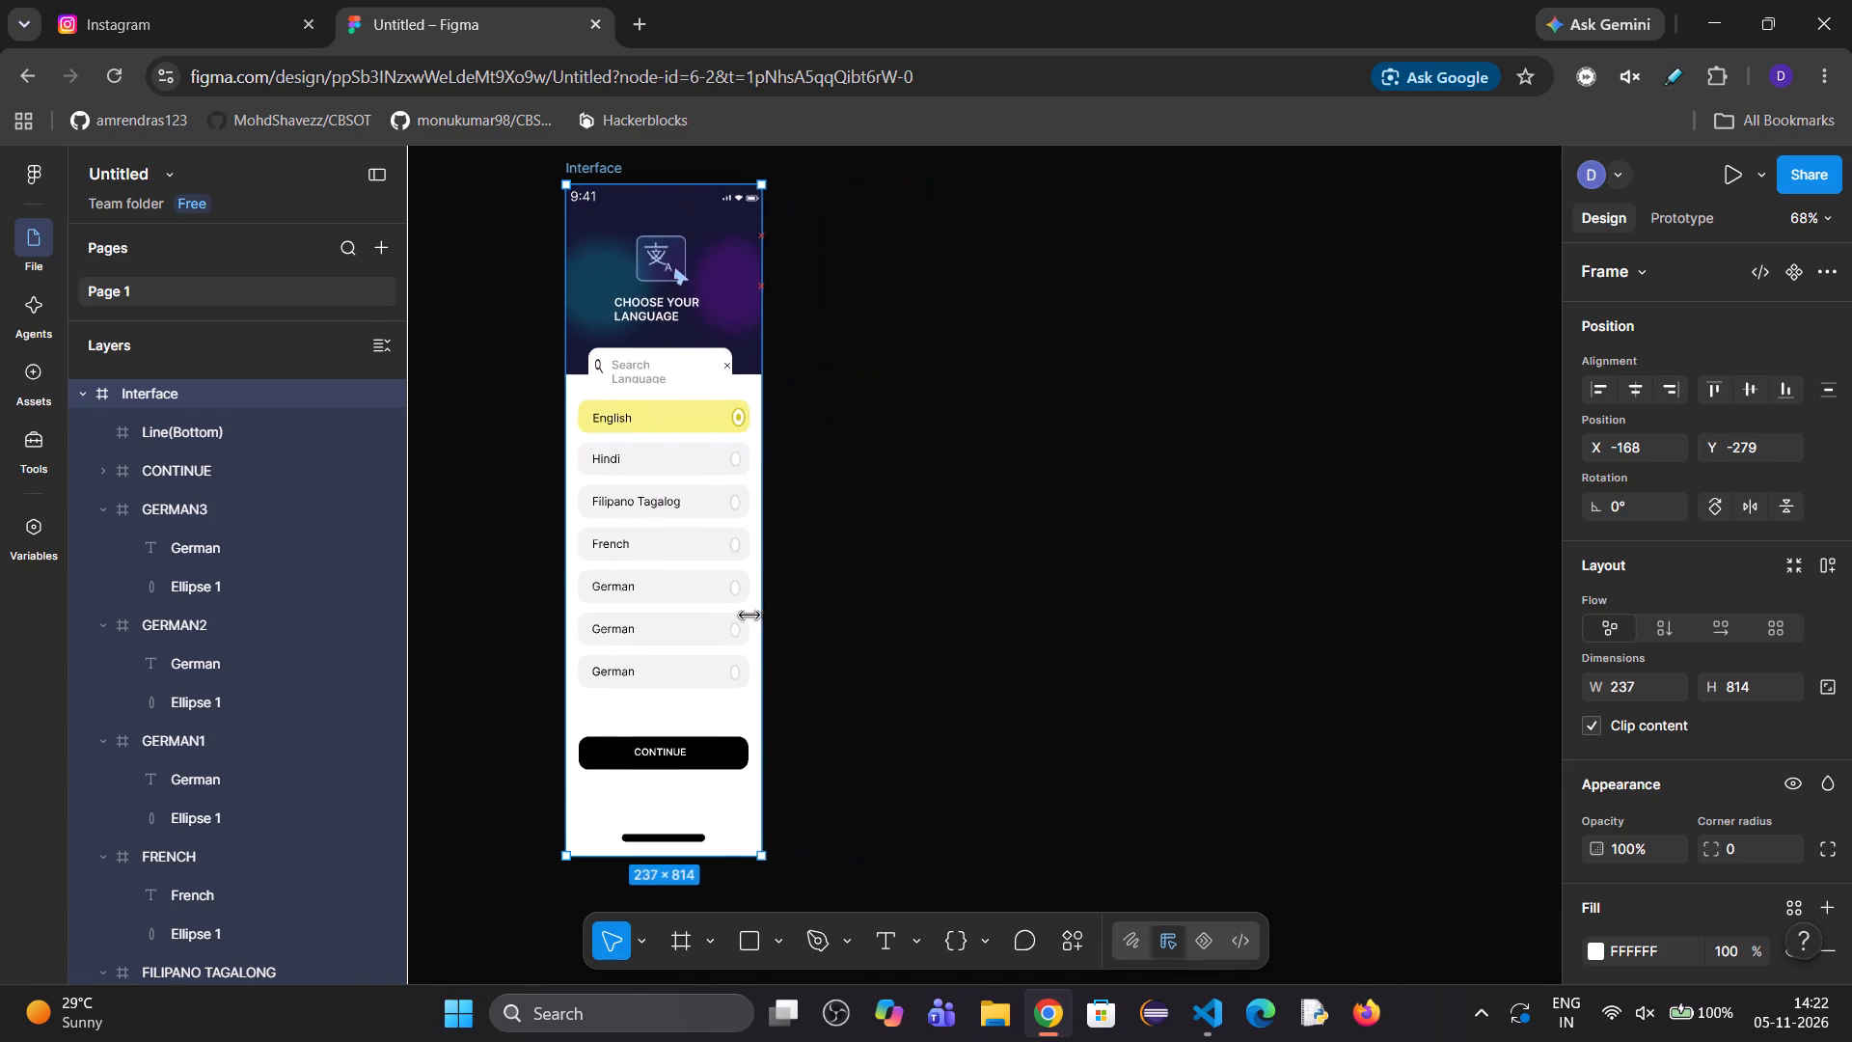
drag(749, 616, 607, 625)
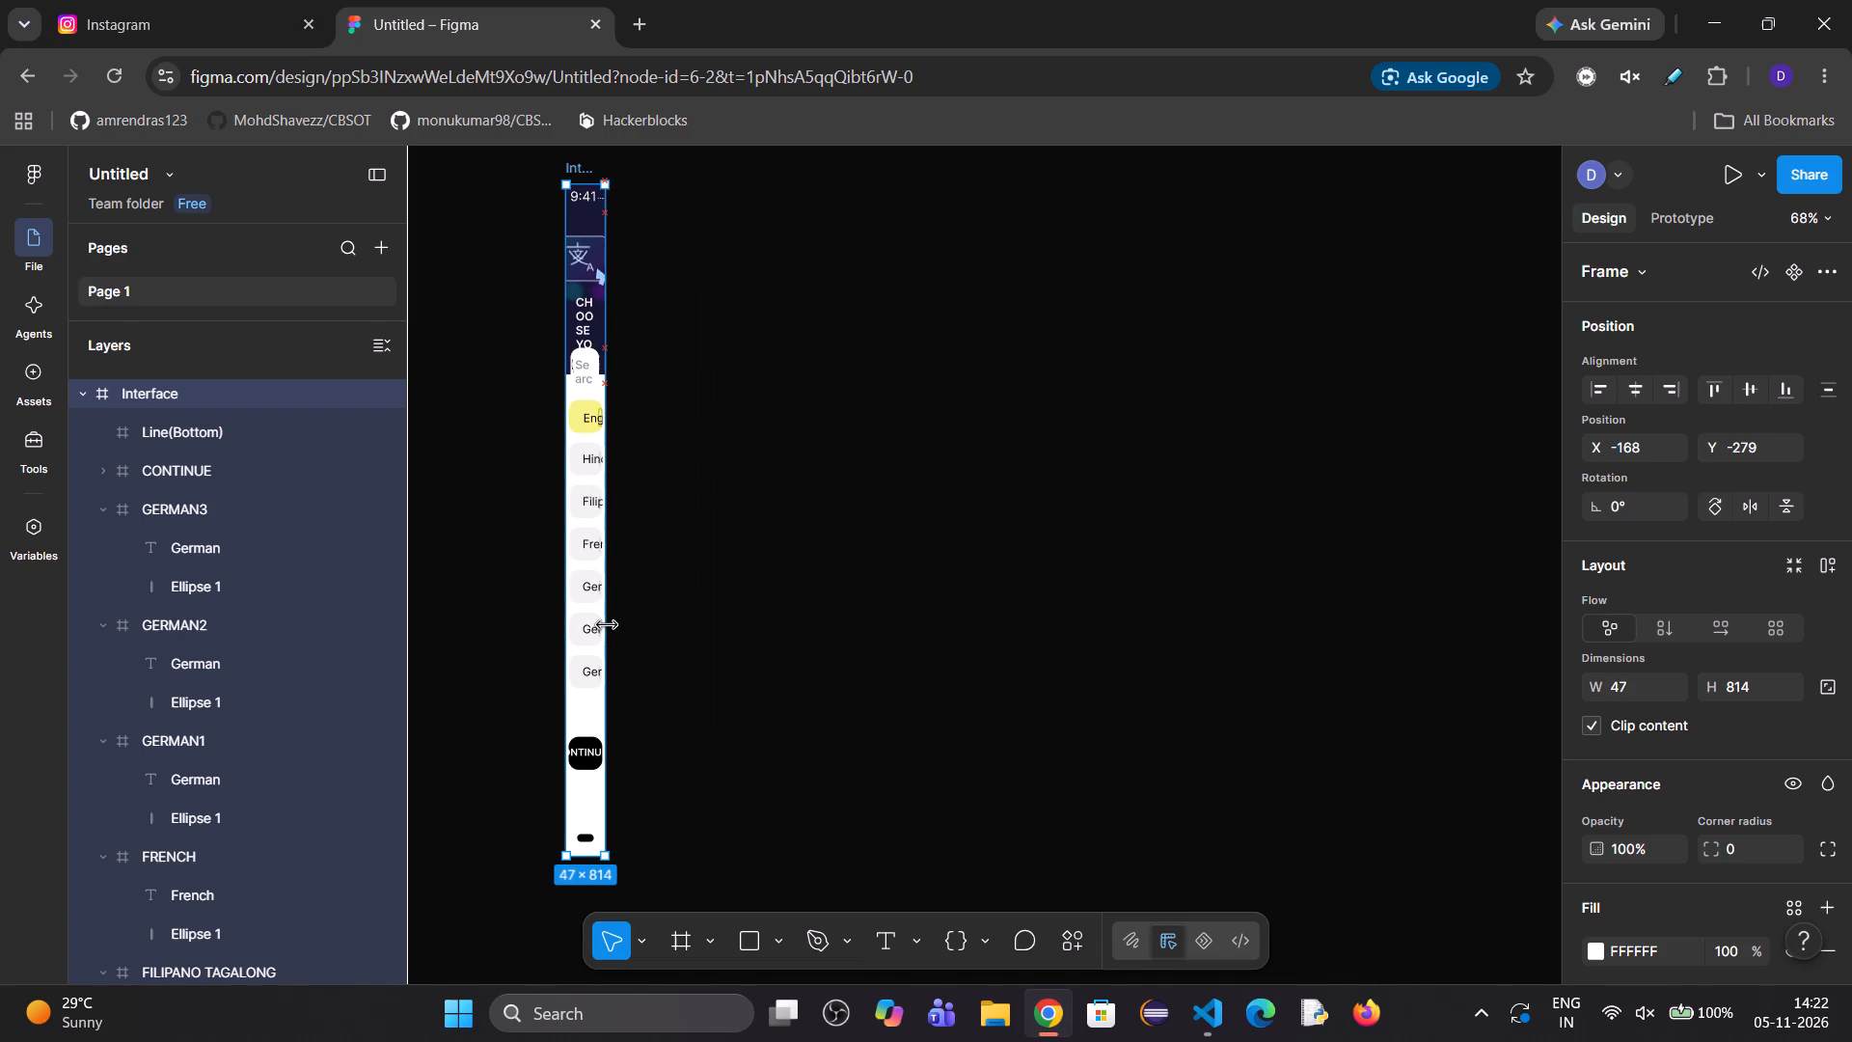
drag(607, 625, 722, 663)
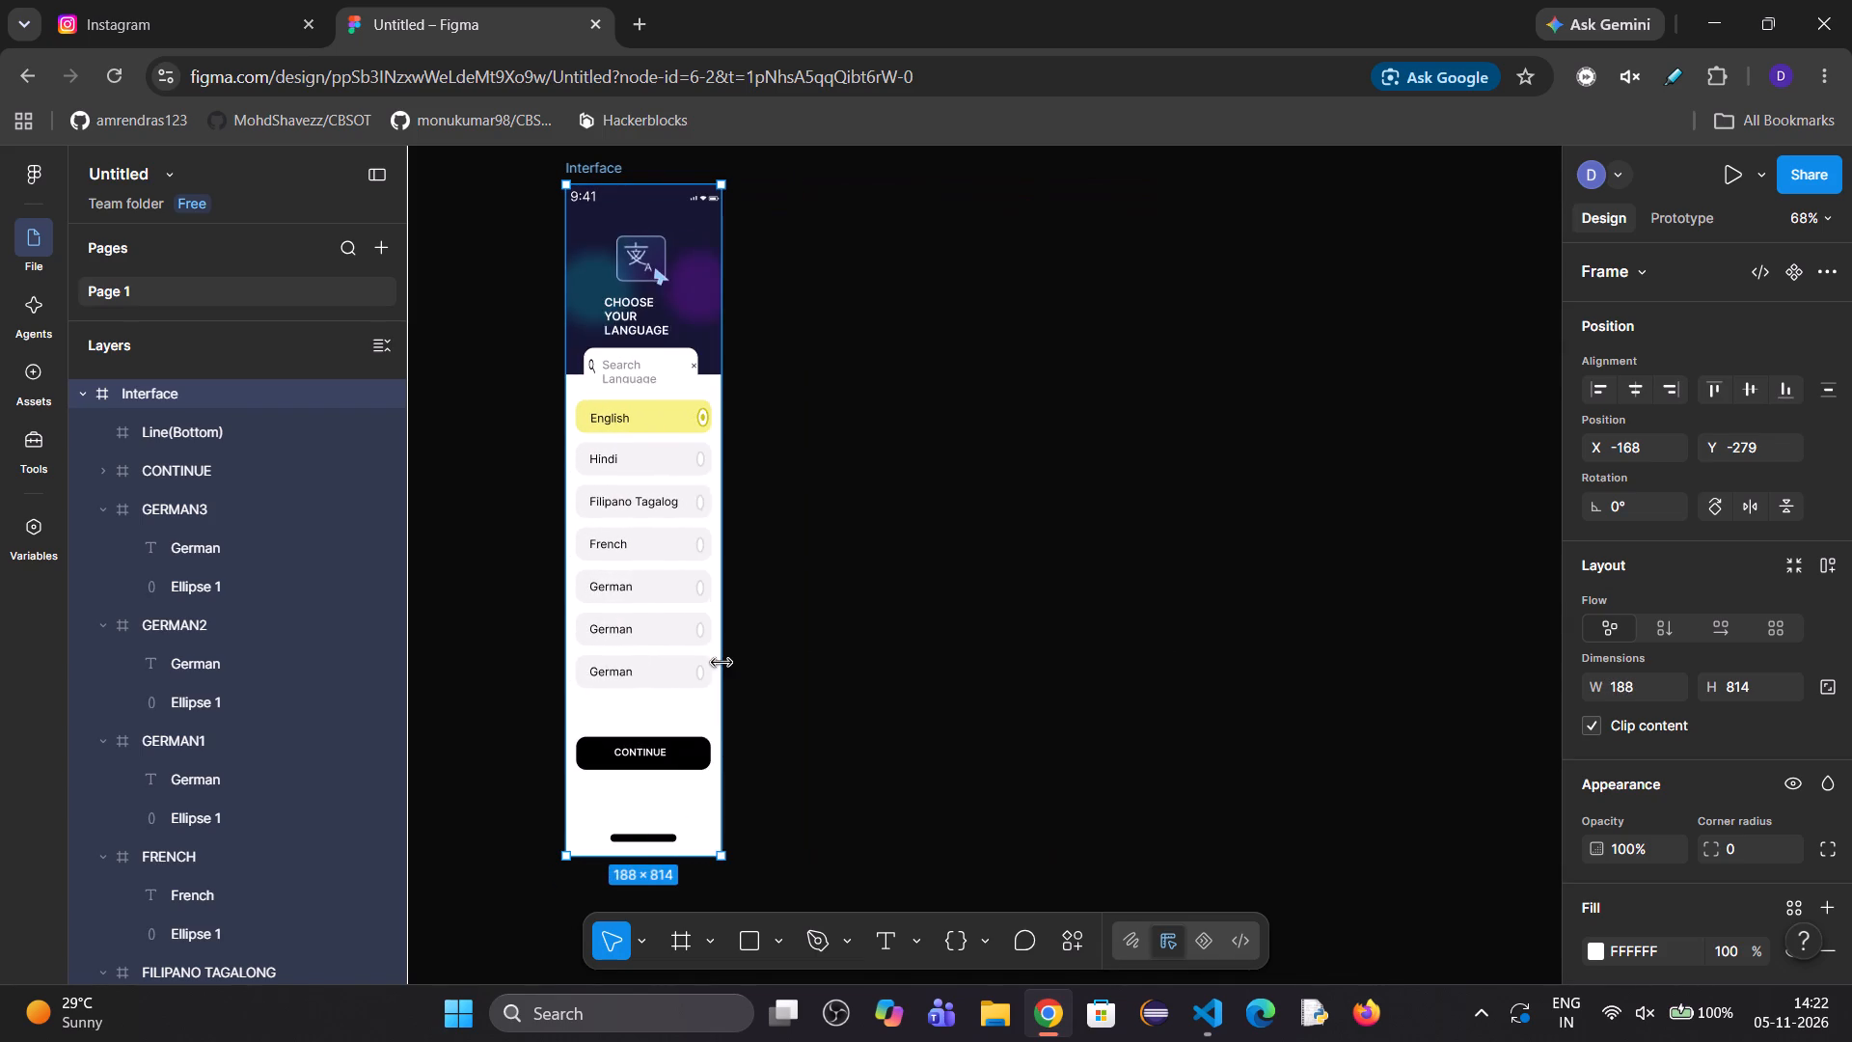
drag(722, 663, 858, 739)
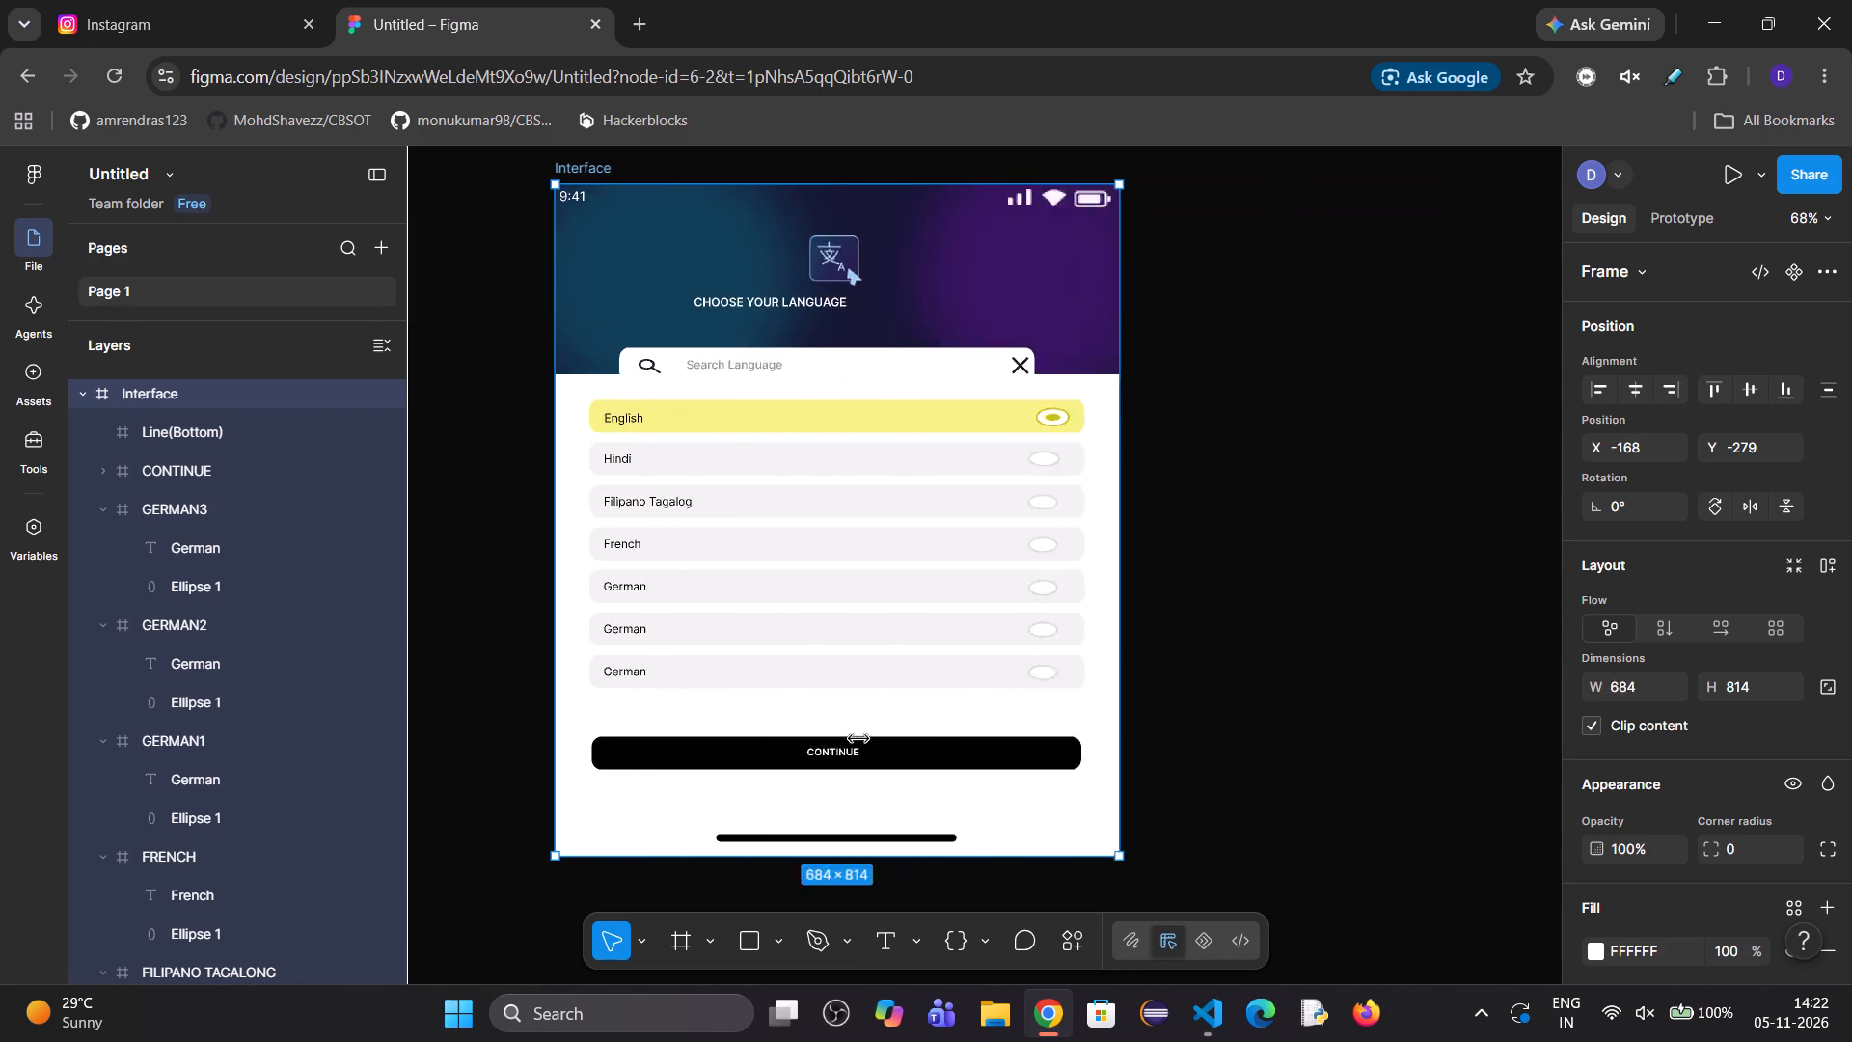
drag(858, 739, 858, 734)
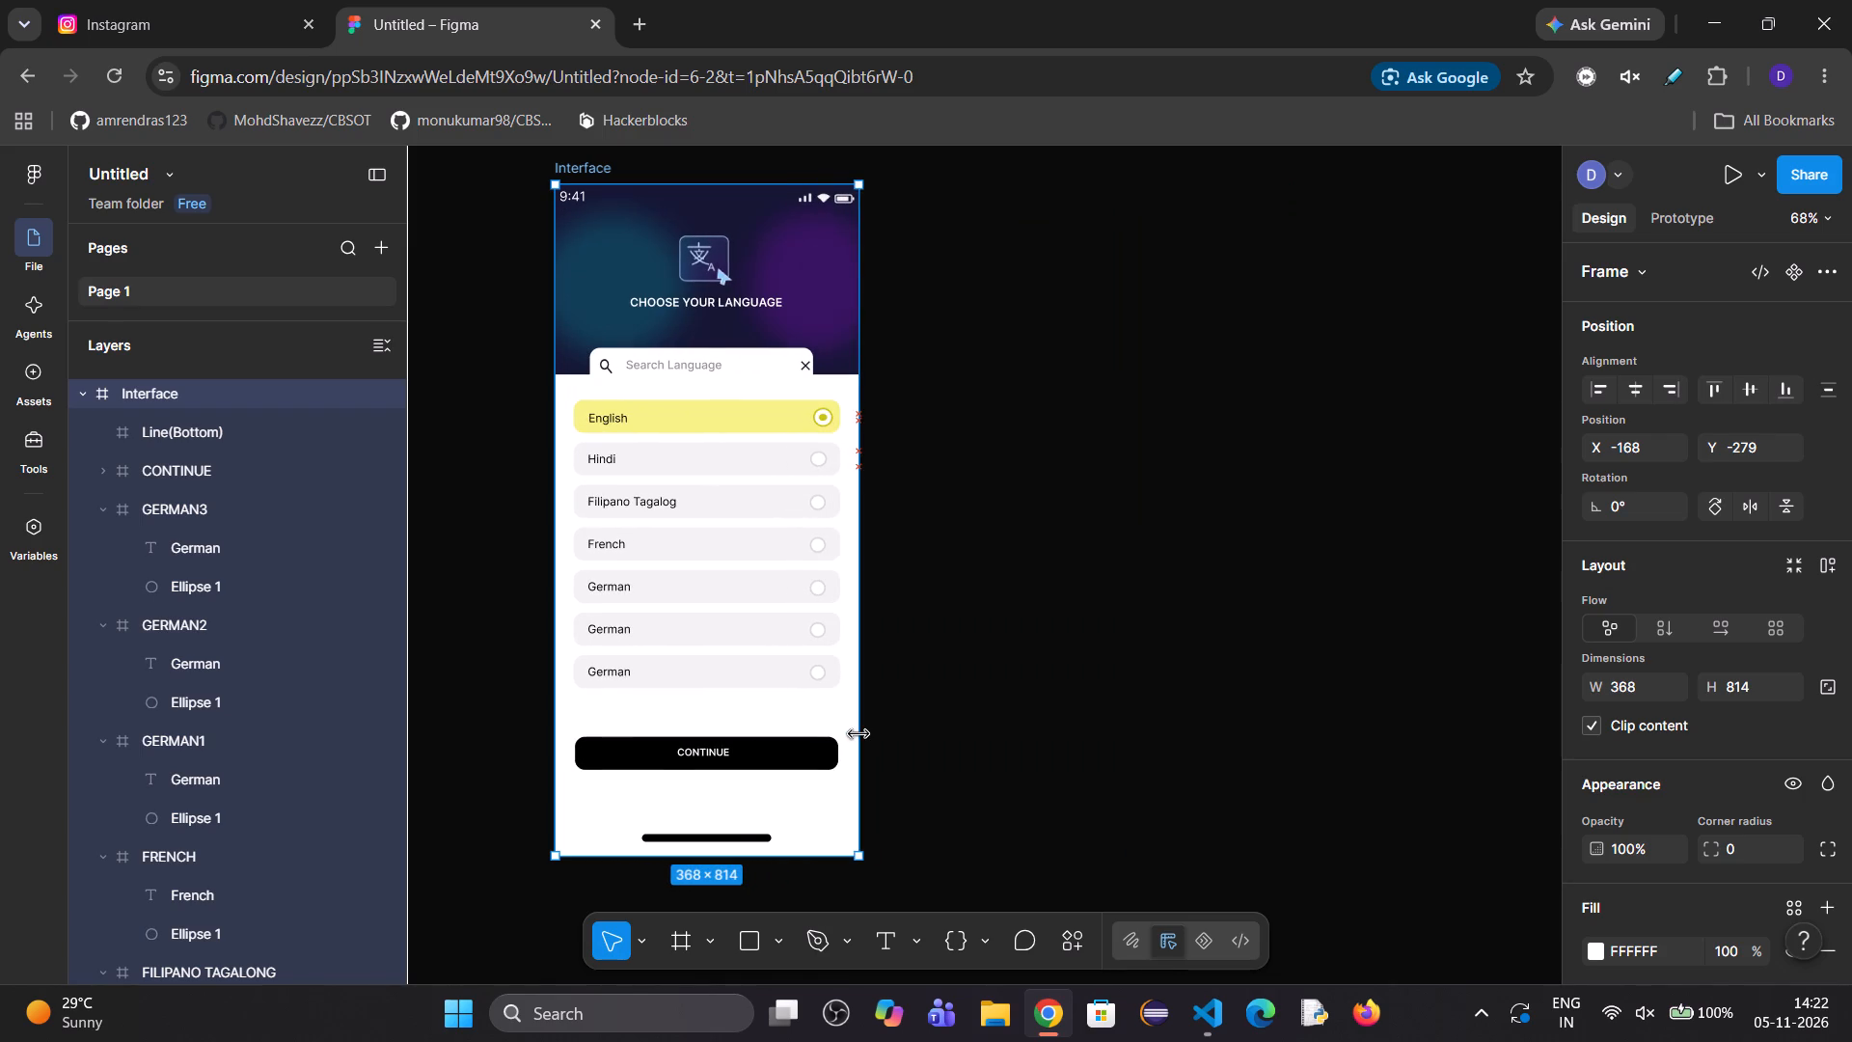
drag(858, 734, 919, 730)
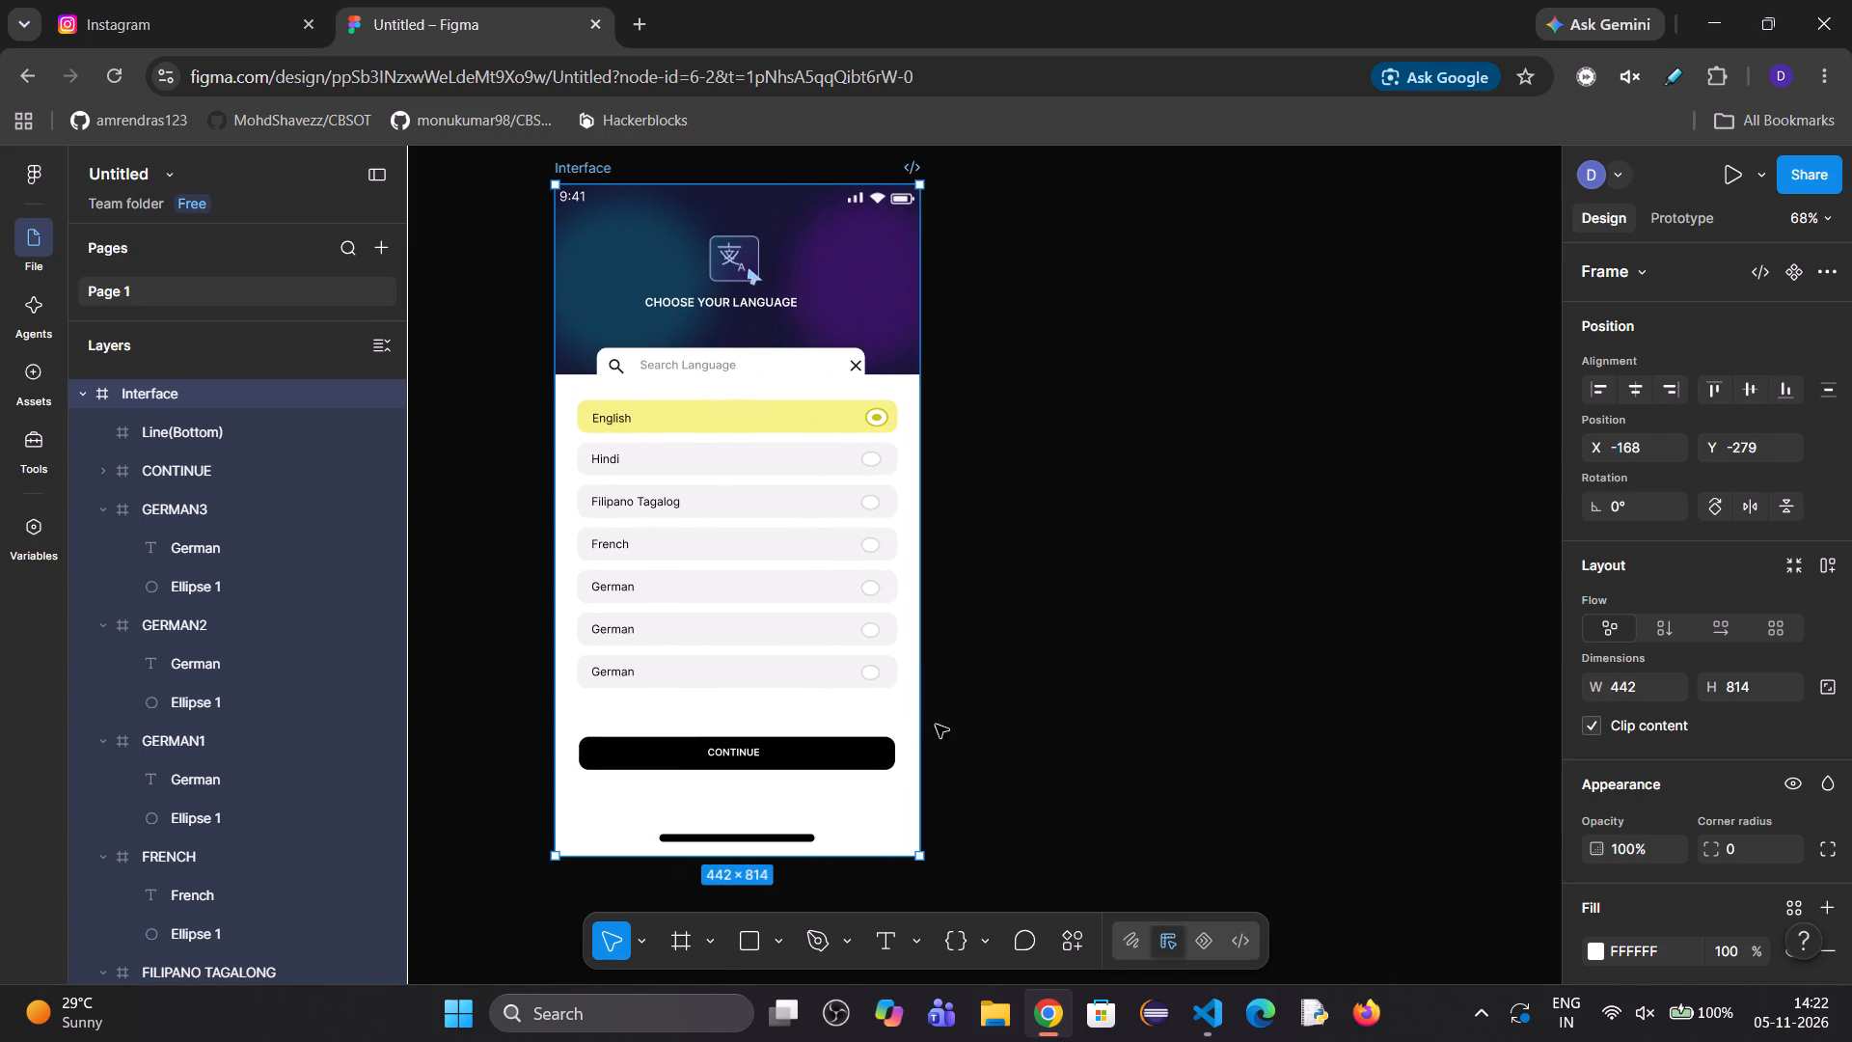
click(1003, 607)
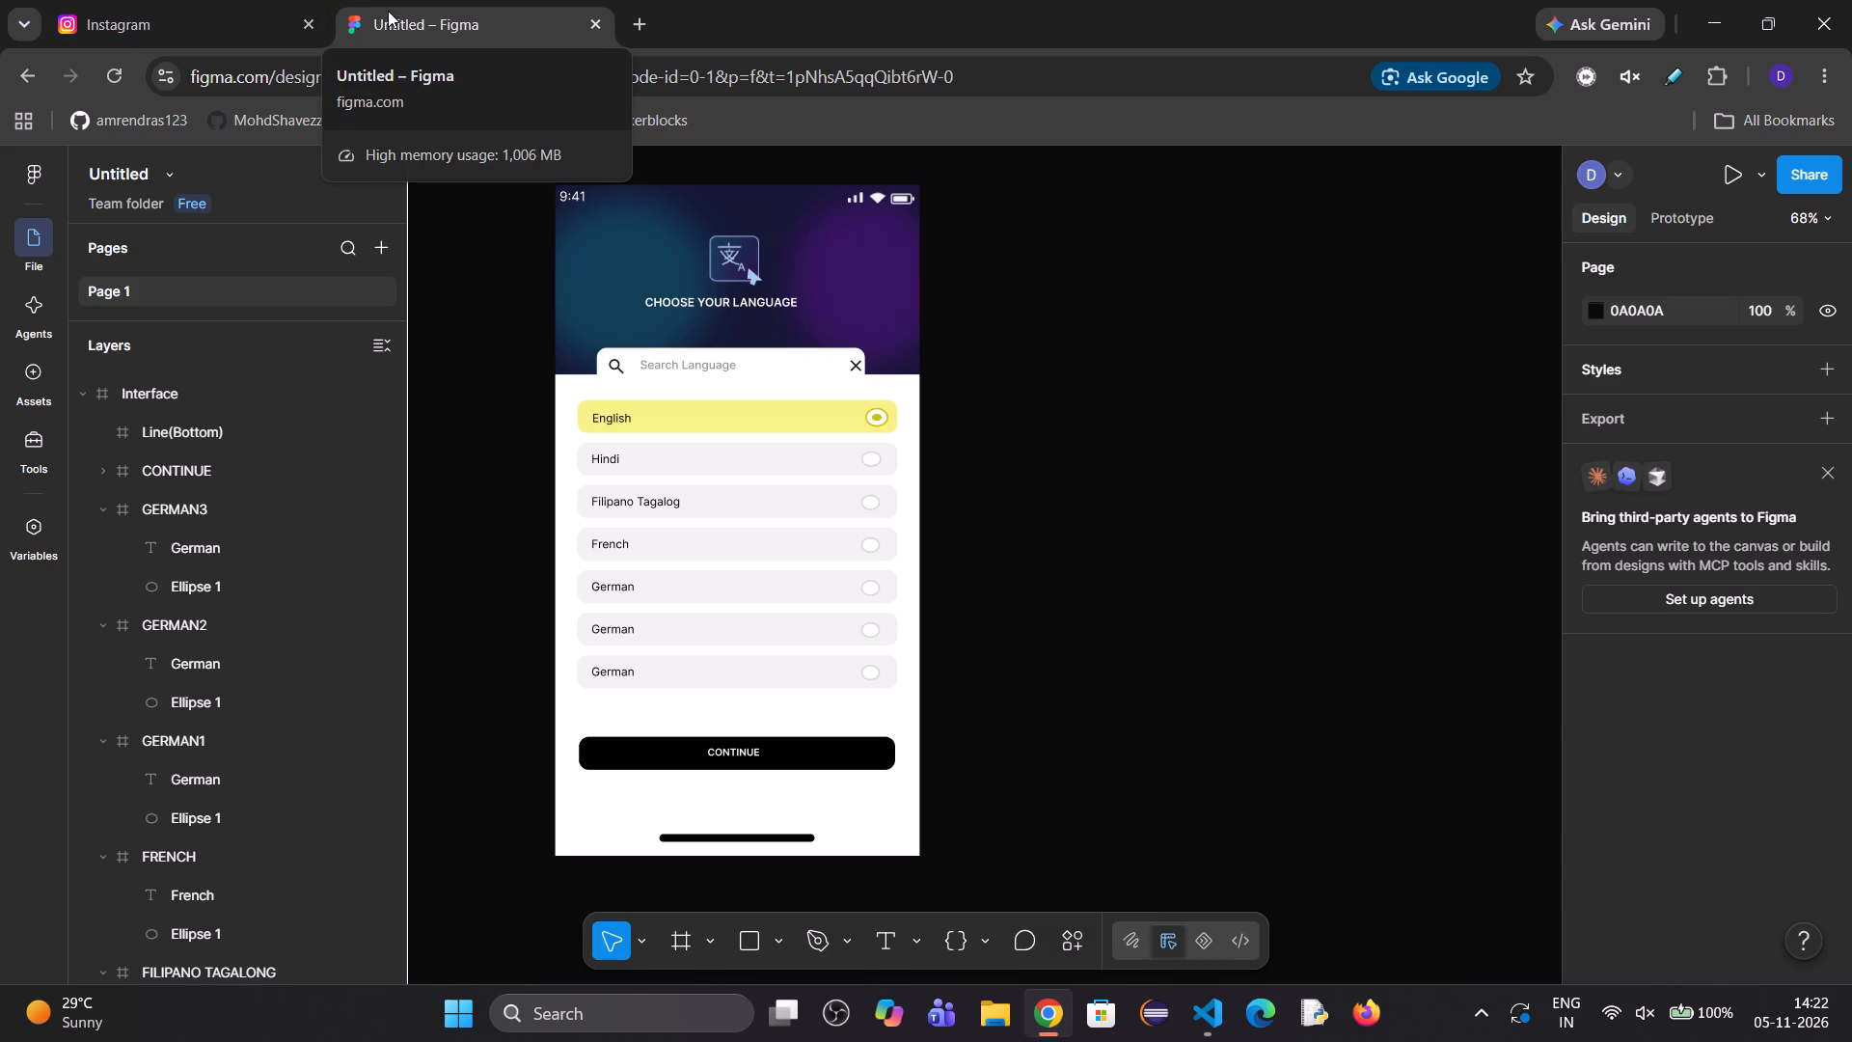
Open Figma's recent files in a new browser tab and open the Untitled drafts file edited 2 days ago.
click(632, 37)
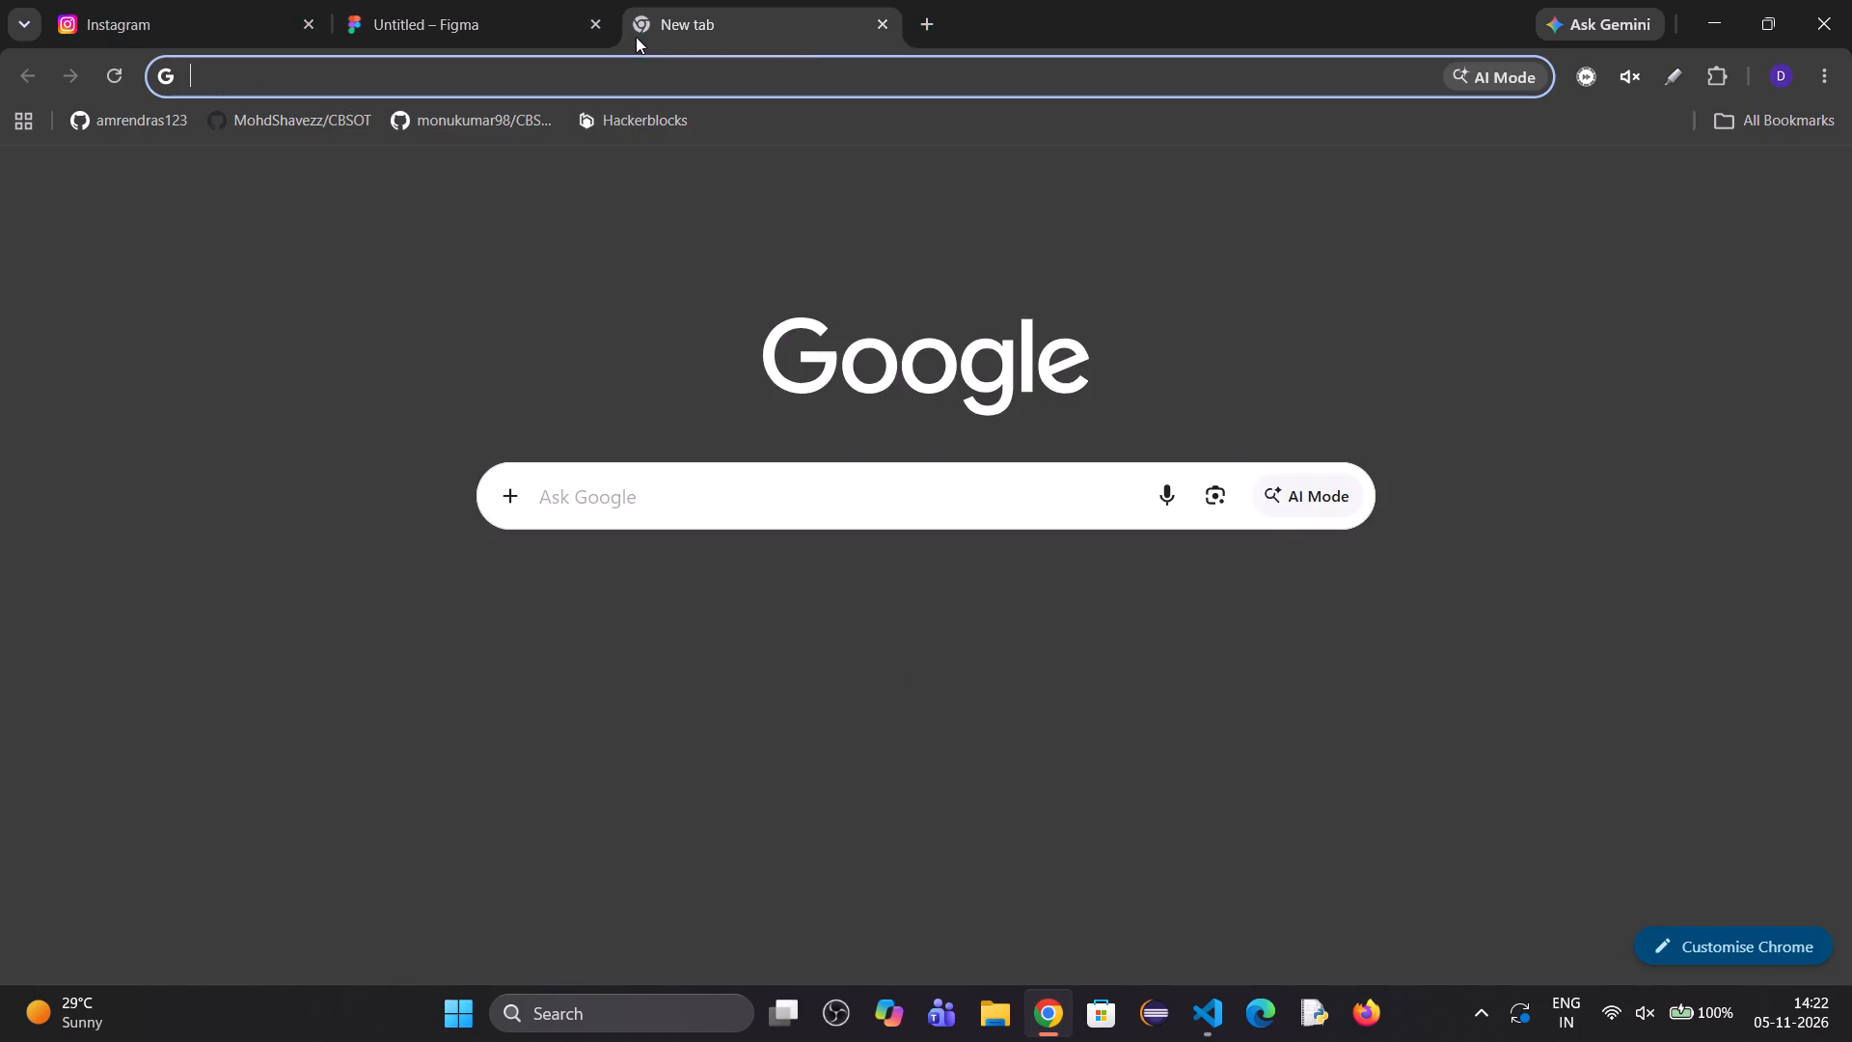
text(fig)
key(Return)
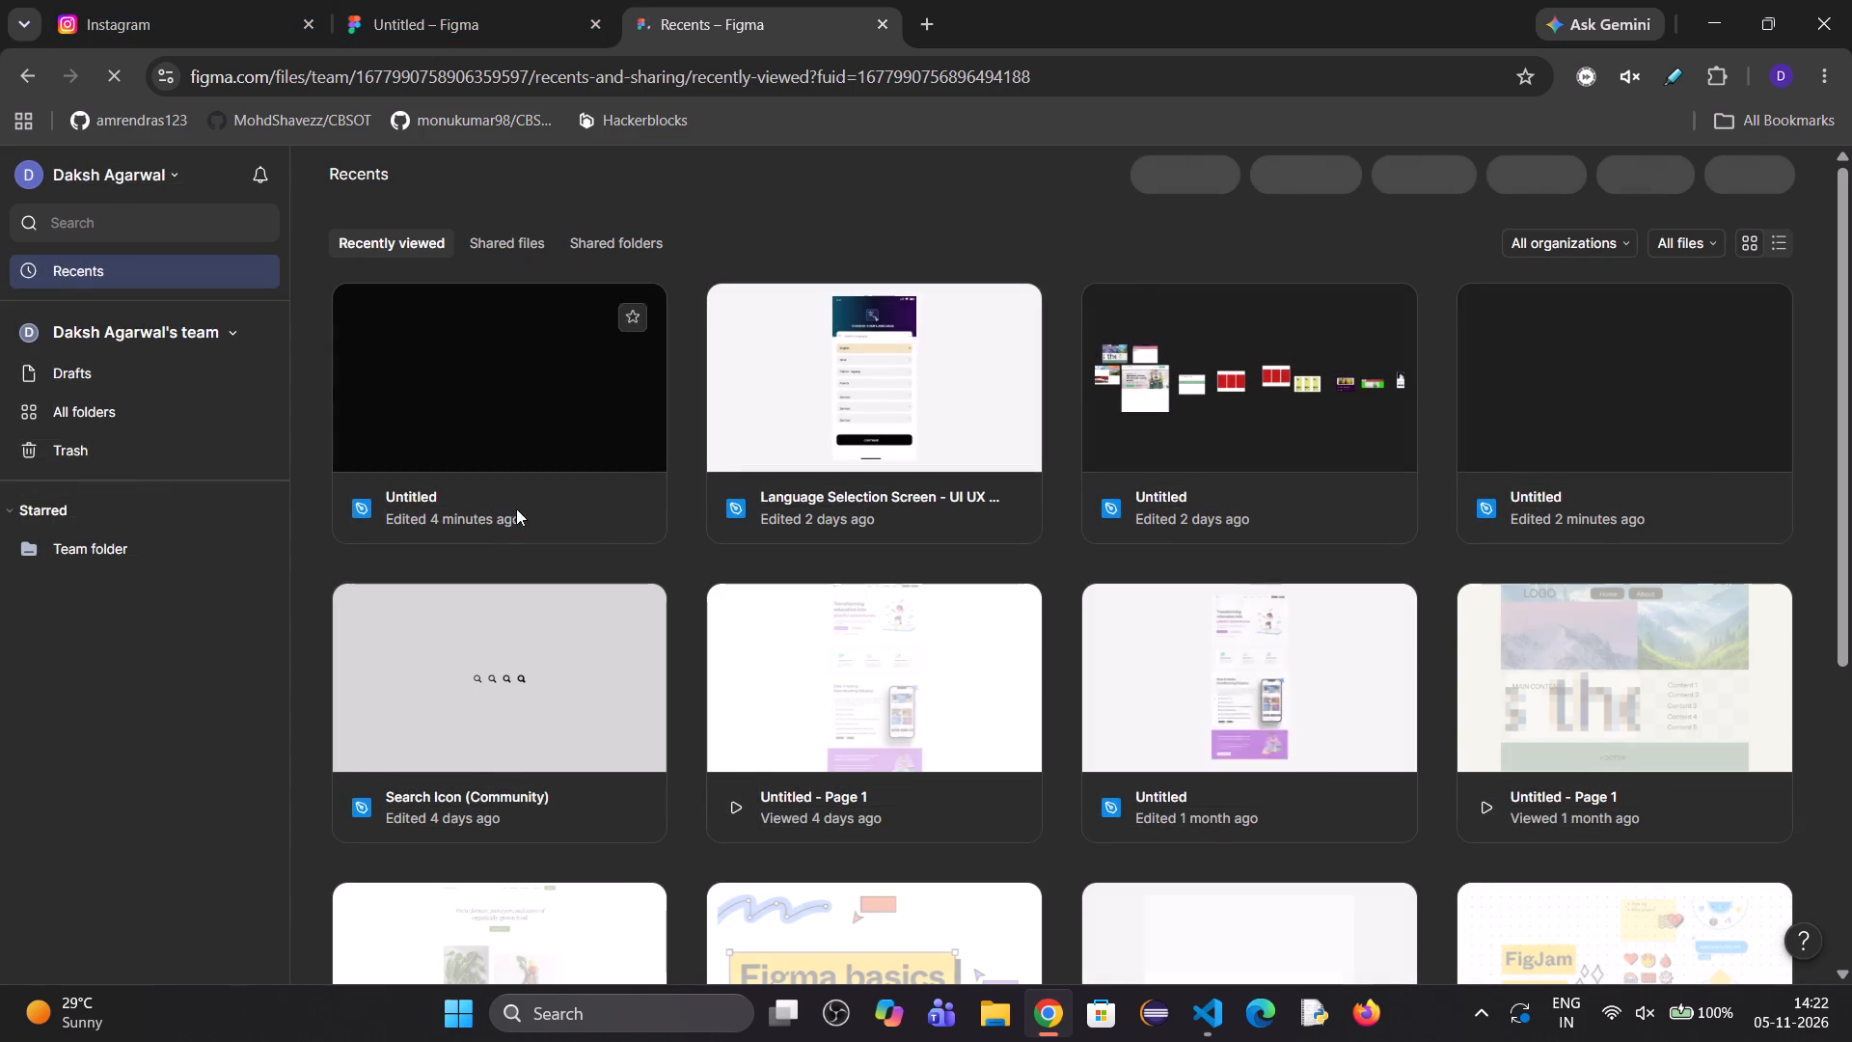
triple_click(442, 362)
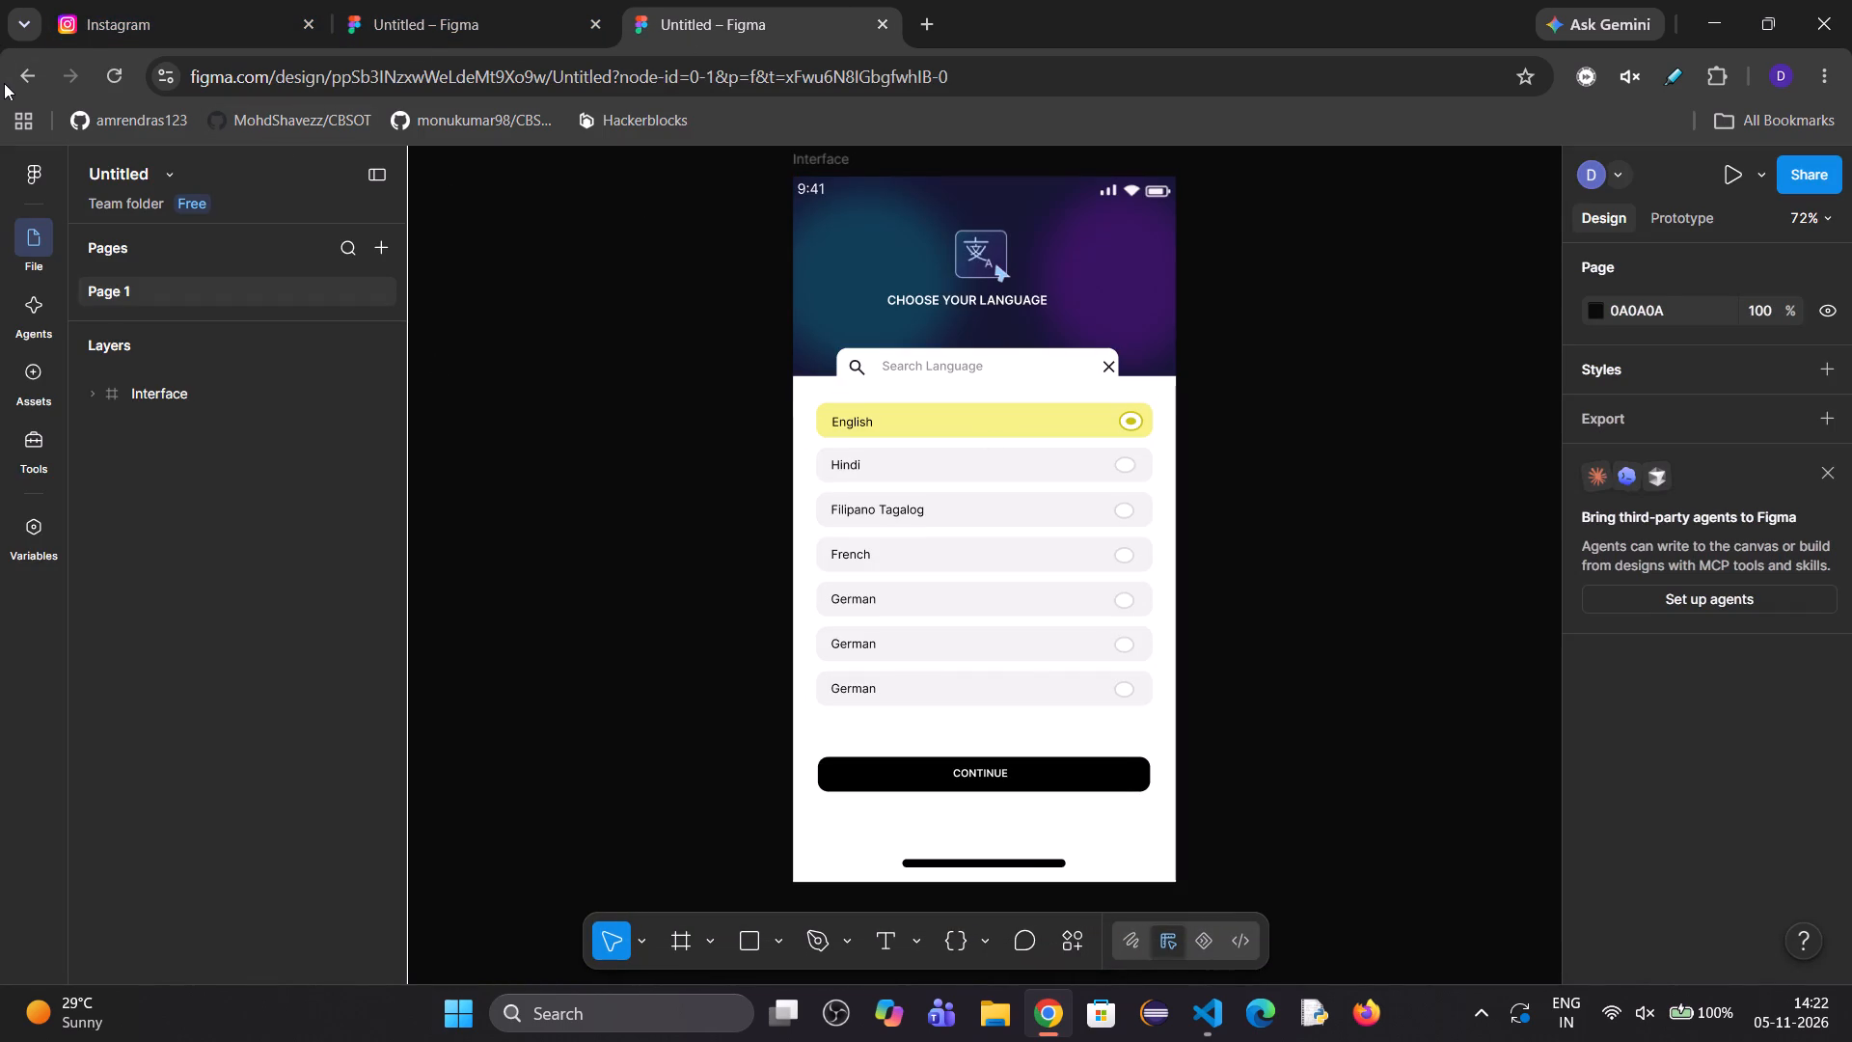
click(4, 78)
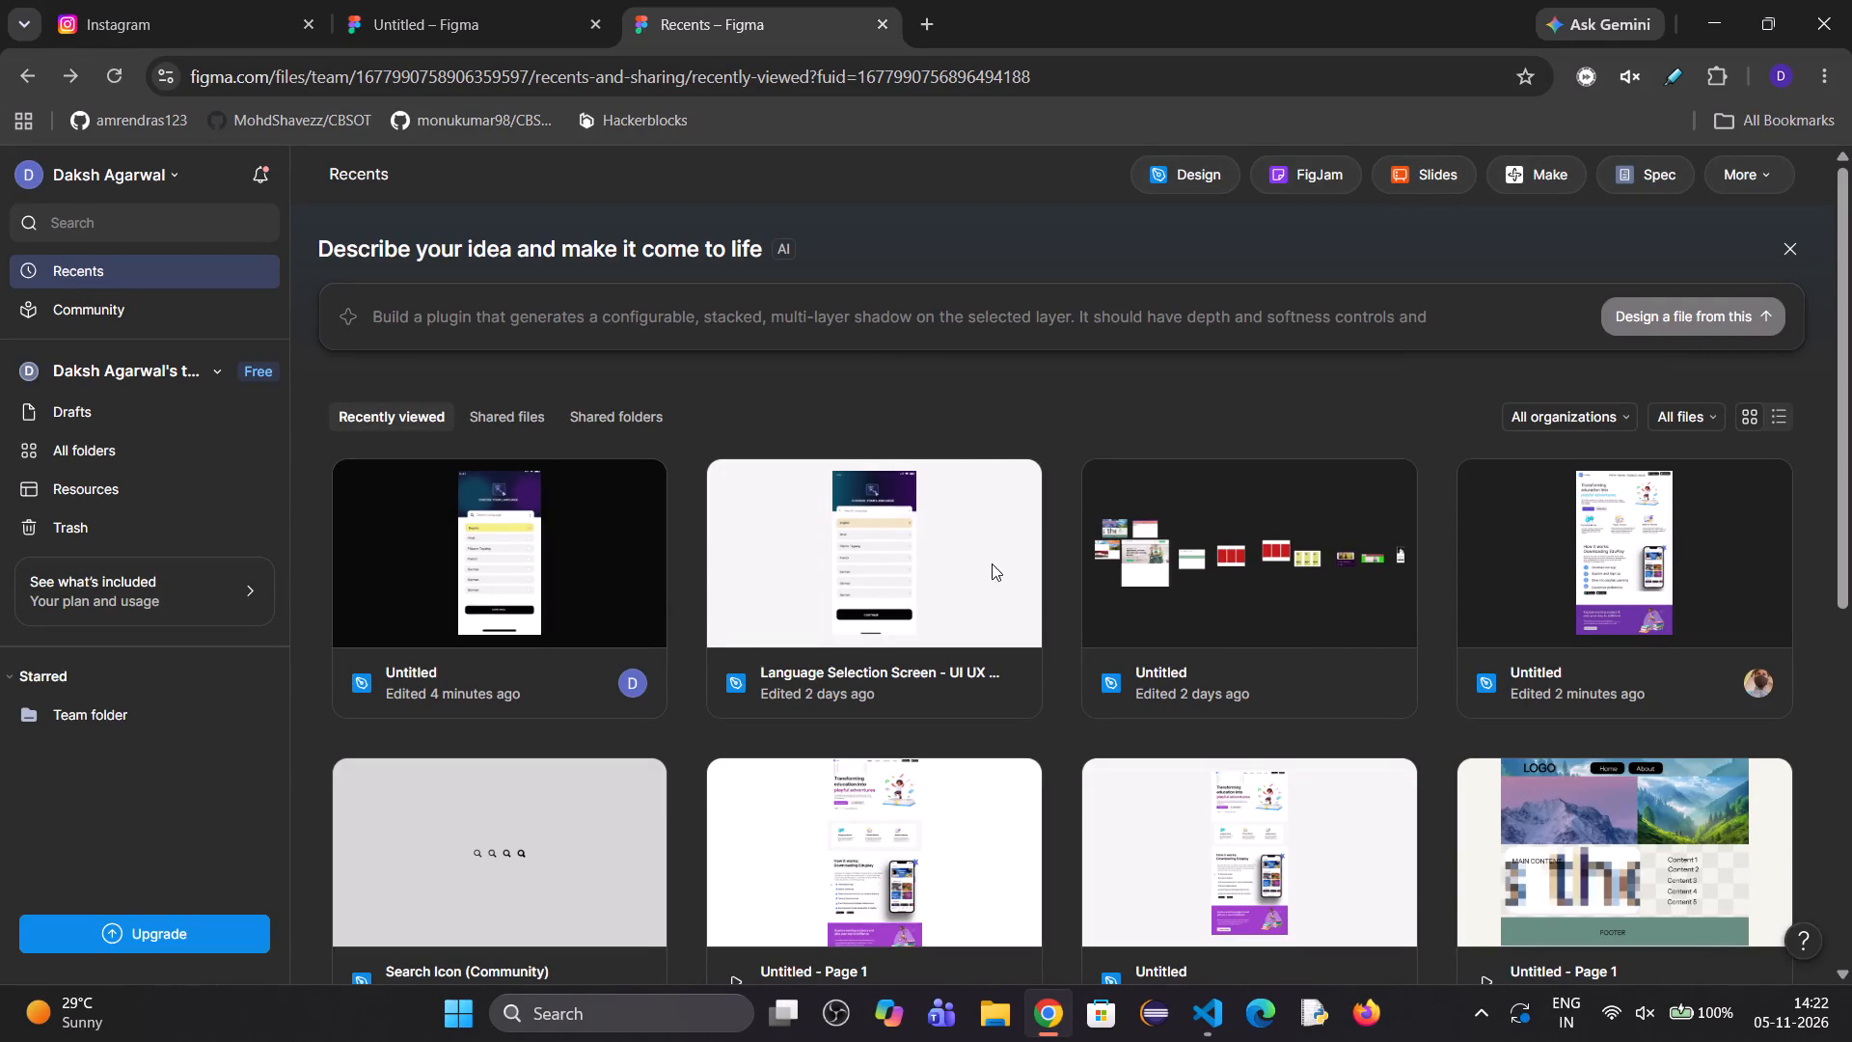
double_click(1235, 557)
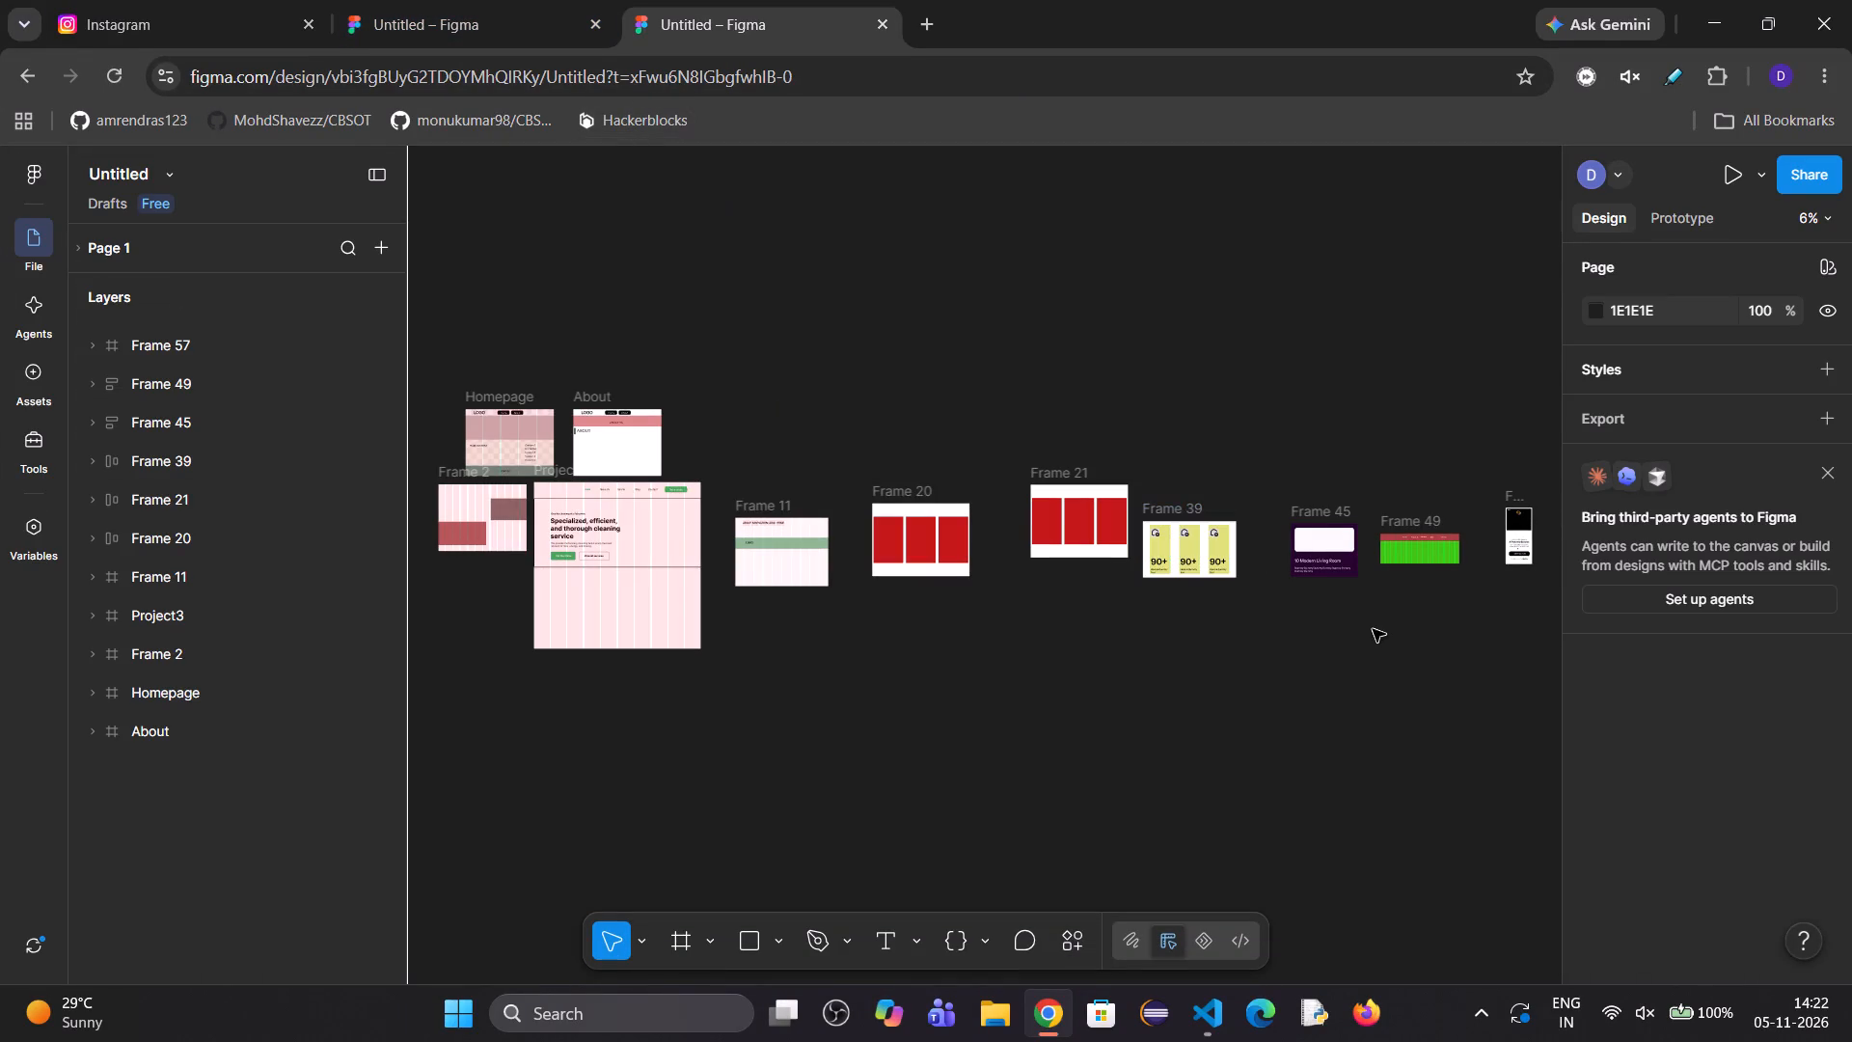
Look through the file's frames for the AI Powered Scanner mobile screen, Frame 57, and examine it up close.
scroll(1361, 624, left, 9)
scroll(1295, 627, right, 7)
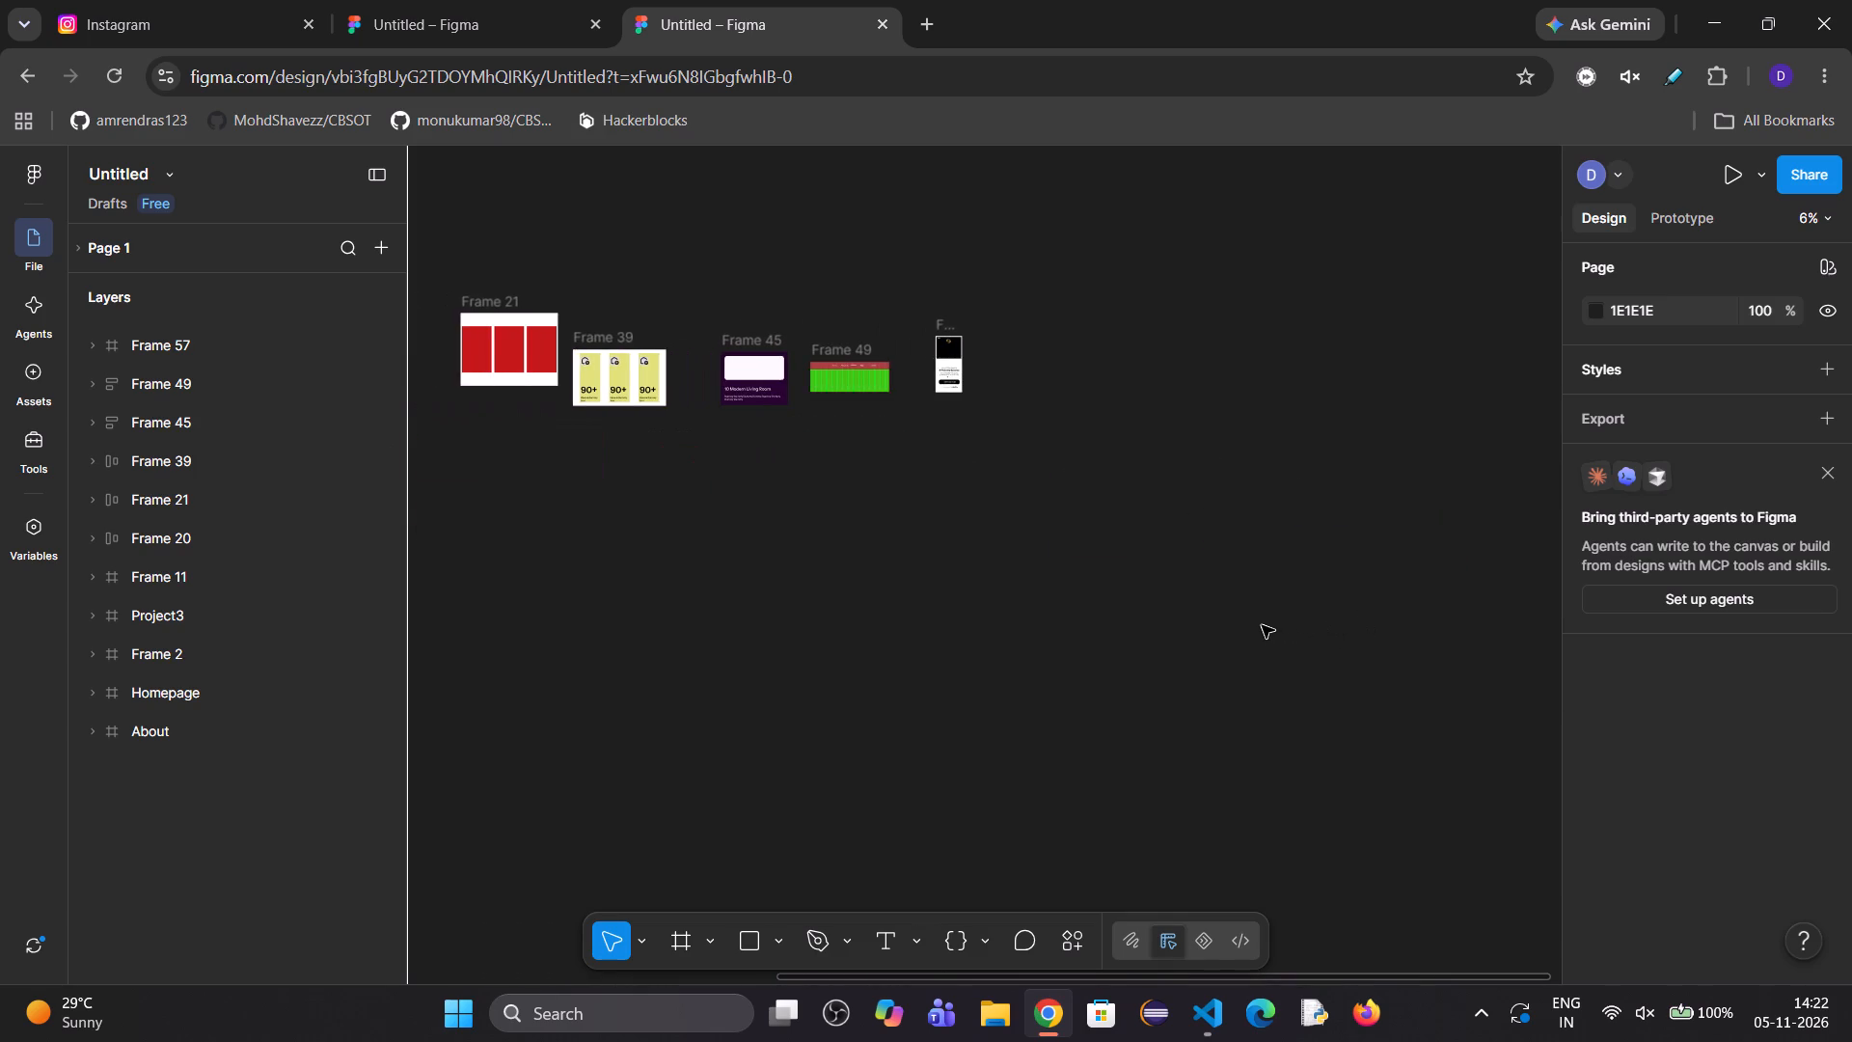
scroll(1262, 625, up, 6)
scroll(1262, 625, right, 2)
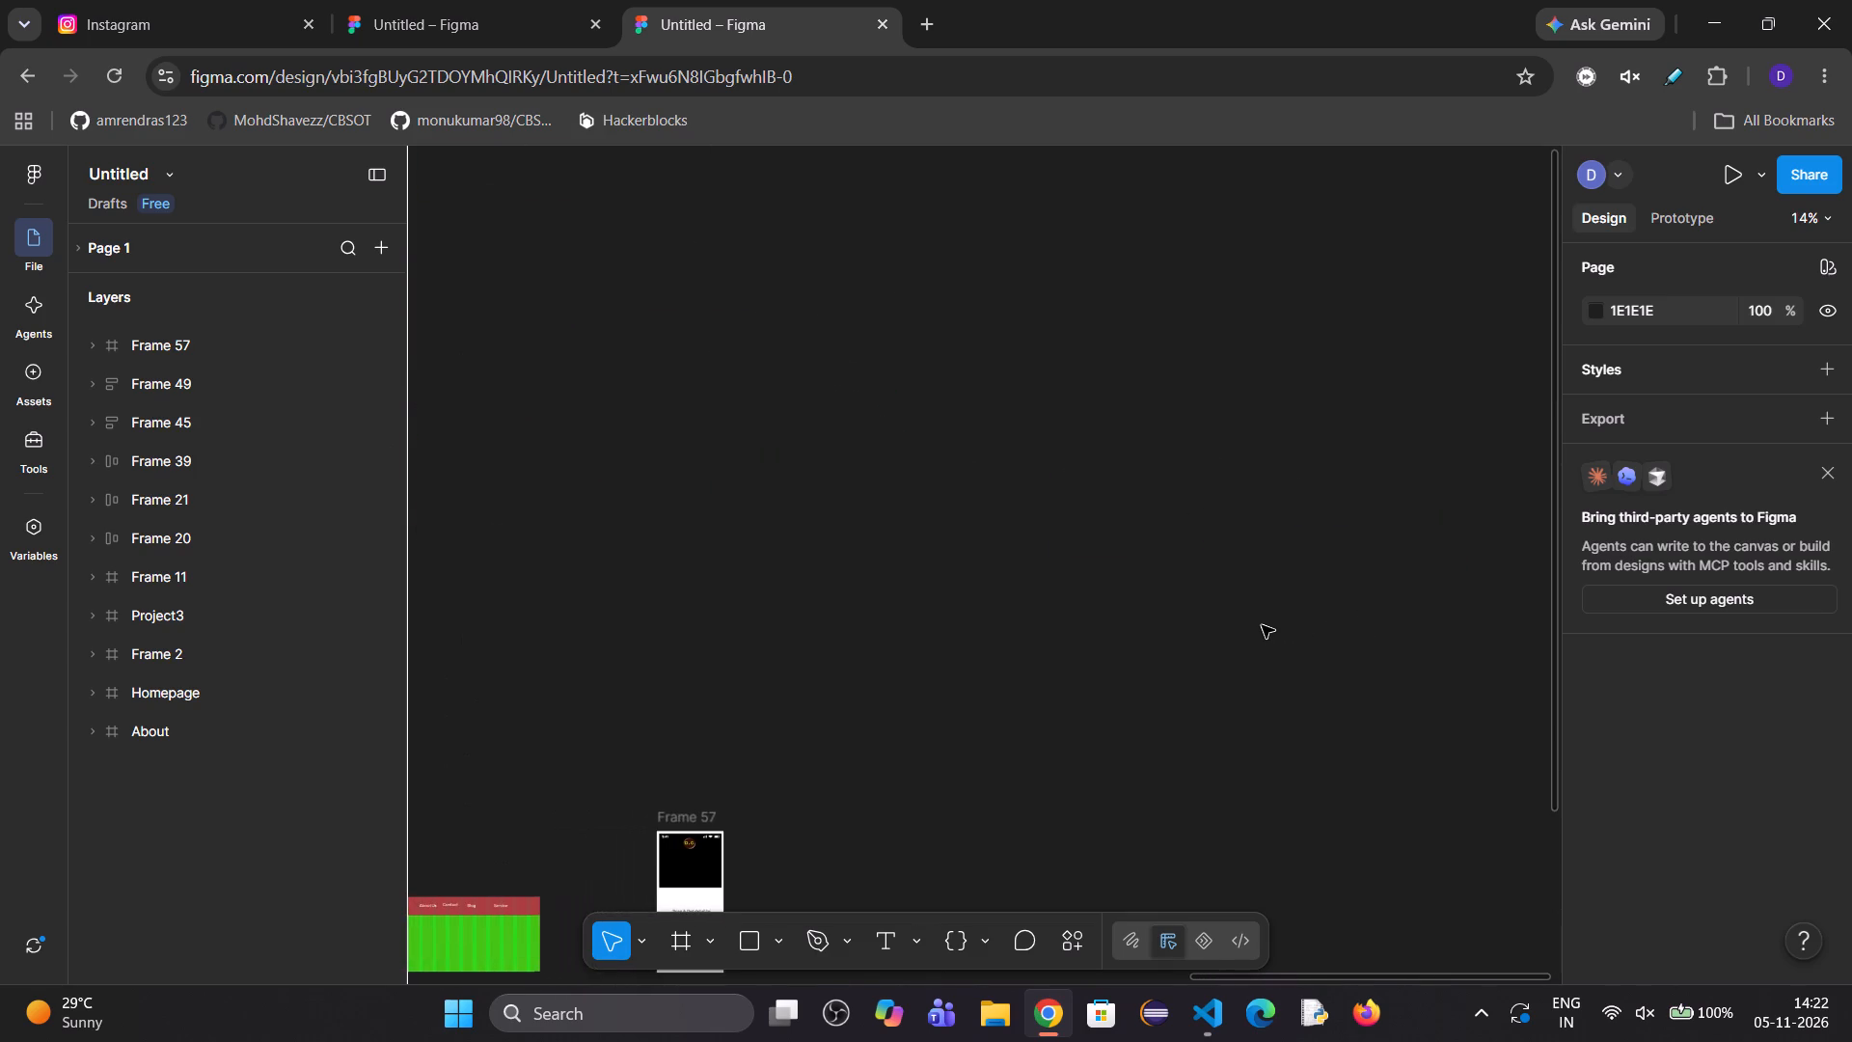
scroll(1262, 625, down, 2)
scroll(904, 620, right, 2)
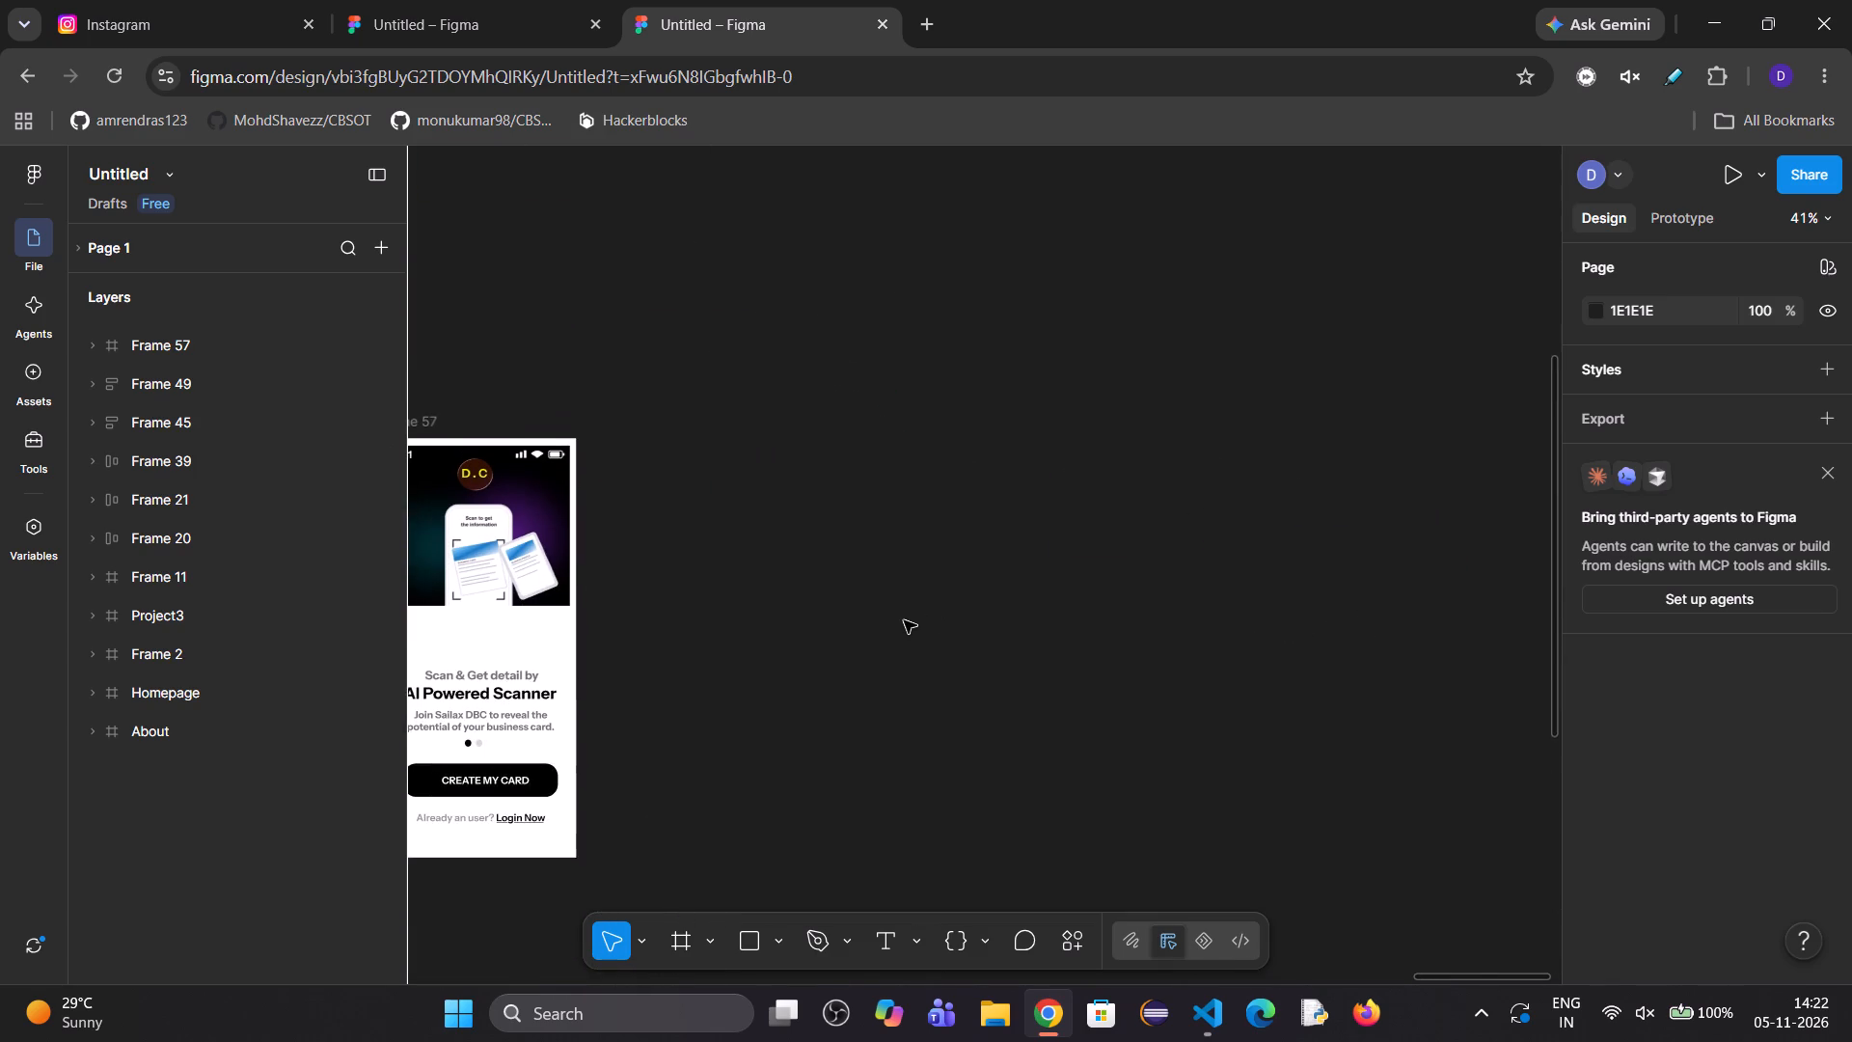
scroll(904, 620, right, 3)
scroll(897, 557, left, 1)
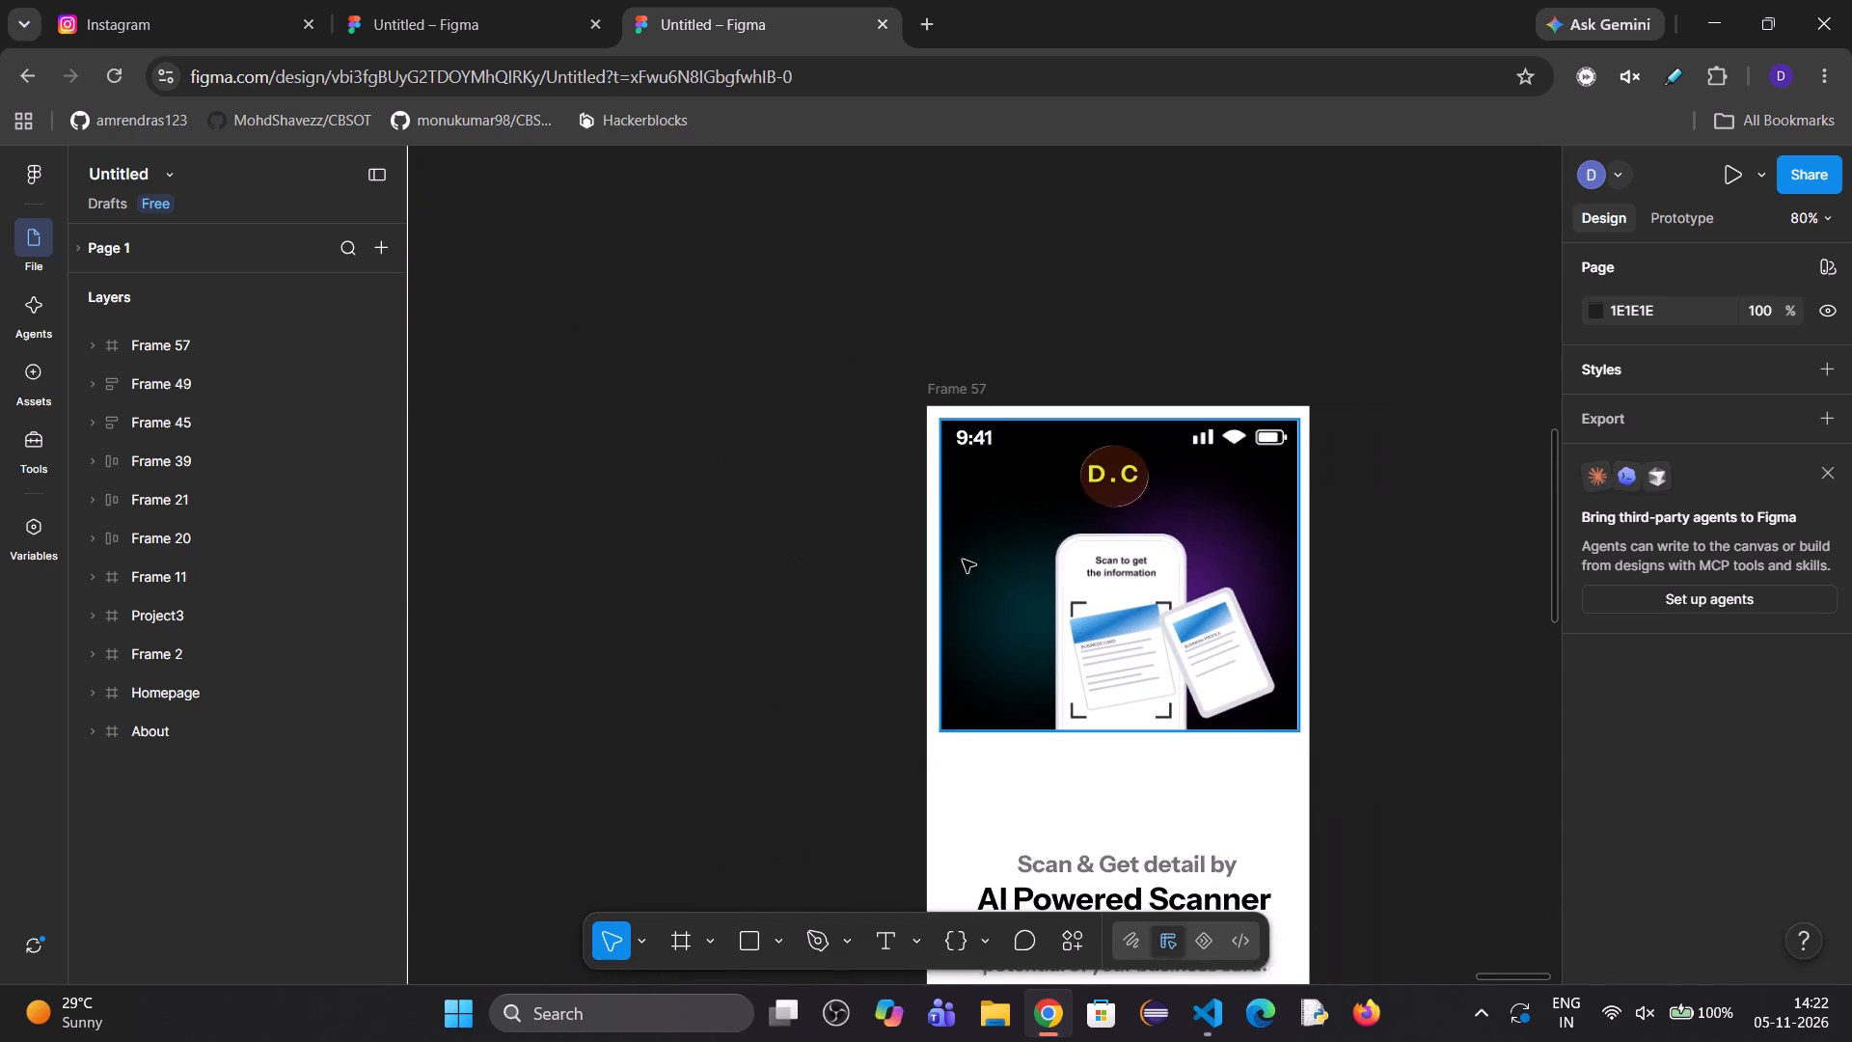
scroll(963, 560, left, 1)
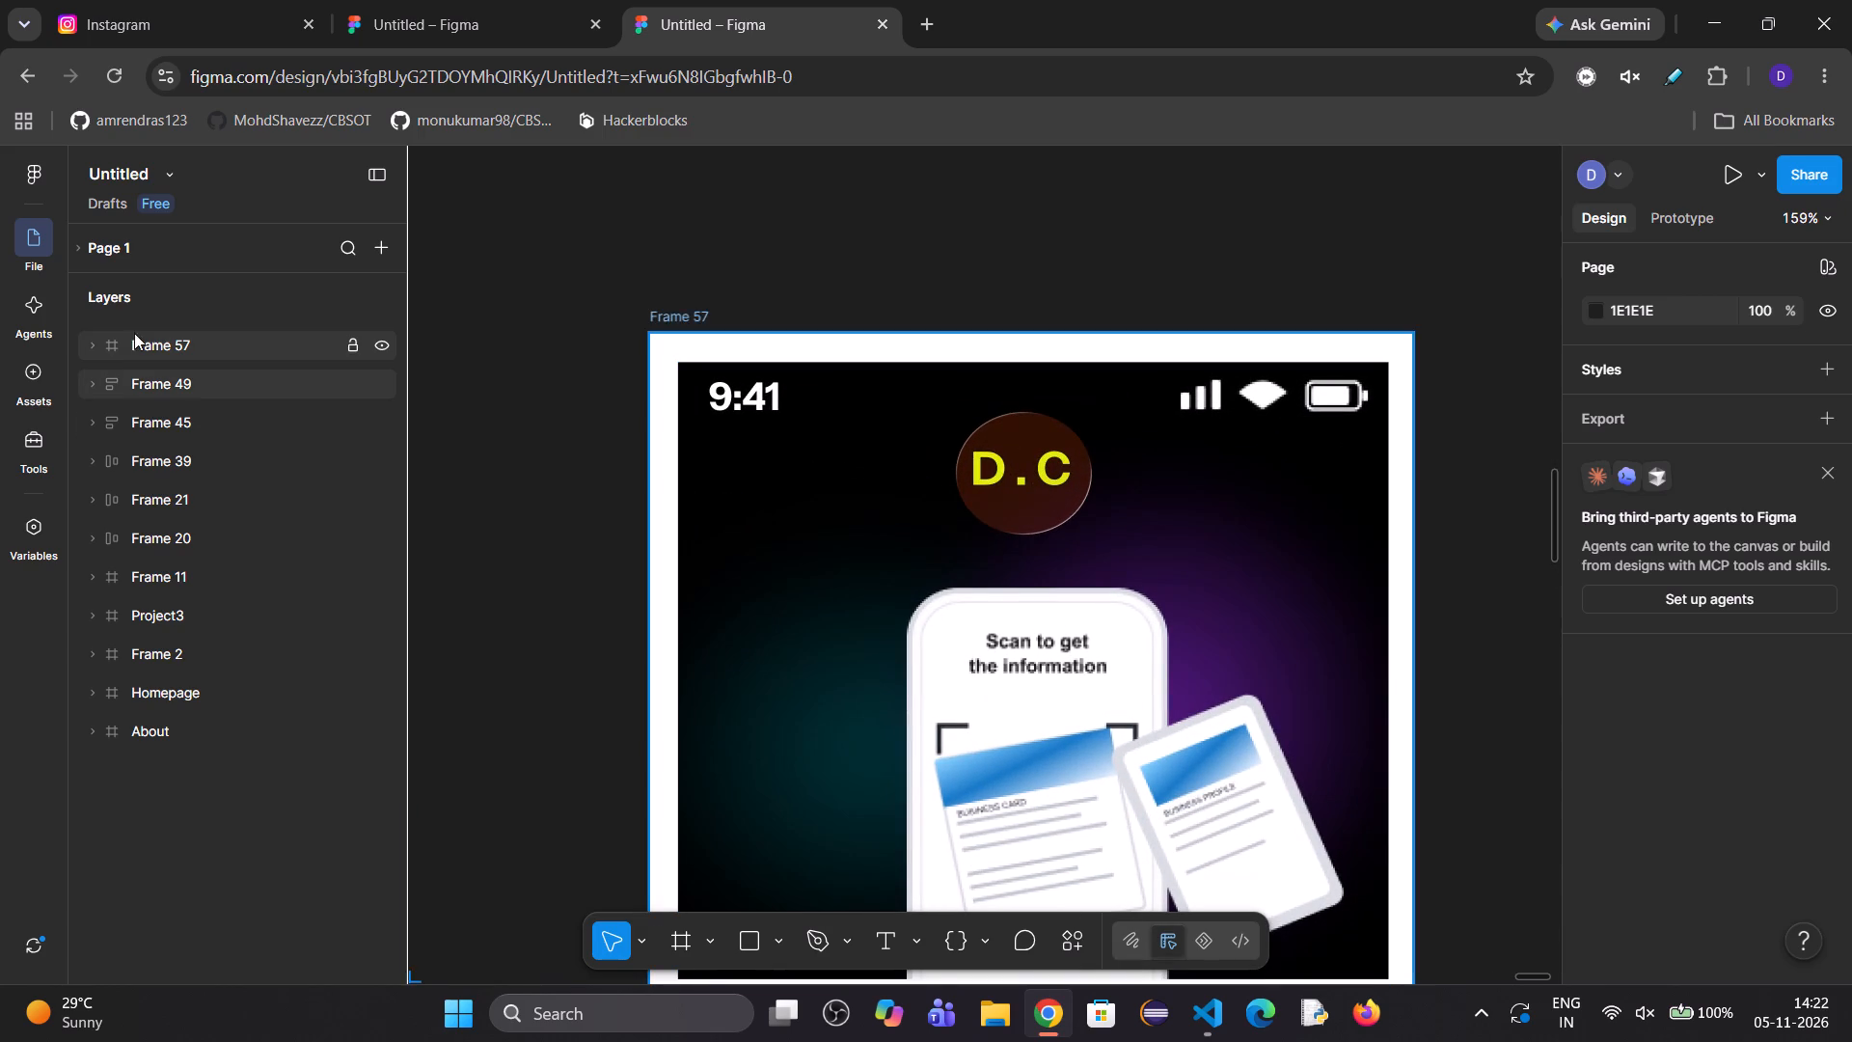
Examine the constraints of Frame 57's layers, including Frame 59, the text layers, Frame 58 and its nested D . C text.
click(195, 354)
click(96, 341)
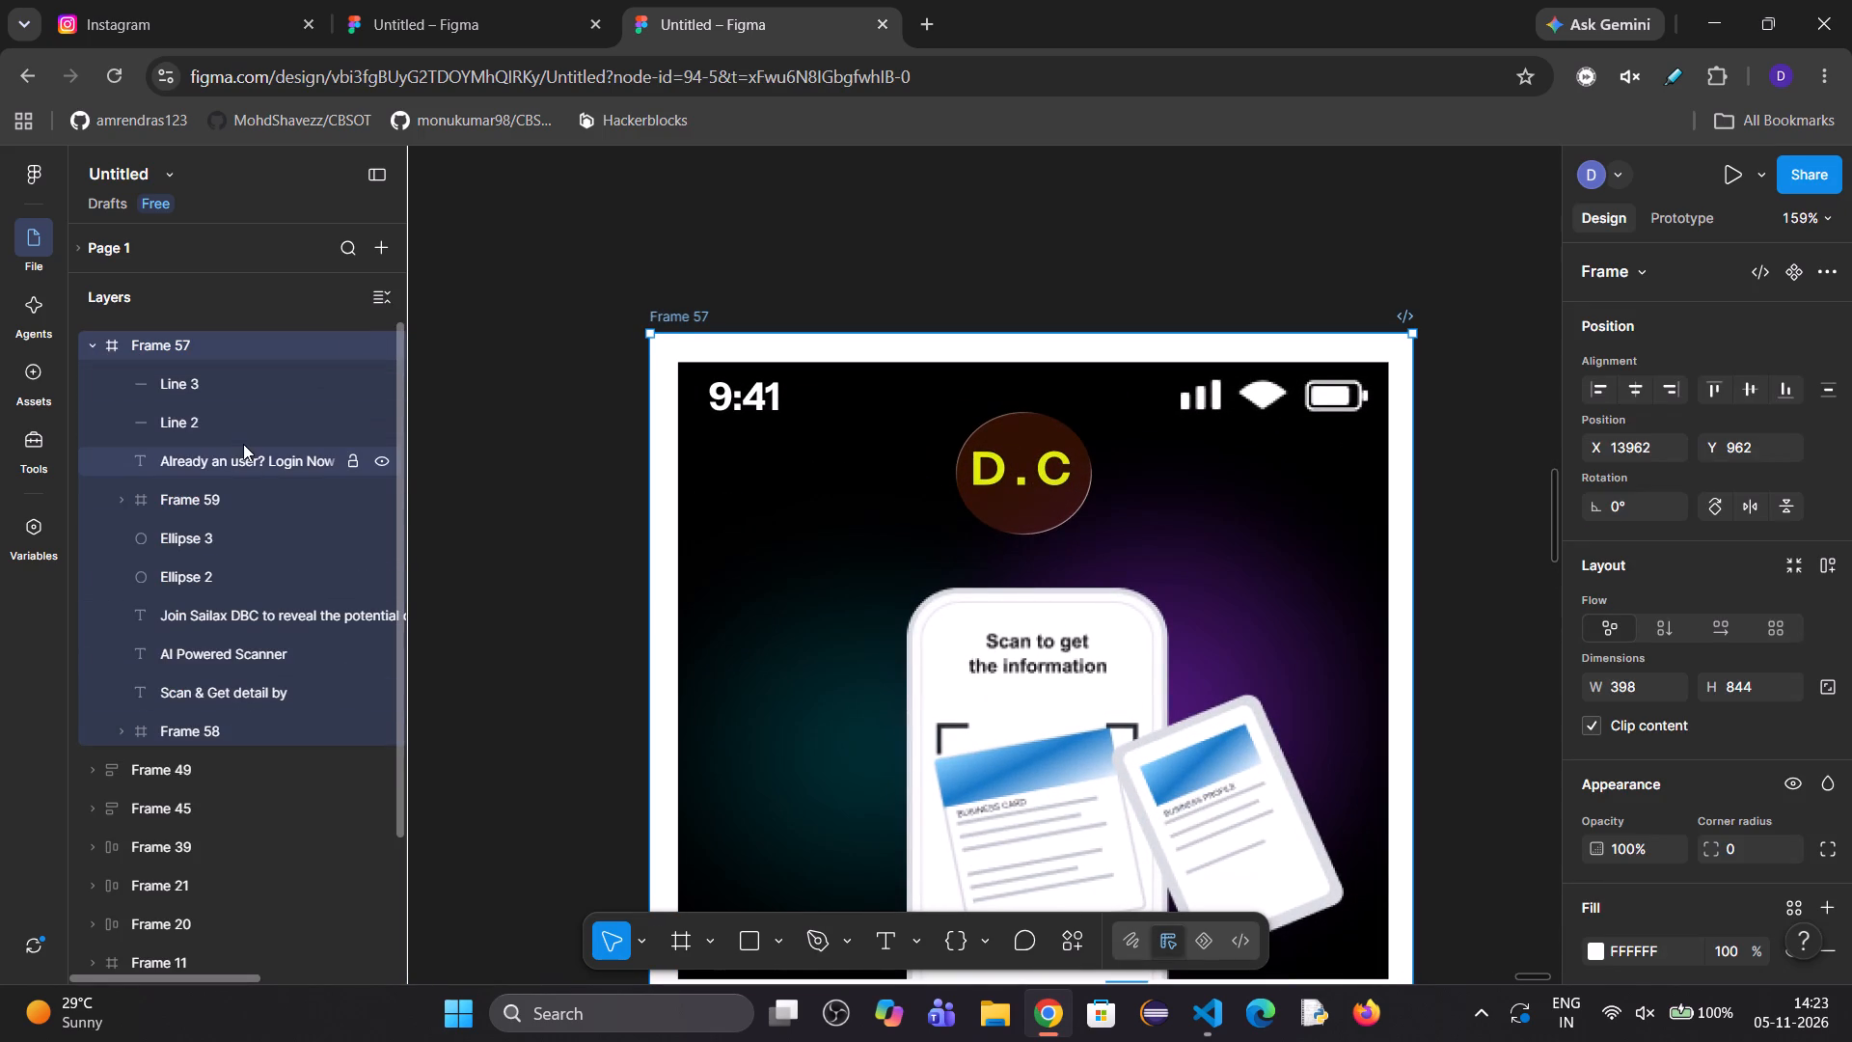
click(131, 496)
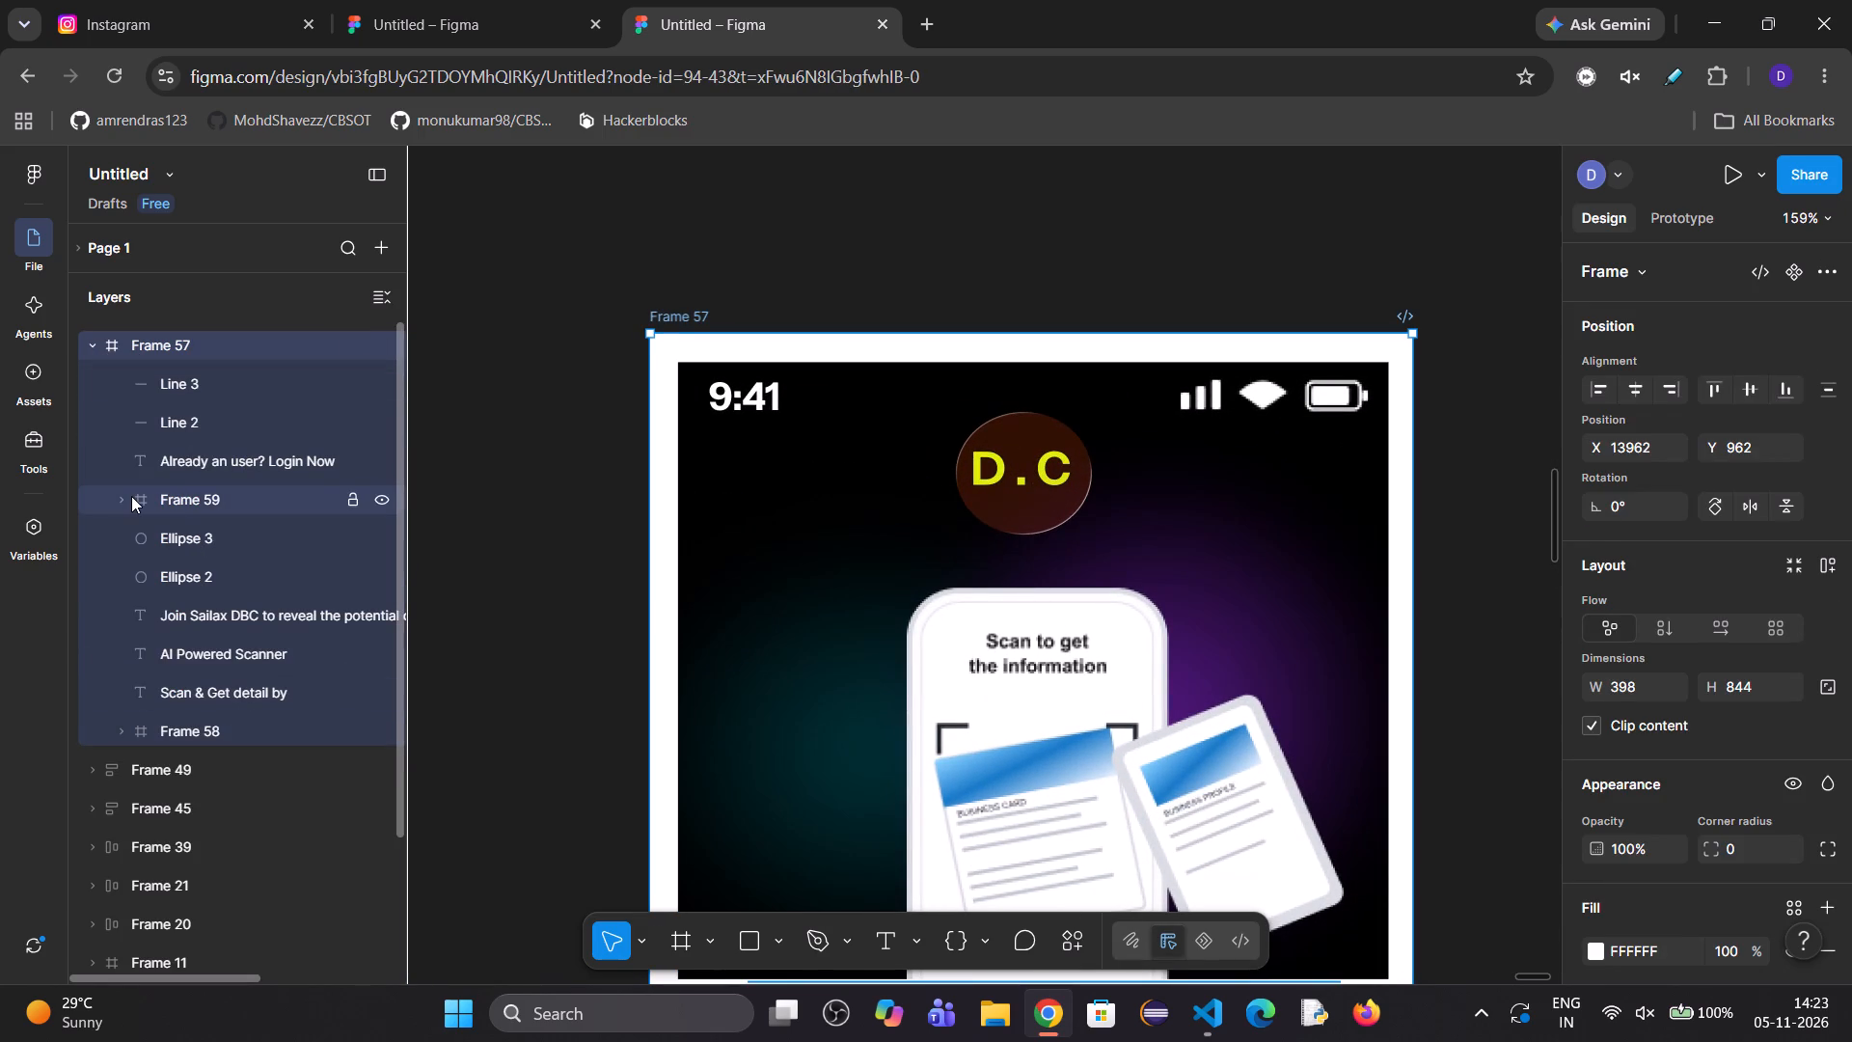
click(215, 350)
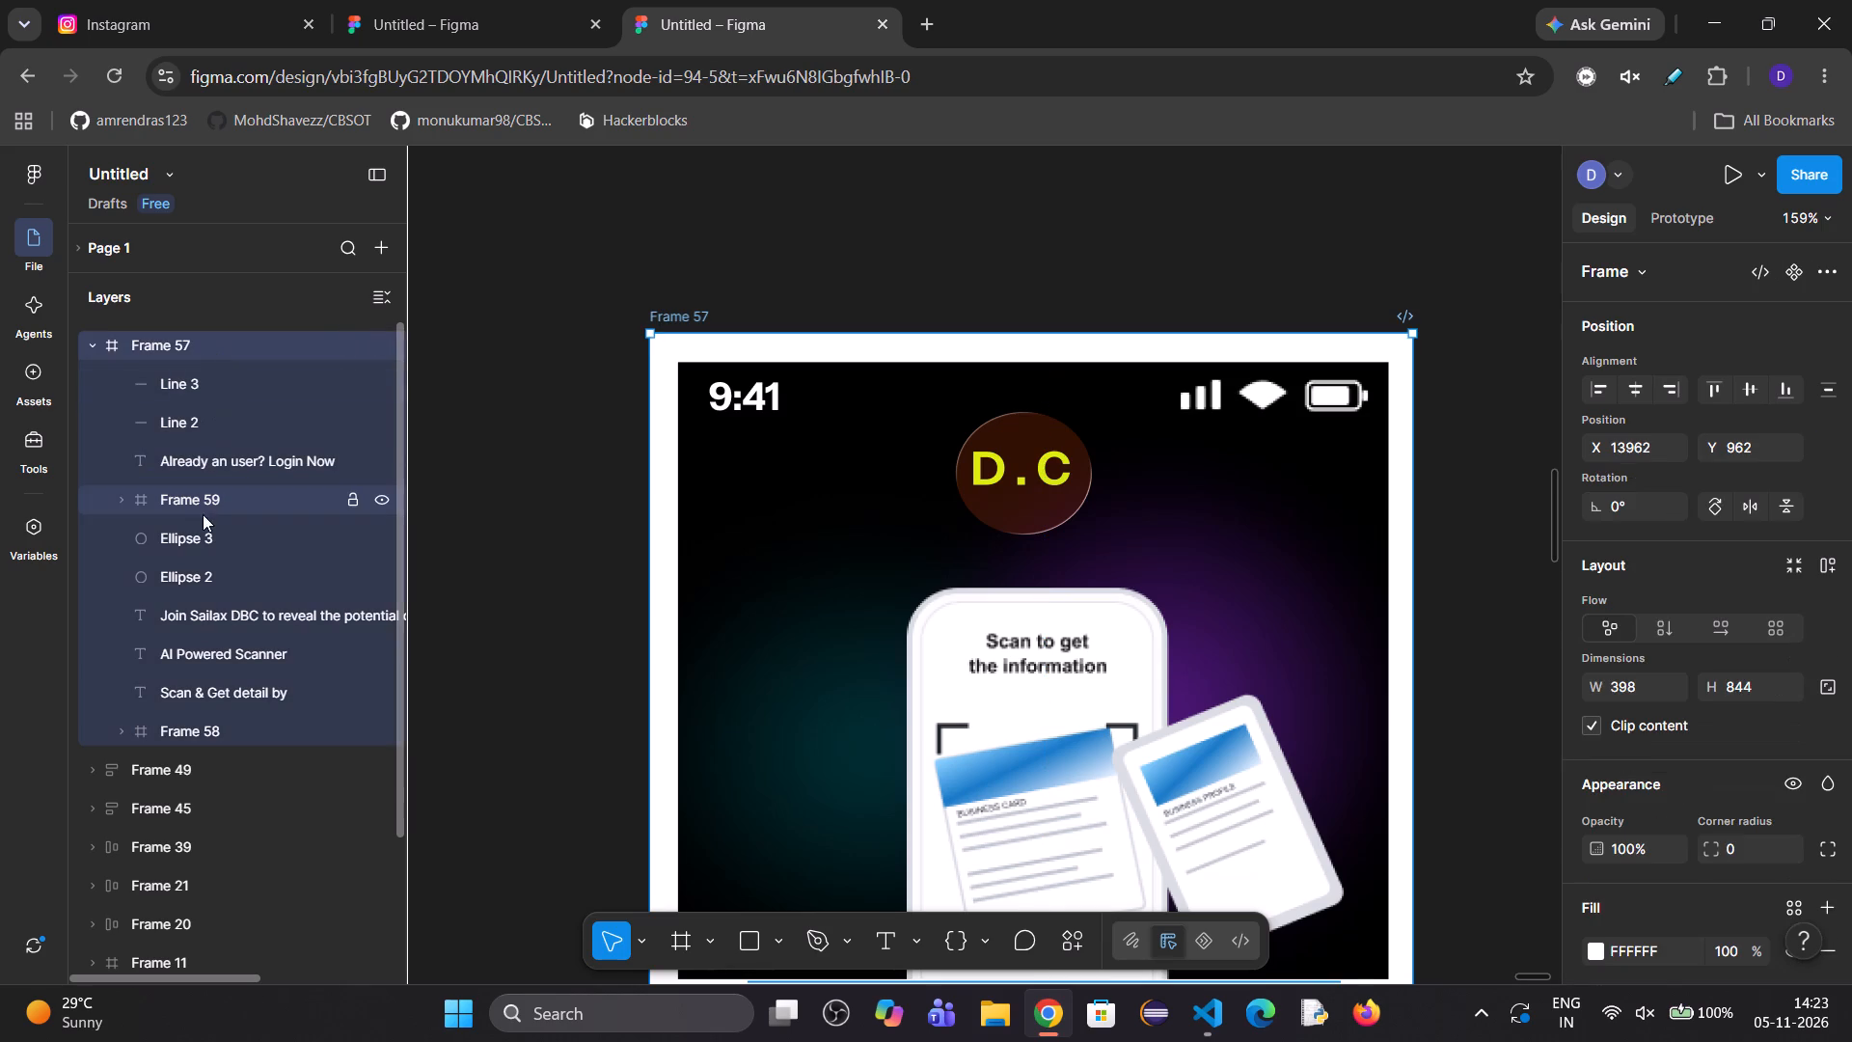
click(197, 506)
scroll(634, 549, down, 1)
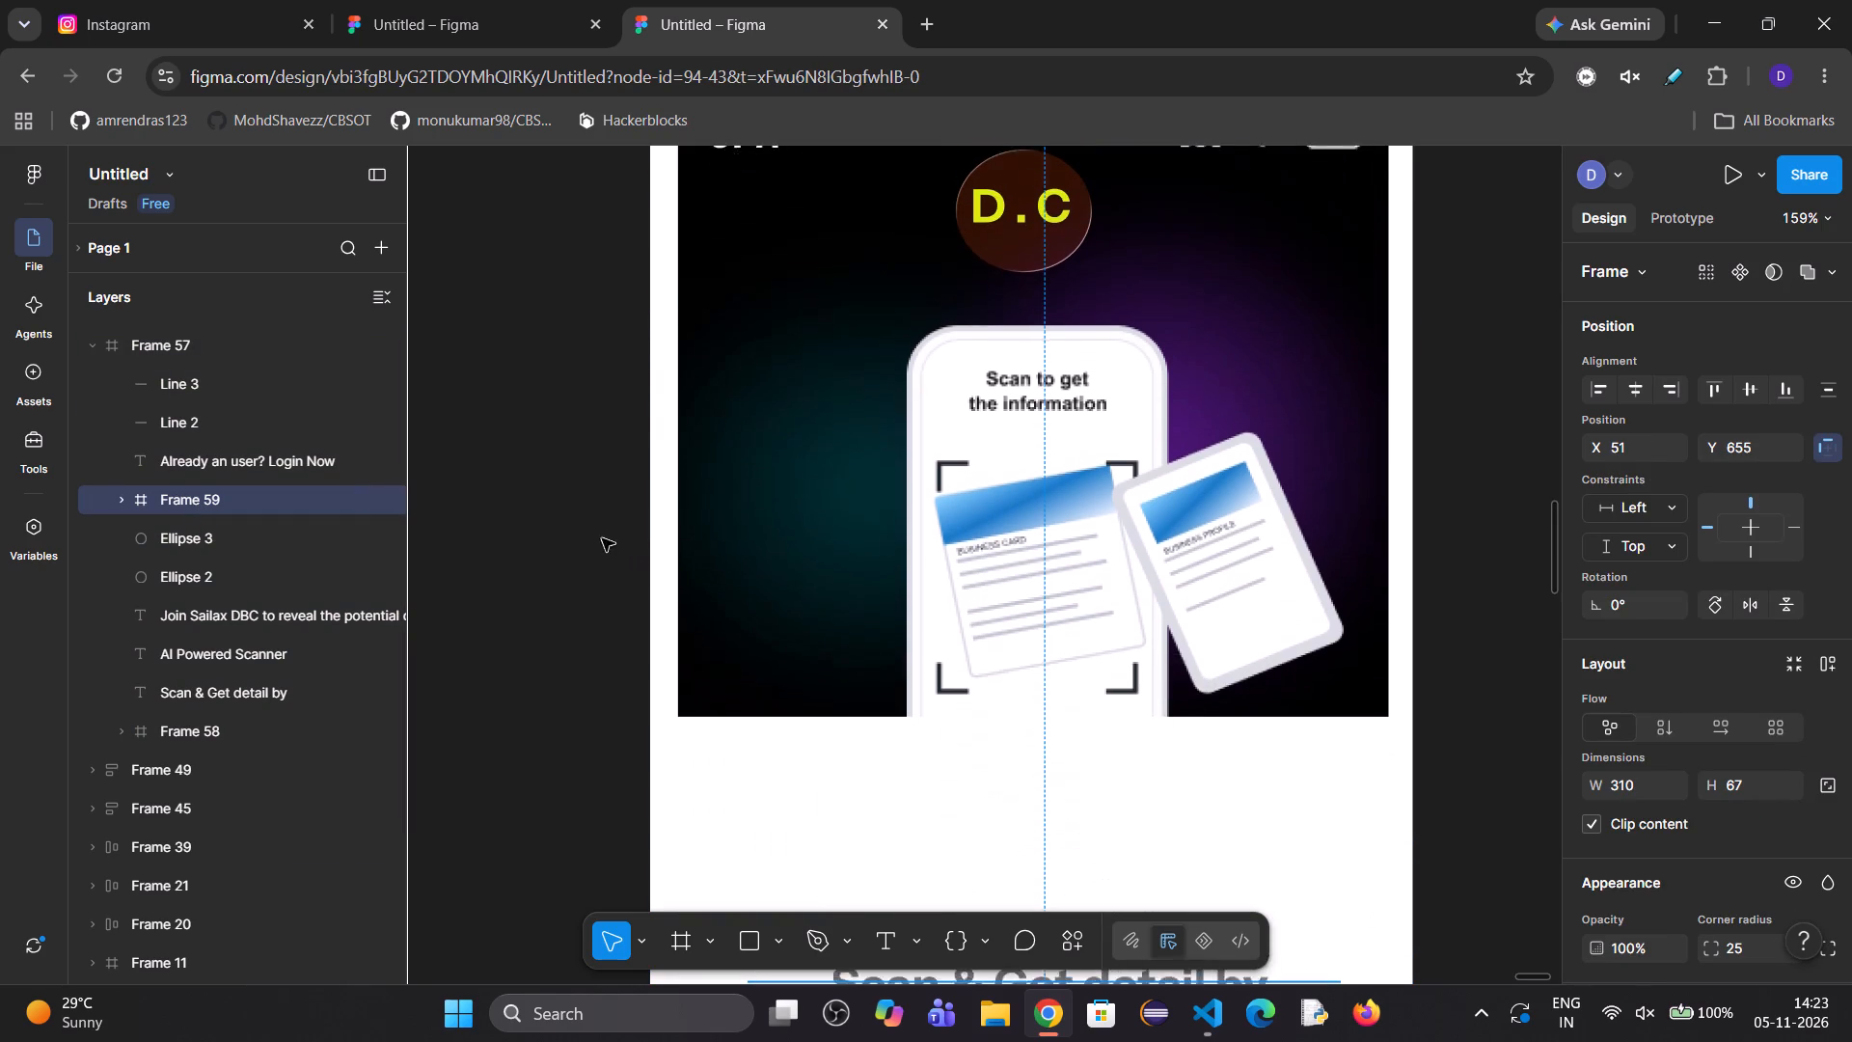
scroll(602, 538, down, 1)
click(187, 461)
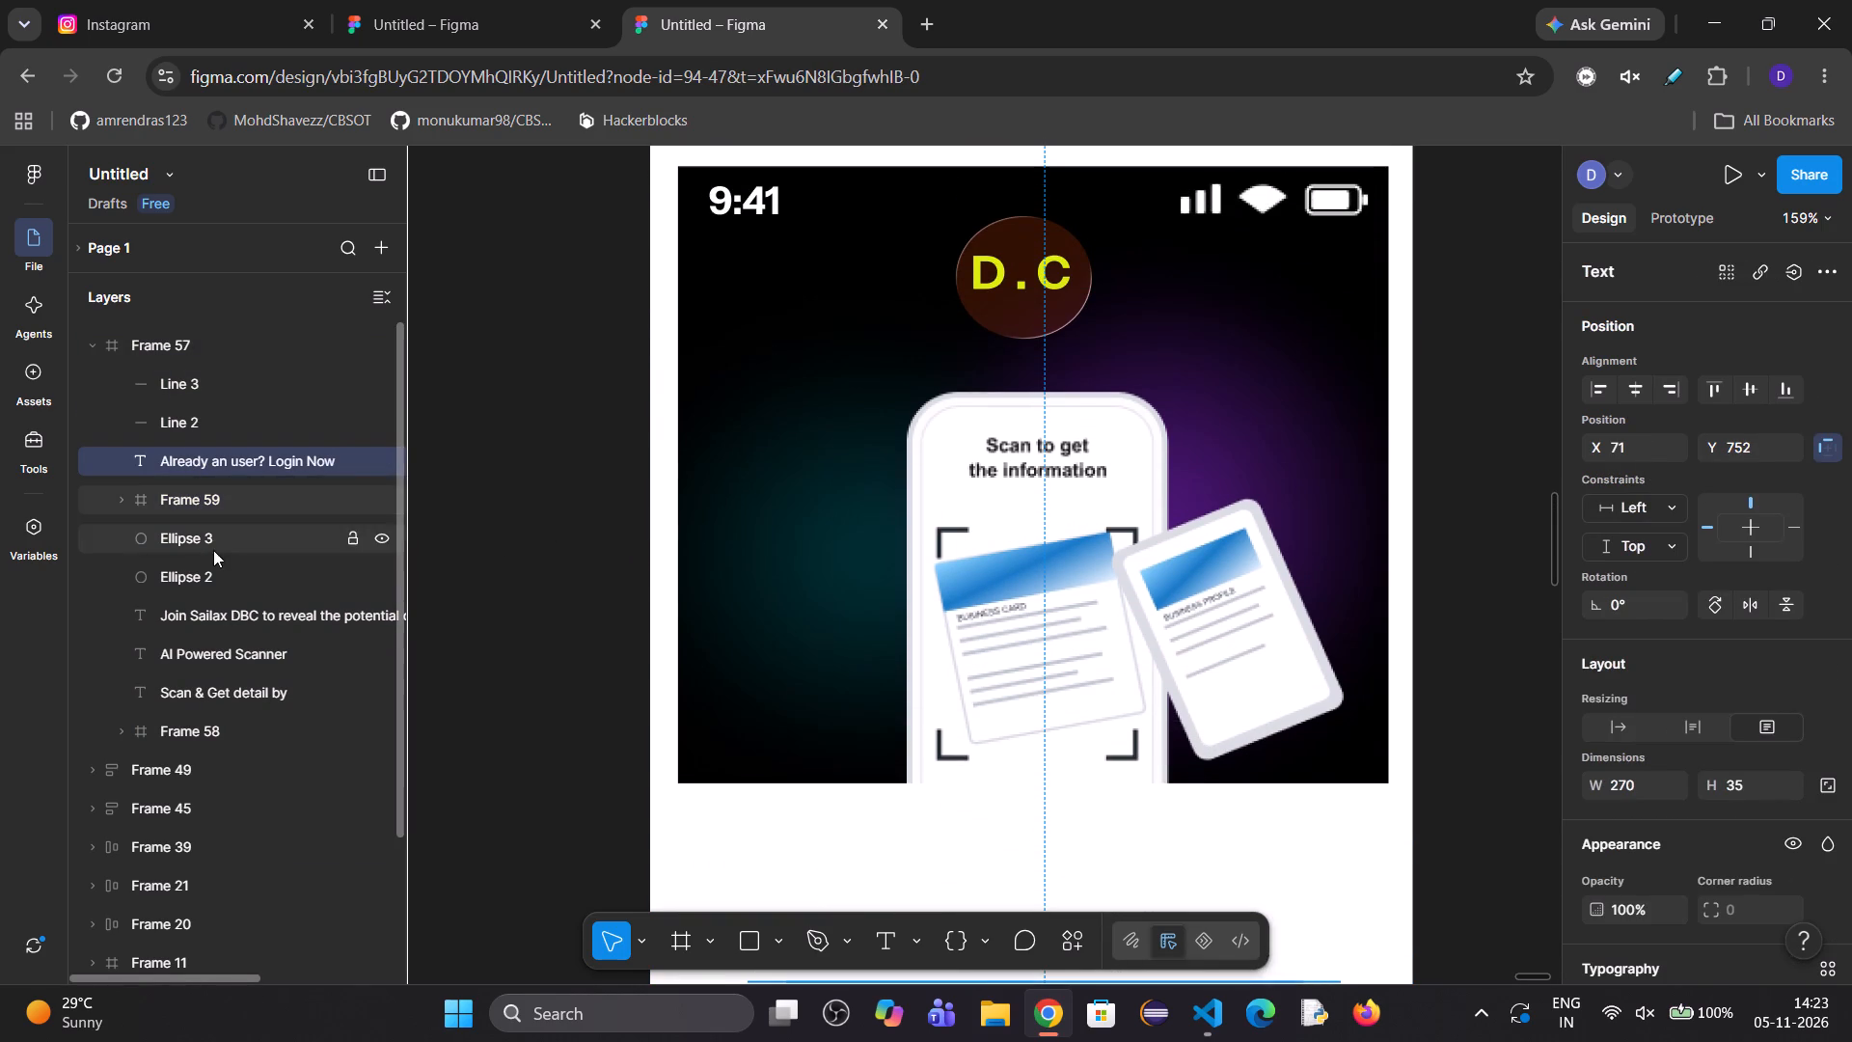
click(244, 610)
click(236, 643)
click(245, 682)
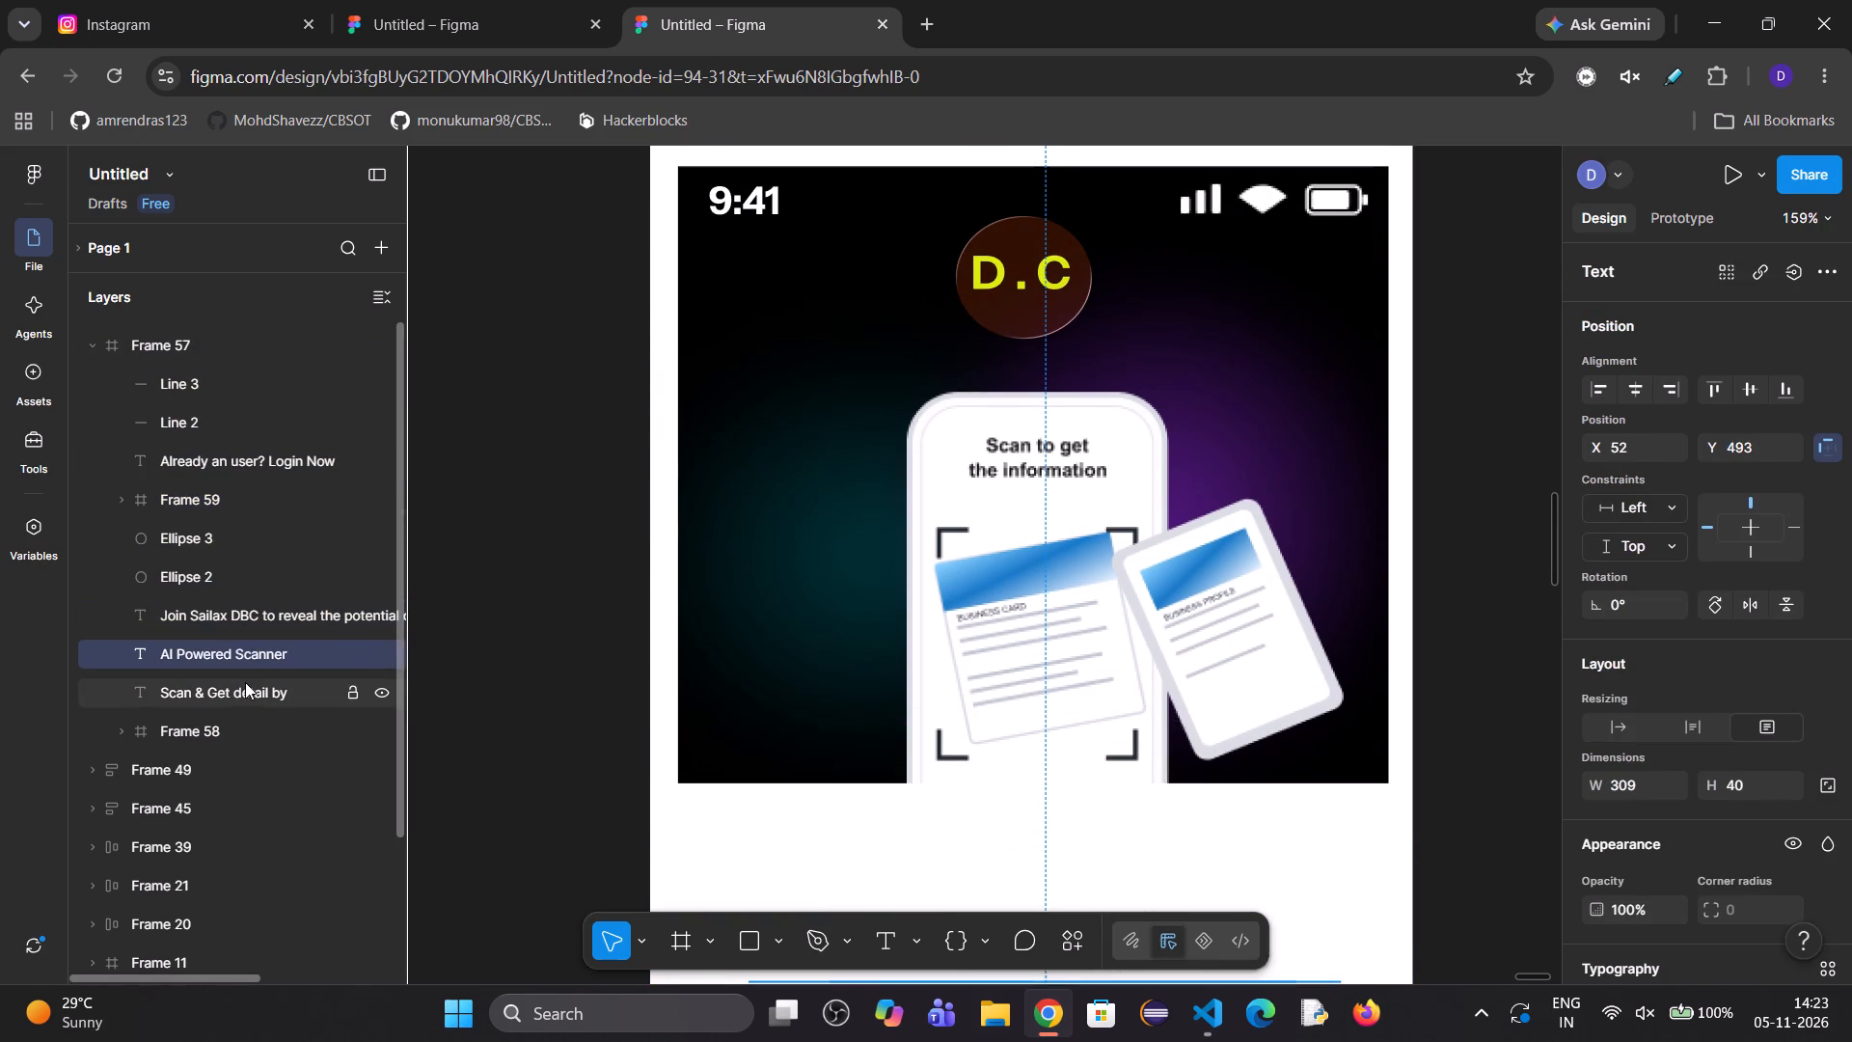
click(237, 719)
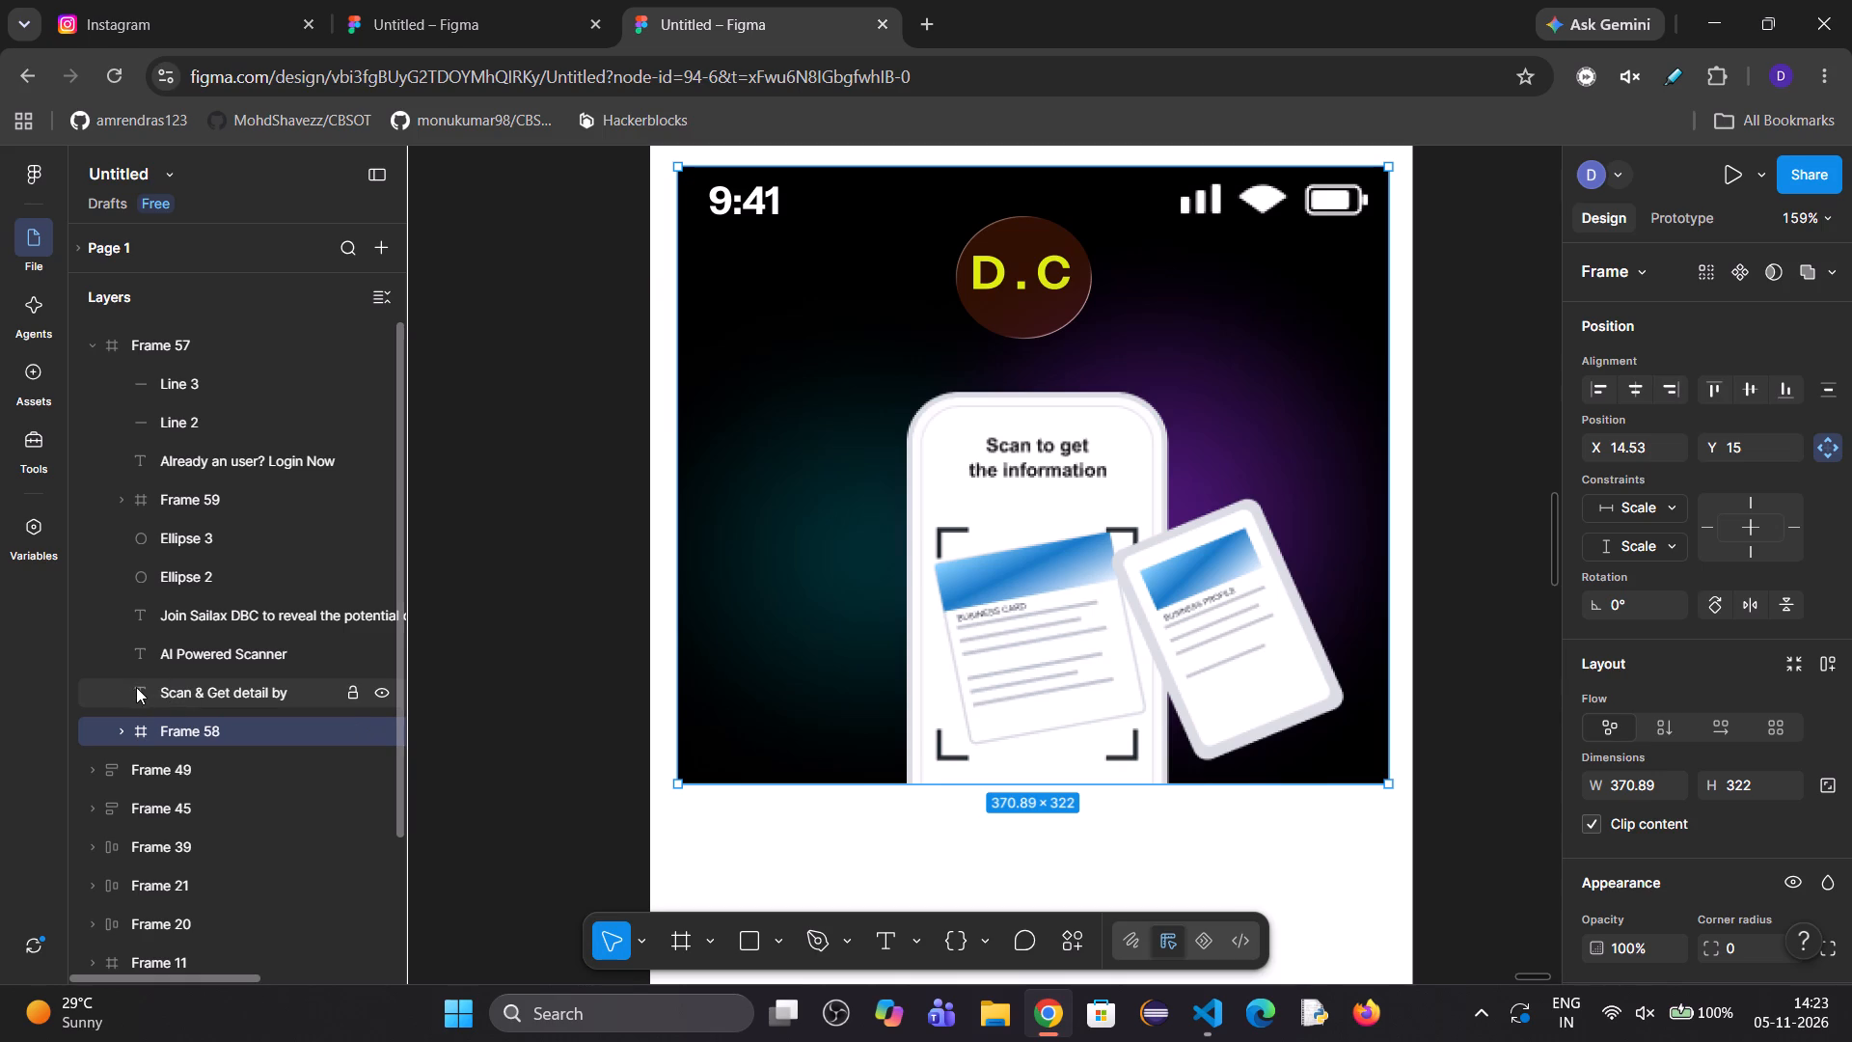
click(120, 728)
scroll(192, 727, down, 1)
click(241, 841)
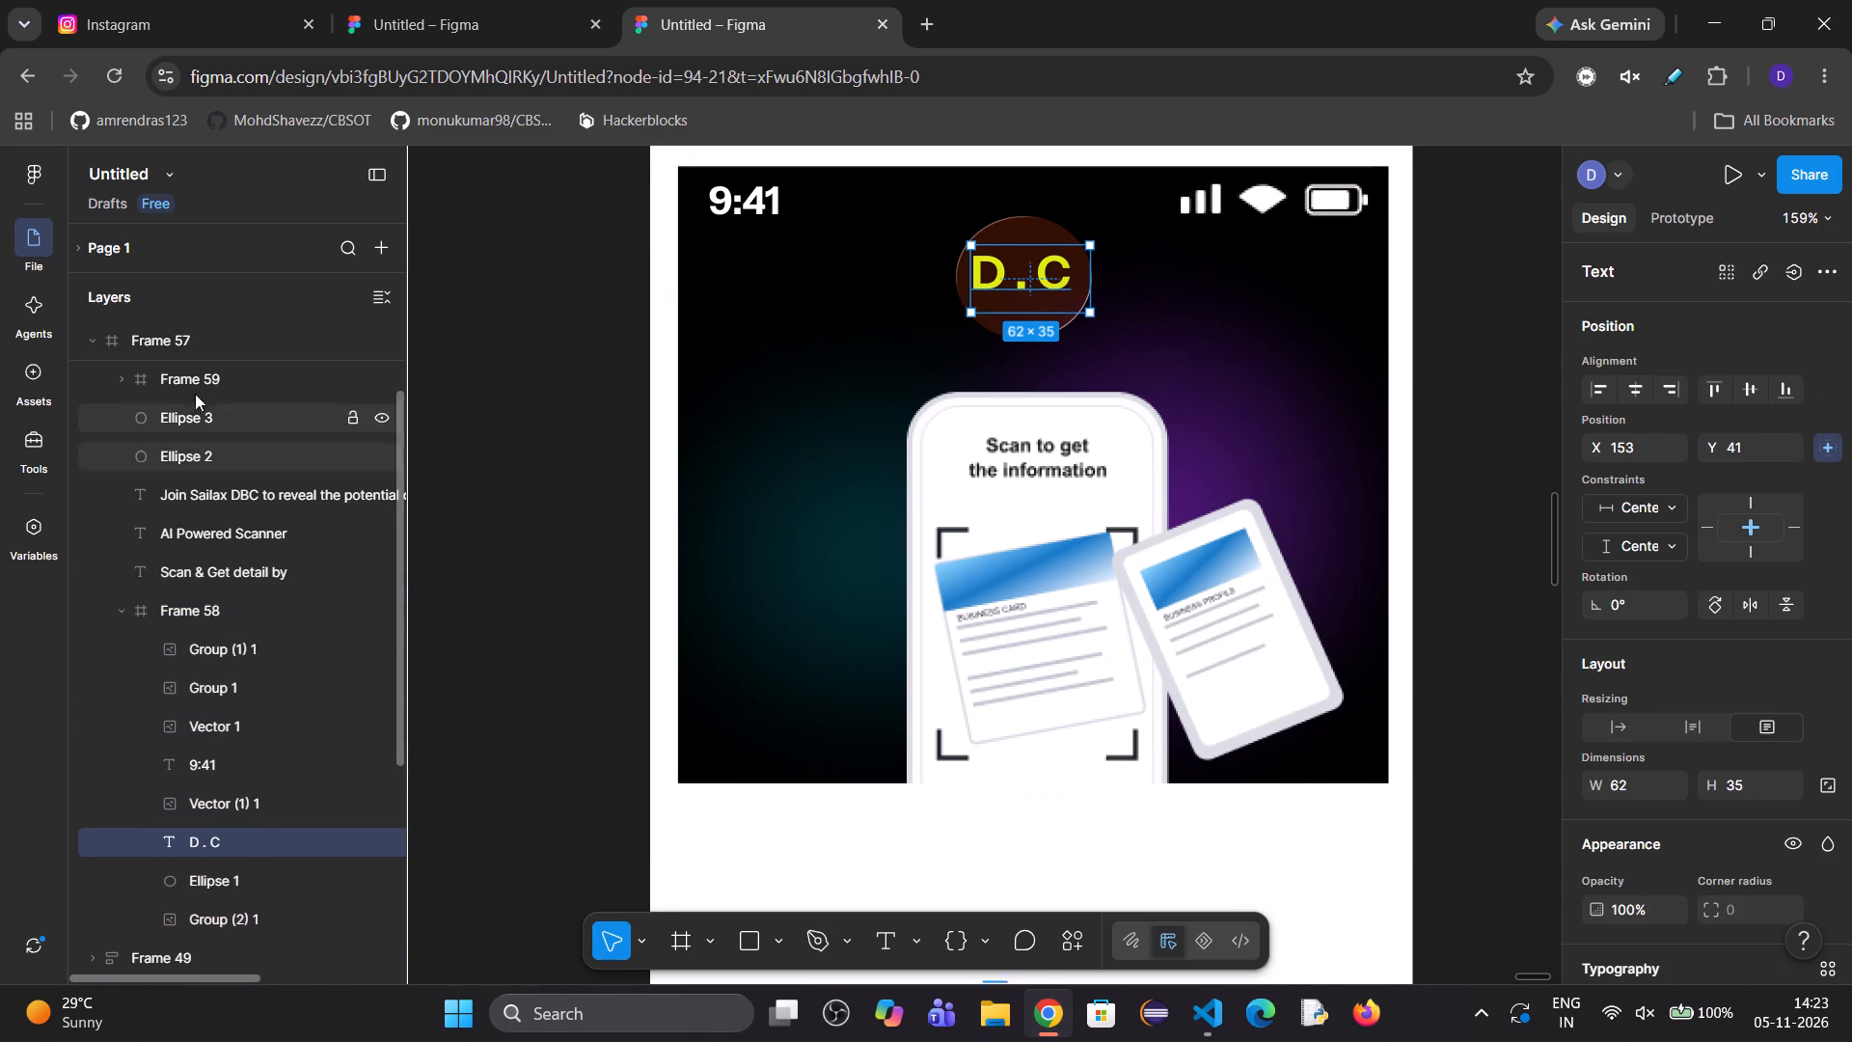
Resize Frame 57's width freehand, narrowing it to about 122 and widening it back to about 347, to test its scaling.
click(197, 342)
drag(1415, 474, 1082, 567)
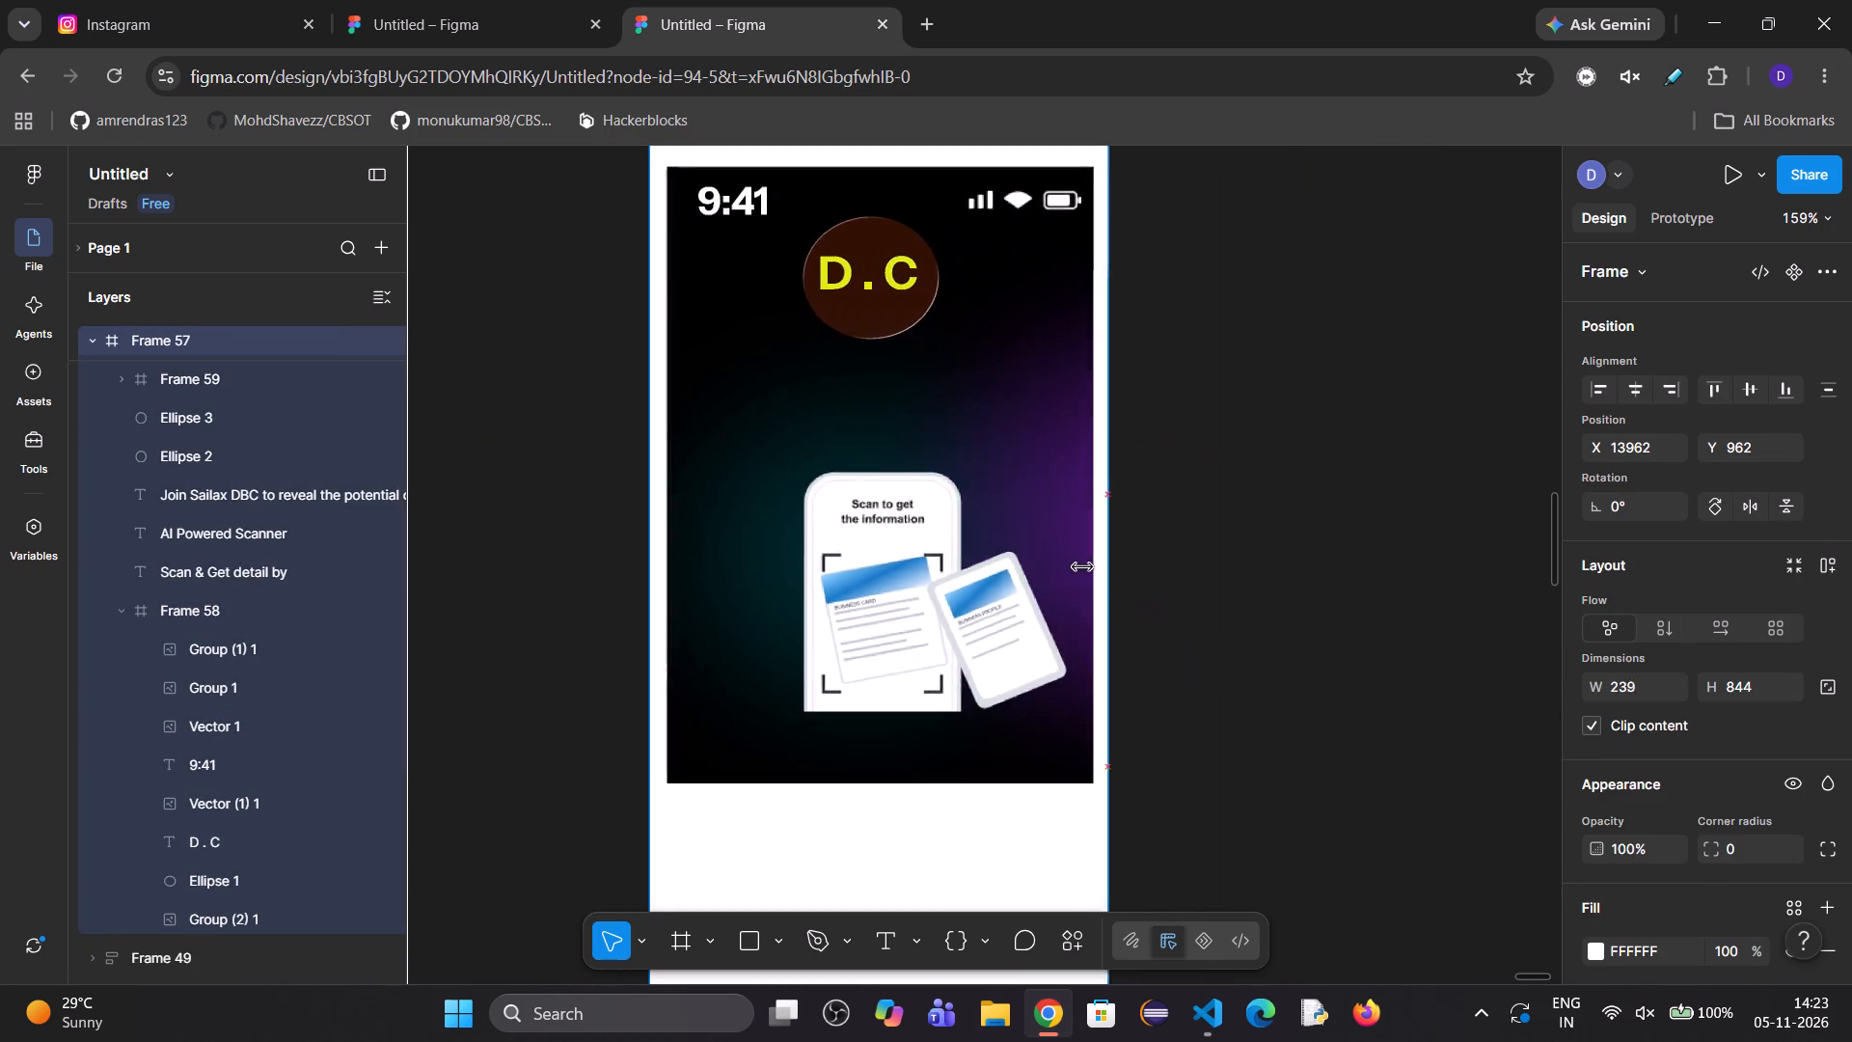
drag(1082, 567, 882, 685)
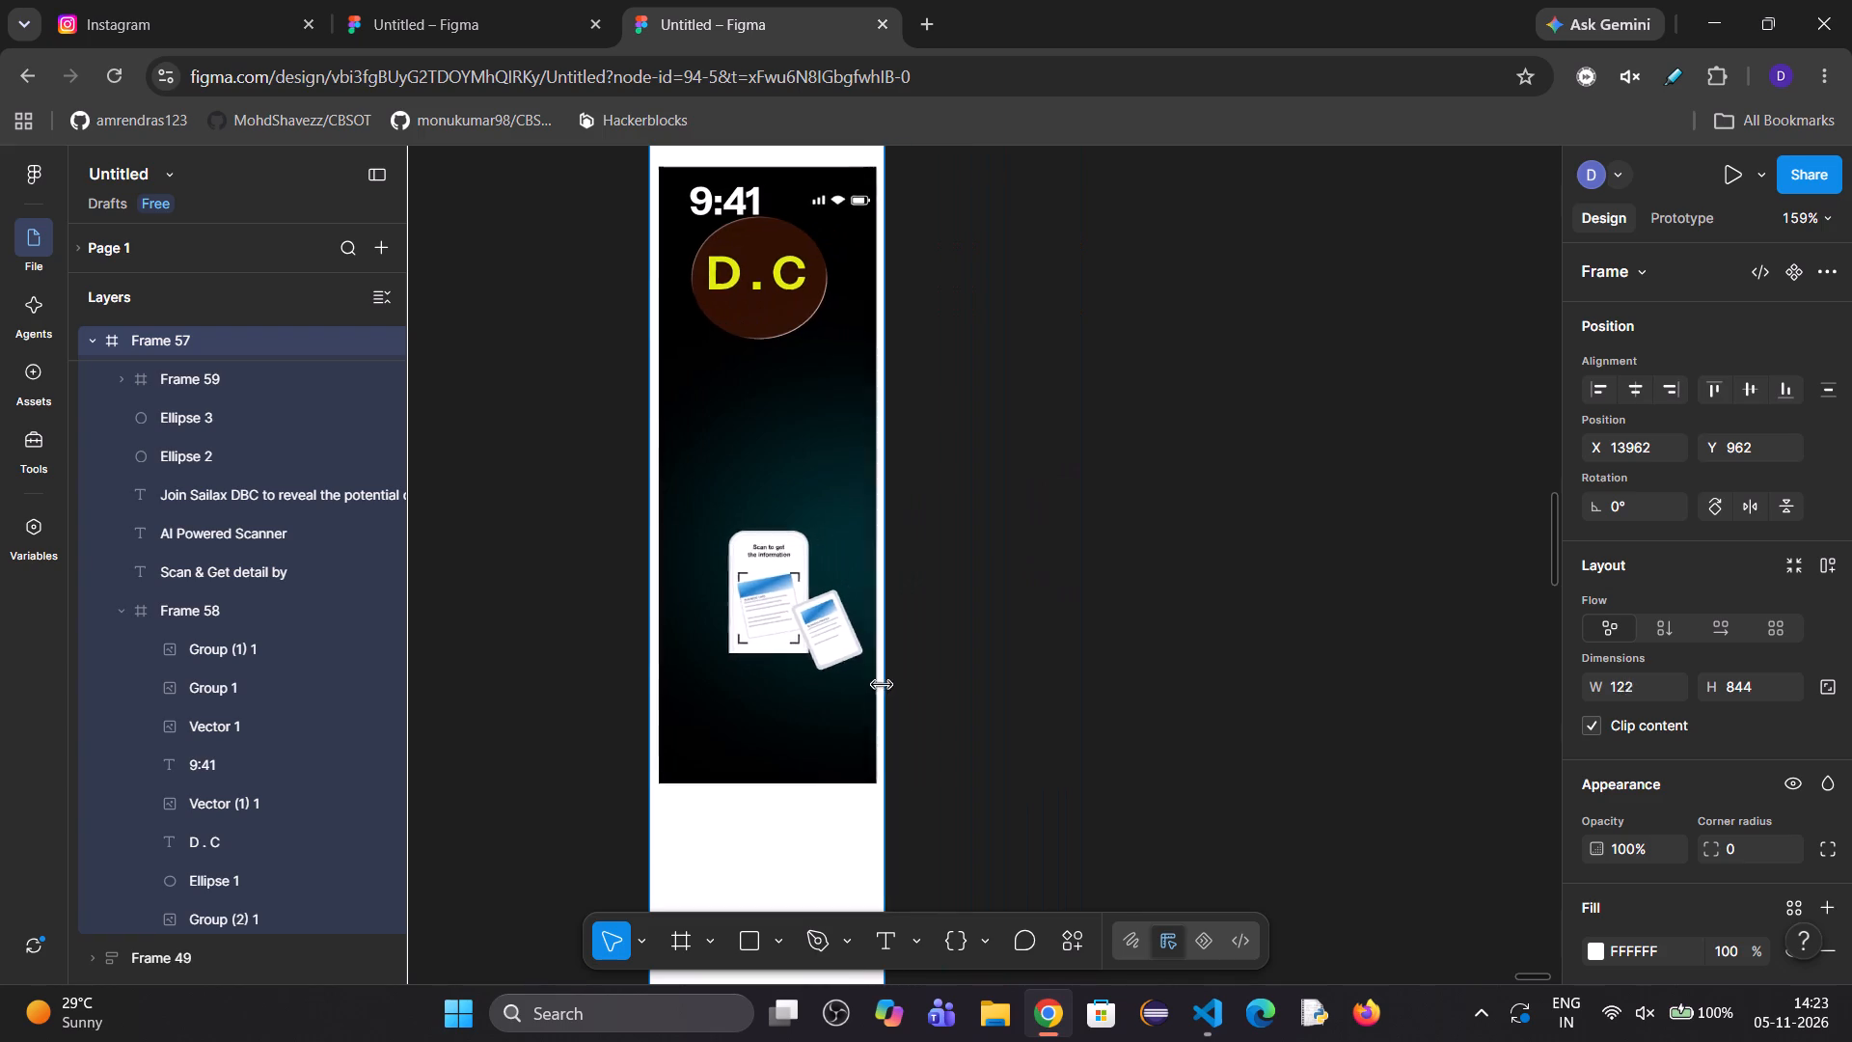
drag(882, 685, 1315, 737)
Set both the horizontal and vertical constraints of the D . C text in Frame 58 to Scale.
click(182, 836)
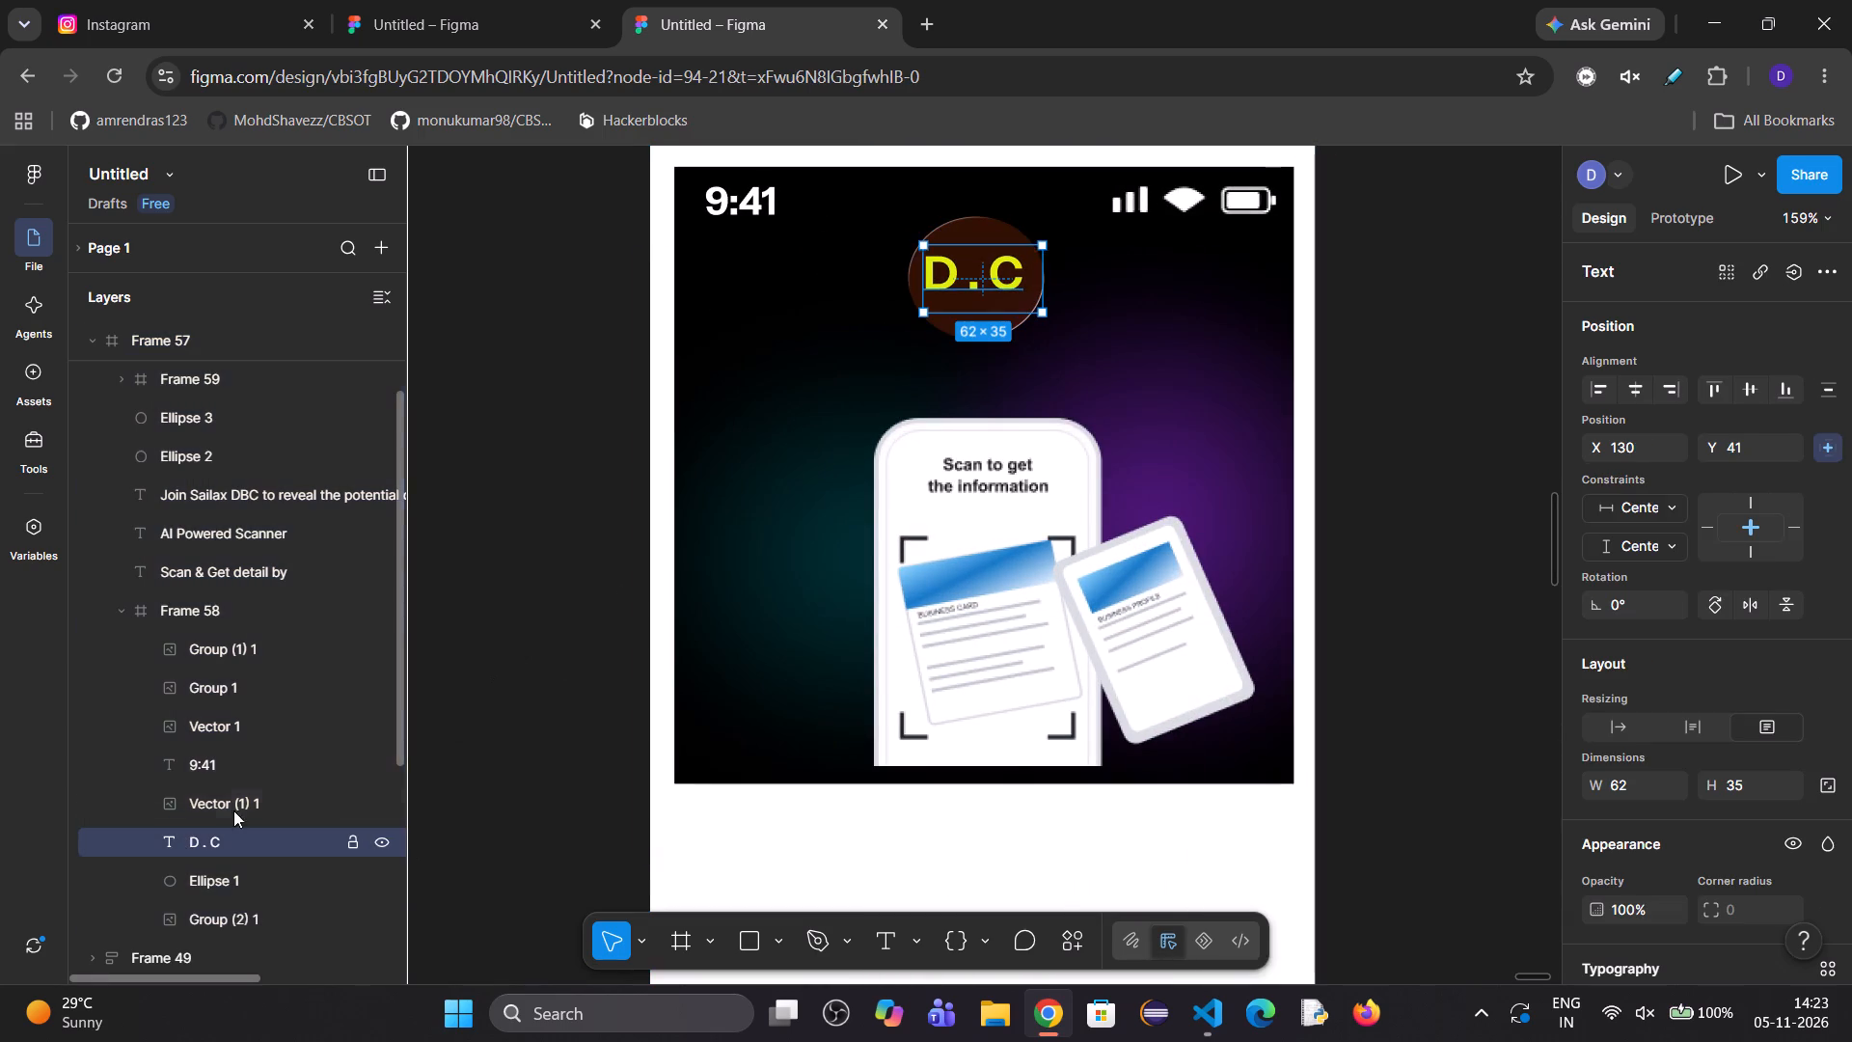
click(1617, 516)
click(1610, 613)
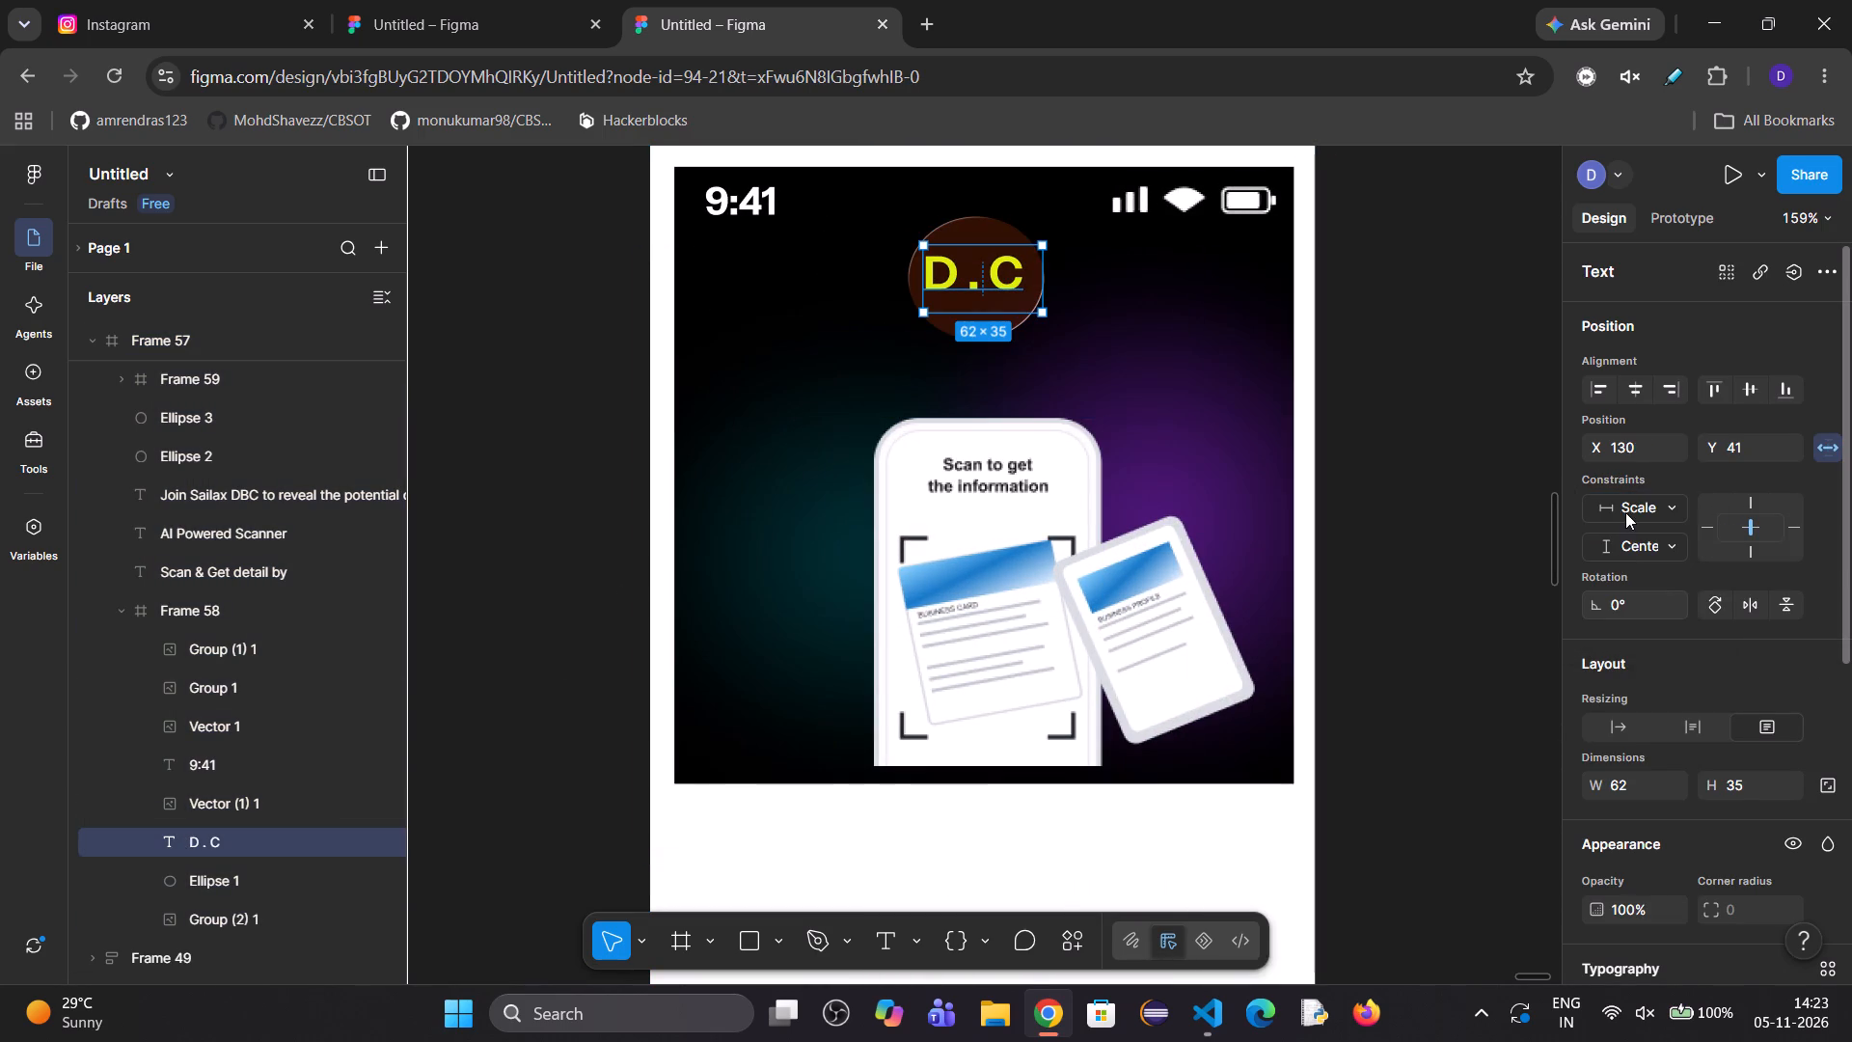
click(1609, 537)
click(1625, 655)
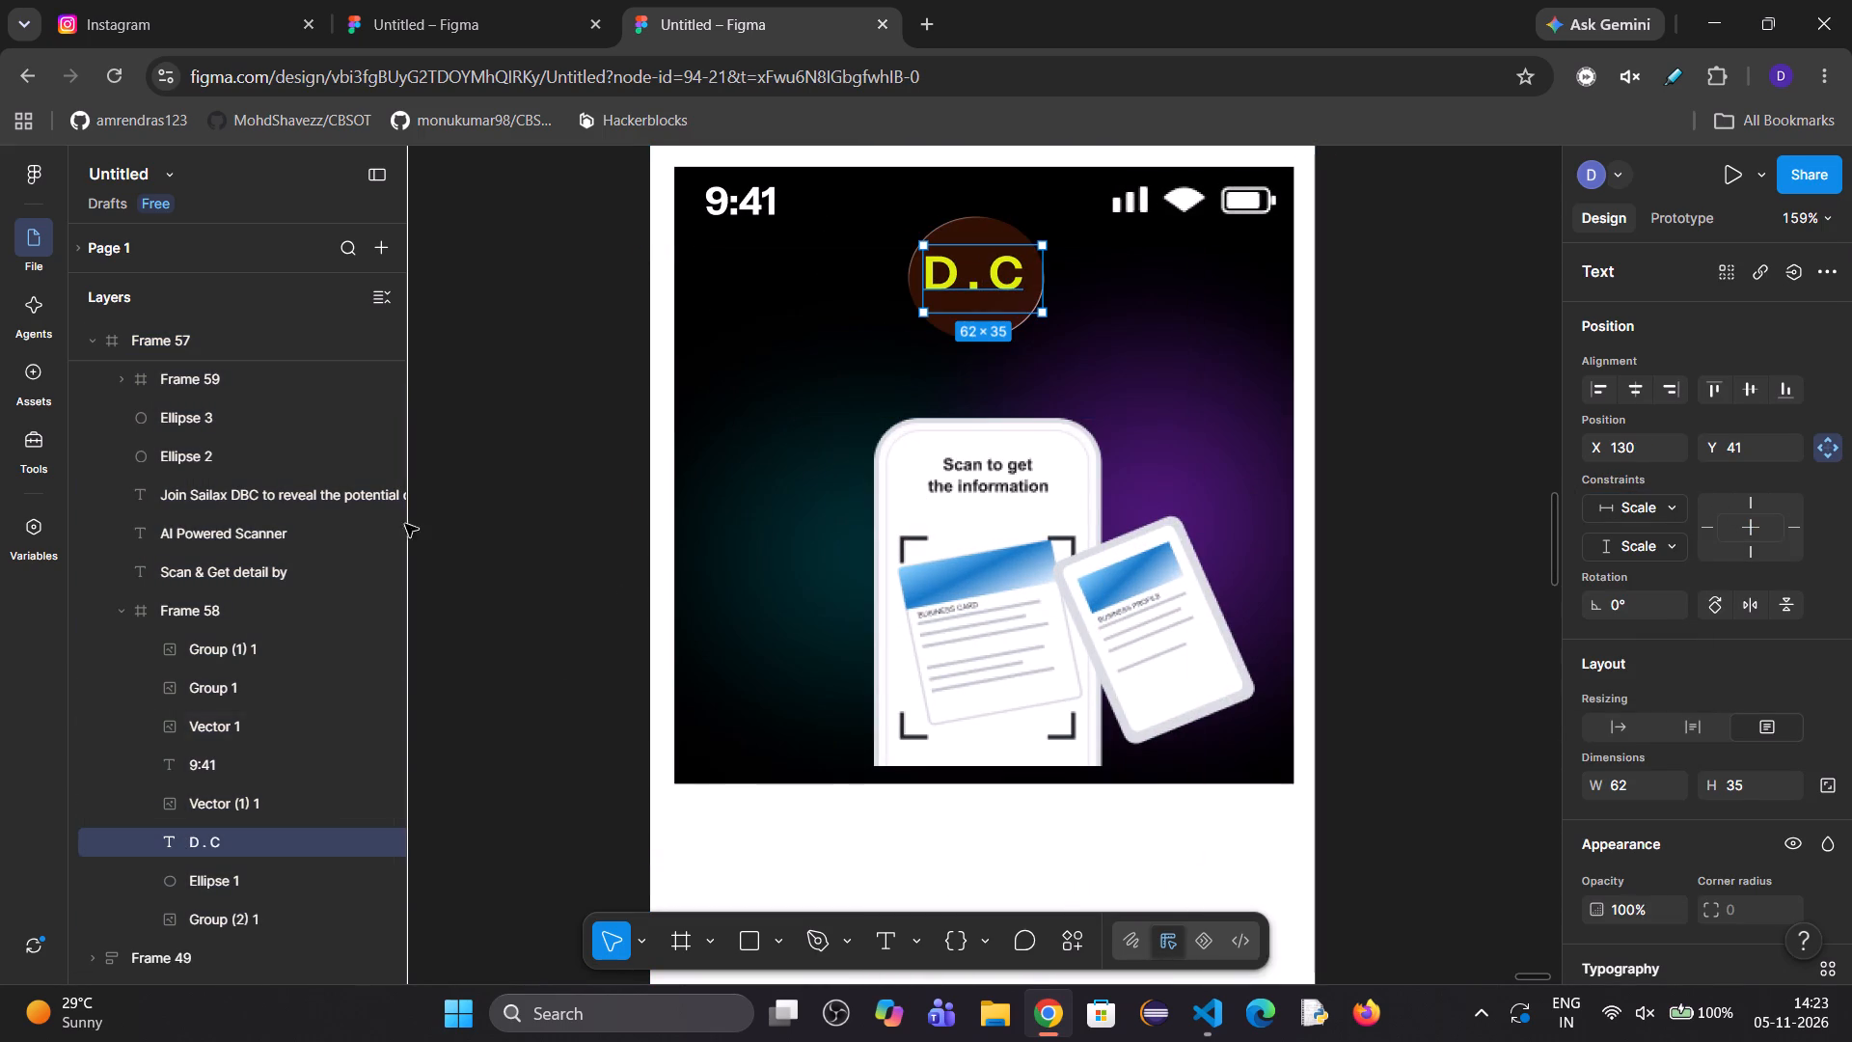
Resize Frame 57's width freehand, narrowing it to about 290 and widening it to about 332, to test the D . C text's scaling.
click(322, 606)
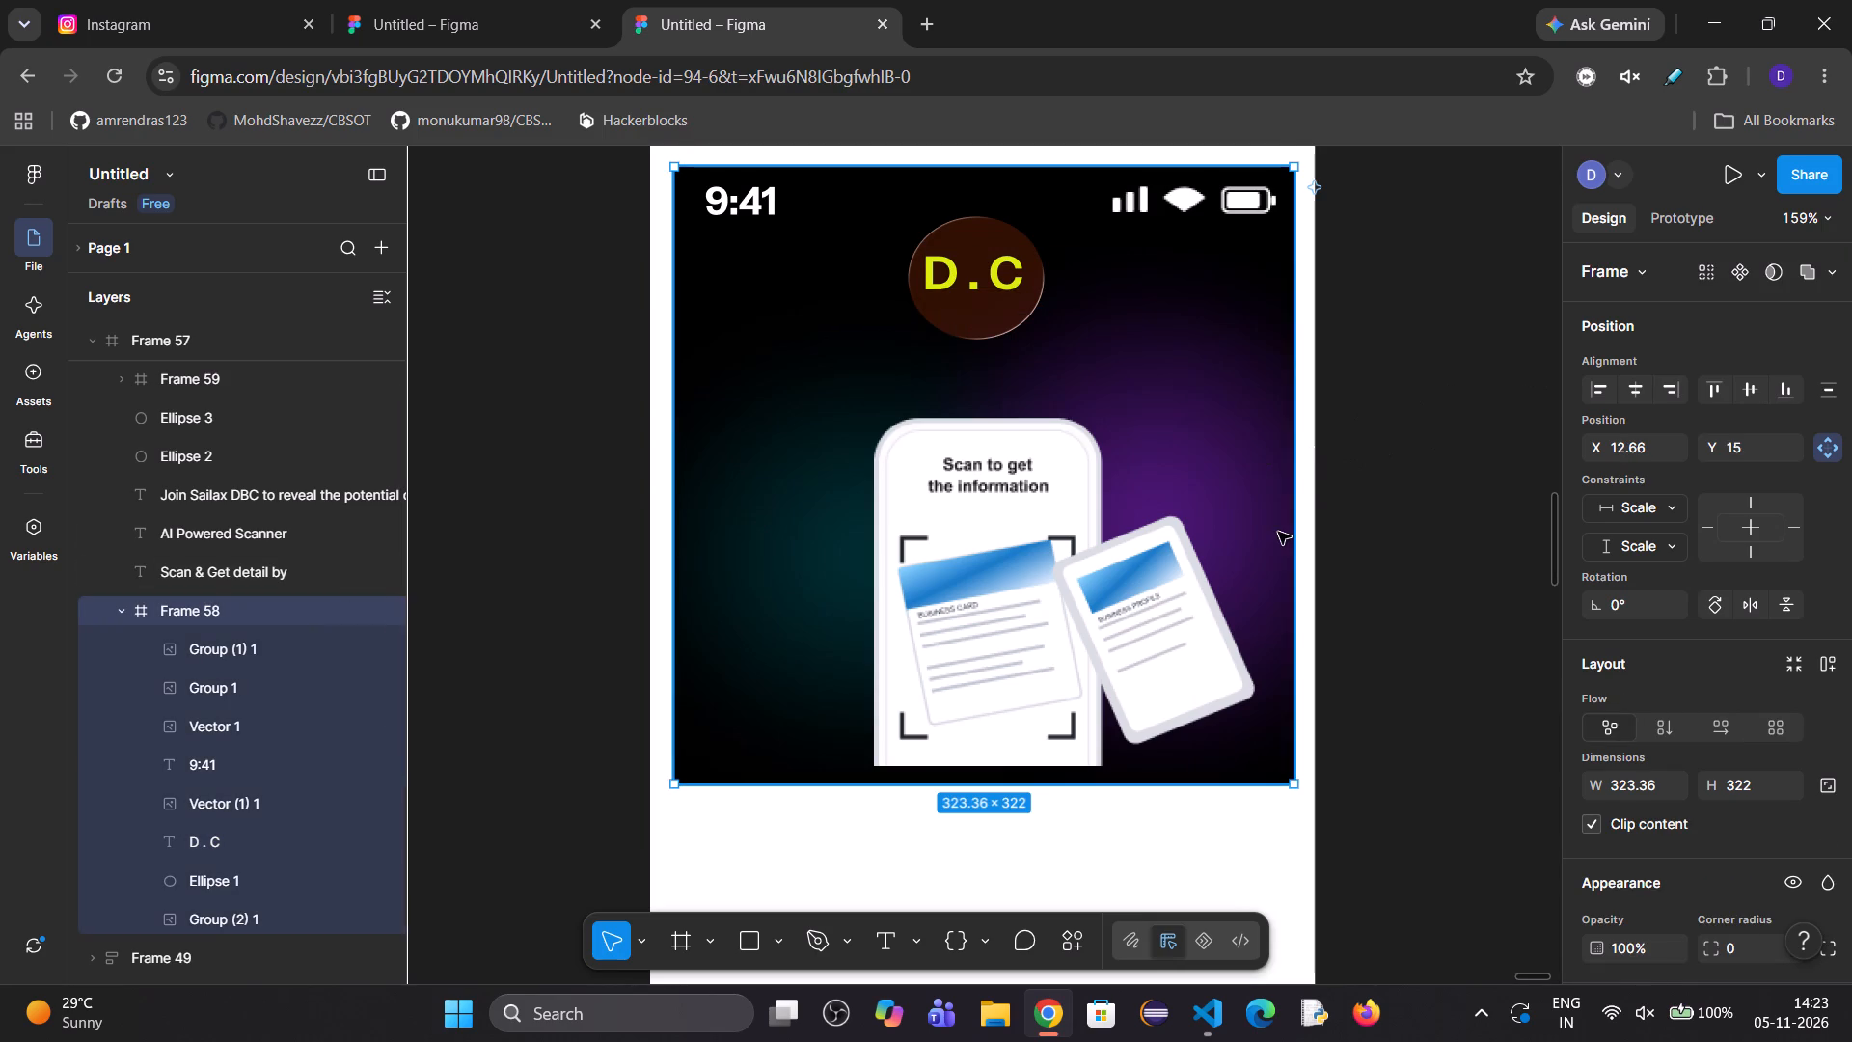
click(206, 331)
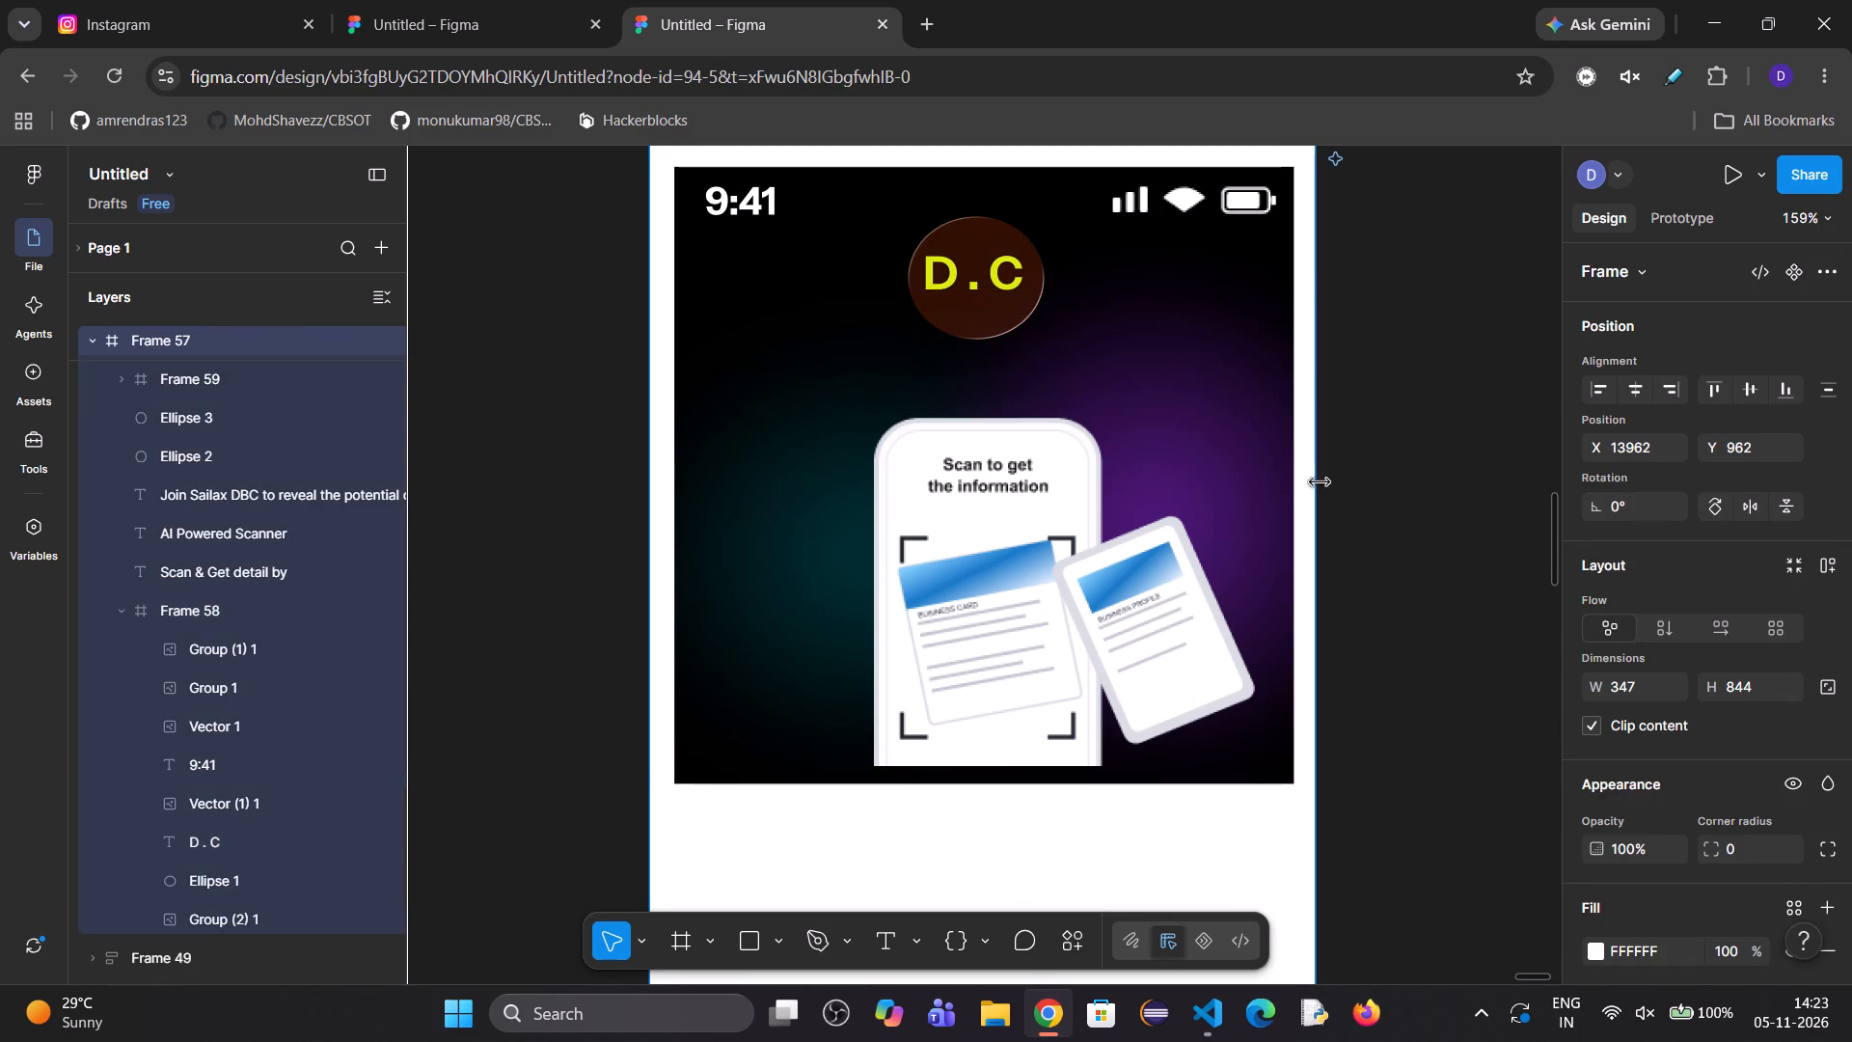
drag(1320, 482, 1205, 584)
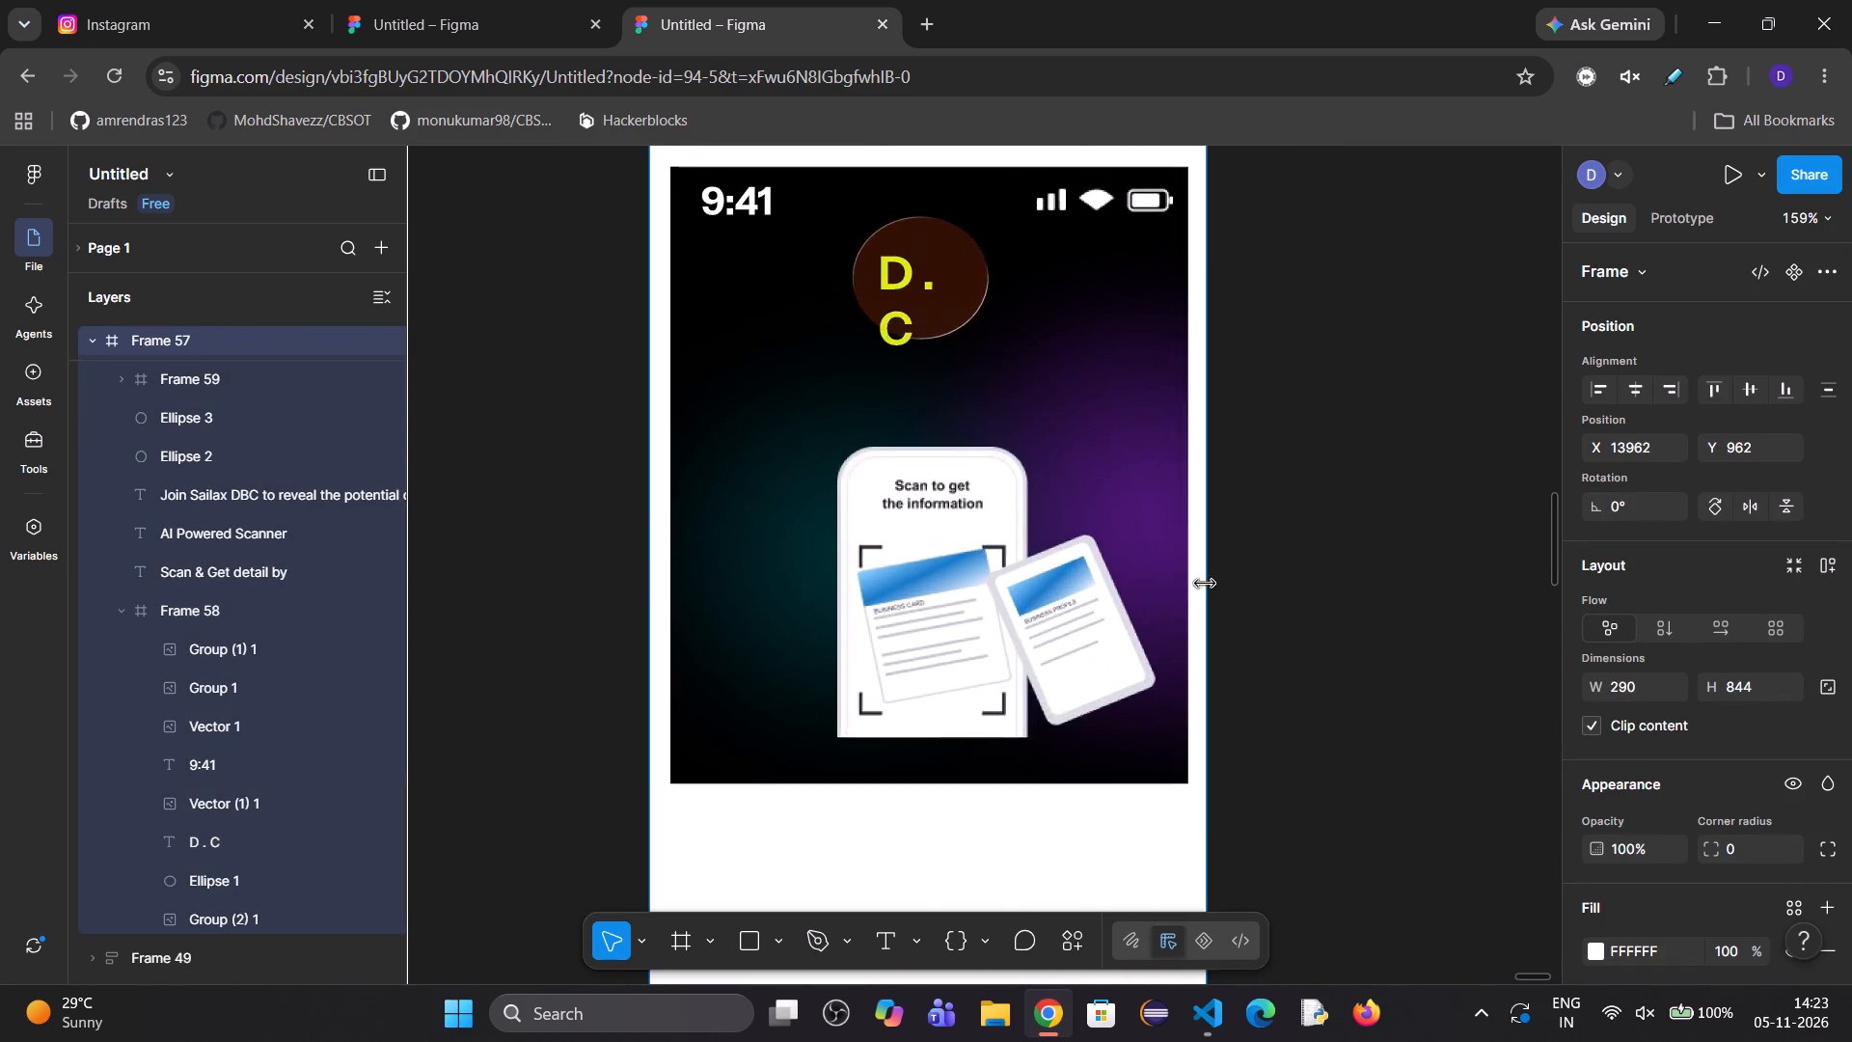
drag(1205, 584, 1286, 586)
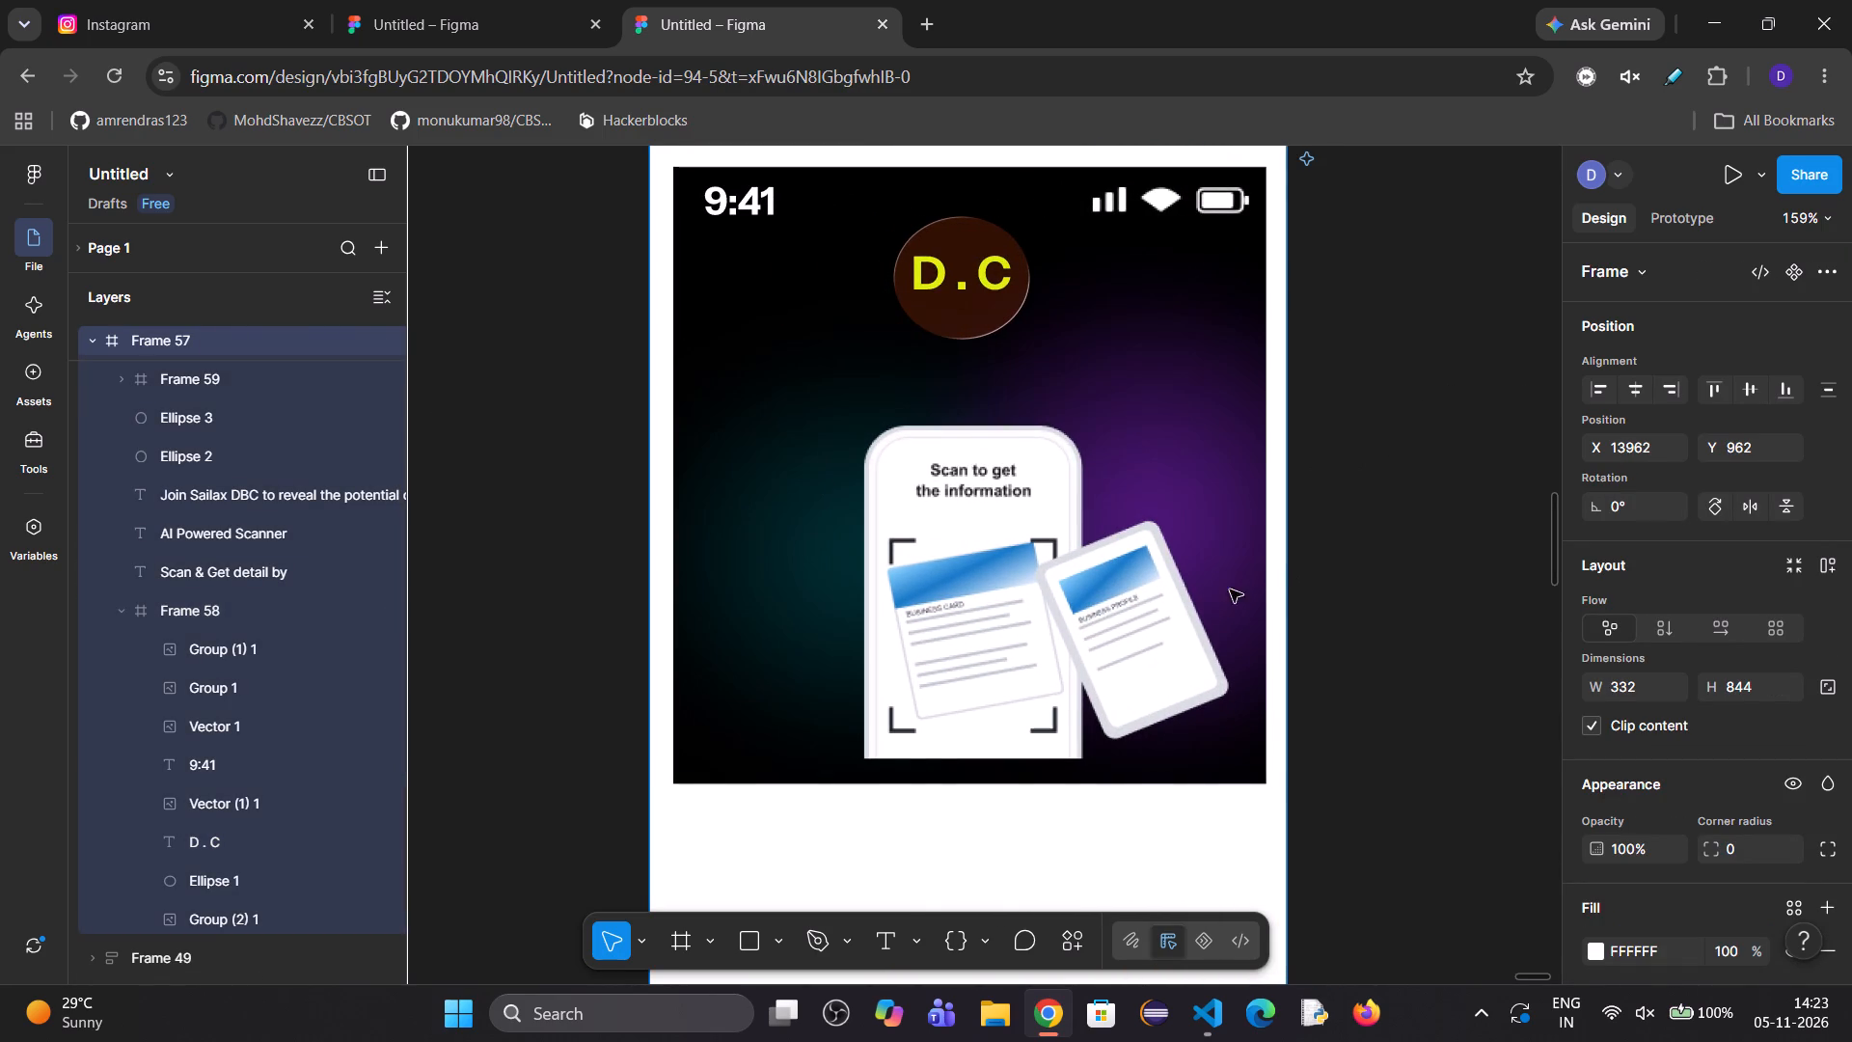
In the language selection file, centre the SearchBar horizontally in its frame and set its horizontal constraint to Scale.
click(393, 0)
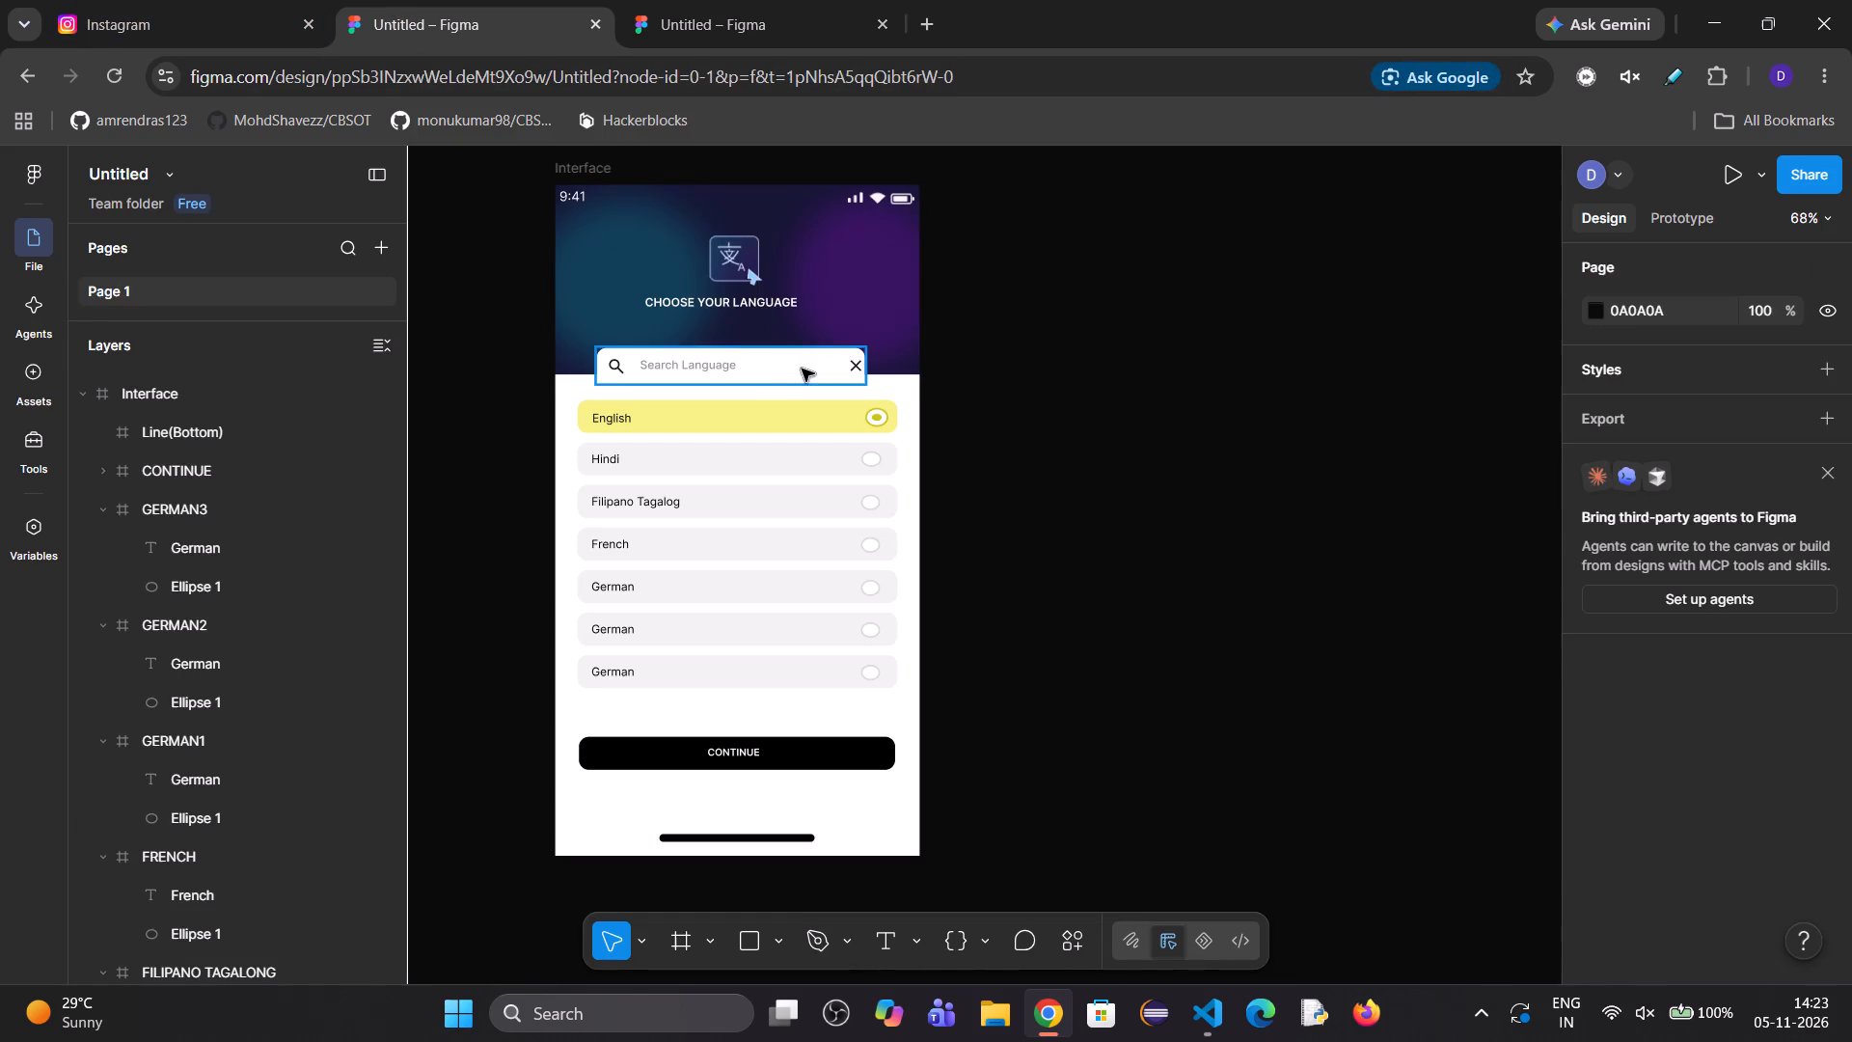
click(767, 383)
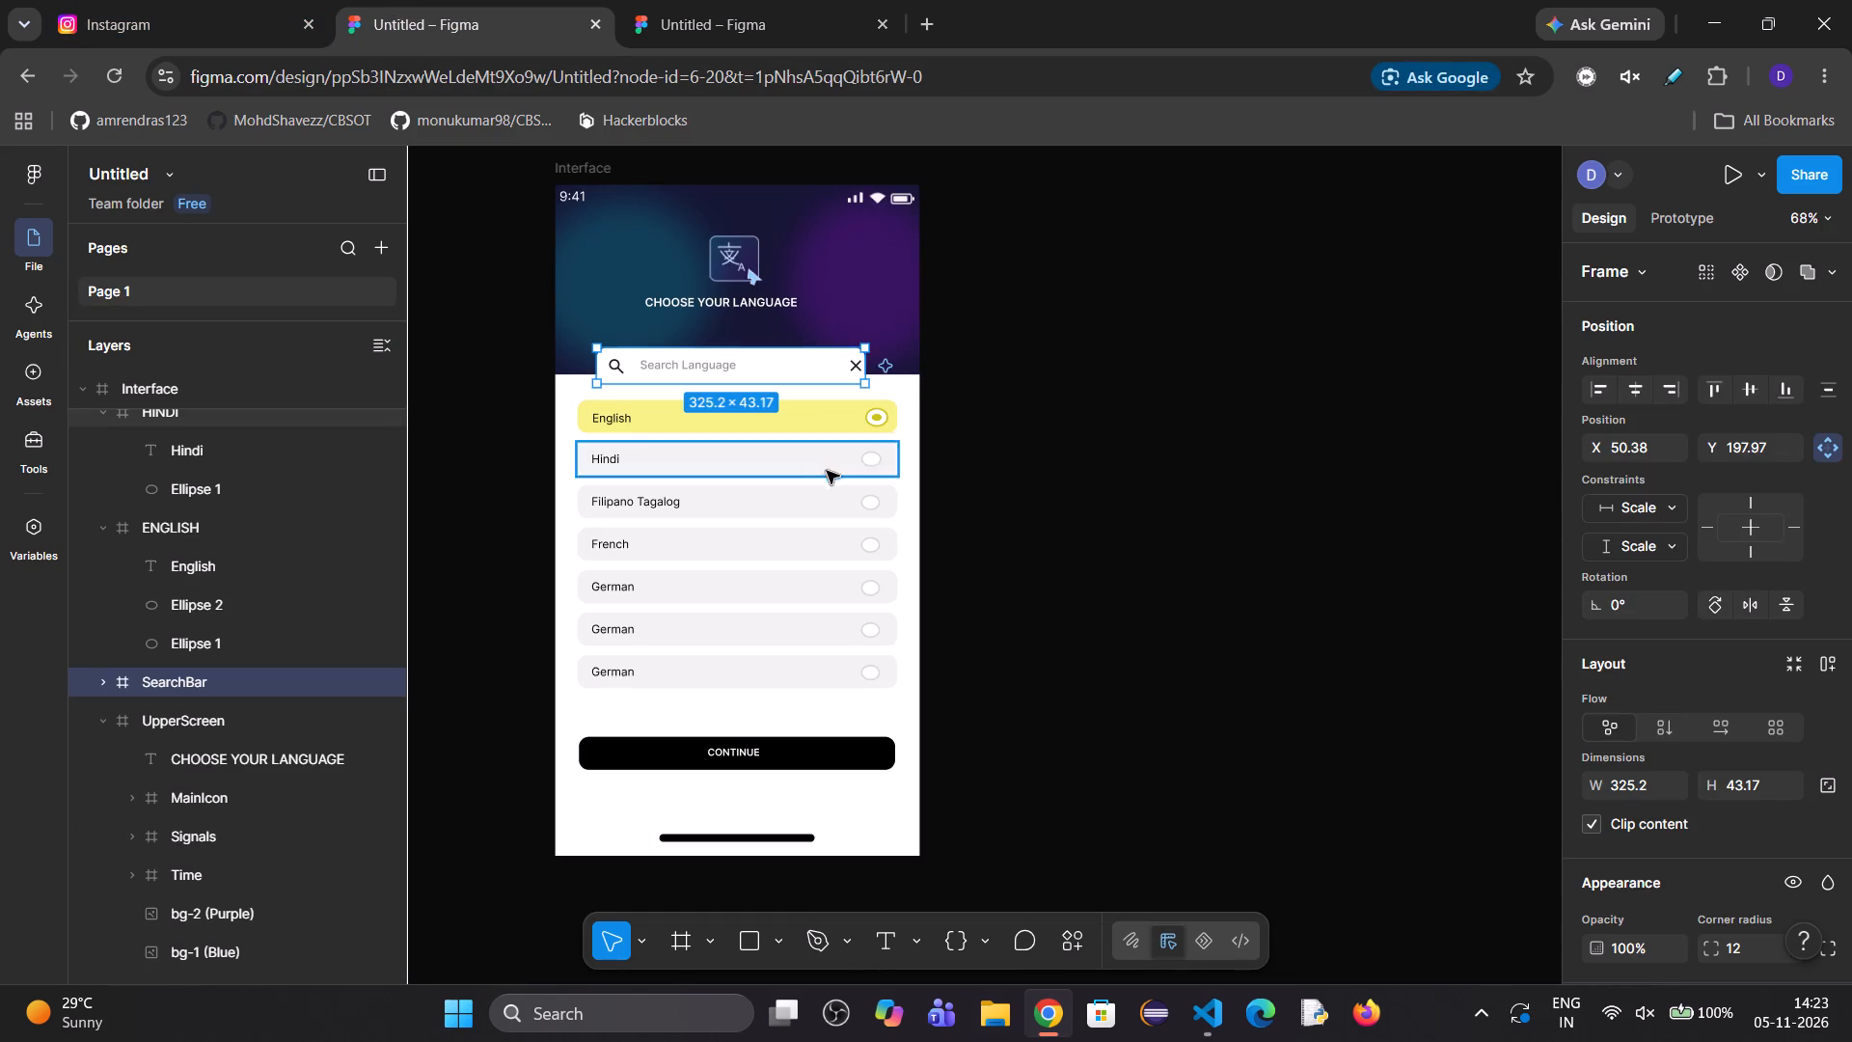
click(1636, 391)
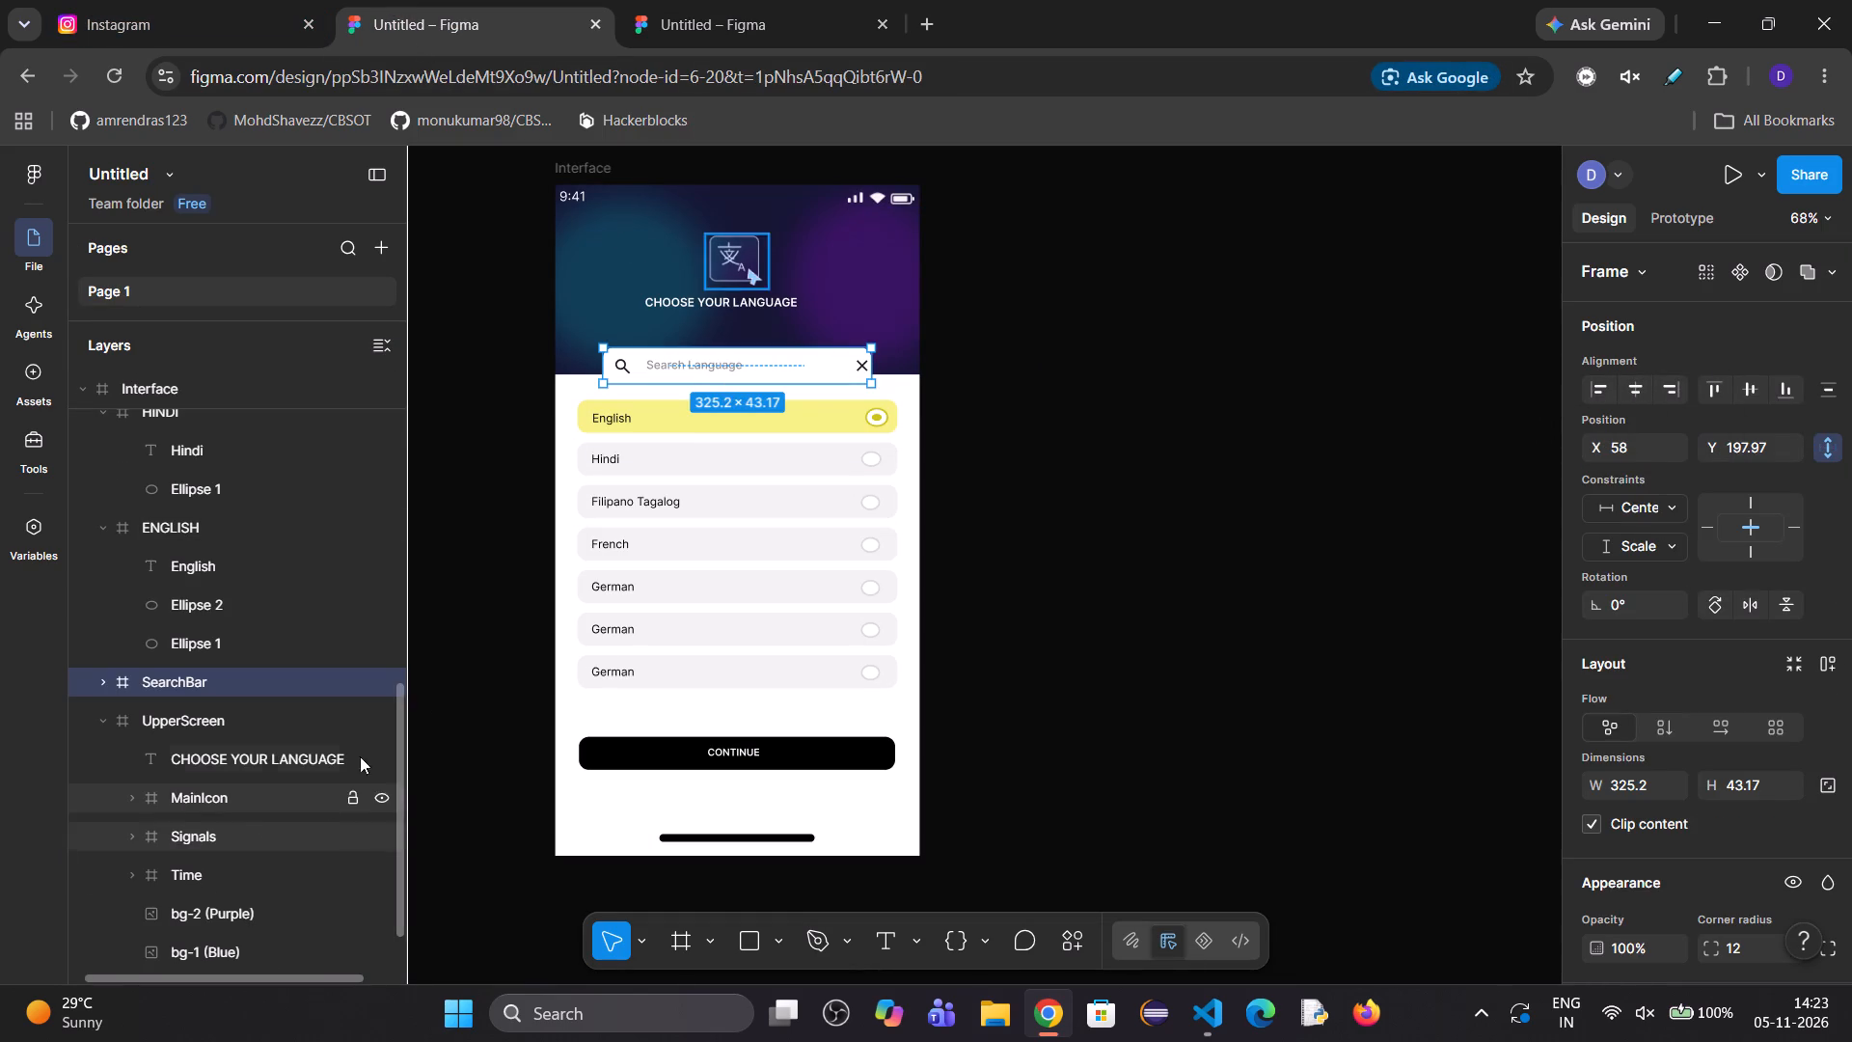
click(1651, 514)
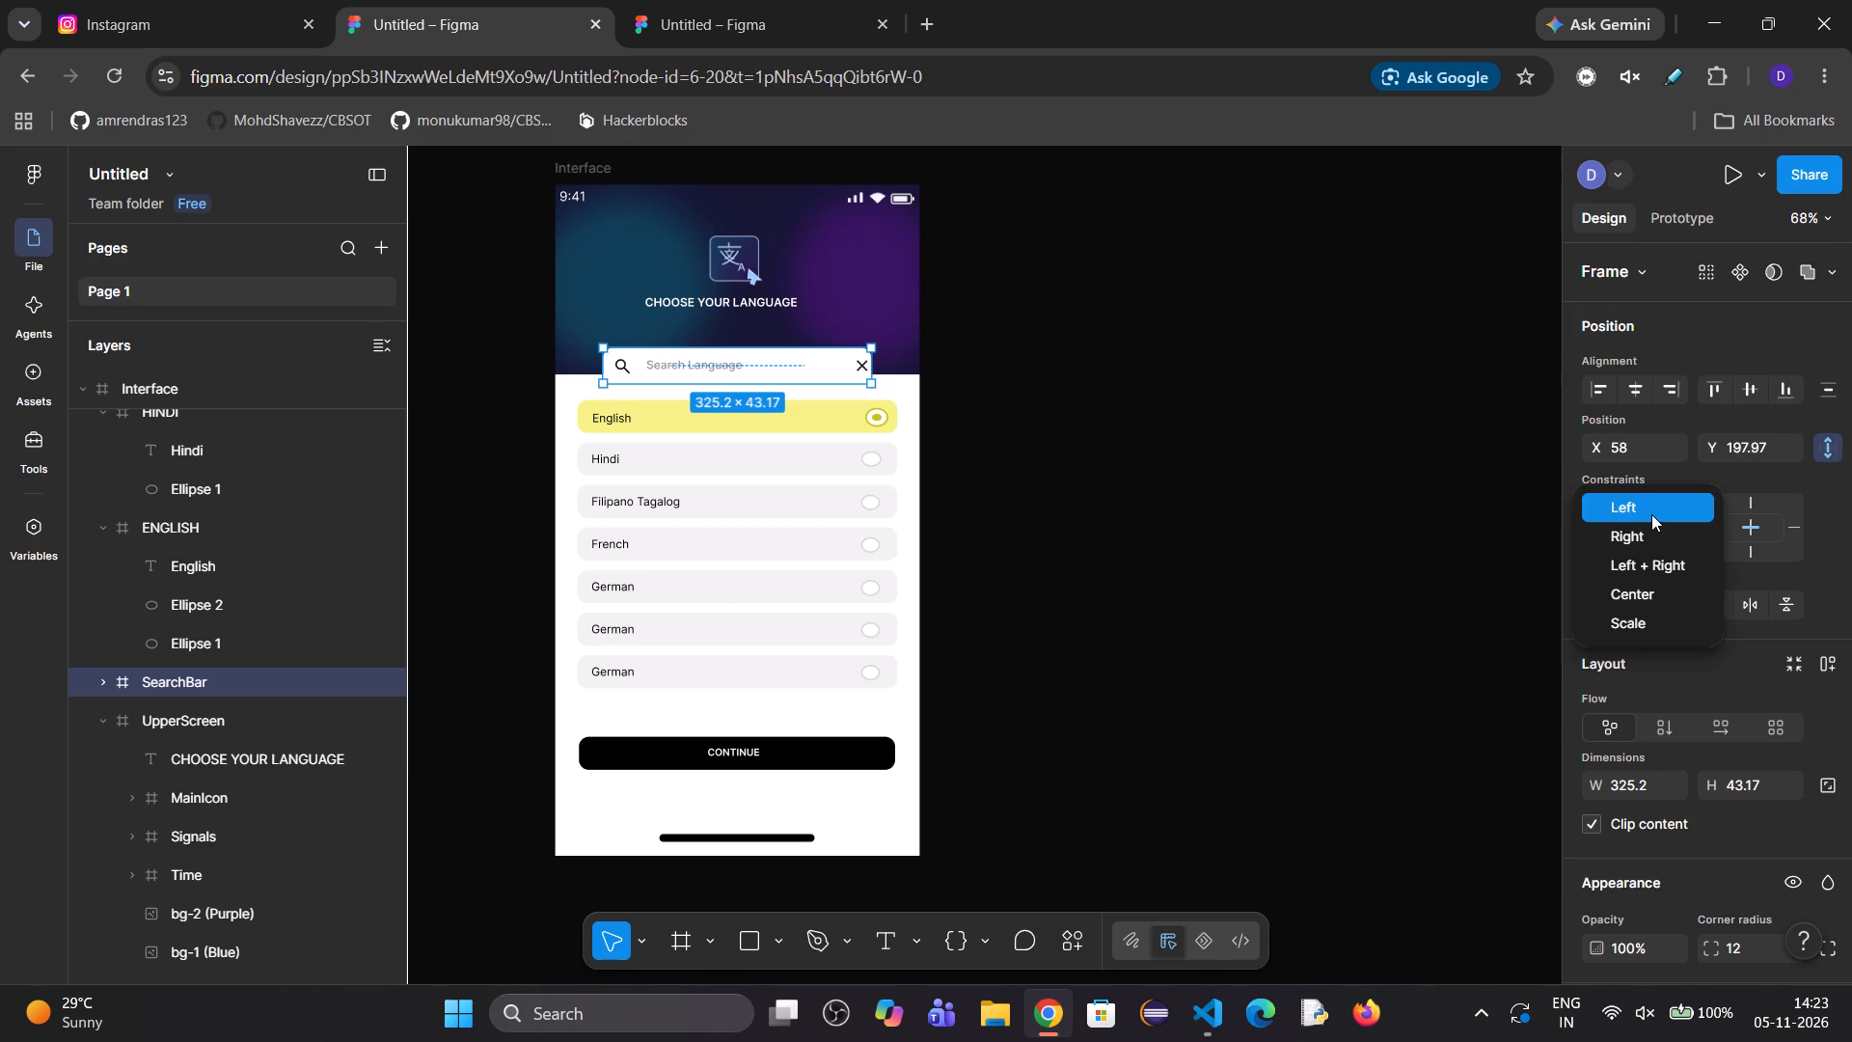
click(1646, 612)
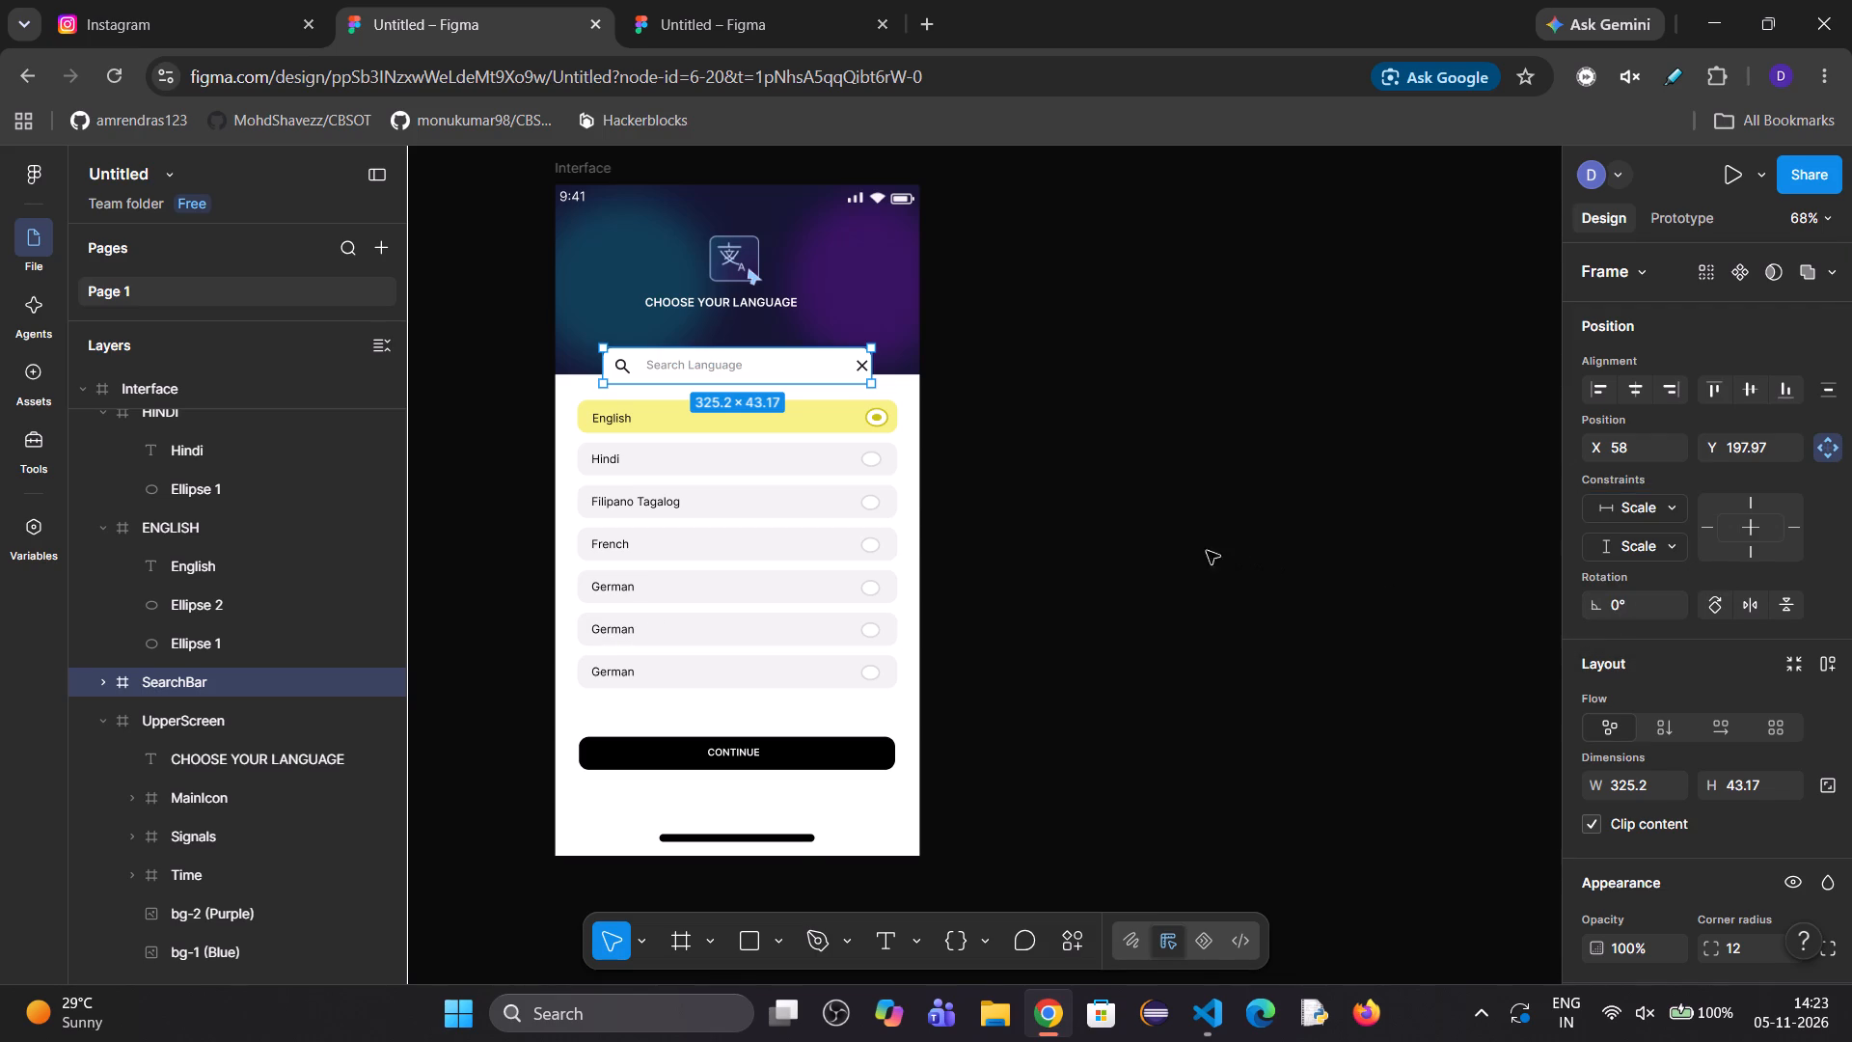
click(1158, 507)
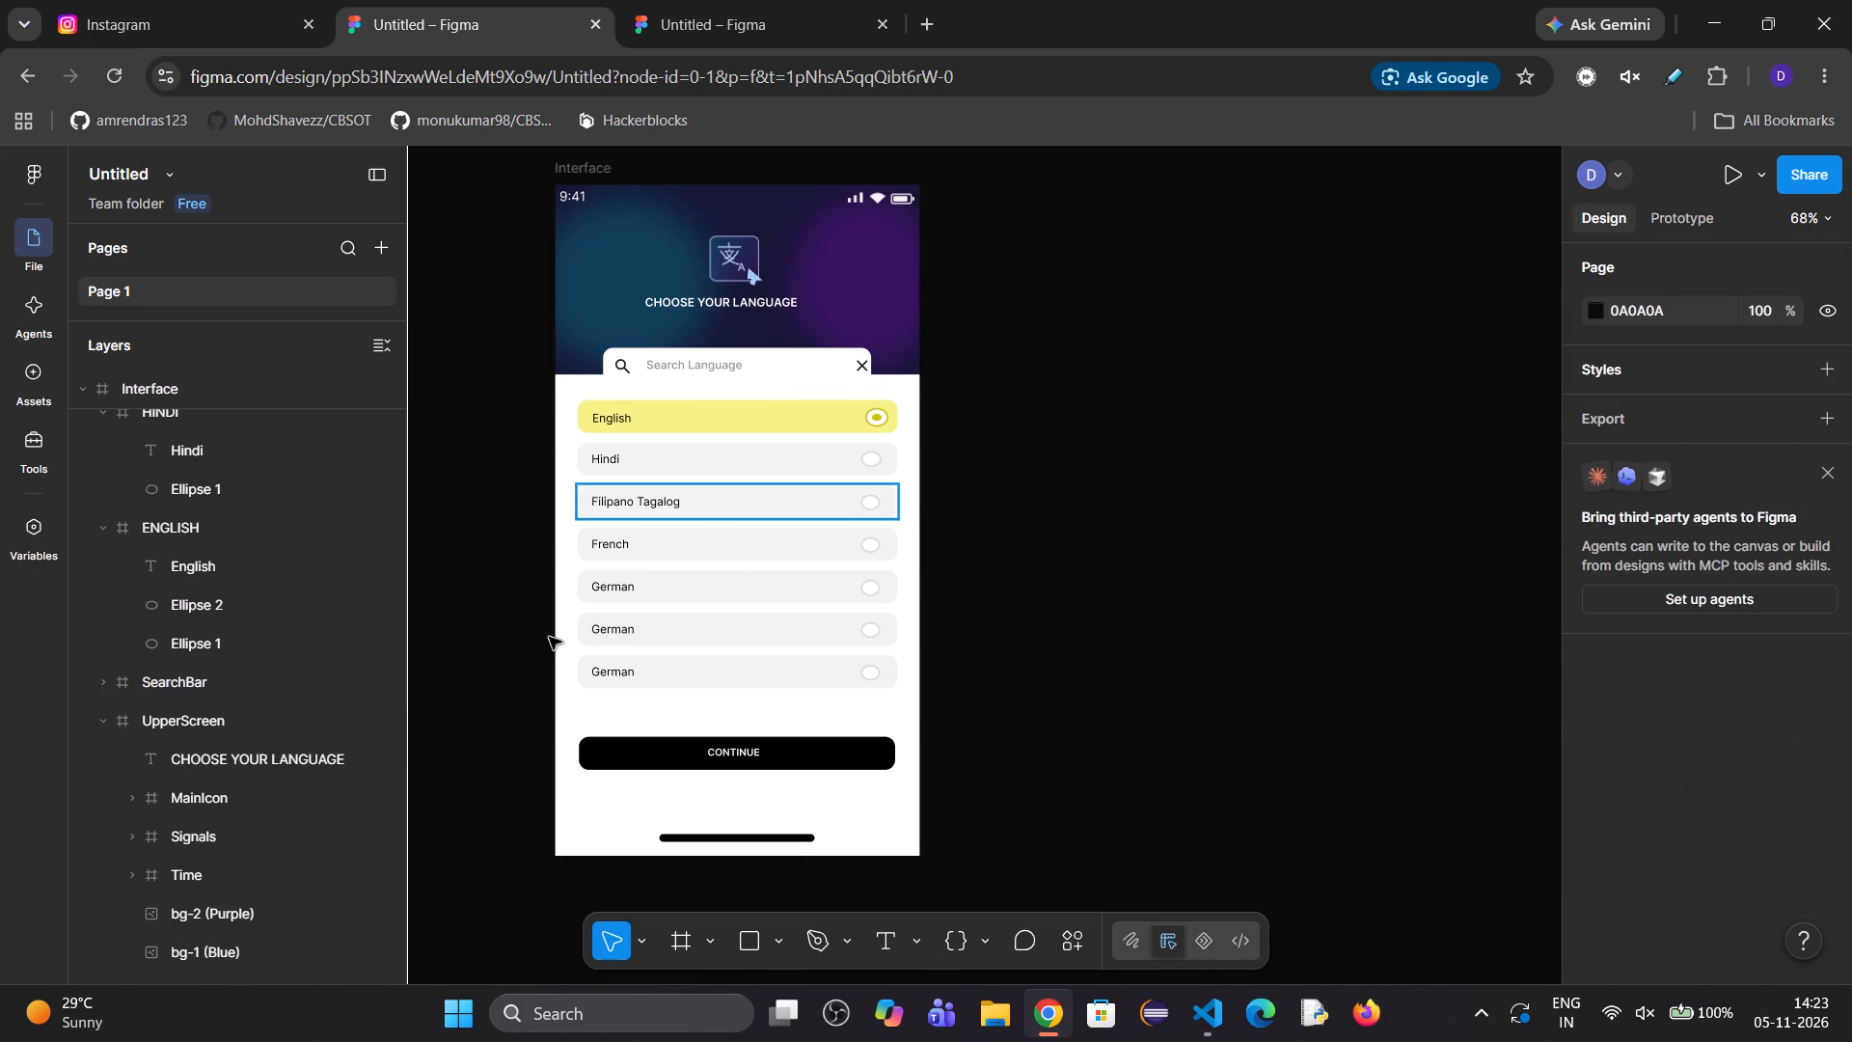
Nudge the close group inside SearchBar 10 units left to X 291.
click(108, 676)
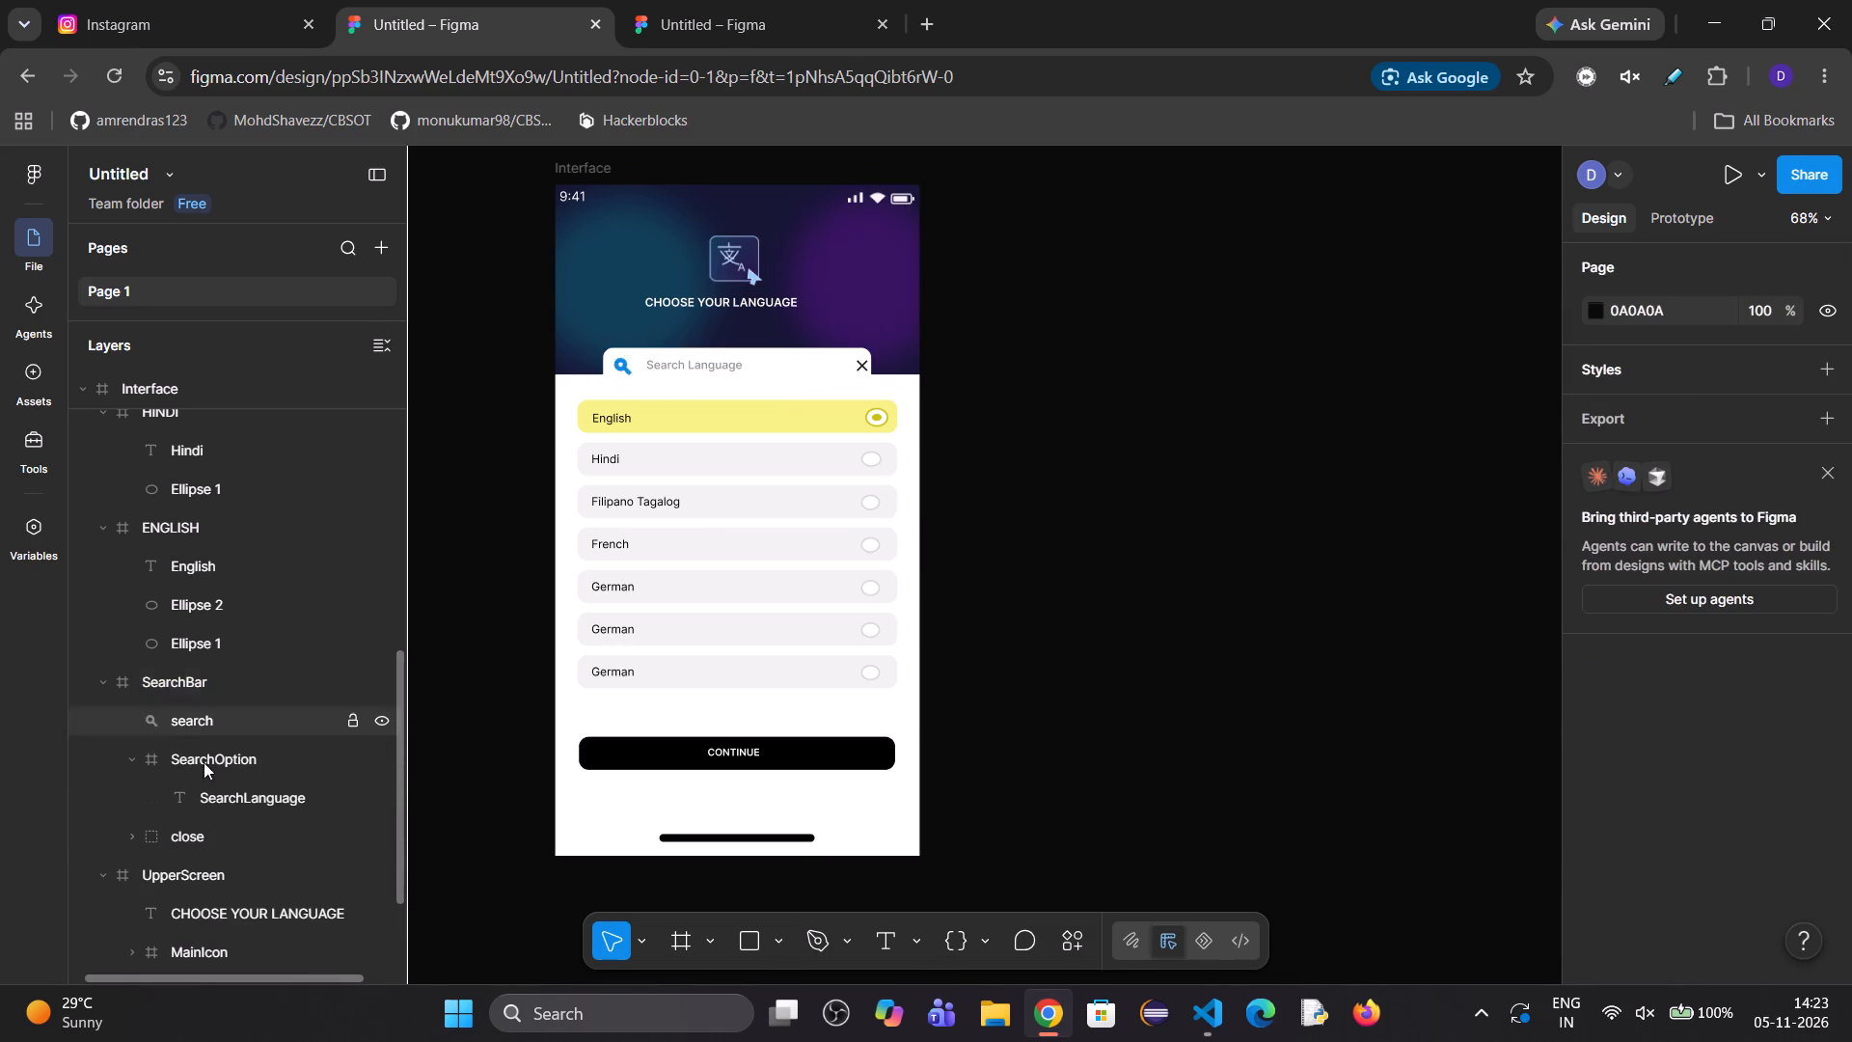
click(217, 829)
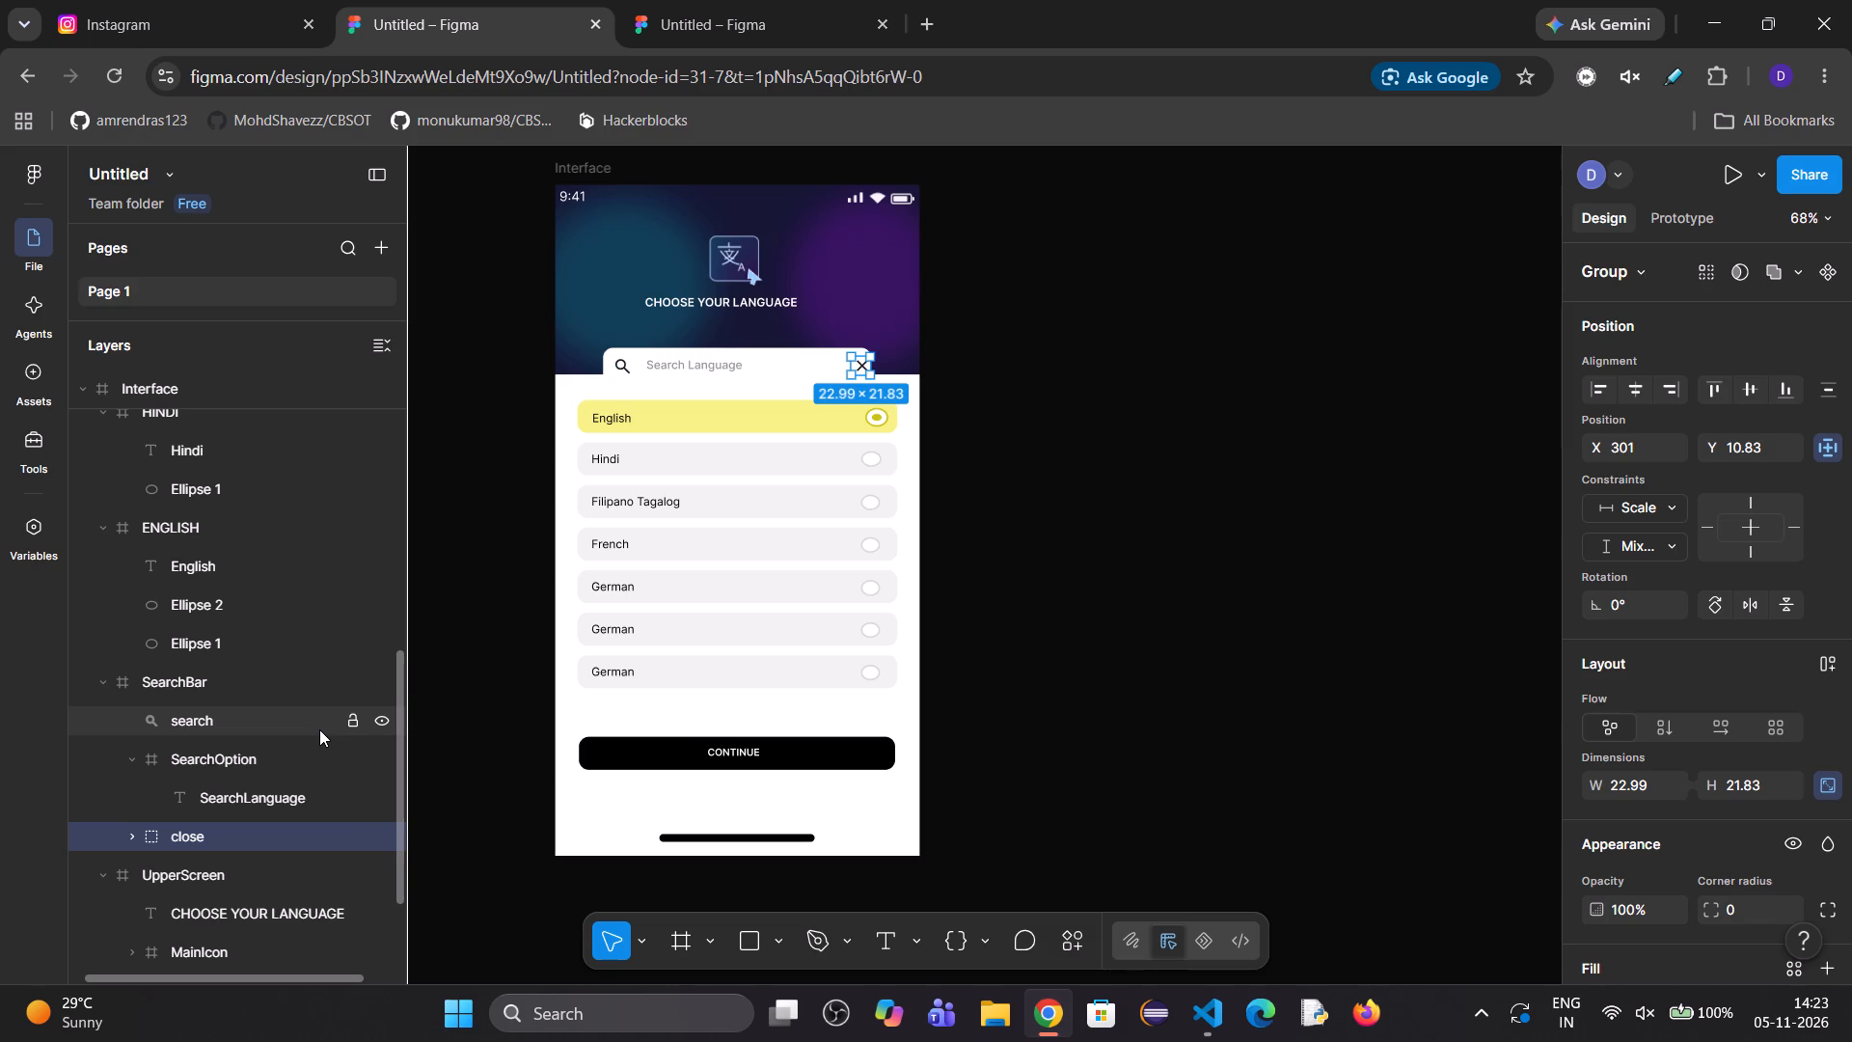
key(shift+Left)
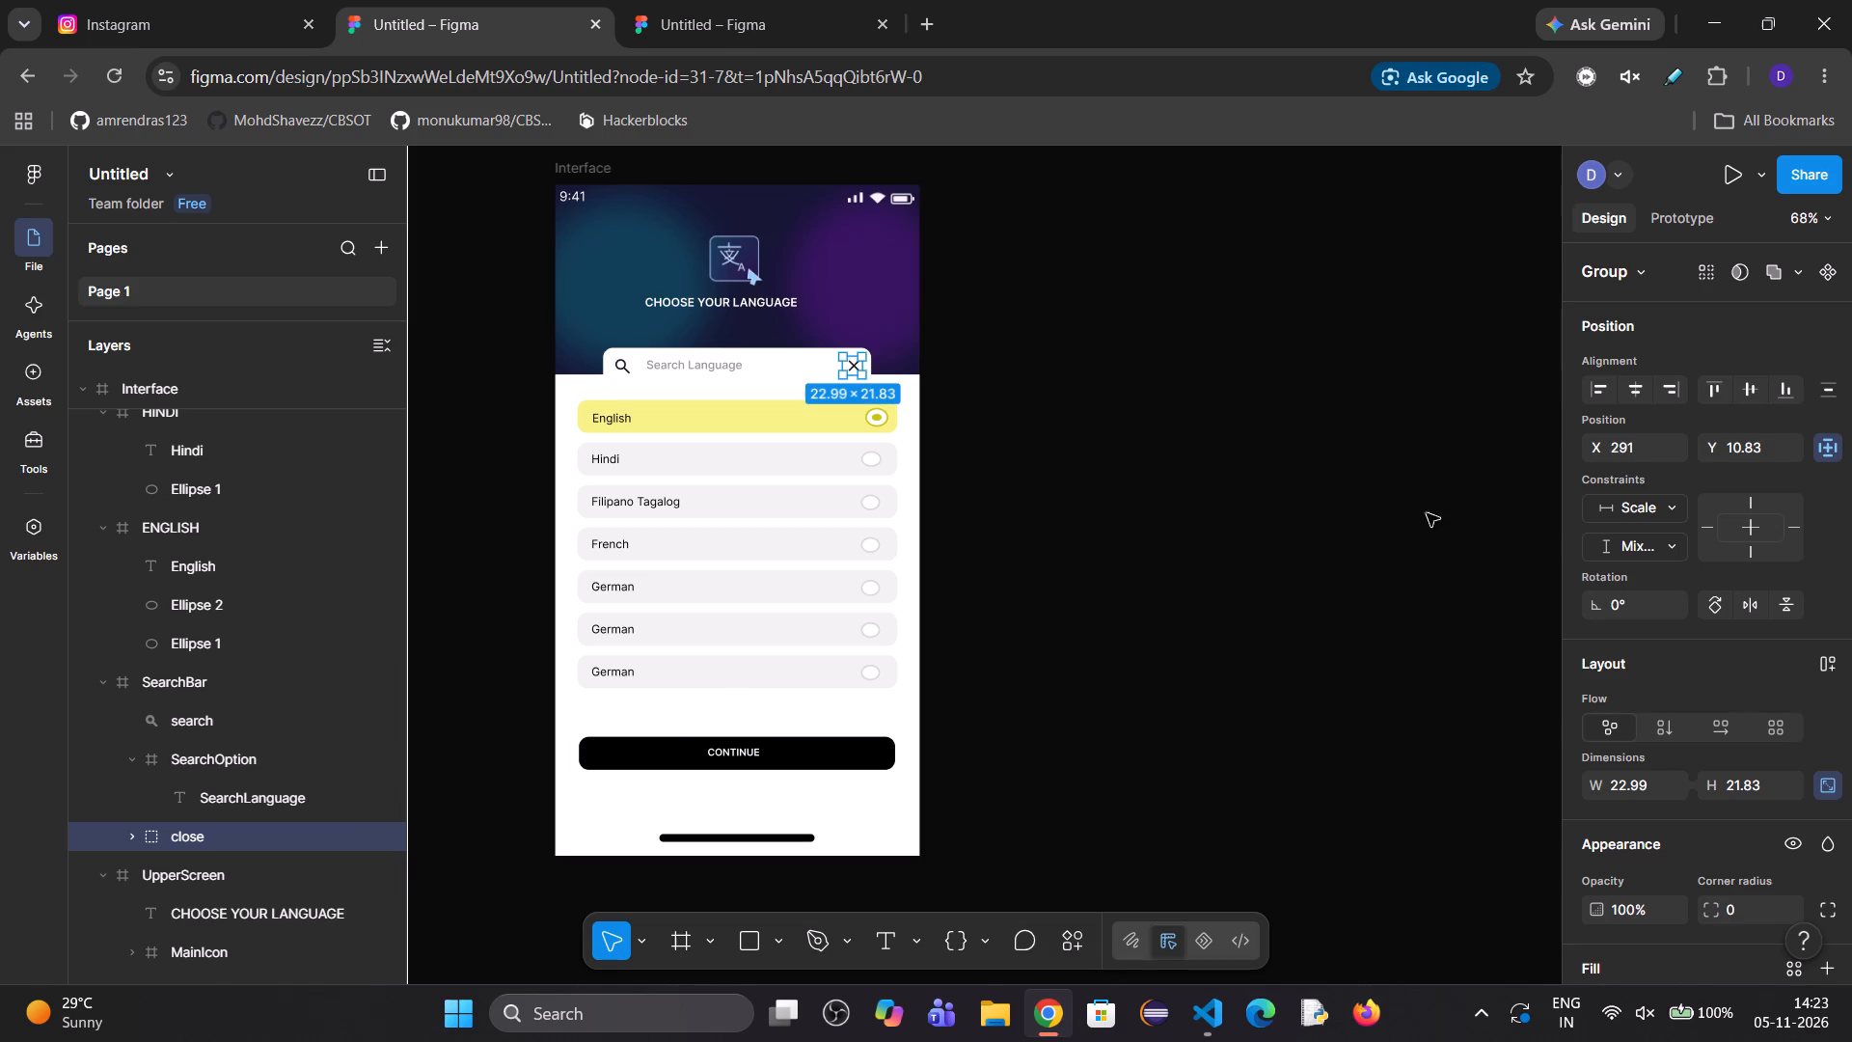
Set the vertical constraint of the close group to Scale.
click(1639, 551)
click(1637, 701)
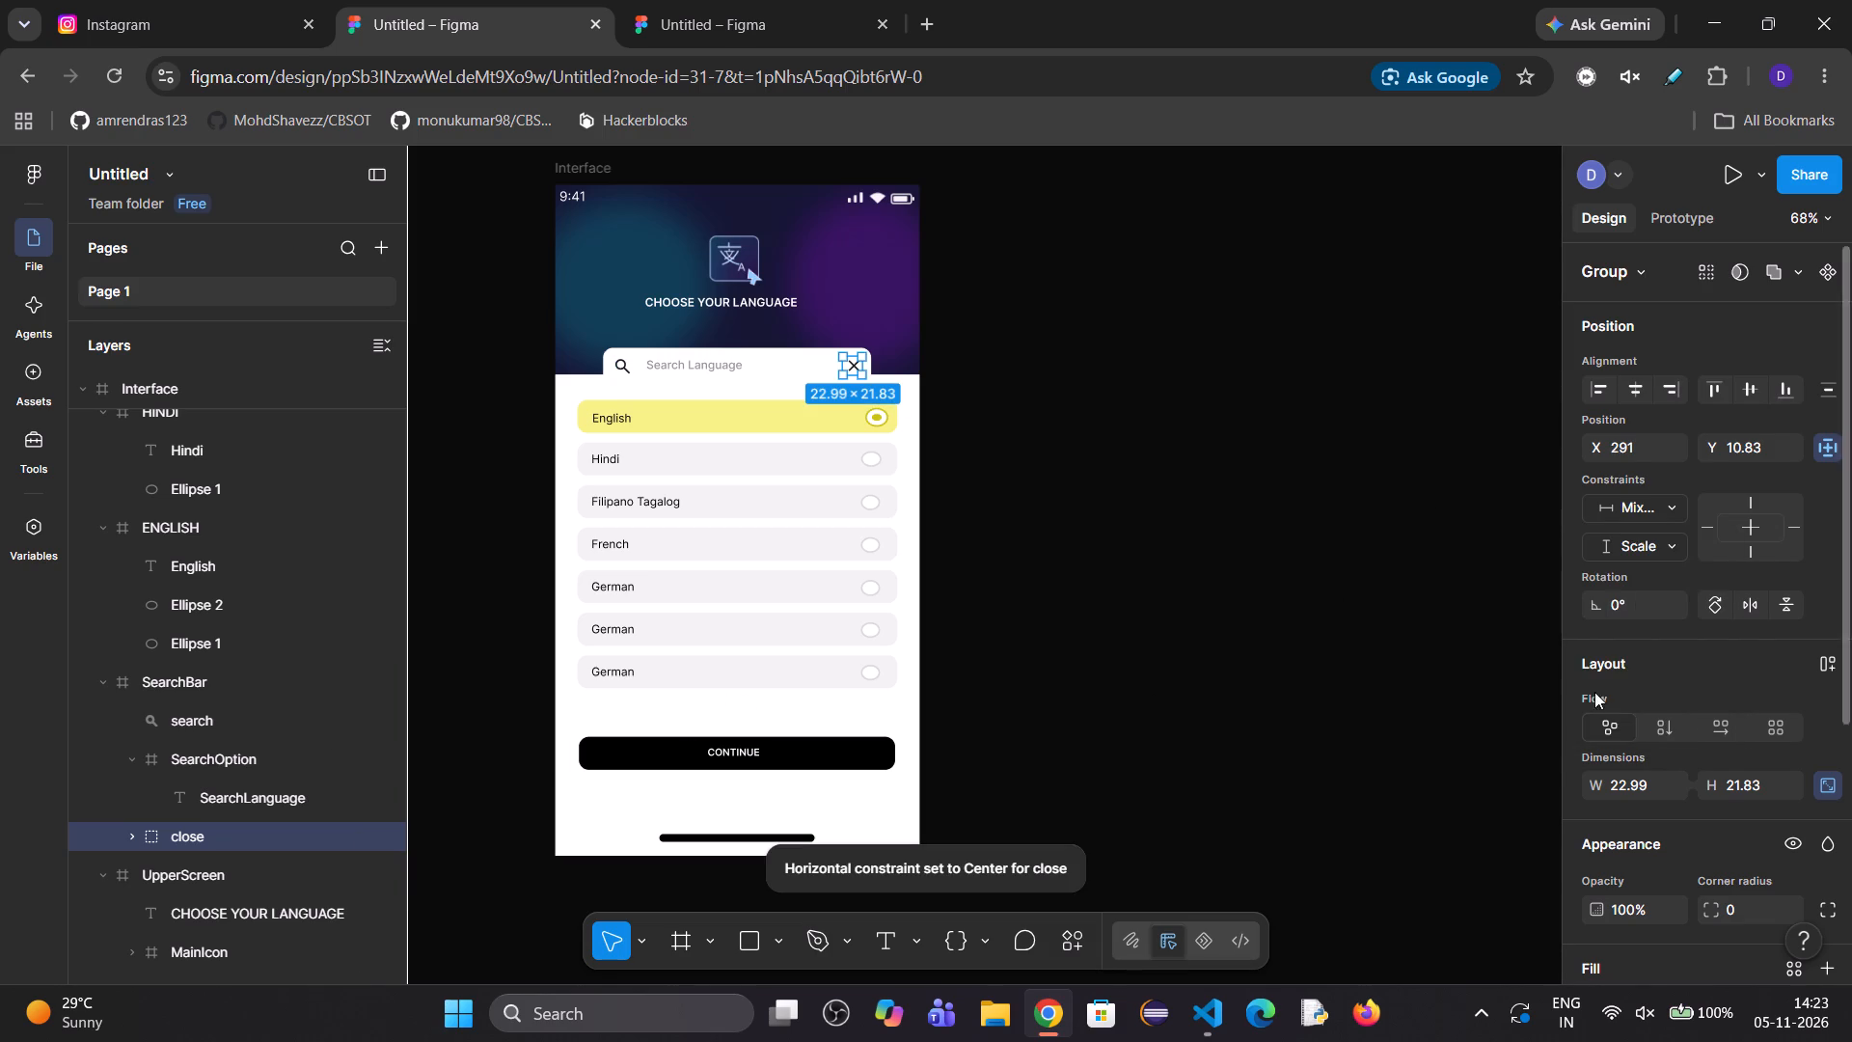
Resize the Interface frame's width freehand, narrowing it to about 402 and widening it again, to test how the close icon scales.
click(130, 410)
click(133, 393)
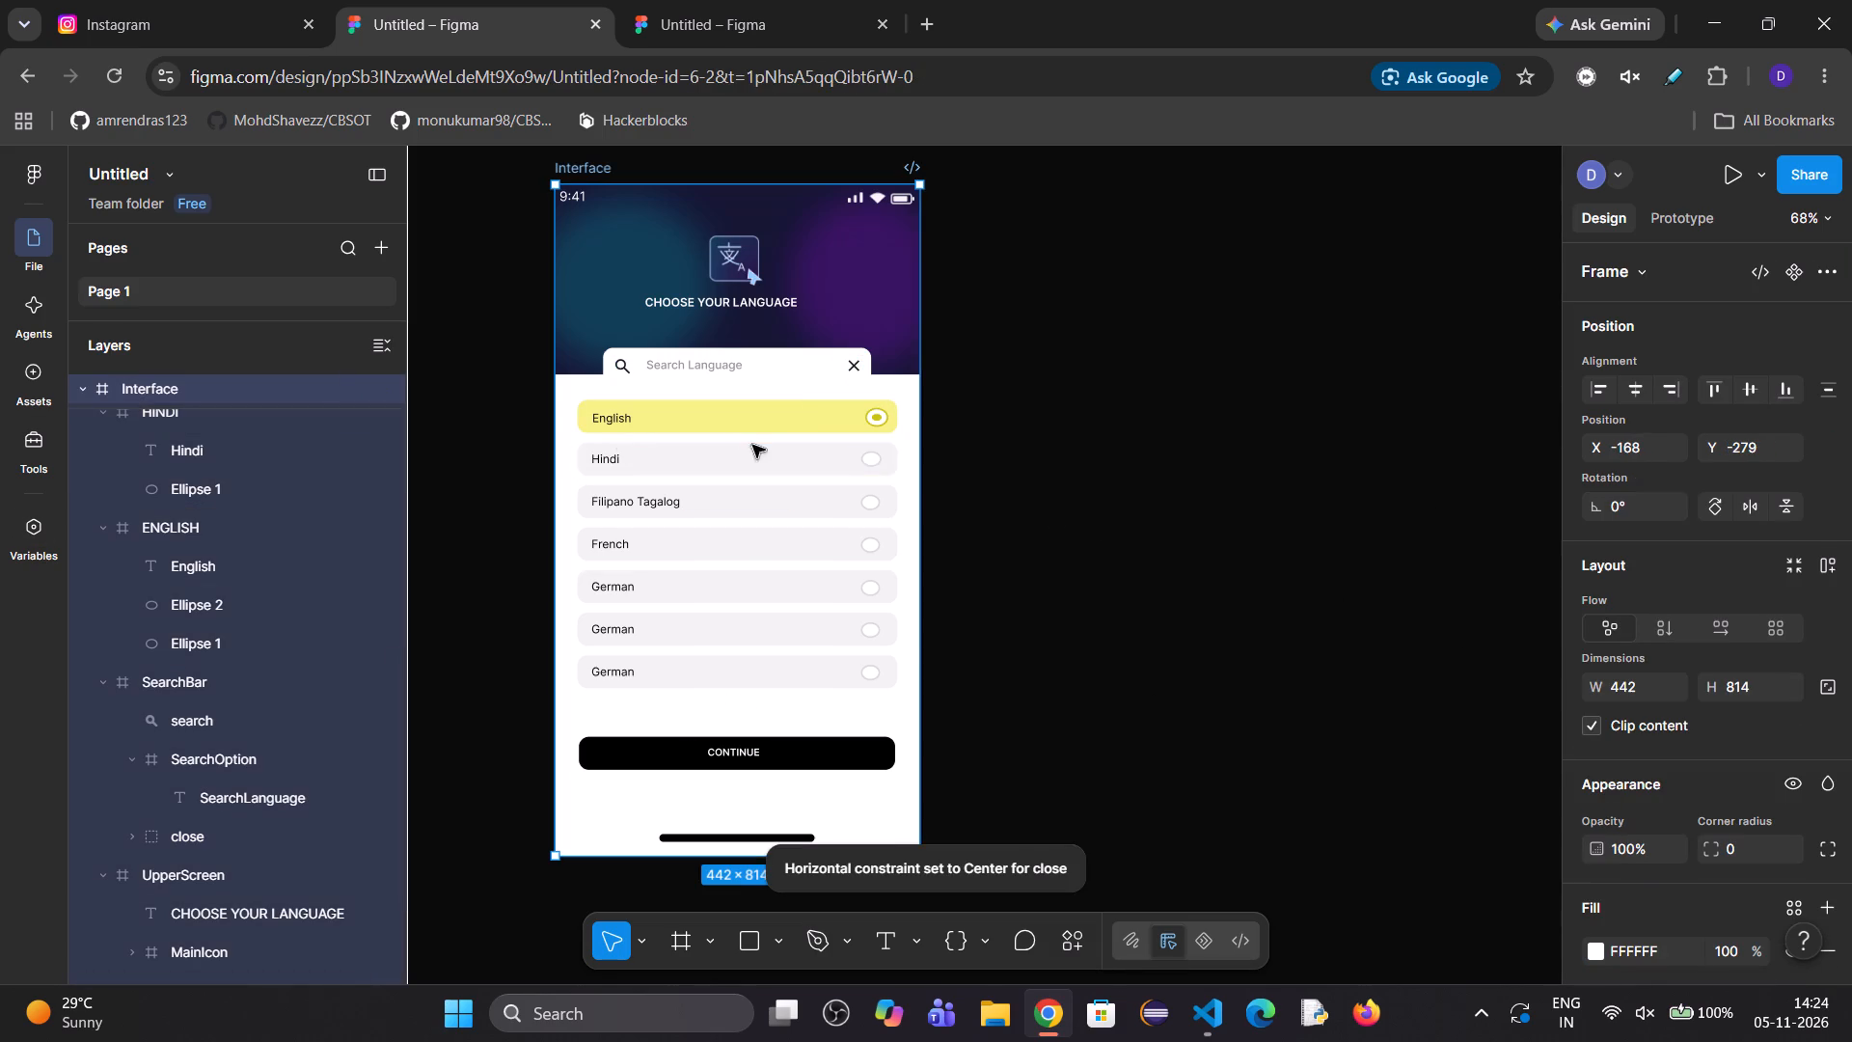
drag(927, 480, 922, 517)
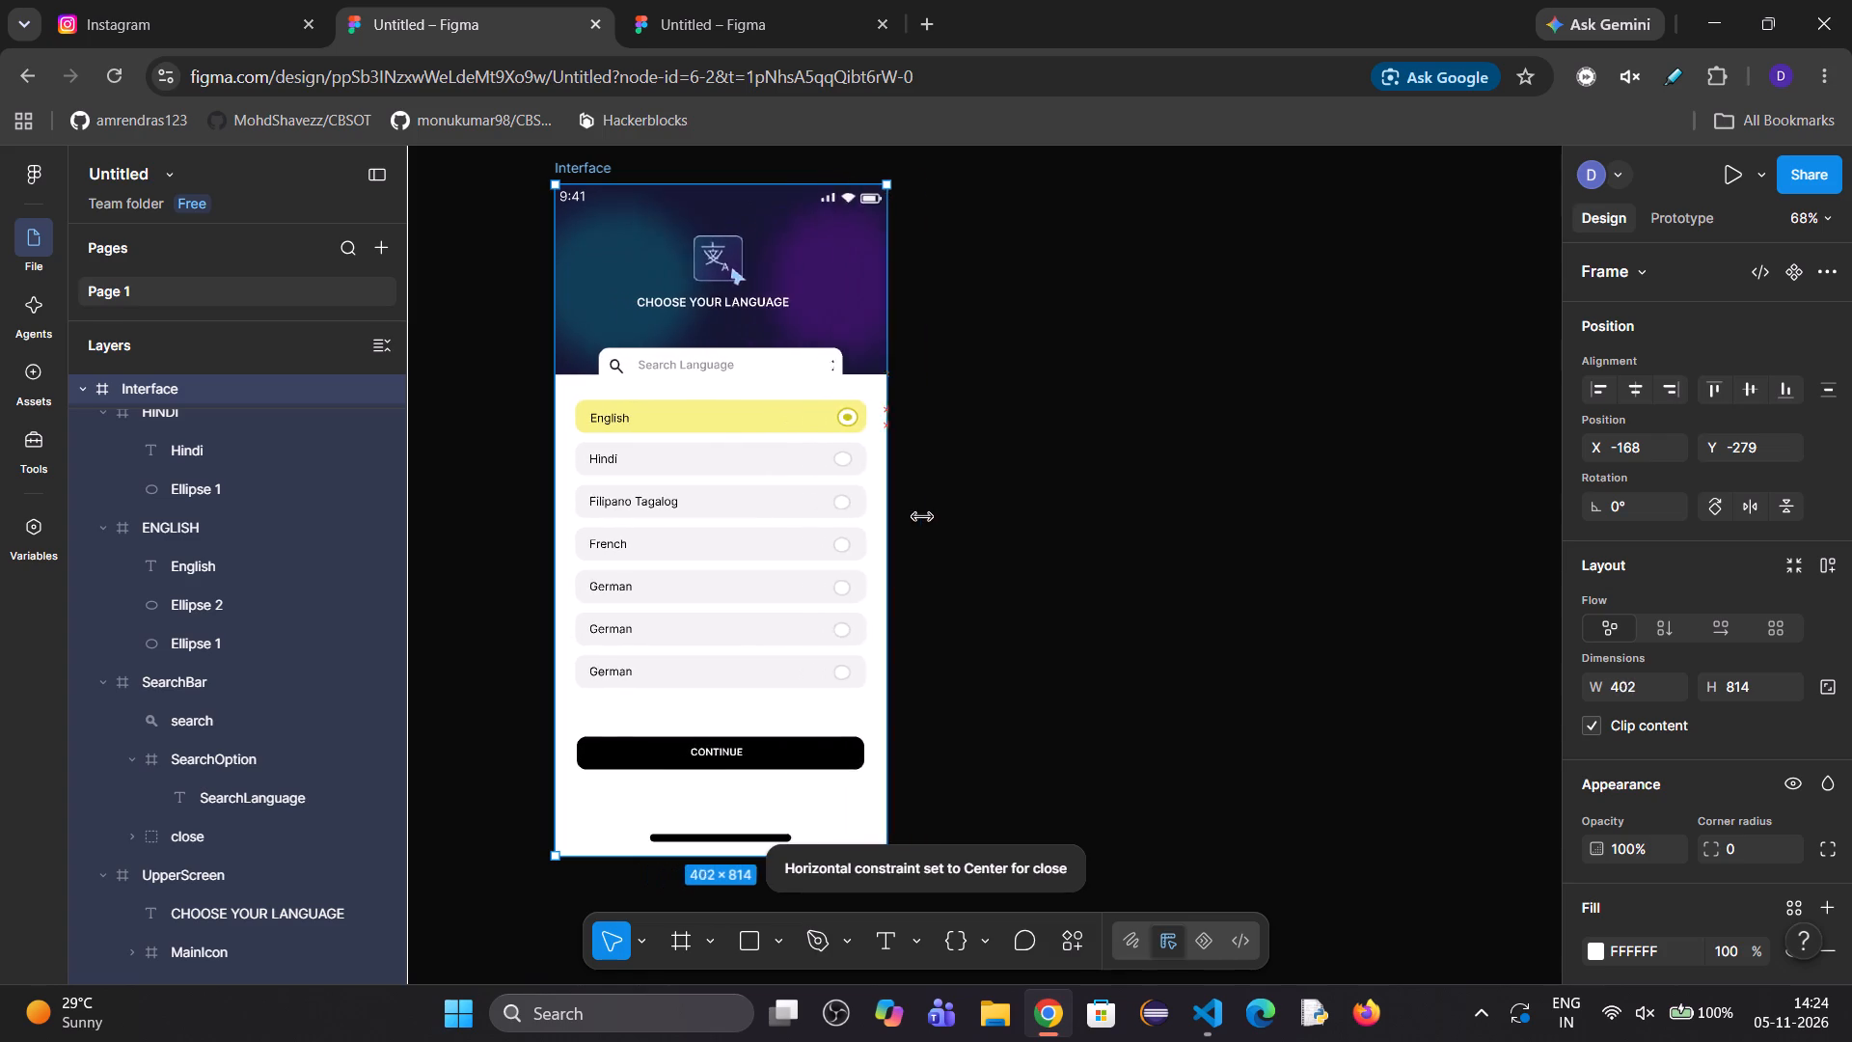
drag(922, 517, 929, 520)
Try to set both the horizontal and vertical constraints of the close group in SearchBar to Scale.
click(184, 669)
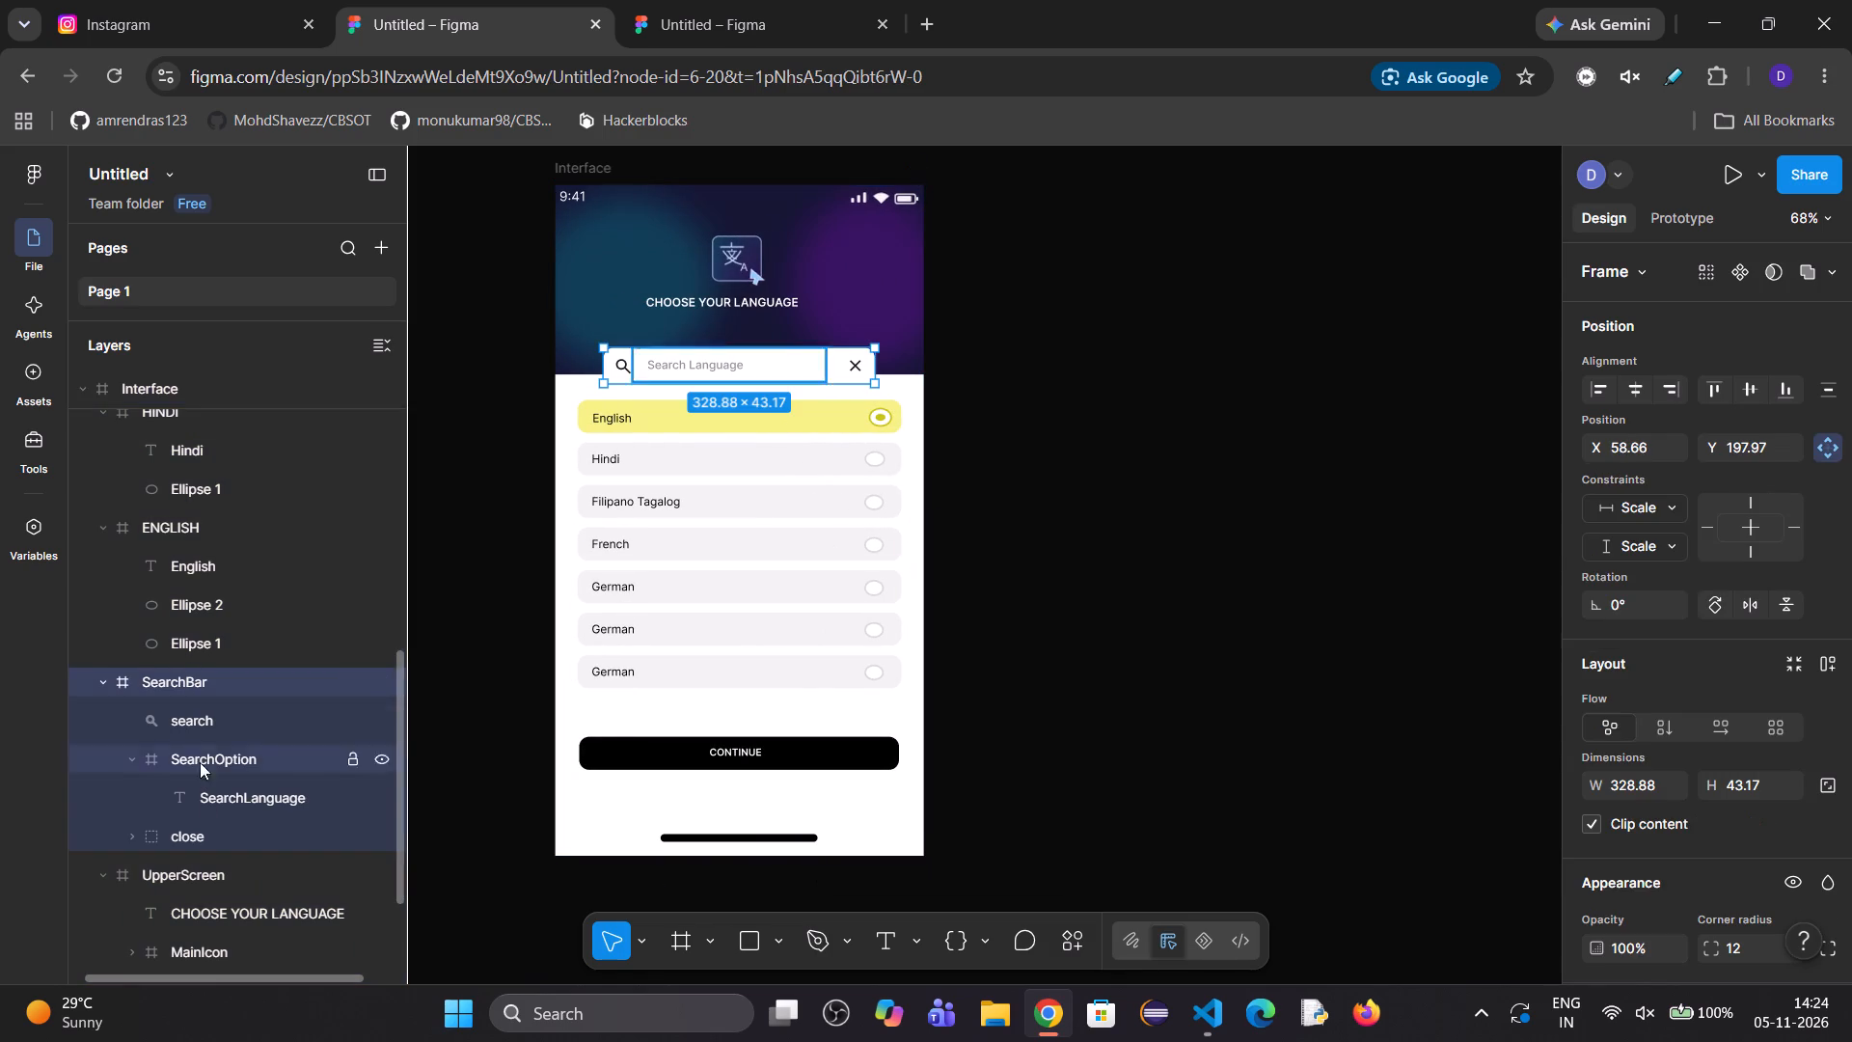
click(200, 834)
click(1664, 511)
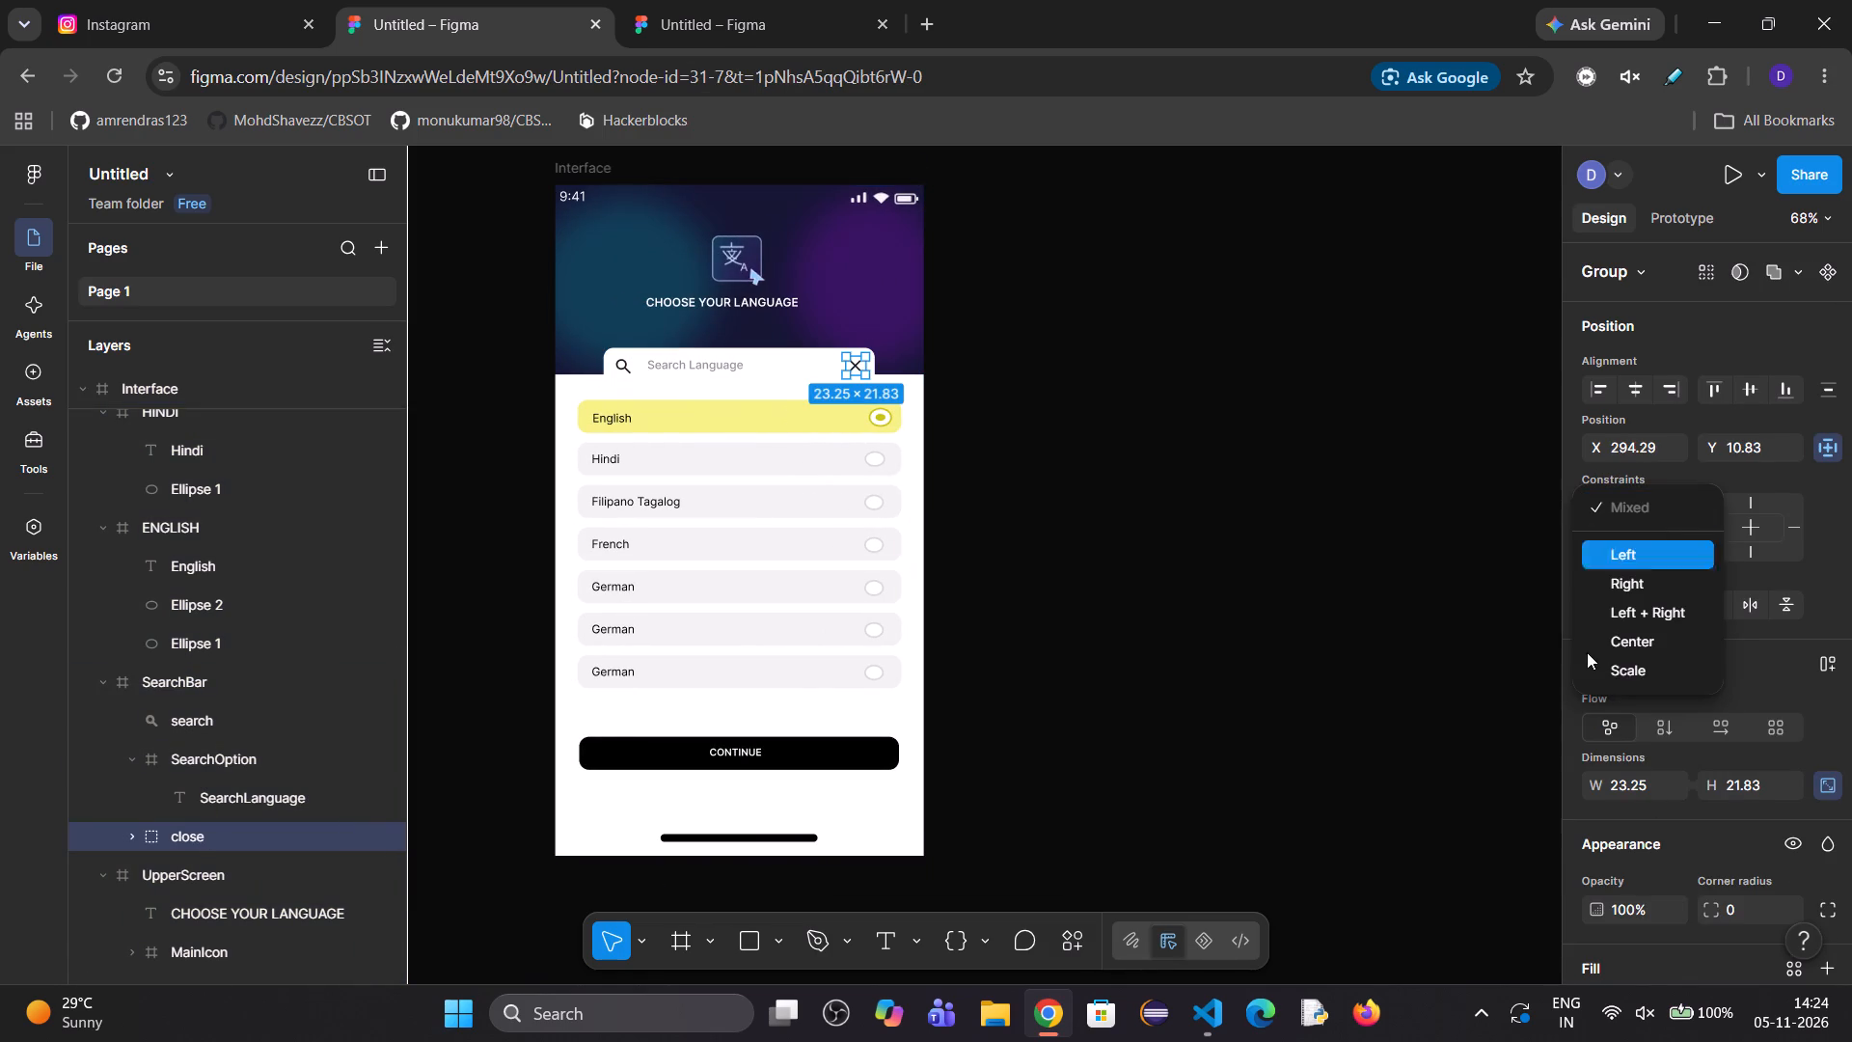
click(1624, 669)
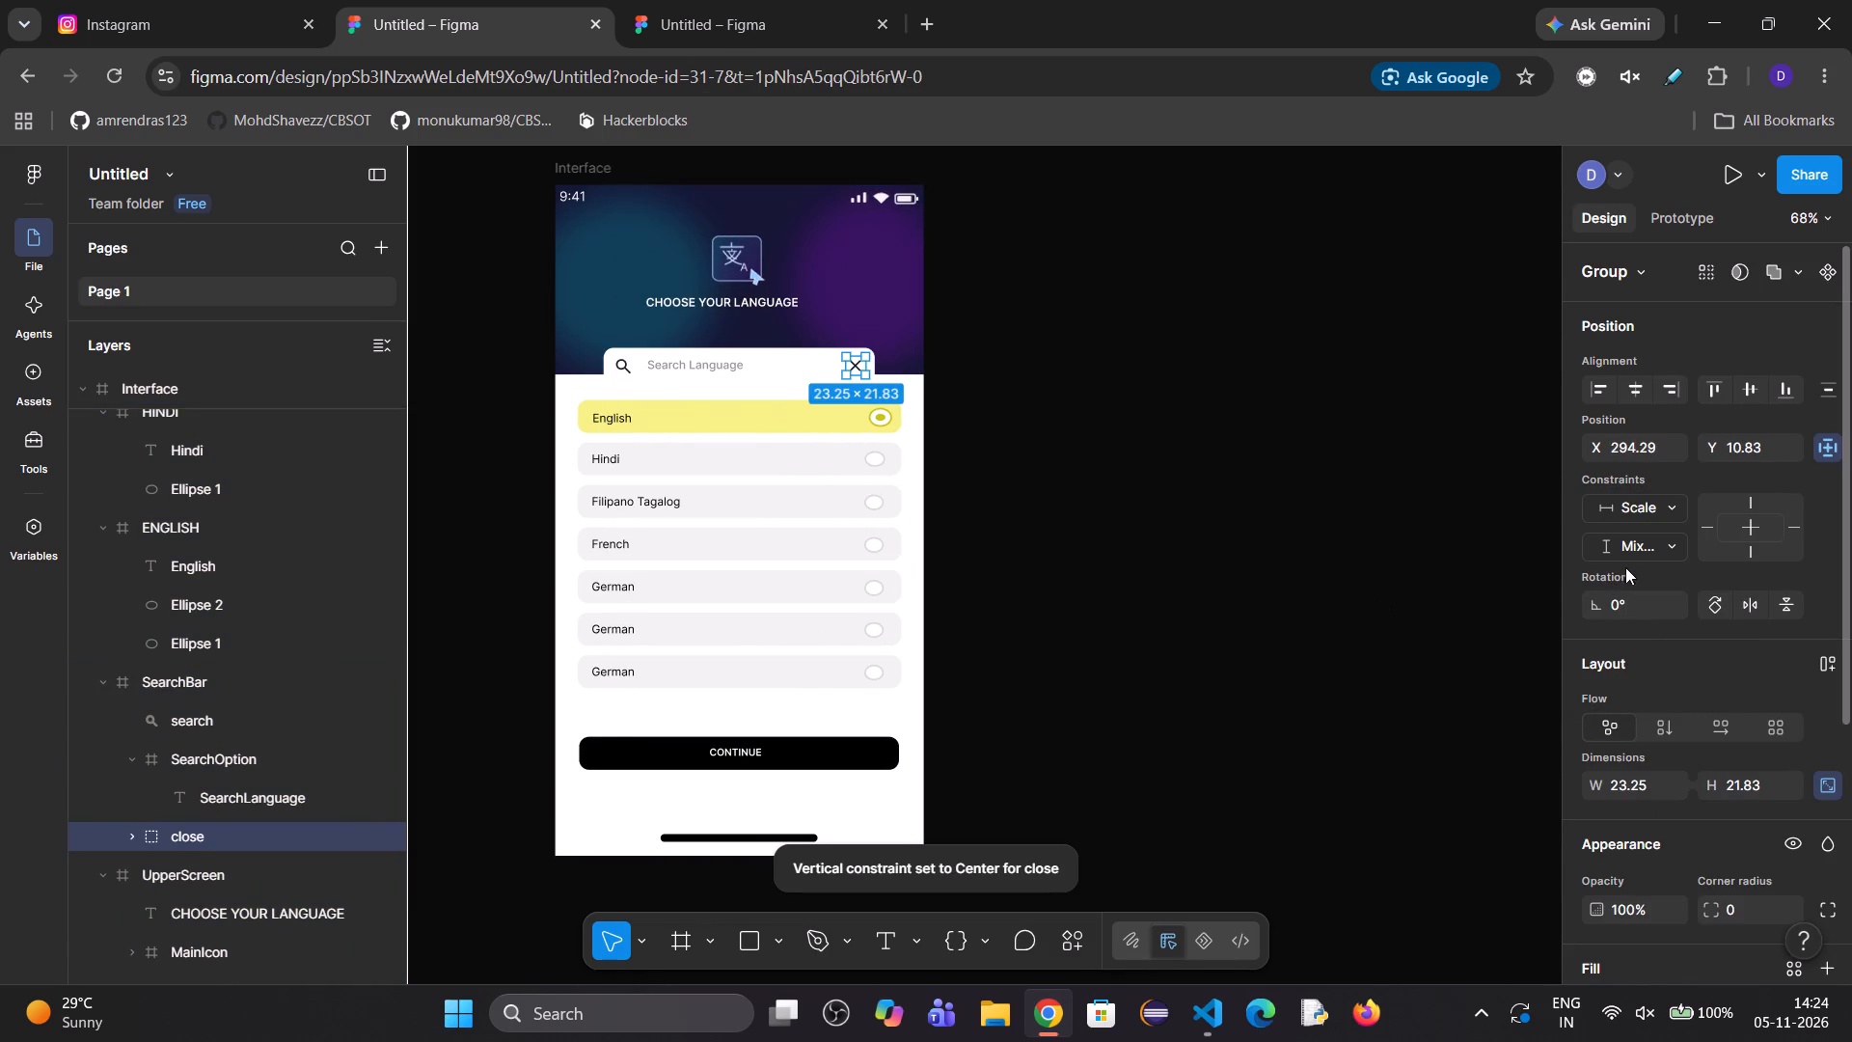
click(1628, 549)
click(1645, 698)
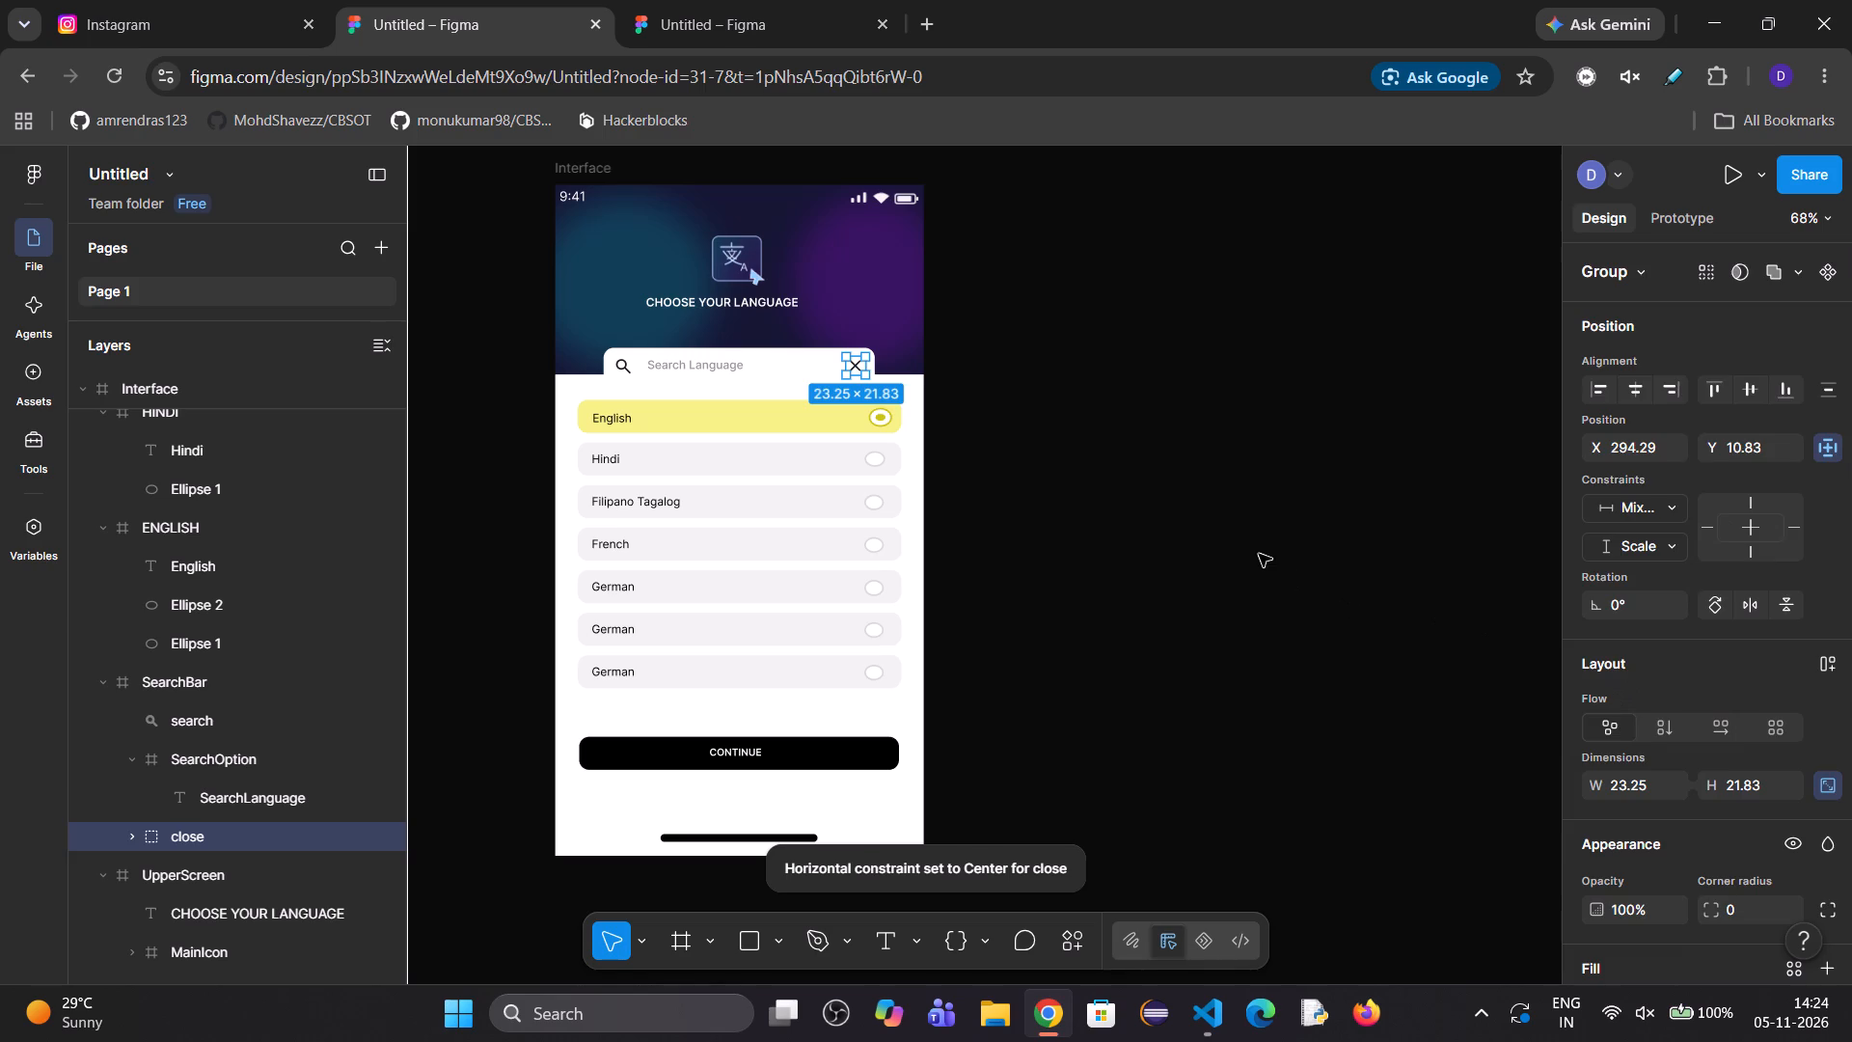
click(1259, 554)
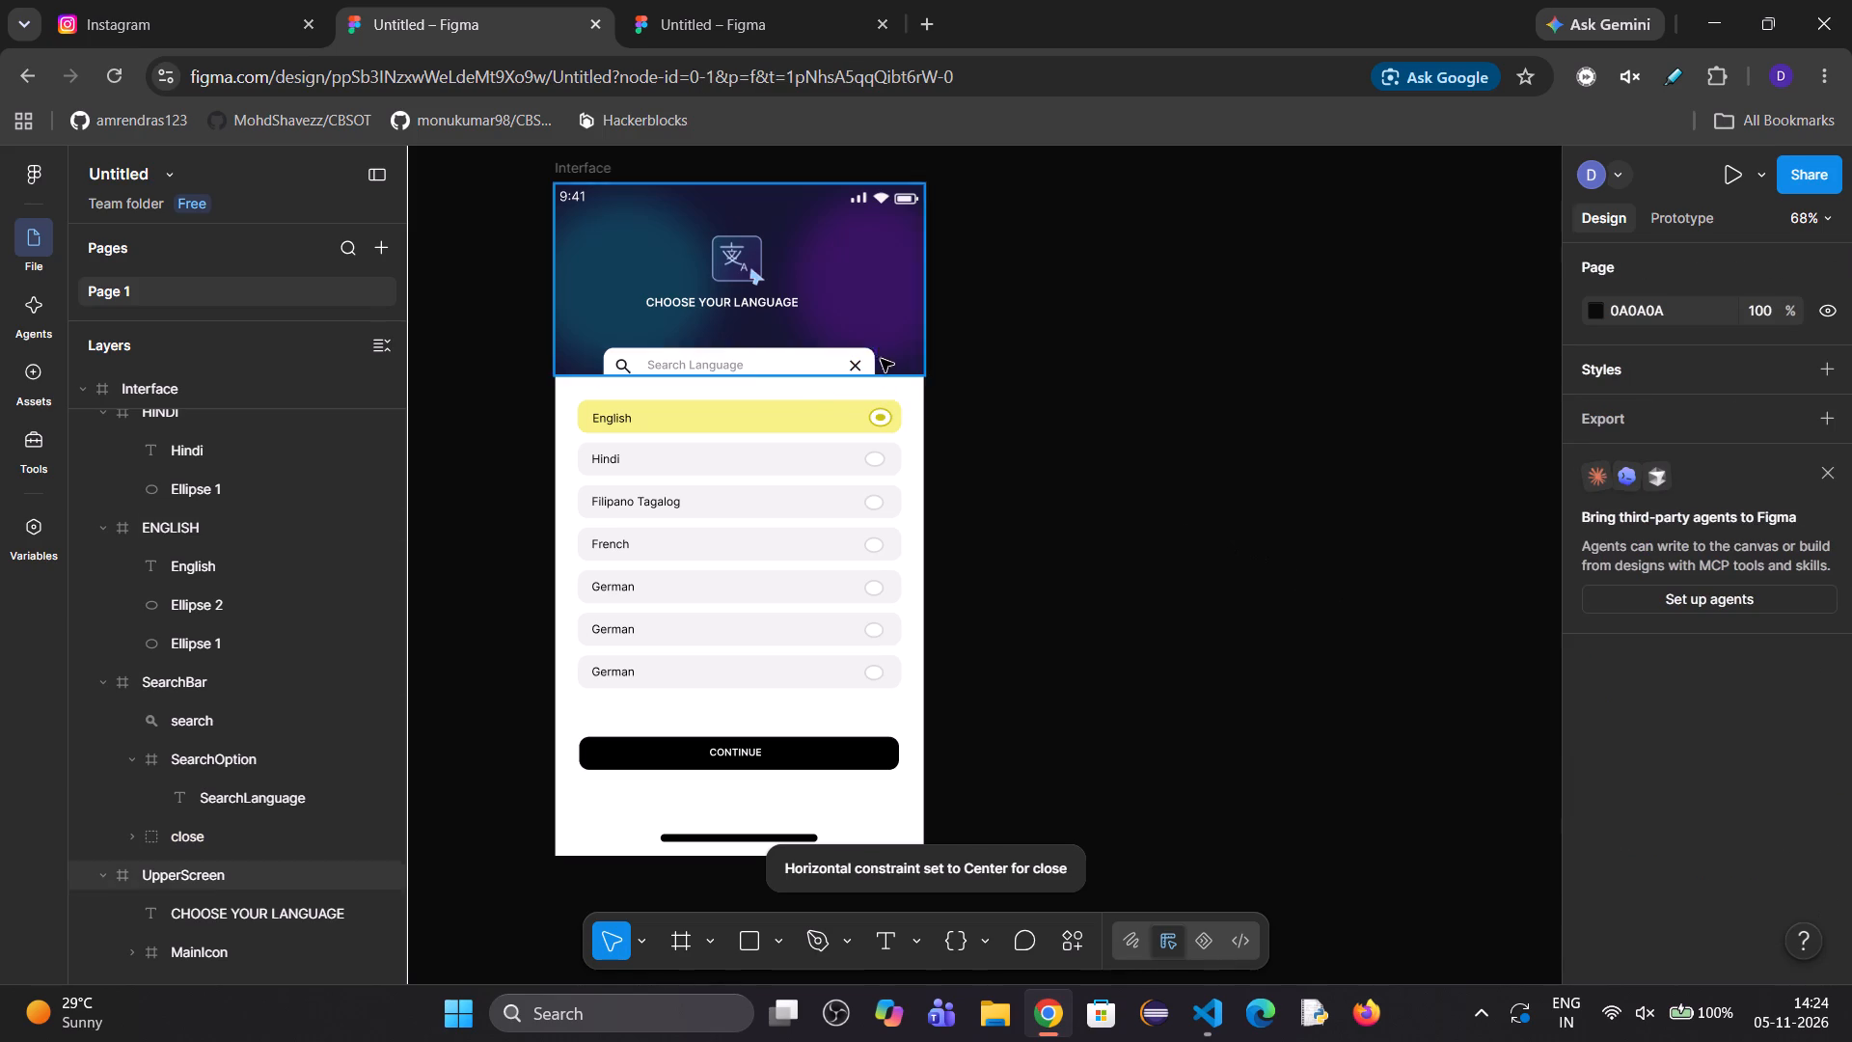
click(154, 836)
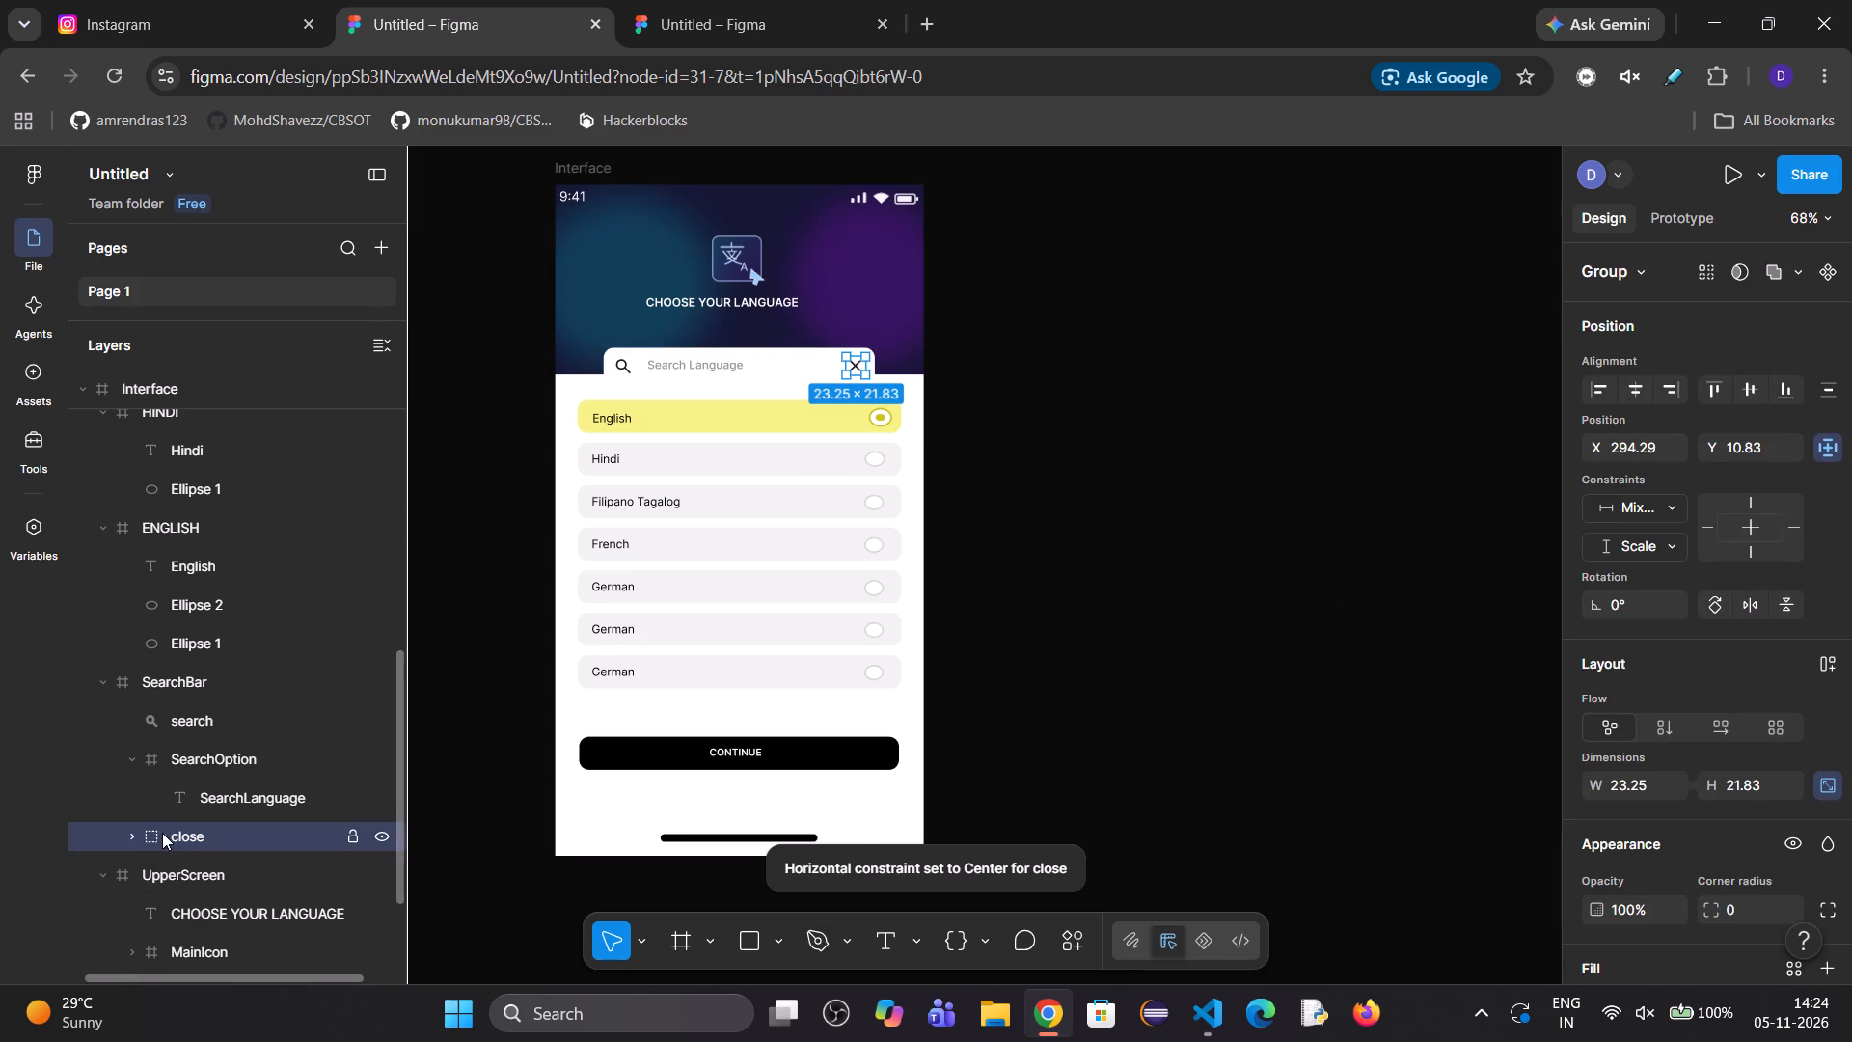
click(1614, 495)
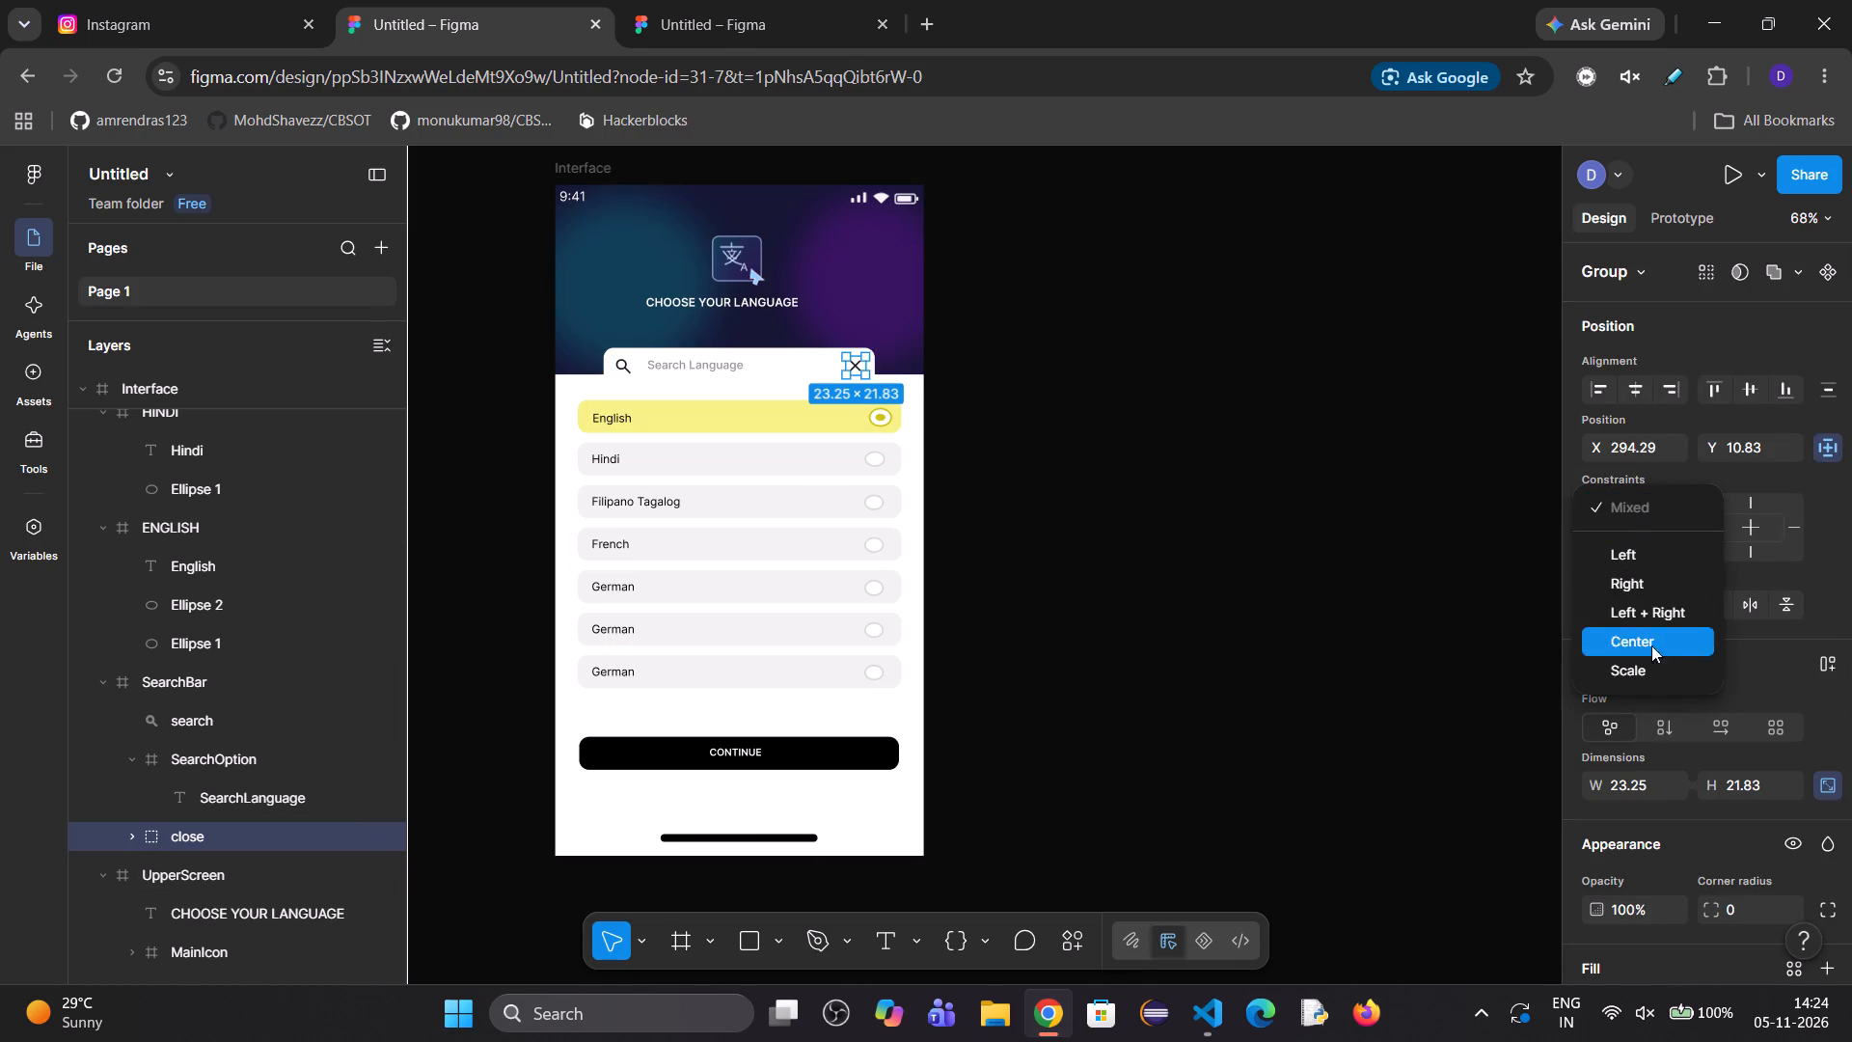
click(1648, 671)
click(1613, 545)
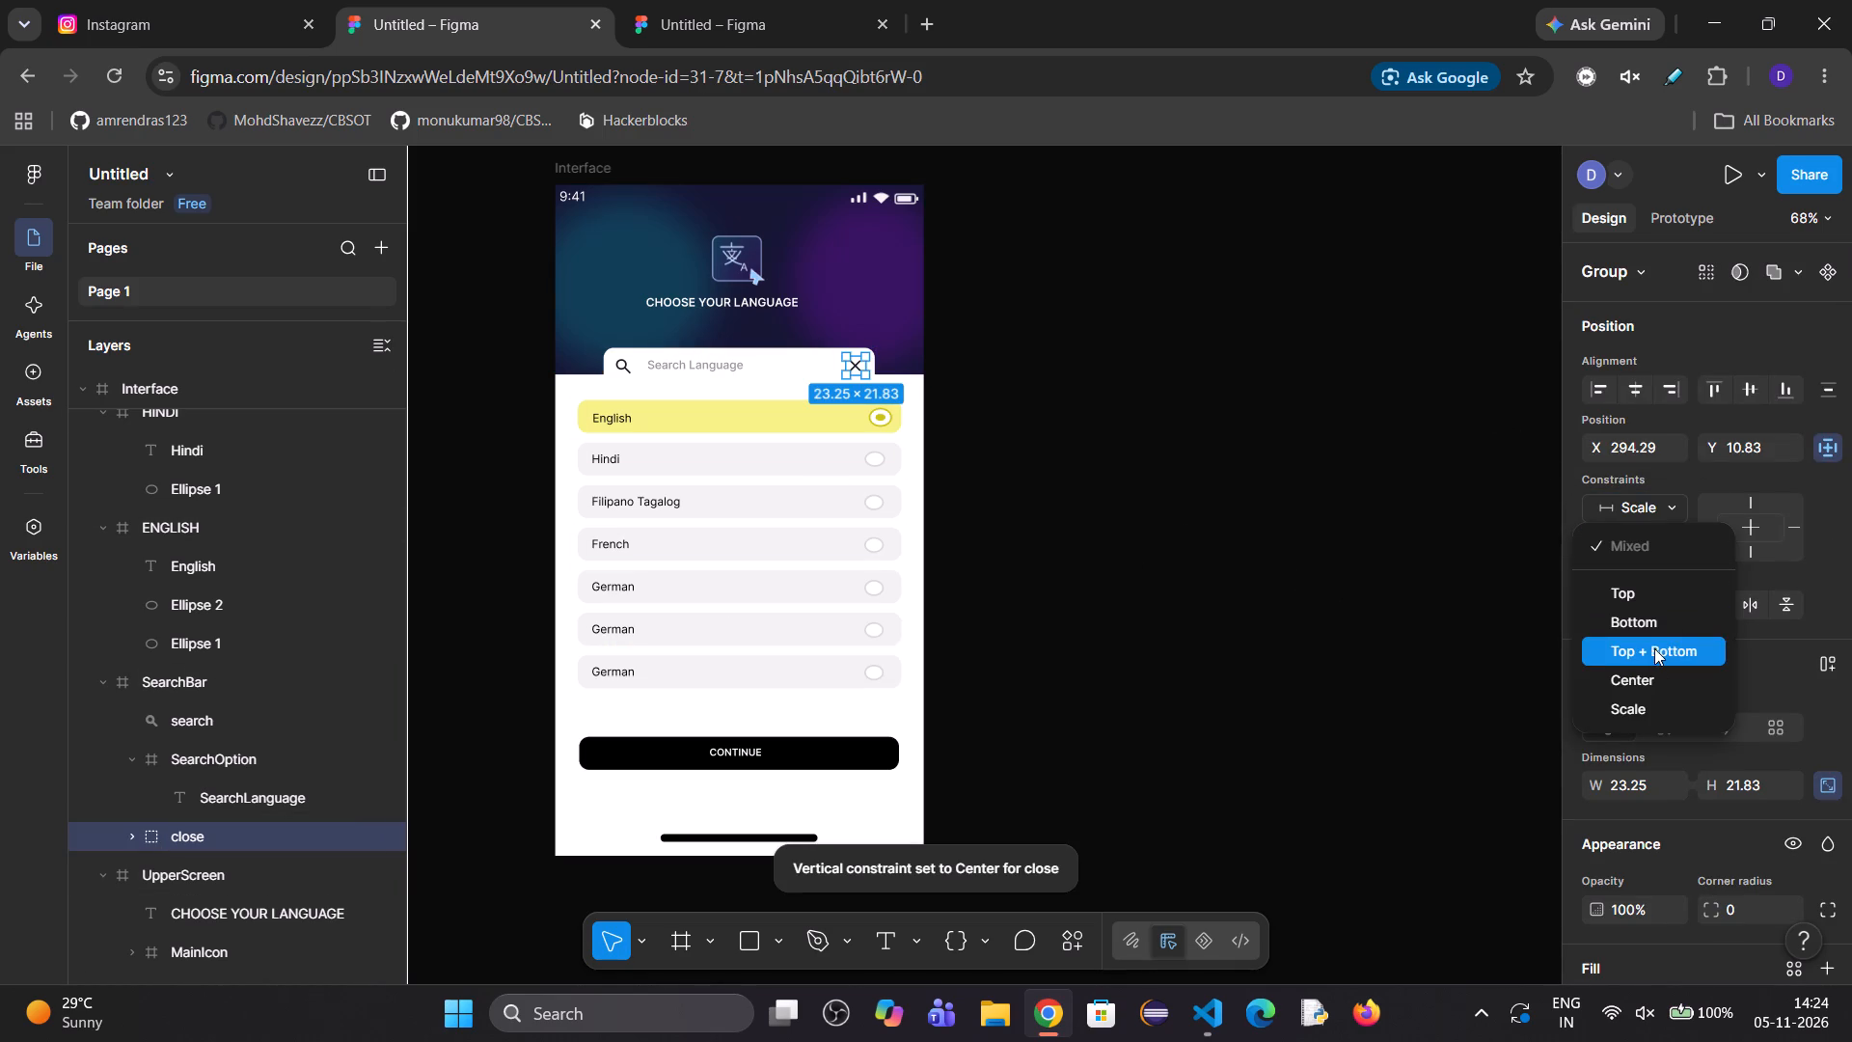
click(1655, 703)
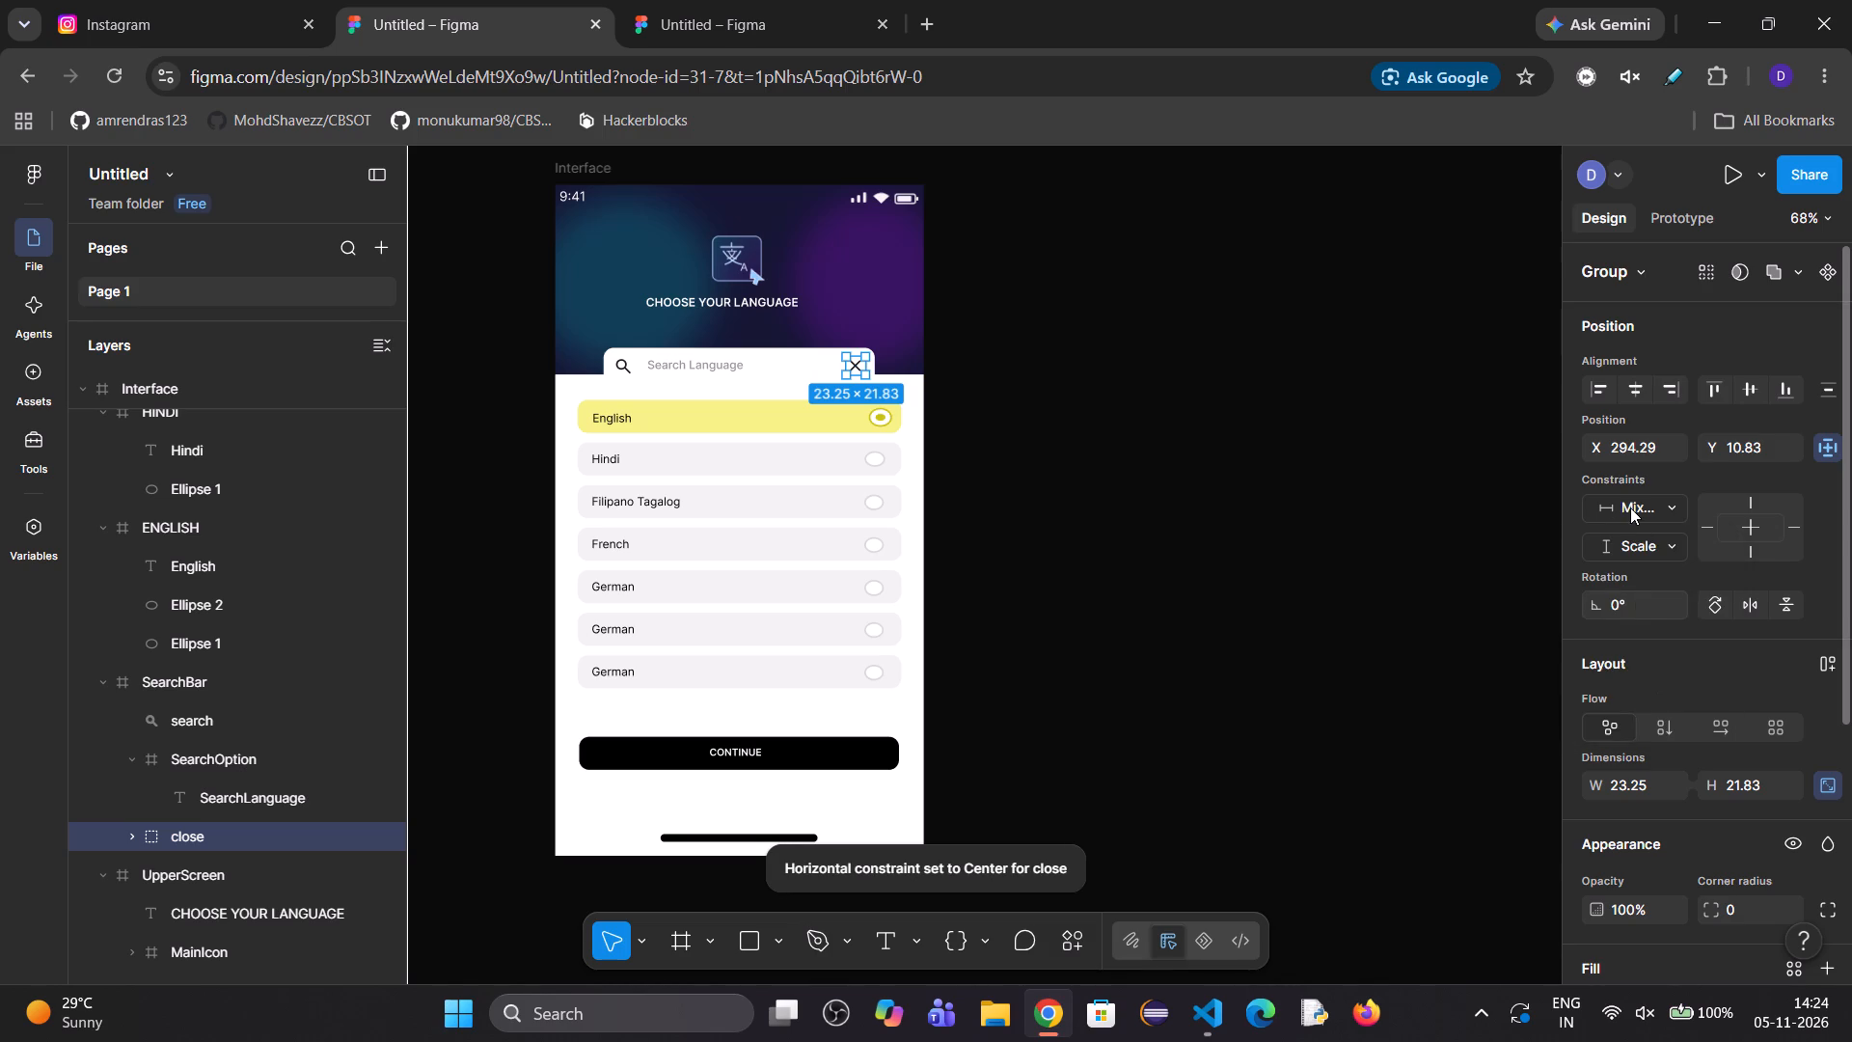
Set the close group's horizontal constraint to Scale and its vertical constraint to Center.
click(1630, 507)
click(1660, 672)
click(1618, 556)
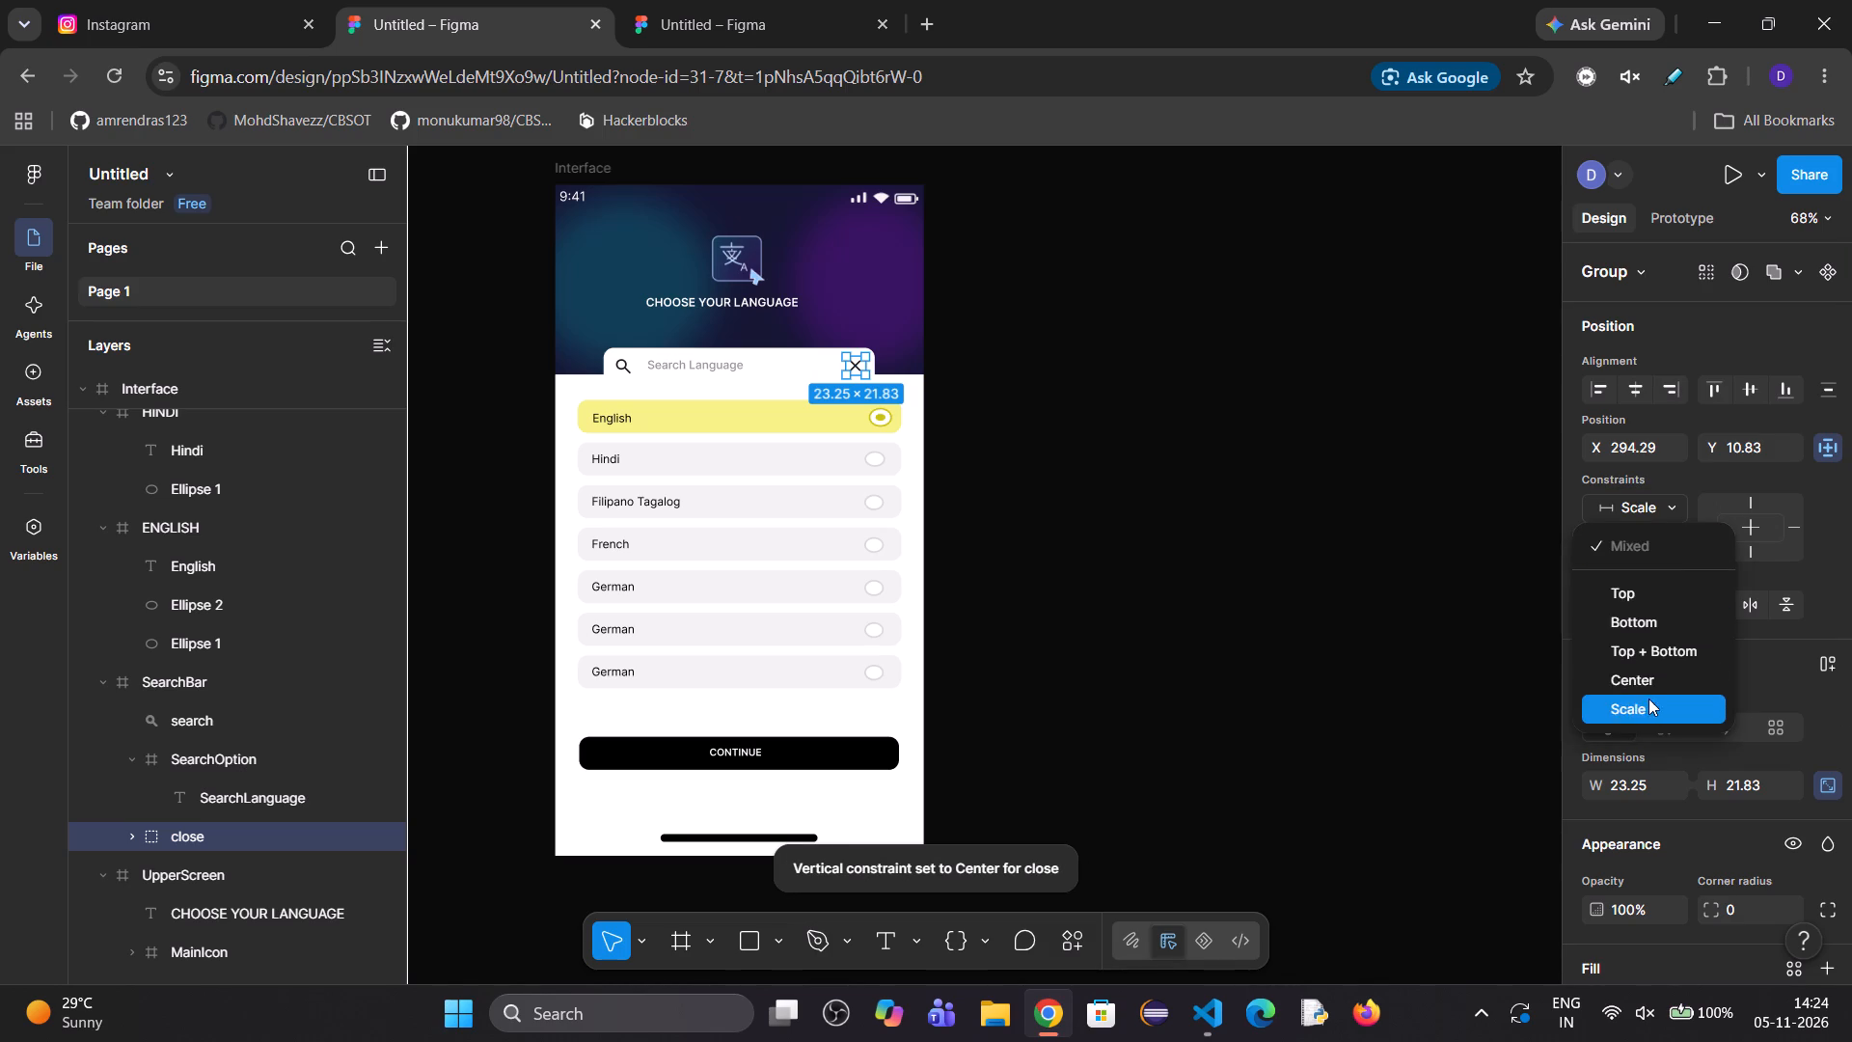
click(1636, 680)
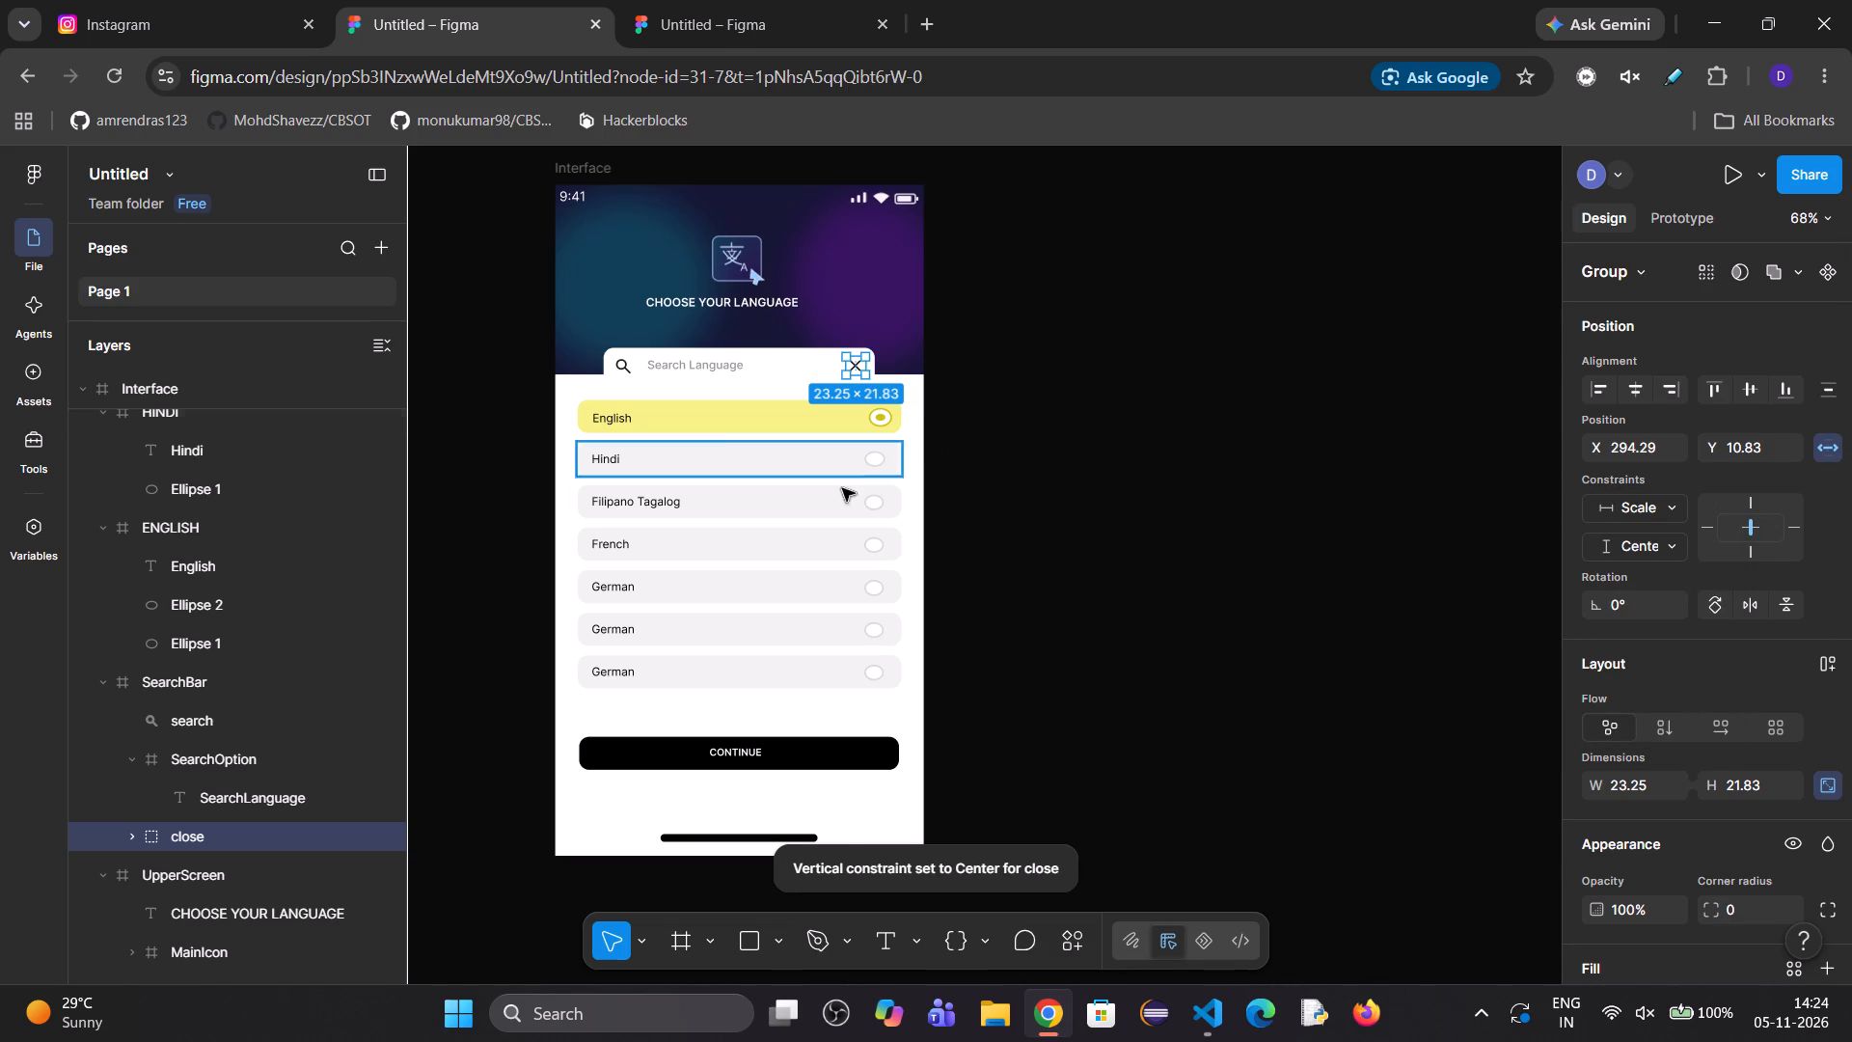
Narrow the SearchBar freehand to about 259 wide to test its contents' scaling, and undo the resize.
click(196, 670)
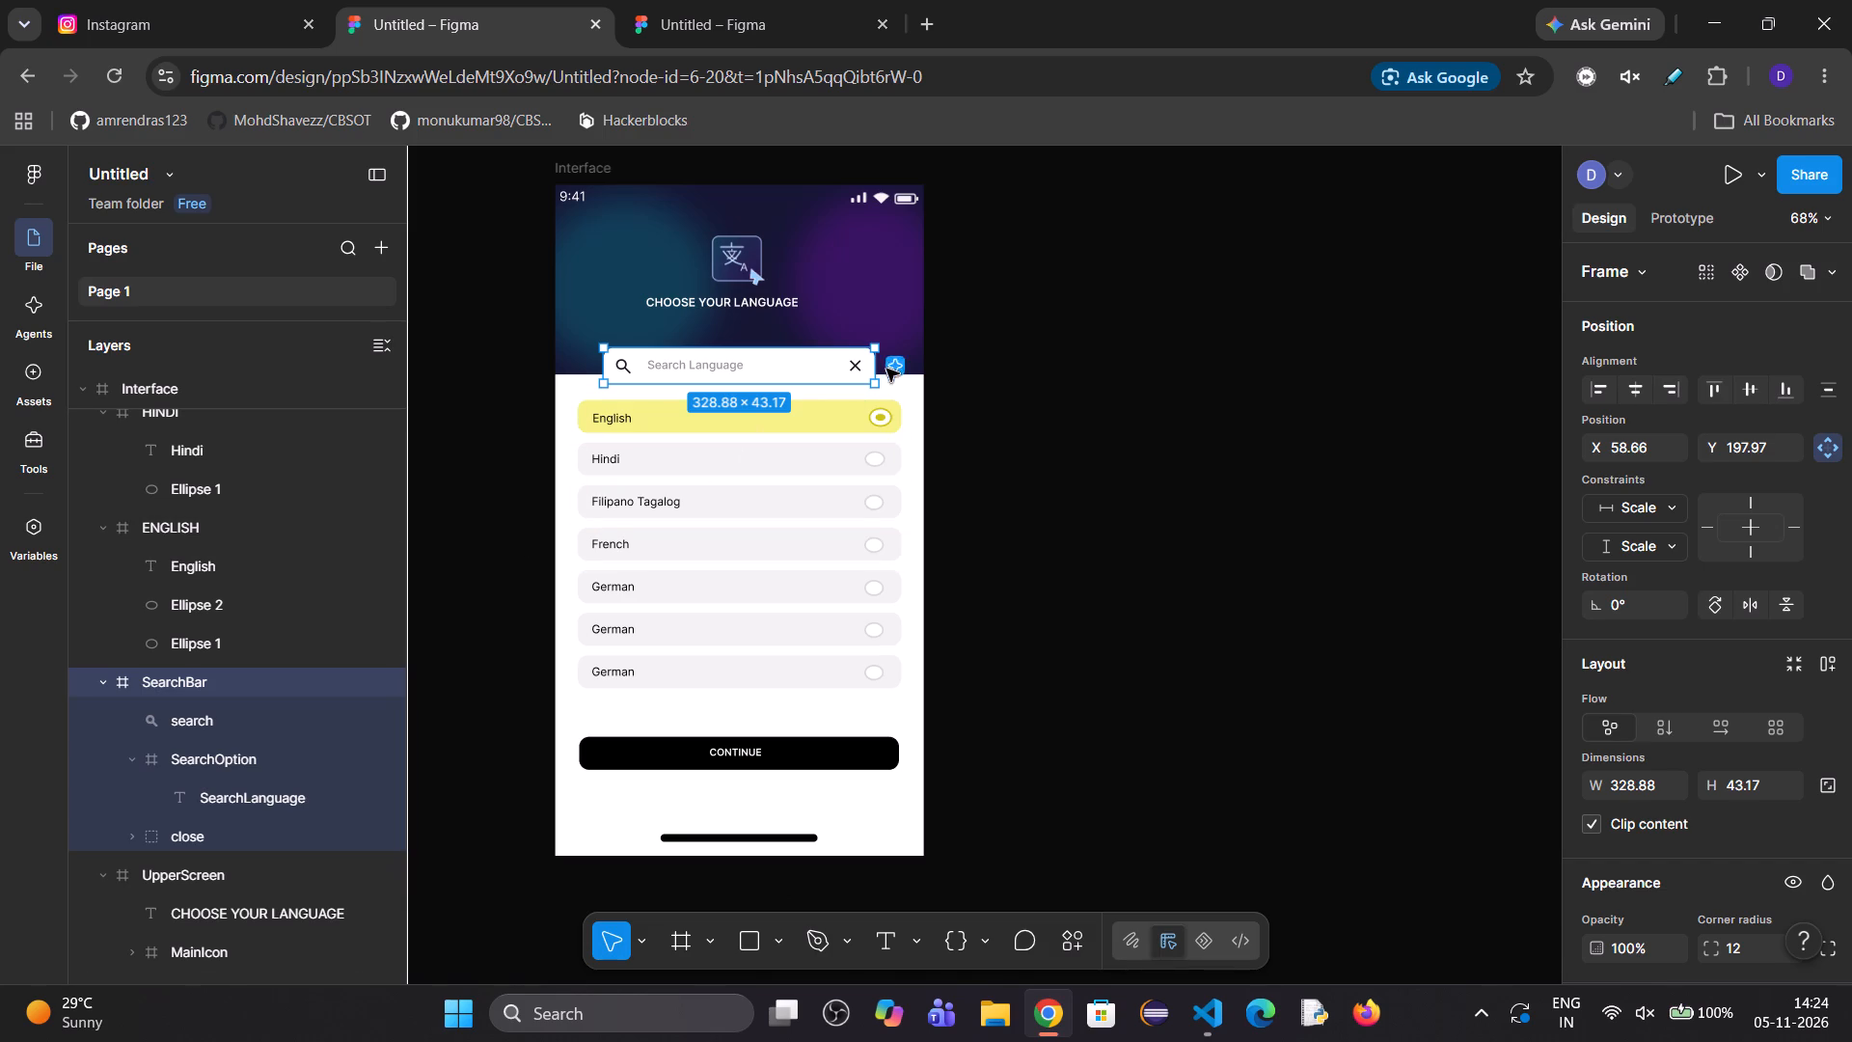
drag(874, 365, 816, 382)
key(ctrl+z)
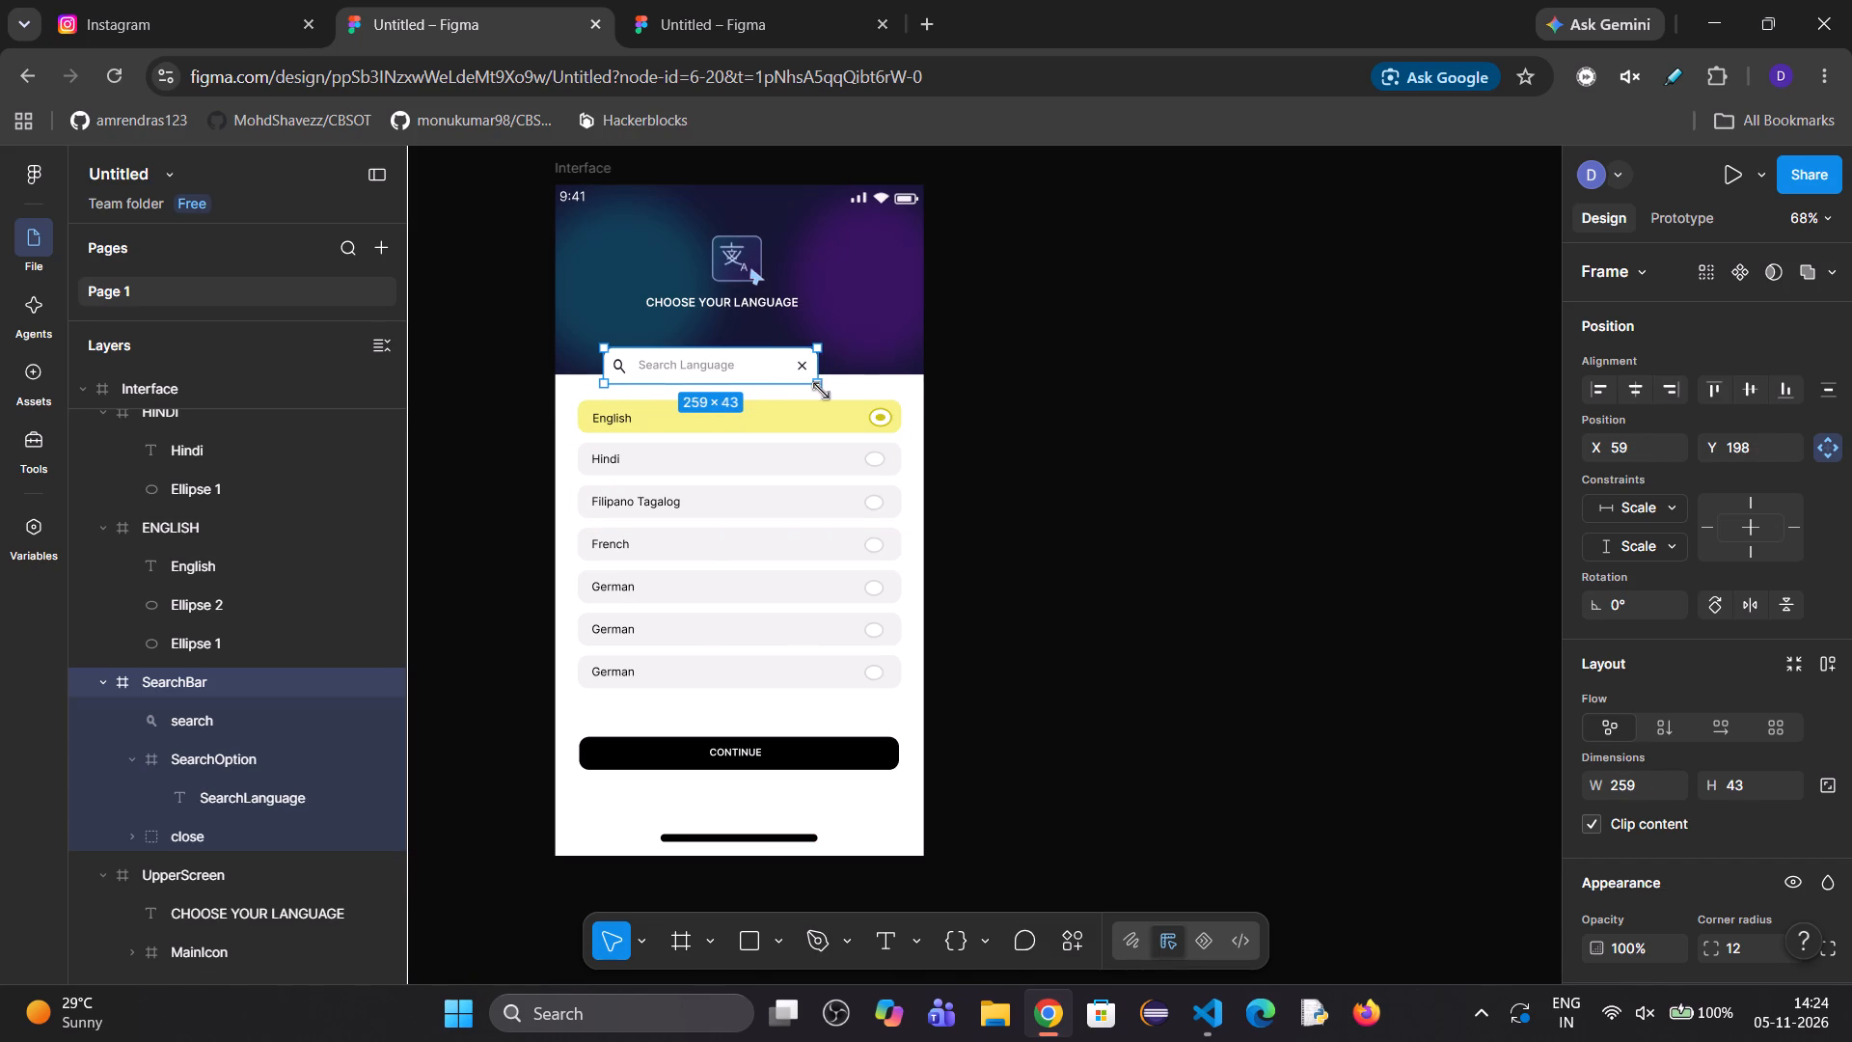
Resize the Interface frame's width freehand, narrowing it to about 207 and widening it to about 687, to test the layout's scaling.
click(158, 398)
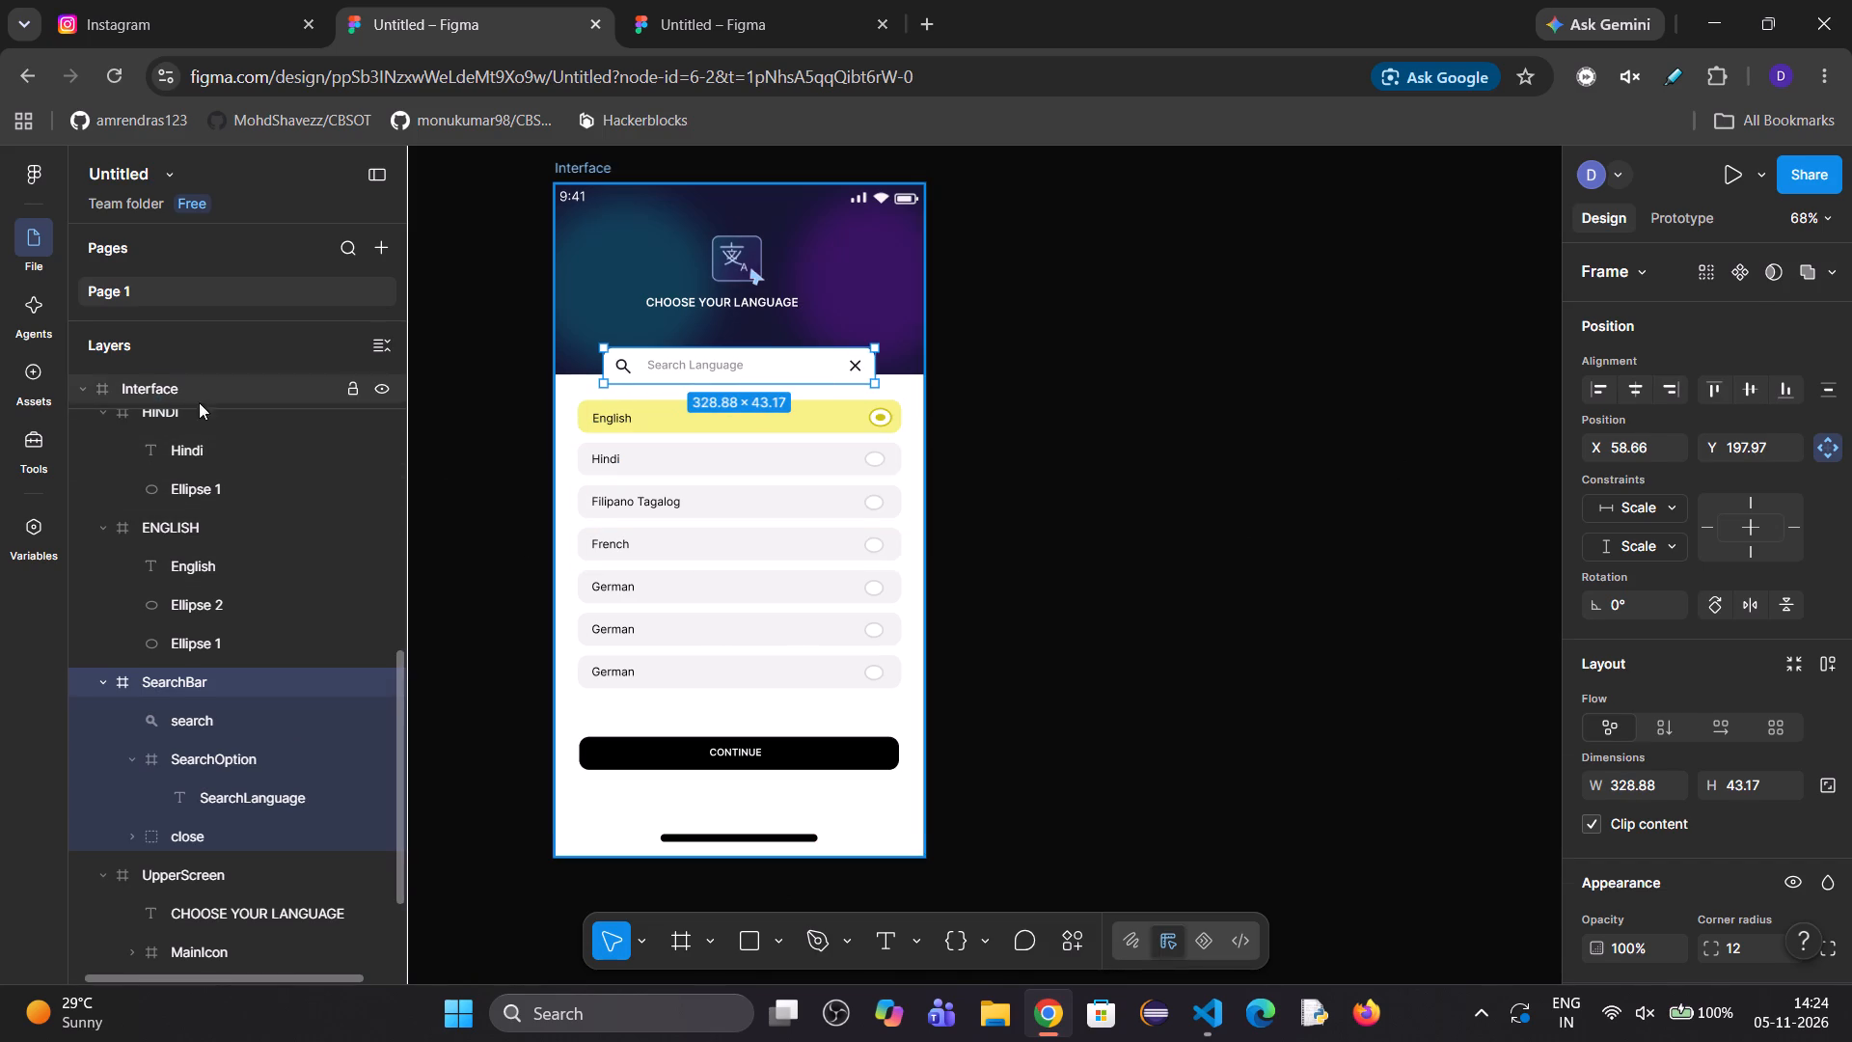
drag(917, 491, 849, 525)
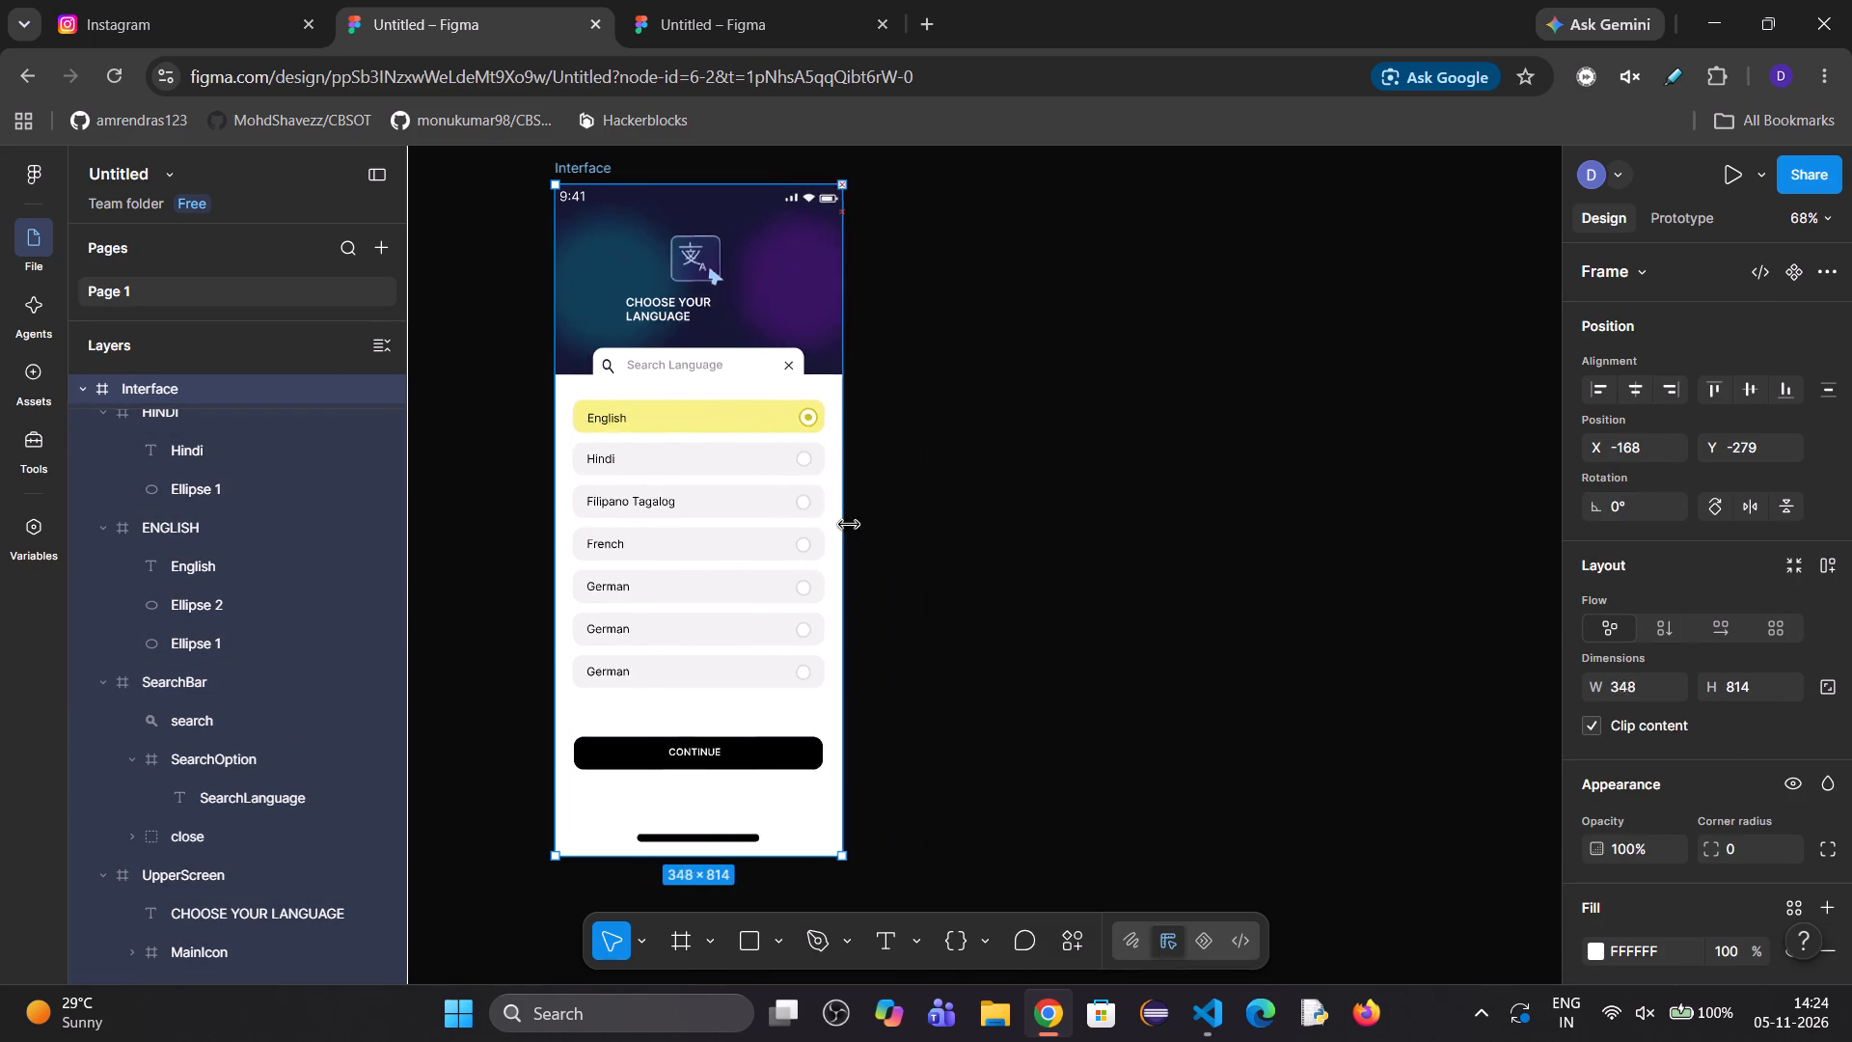
drag(849, 525, 743, 594)
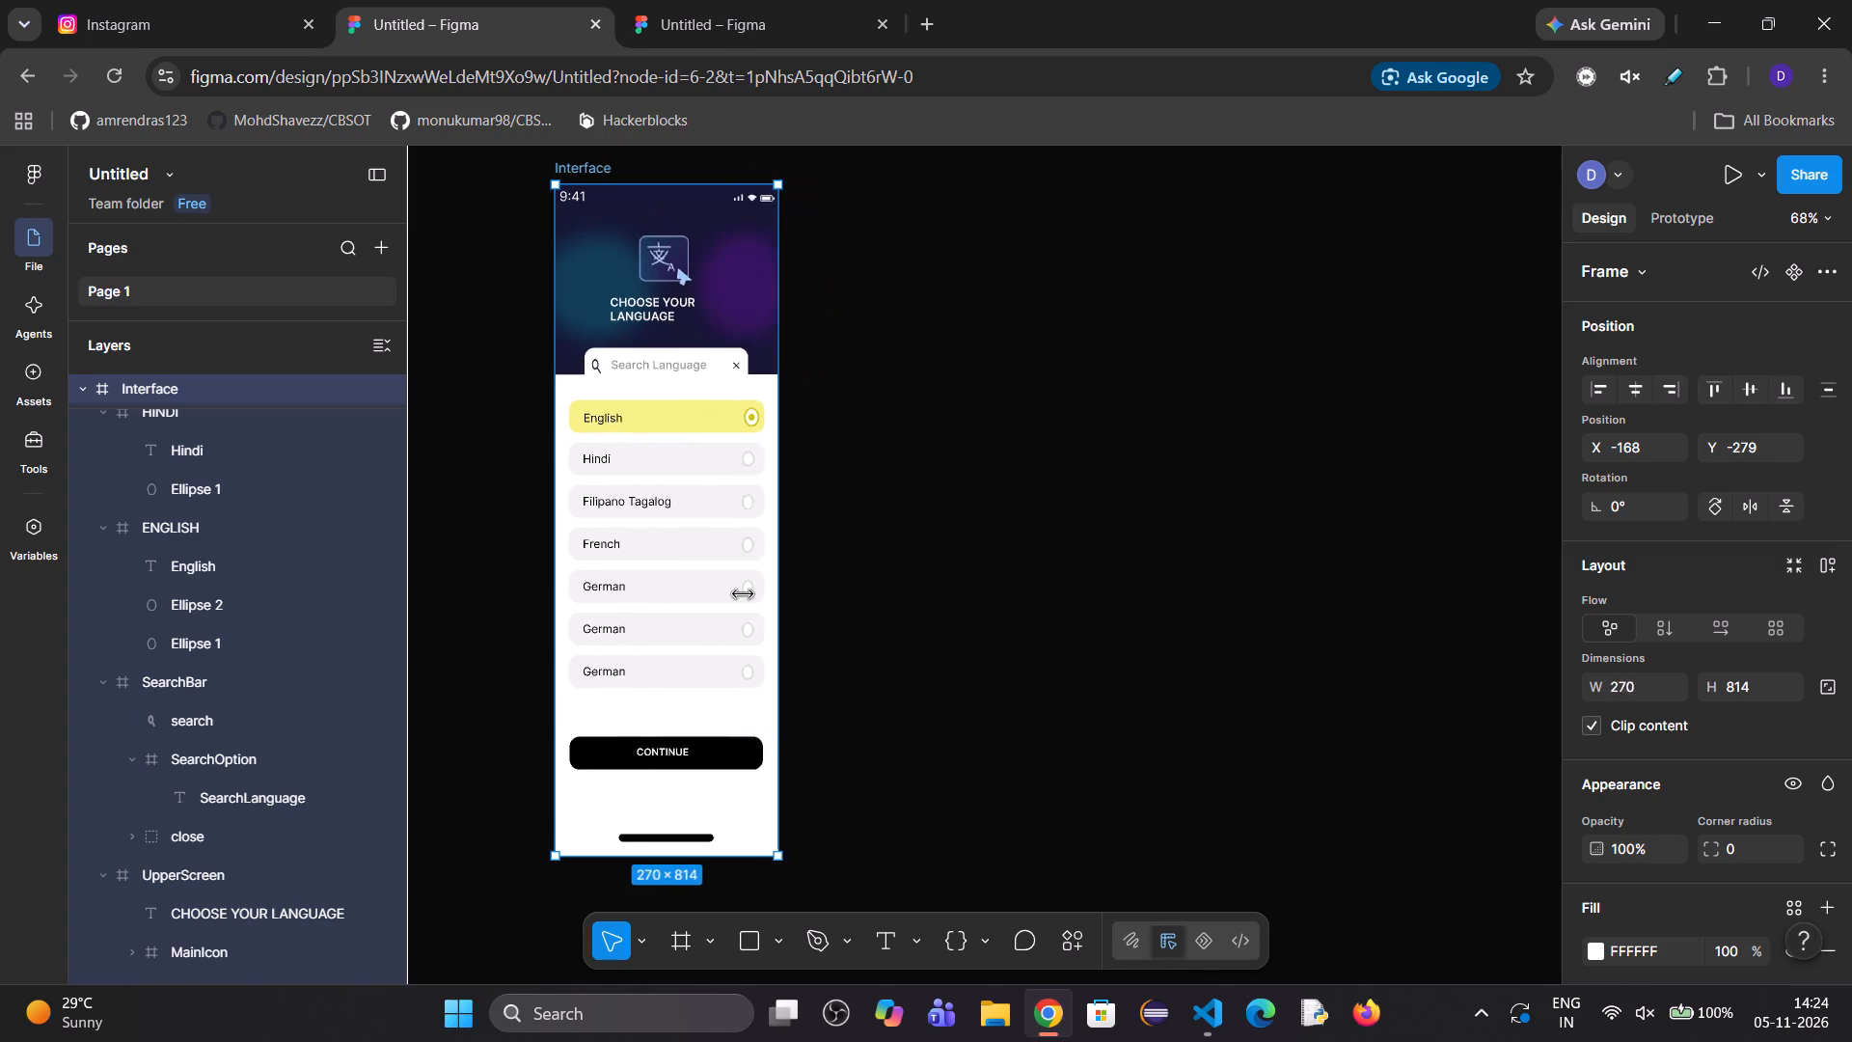
drag(743, 594, 726, 606)
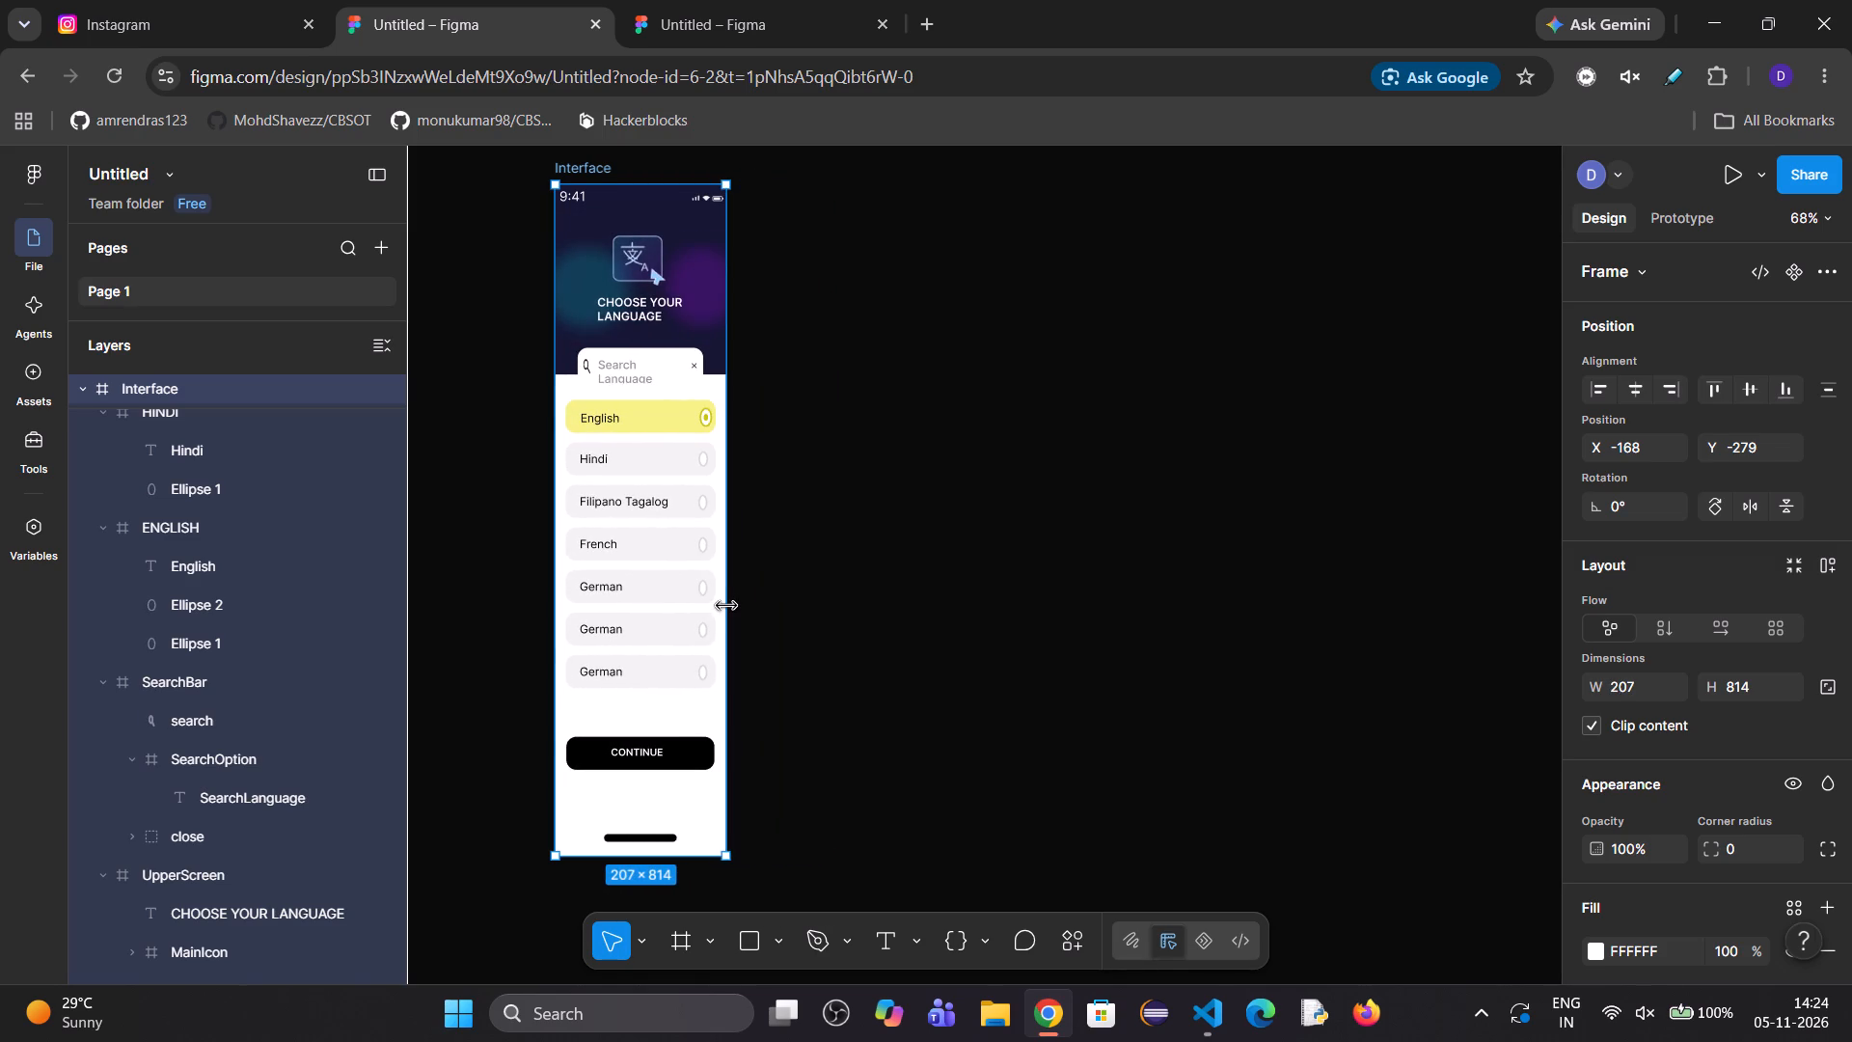
drag(726, 606, 898, 650)
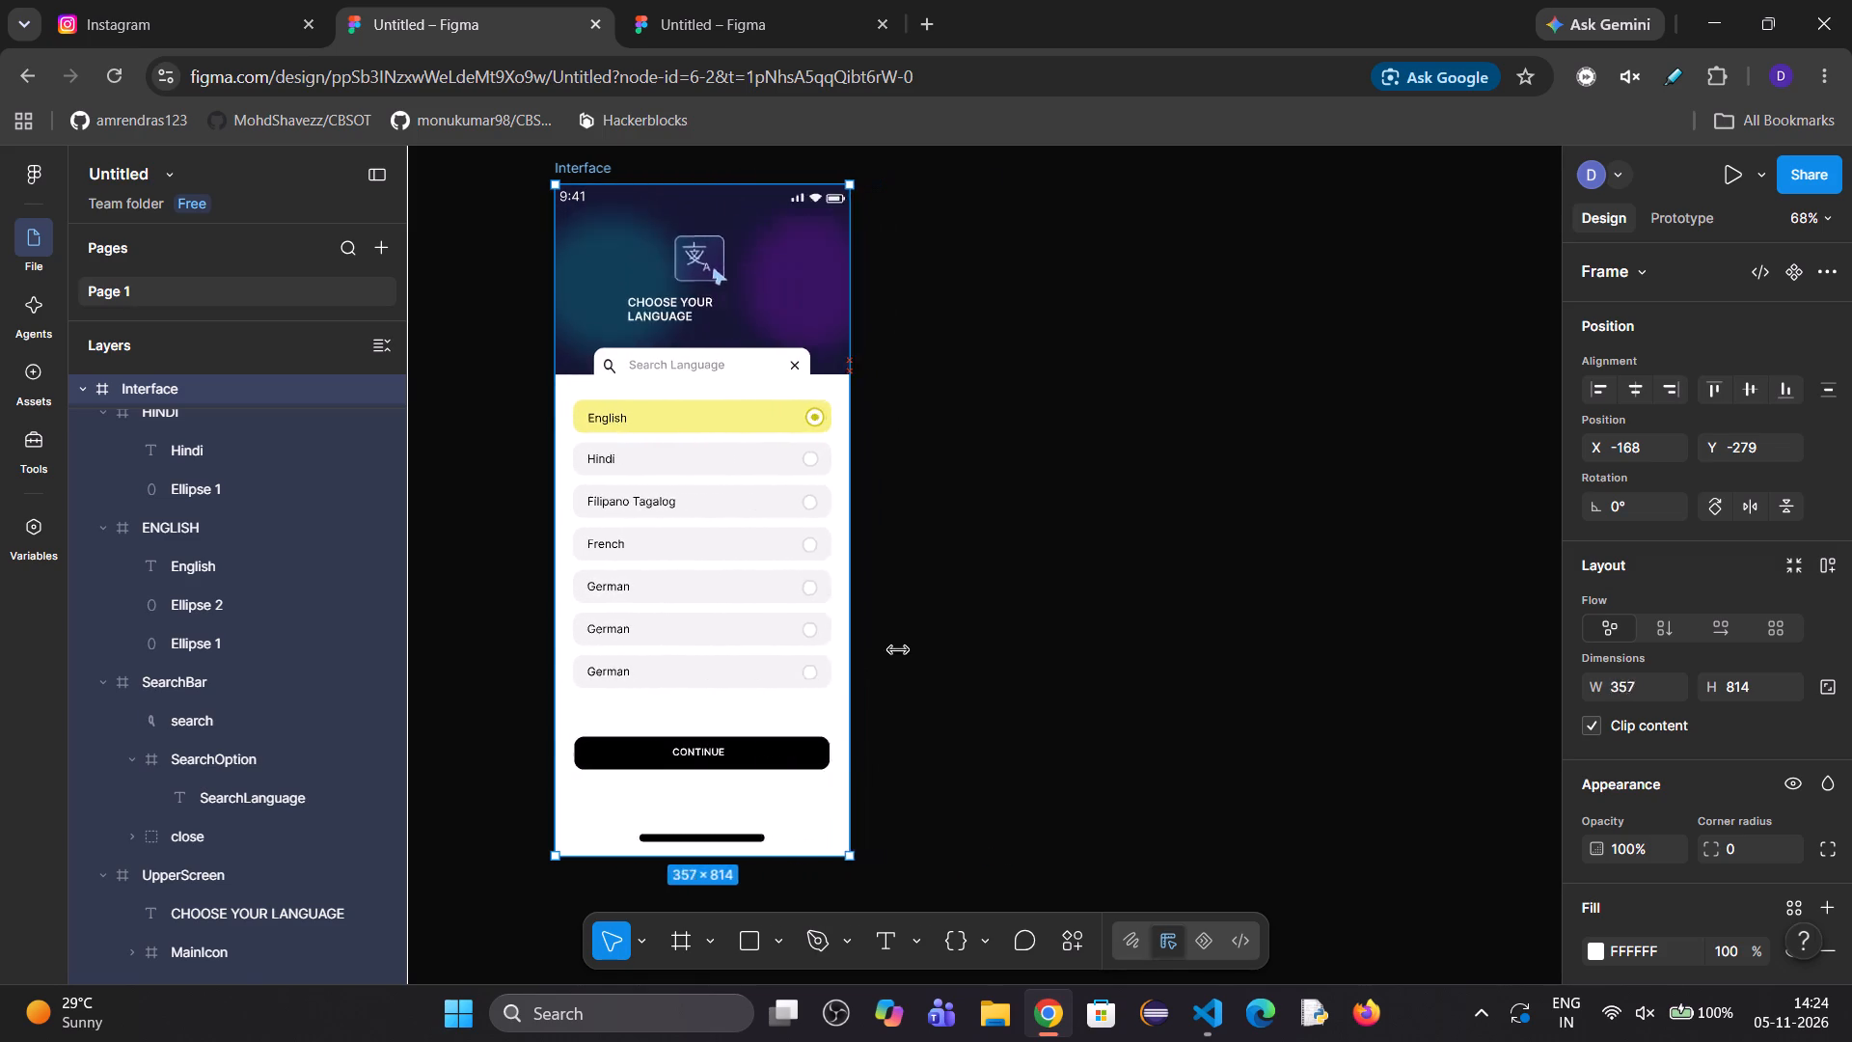
drag(898, 650, 1123, 695)
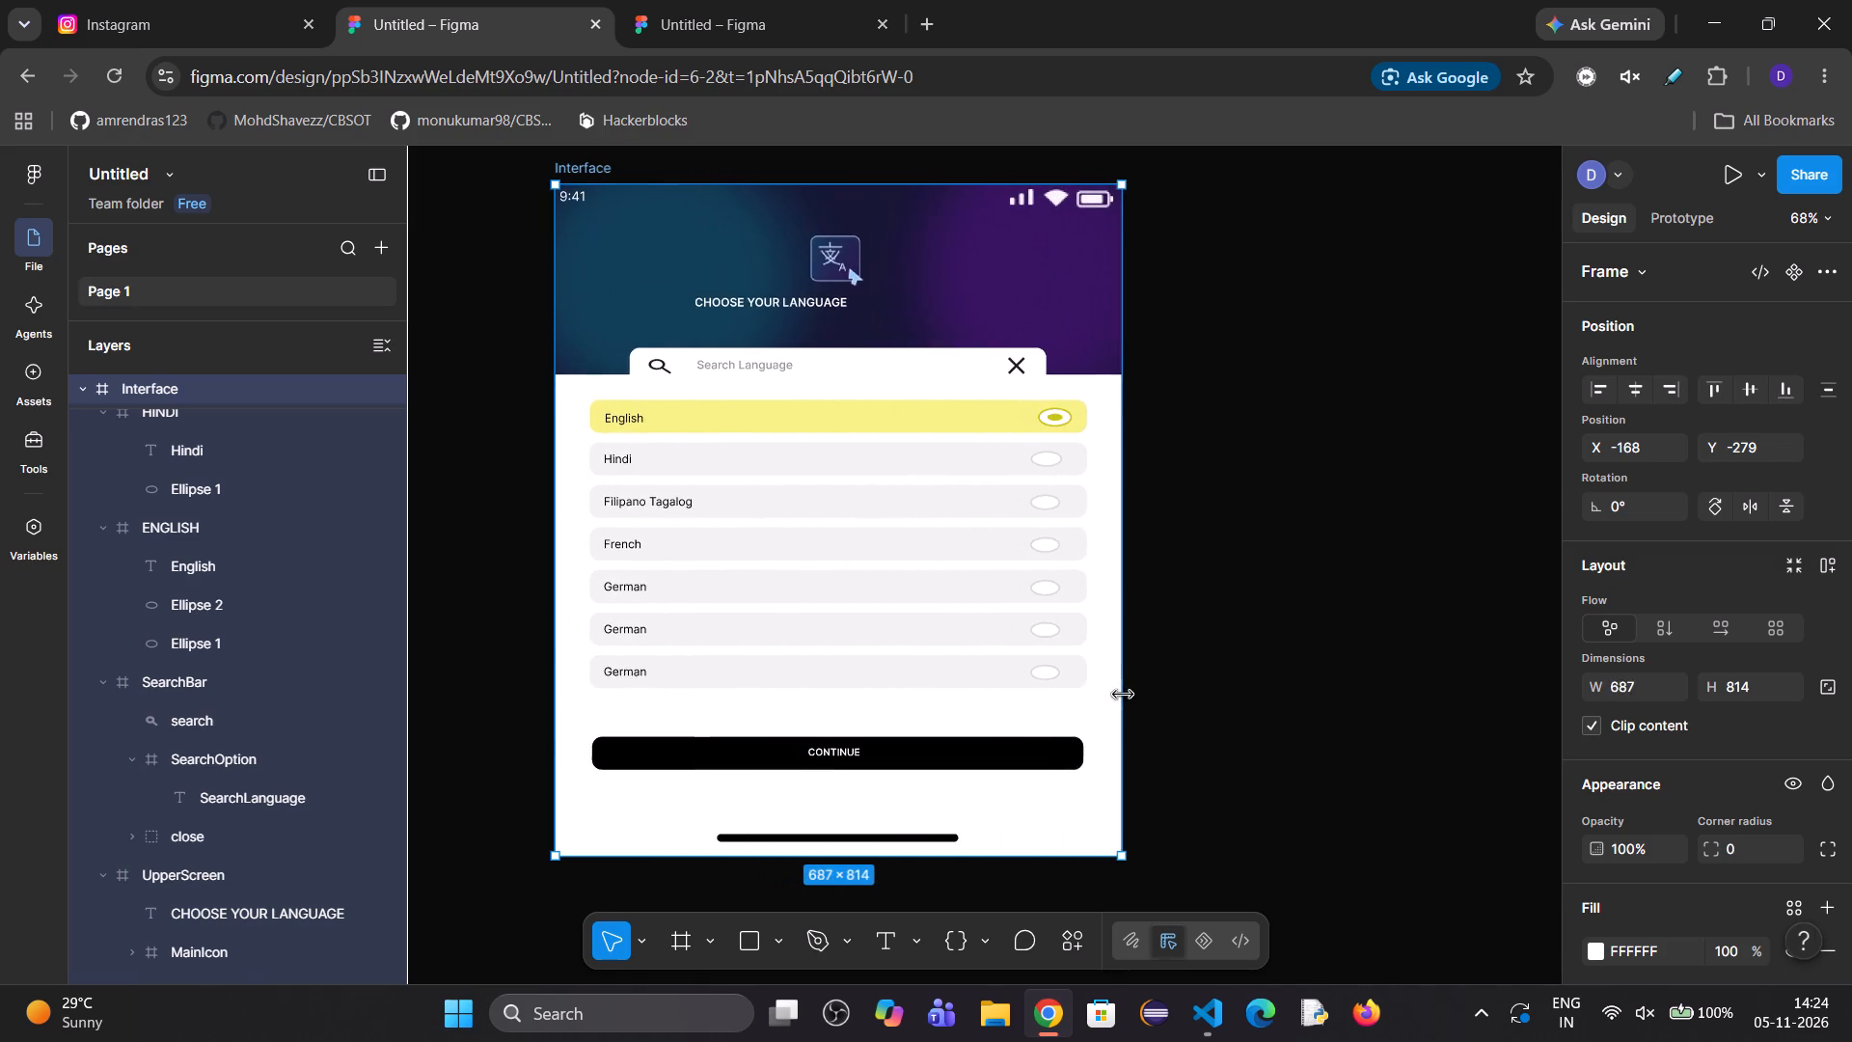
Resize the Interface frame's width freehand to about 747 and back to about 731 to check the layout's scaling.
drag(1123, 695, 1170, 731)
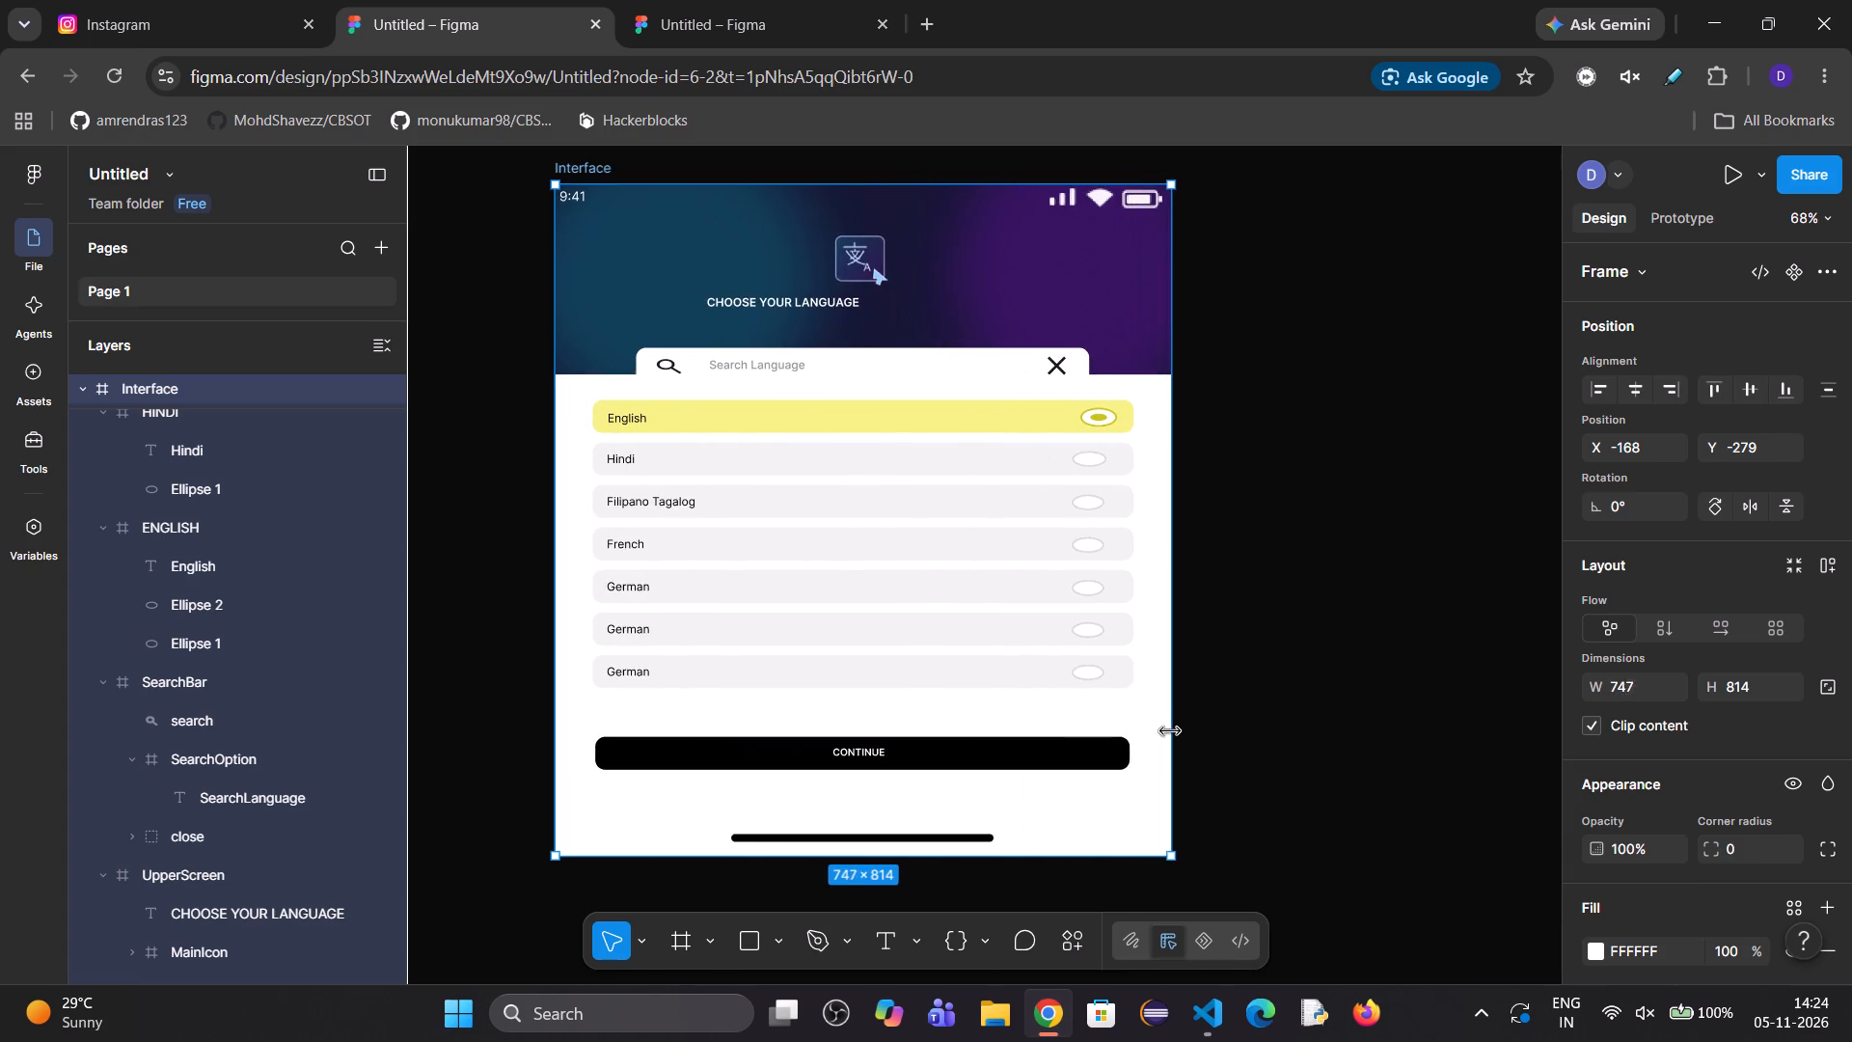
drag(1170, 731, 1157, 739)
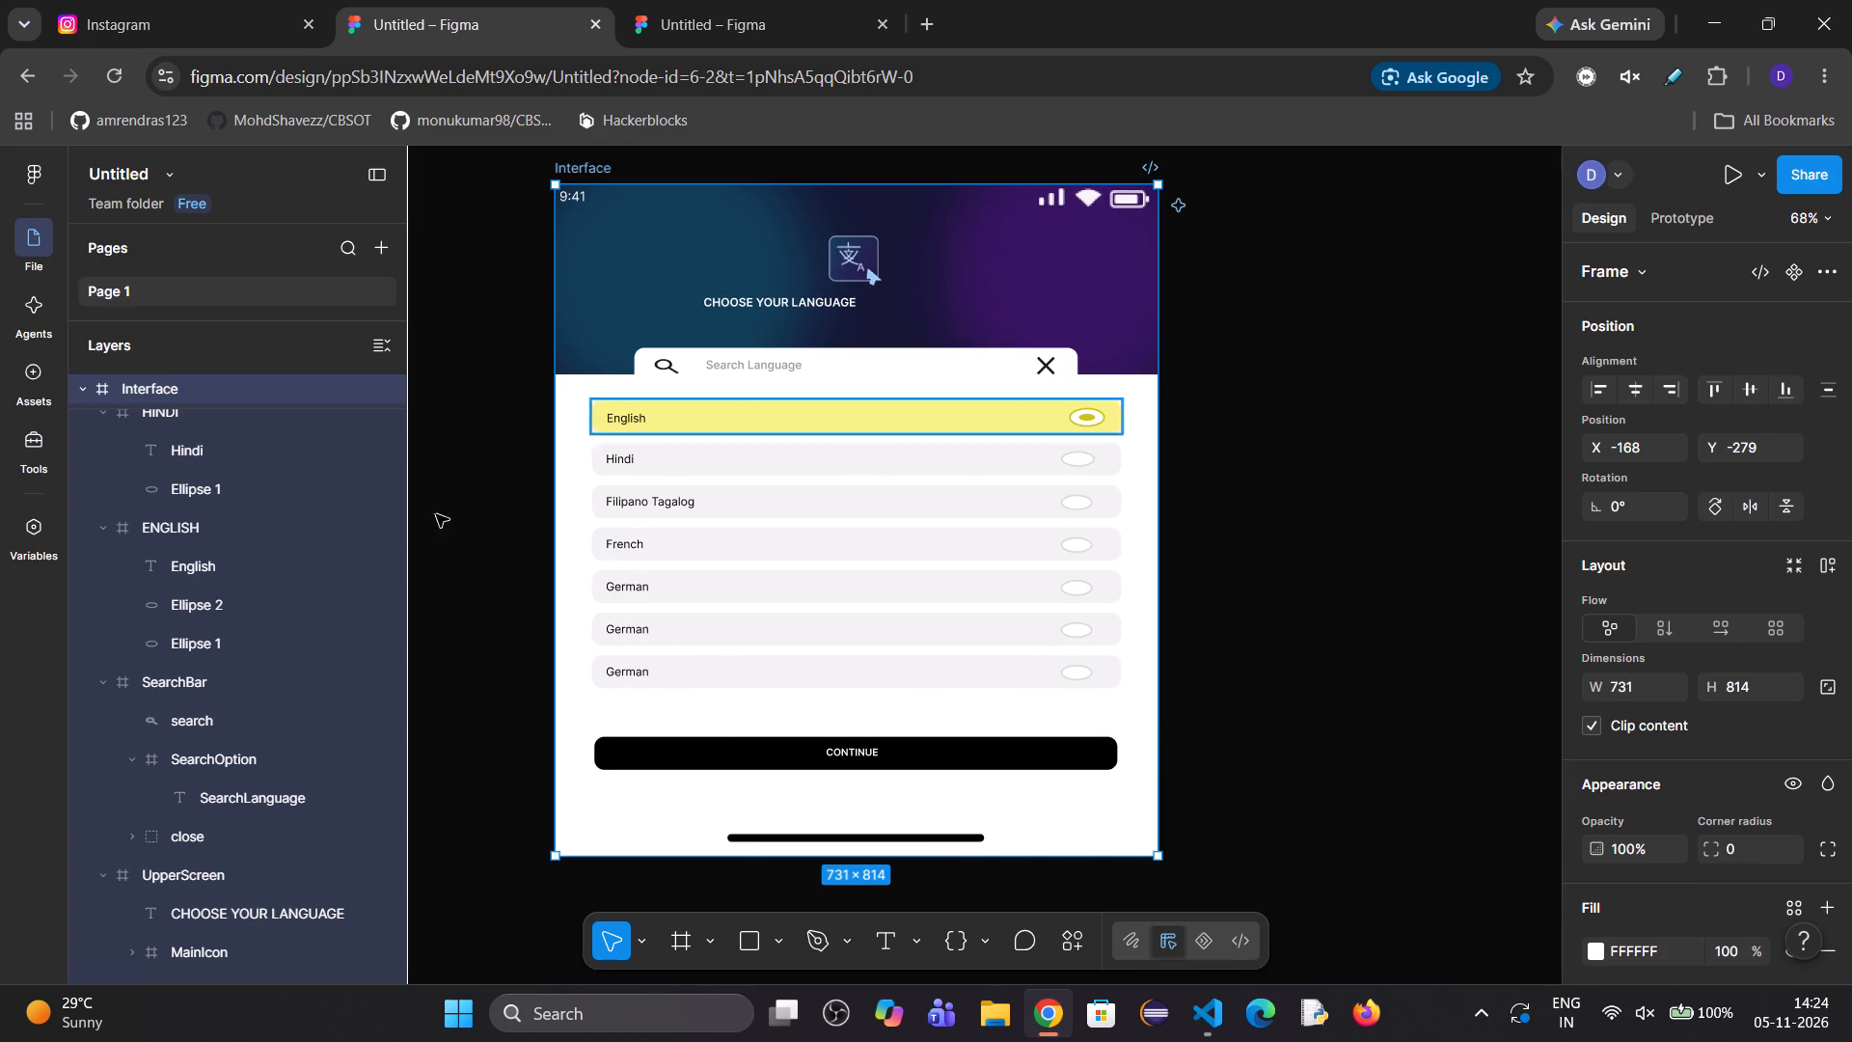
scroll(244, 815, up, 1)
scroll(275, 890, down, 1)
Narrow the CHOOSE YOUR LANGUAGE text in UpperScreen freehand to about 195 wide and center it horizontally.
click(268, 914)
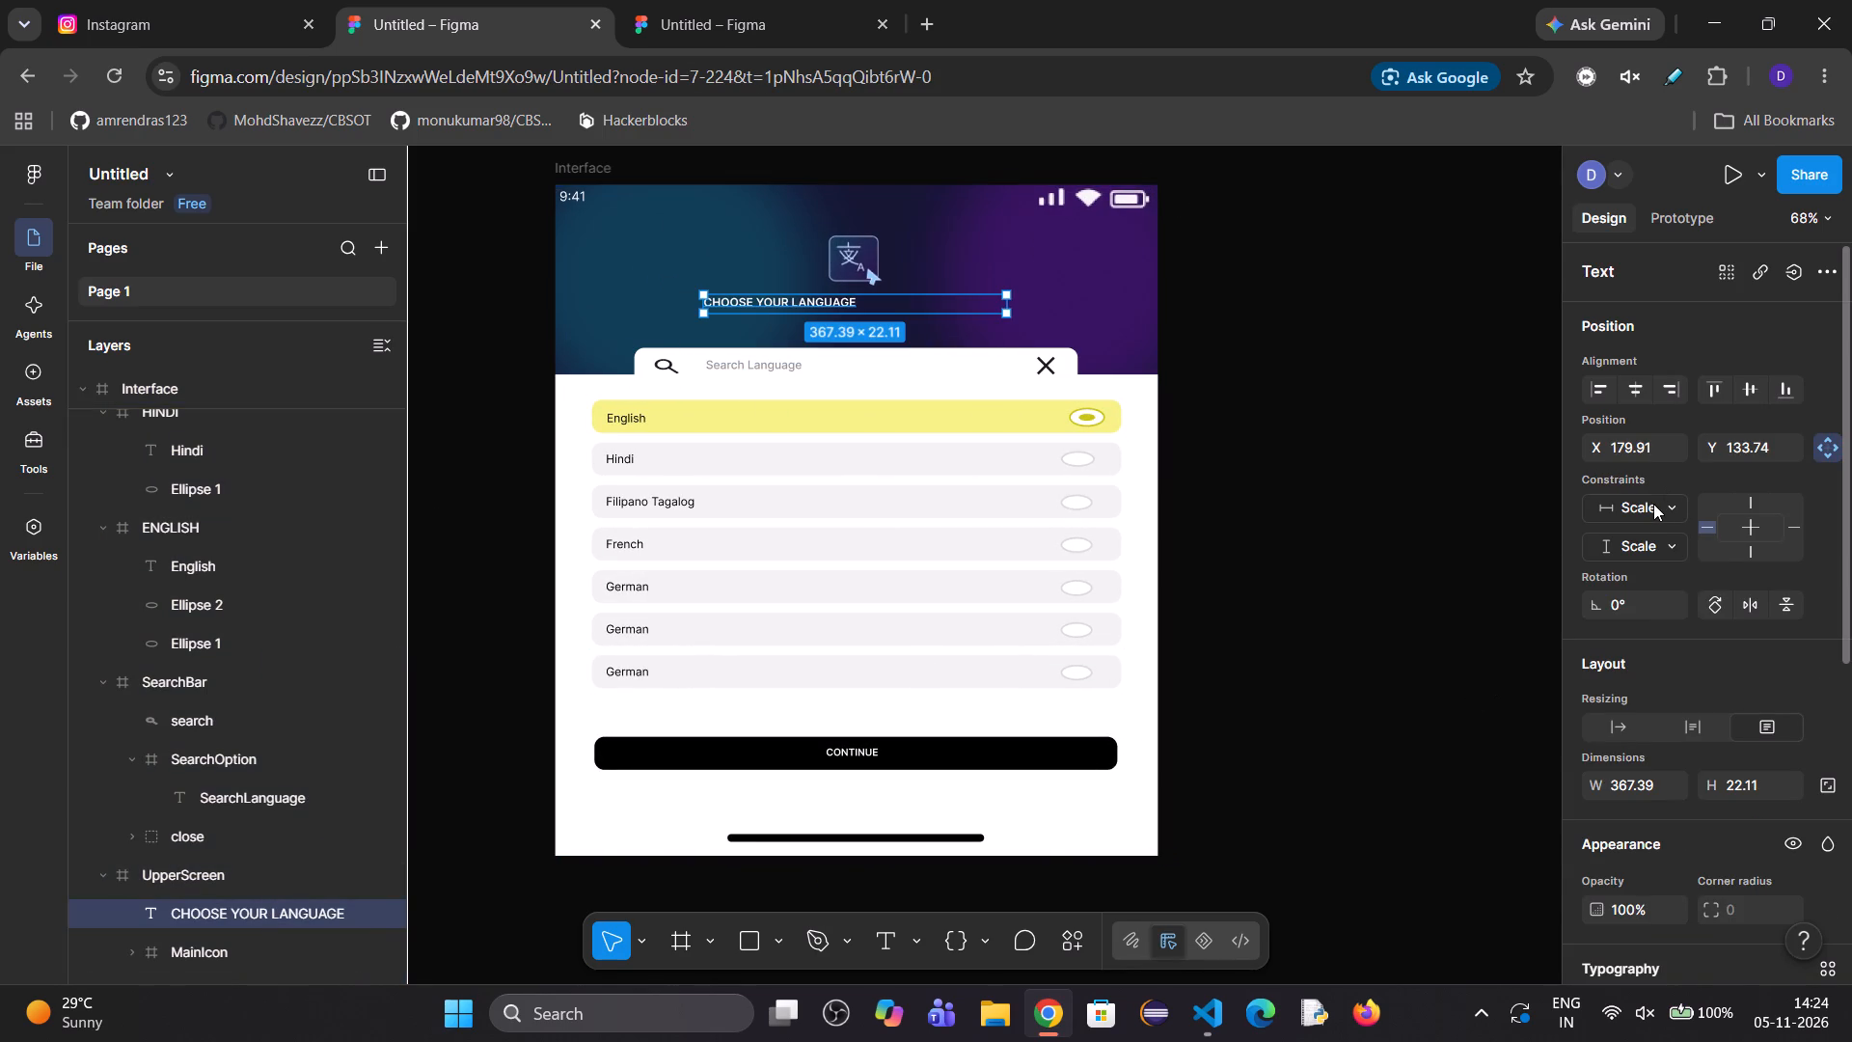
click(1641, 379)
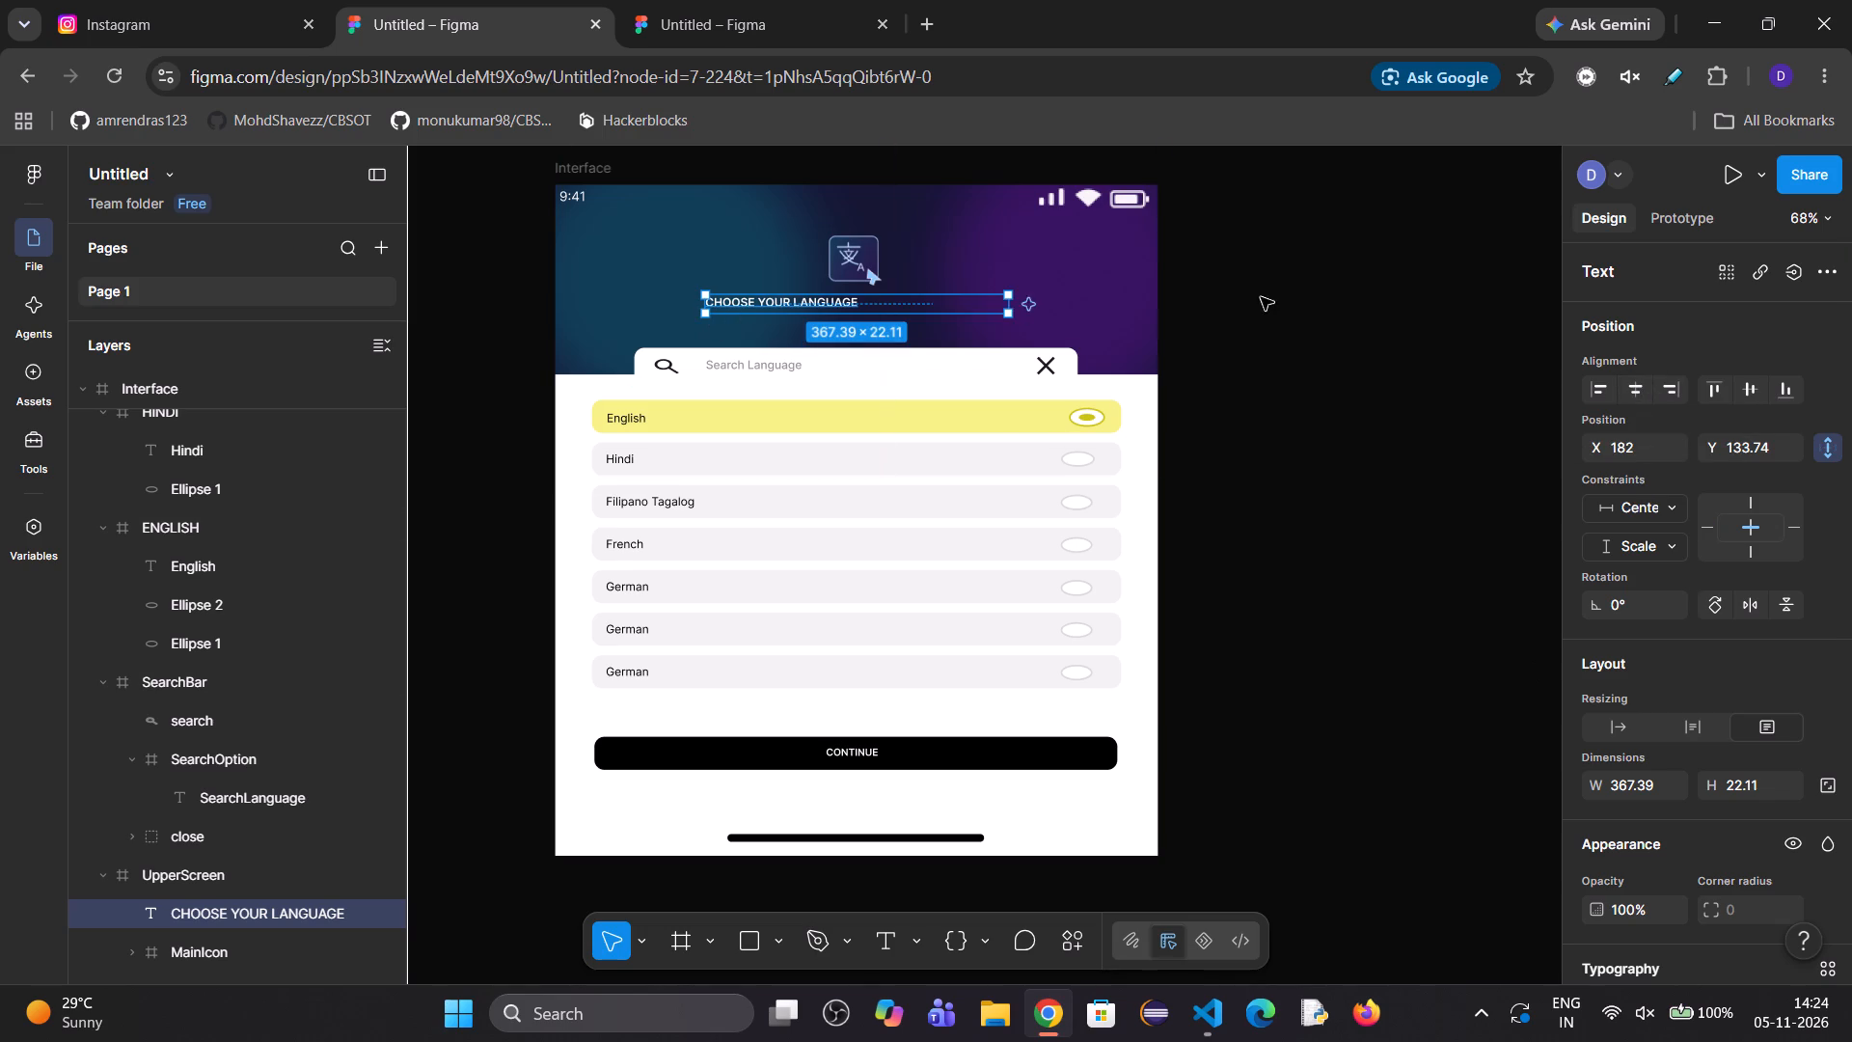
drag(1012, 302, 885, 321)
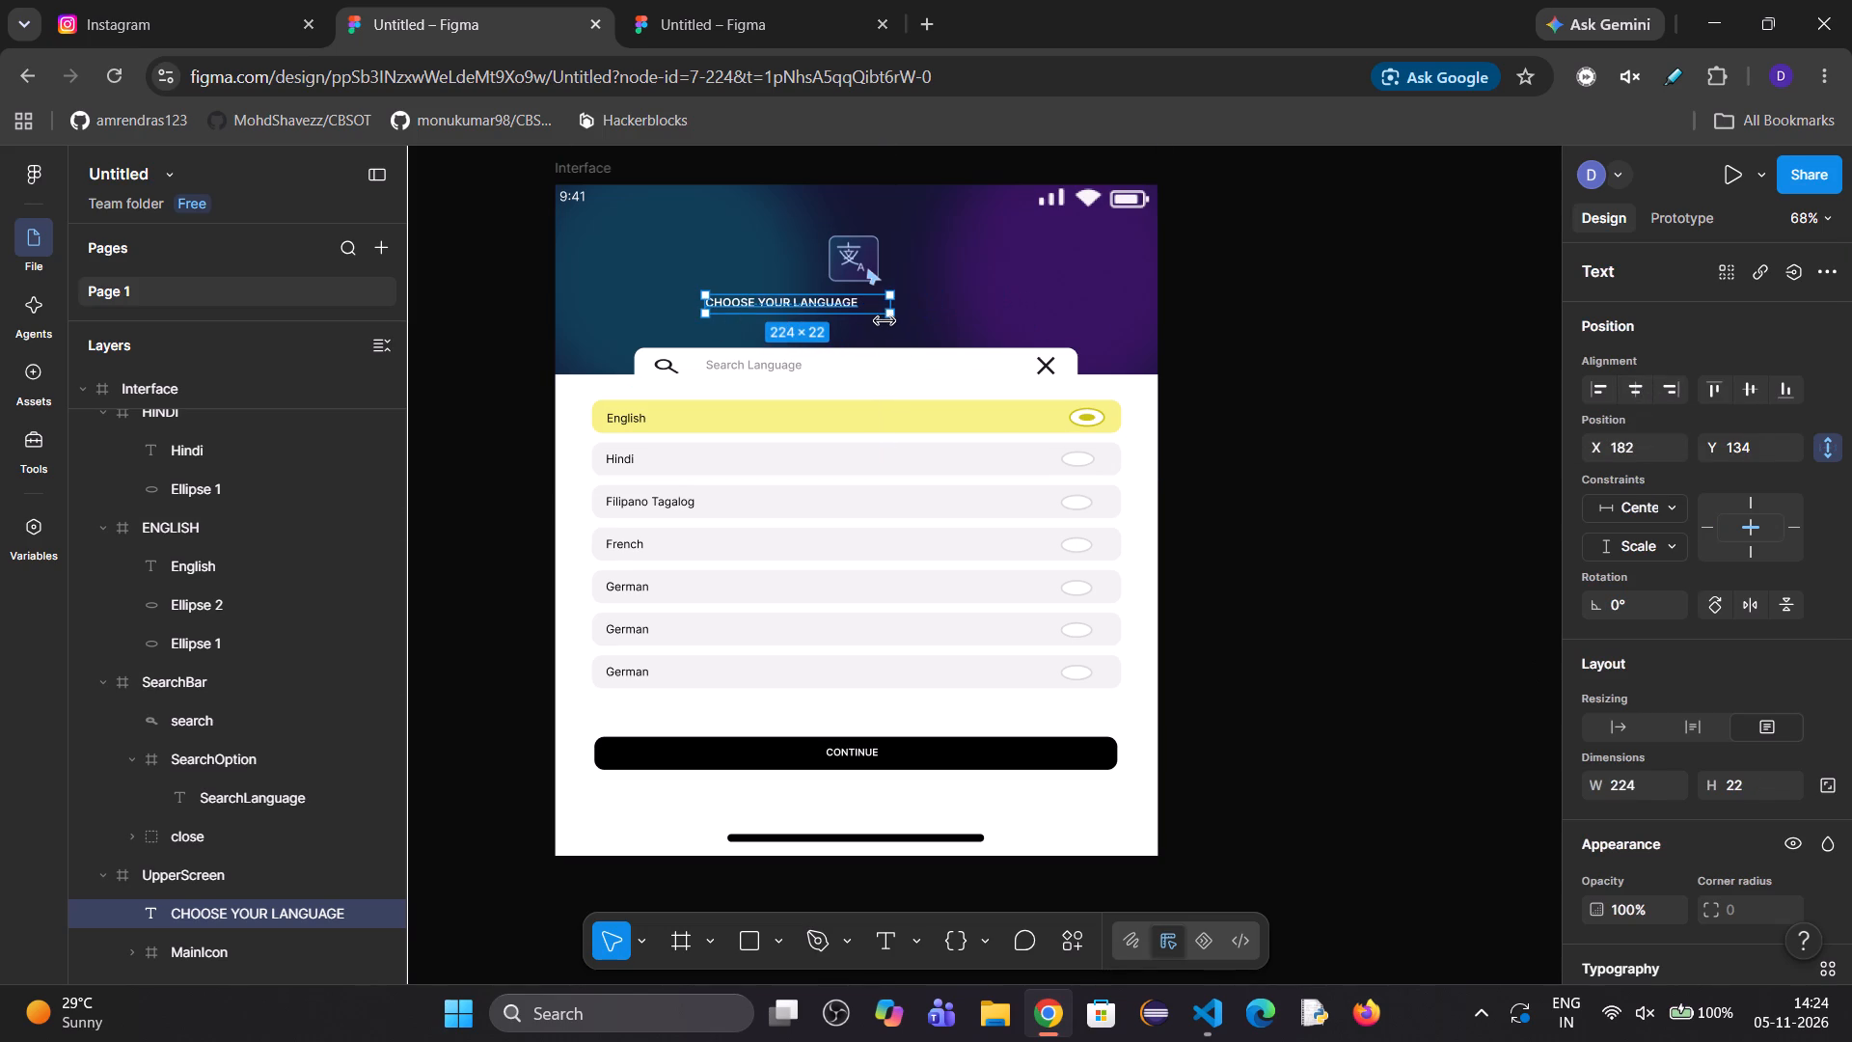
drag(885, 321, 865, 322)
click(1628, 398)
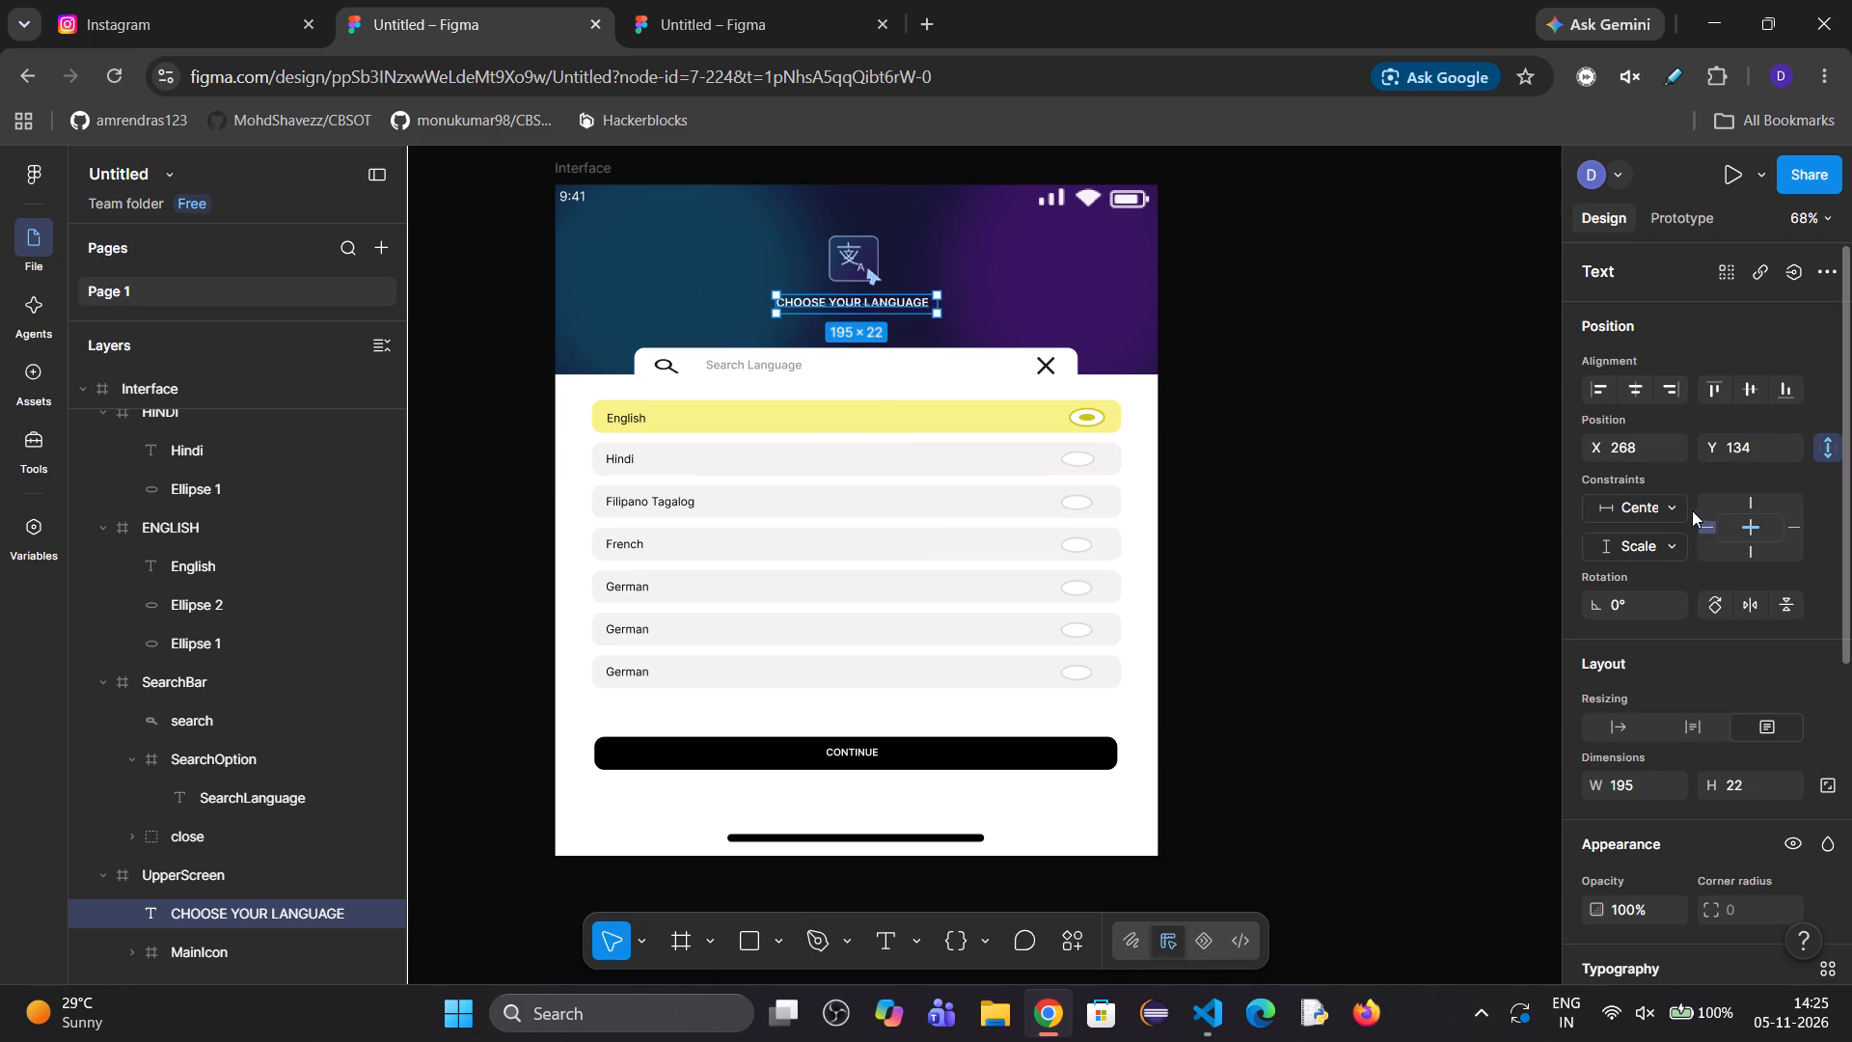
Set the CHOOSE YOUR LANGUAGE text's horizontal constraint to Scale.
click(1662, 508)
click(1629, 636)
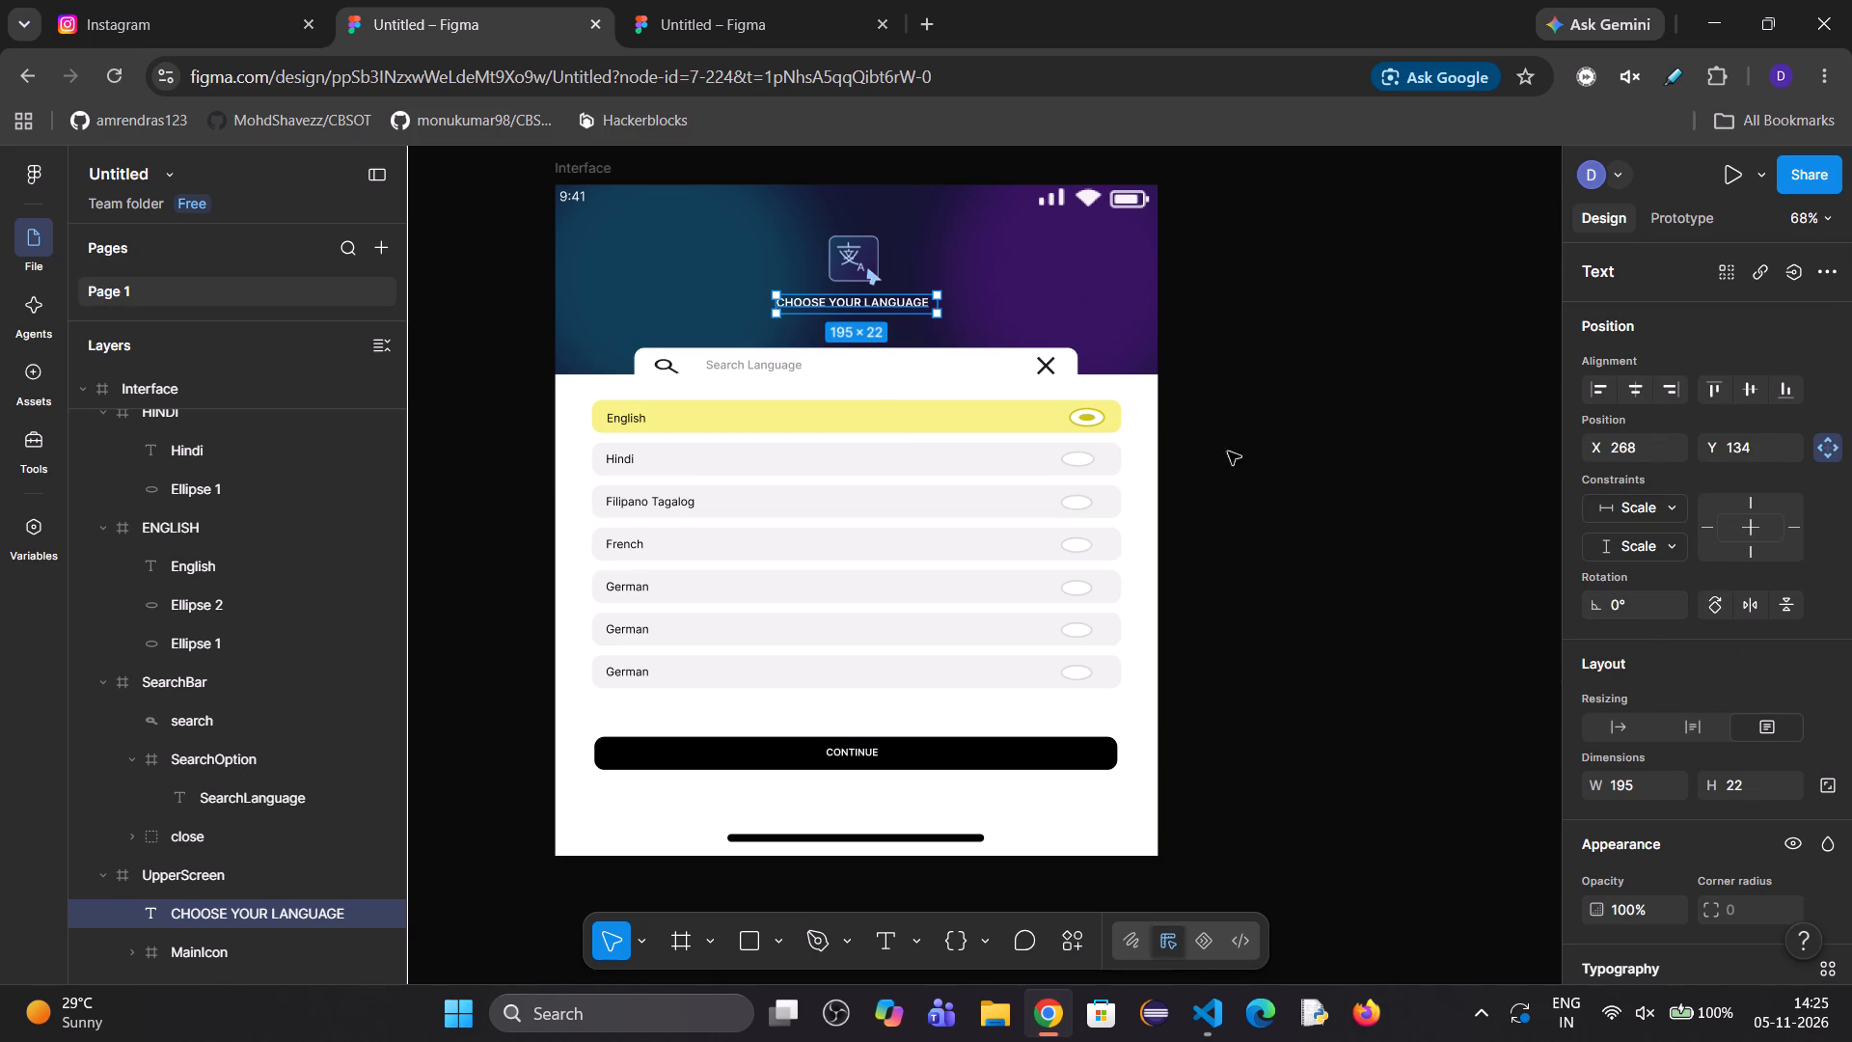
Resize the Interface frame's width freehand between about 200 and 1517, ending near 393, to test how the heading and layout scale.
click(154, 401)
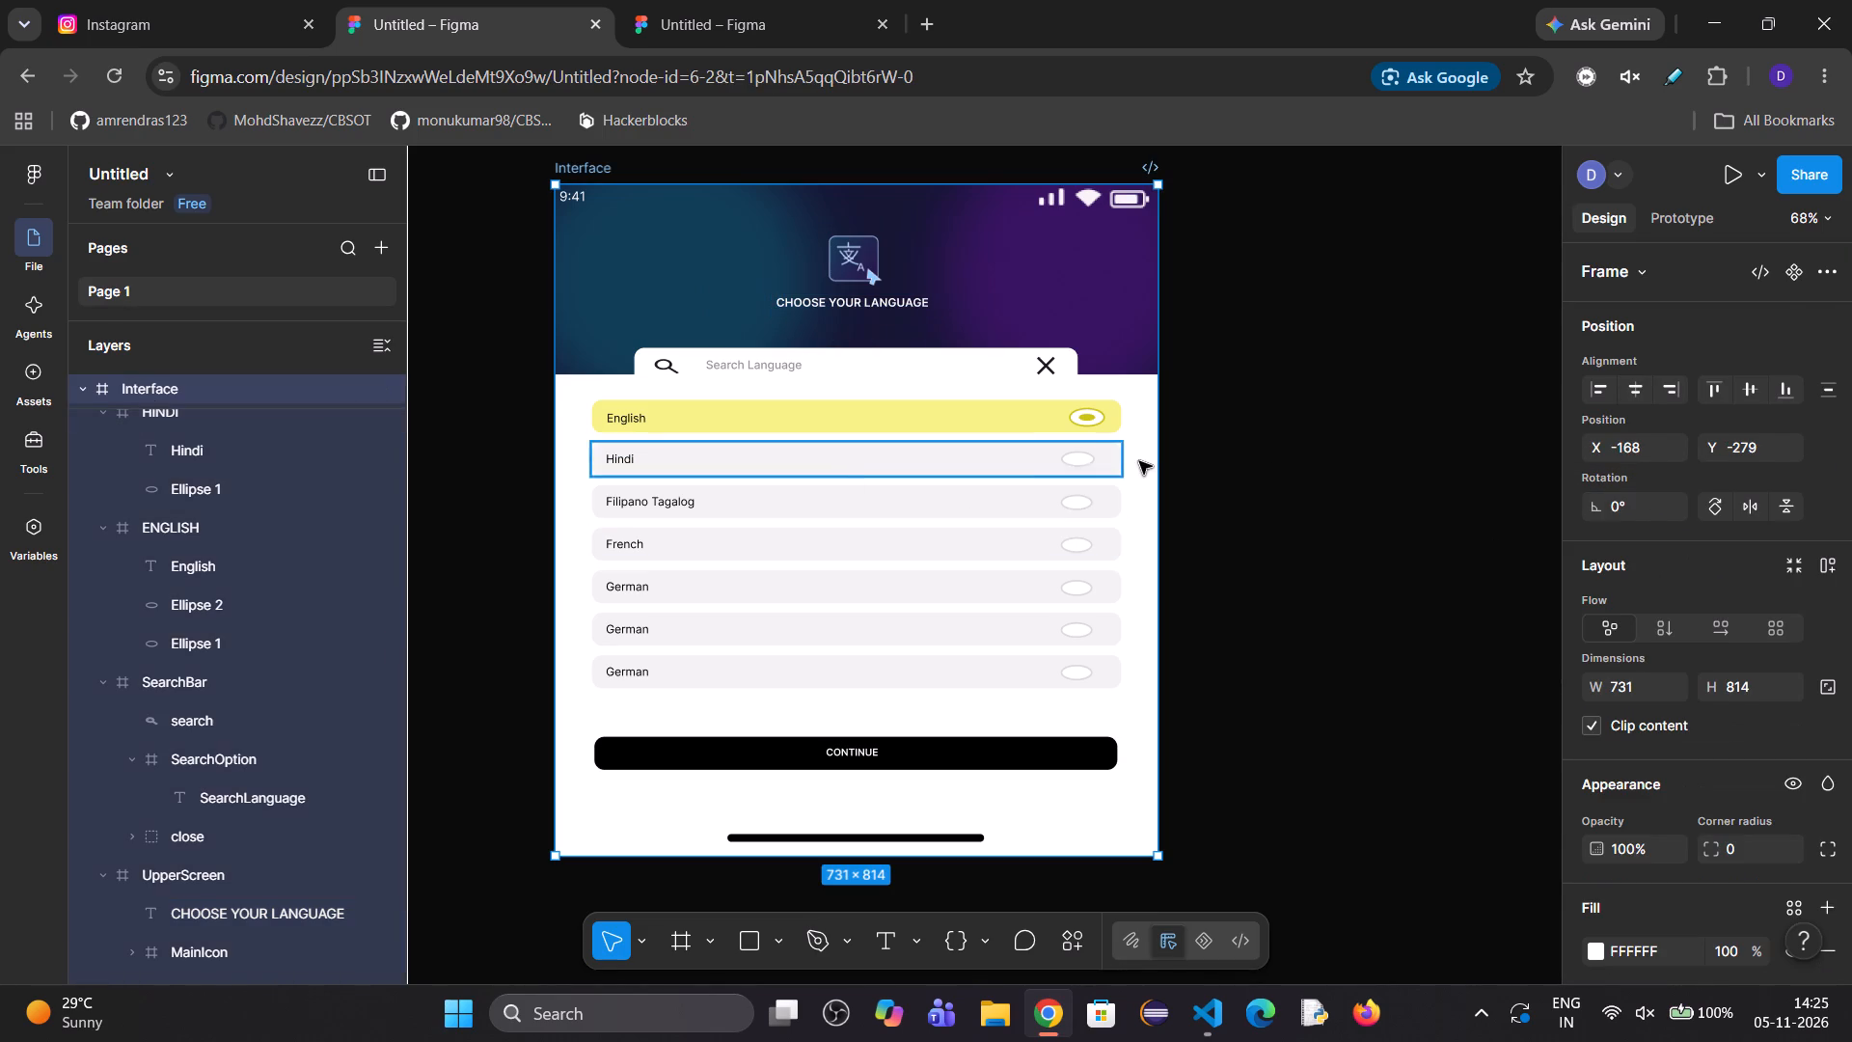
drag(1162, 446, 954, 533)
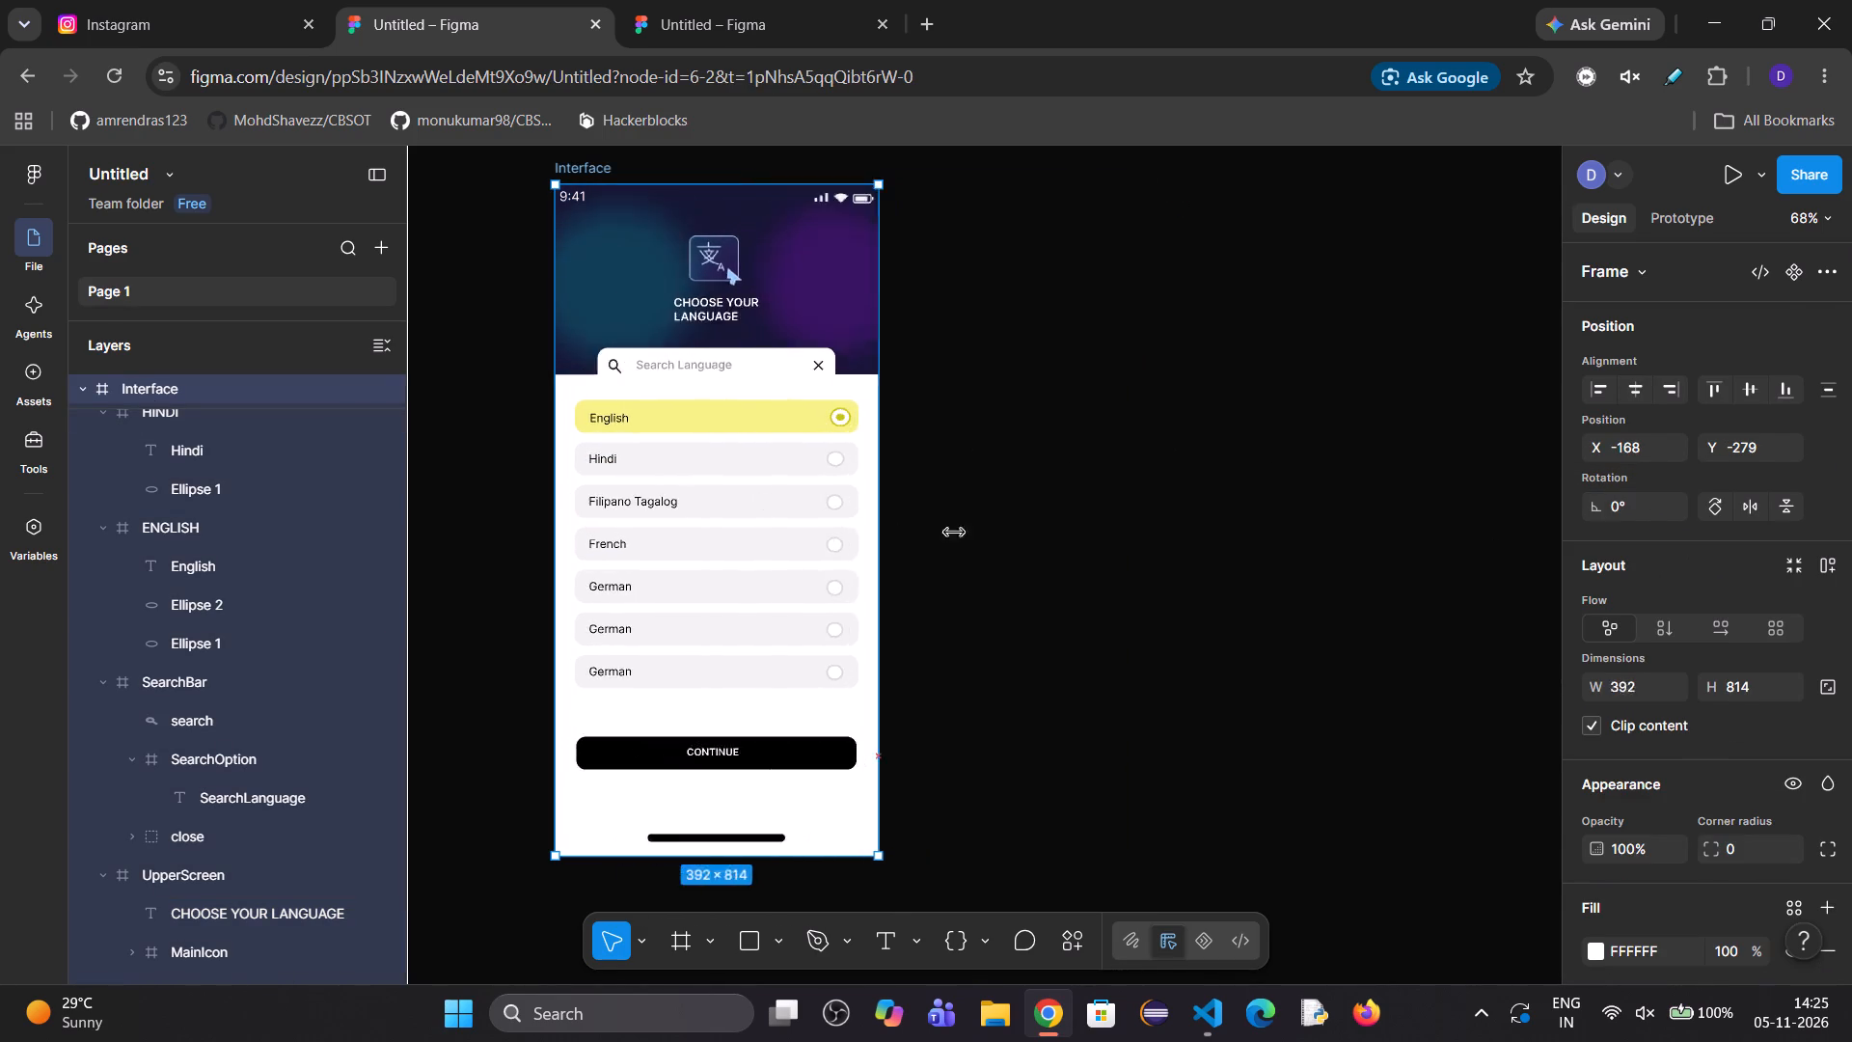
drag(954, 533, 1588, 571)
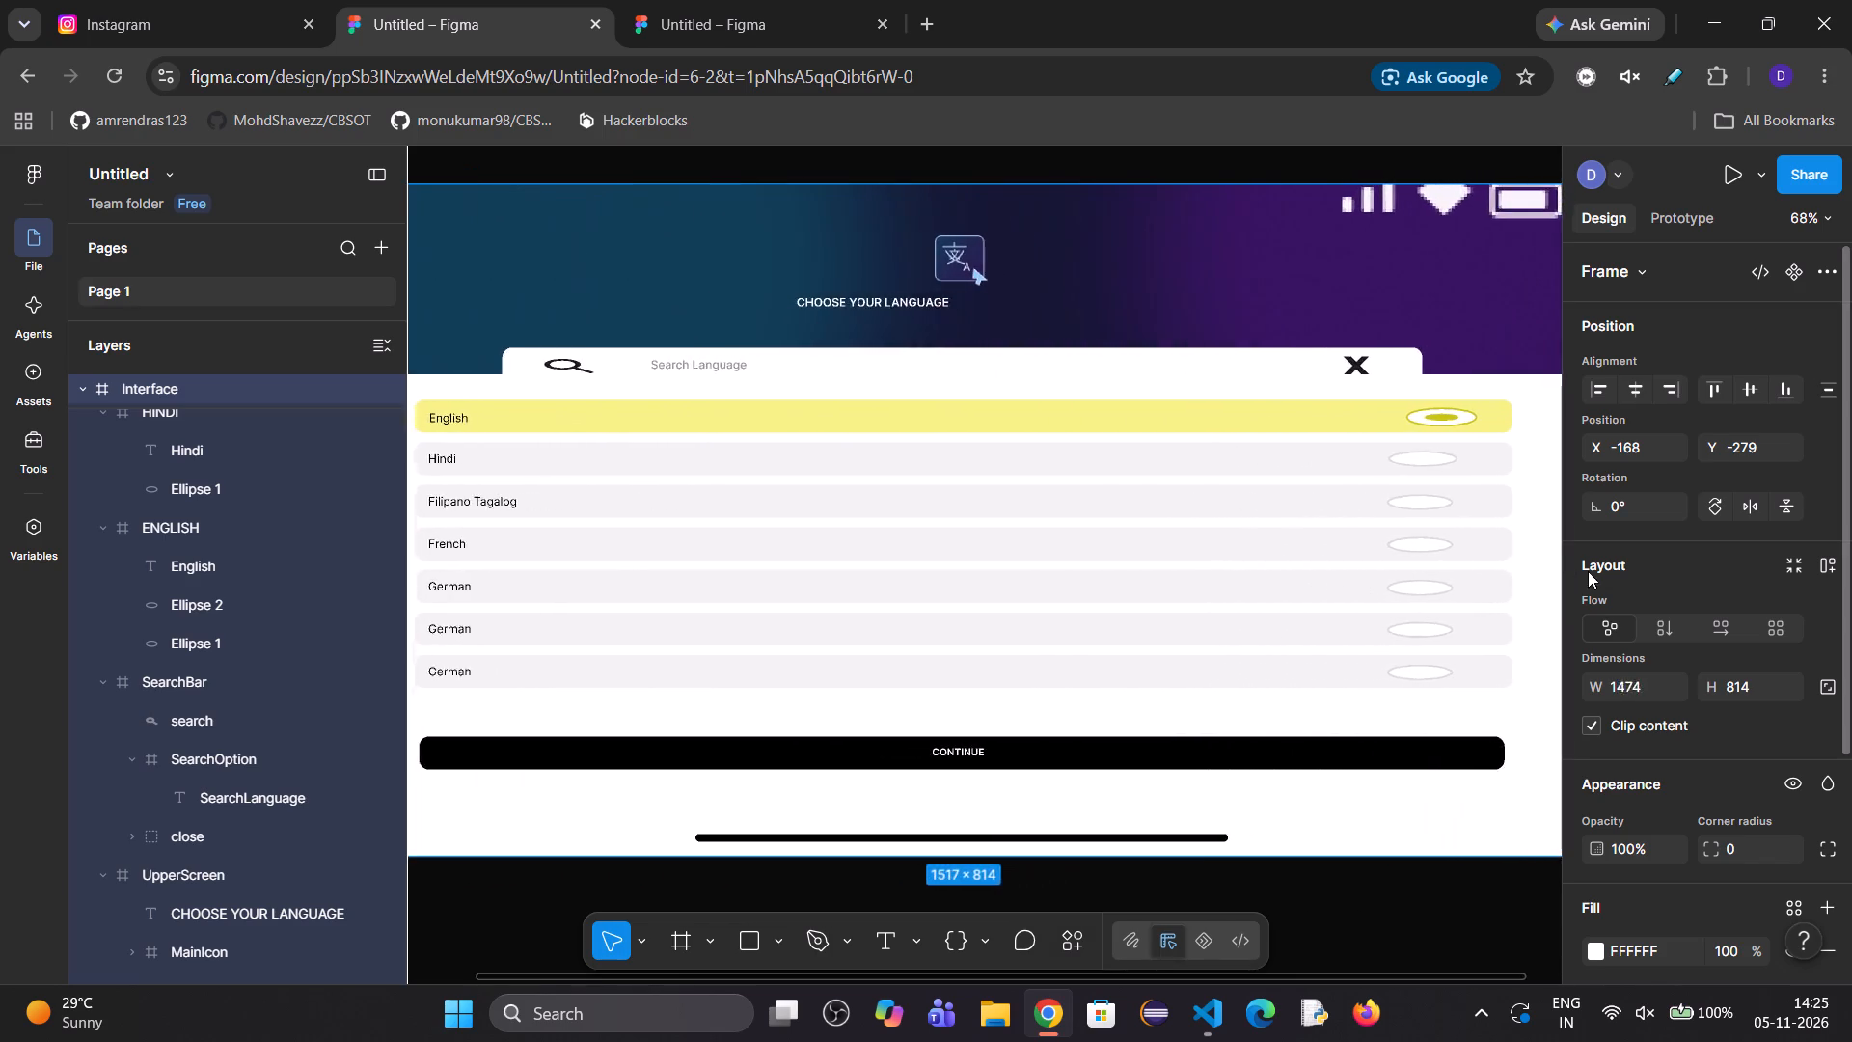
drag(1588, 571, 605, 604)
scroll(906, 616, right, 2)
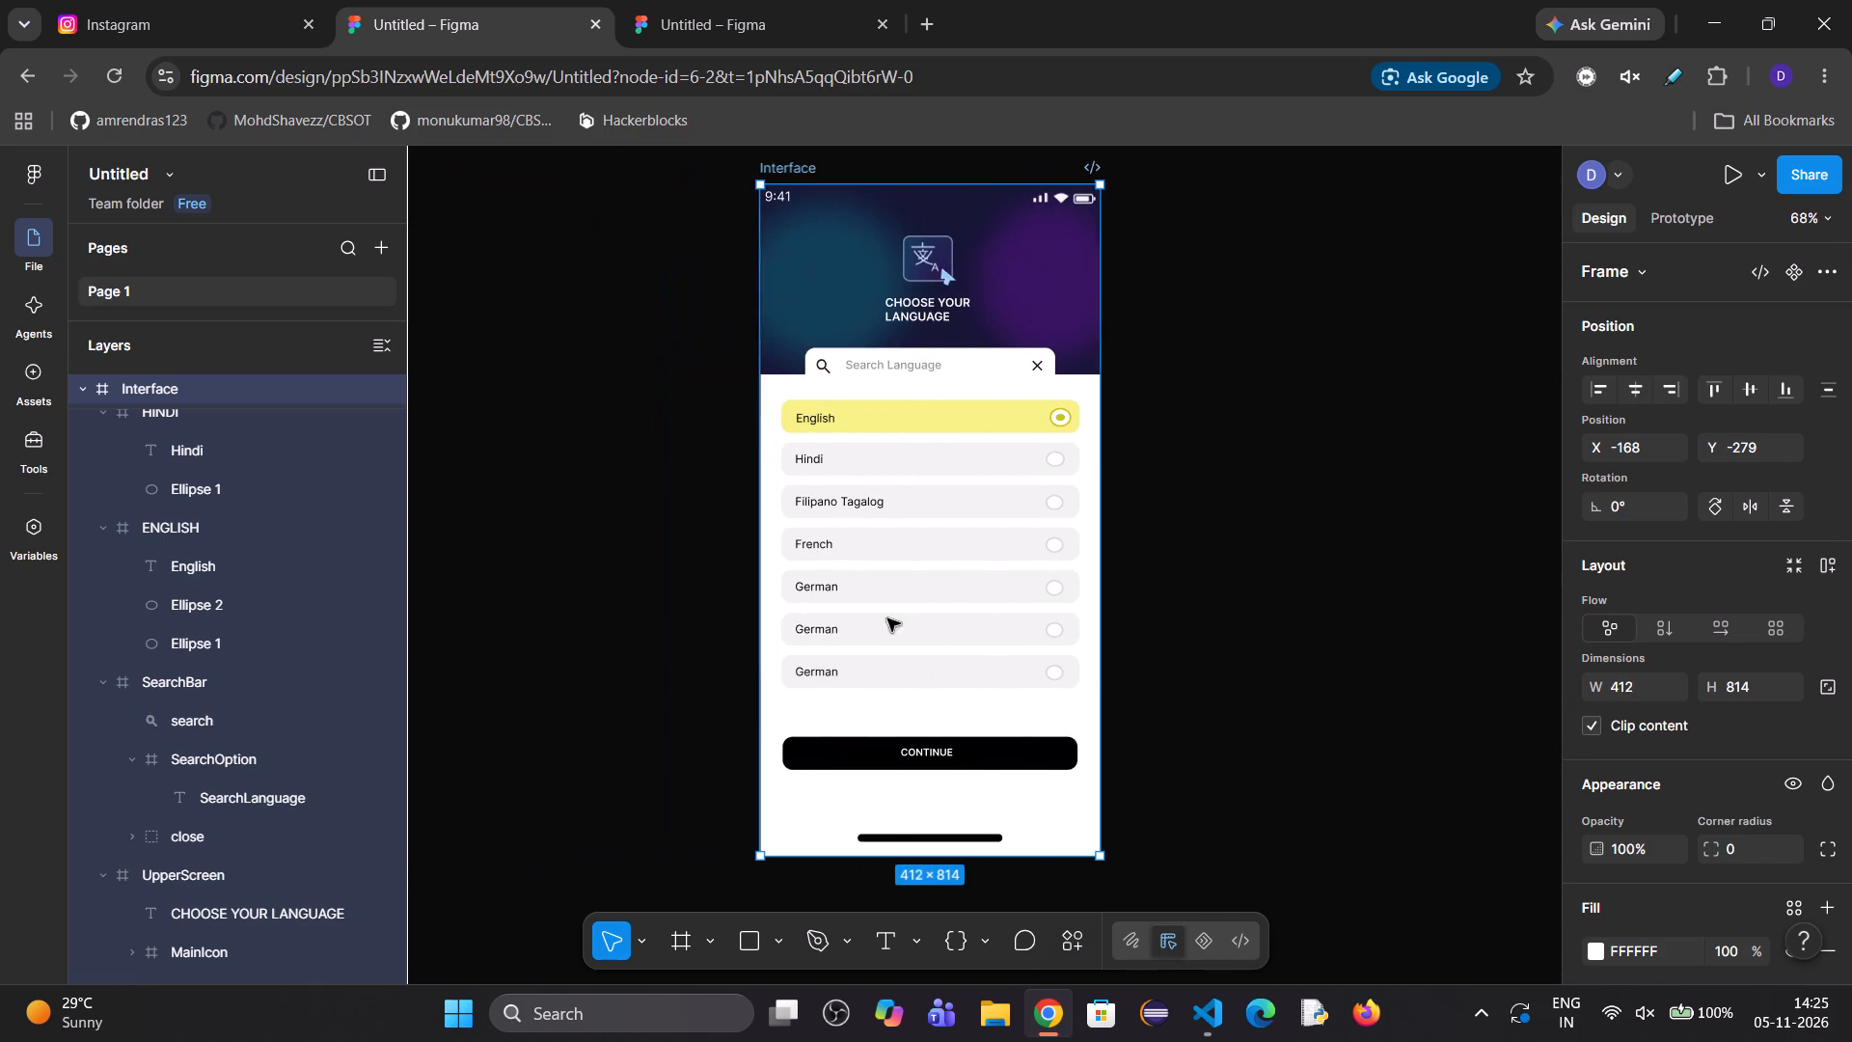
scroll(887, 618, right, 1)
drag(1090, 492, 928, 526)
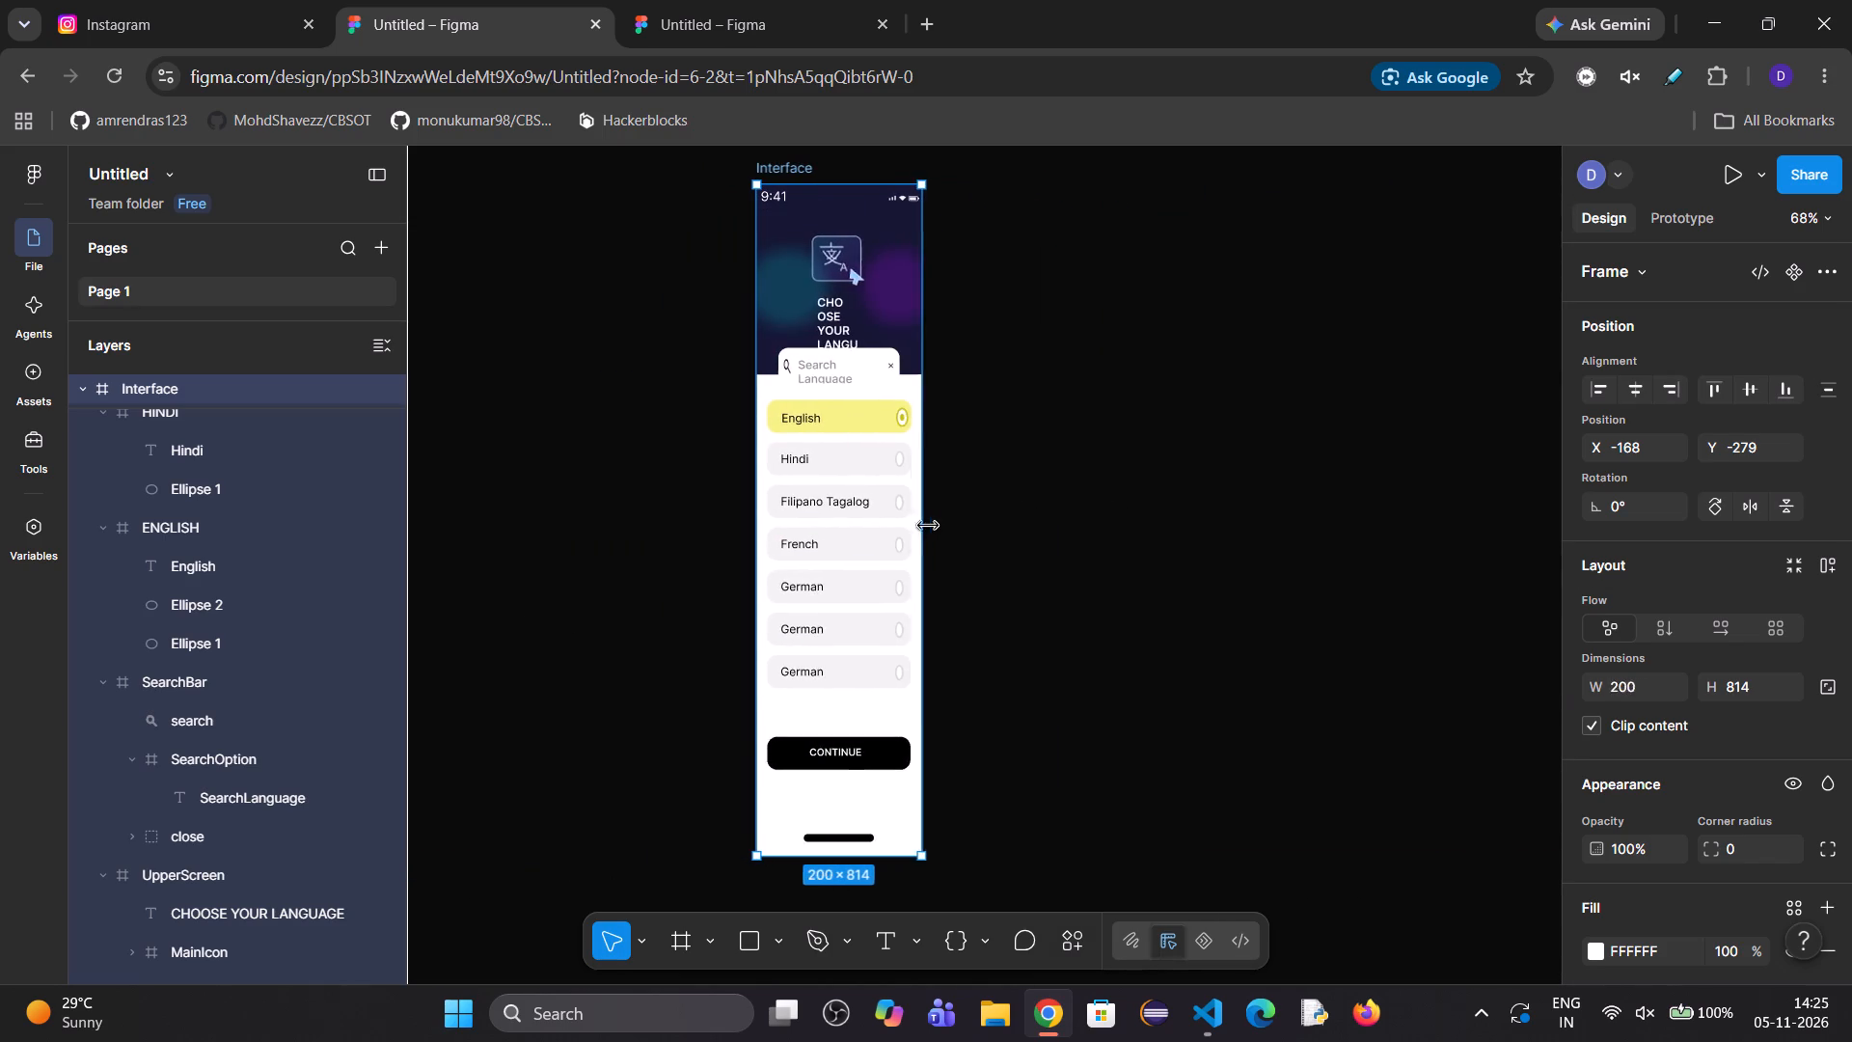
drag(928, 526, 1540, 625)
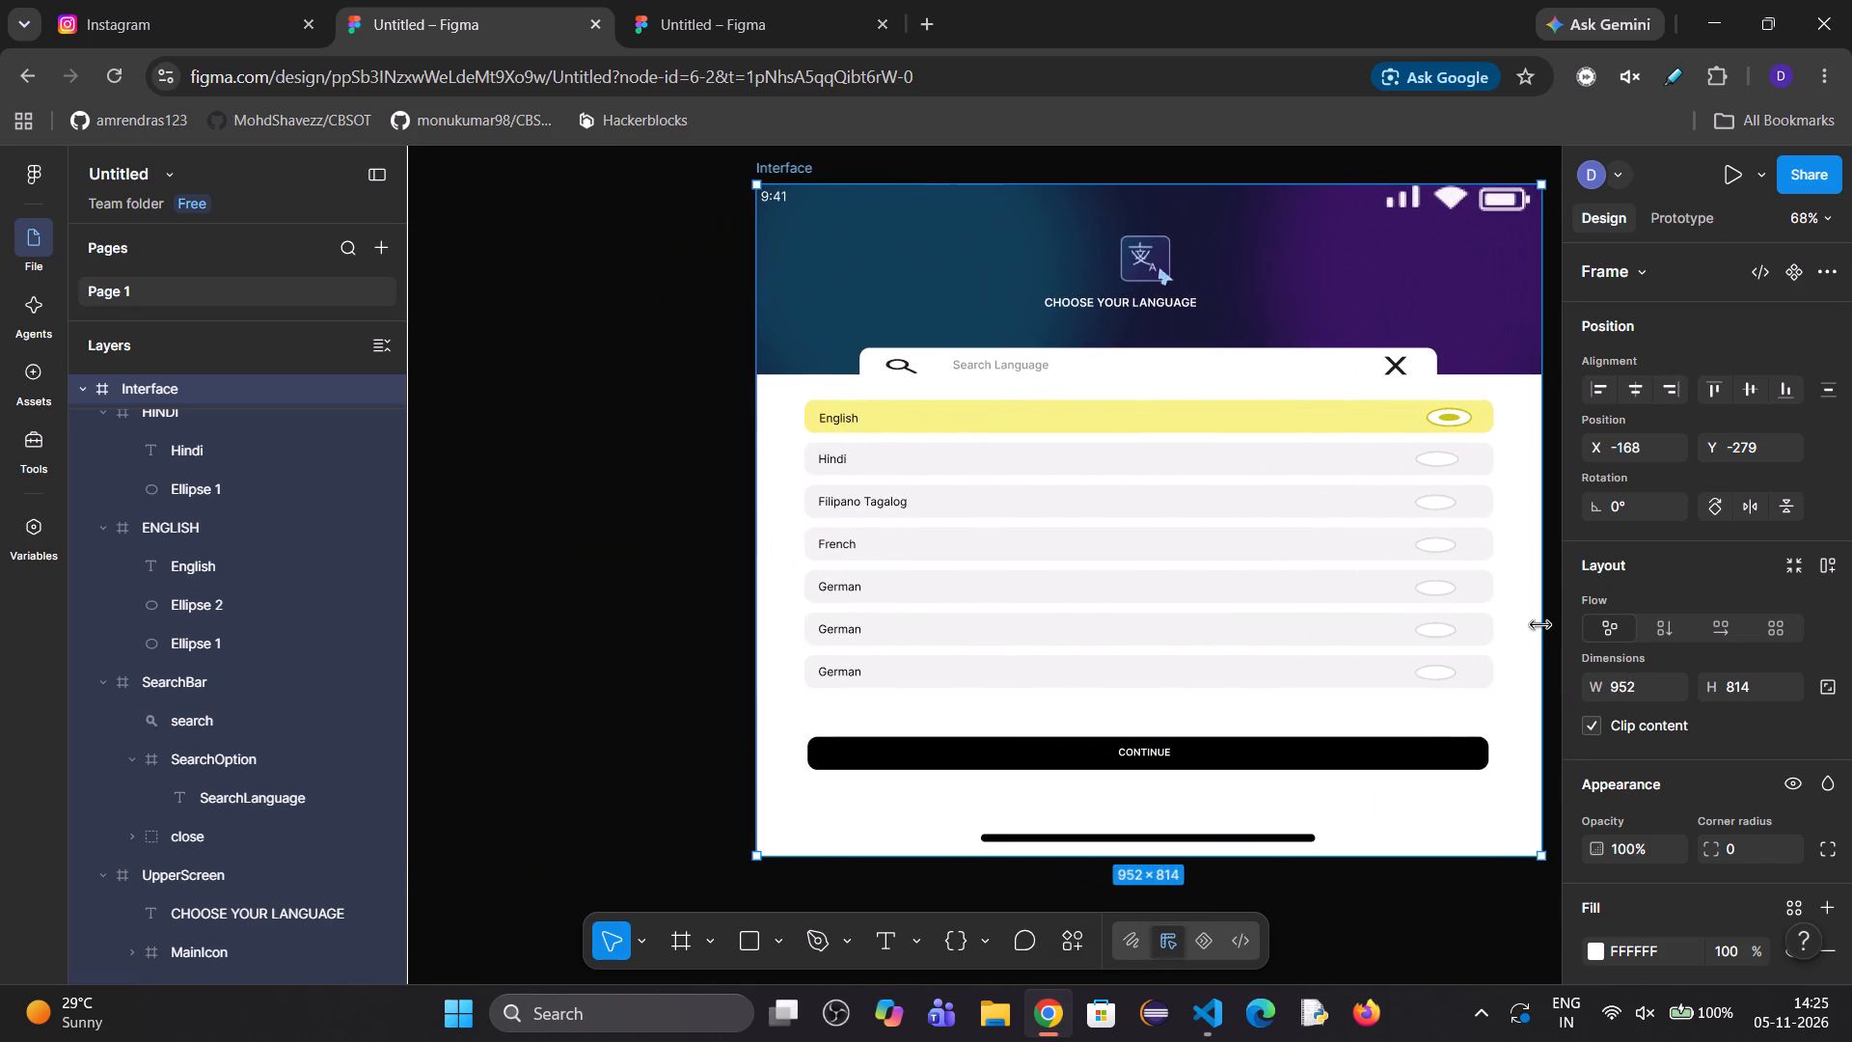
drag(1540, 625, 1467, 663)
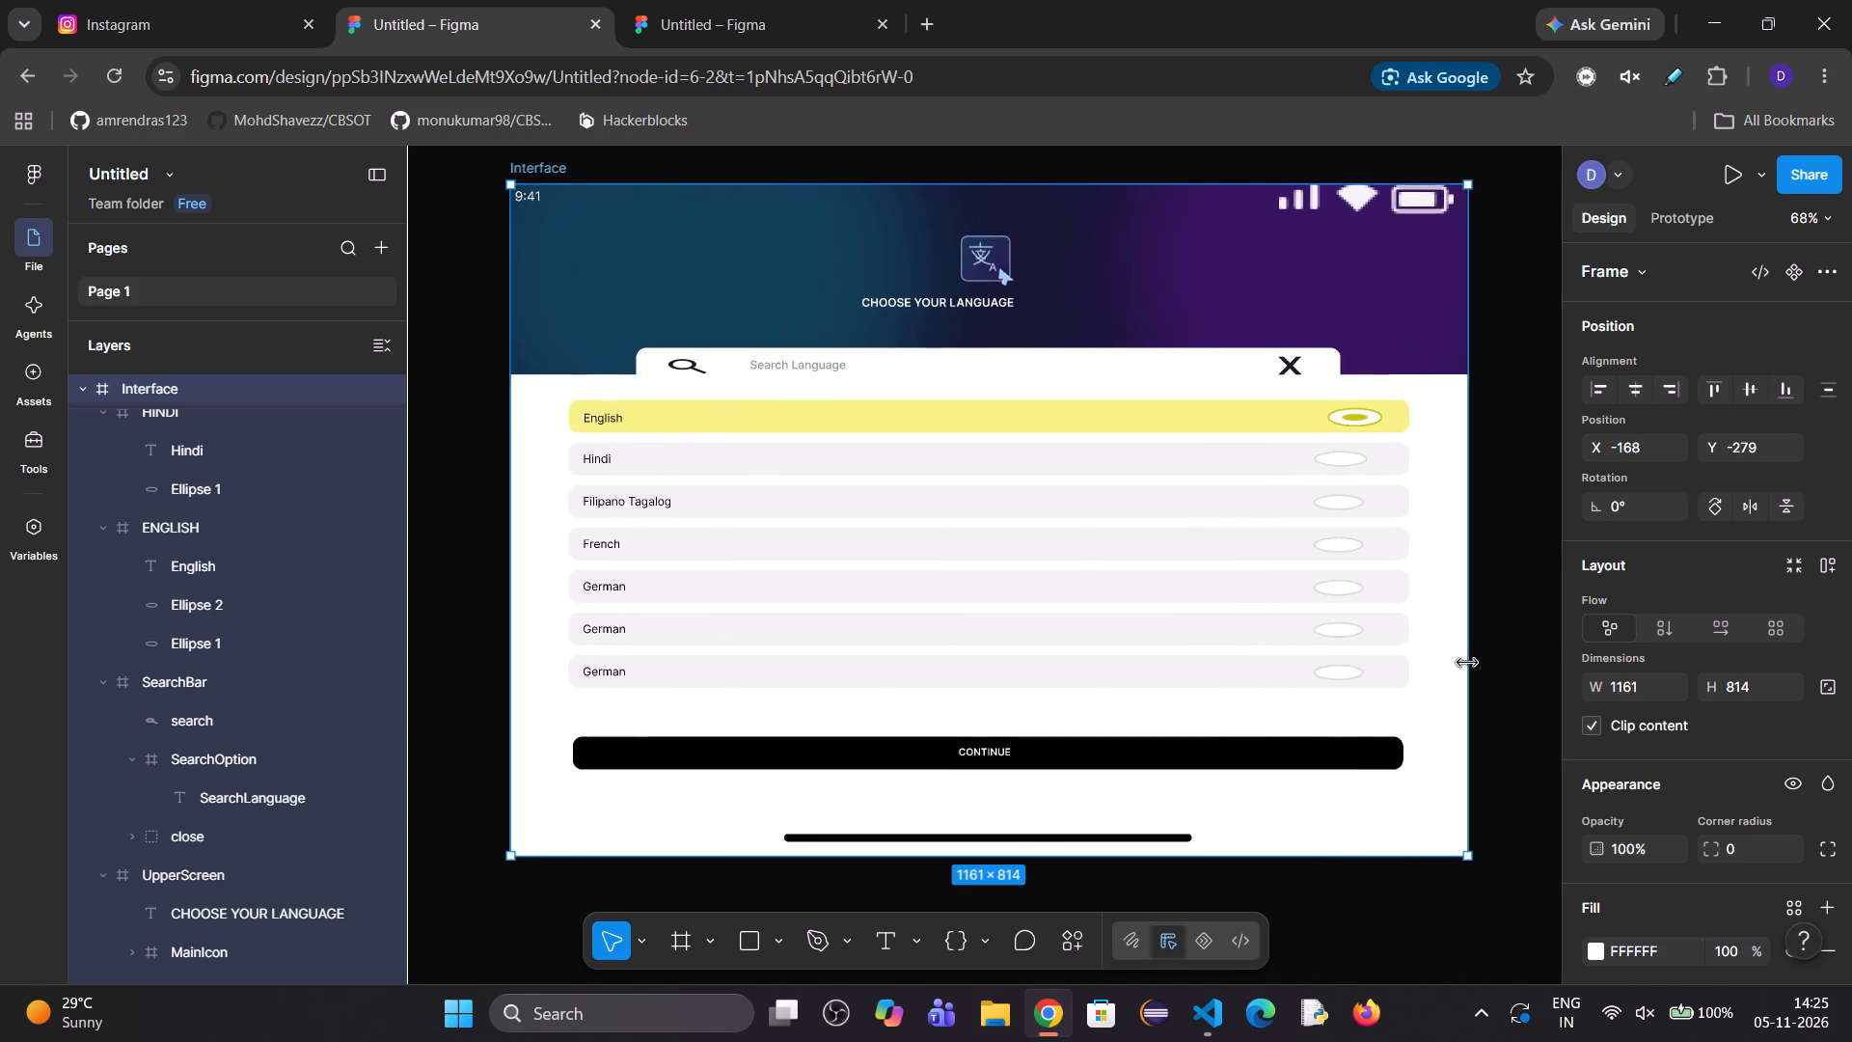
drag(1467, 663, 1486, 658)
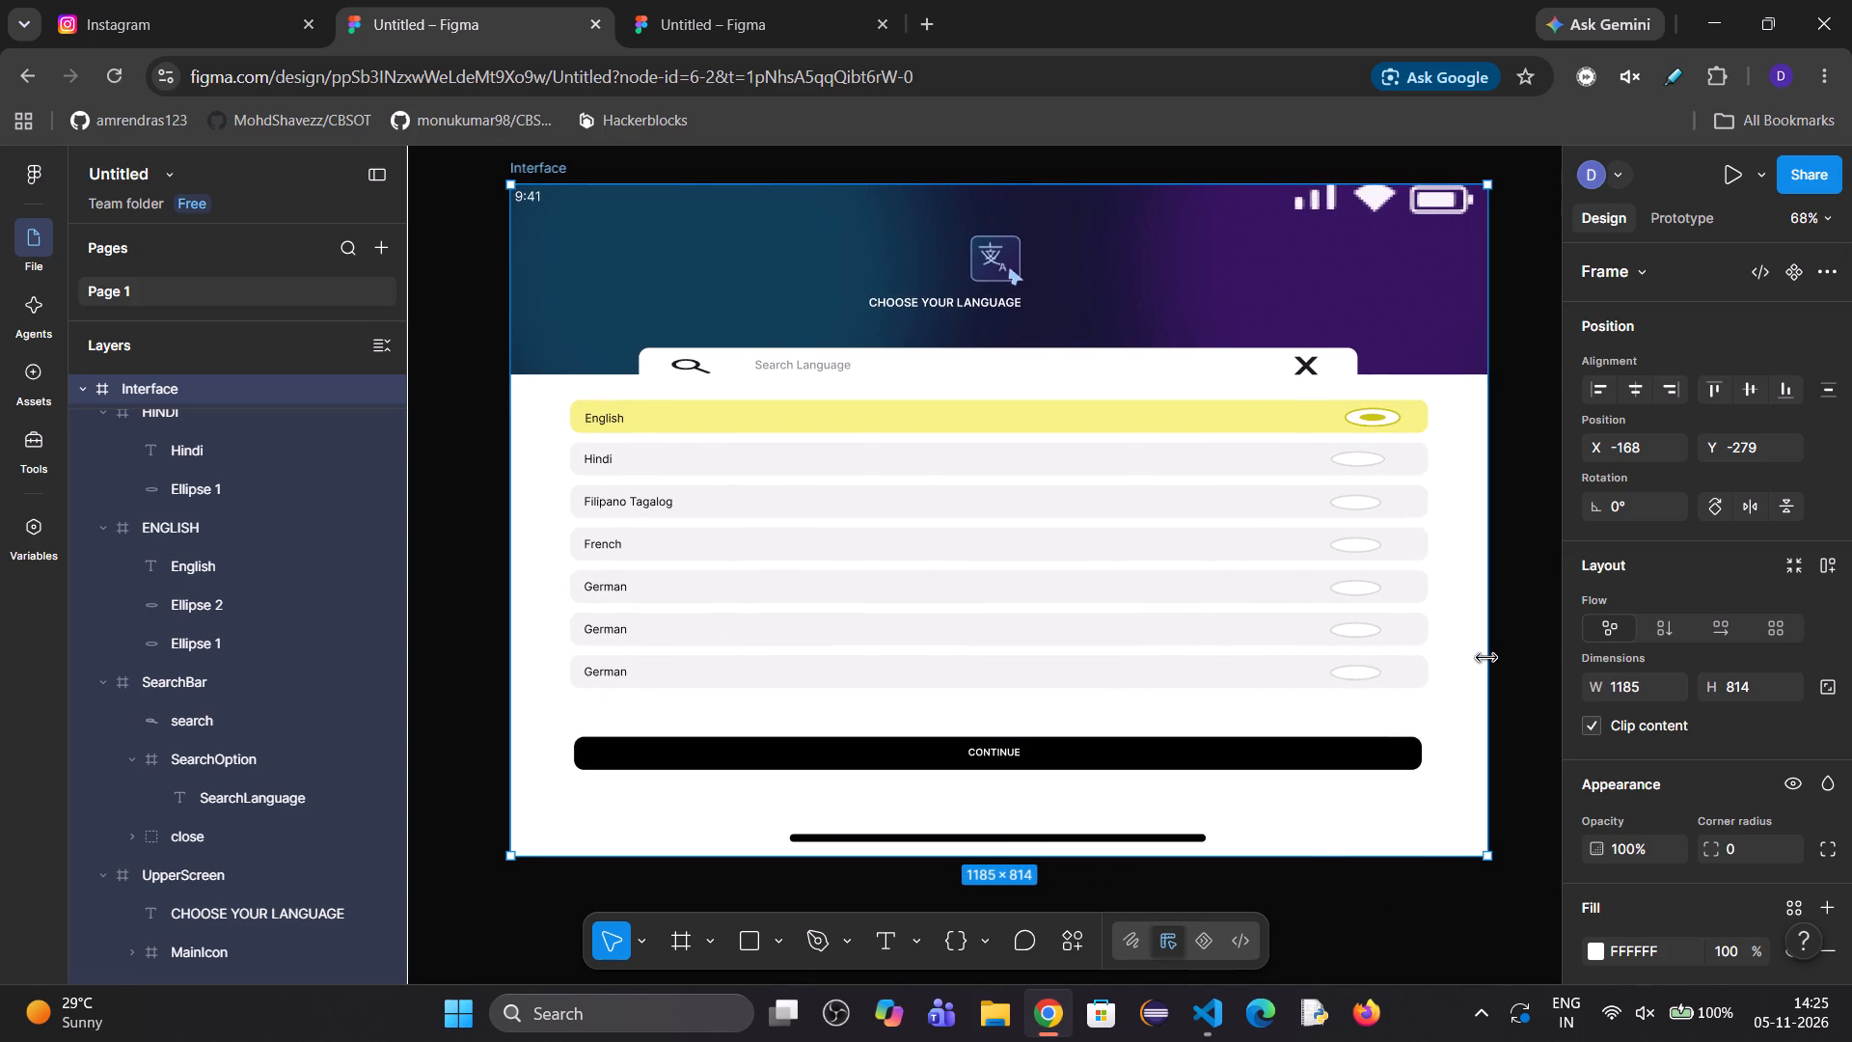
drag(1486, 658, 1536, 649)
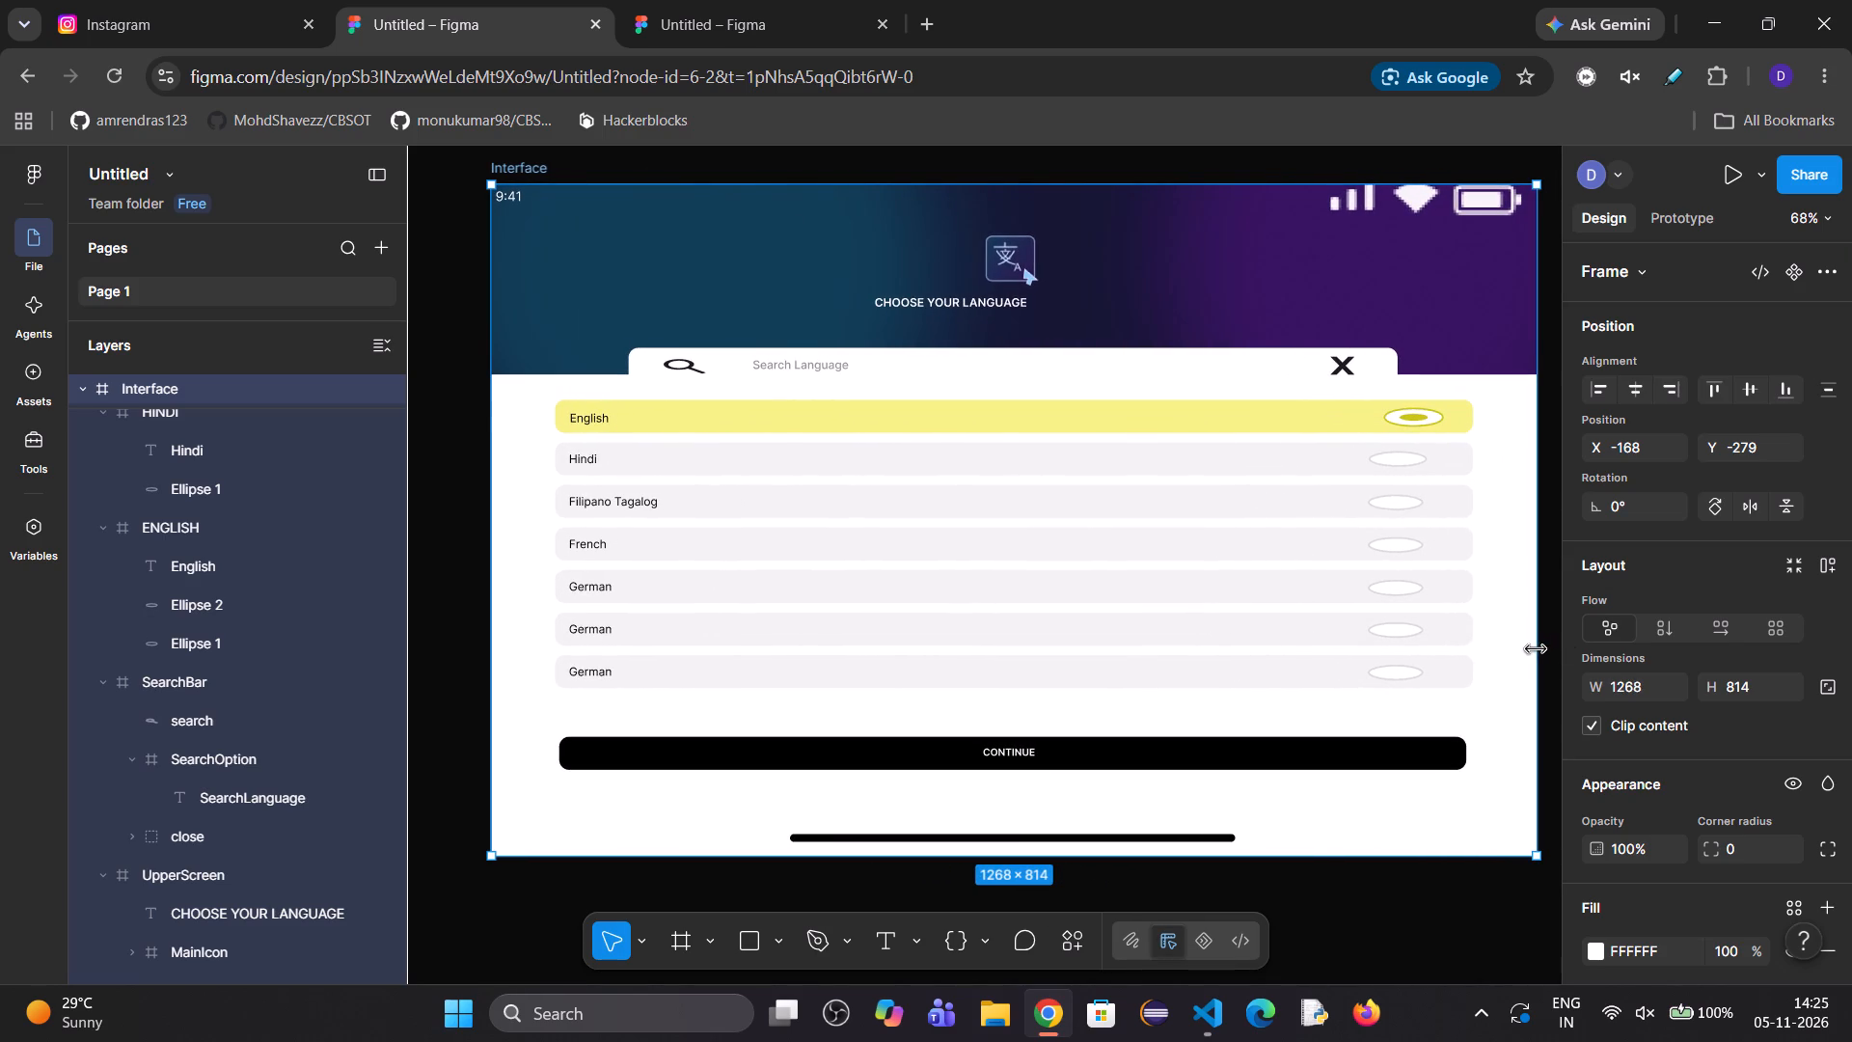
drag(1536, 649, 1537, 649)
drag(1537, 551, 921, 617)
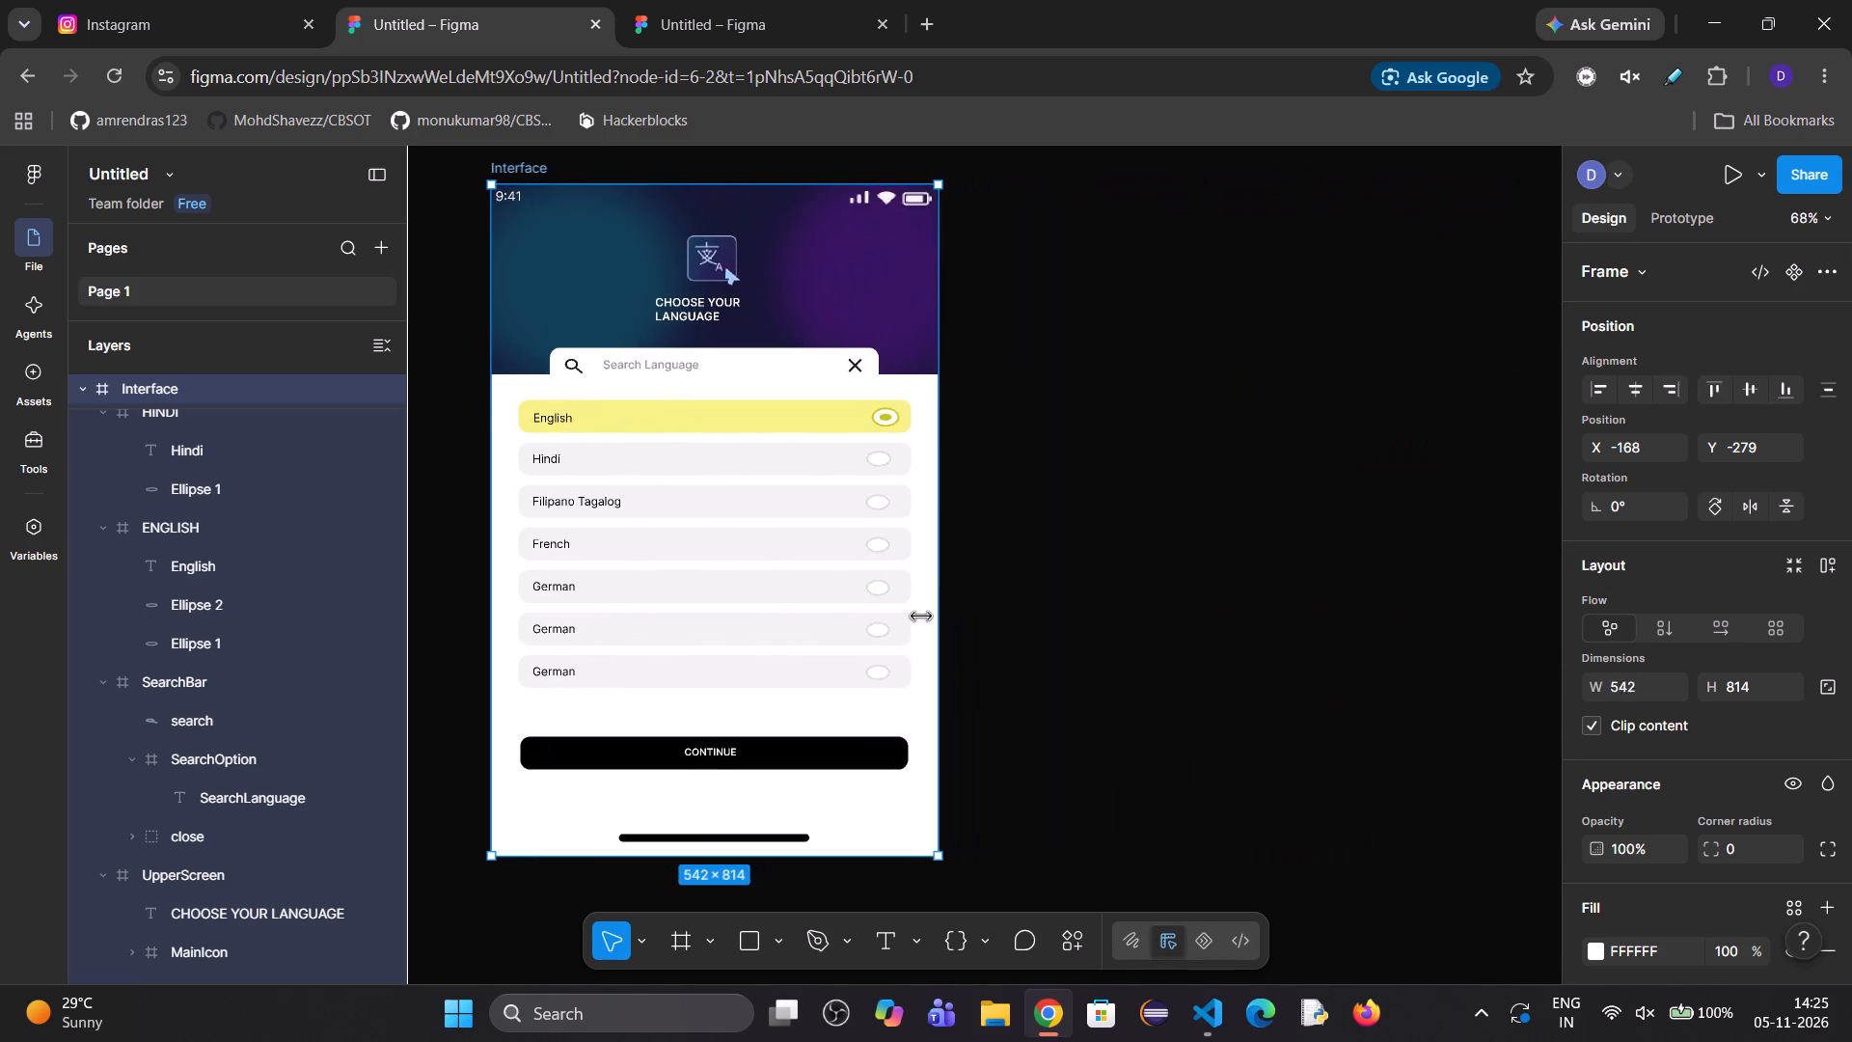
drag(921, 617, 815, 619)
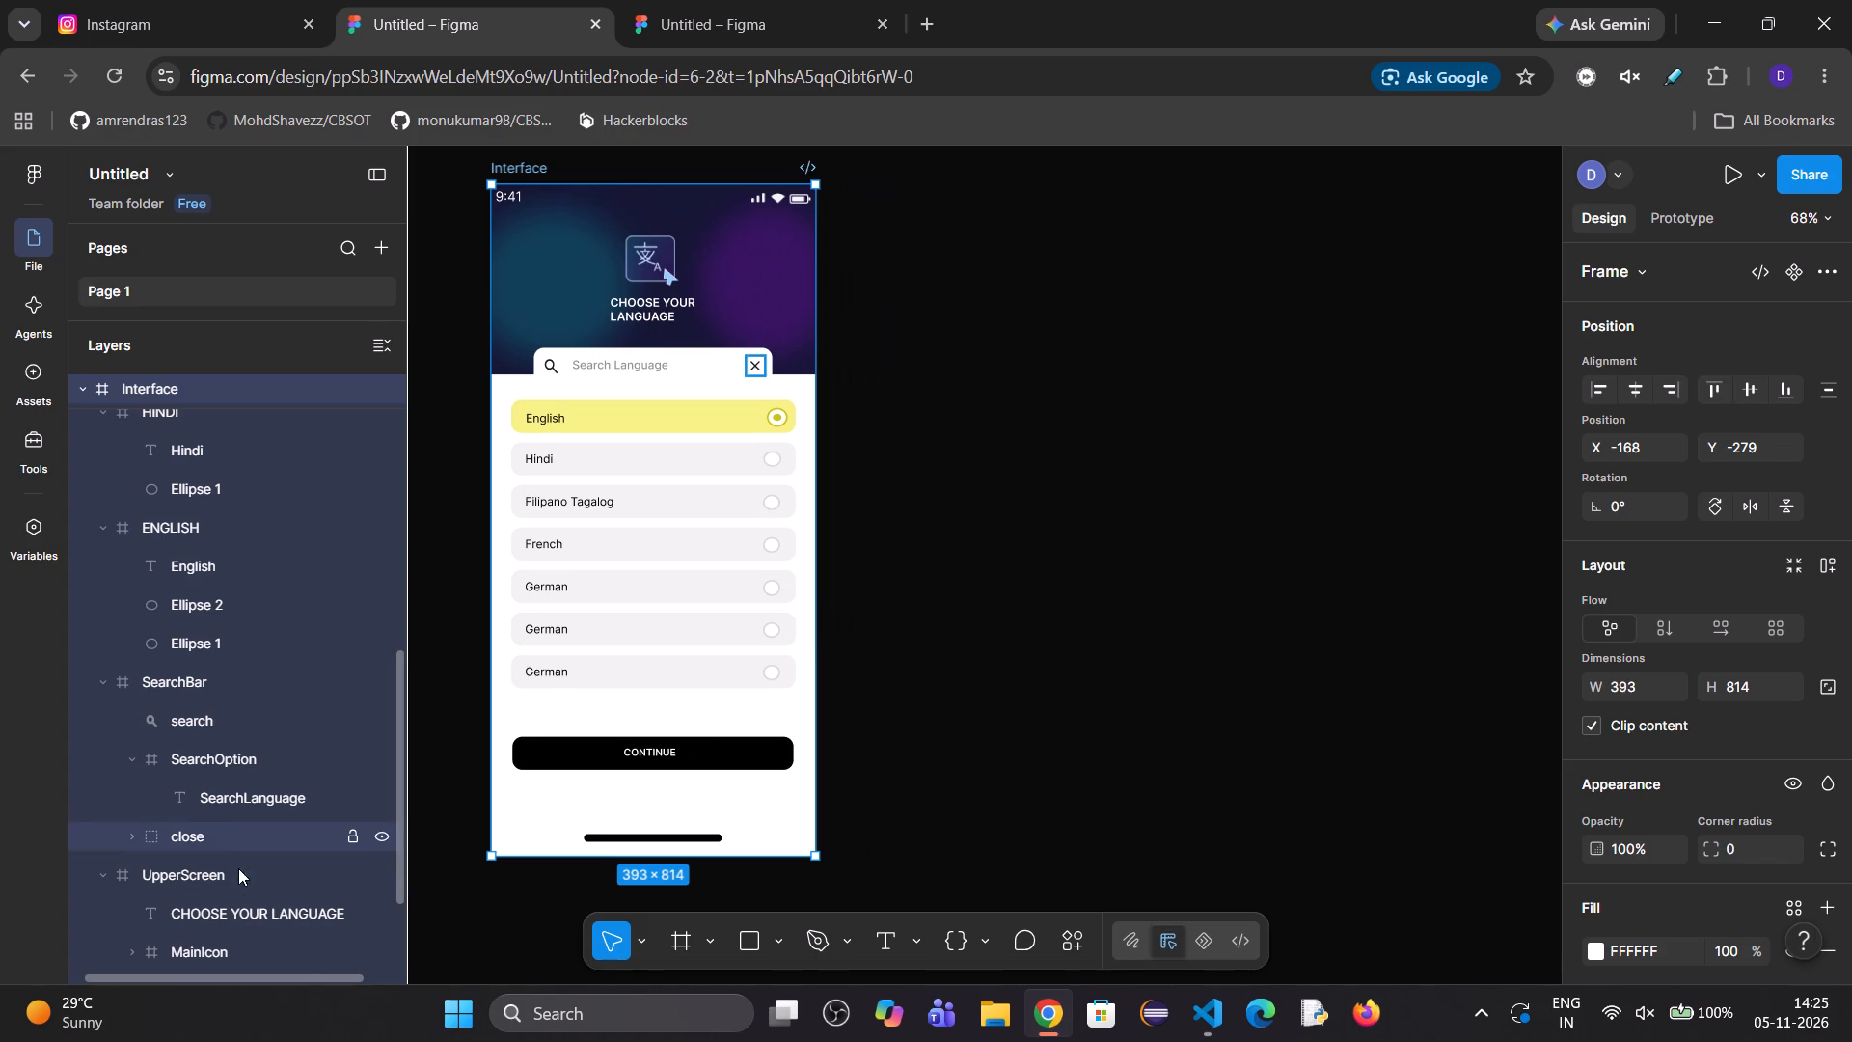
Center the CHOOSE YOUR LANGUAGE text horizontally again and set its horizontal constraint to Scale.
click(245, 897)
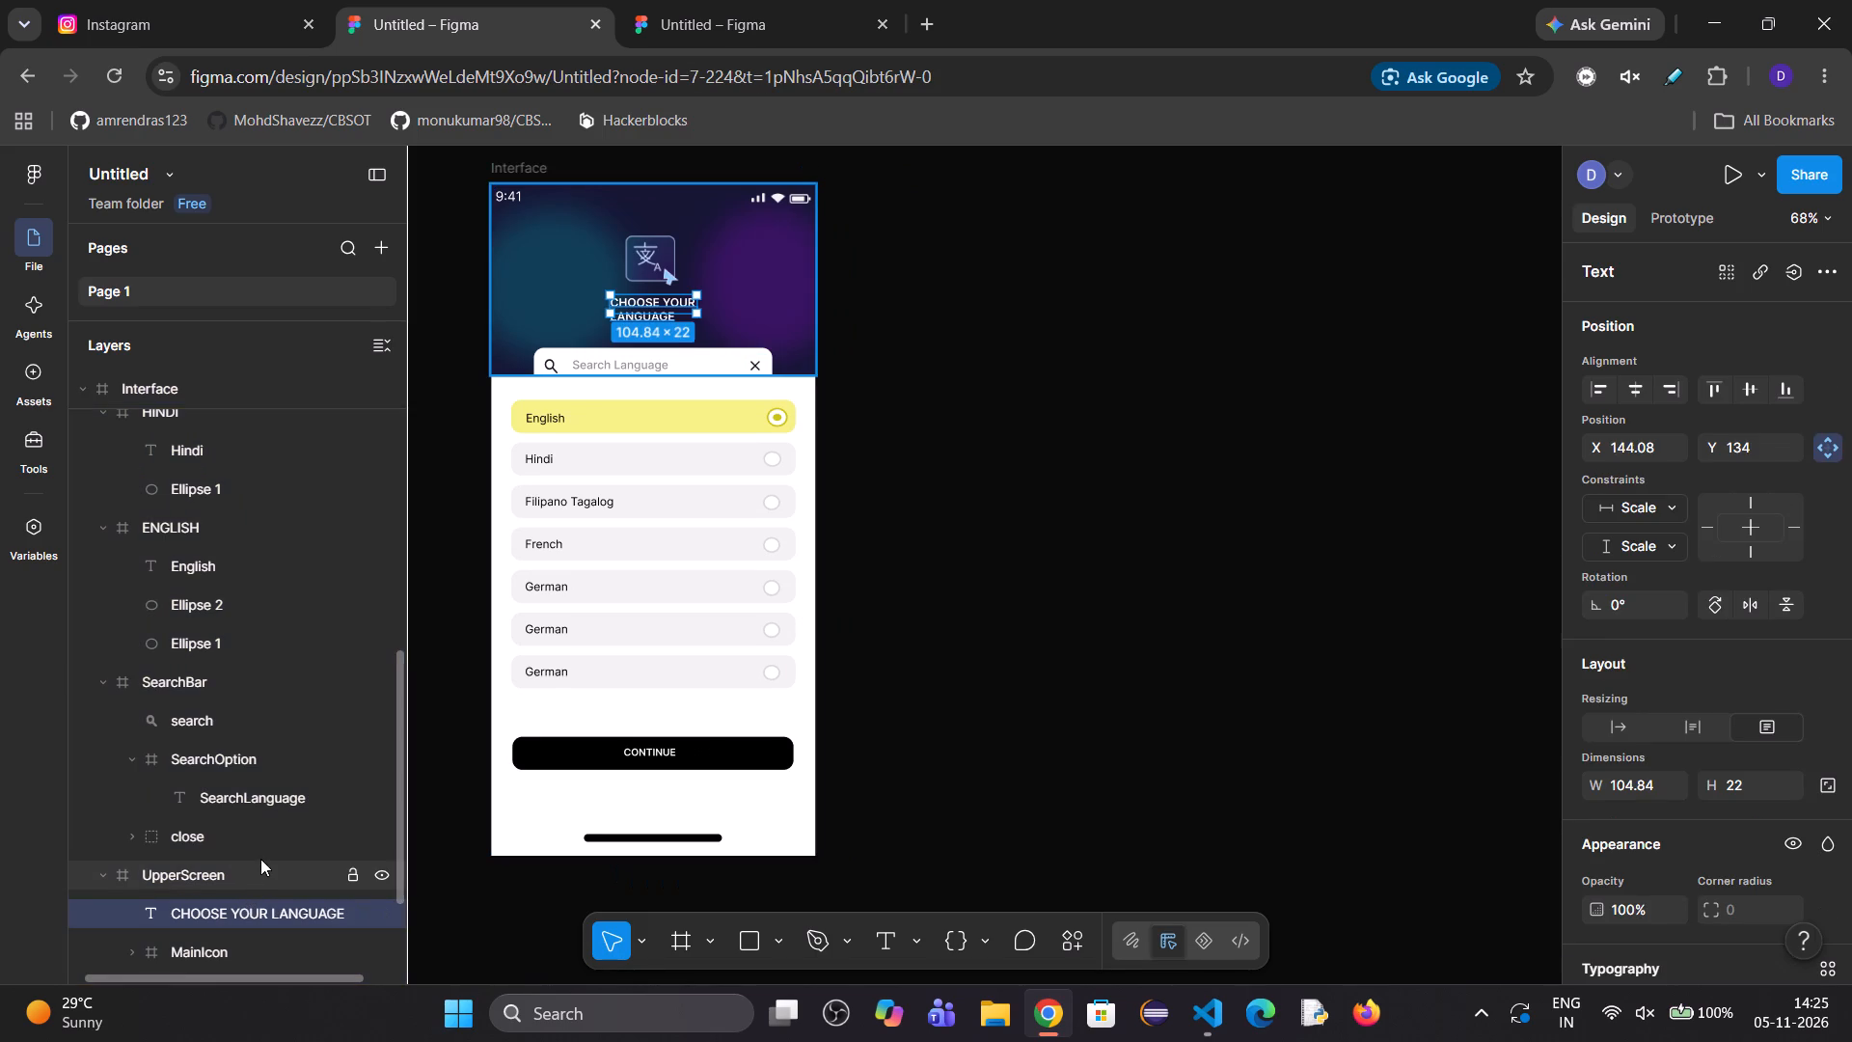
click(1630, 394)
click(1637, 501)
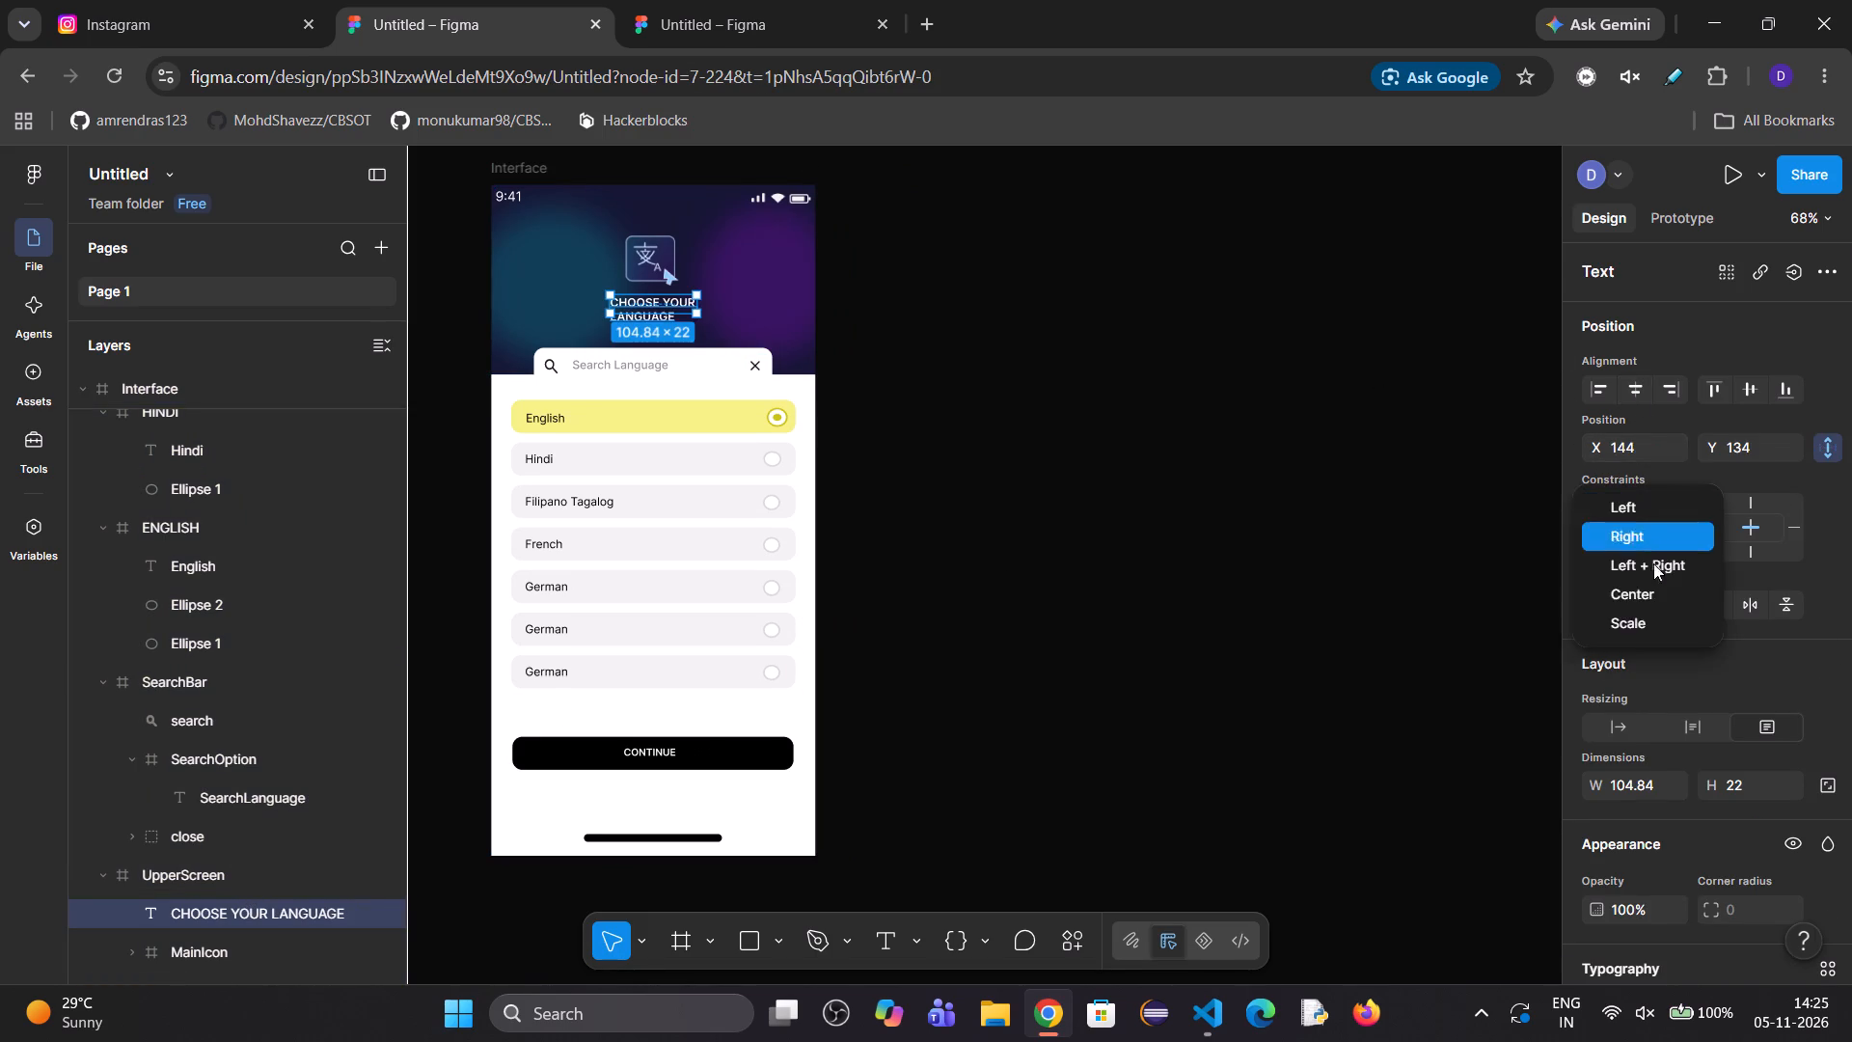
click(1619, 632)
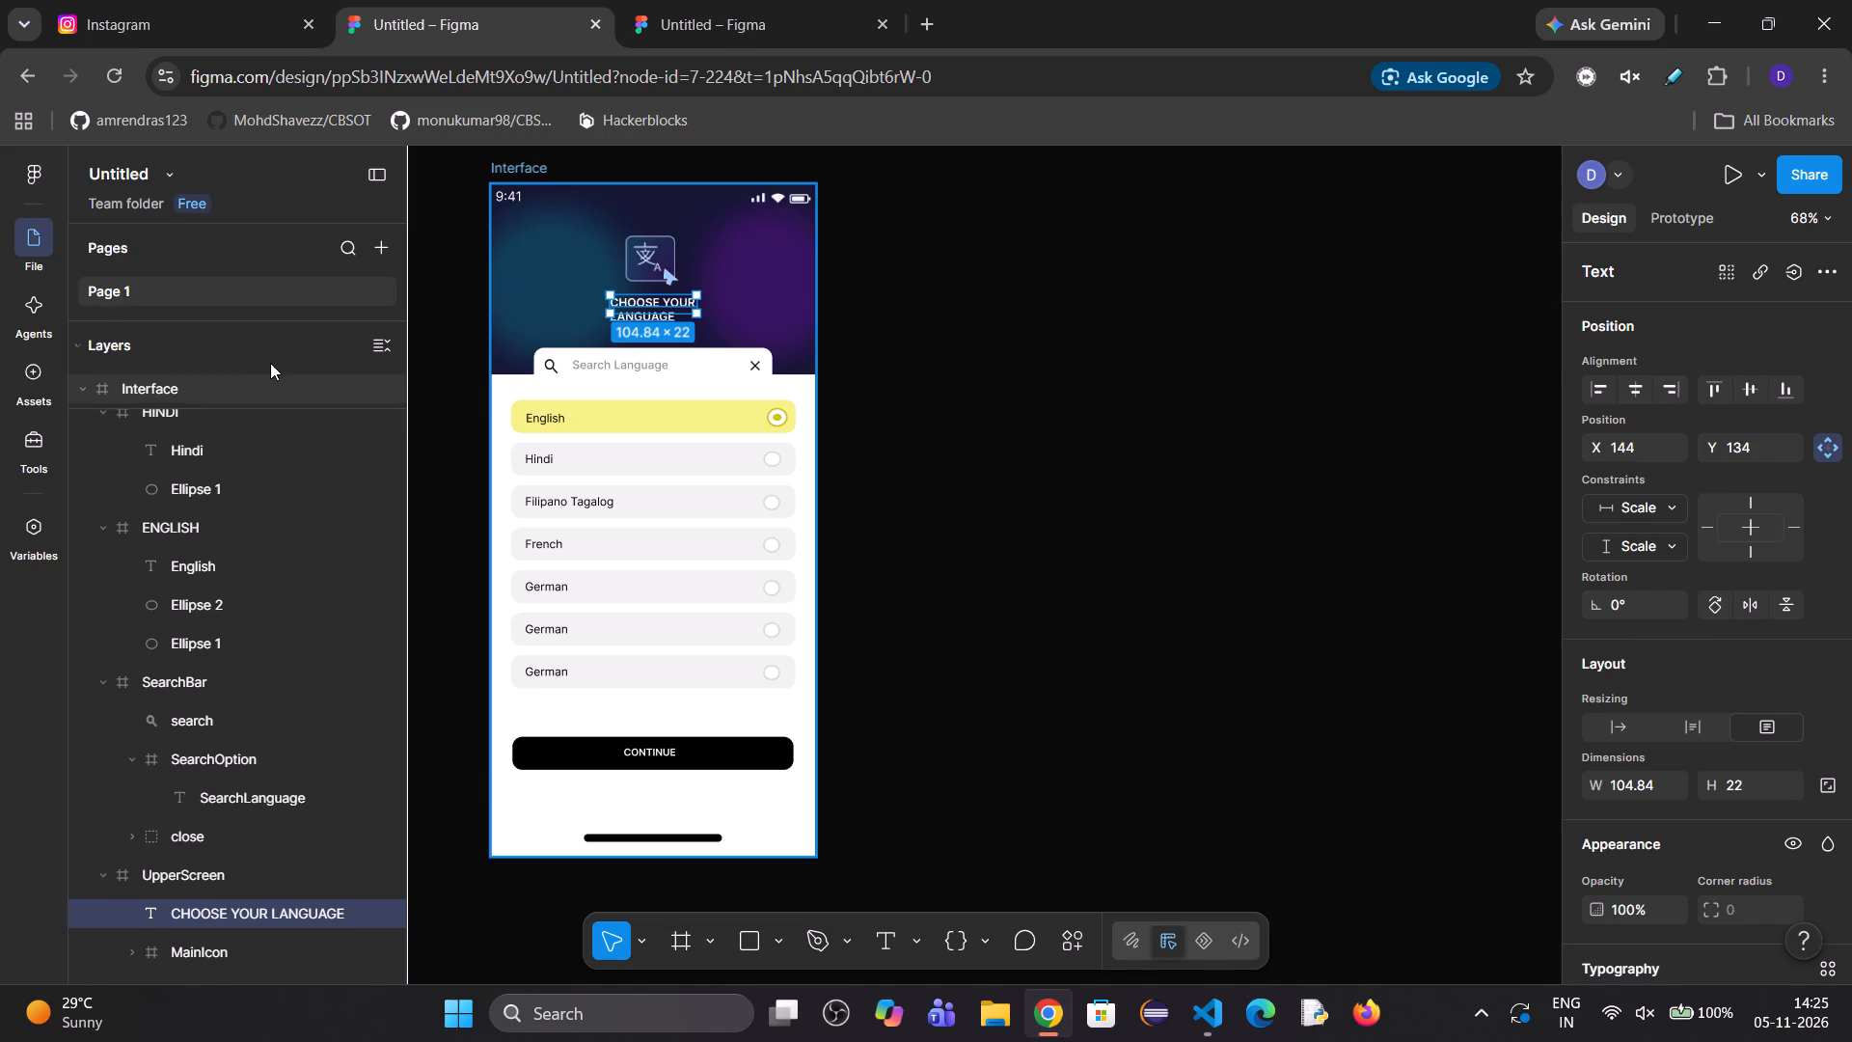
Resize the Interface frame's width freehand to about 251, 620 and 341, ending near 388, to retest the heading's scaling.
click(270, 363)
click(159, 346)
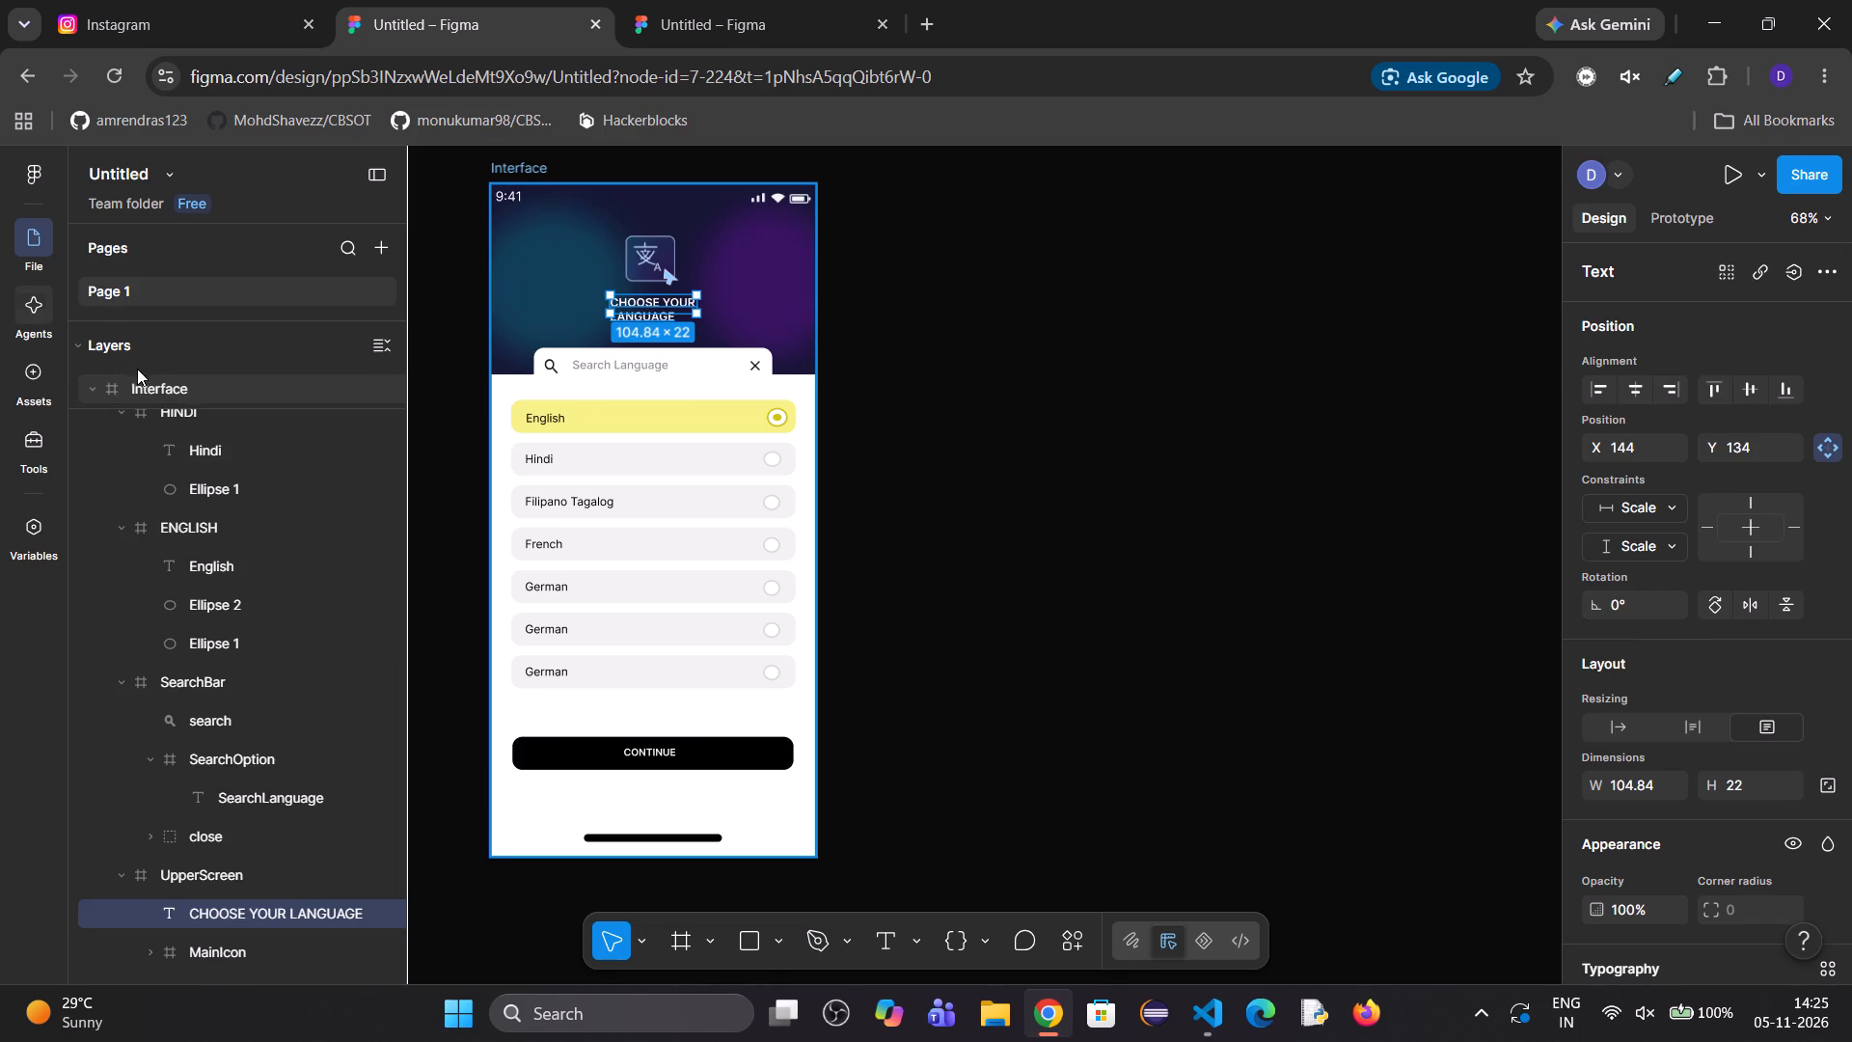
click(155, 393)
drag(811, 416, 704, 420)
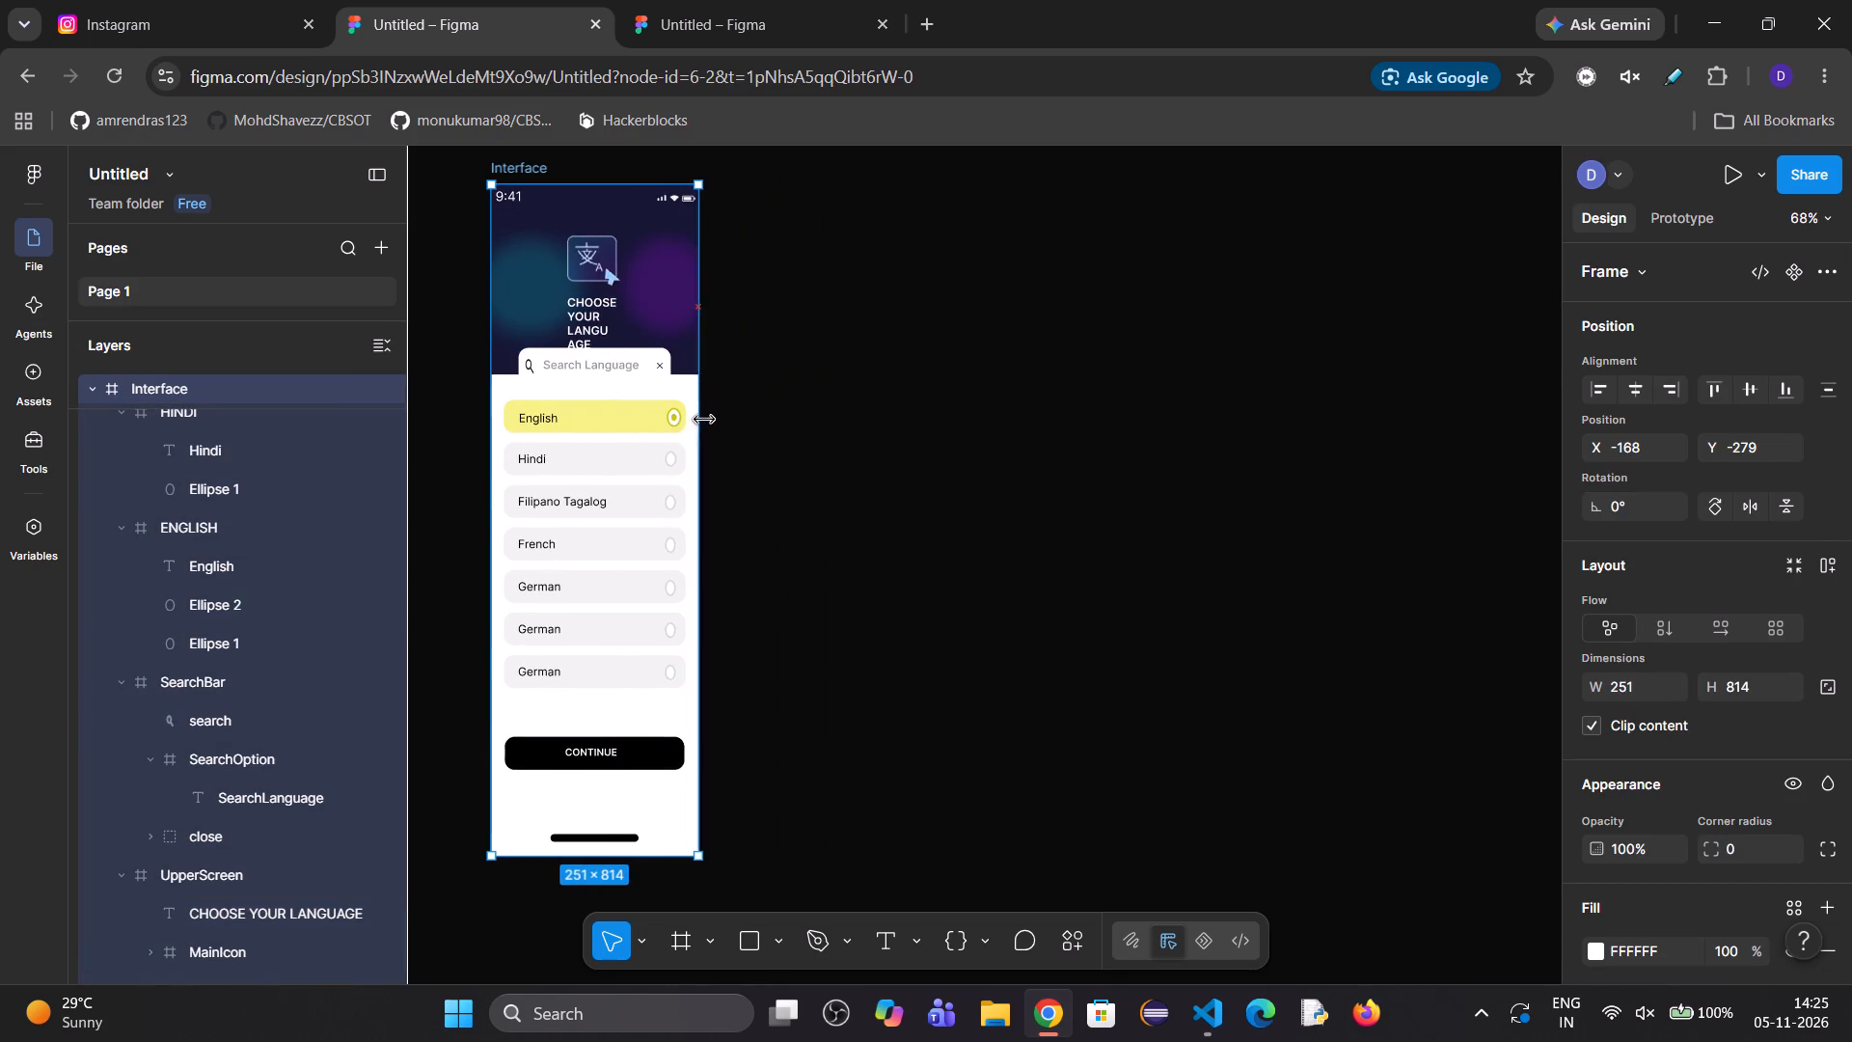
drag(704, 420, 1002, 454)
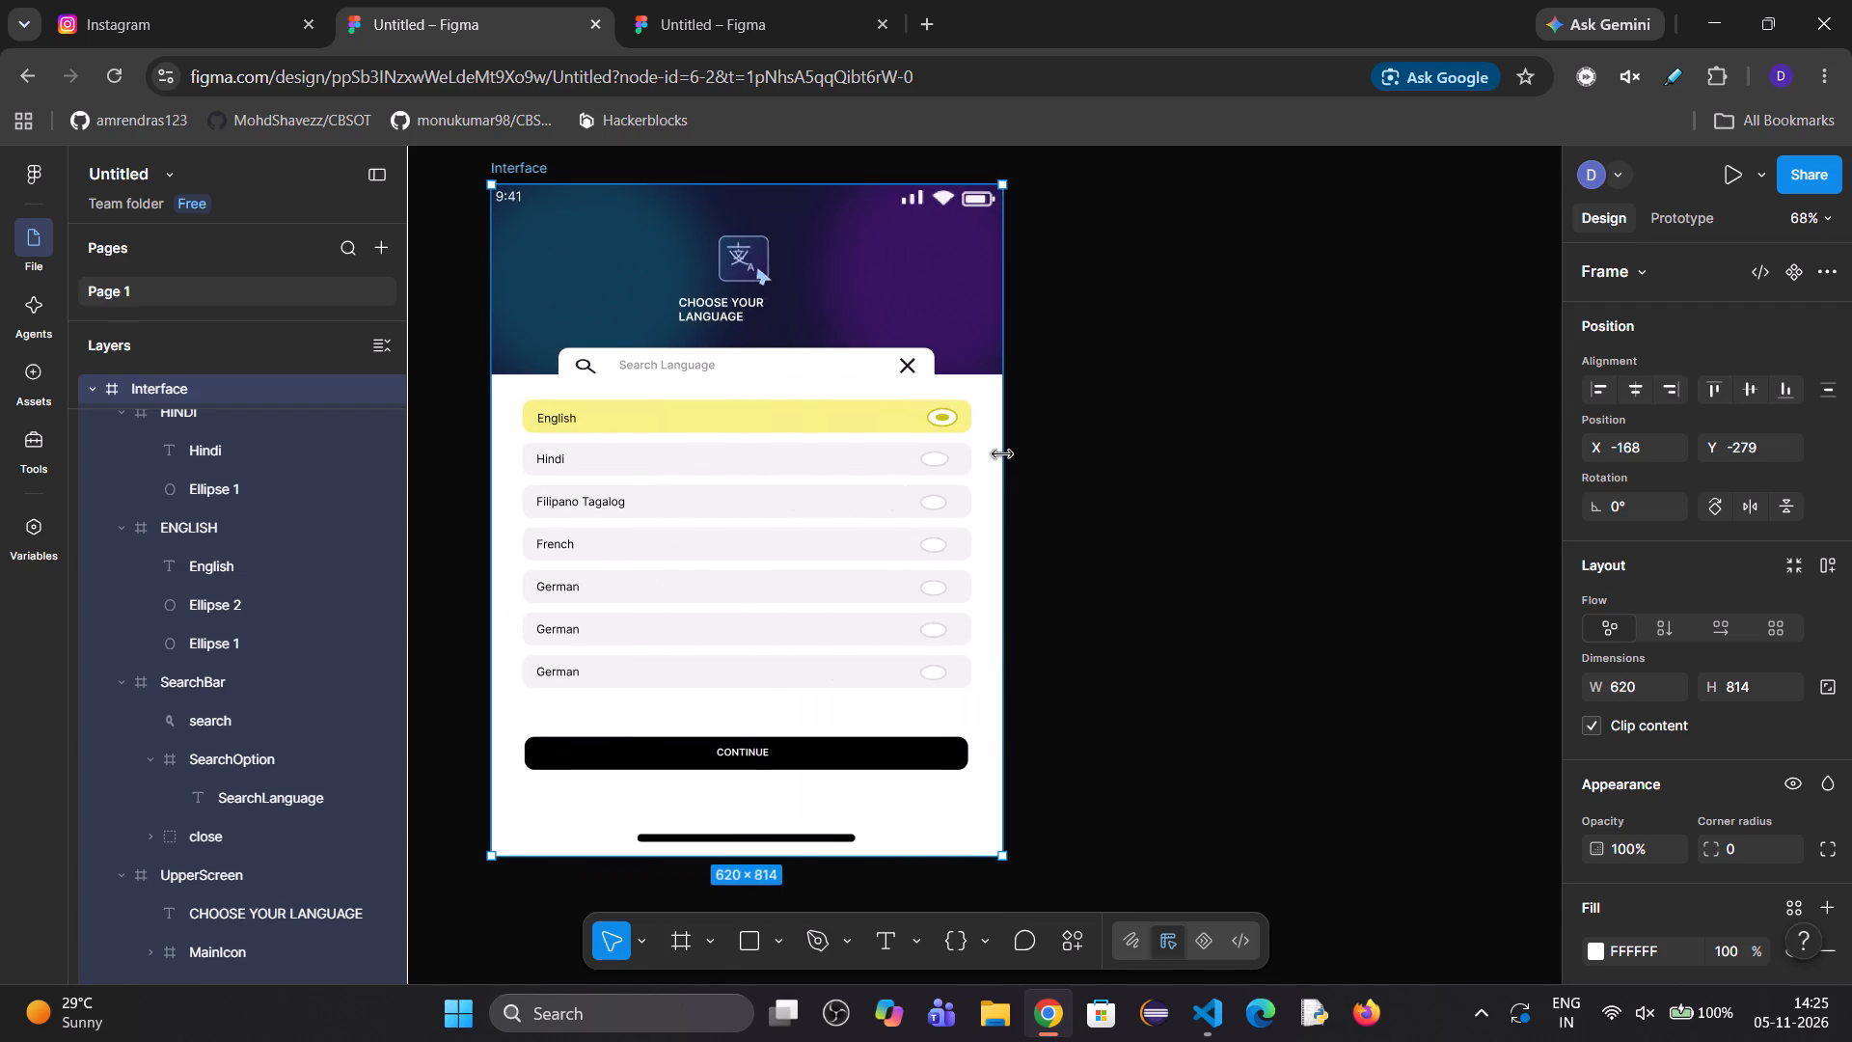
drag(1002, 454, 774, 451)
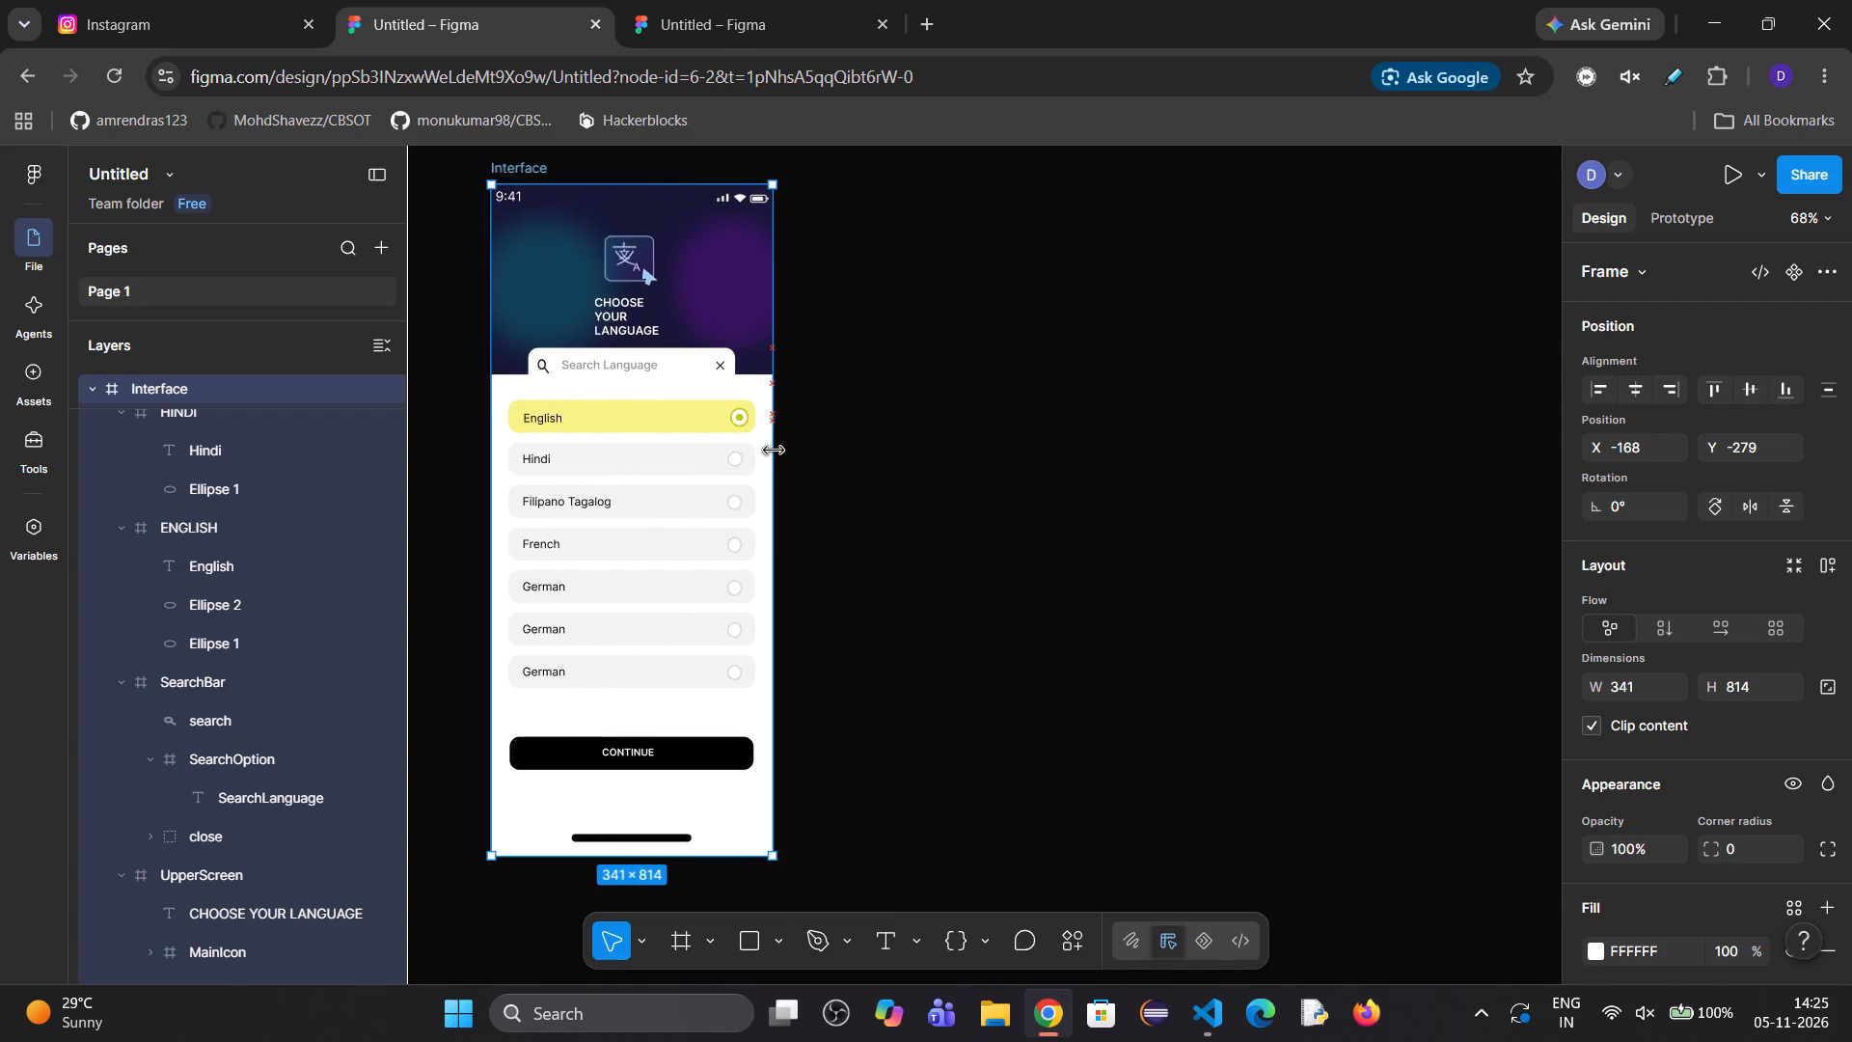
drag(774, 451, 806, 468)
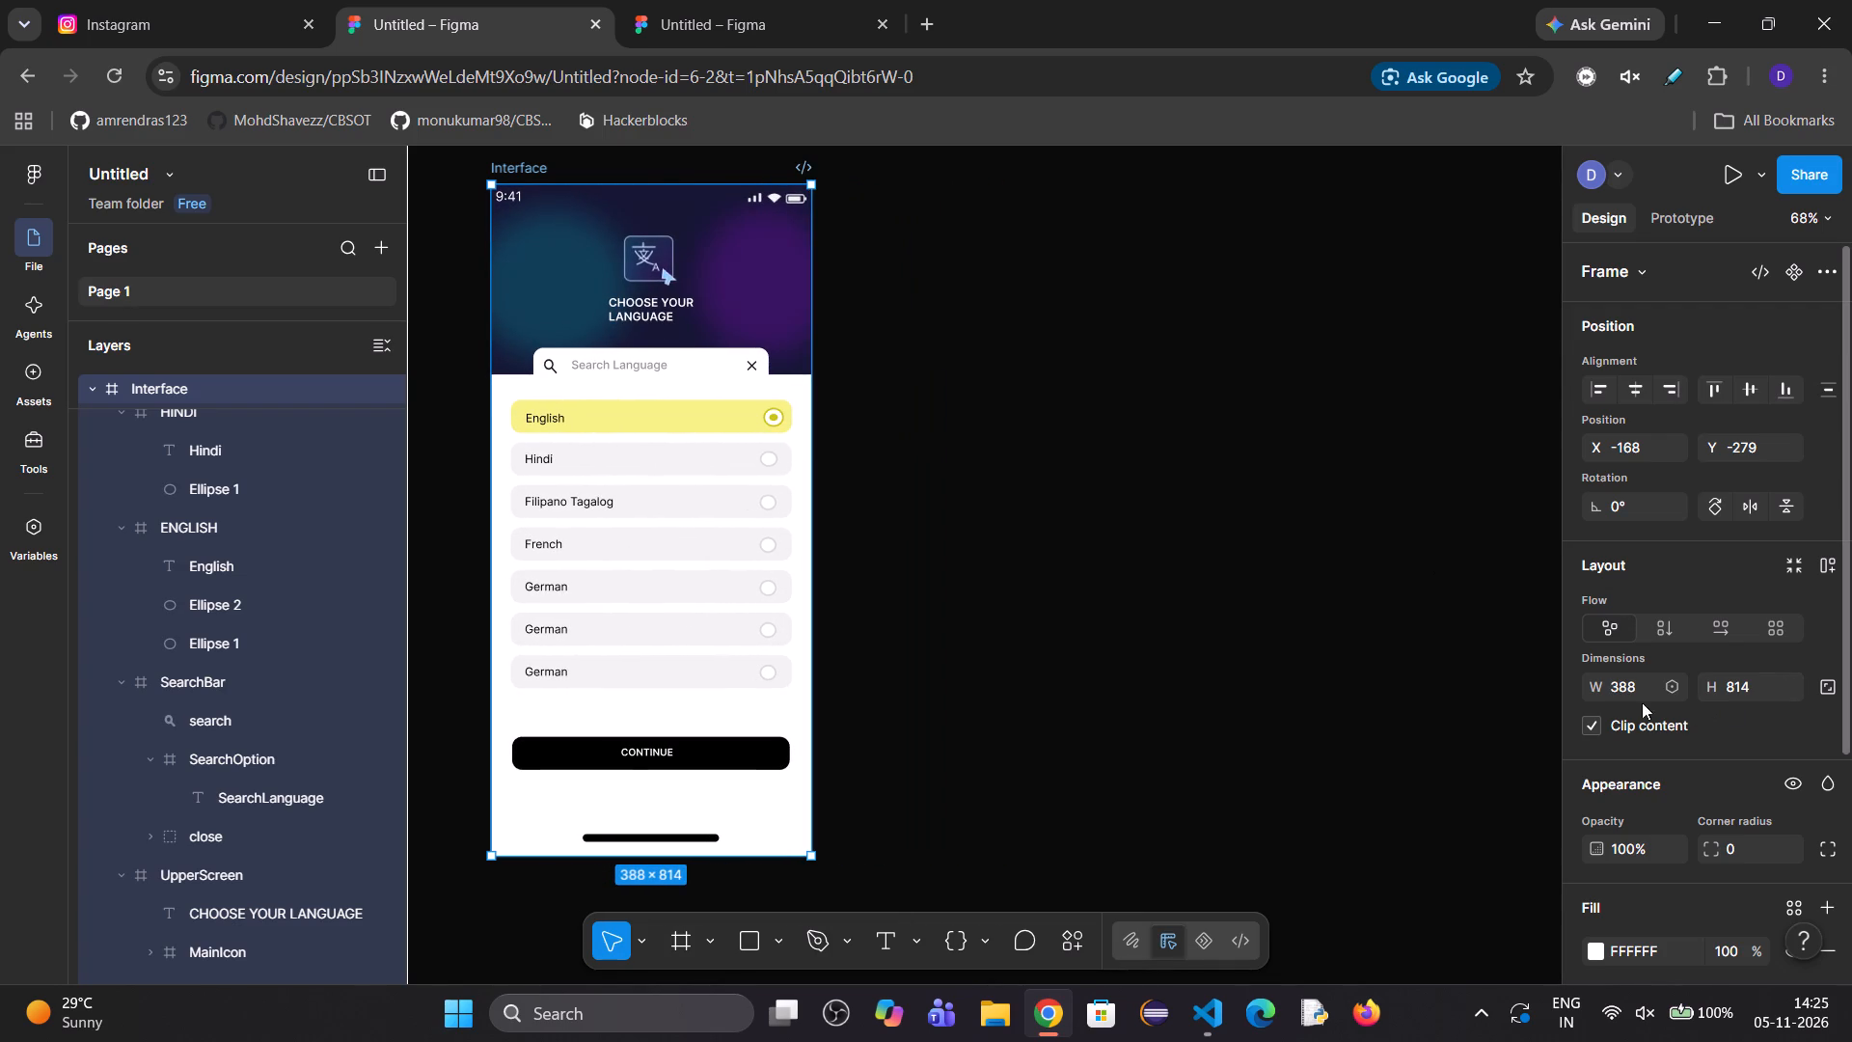
Set the Interface frame's width to 411.
click(1620, 689)
text(411)
key(Return)
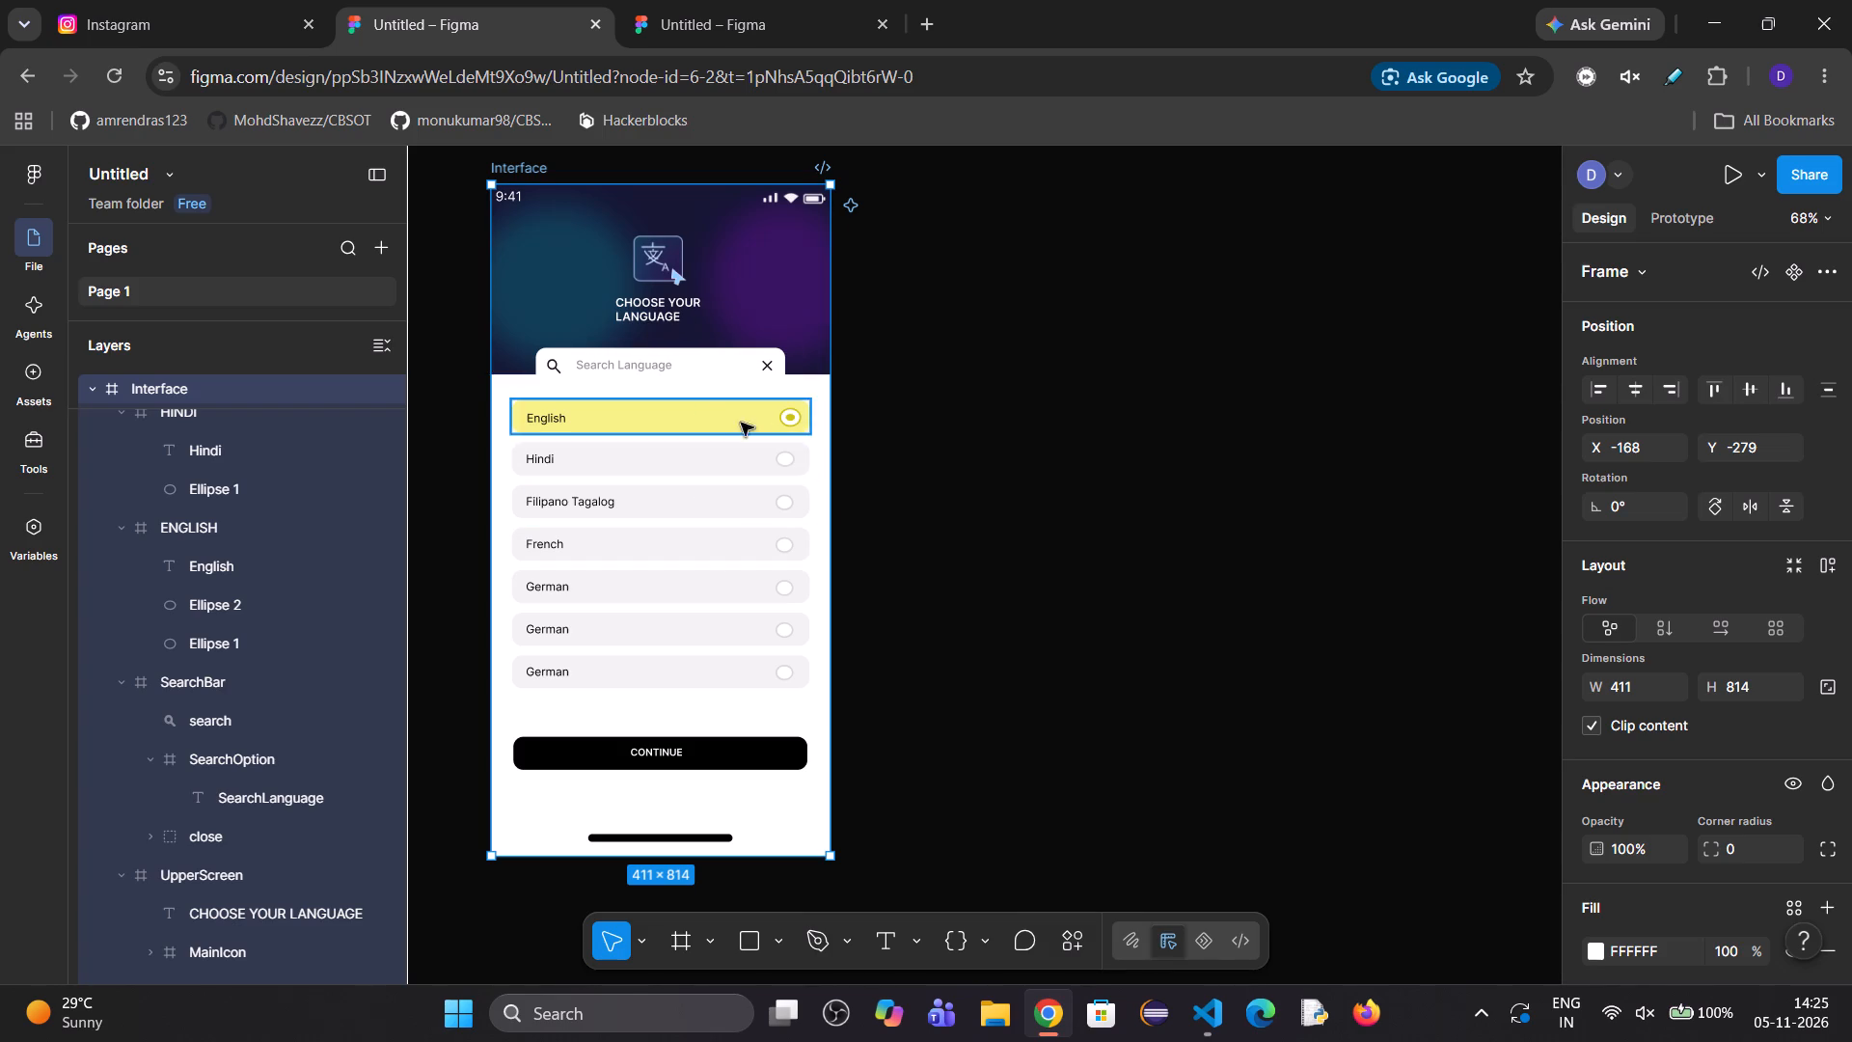
Widen the CHOOSE YOUR LANGUAGE text freehand to about 197 so it fits one line, and center it horizontally in UpperScreen.
click(262, 902)
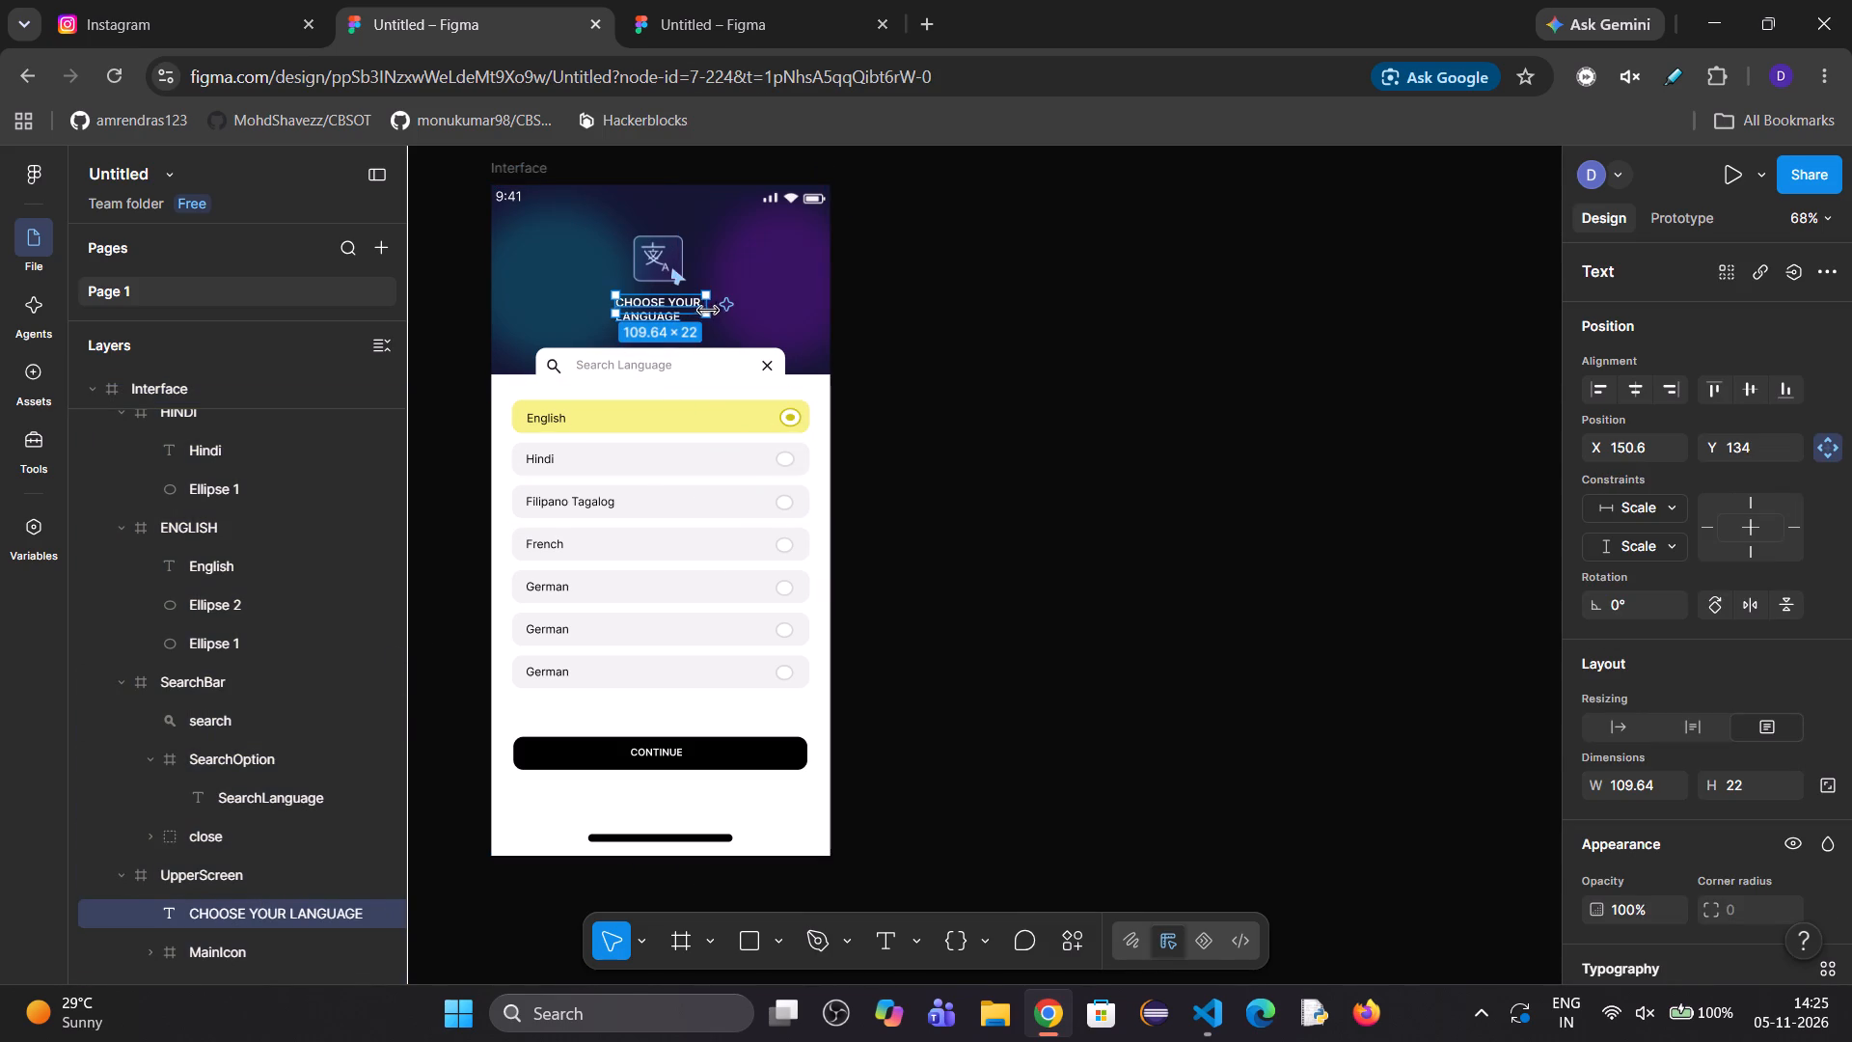
drag(707, 308, 744, 313)
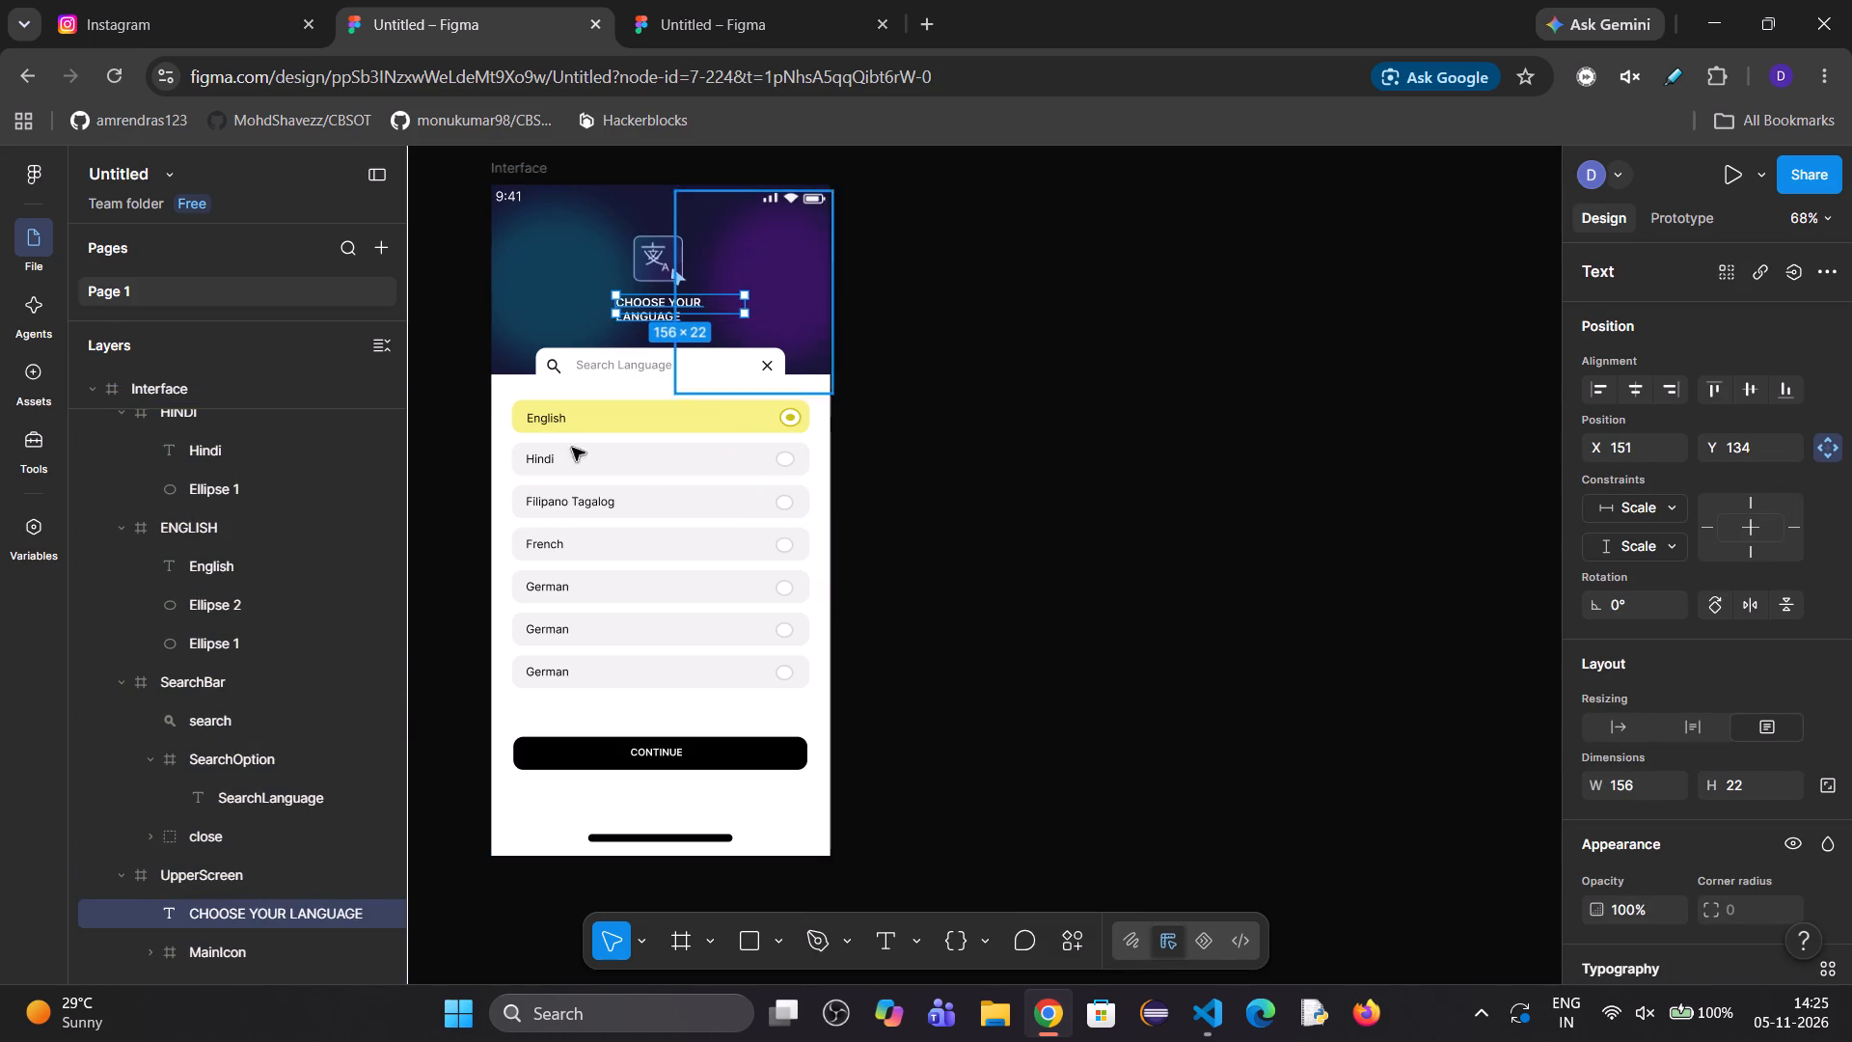
click(167, 913)
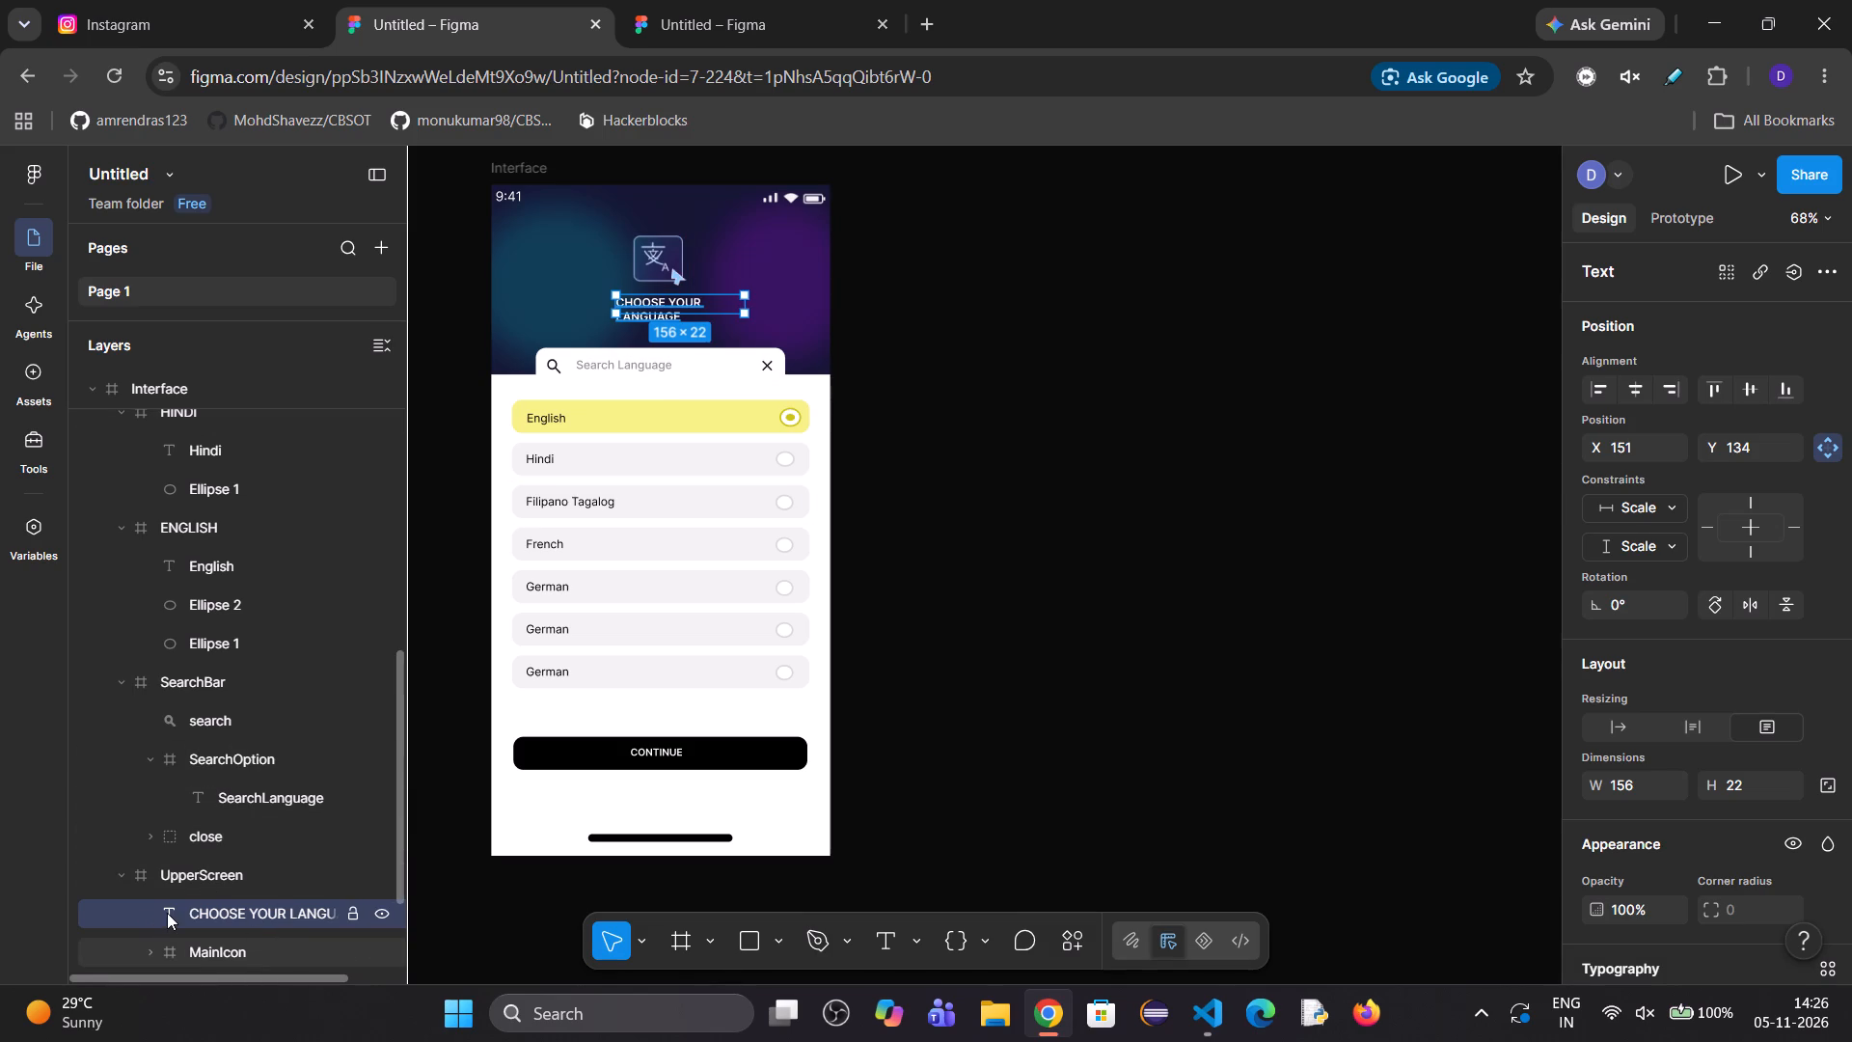
drag(749, 303, 777, 302)
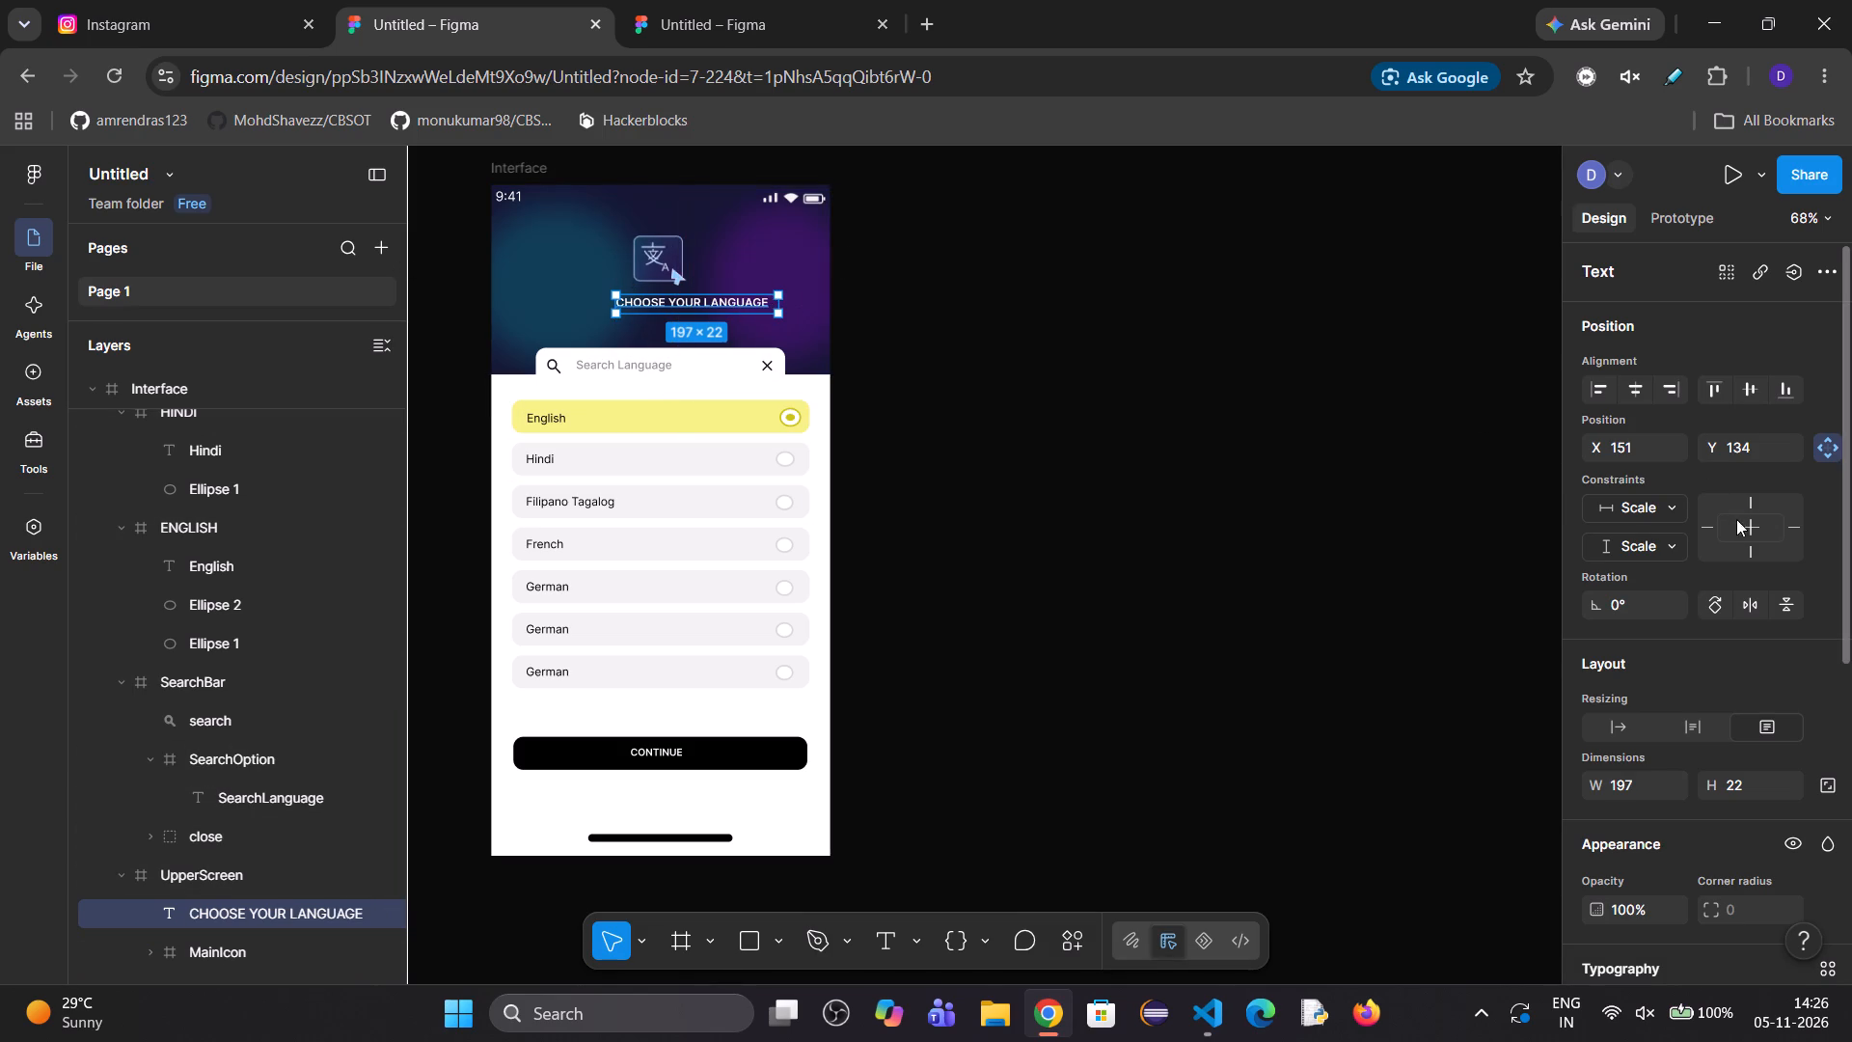
click(1636, 398)
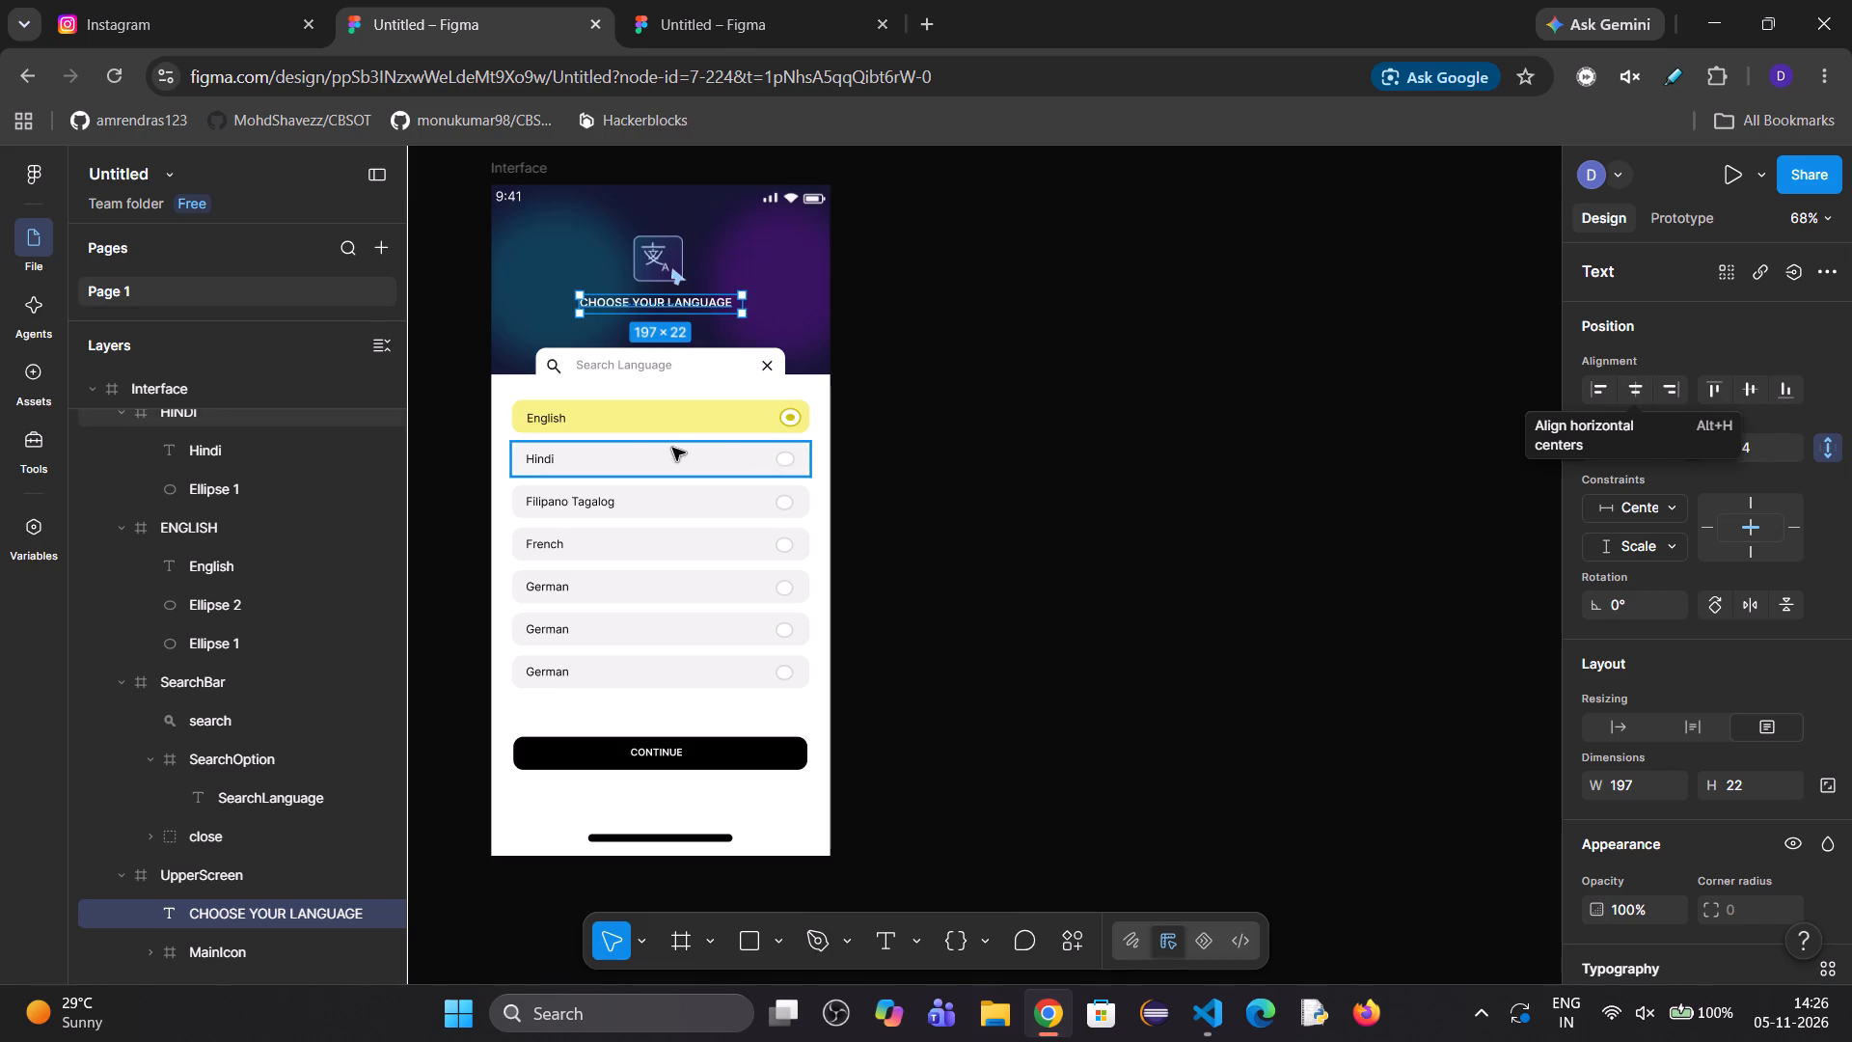
click(1074, 413)
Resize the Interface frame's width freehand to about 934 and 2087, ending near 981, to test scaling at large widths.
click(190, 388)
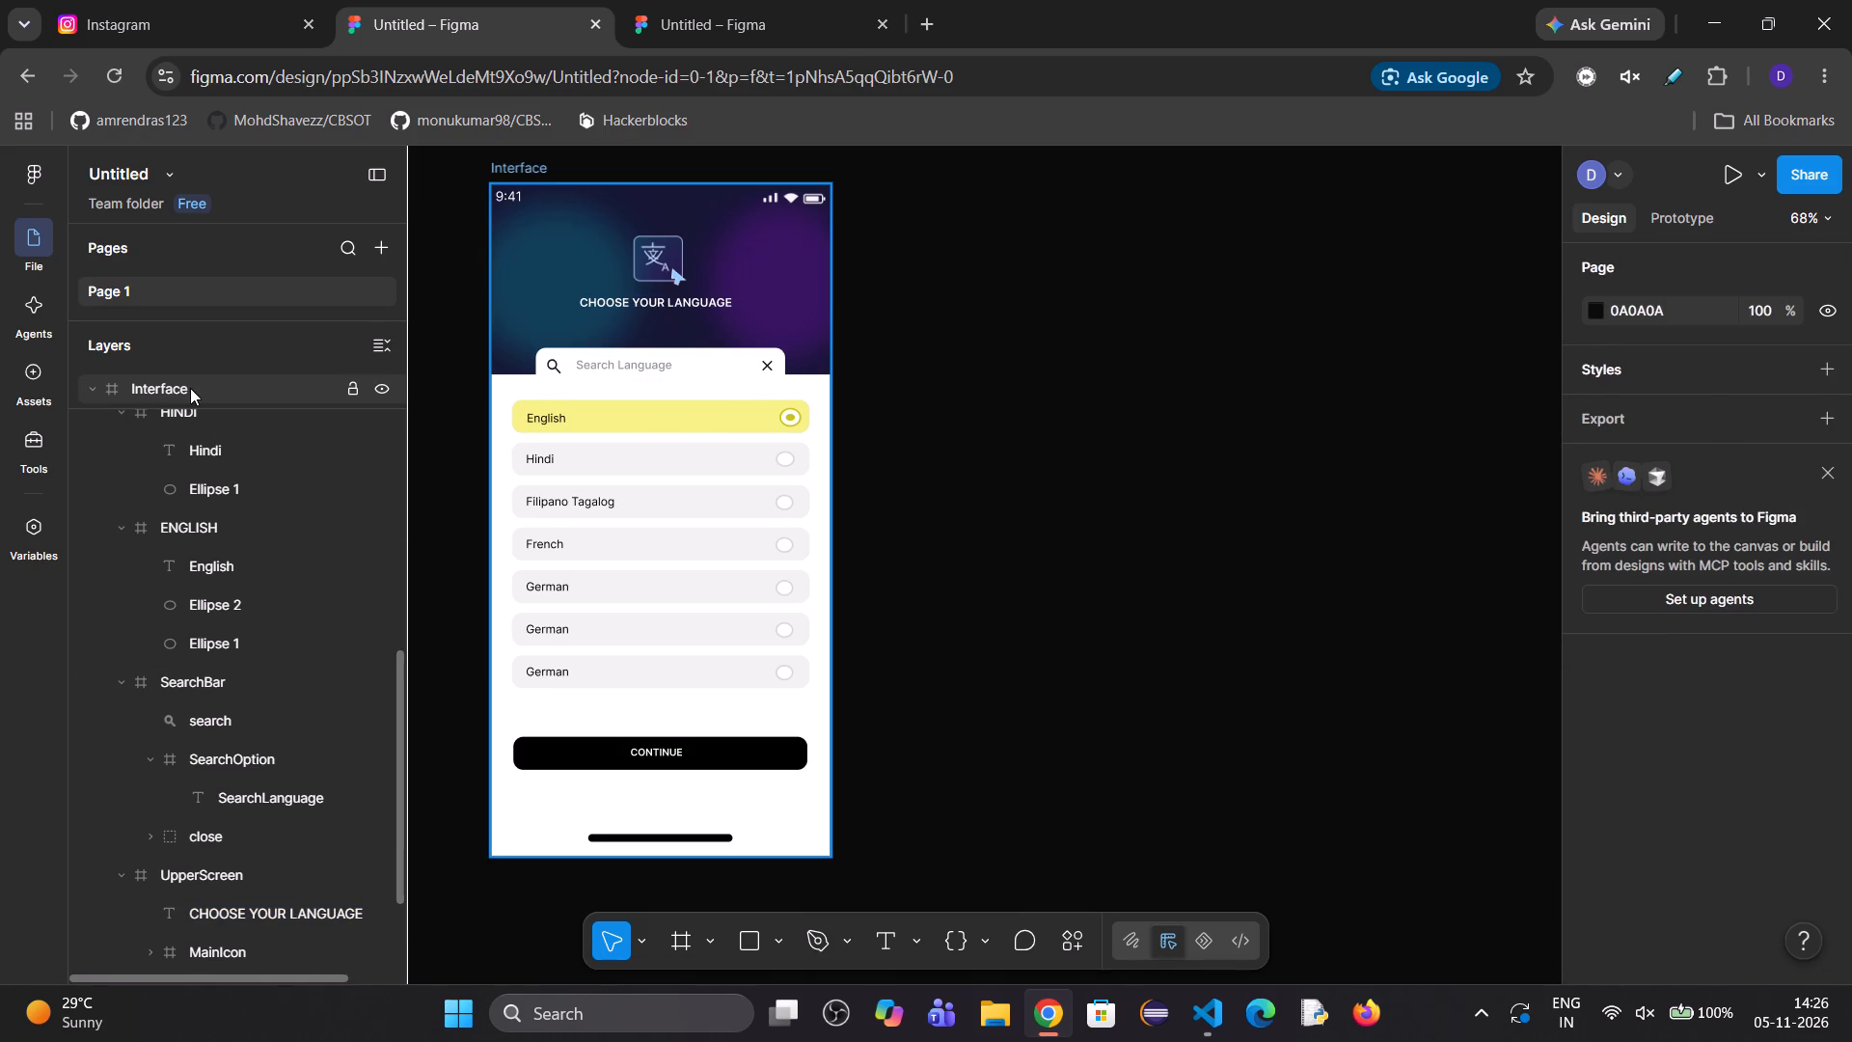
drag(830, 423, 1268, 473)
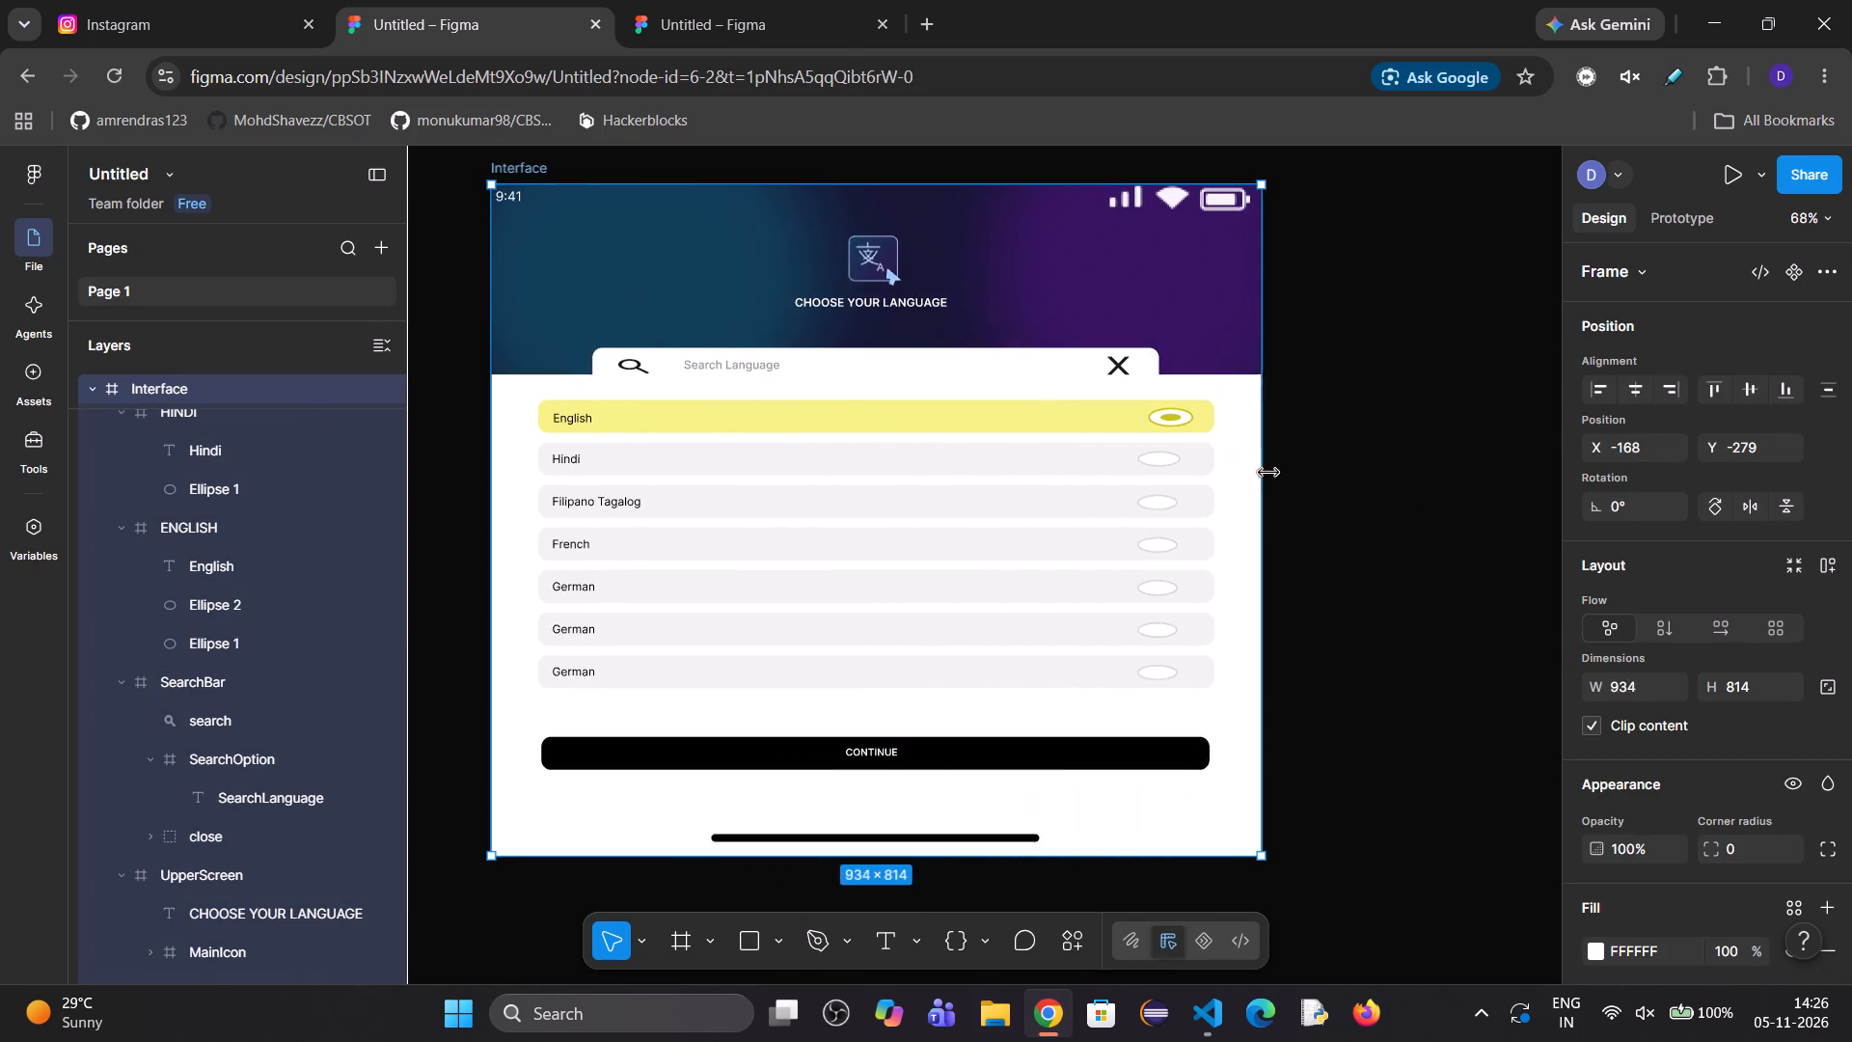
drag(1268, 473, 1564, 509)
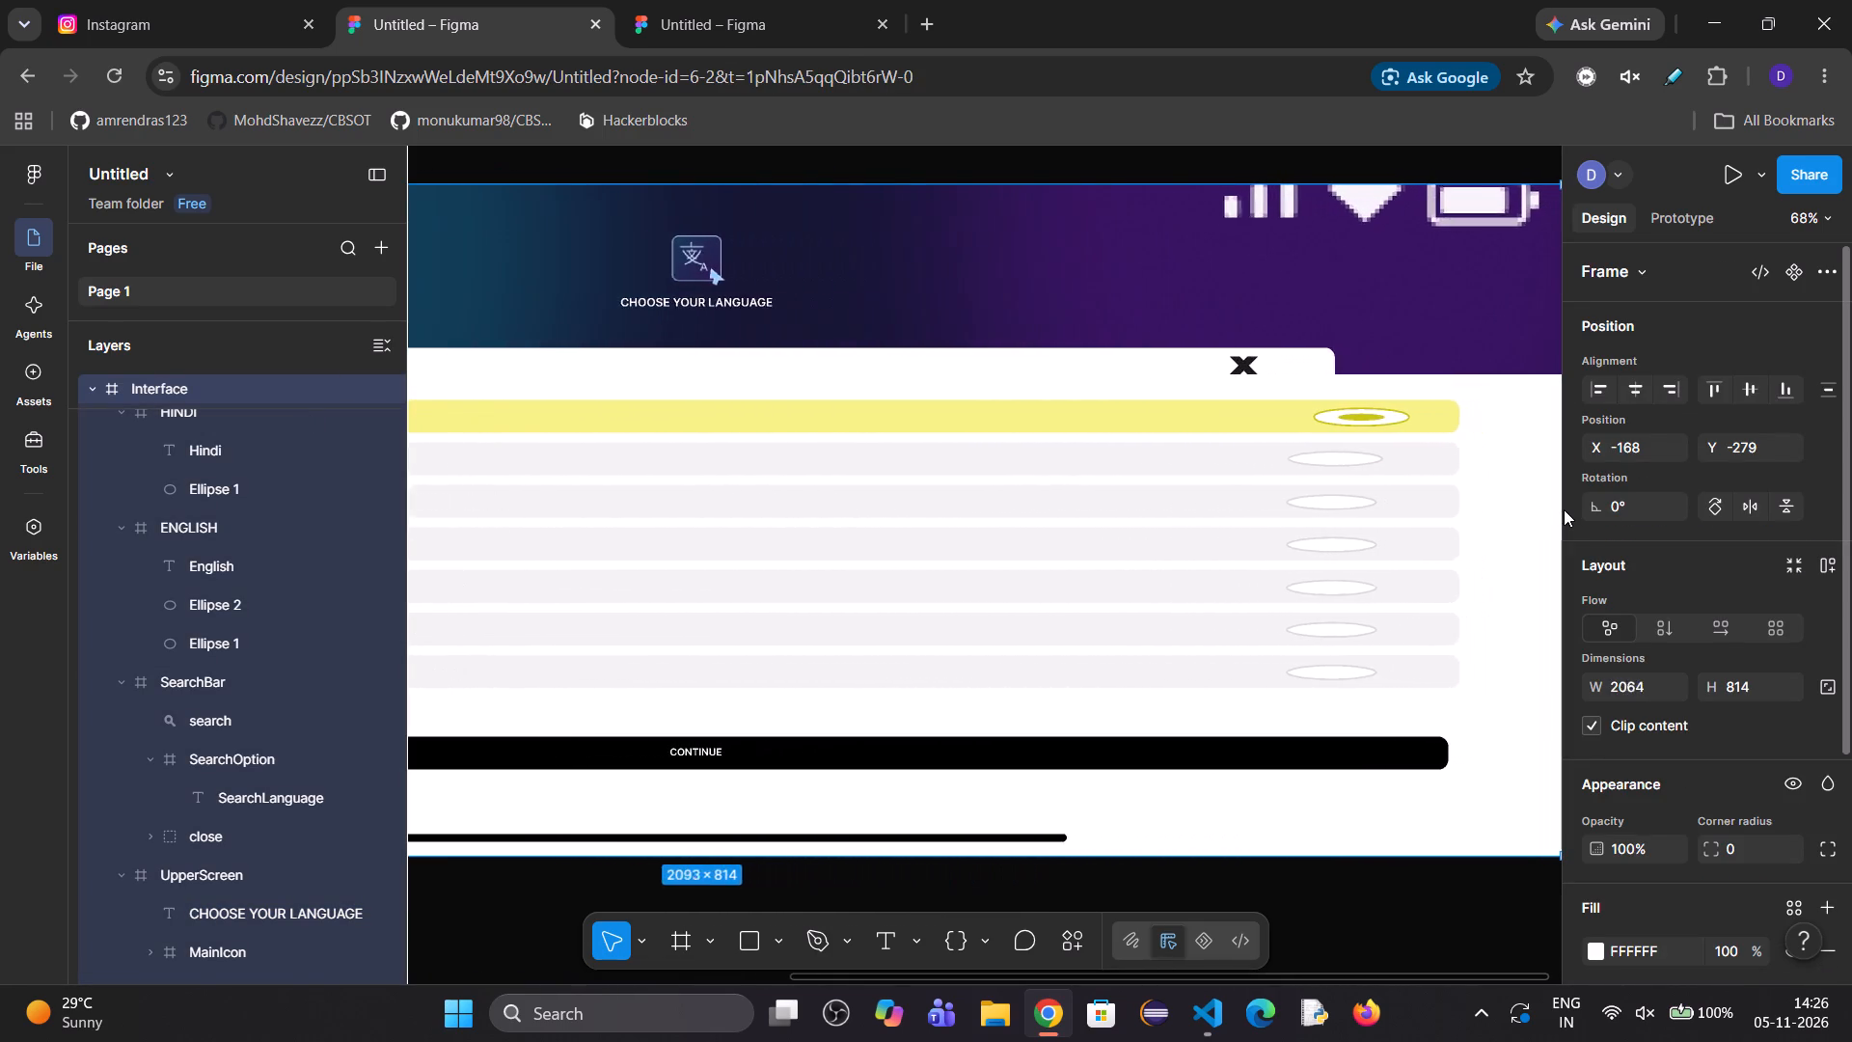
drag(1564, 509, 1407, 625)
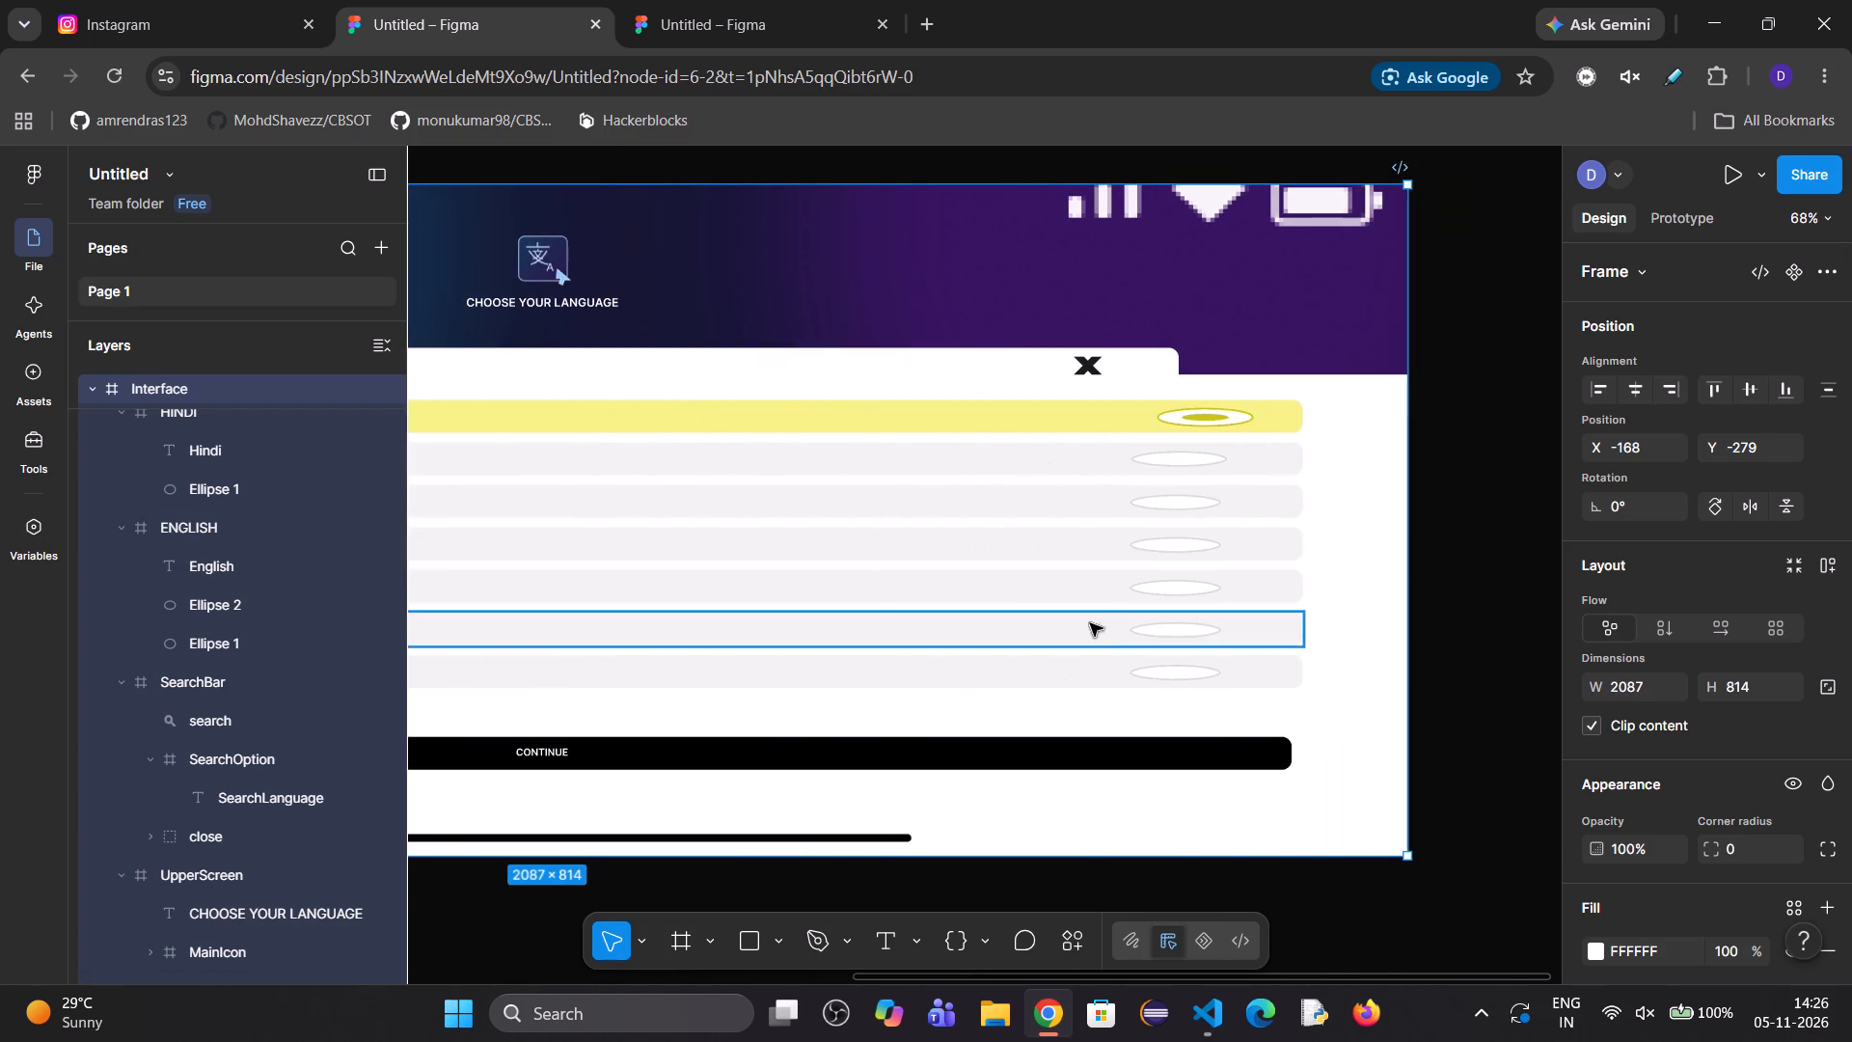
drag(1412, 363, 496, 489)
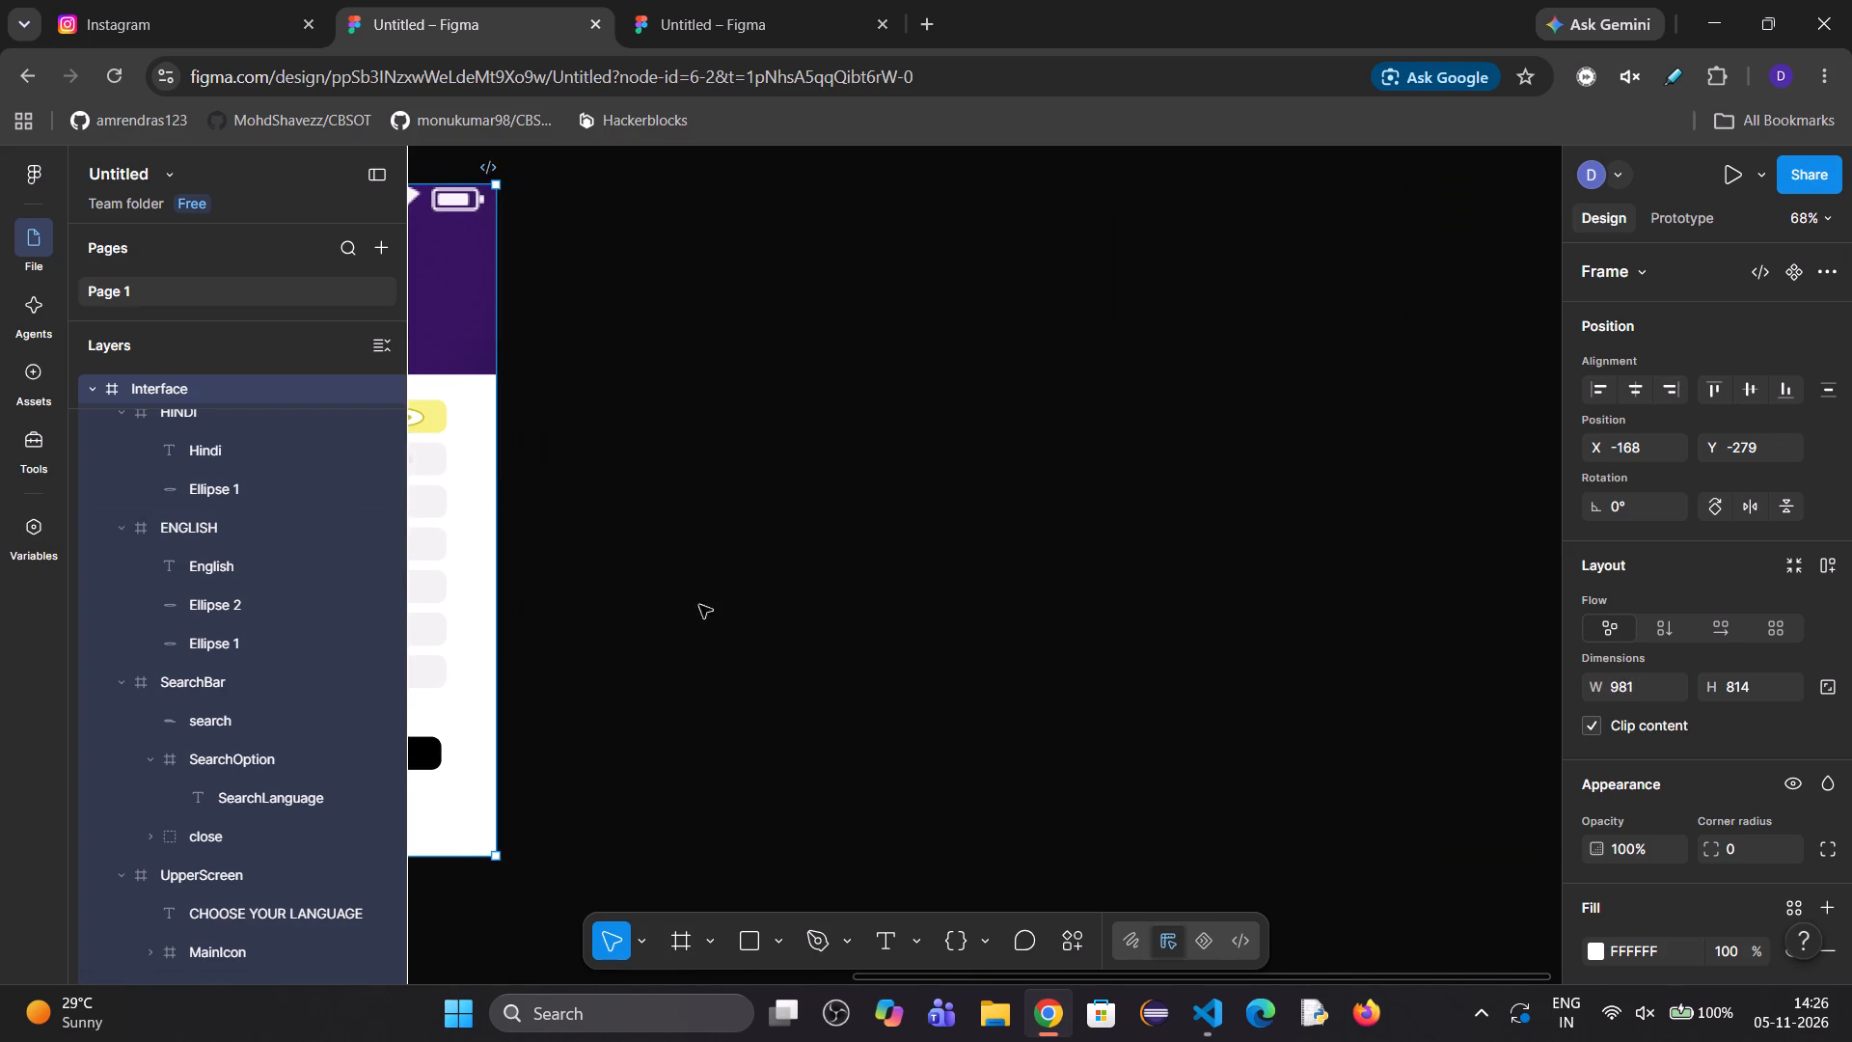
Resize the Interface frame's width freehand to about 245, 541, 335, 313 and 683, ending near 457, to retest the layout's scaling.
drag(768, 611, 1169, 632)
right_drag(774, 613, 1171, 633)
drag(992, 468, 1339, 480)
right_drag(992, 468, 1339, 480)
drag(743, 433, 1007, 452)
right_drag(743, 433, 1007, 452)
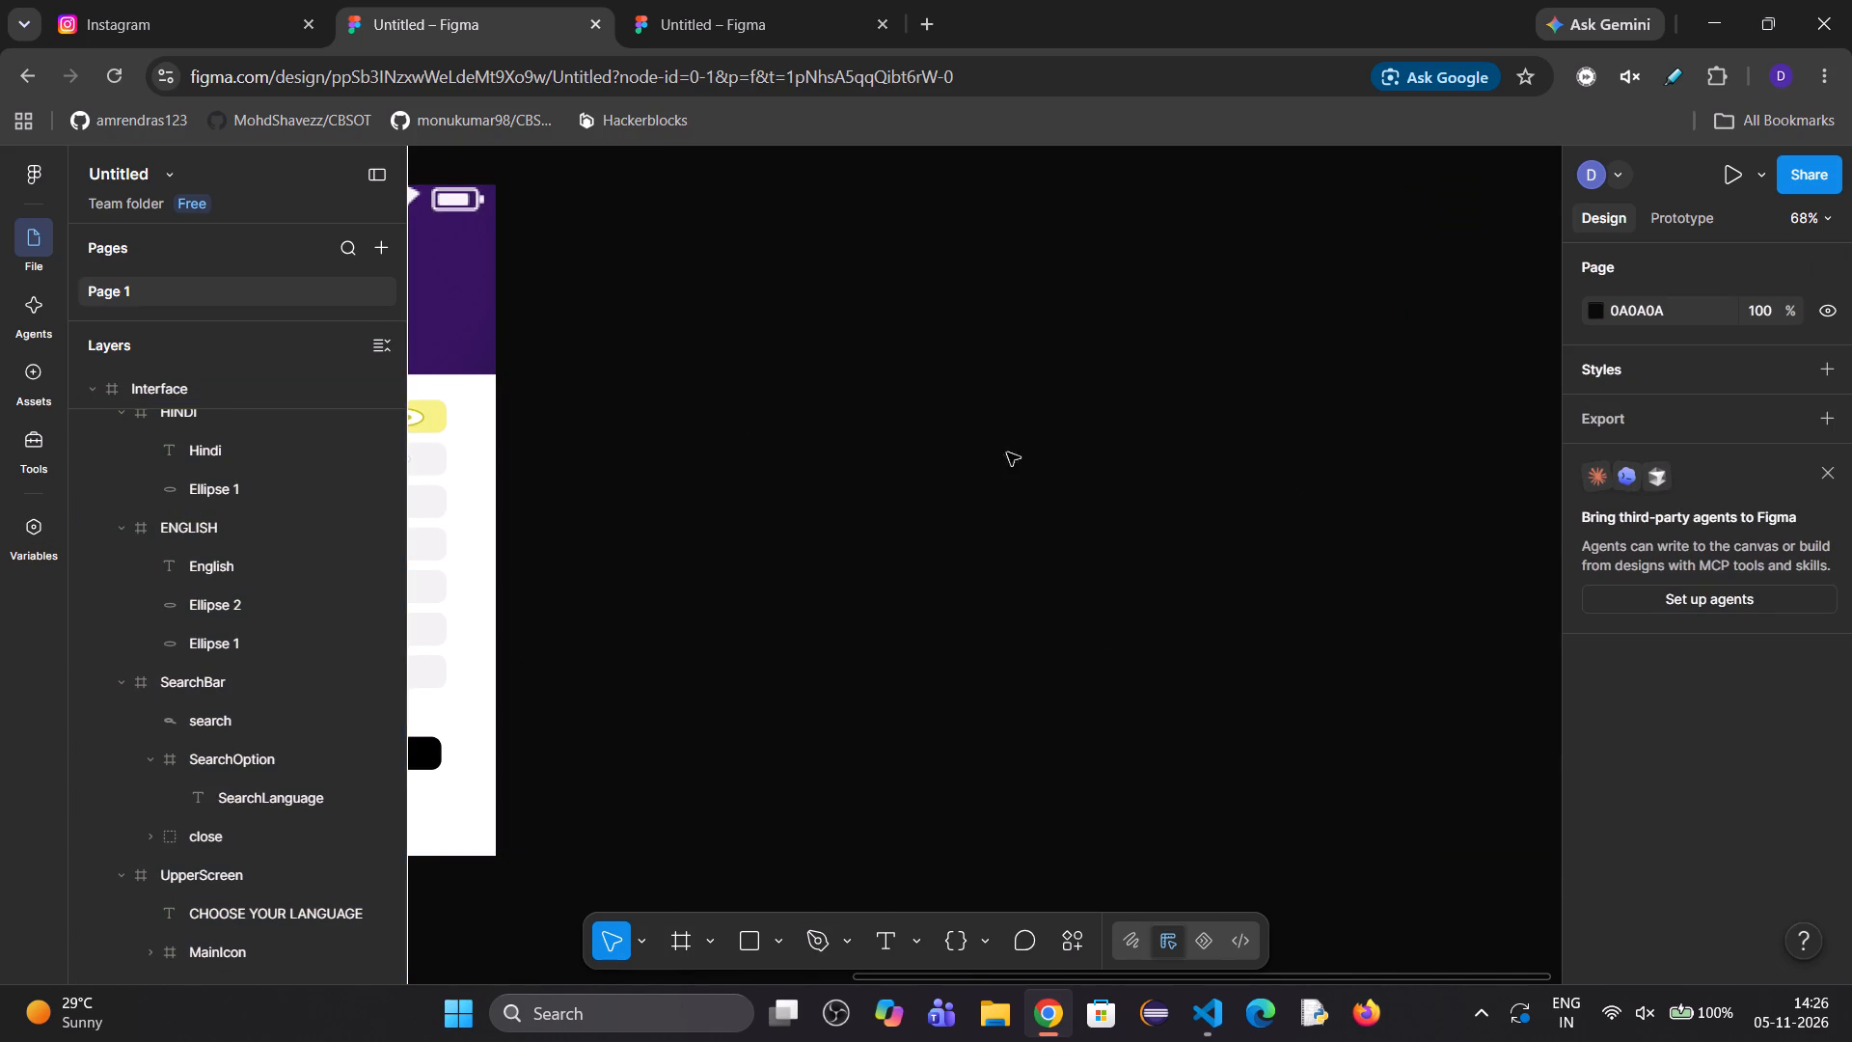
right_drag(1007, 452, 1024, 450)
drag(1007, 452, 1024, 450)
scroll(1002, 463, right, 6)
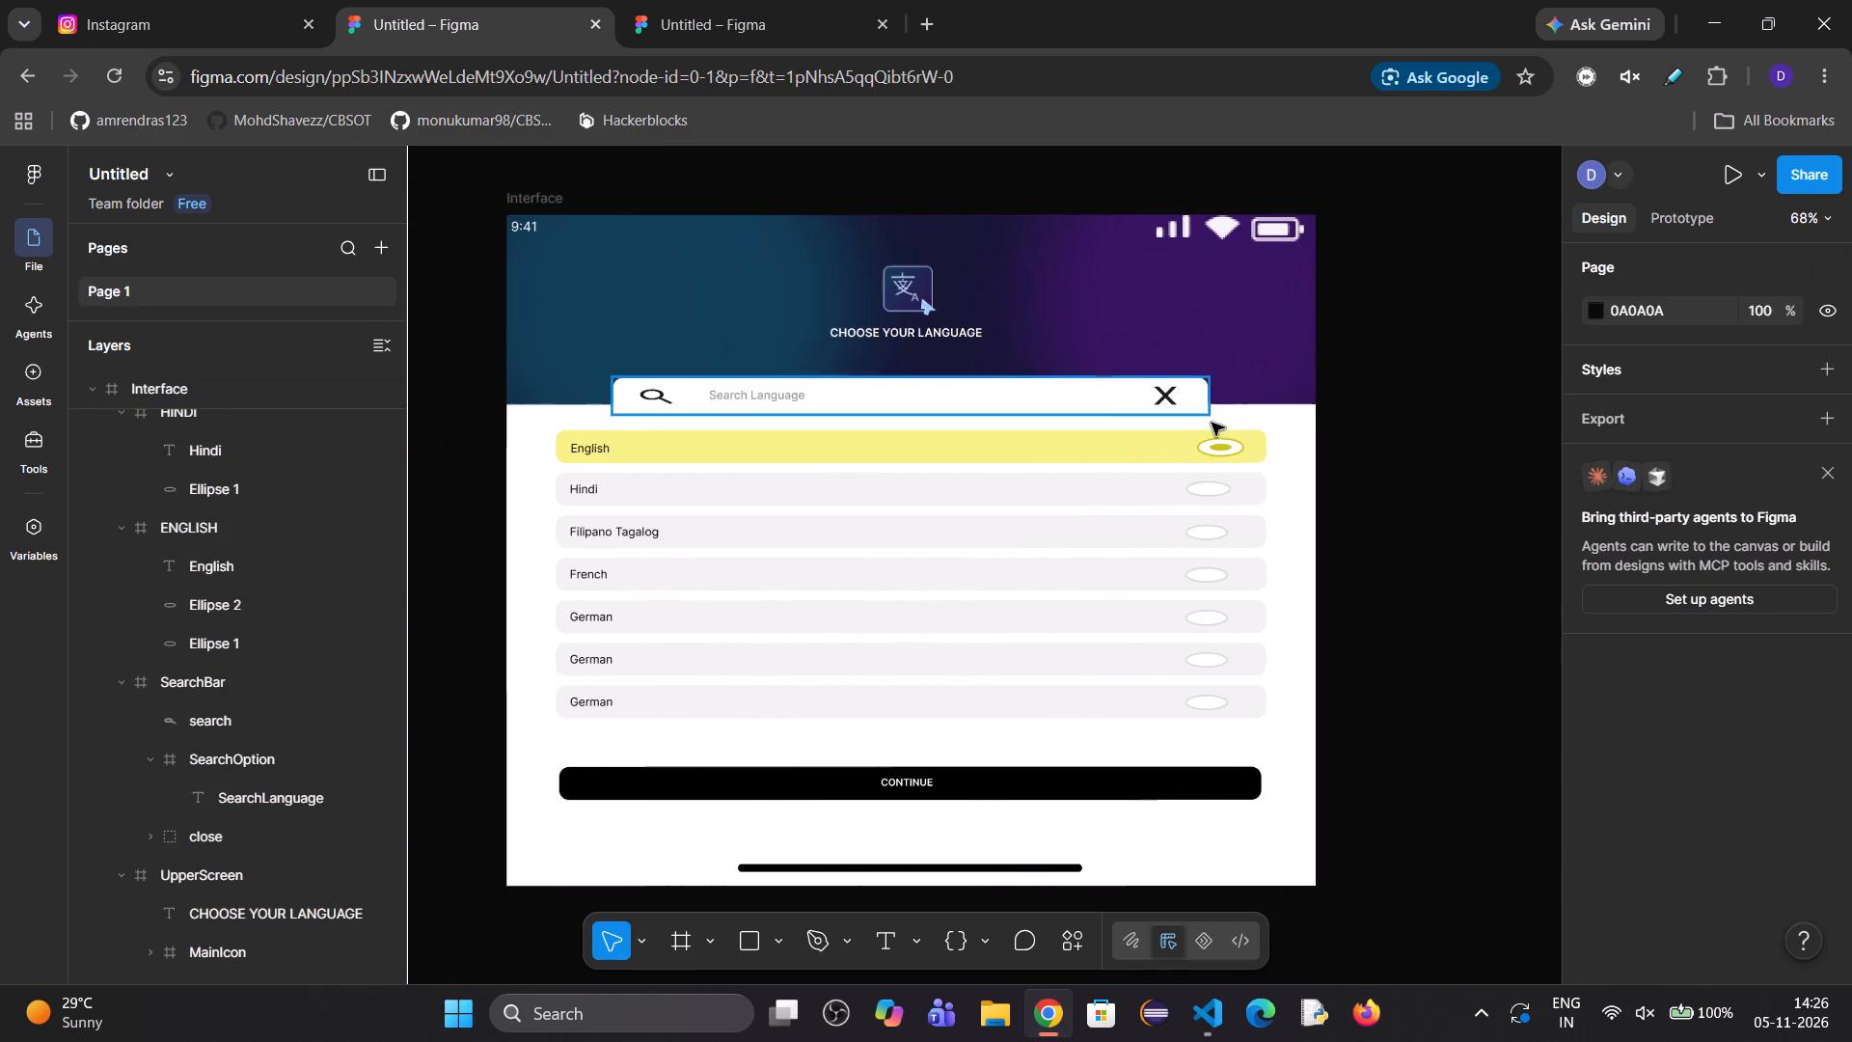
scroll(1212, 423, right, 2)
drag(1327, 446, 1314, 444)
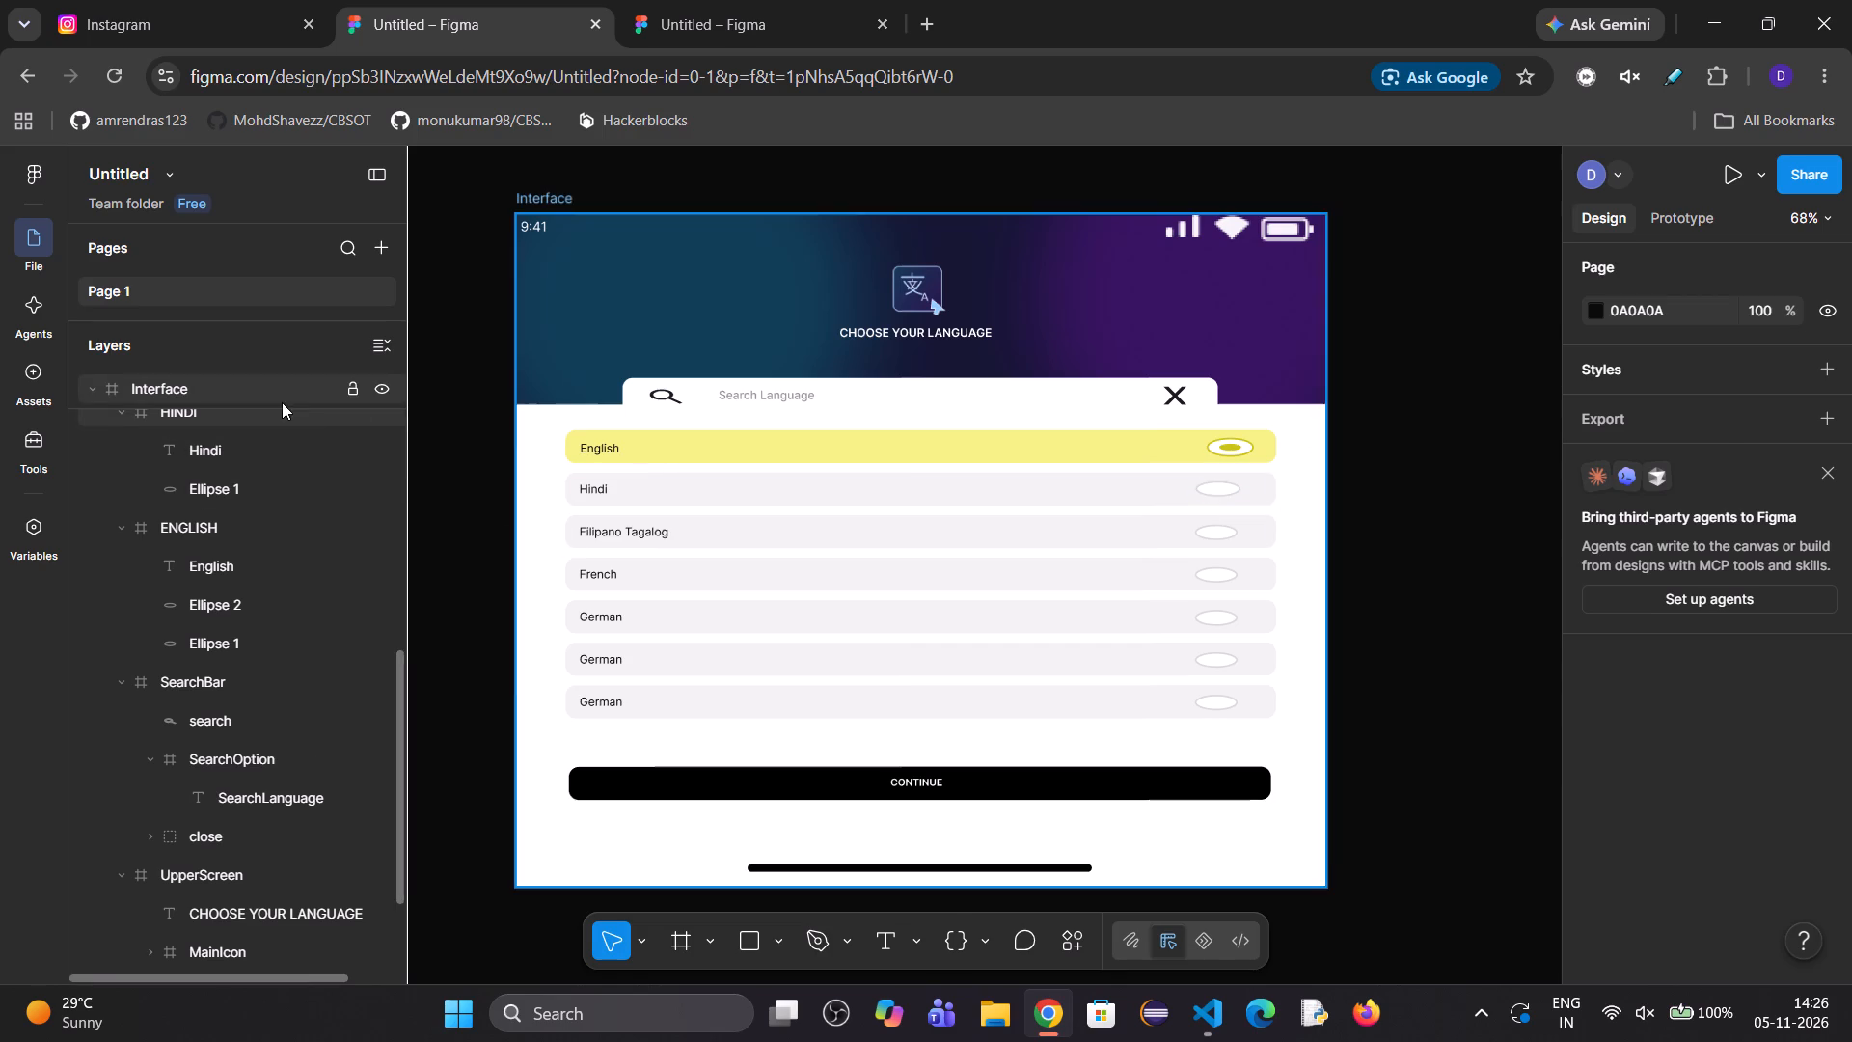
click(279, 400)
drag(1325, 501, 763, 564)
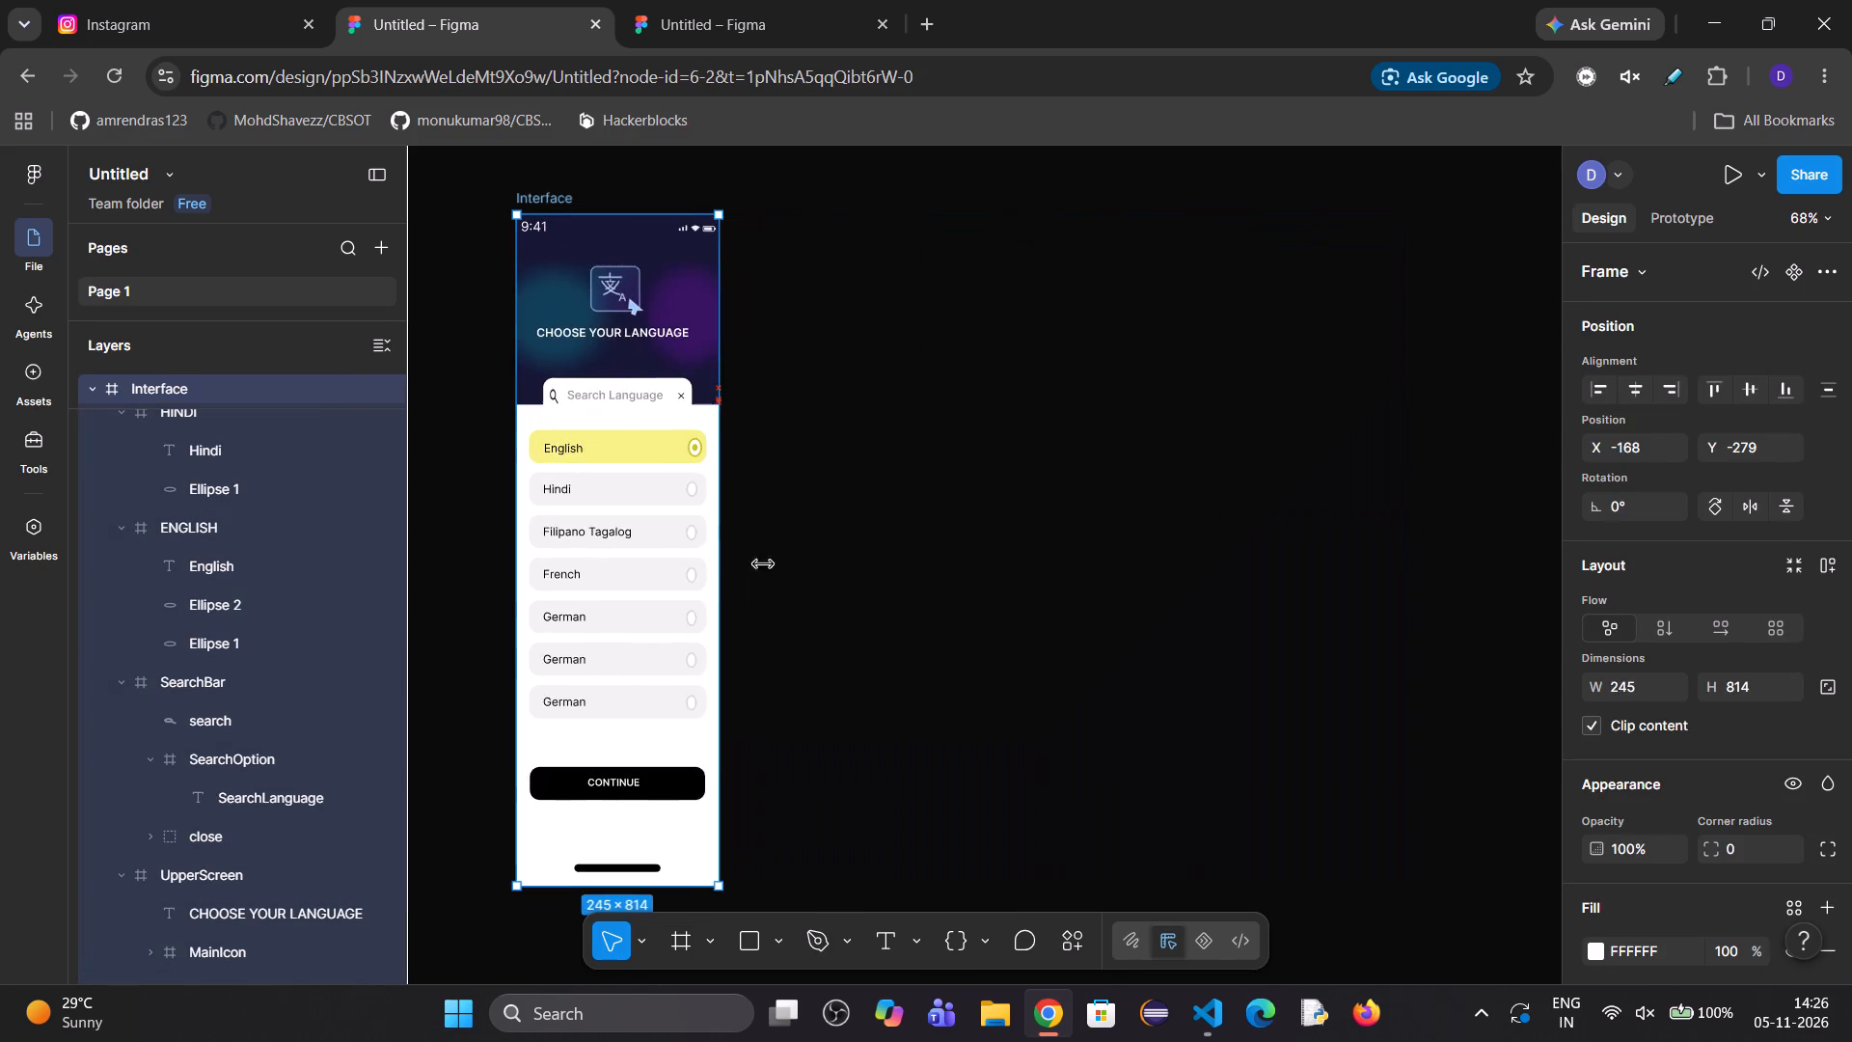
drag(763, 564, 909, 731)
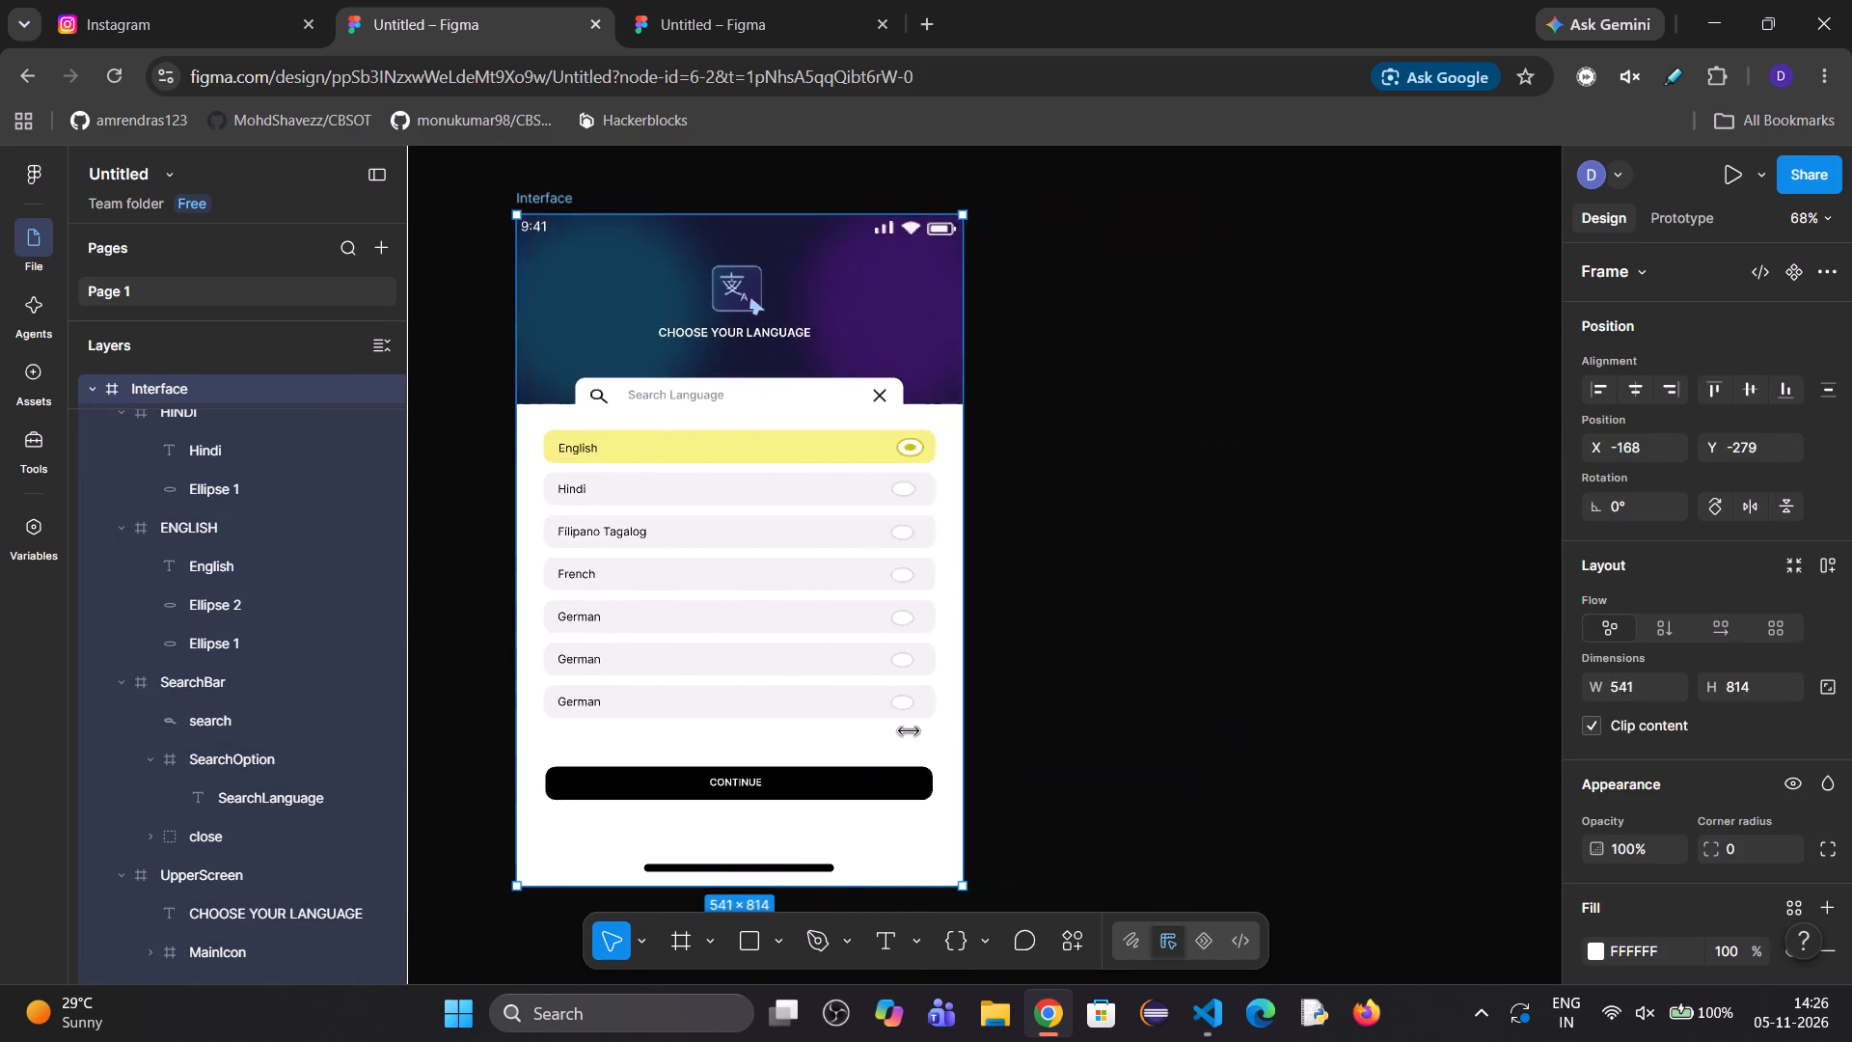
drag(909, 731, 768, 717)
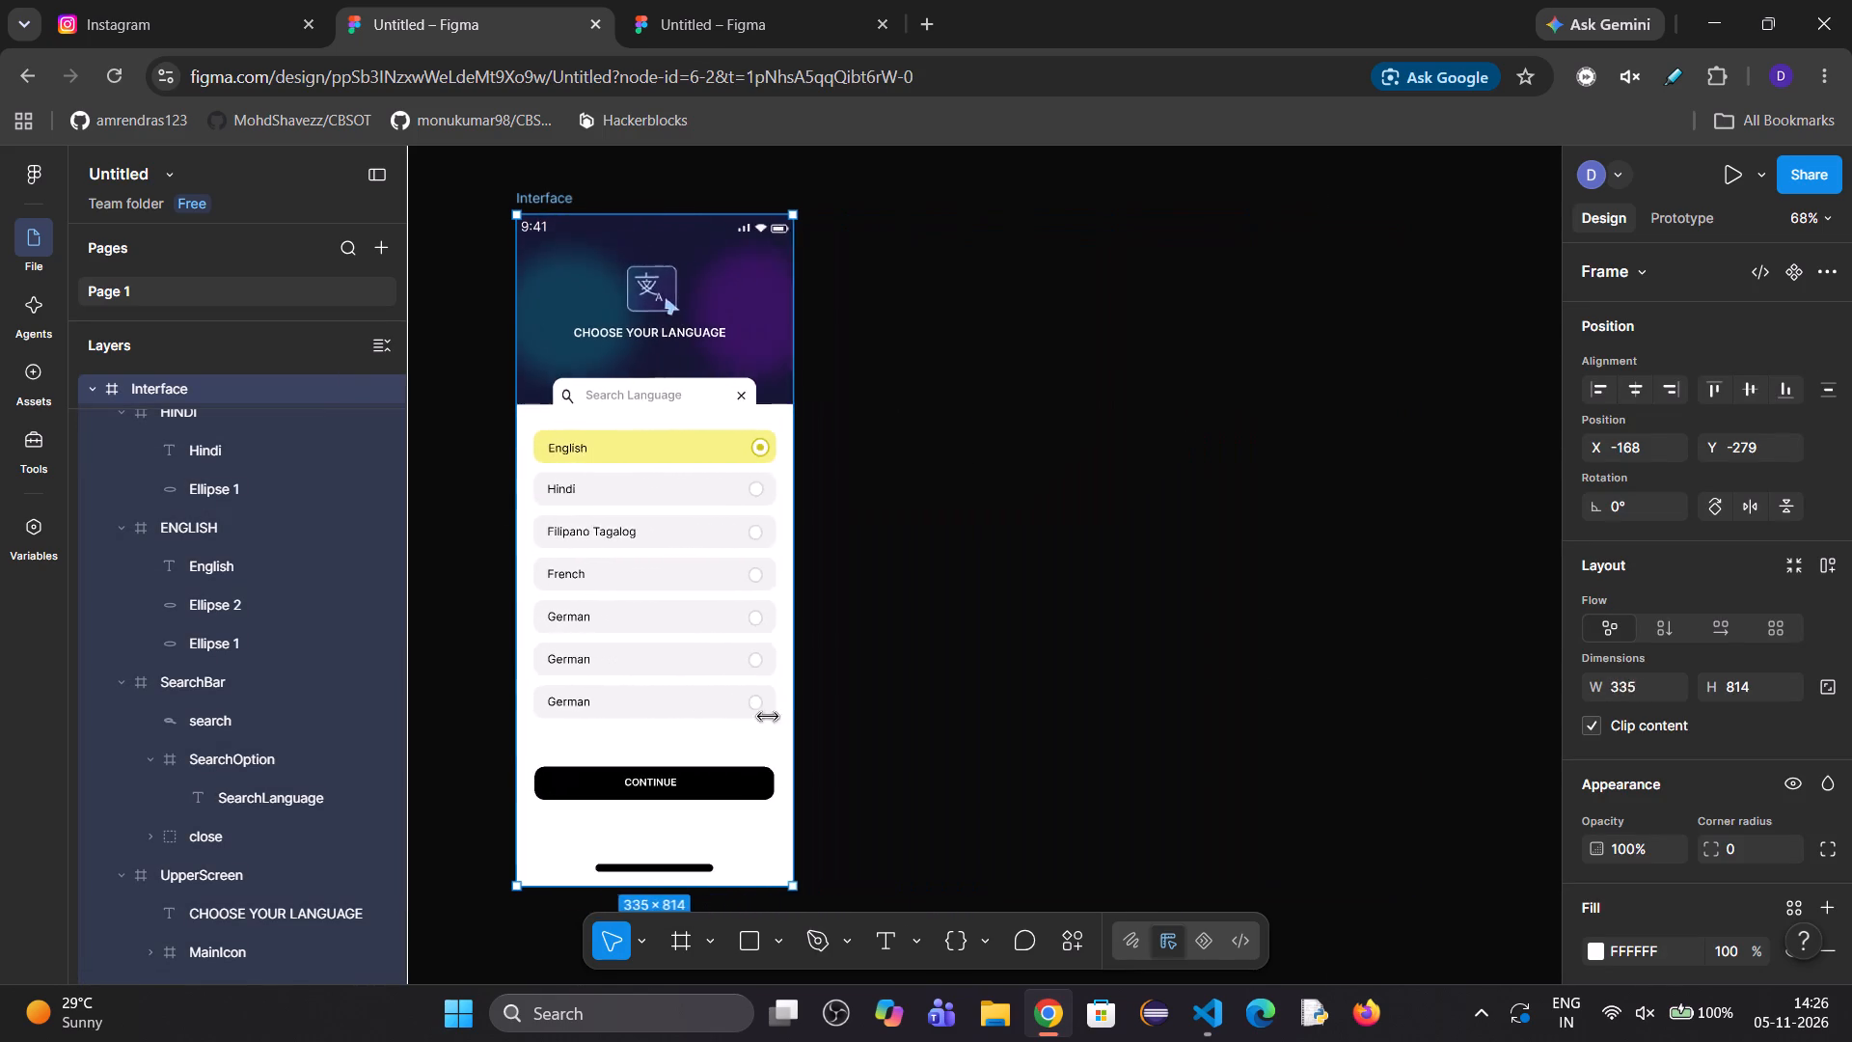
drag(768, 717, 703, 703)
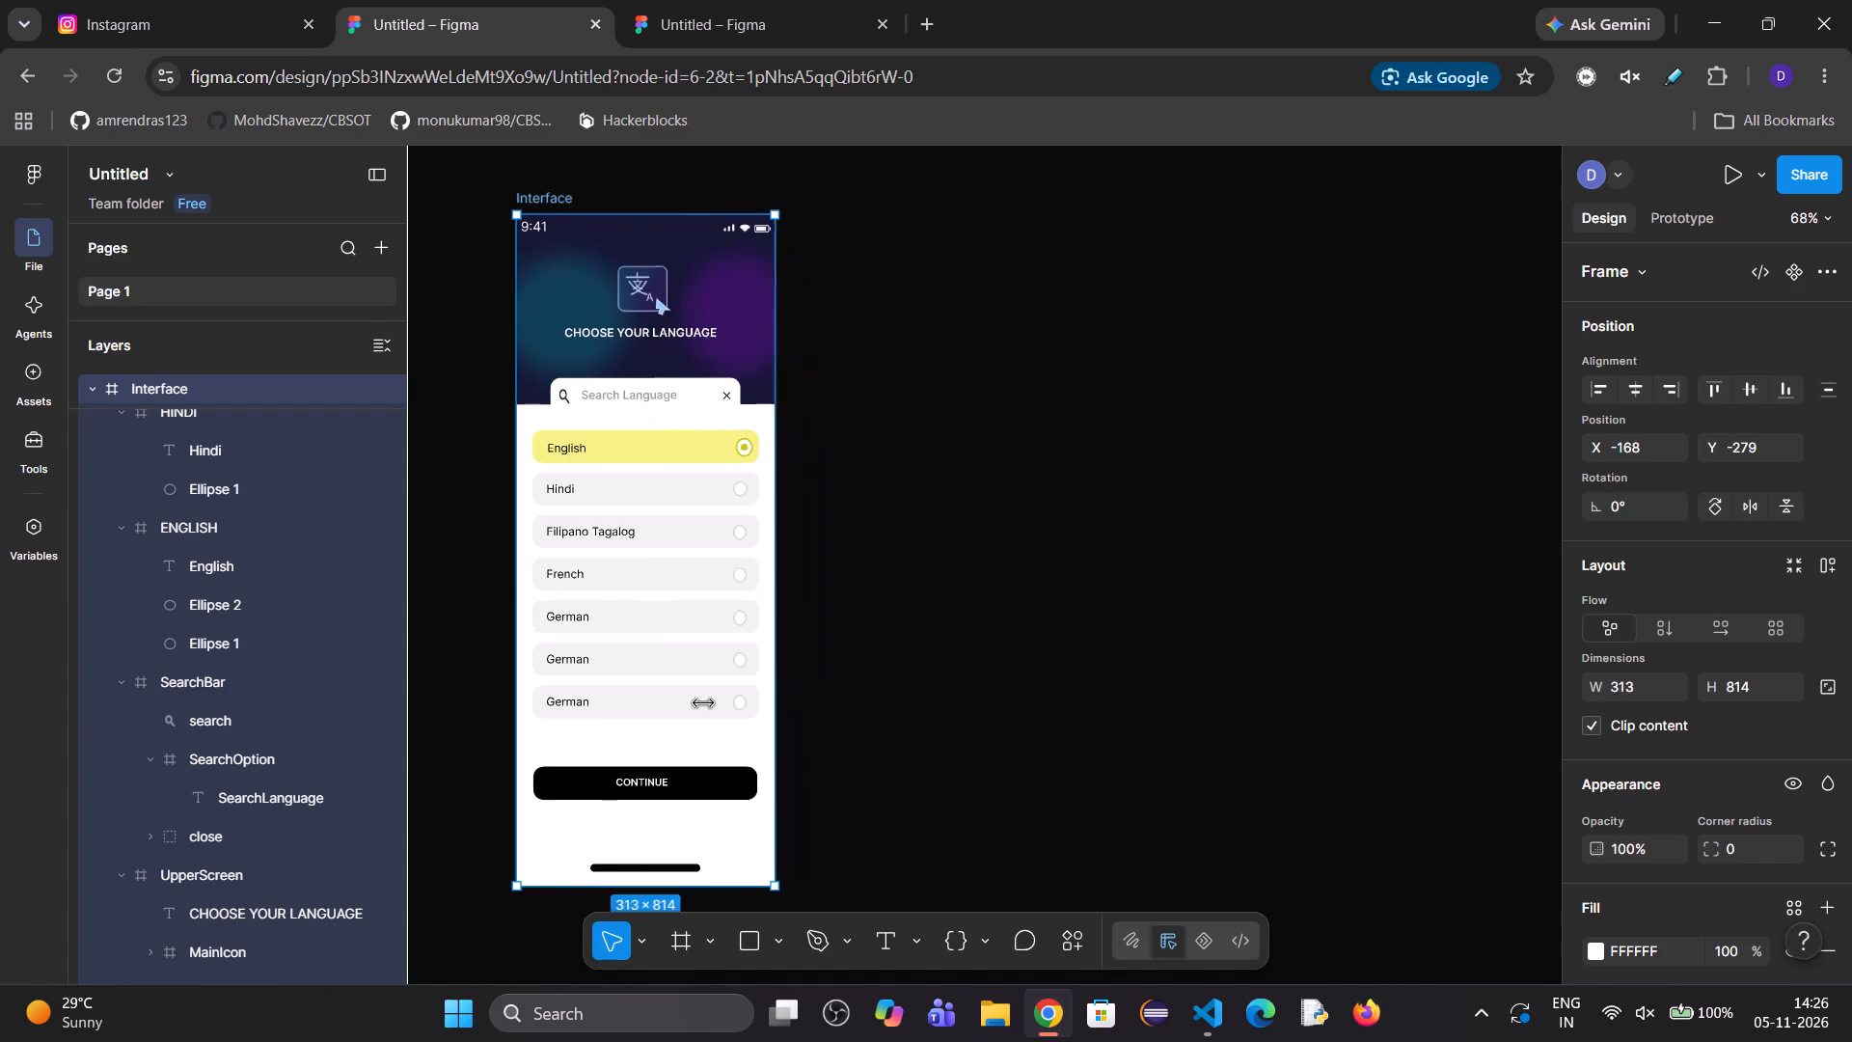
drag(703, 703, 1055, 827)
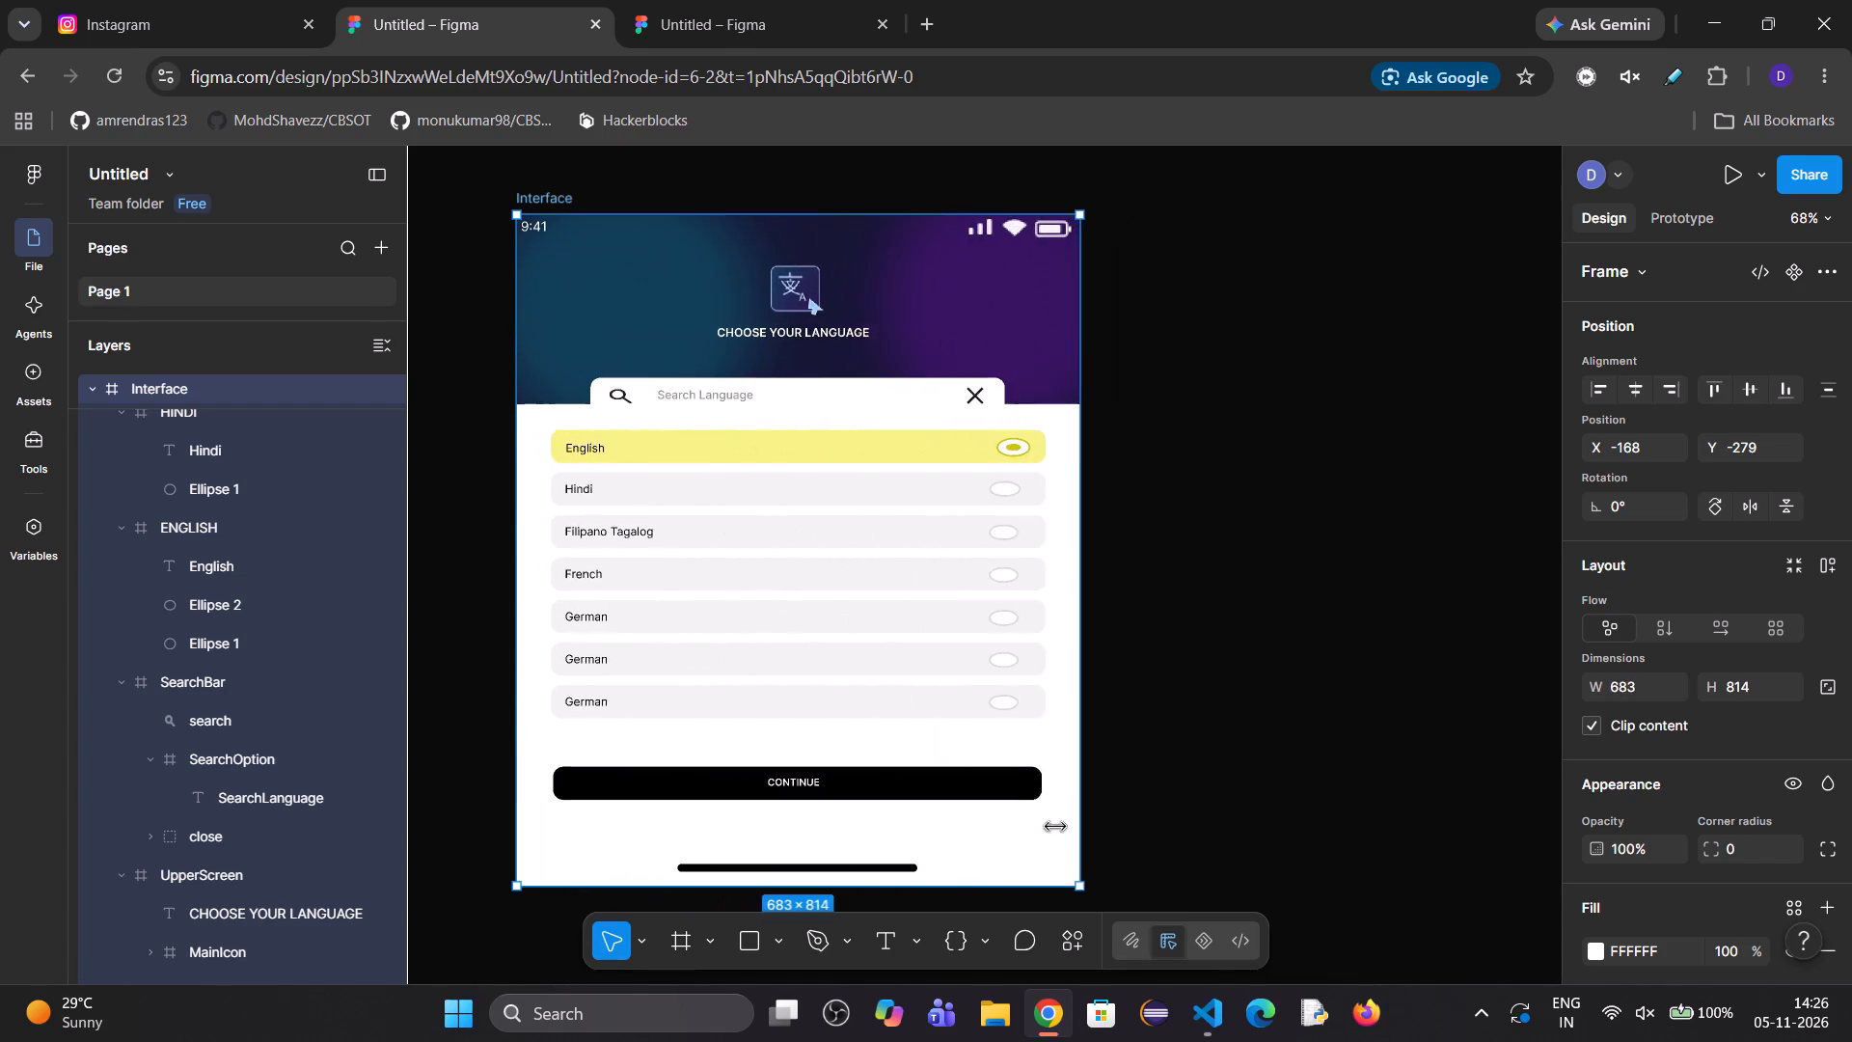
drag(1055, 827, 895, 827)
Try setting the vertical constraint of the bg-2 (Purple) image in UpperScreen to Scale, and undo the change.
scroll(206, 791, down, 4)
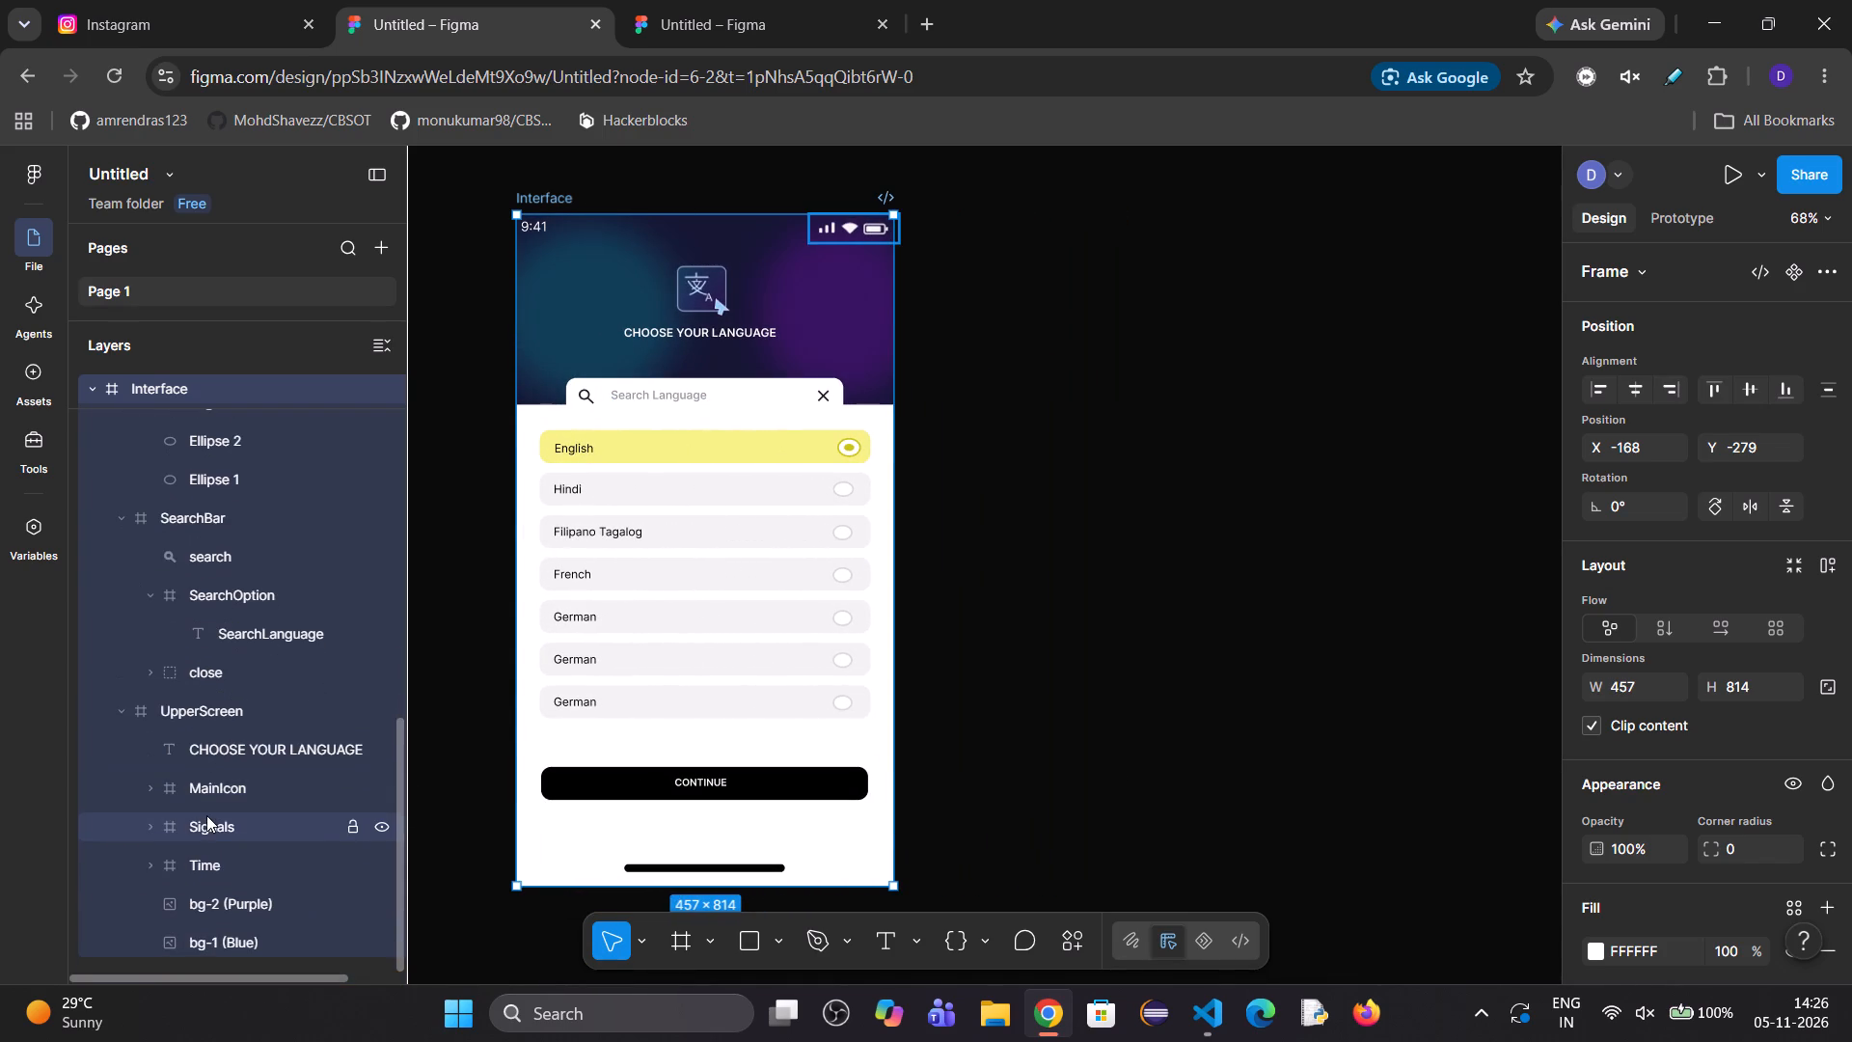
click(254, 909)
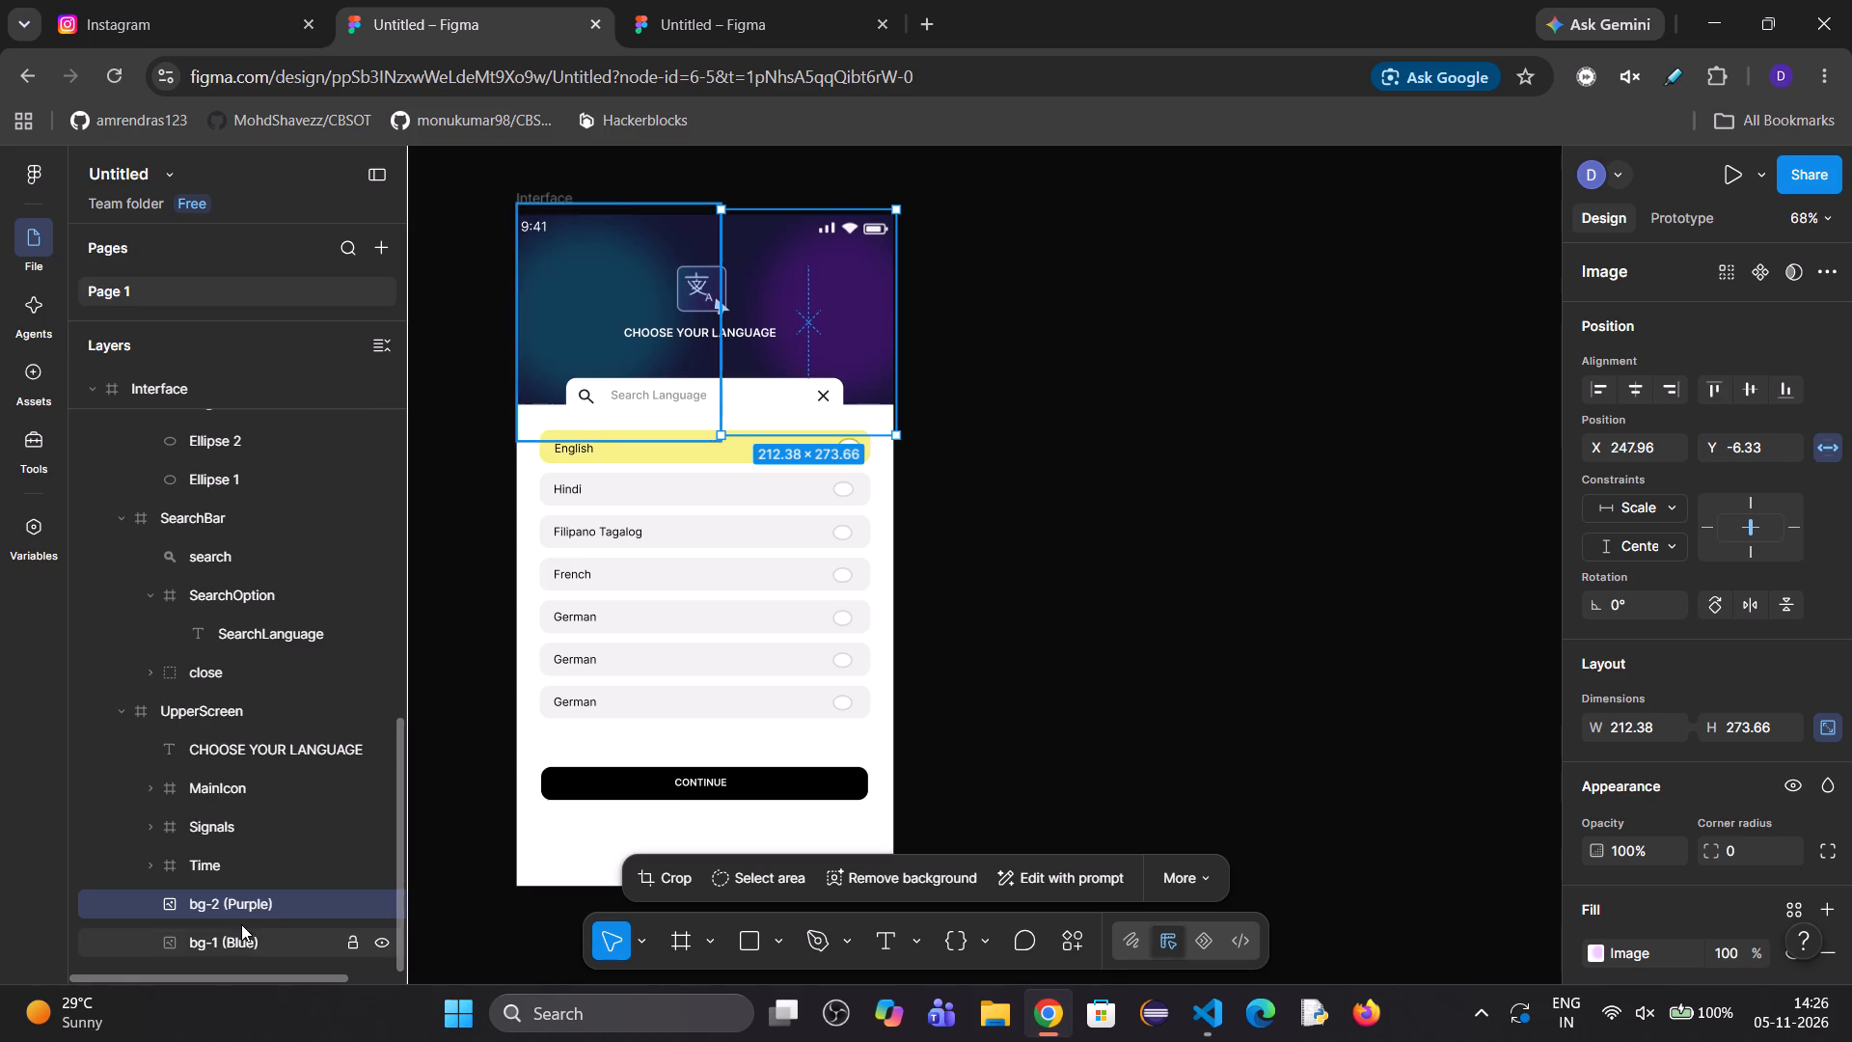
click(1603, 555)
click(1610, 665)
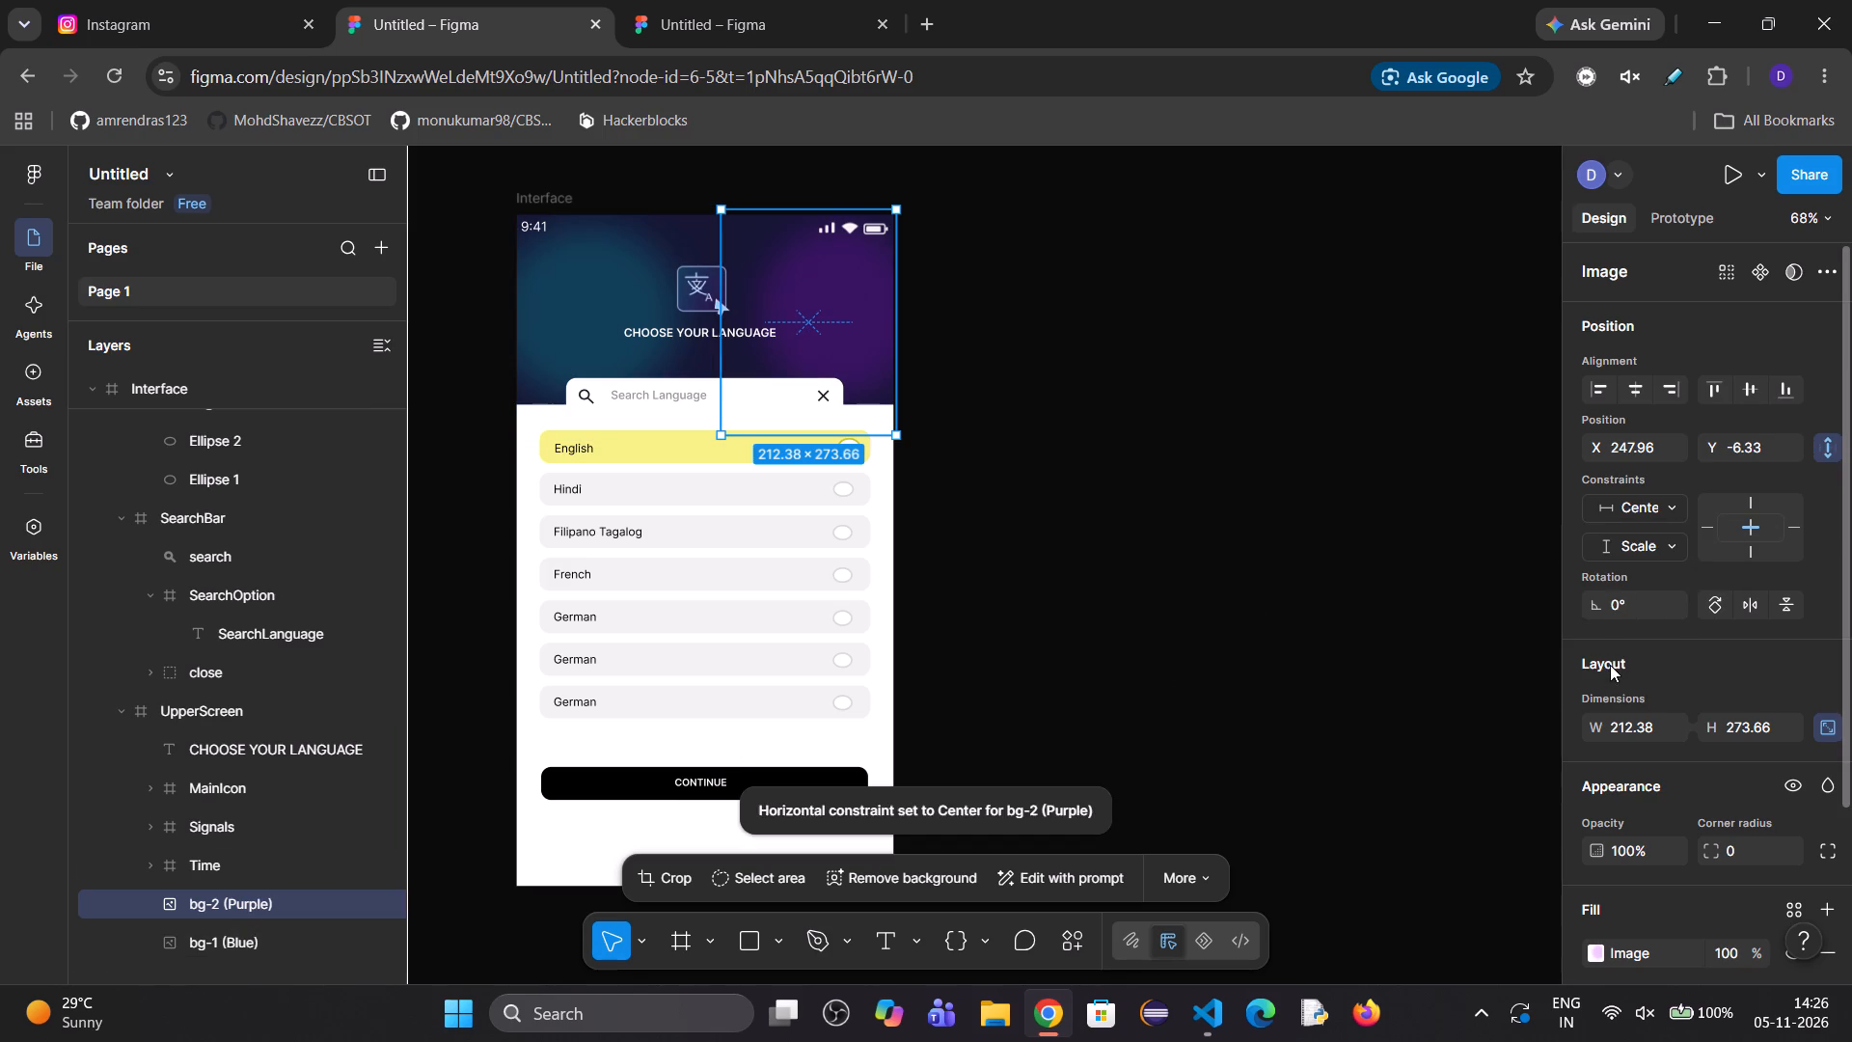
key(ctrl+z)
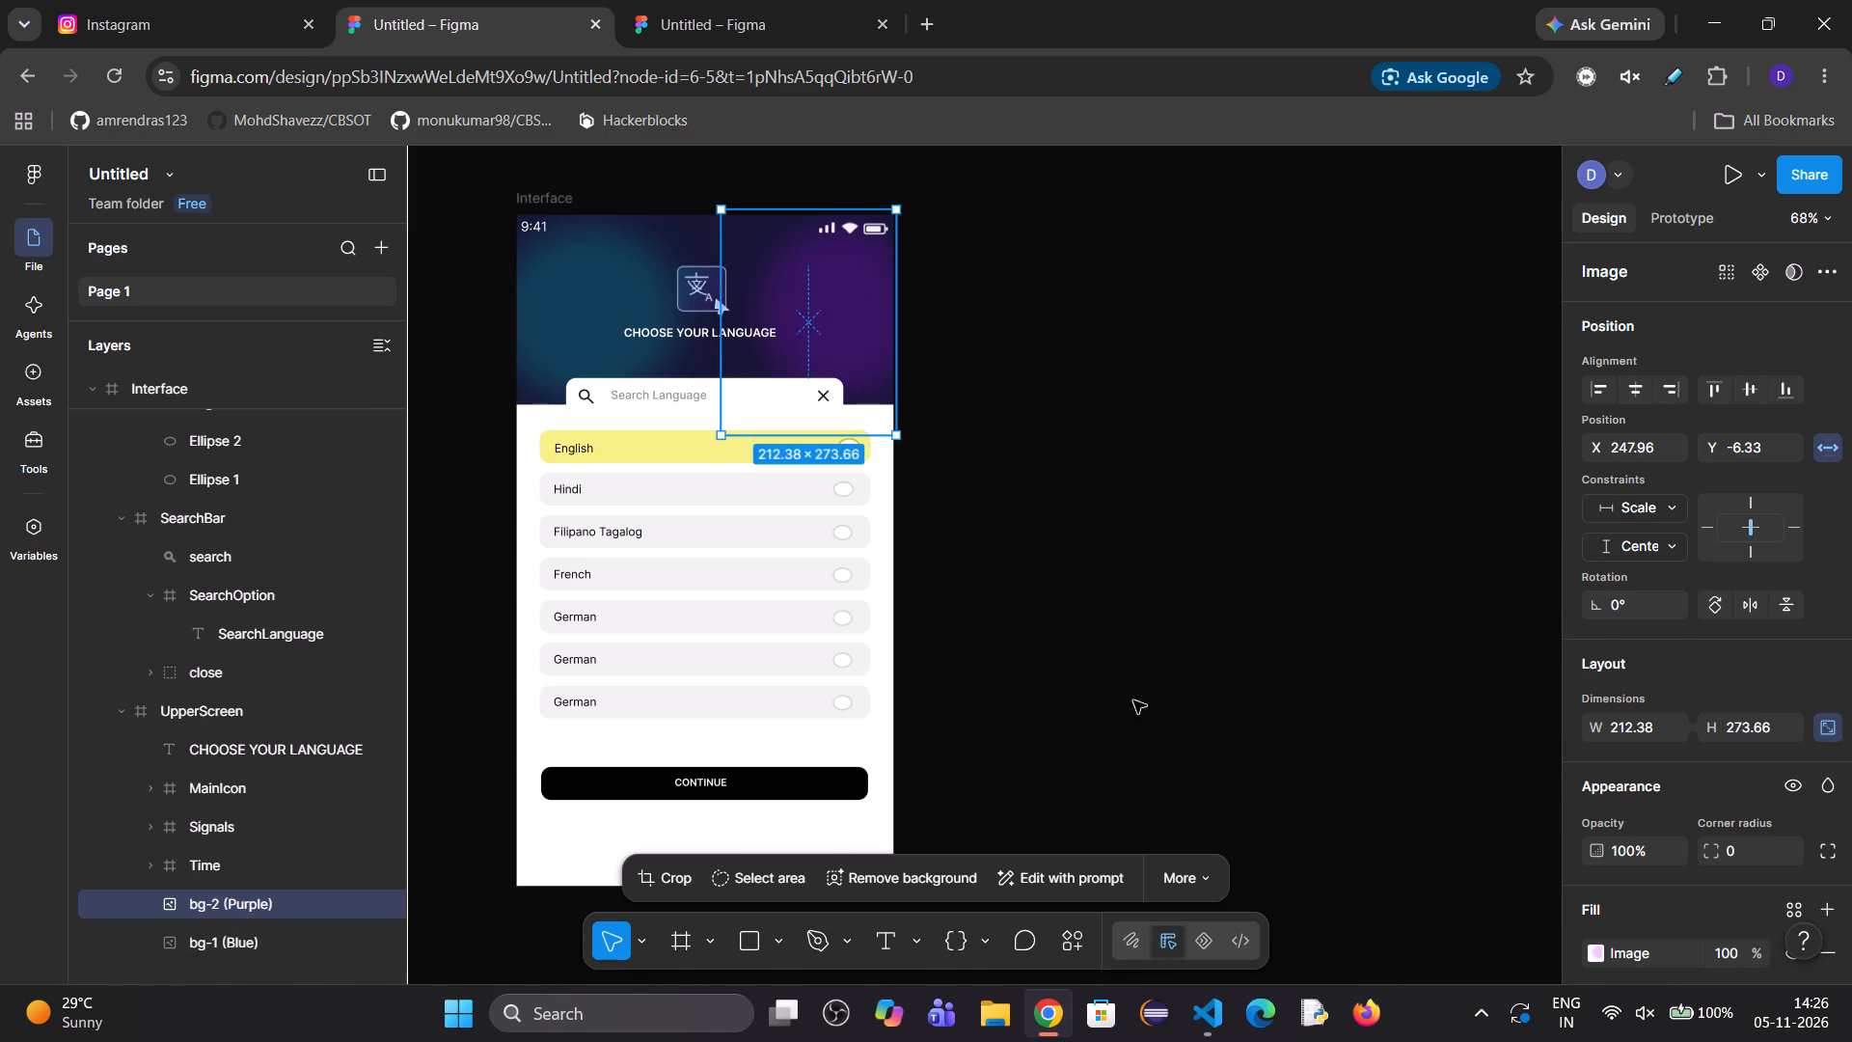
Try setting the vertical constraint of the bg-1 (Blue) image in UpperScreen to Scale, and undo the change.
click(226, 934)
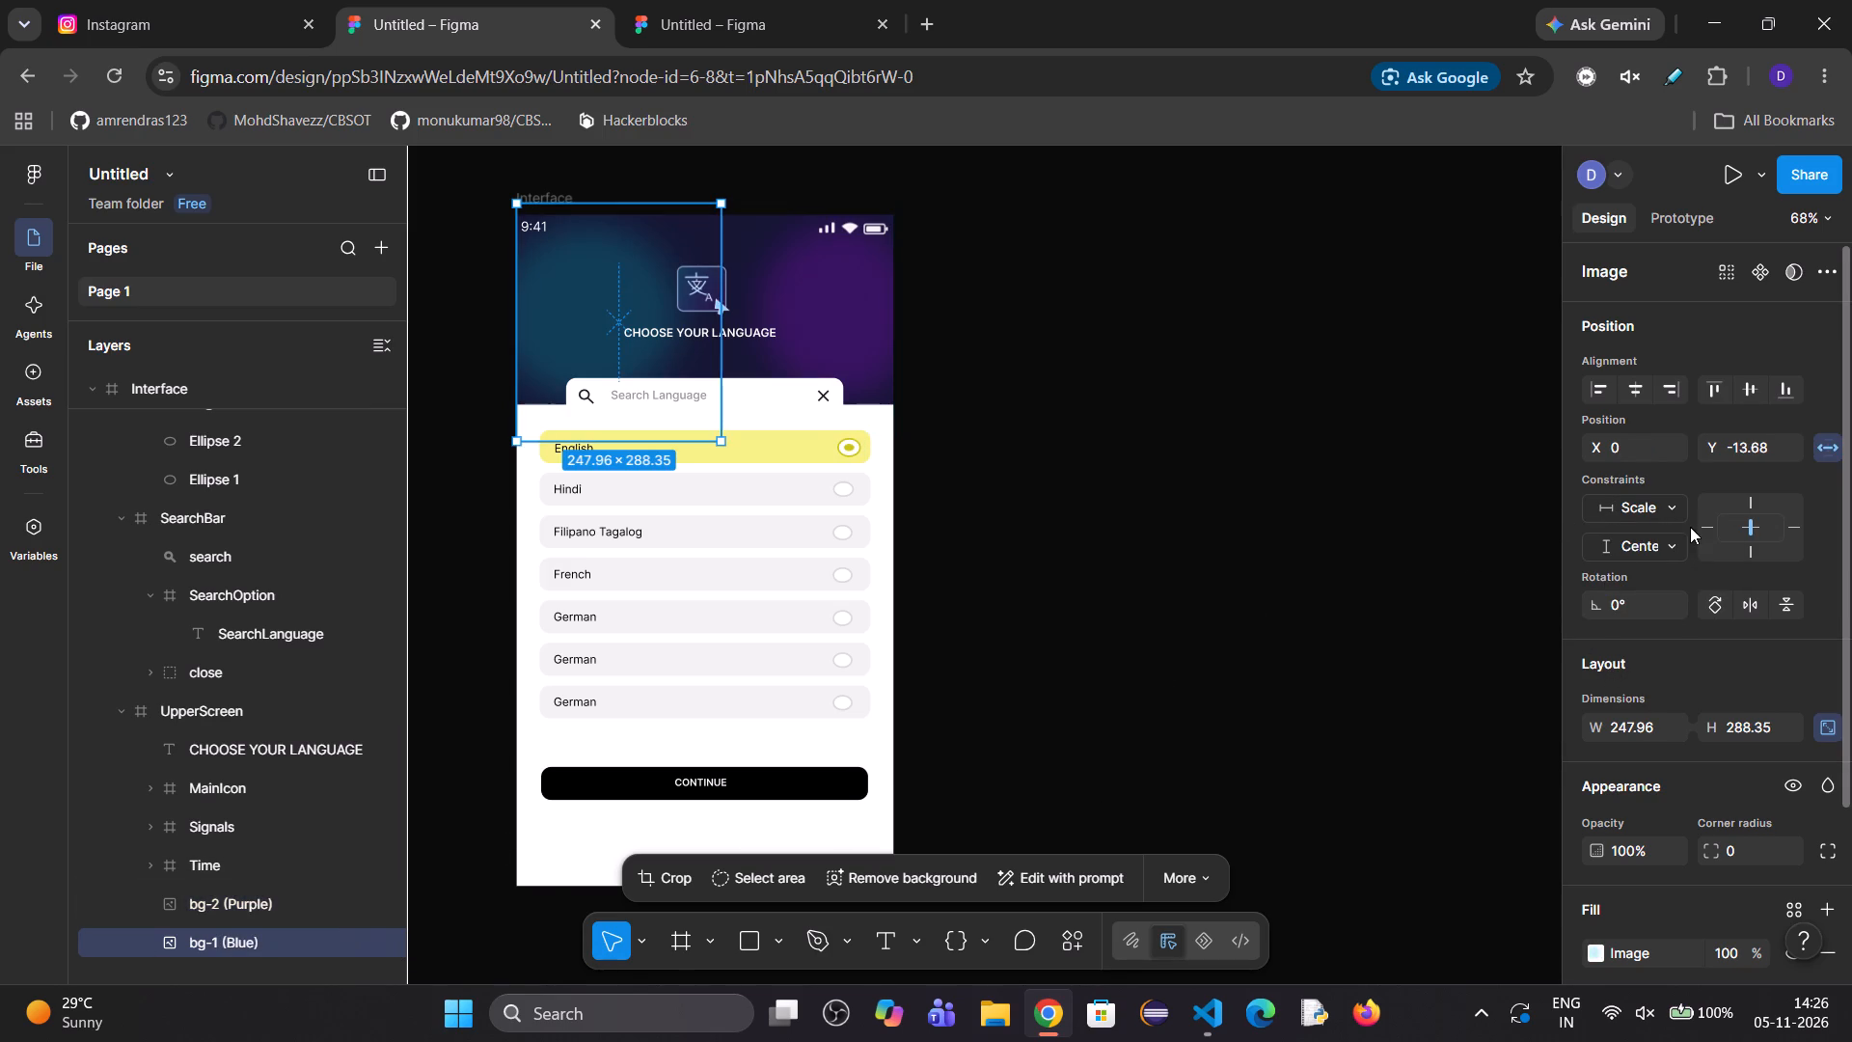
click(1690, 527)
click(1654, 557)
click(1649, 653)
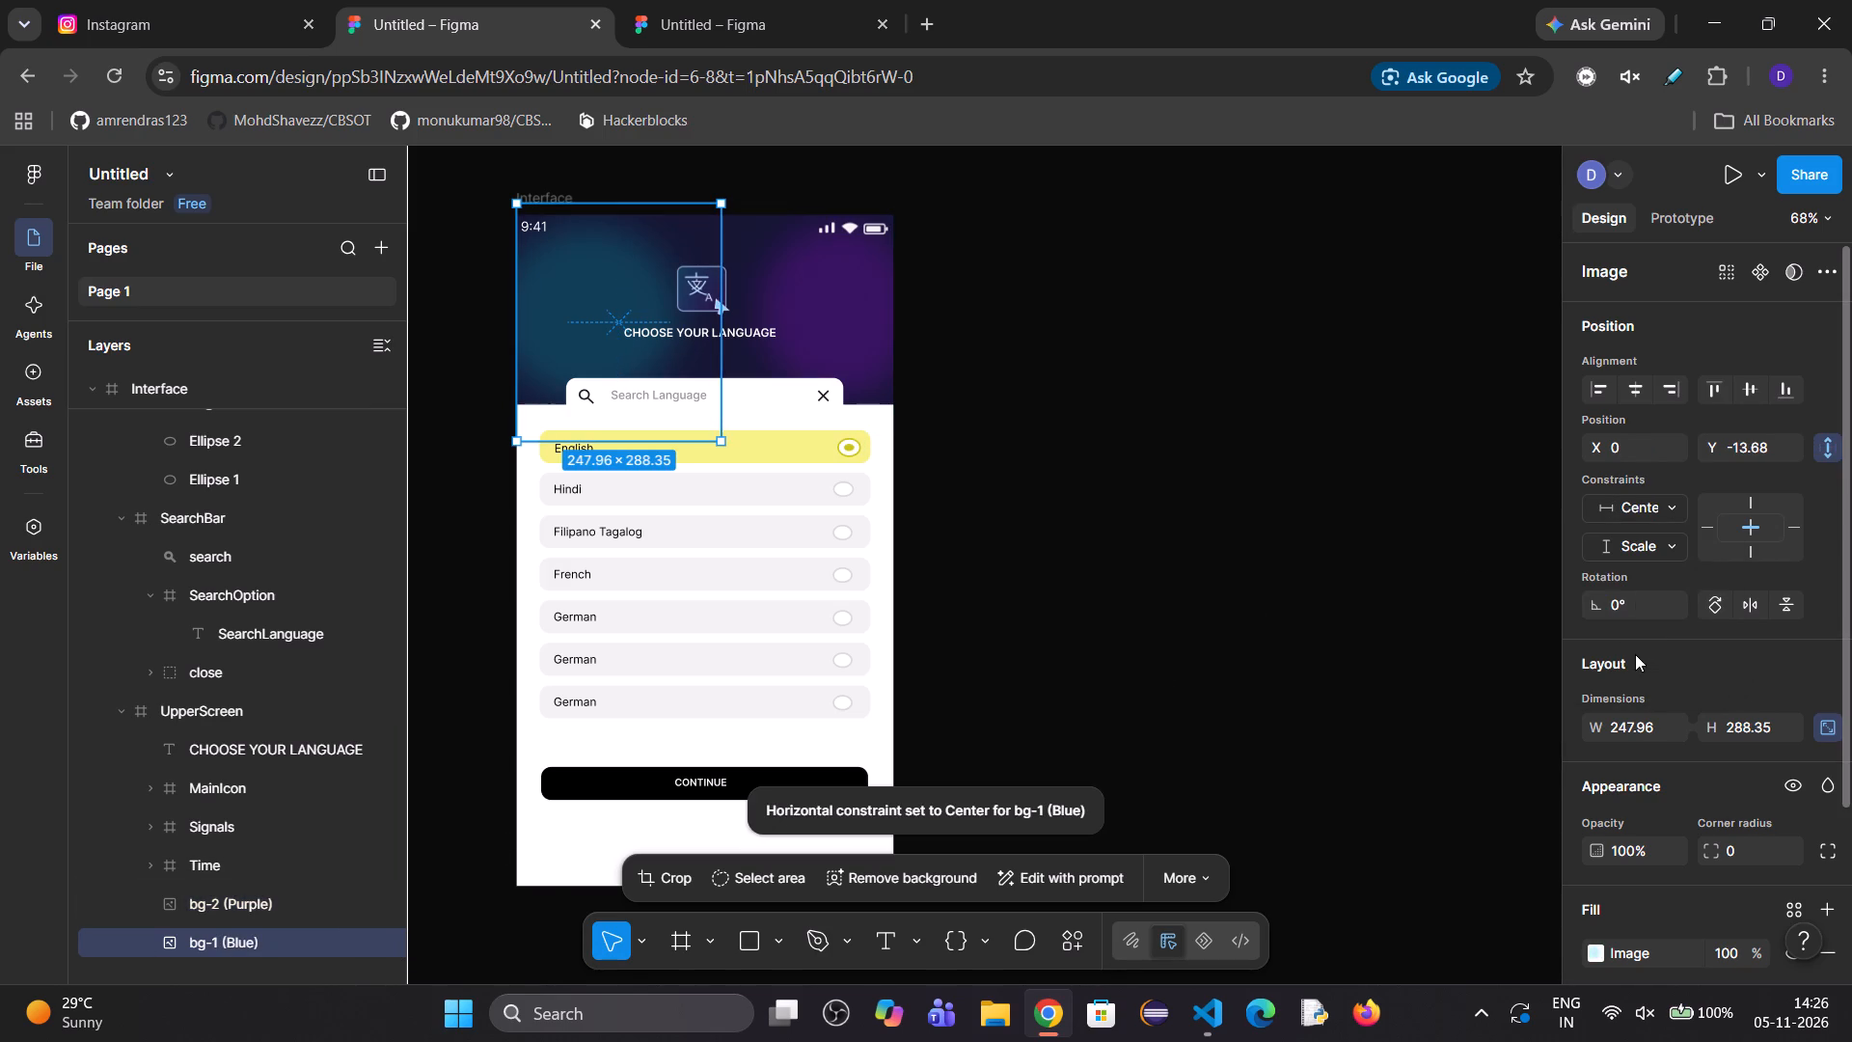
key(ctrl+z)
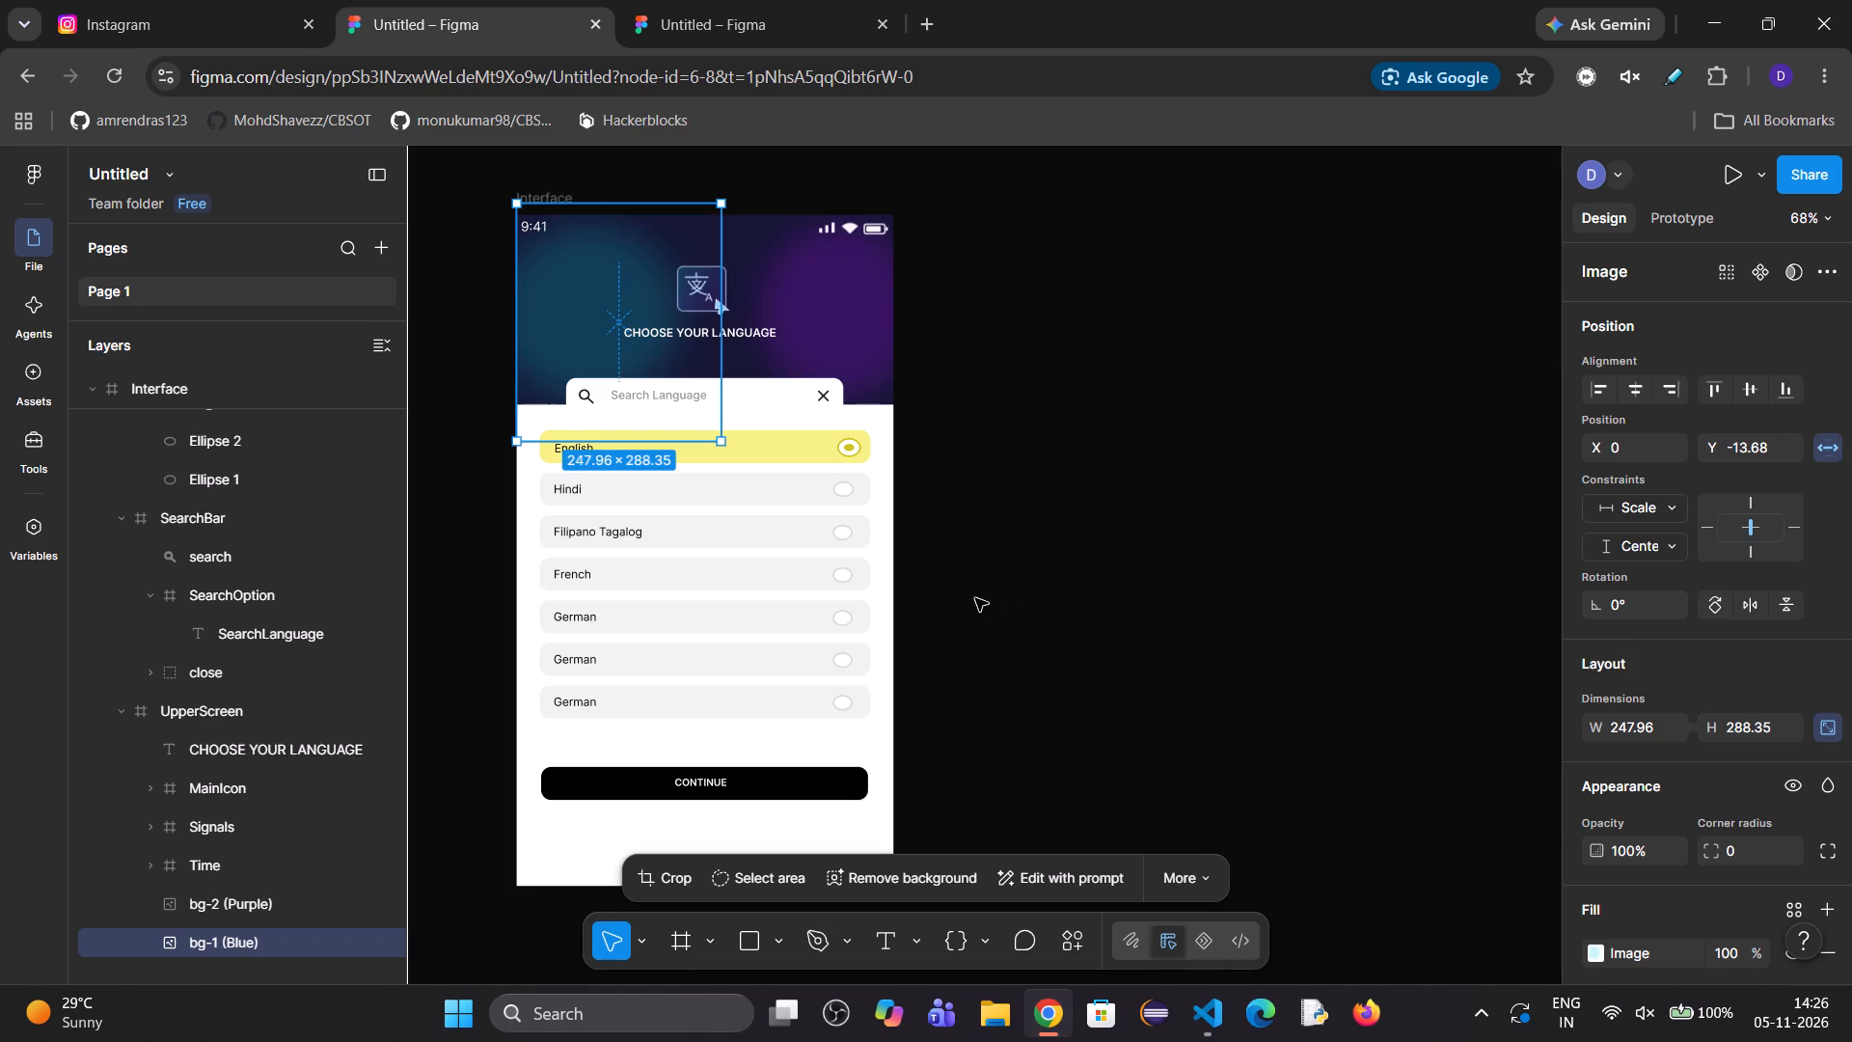
Resize the Interface frame's width freehand to about 803, 869 and 463, ending near 485, to check how the backgrounds scale.
click(109, 395)
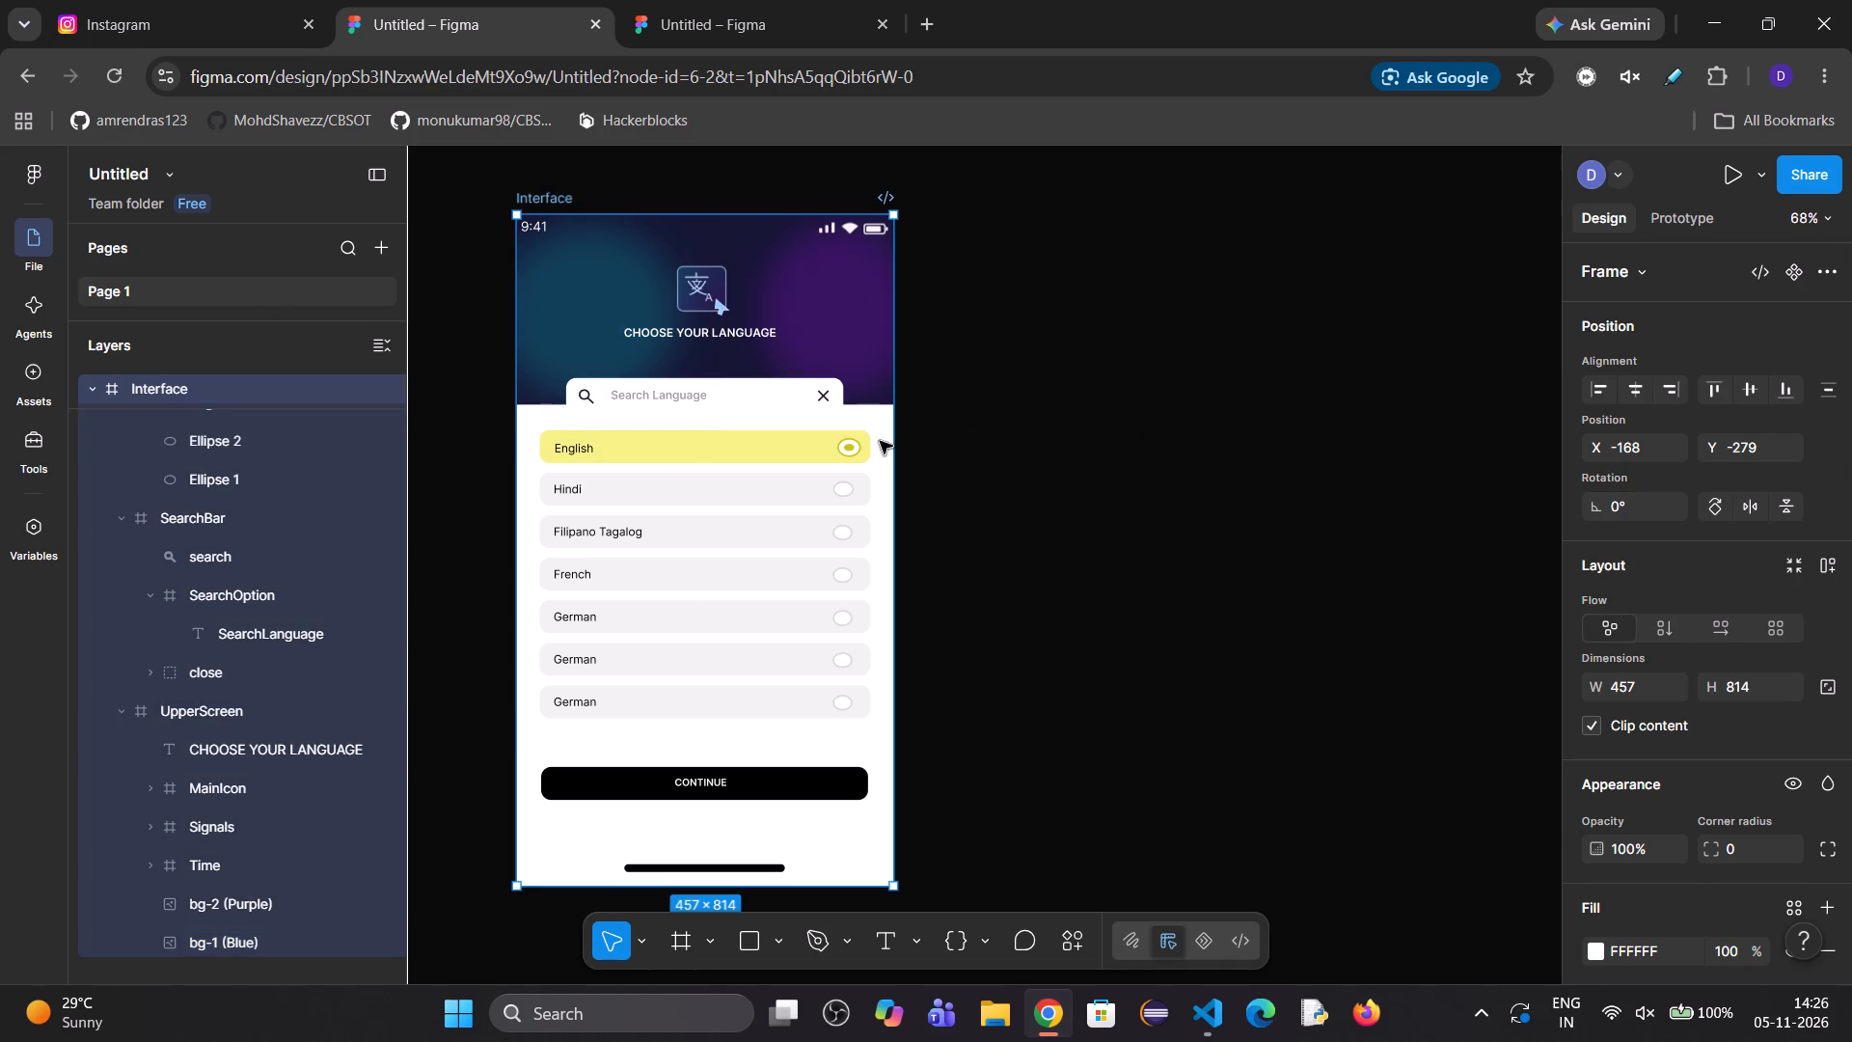
drag(895, 433, 1178, 513)
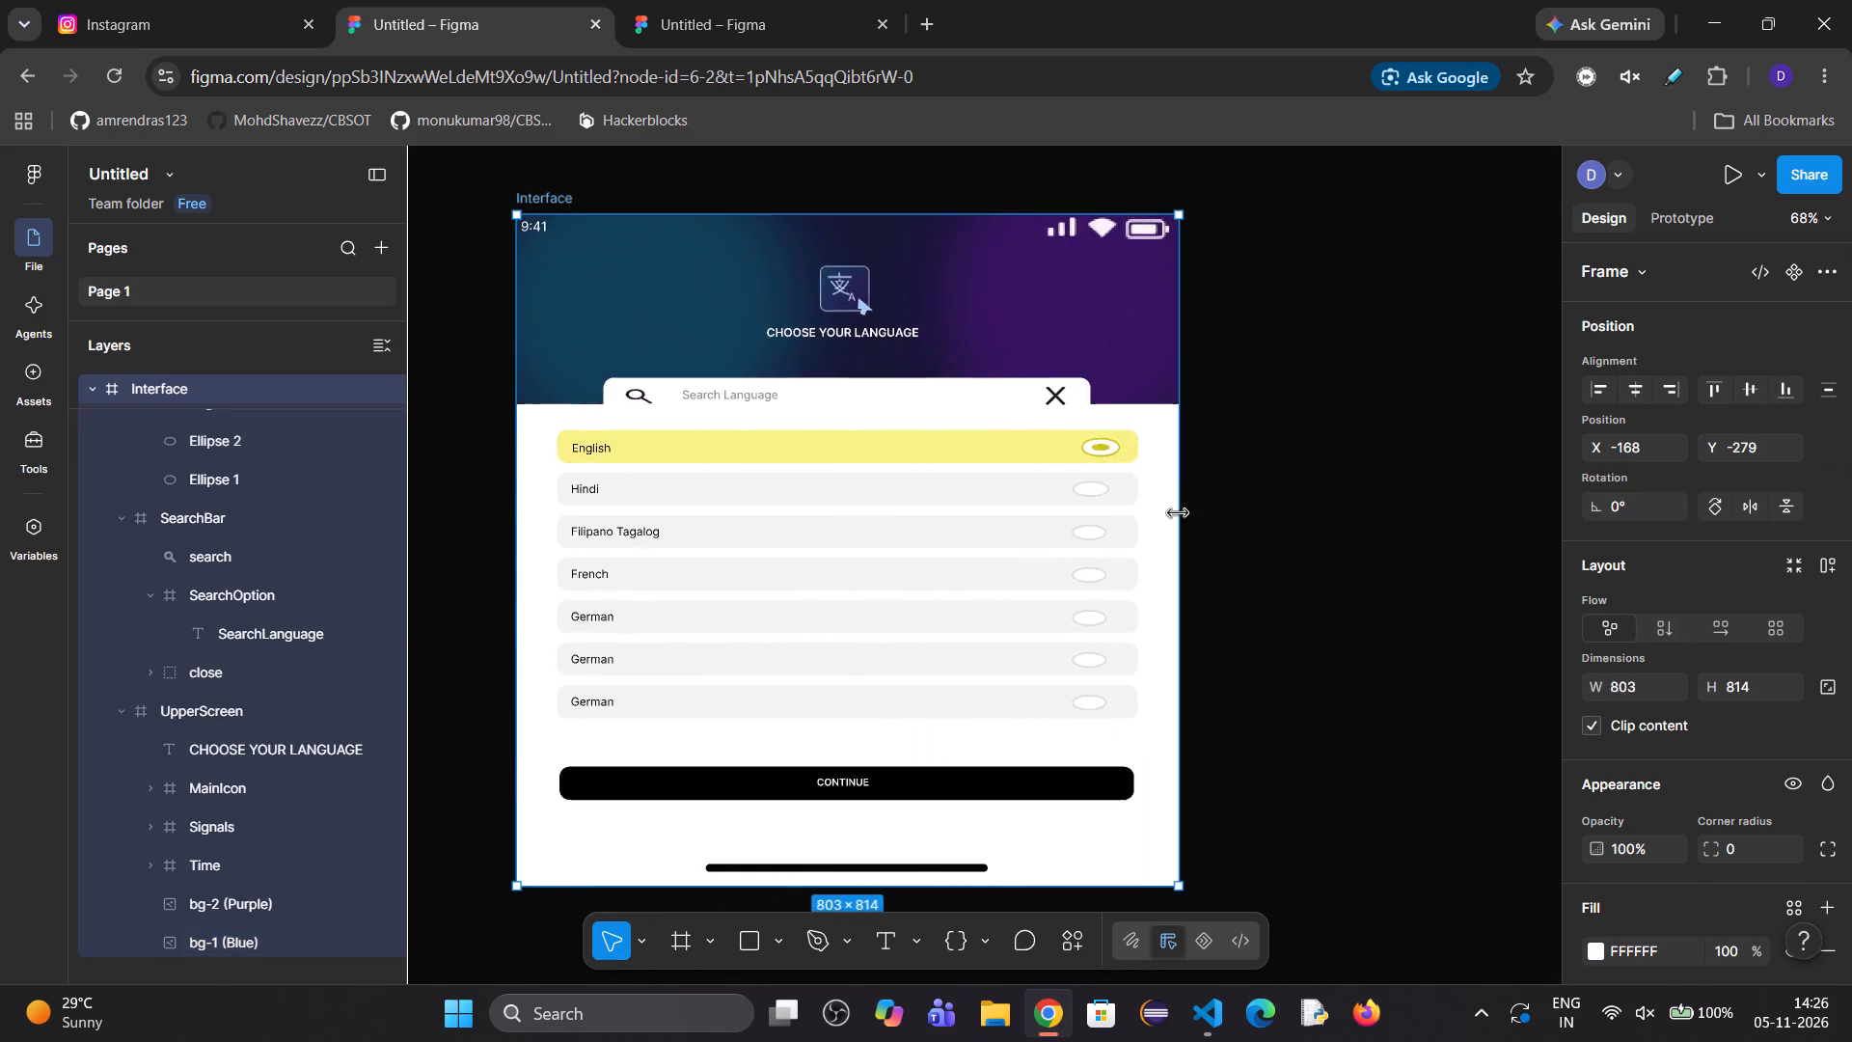
drag(1178, 513, 1232, 581)
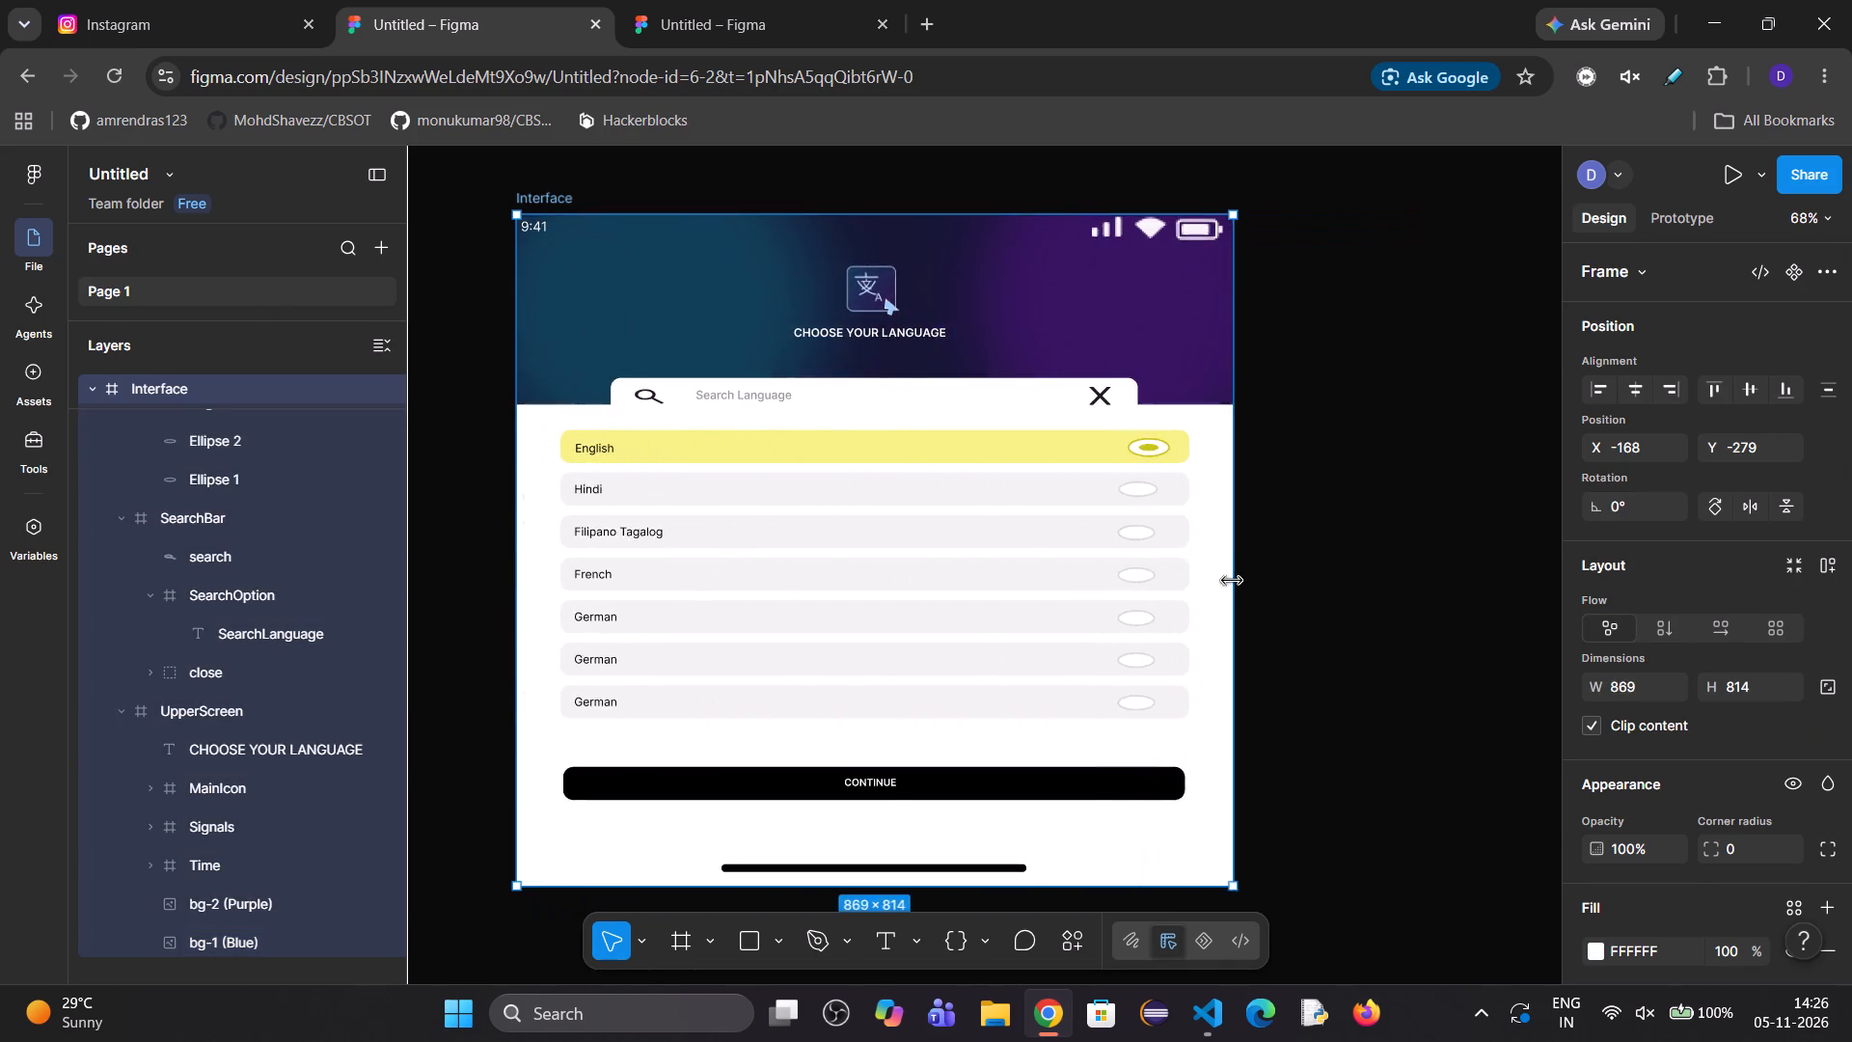
drag(1232, 581, 954, 627)
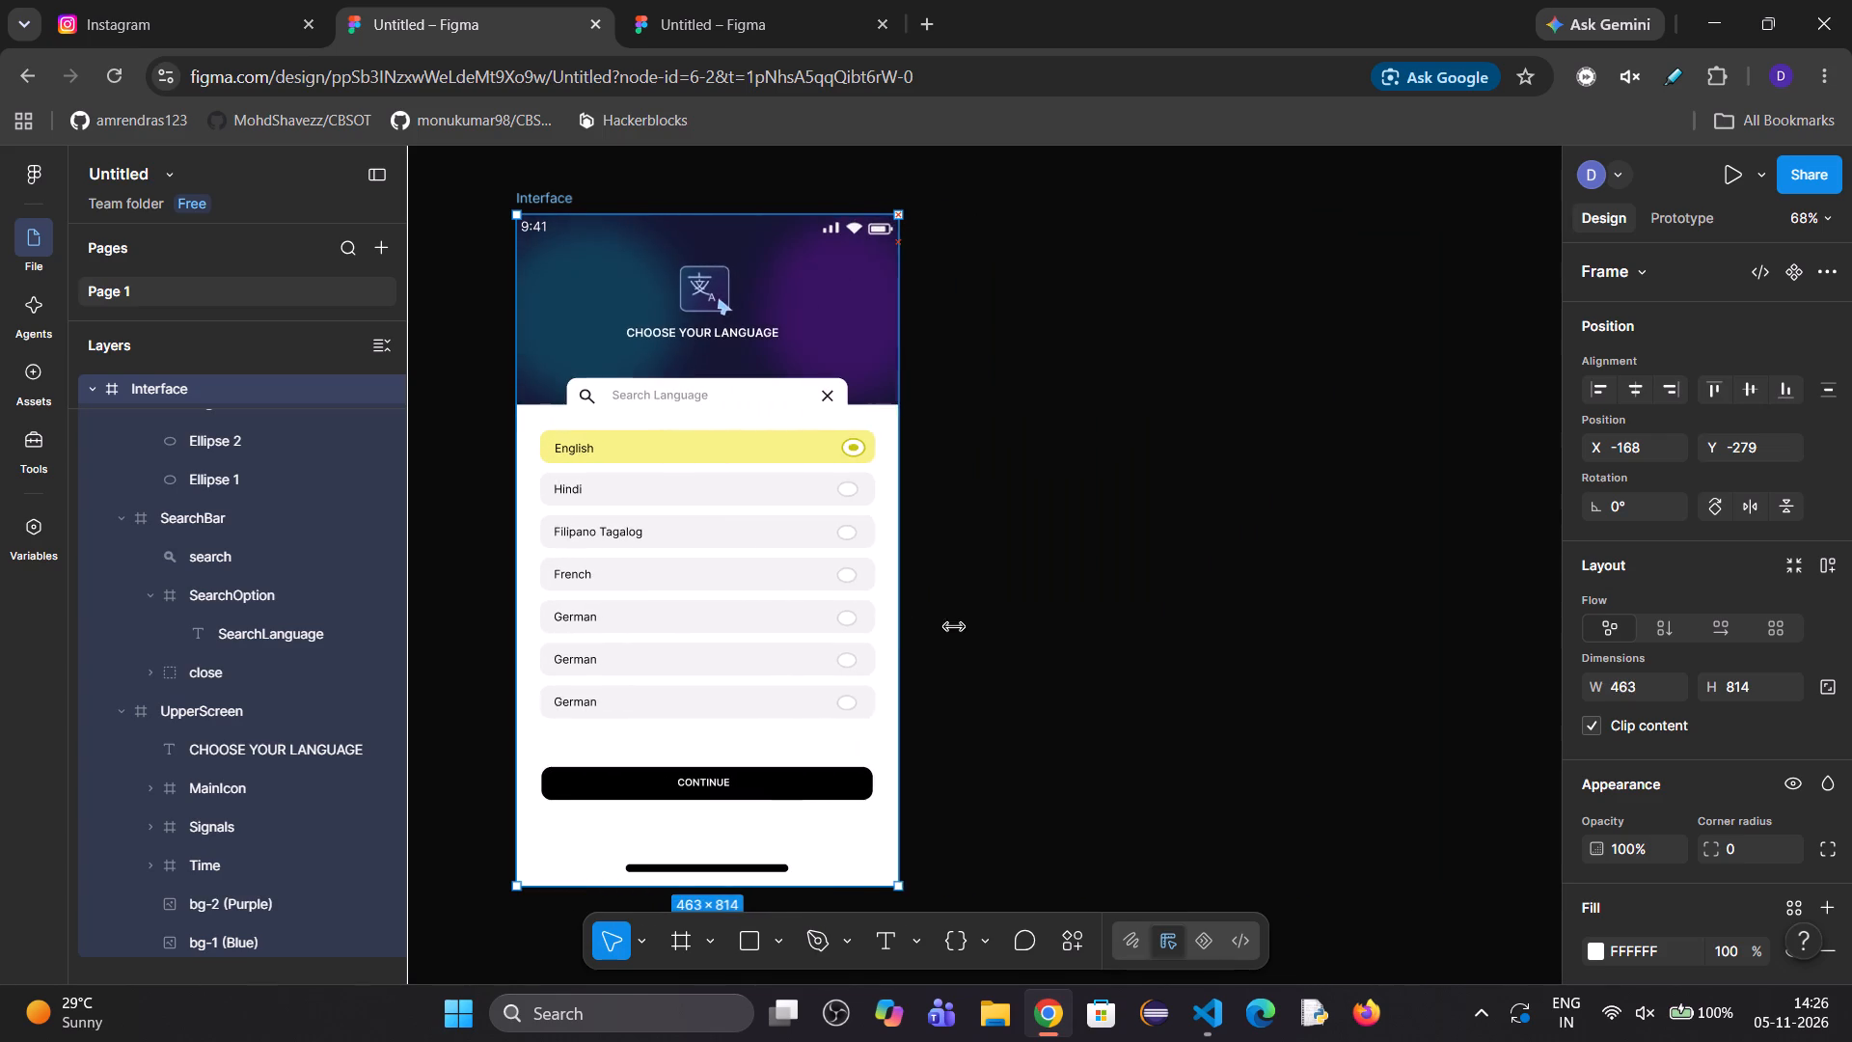
drag(954, 627, 916, 629)
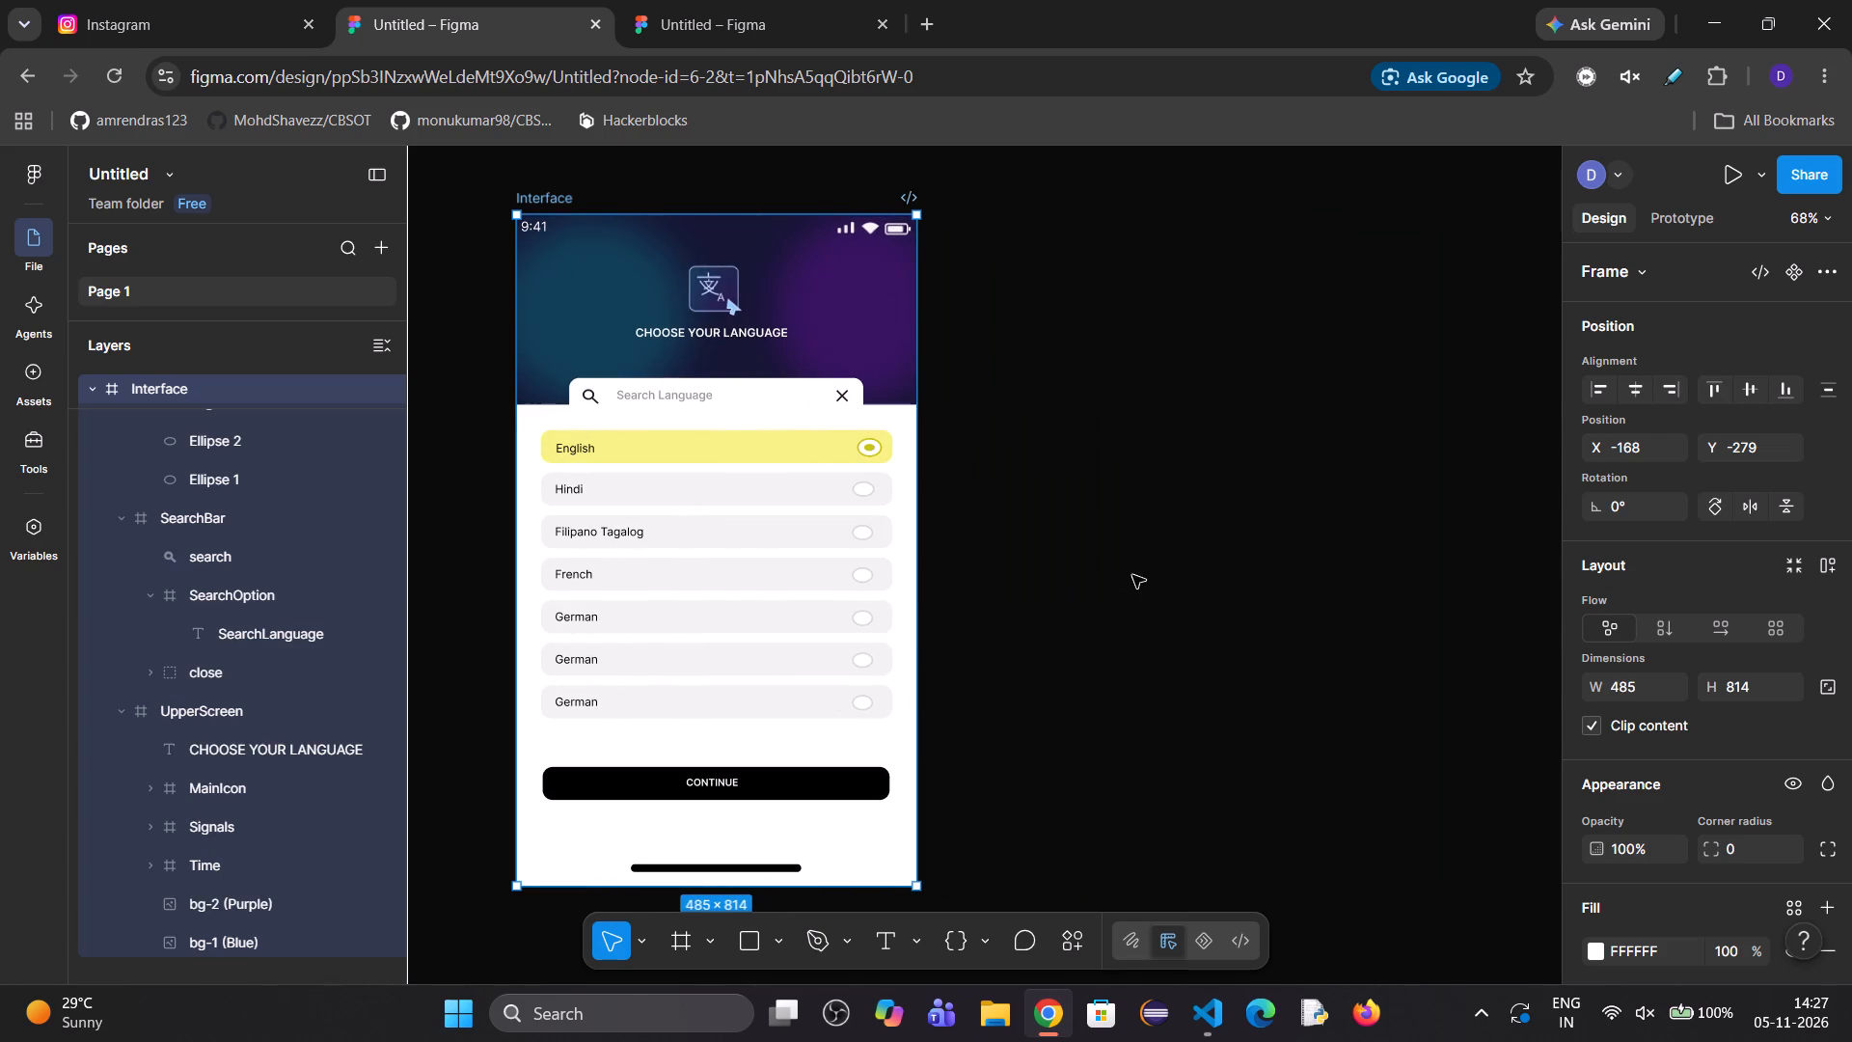
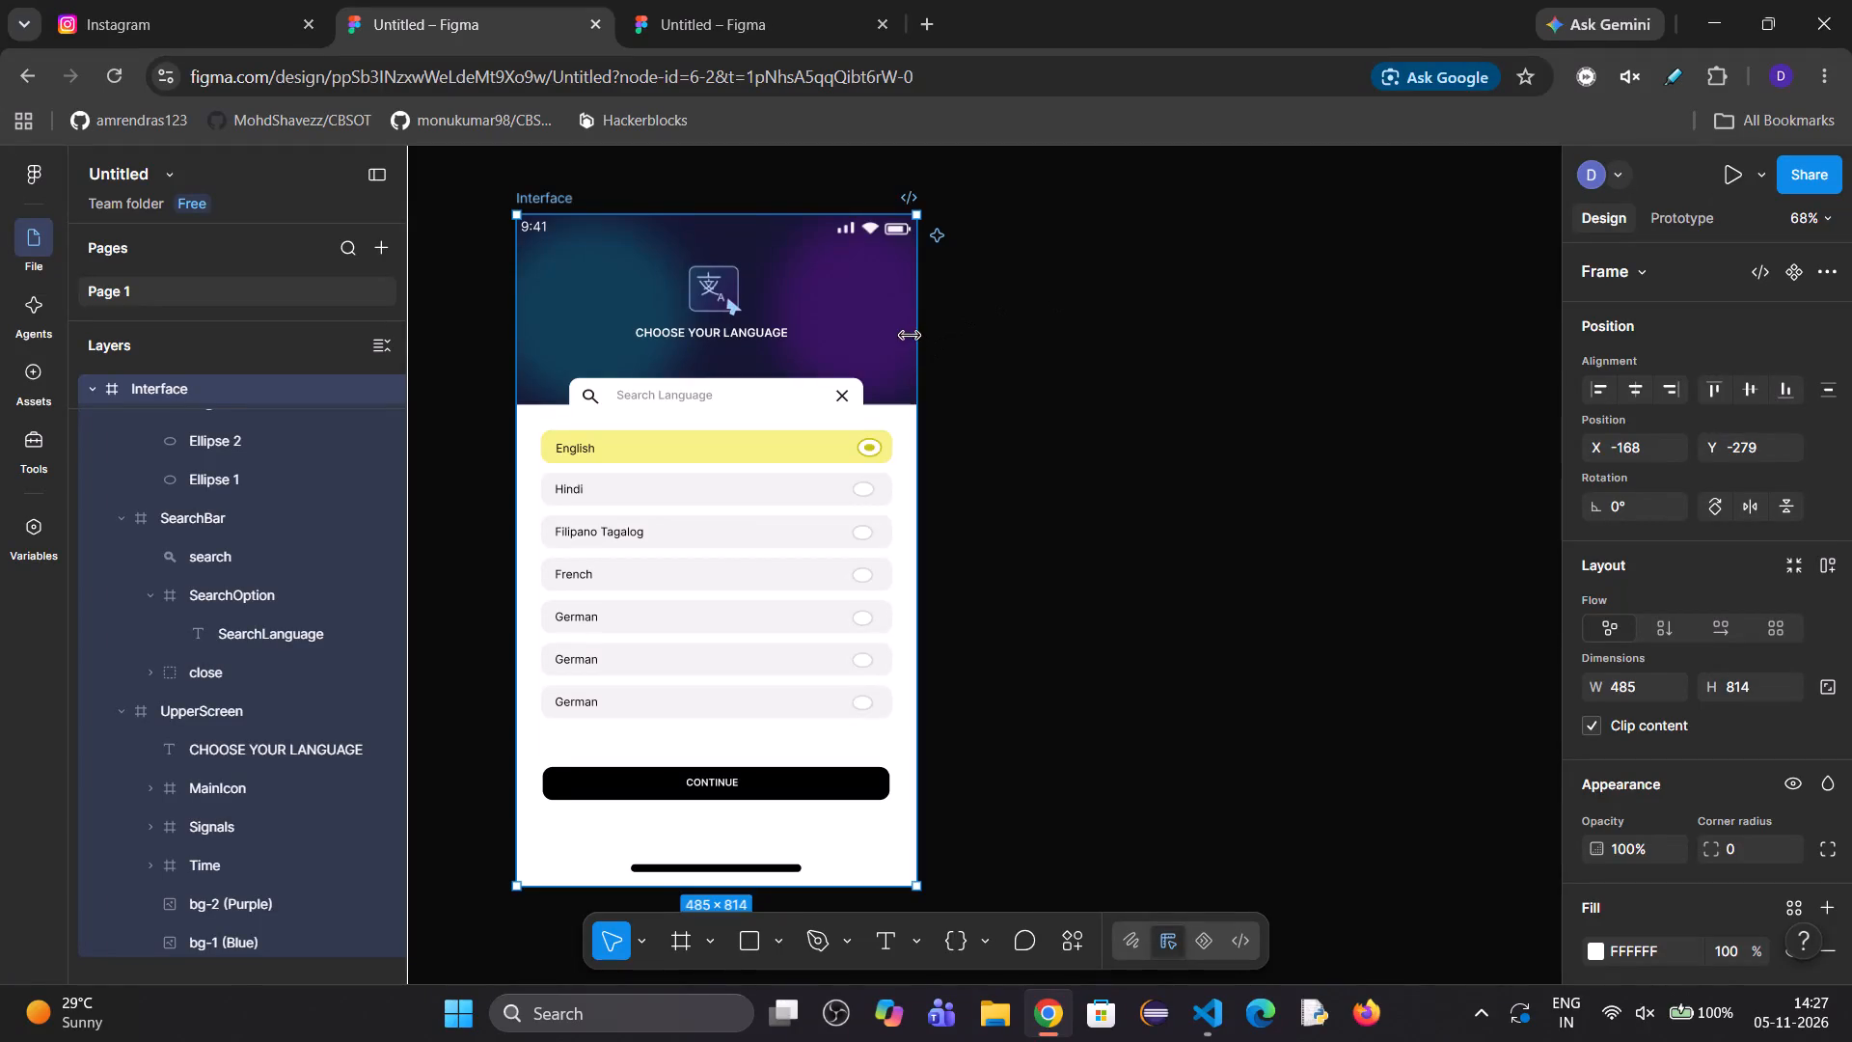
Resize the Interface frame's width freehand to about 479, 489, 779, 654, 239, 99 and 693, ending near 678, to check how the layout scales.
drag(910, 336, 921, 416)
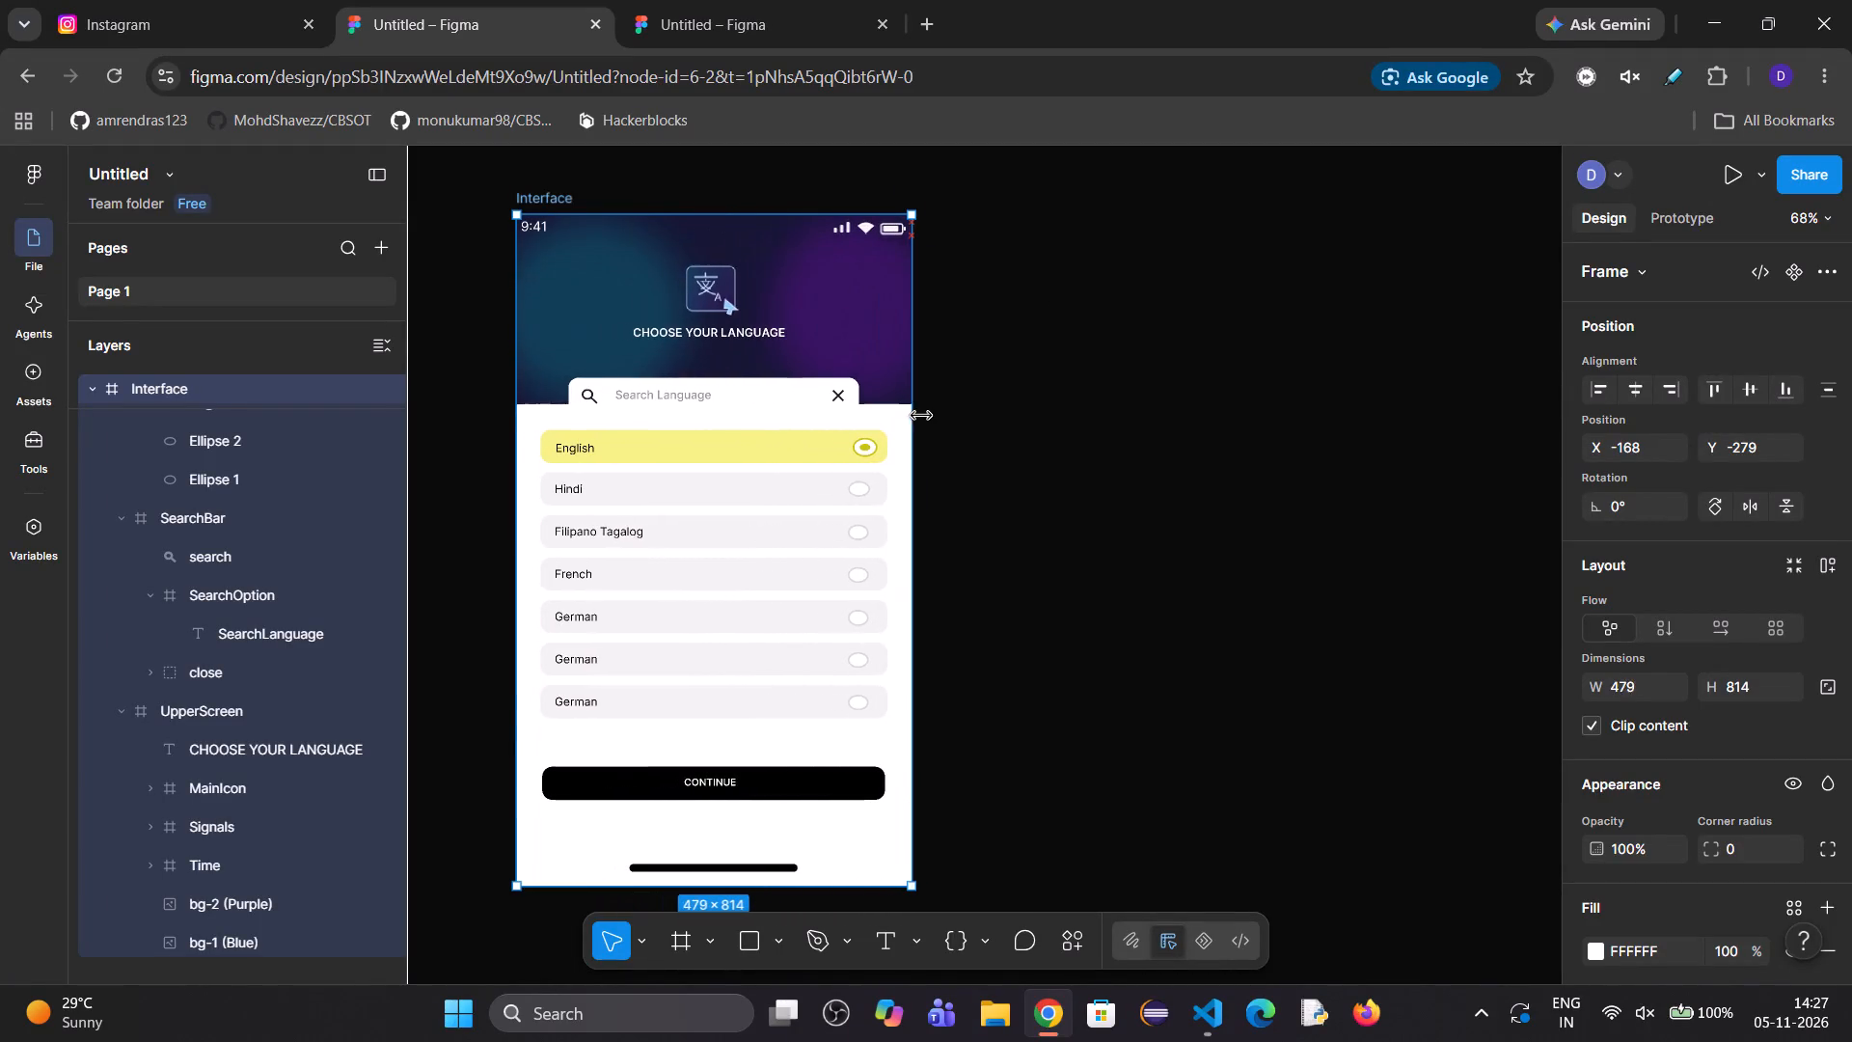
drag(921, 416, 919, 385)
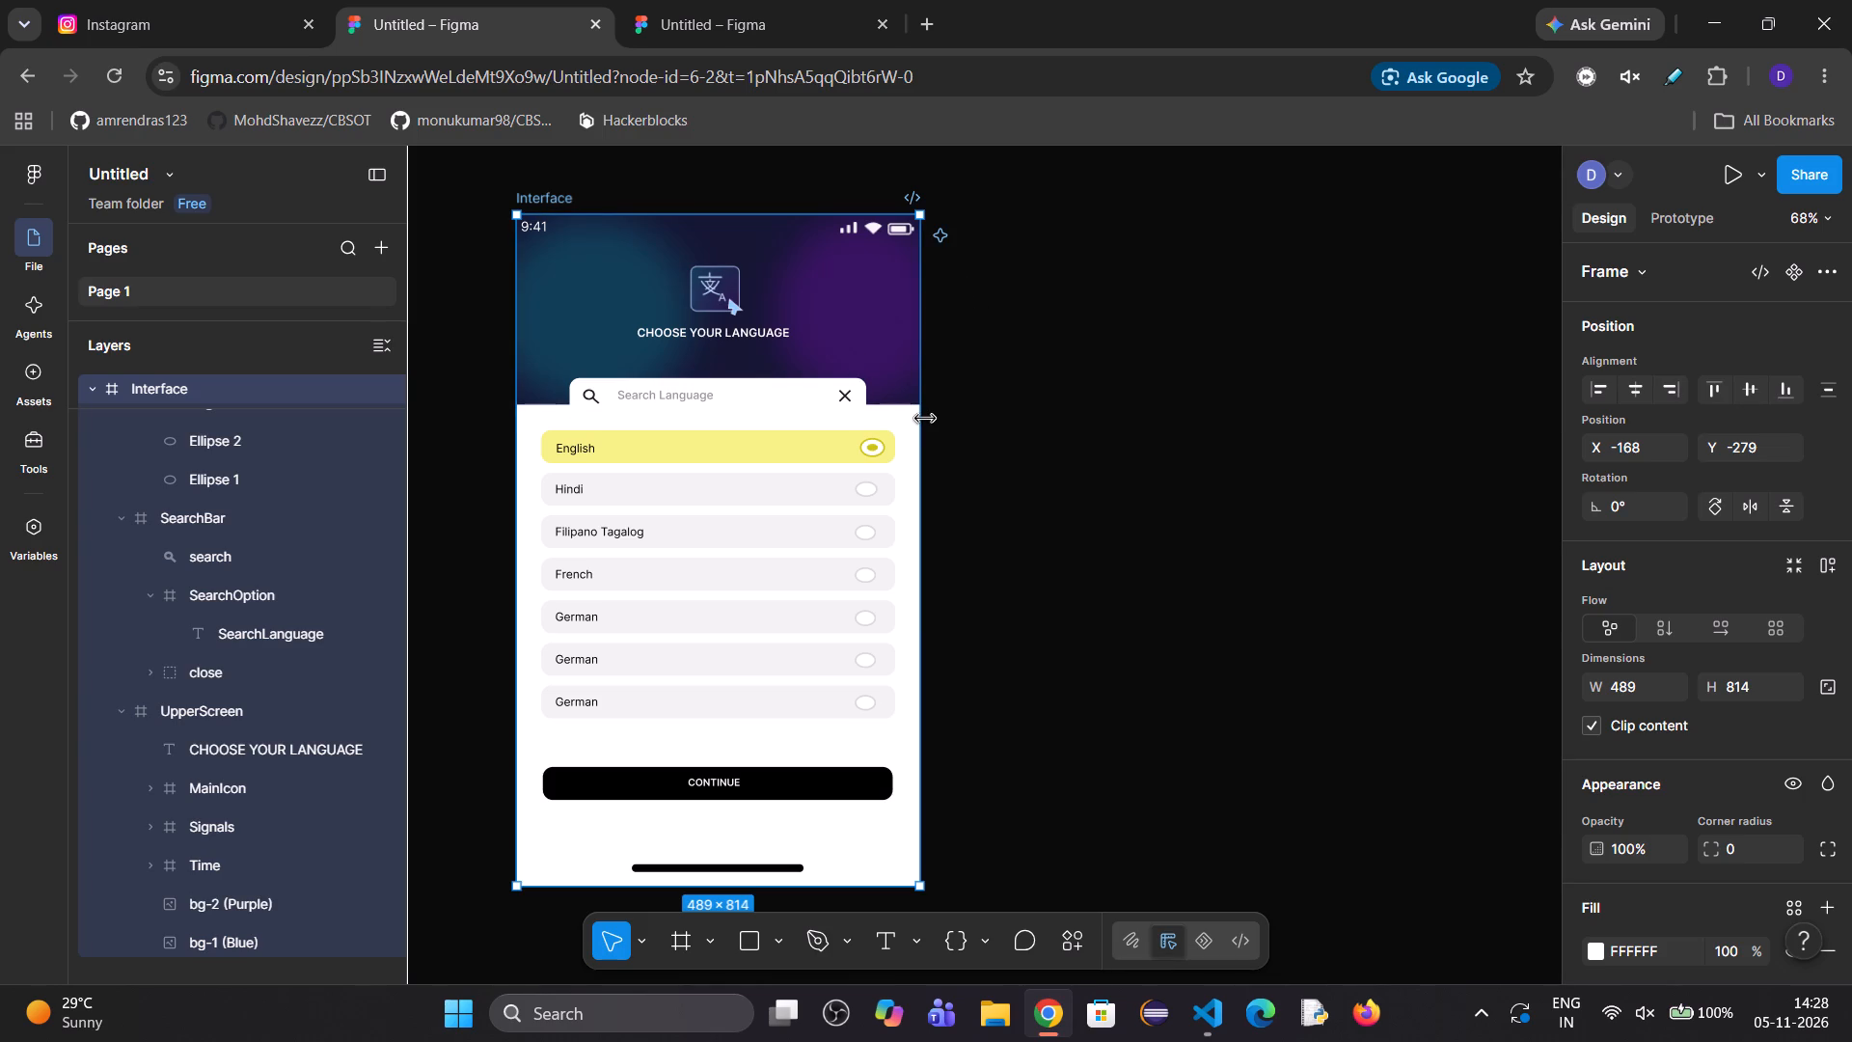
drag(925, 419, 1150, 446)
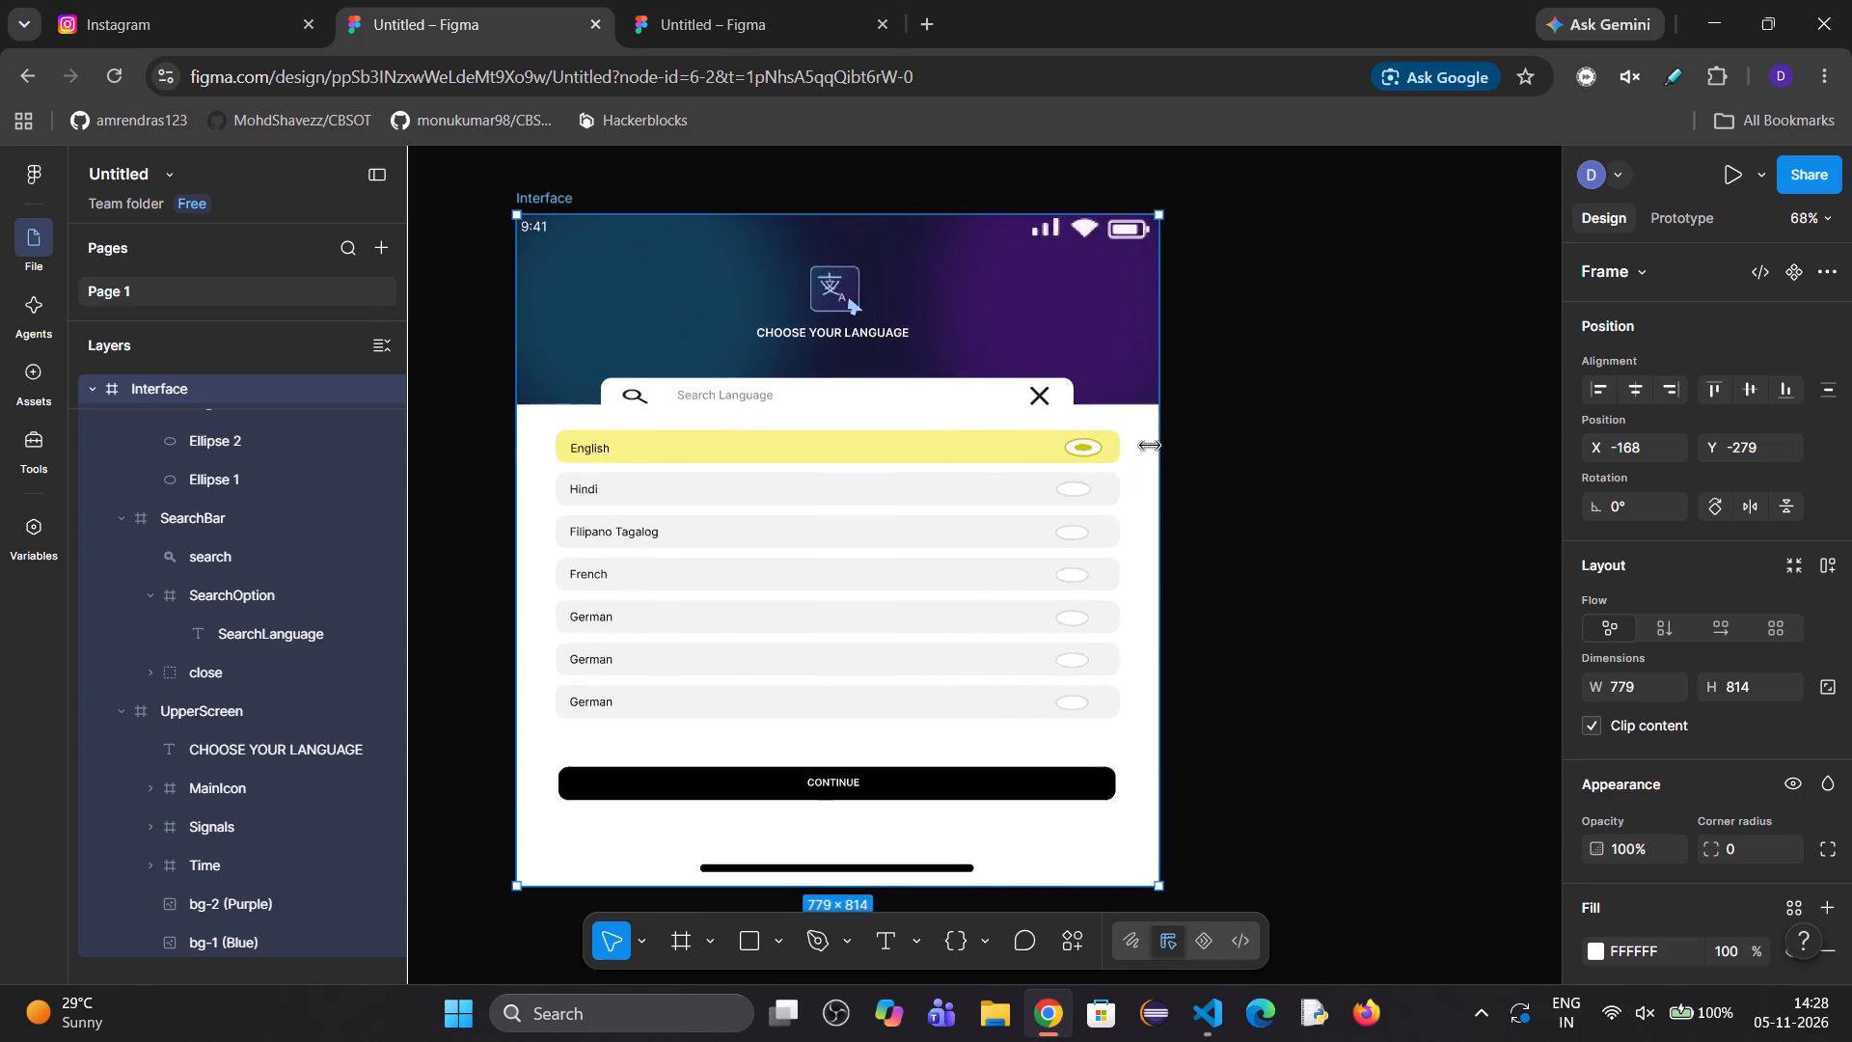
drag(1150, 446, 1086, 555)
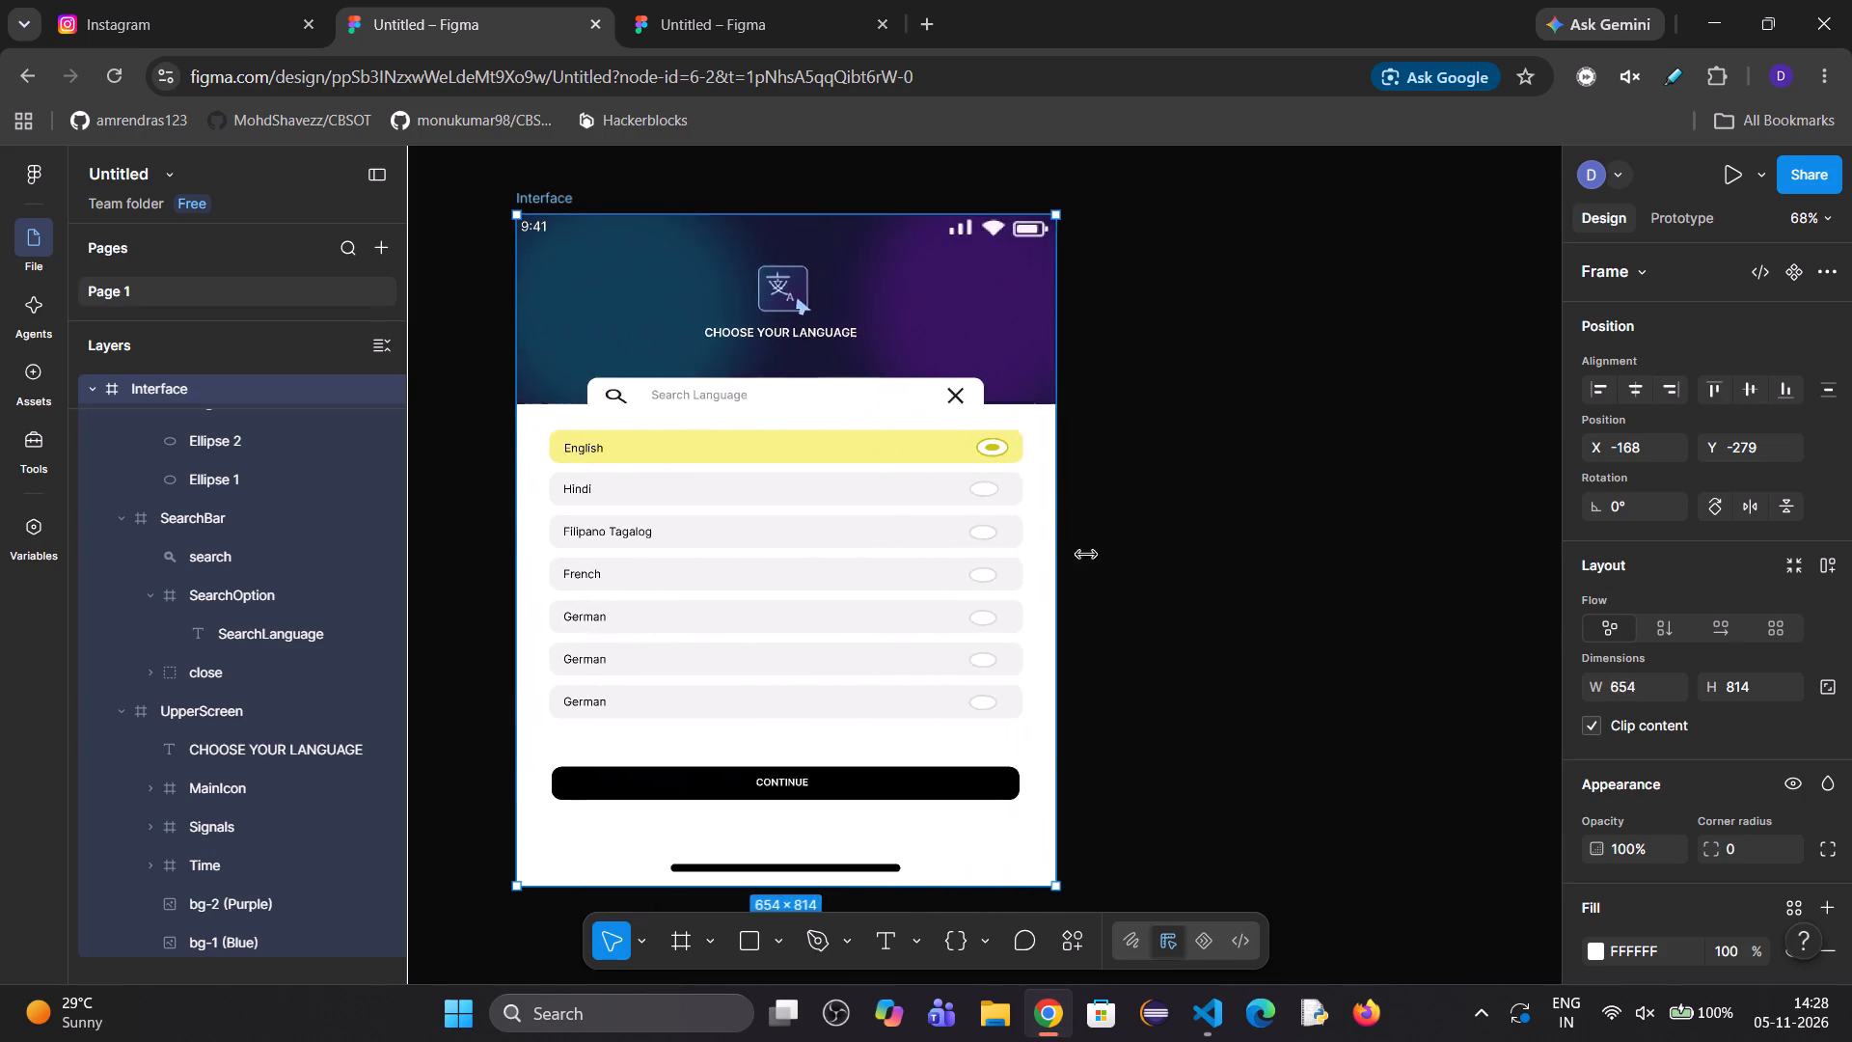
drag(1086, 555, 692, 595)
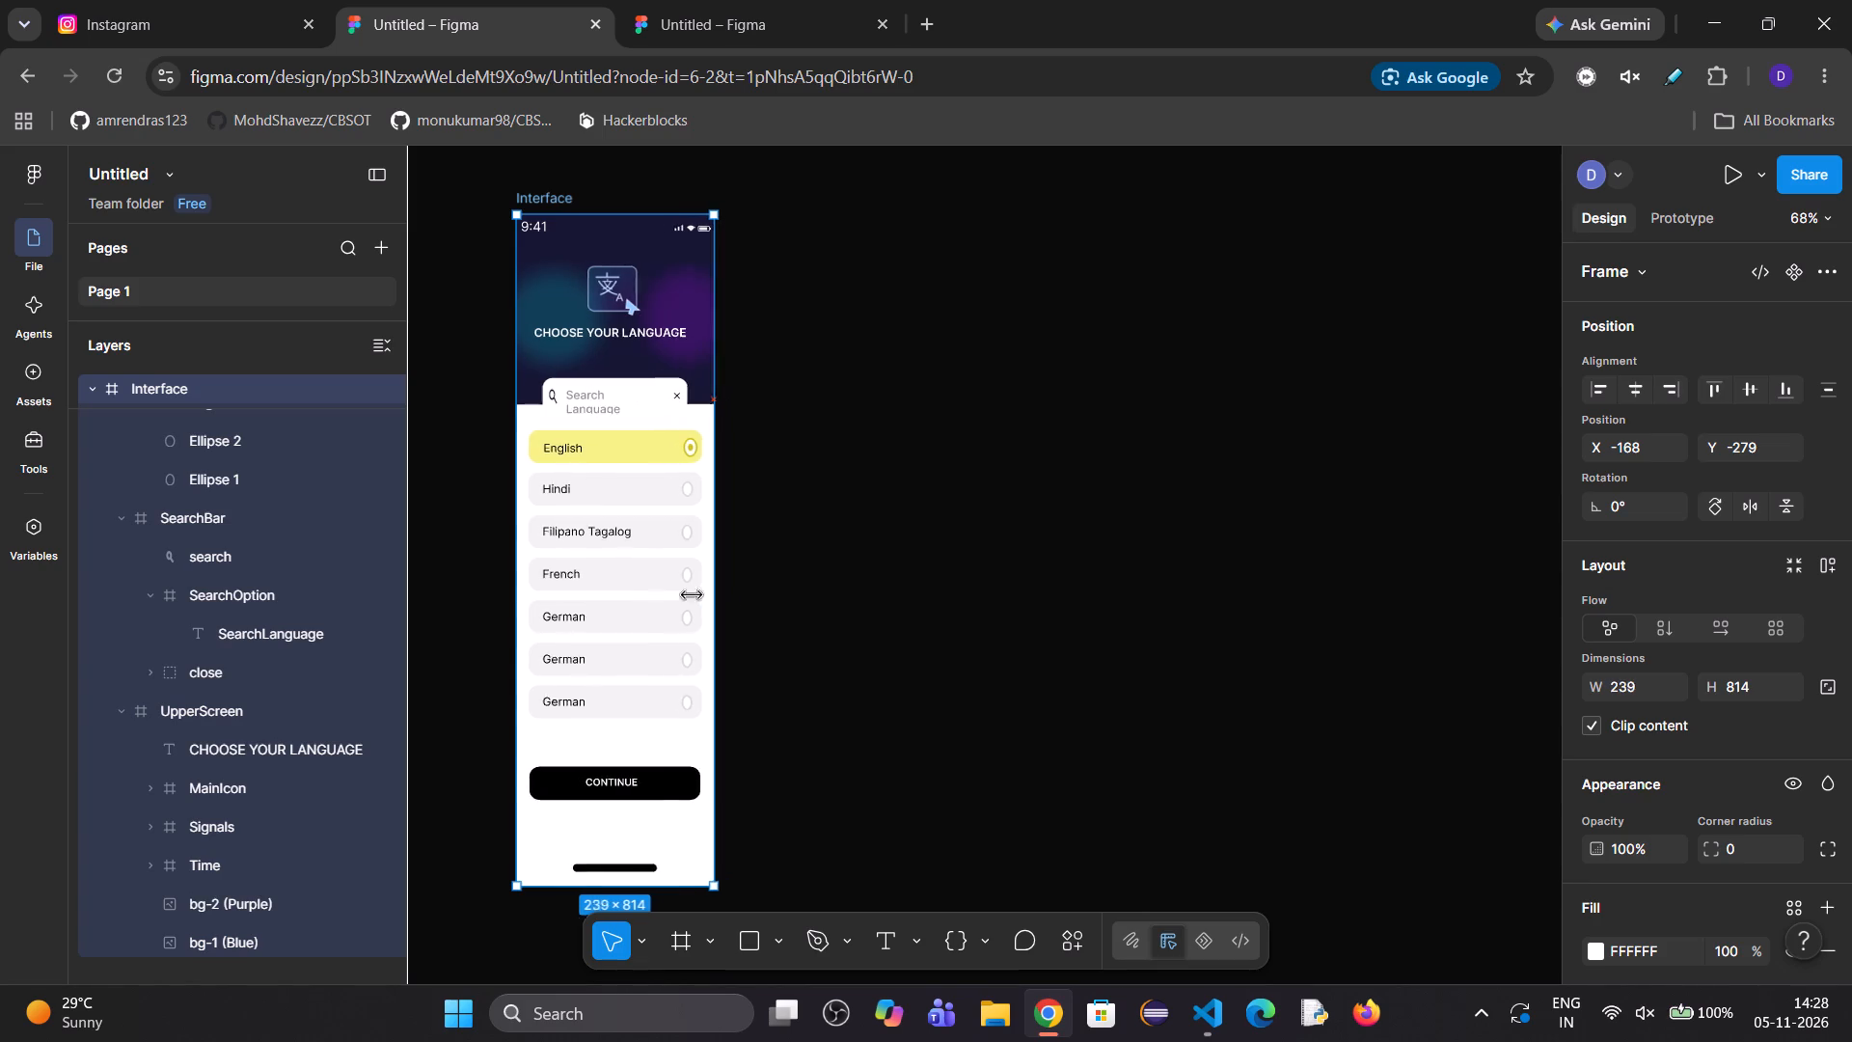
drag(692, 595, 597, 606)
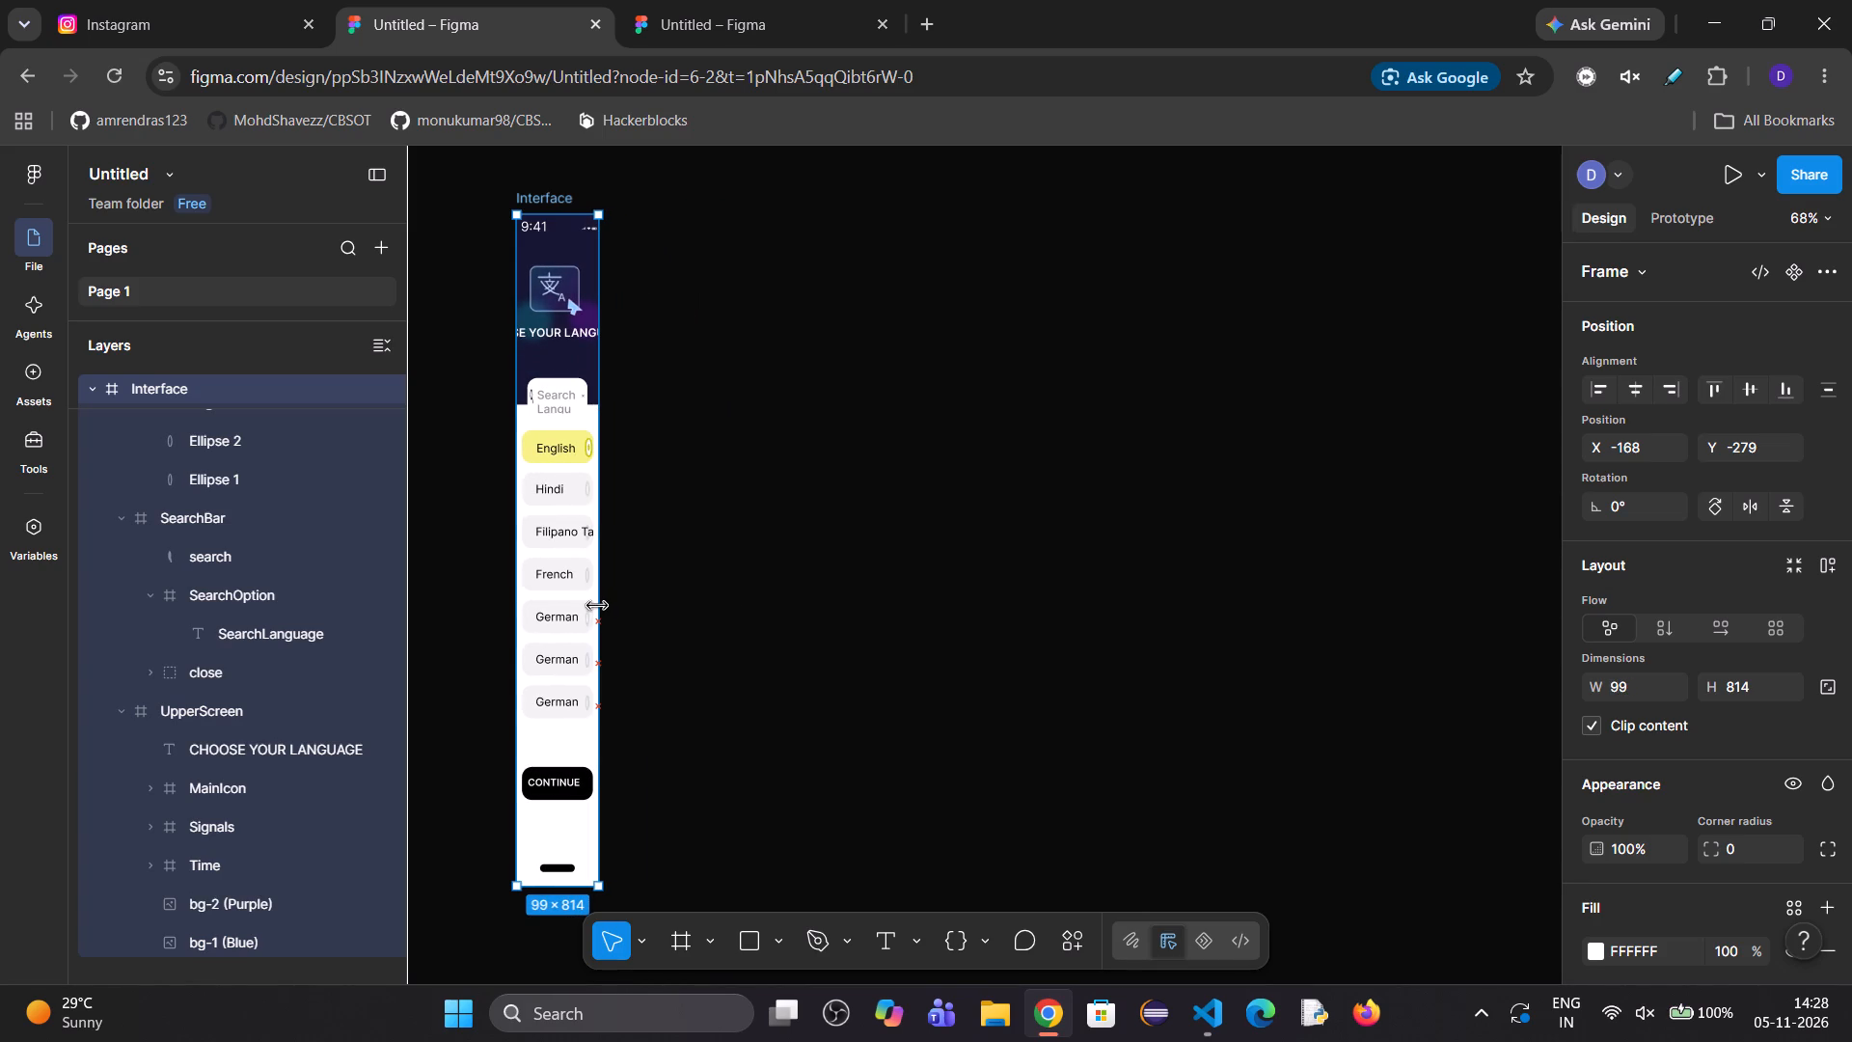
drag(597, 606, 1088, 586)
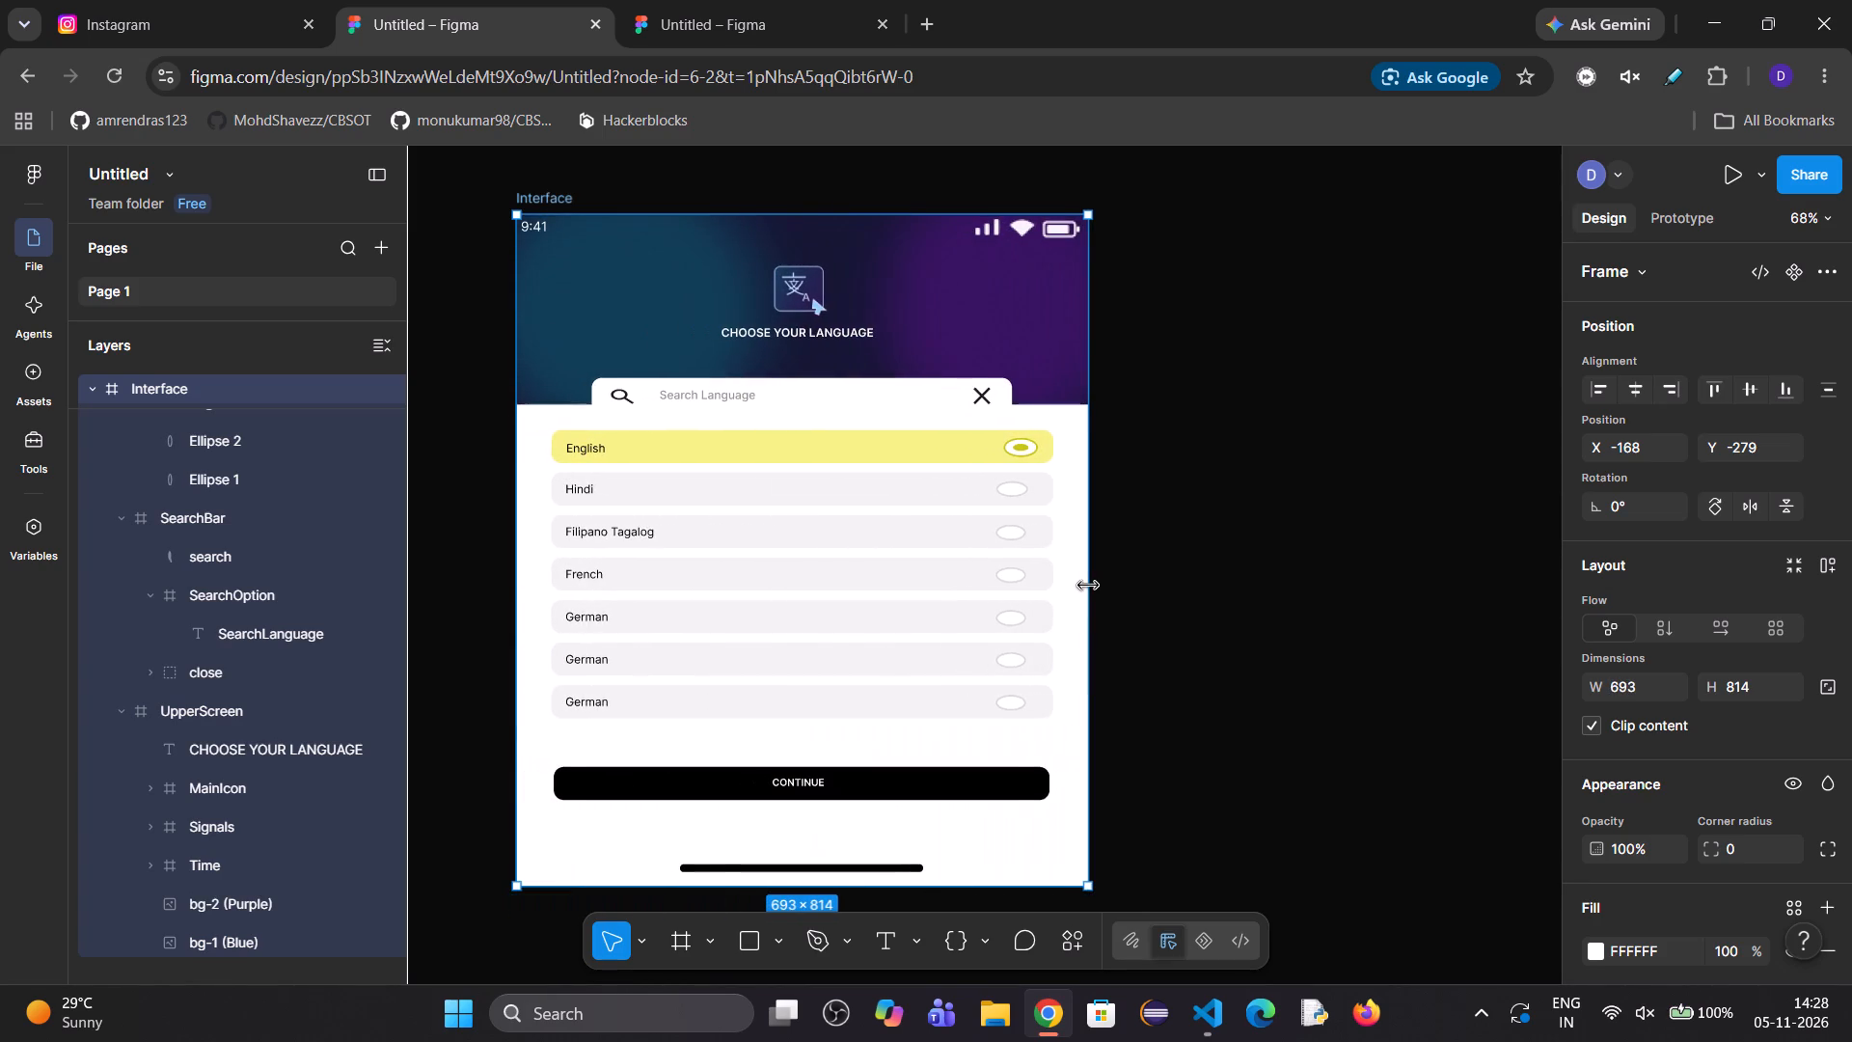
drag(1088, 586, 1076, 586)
Set the horizontal constraint of the CHOOSE YOUR LANGUAGE heading in UpperScreen to Scale.
click(301, 734)
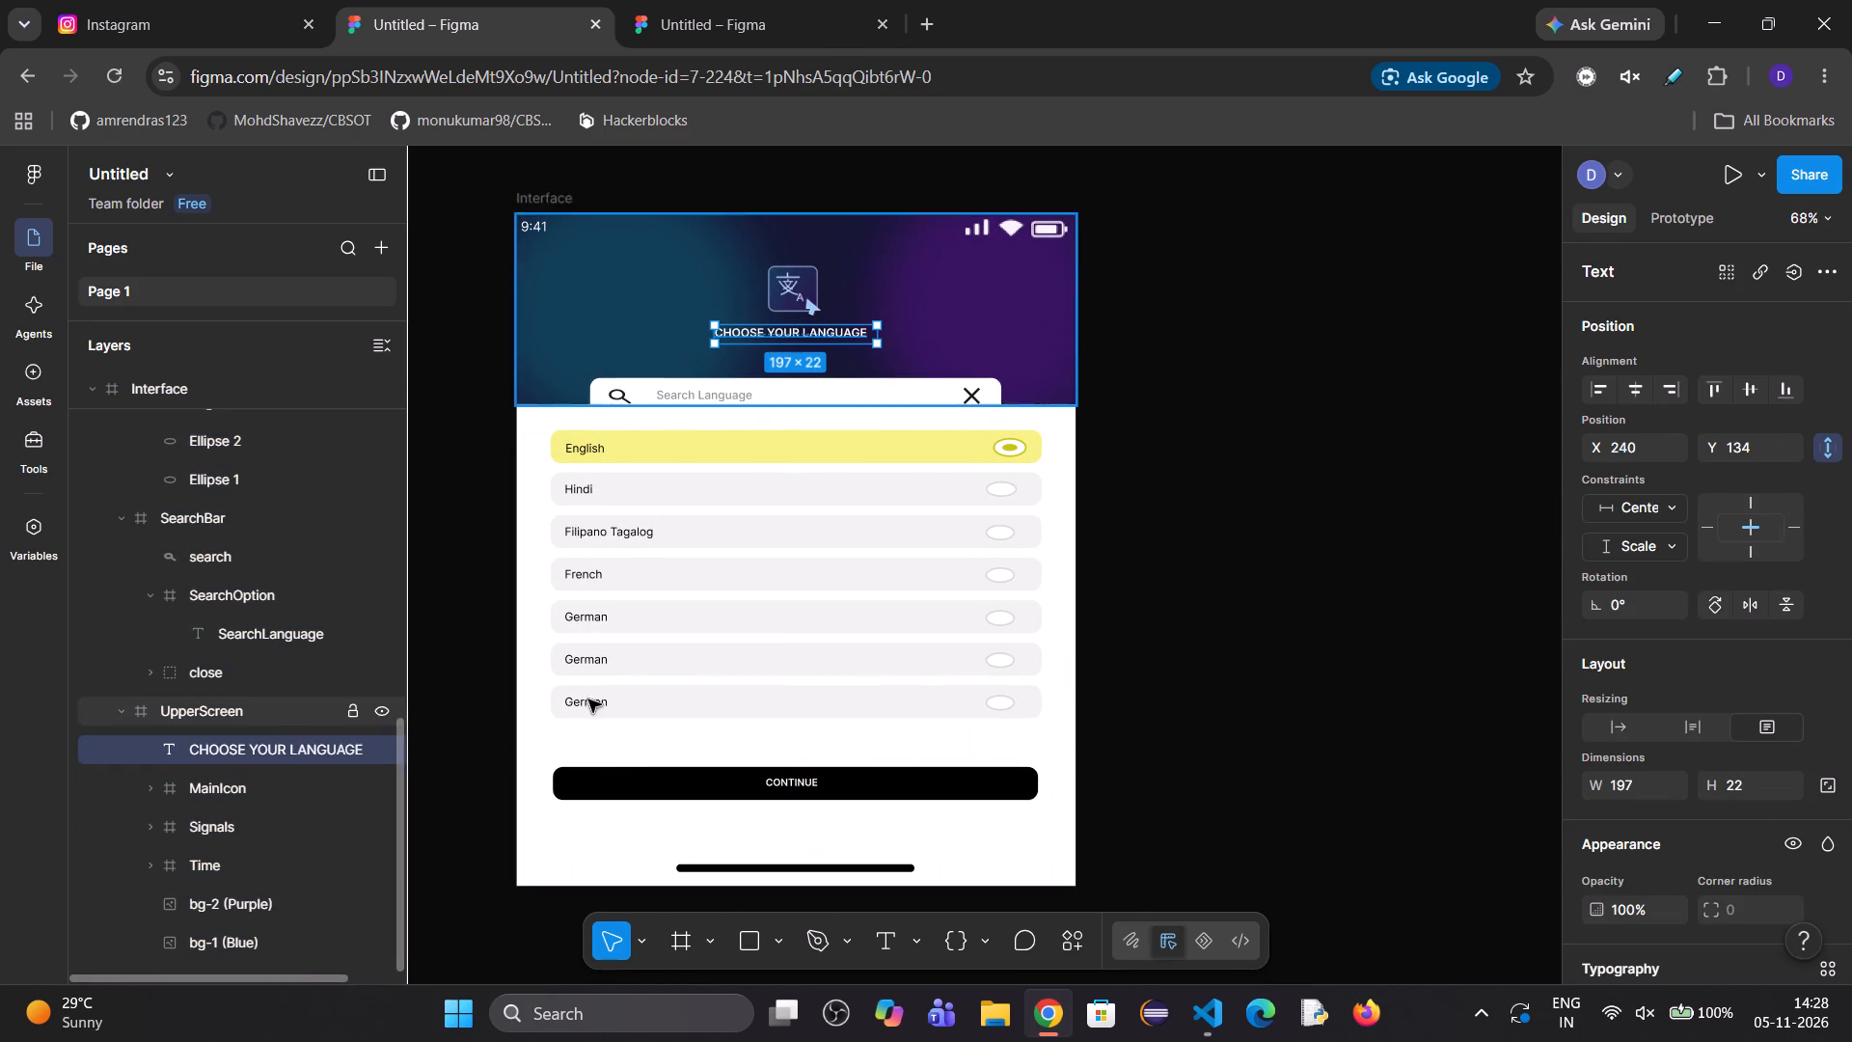
click(1597, 499)
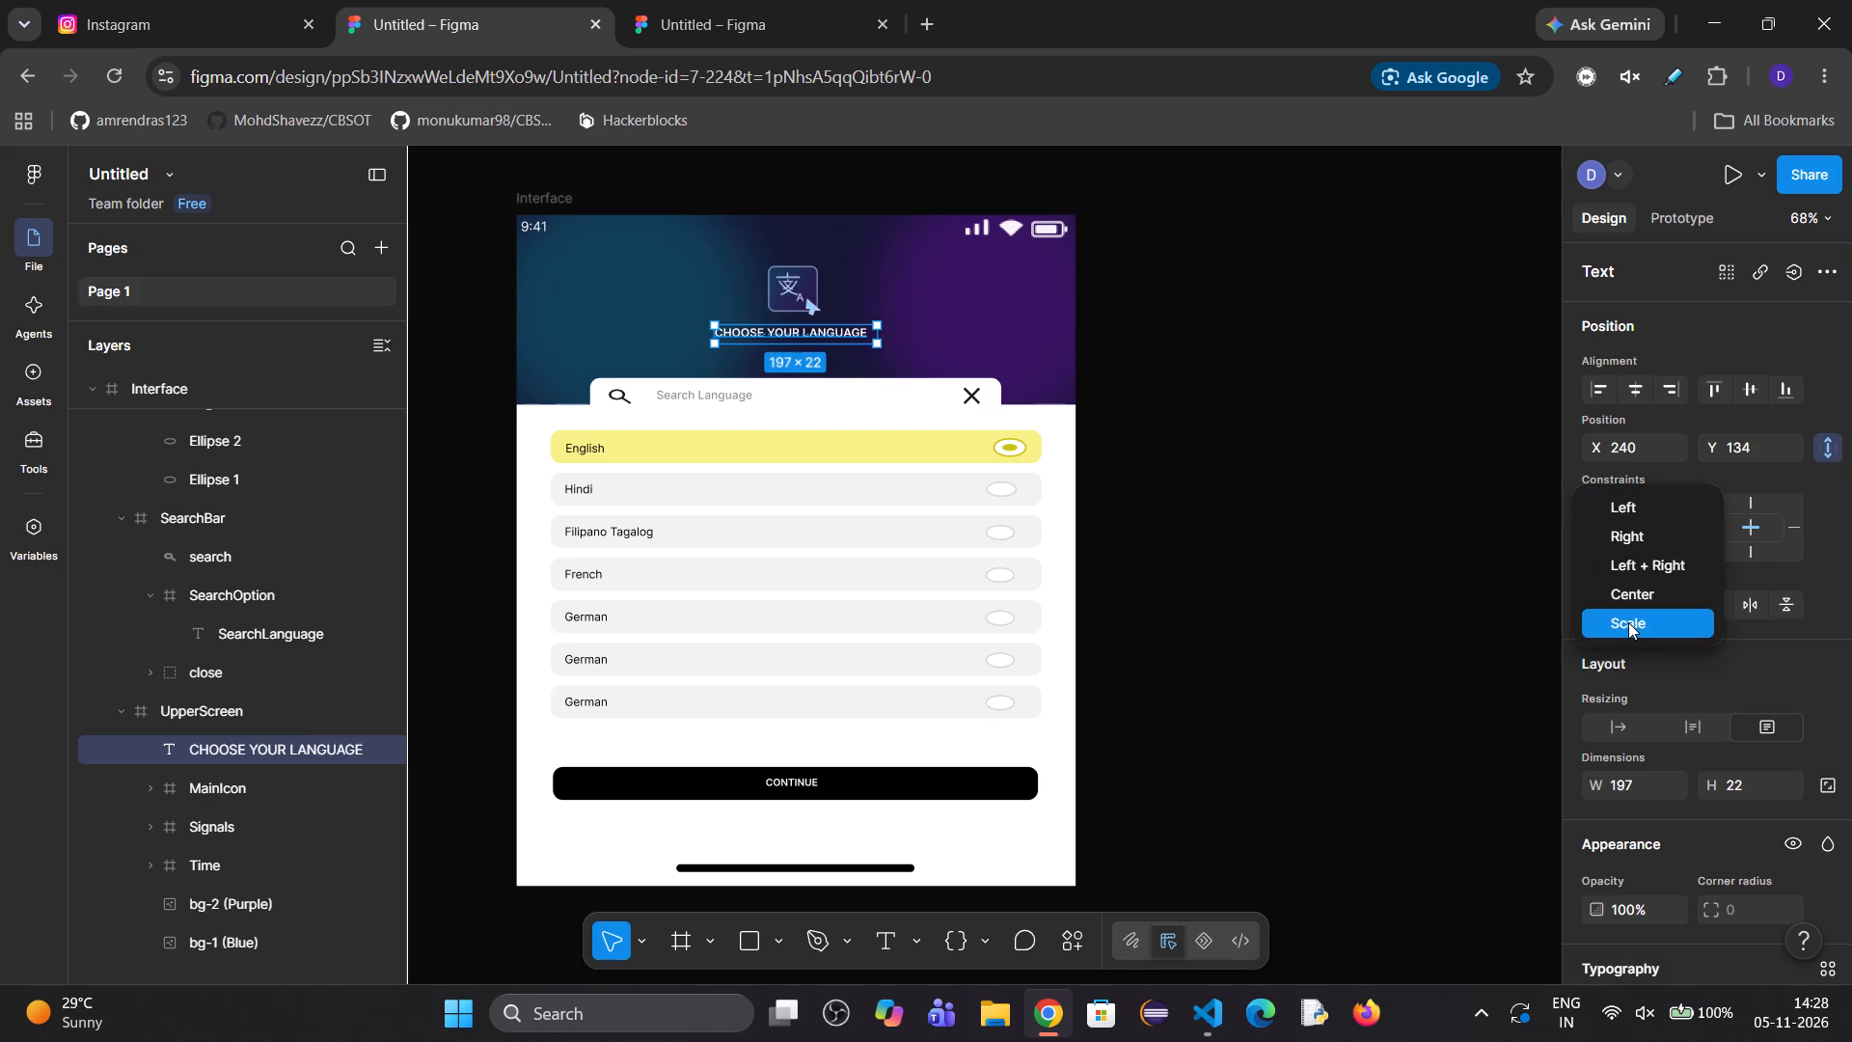
click(1628, 622)
drag(1613, 540, 1610, 530)
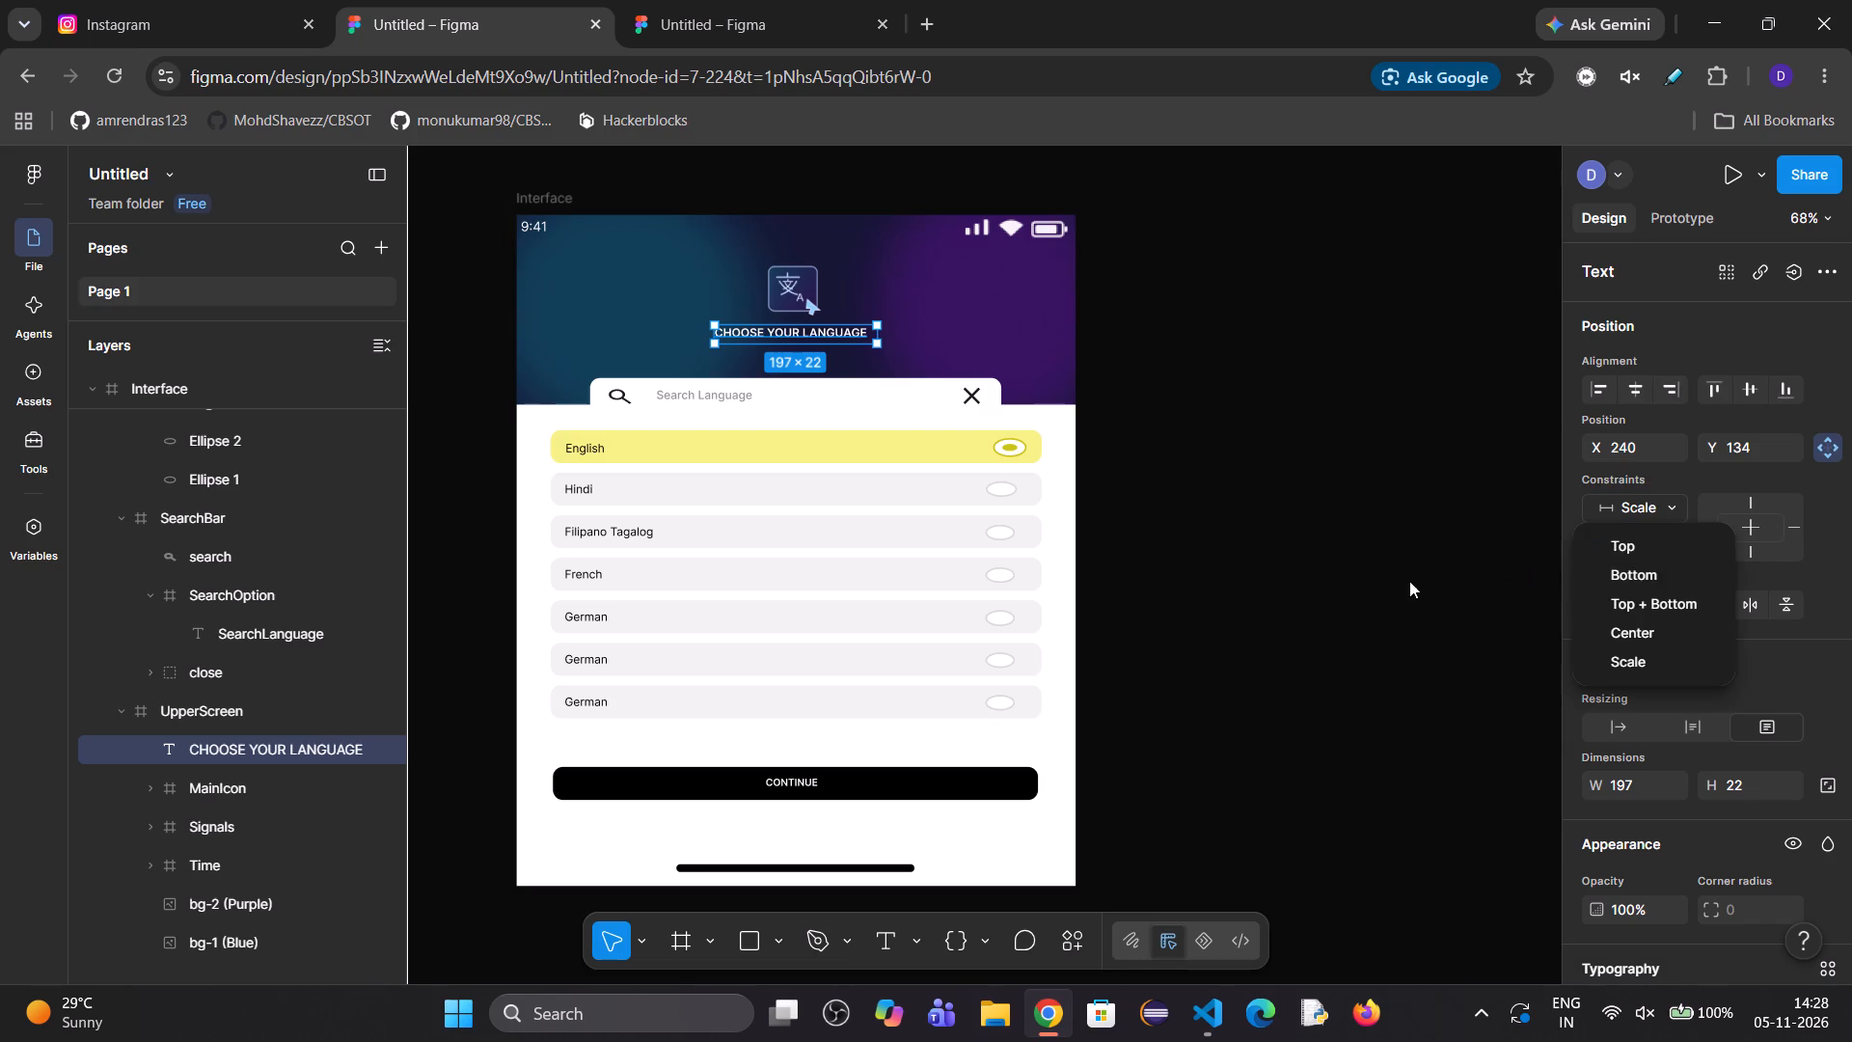
click(1409, 581)
Resize the Interface frame's width freehand to about 76 and 73, ending near 1073, to retest how the heading scales.
click(185, 517)
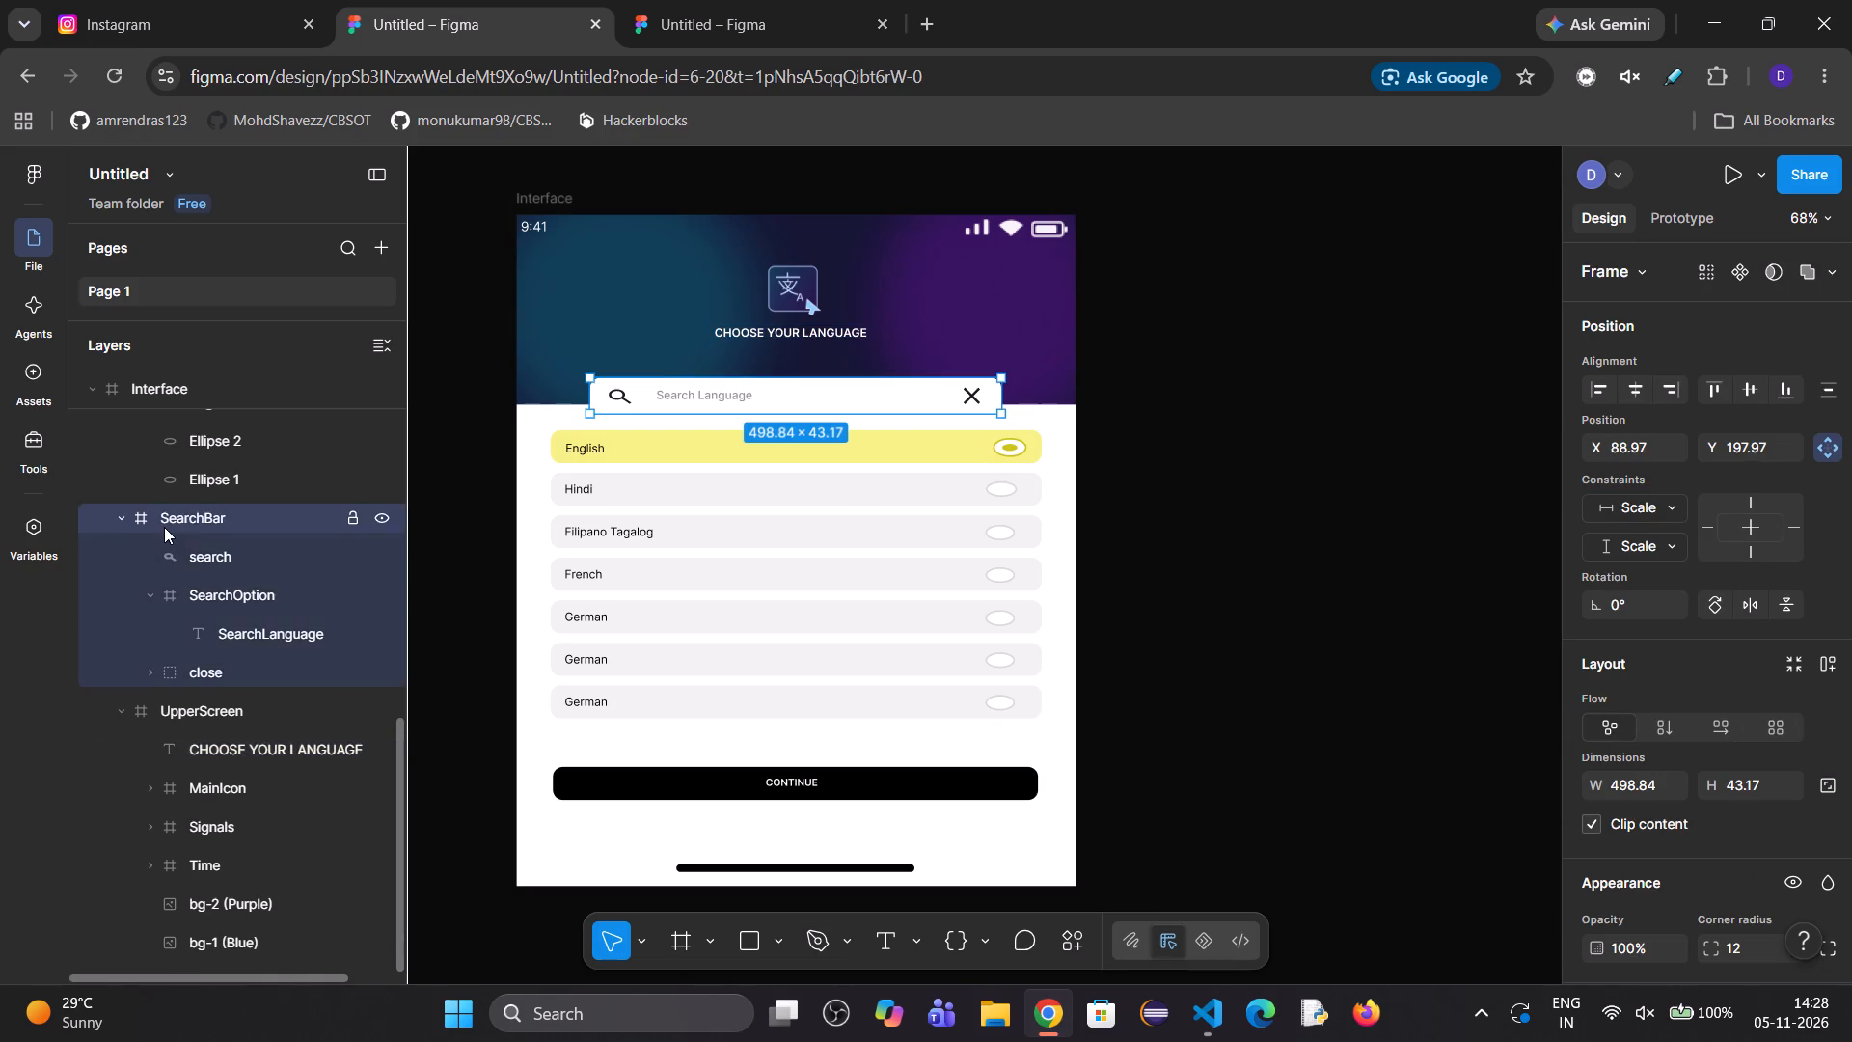
scroll(184, 520, up, 10)
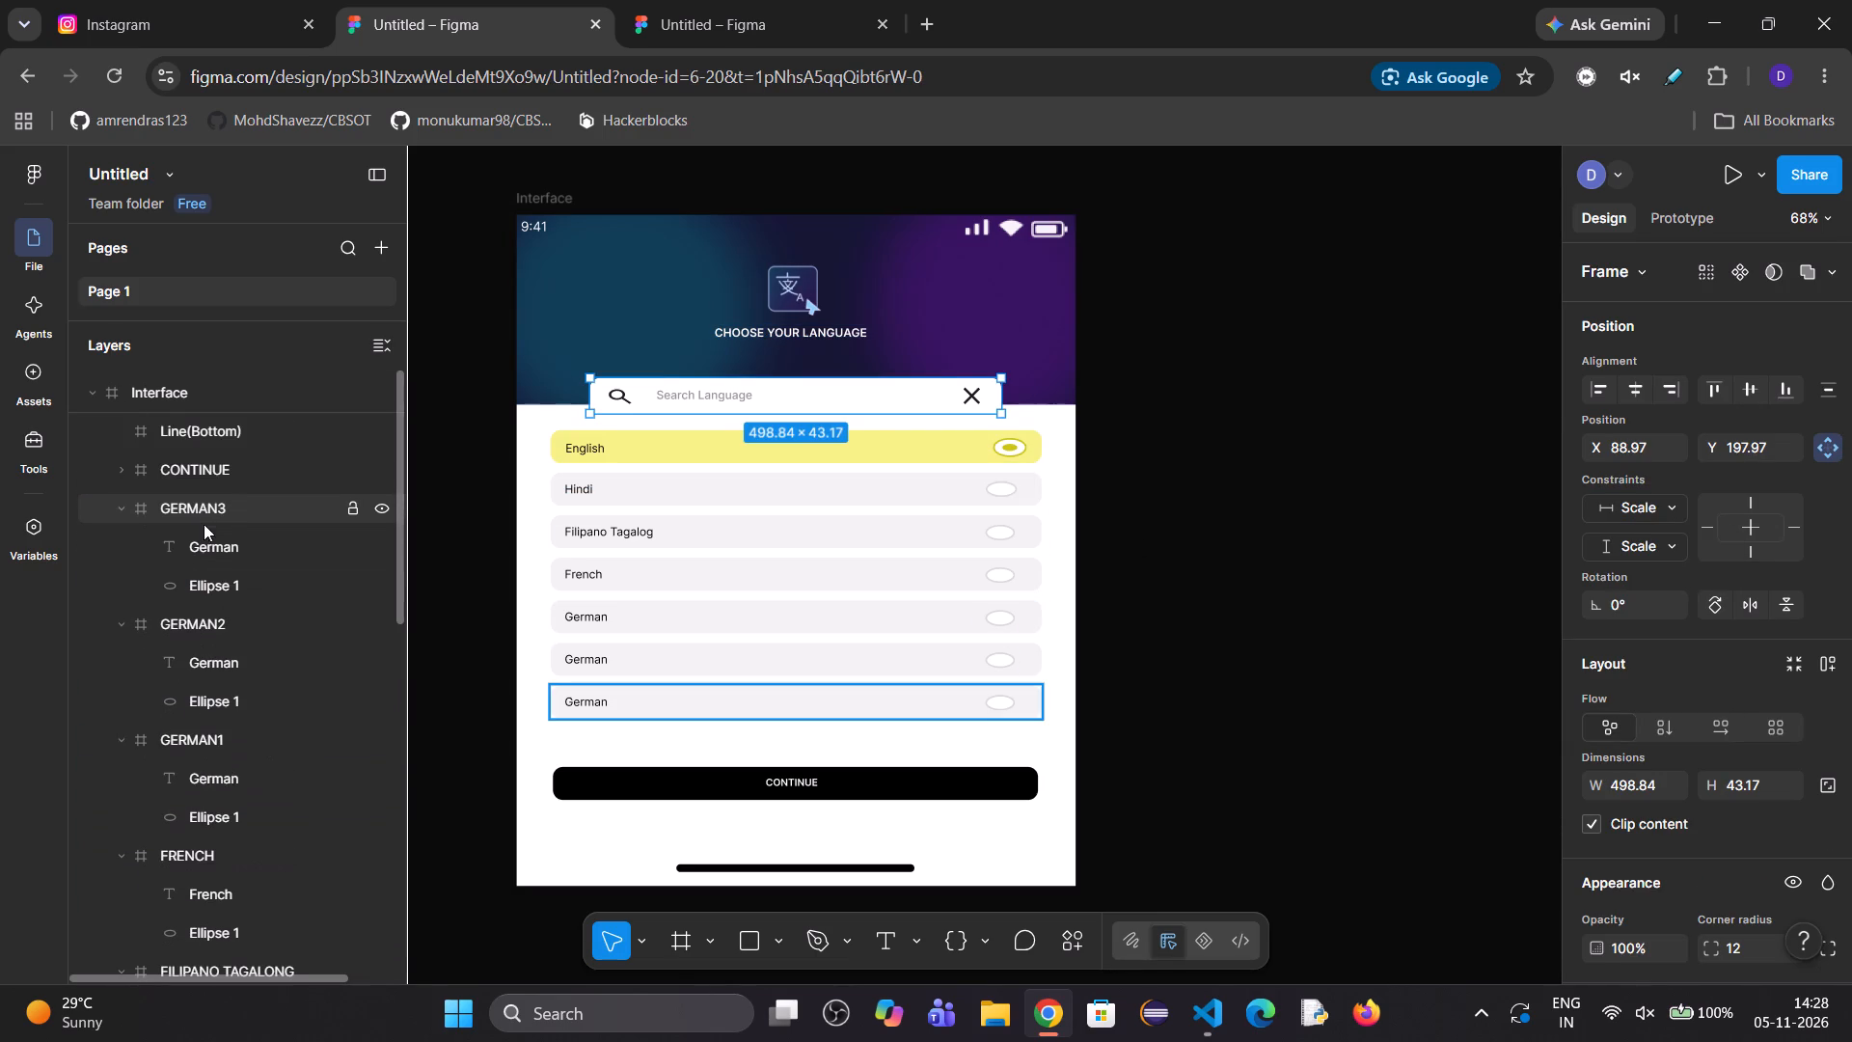
click(222, 380)
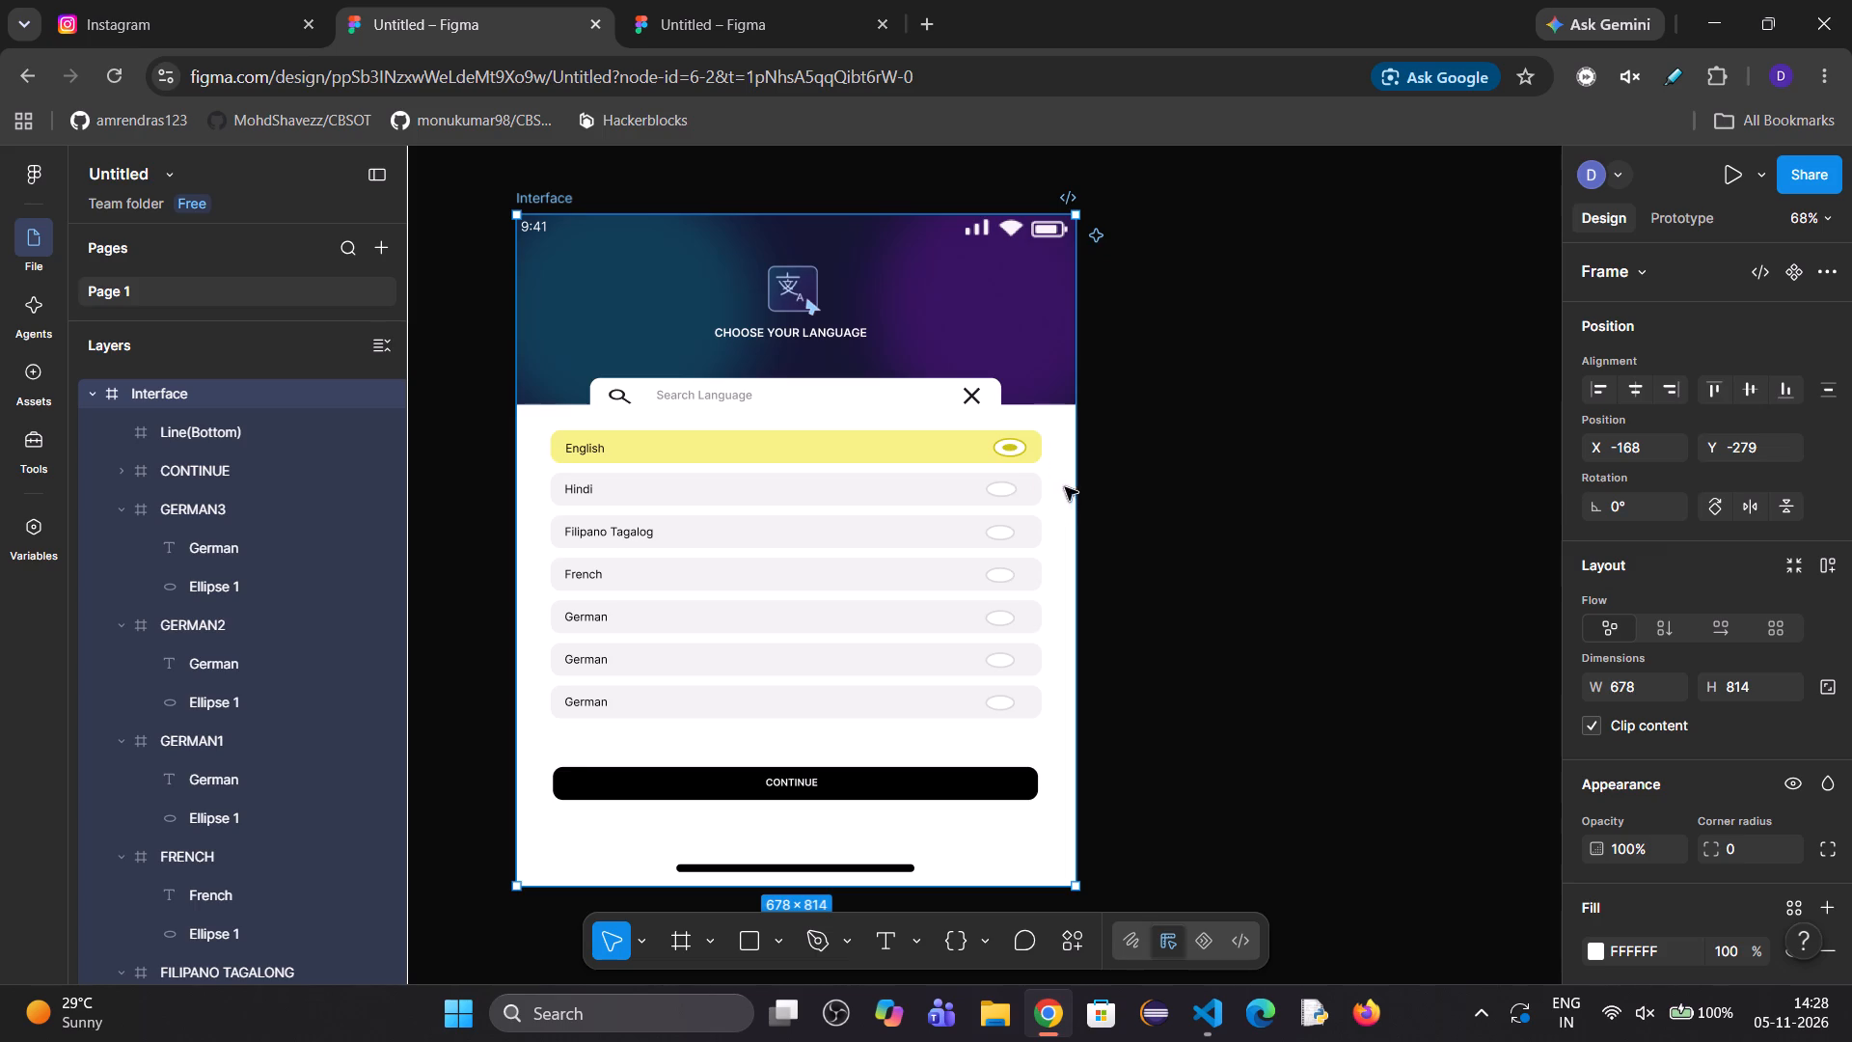
drag(1076, 488, 579, 552)
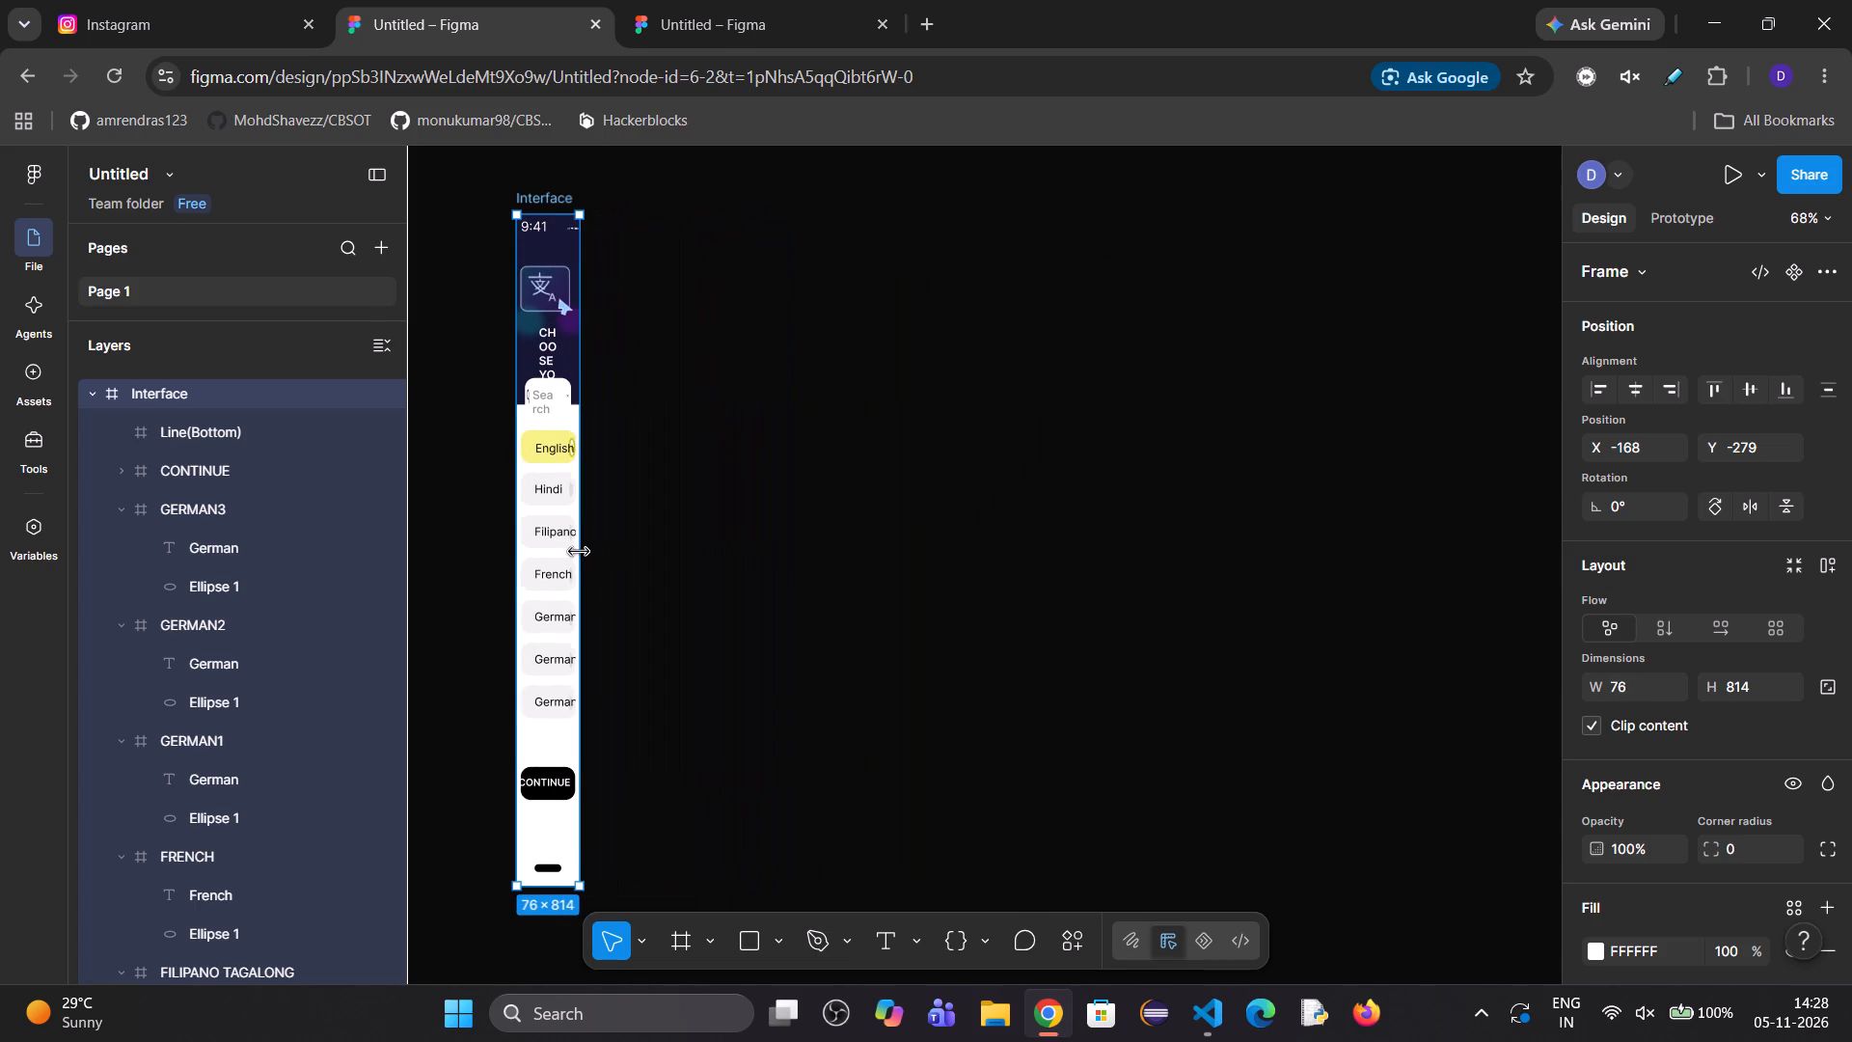
drag(579, 552, 577, 553)
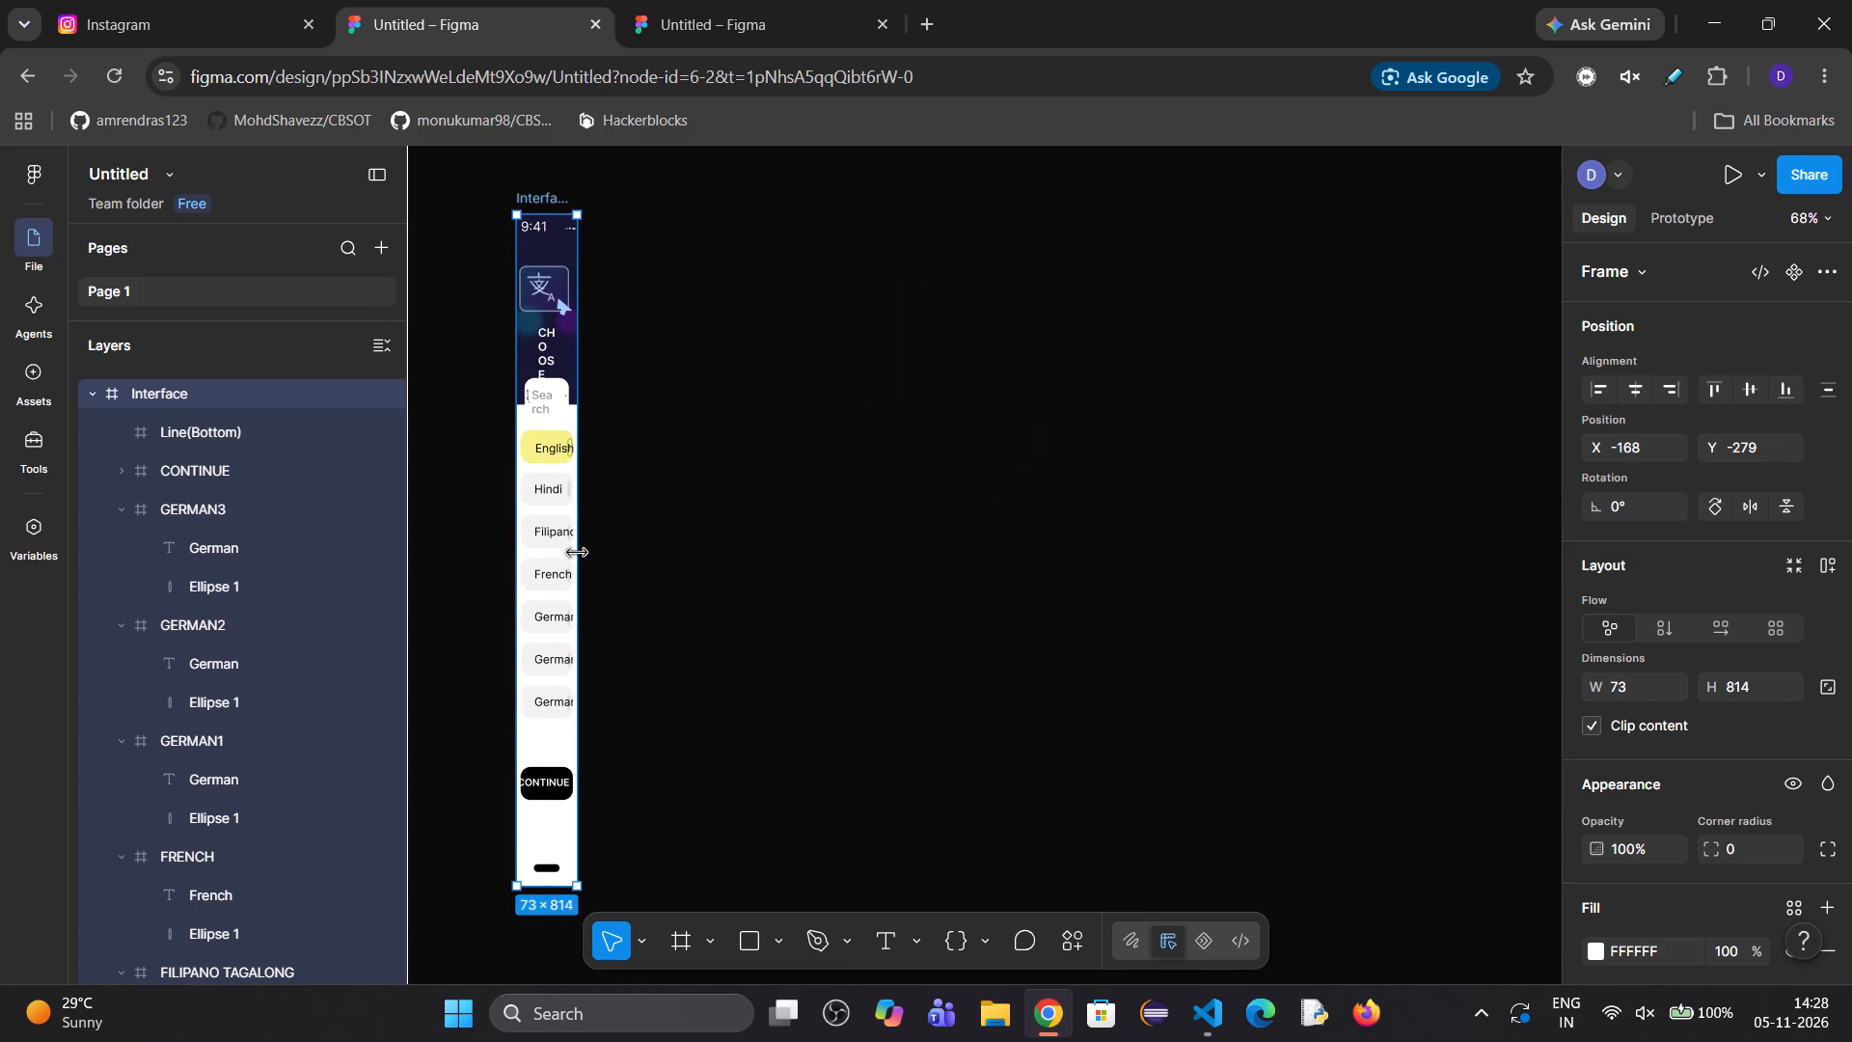
drag(577, 553, 576, 553)
drag(576, 553, 1401, 598)
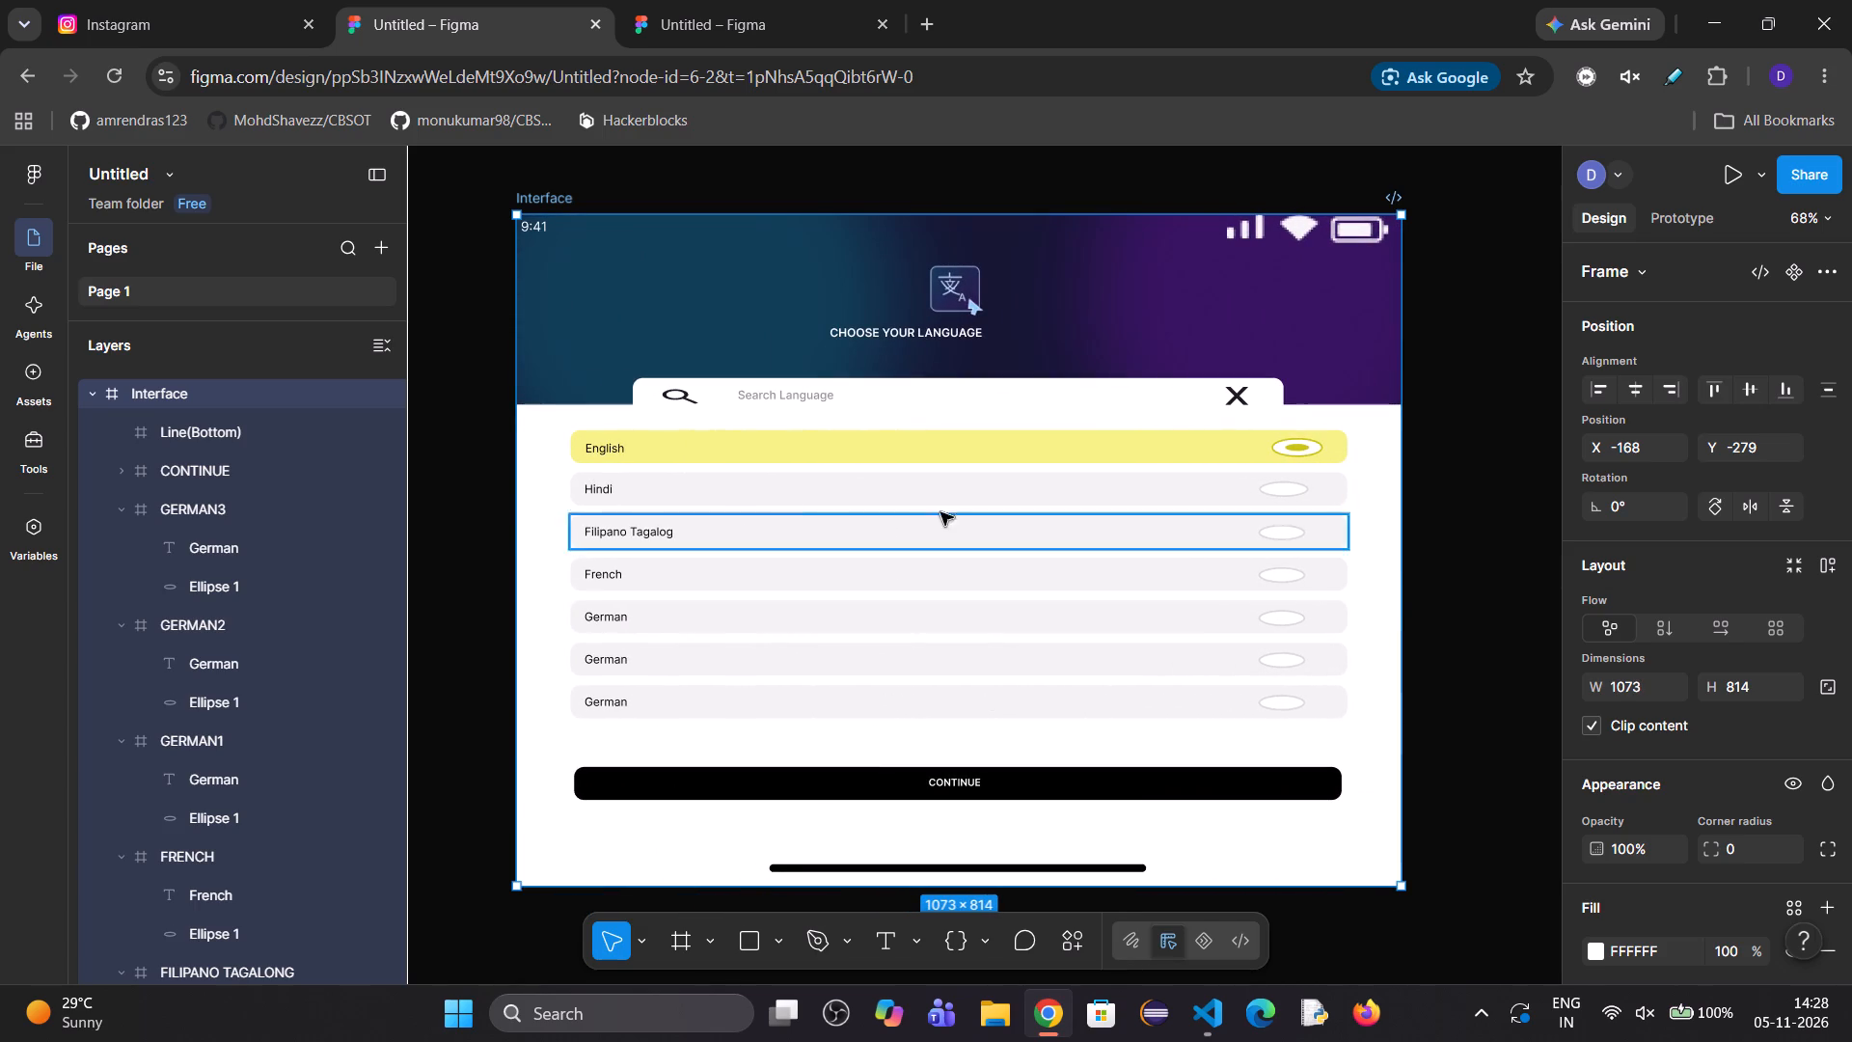
Narrow the CHOOSE YOUR LANGUAGE text box to about 187 wide and align it to the horizontal center of UpperScreen.
scroll(158, 594, down, 1)
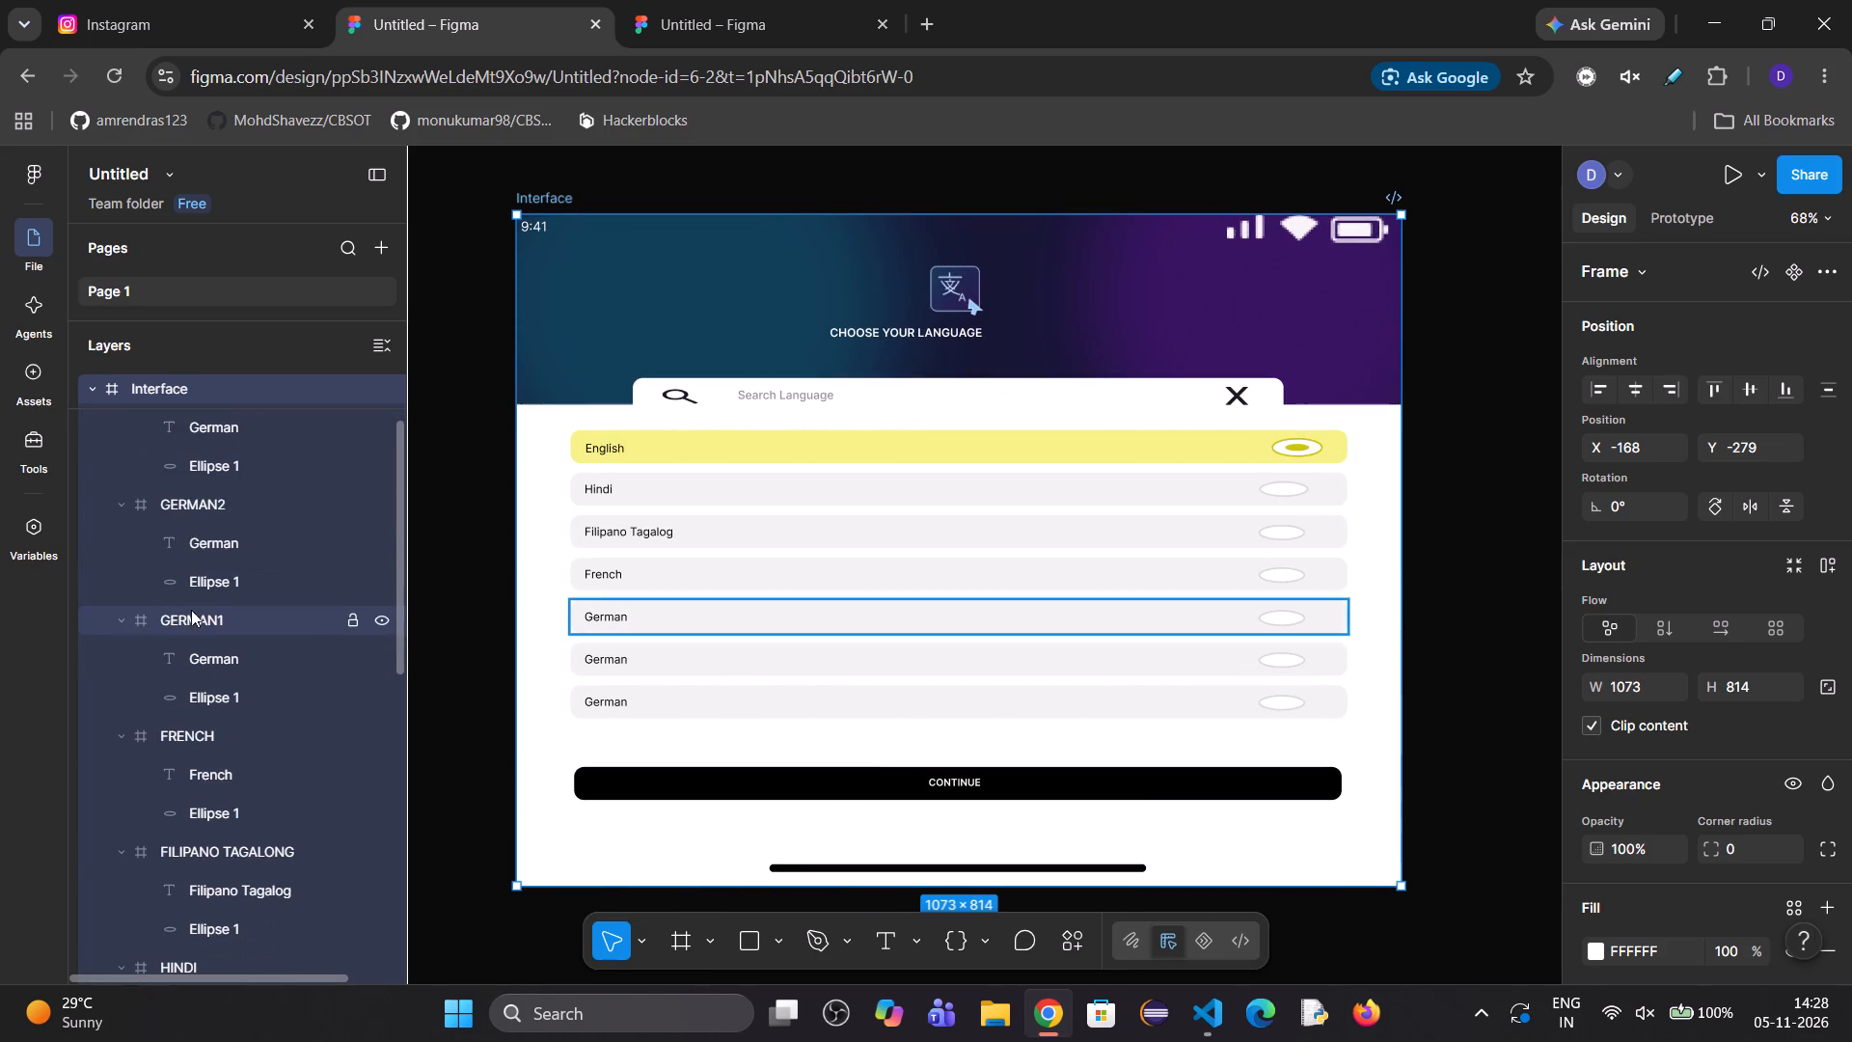
click(870, 323)
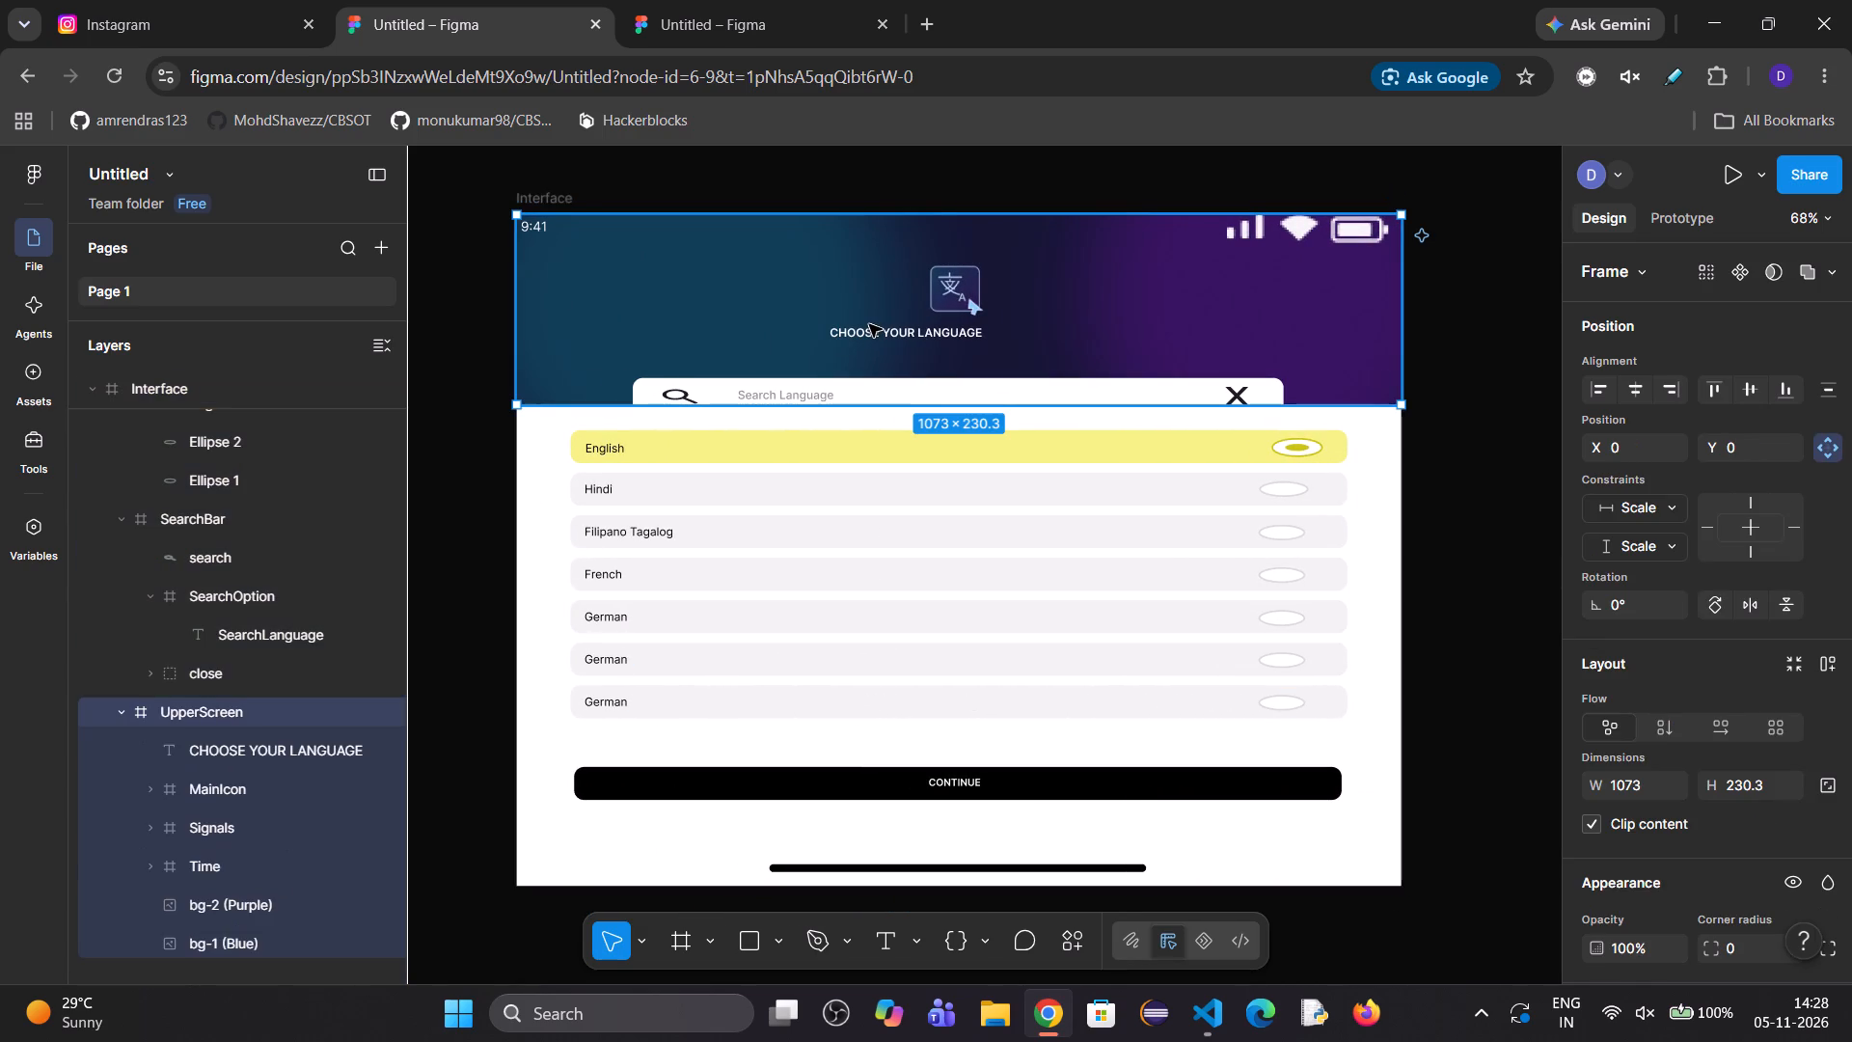
click(260, 754)
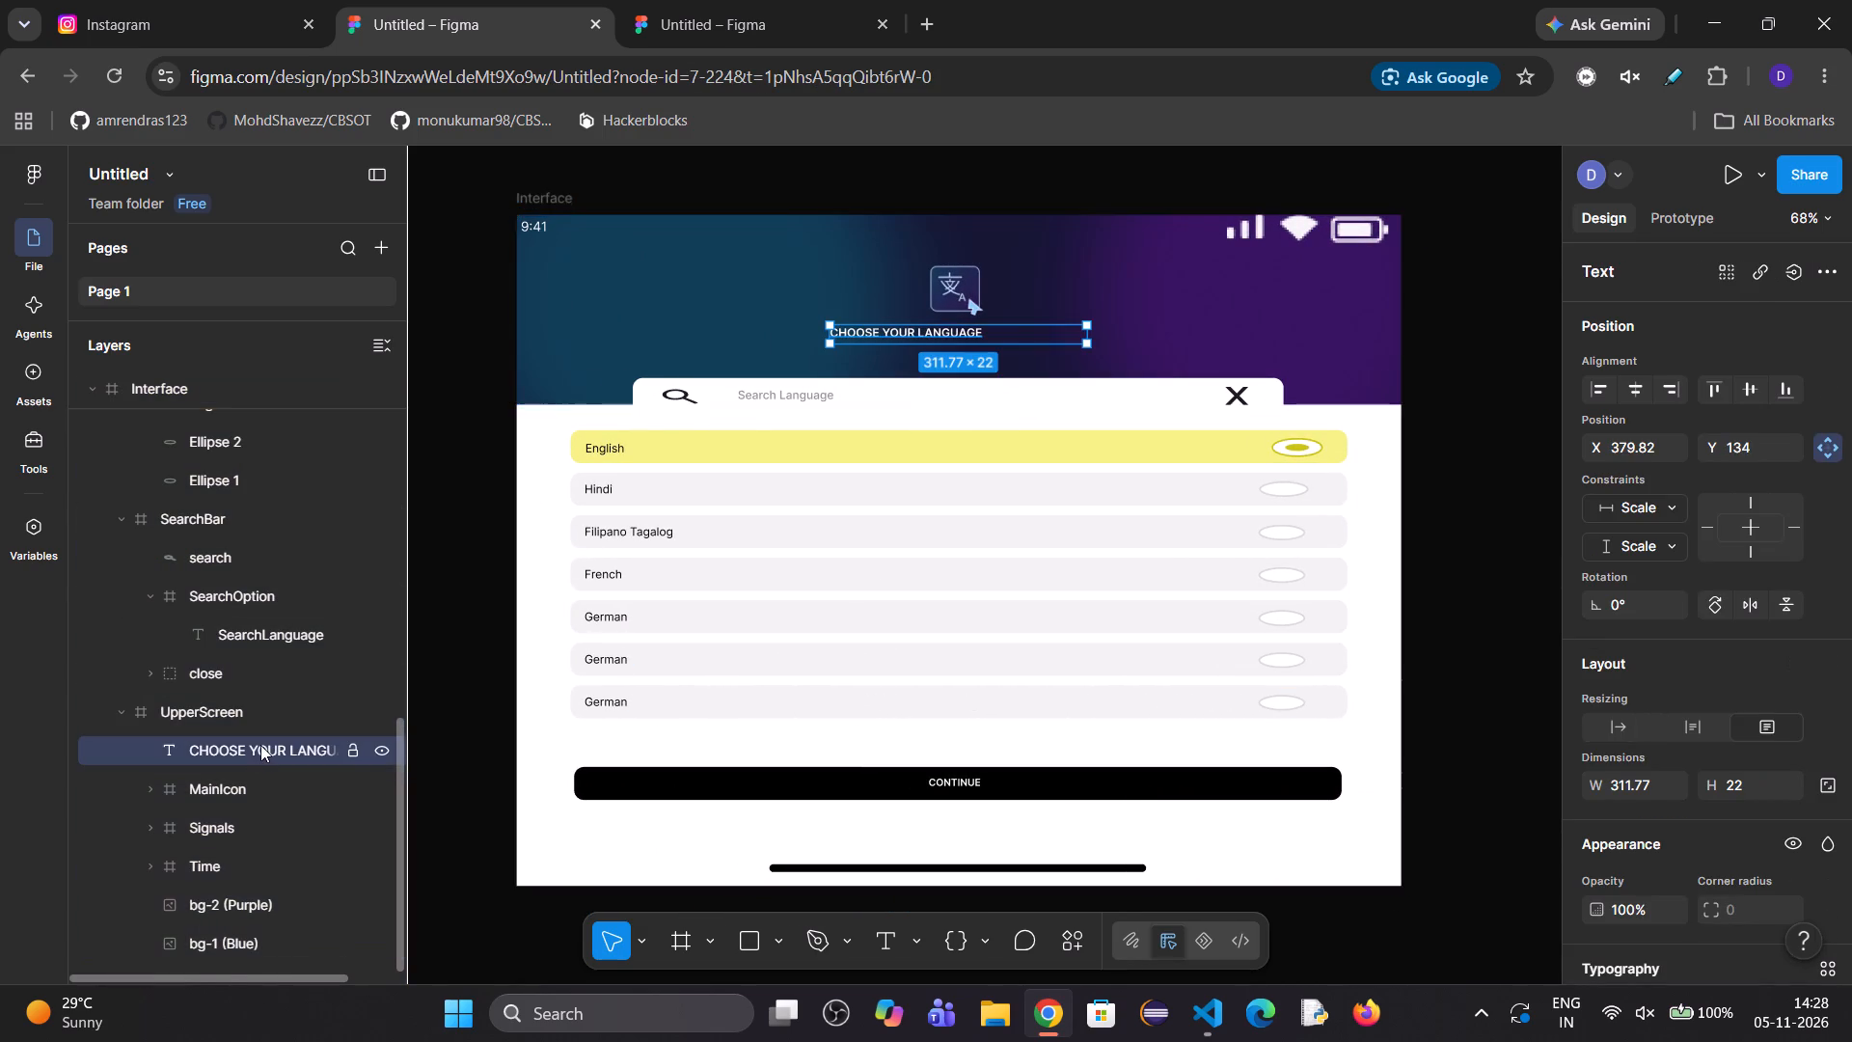
drag(1089, 340, 1071, 346)
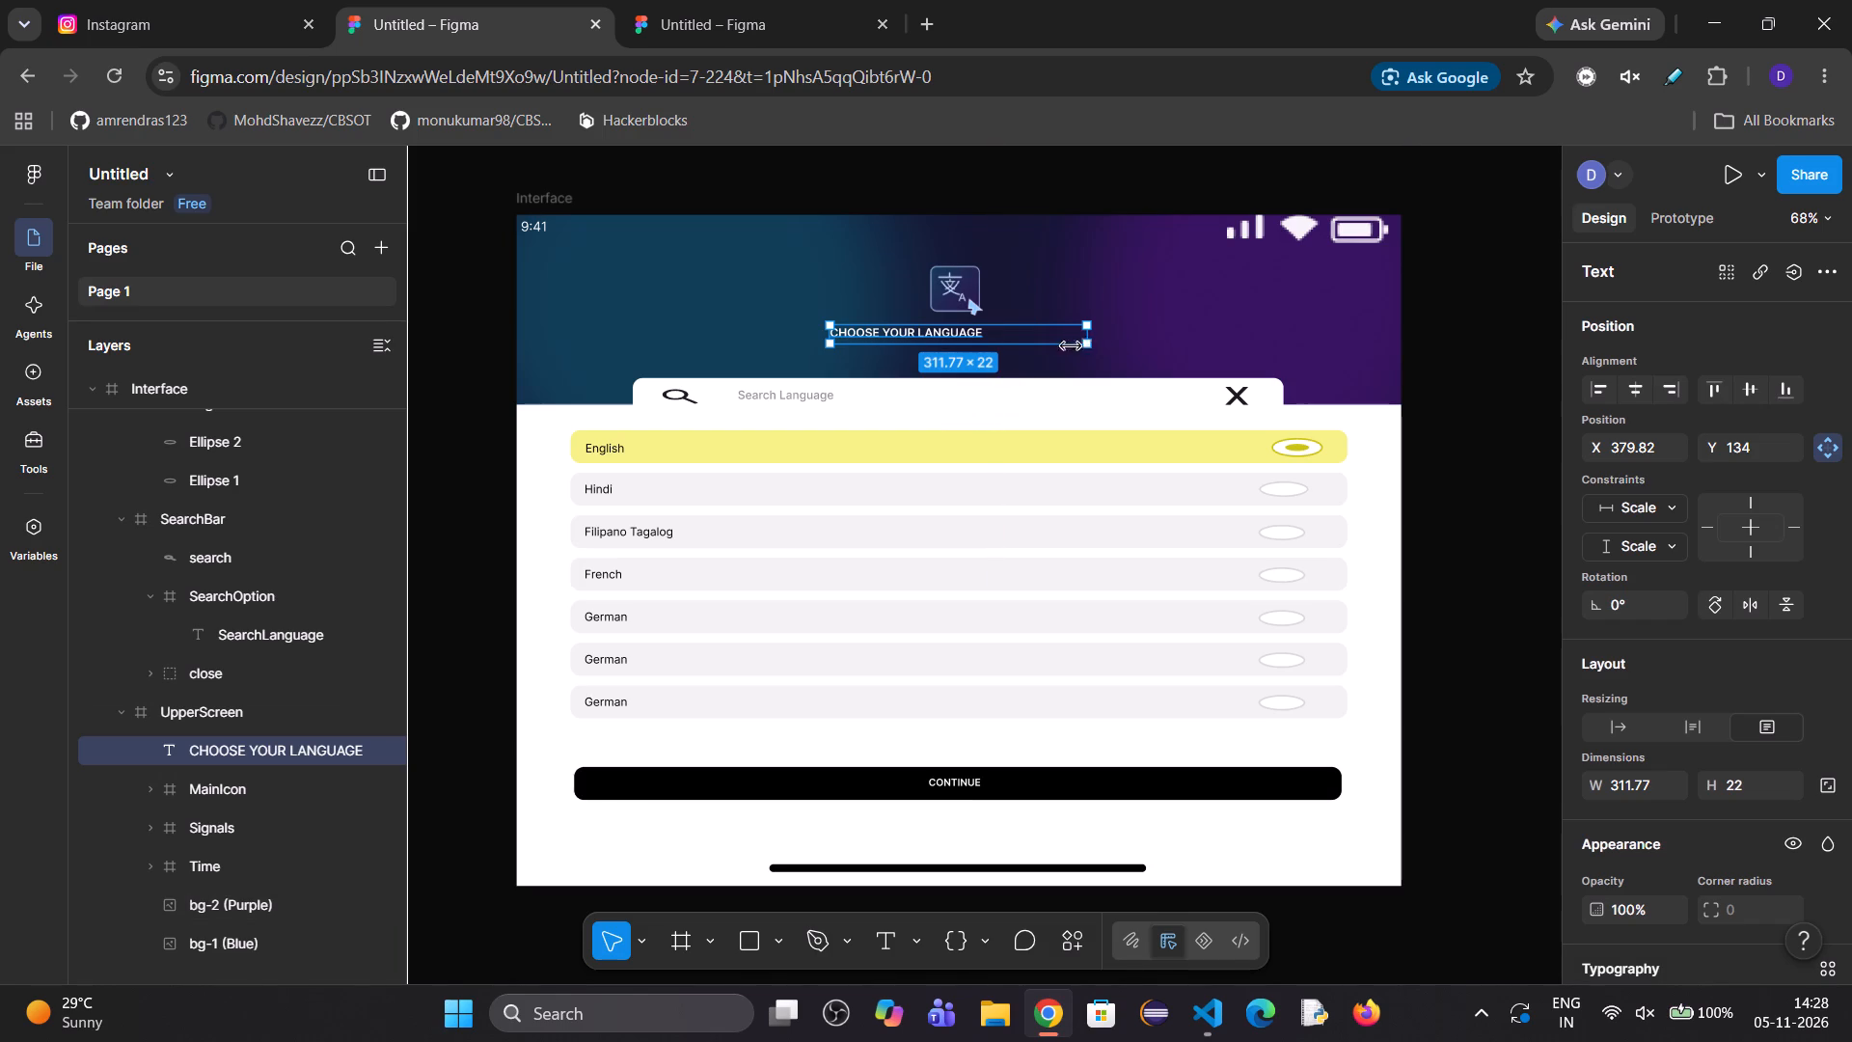
drag(1071, 346, 991, 346)
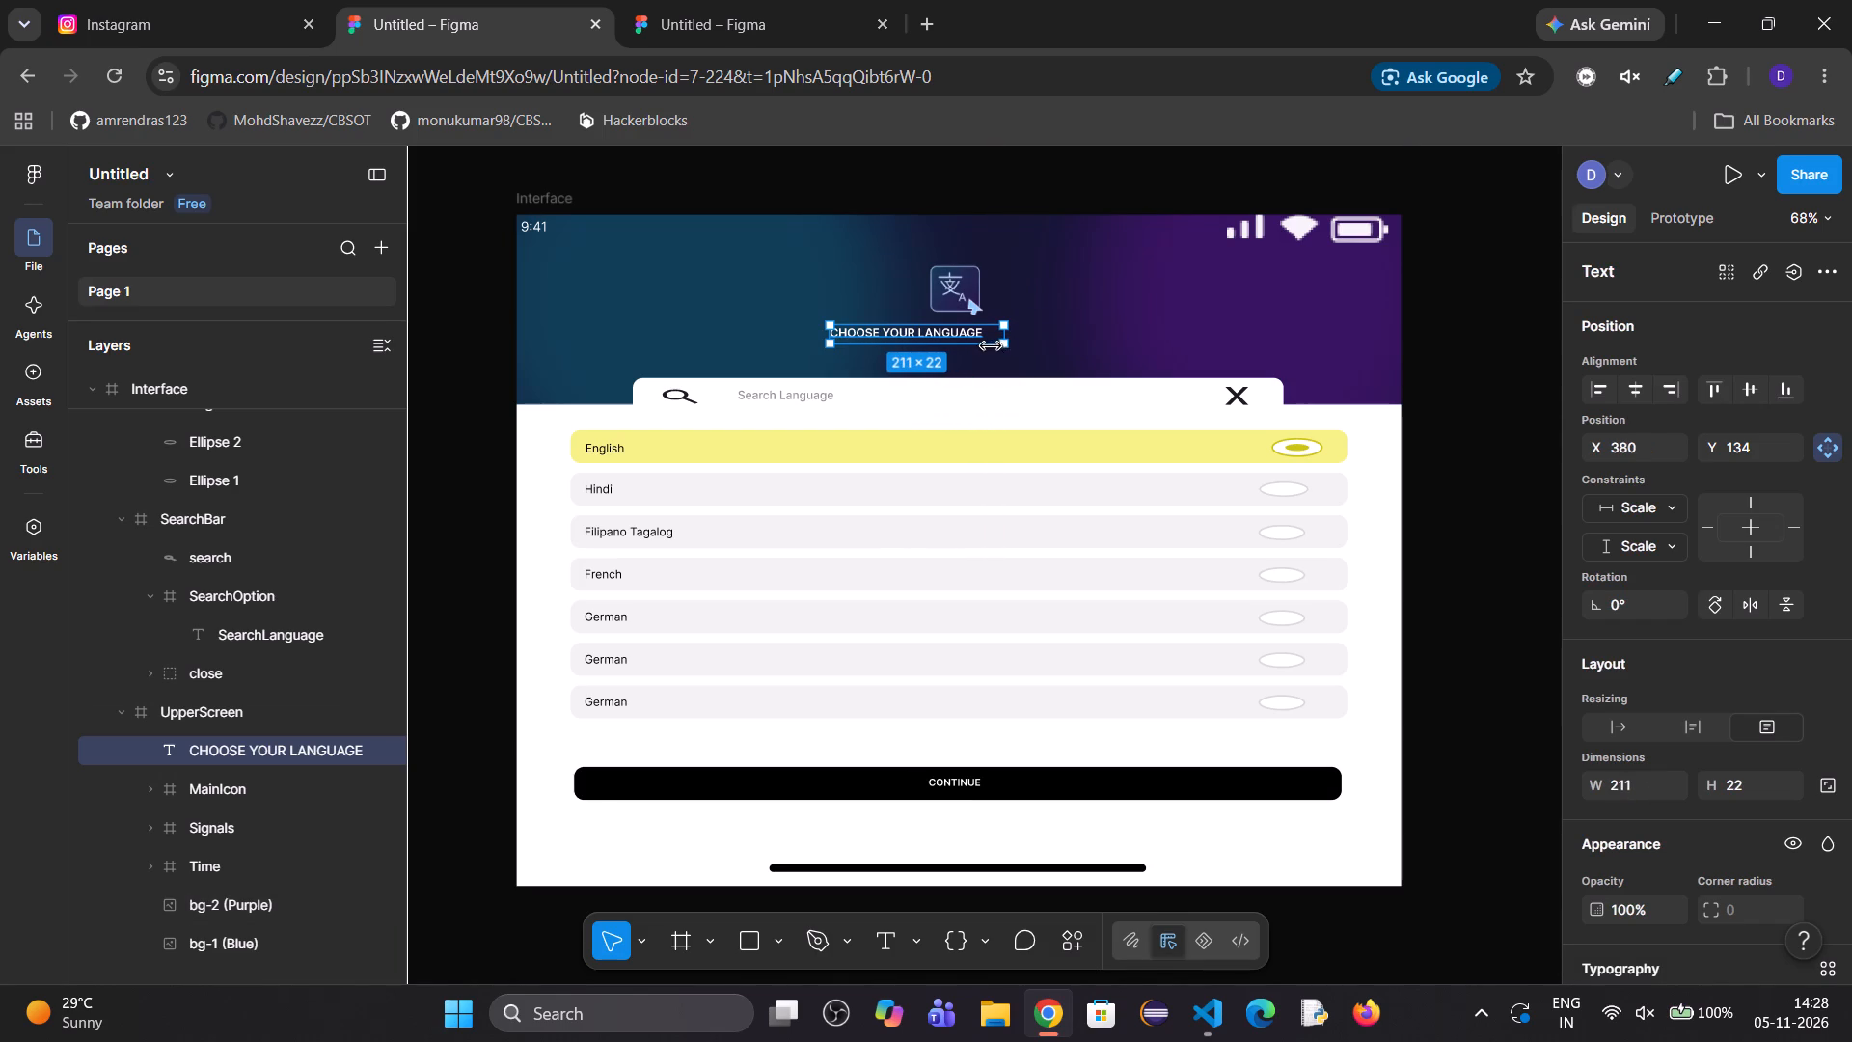
drag(991, 346, 989, 344)
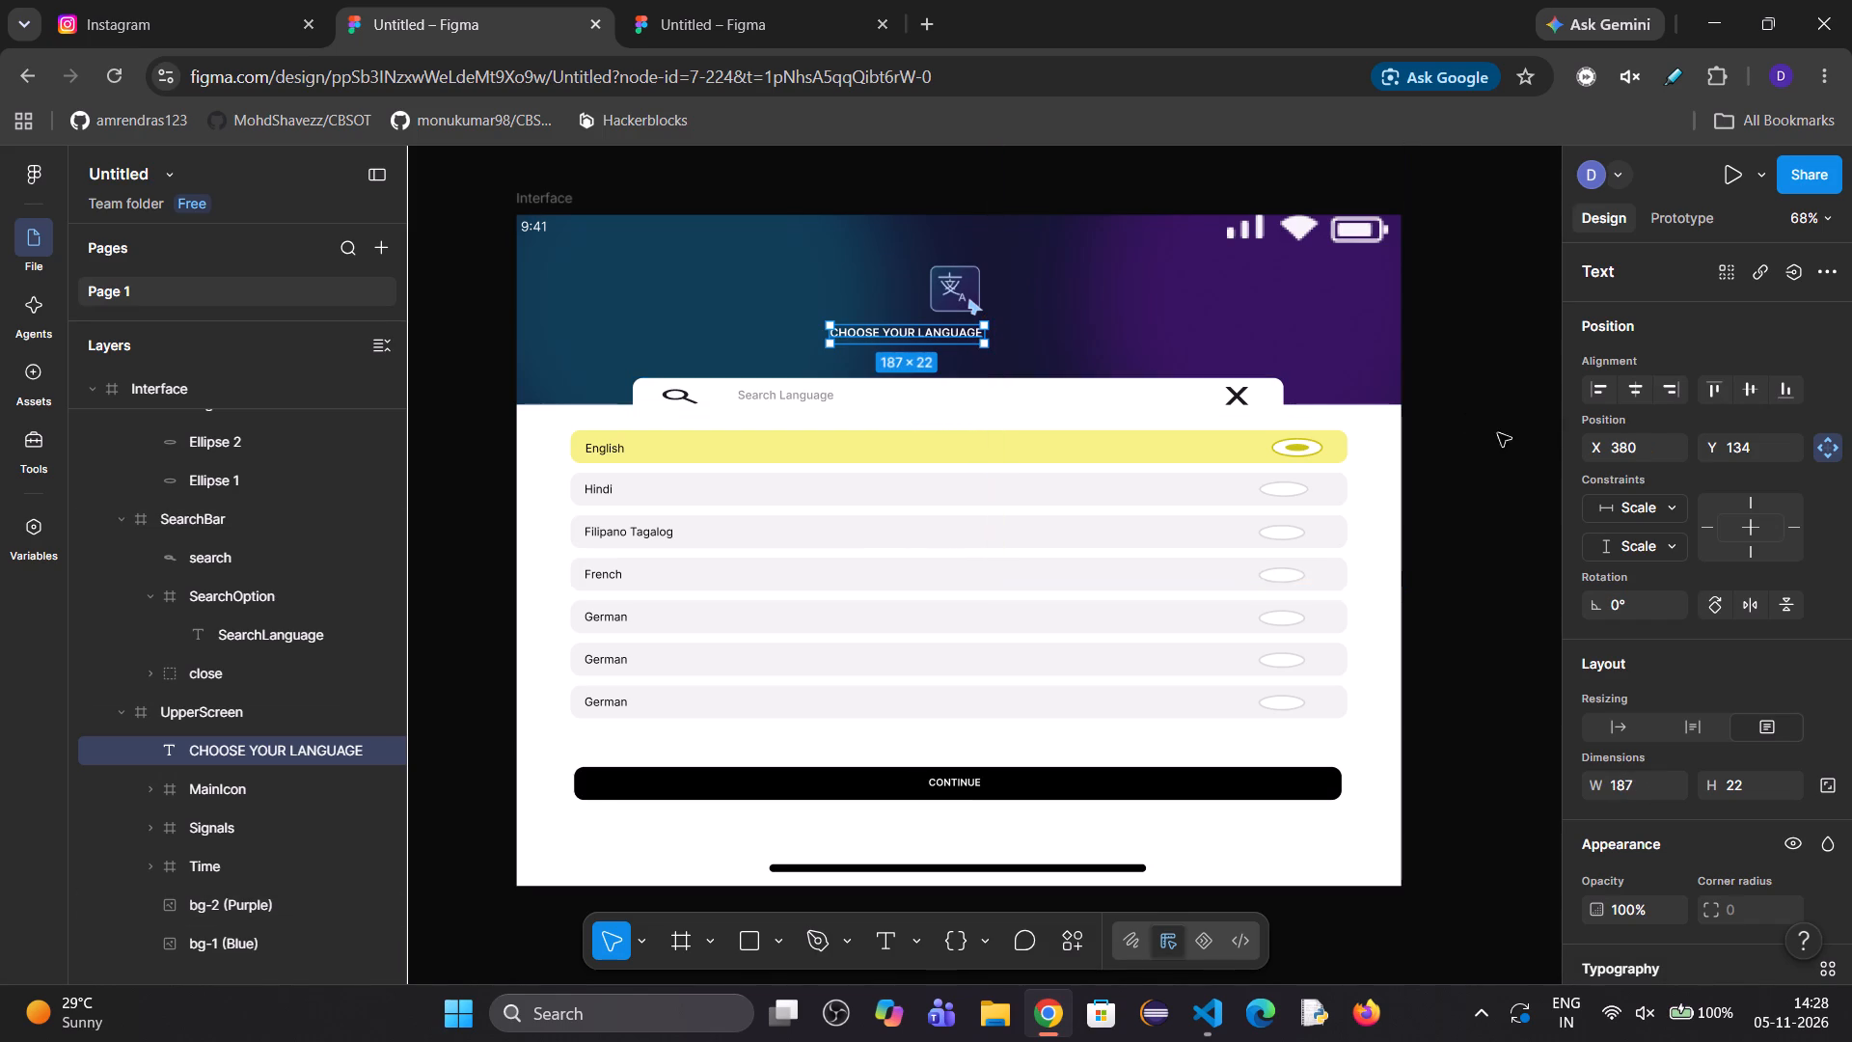
click(1634, 399)
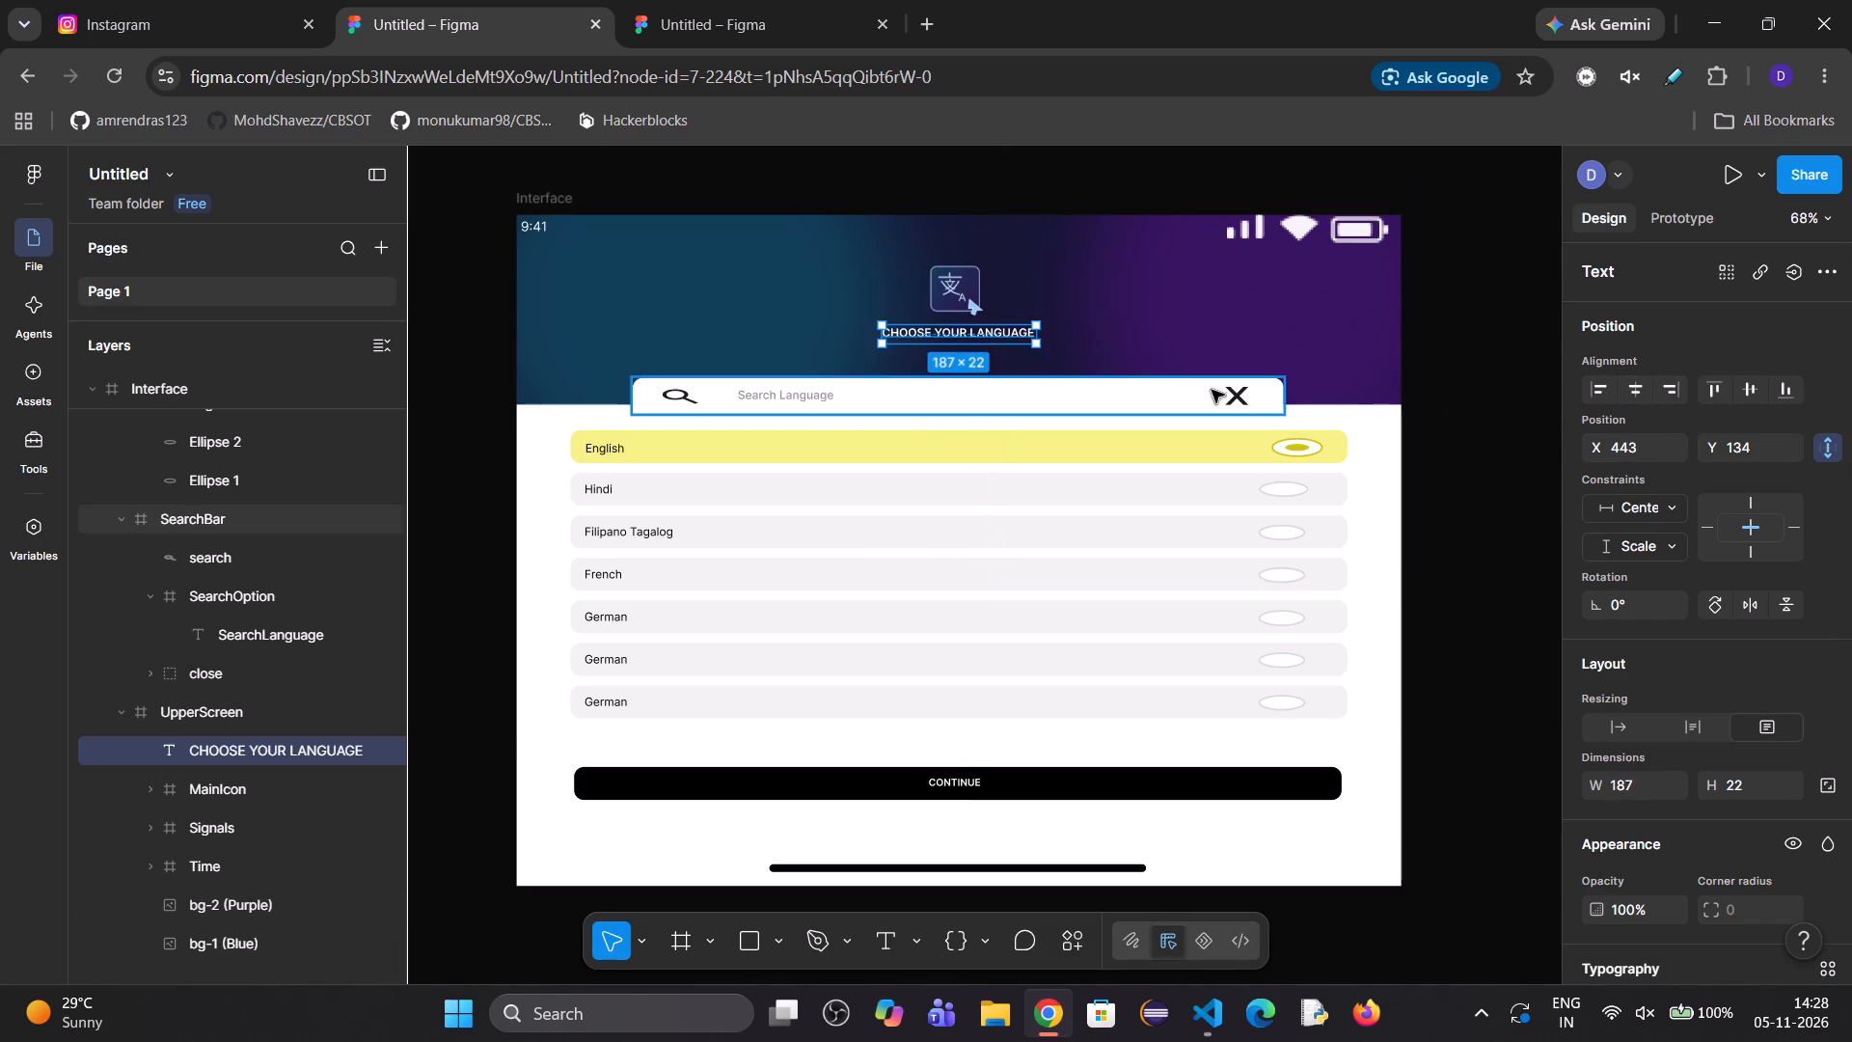
Set the horizontal constraint of the centered CHOOSE YOUR LANGUAGE heading to Scale.
click(1599, 495)
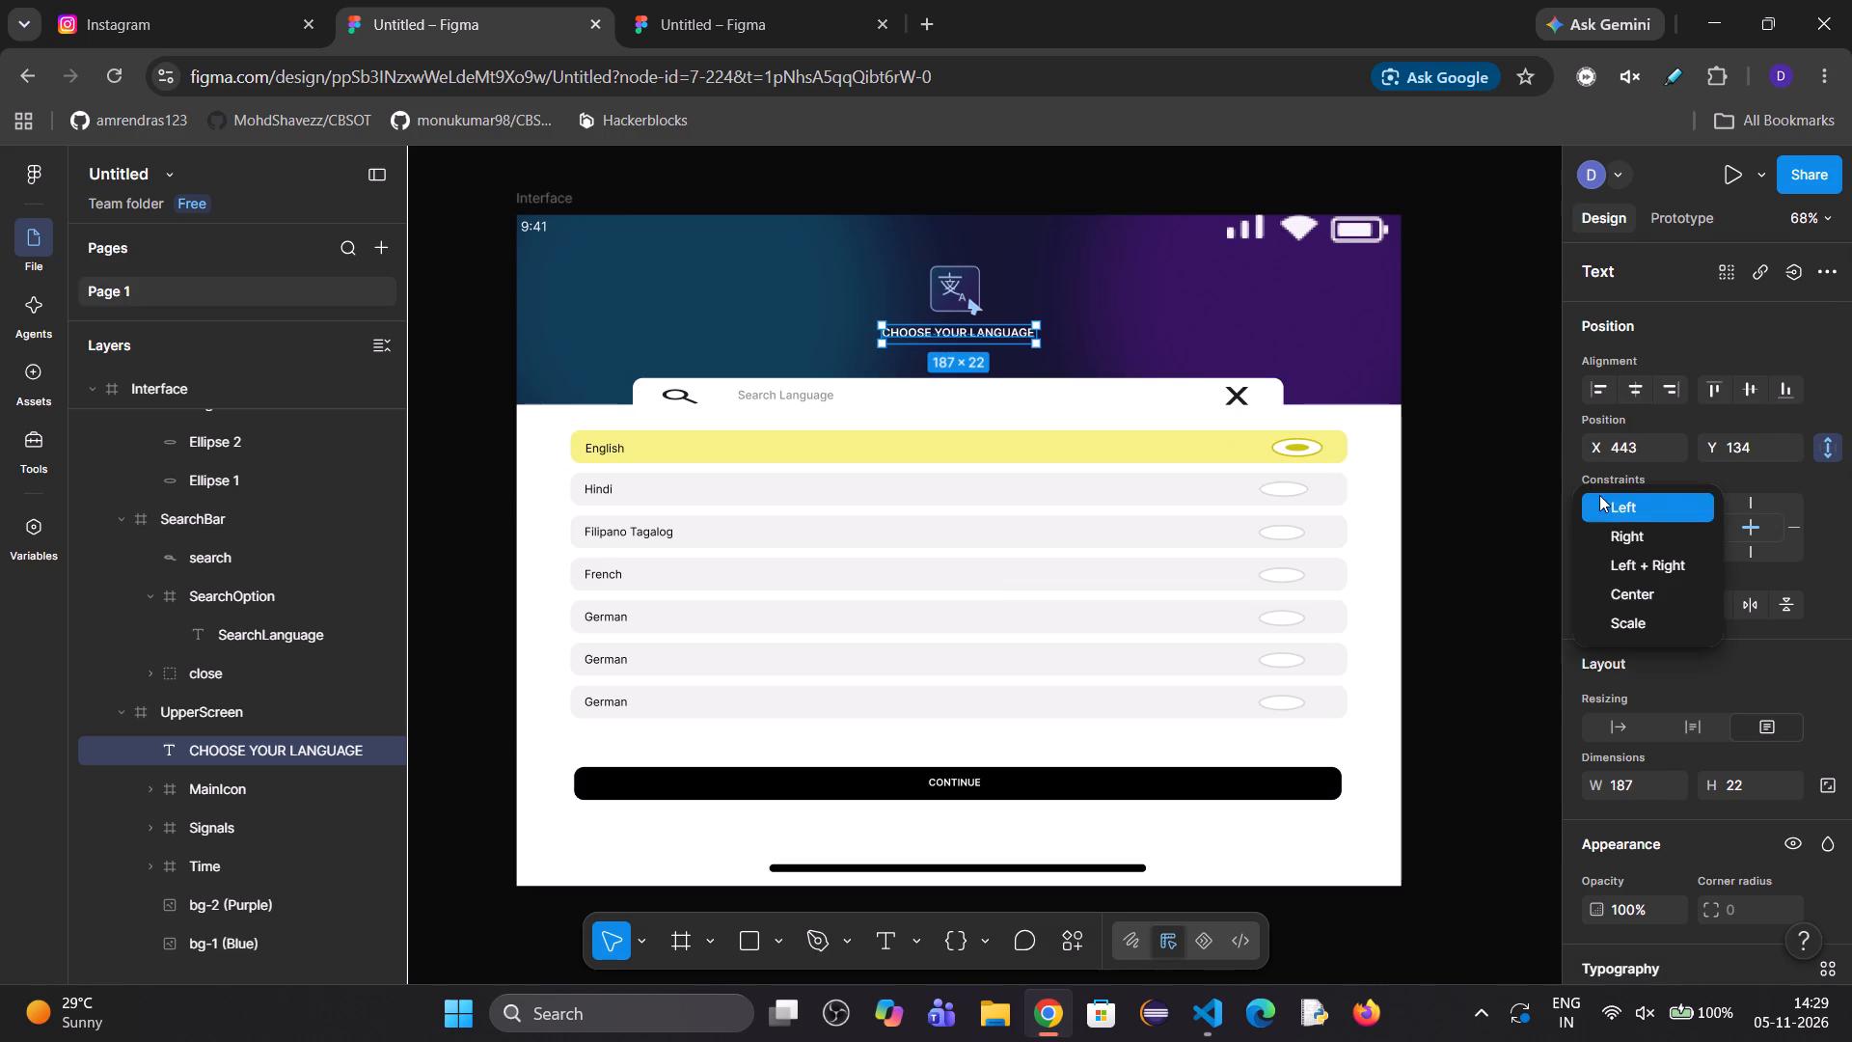
click(1644, 626)
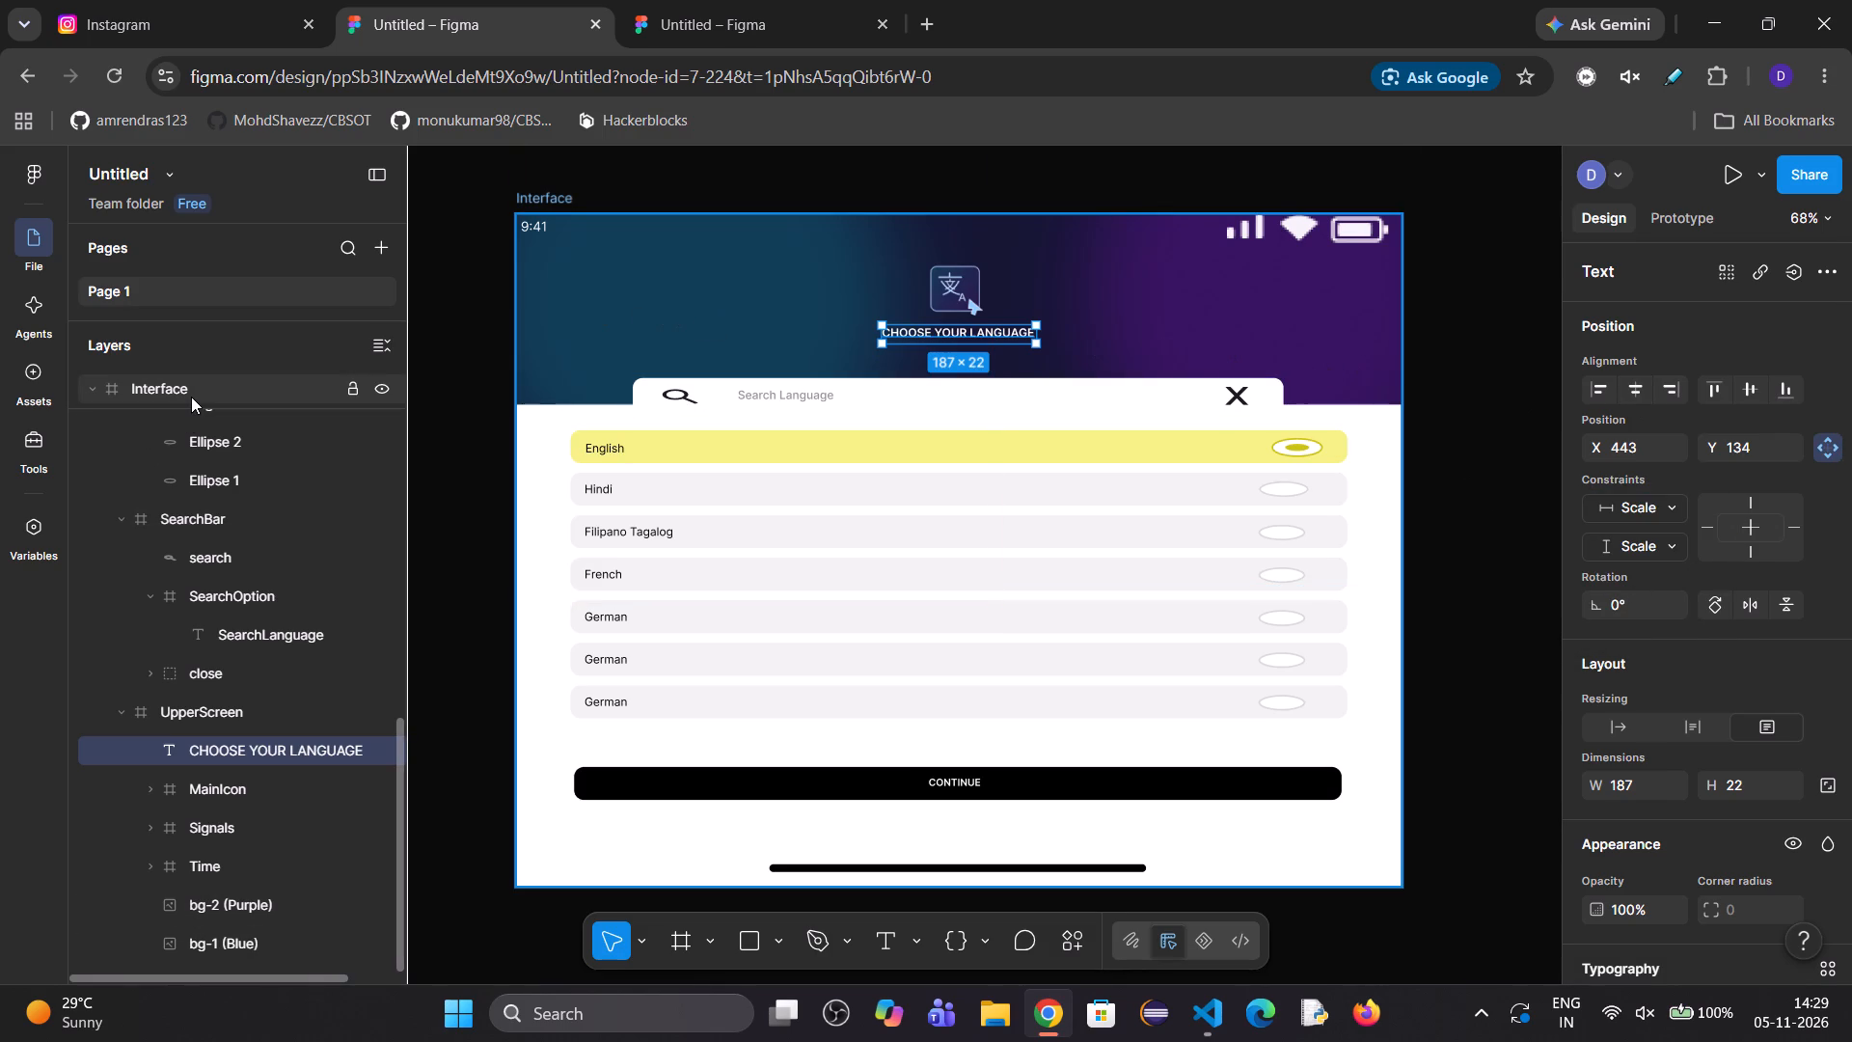
Resize the Interface frame's width freehand to about 764, 1001, 1188, 142, 862 and 582, ending near 1097, to test the heading's wrapping and centering.
click(204, 785)
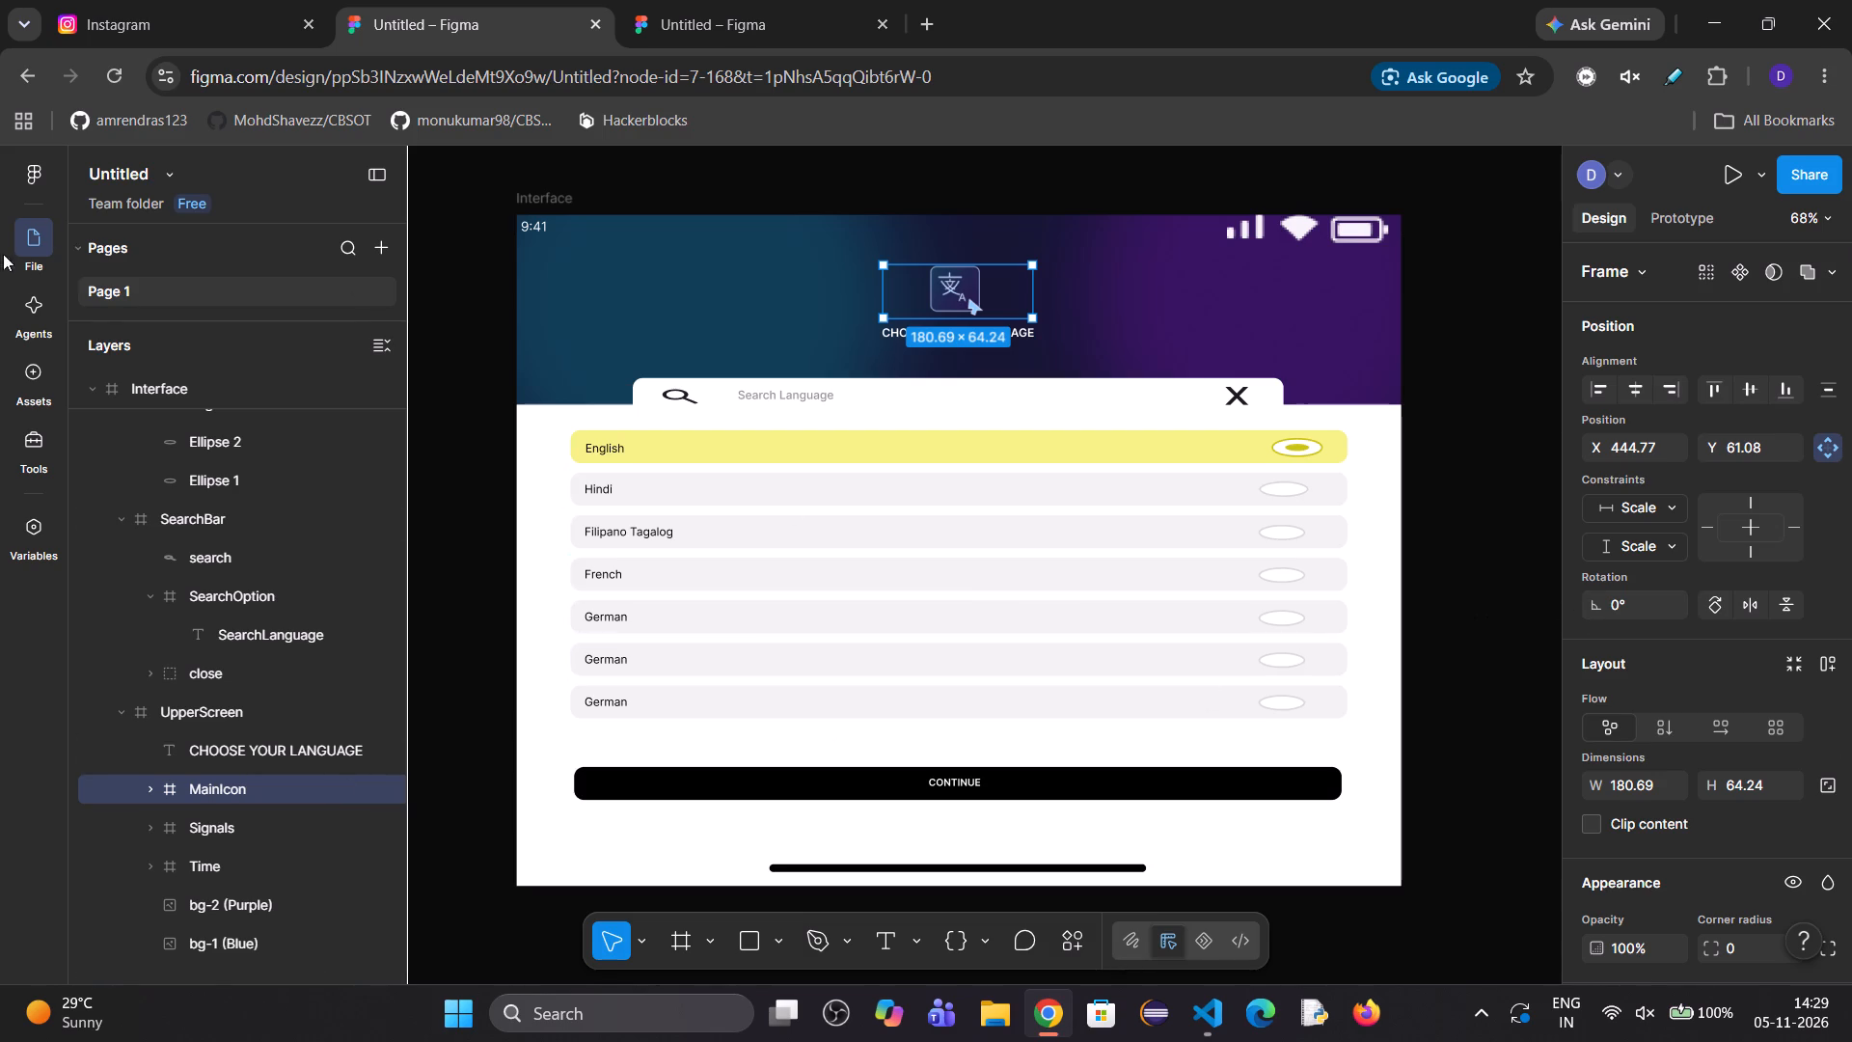
click(141, 411)
click(159, 385)
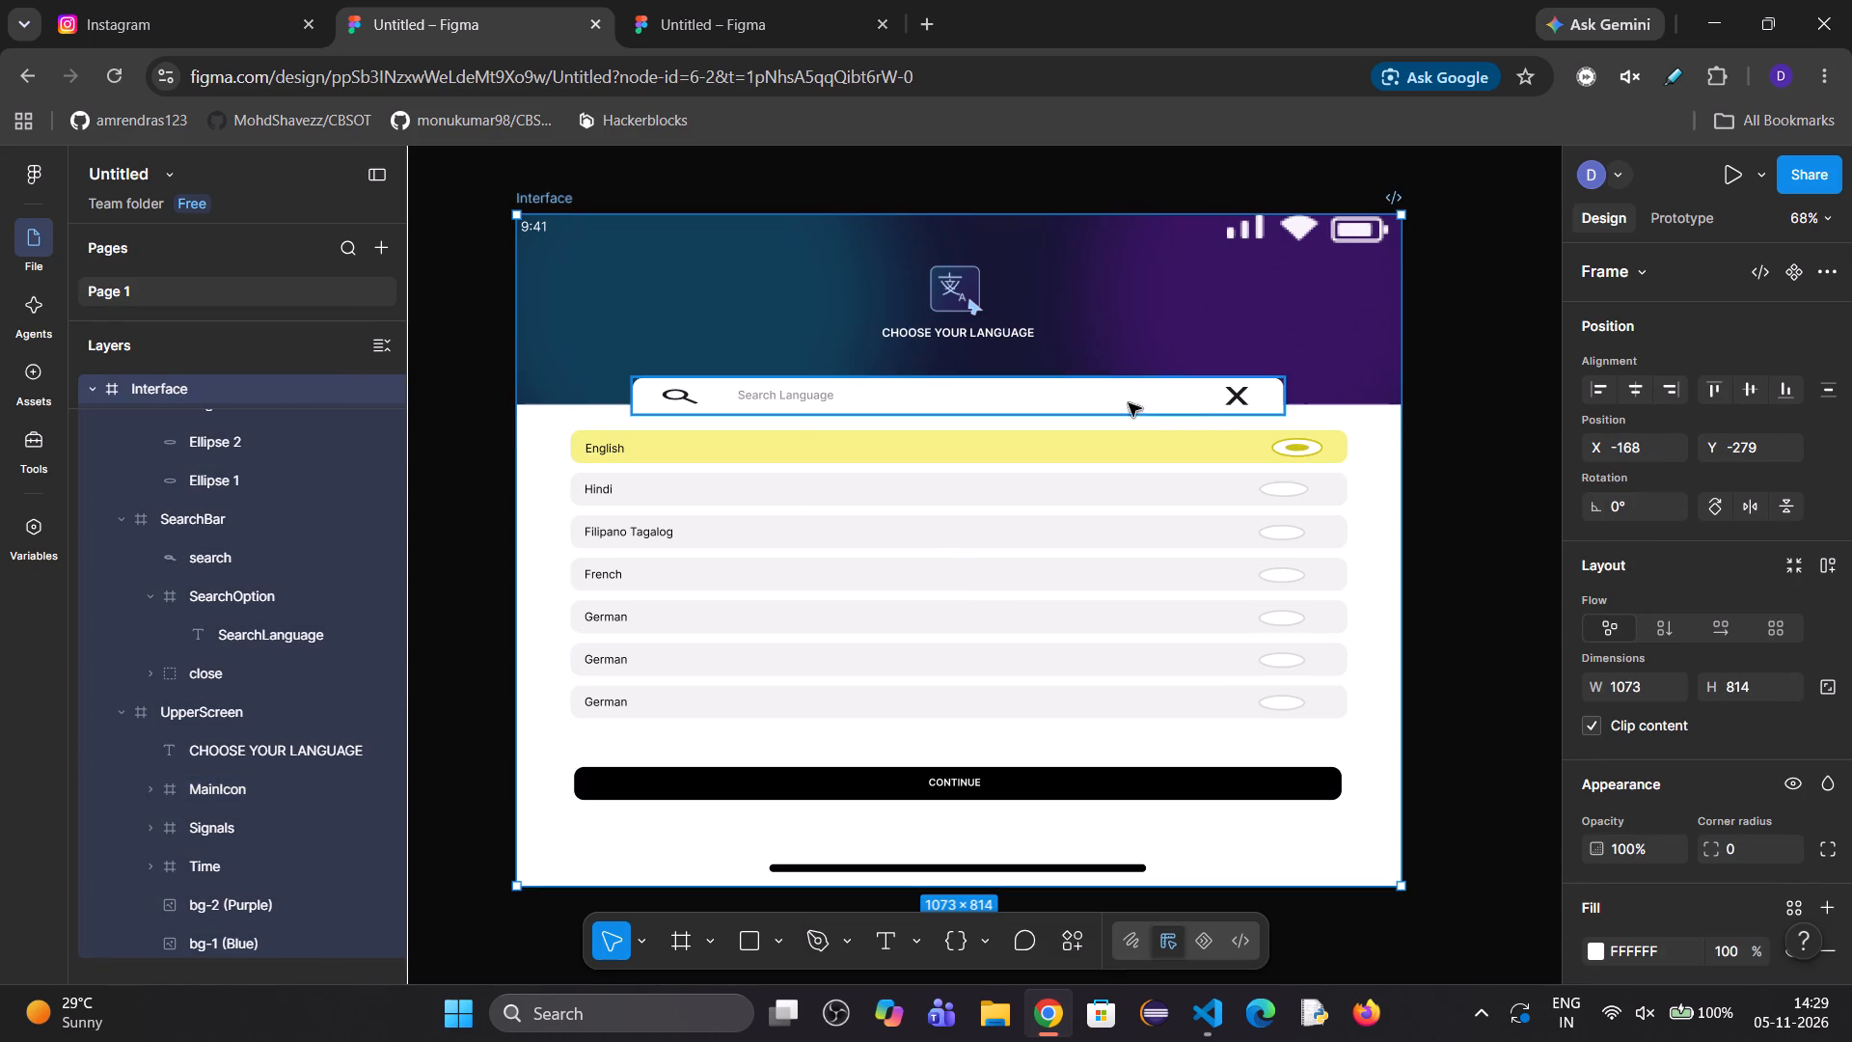
drag(1404, 418, 1137, 501)
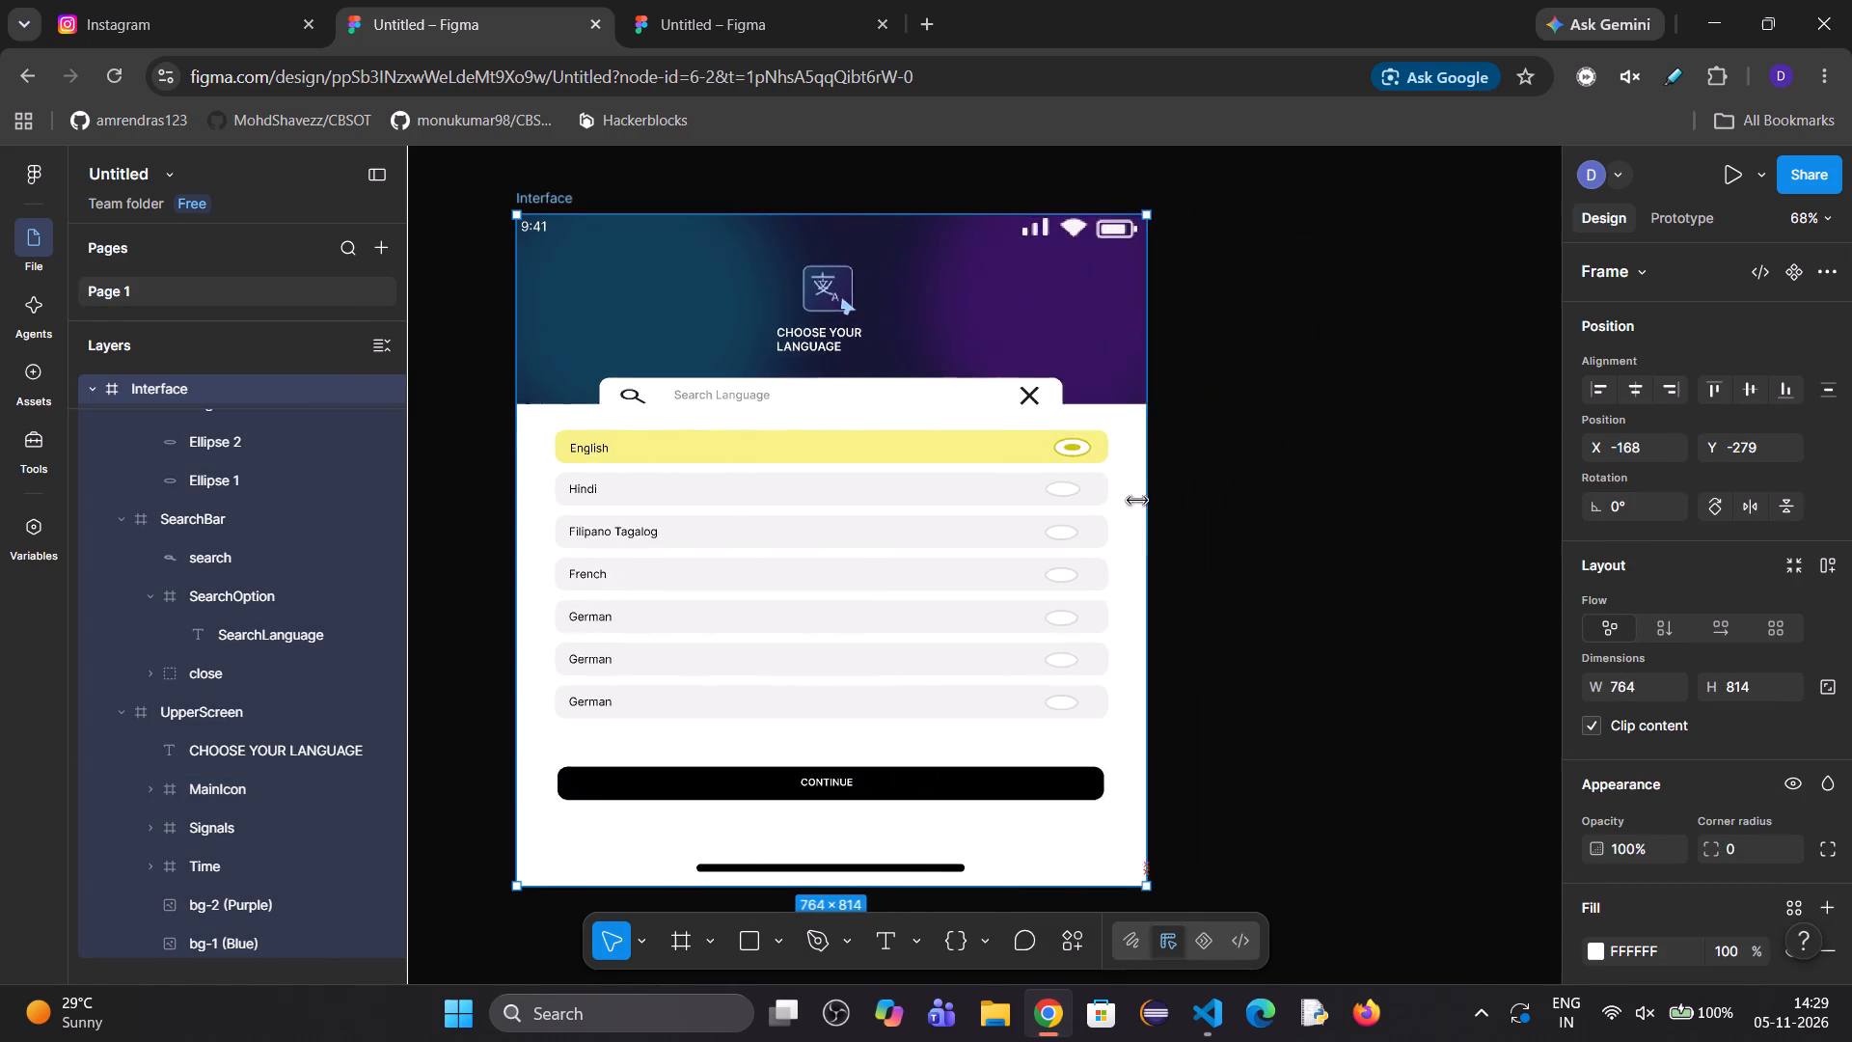
drag(1137, 501, 1352, 532)
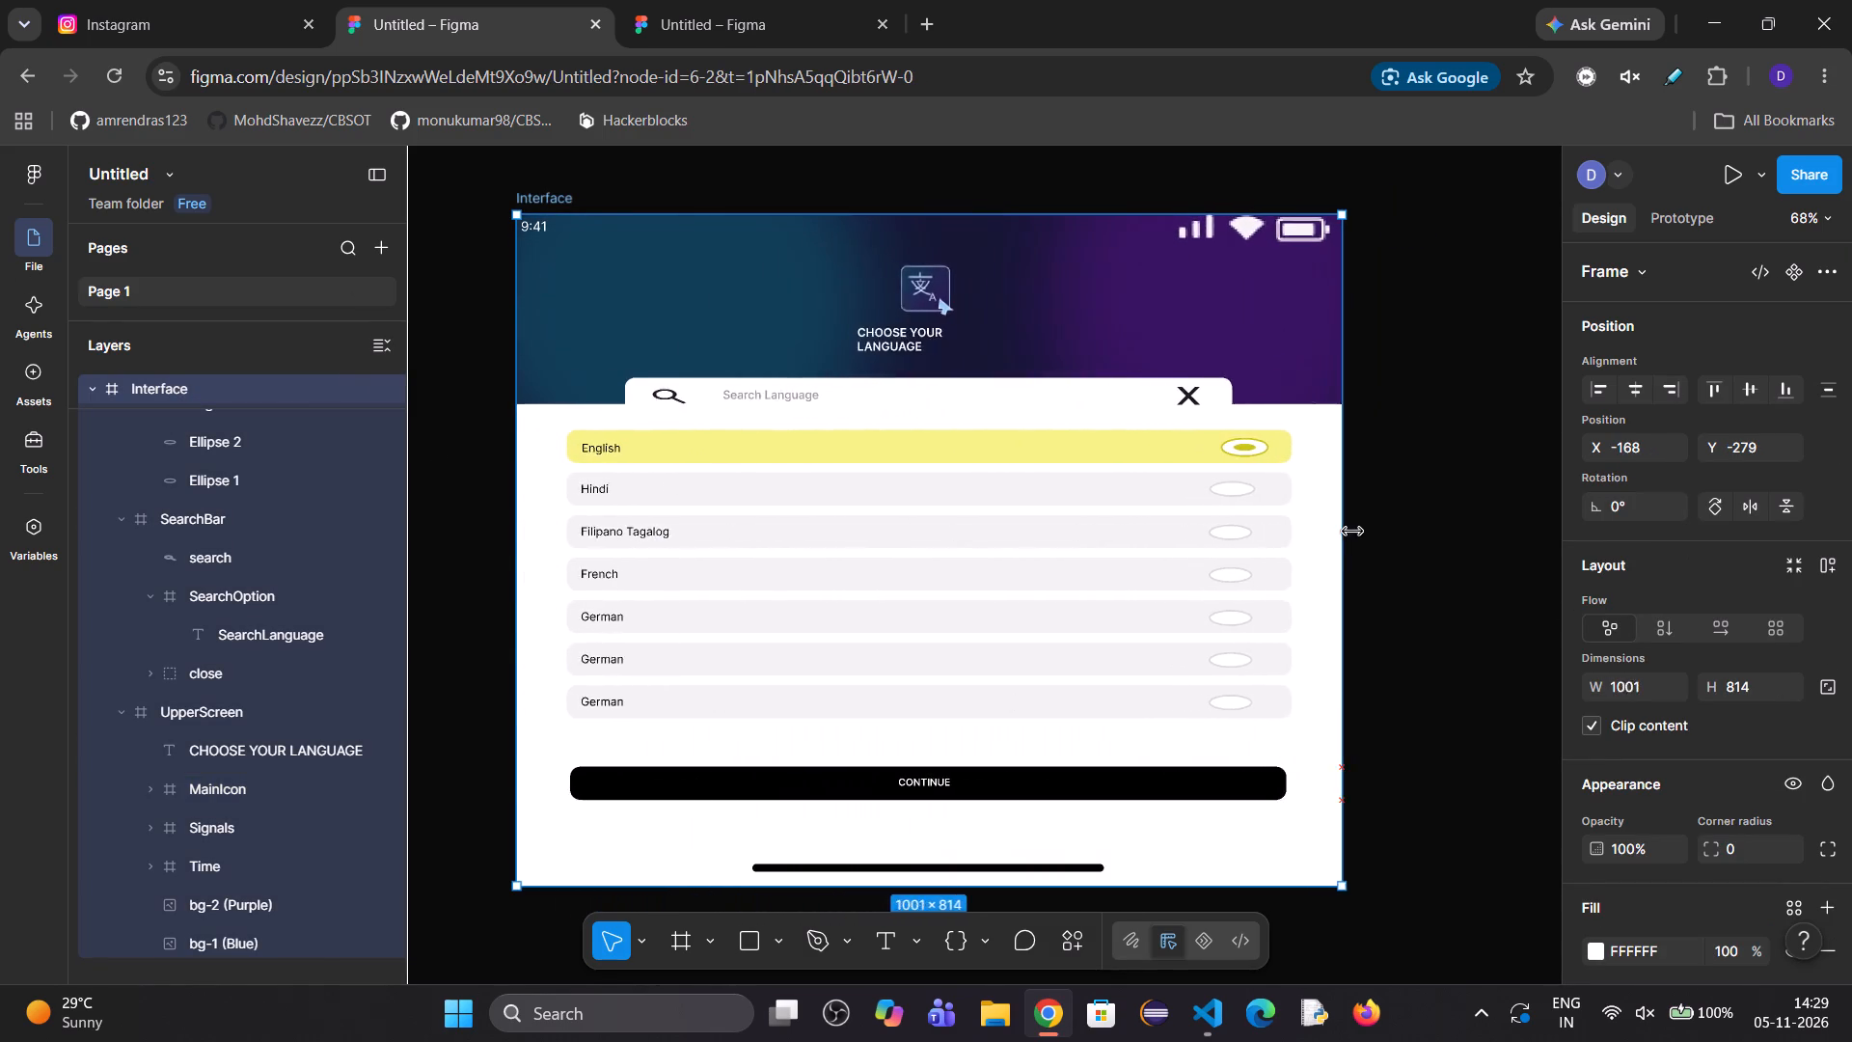
drag(1352, 532, 1521, 563)
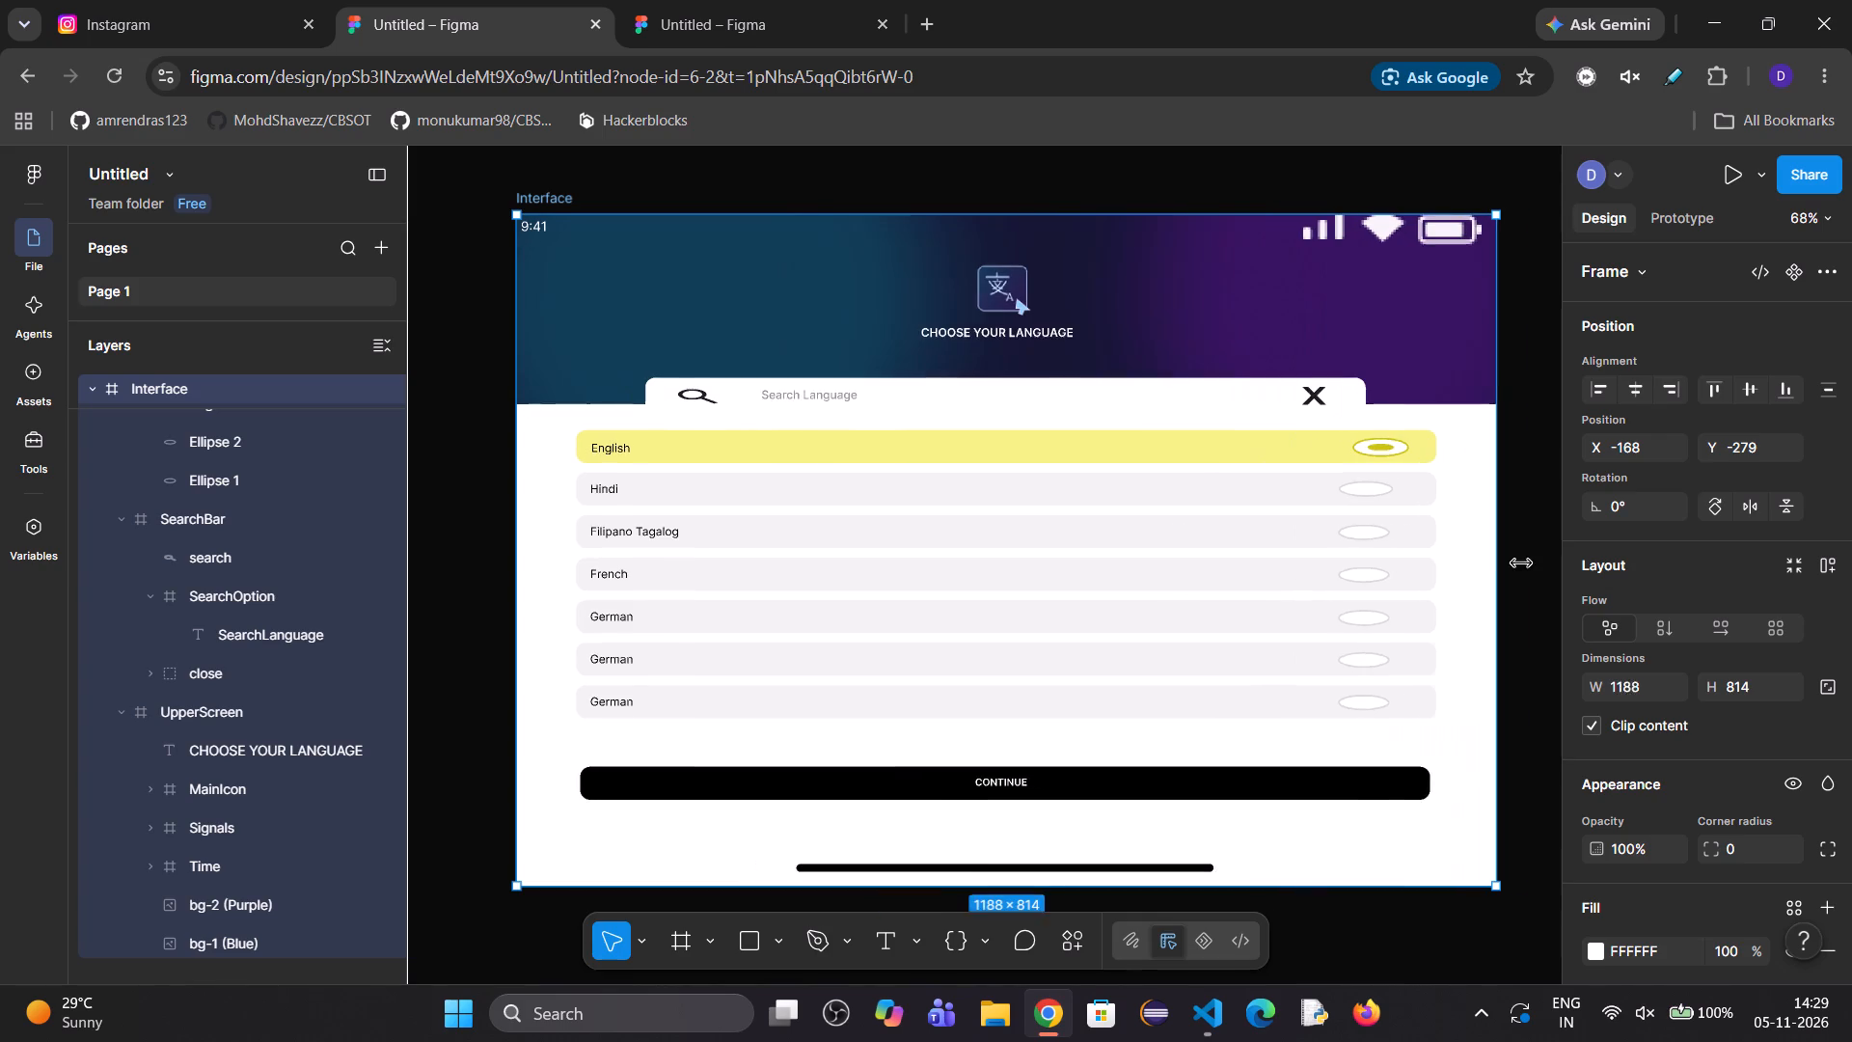
drag(1521, 563, 638, 564)
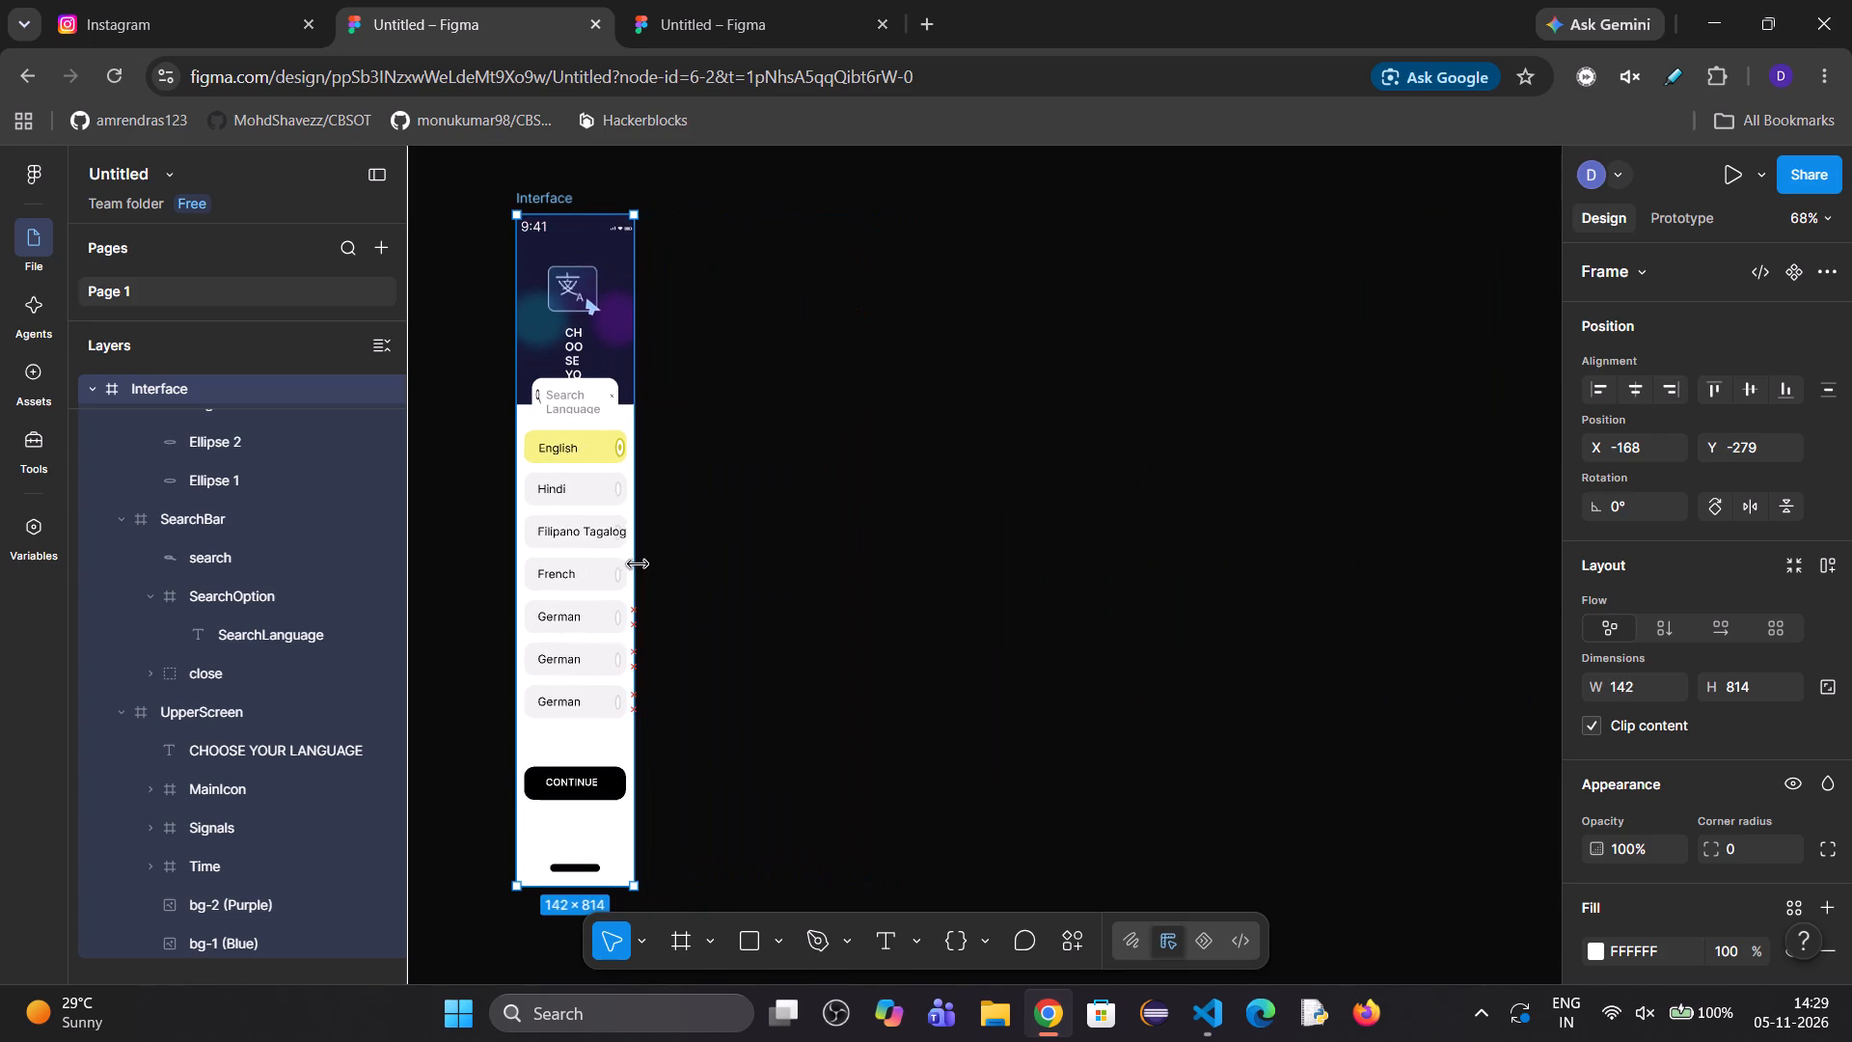
drag(638, 564, 1226, 622)
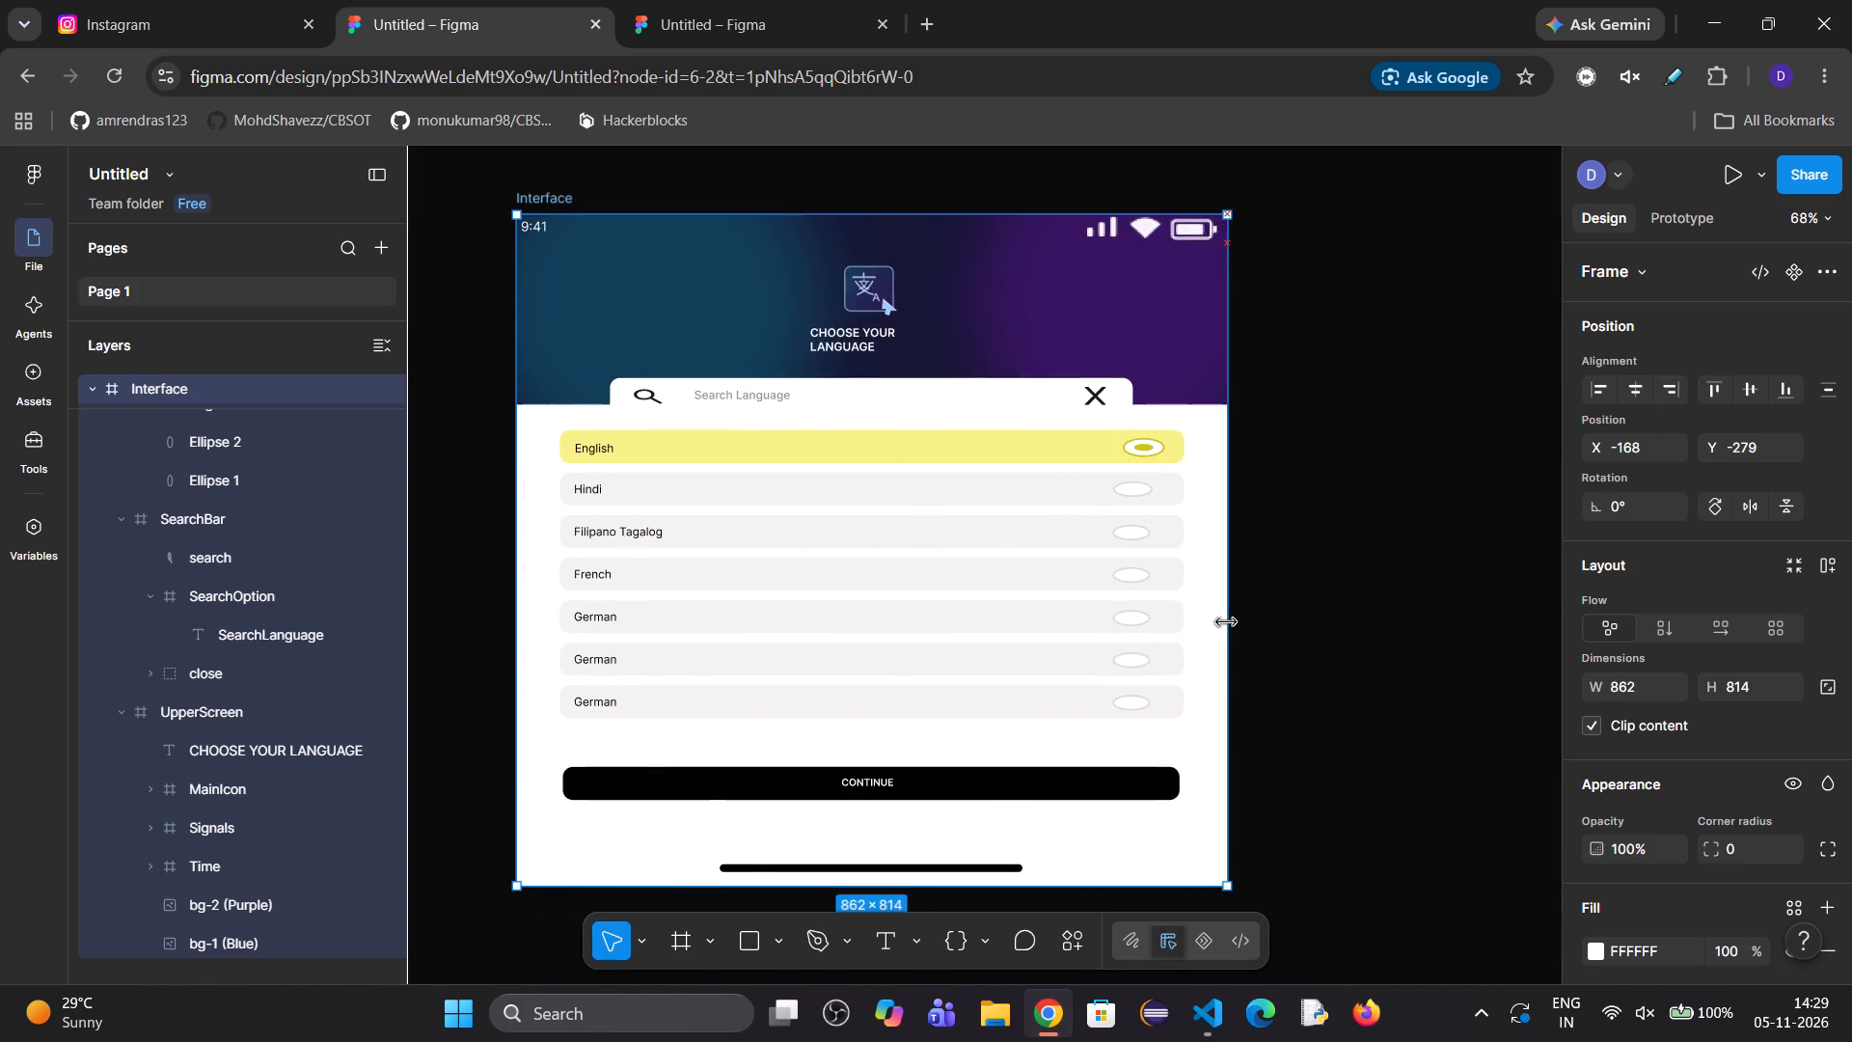
drag(1226, 622, 1002, 623)
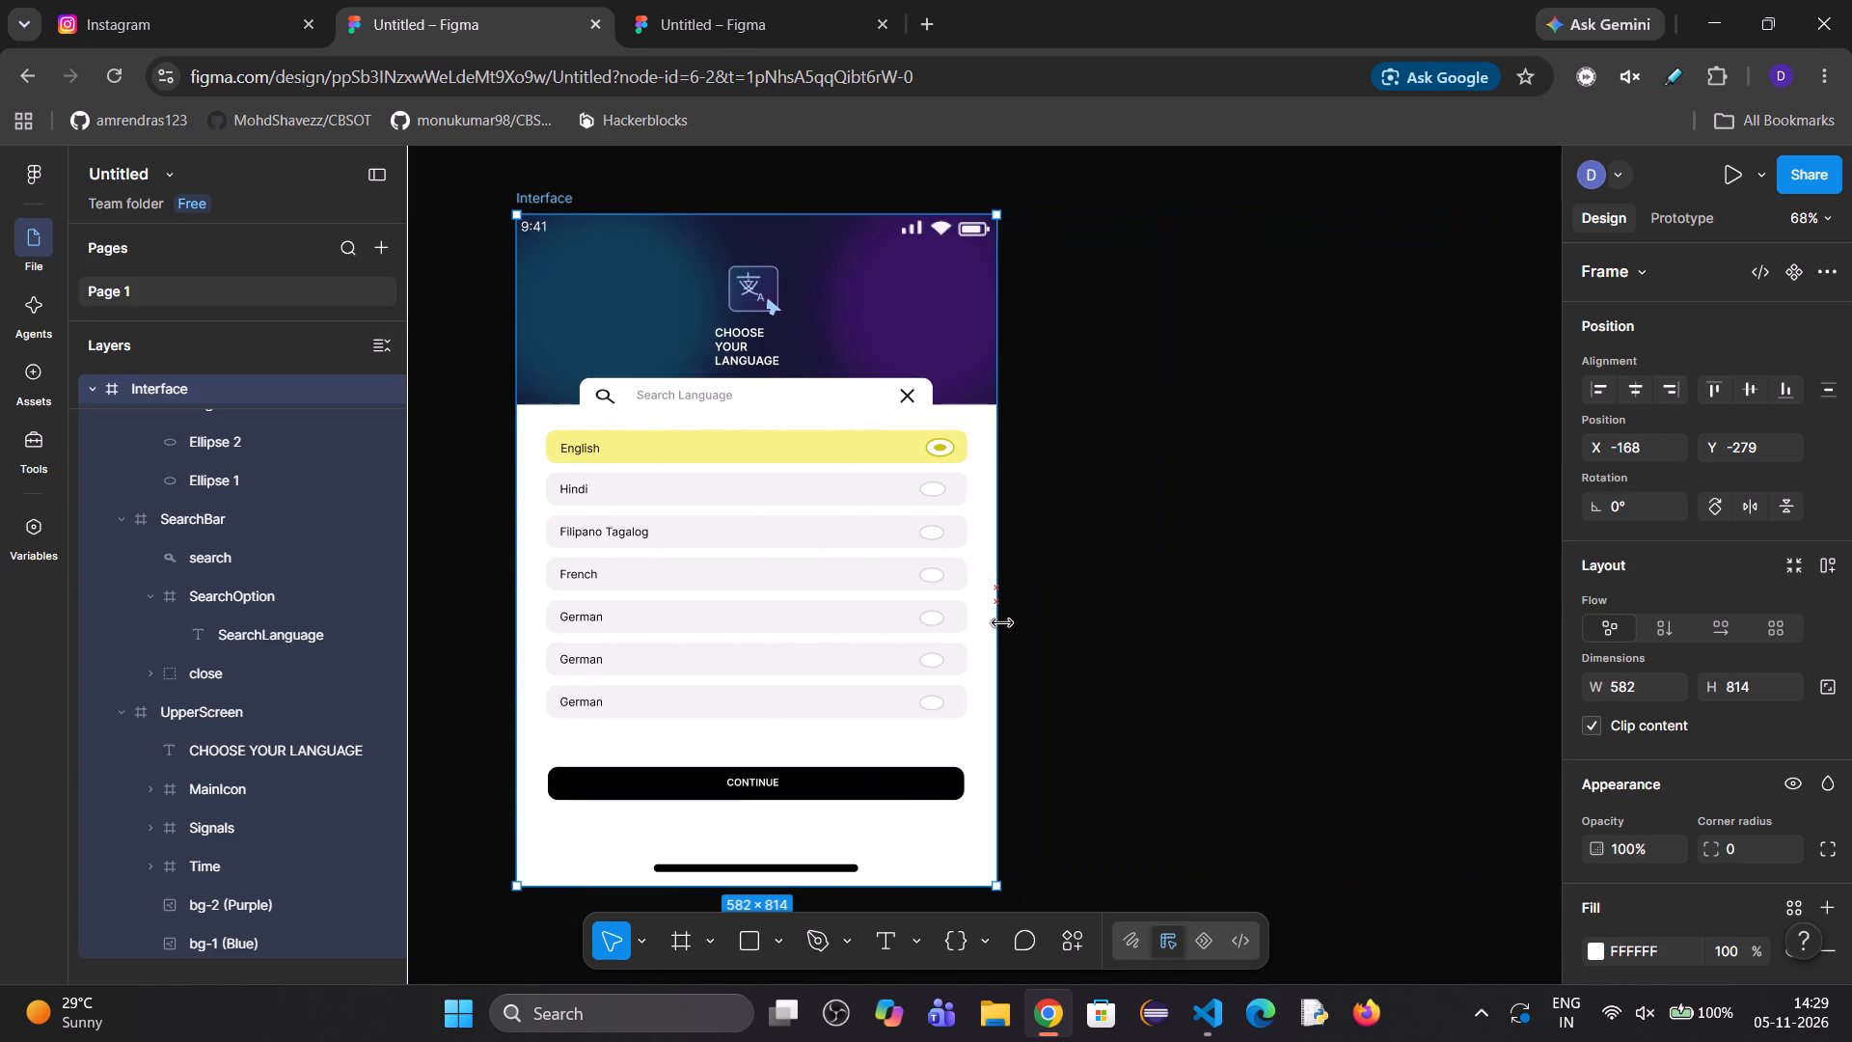
drag(1002, 623, 1421, 607)
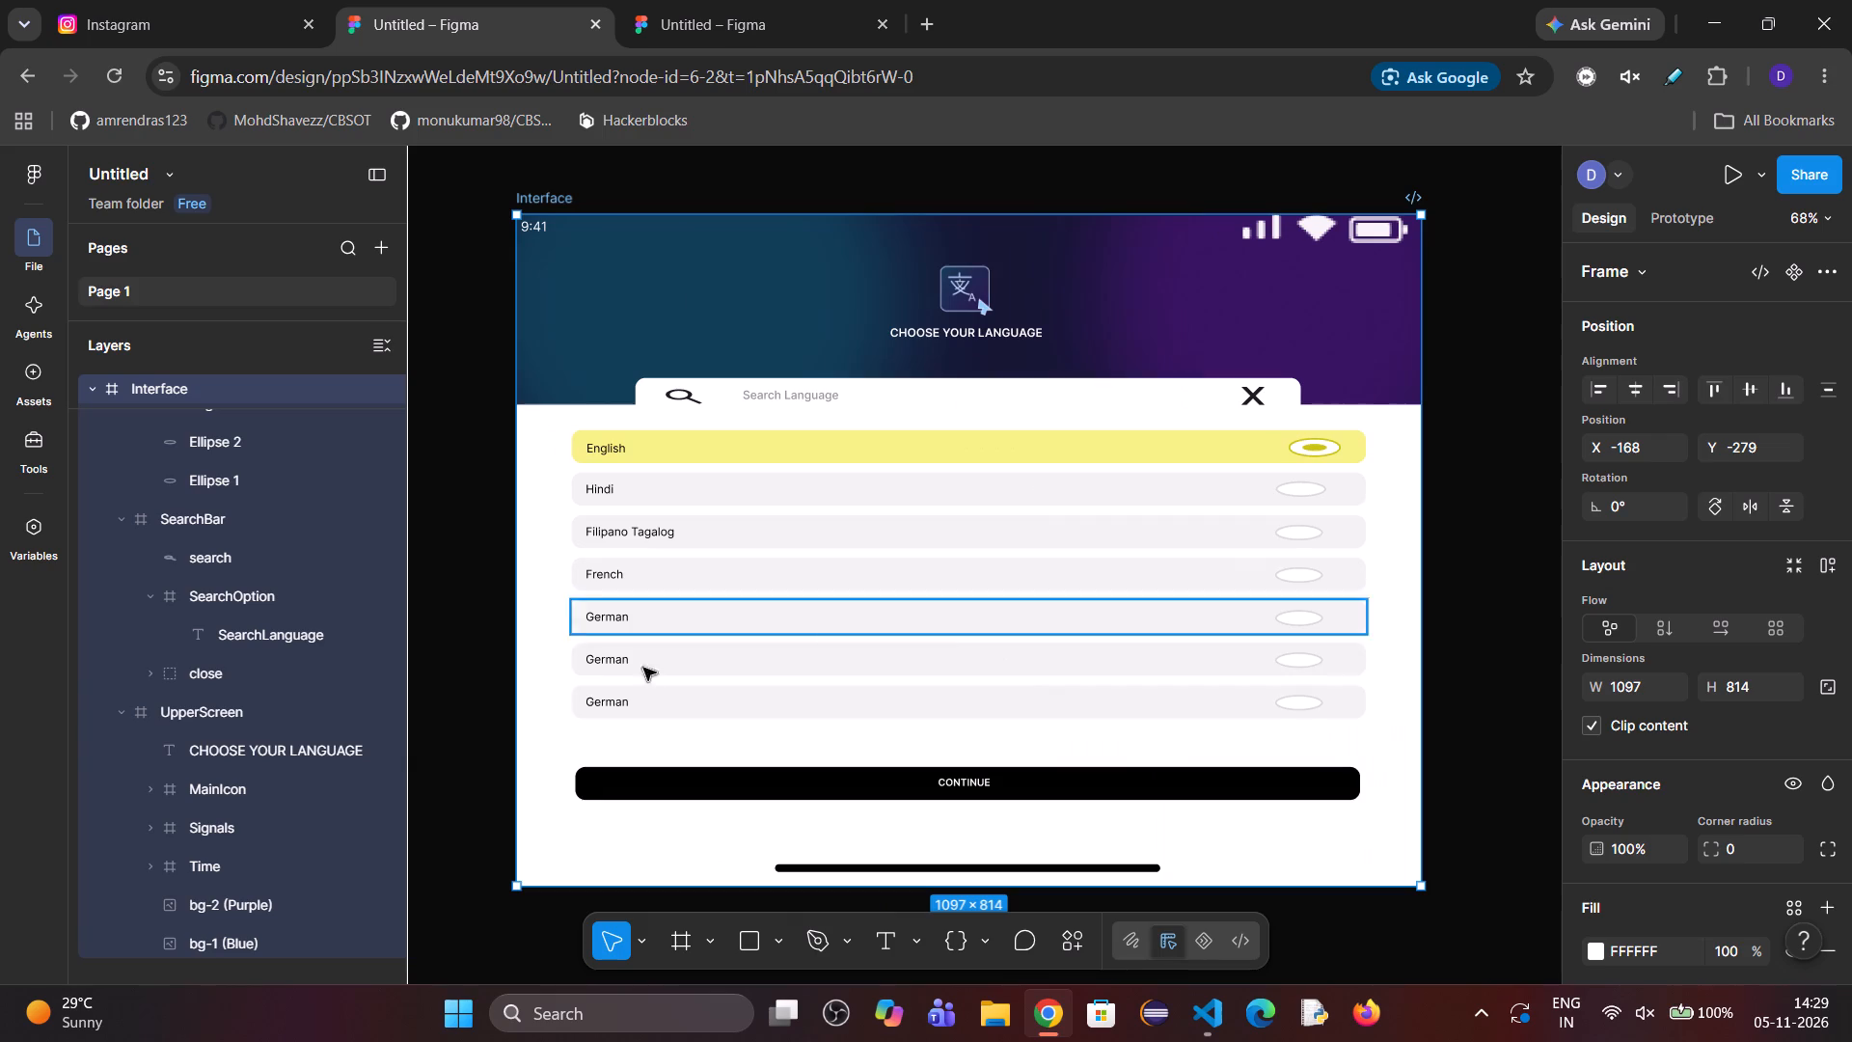
Align the CHOOSE YOUR LANGUAGE heading to the horizontal center of UpperScreen and set its horizontal constraint to Scale.
click(199, 742)
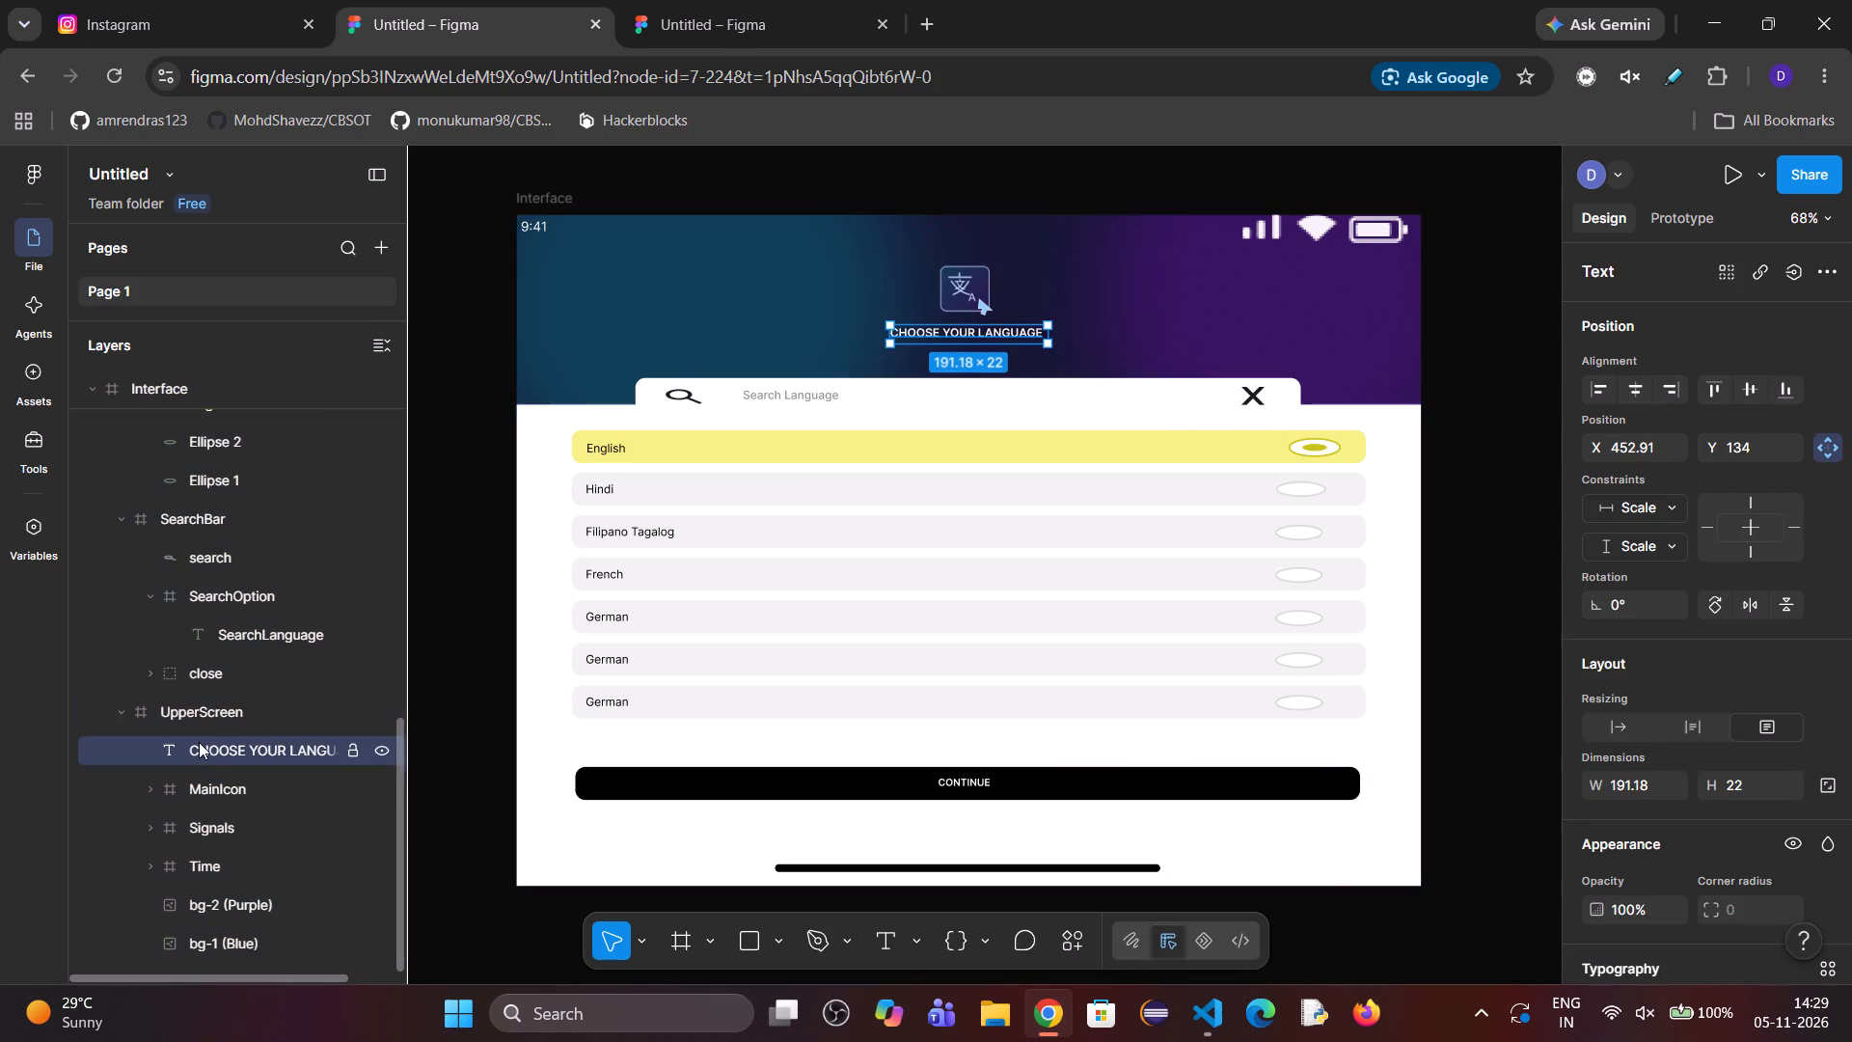
click(1628, 388)
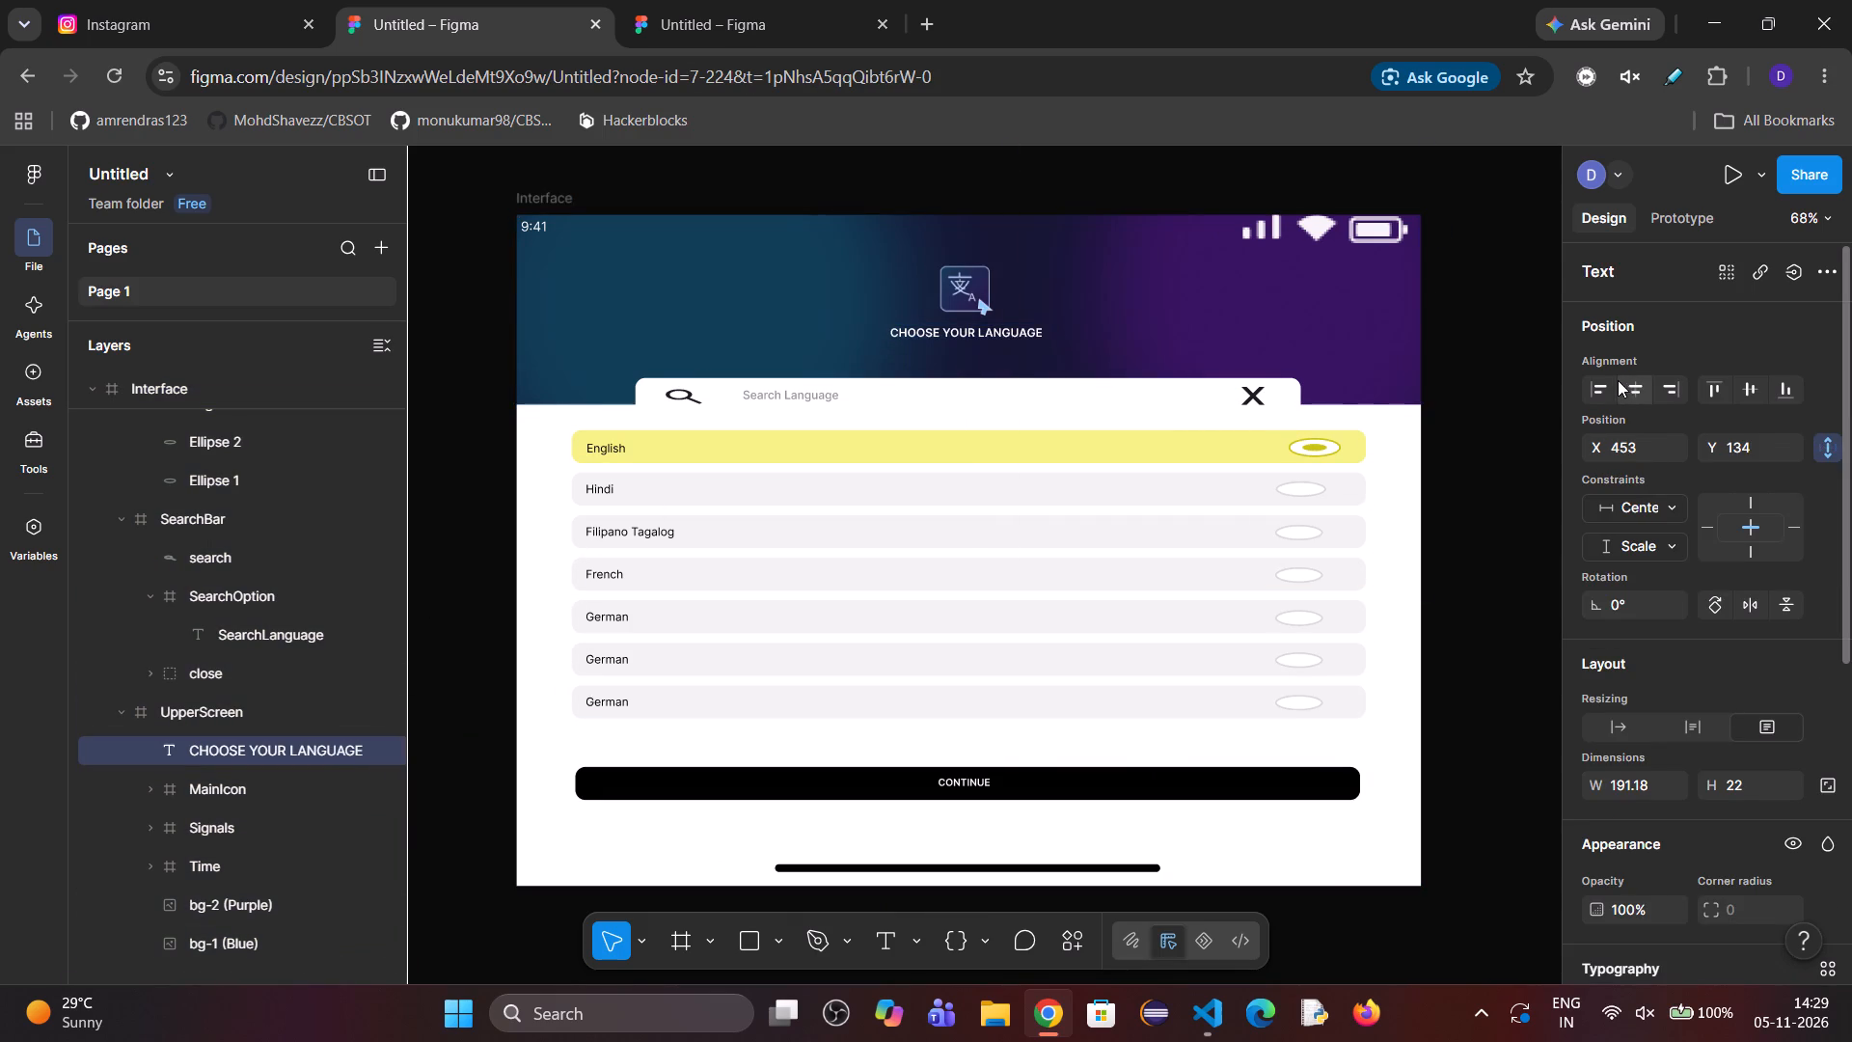
click(1623, 501)
click(1601, 621)
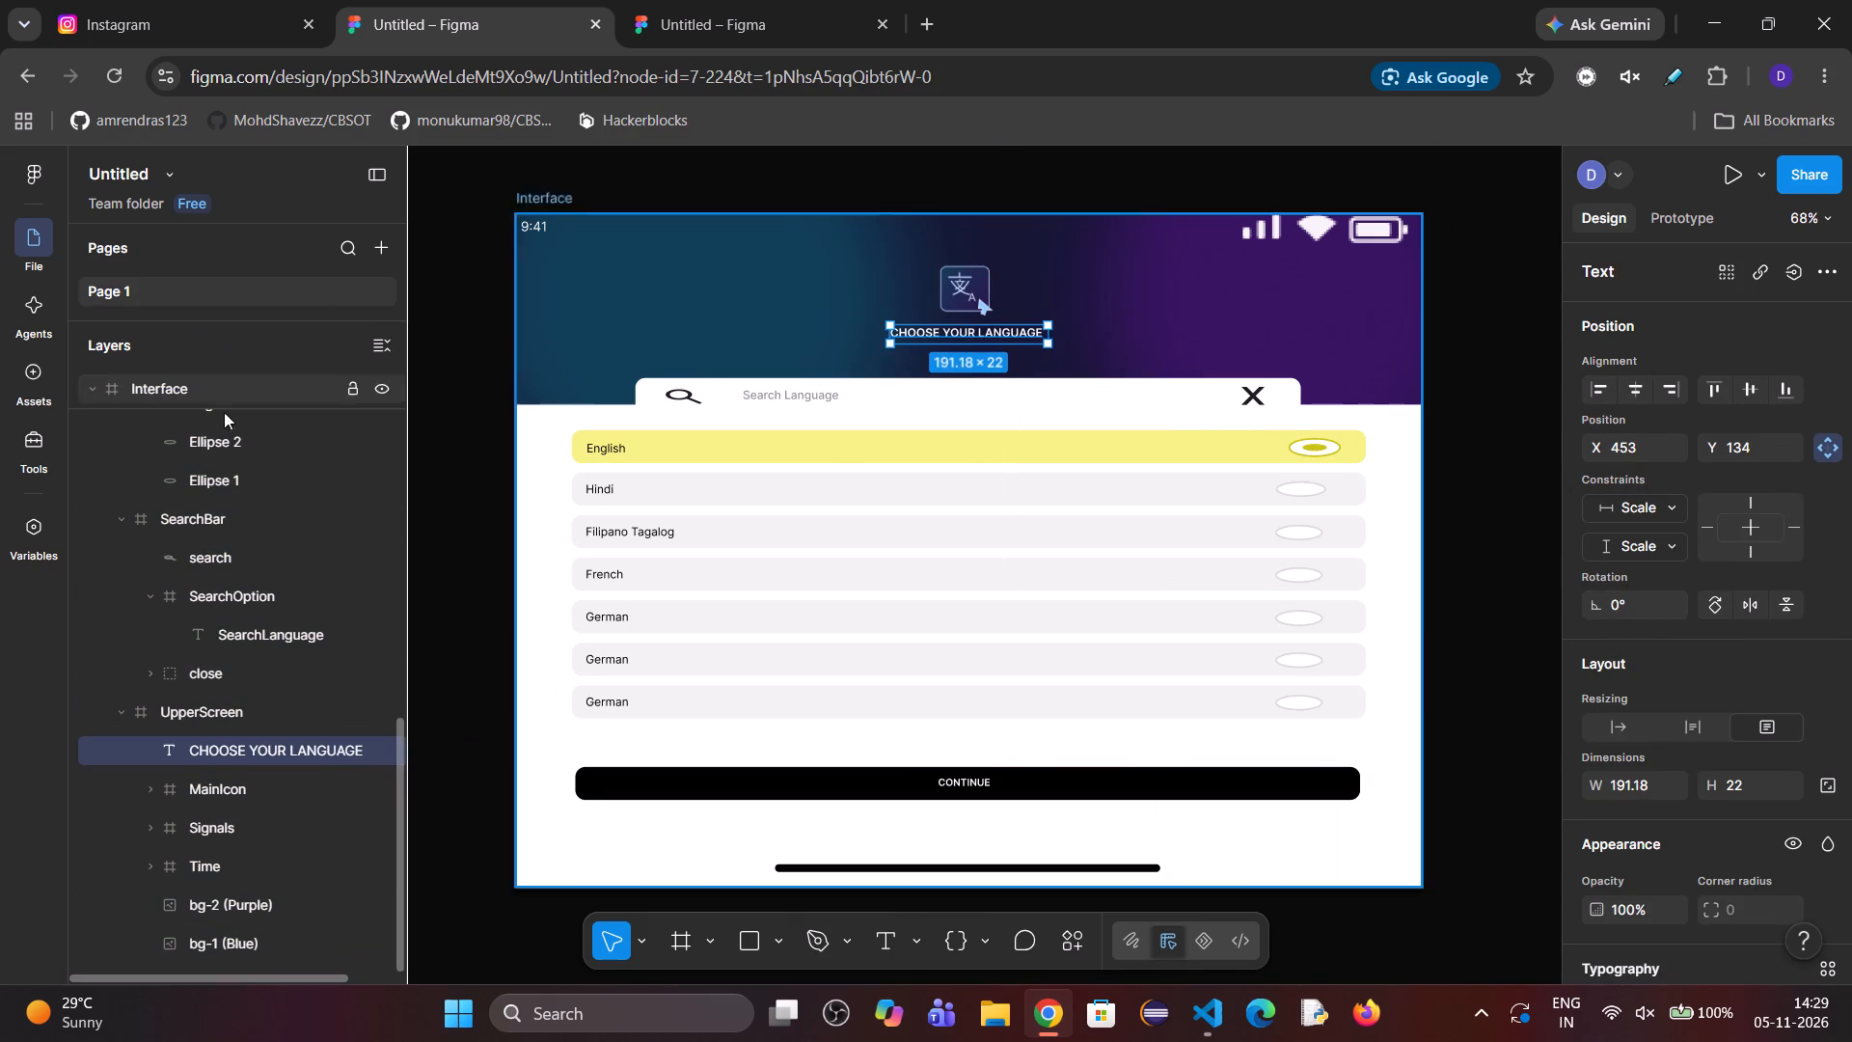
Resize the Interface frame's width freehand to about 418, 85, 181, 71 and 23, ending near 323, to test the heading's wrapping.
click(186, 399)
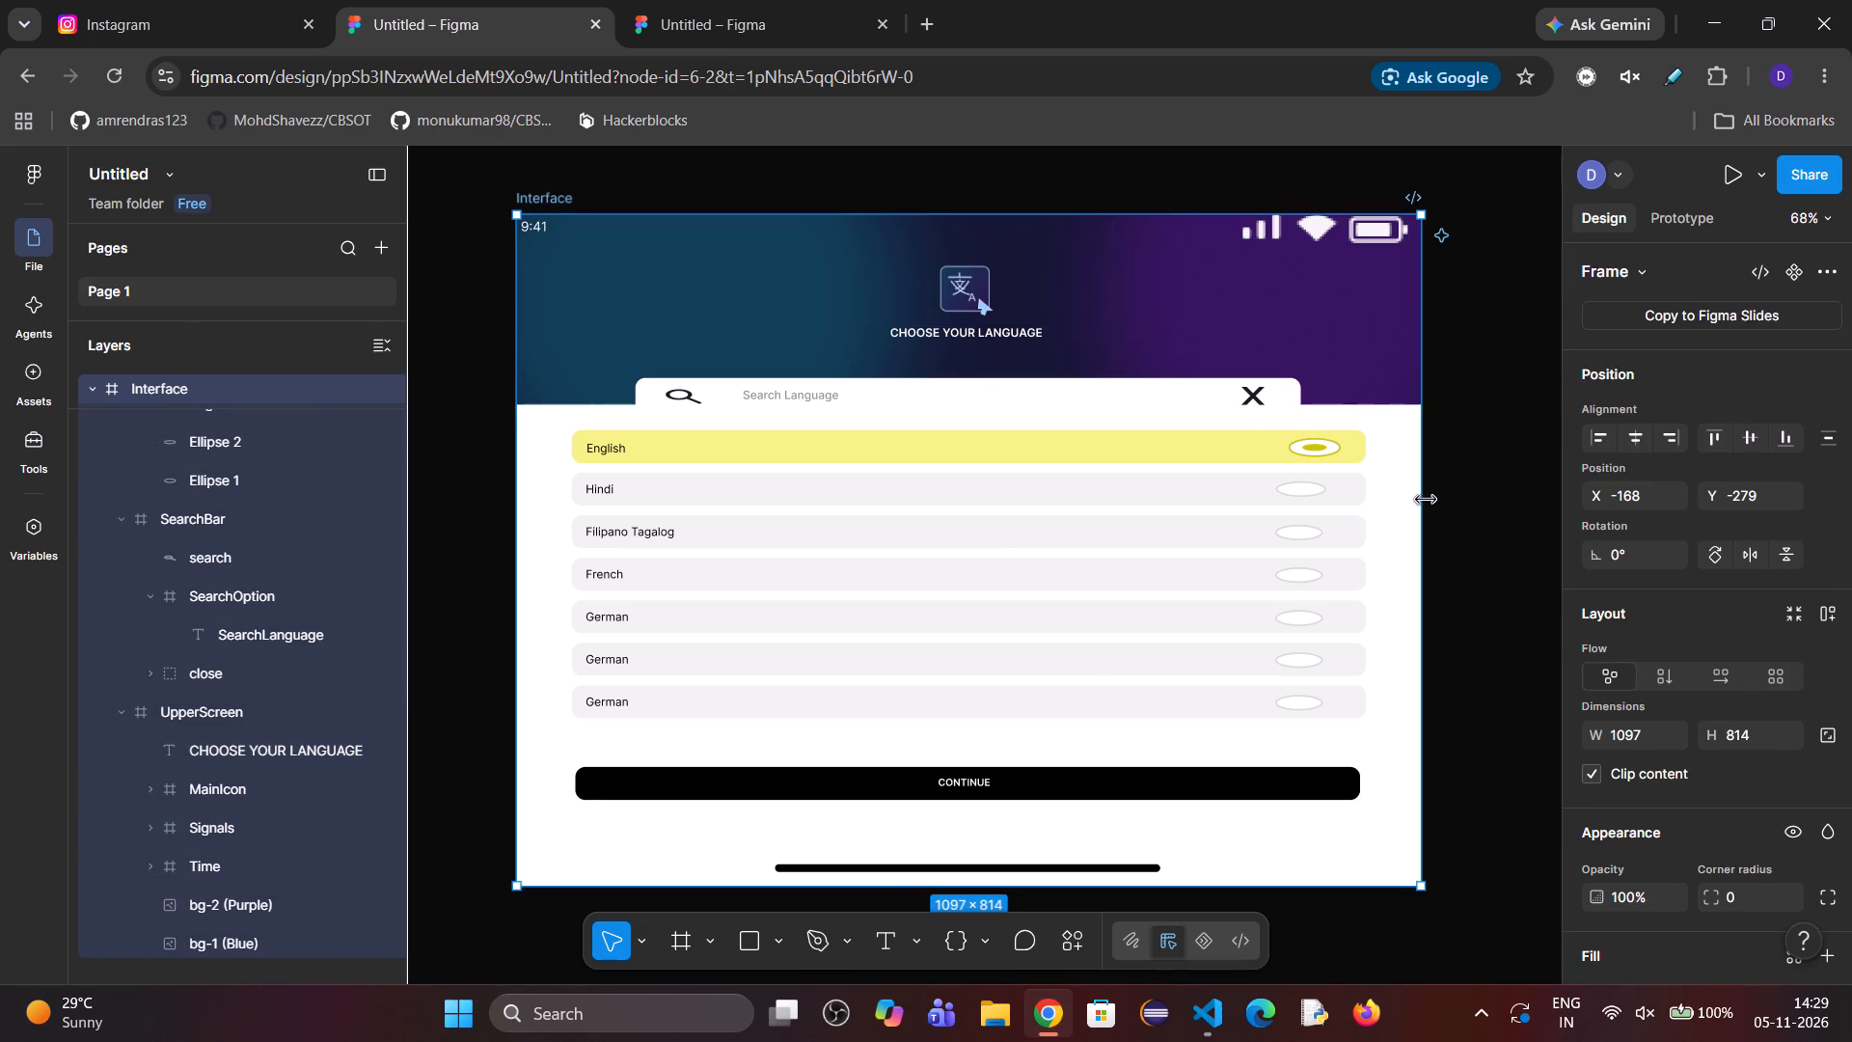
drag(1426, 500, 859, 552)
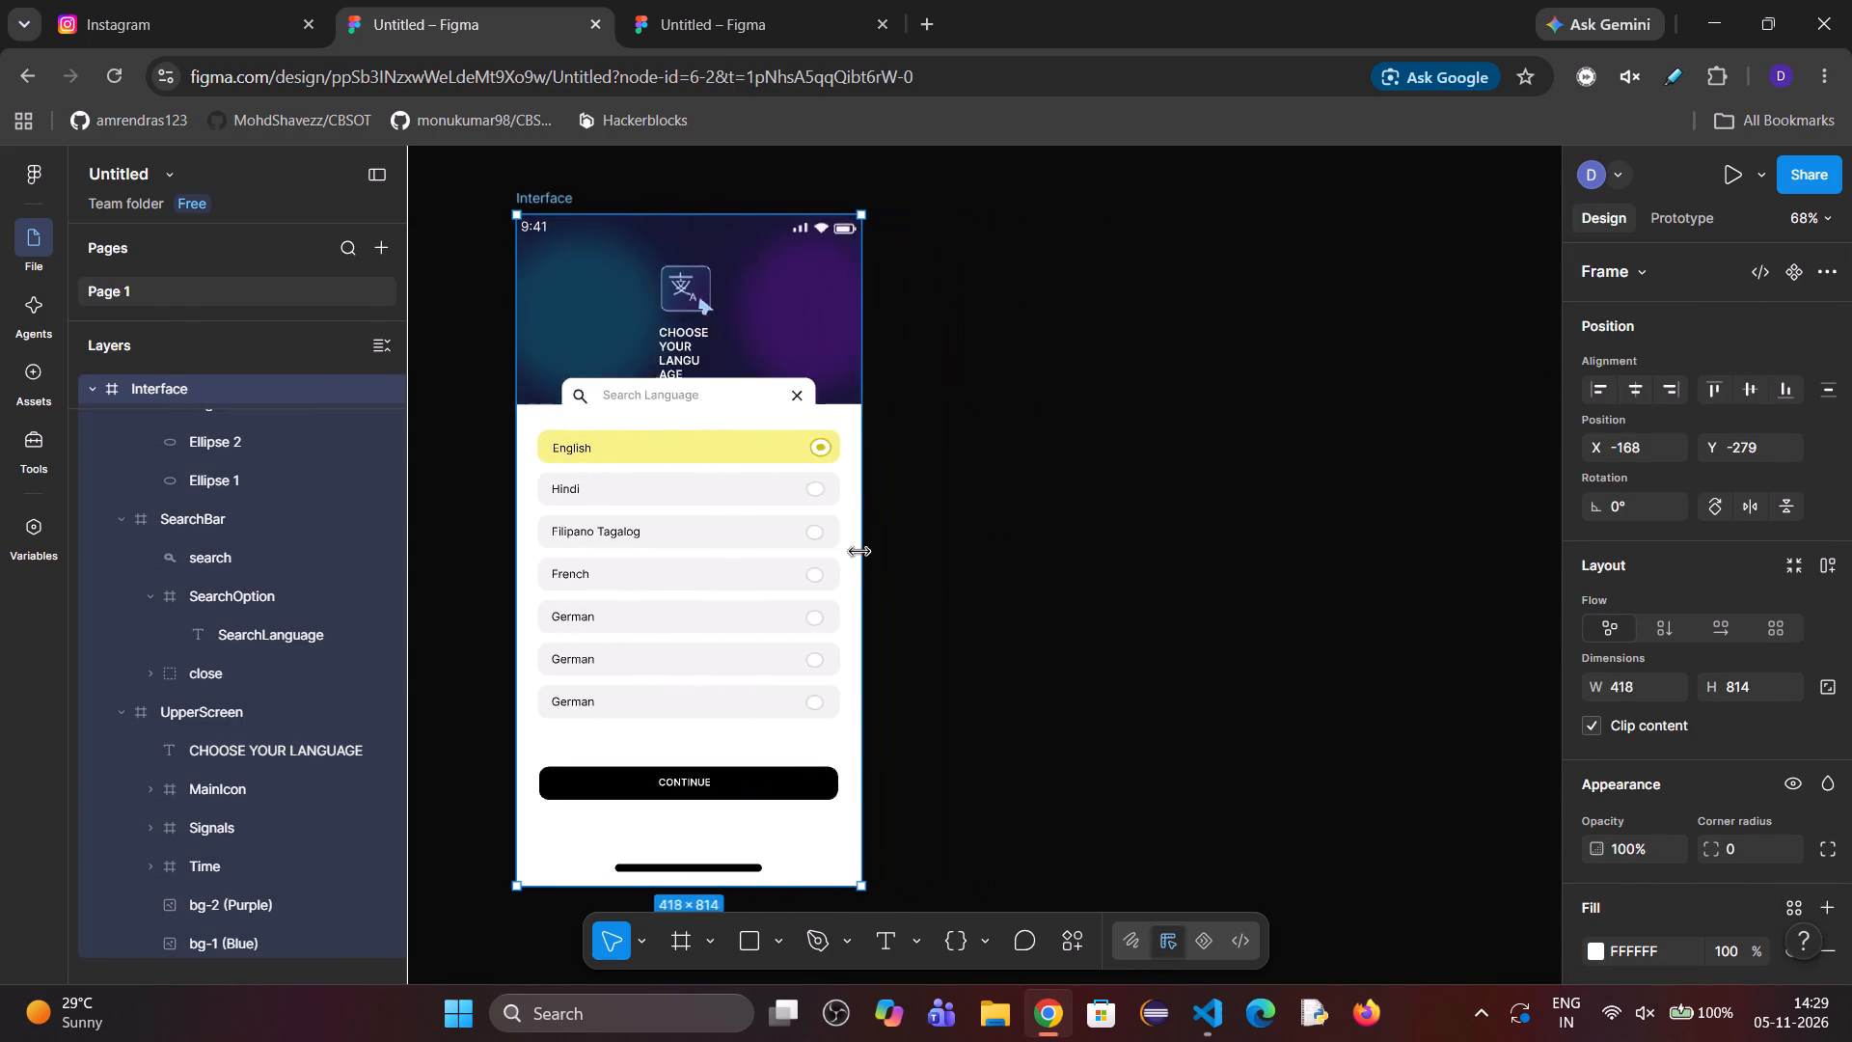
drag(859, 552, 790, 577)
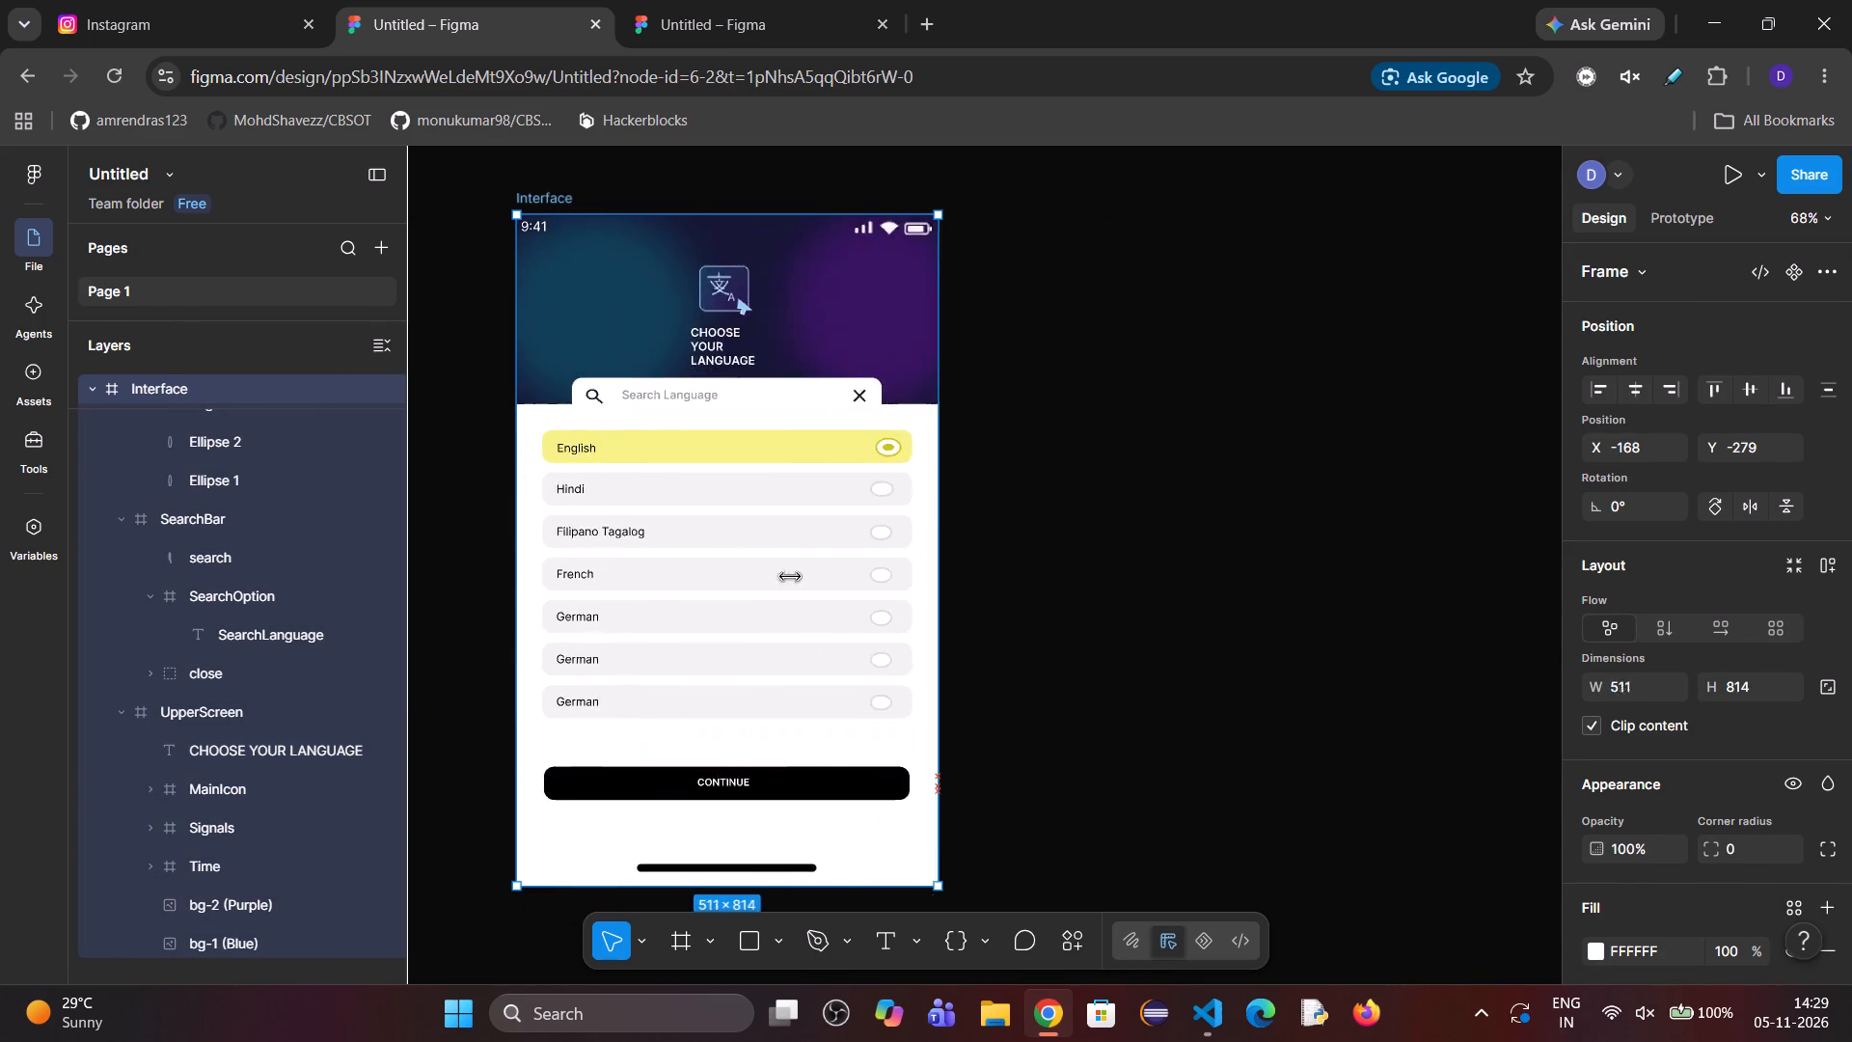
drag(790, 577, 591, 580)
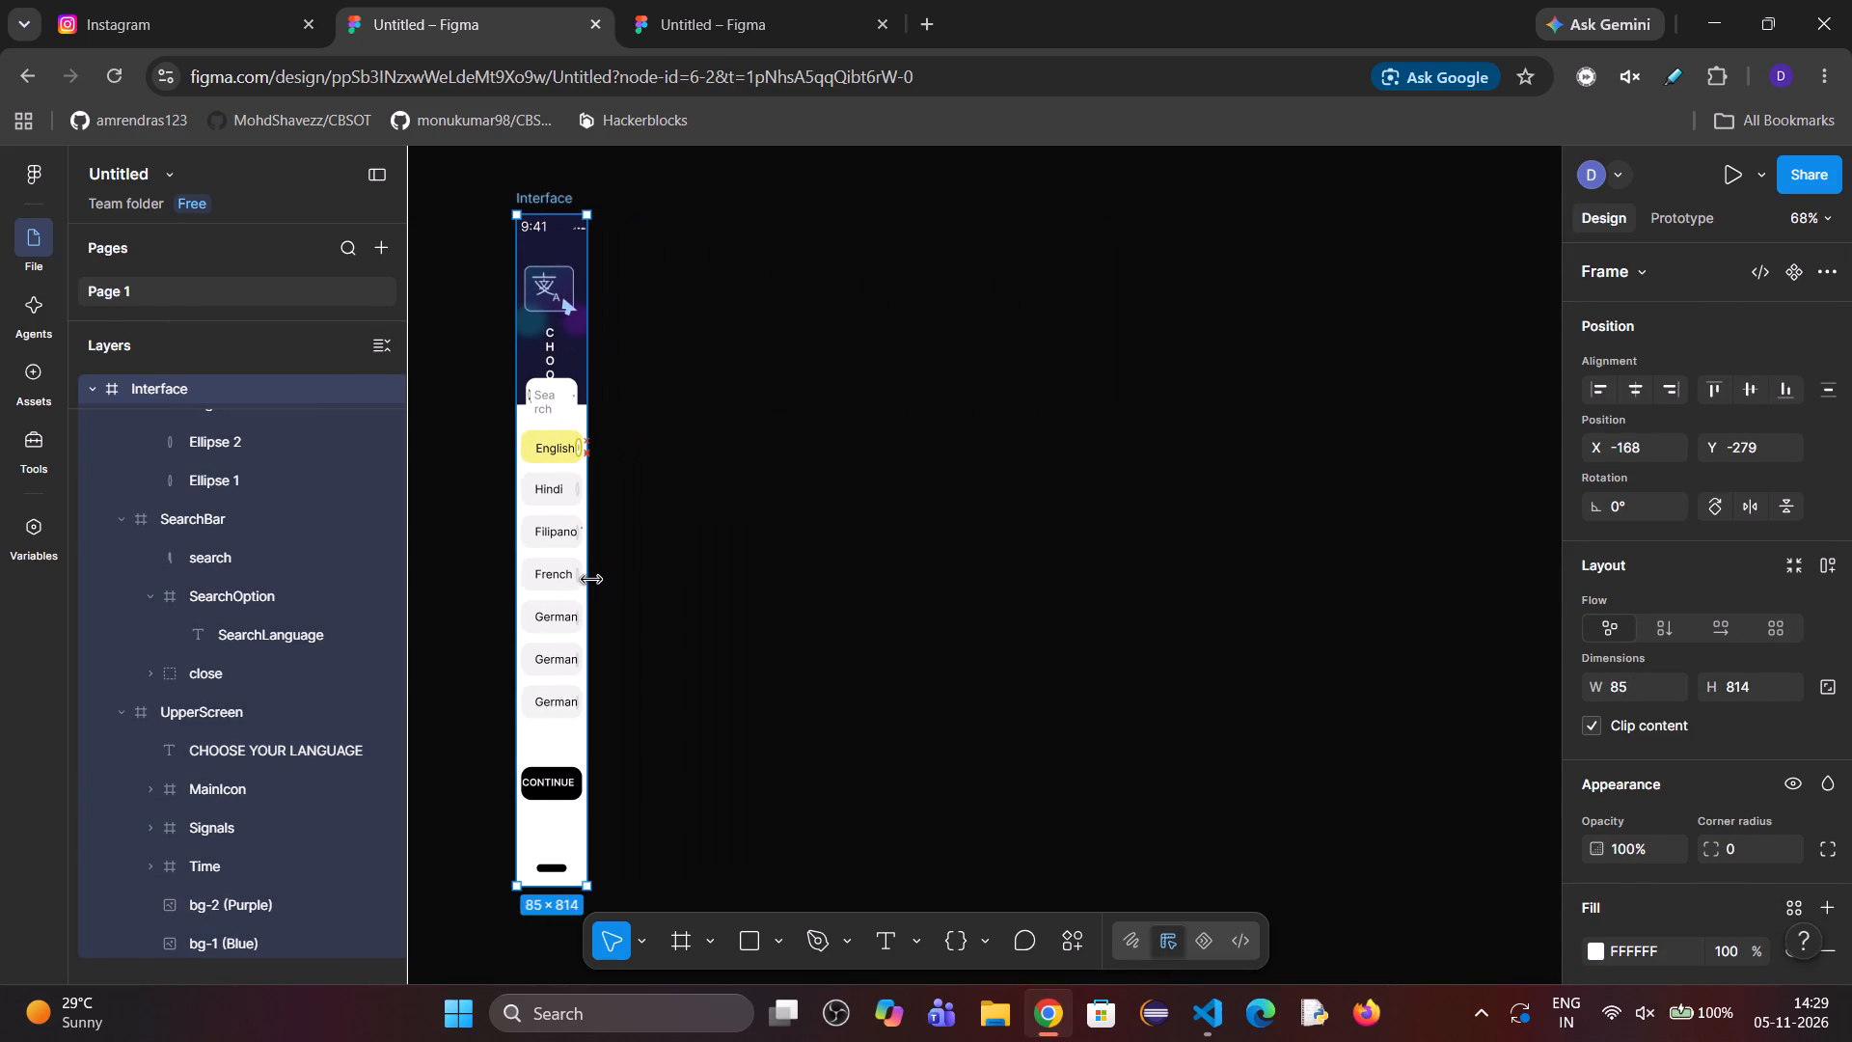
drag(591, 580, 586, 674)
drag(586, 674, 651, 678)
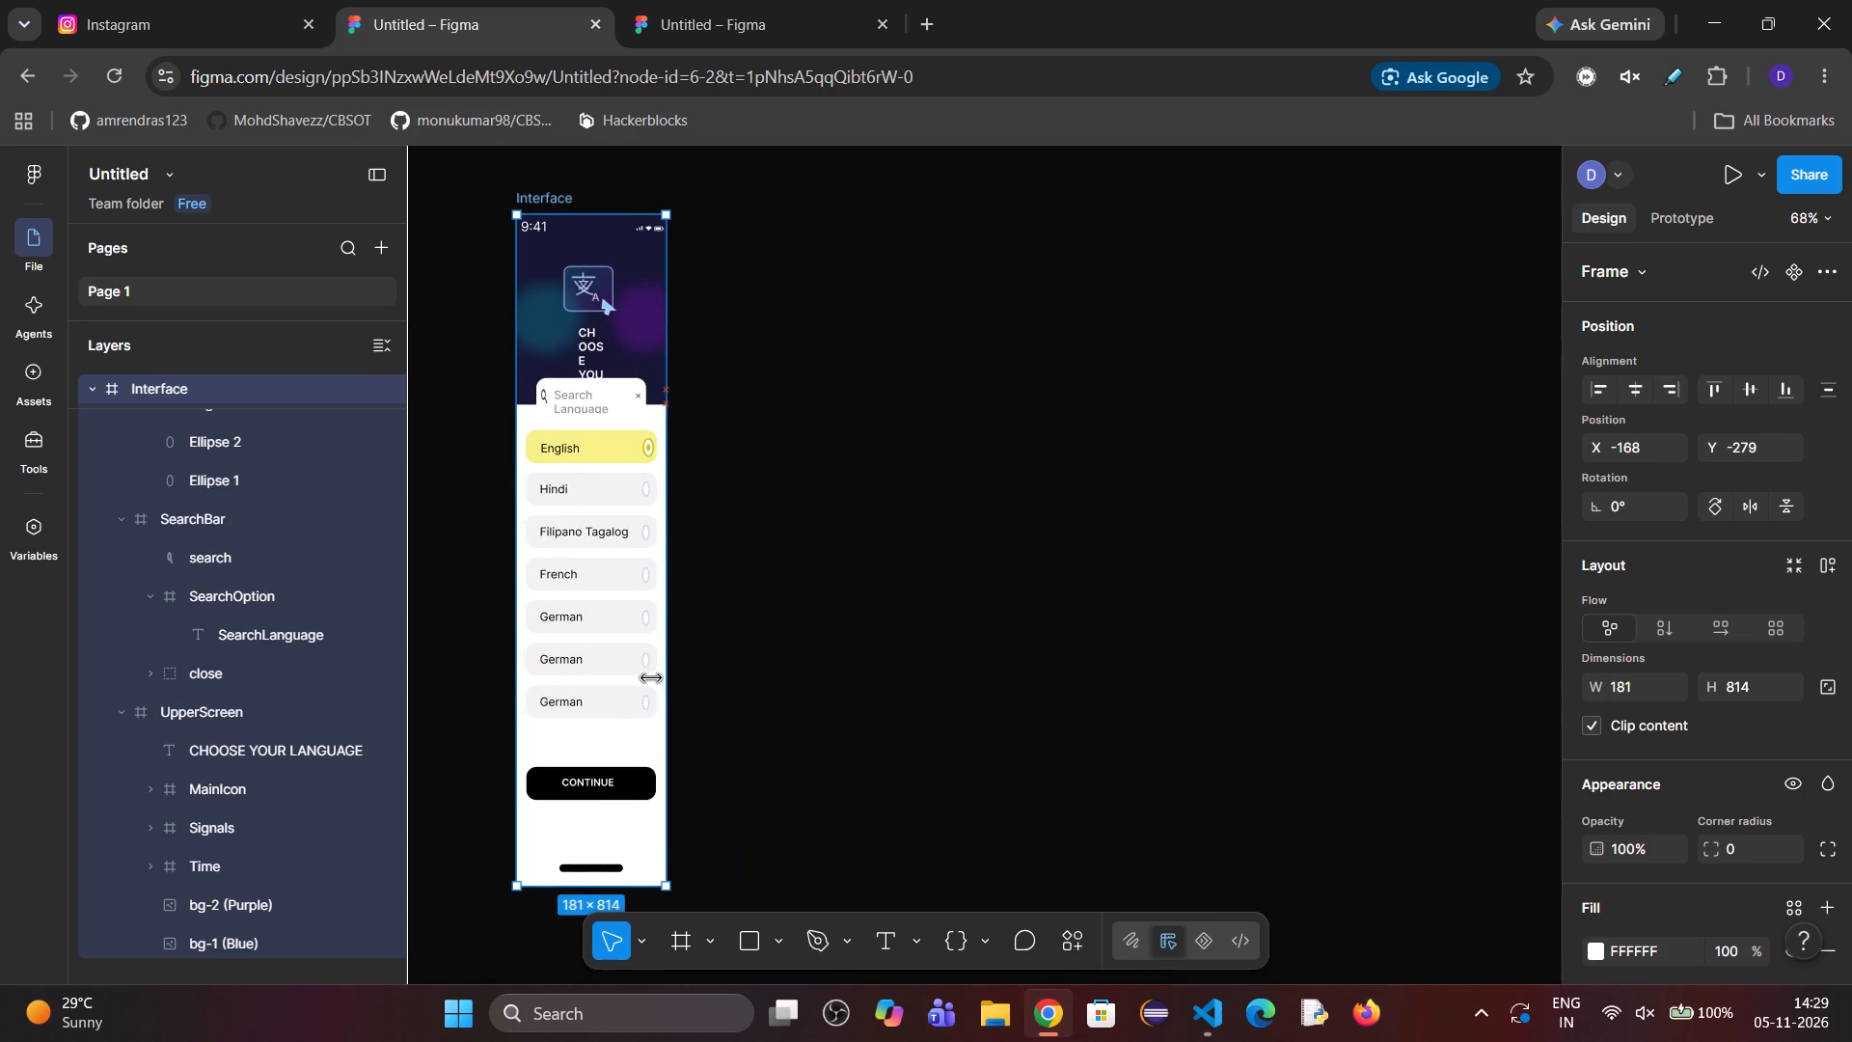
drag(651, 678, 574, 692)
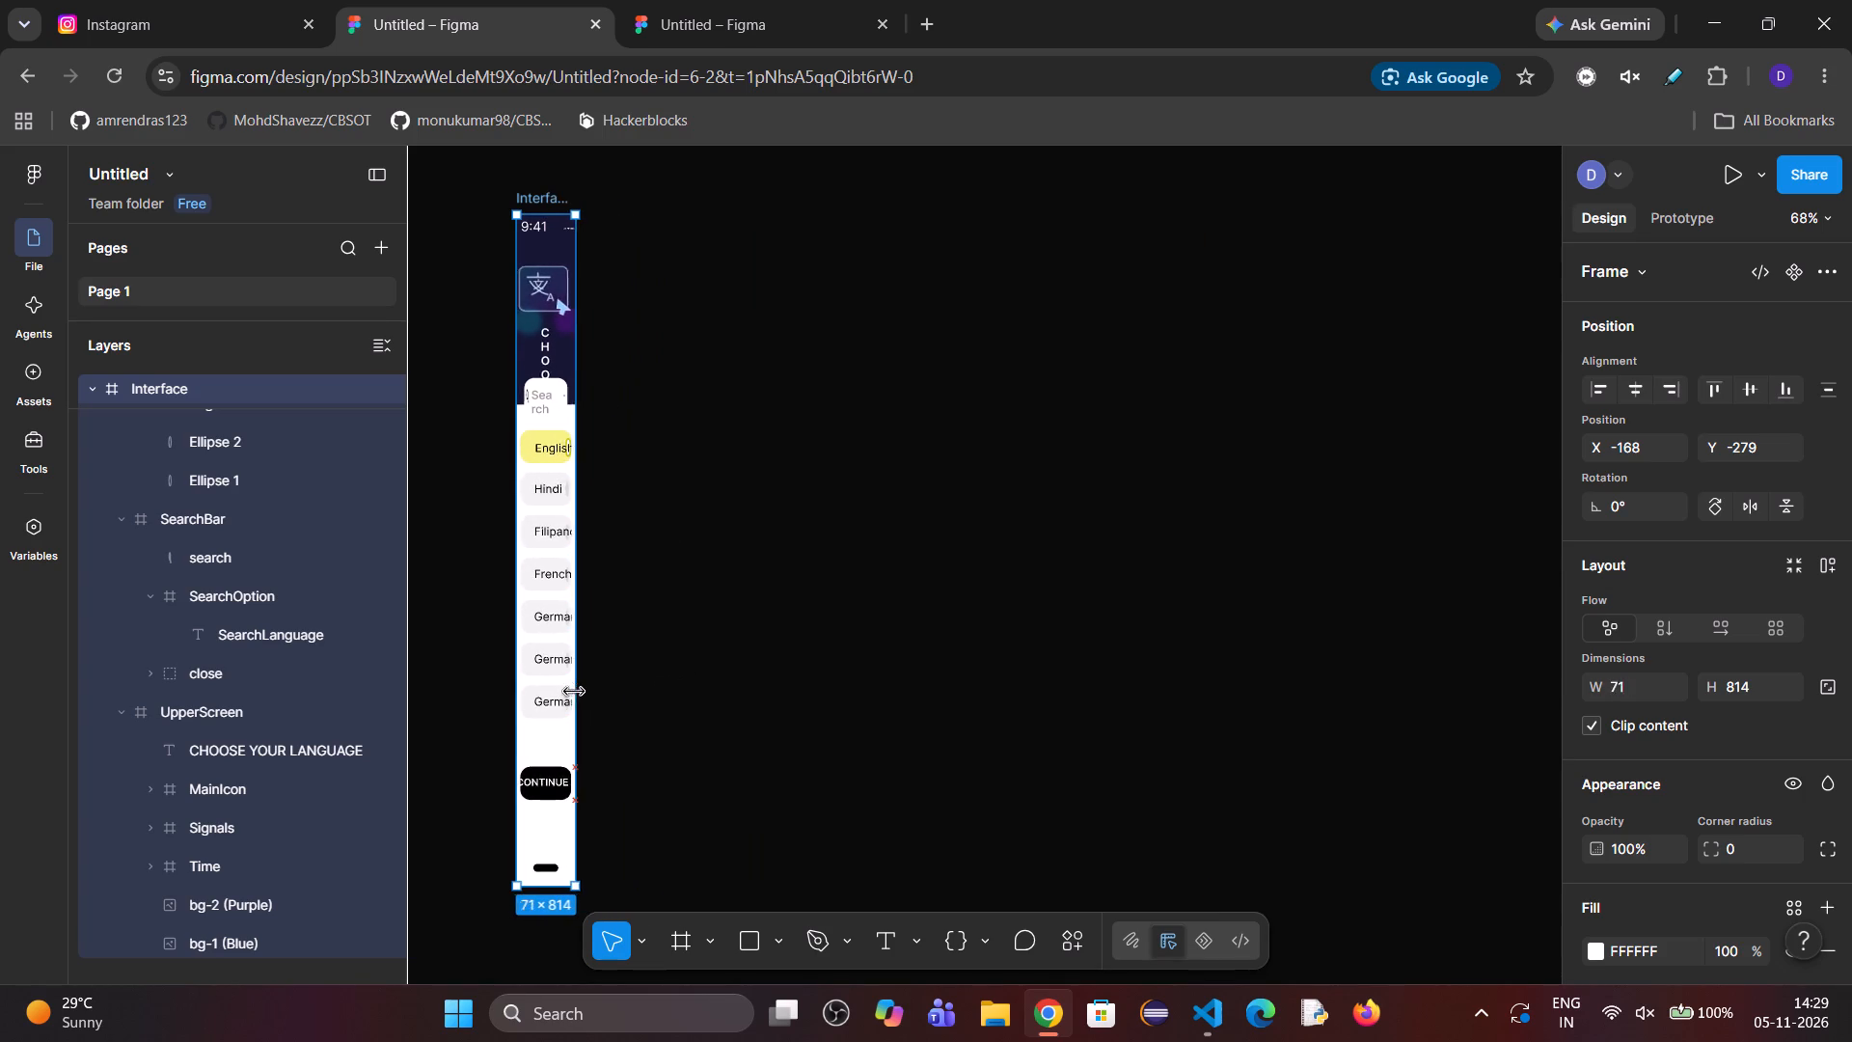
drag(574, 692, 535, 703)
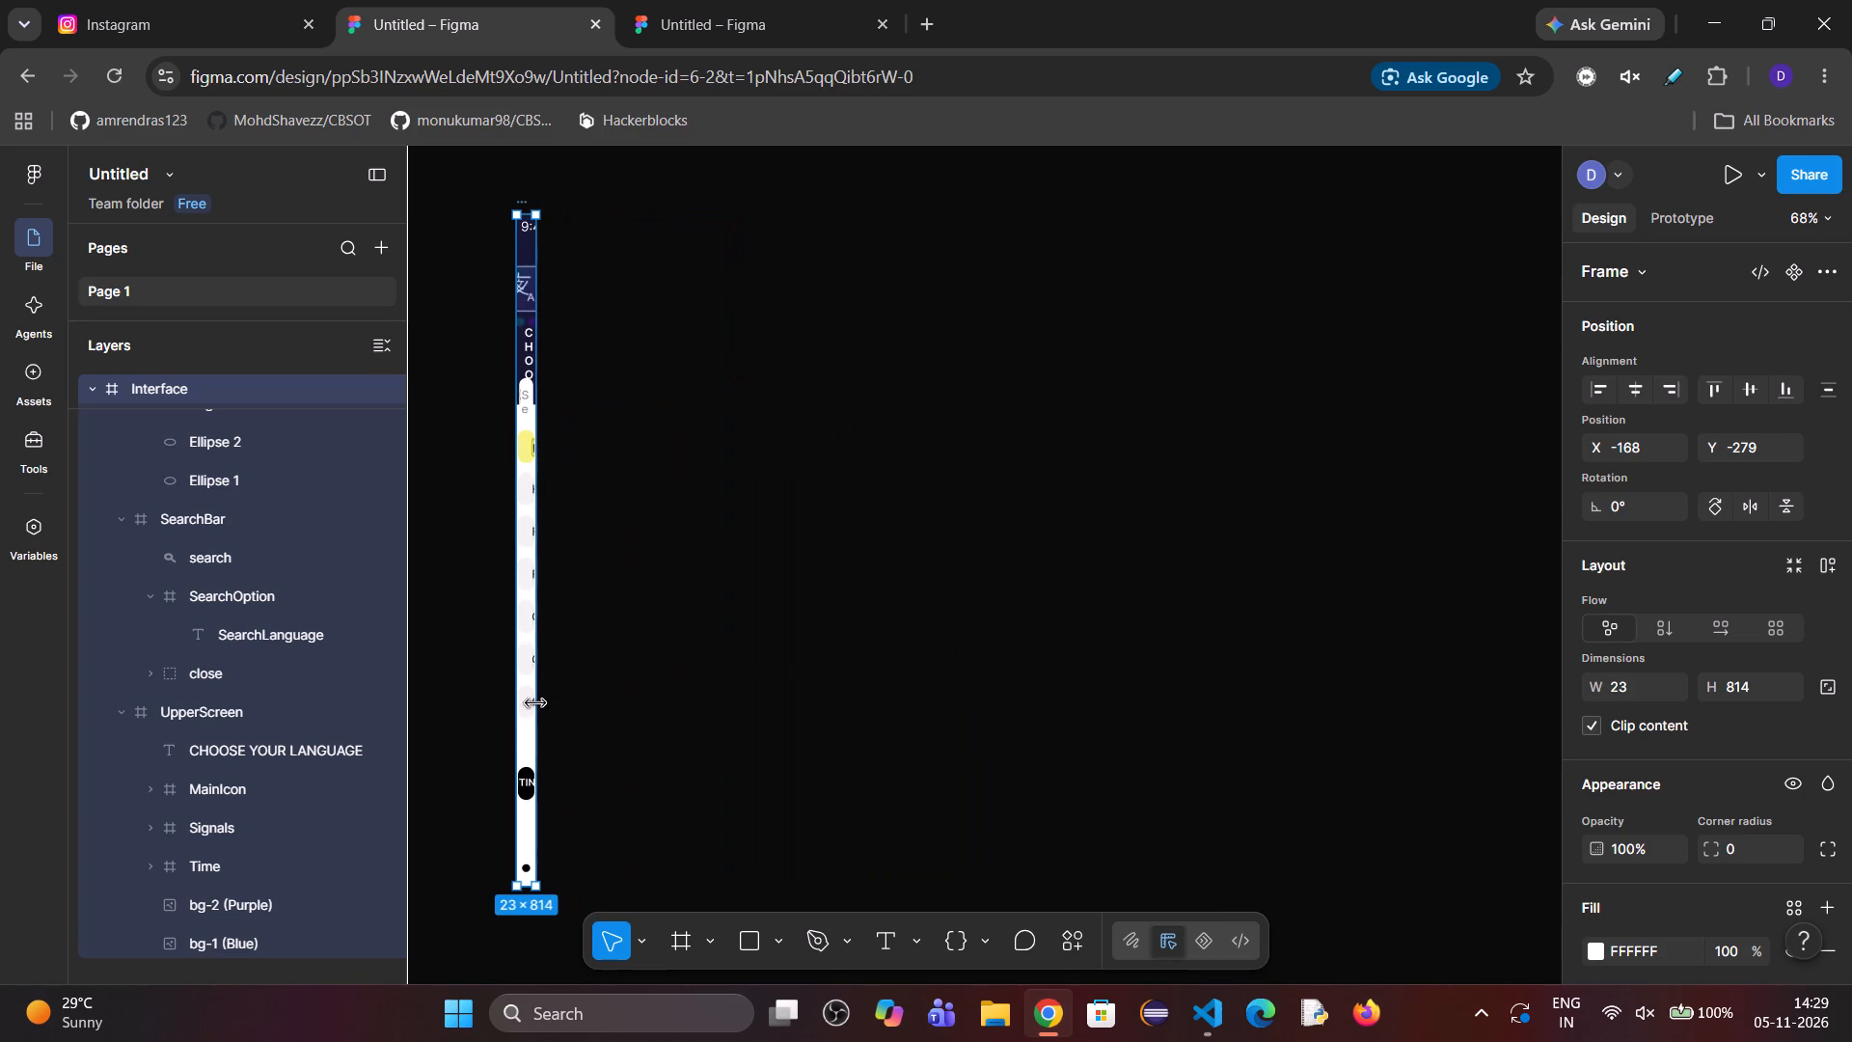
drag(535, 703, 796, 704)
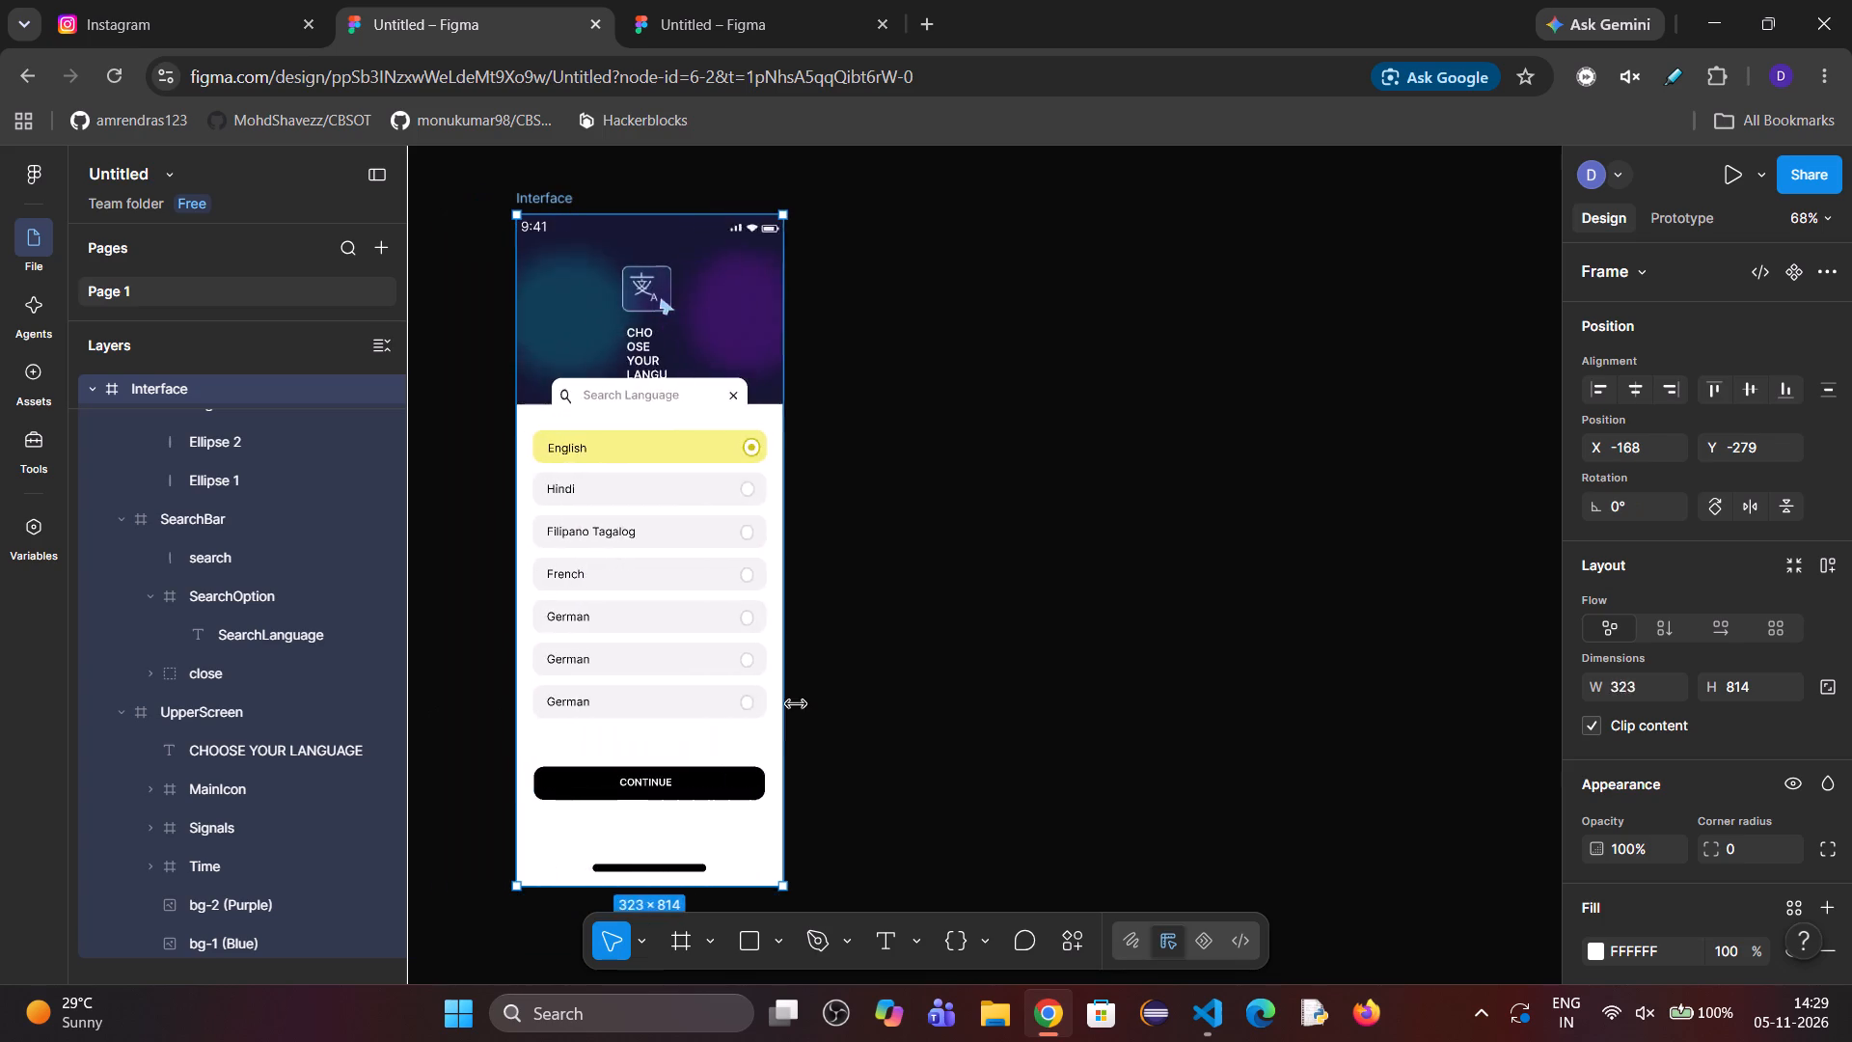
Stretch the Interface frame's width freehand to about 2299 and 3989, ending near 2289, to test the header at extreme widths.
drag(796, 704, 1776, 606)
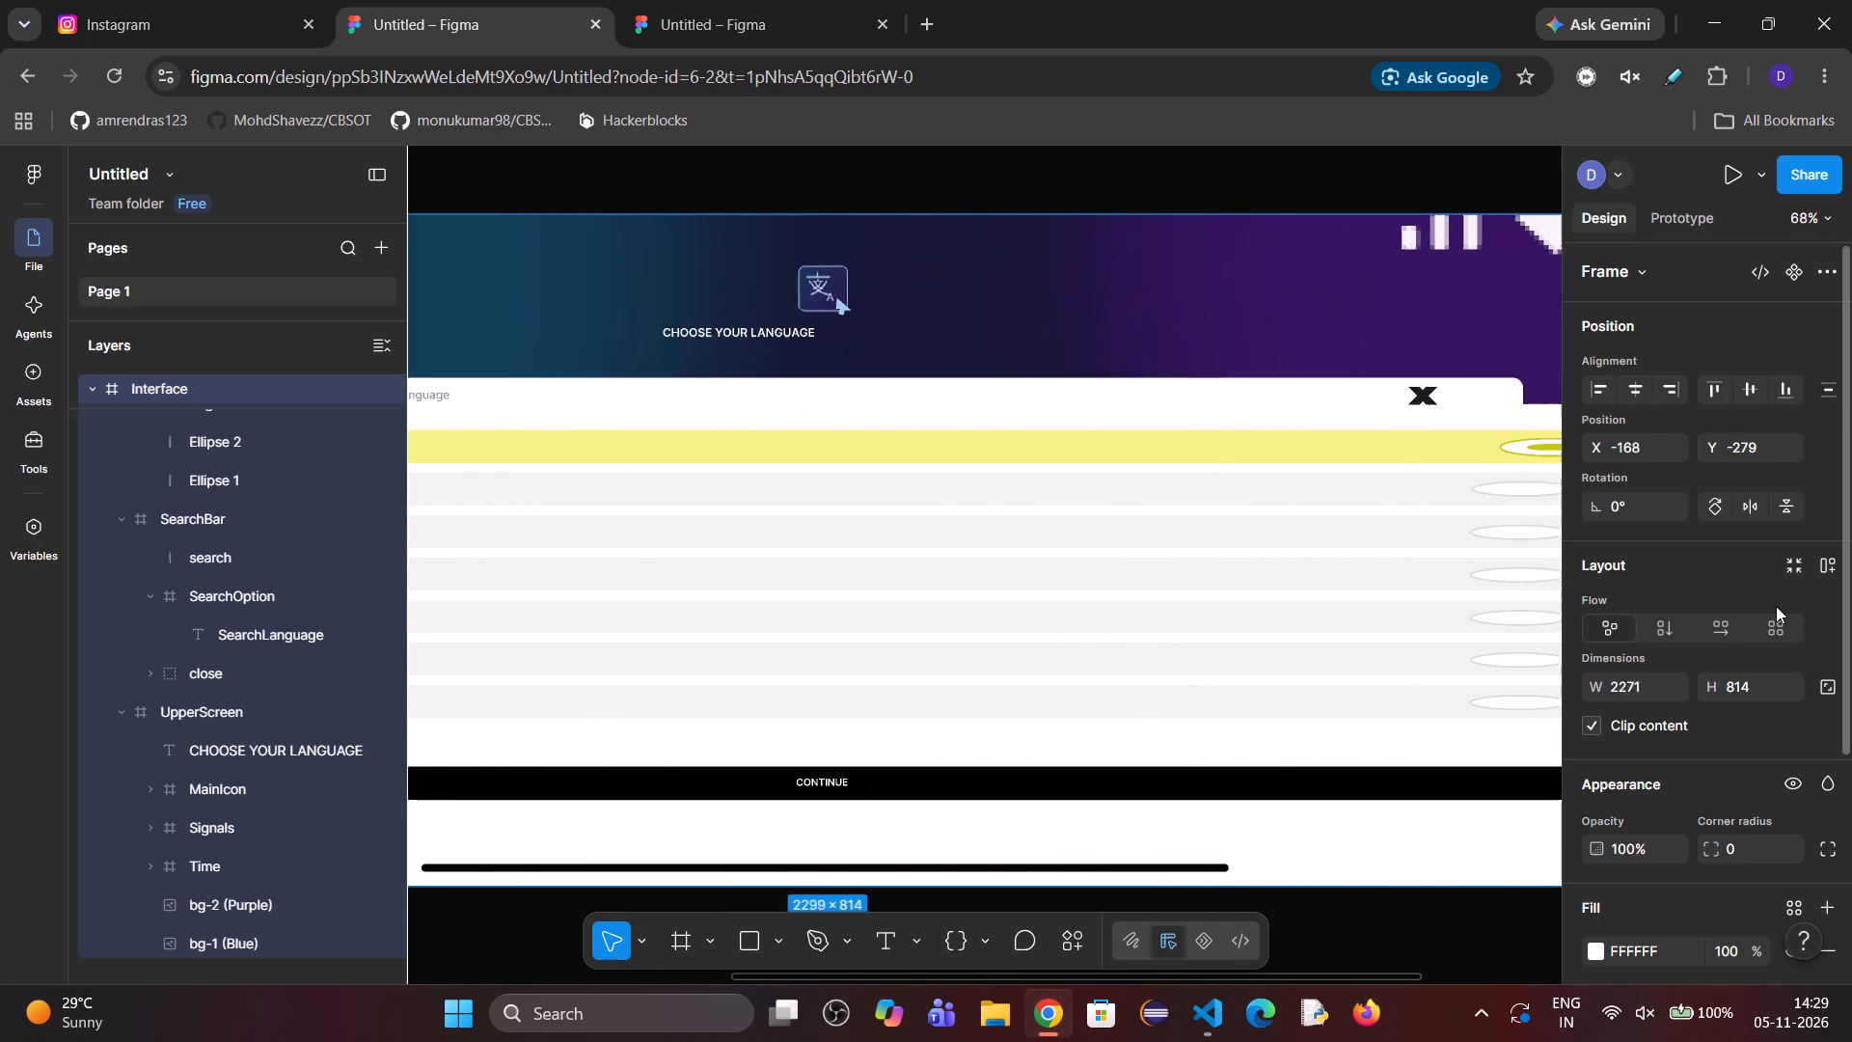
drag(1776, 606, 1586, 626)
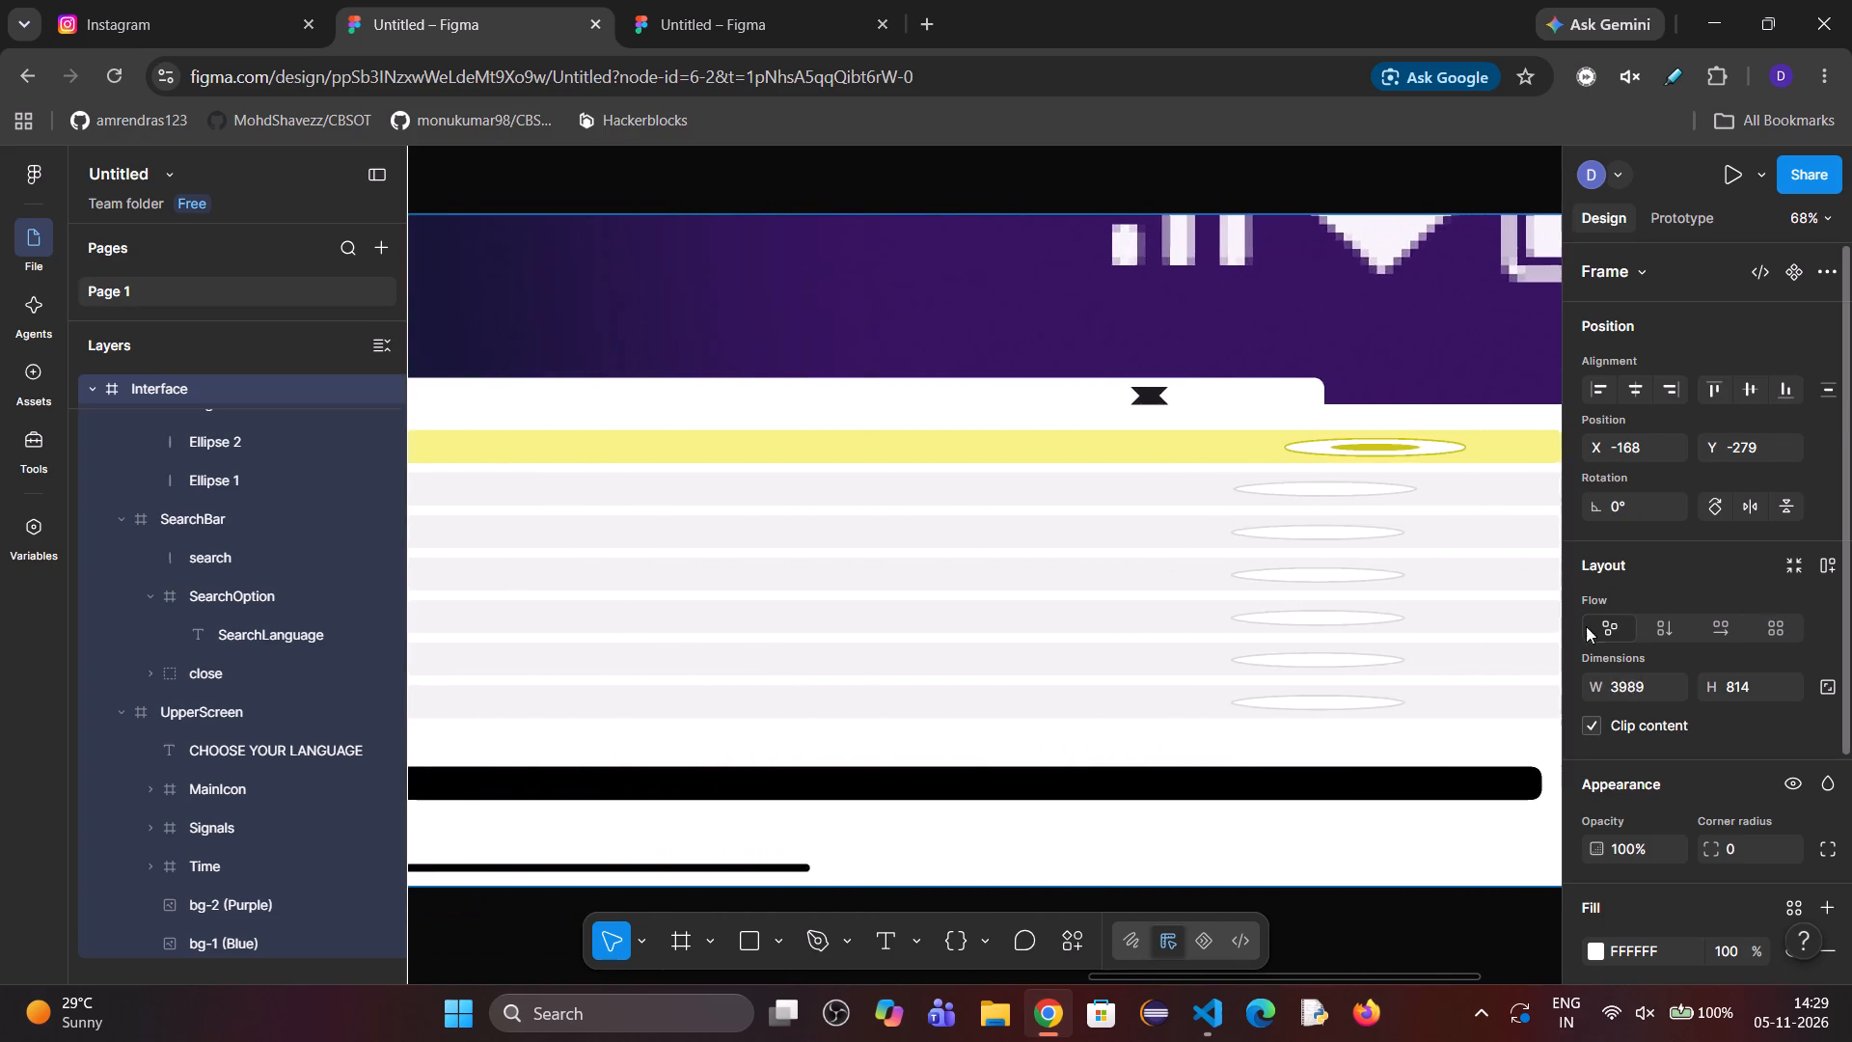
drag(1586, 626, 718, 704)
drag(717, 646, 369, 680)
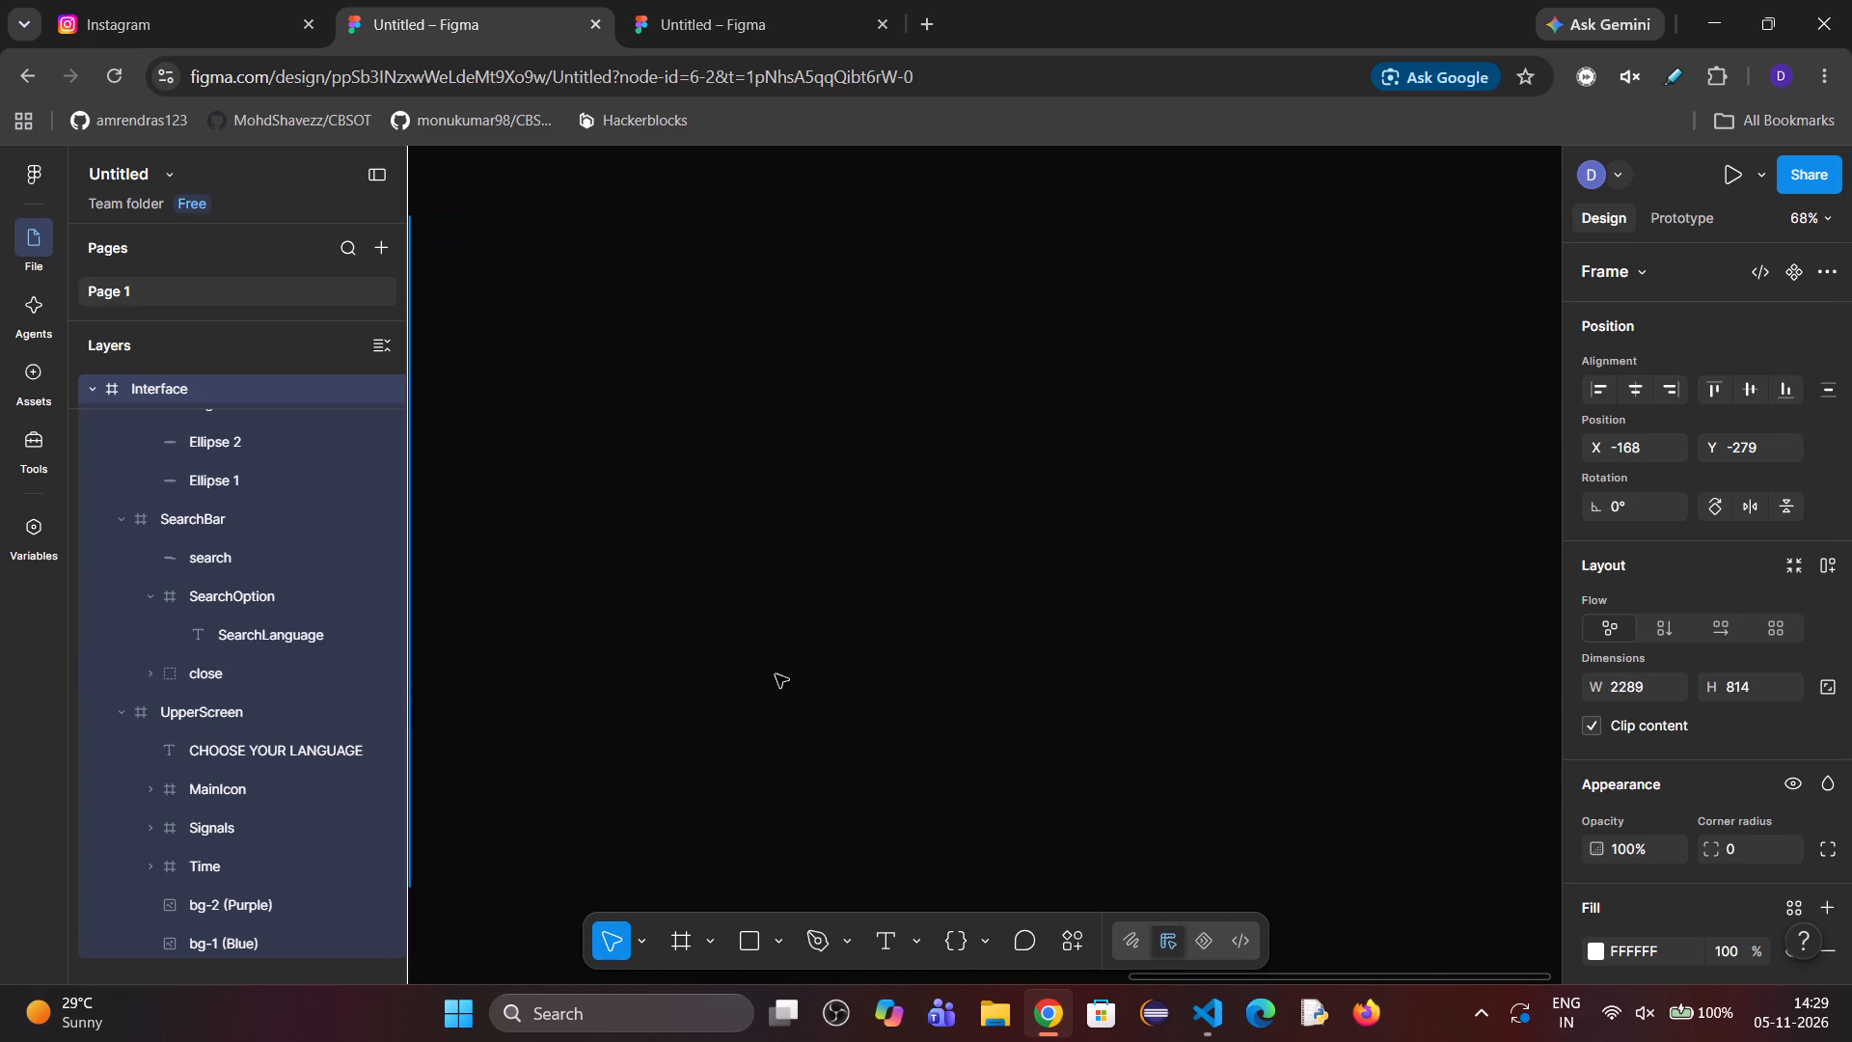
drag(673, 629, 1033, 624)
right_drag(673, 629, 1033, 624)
Set the Interface frame's width to 411.
click(221, 383)
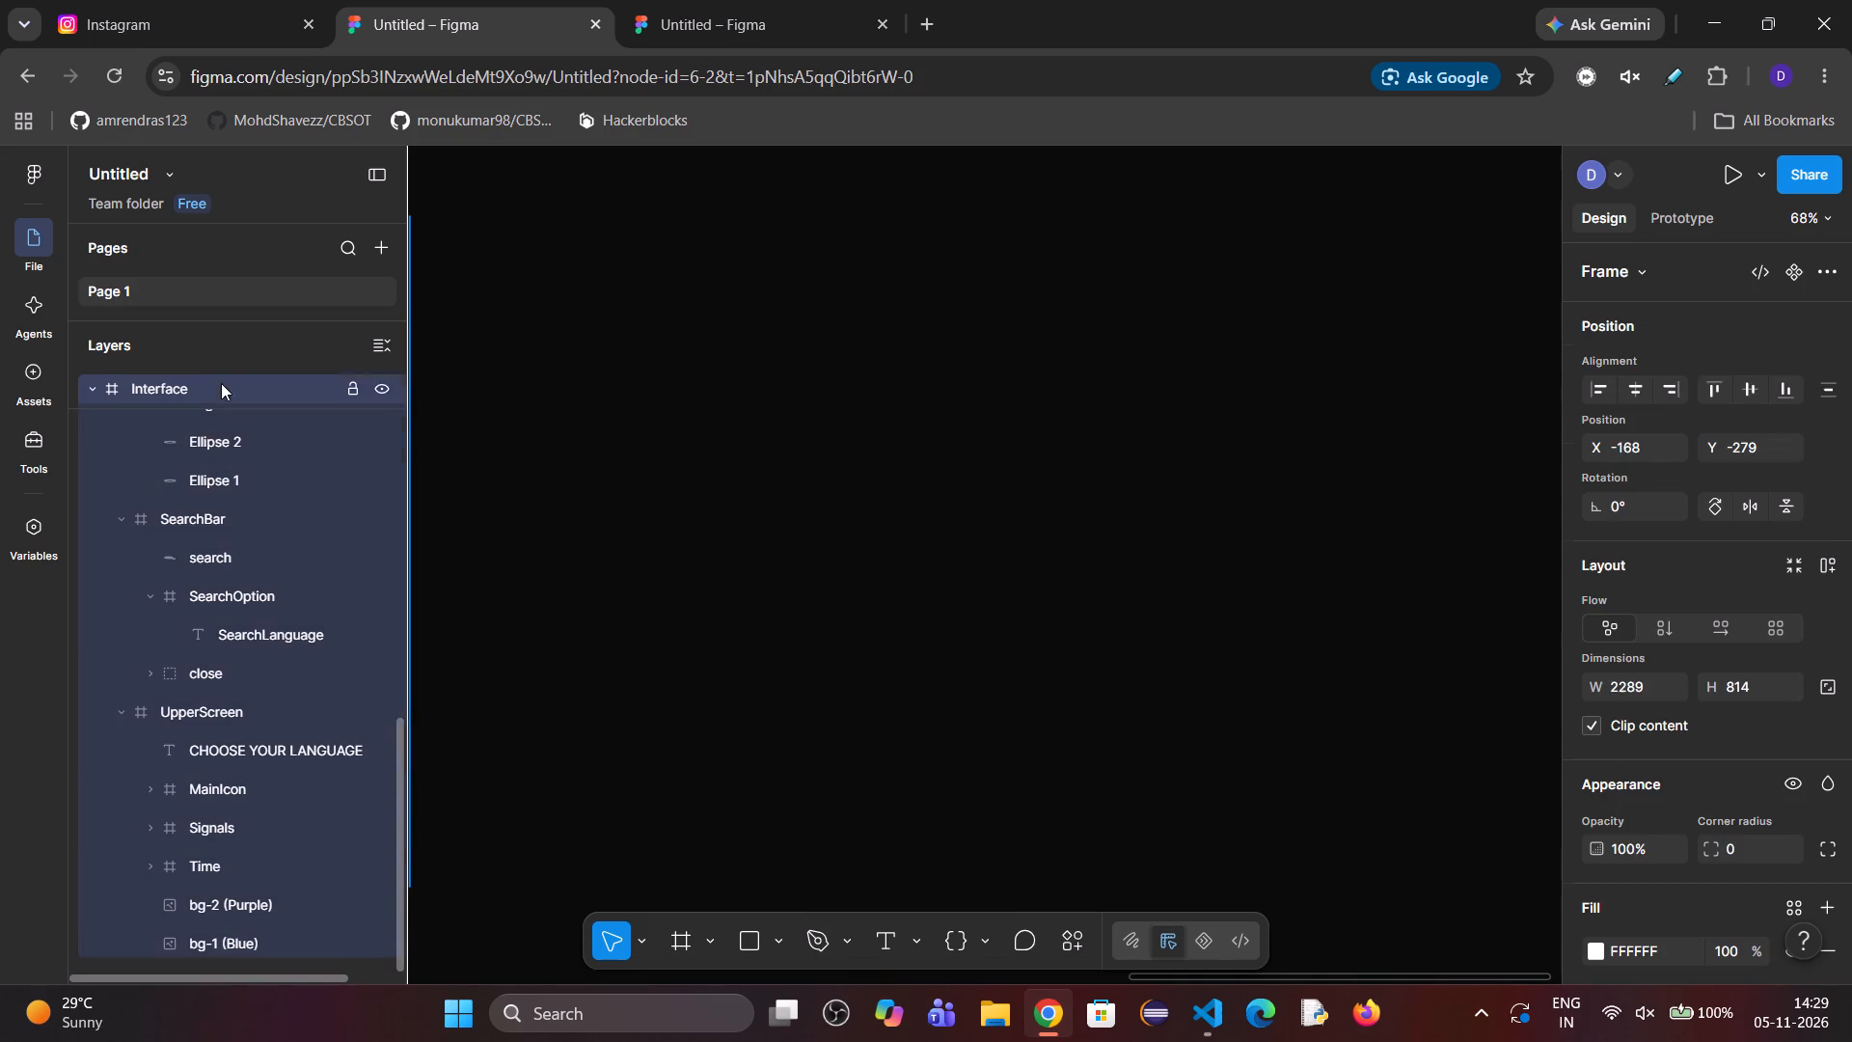
click(1634, 680)
text(411)
key(Return)
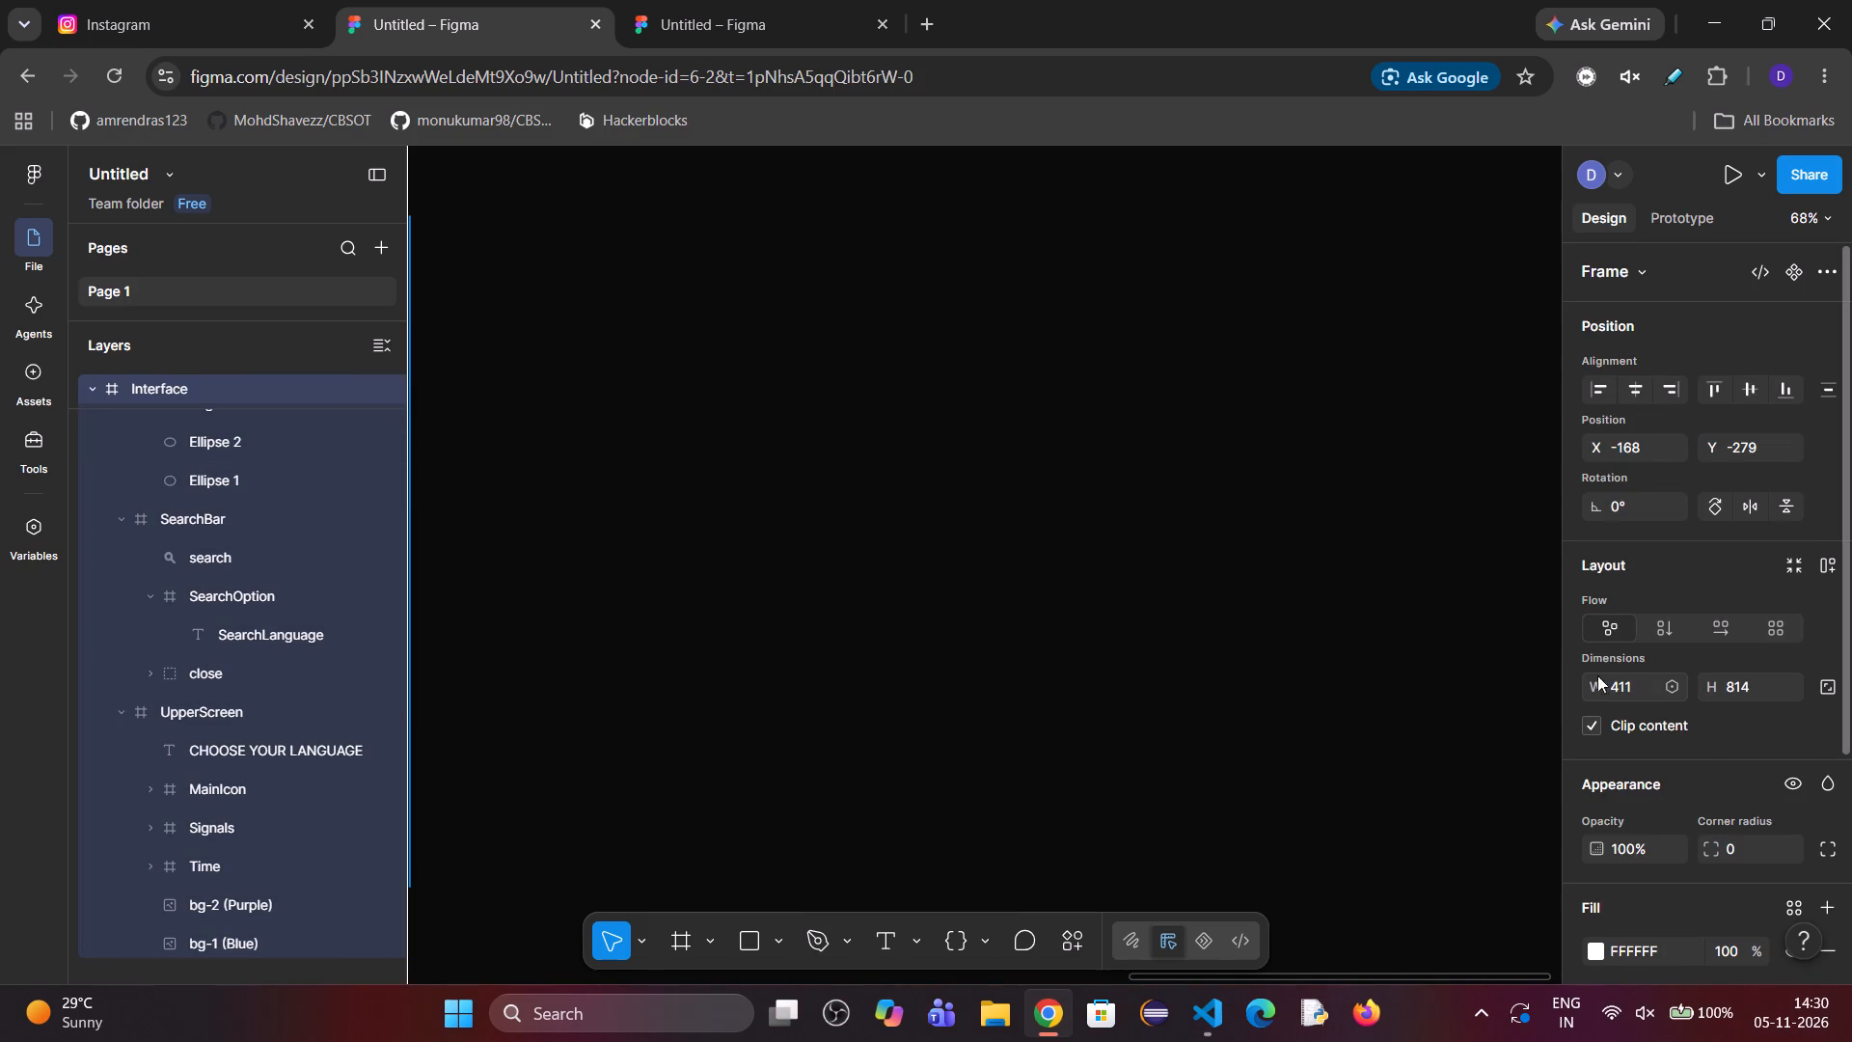
Resize the Interface frame's width freehand to about 160 and 699, ending near 602, to retest the heading's wrapping.
drag(966, 420, 1312, 485)
click(282, 386)
scroll(465, 453, right, 2)
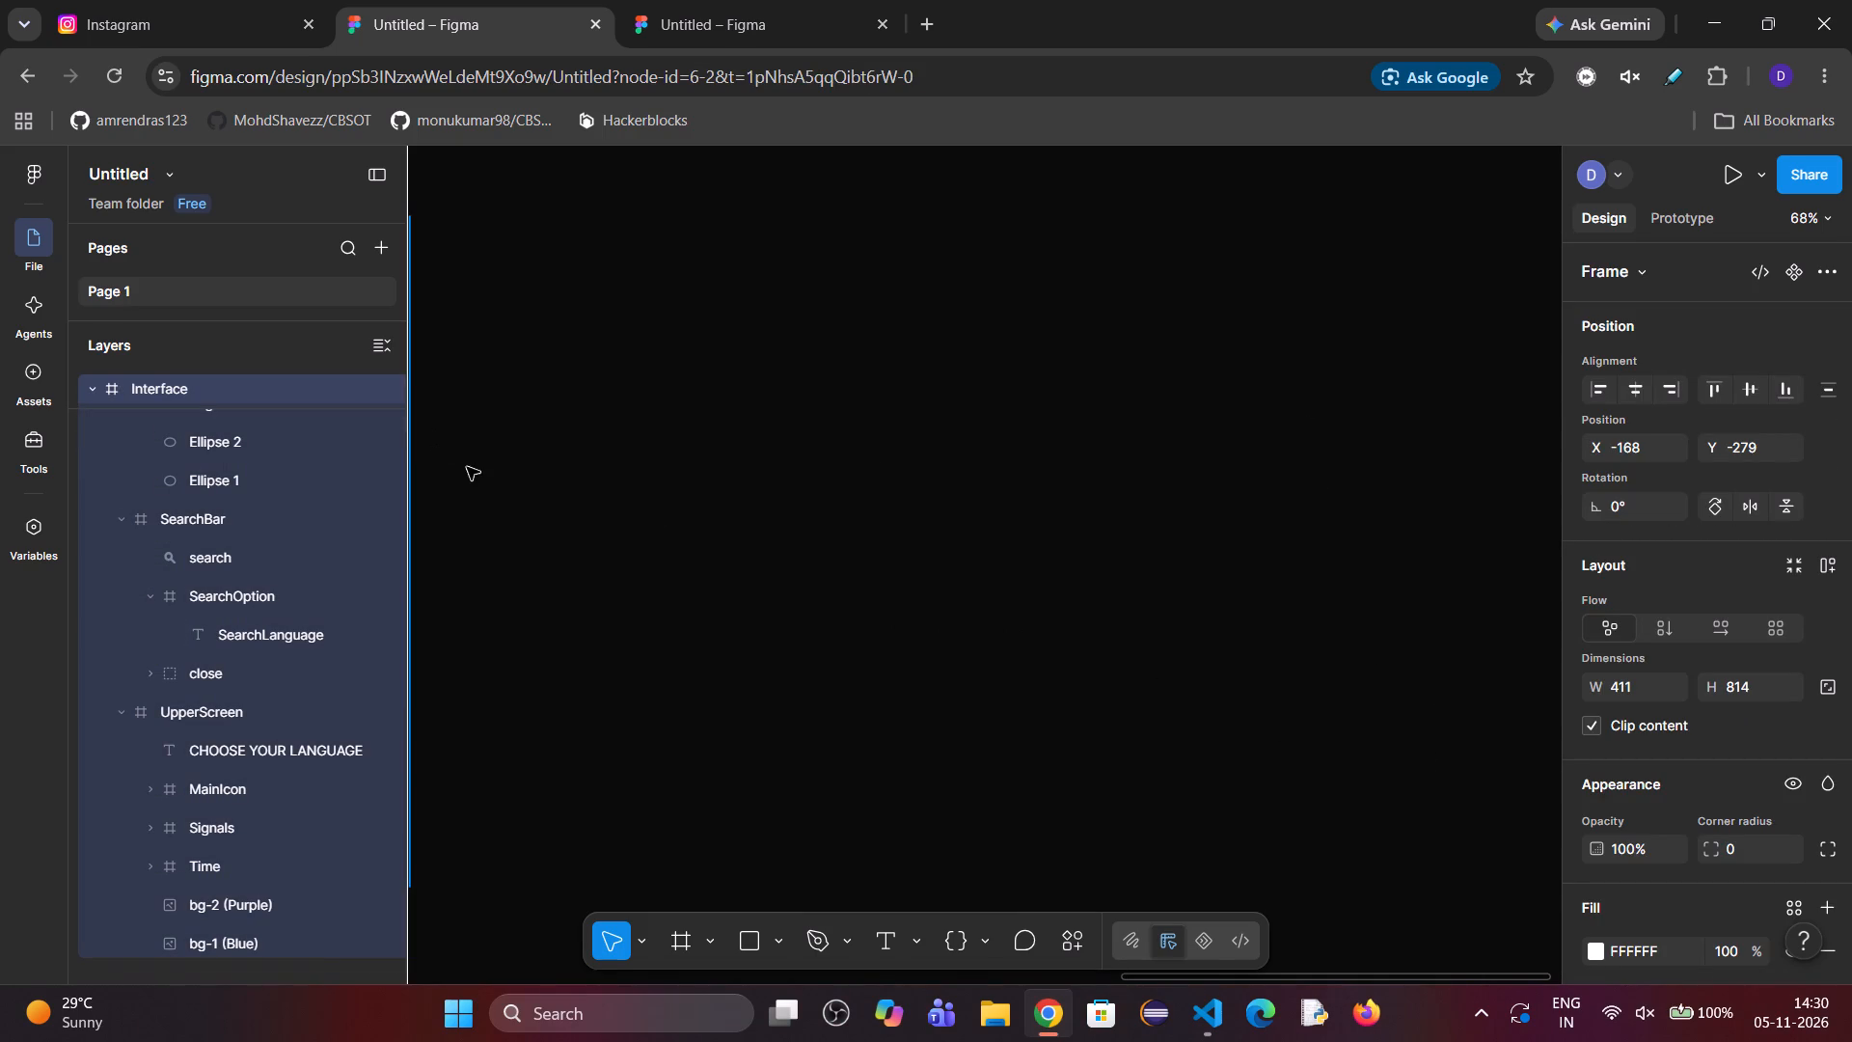
scroll(467, 467, right, 1)
scroll(737, 500, right, 4)
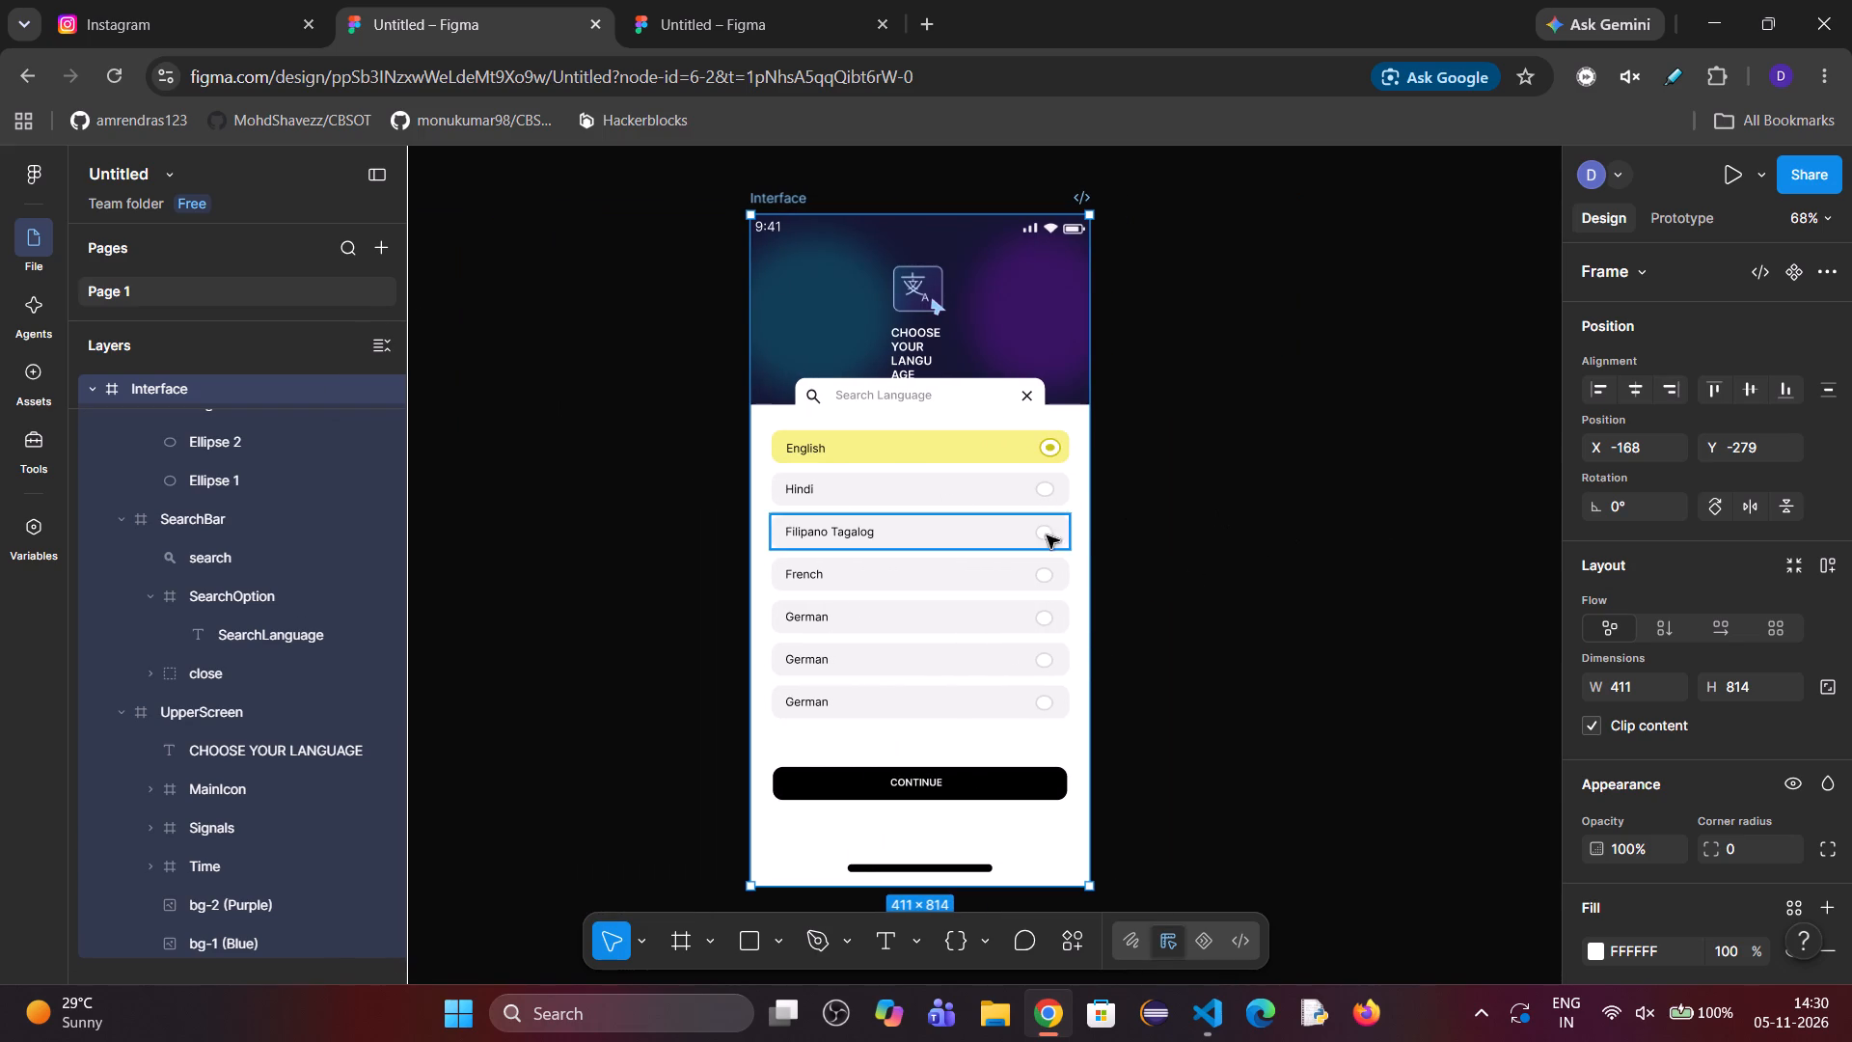
drag(1089, 535, 883, 569)
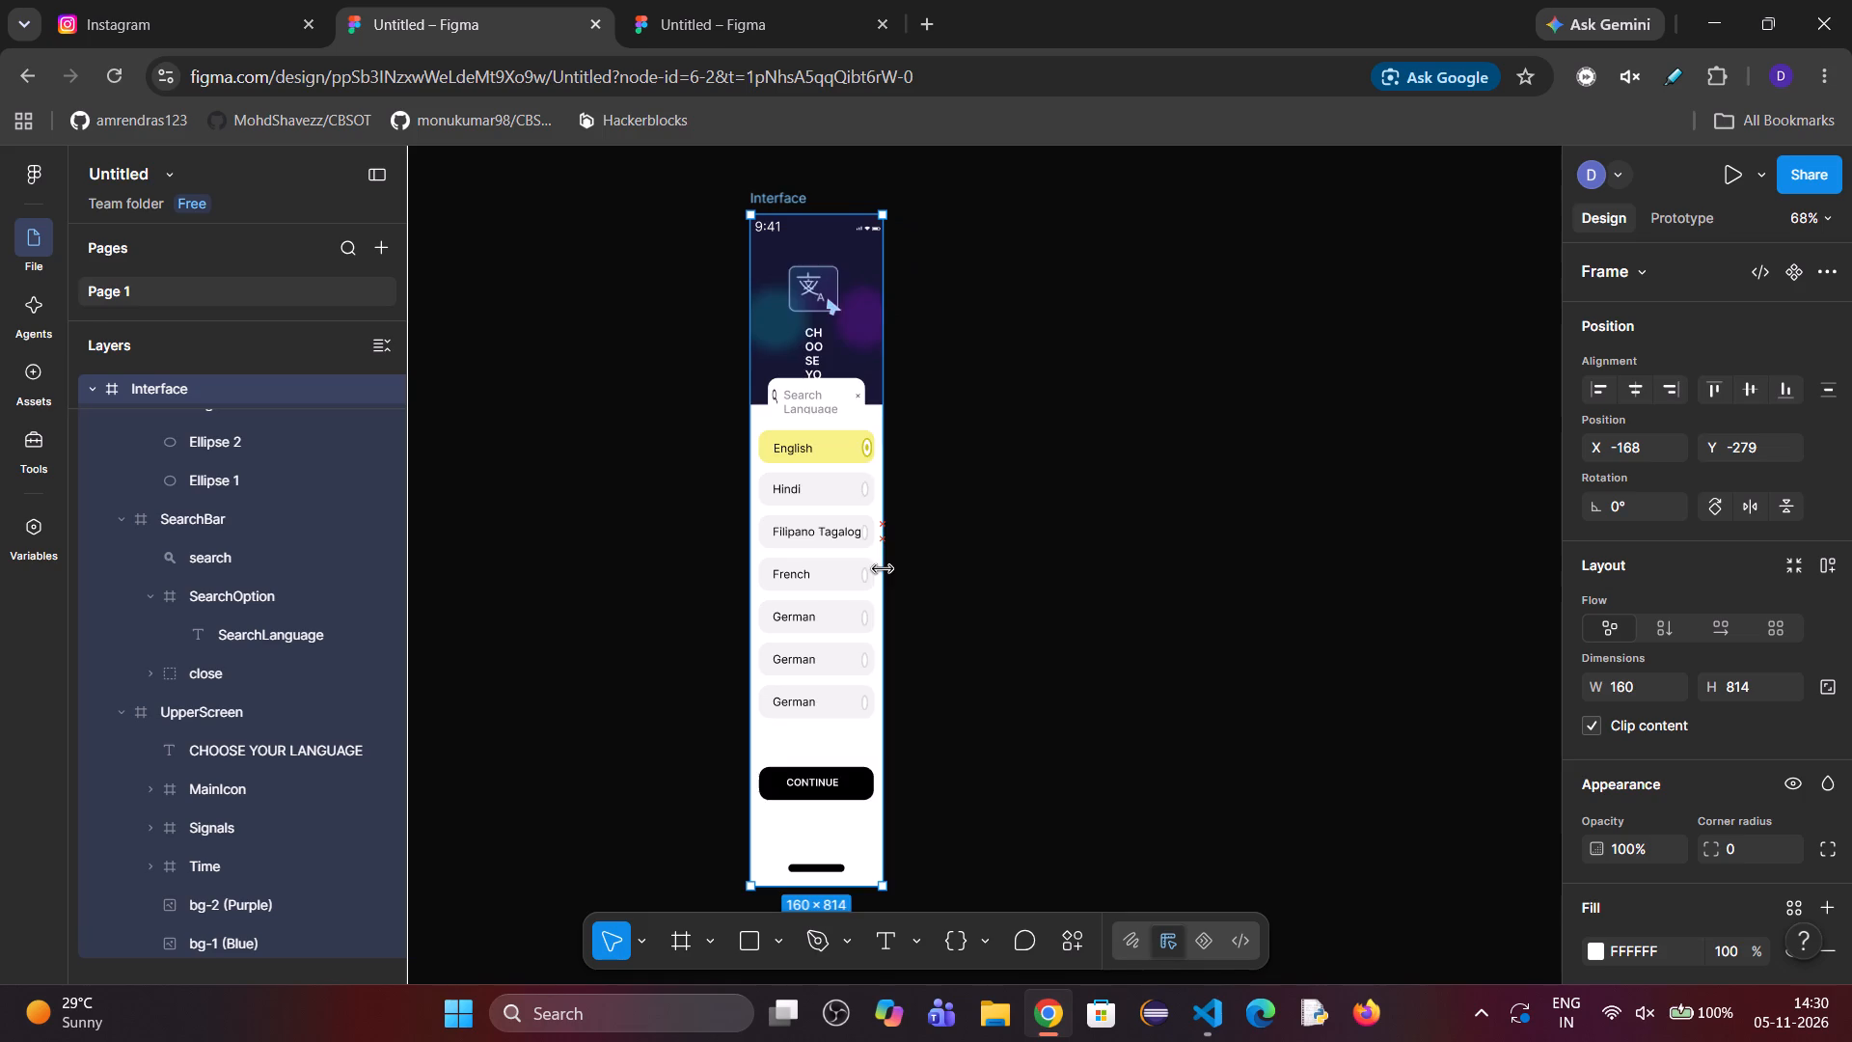
drag(883, 569, 1327, 575)
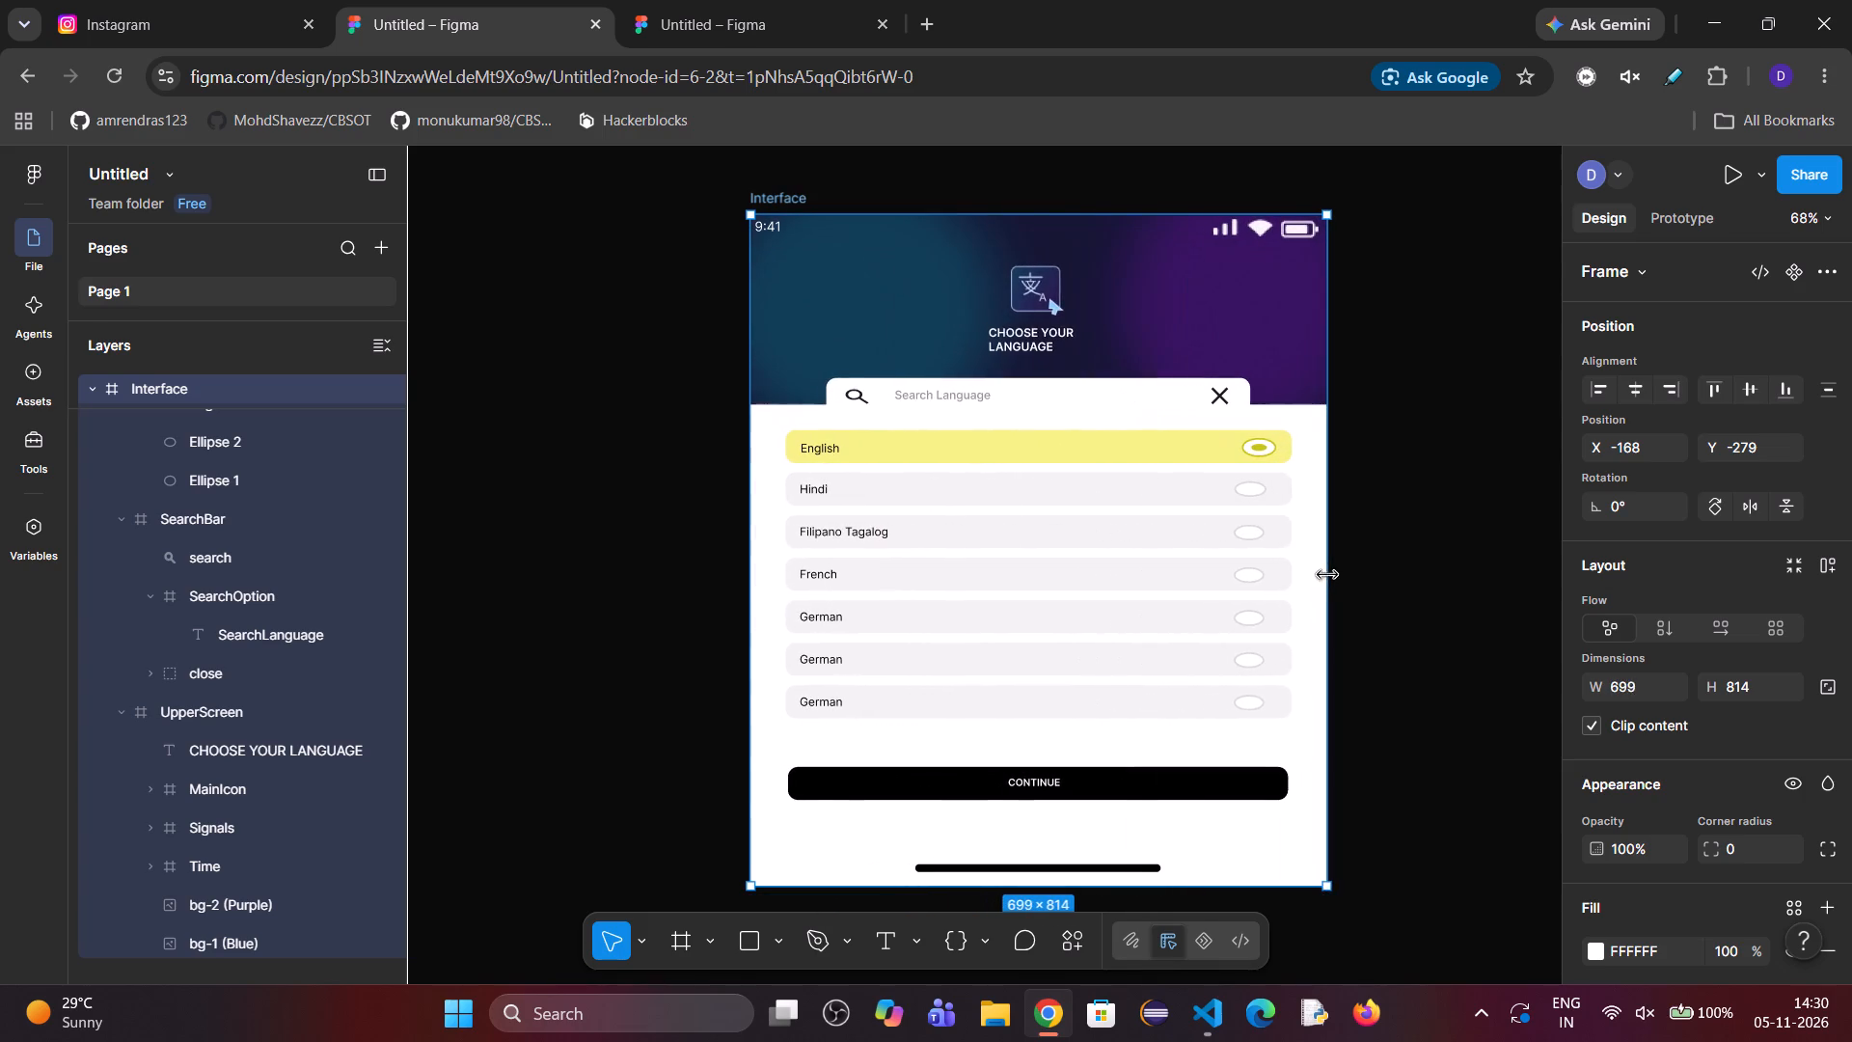
drag(1327, 575, 1247, 607)
Align the CHOOSE YOUR LANGUAGE heading to the horizontal center of UpperScreen.
click(1007, 344)
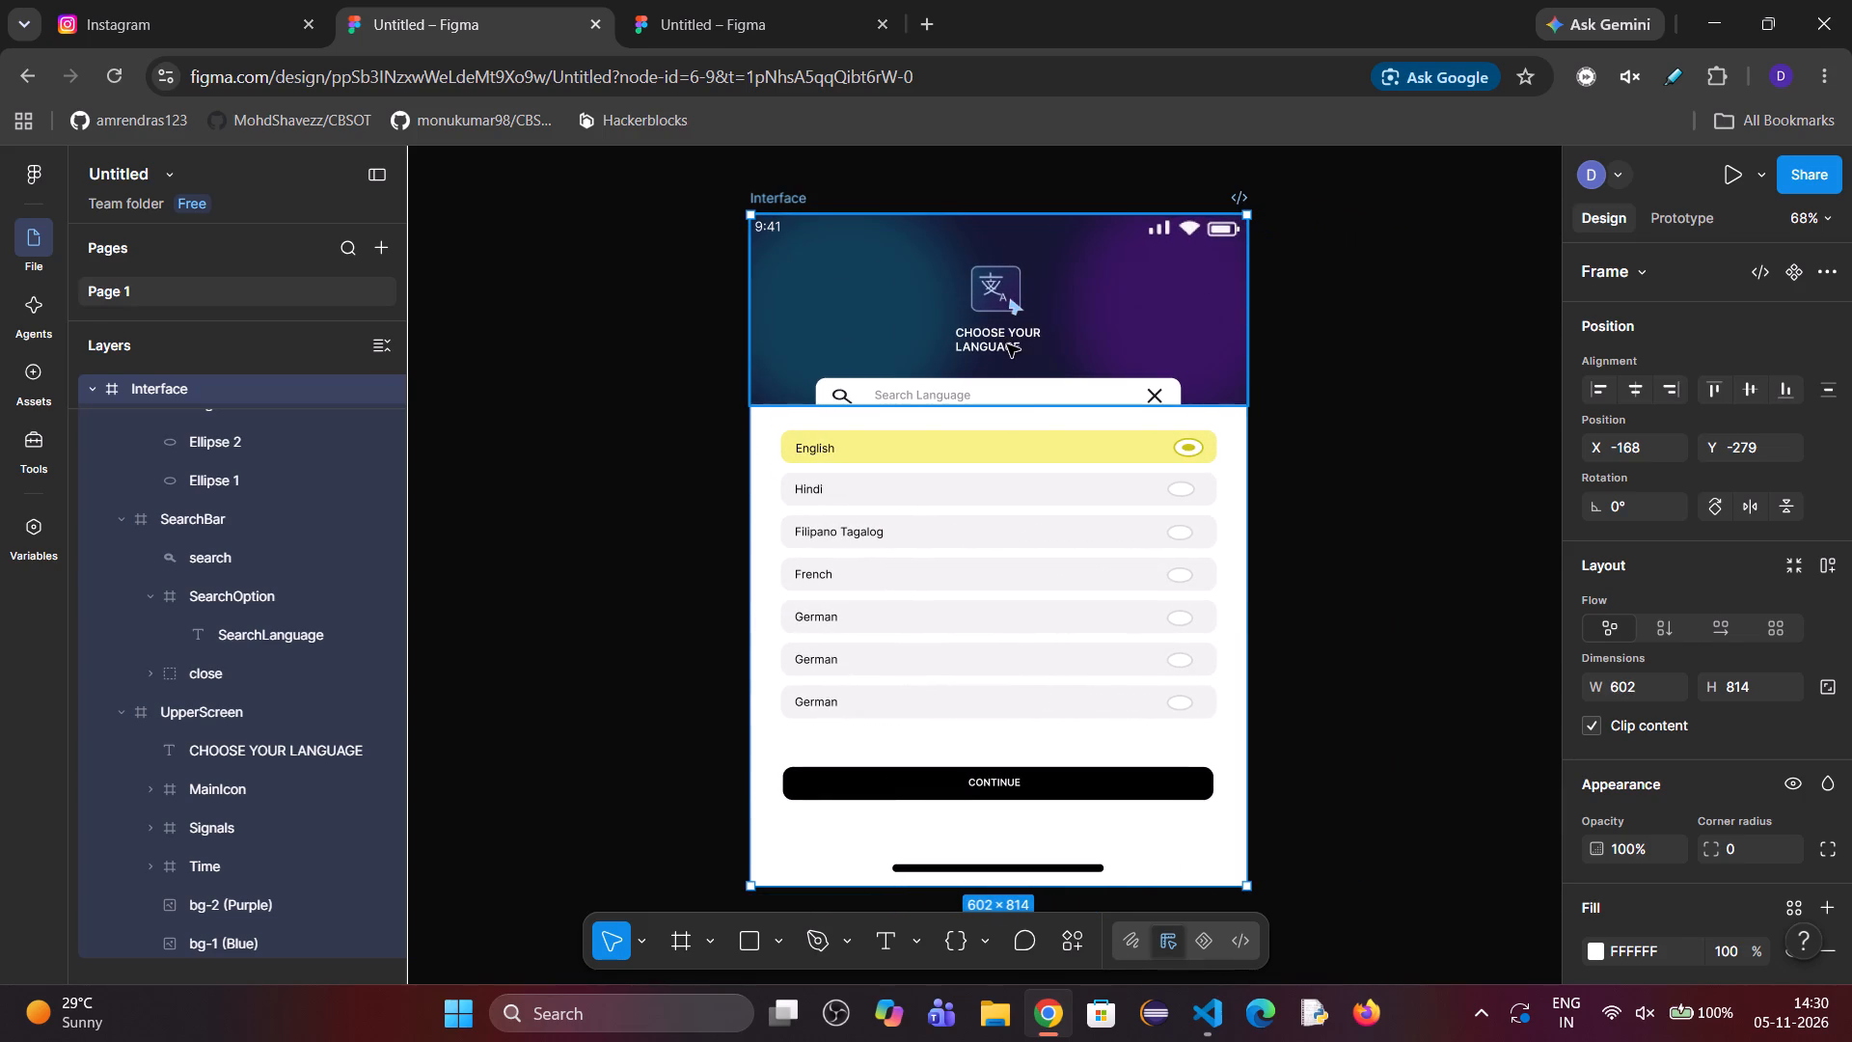
click(983, 343)
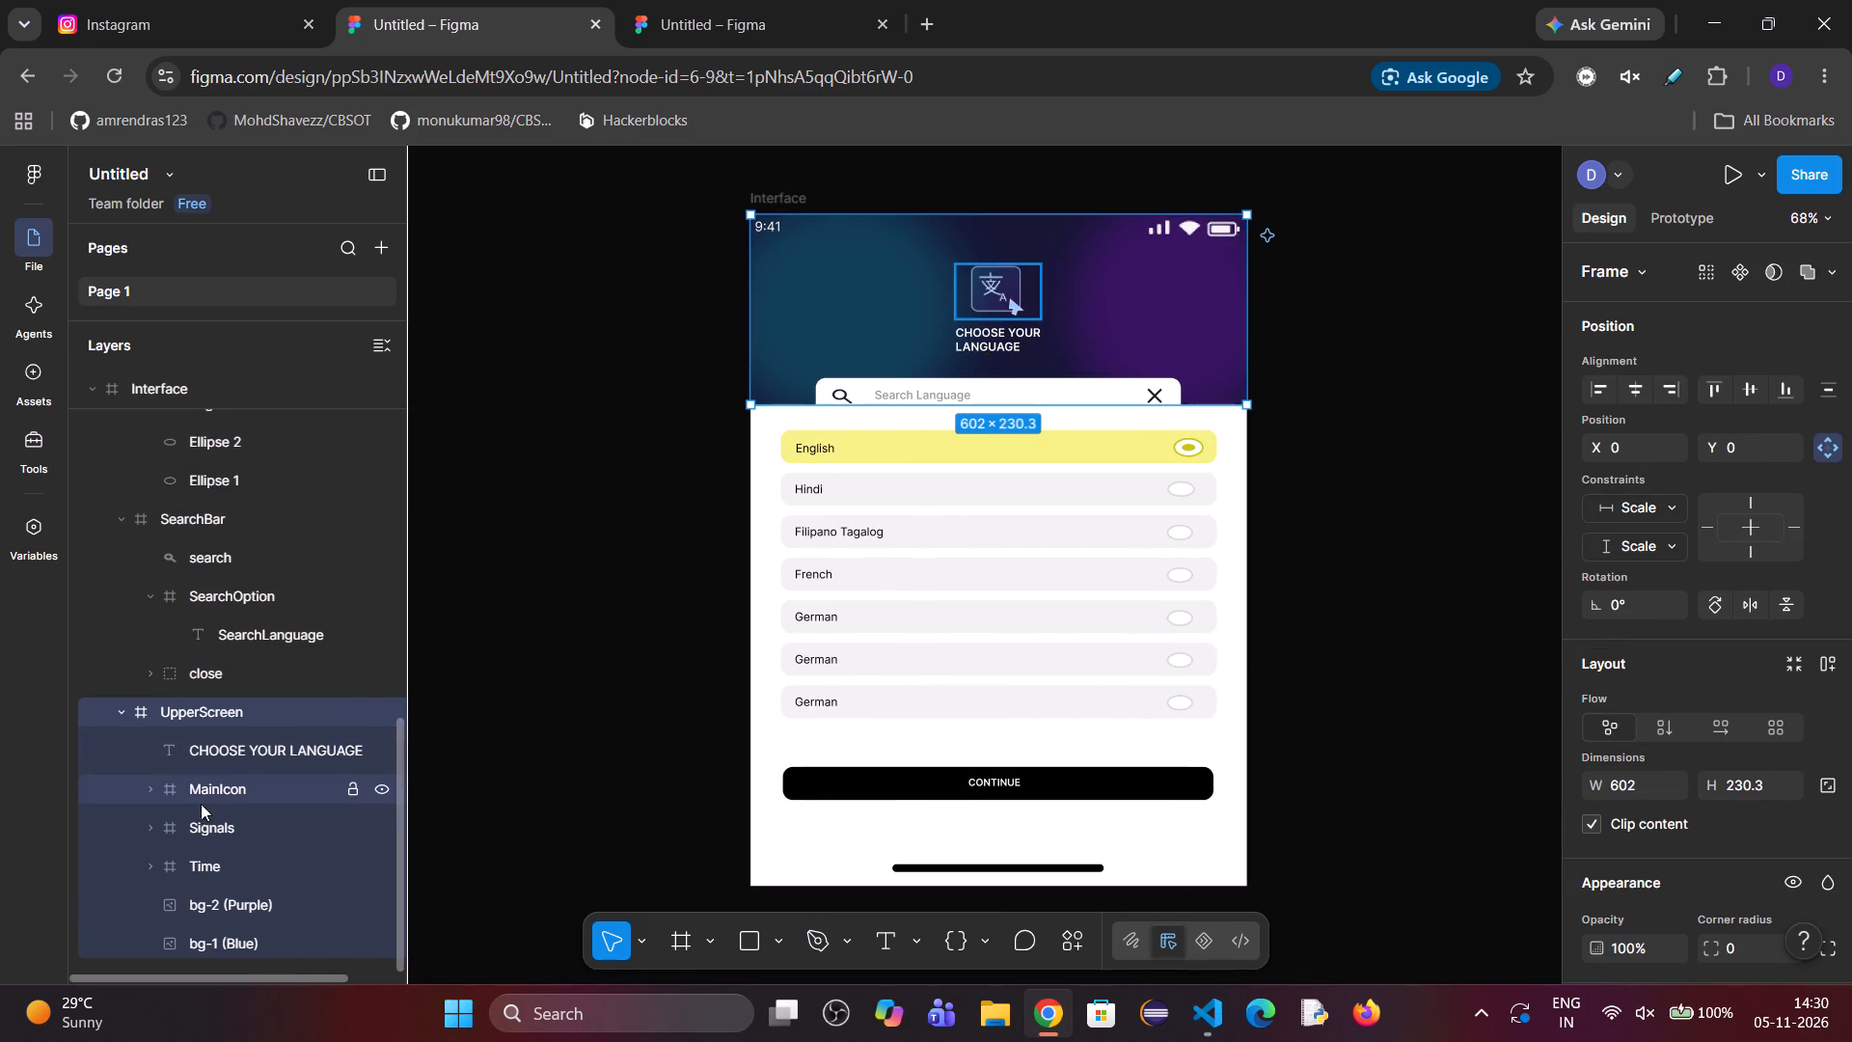
click(211, 747)
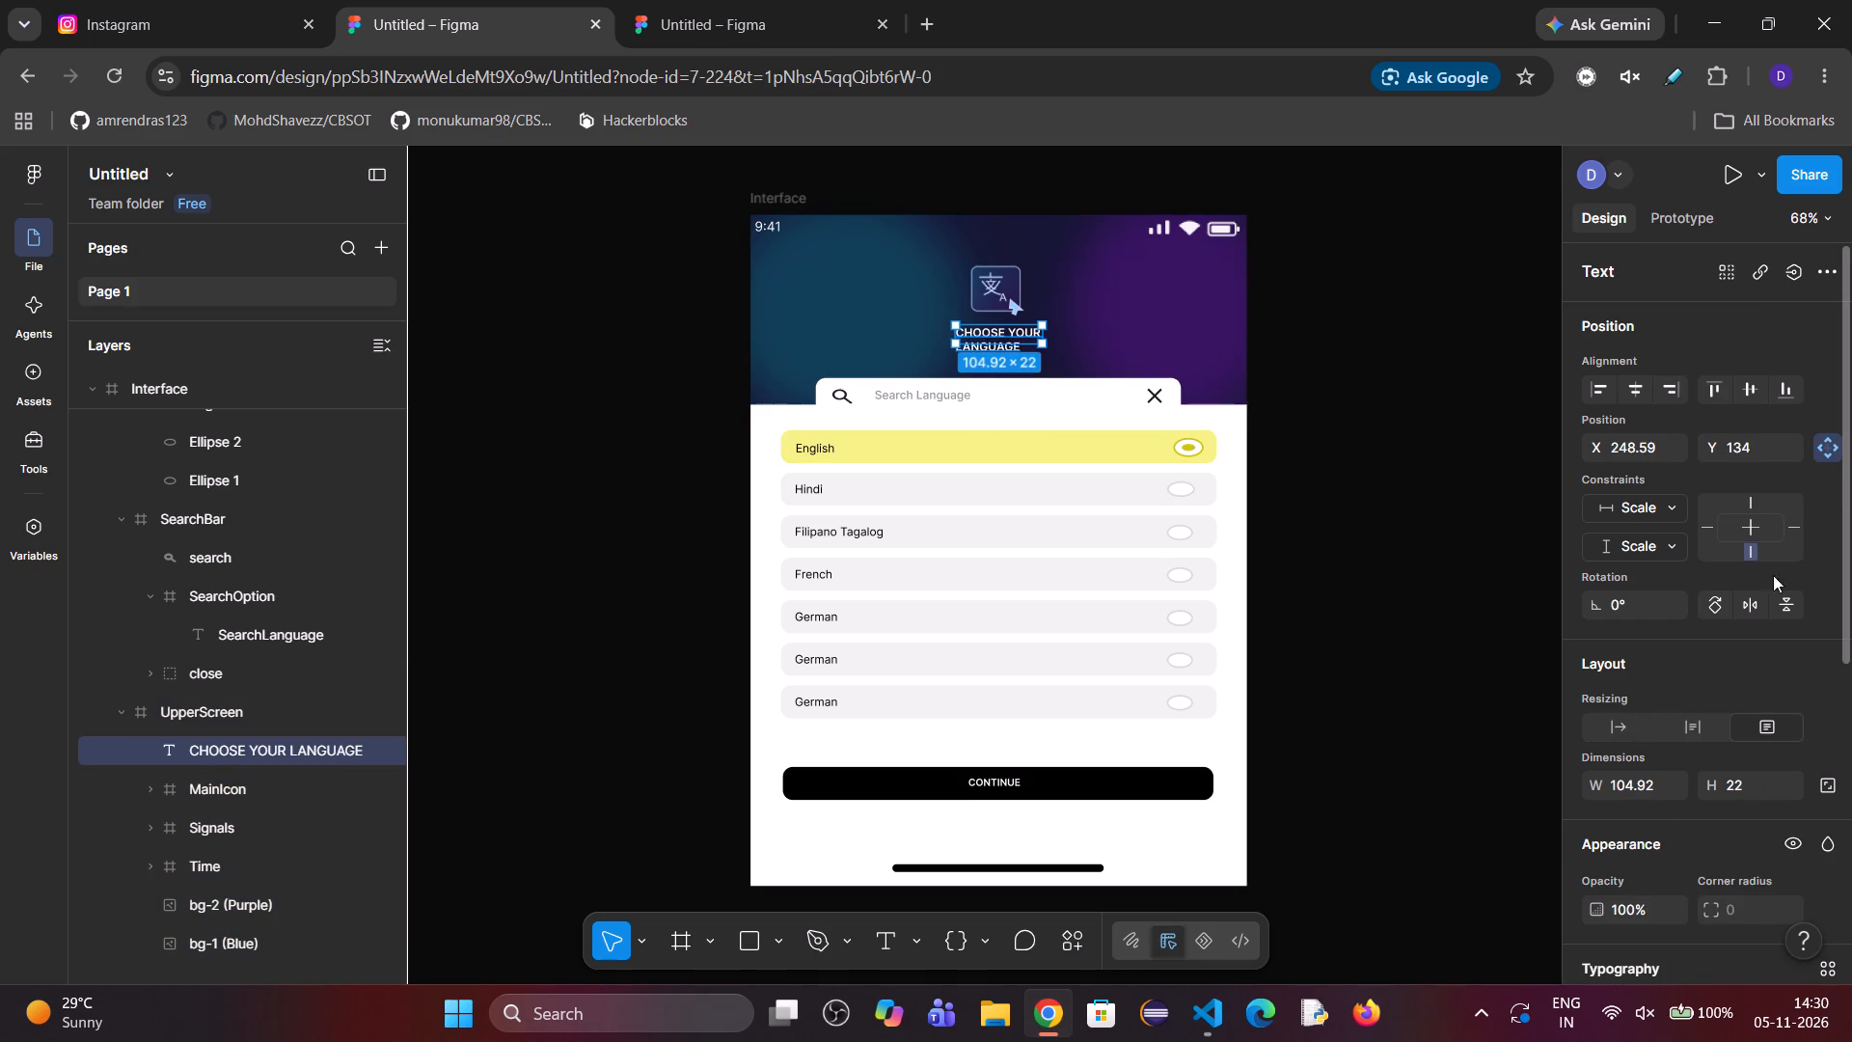
click(1629, 403)
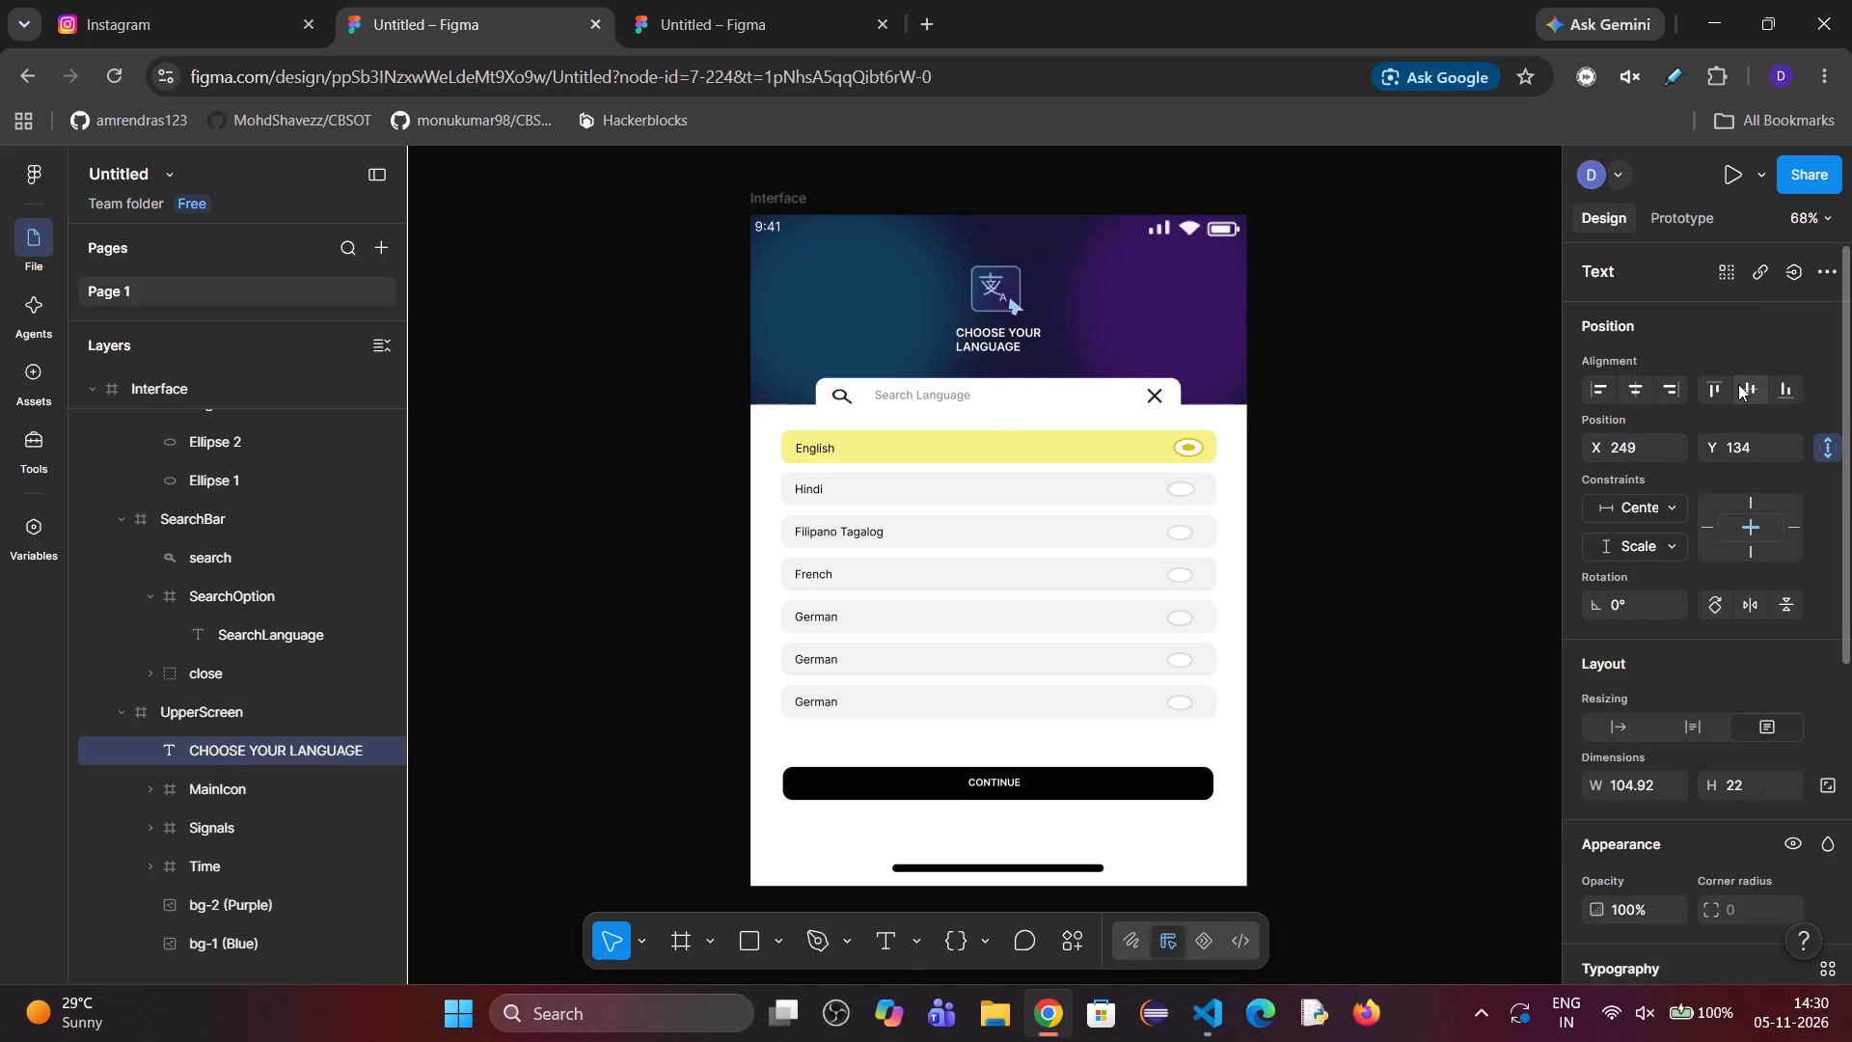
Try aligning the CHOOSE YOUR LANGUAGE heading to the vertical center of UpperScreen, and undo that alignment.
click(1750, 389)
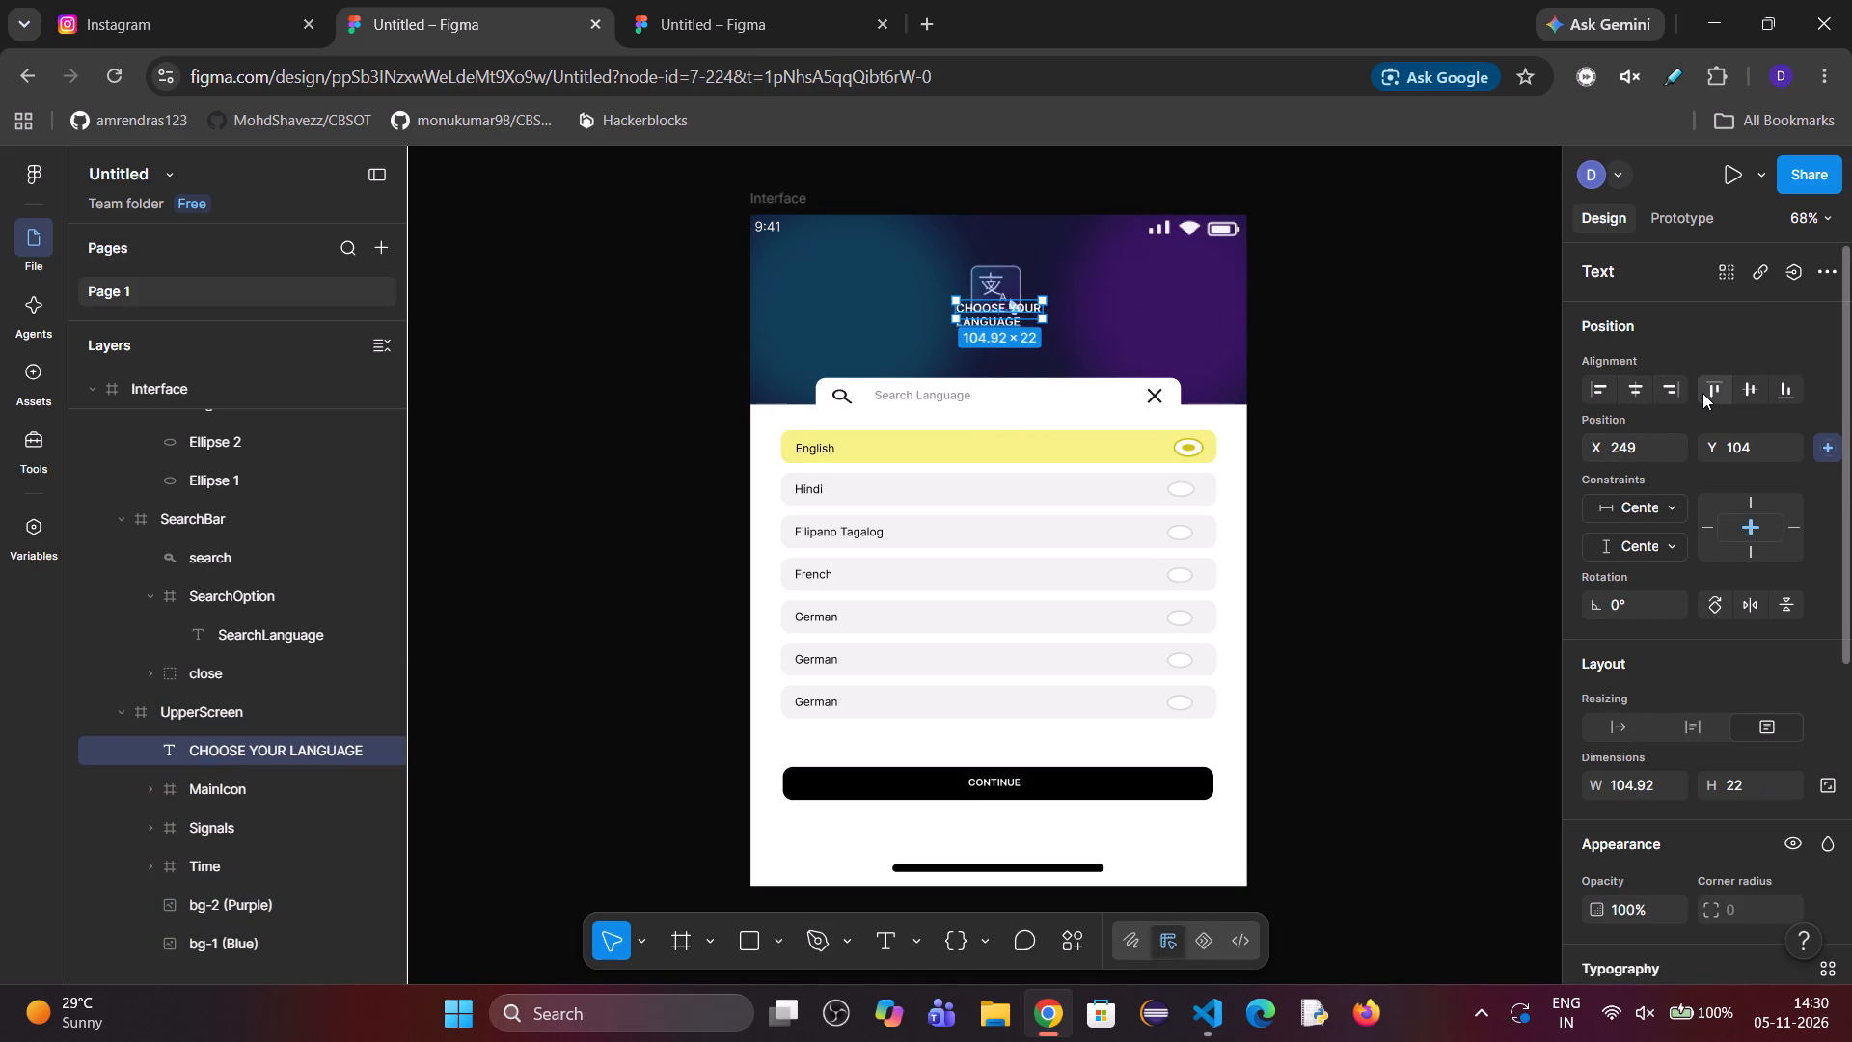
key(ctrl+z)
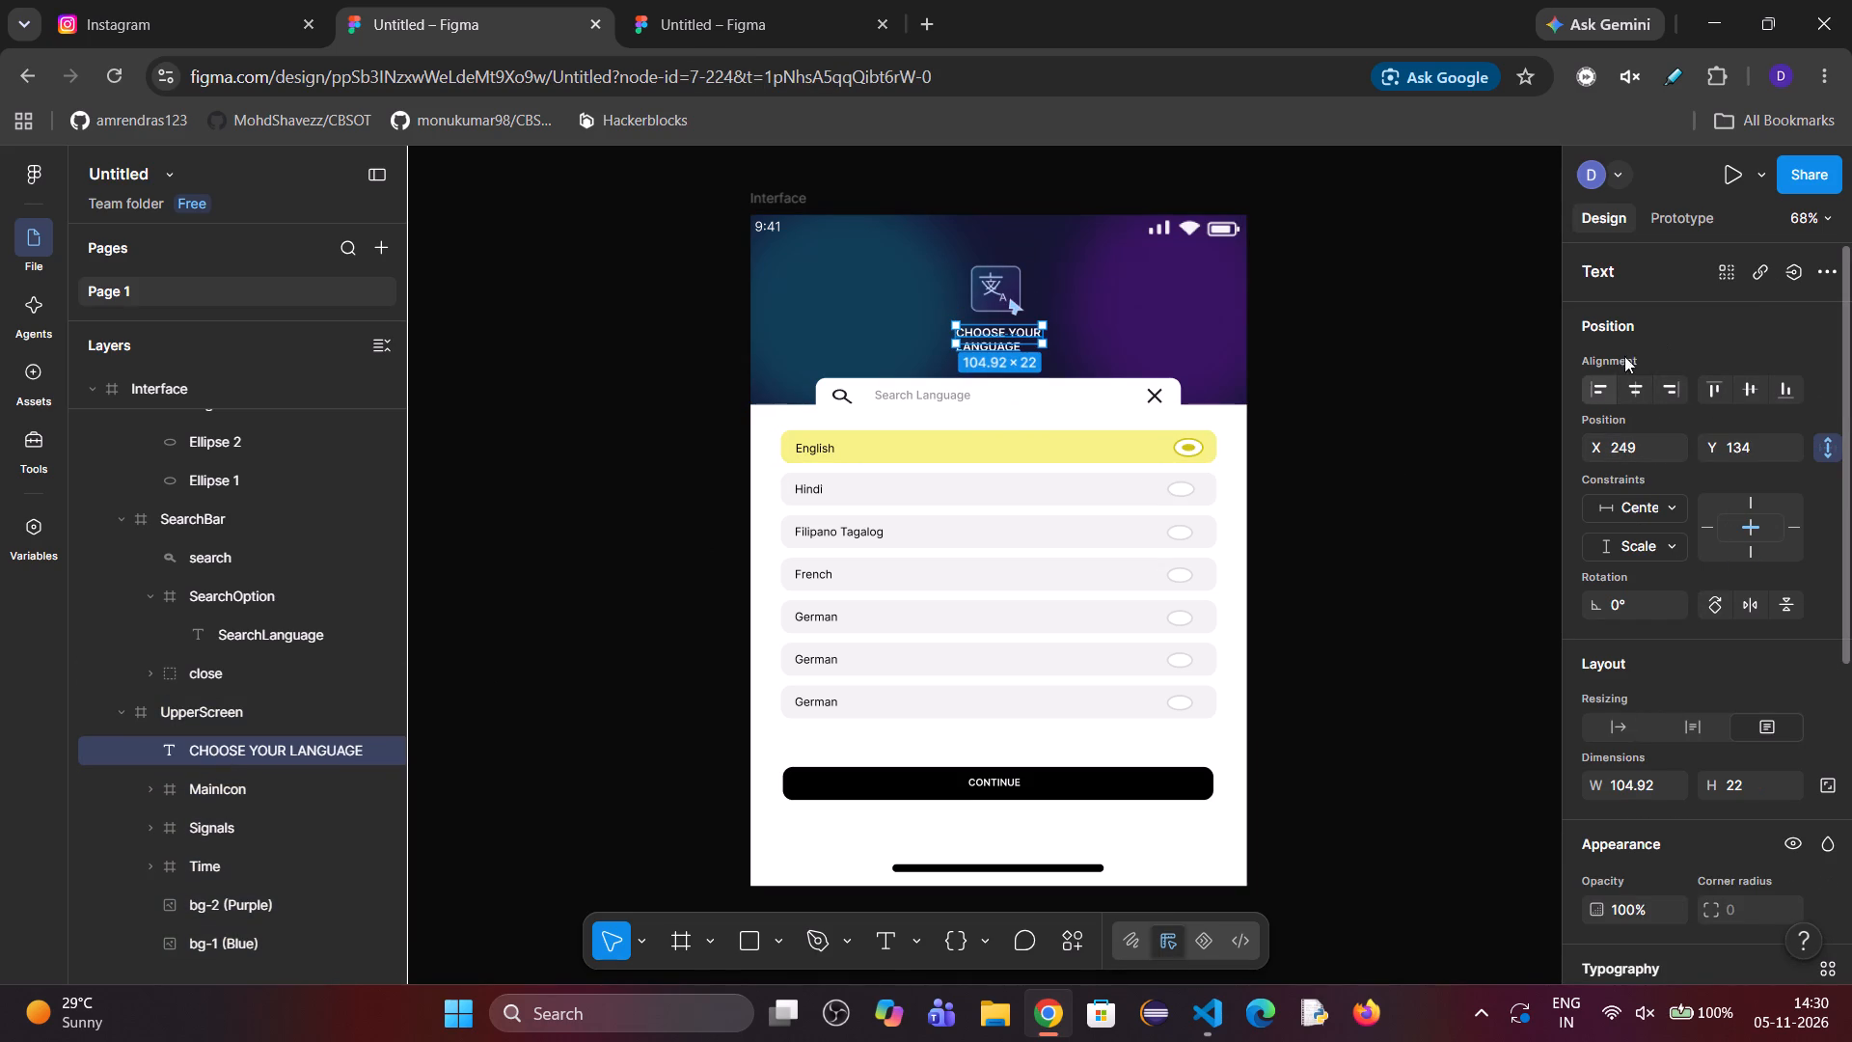
Widen the CHOOSE YOUR LANGUAGE text box to about 187 and center it horizontally in UpperScreen.
click(1628, 381)
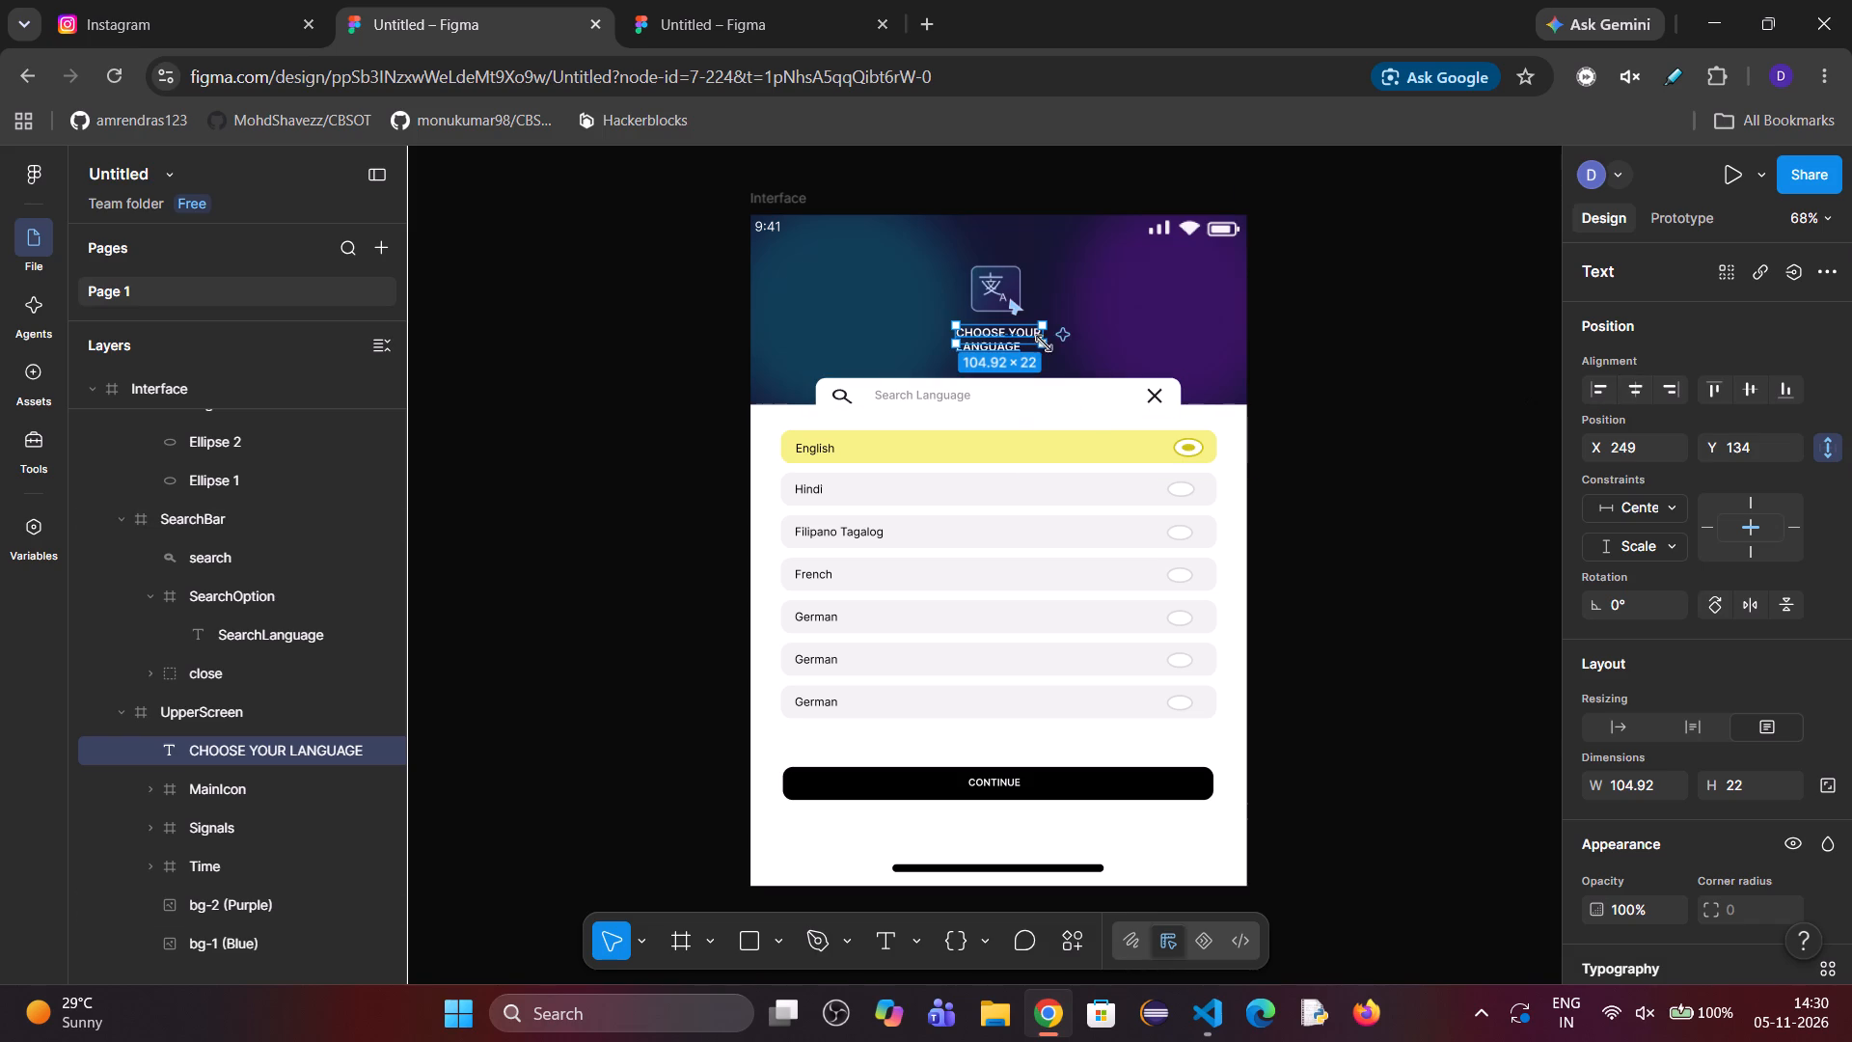
drag(1044, 338, 1109, 344)
click(1635, 400)
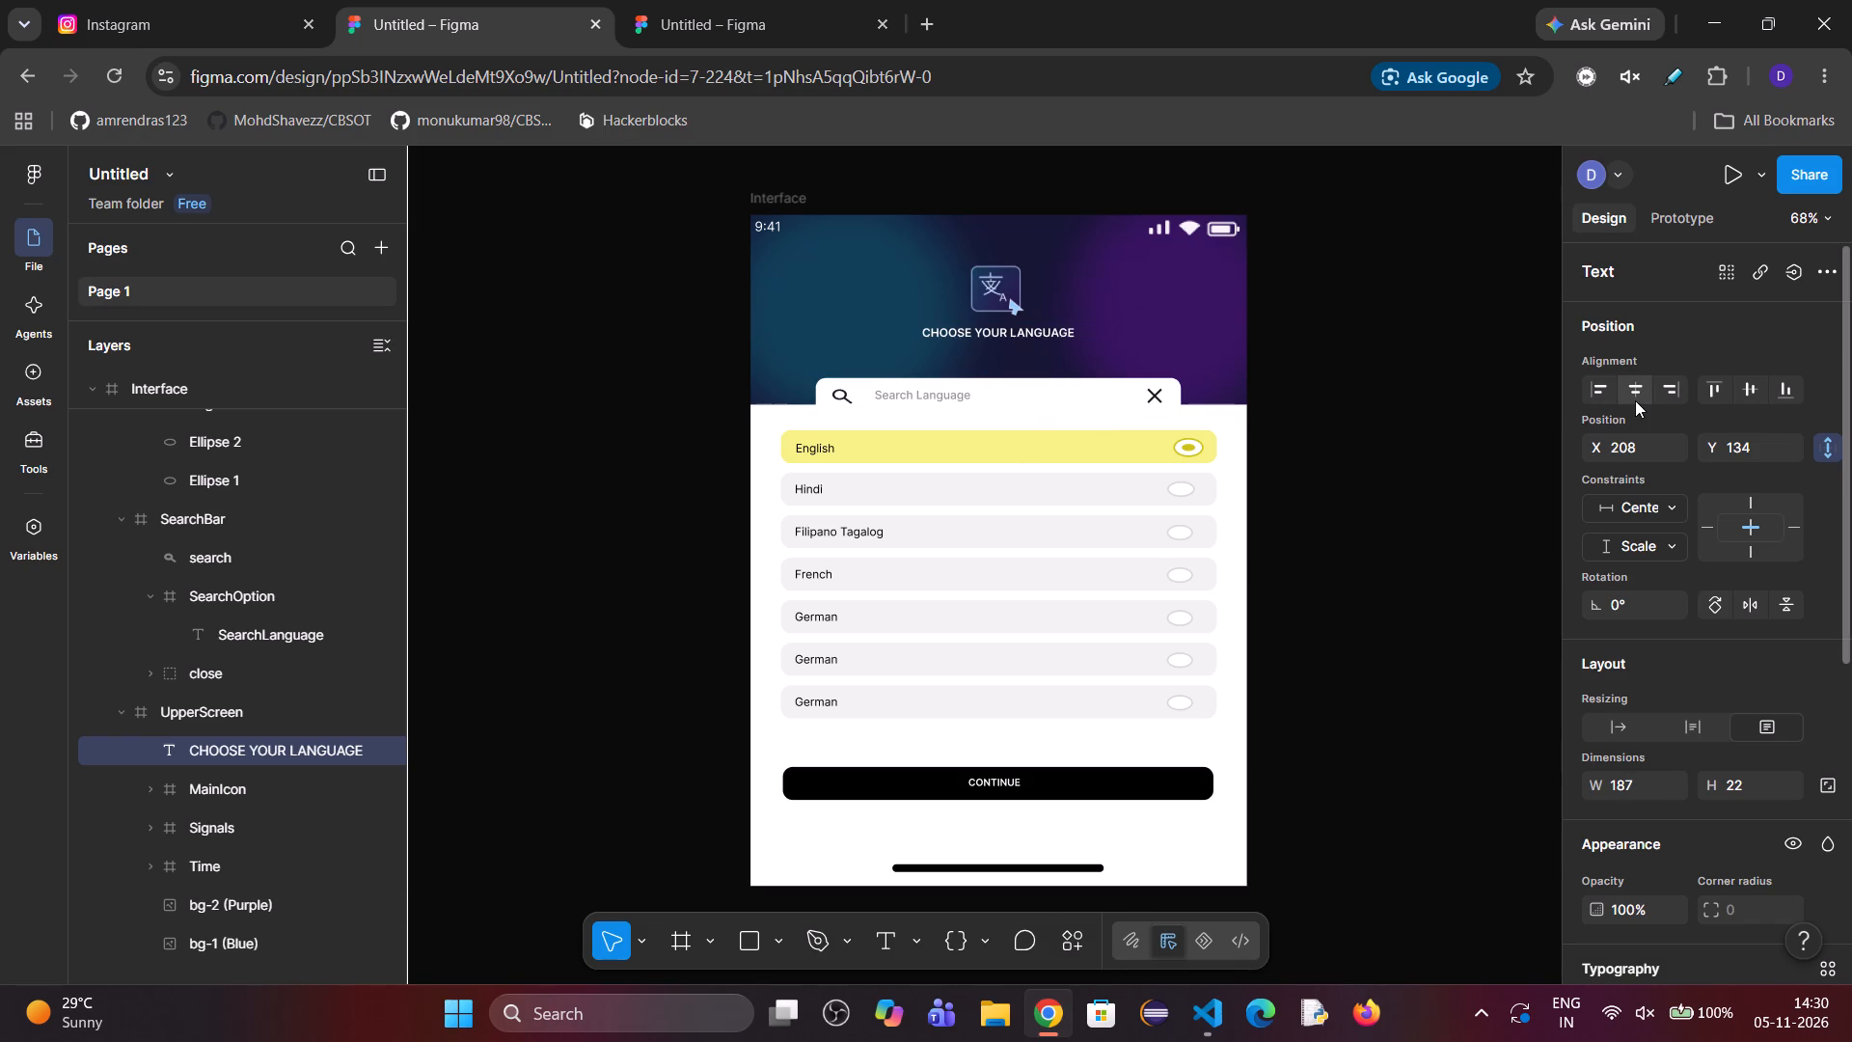
click(1321, 360)
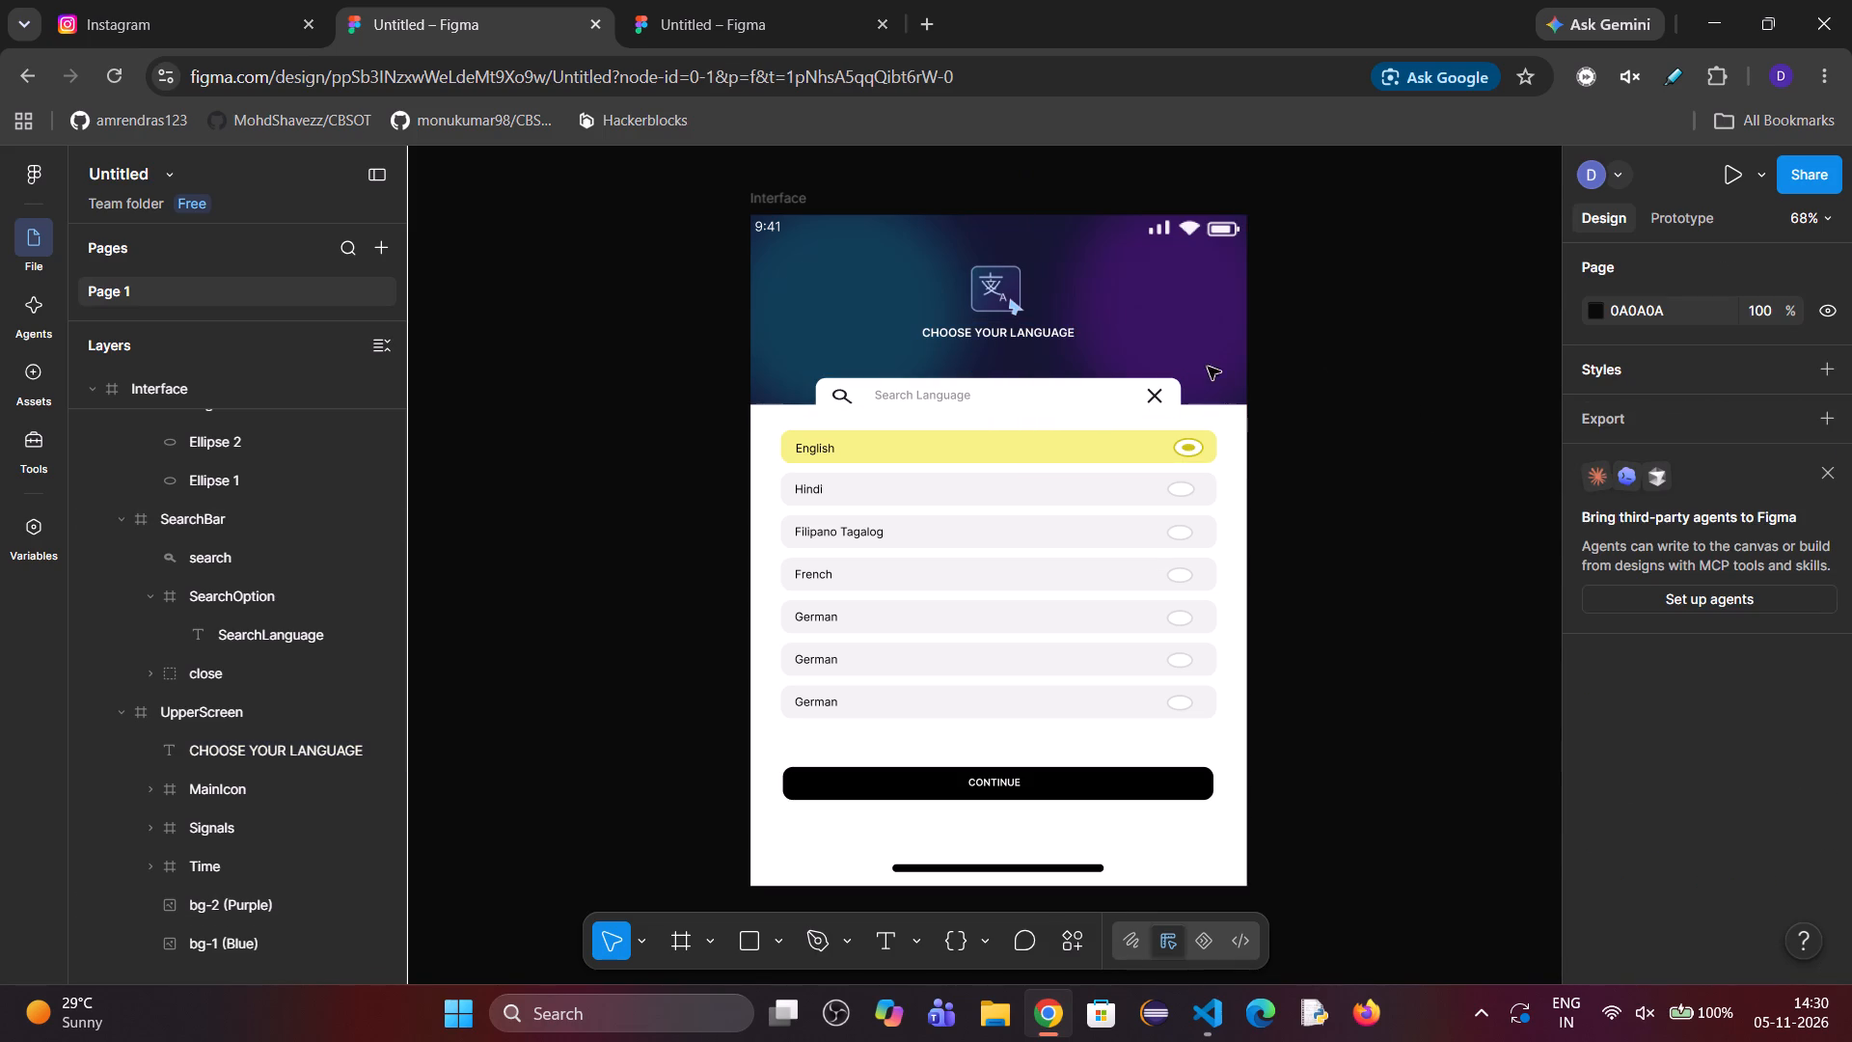
Set the horizontal constraint of the widened CHOOSE YOUR LANGUAGE heading to Scale.
click(307, 745)
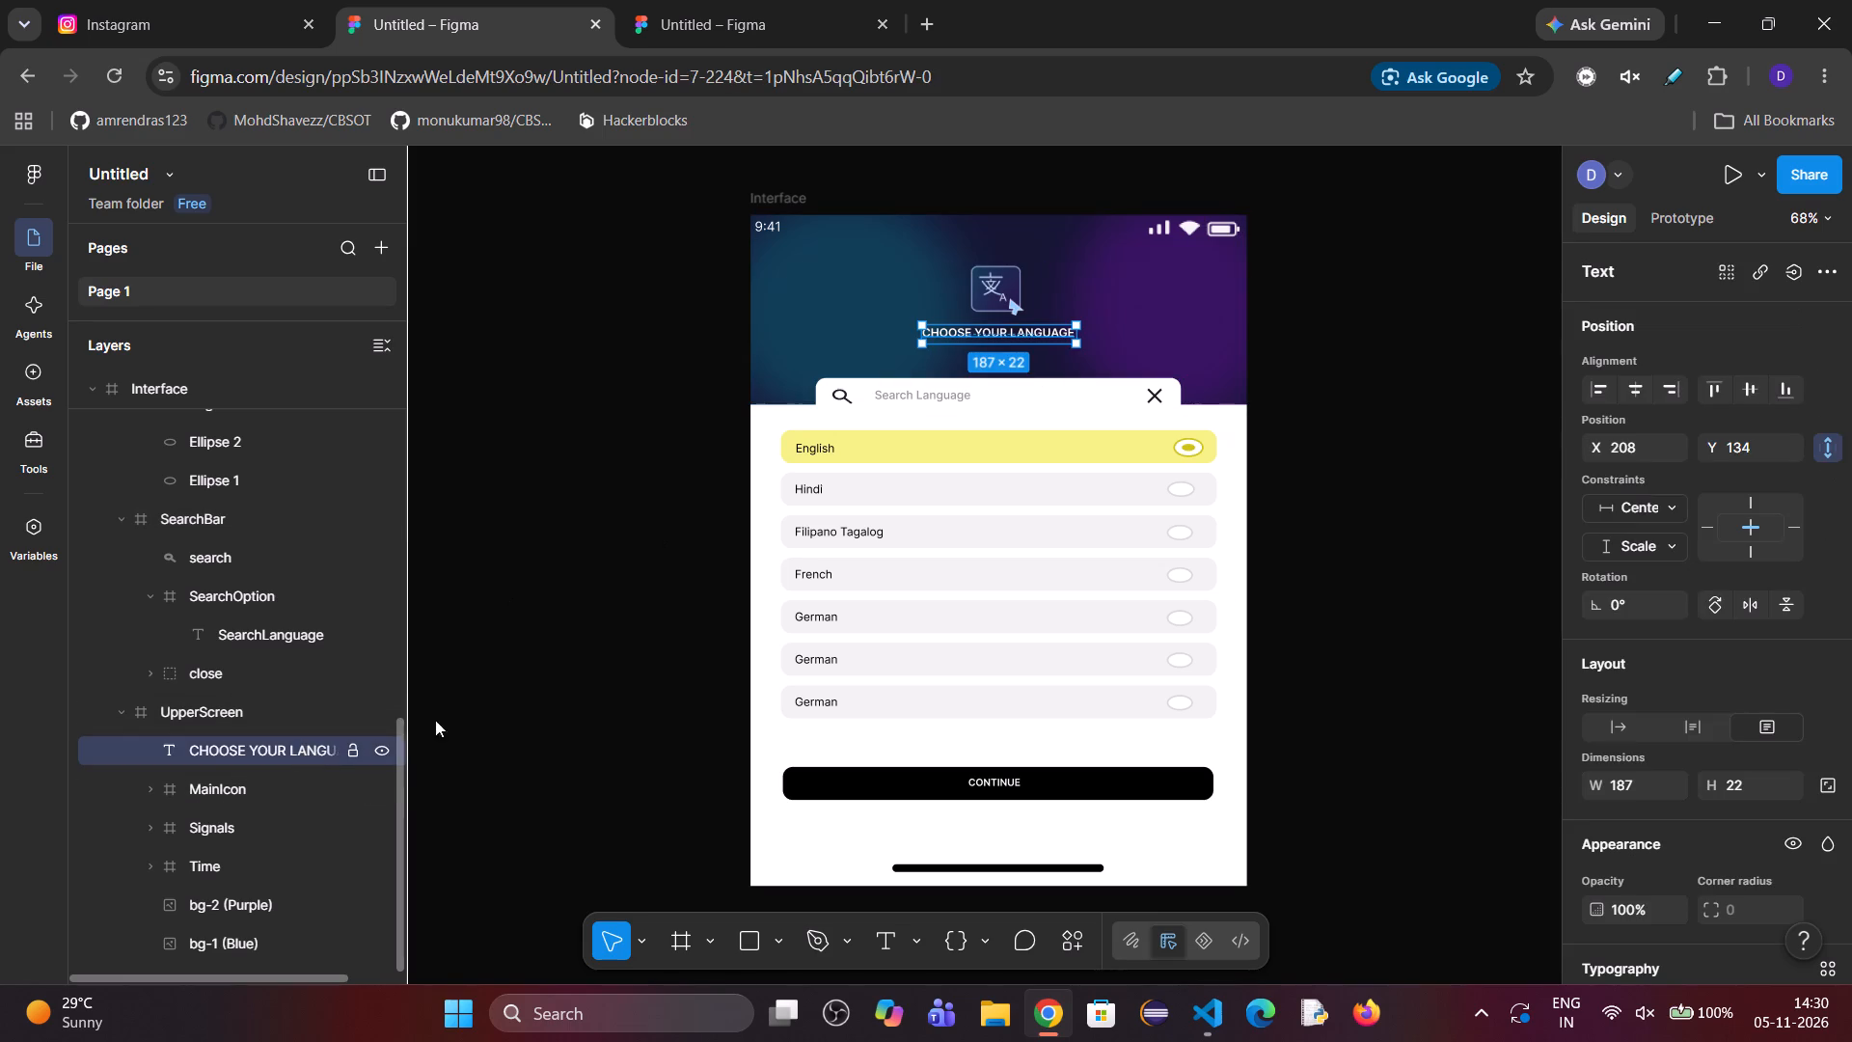
click(1633, 507)
click(1645, 617)
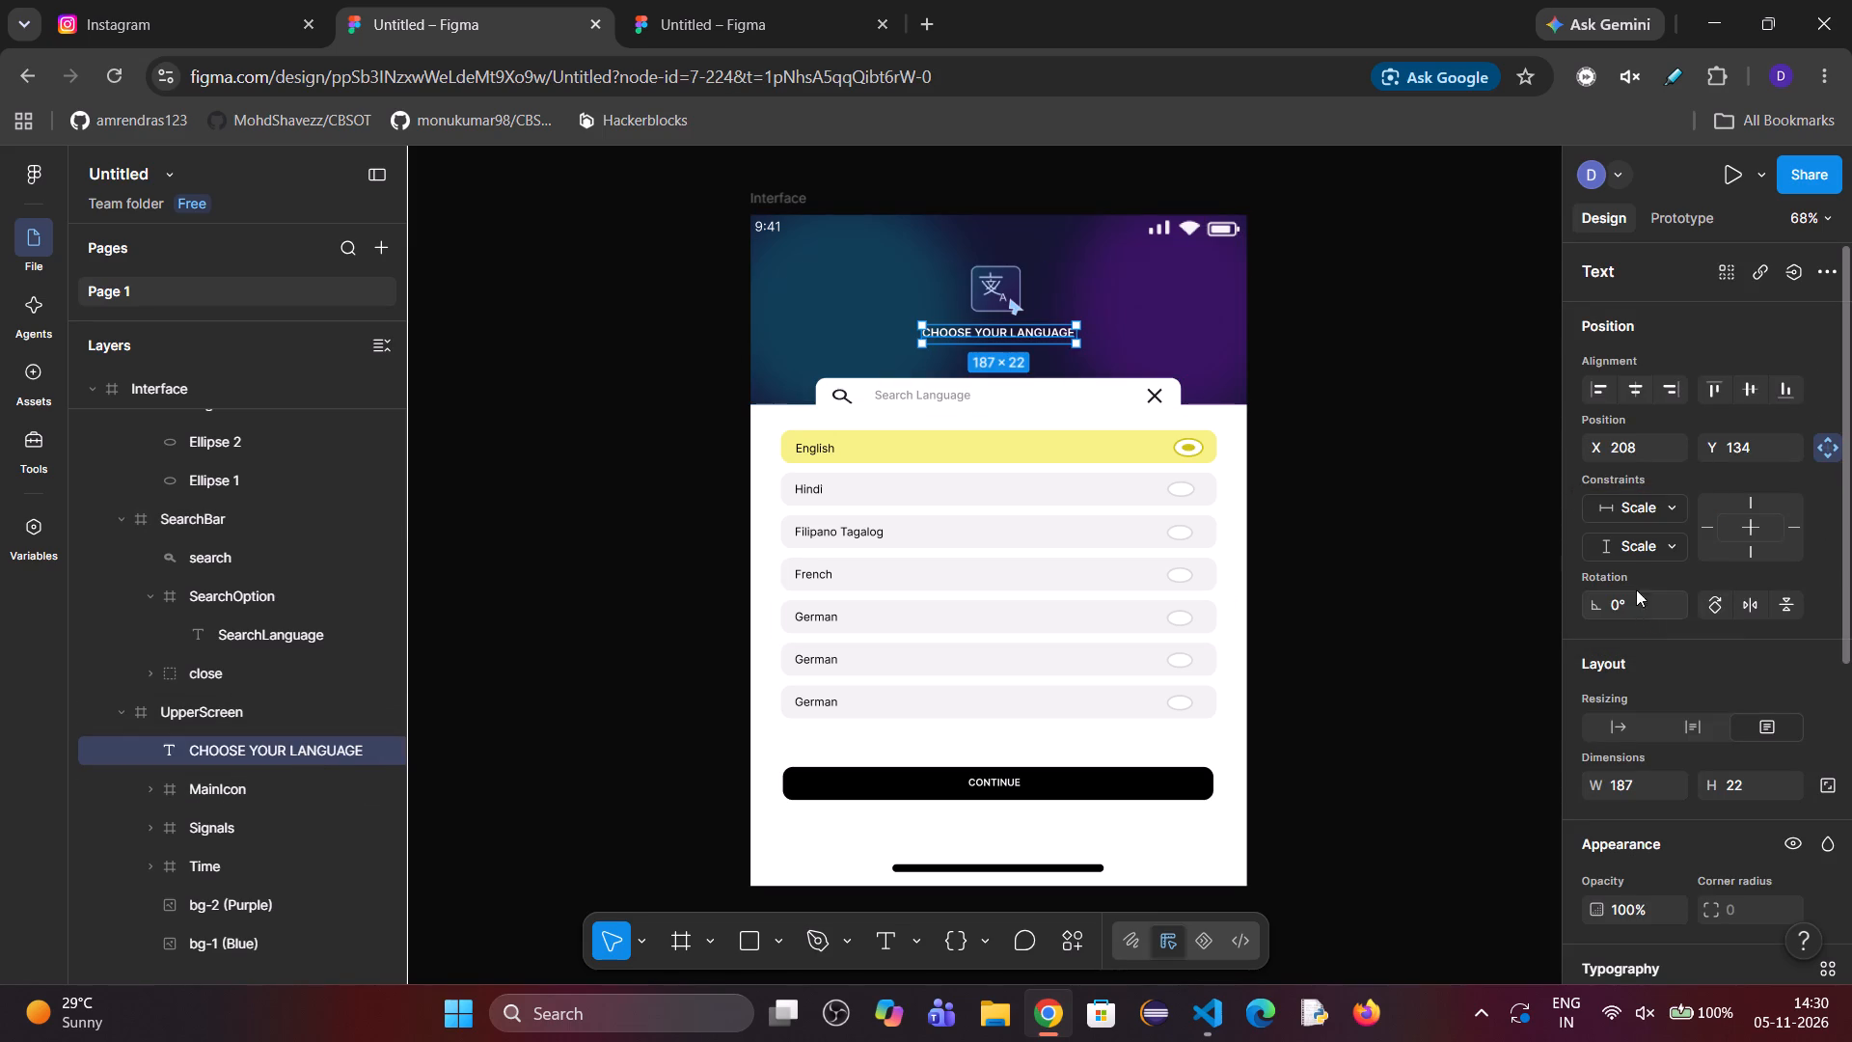
click(1486, 519)
Test the Interface frame's scaling by resizing it between about 37 and 661 wide, ending at about 505 wide.
click(160, 393)
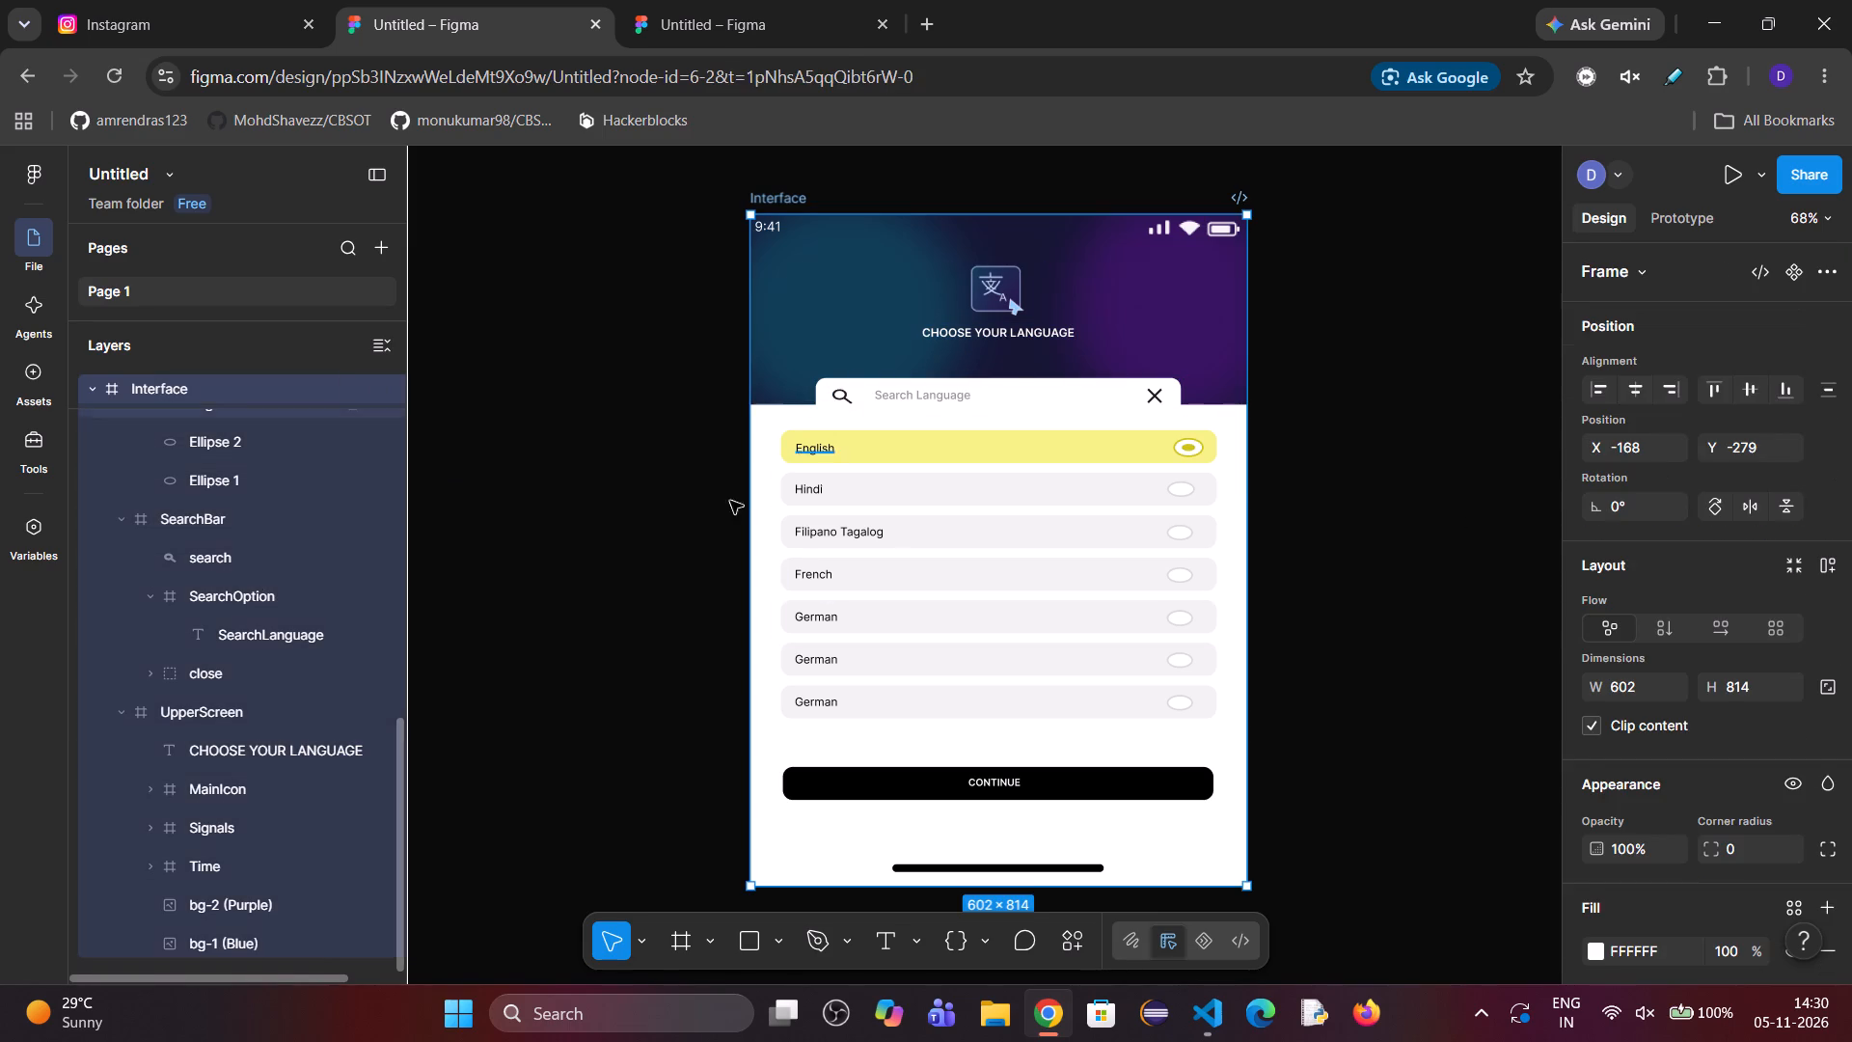
drag(1245, 487, 1042, 525)
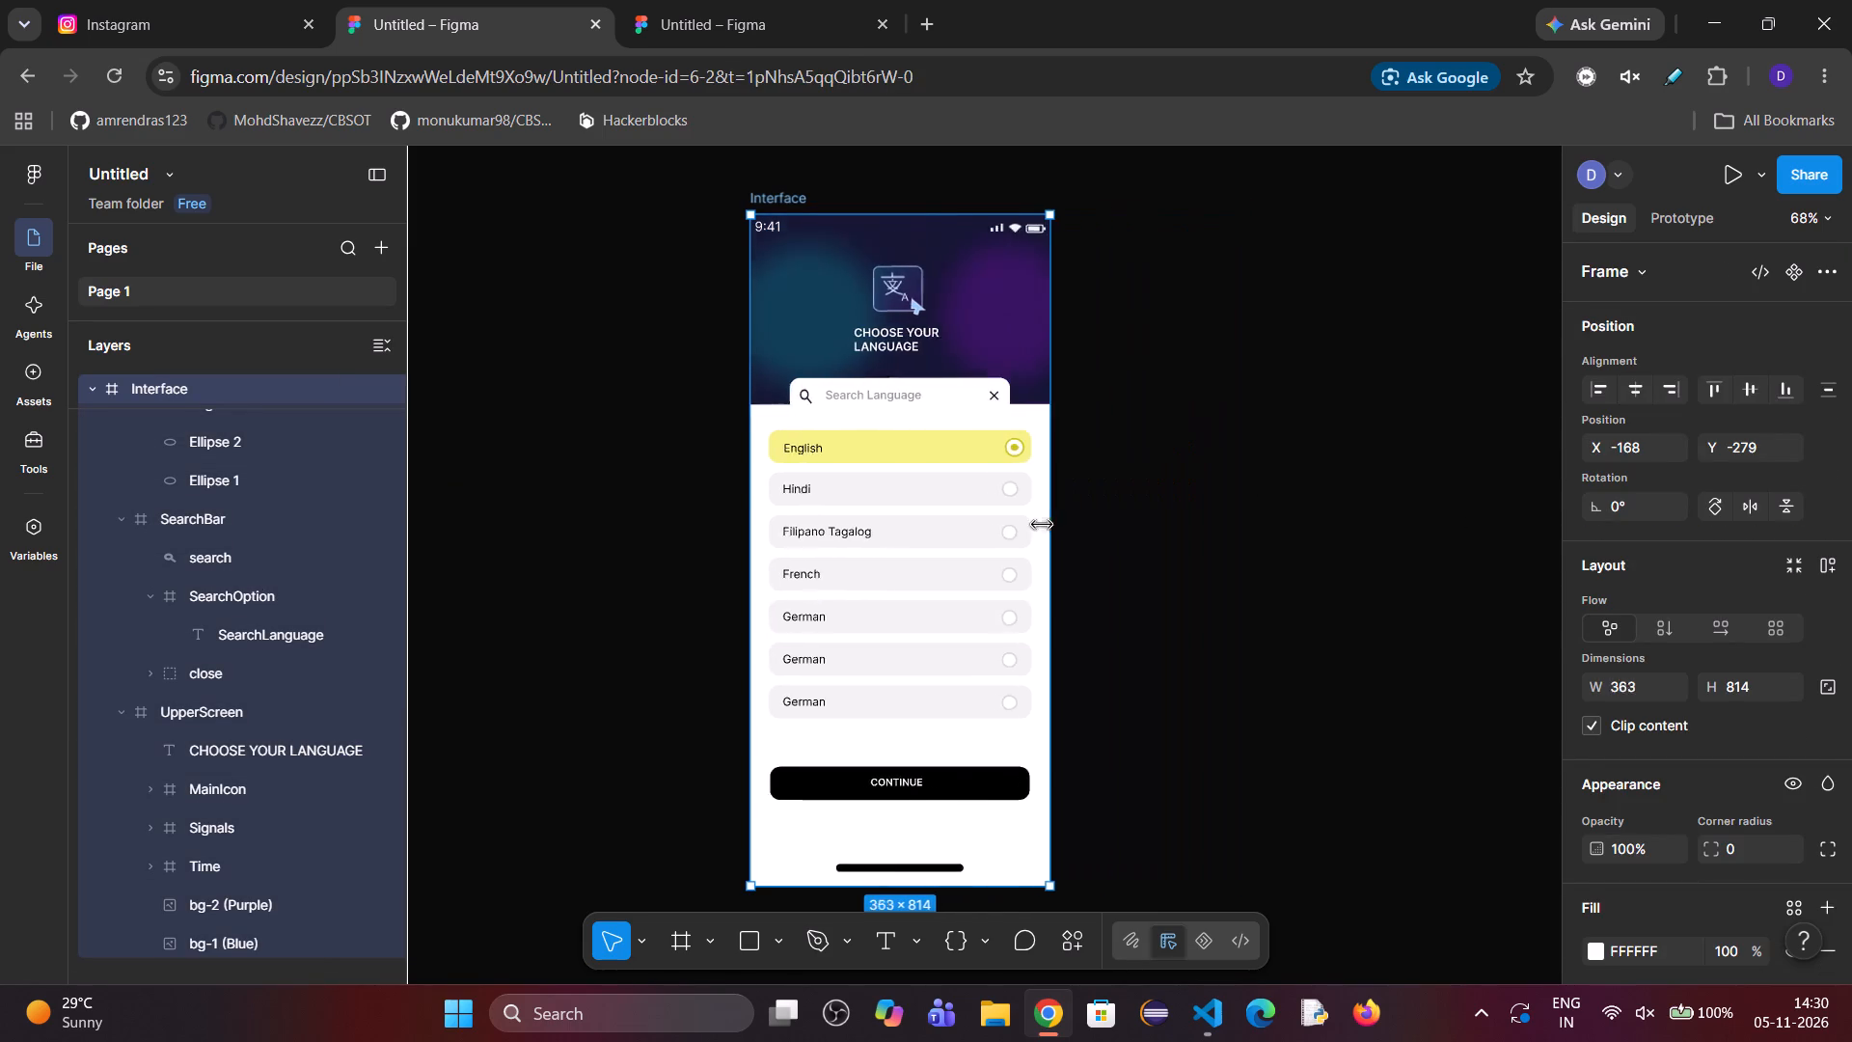
drag(1042, 525, 794, 562)
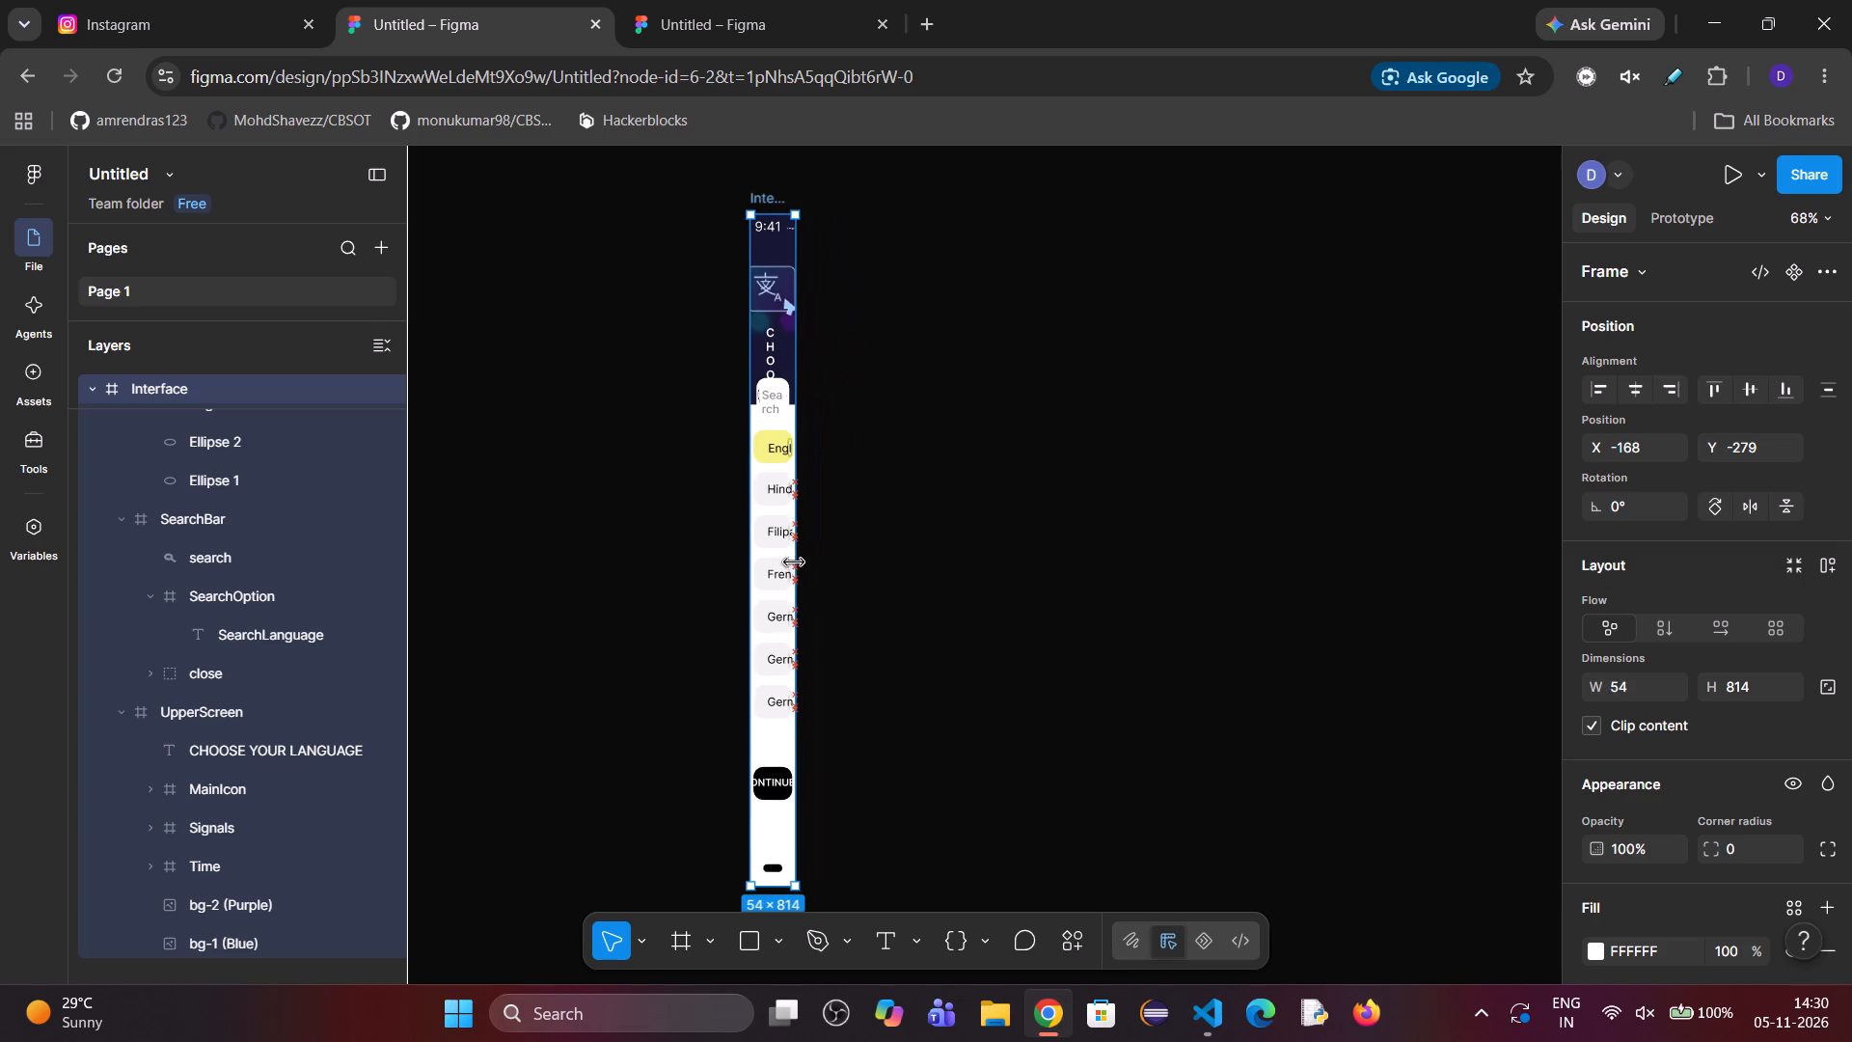
drag(794, 562, 1229, 571)
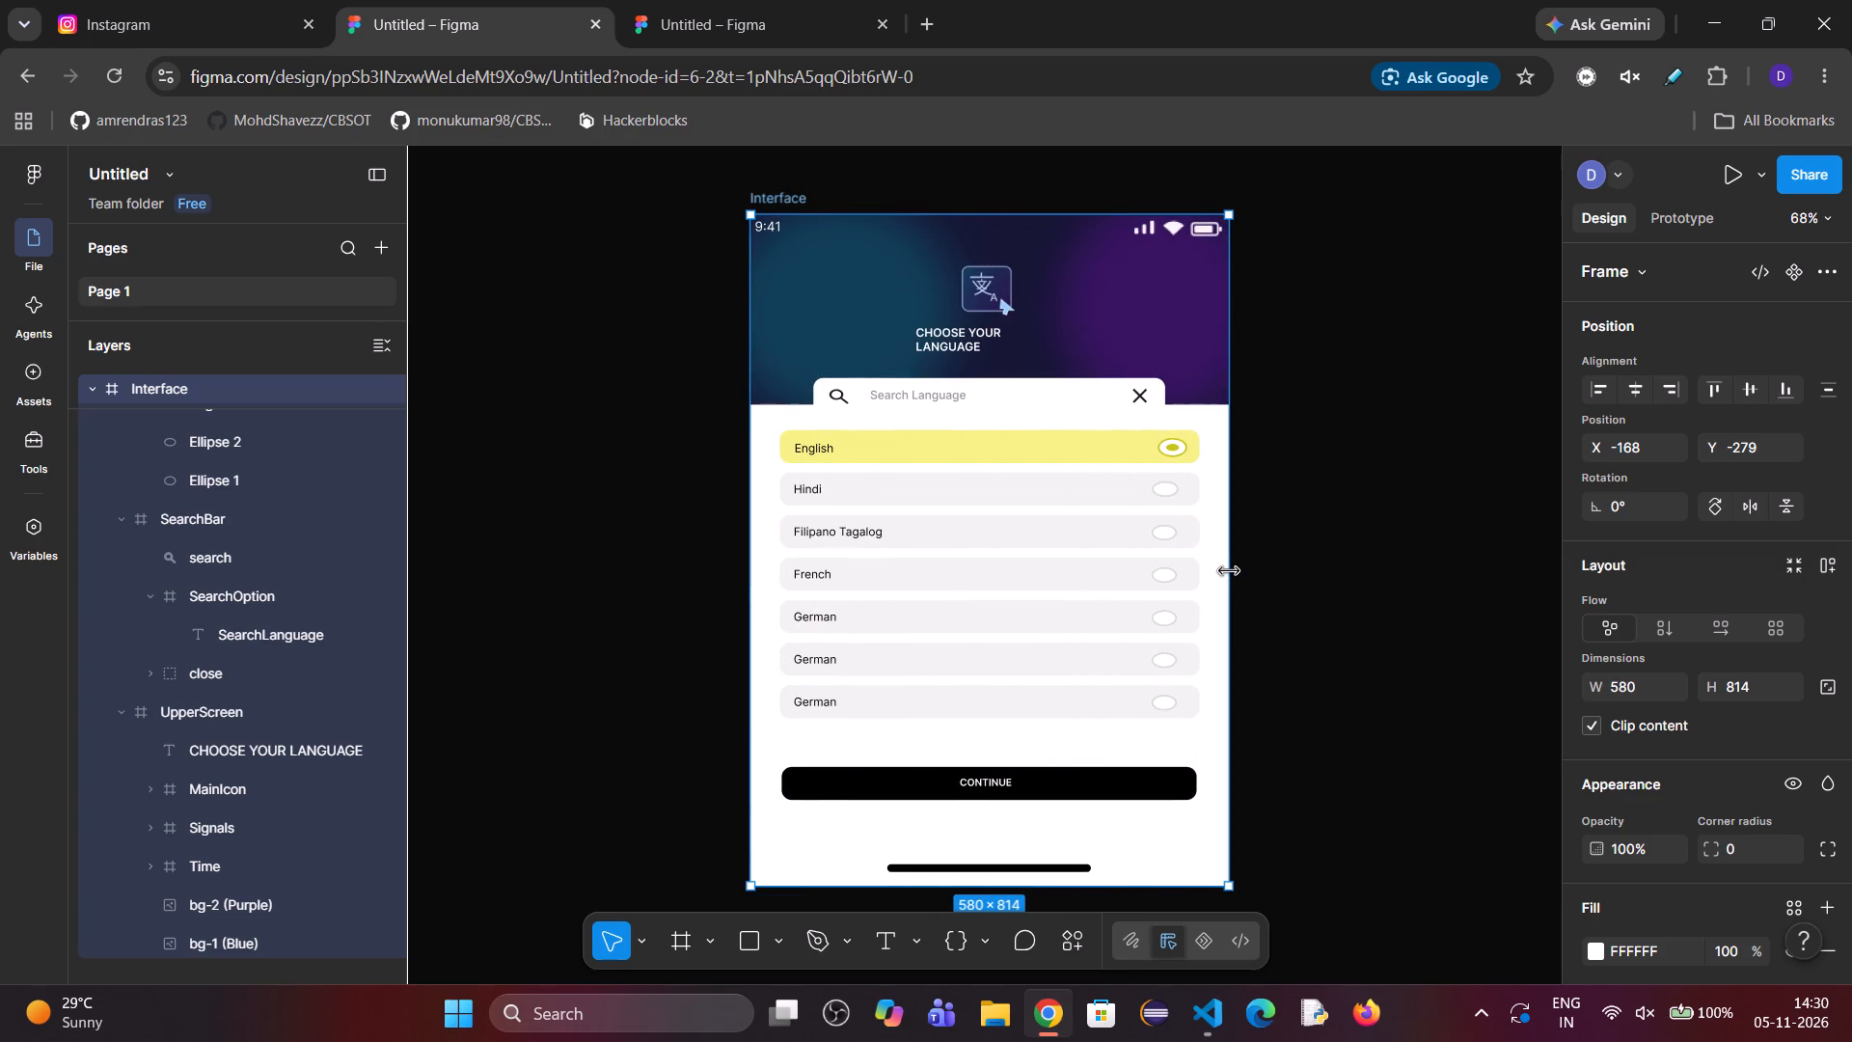
drag(1229, 571, 1294, 621)
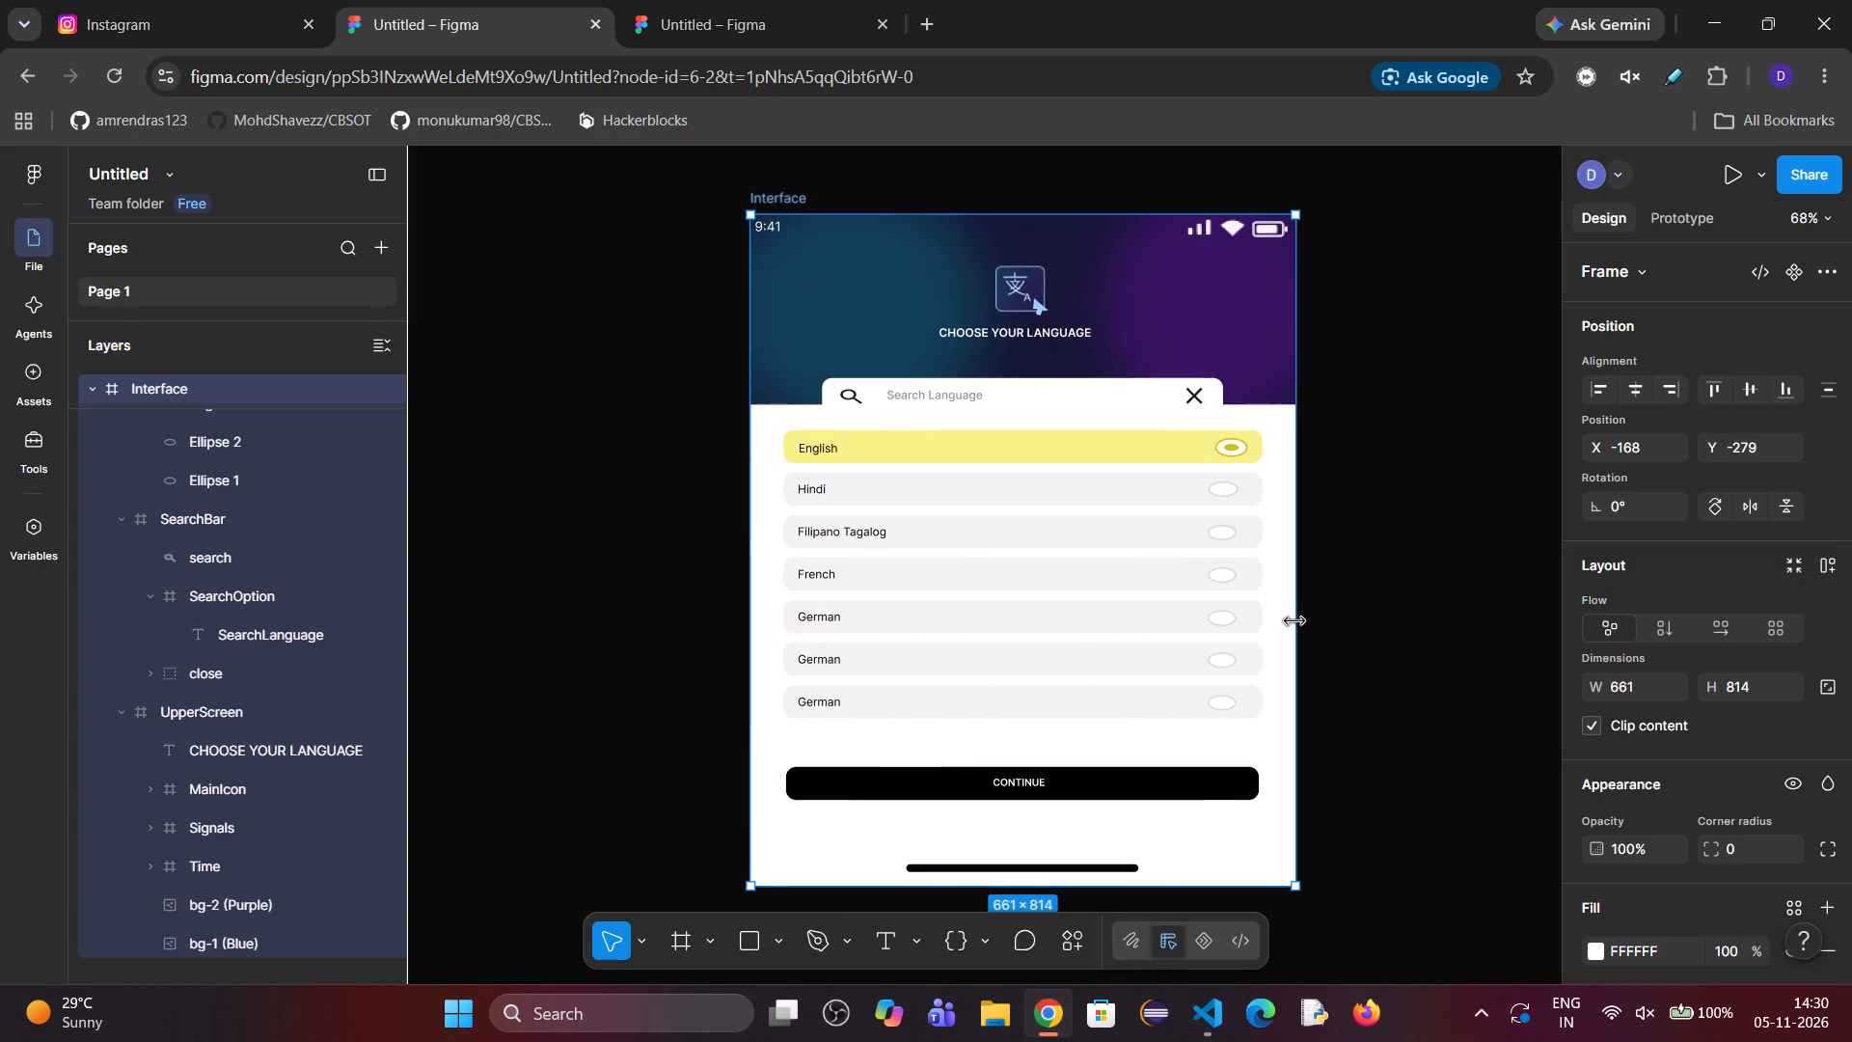
drag(1294, 621, 852, 676)
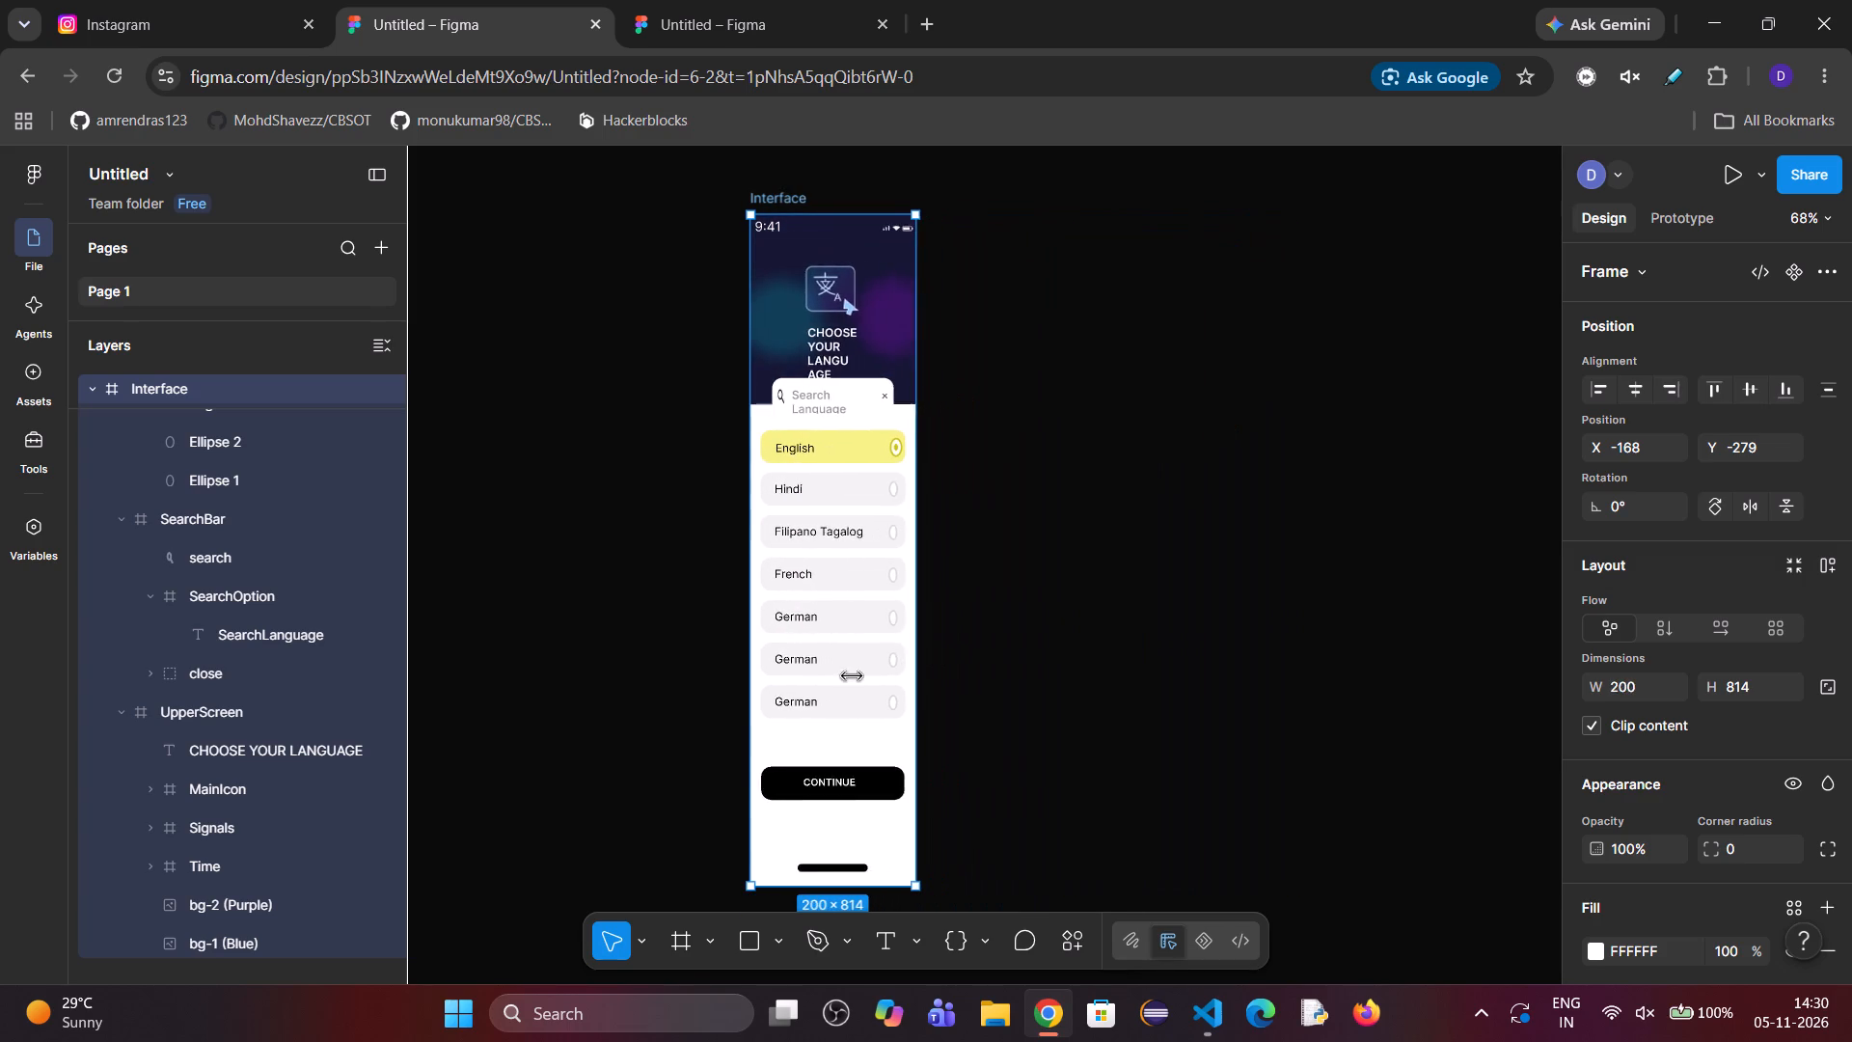
drag(852, 676, 780, 690)
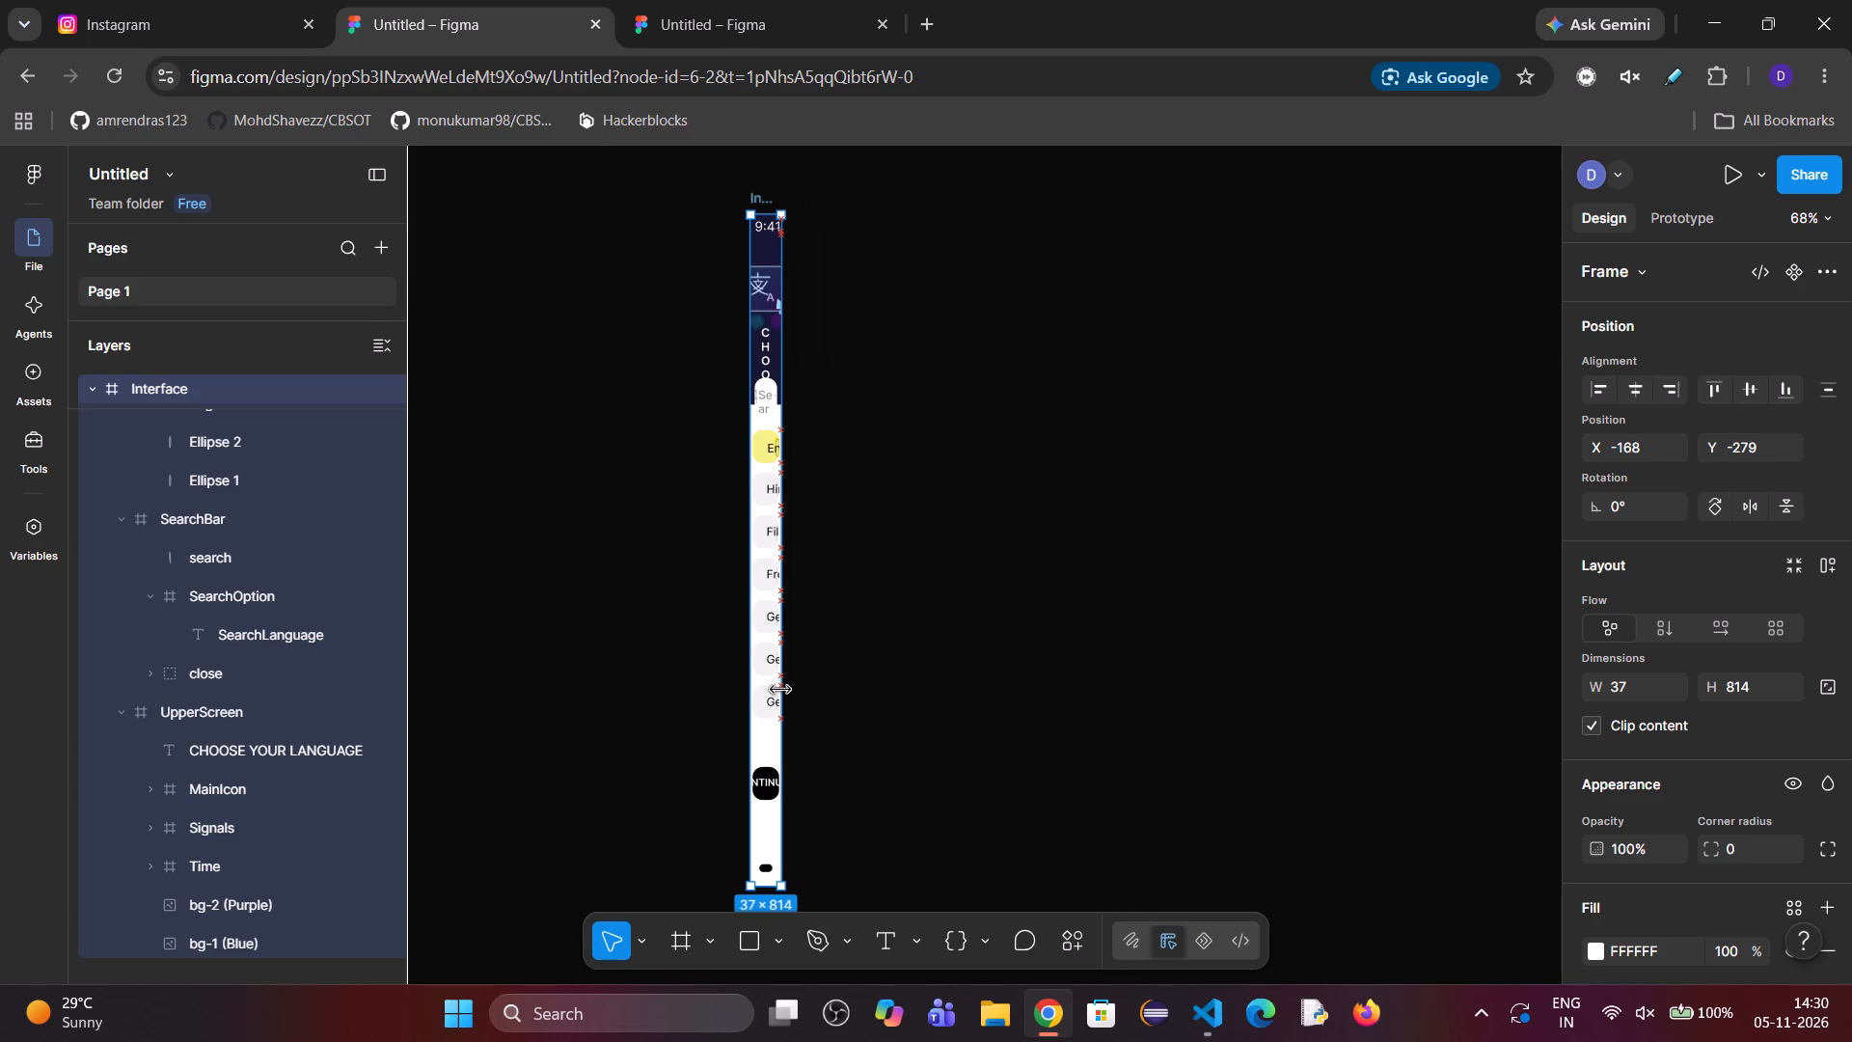
drag(780, 690, 840, 710)
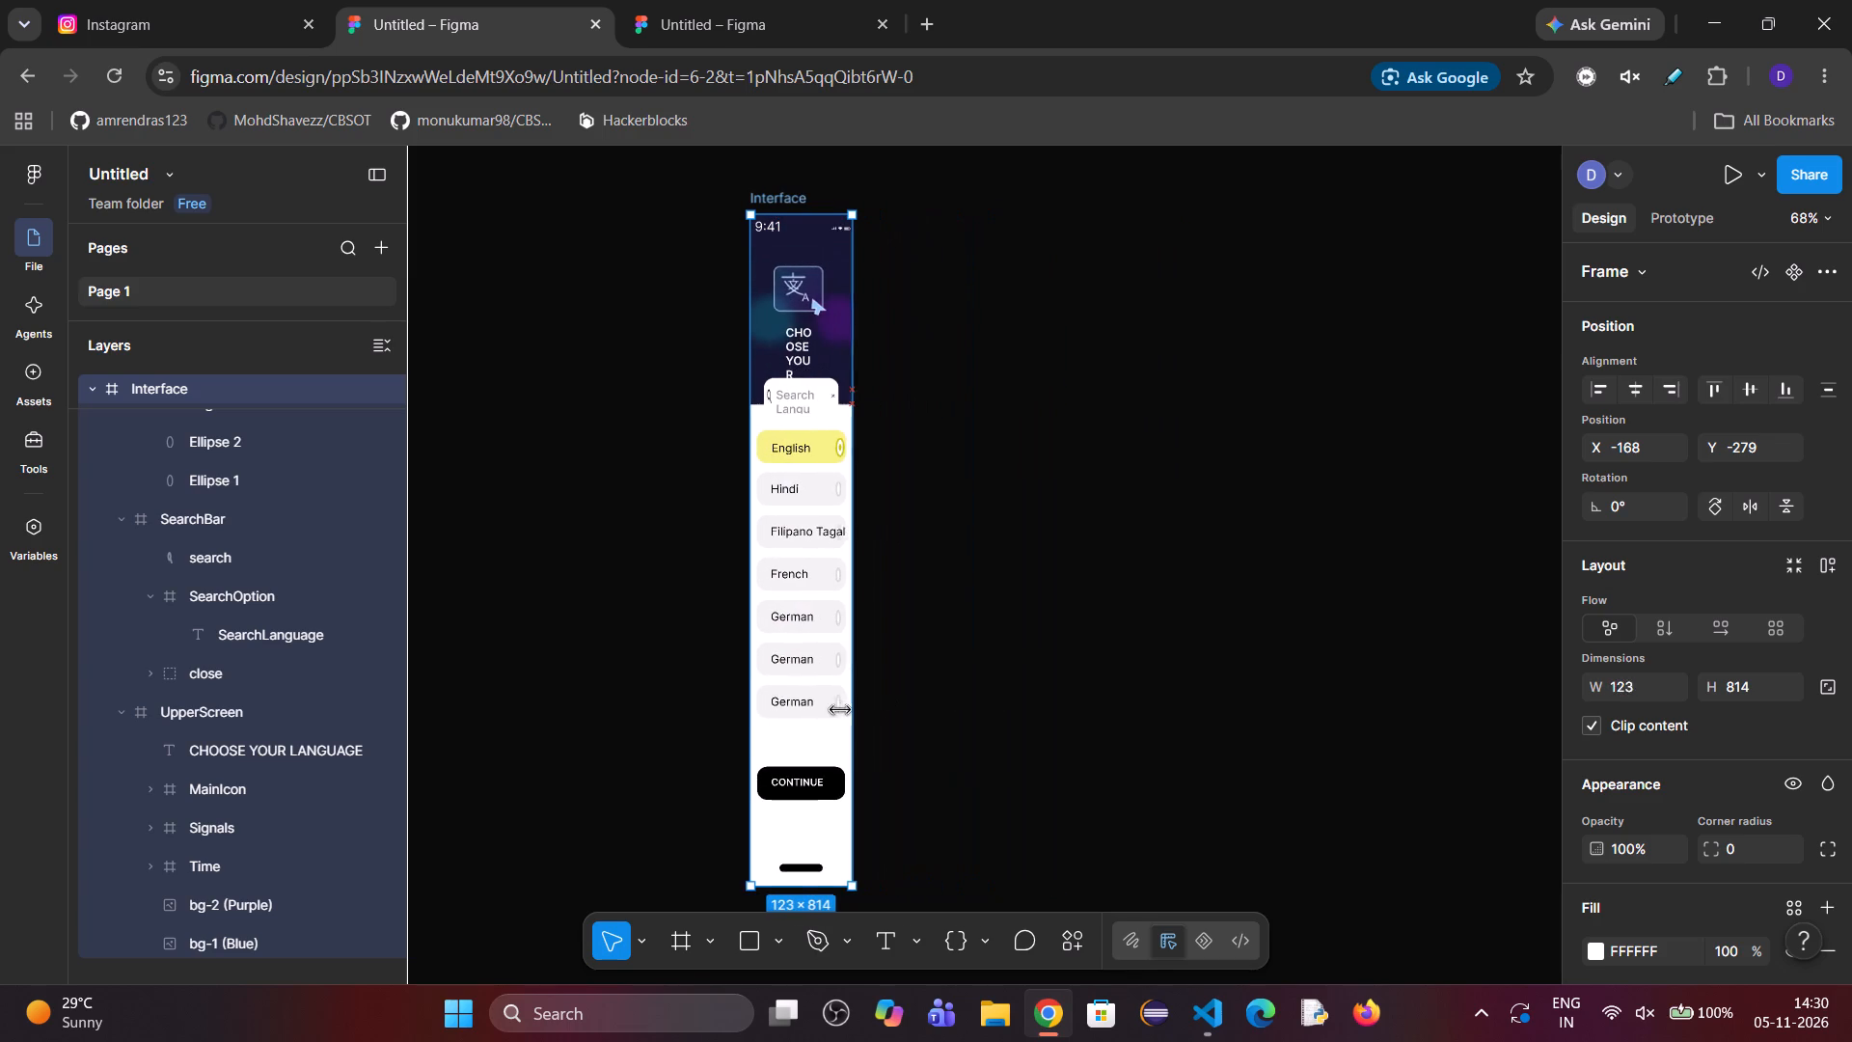
drag(840, 710, 807, 717)
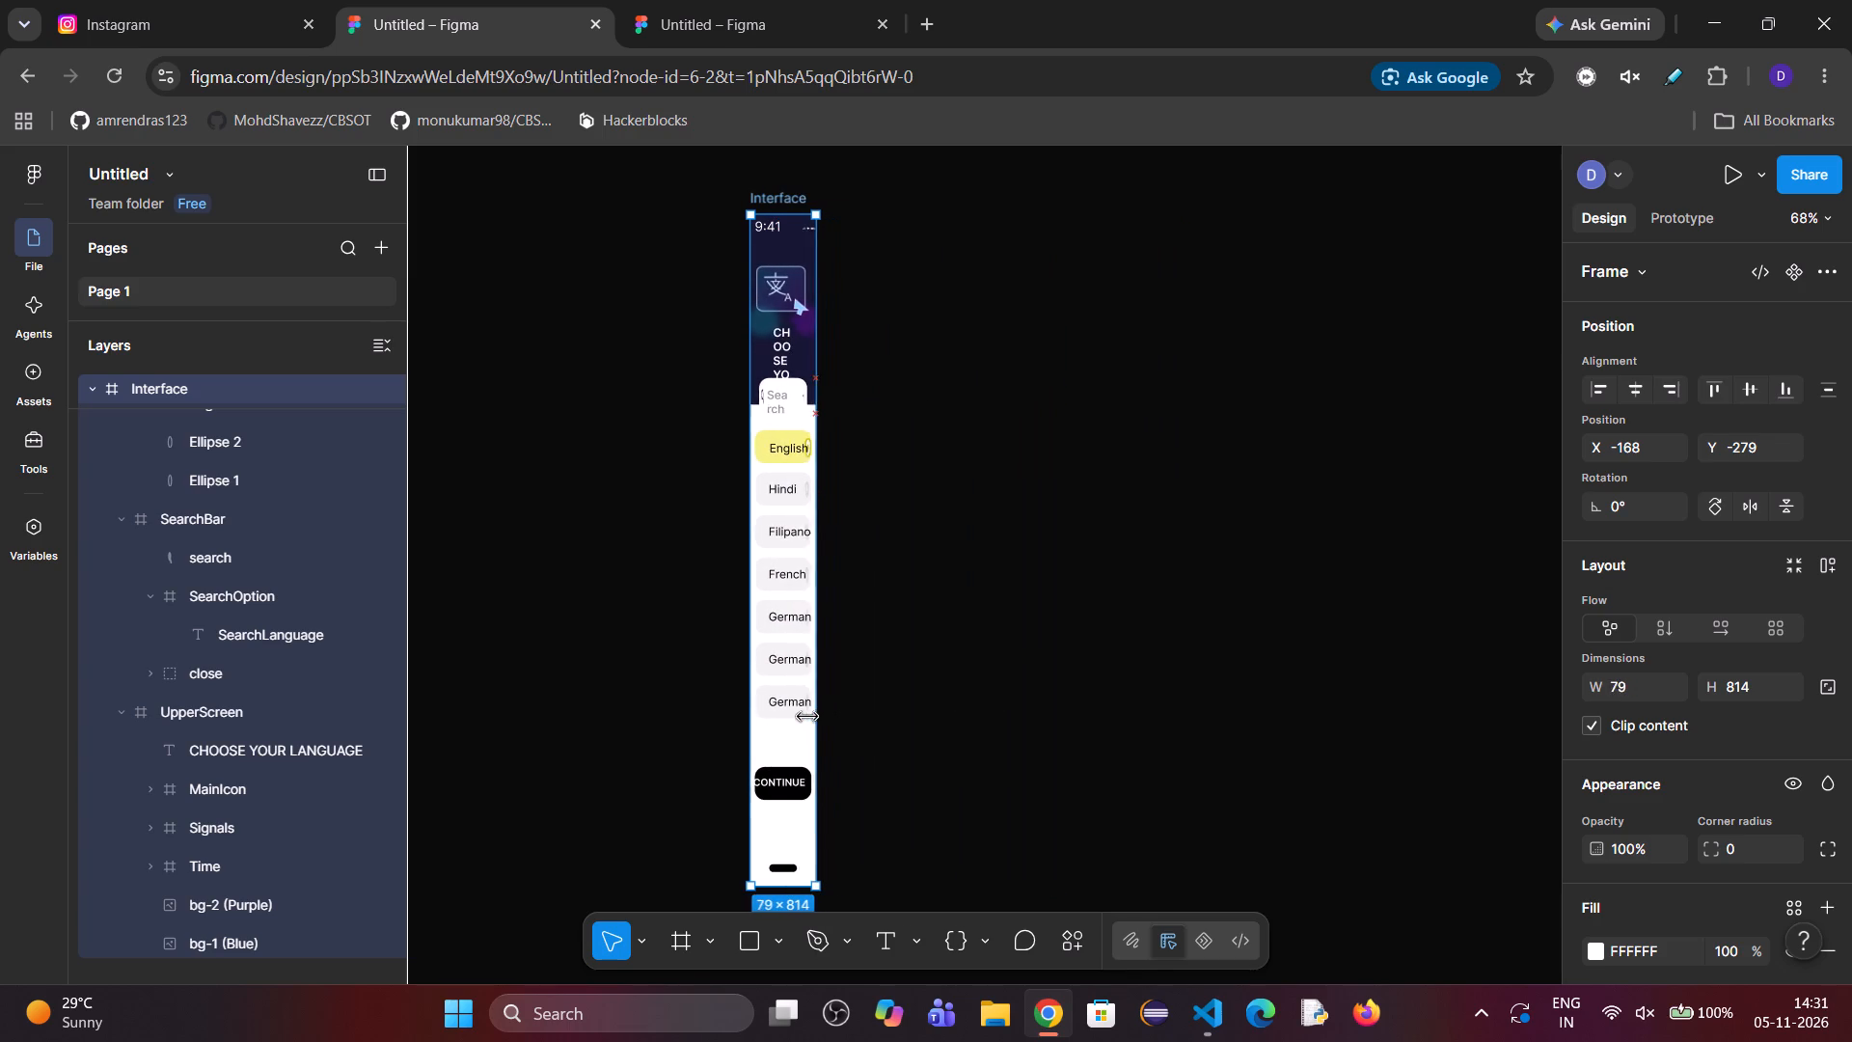
drag(807, 717, 1137, 699)
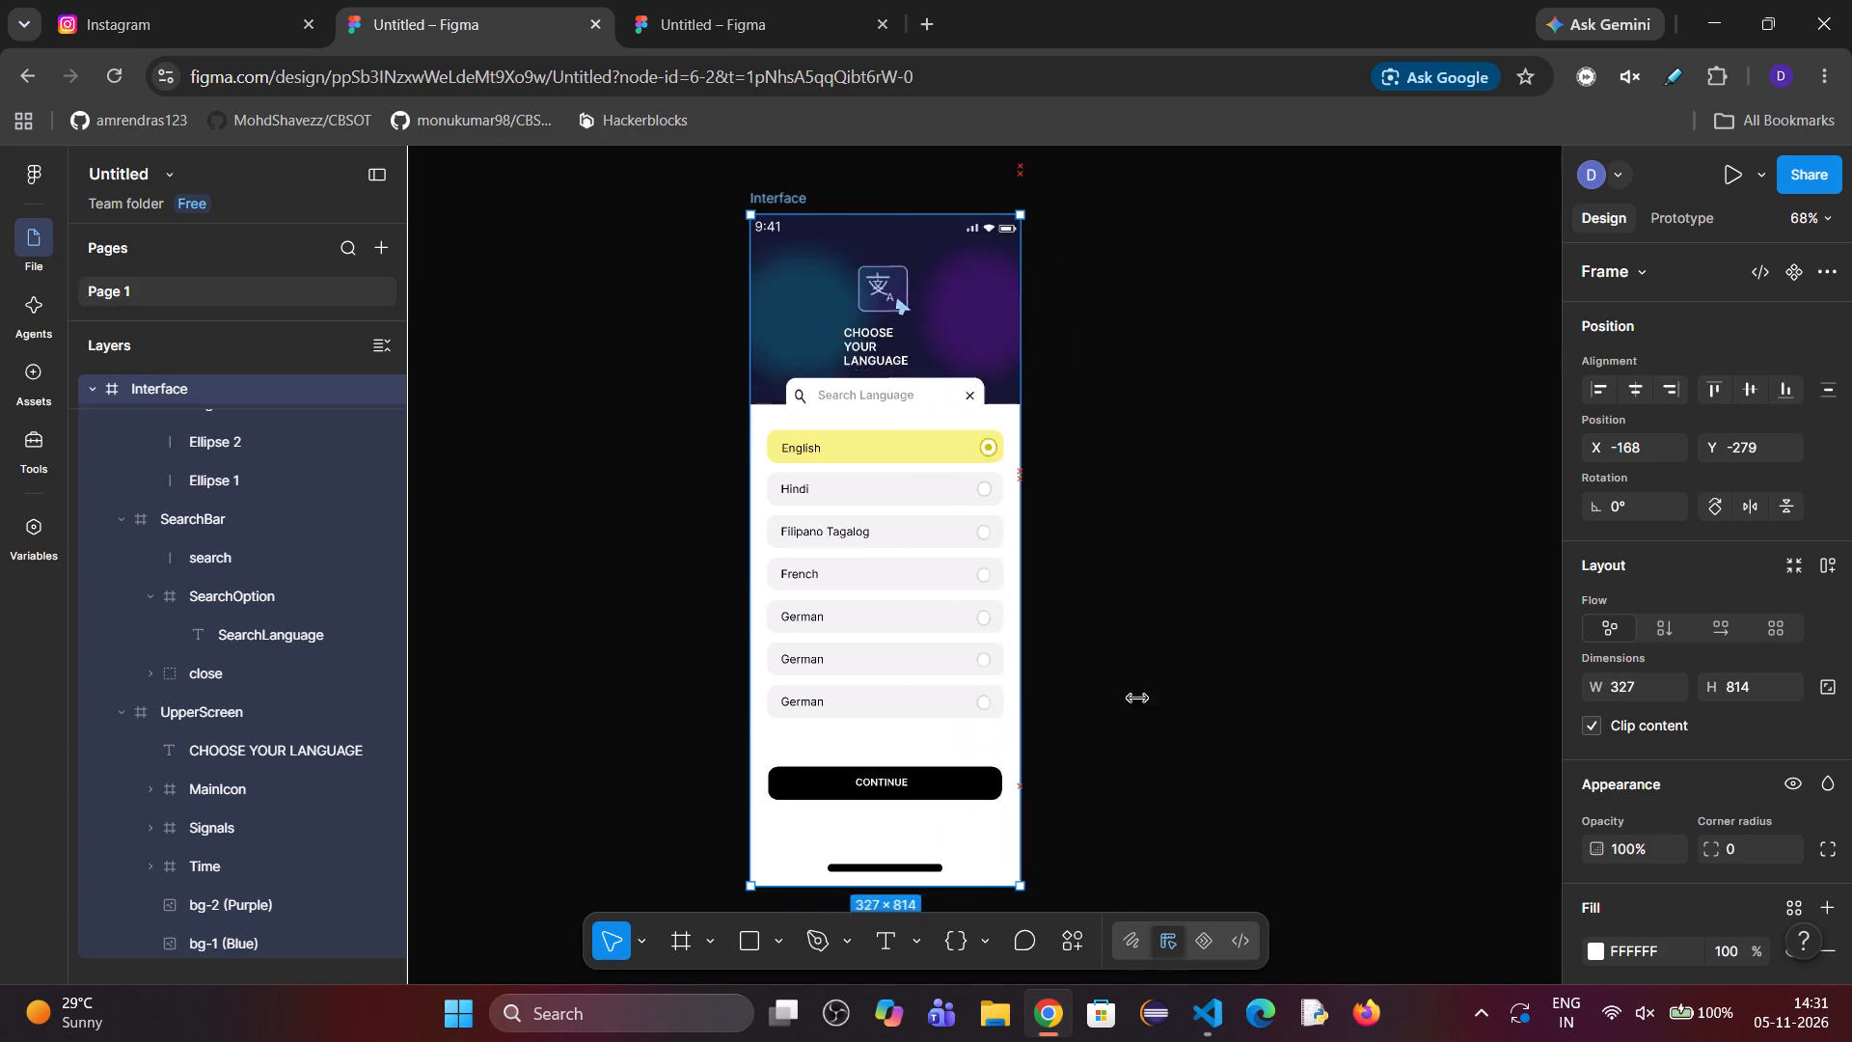
drag(1137, 699, 1166, 692)
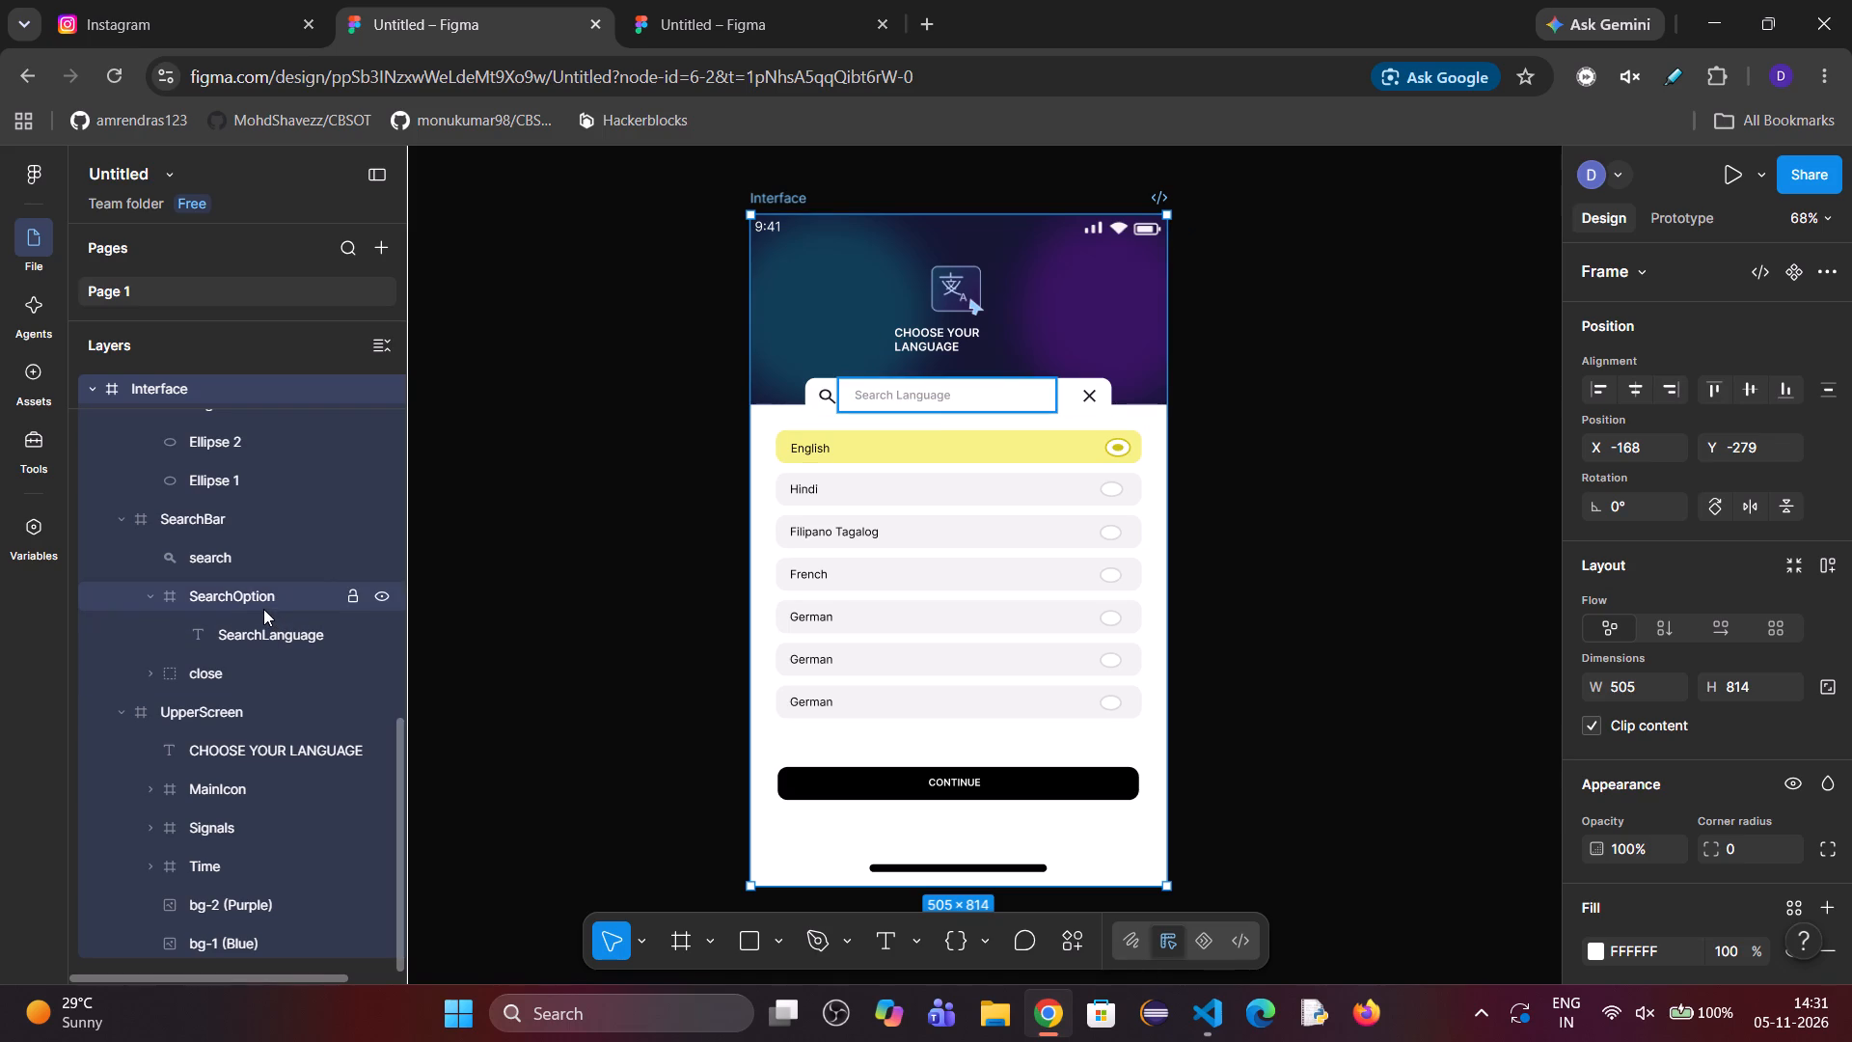
Widen the CHOOSE YOUR LANGUAGE text box in UpperScreen to about 189 so the heading fits on one line.
click(231, 742)
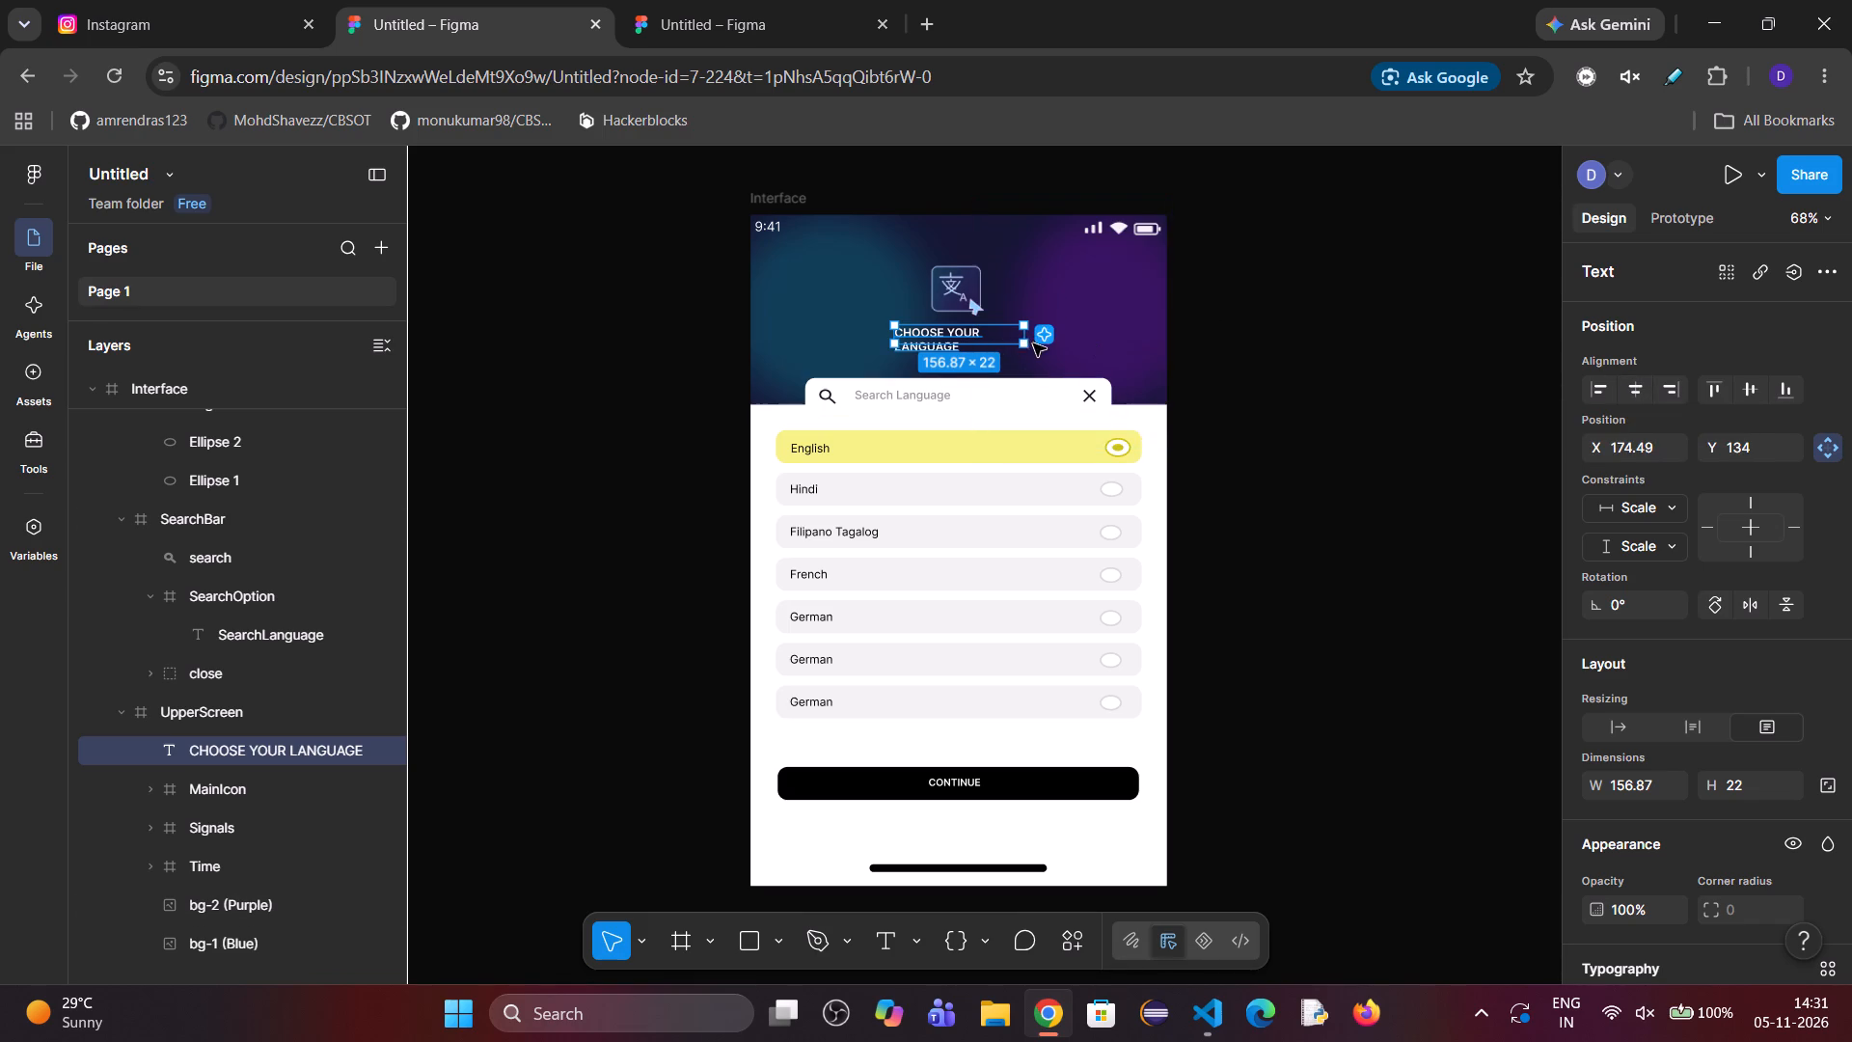
drag(1027, 340, 1056, 341)
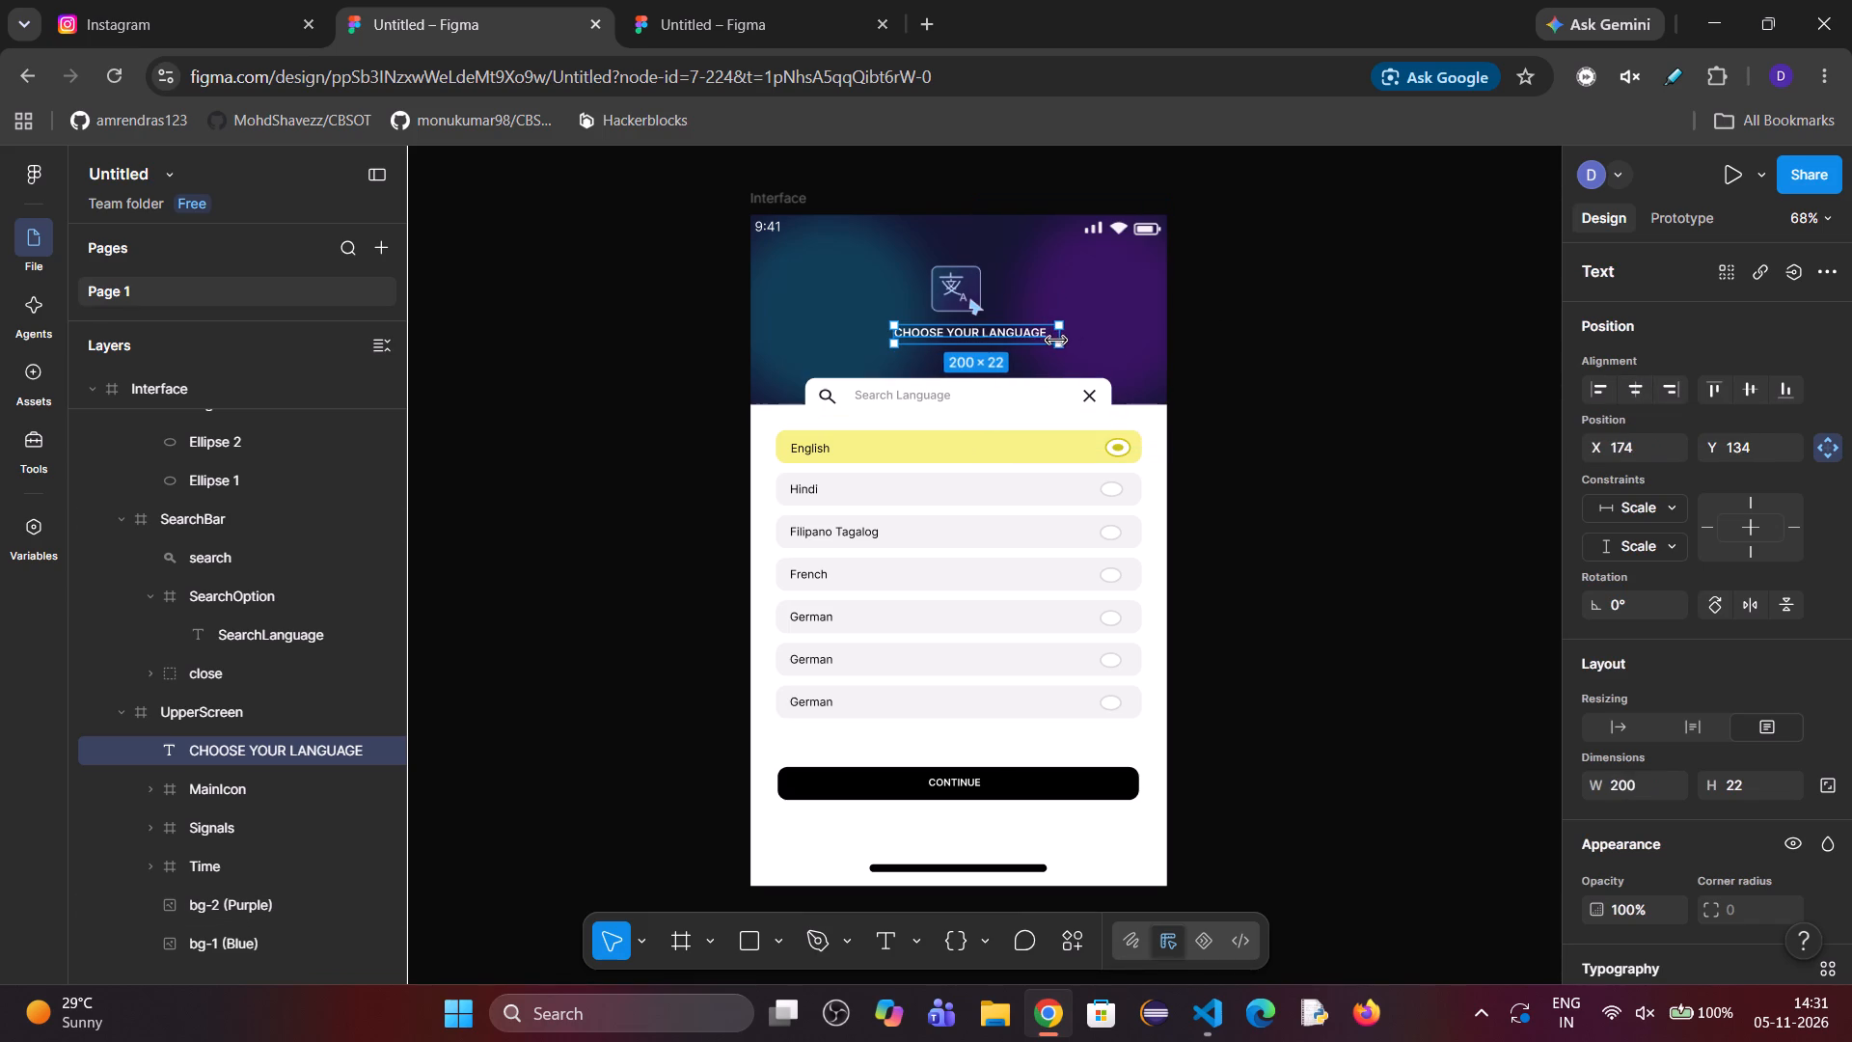
drag(1056, 341, 1068, 346)
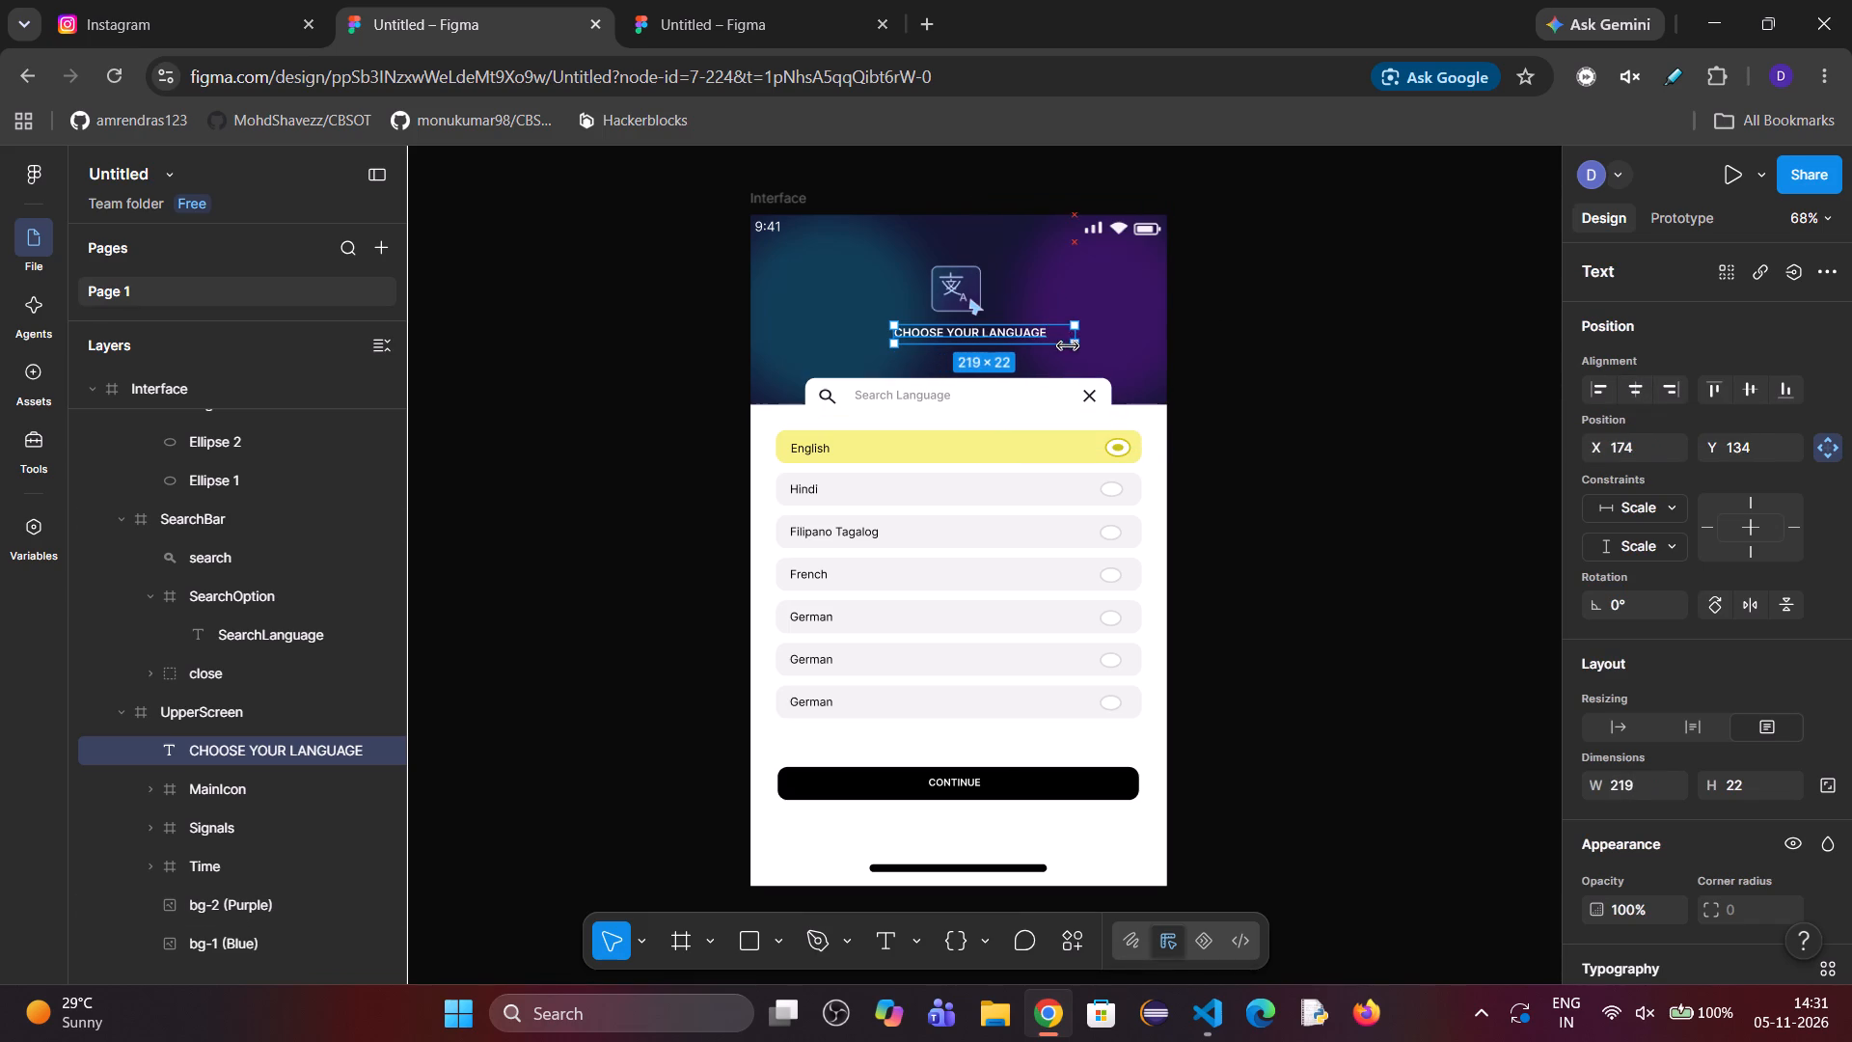
drag(1068, 346, 1049, 344)
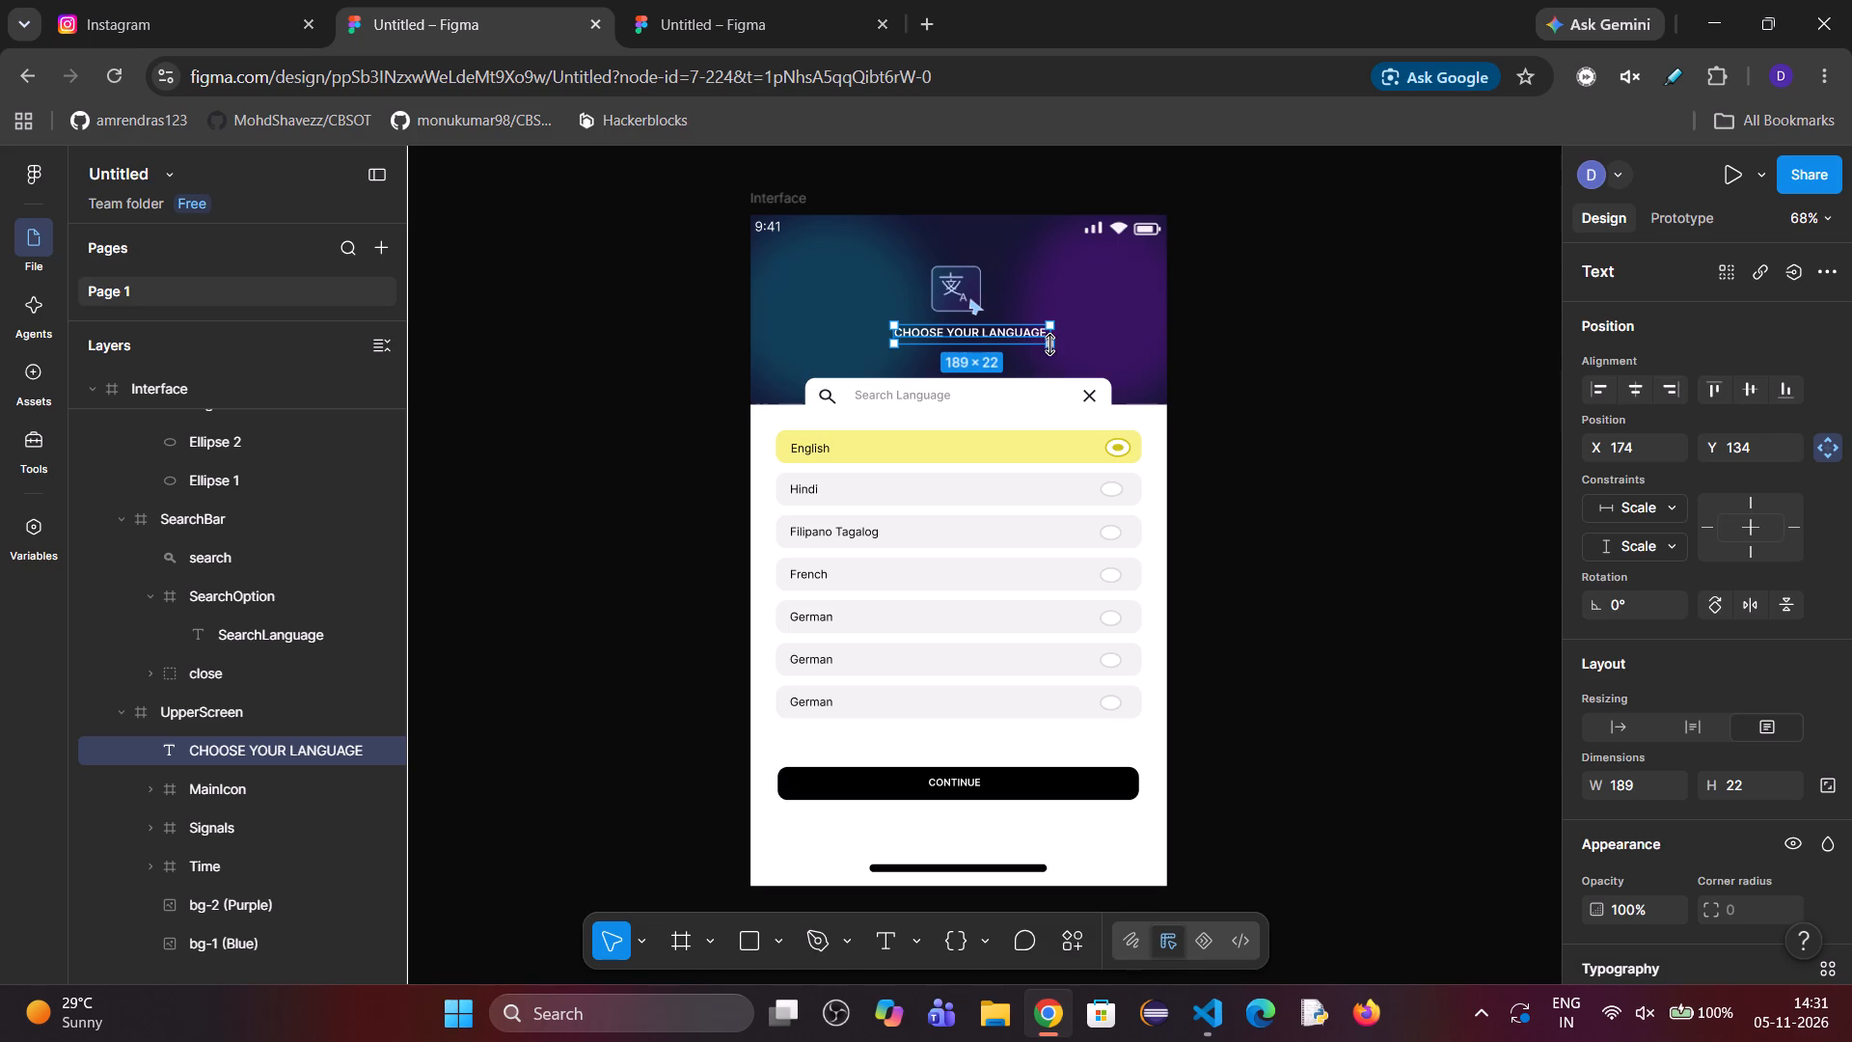
click(1326, 526)
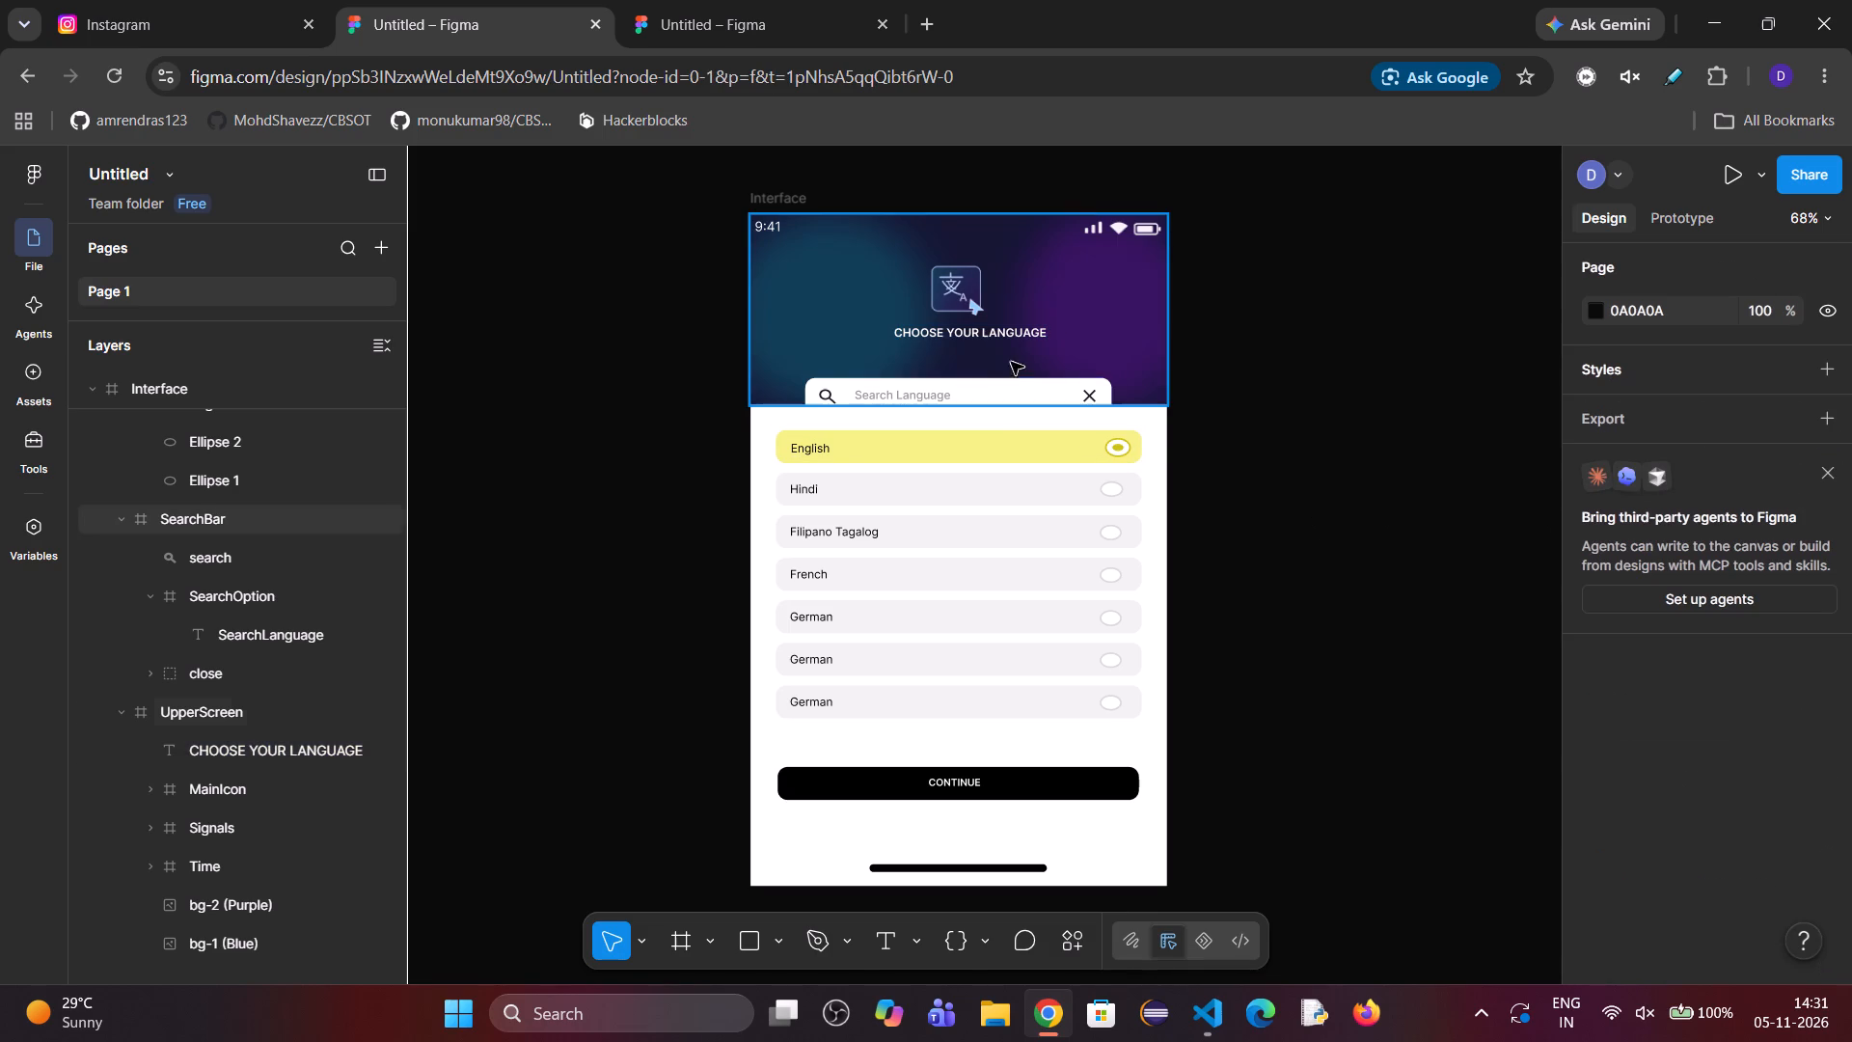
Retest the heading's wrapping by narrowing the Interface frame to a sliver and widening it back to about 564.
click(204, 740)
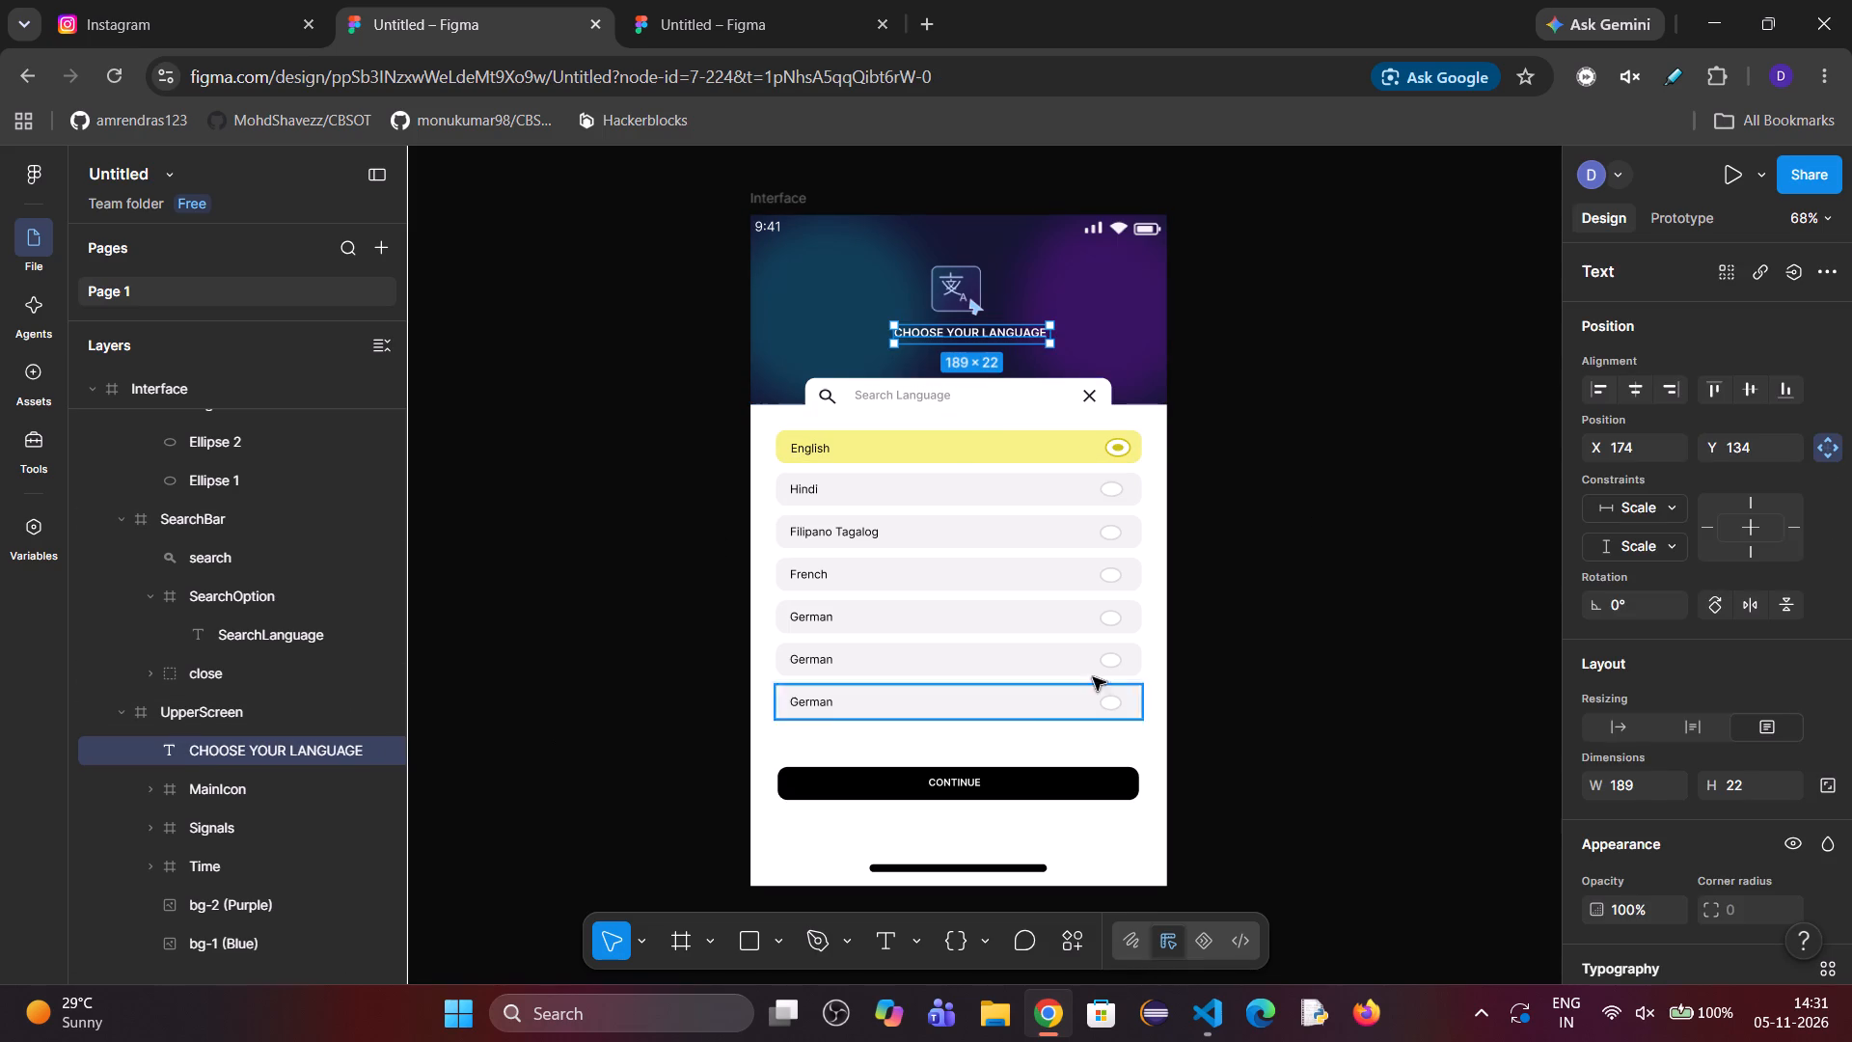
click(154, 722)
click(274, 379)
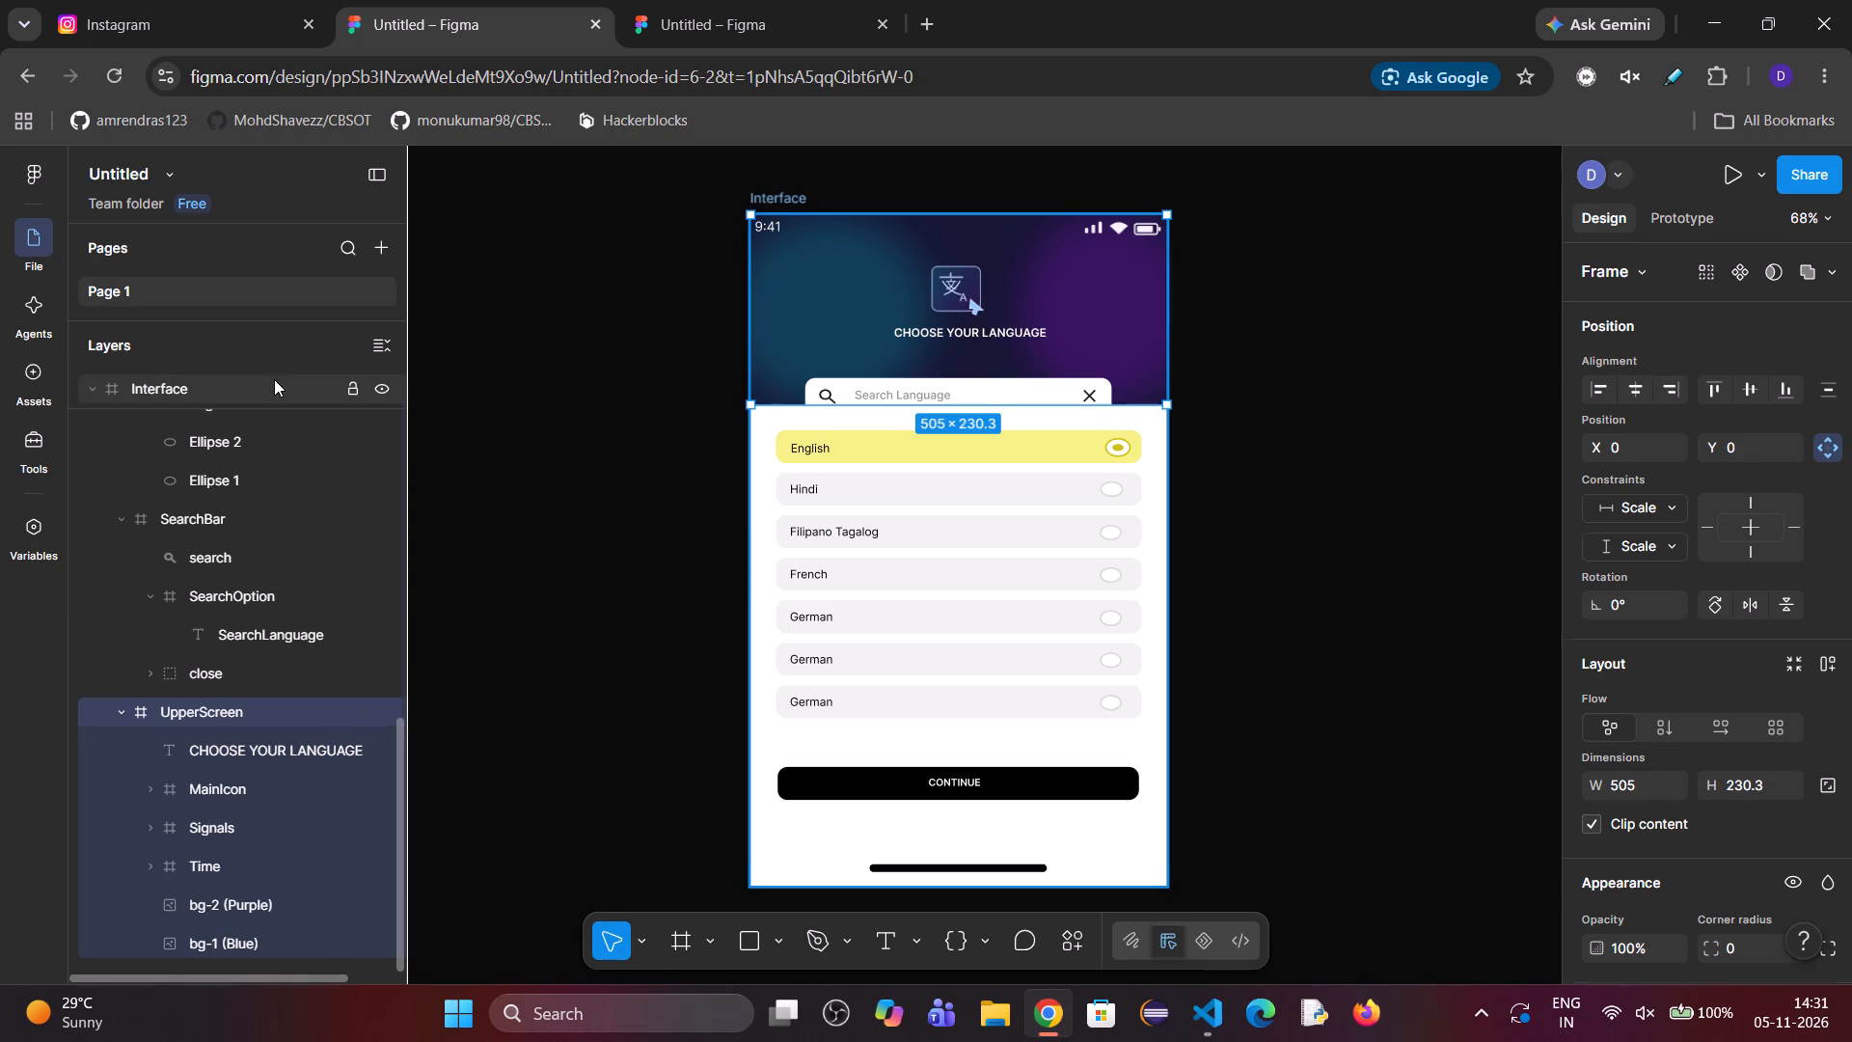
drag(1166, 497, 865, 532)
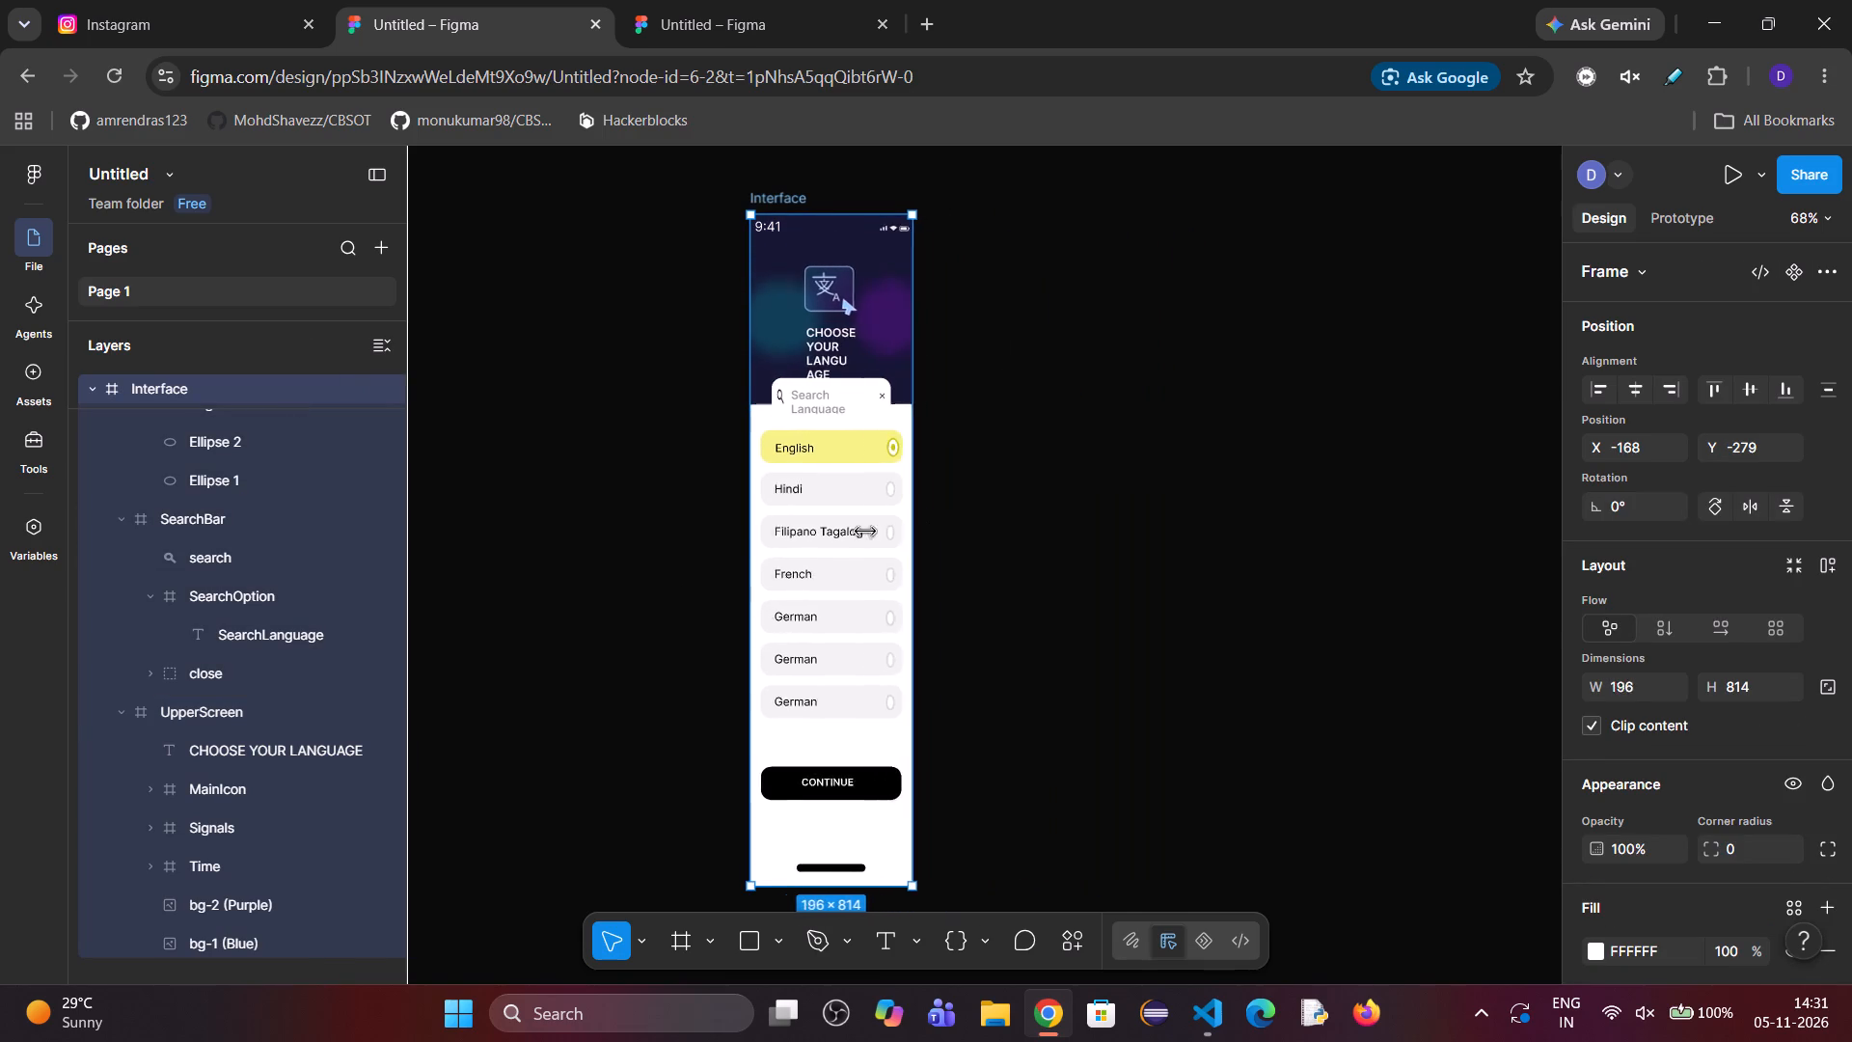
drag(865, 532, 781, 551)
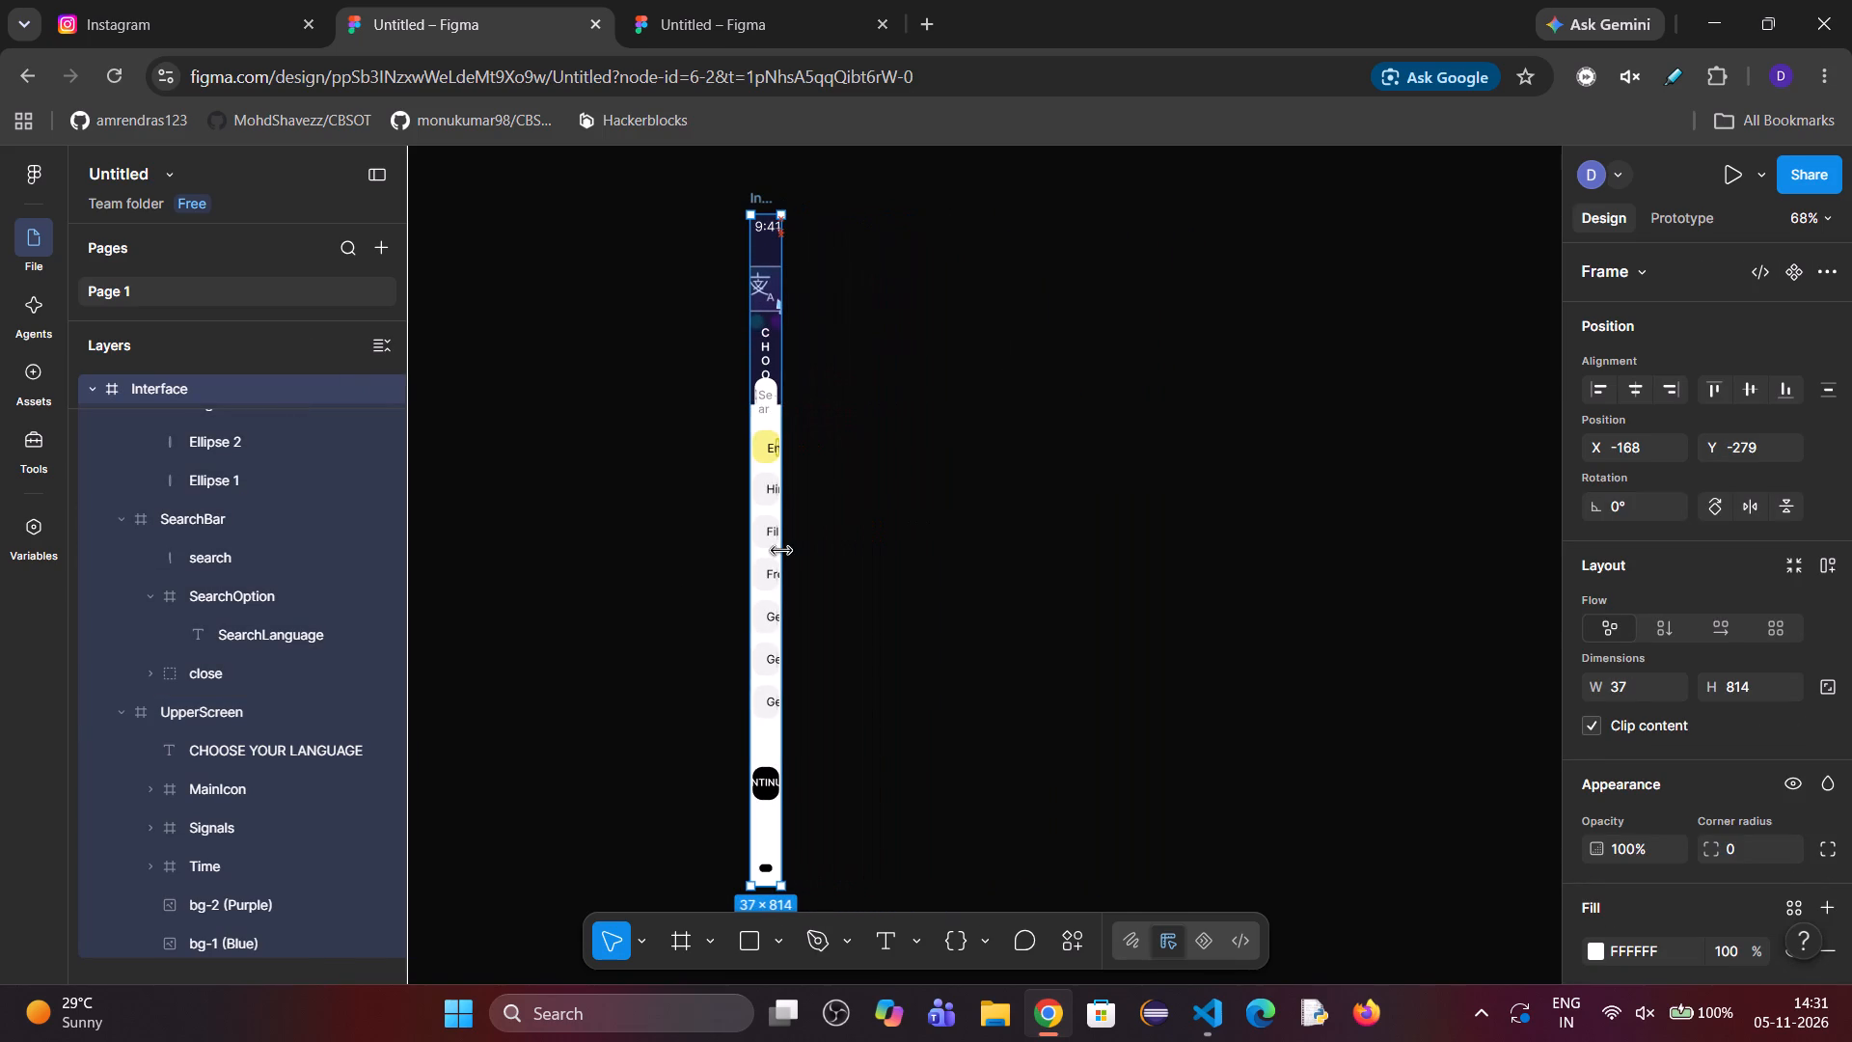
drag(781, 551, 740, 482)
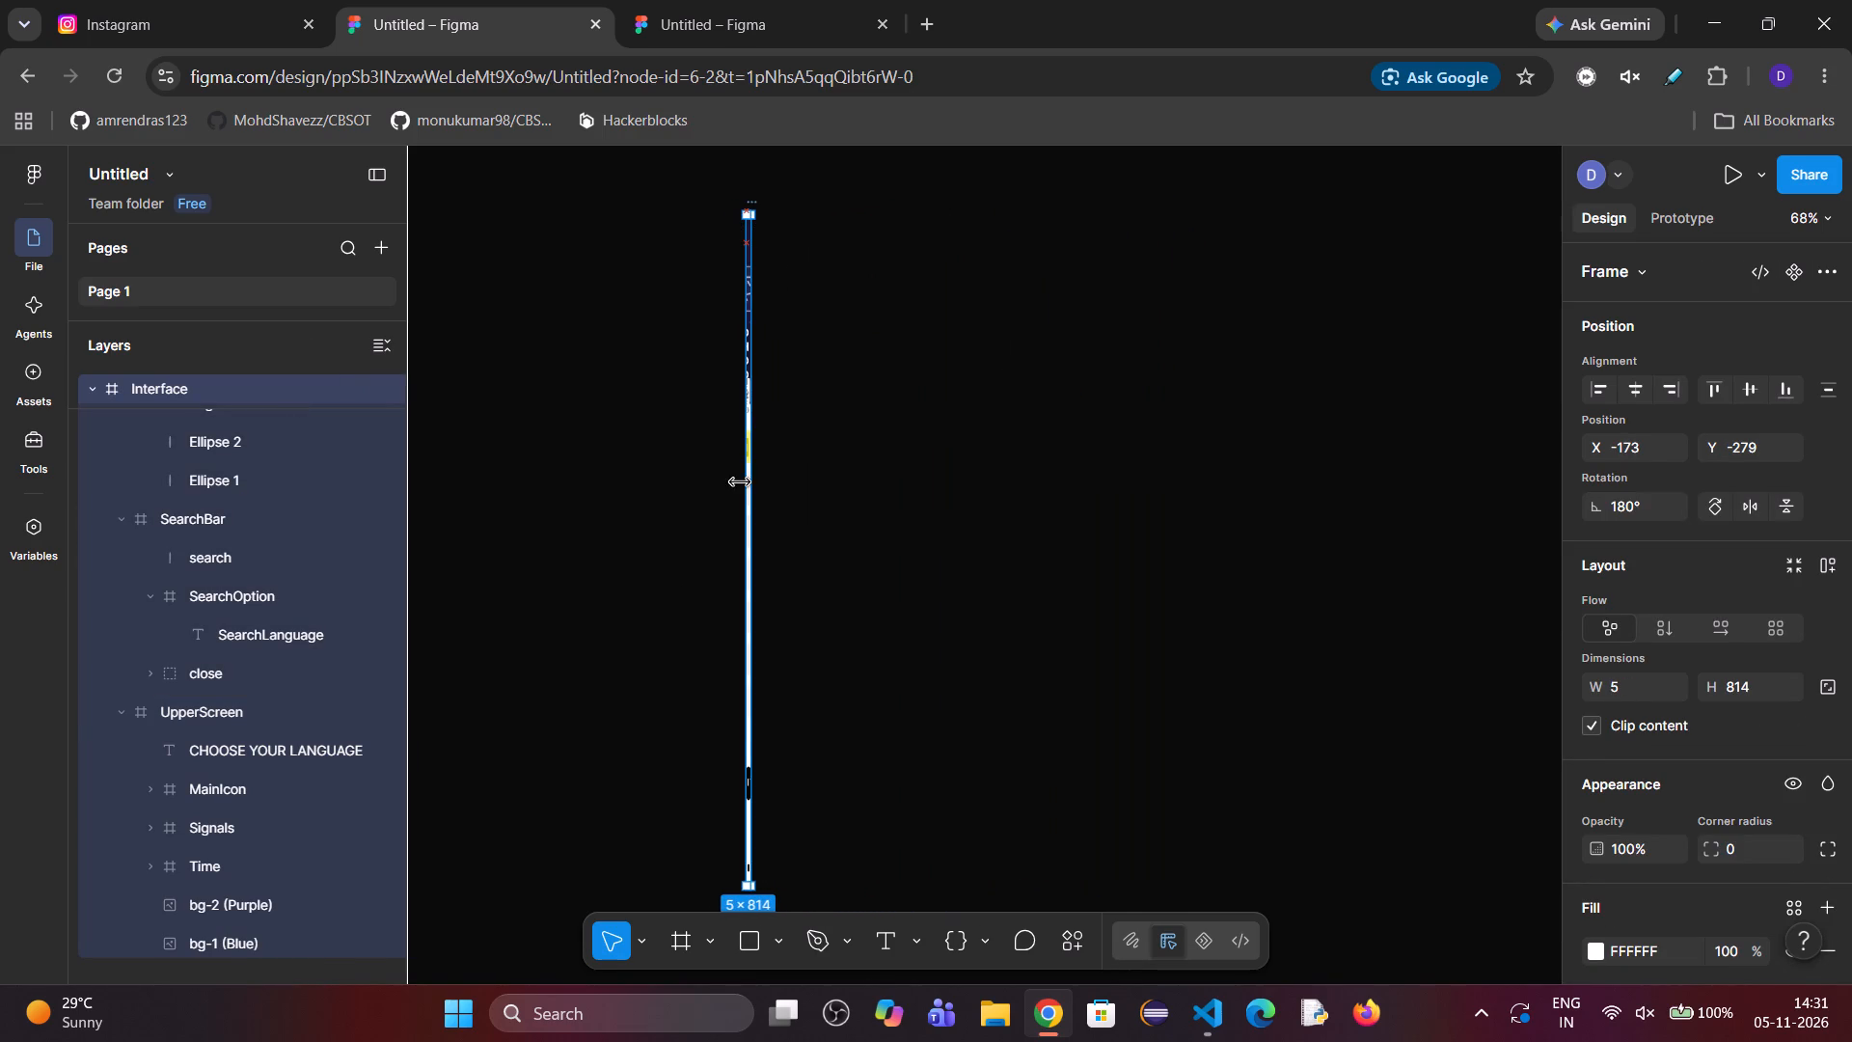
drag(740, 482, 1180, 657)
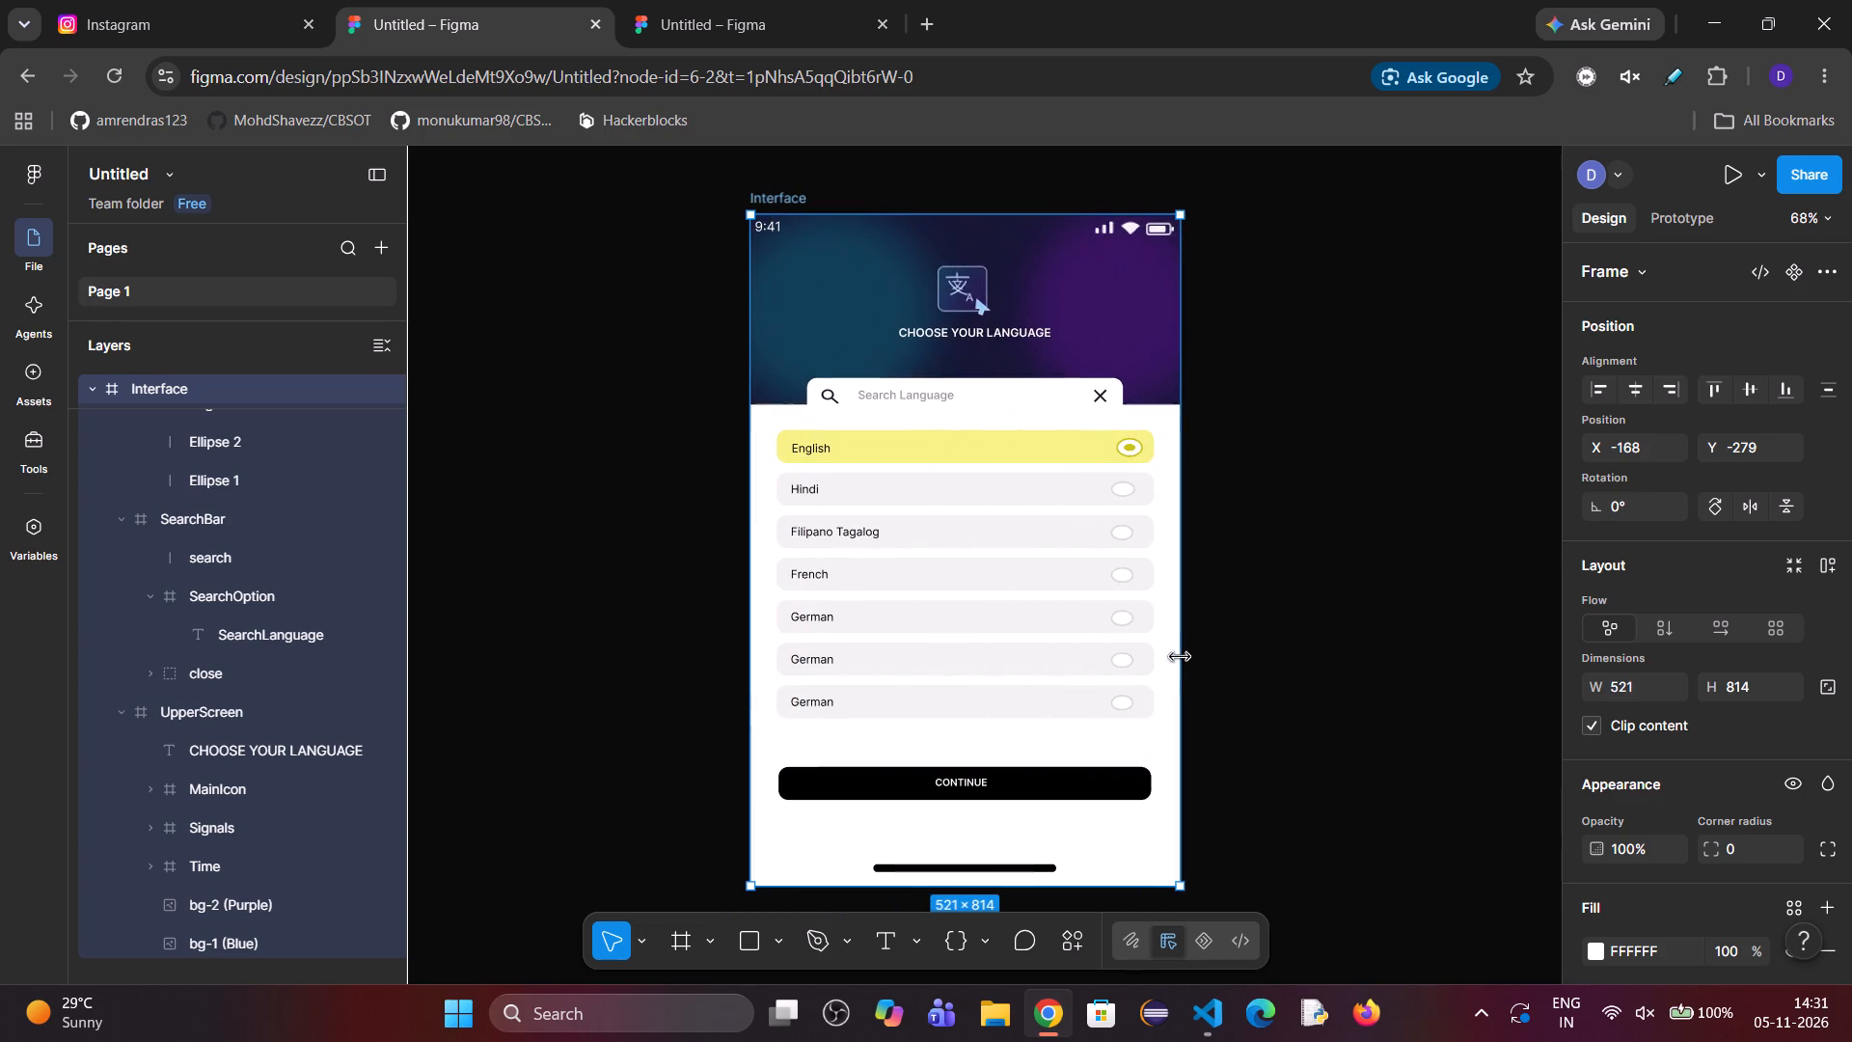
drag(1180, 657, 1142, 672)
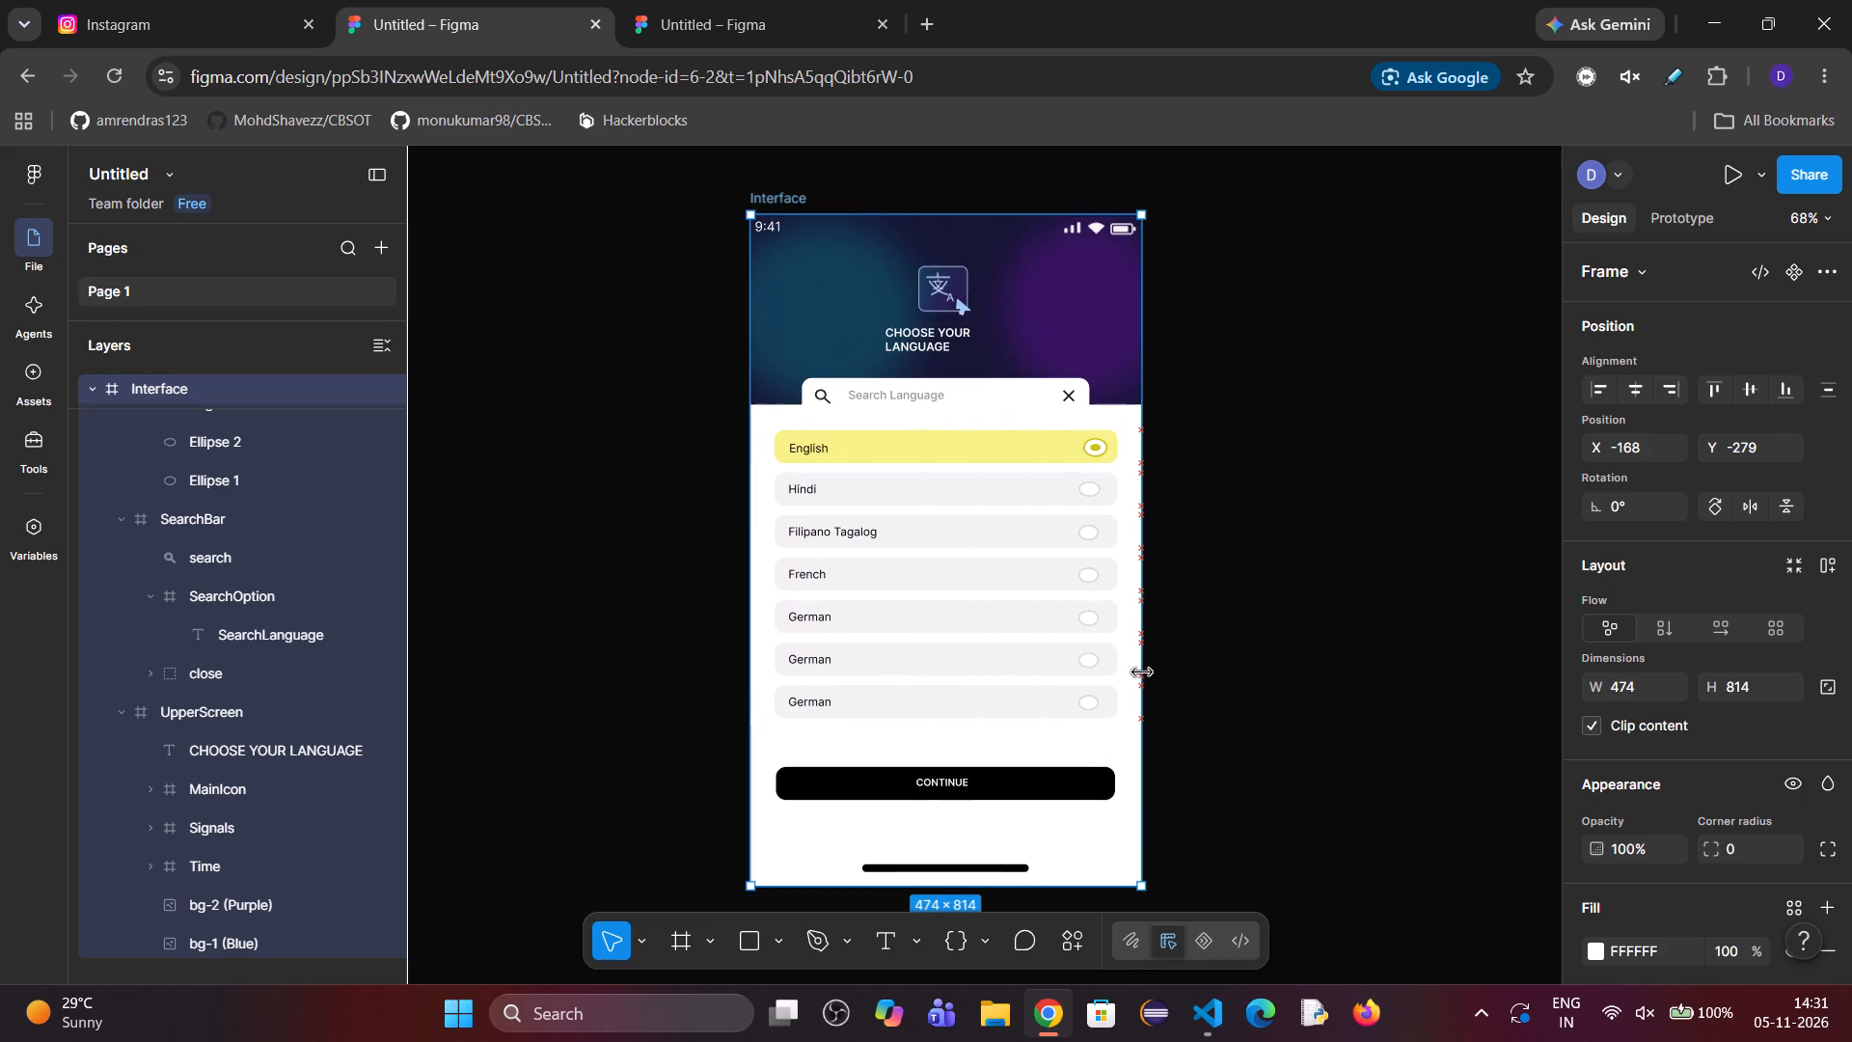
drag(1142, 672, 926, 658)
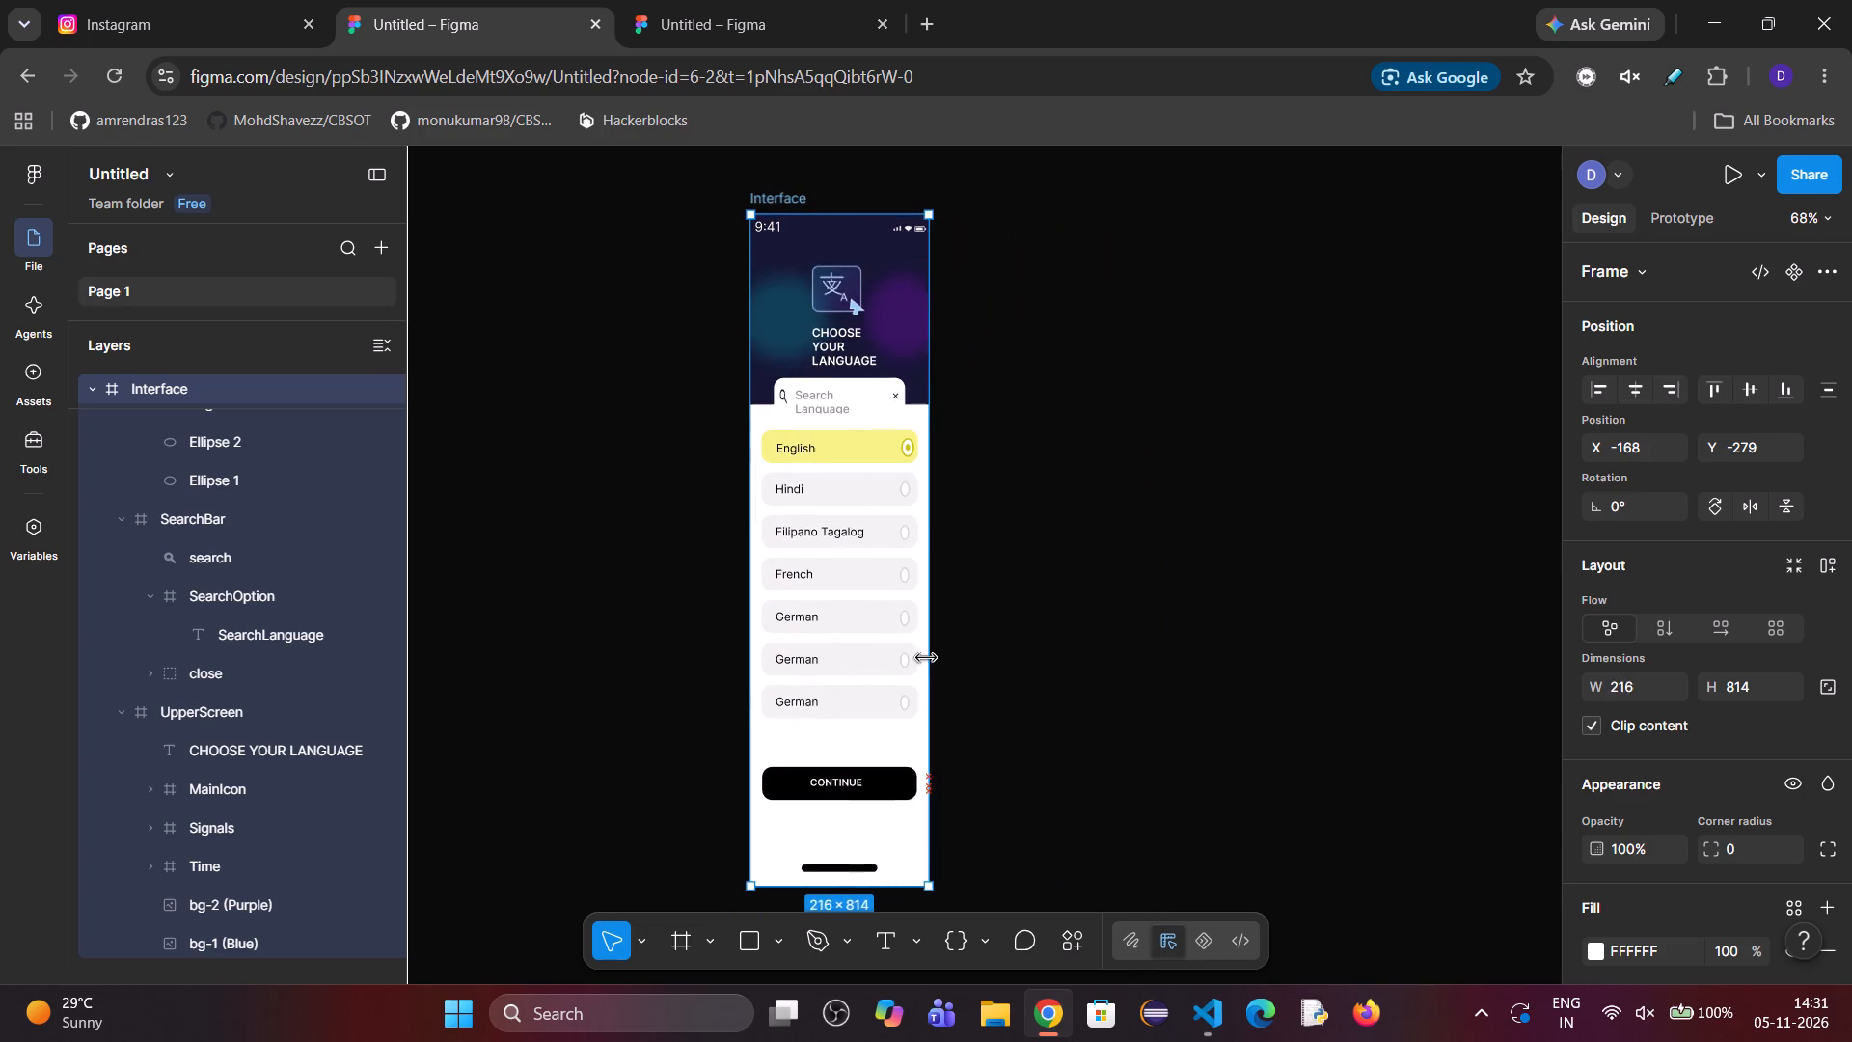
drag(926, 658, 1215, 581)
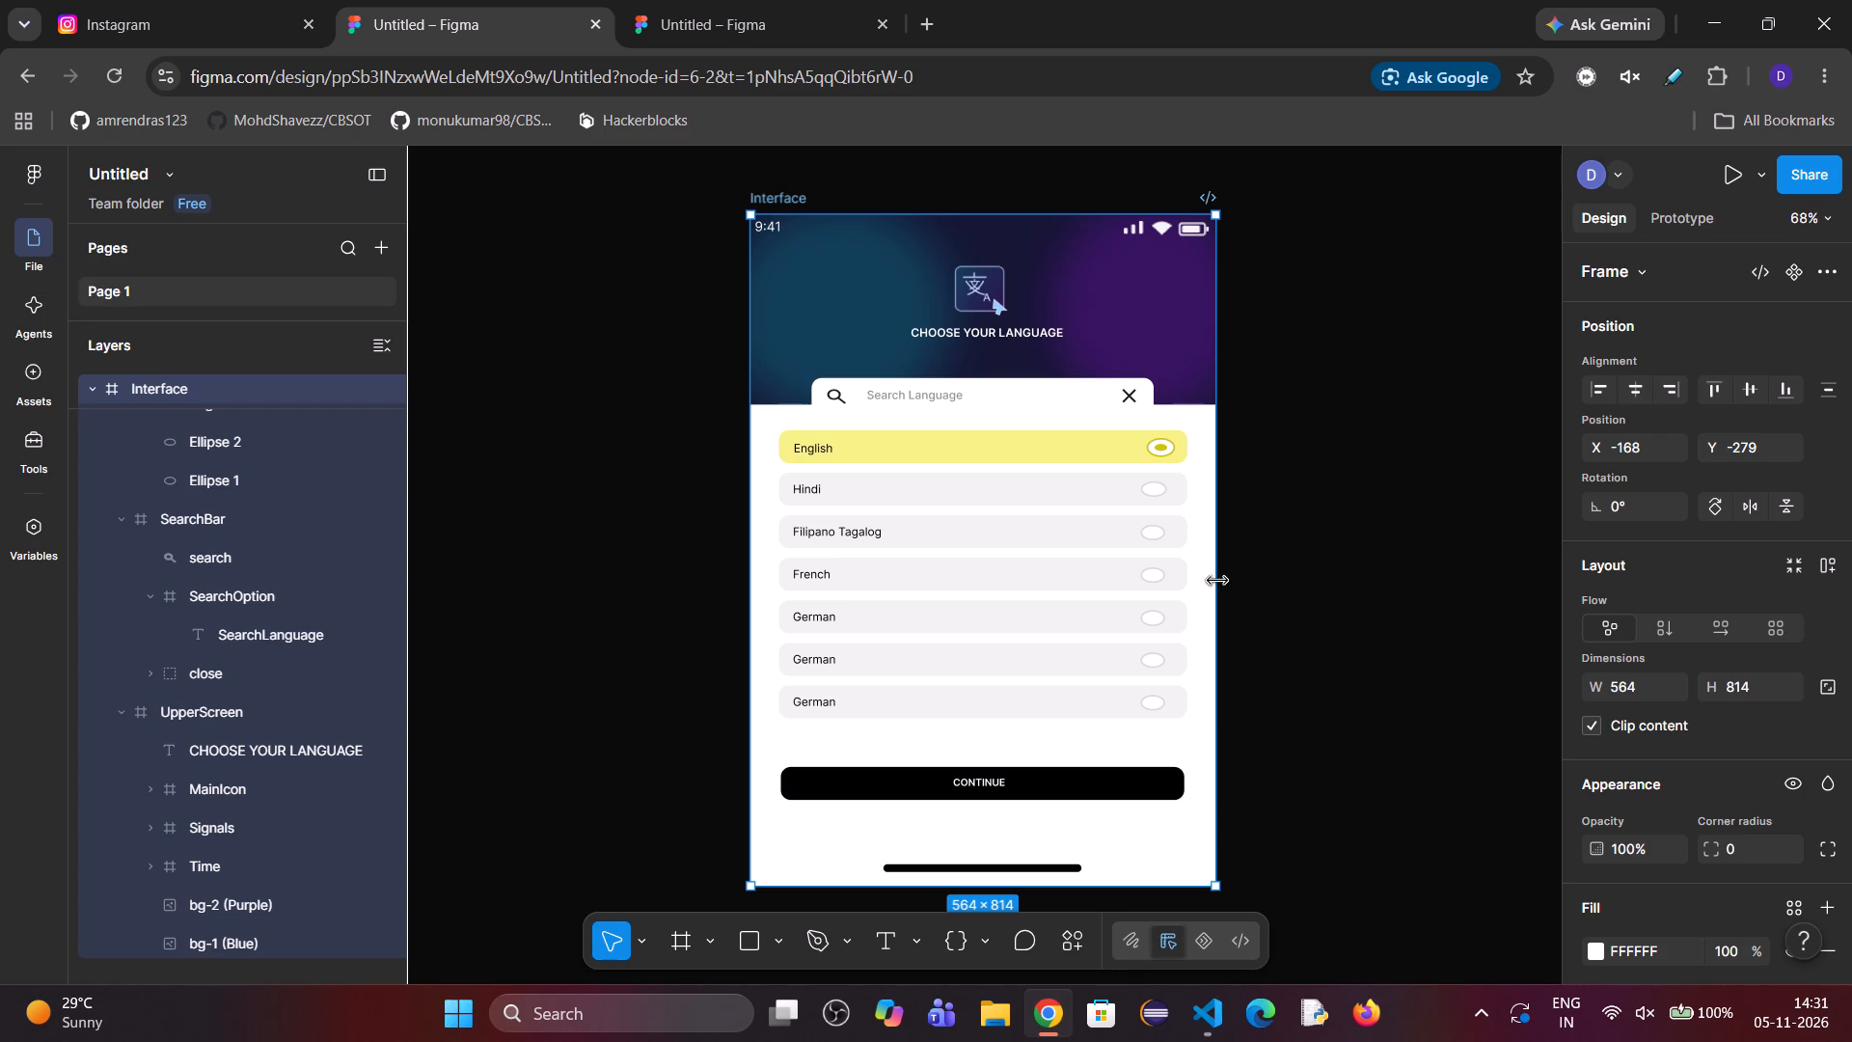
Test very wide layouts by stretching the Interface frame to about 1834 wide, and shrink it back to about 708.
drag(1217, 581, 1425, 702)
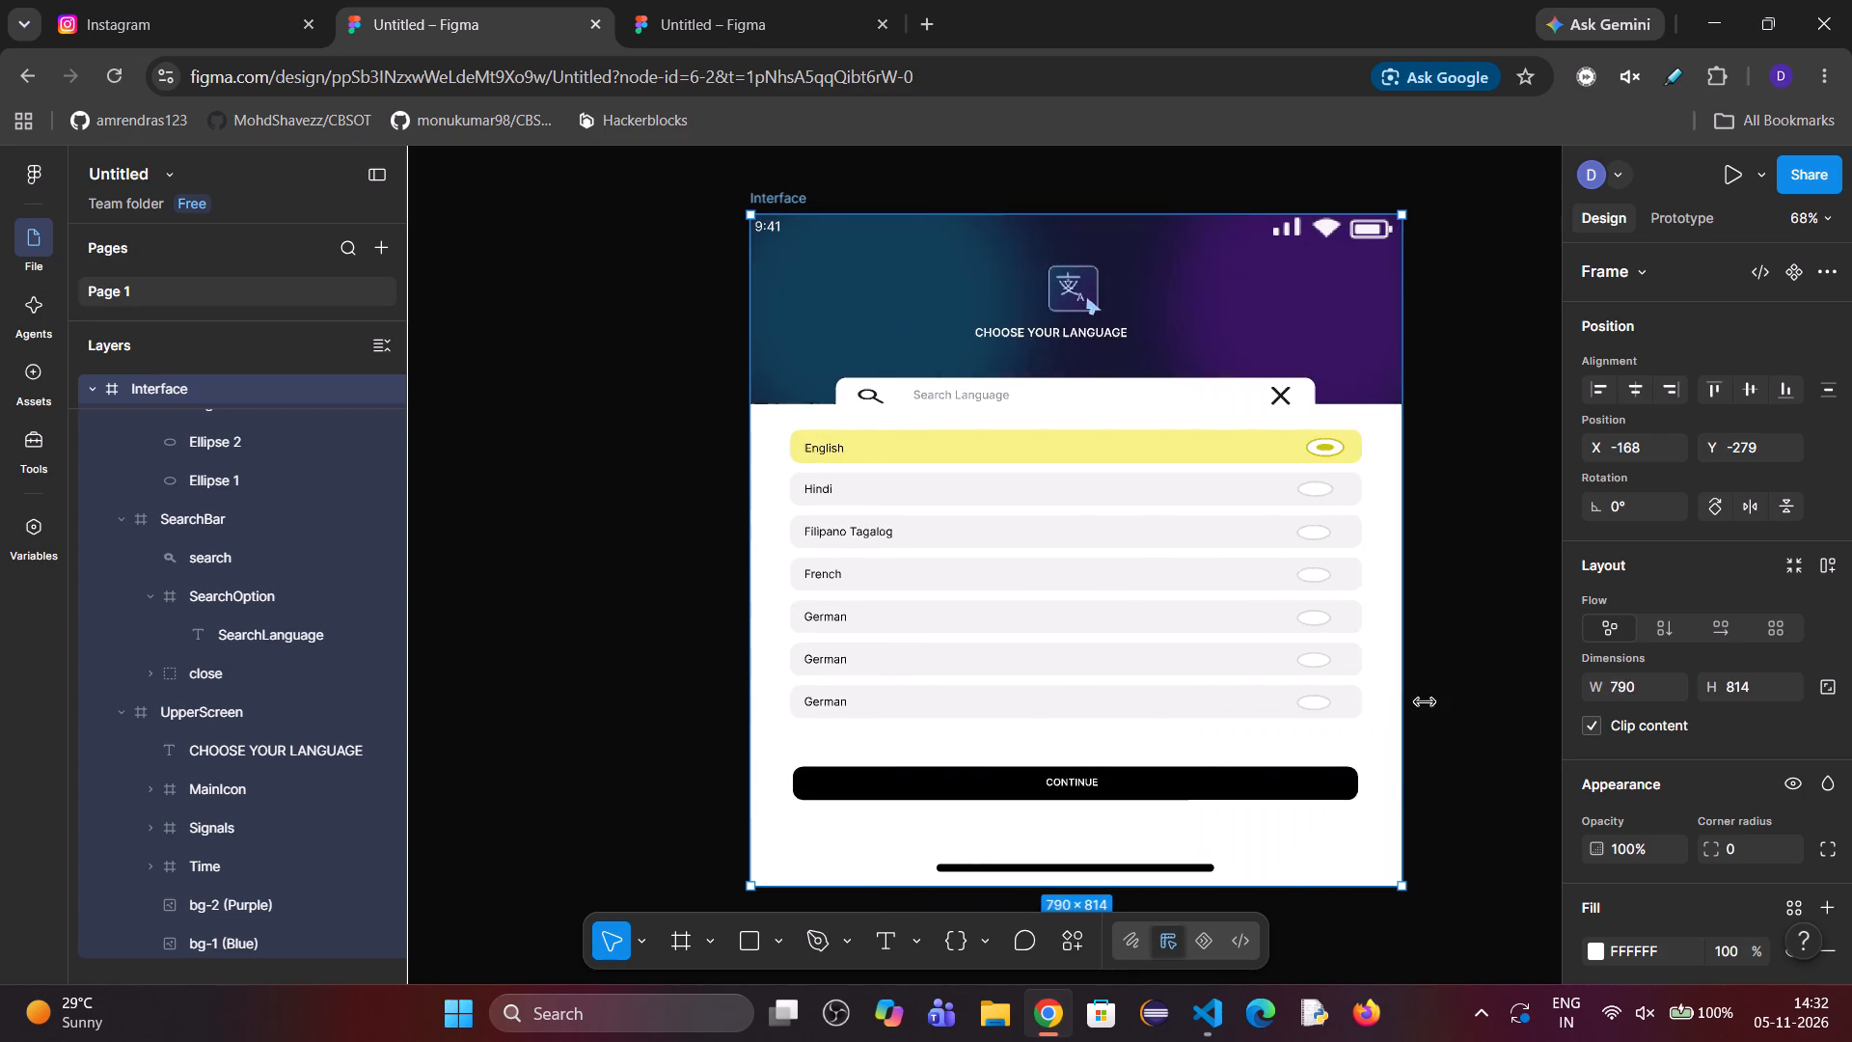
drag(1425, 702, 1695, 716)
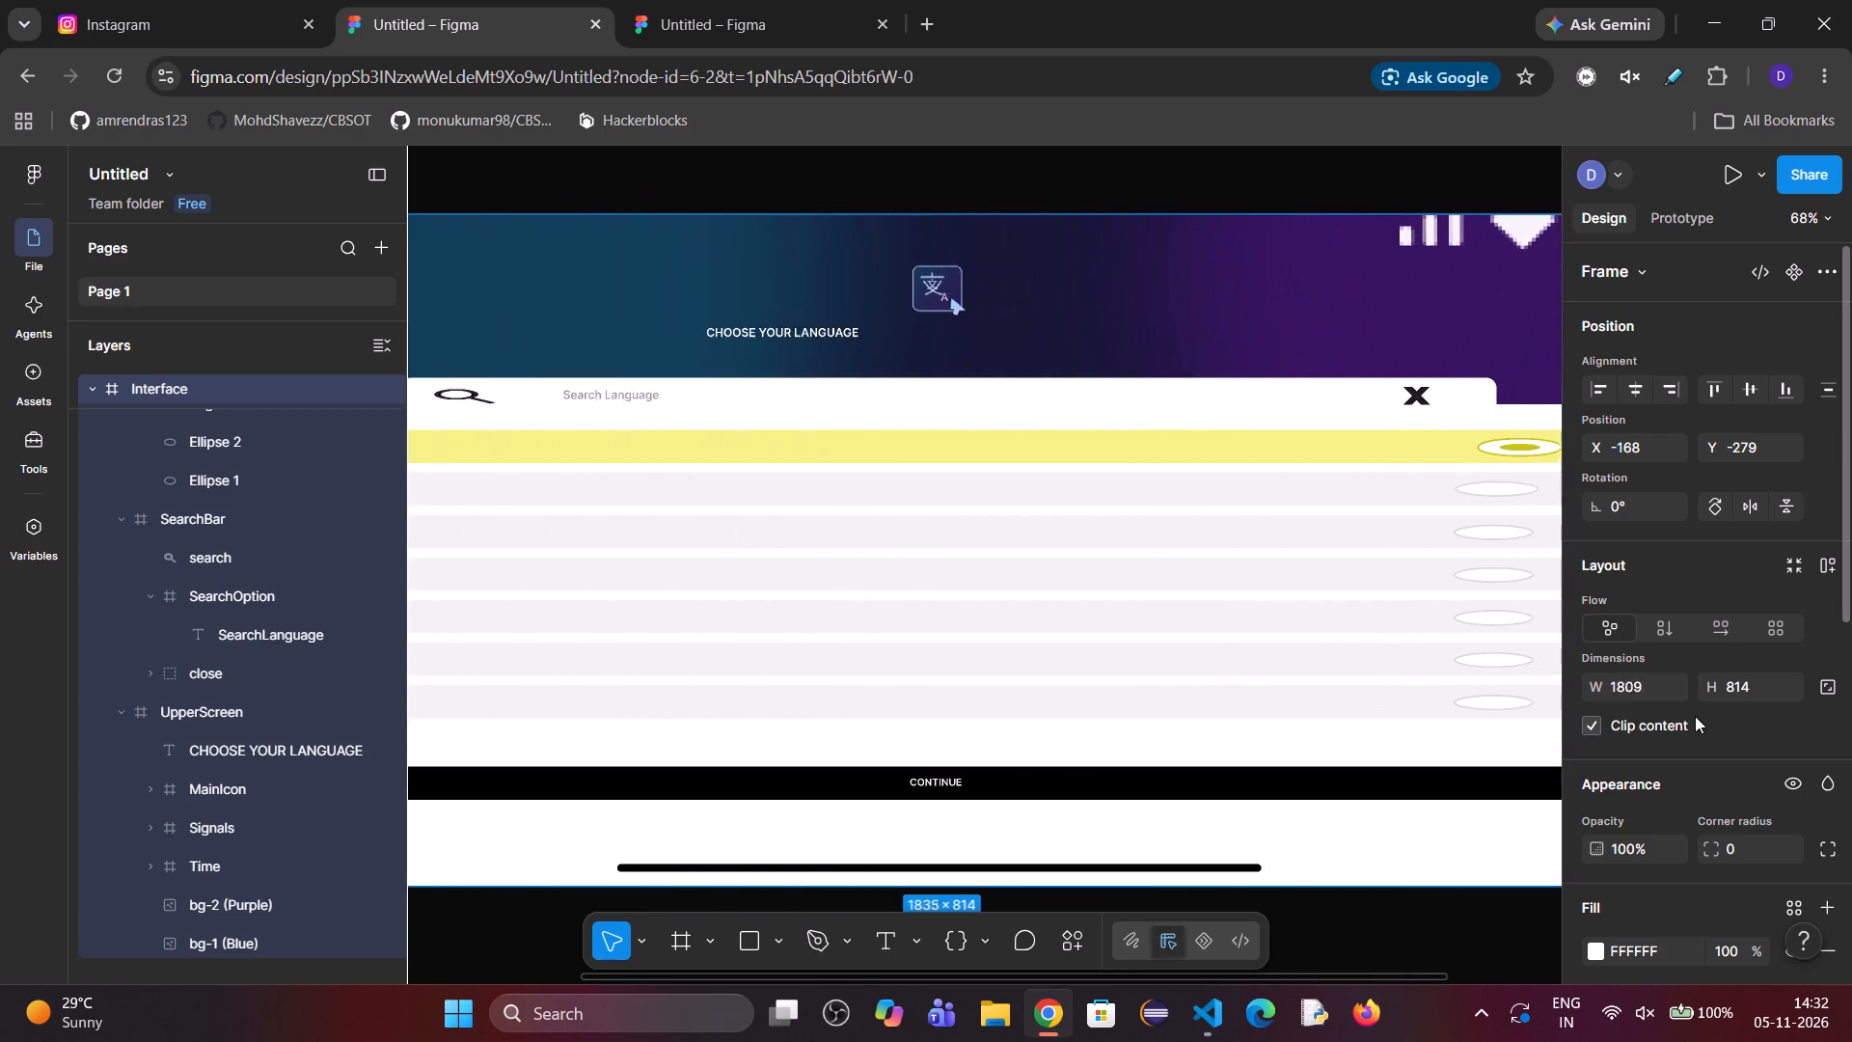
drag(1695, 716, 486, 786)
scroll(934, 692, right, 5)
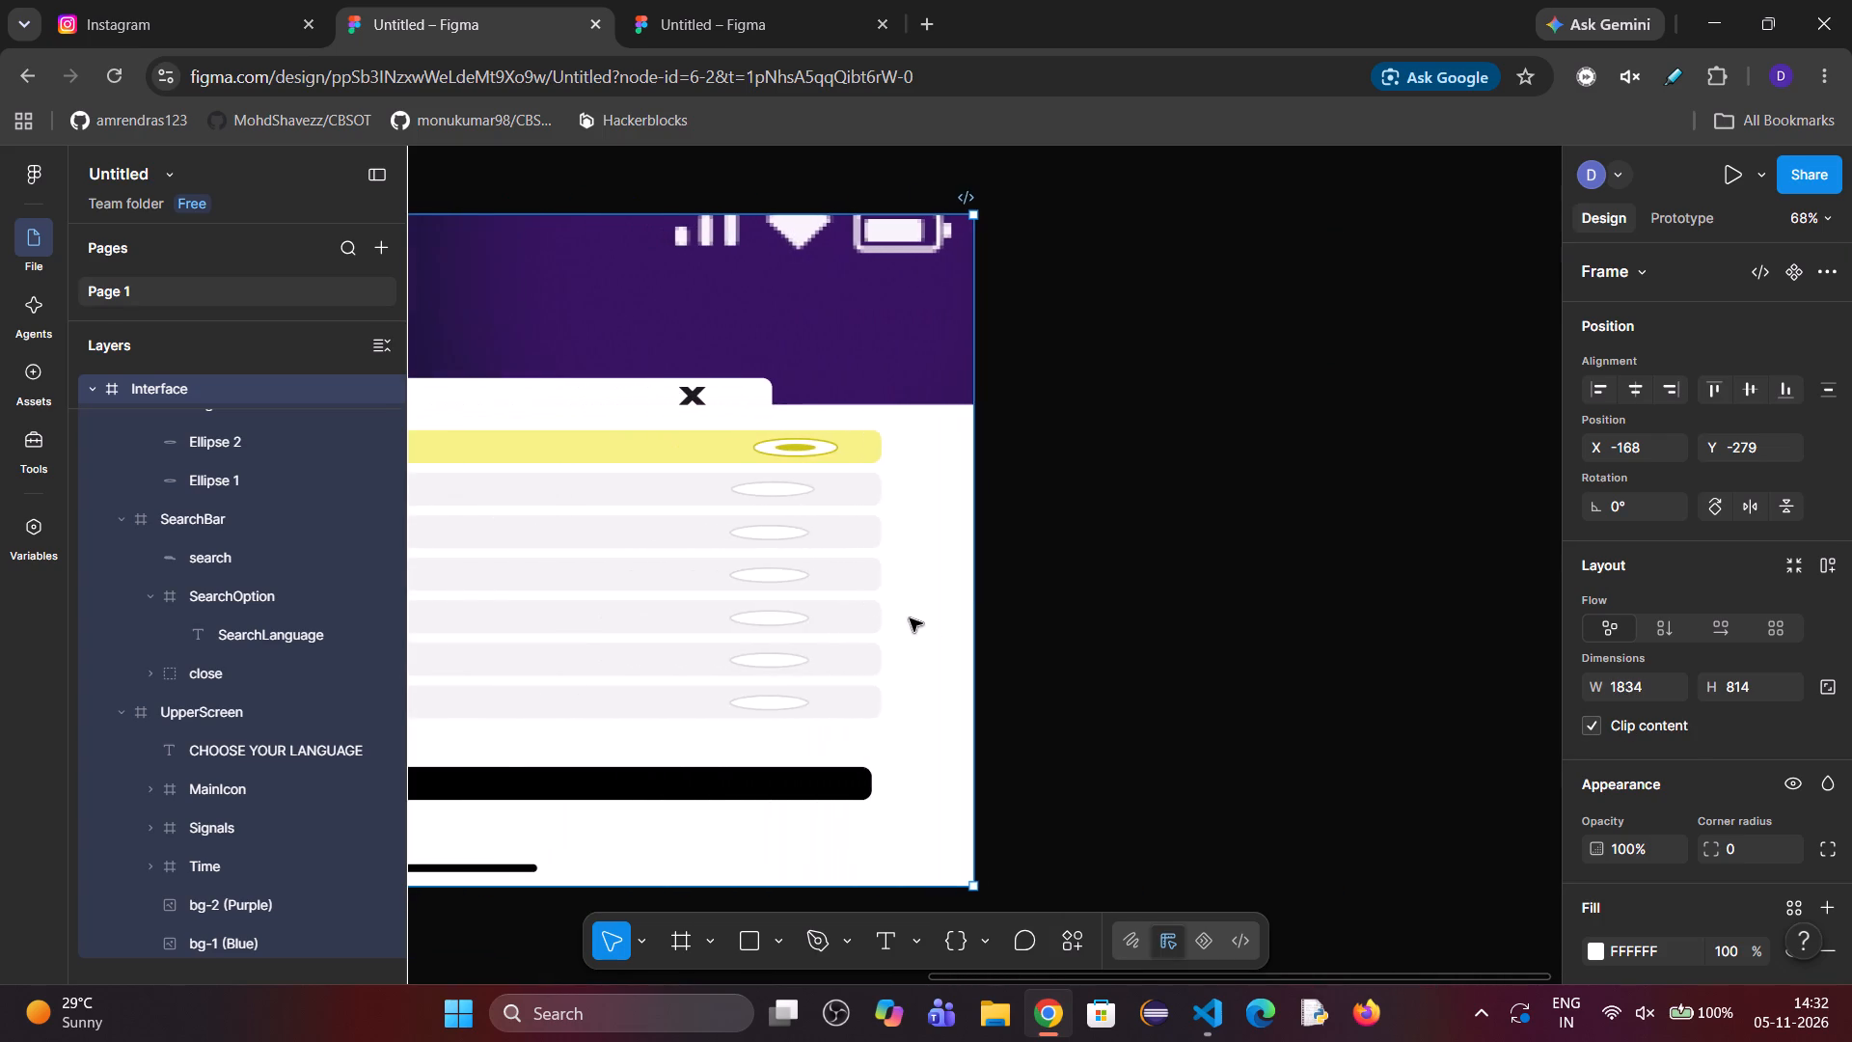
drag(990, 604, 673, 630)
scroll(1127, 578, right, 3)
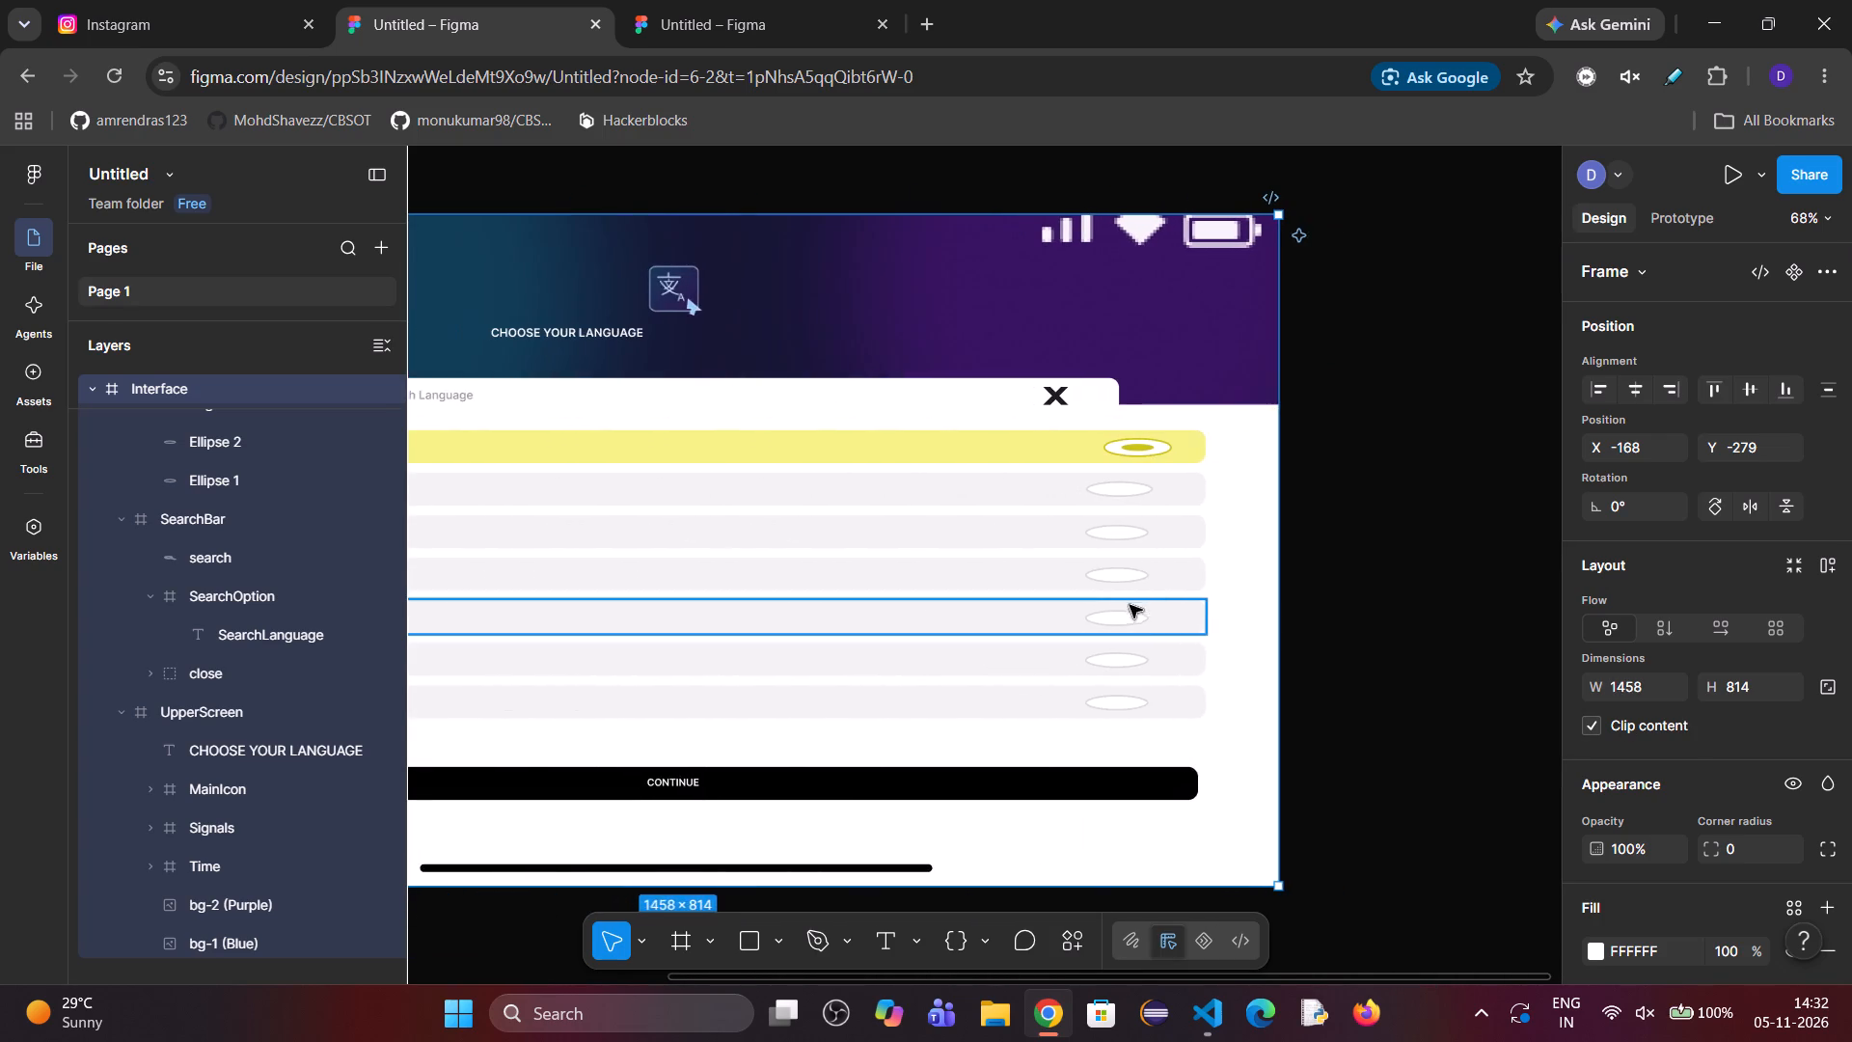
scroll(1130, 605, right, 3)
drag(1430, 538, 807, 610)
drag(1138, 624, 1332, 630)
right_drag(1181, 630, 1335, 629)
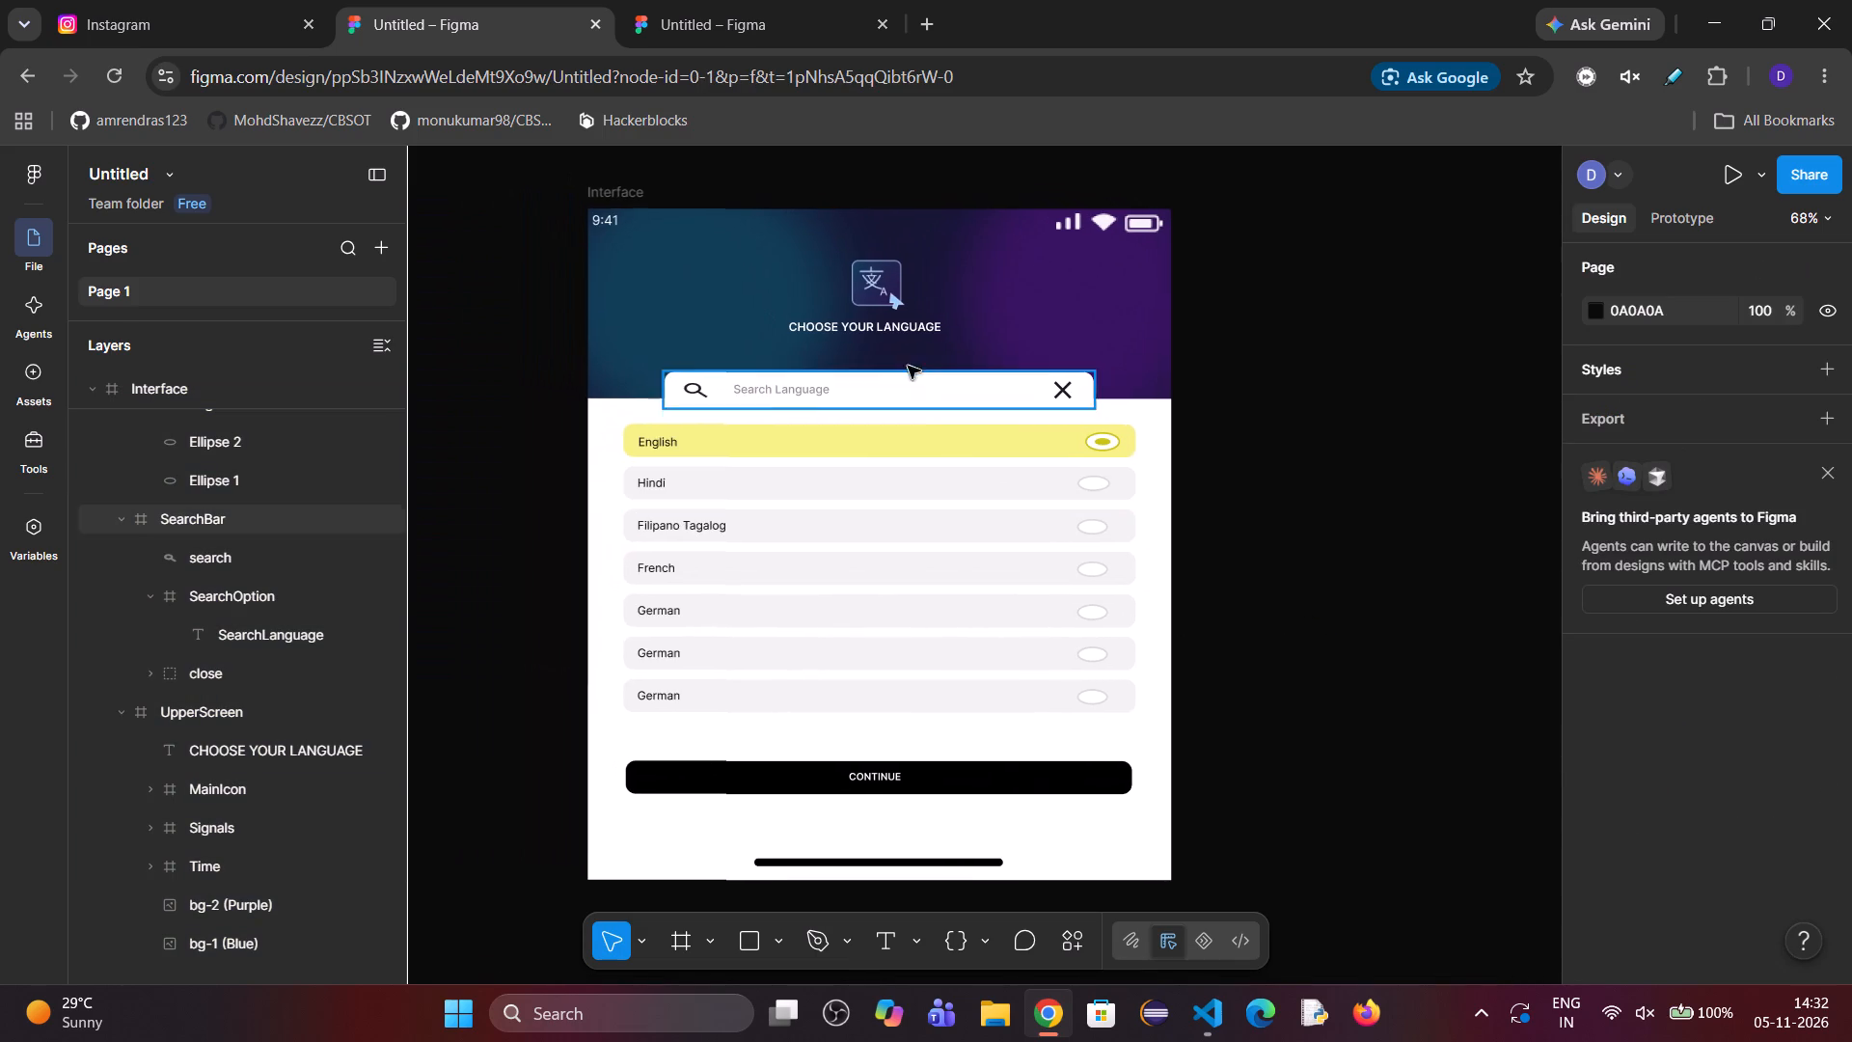
Check the heading's text box, and narrow the Interface frame to about 413 wide.
click(155, 749)
click(216, 745)
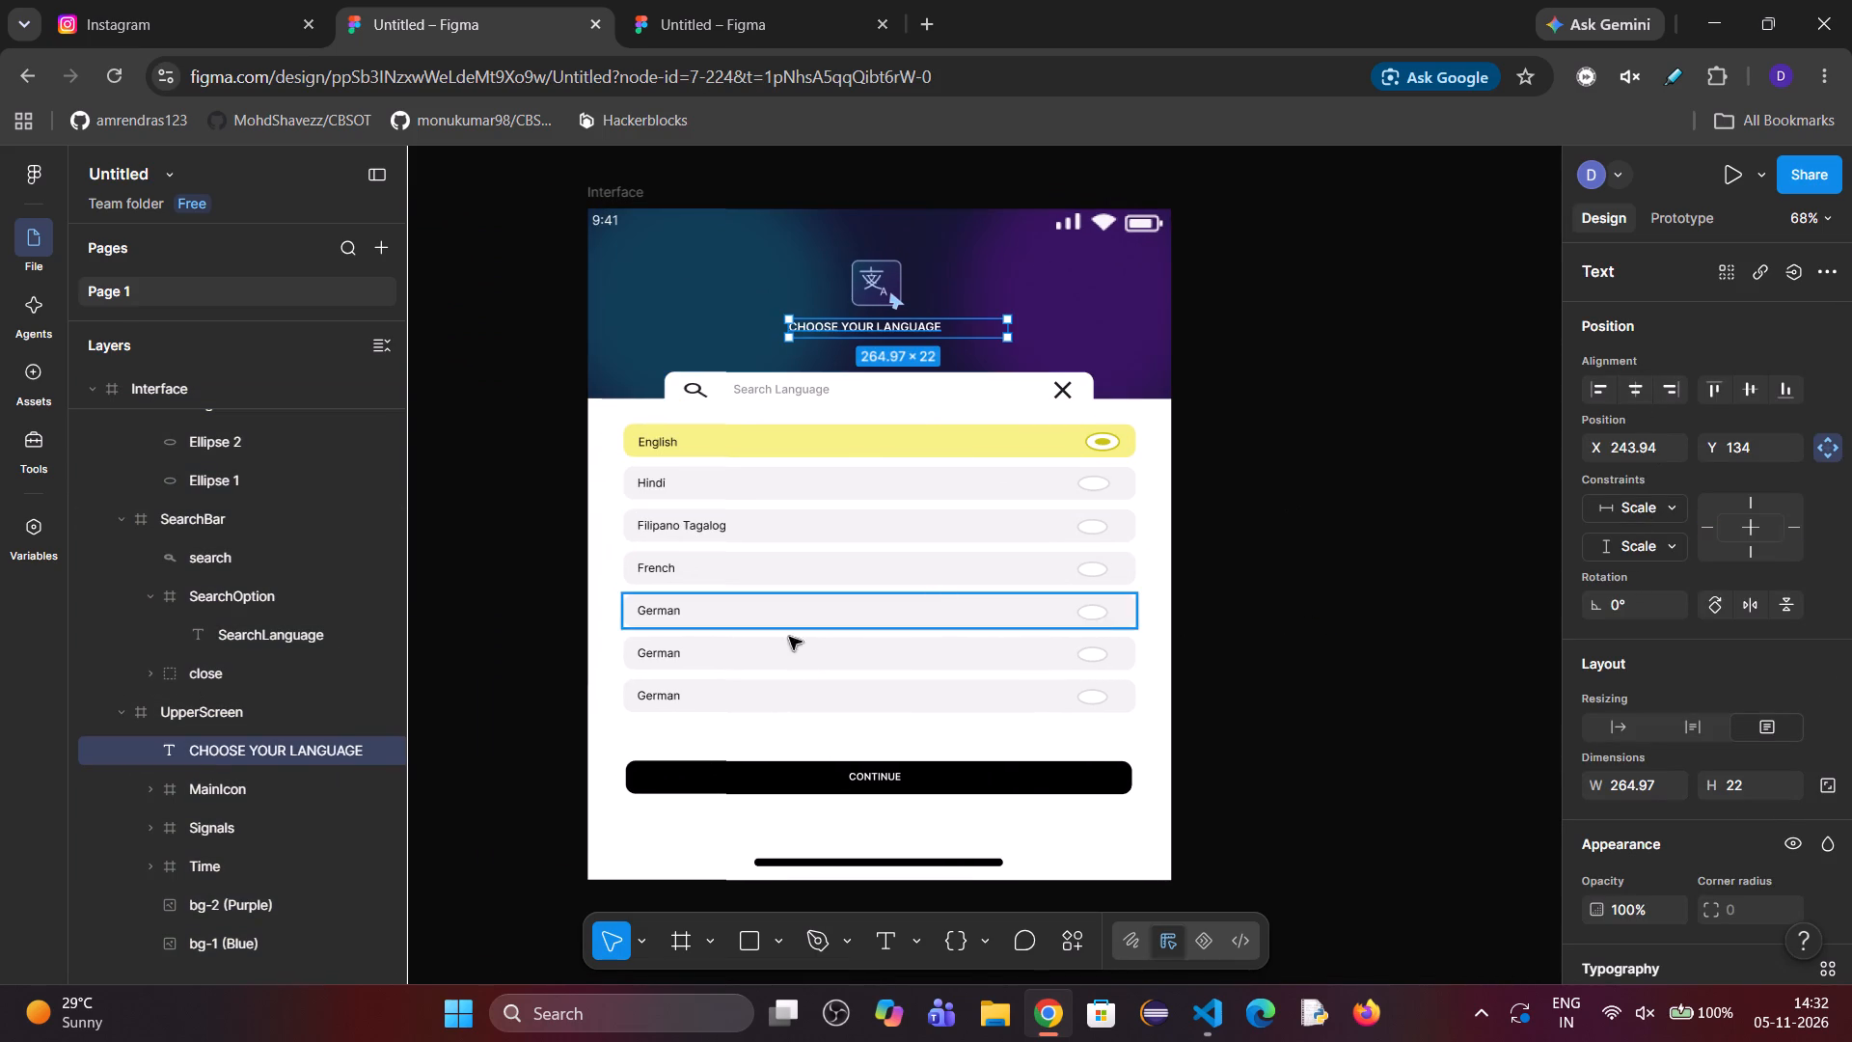
click(250, 389)
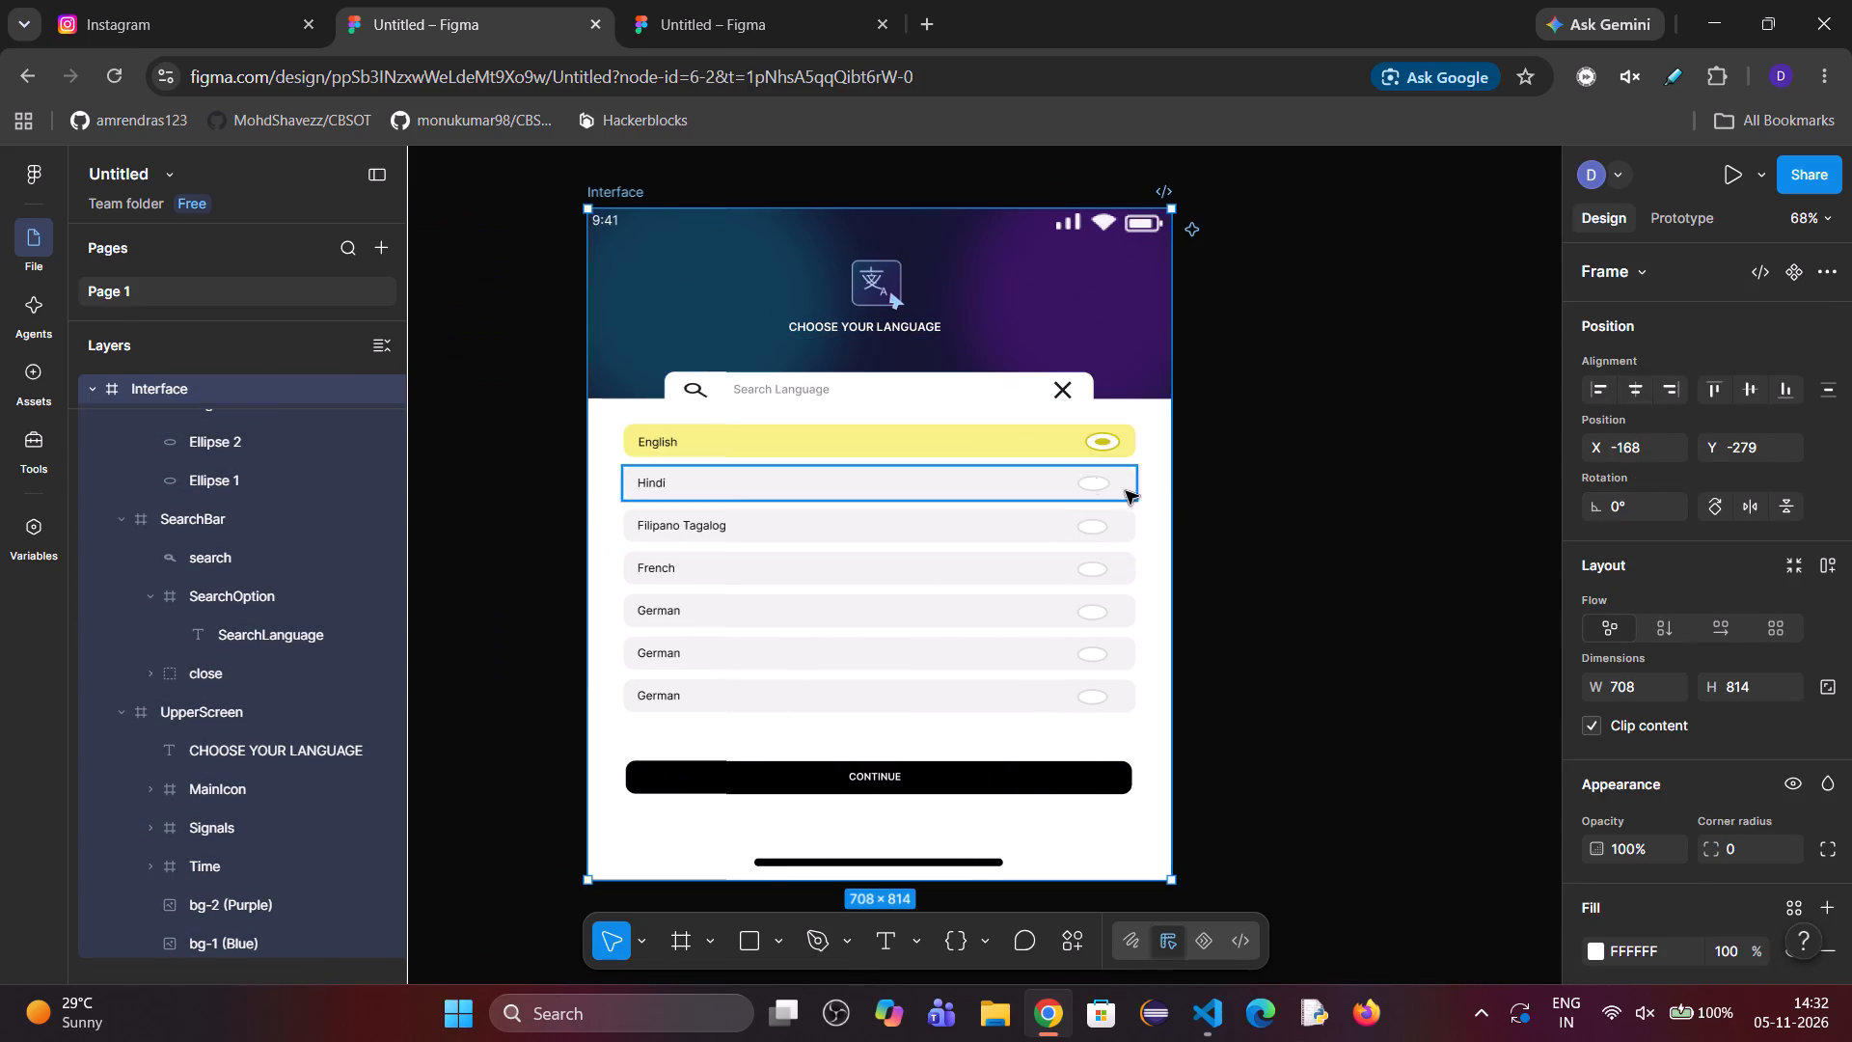
drag(1166, 504, 922, 508)
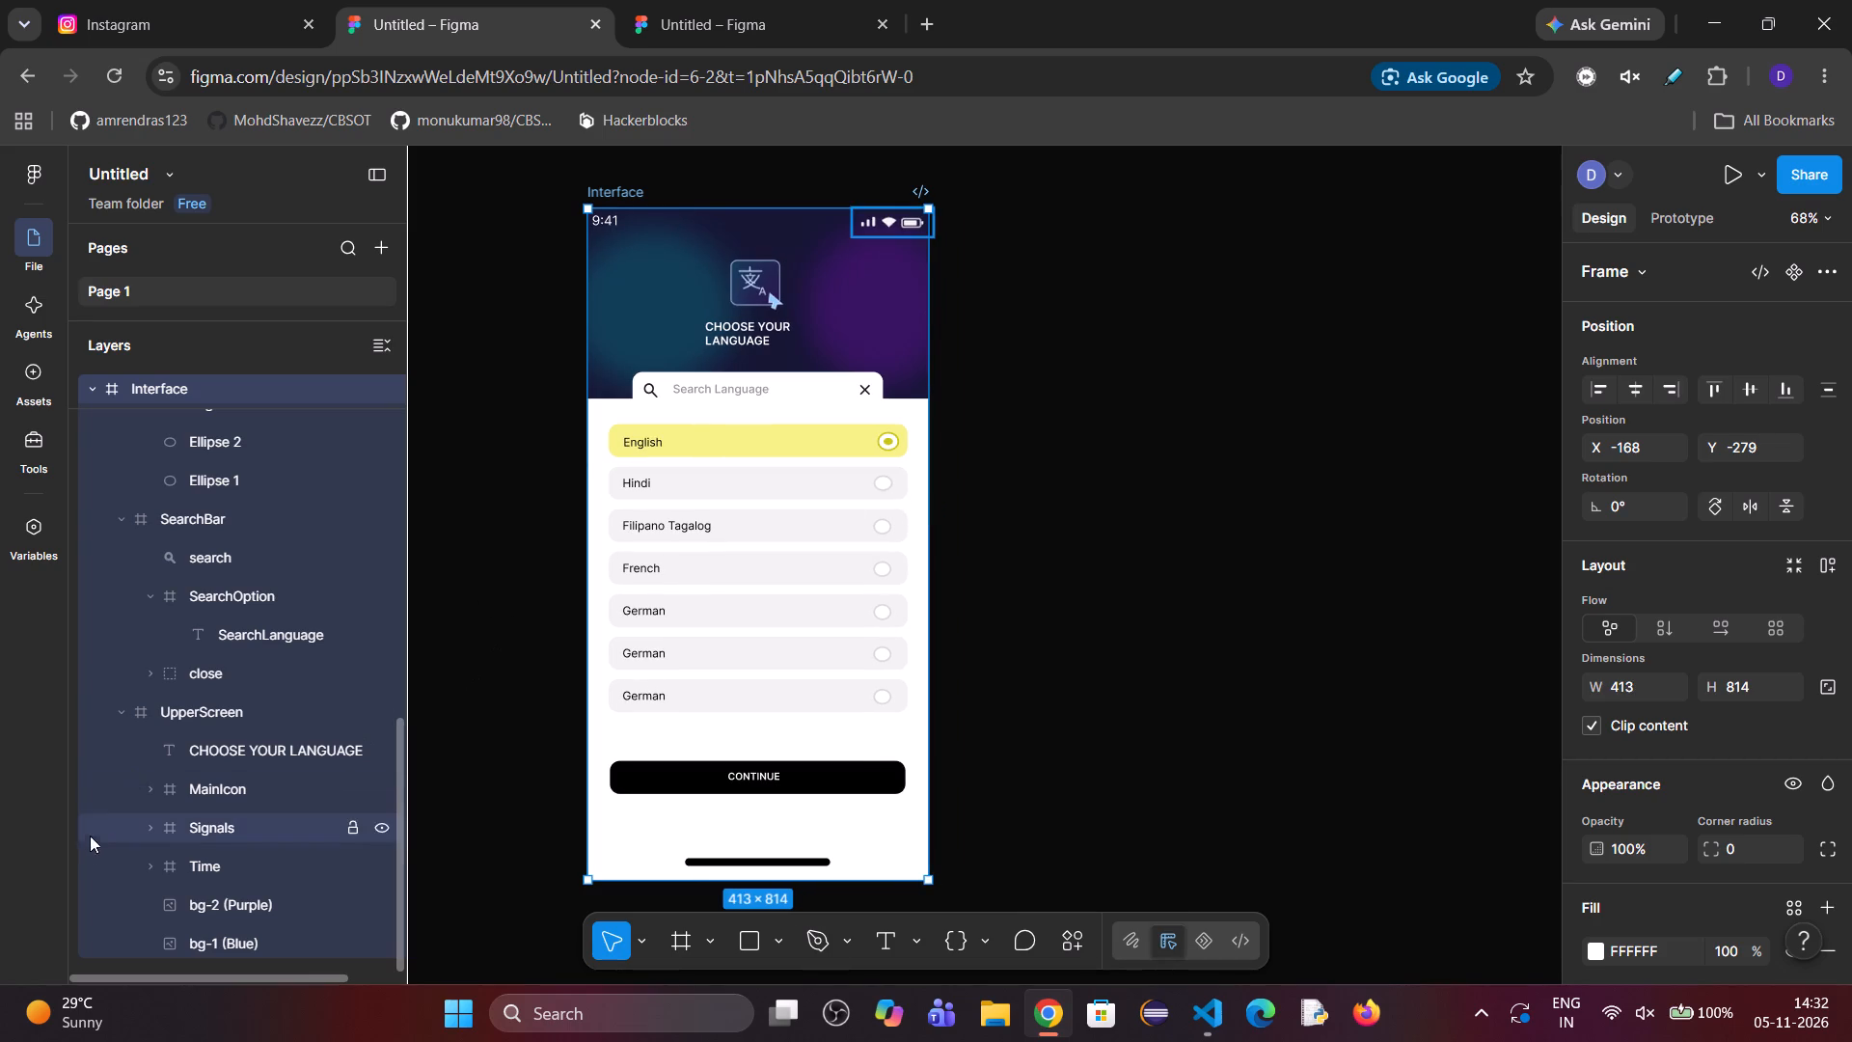
Align the MainIcon frame to the horizontal center of UpperScreen.
click(178, 771)
click(1636, 398)
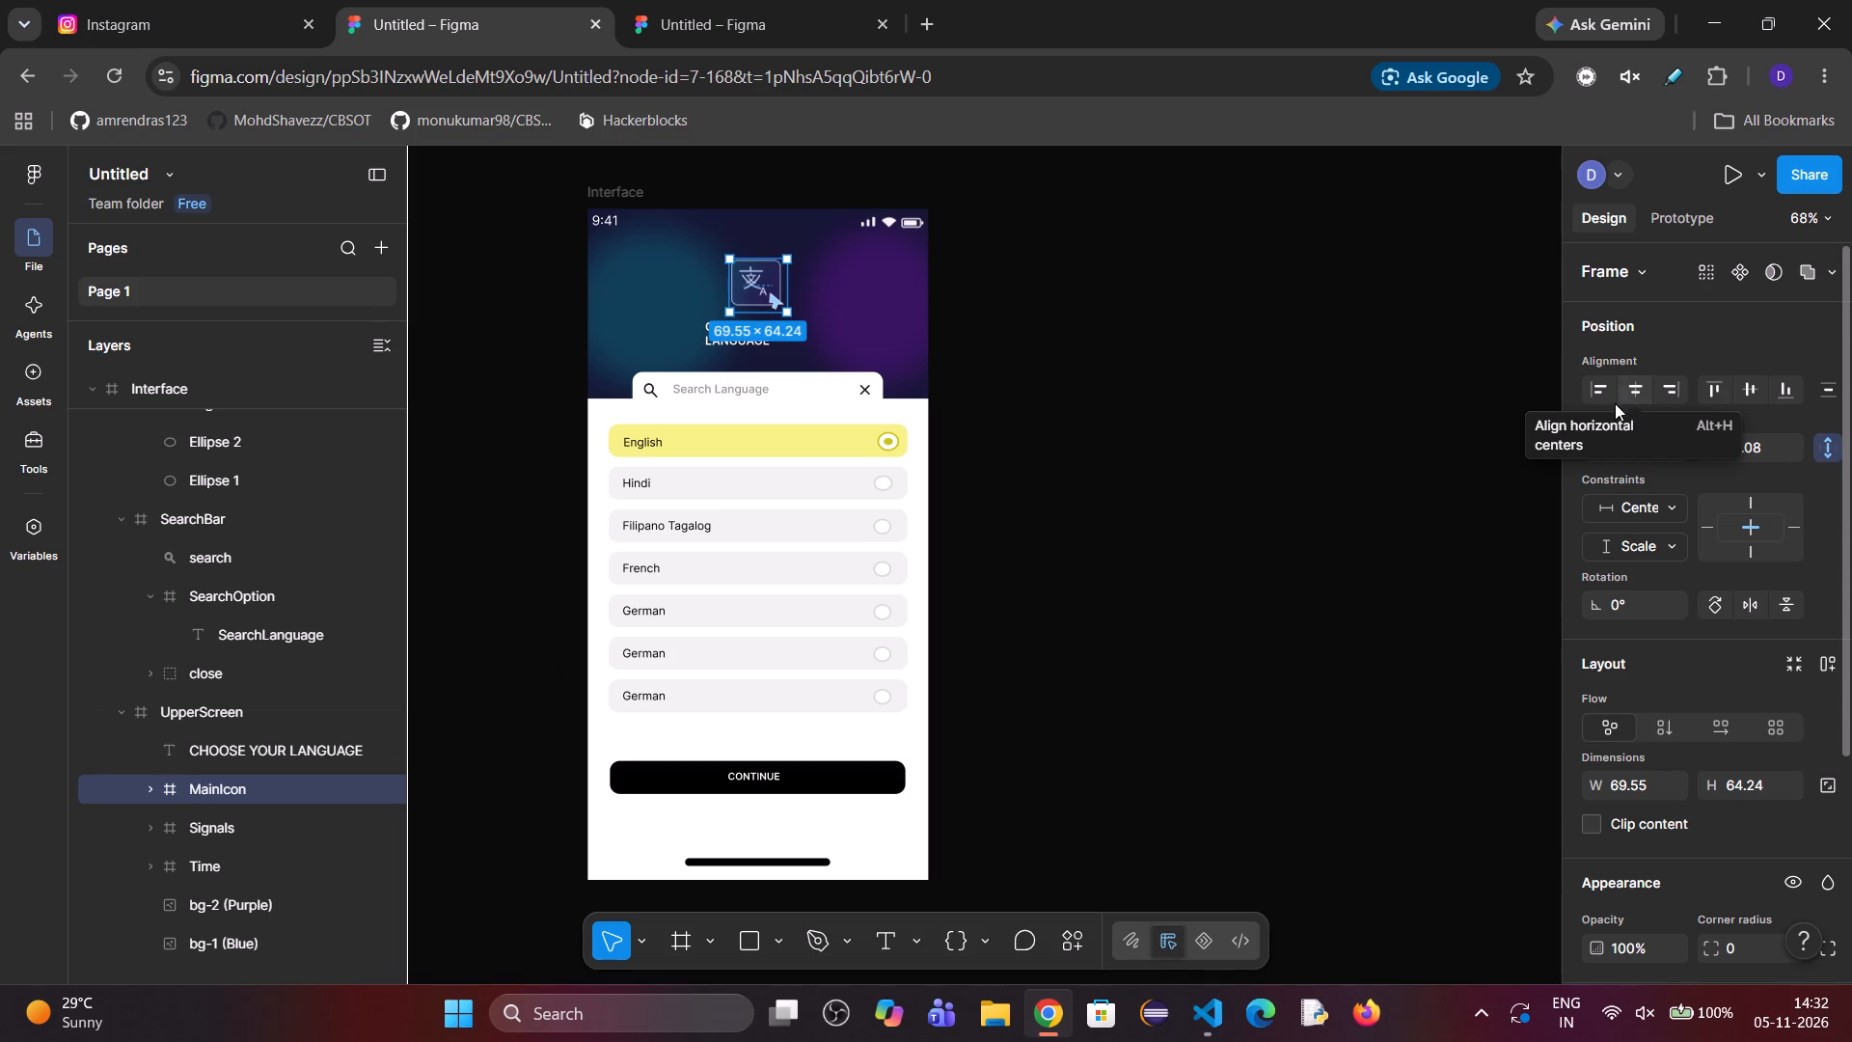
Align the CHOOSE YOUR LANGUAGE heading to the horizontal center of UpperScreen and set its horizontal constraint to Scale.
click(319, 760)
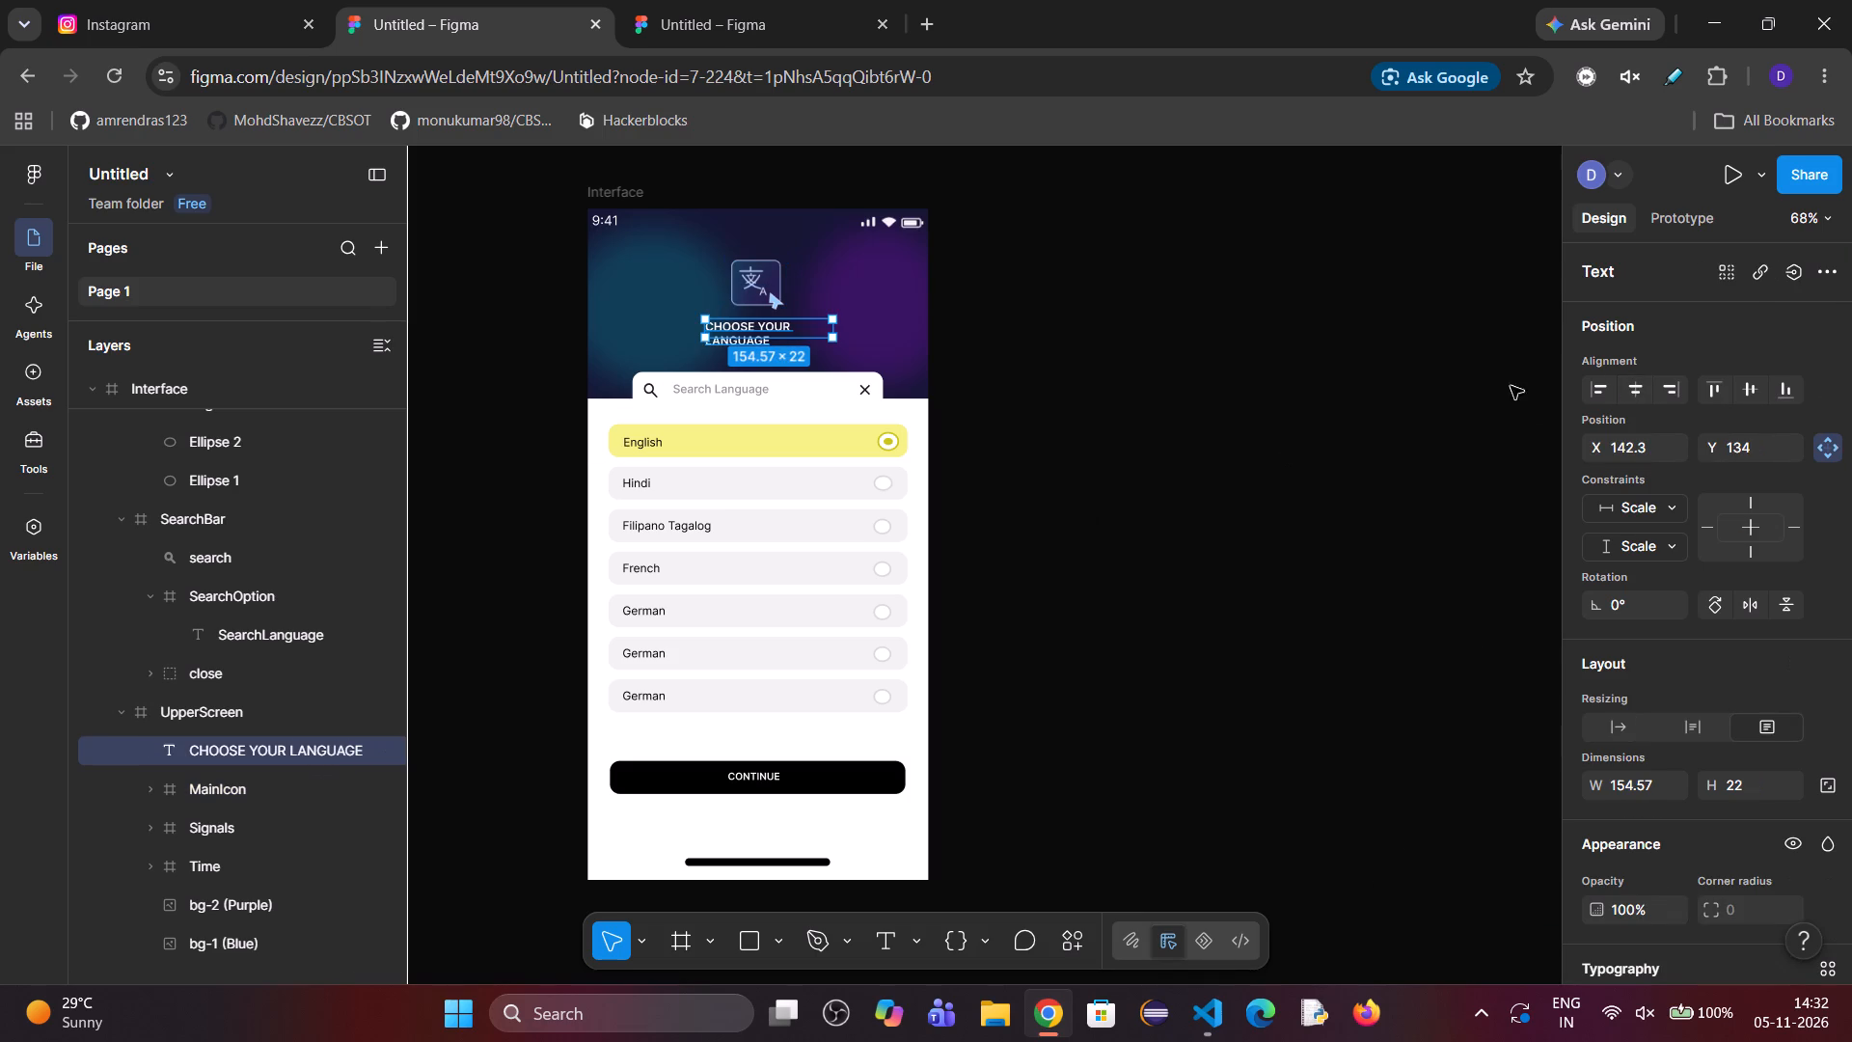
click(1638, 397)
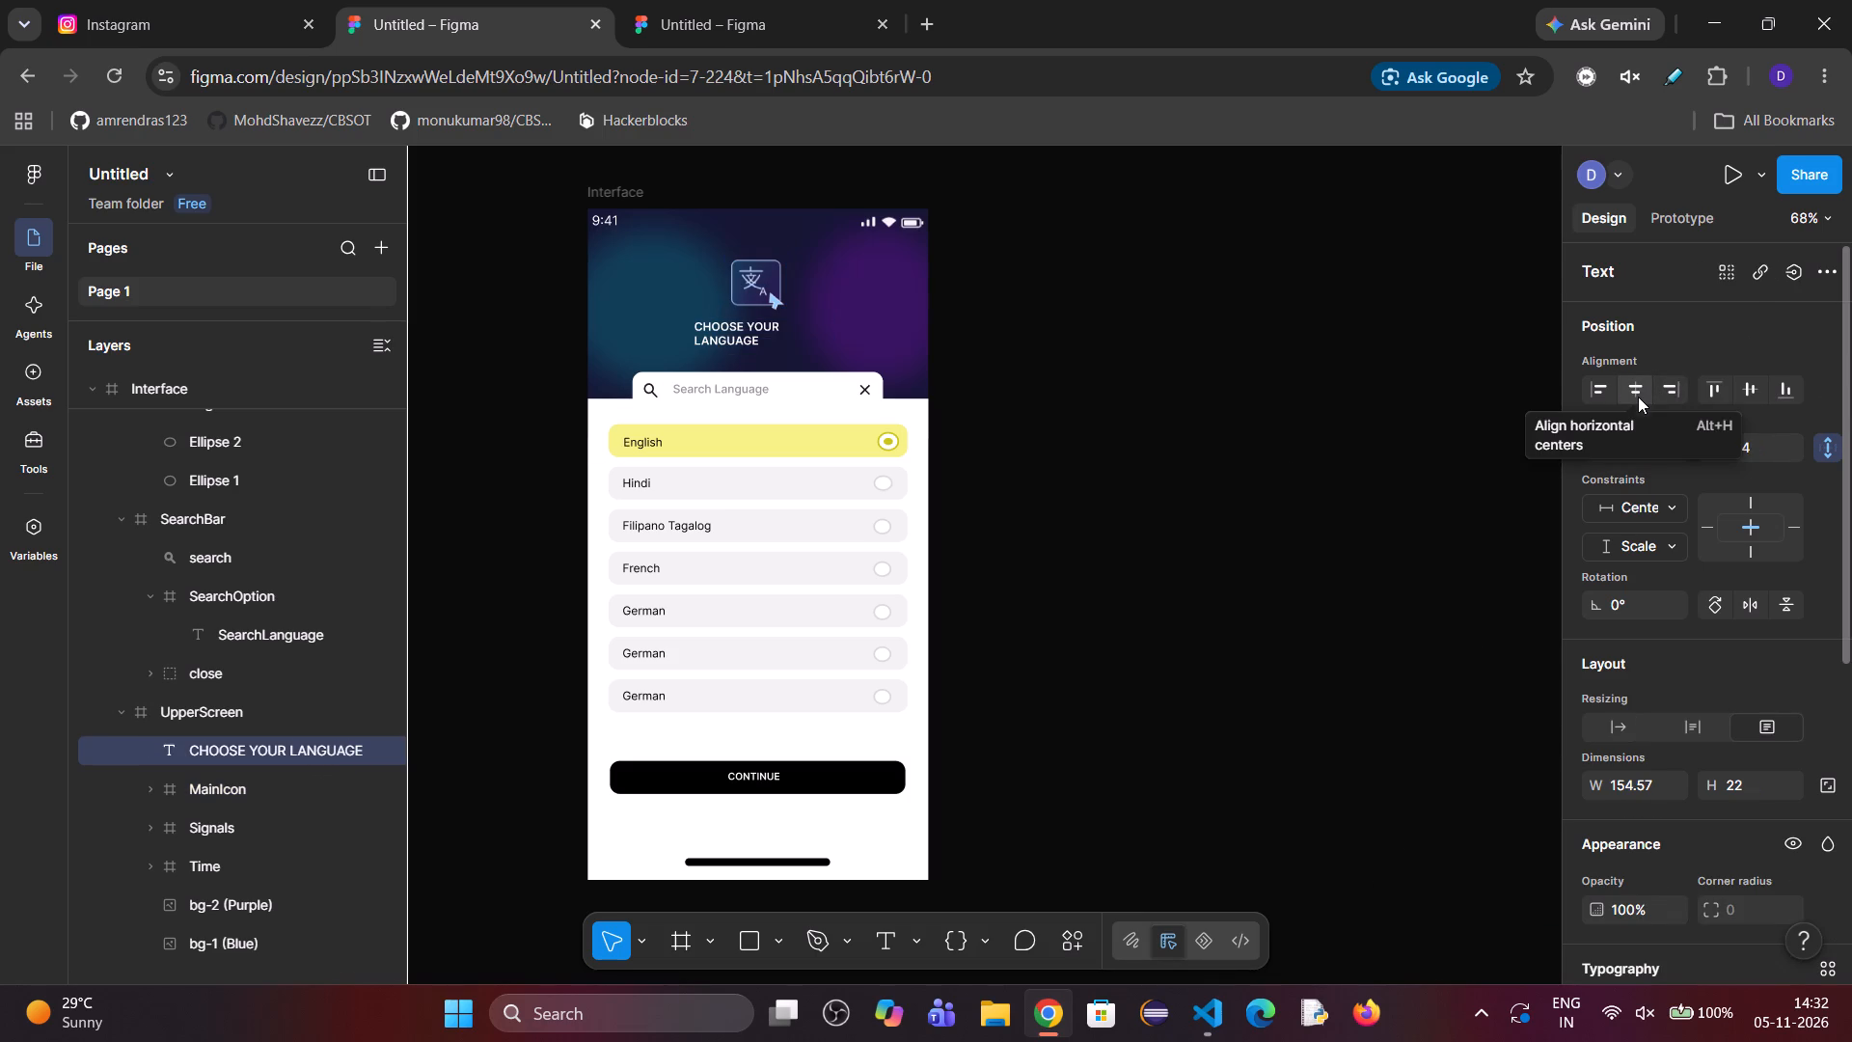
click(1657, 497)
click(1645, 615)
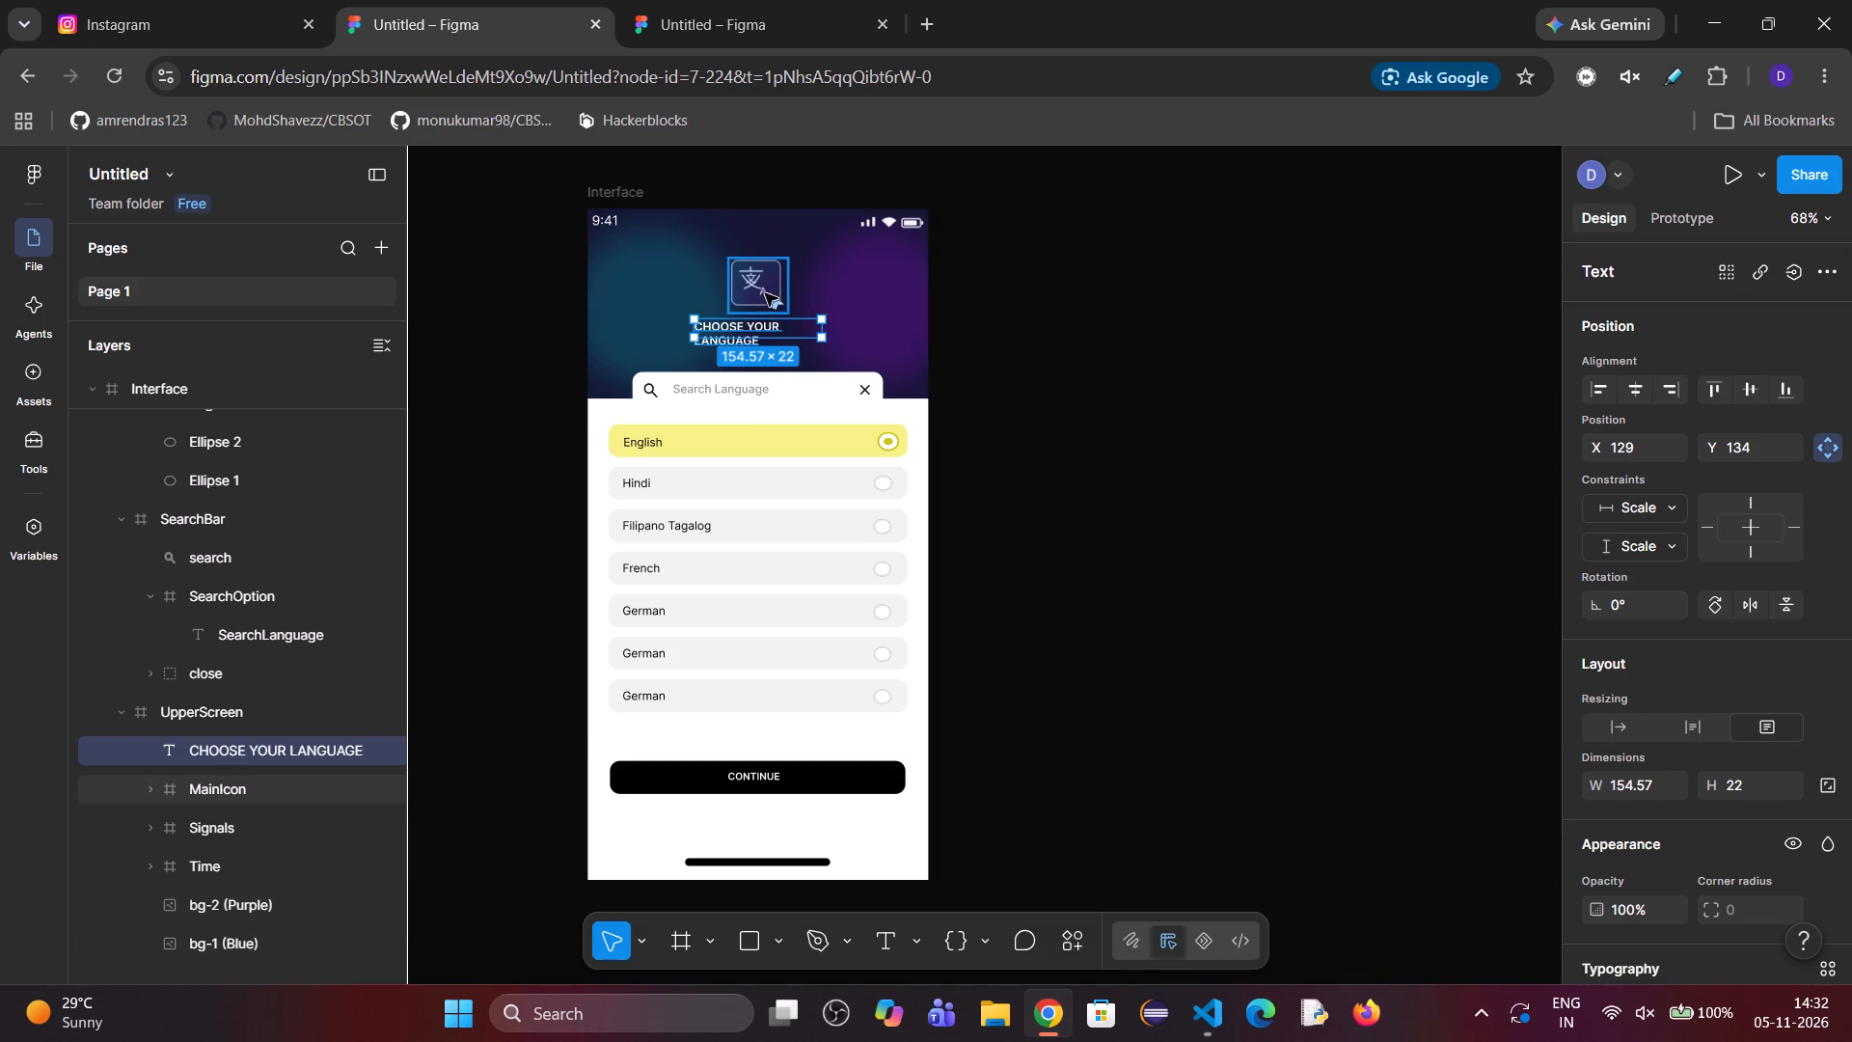
Set the MainIcon frame's horizontal constraint to Scale.
click(766, 293)
click(1631, 514)
click(1642, 624)
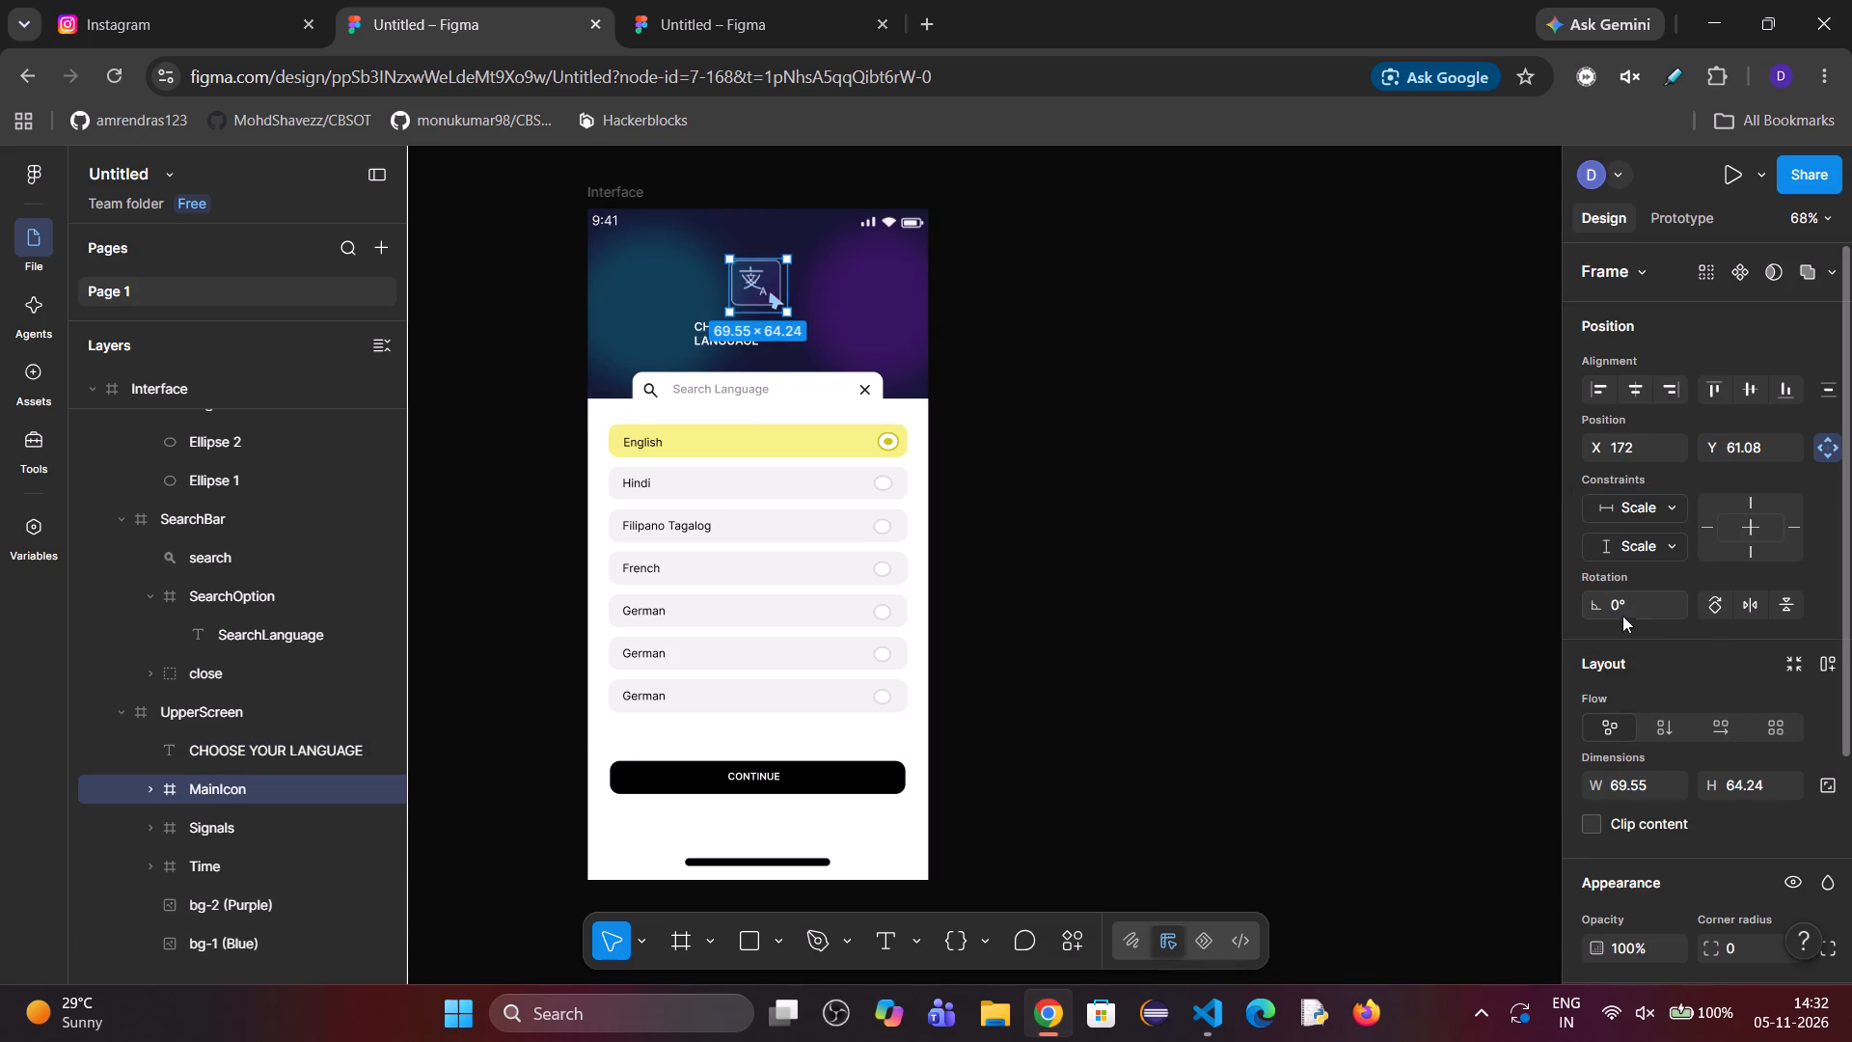
Set the horizontal and vertical constraints of the Main Icon image inside the MainIcon frame to Scale.
click(161, 792)
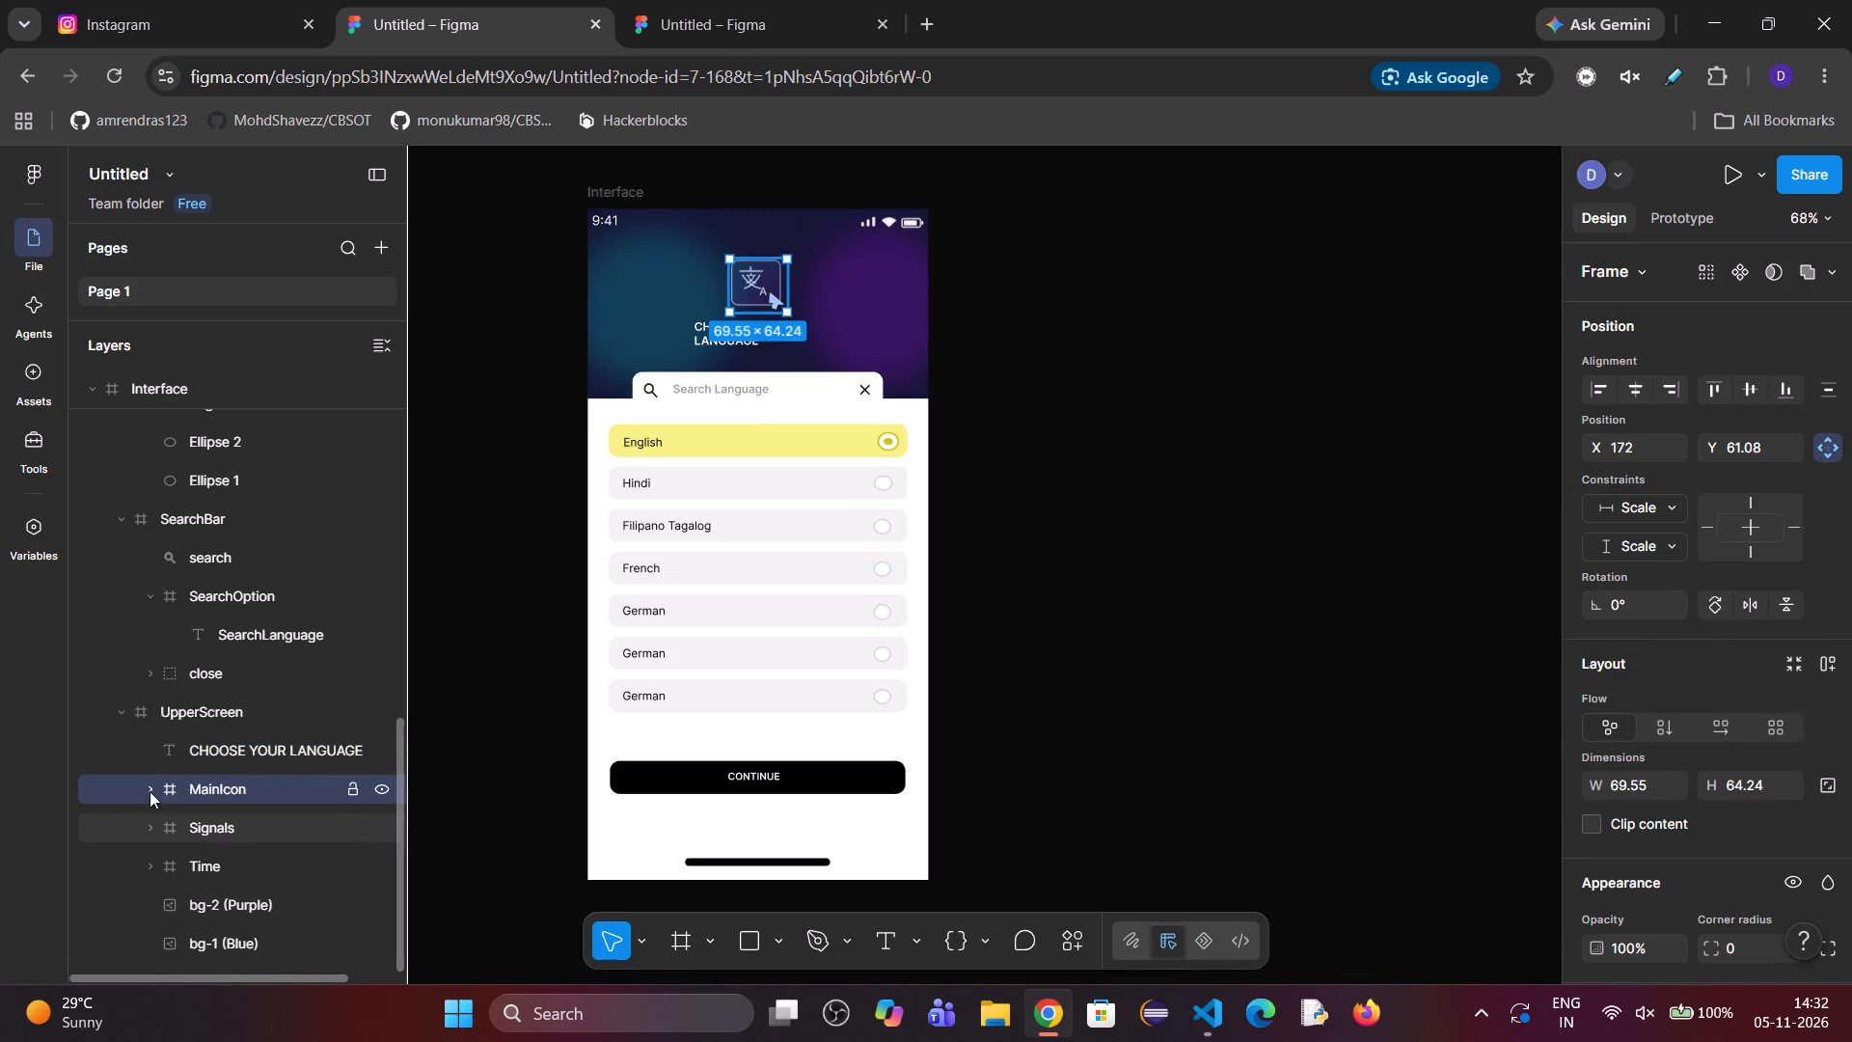
click(144, 786)
click(234, 830)
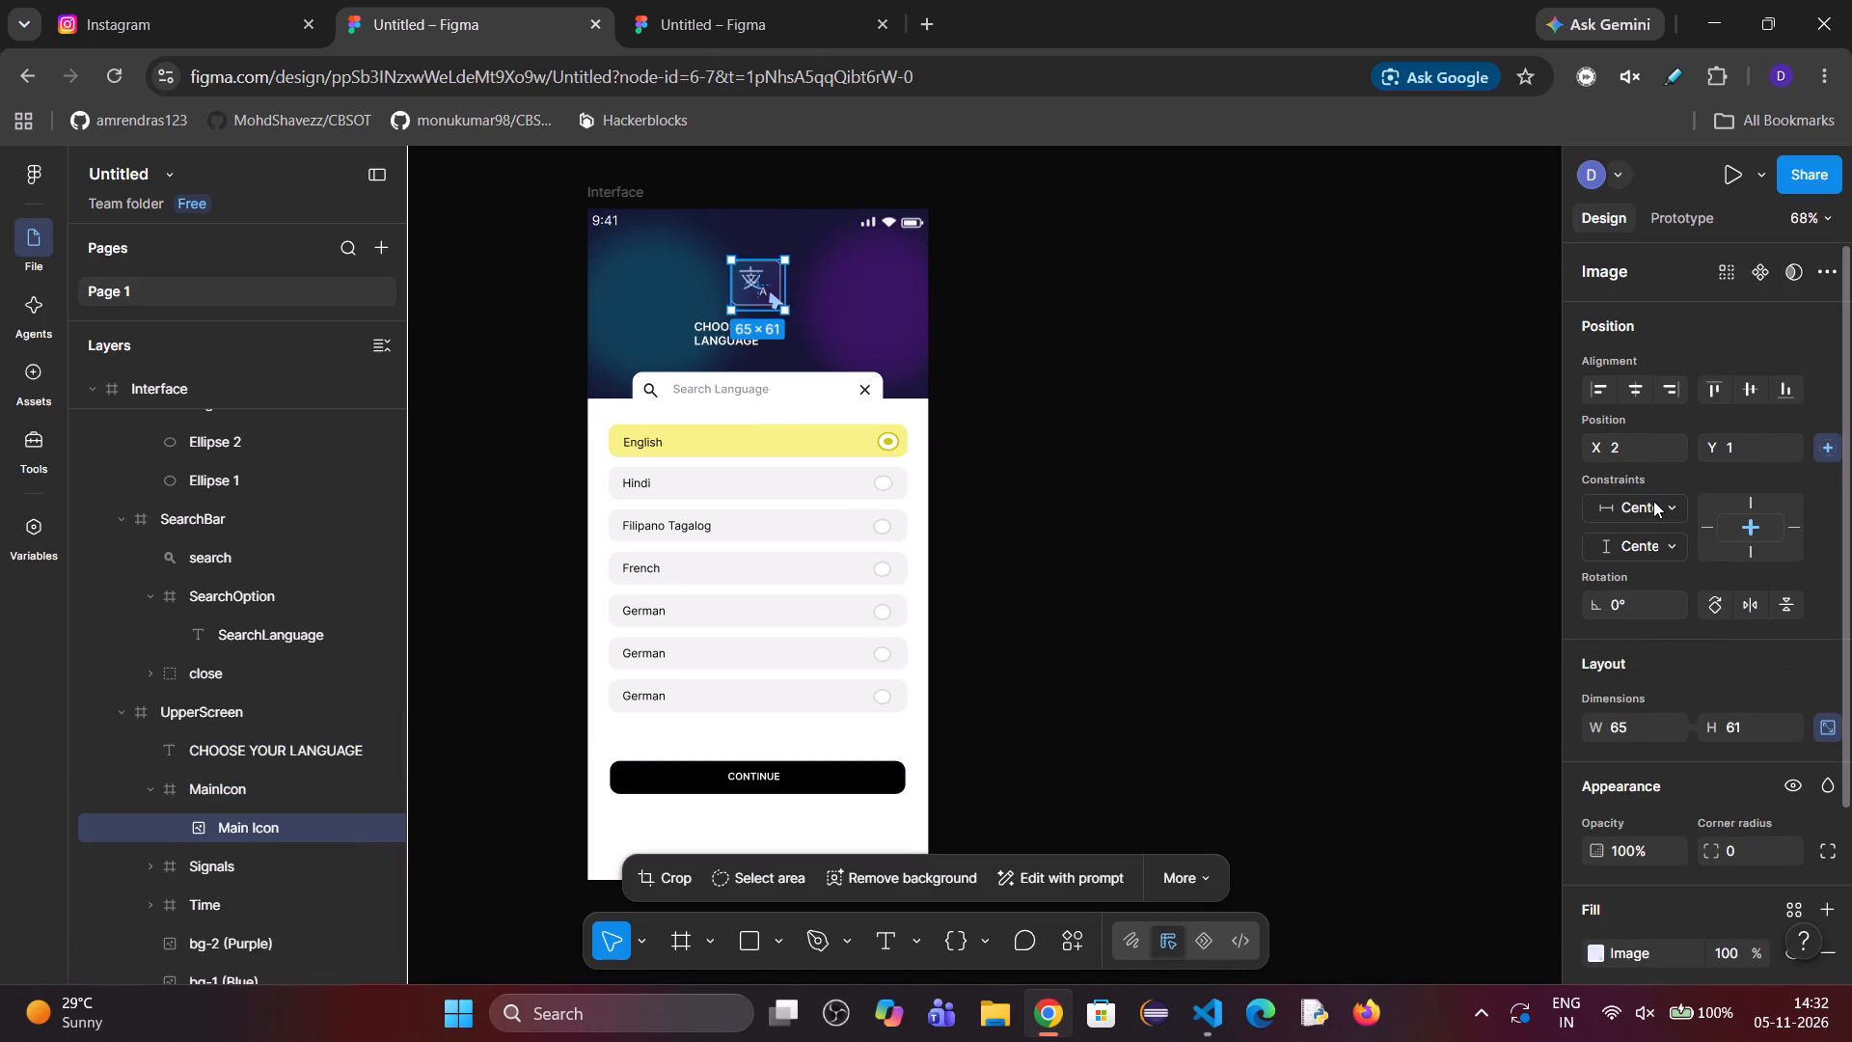
click(1653, 501)
click(1646, 616)
click(1650, 555)
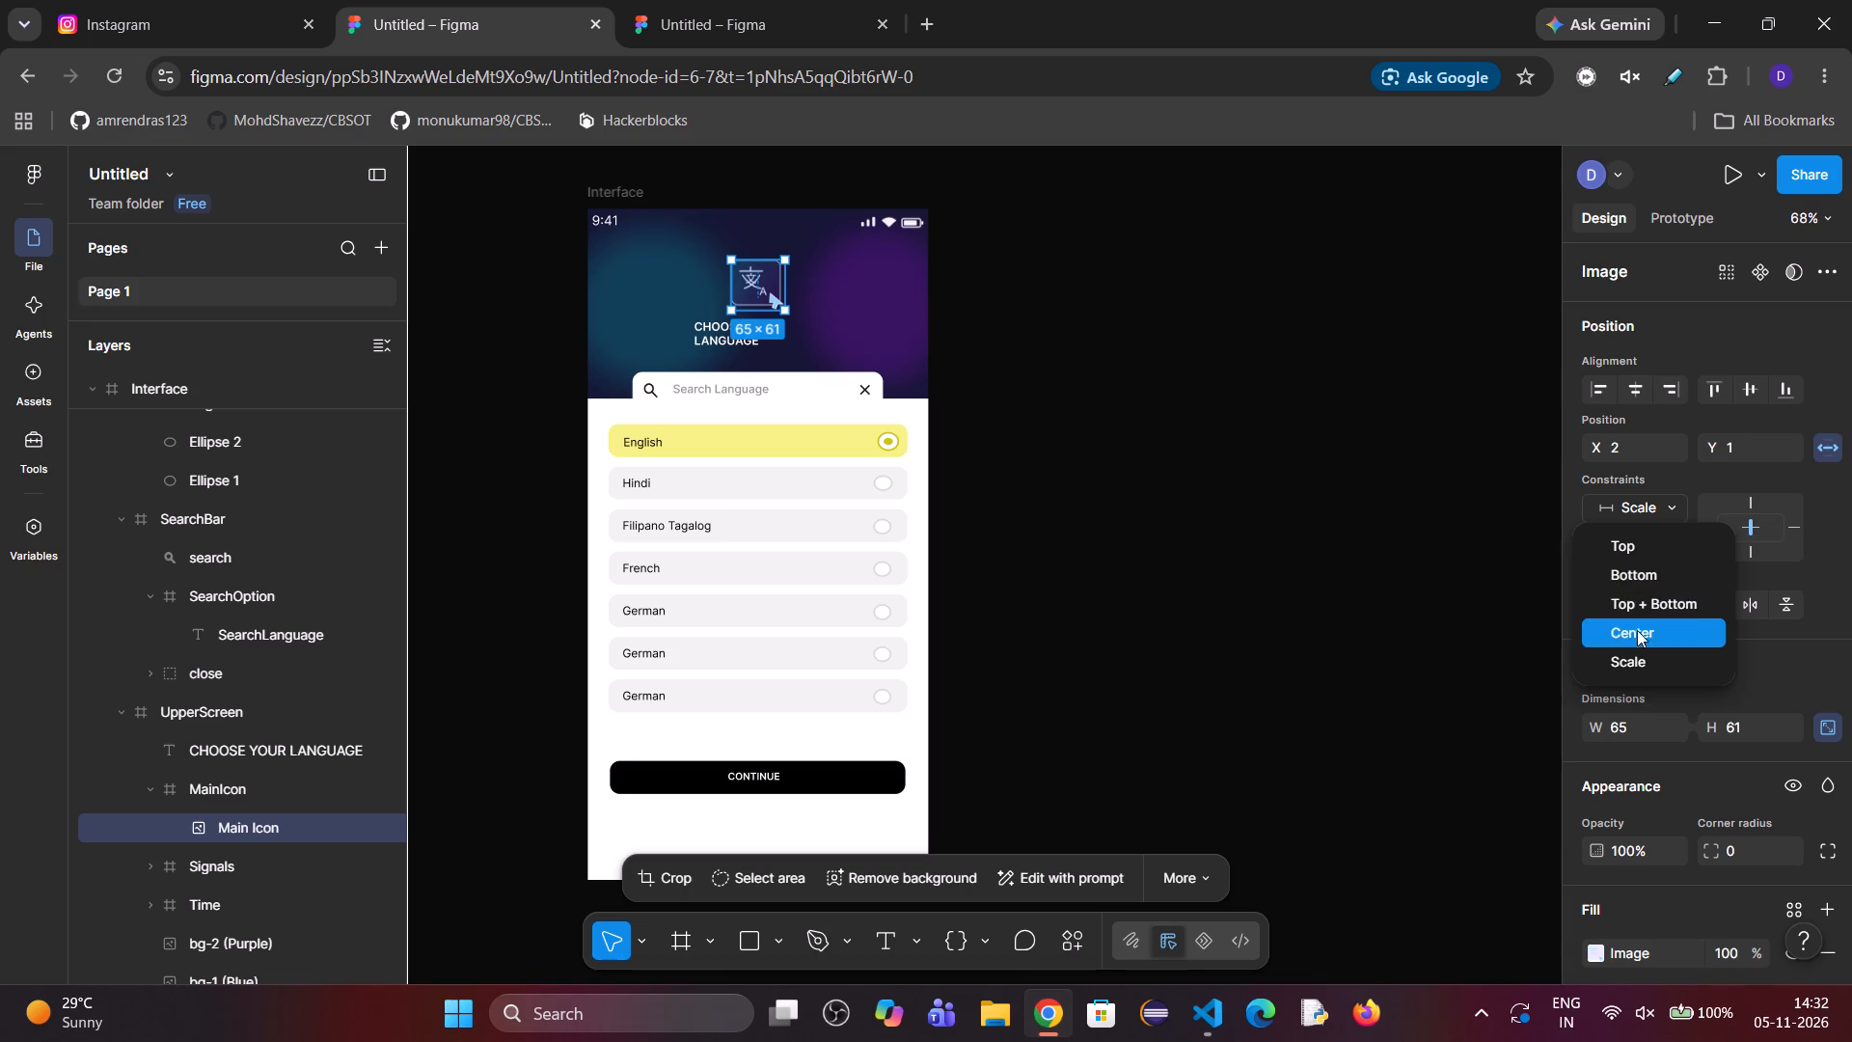
click(1627, 653)
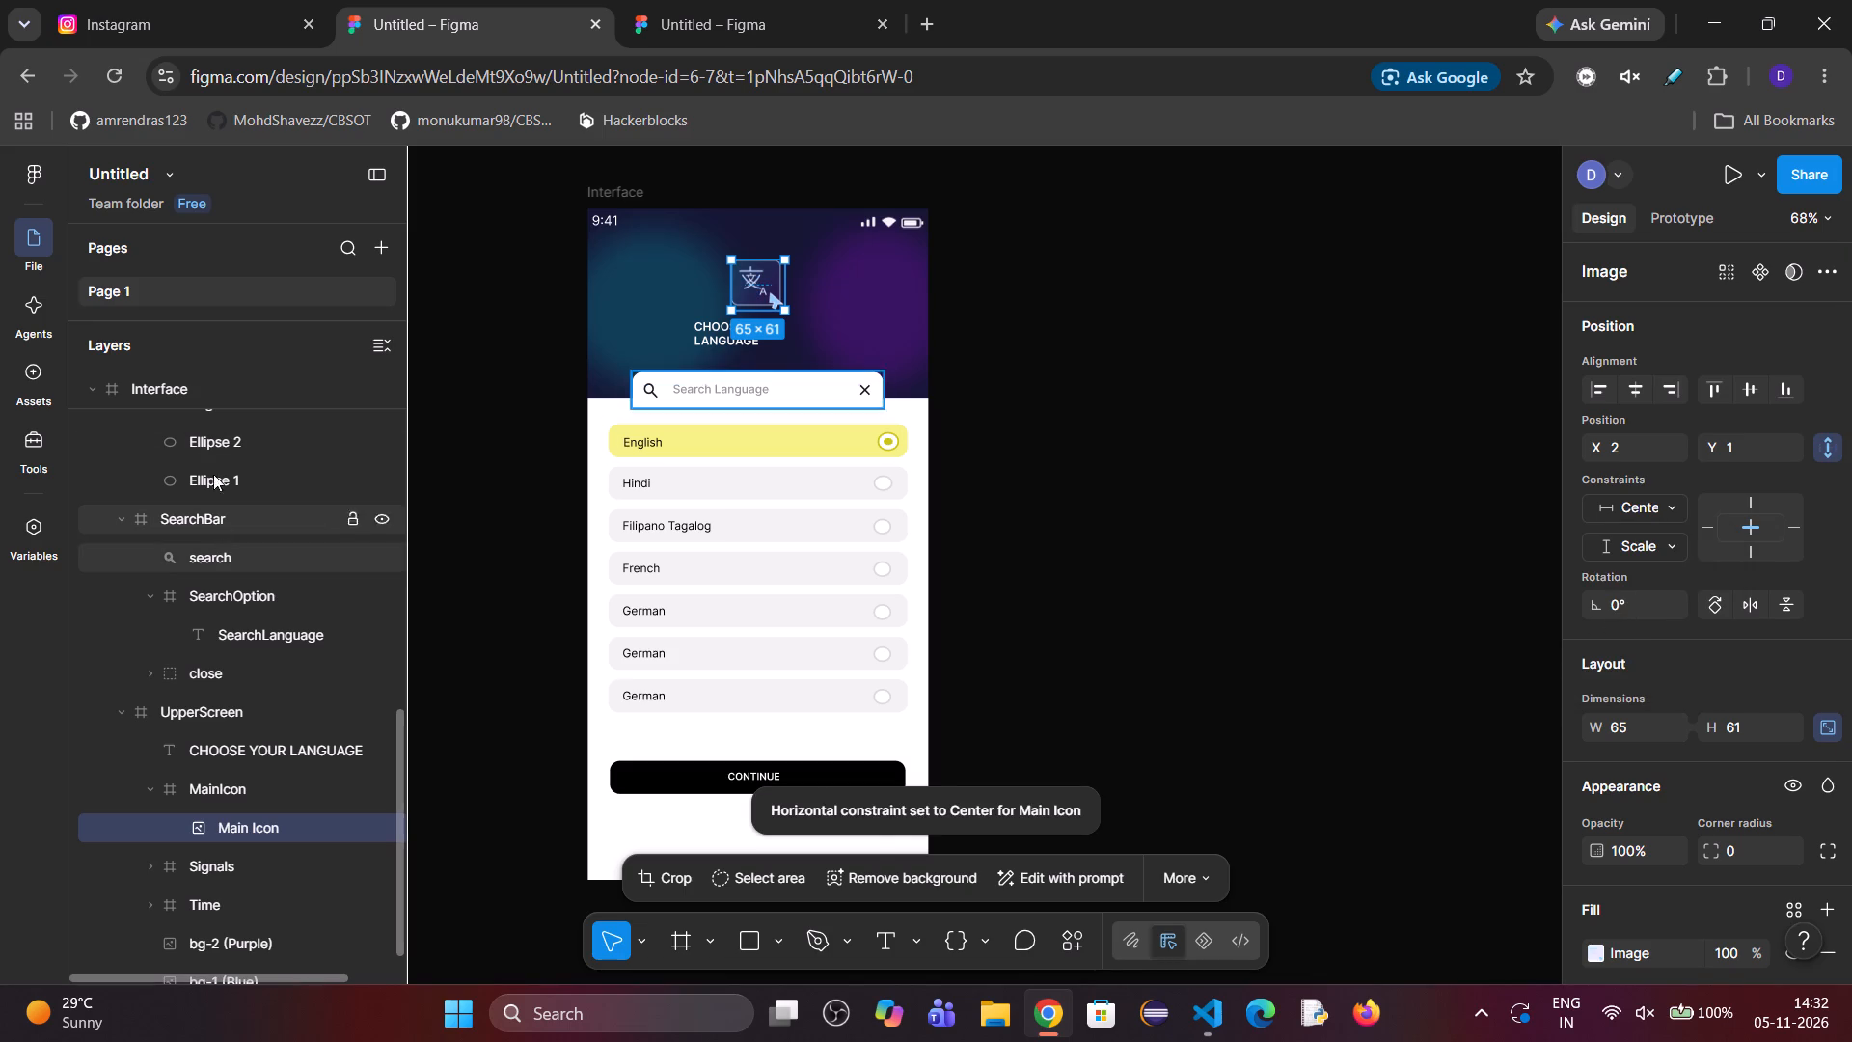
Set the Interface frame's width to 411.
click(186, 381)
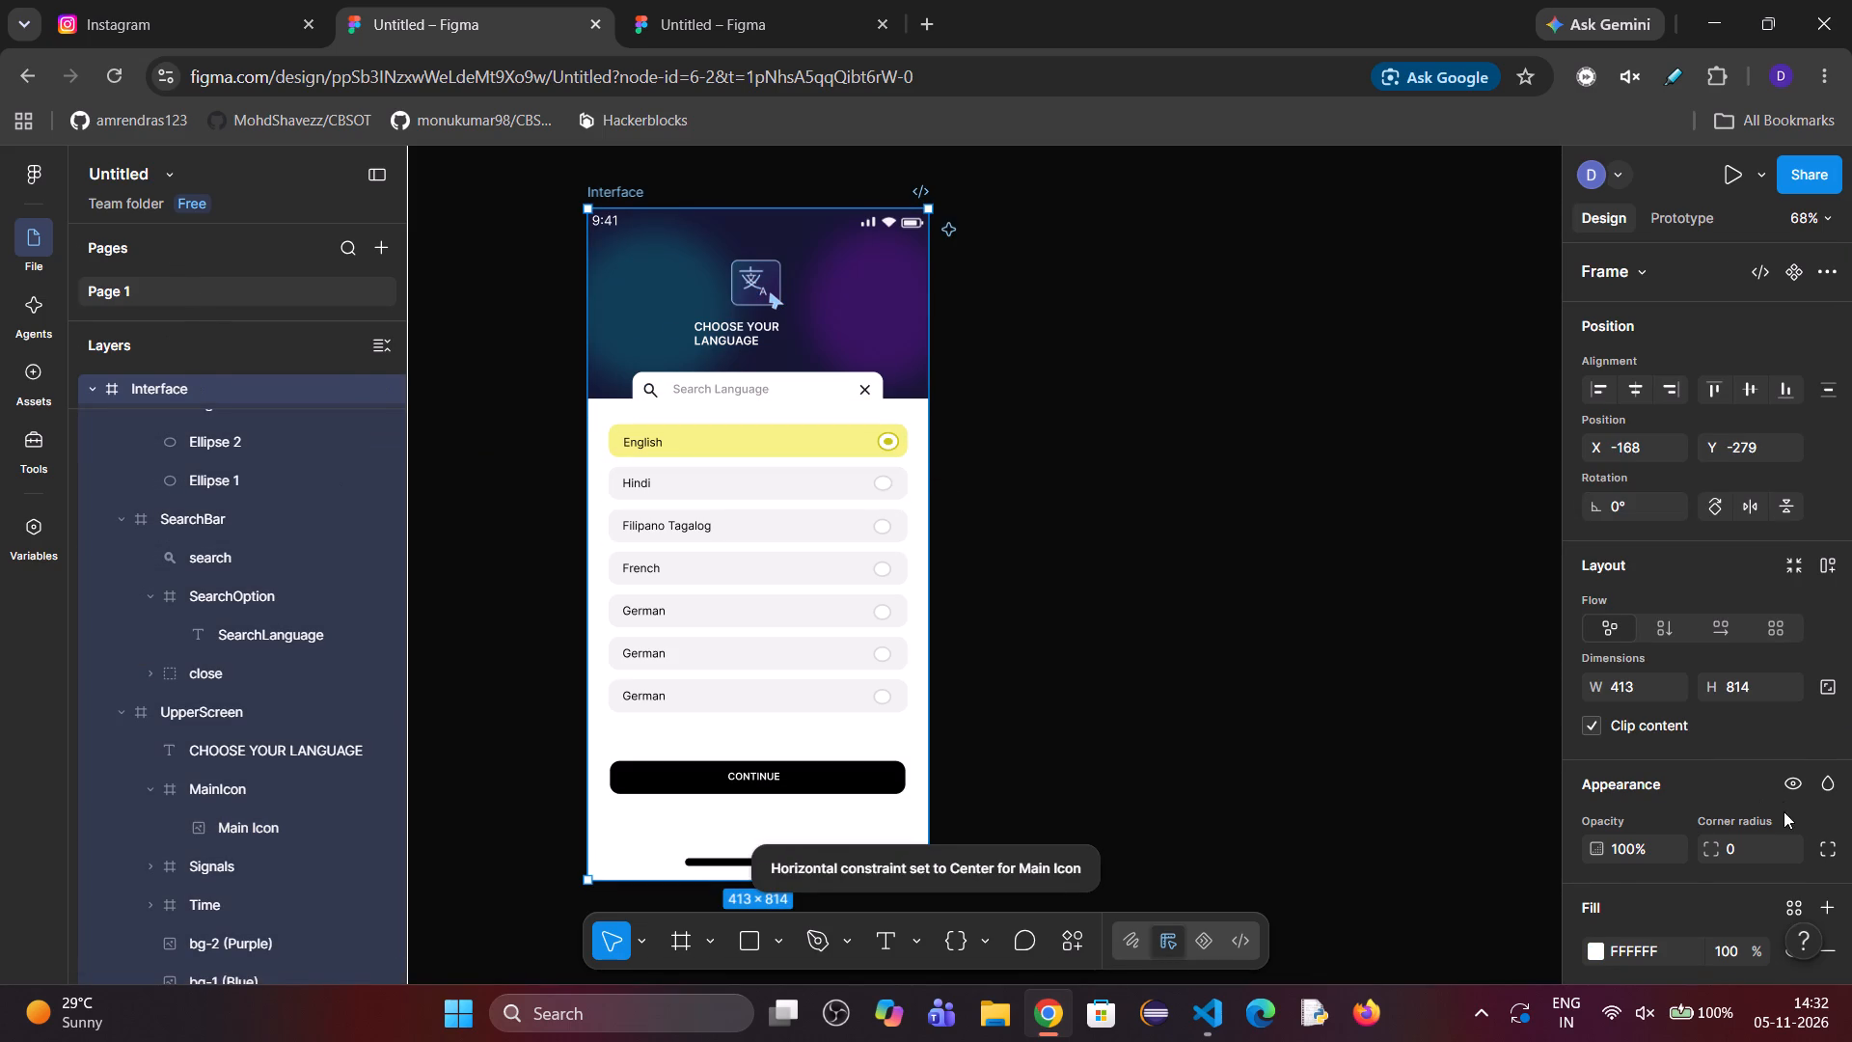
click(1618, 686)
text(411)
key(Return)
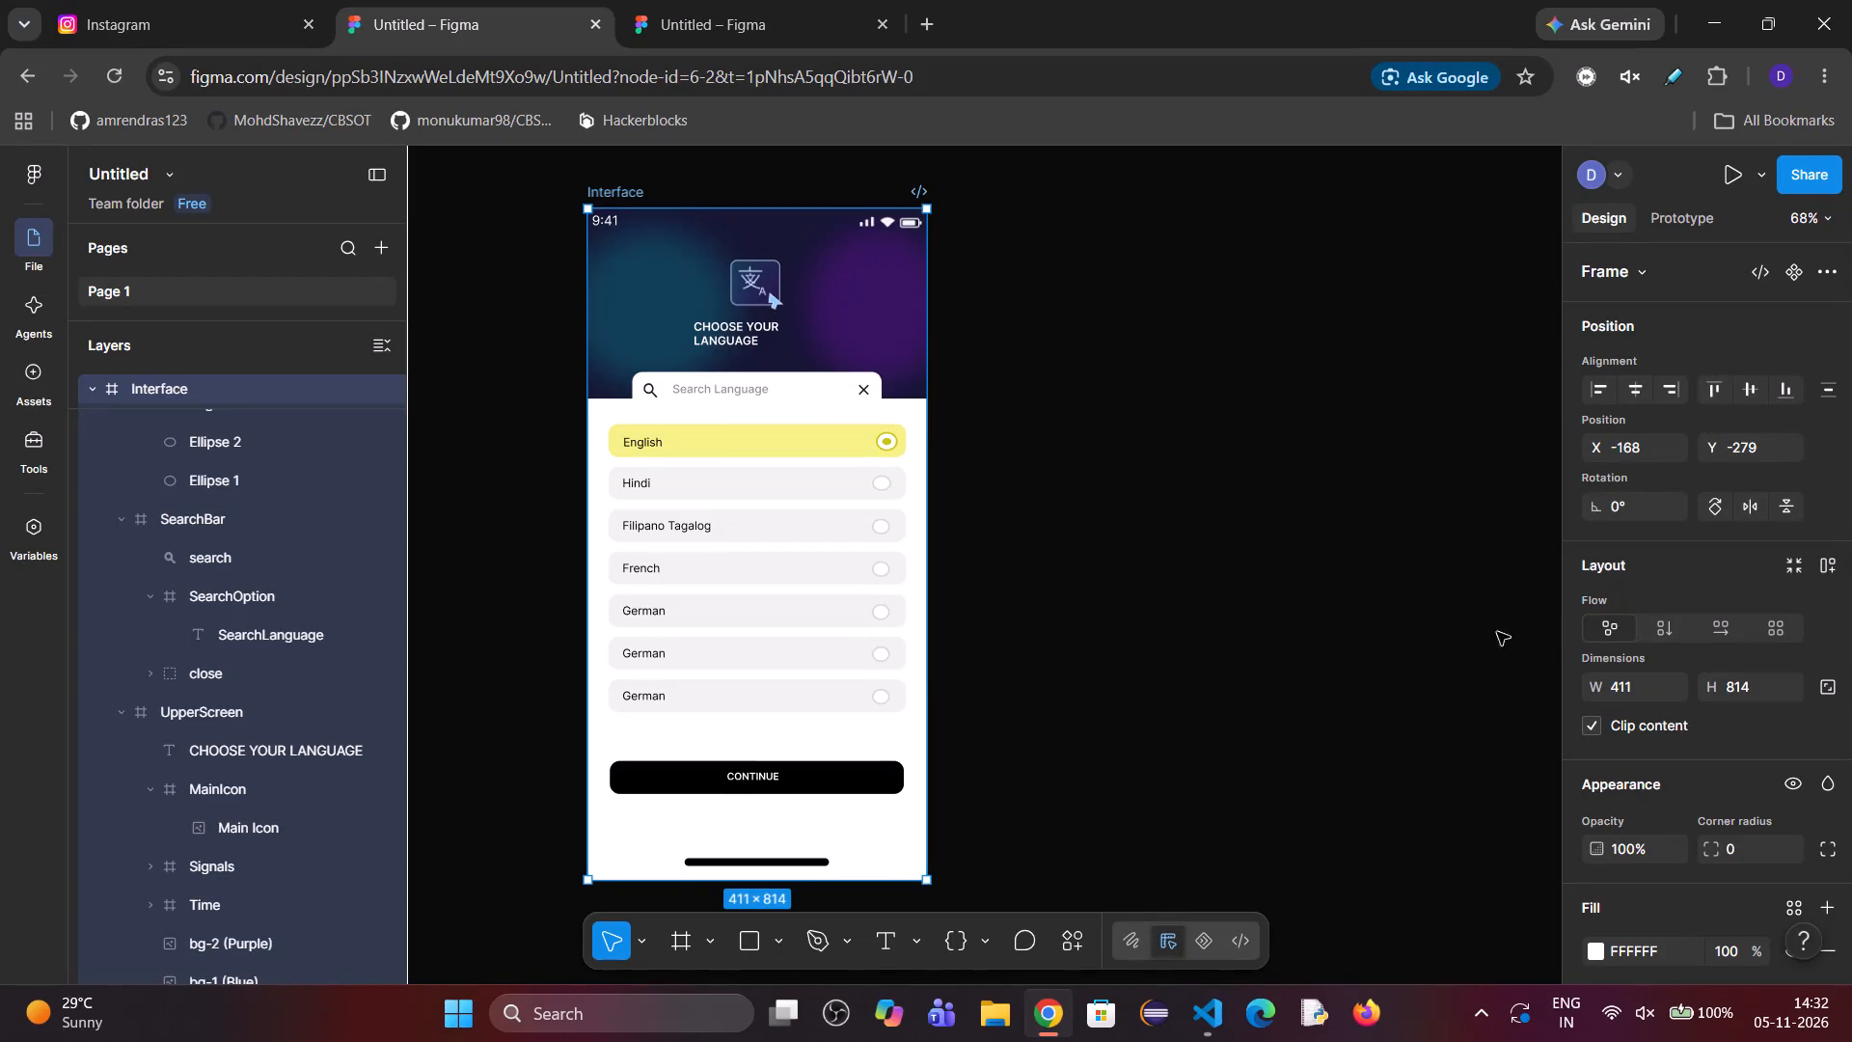
Widen the CHOOSE YOUR LANGUAGE text box to about 192 so the heading fits on one line, trying narrower widths too.
click(293, 747)
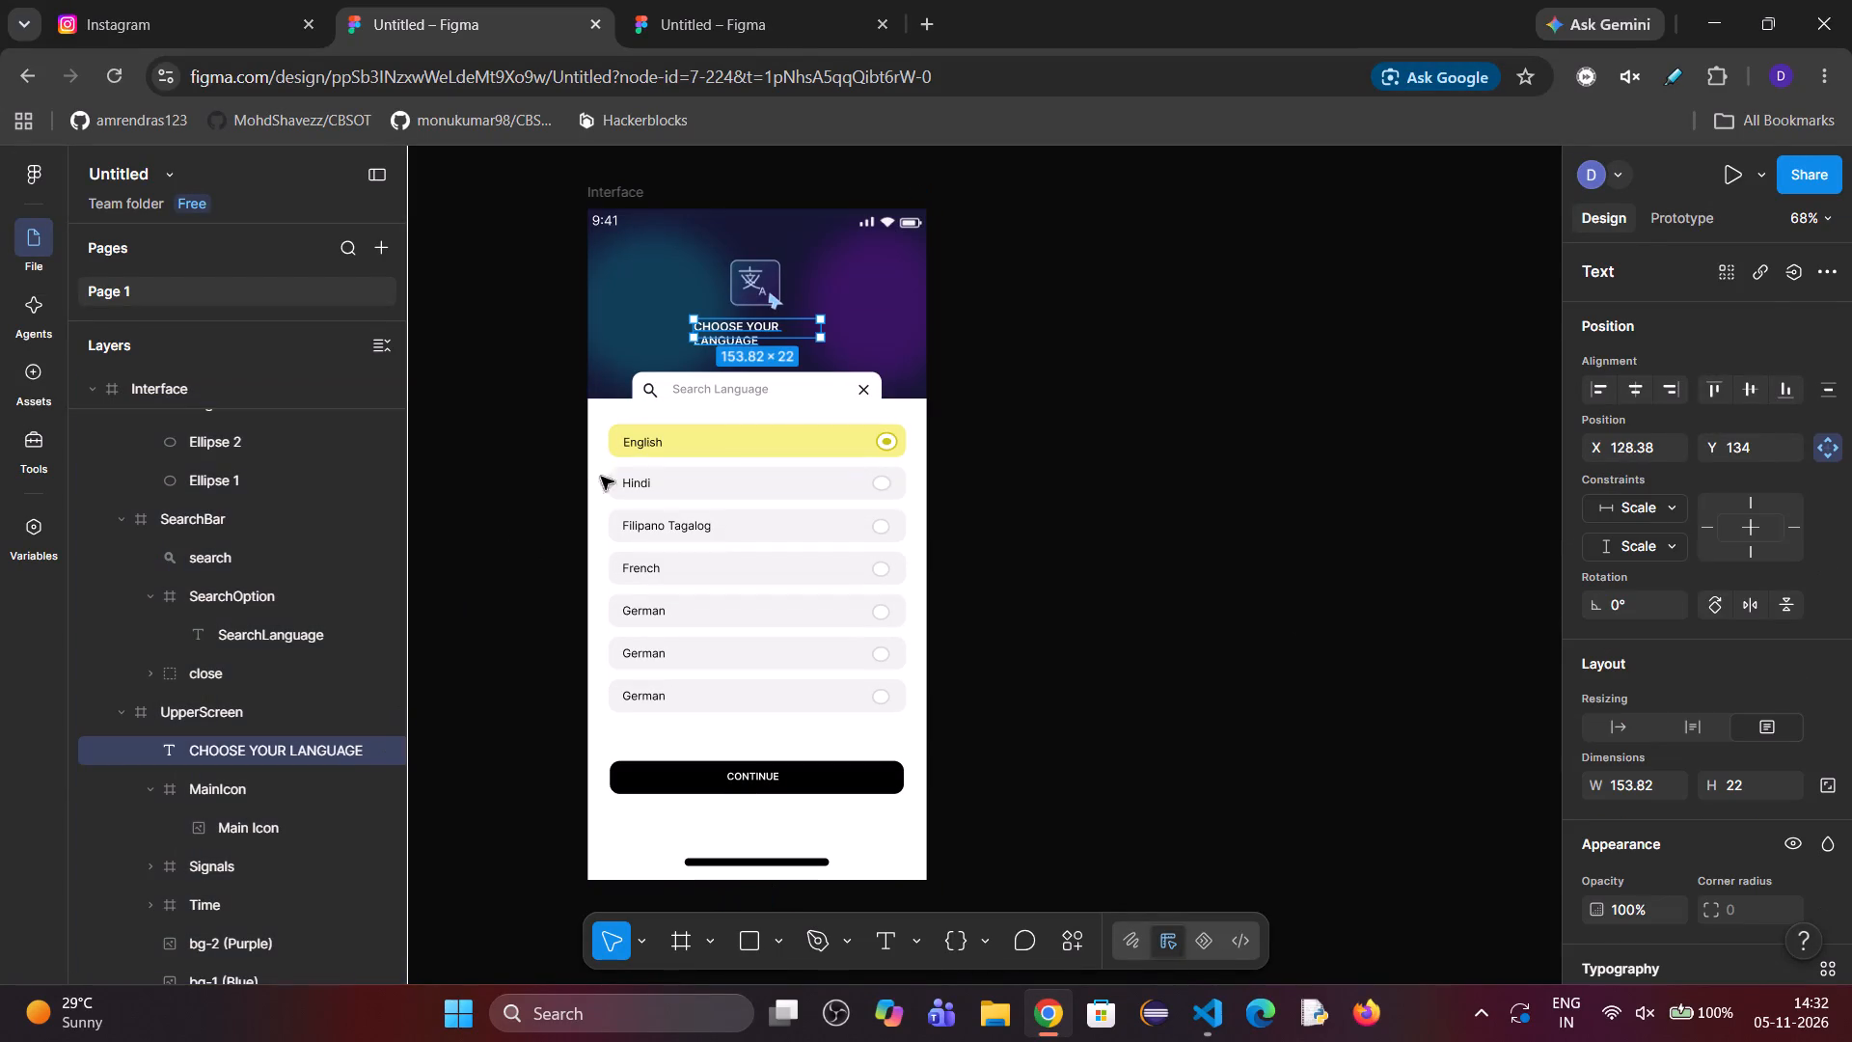
drag(823, 332, 847, 337)
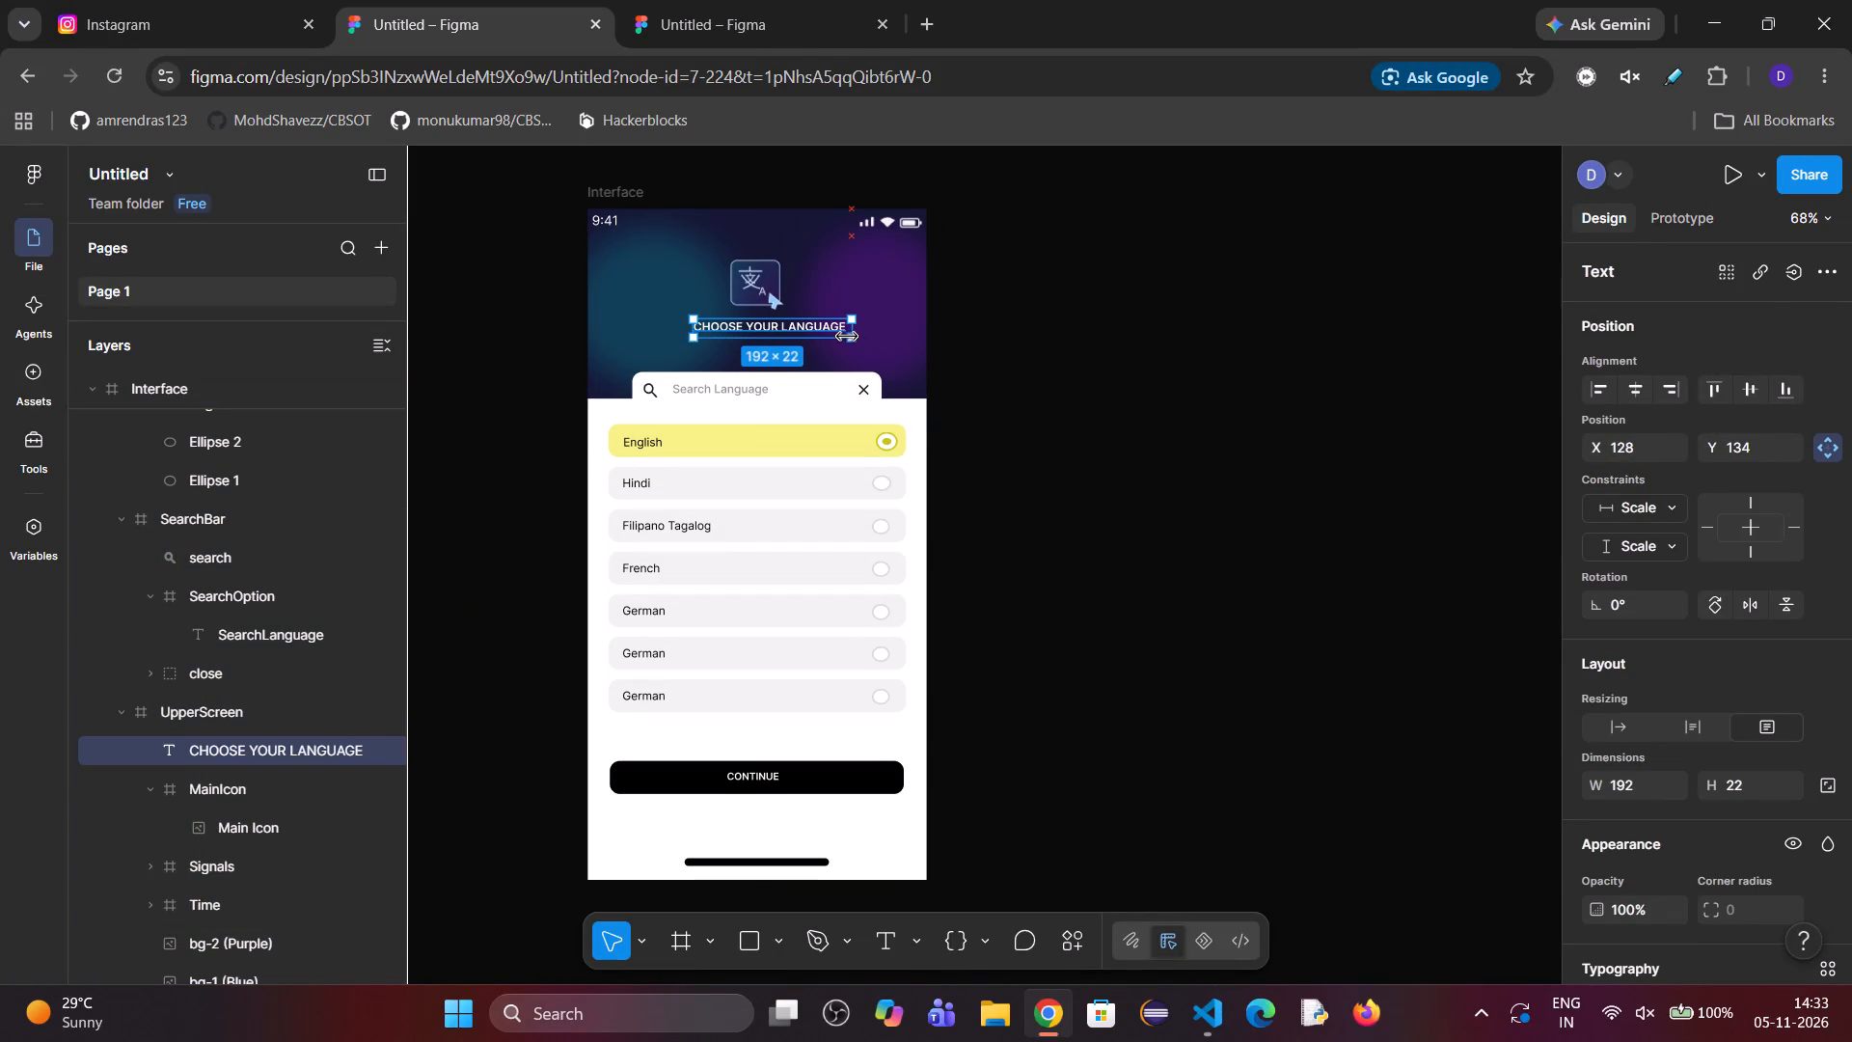
drag(847, 337, 849, 336)
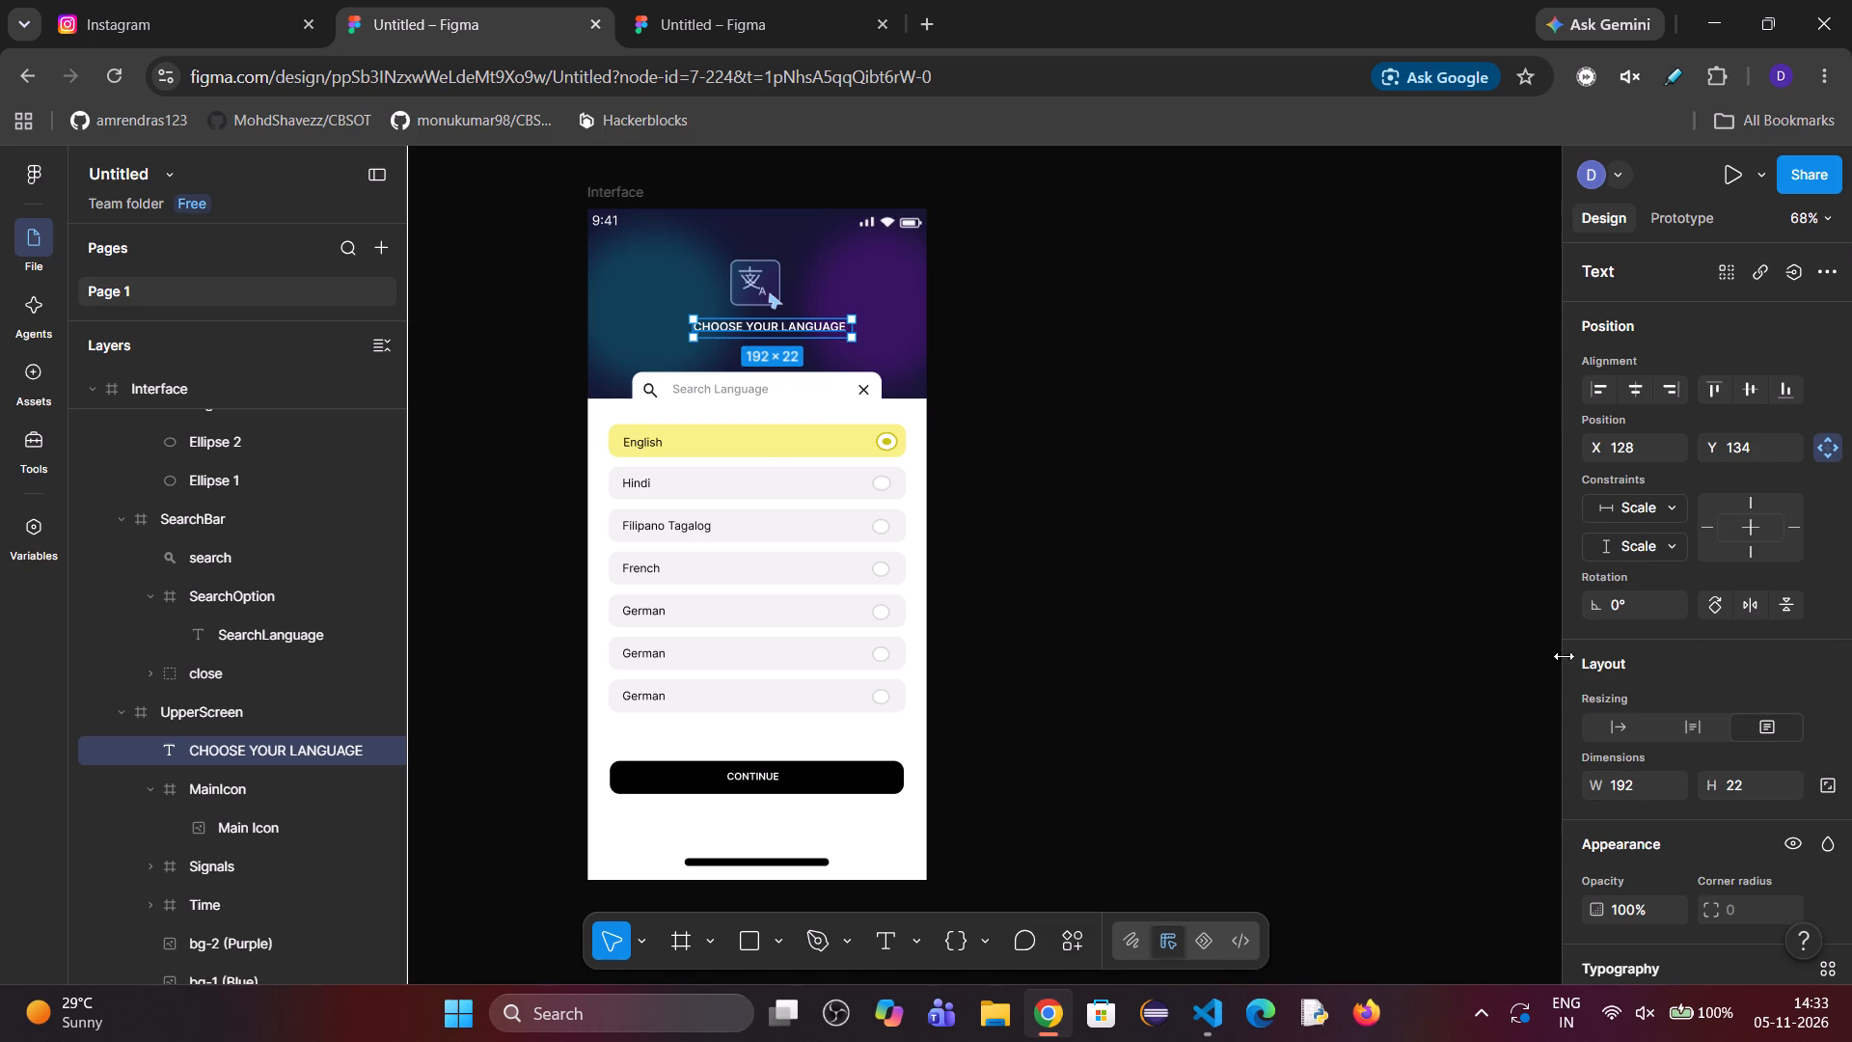
click(850, 329)
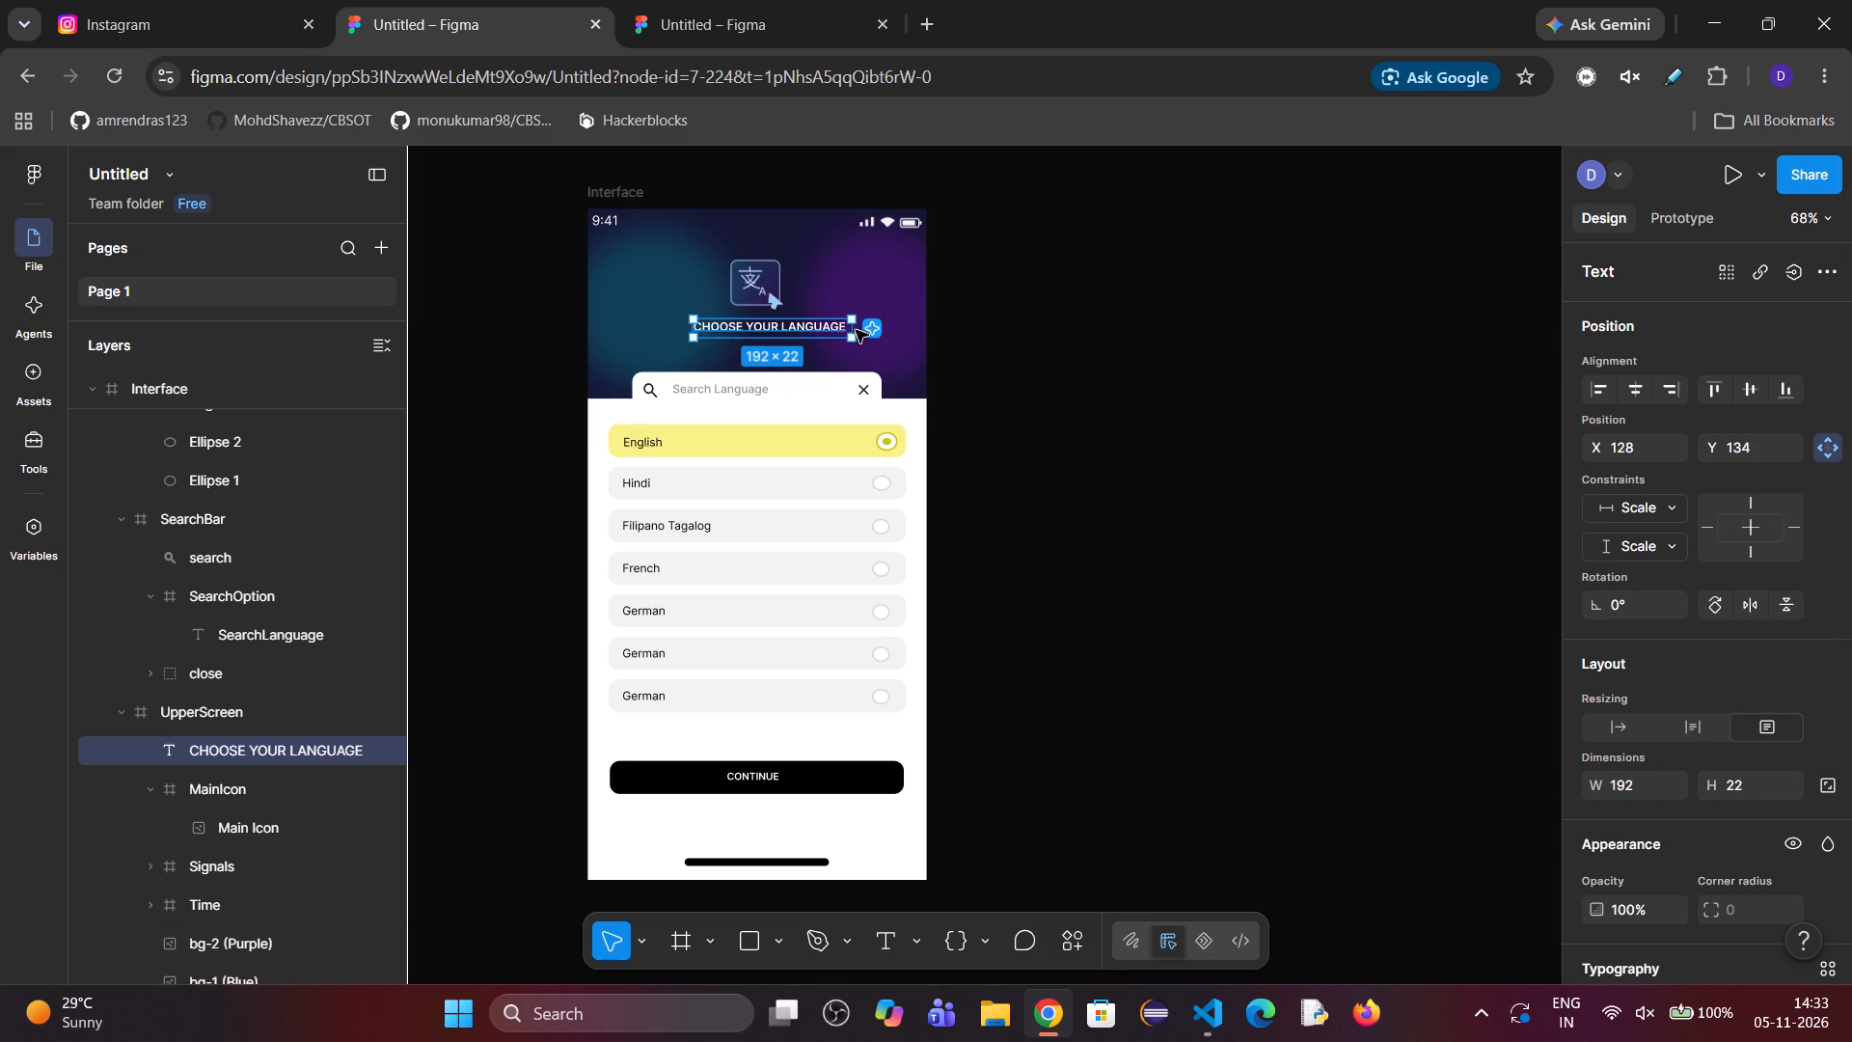
click(857, 330)
drag(851, 327, 831, 331)
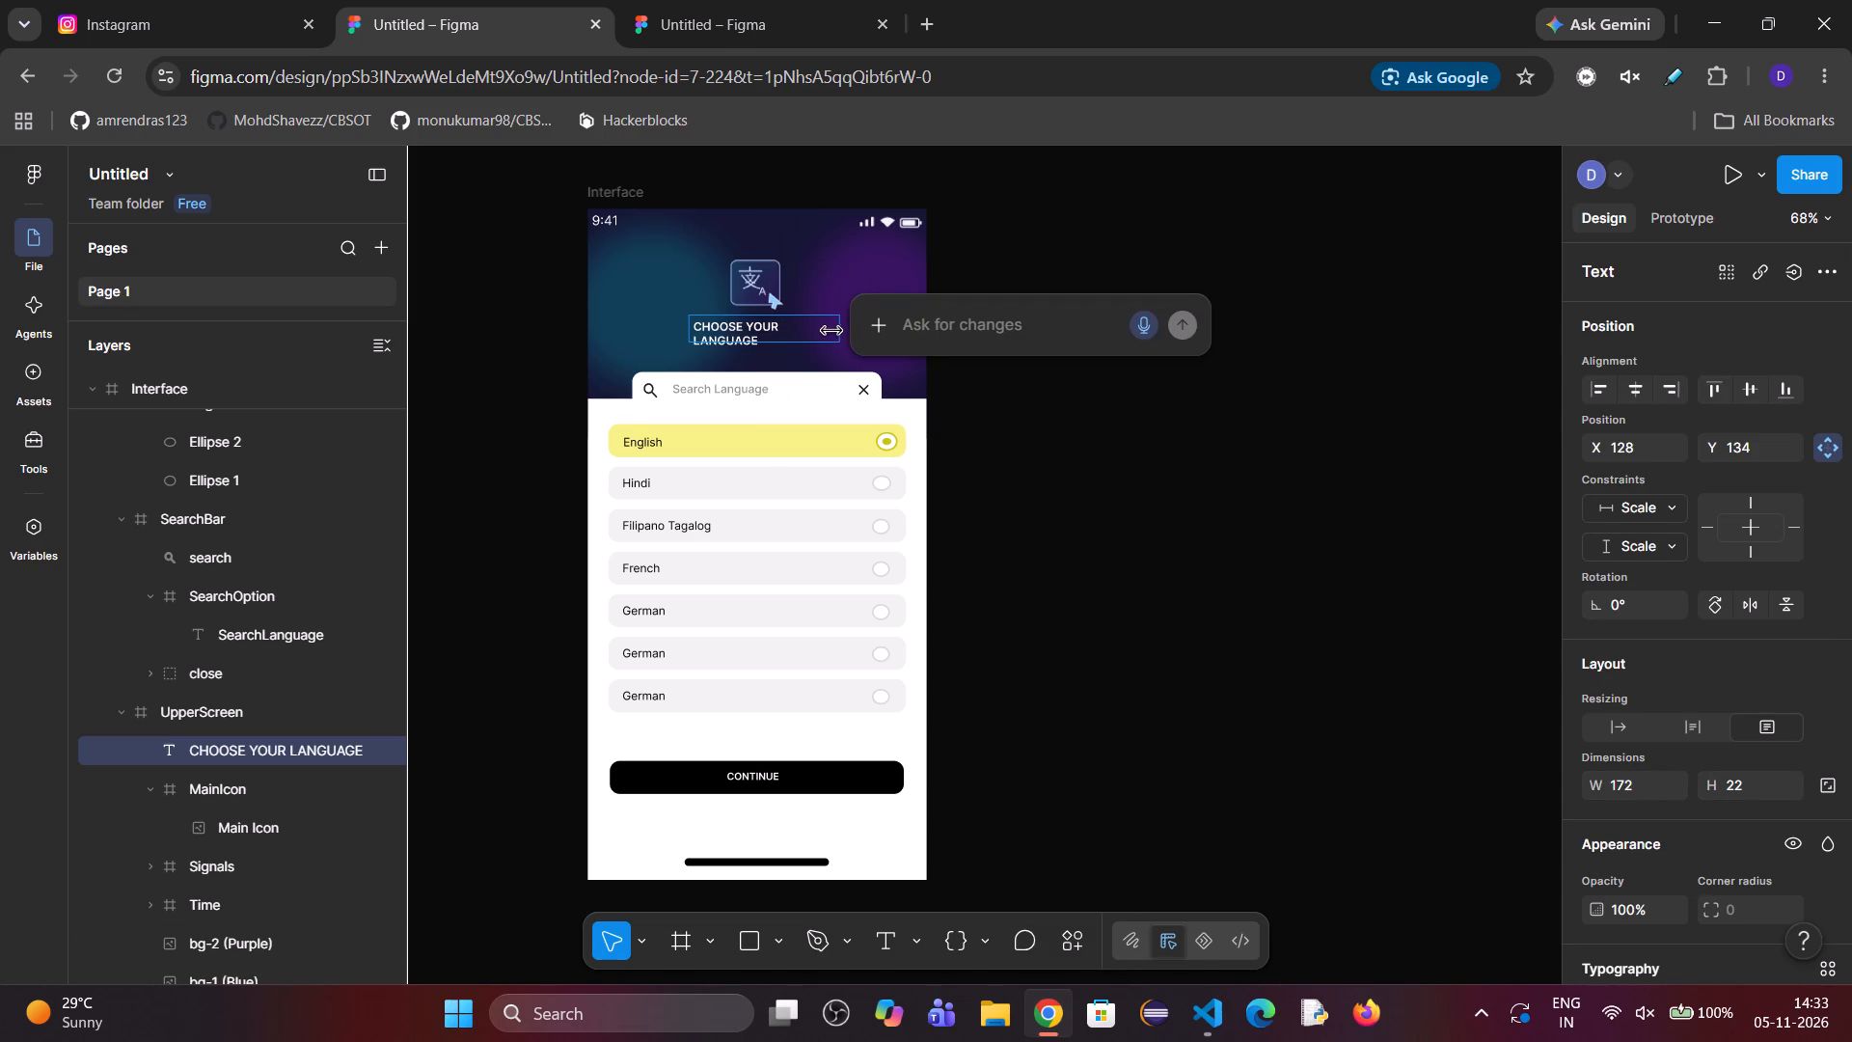
drag(831, 331, 815, 336)
drag(819, 334, 851, 333)
click(1092, 480)
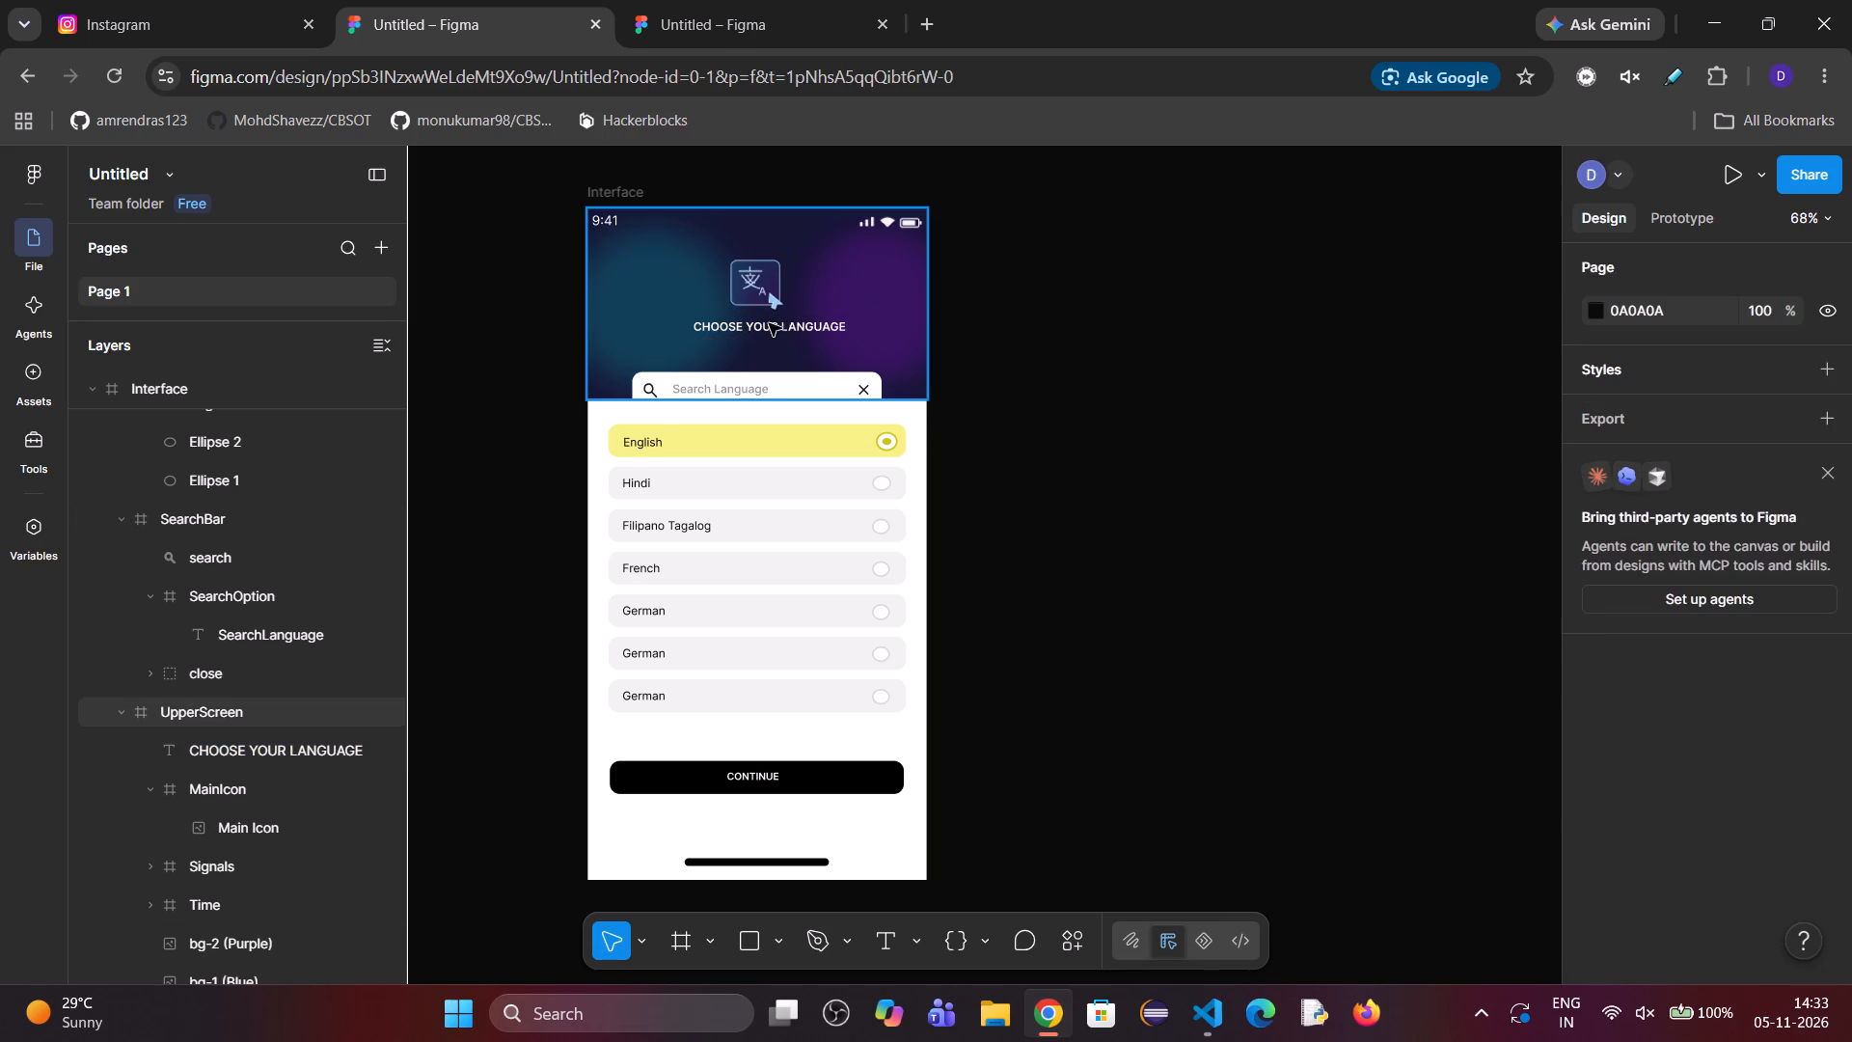
Center the widened heading horizontally in UpperScreen and set its horizontal constraint to Scale.
click(294, 746)
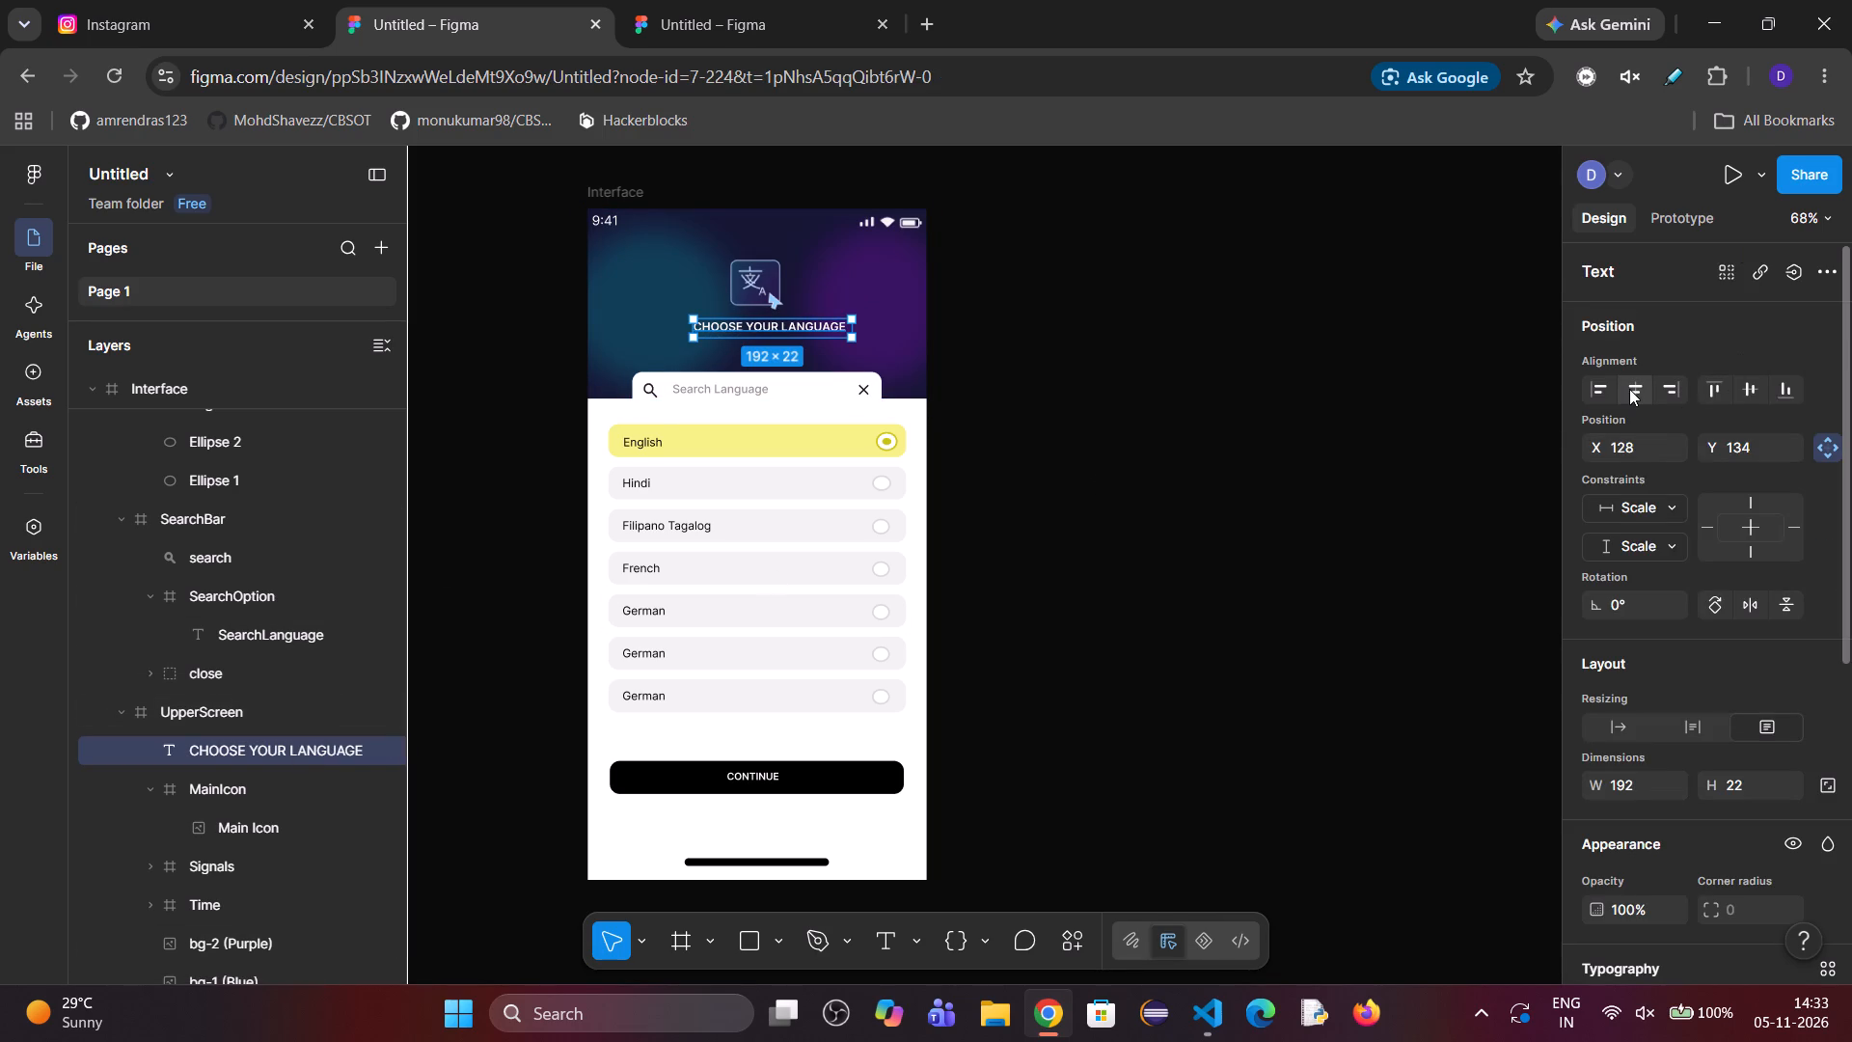
click(1629, 388)
click(1643, 502)
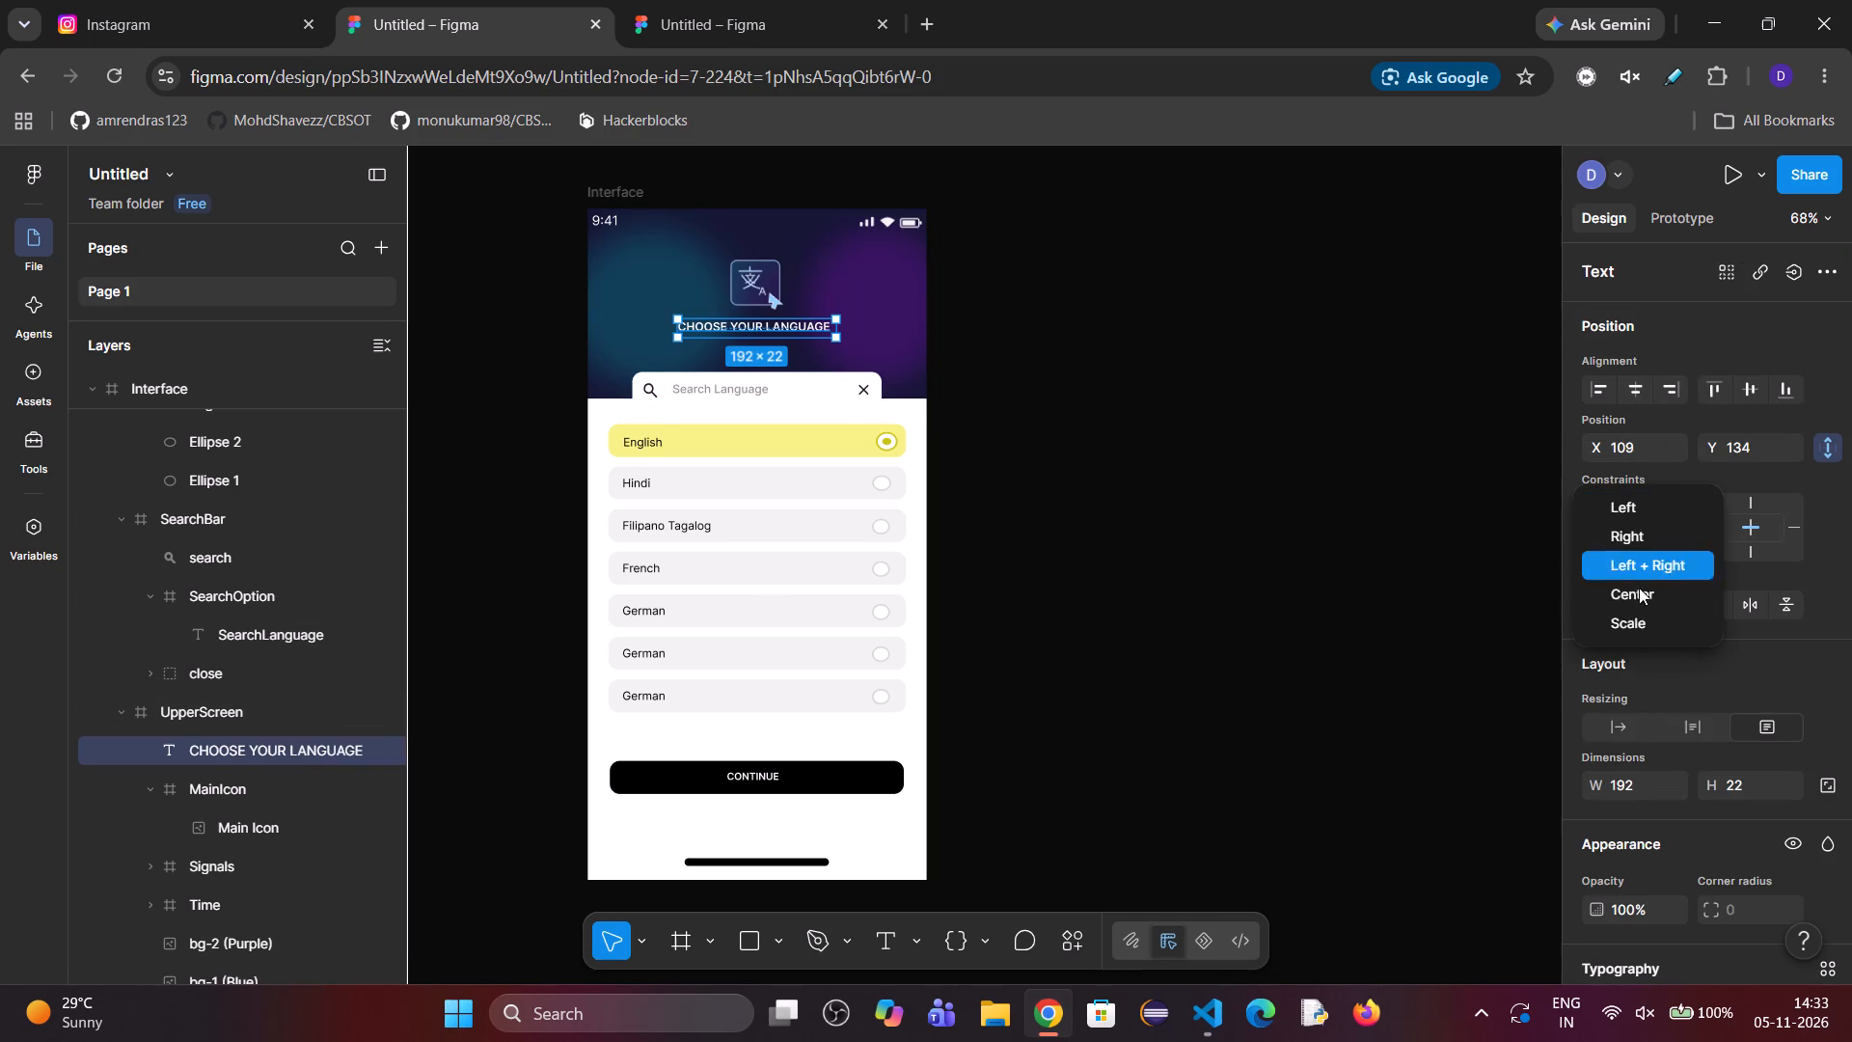
click(1639, 630)
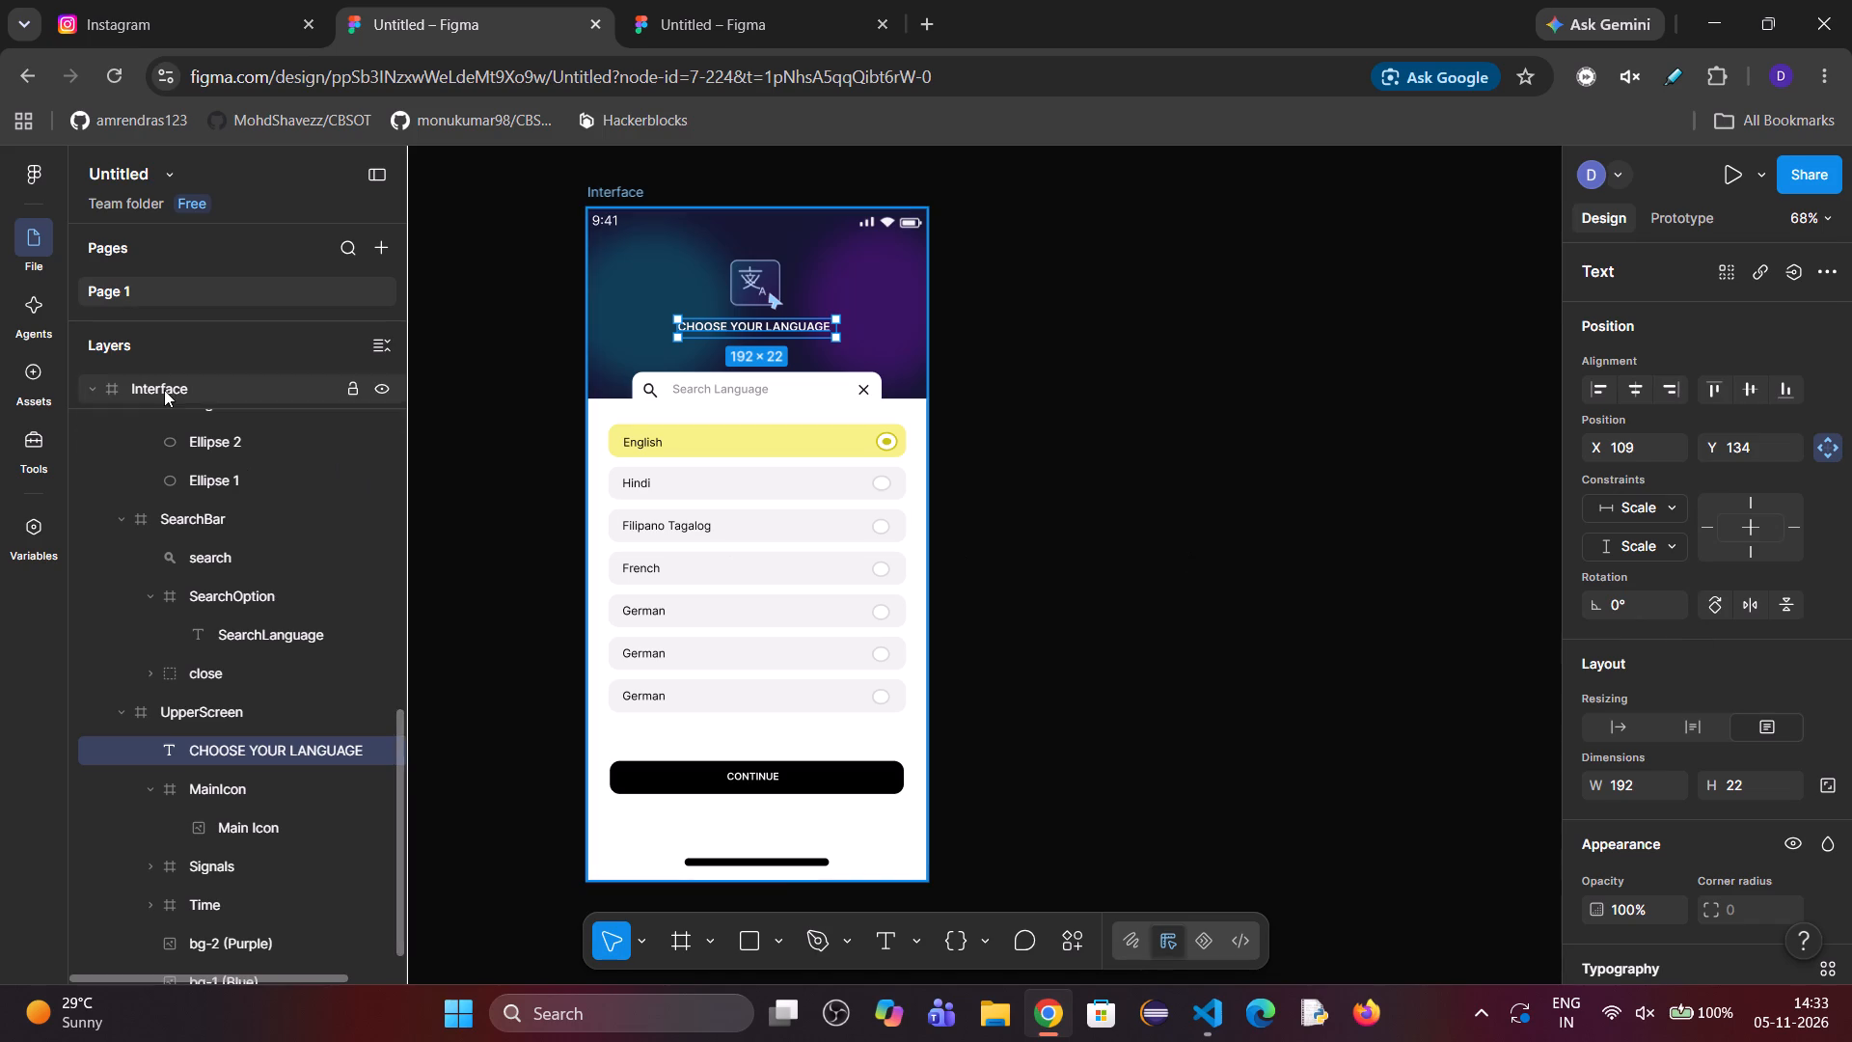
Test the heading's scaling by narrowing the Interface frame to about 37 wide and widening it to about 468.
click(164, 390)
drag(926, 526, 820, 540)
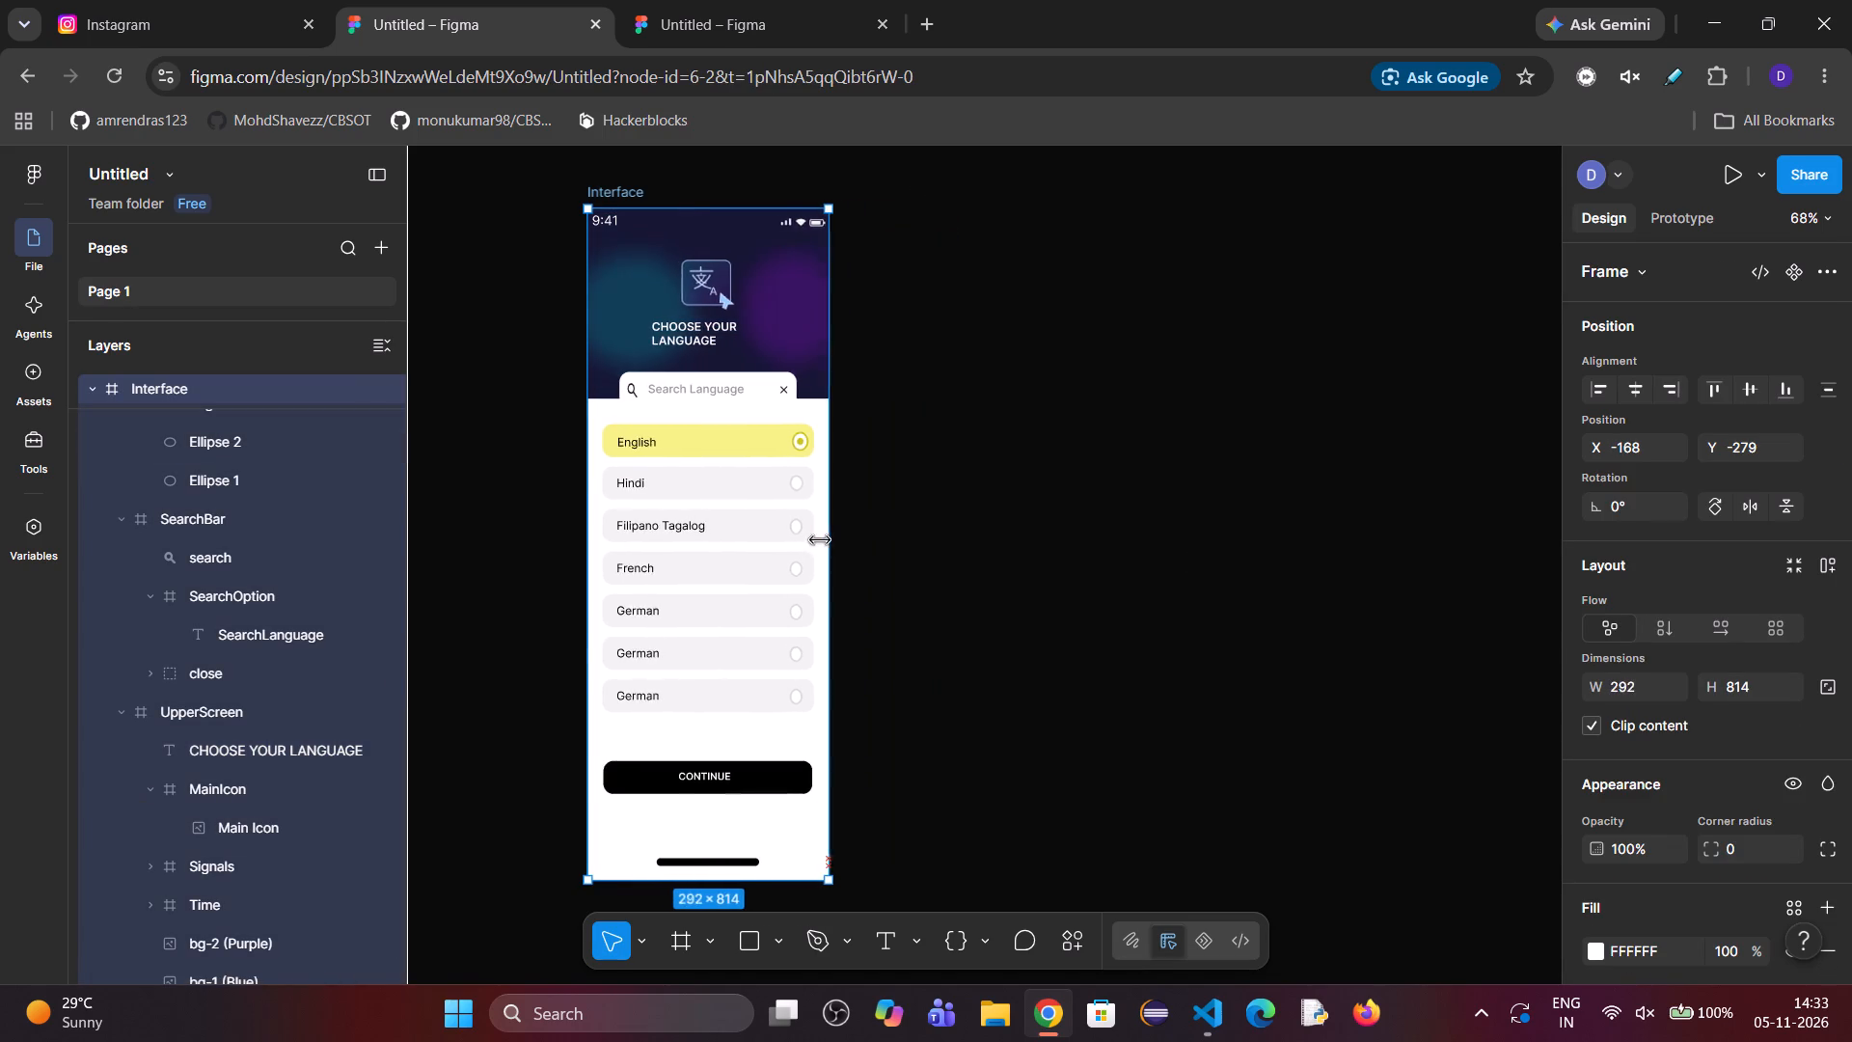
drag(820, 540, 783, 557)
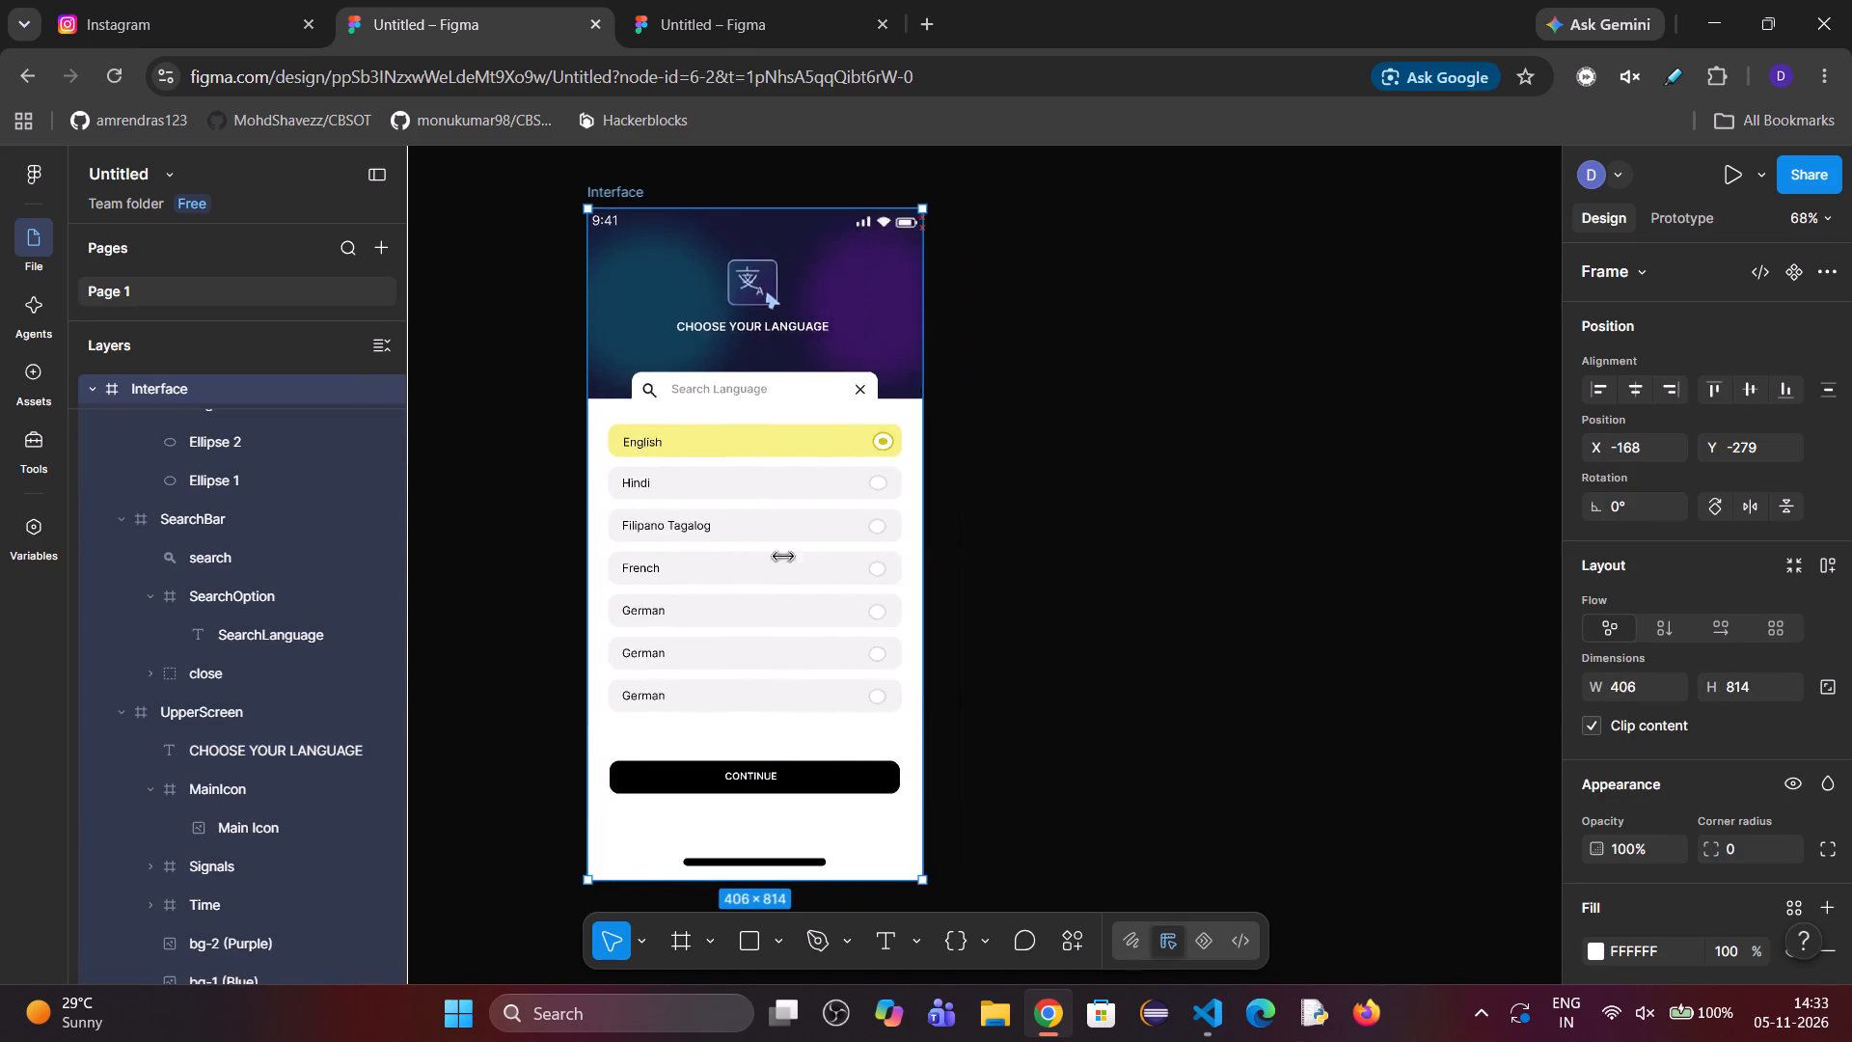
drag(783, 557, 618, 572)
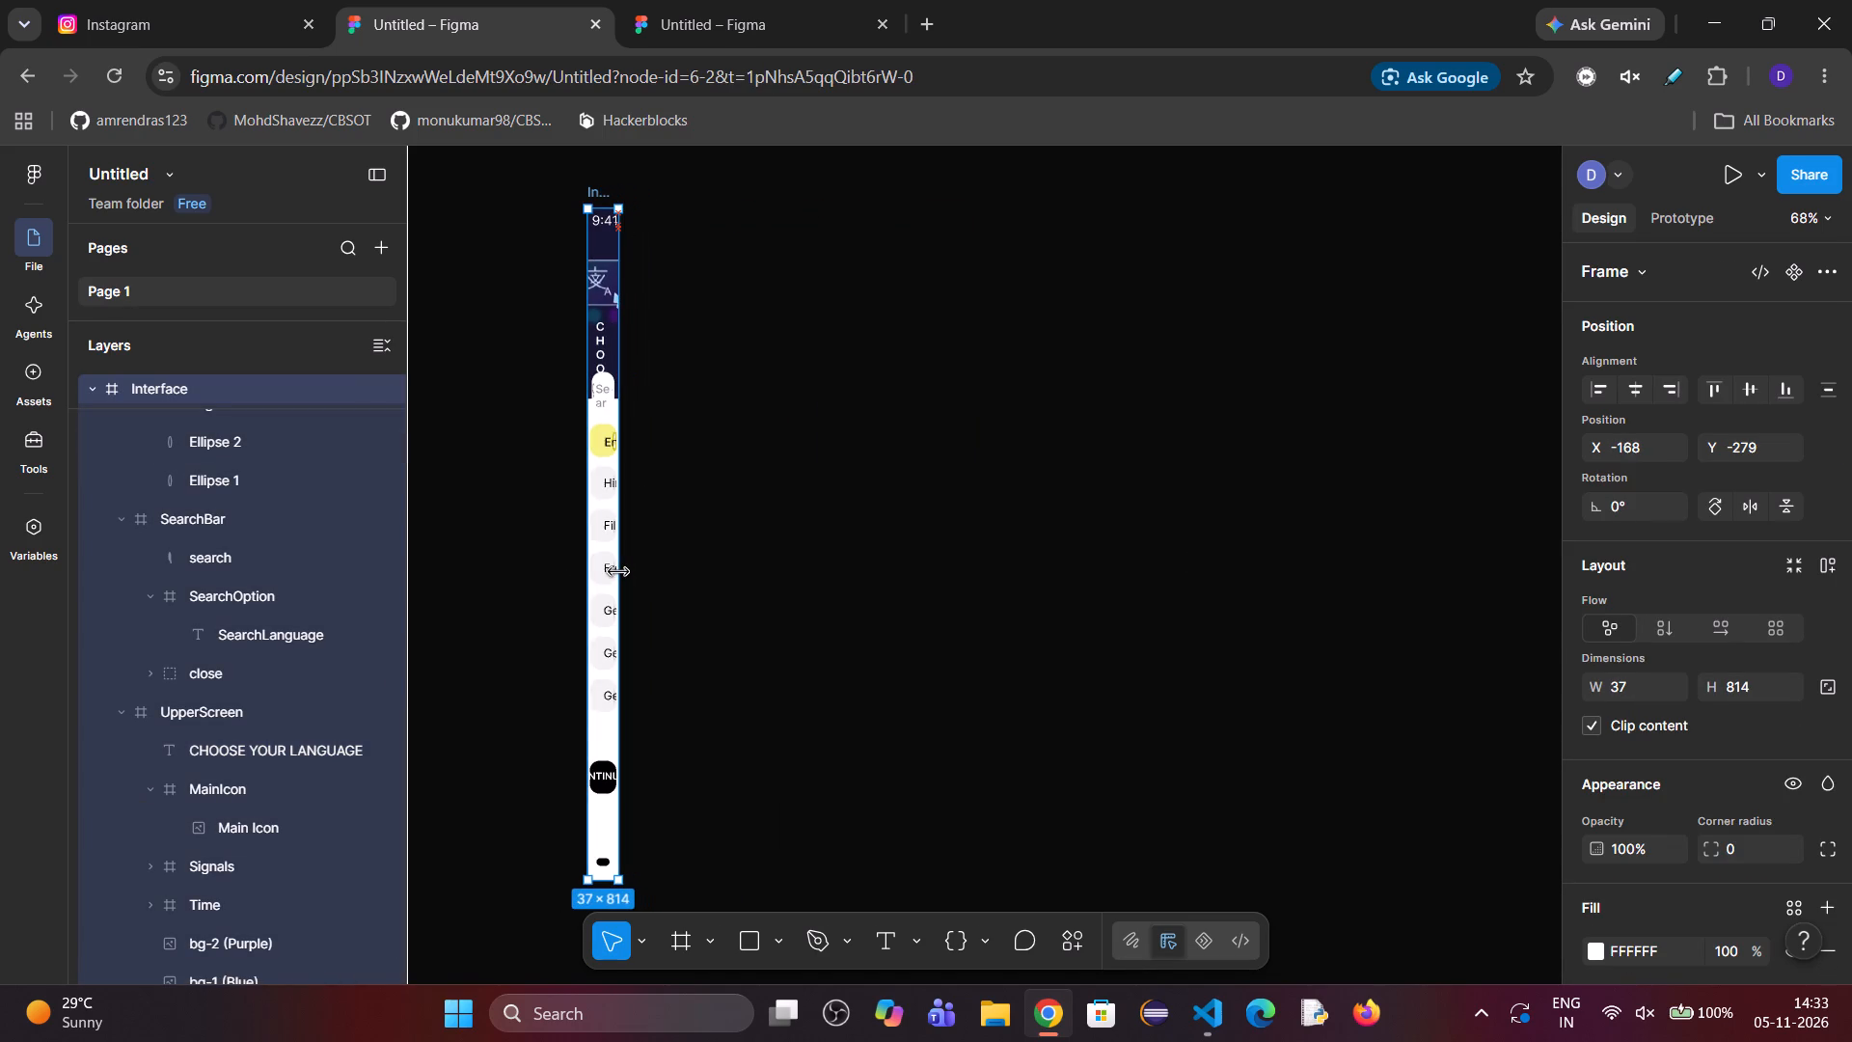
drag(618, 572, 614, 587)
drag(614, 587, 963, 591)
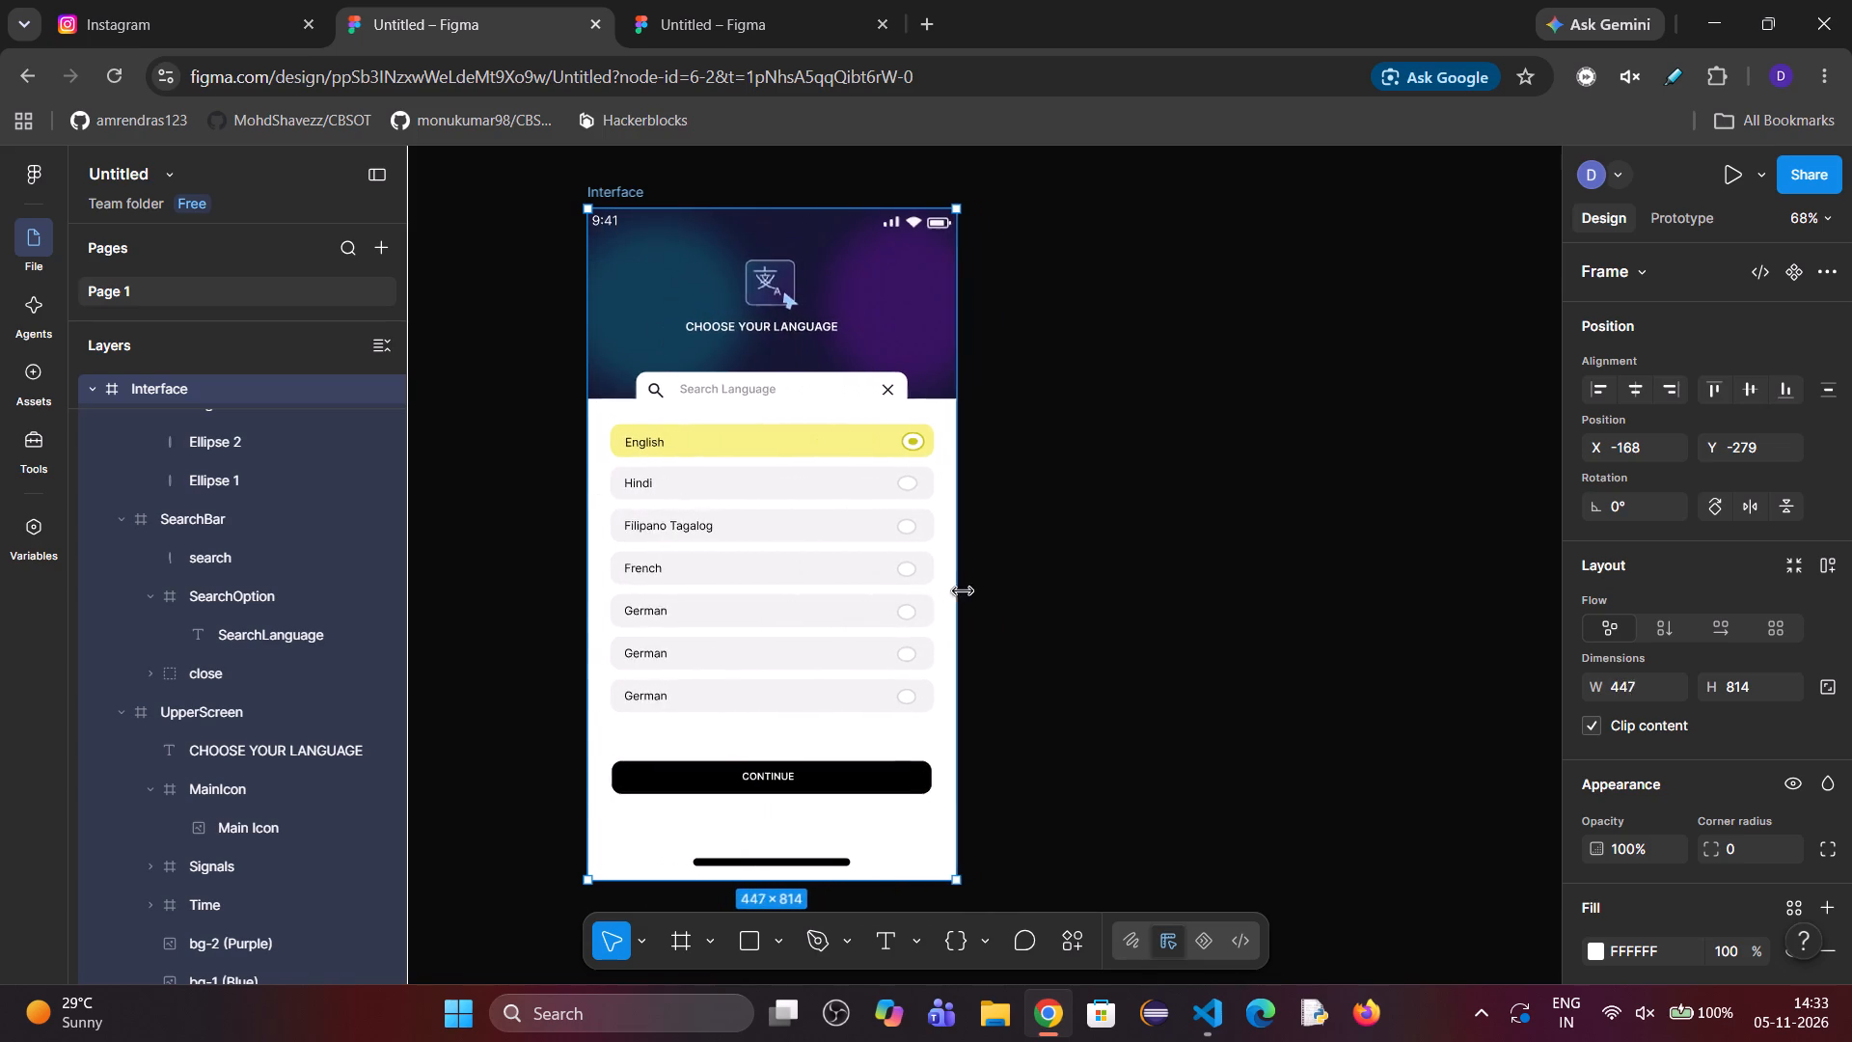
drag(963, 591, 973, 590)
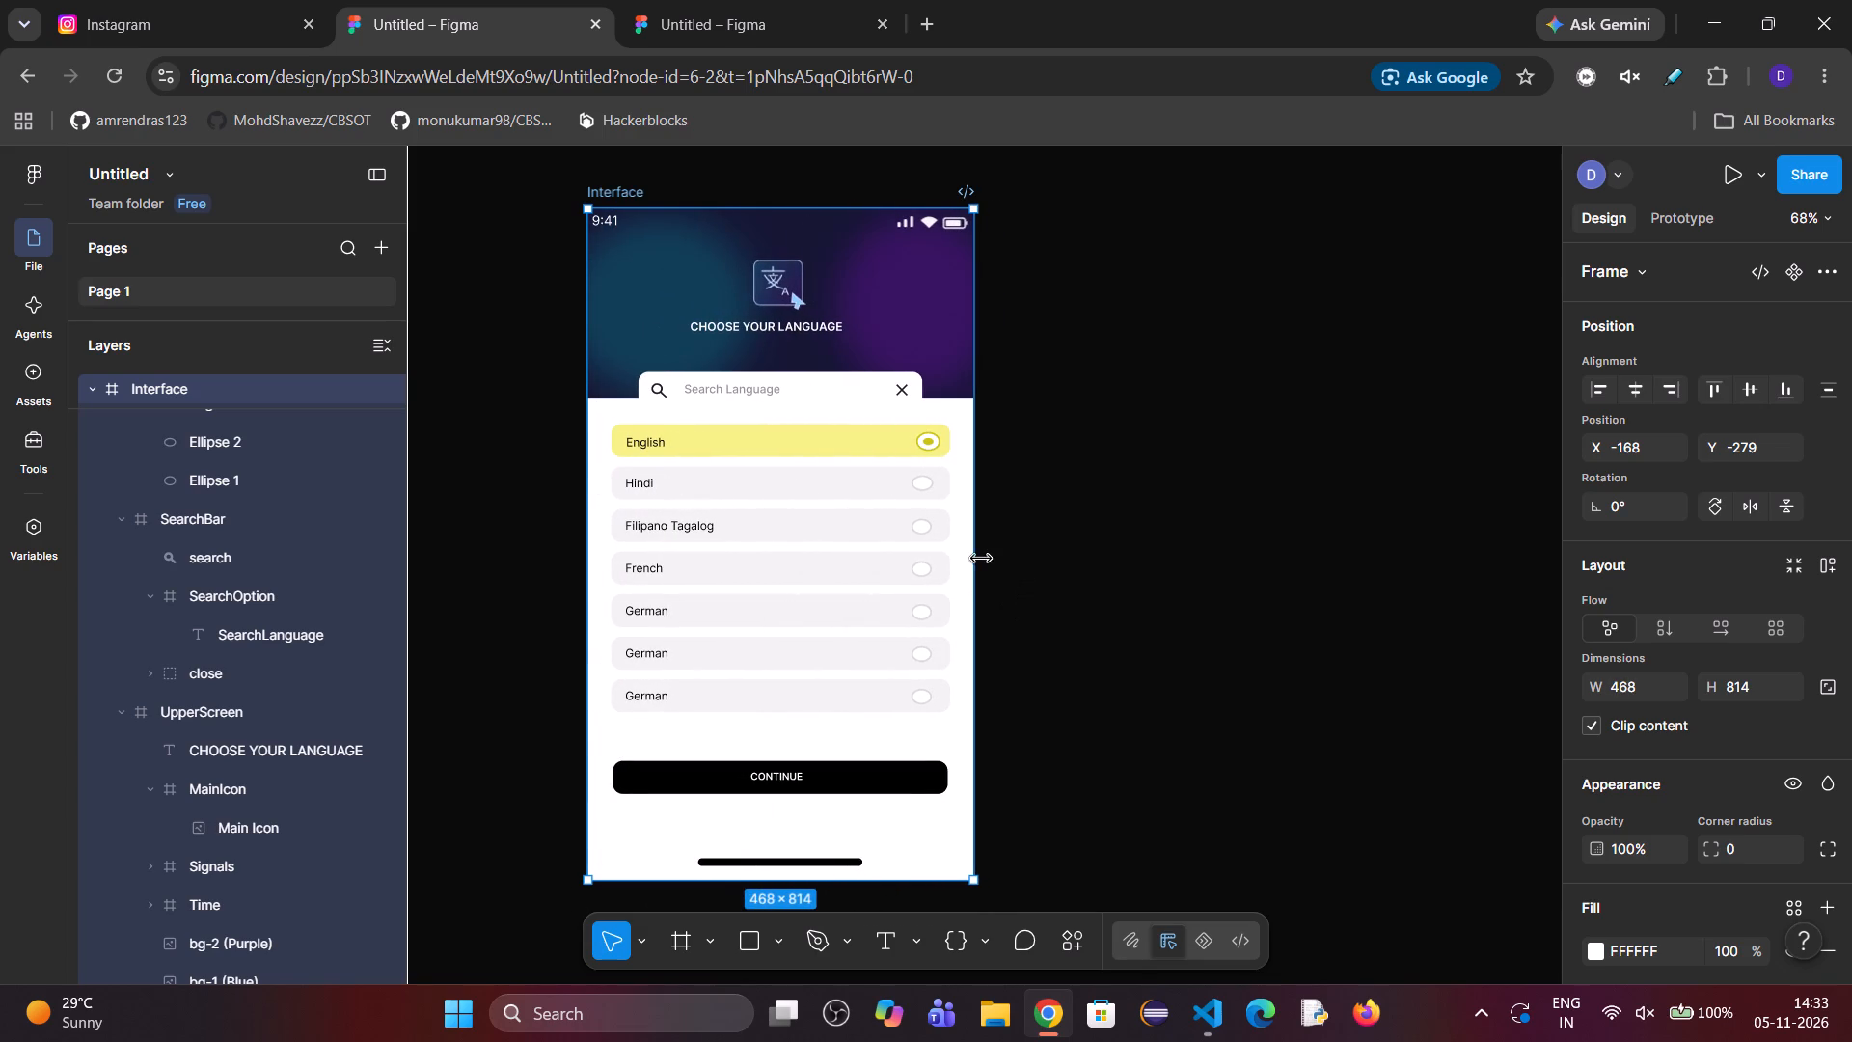
Retest the Interface frame at about 163 and 999 wide, and bring it back to about 426 wide.
drag(969, 552, 723, 646)
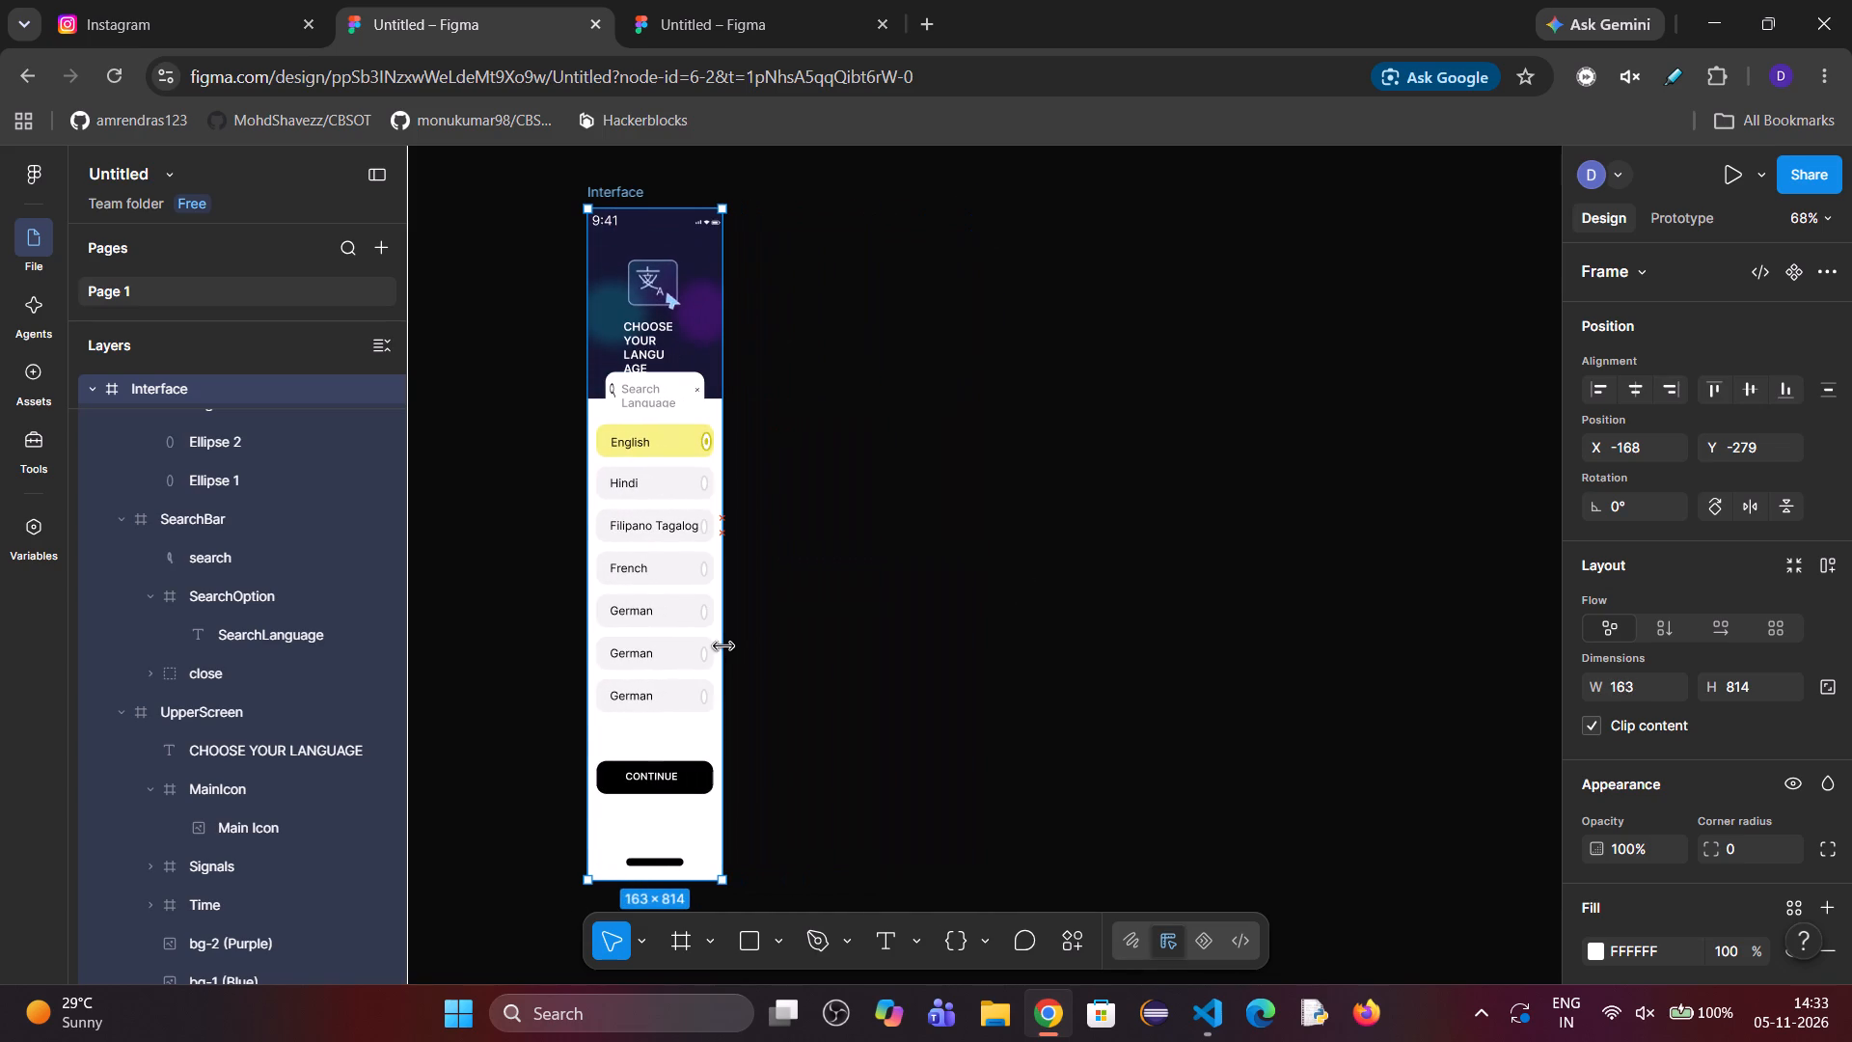
drag(723, 646, 1232, 631)
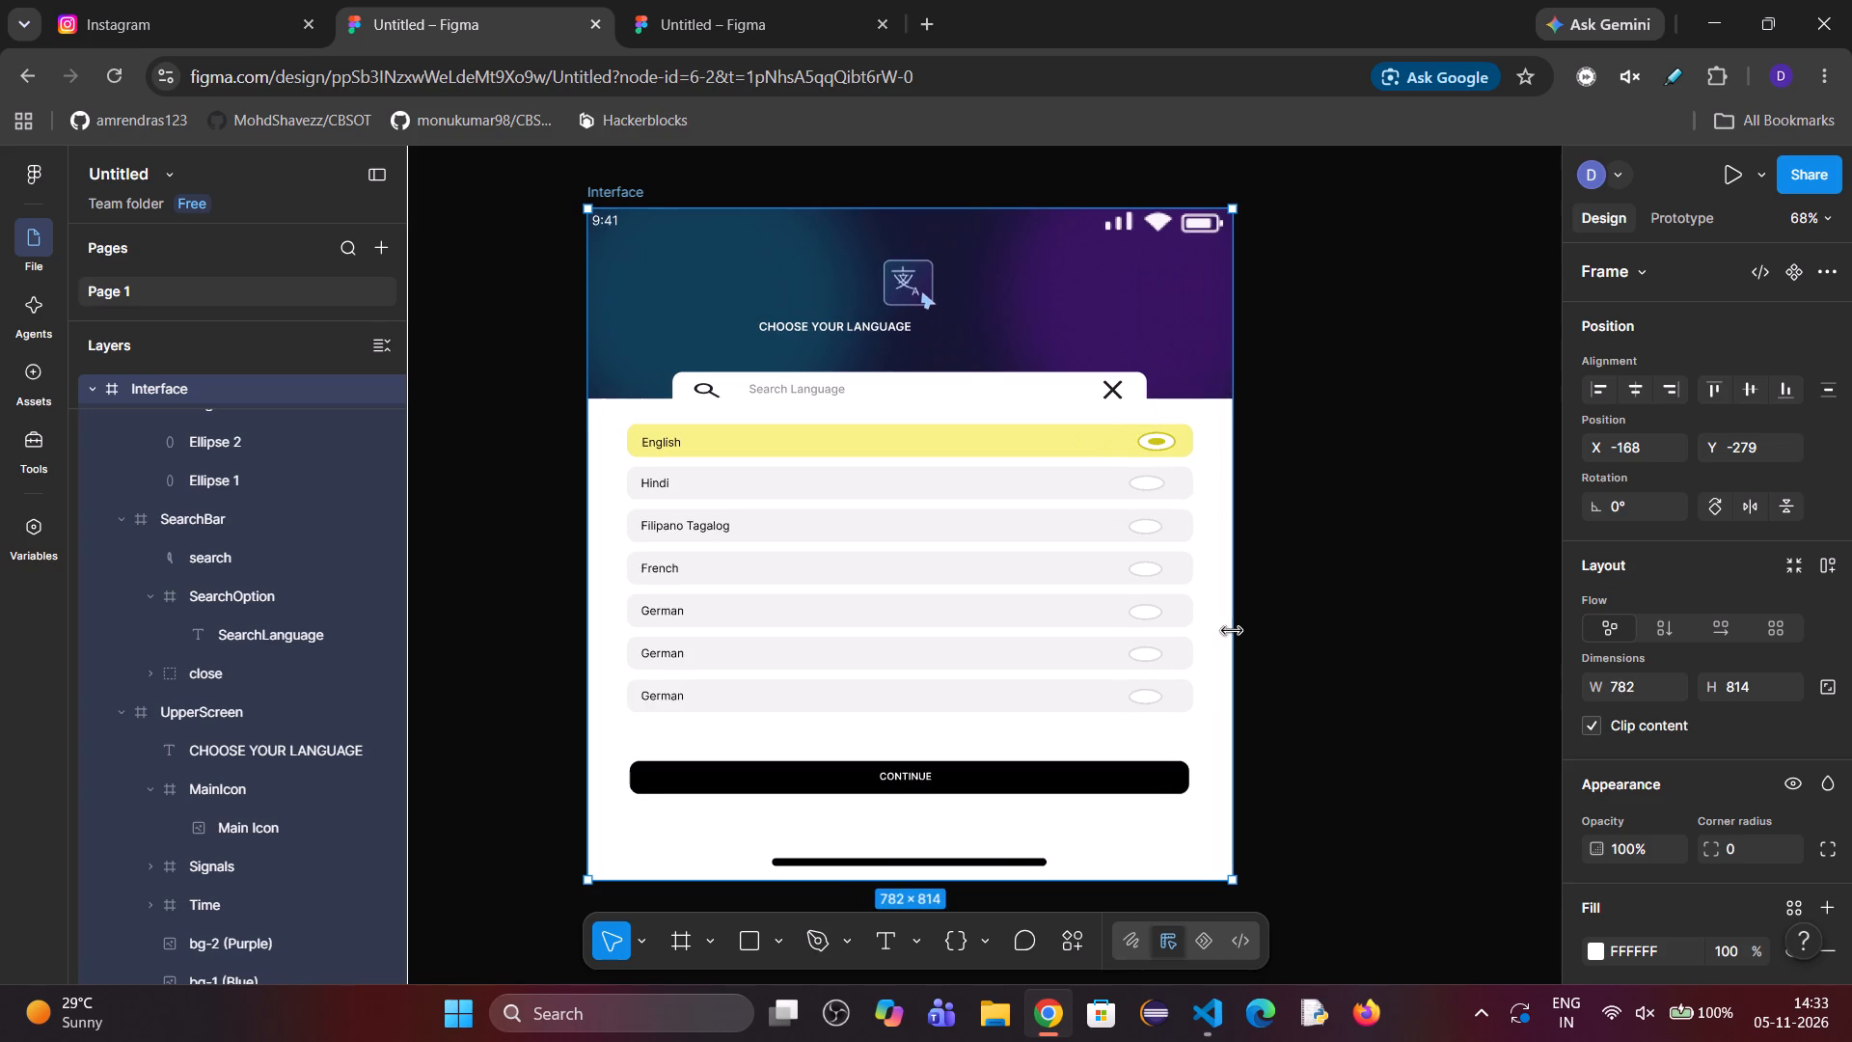
drag(1232, 631, 1410, 638)
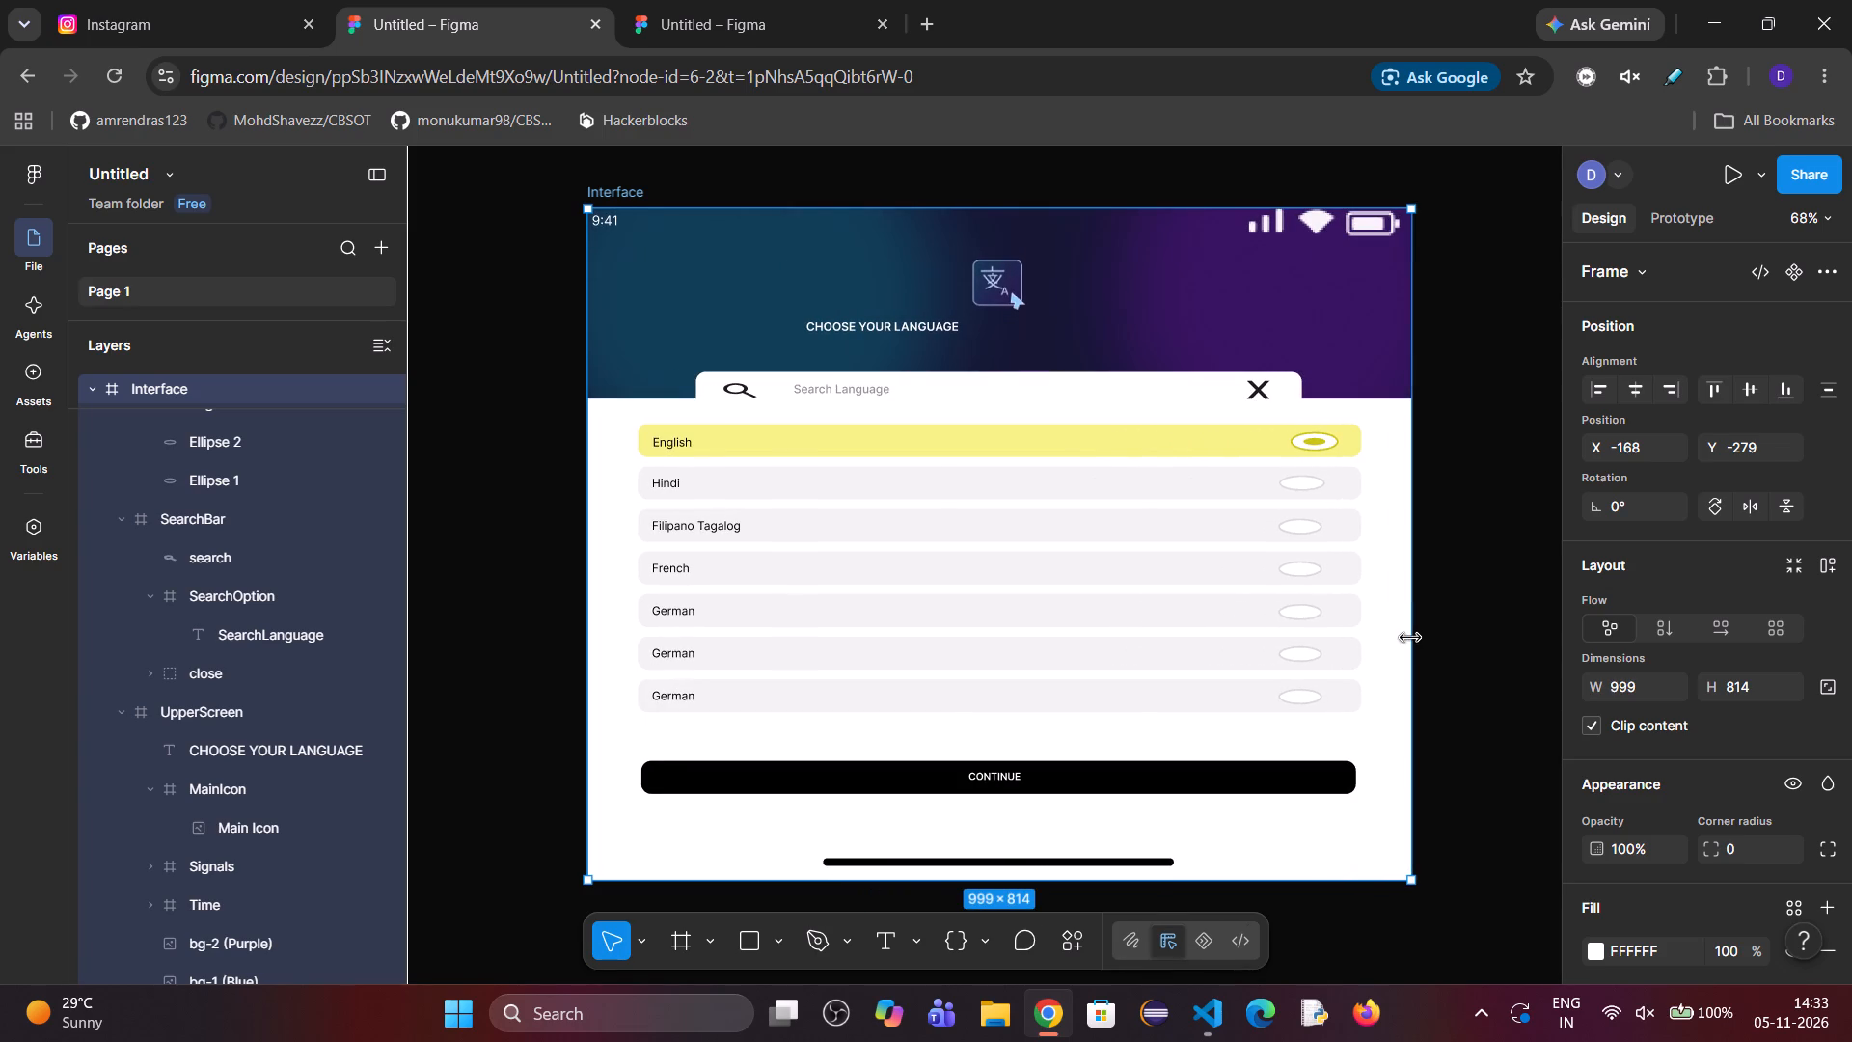
drag(1410, 638, 1352, 685)
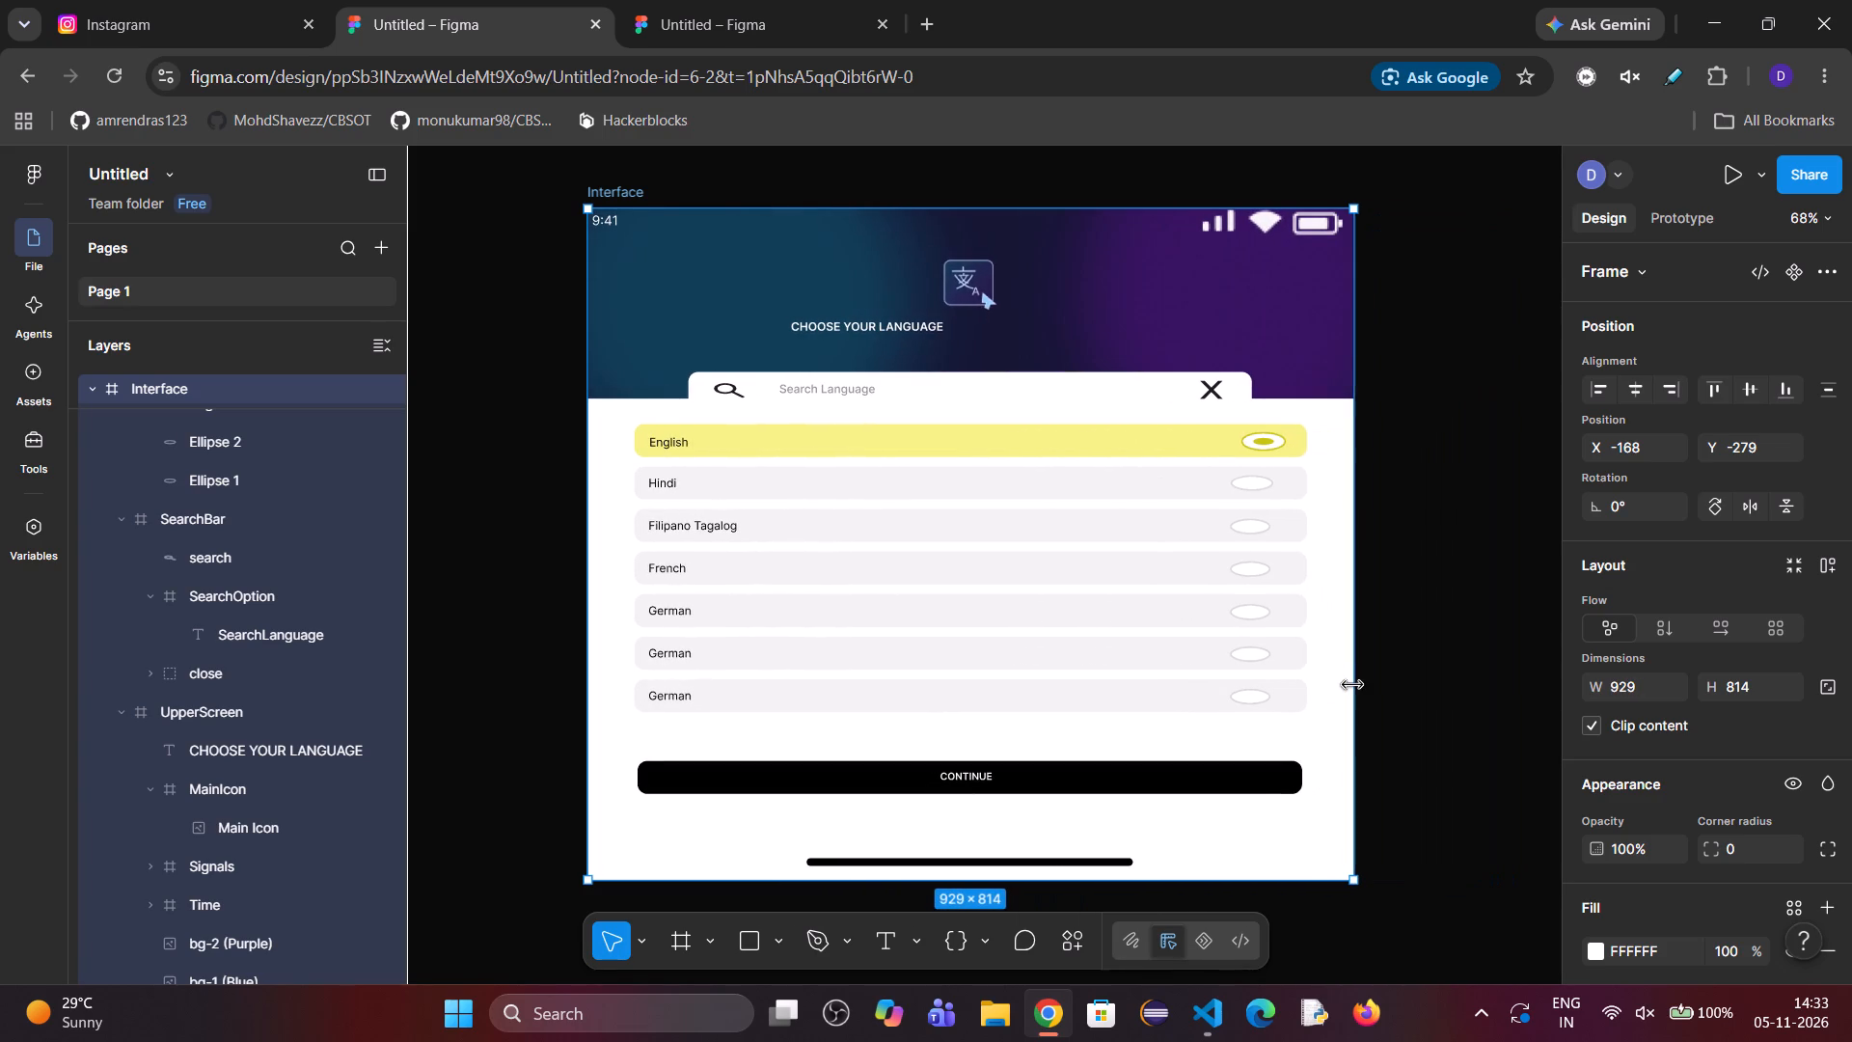
drag(1352, 685, 884, 706)
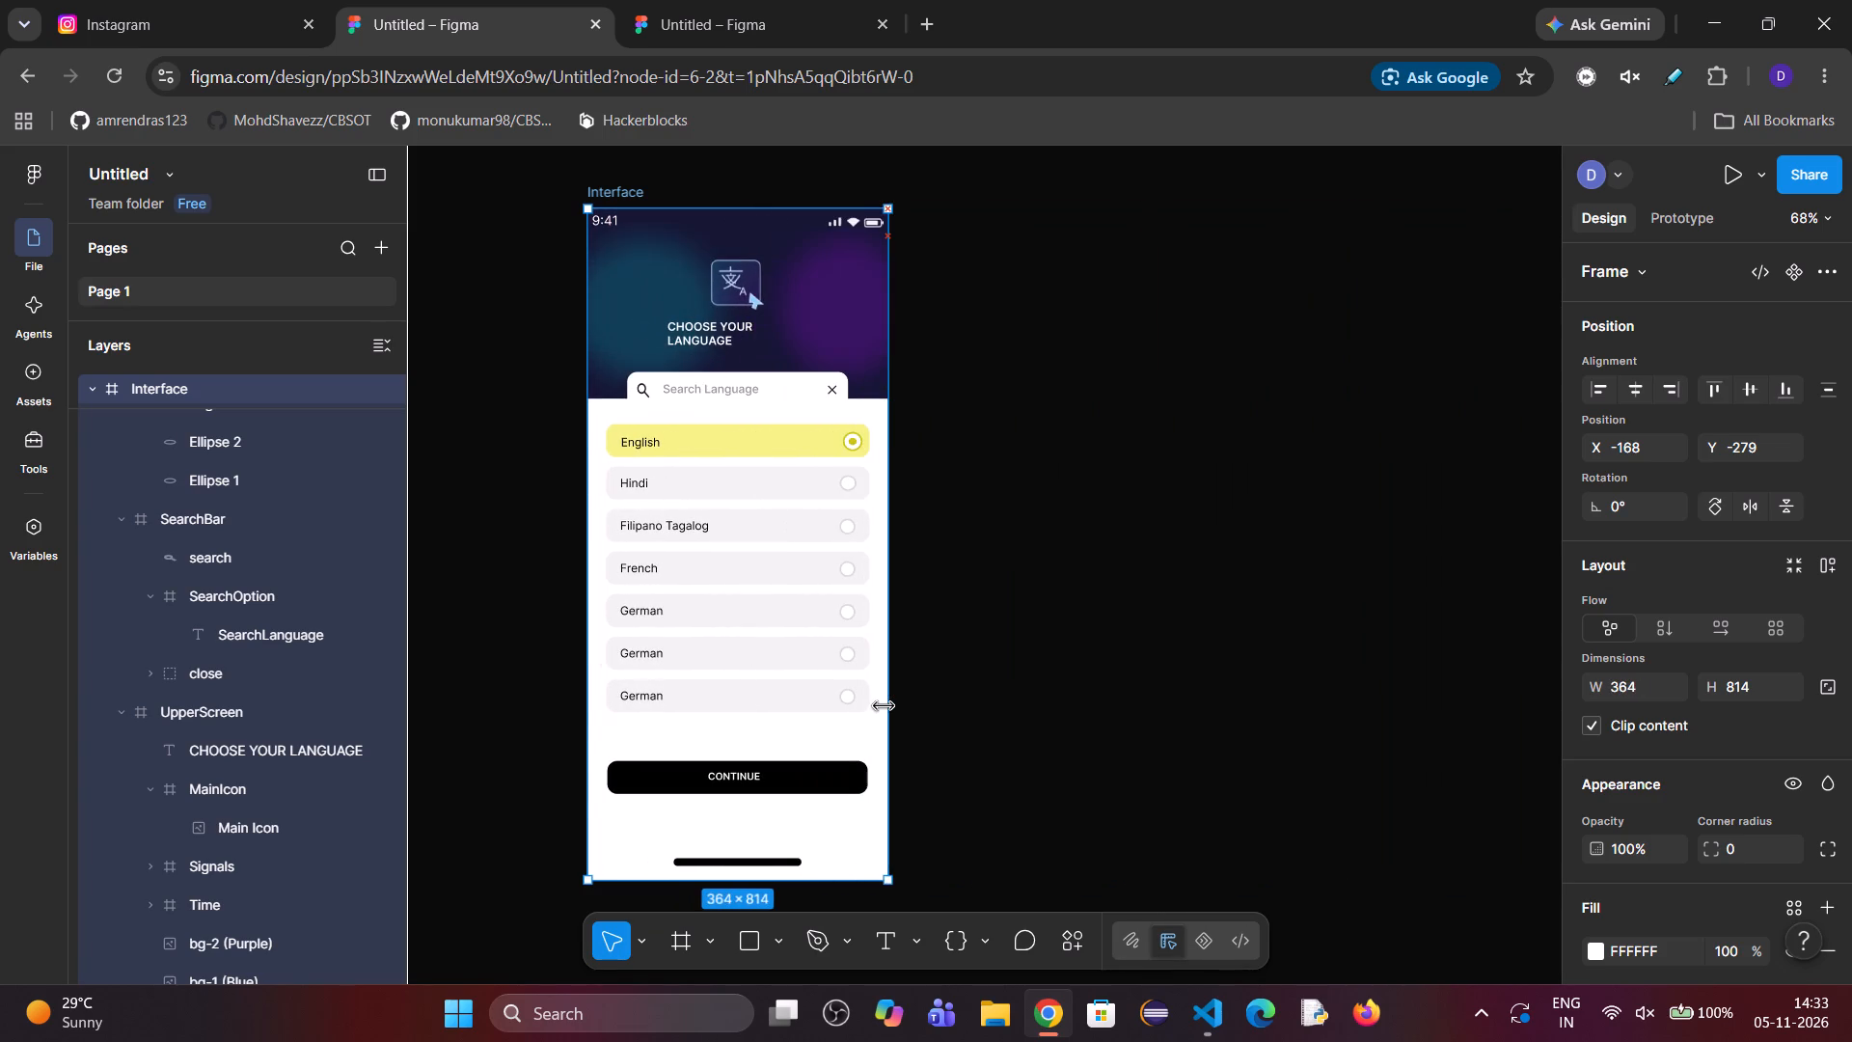
drag(884, 706, 938, 706)
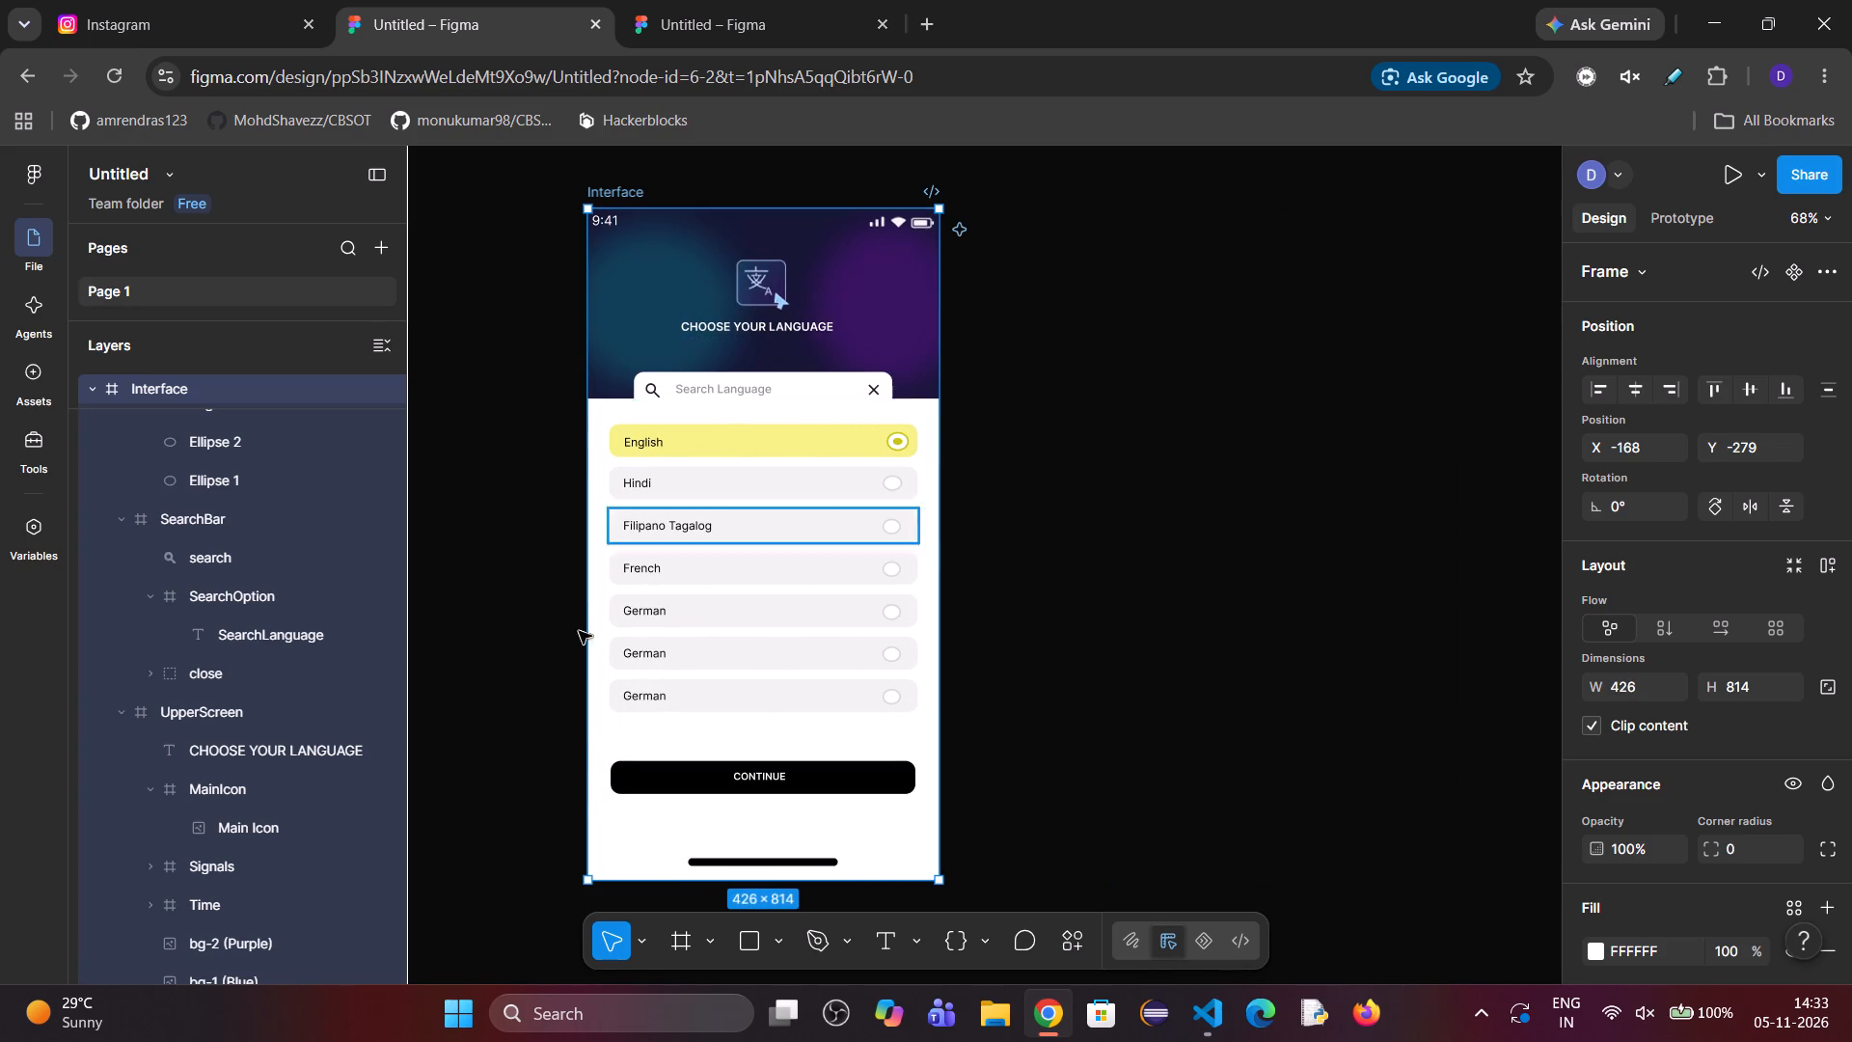
Set the CHOOSE YOUR LANGUAGE heading's horizontal constraint to Center.
click(257, 748)
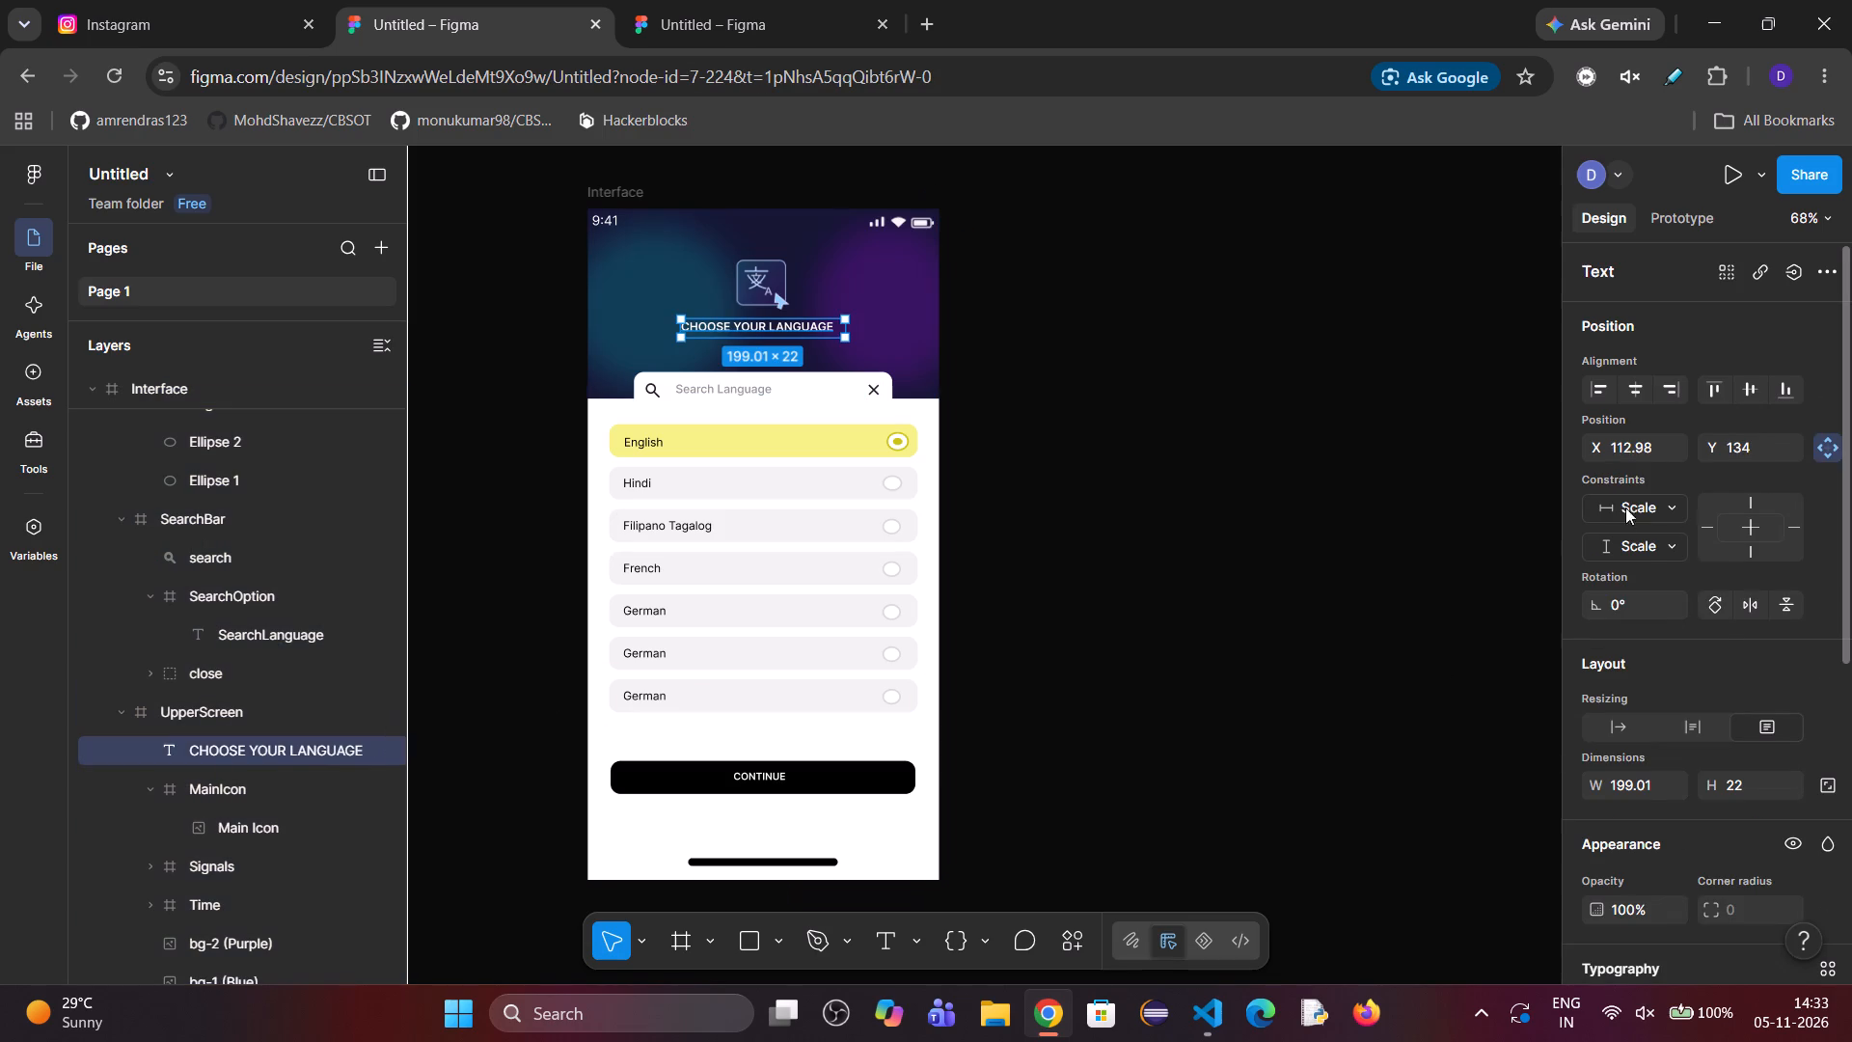
click(1615, 516)
click(1614, 618)
click(1650, 511)
click(1645, 592)
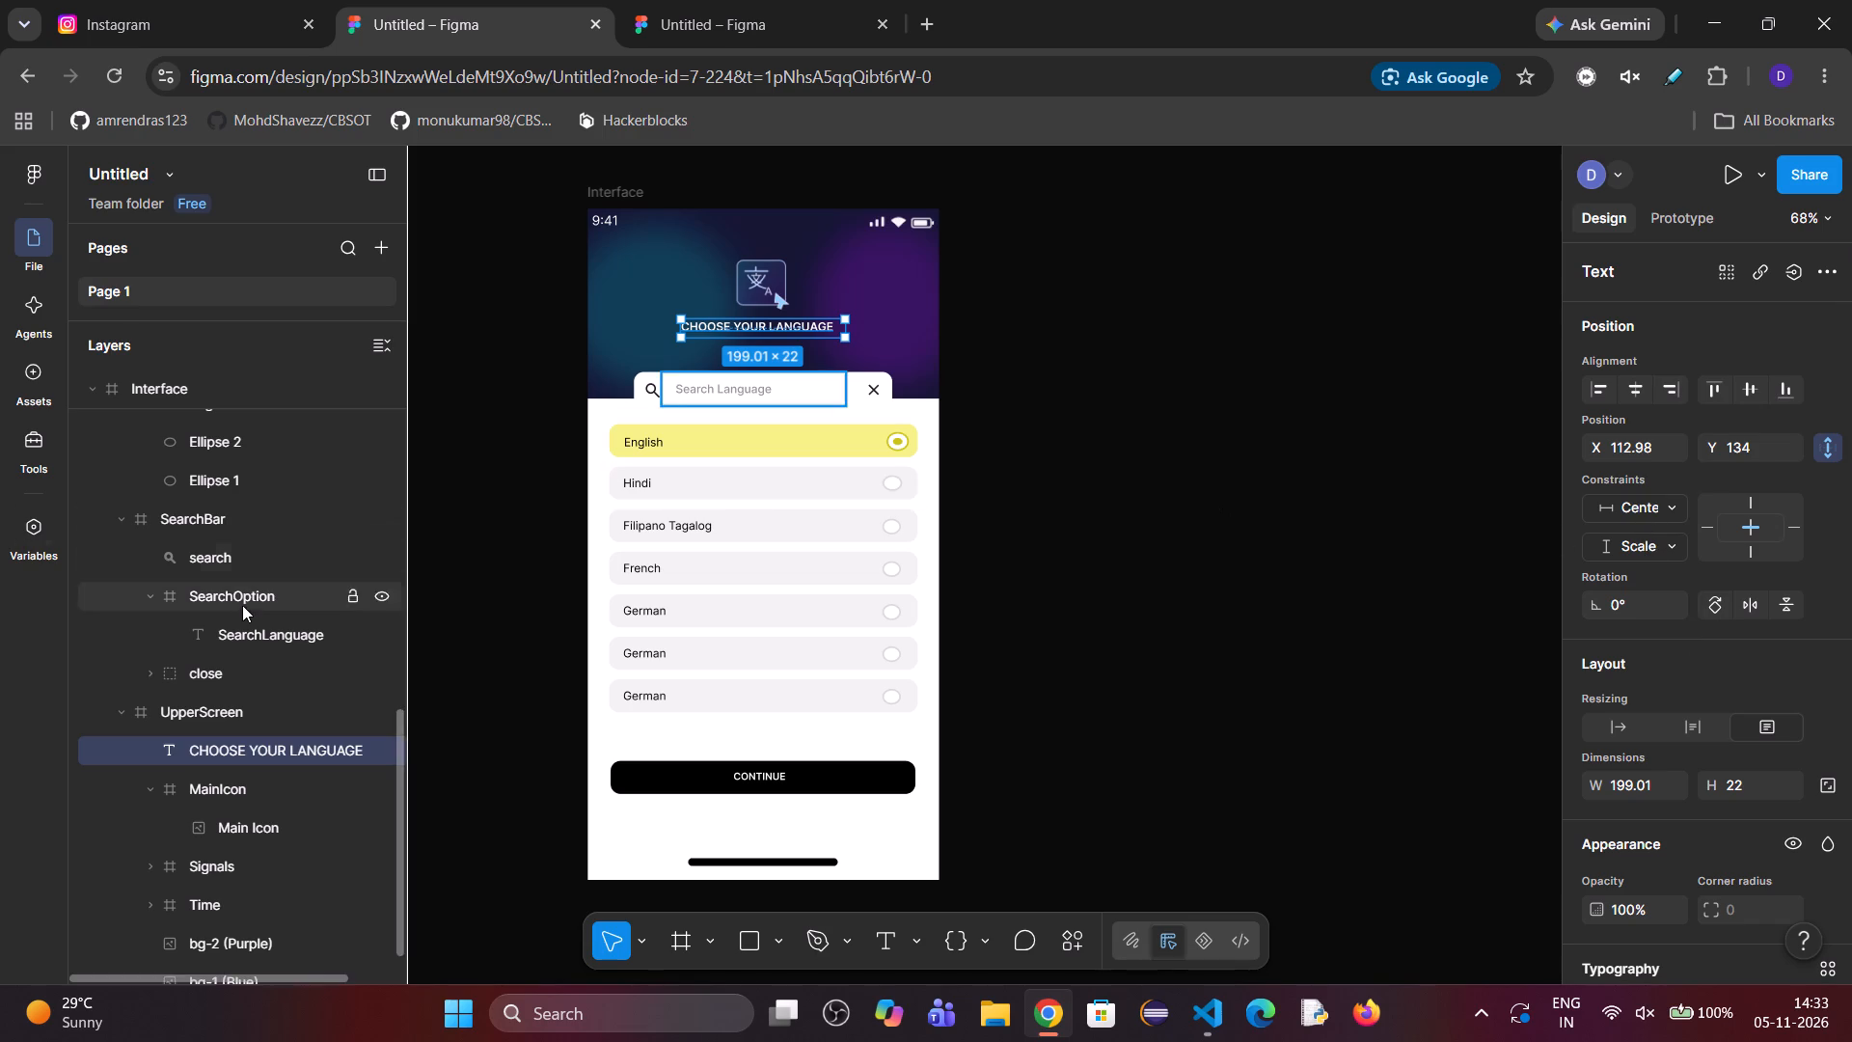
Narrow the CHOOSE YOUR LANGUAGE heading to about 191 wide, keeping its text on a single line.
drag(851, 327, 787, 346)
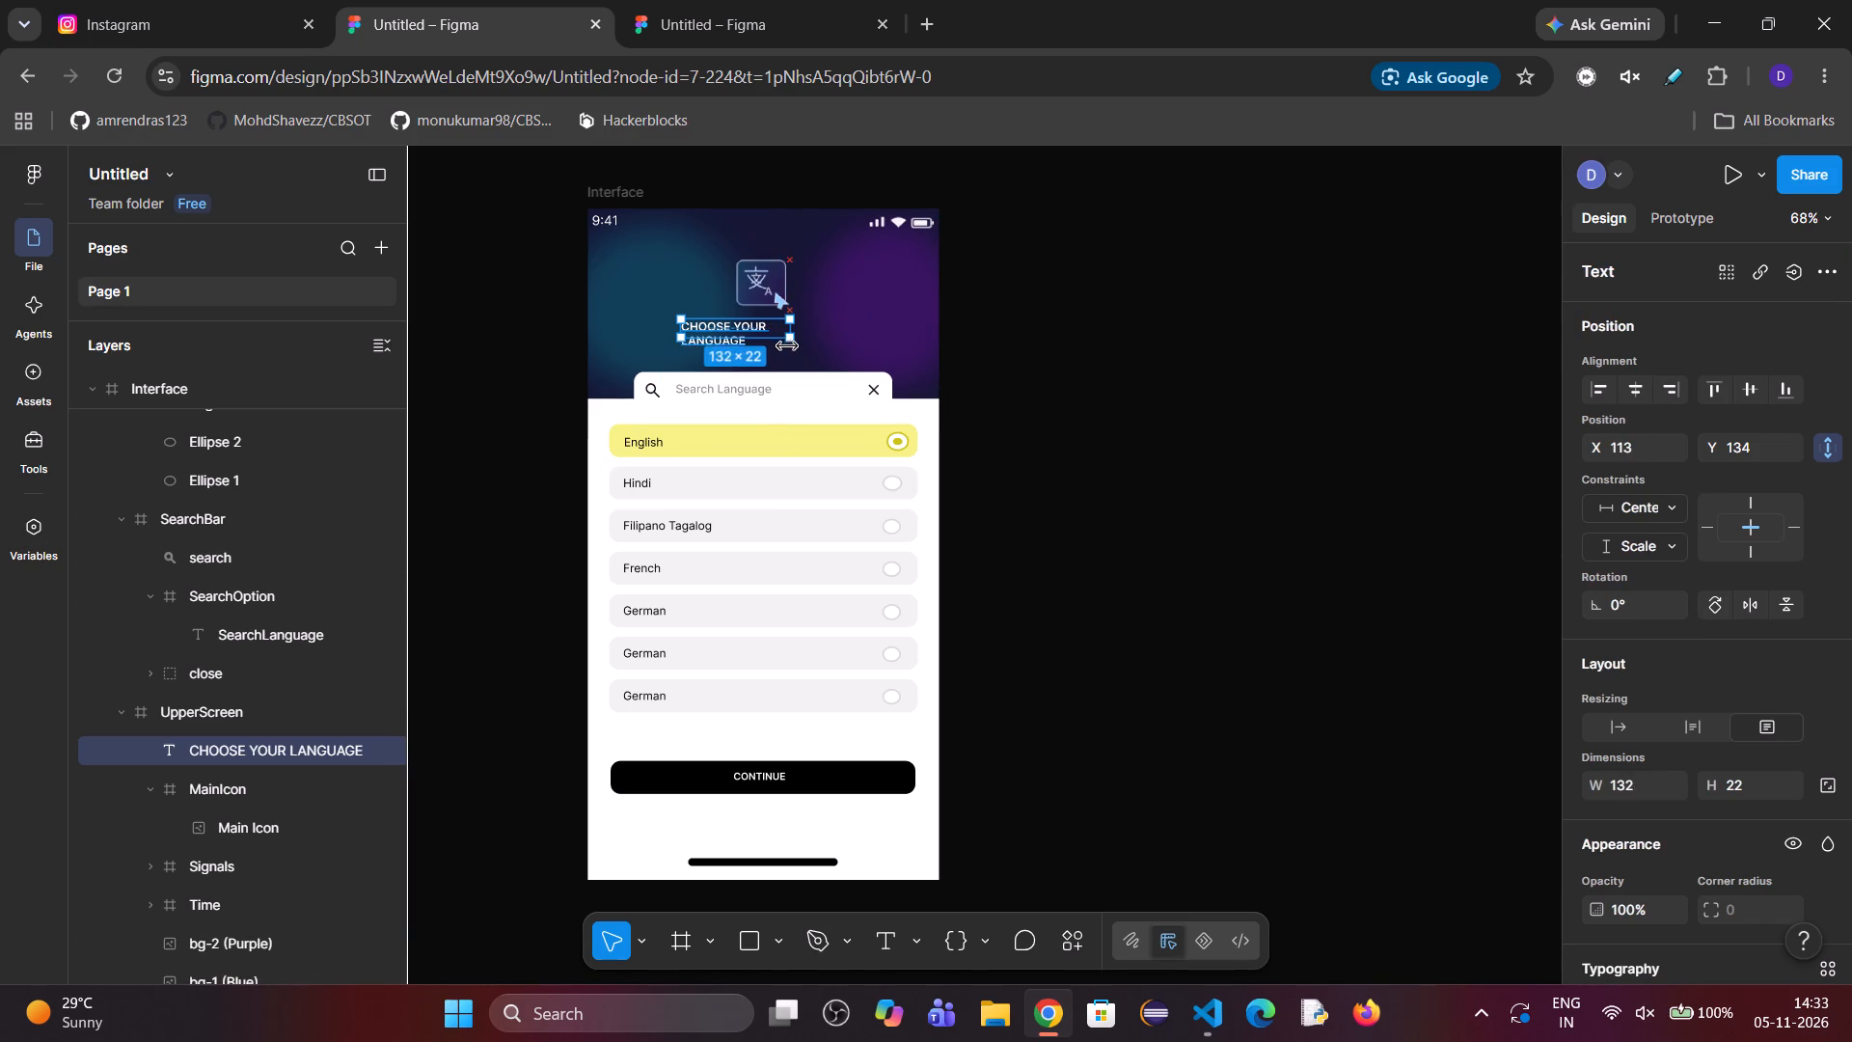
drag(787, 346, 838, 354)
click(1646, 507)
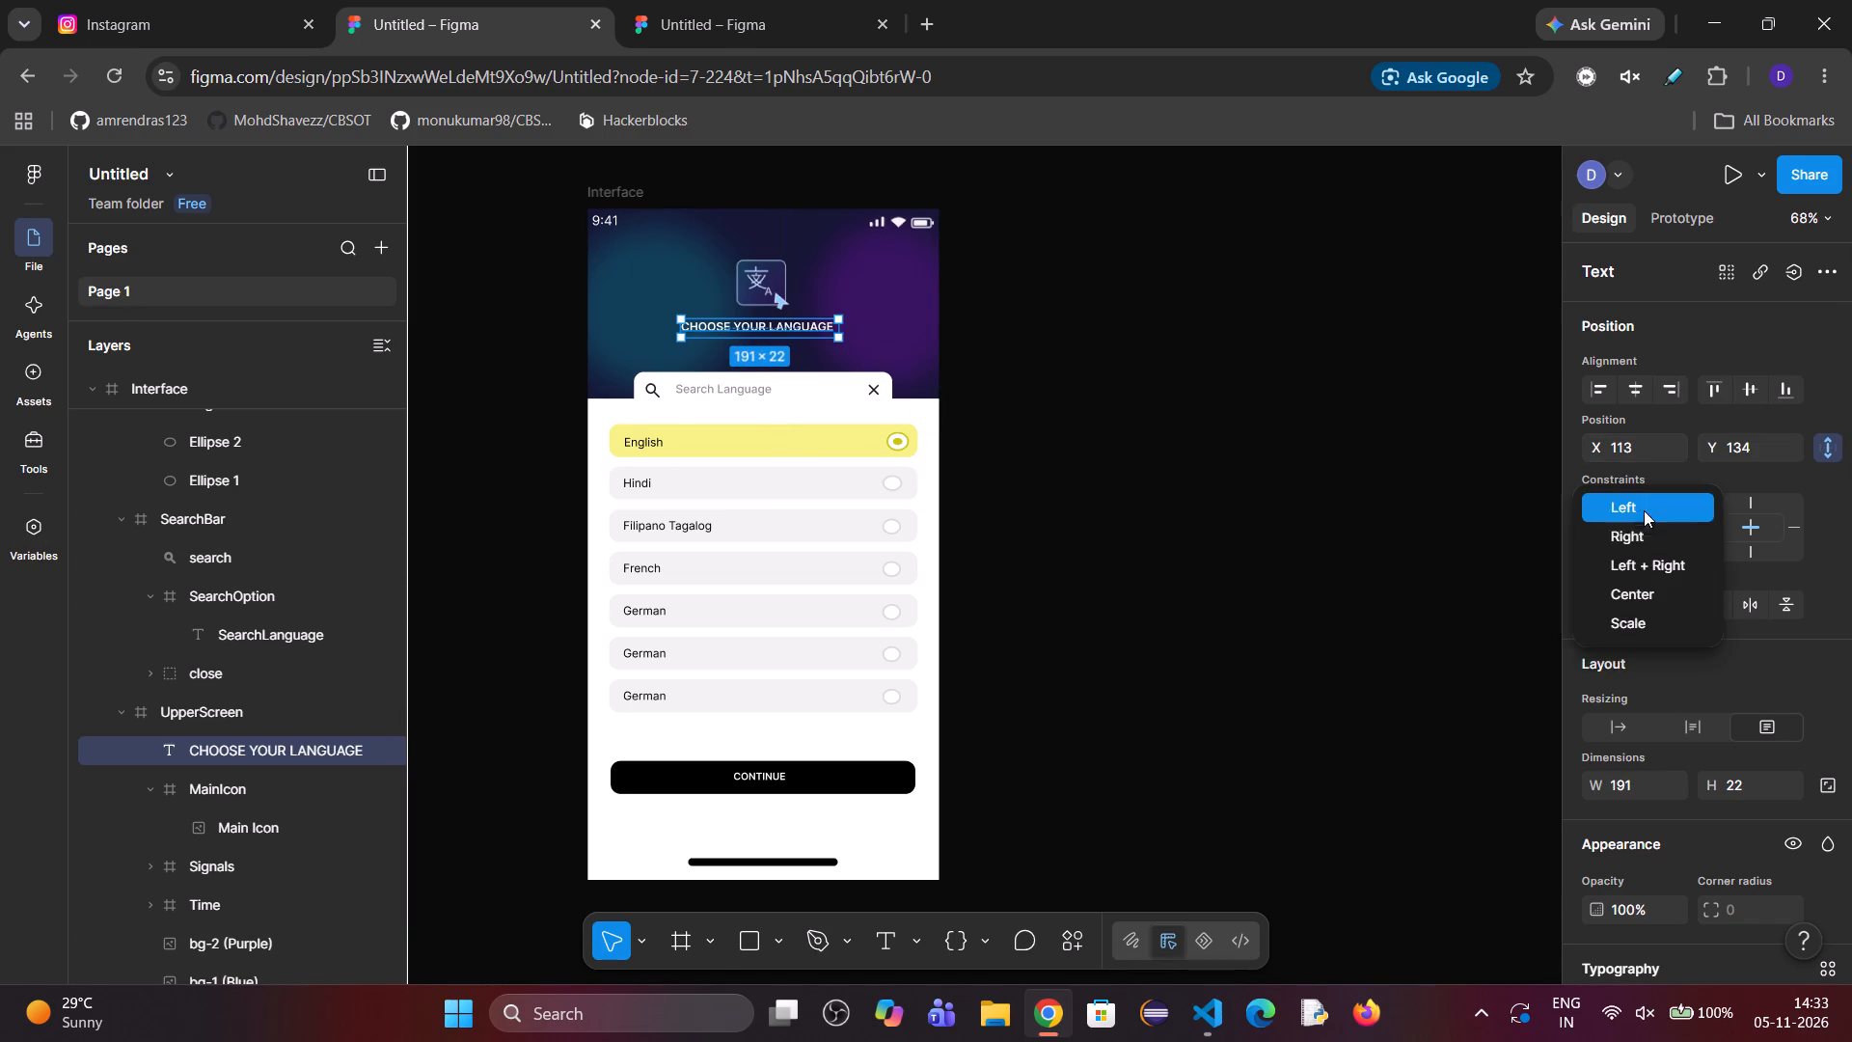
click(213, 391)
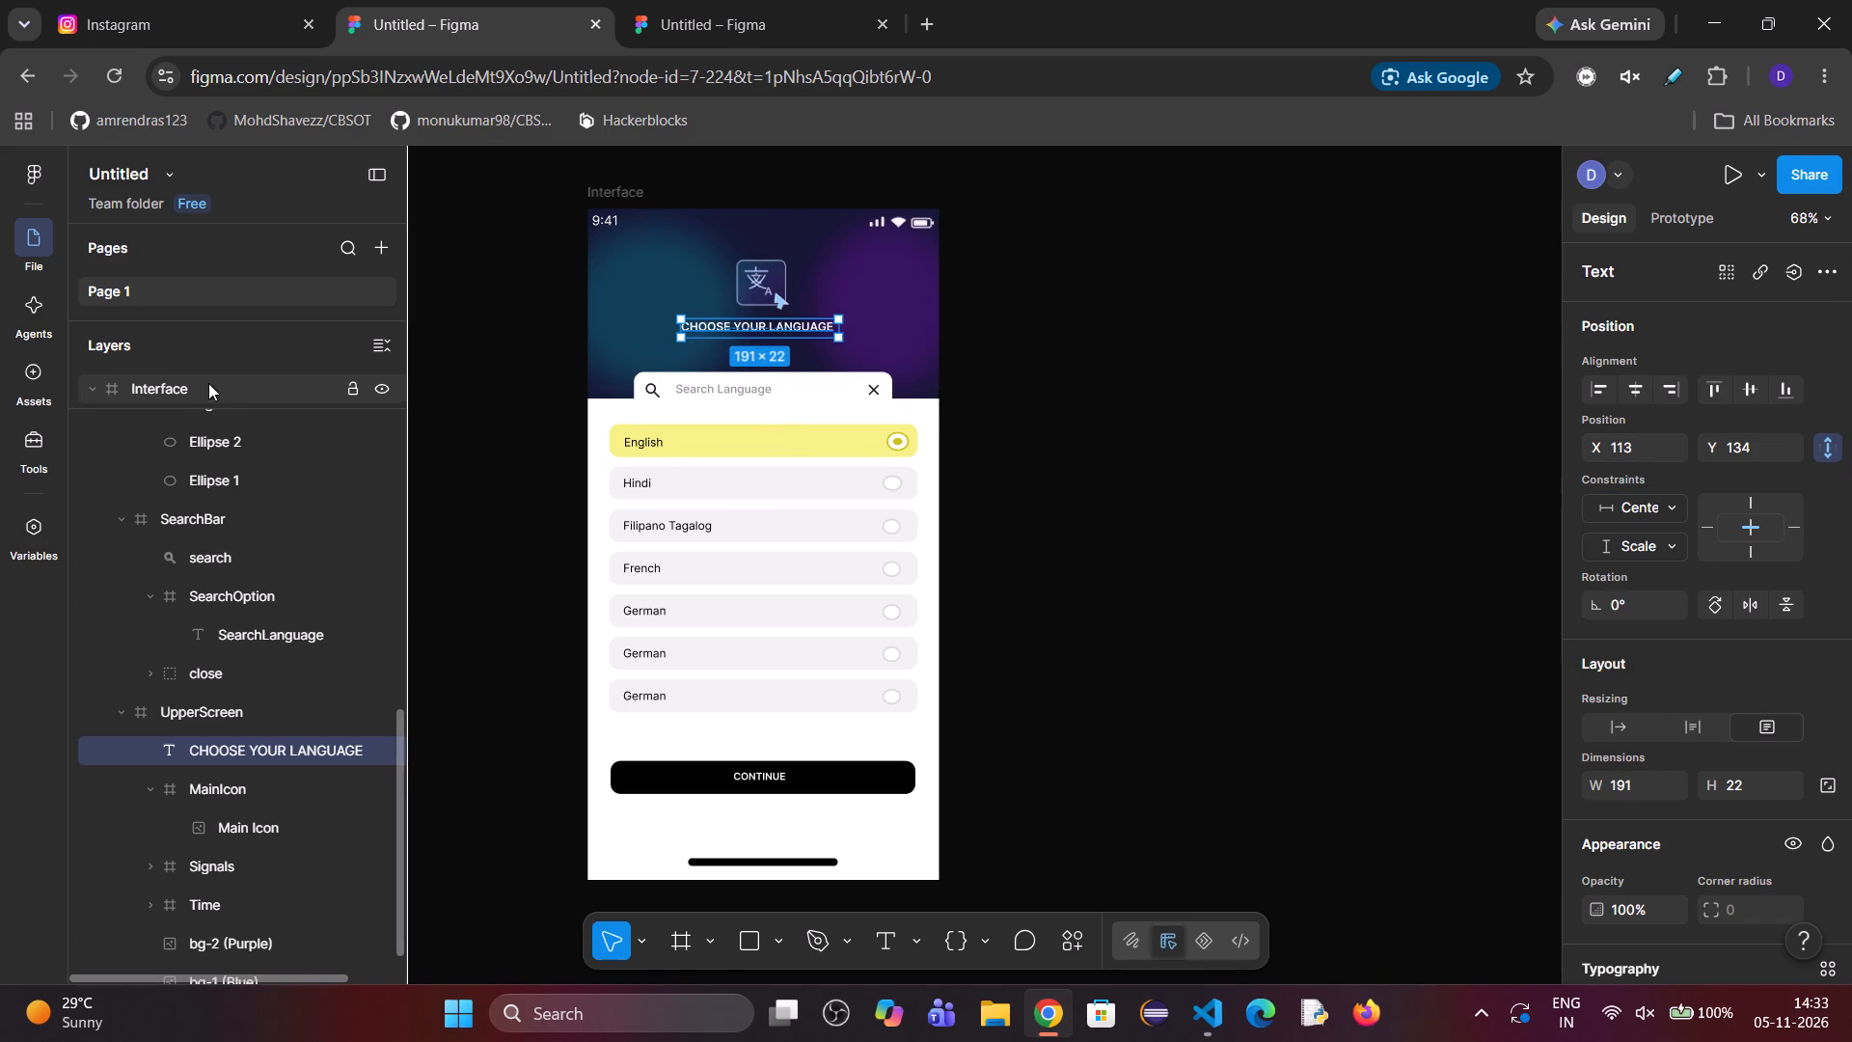
Test the Interface frame's scaling at about 240 and 77 wide, and bring it back to about 443 wide.
click(201, 391)
drag(946, 440, 775, 474)
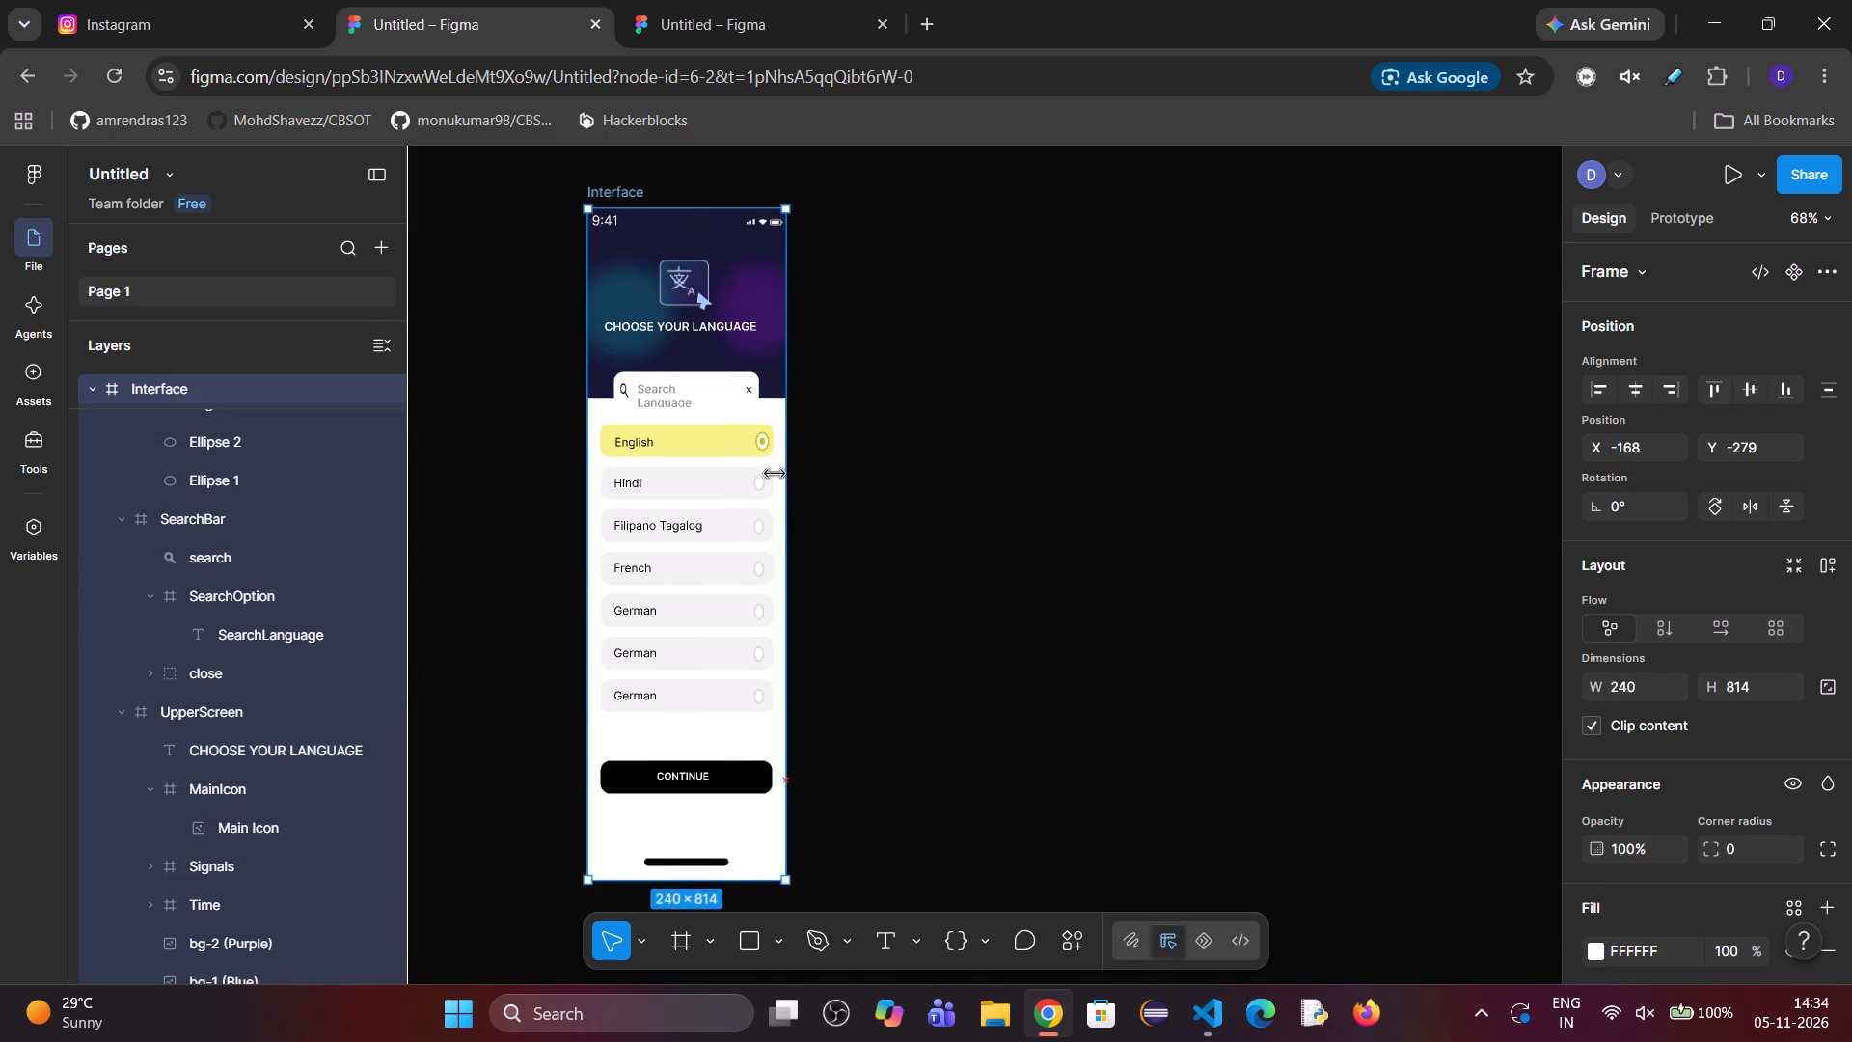
drag(775, 474, 654, 507)
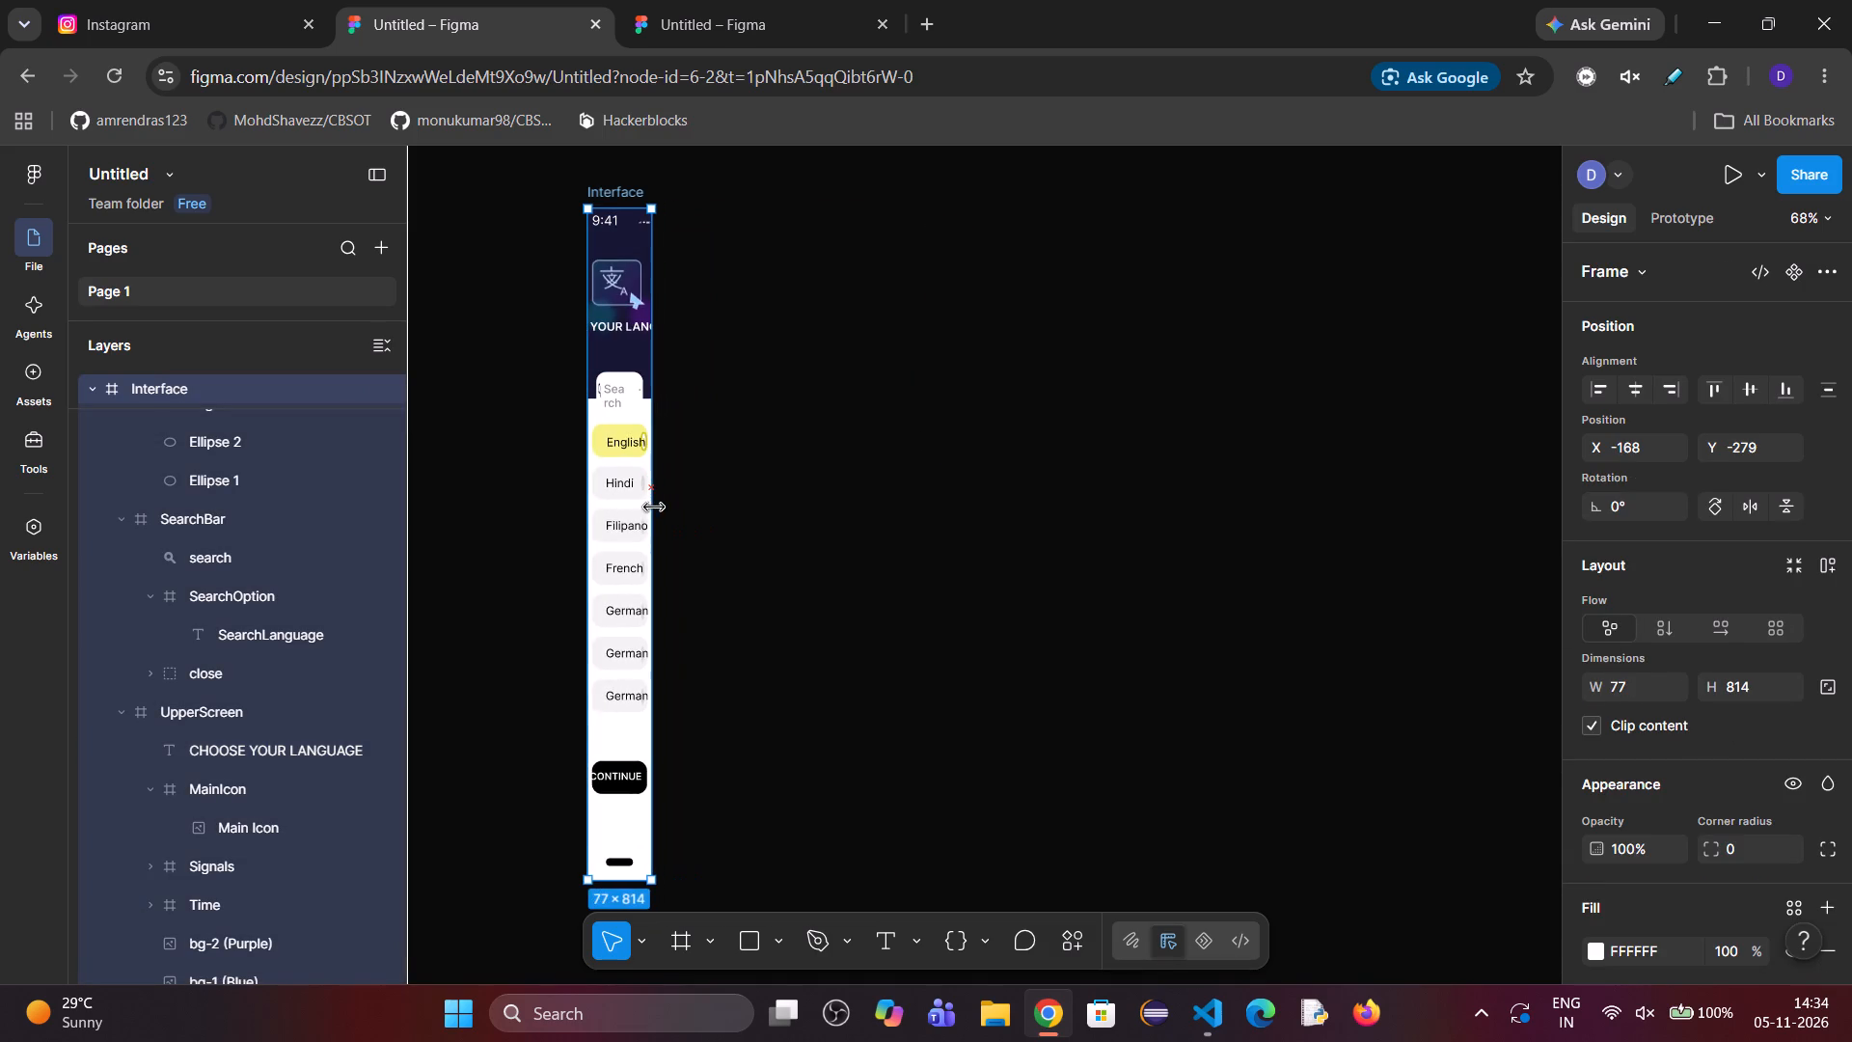
drag(654, 507, 952, 507)
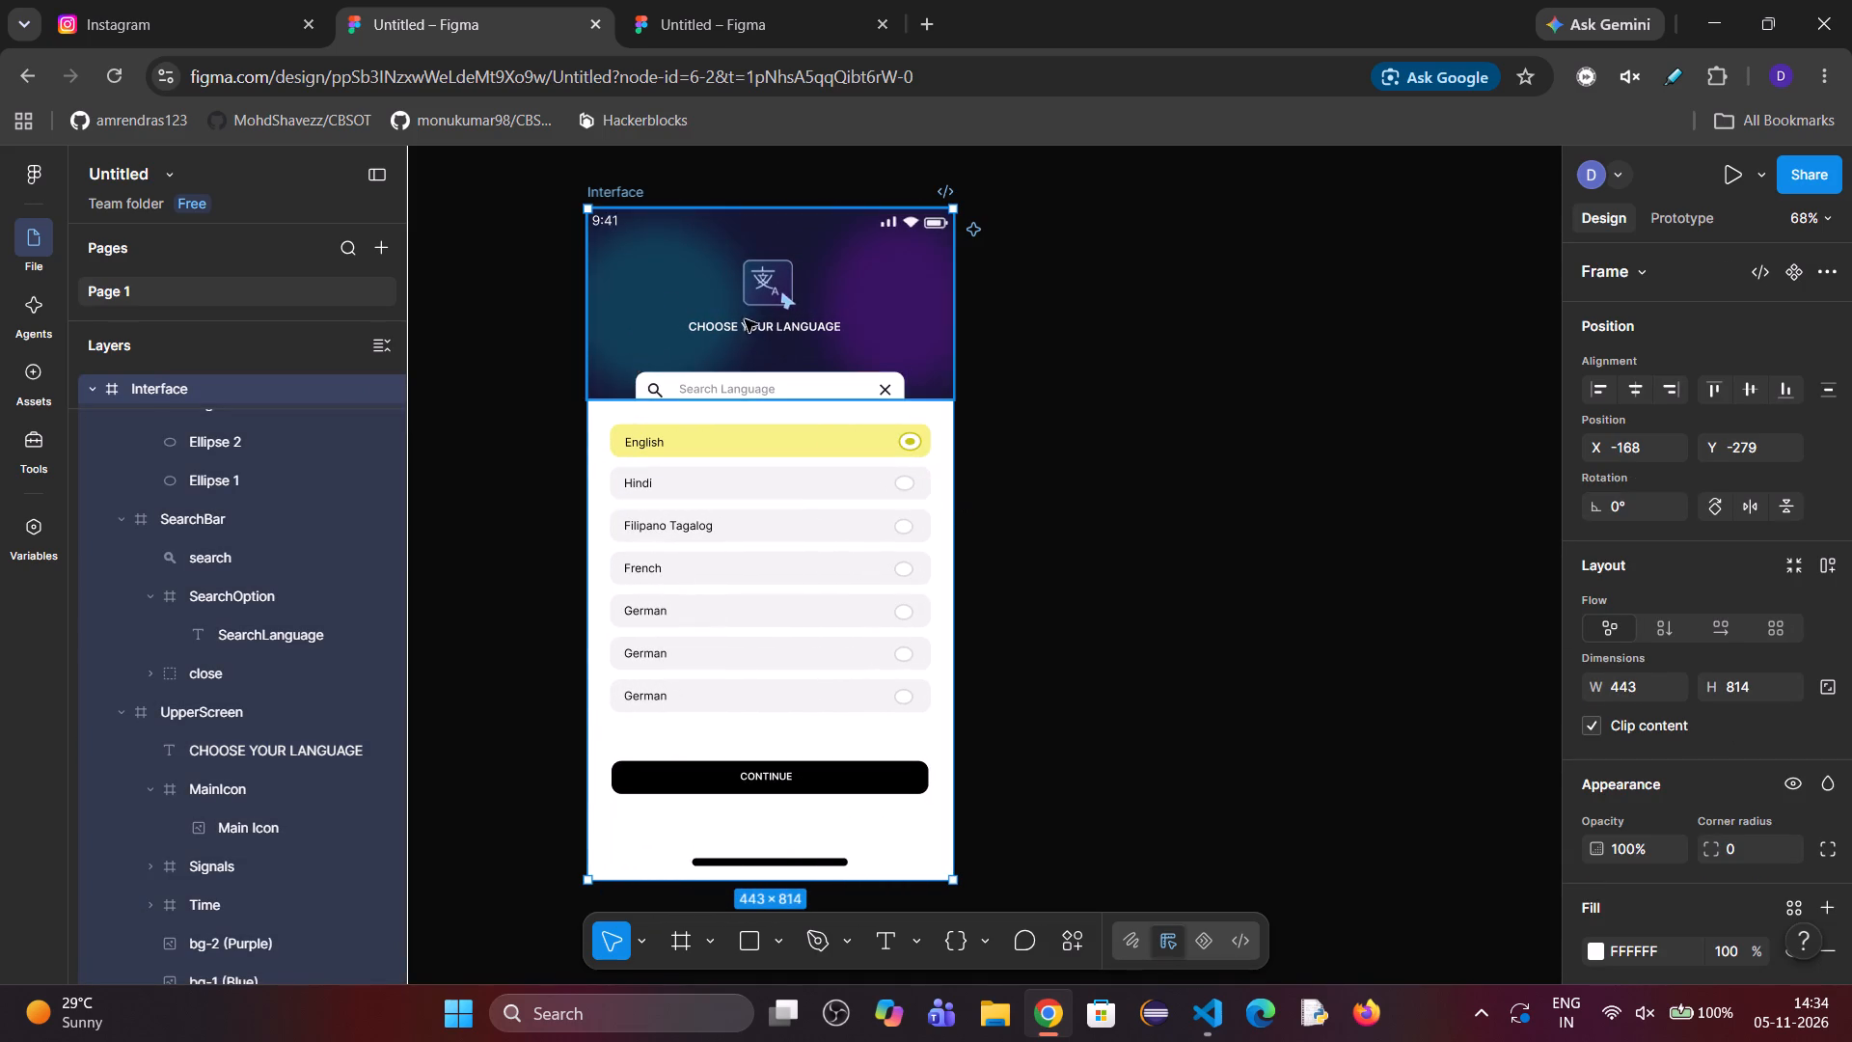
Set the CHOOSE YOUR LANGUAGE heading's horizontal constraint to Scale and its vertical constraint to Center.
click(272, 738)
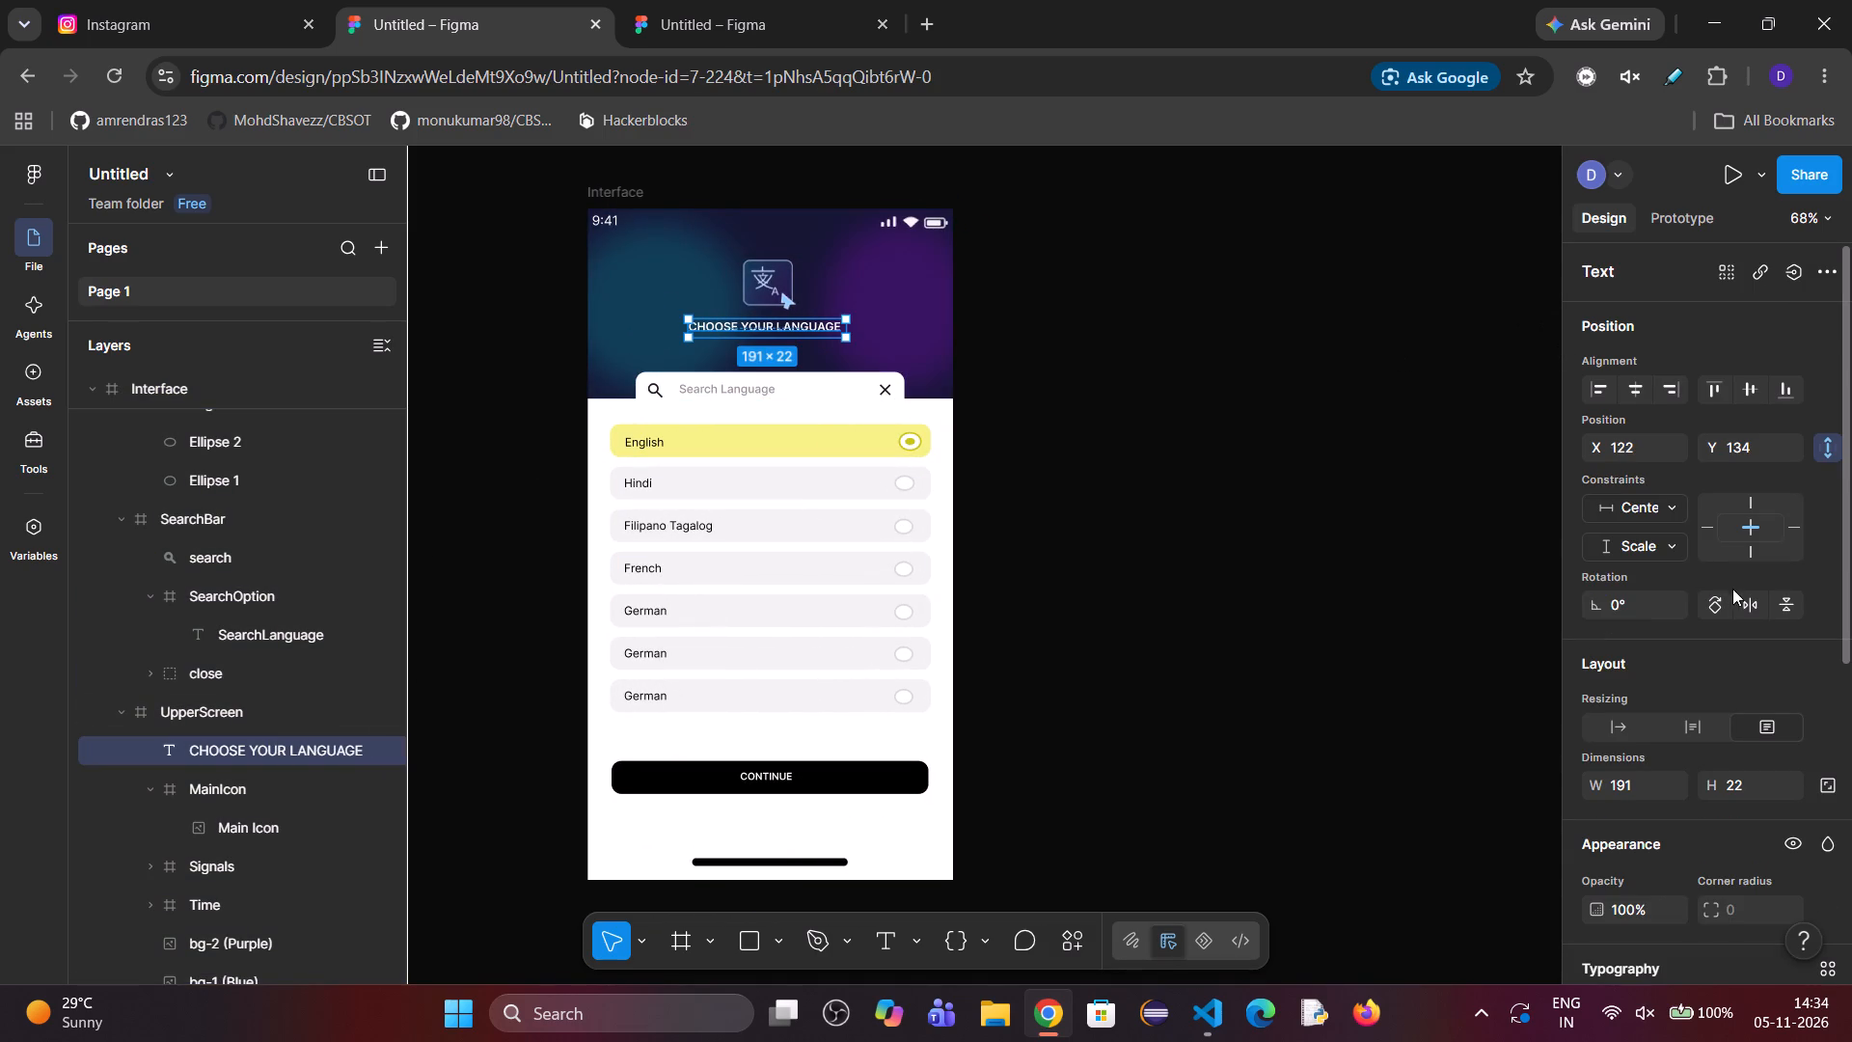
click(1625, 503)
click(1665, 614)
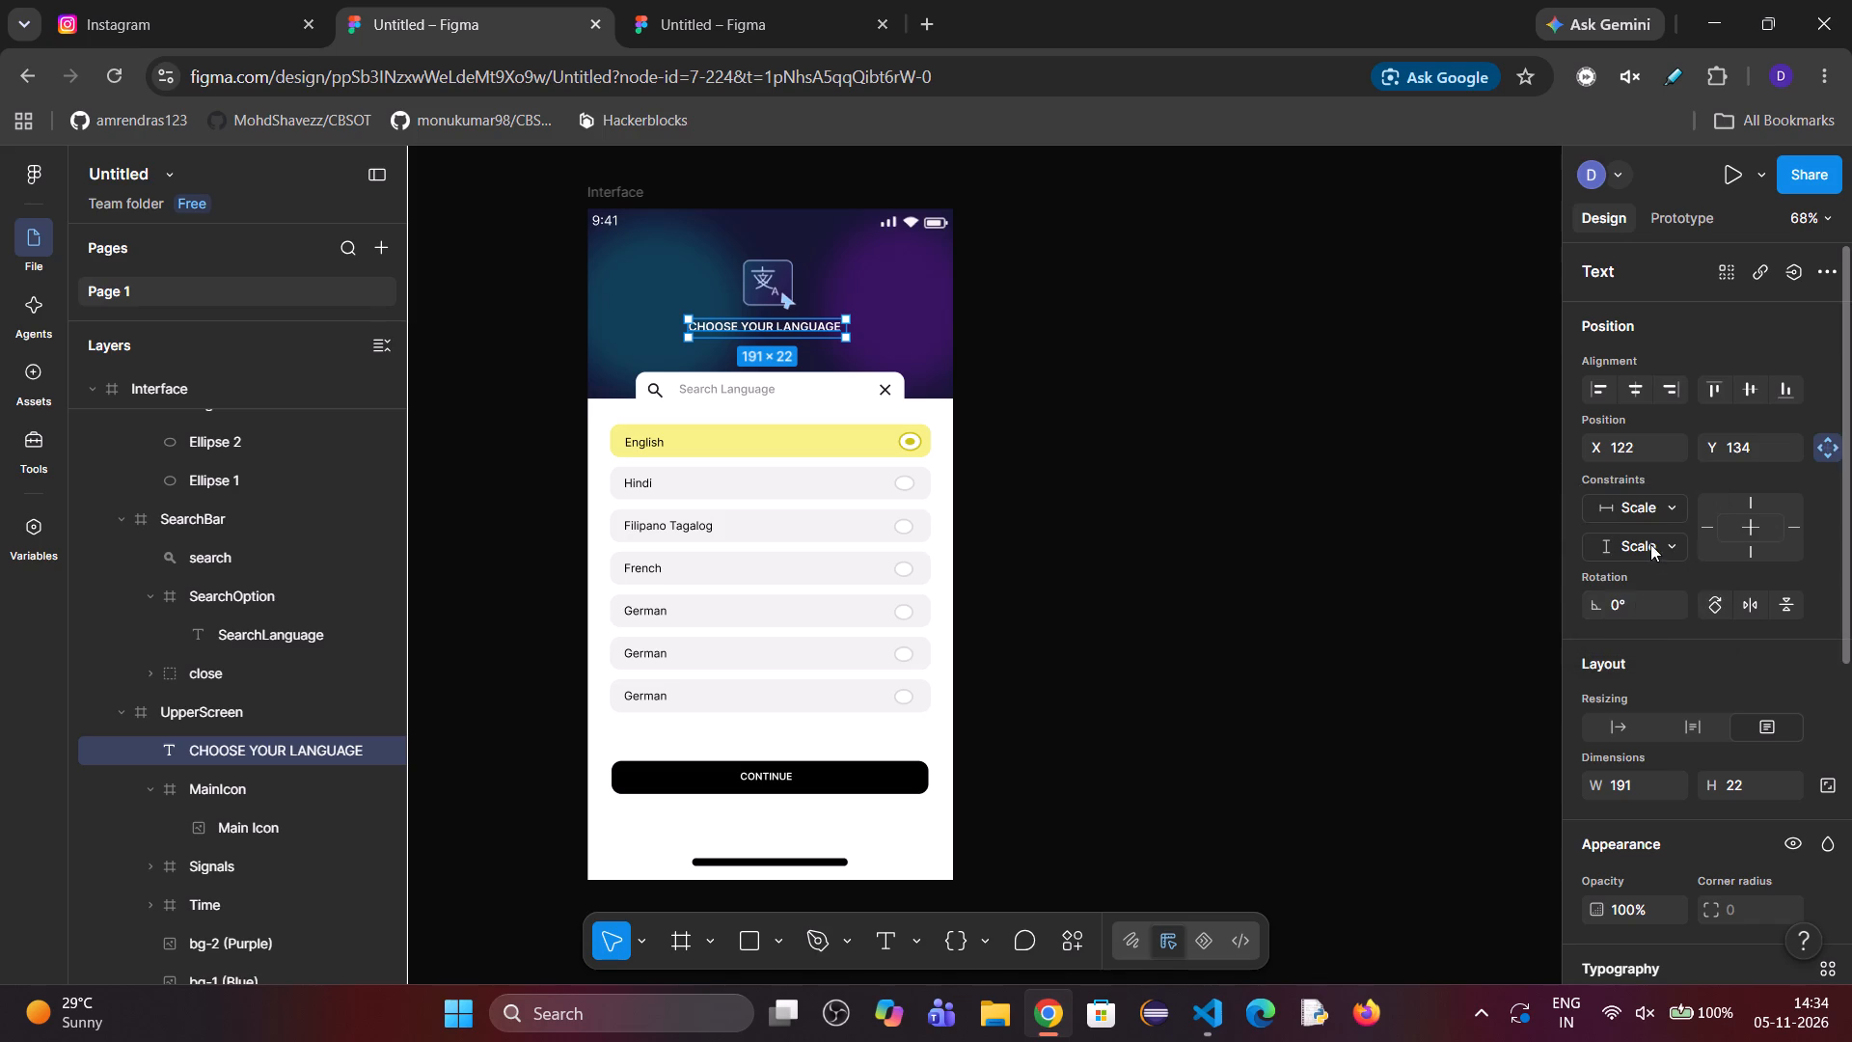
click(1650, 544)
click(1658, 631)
Retest the heading by narrowing the Interface frame to about 162 wide and widening it in stages to about 623.
click(279, 382)
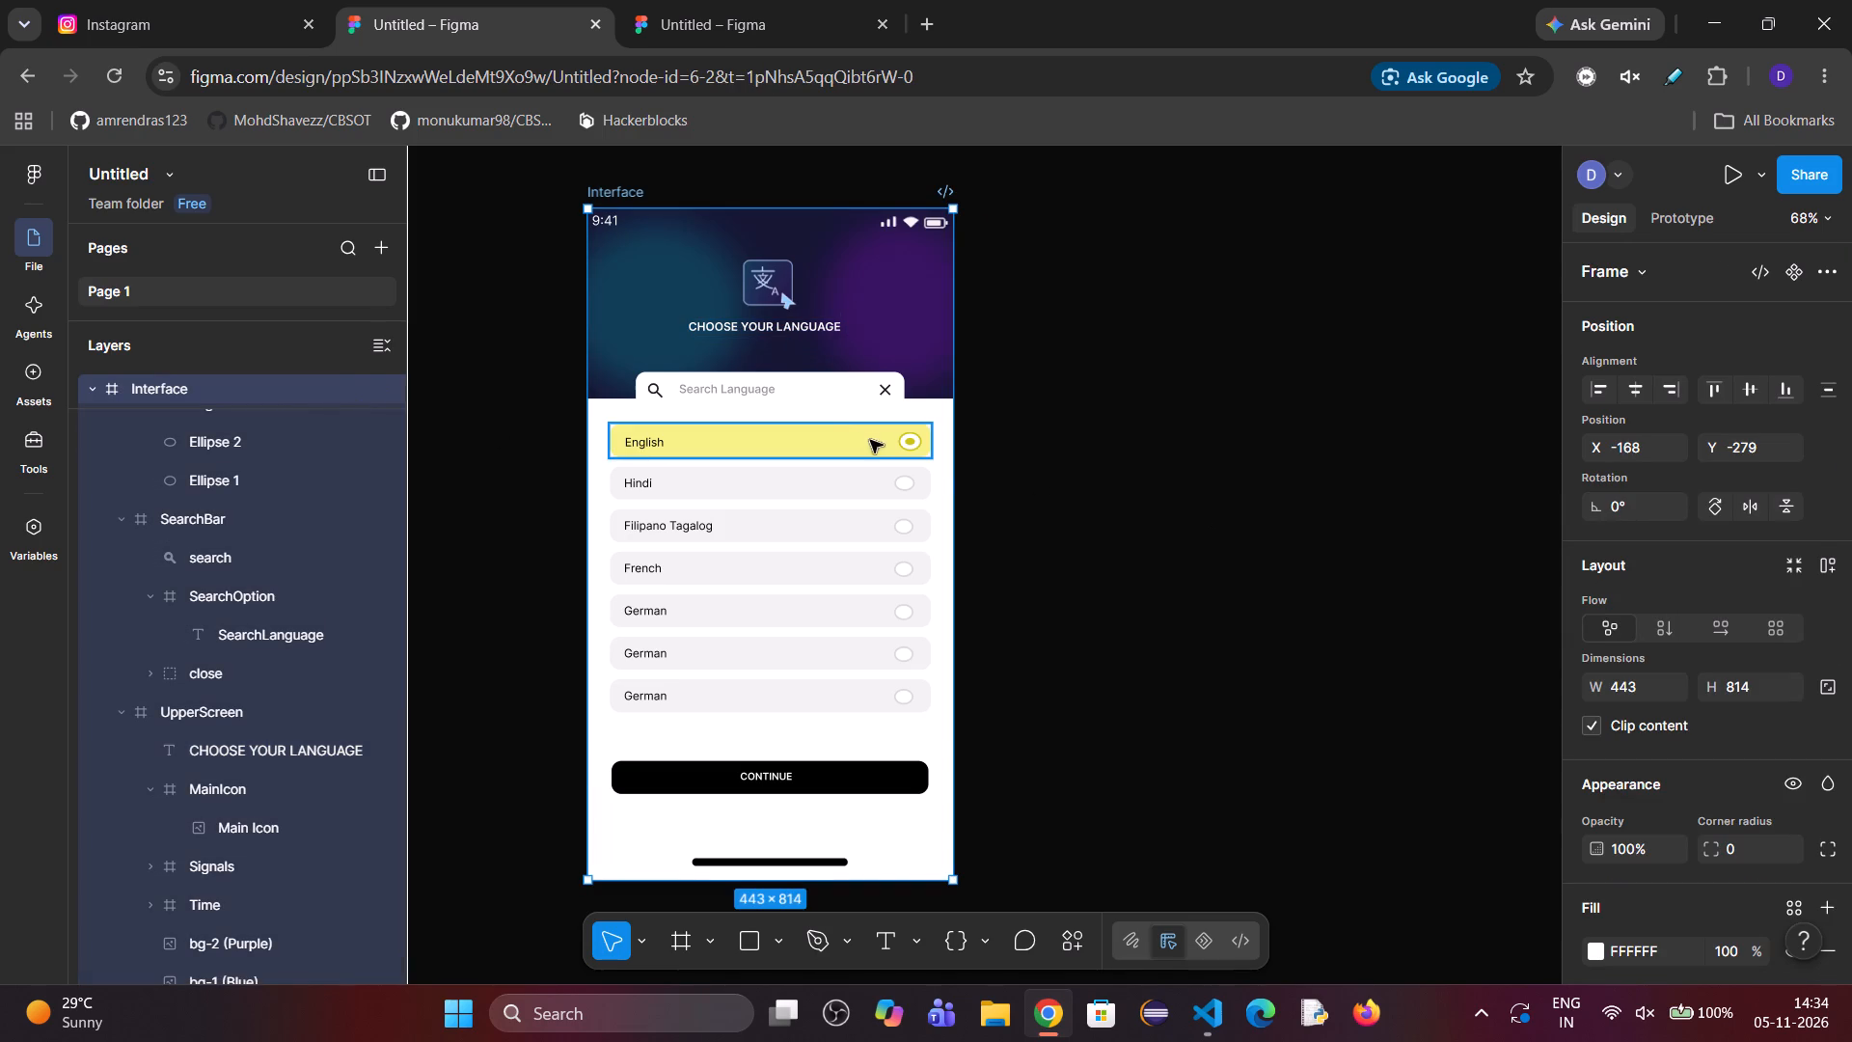
drag(954, 475, 722, 533)
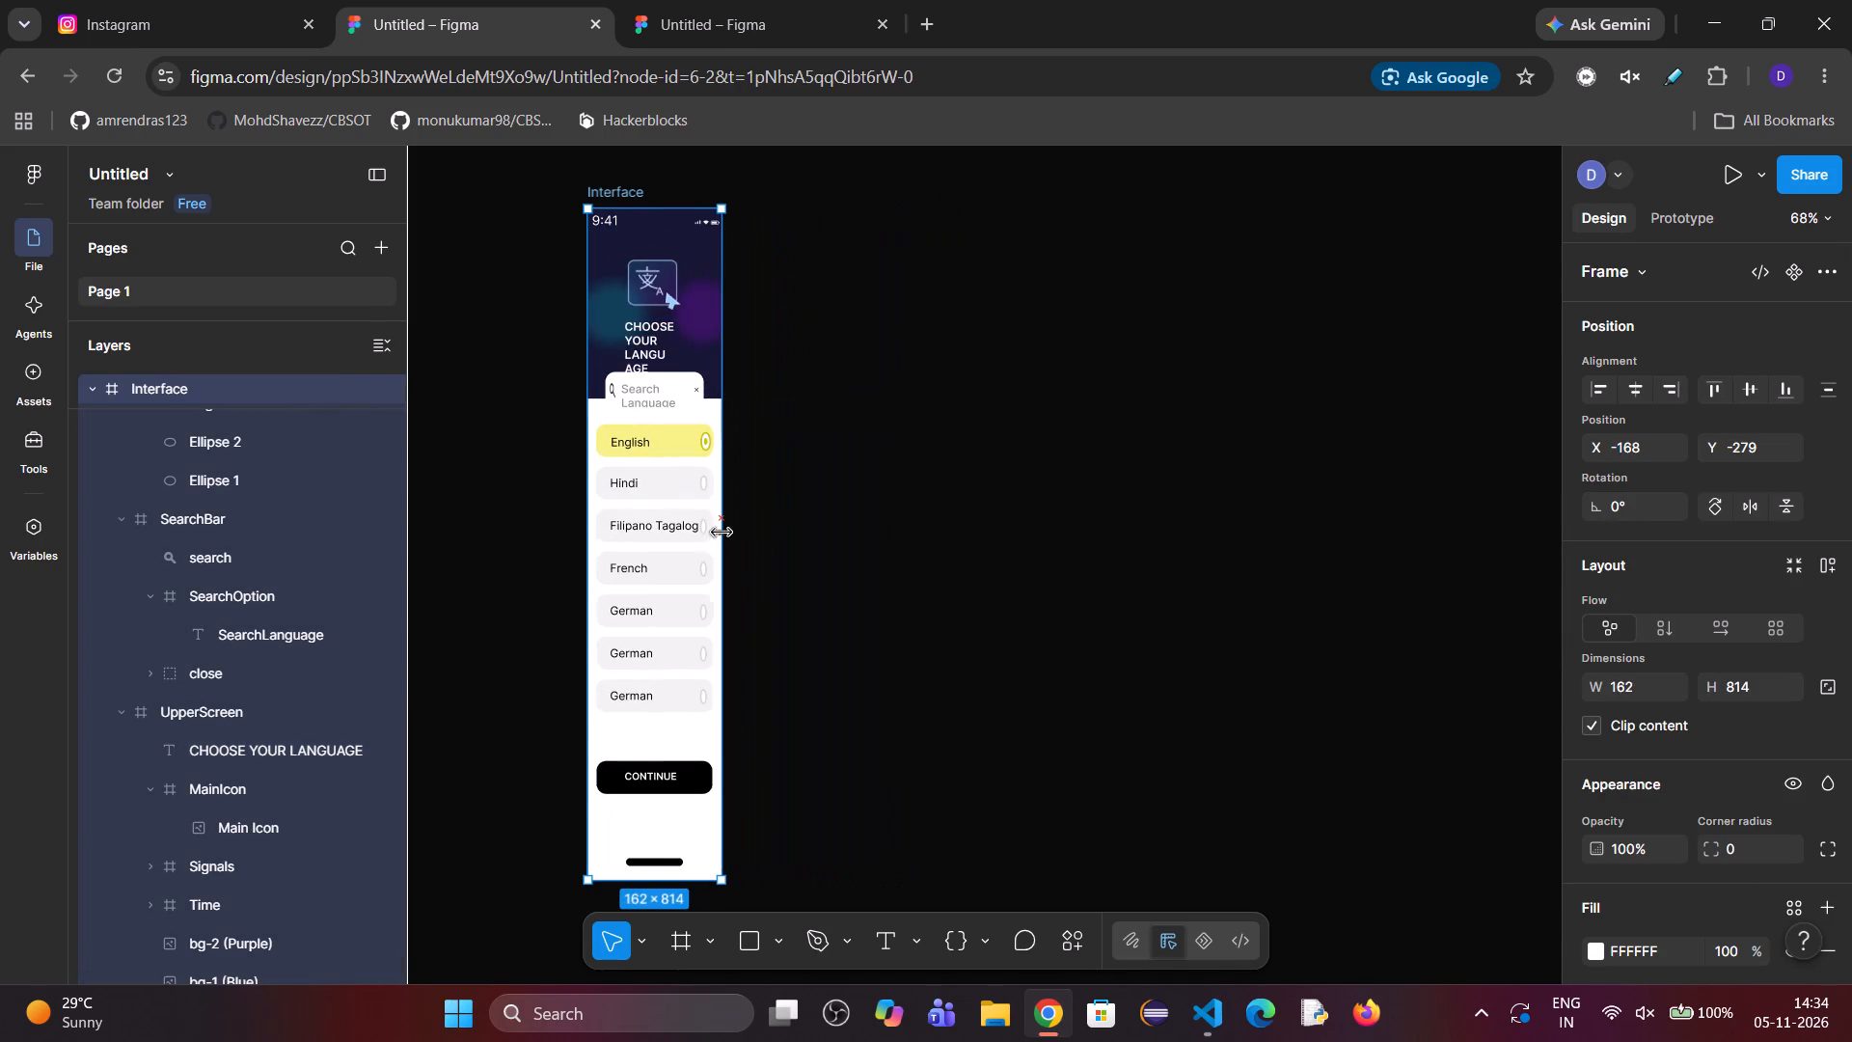
drag(722, 533, 775, 580)
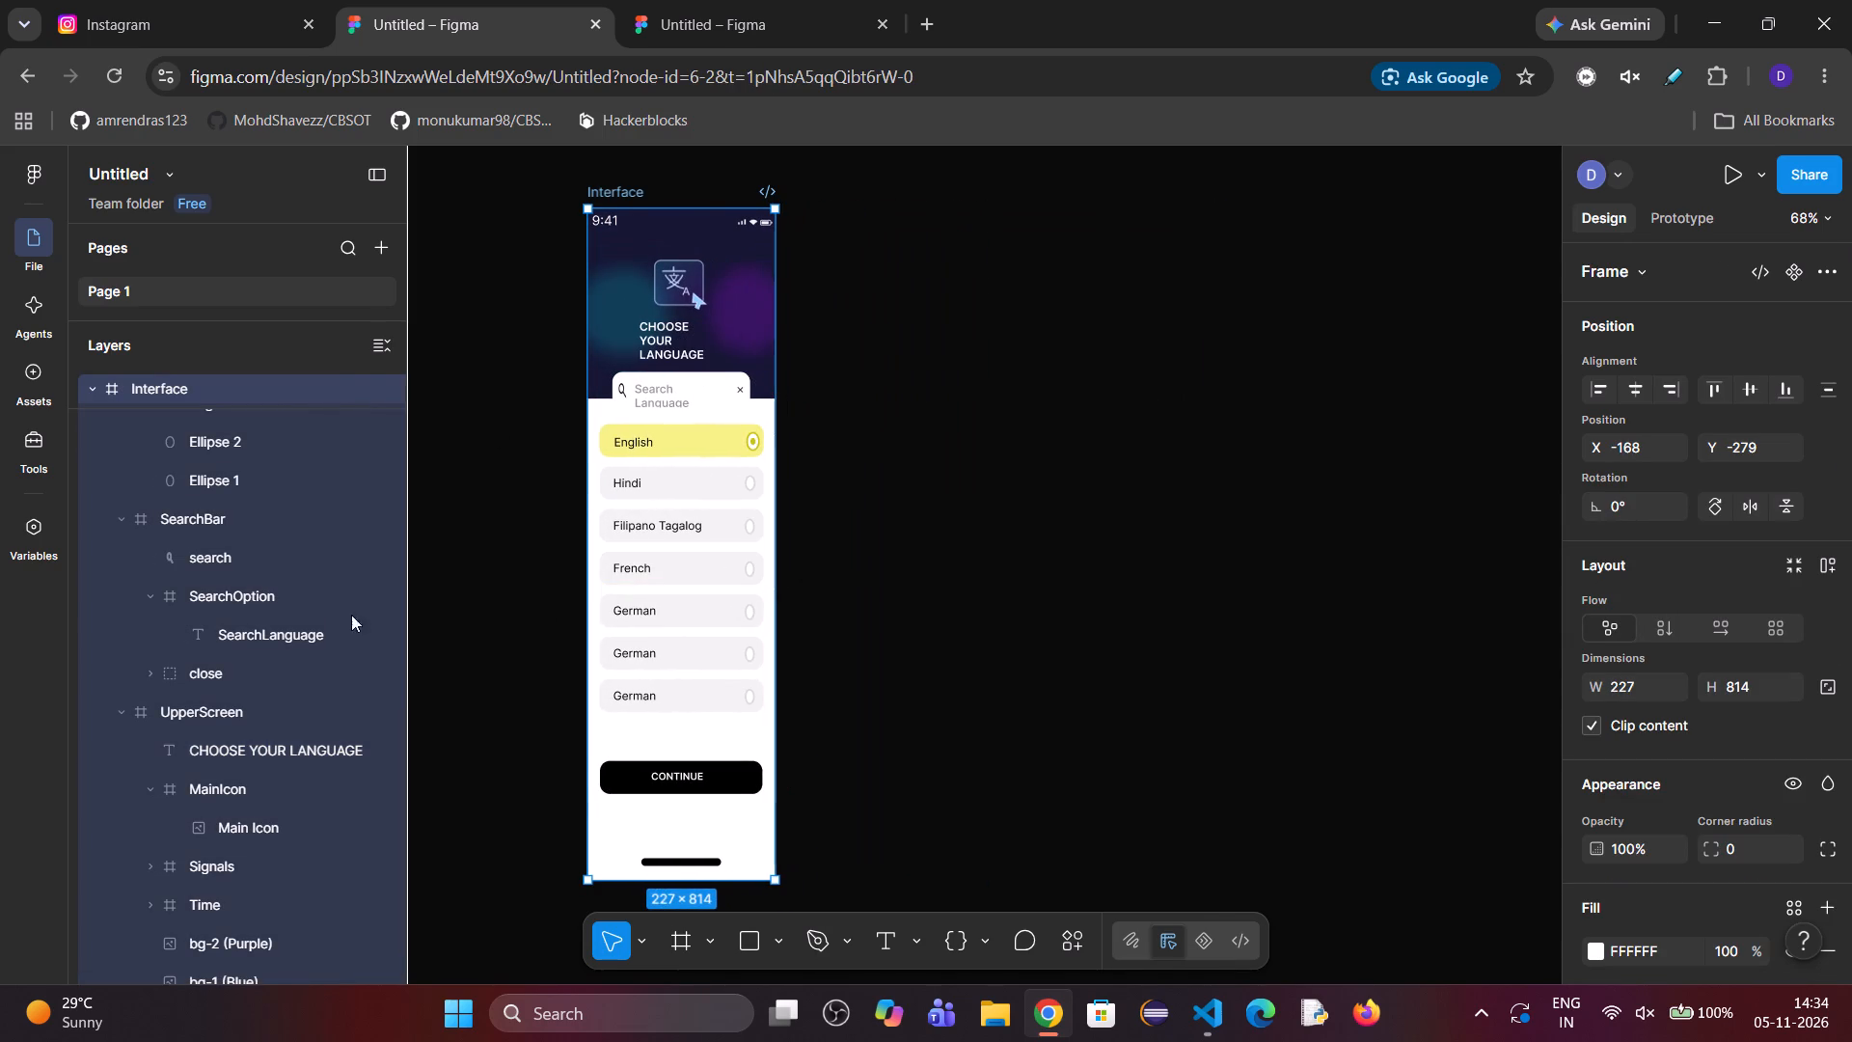
drag(781, 429, 1031, 463)
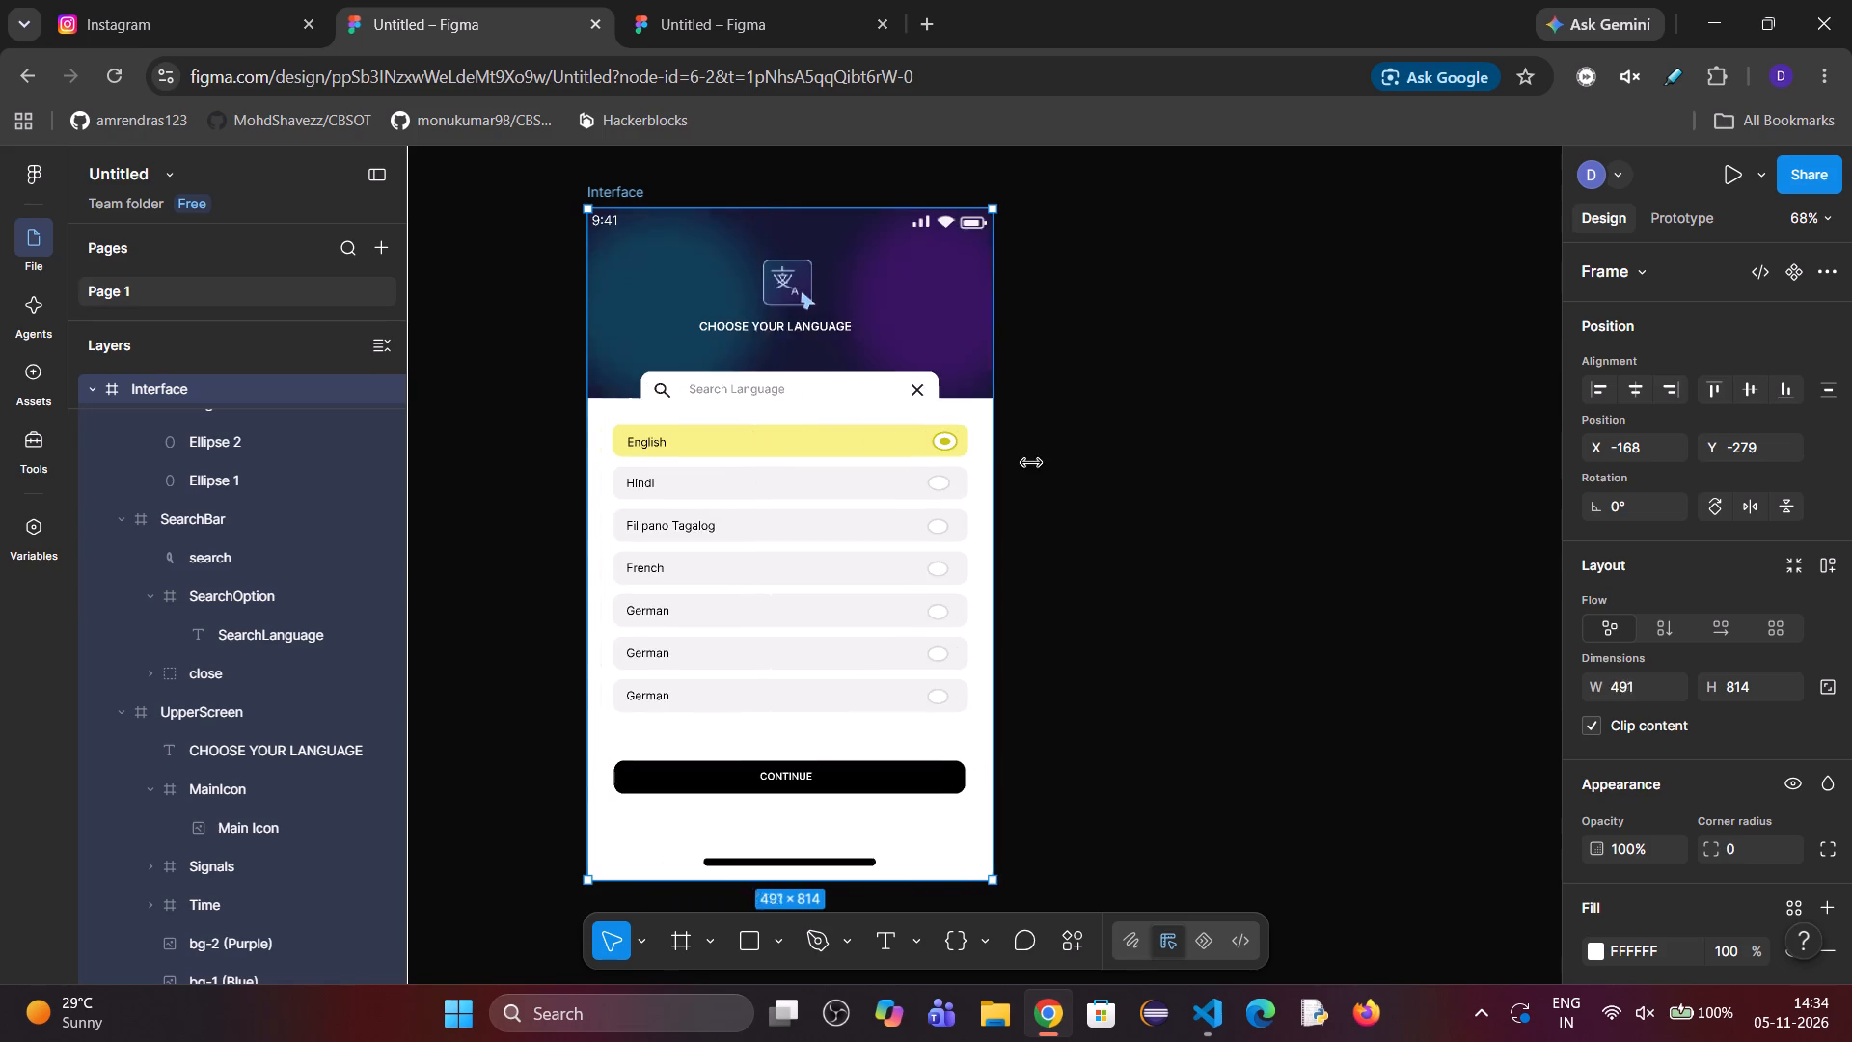
drag(1031, 463, 1101, 465)
Set the CHOOSE YOUR LANGUAGE heading's vertical constraint back to Scale.
click(279, 743)
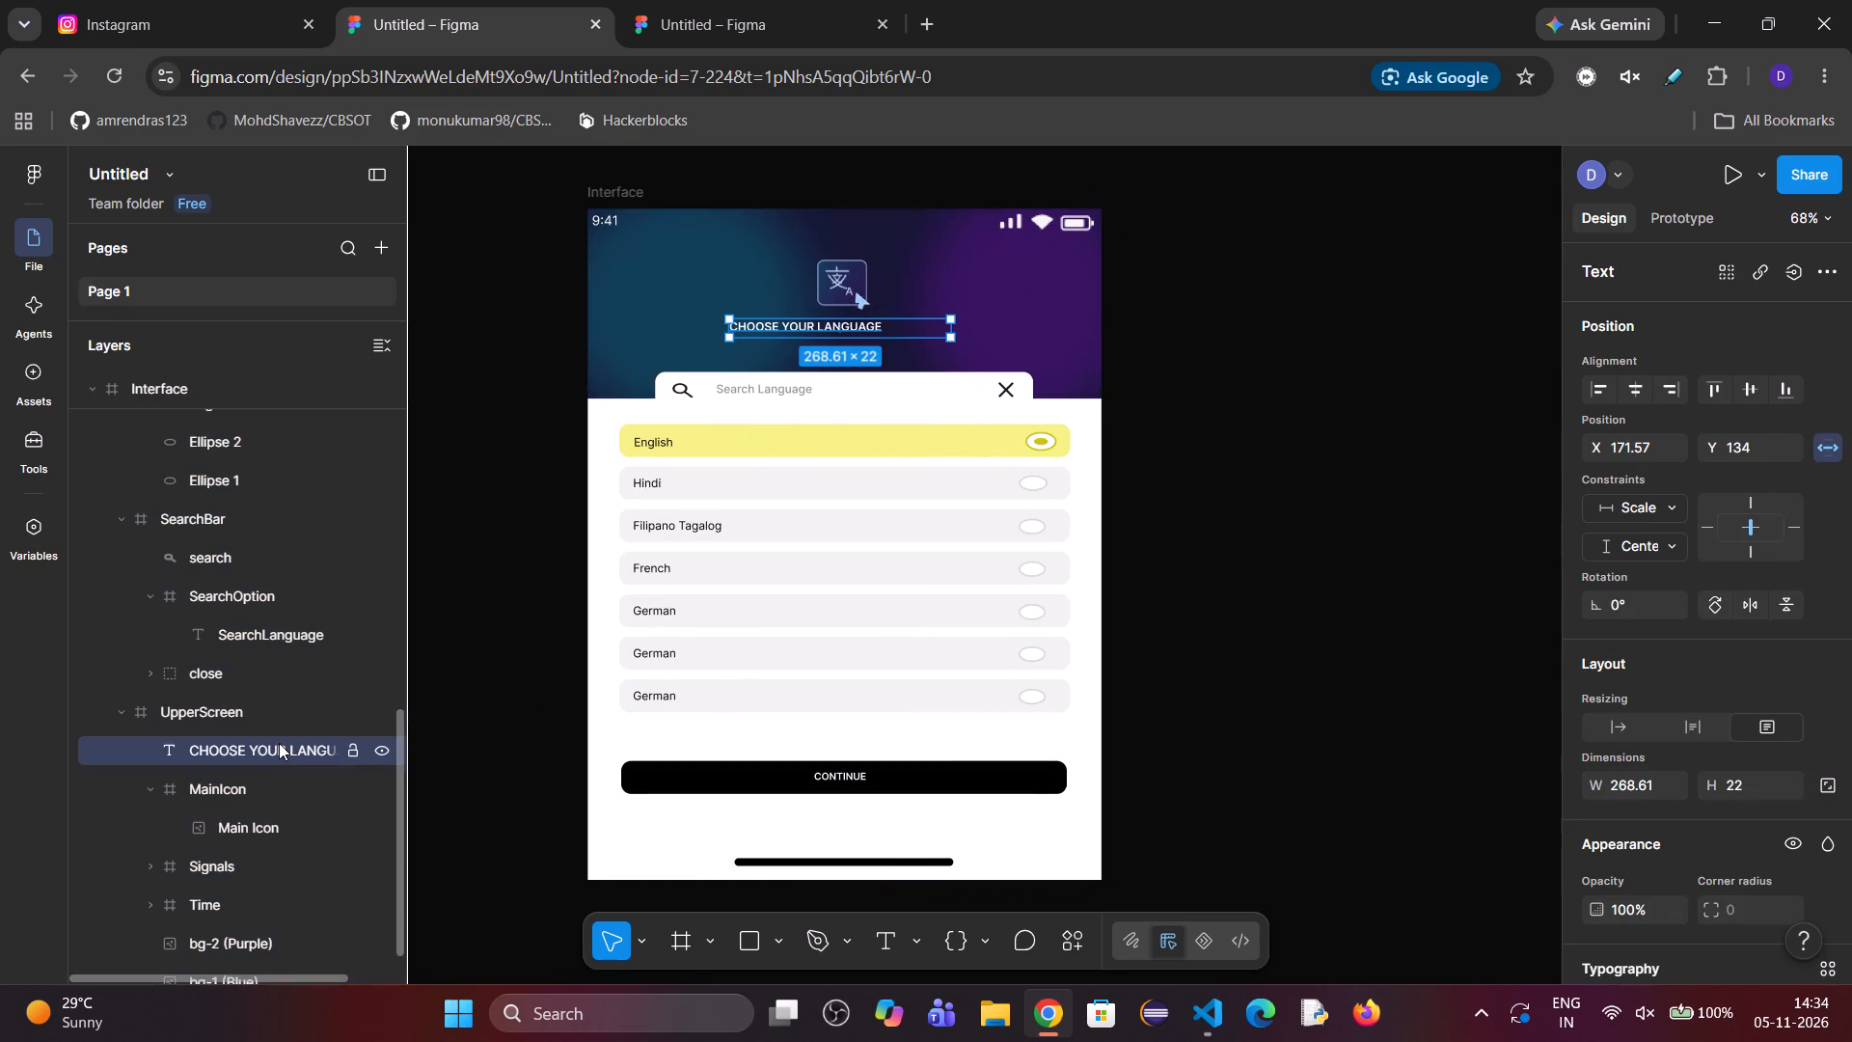
click(1643, 543)
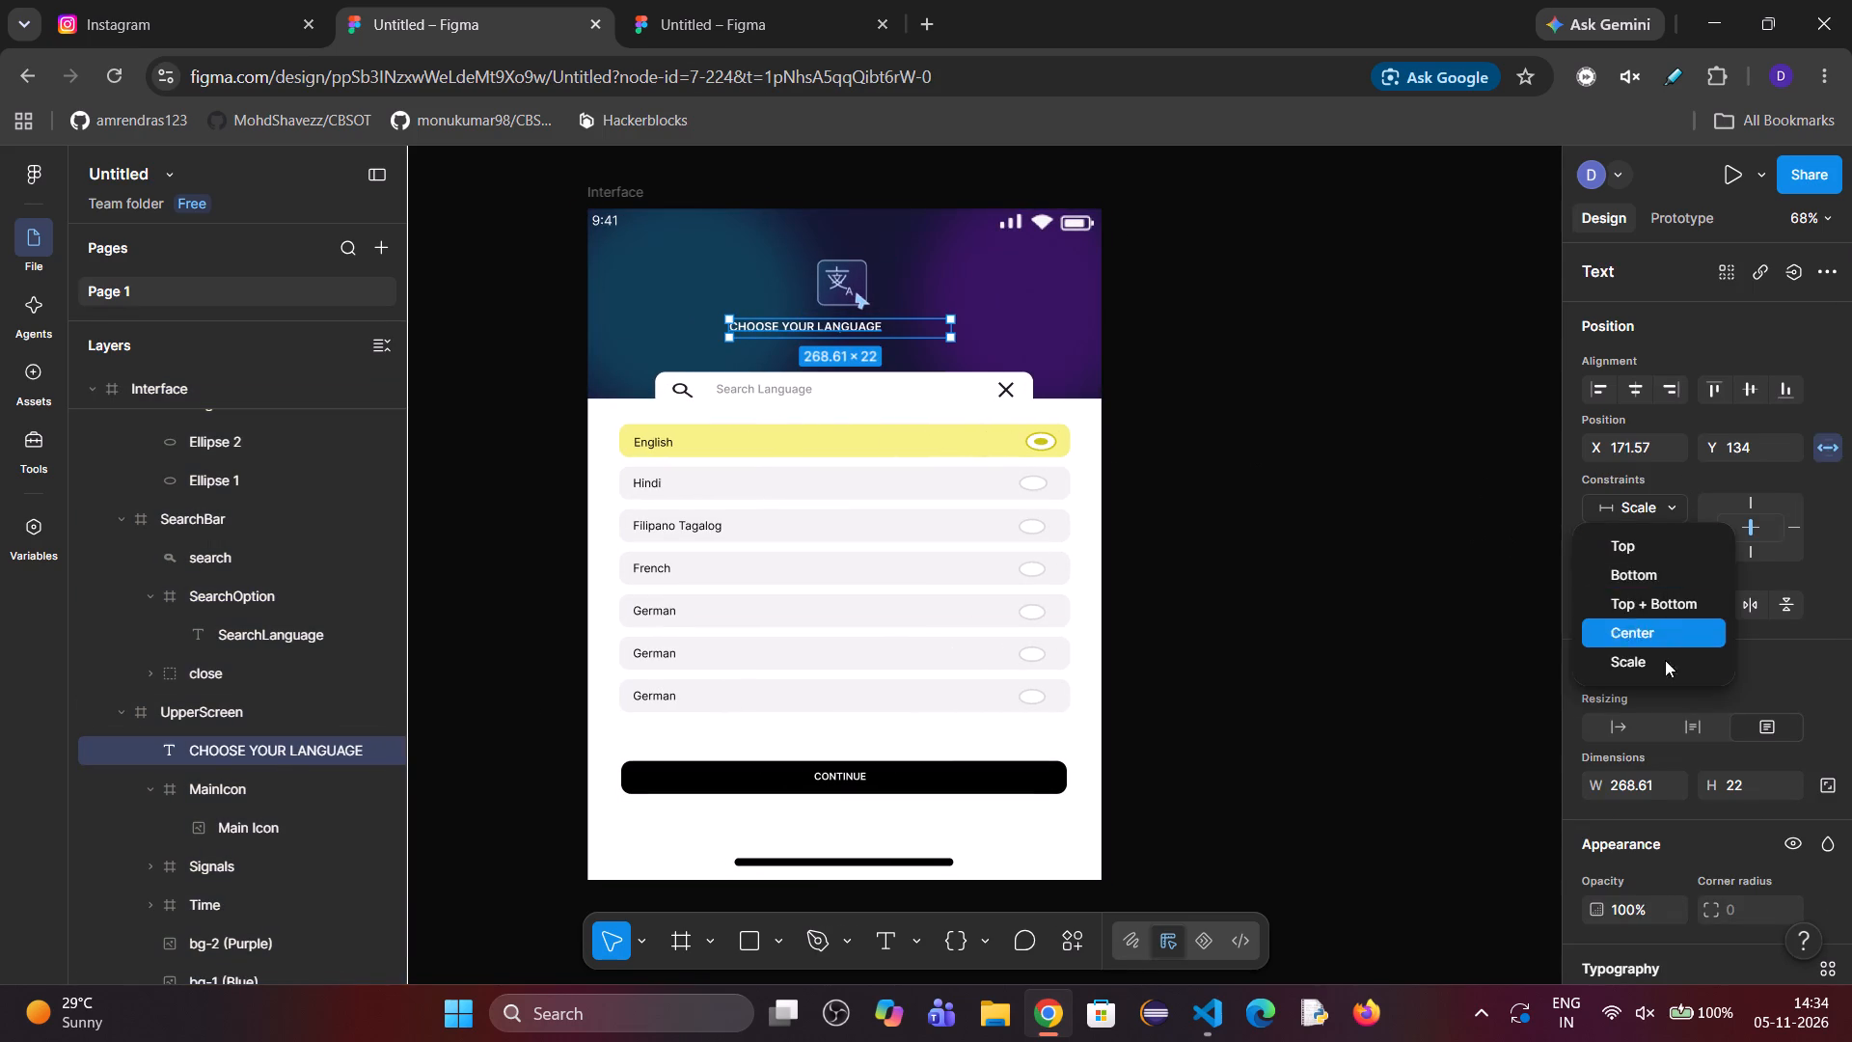
click(1666, 662)
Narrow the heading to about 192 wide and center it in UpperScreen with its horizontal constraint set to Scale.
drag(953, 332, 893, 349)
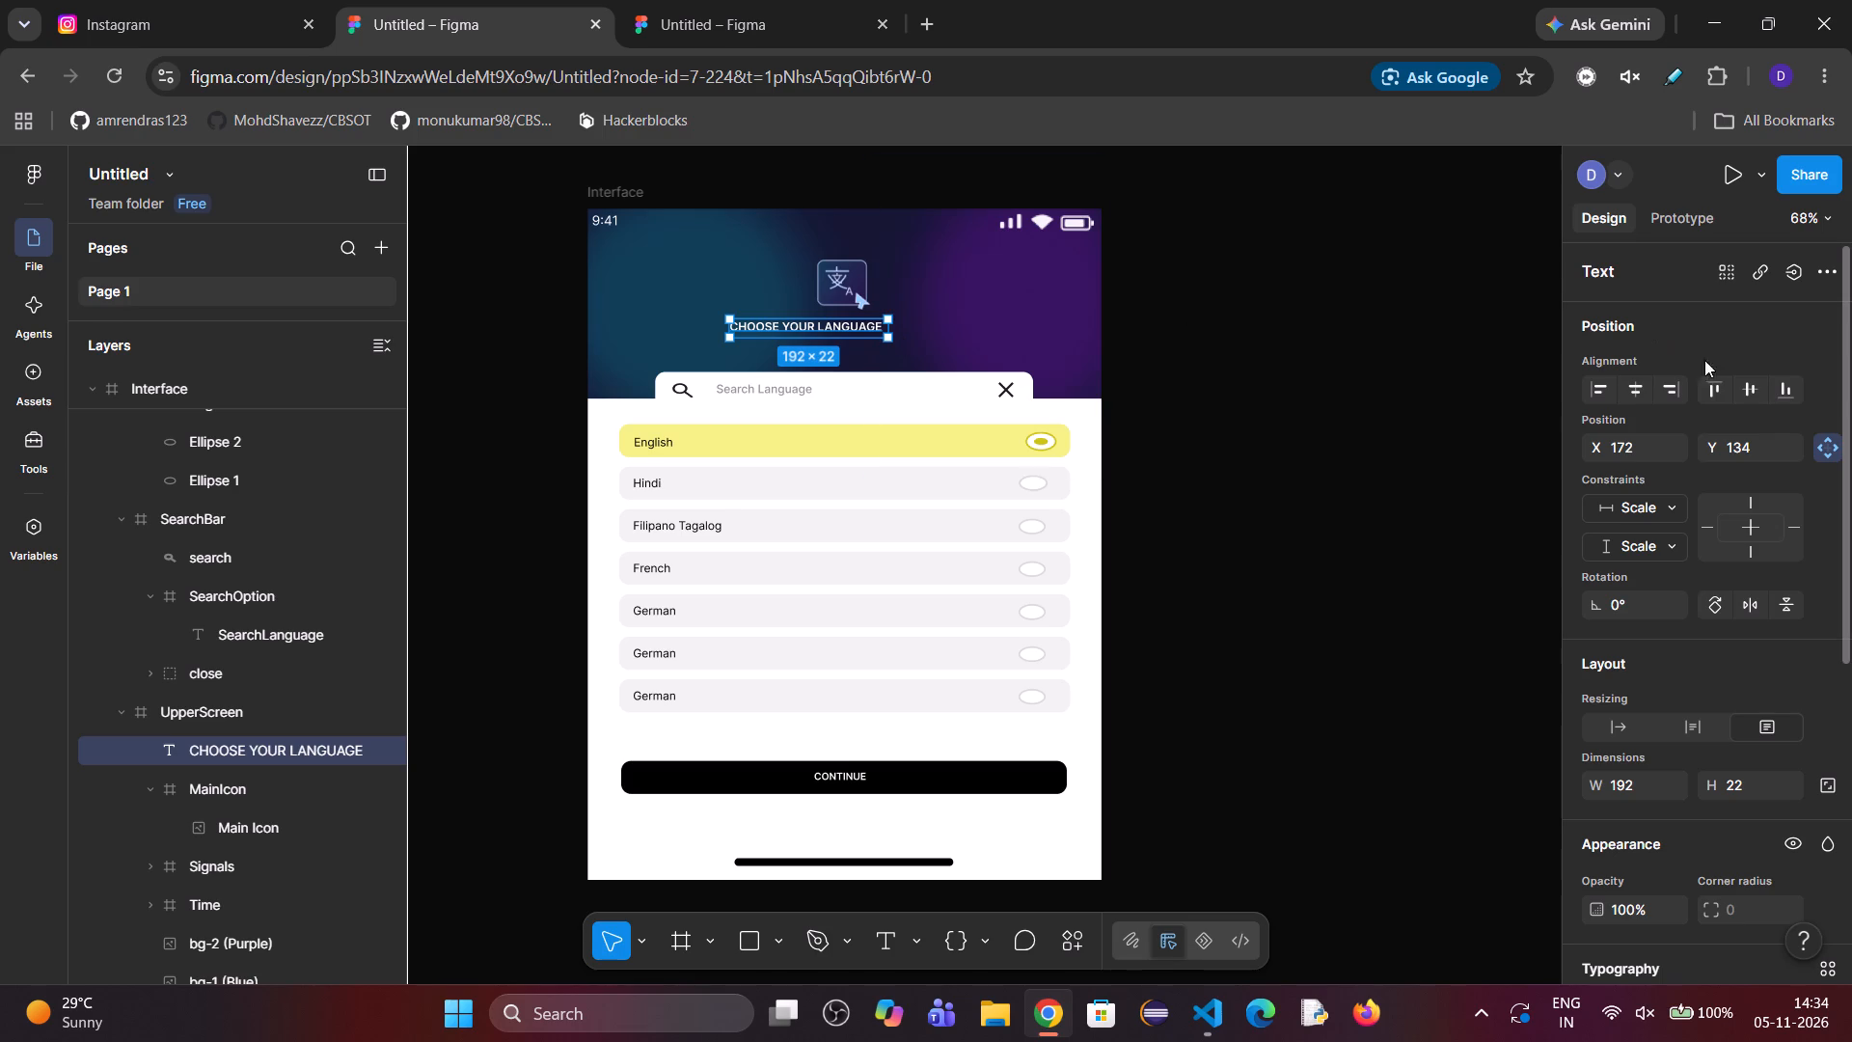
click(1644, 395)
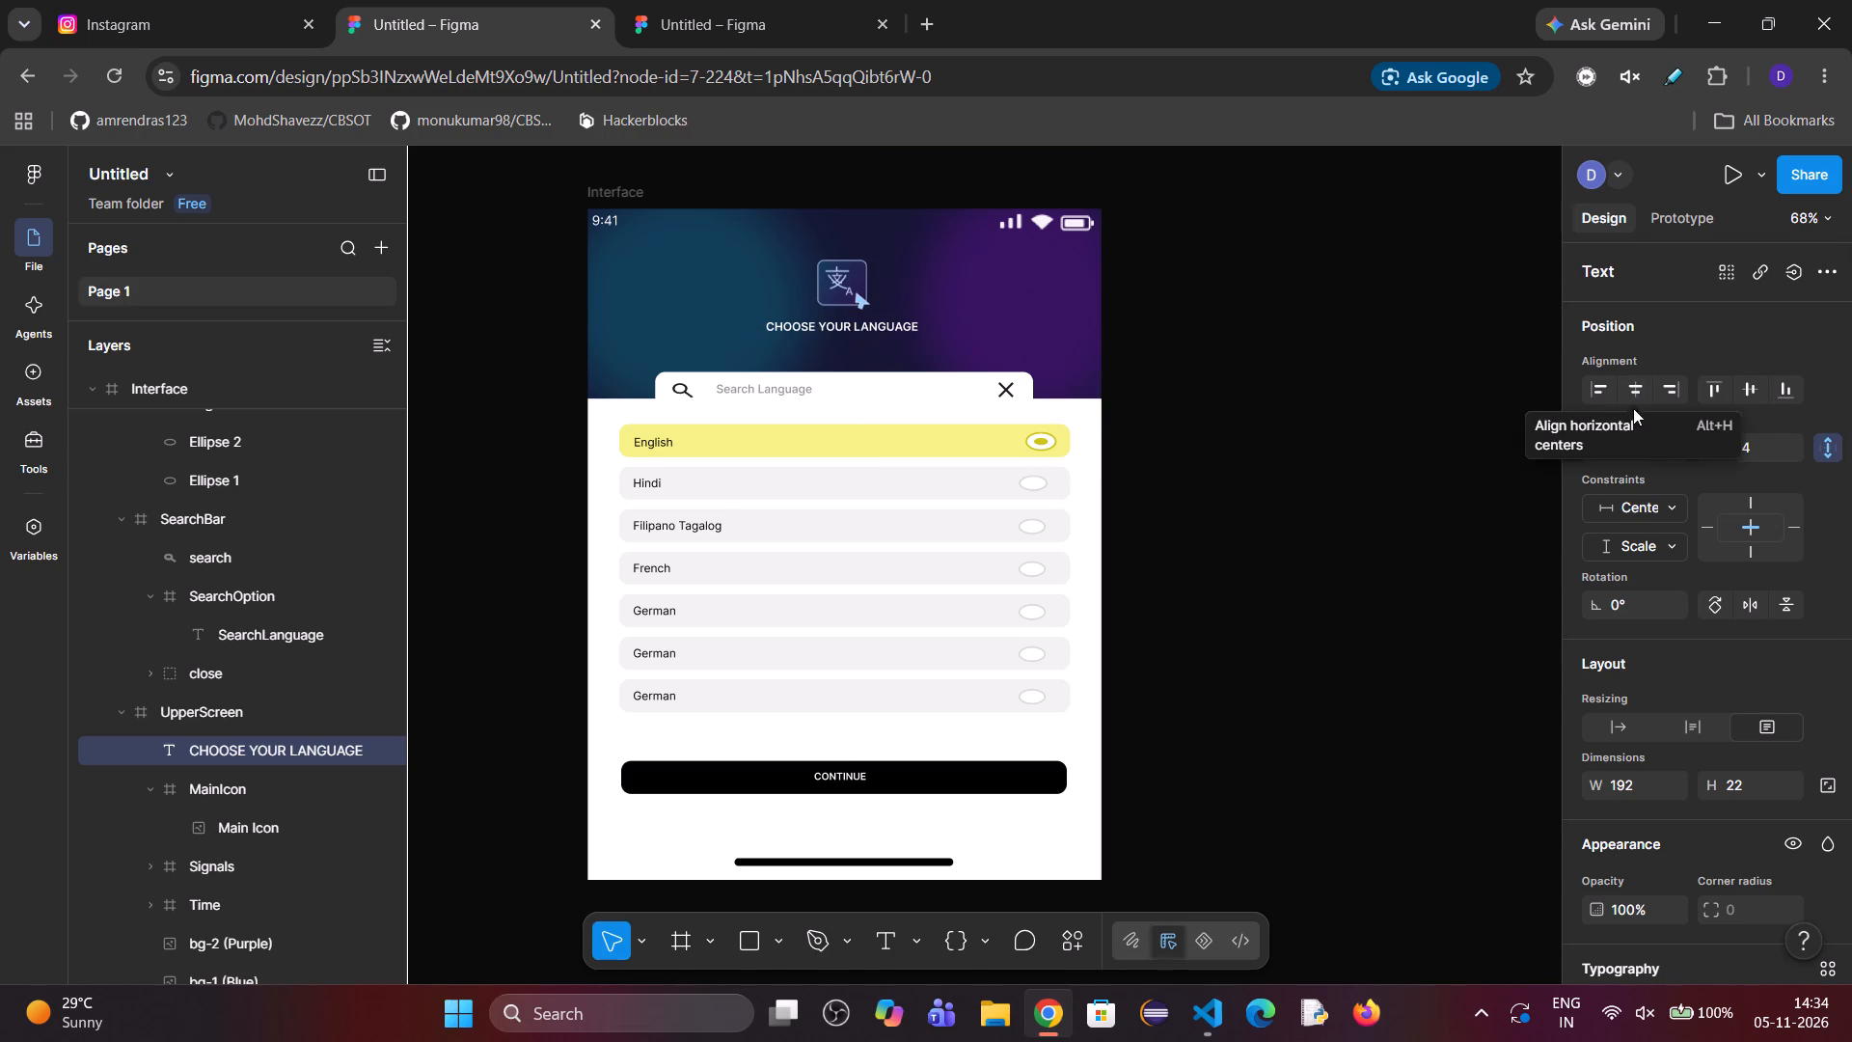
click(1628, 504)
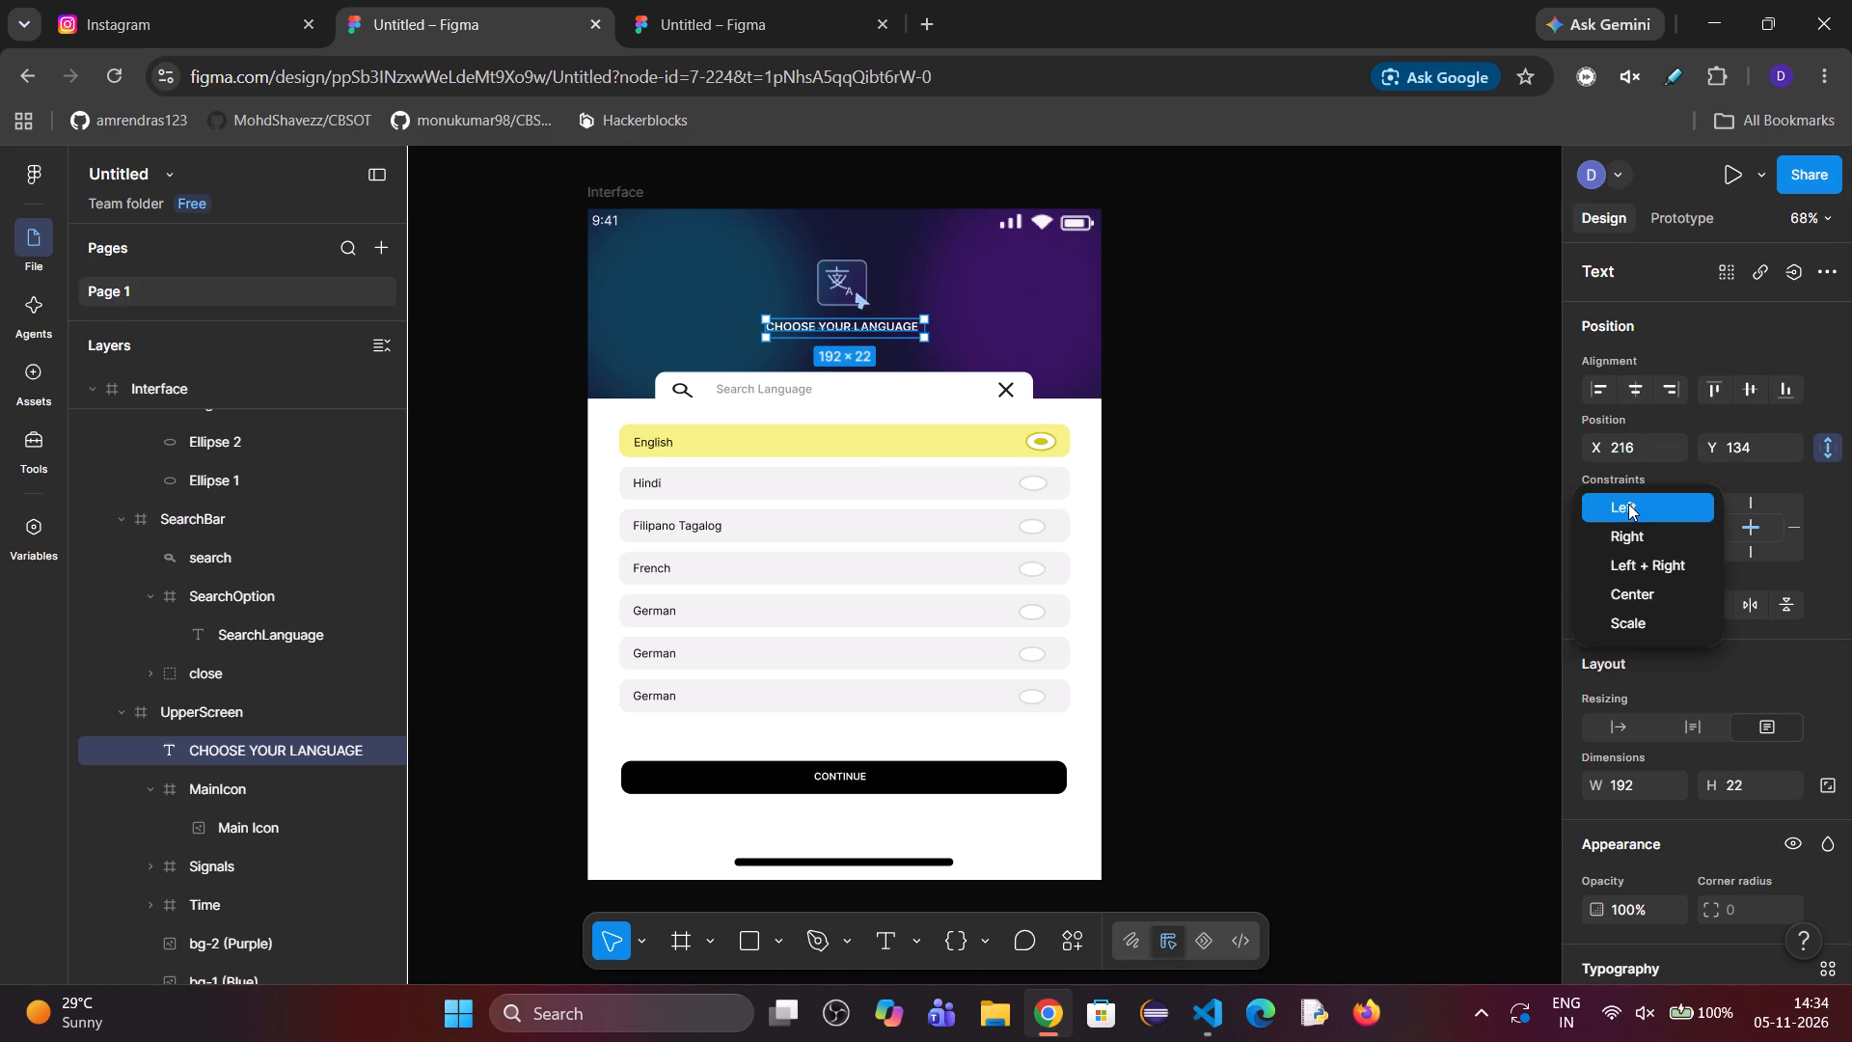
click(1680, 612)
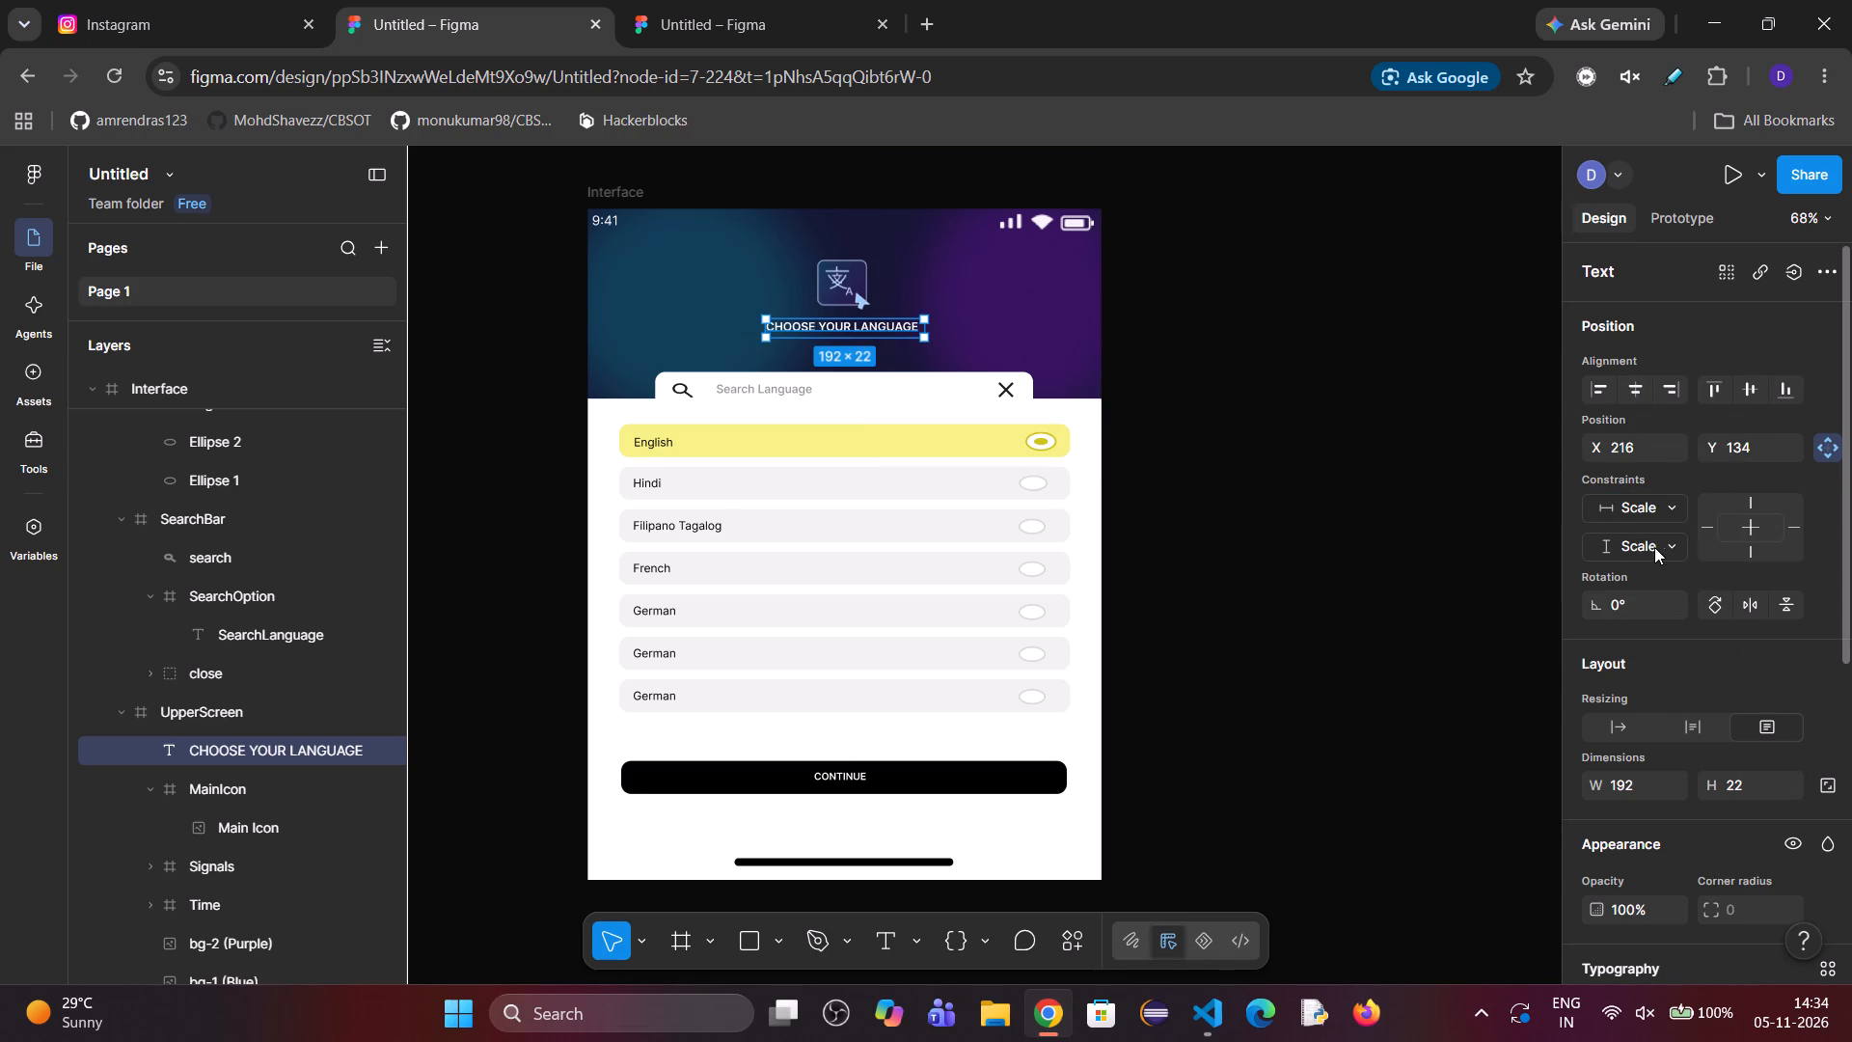
Test the Interface frame's scaling by widening it in stages to about 1195 and narrowing it to about 500.
click(182, 399)
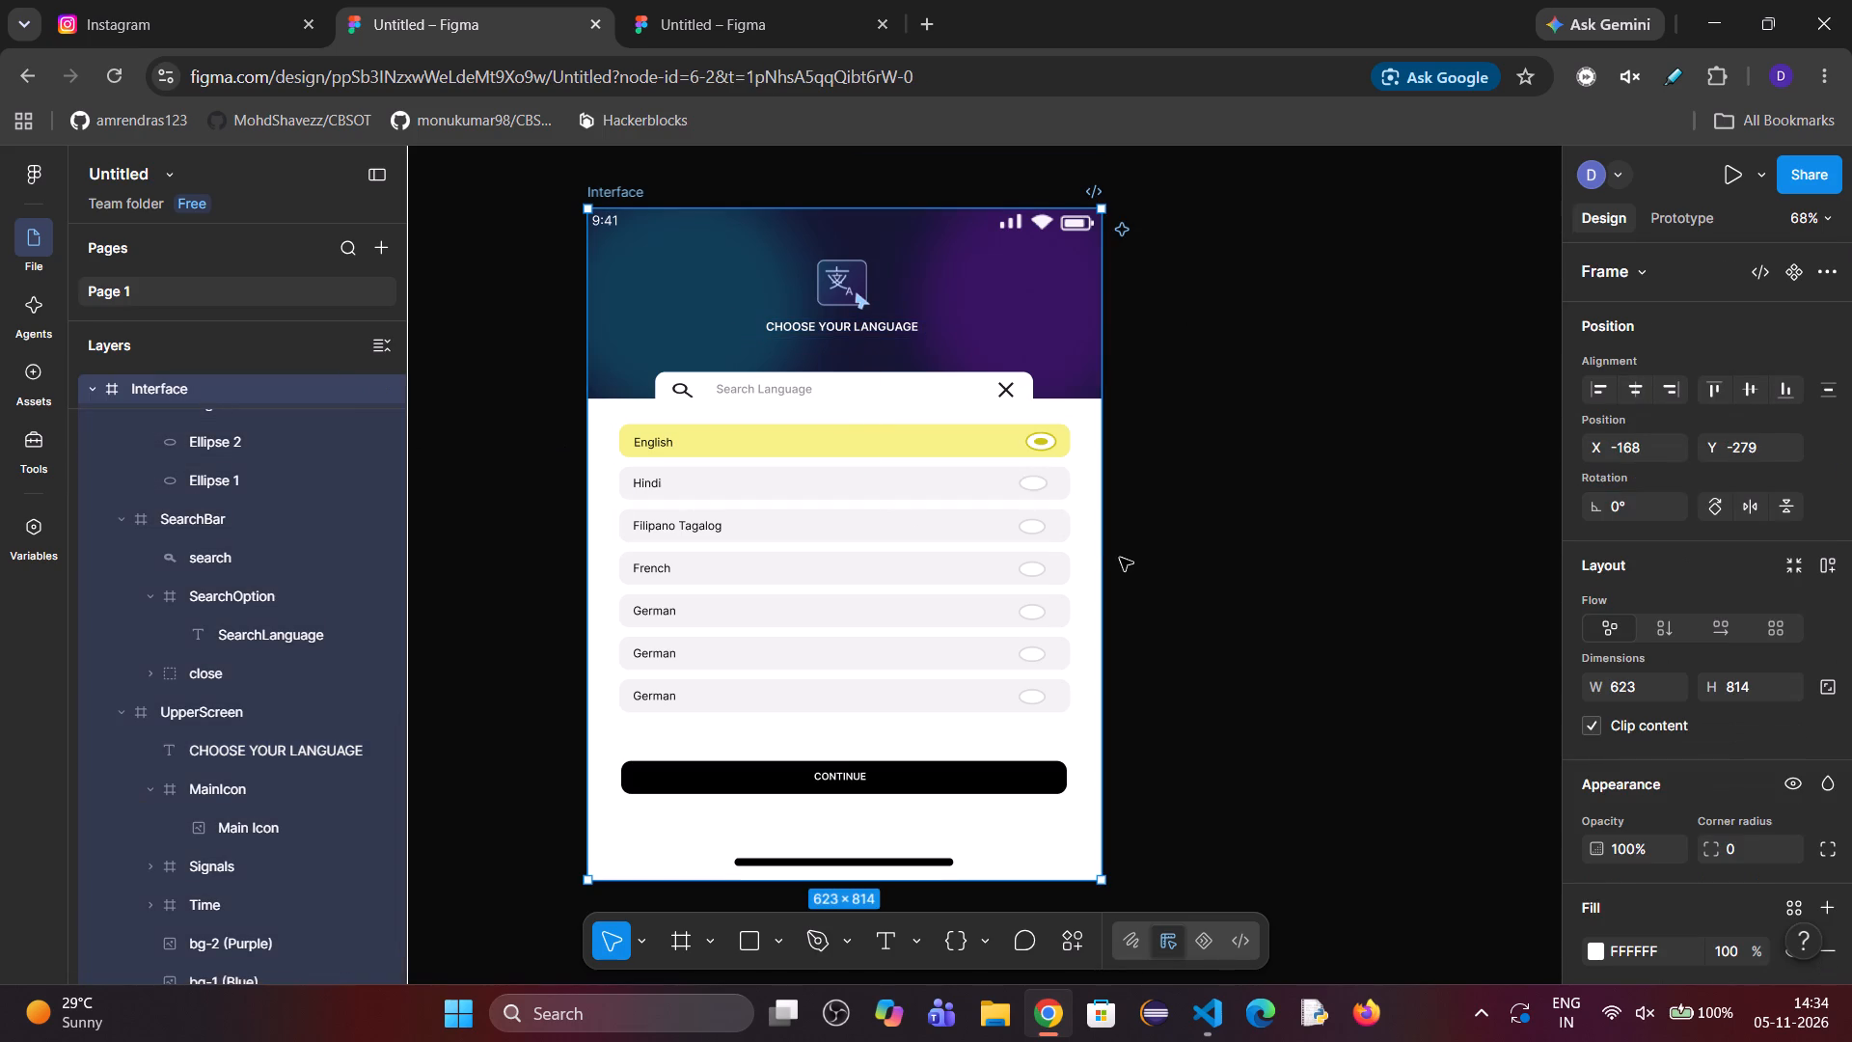
drag(1098, 545, 1082, 577)
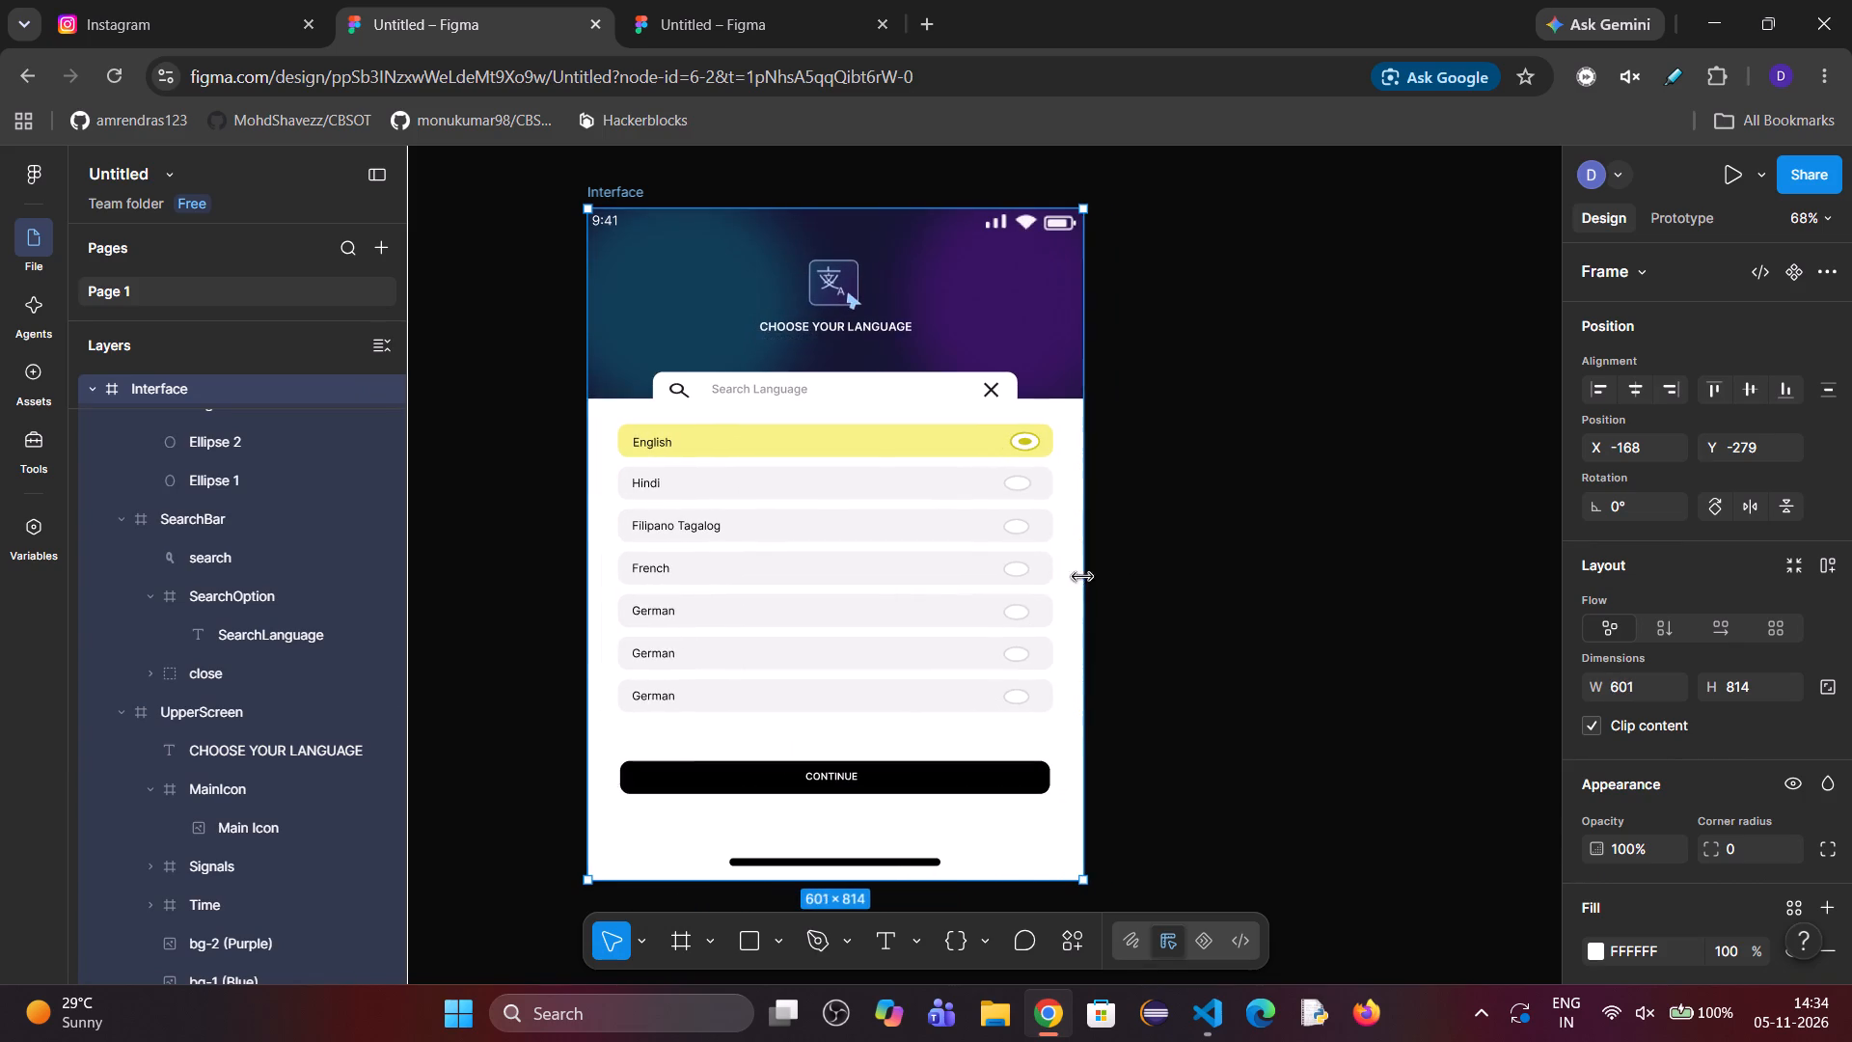
drag(1082, 577, 1185, 570)
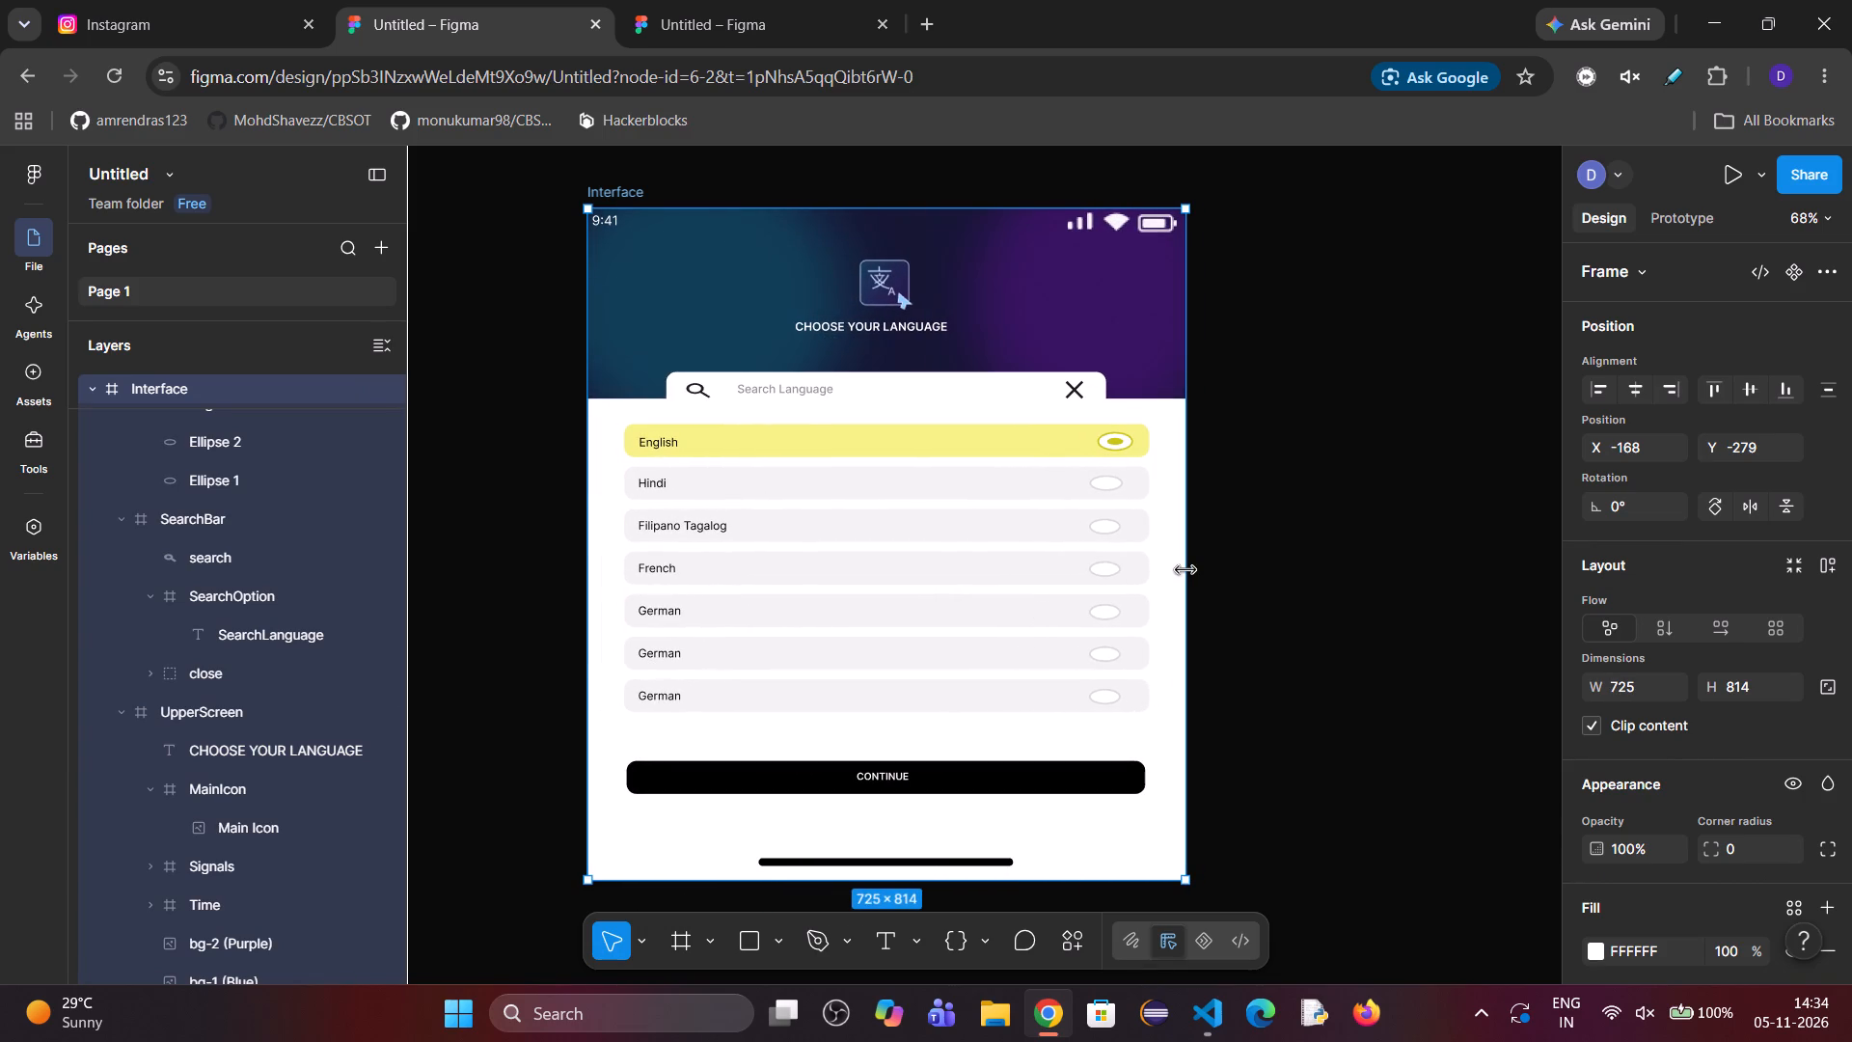
drag(1185, 570, 1343, 590)
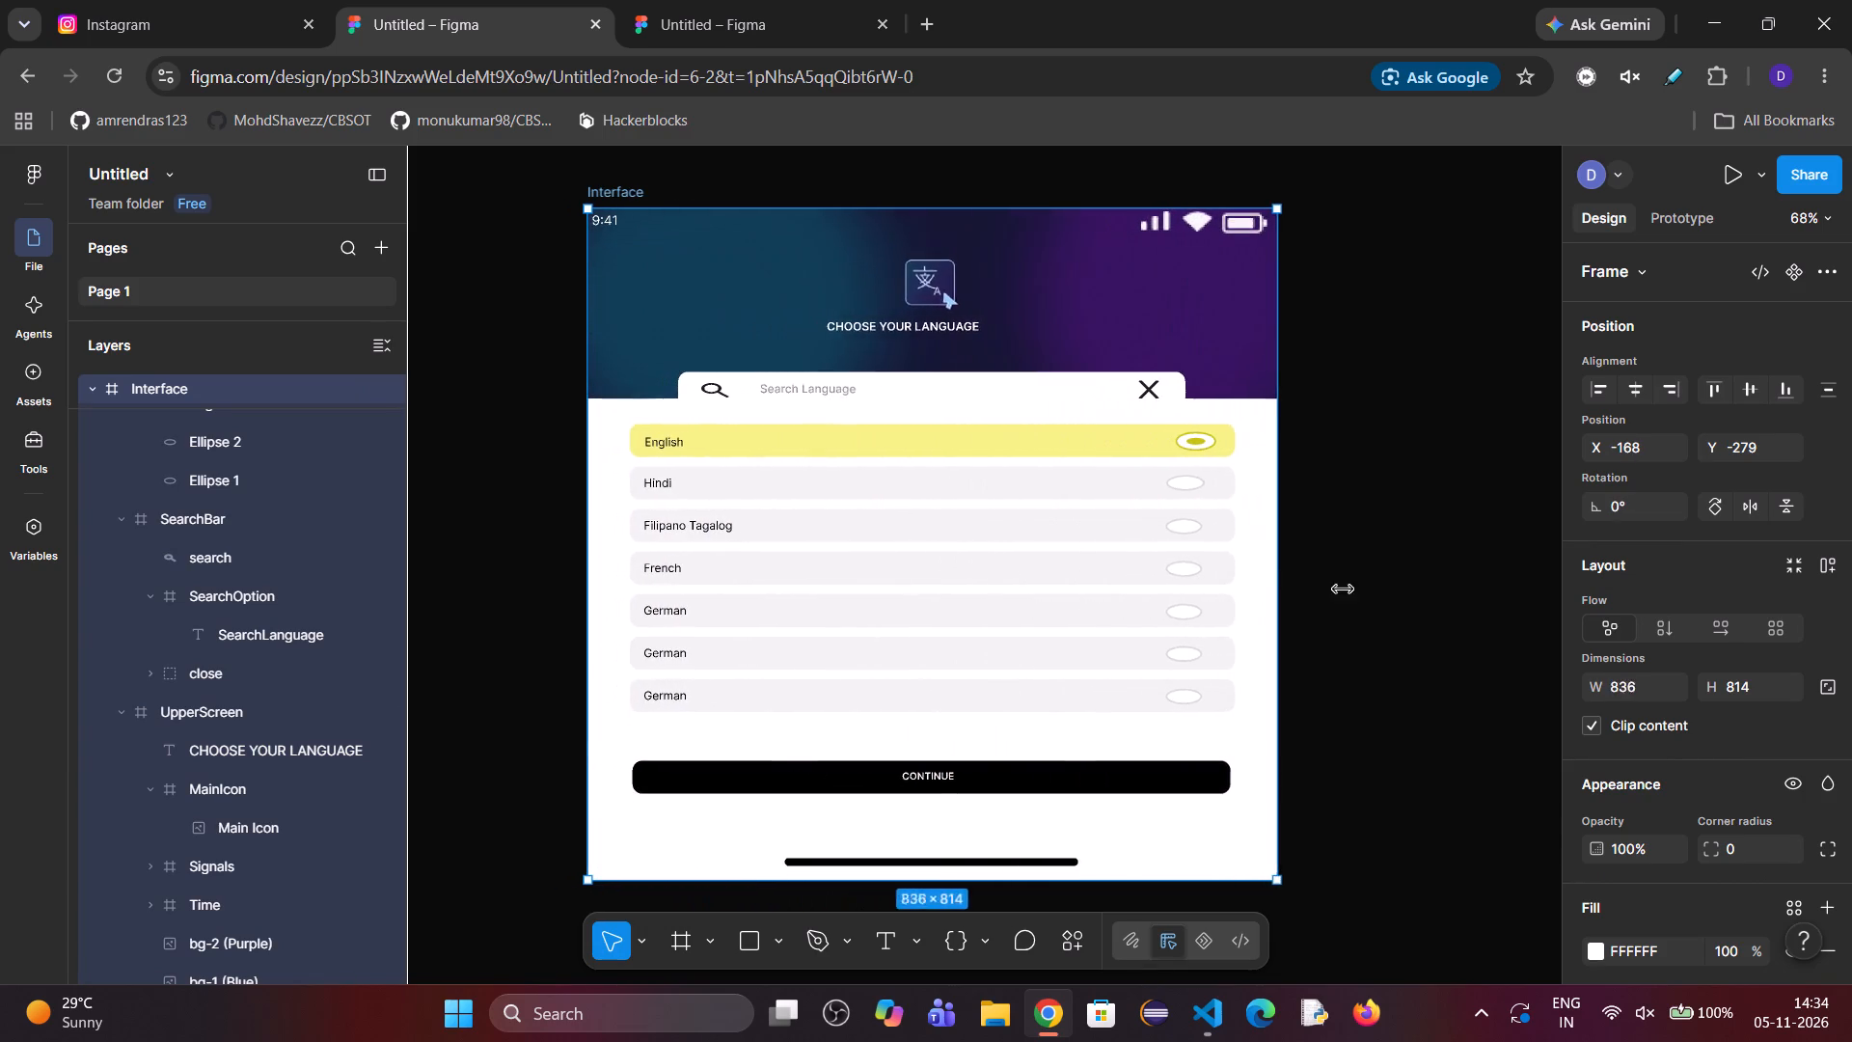
drag(1343, 590, 1519, 579)
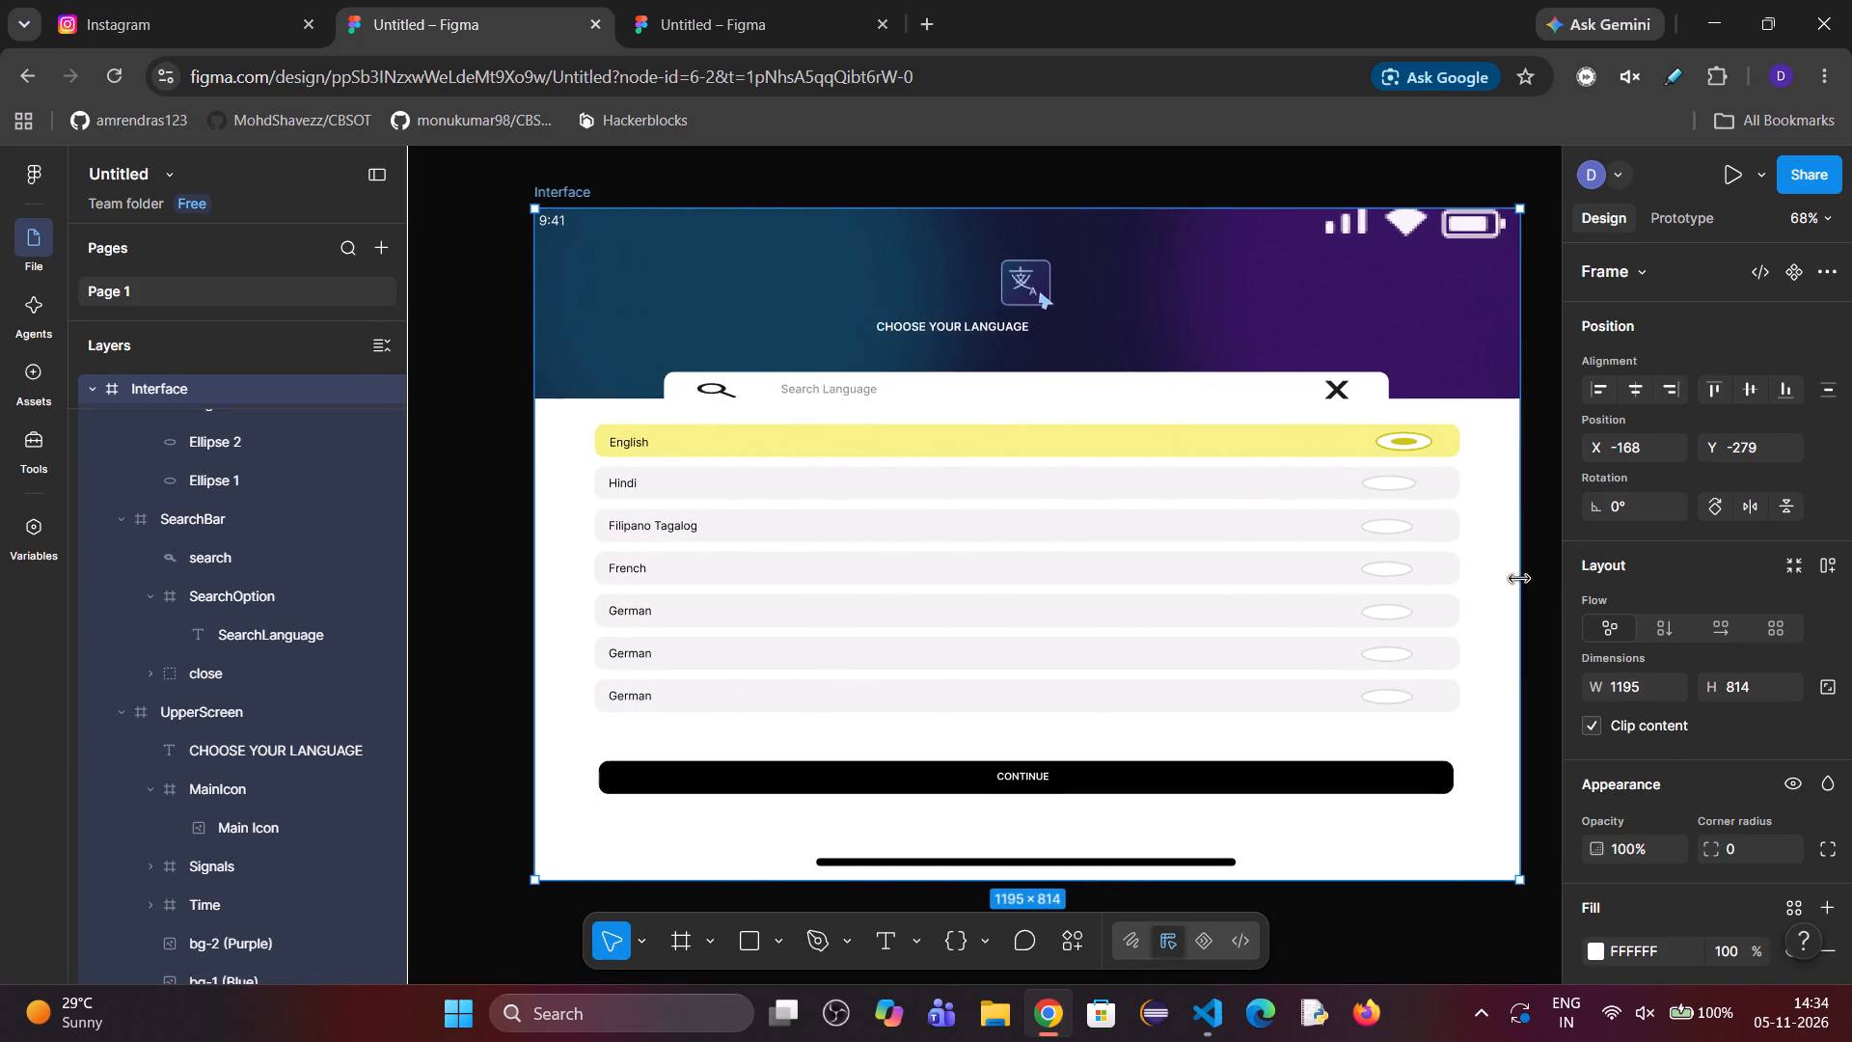
drag(1519, 579, 1058, 644)
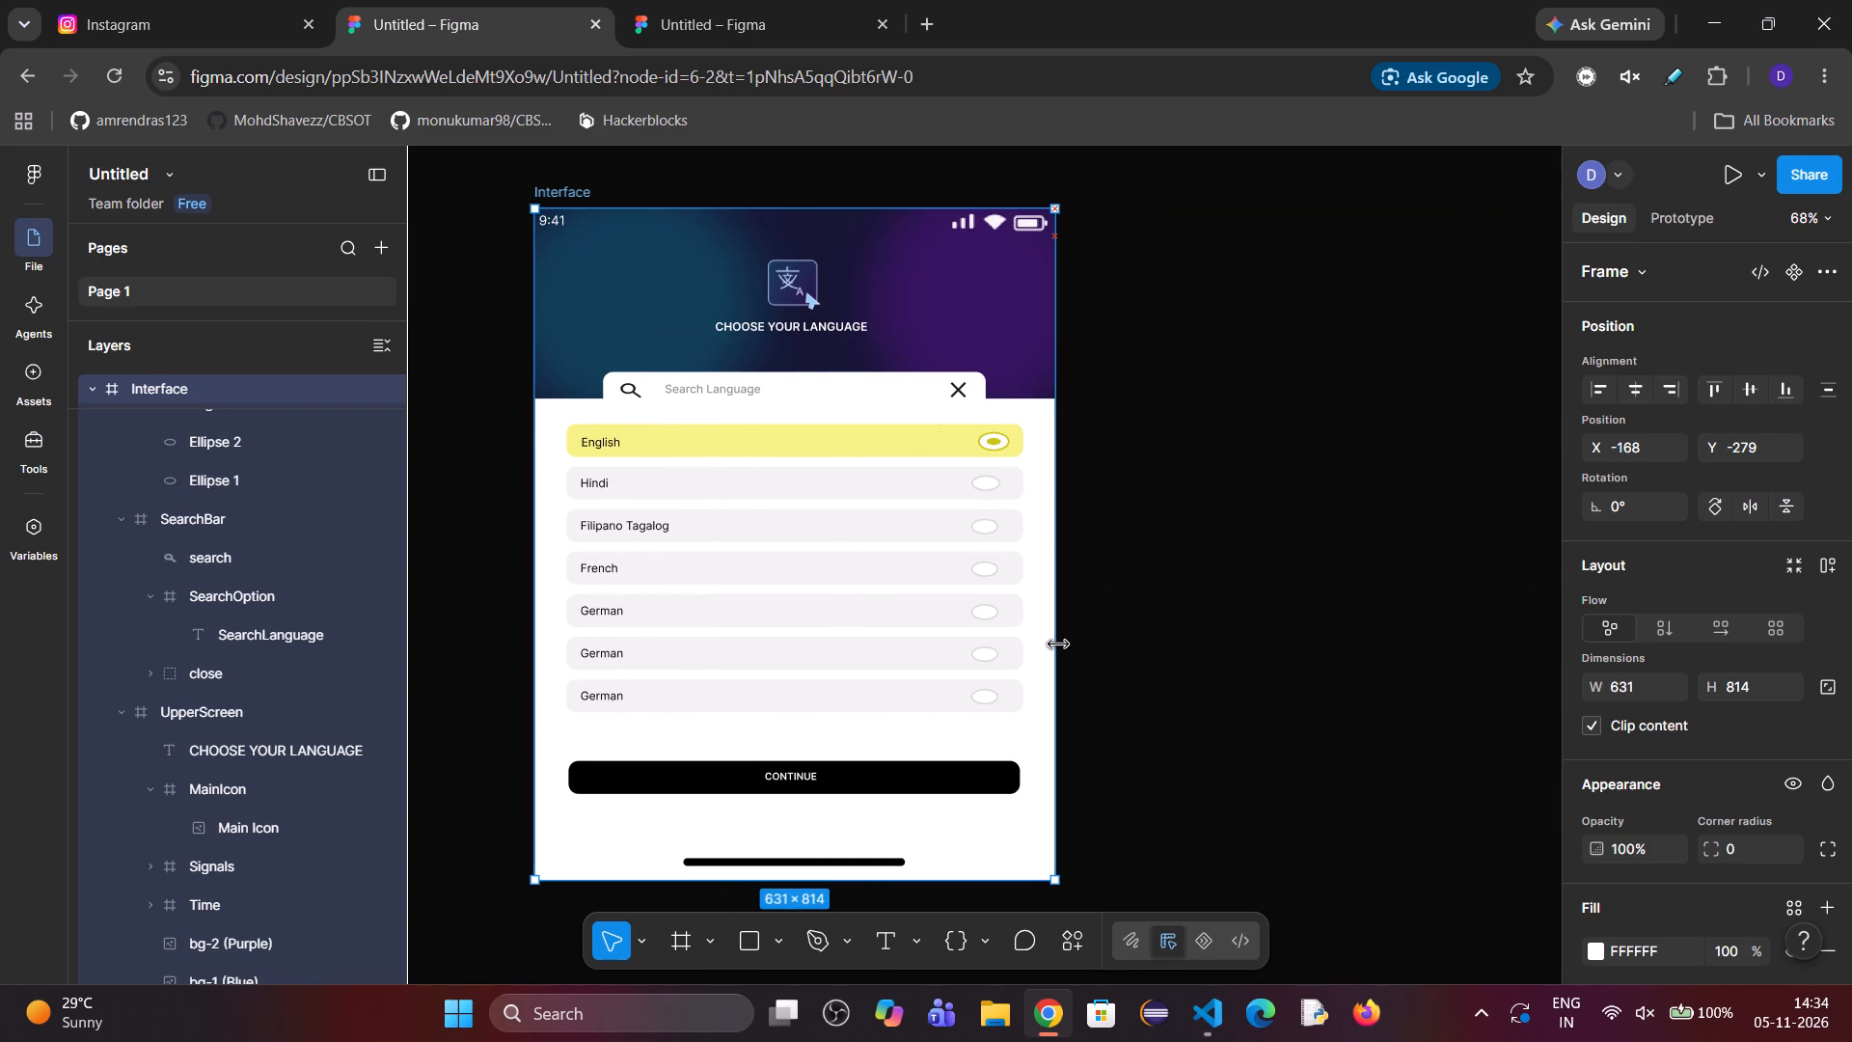
drag(1058, 644, 1048, 640)
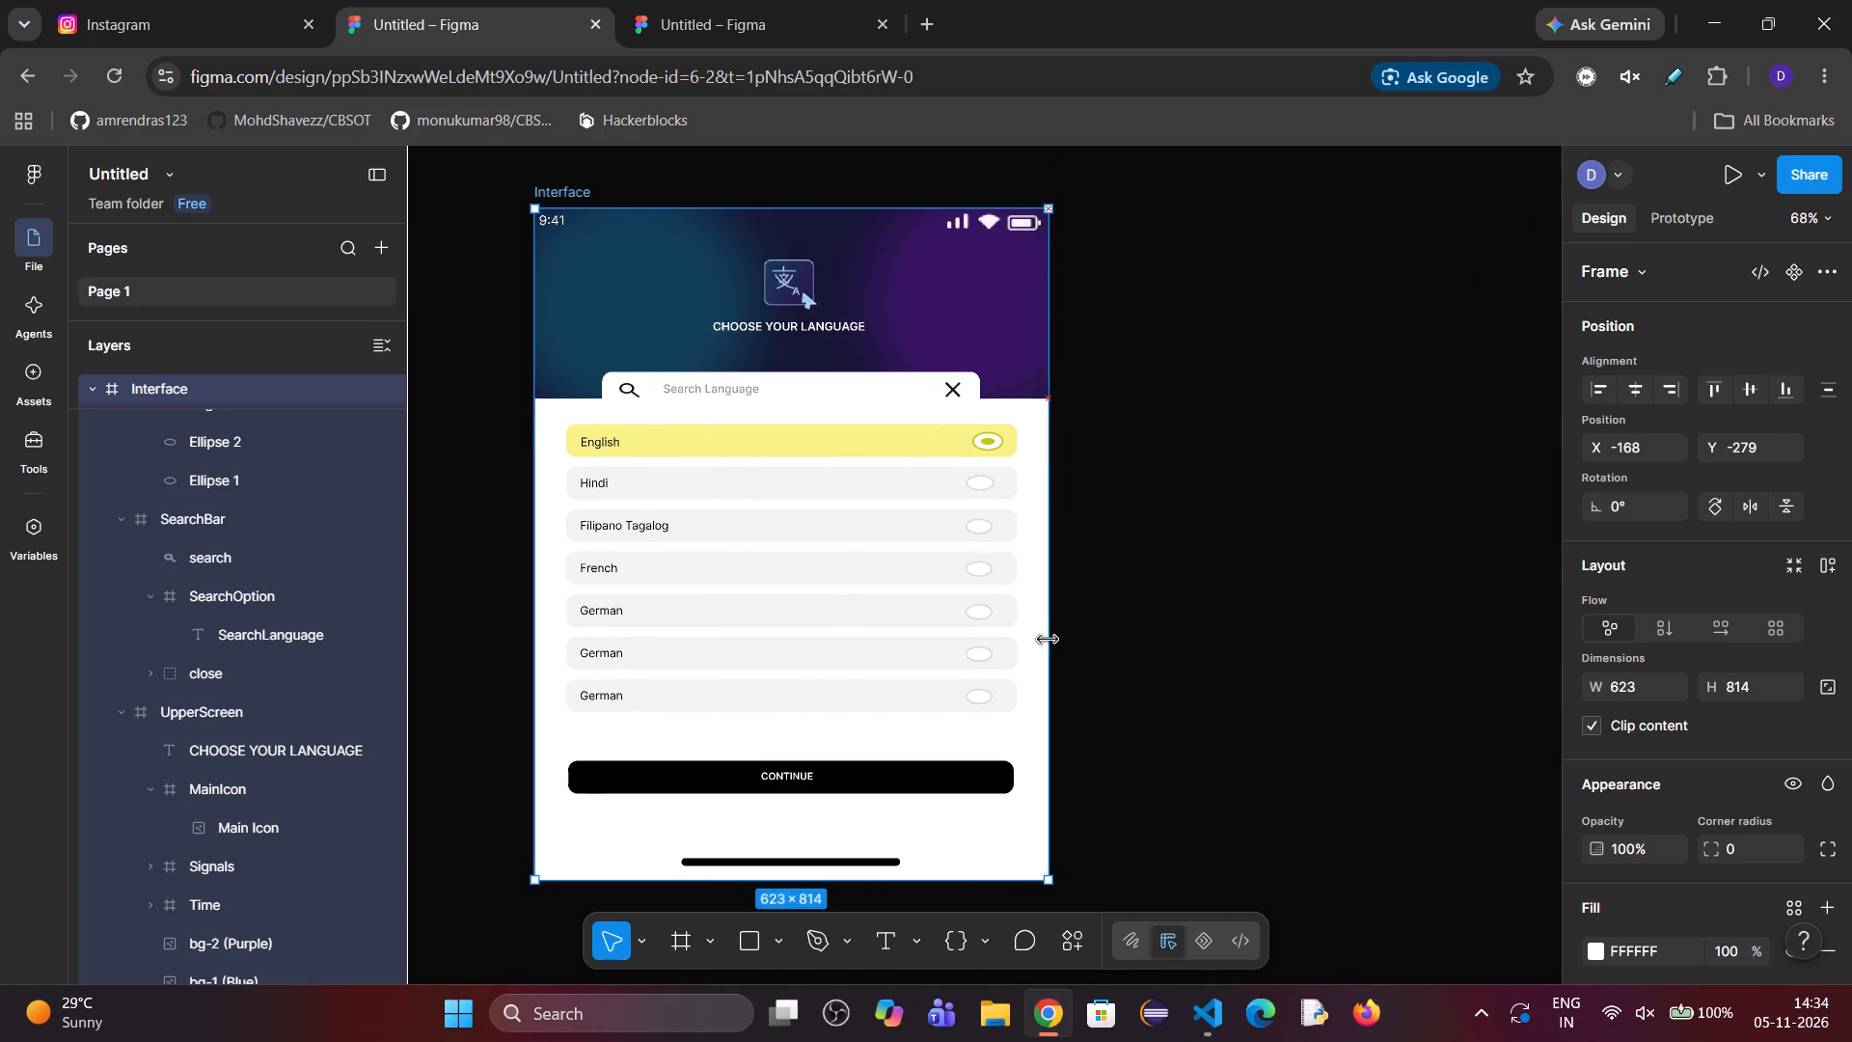
drag(1048, 640, 949, 632)
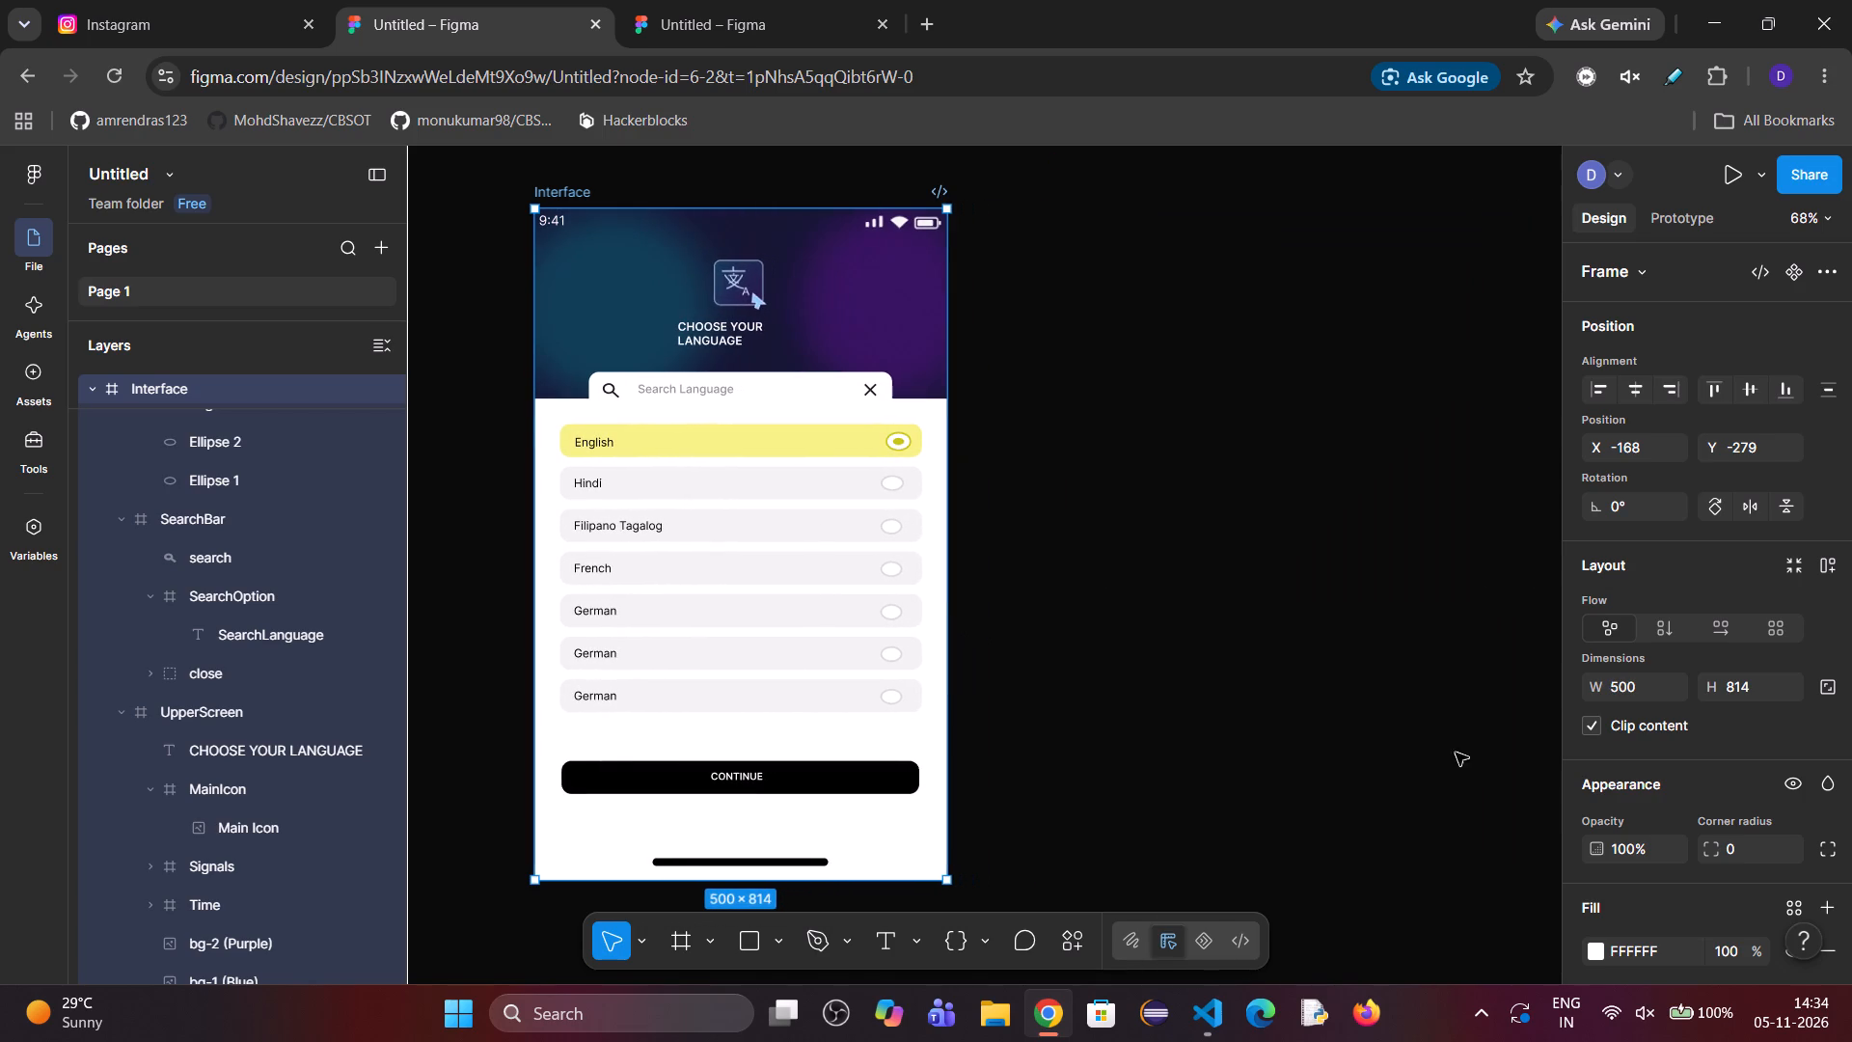
Set the Interface frame's width to 411.
click(1645, 675)
text(411)
key(Return)
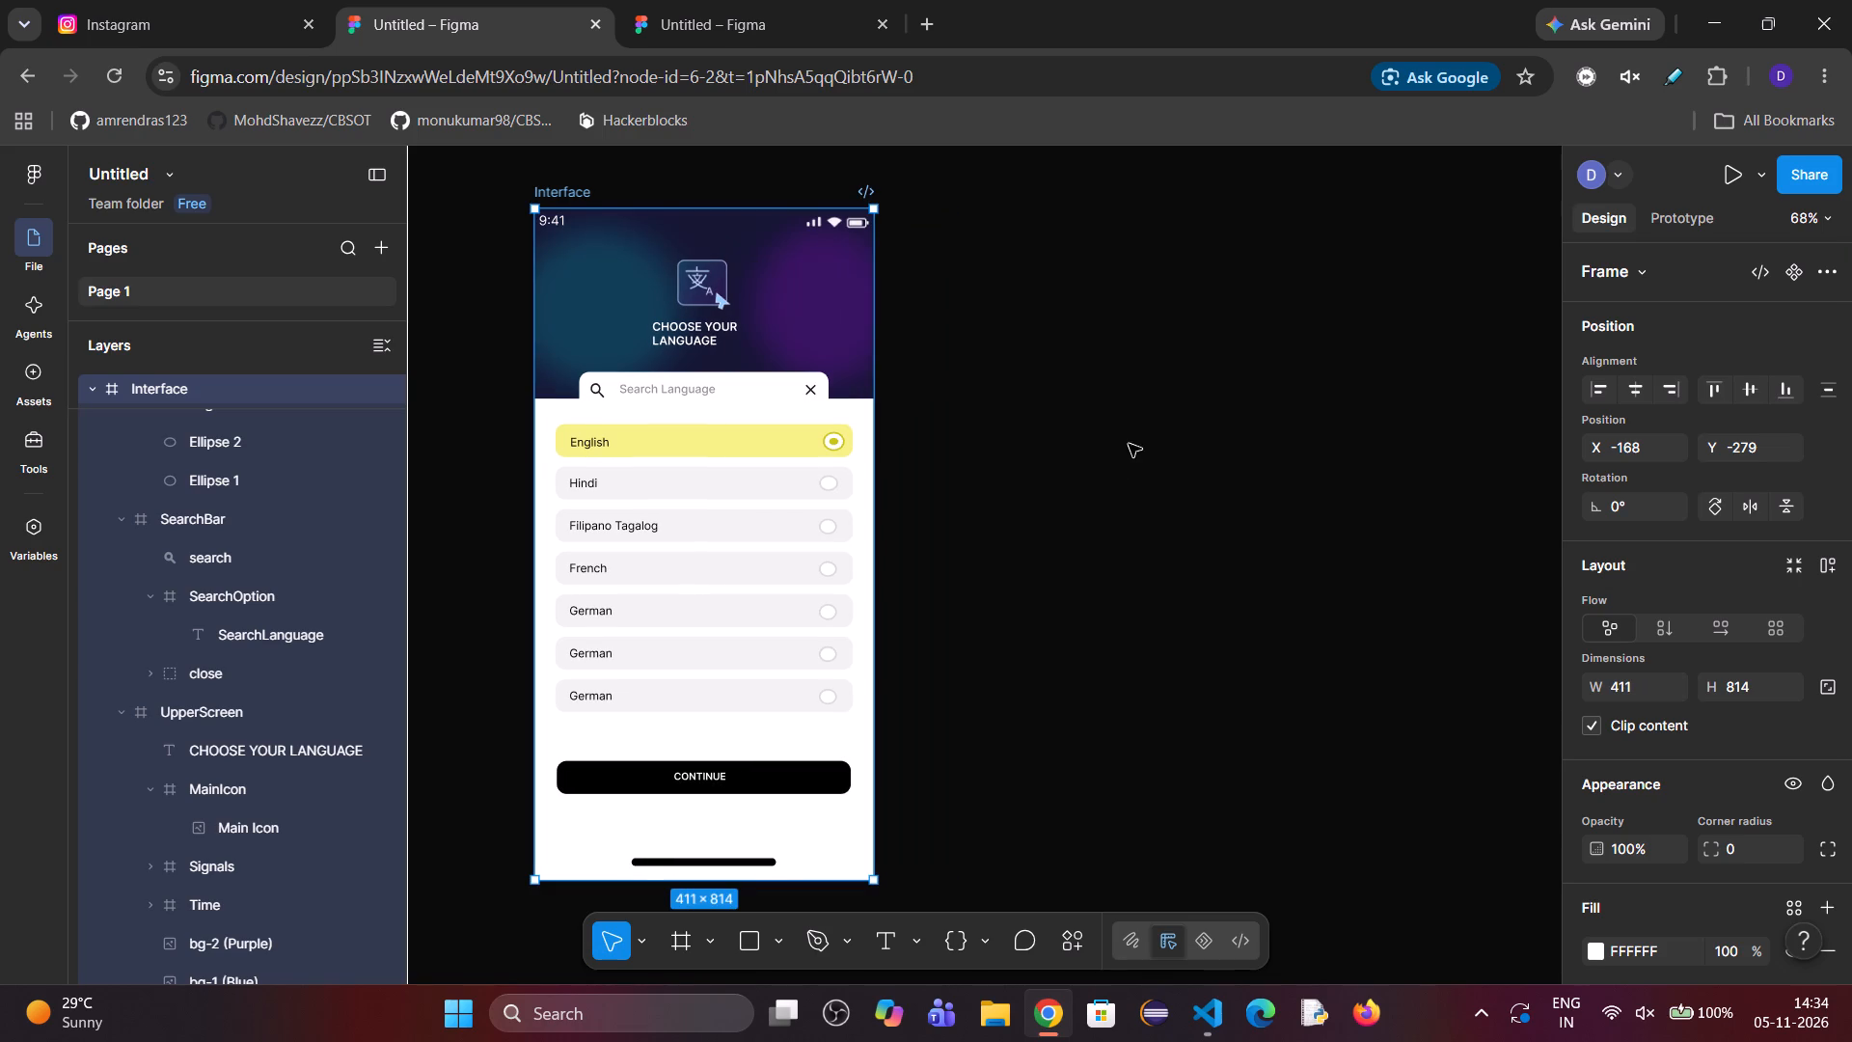
Move the CHOOSE YOUR LANGUAGE heading up to Y 131 and widen it to about 188 so it fits one line.
right_drag(1036, 502, 1239, 493)
drag(1036, 502, 1230, 490)
click(1121, 388)
scroll(1125, 387, right, 1)
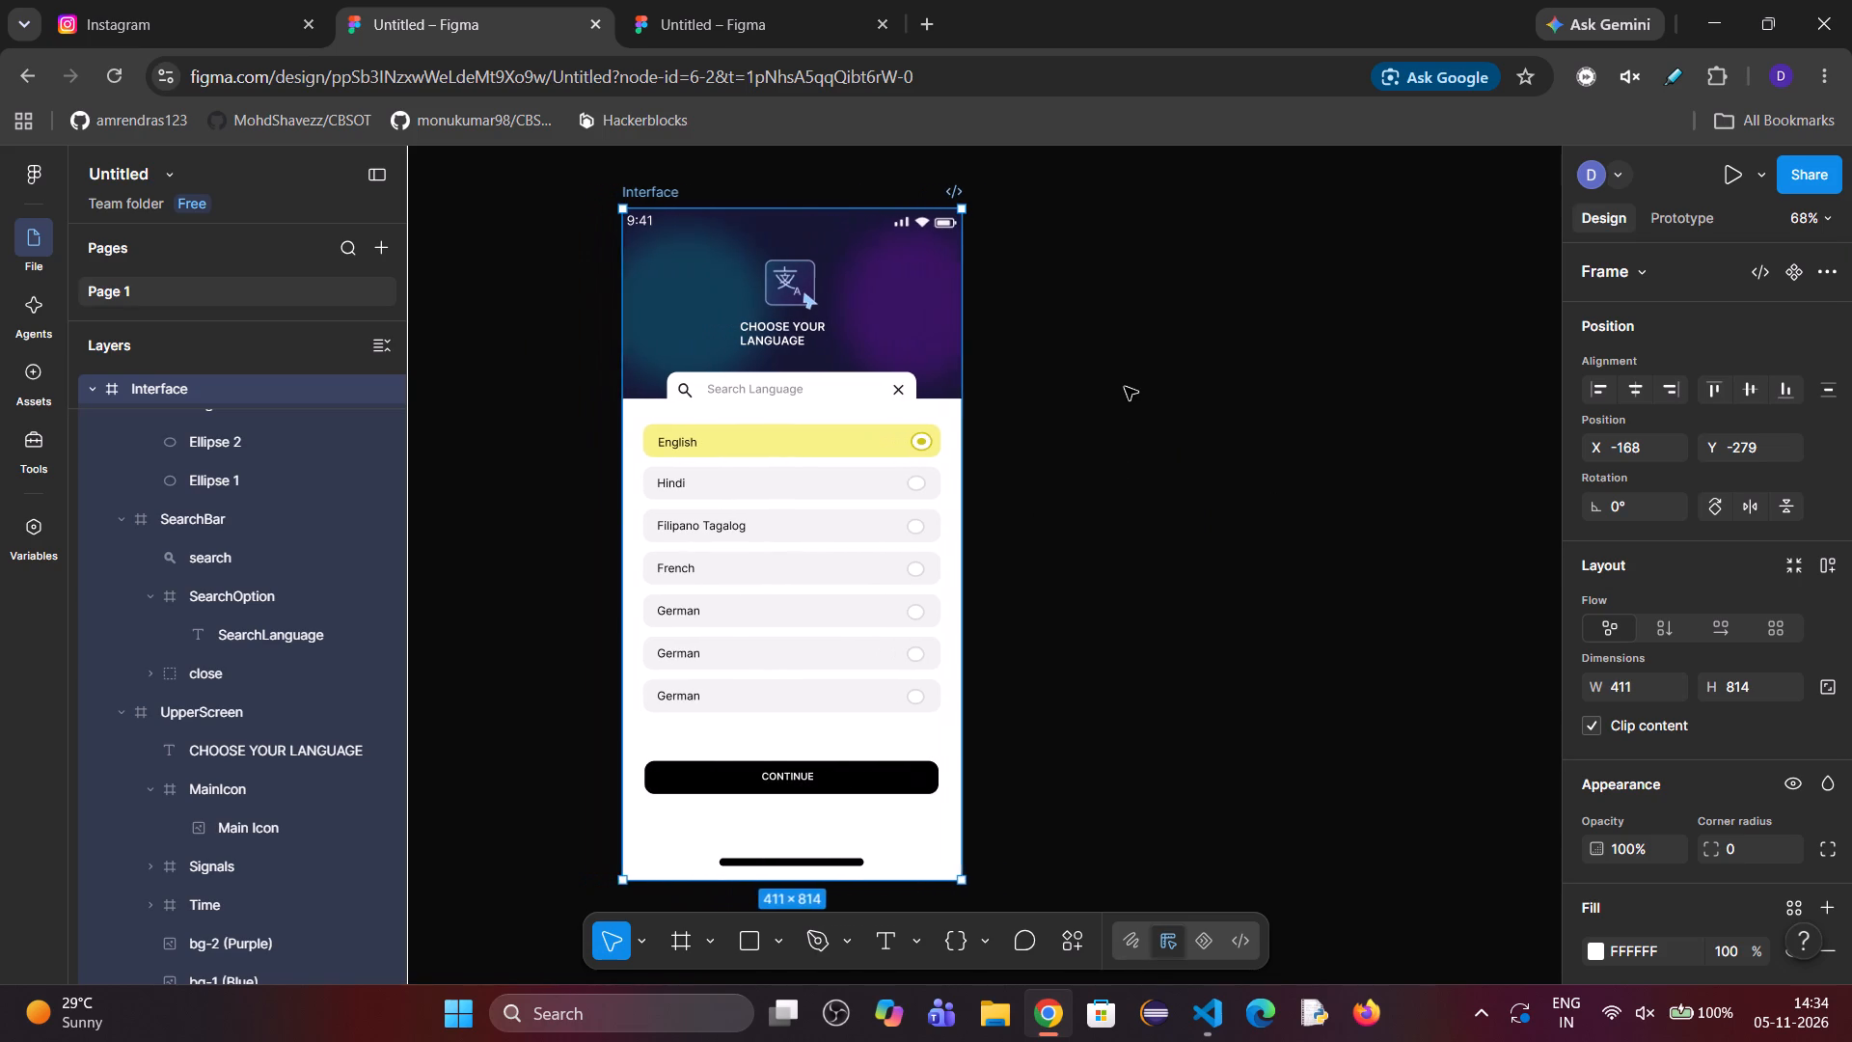
scroll(1125, 387, right, 1)
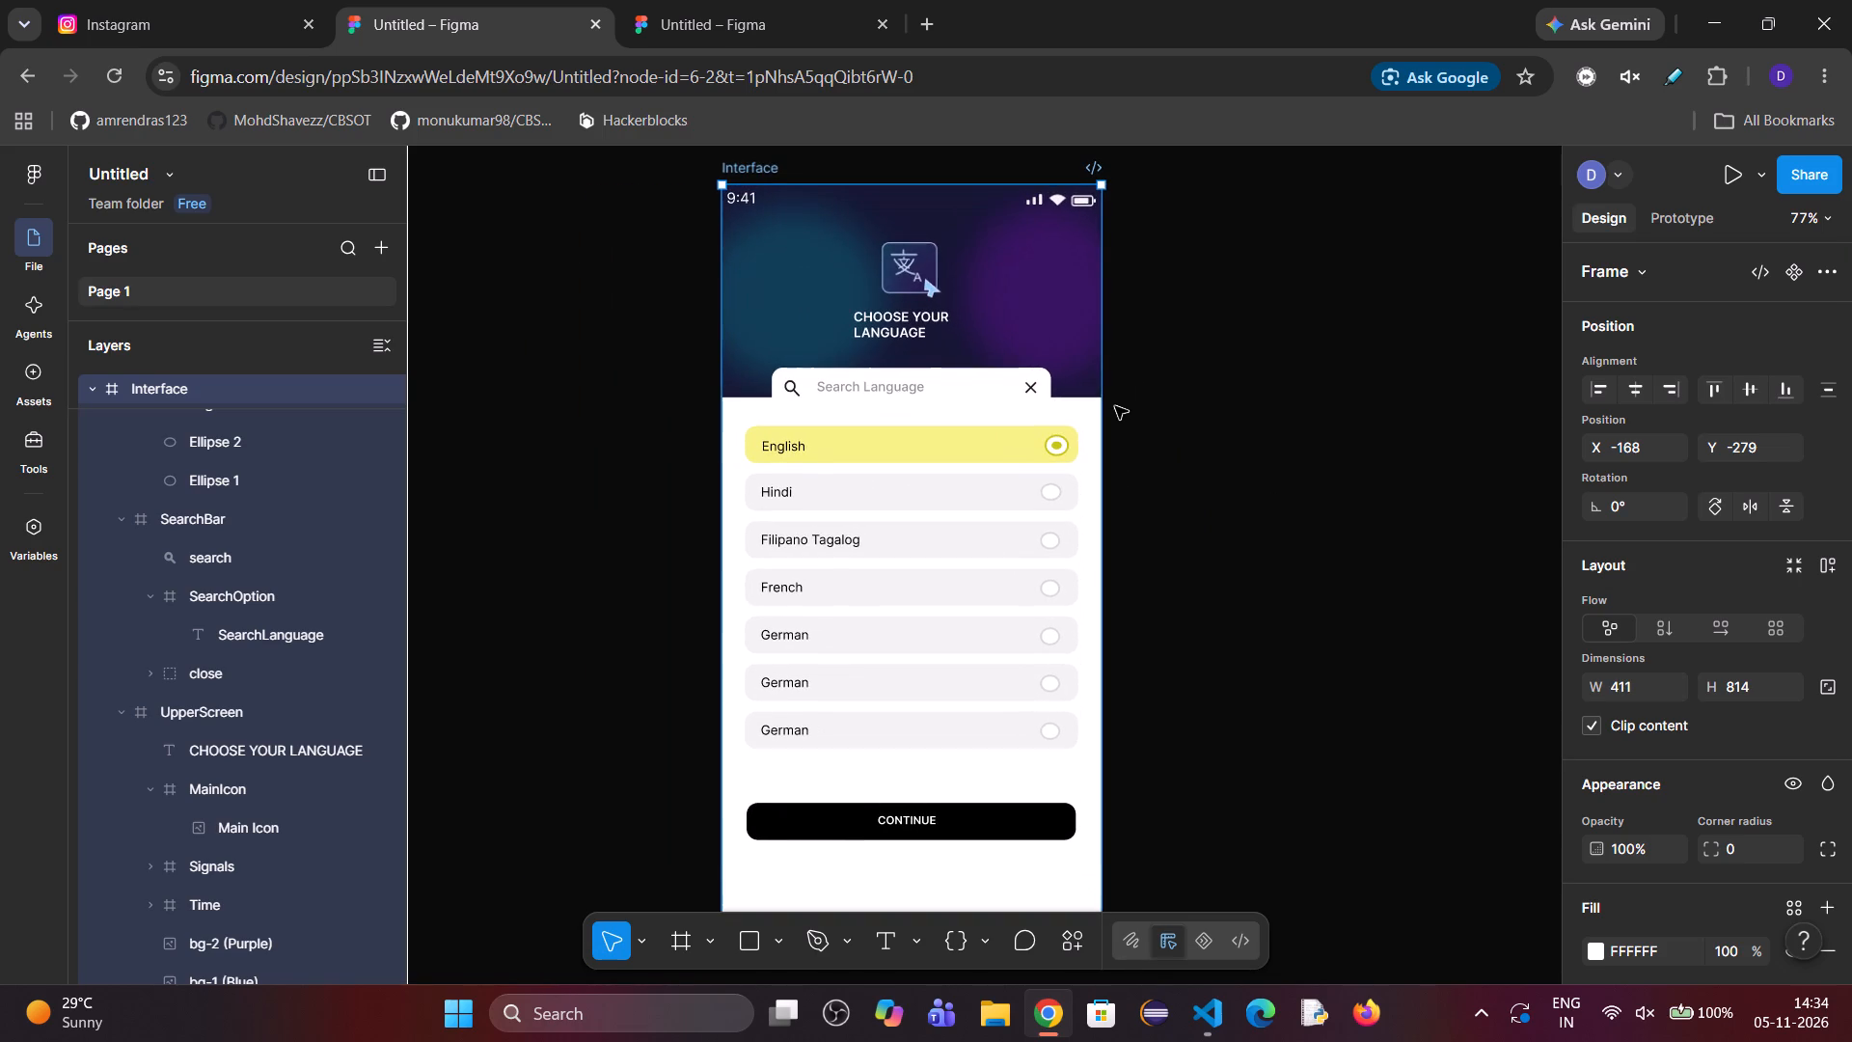
scroll(1140, 466, down, 1)
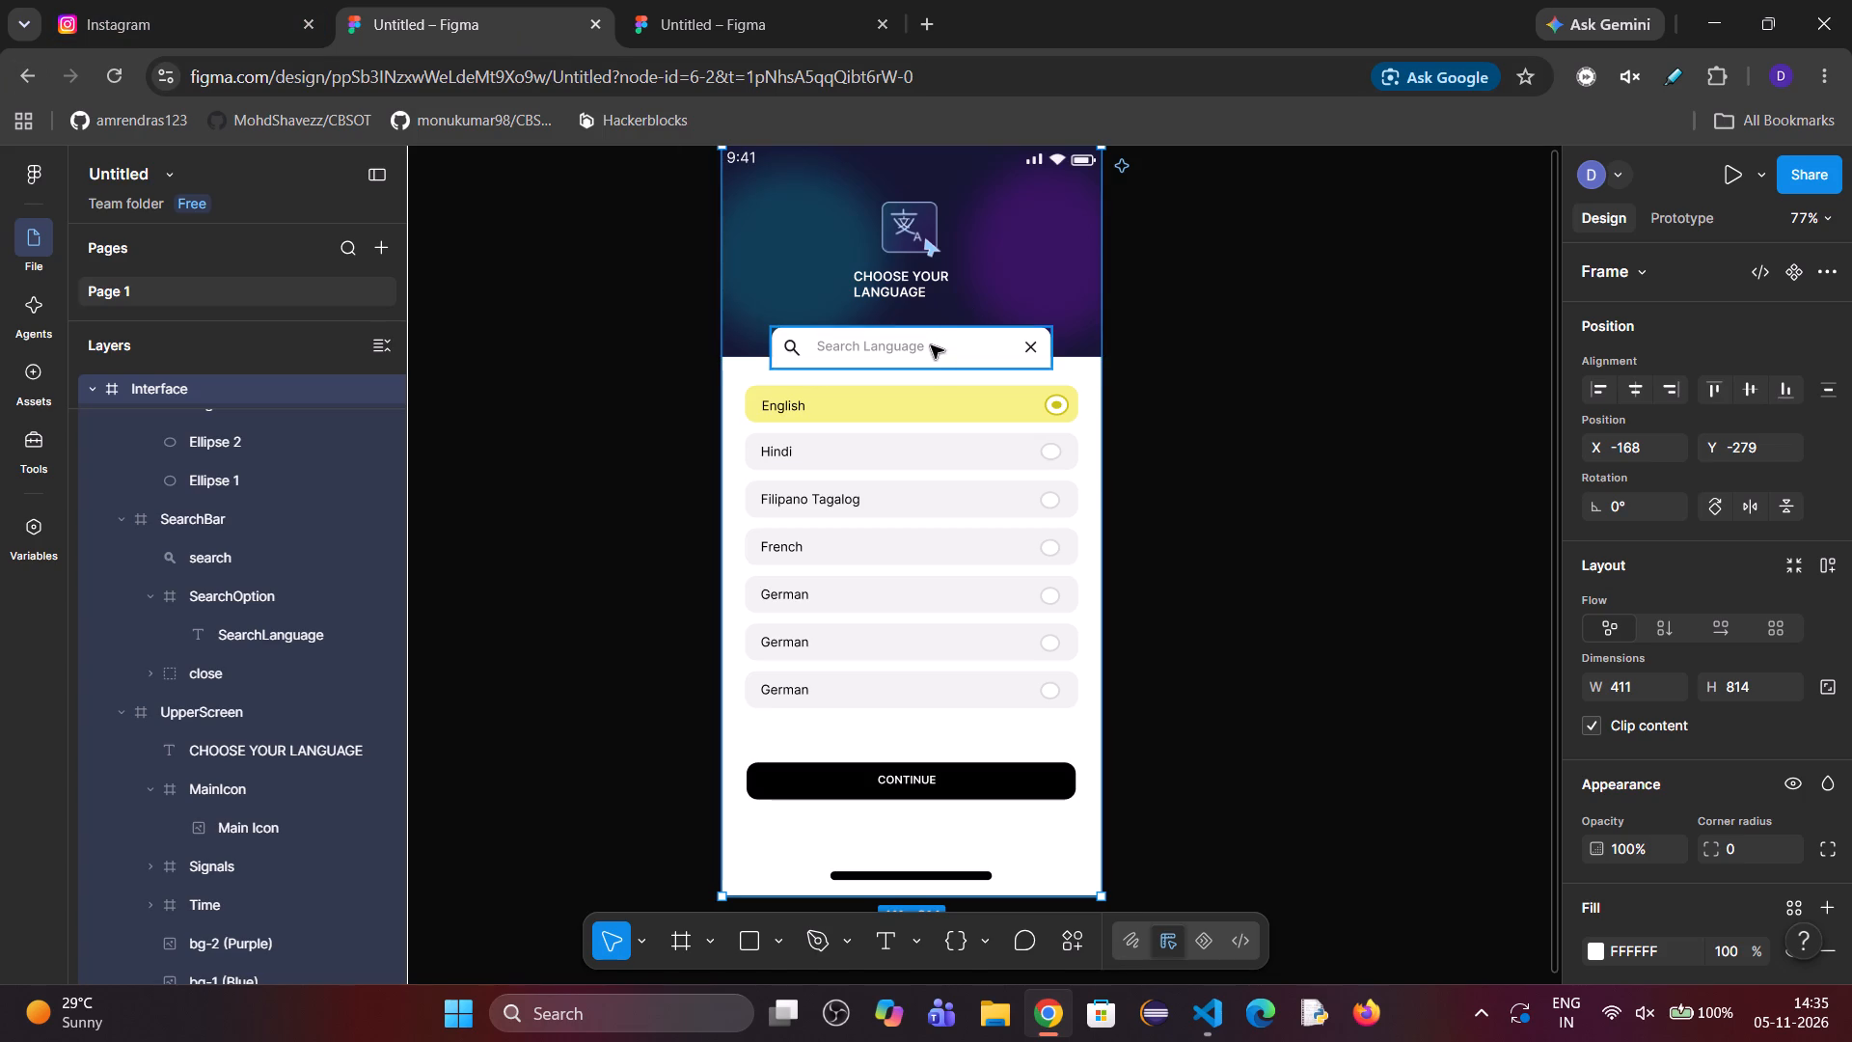
click(230, 754)
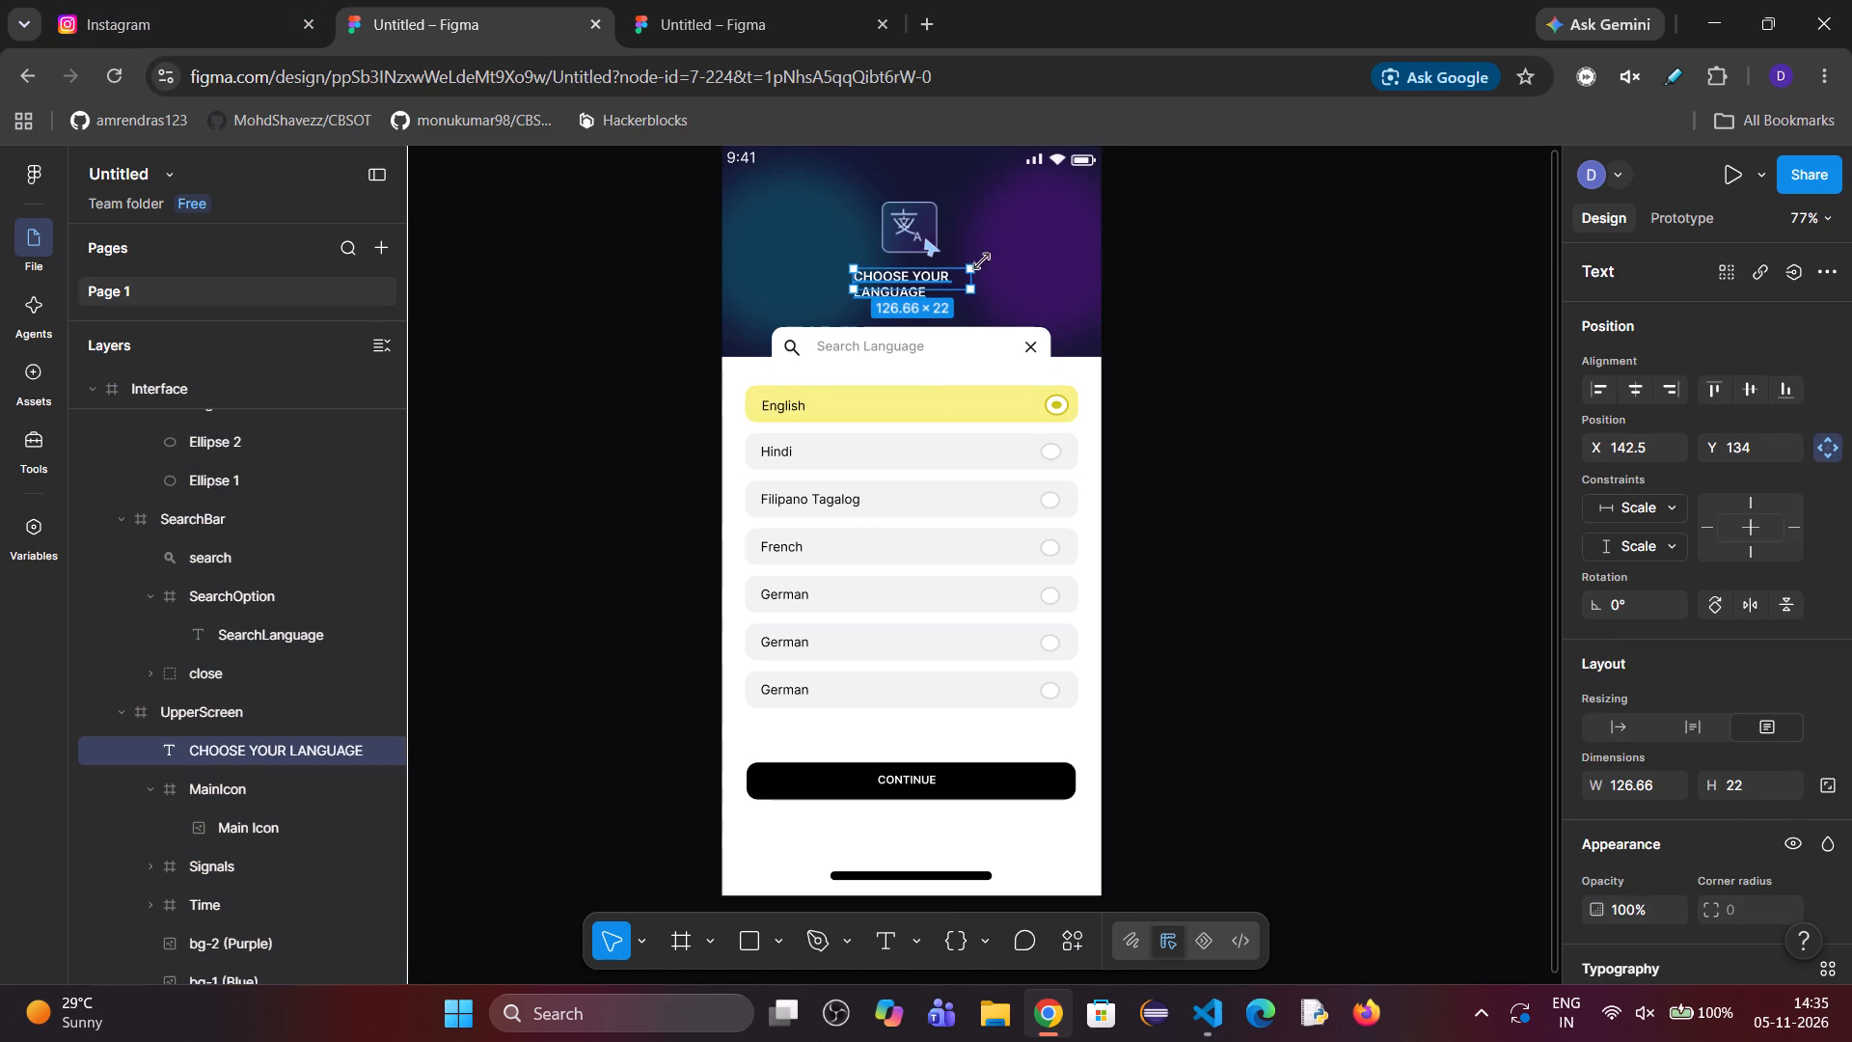
drag(969, 285, 984, 285)
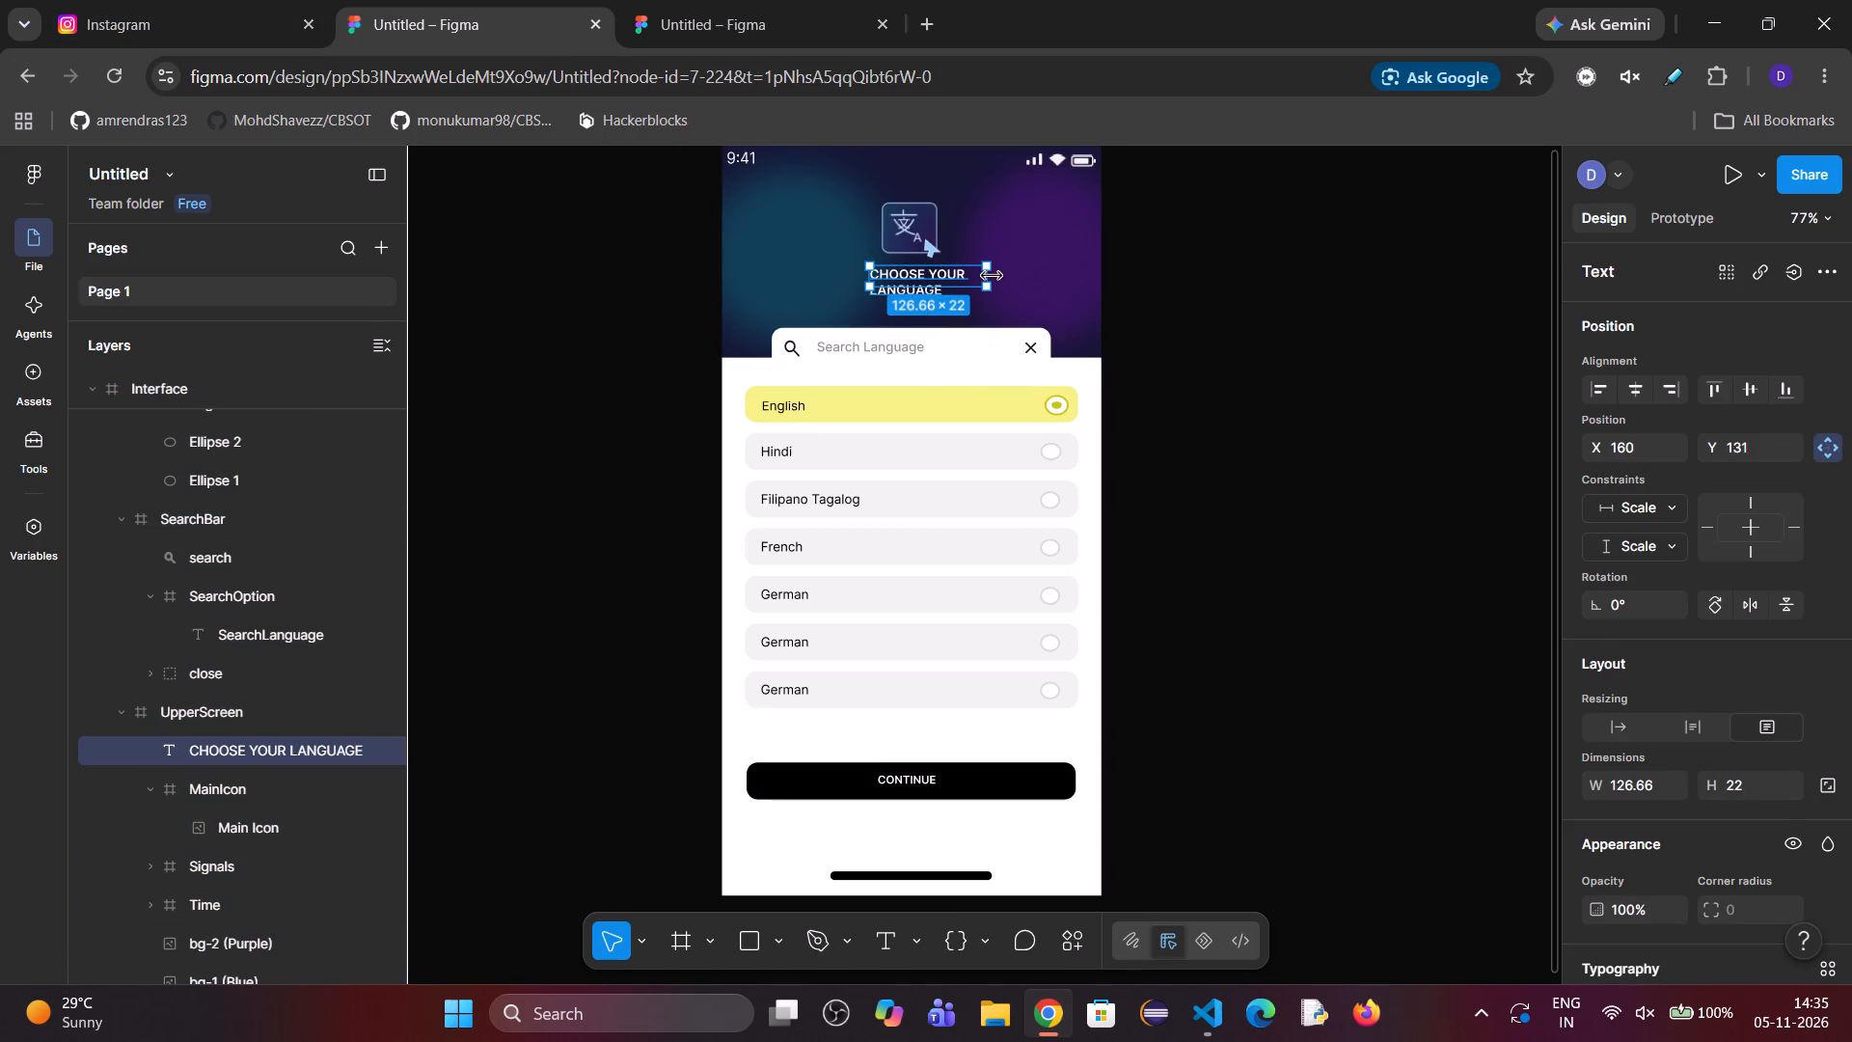
drag(993, 277, 1043, 285)
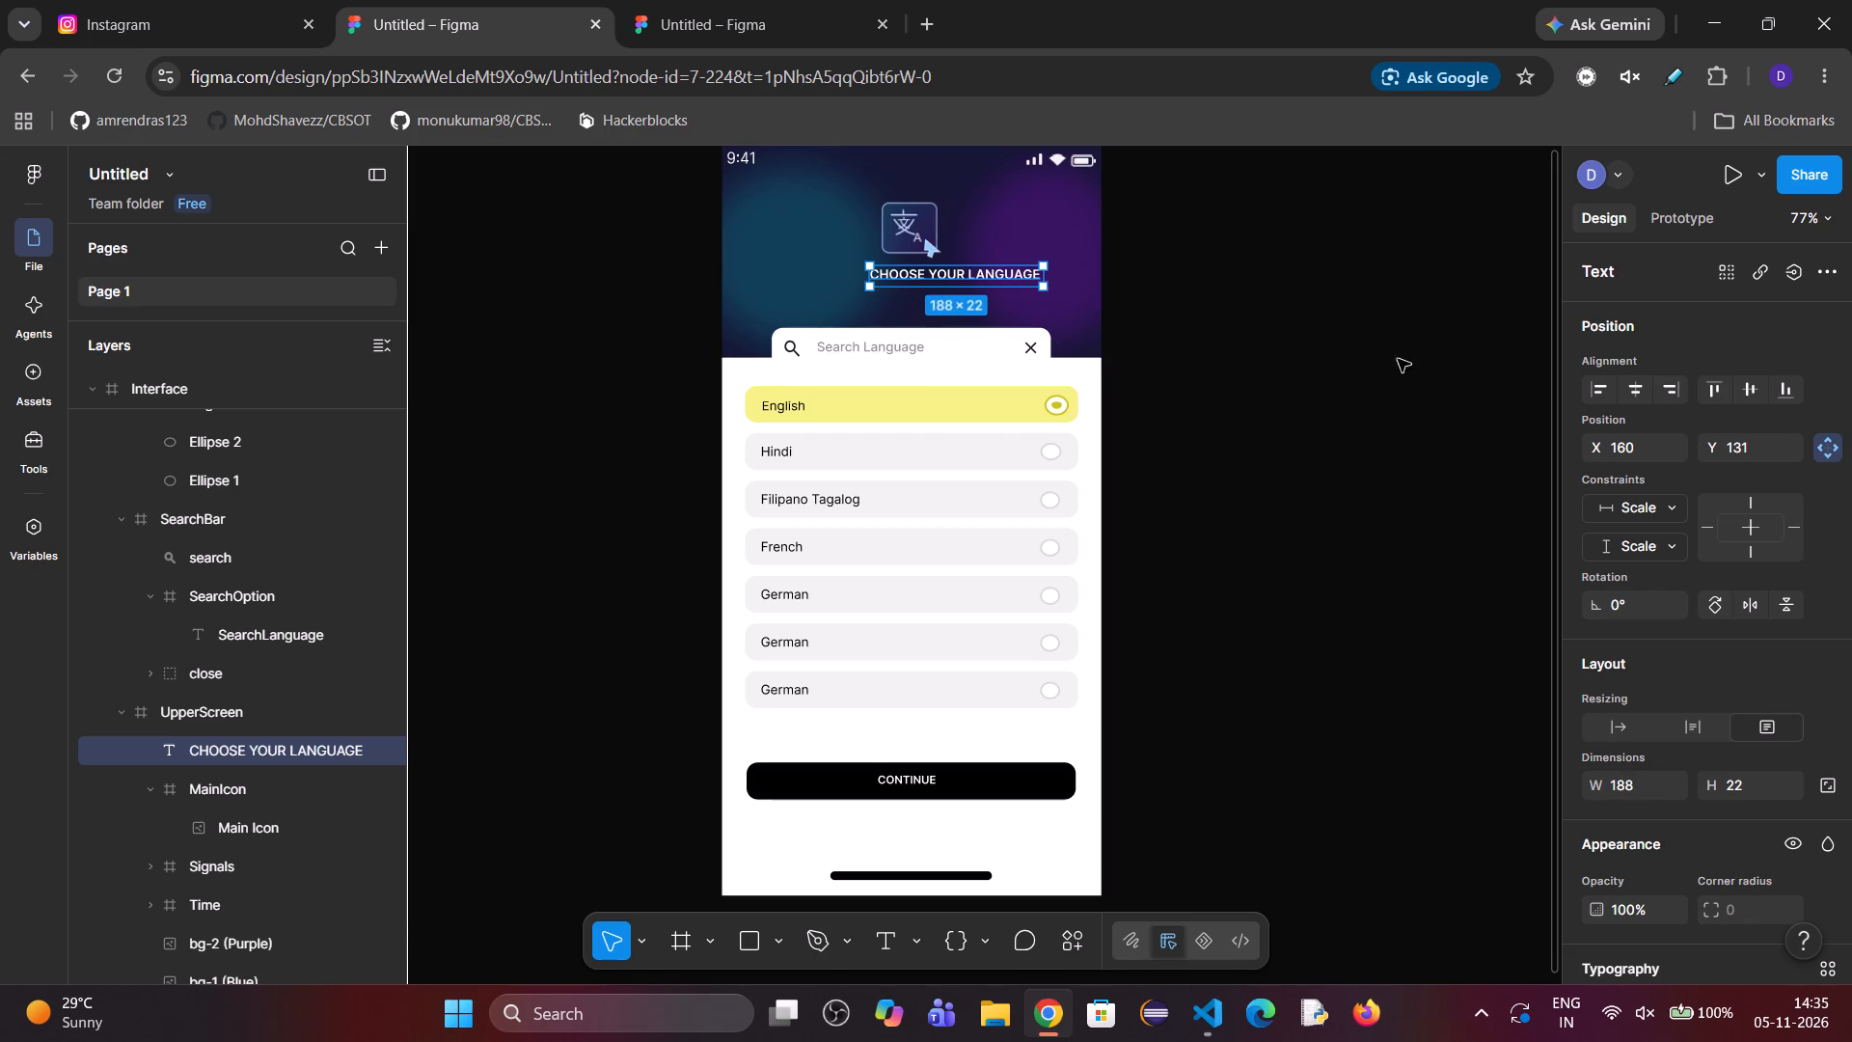
Center the resized heading horizontally in UpperScreen and set its horizontal constraint to Scale.
click(1635, 378)
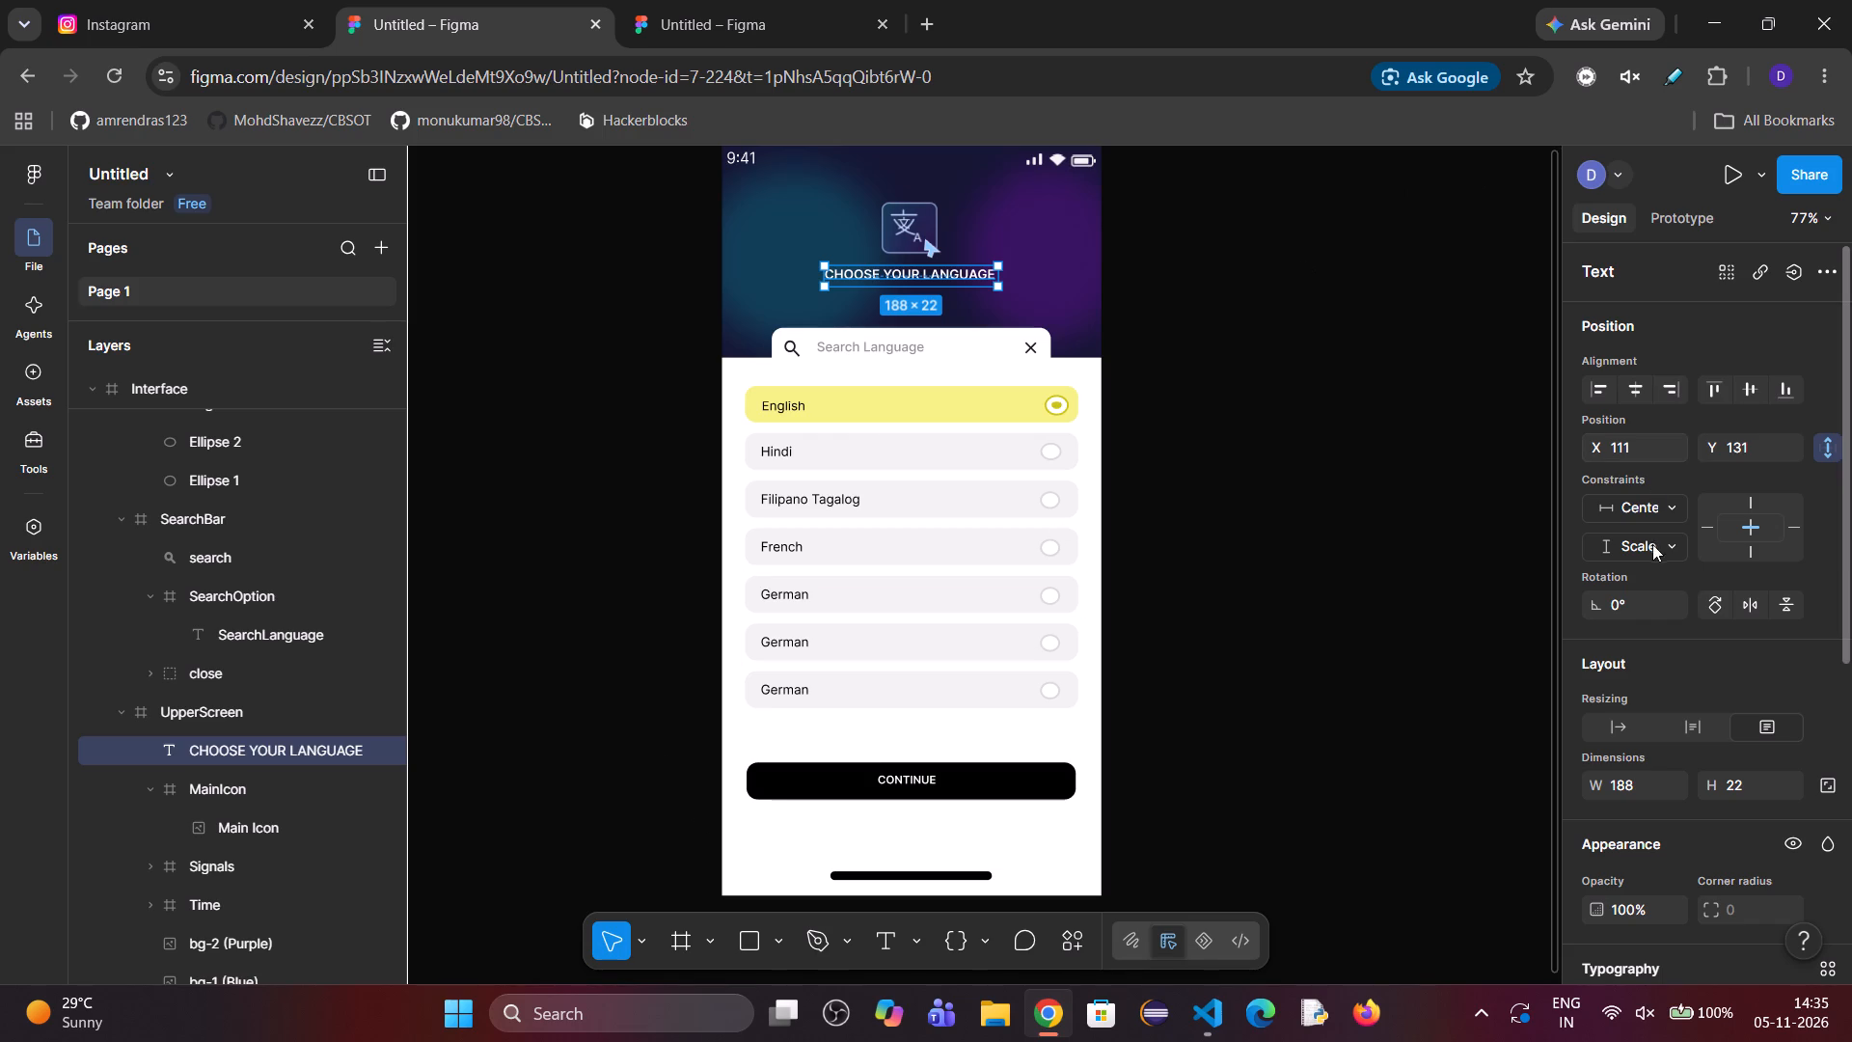
click(1638, 508)
click(1614, 628)
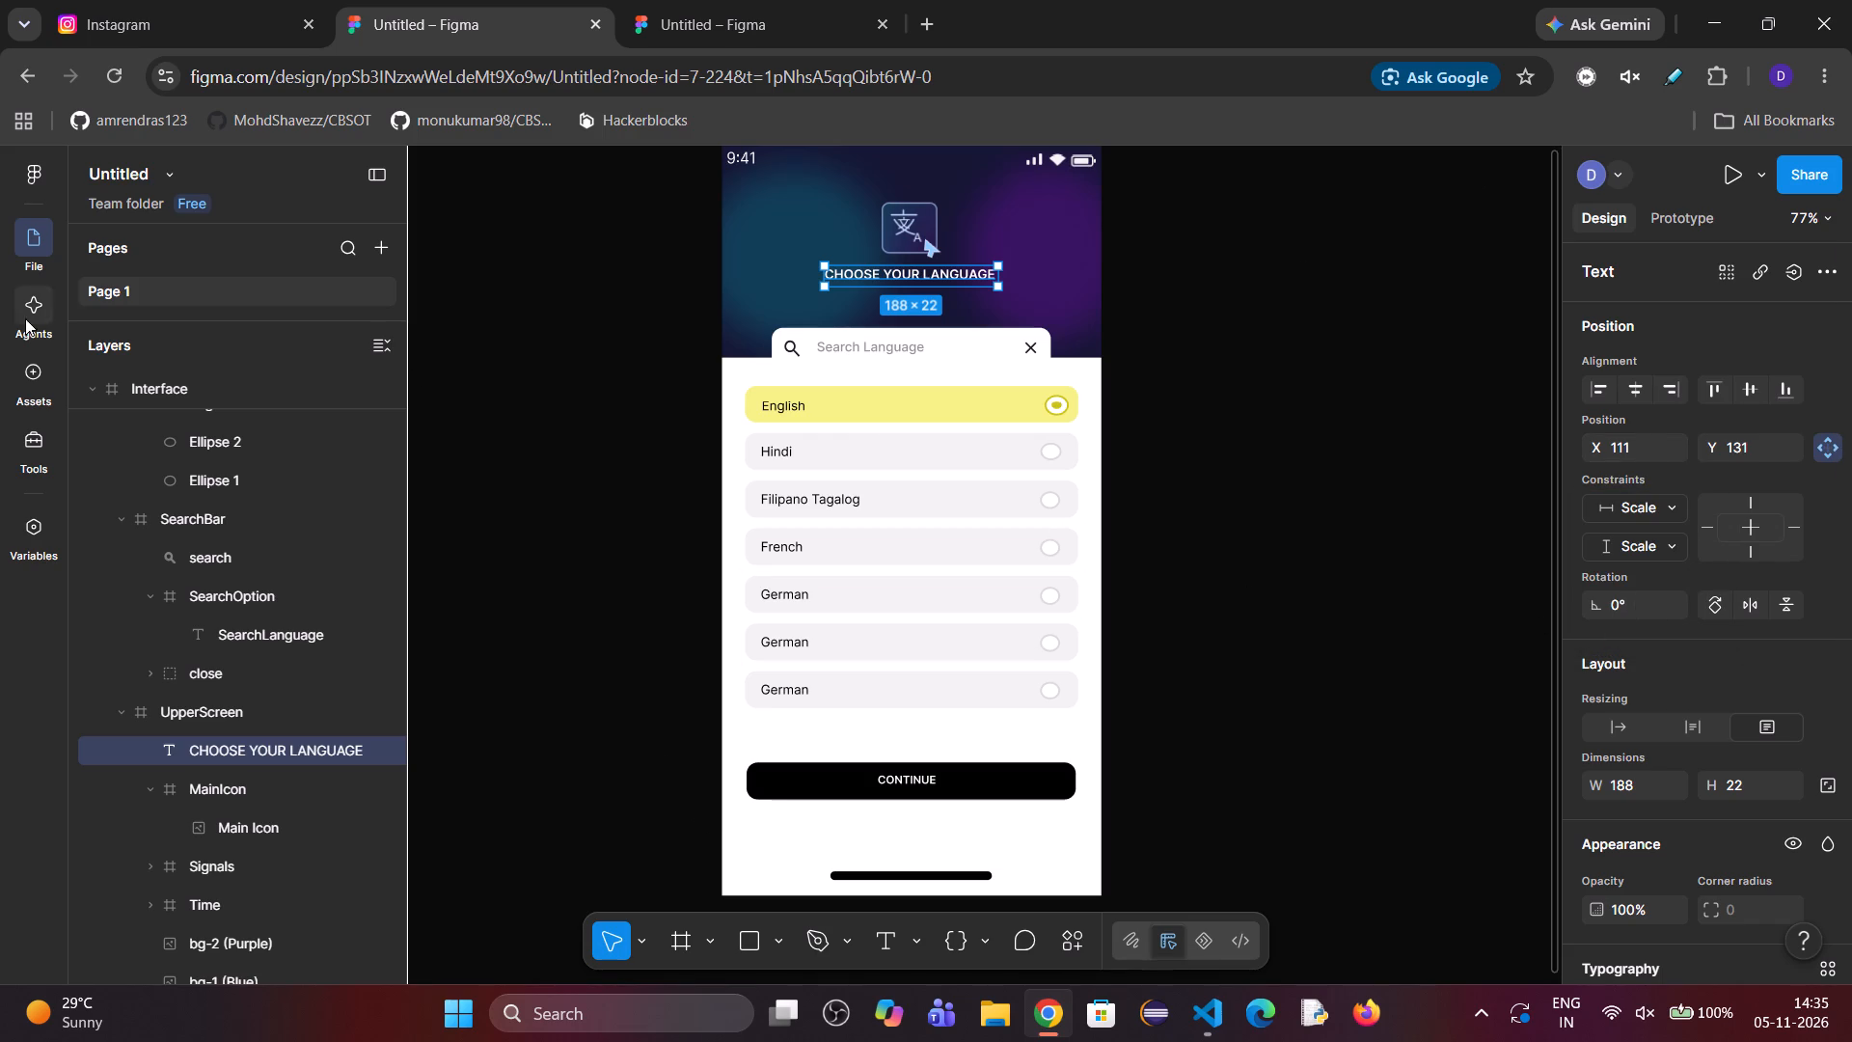
Test the Interface frame's scaling by narrowing it to about 284, pulling it past its opposite edge and widening it to about 469.
click(146, 370)
drag(1107, 405, 979, 450)
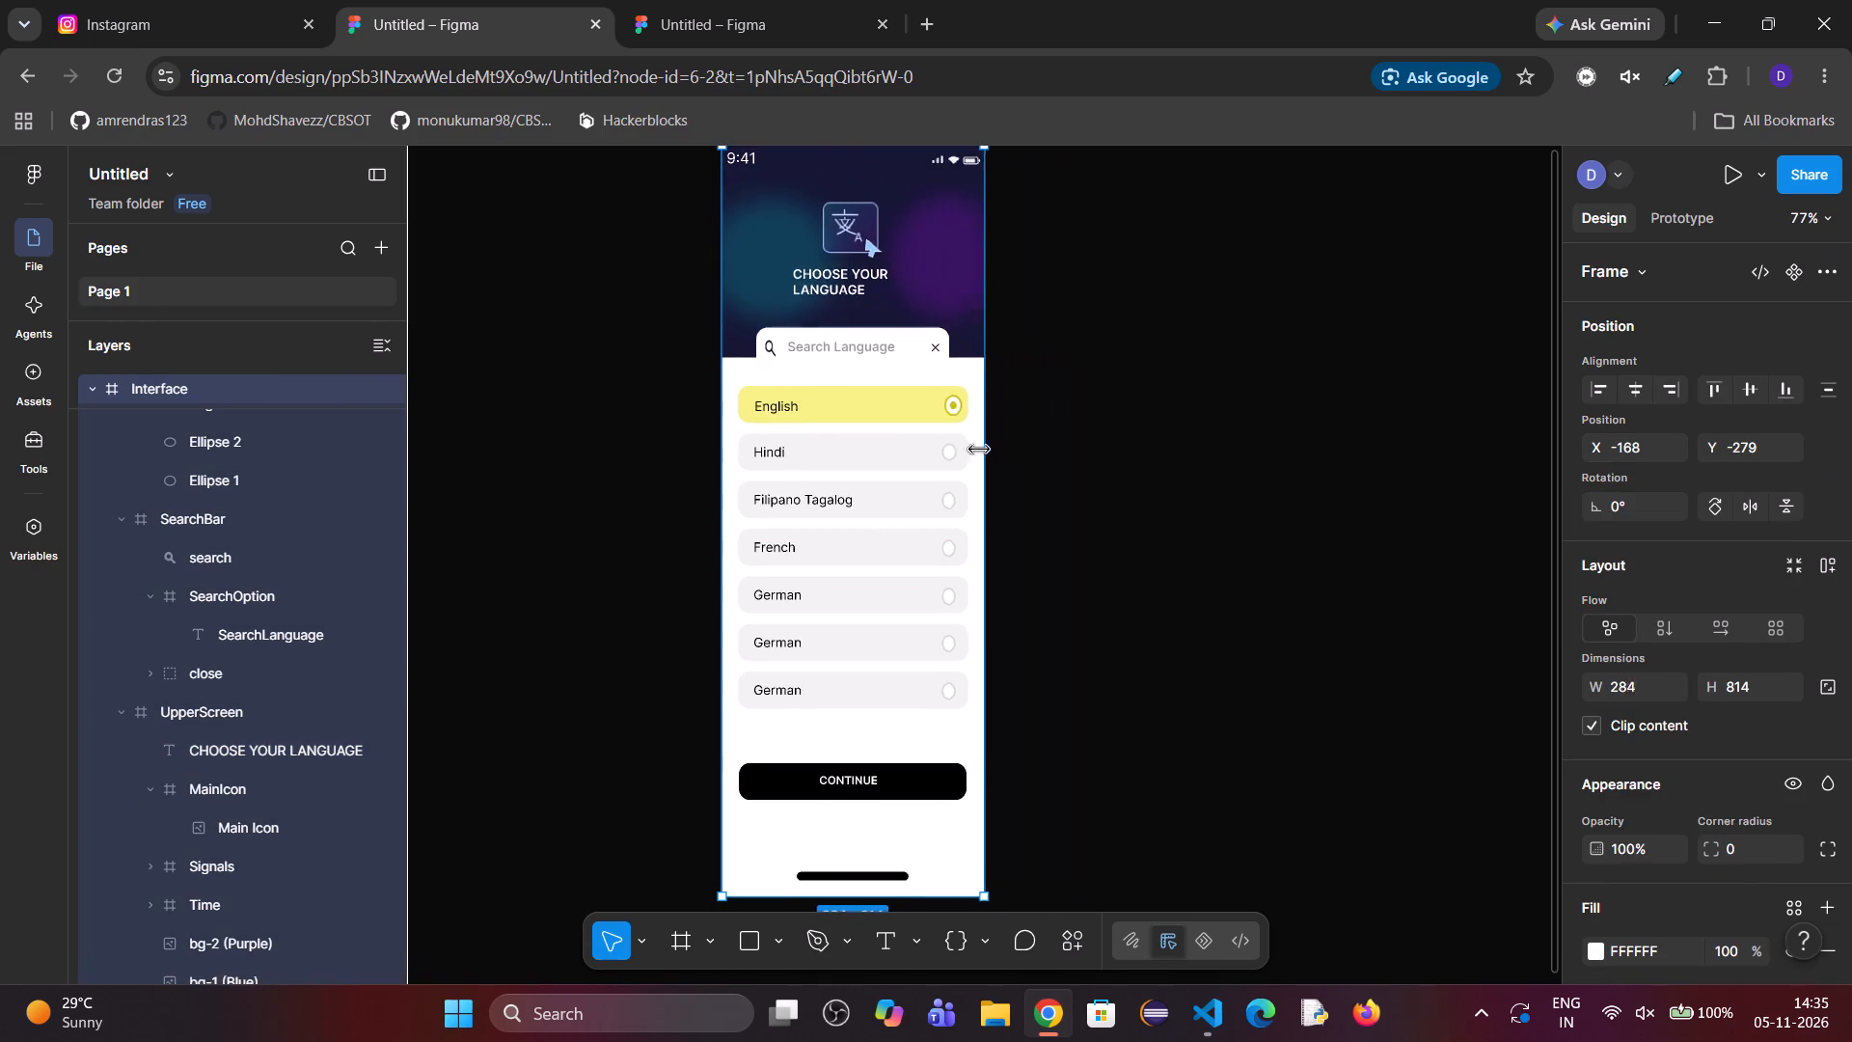
drag(979, 450, 1130, 477)
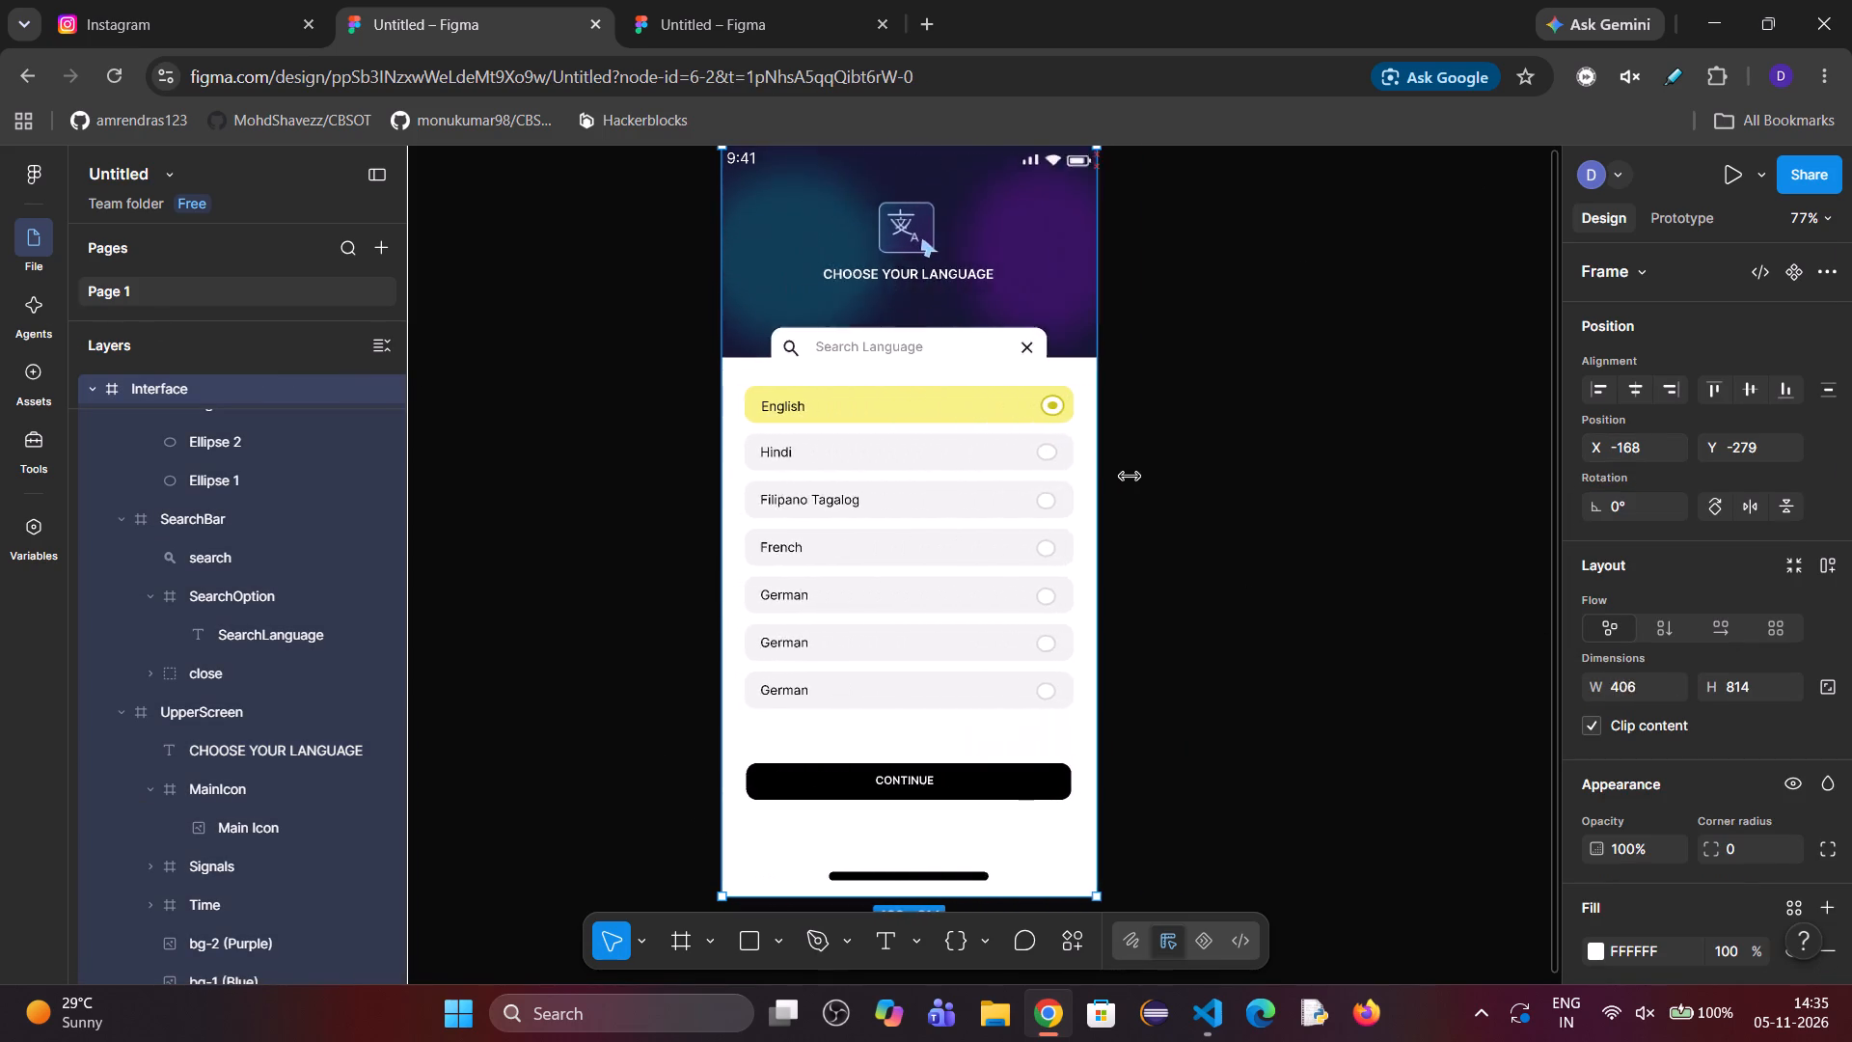
drag(1130, 477, 1134, 485)
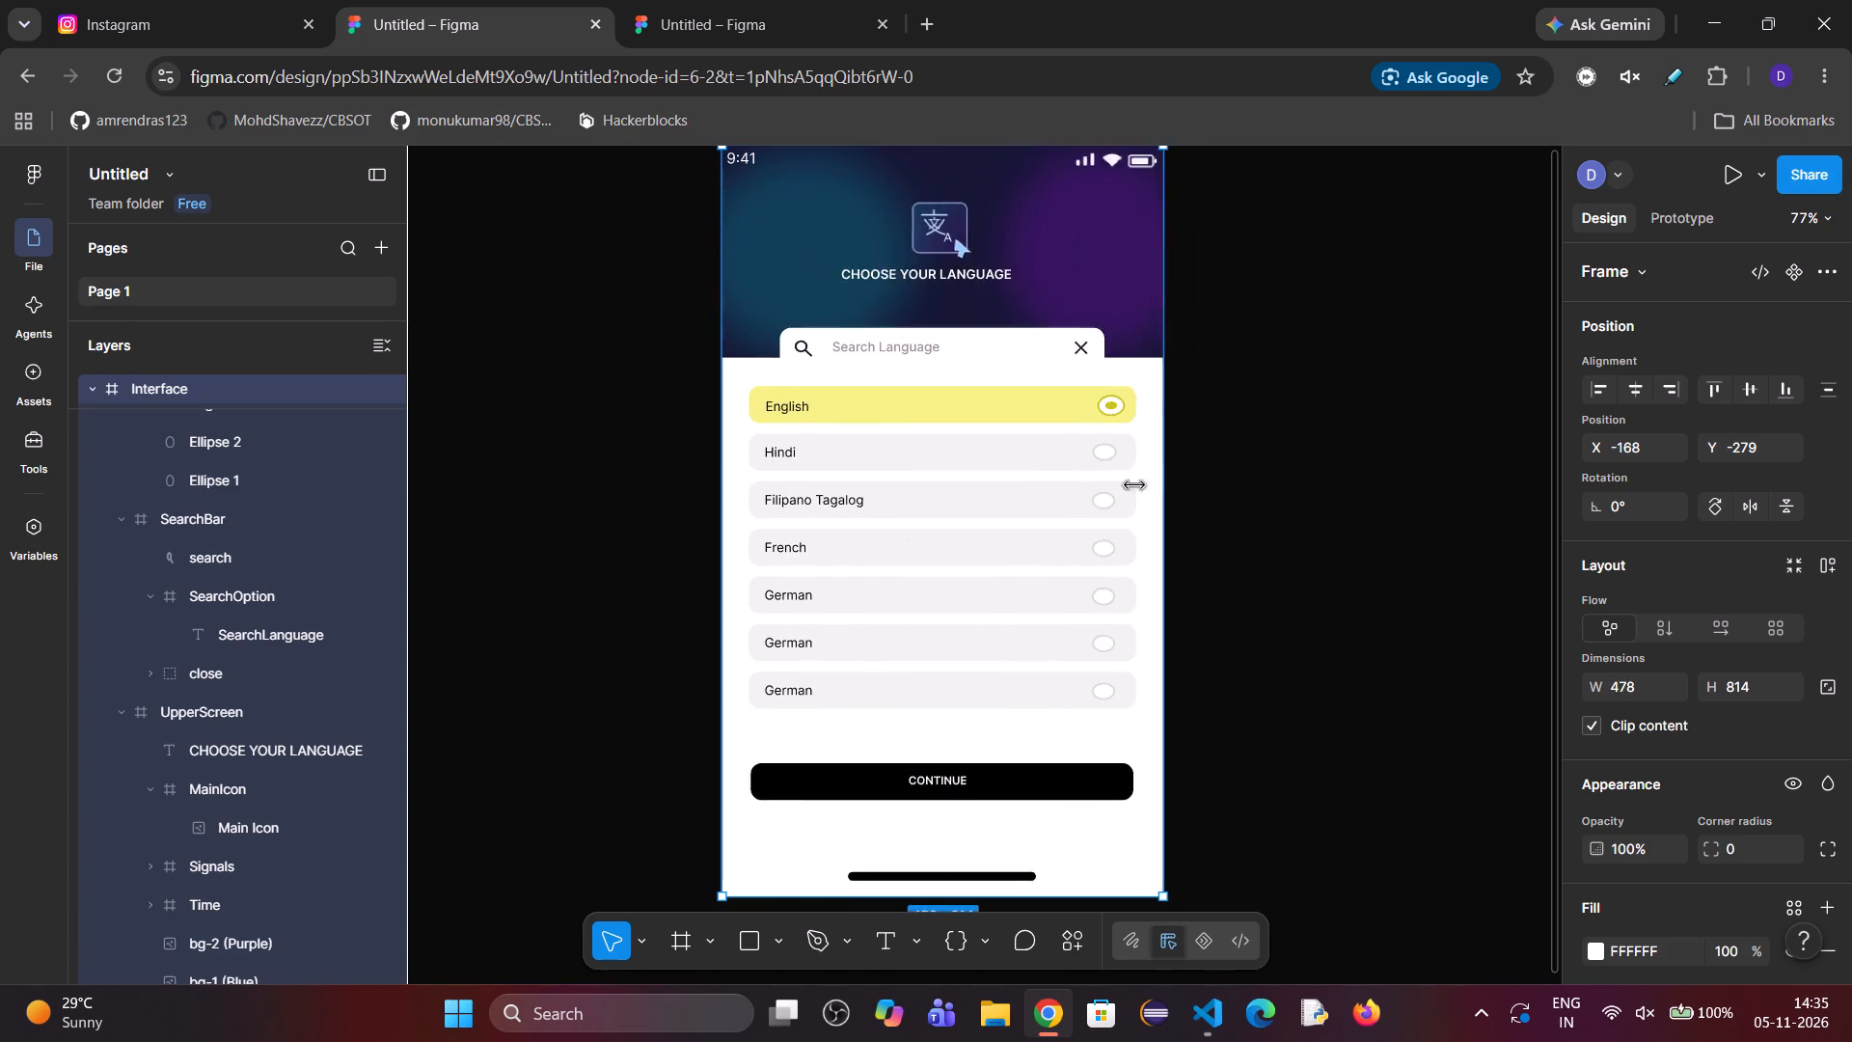
drag(1134, 485, 679, 532)
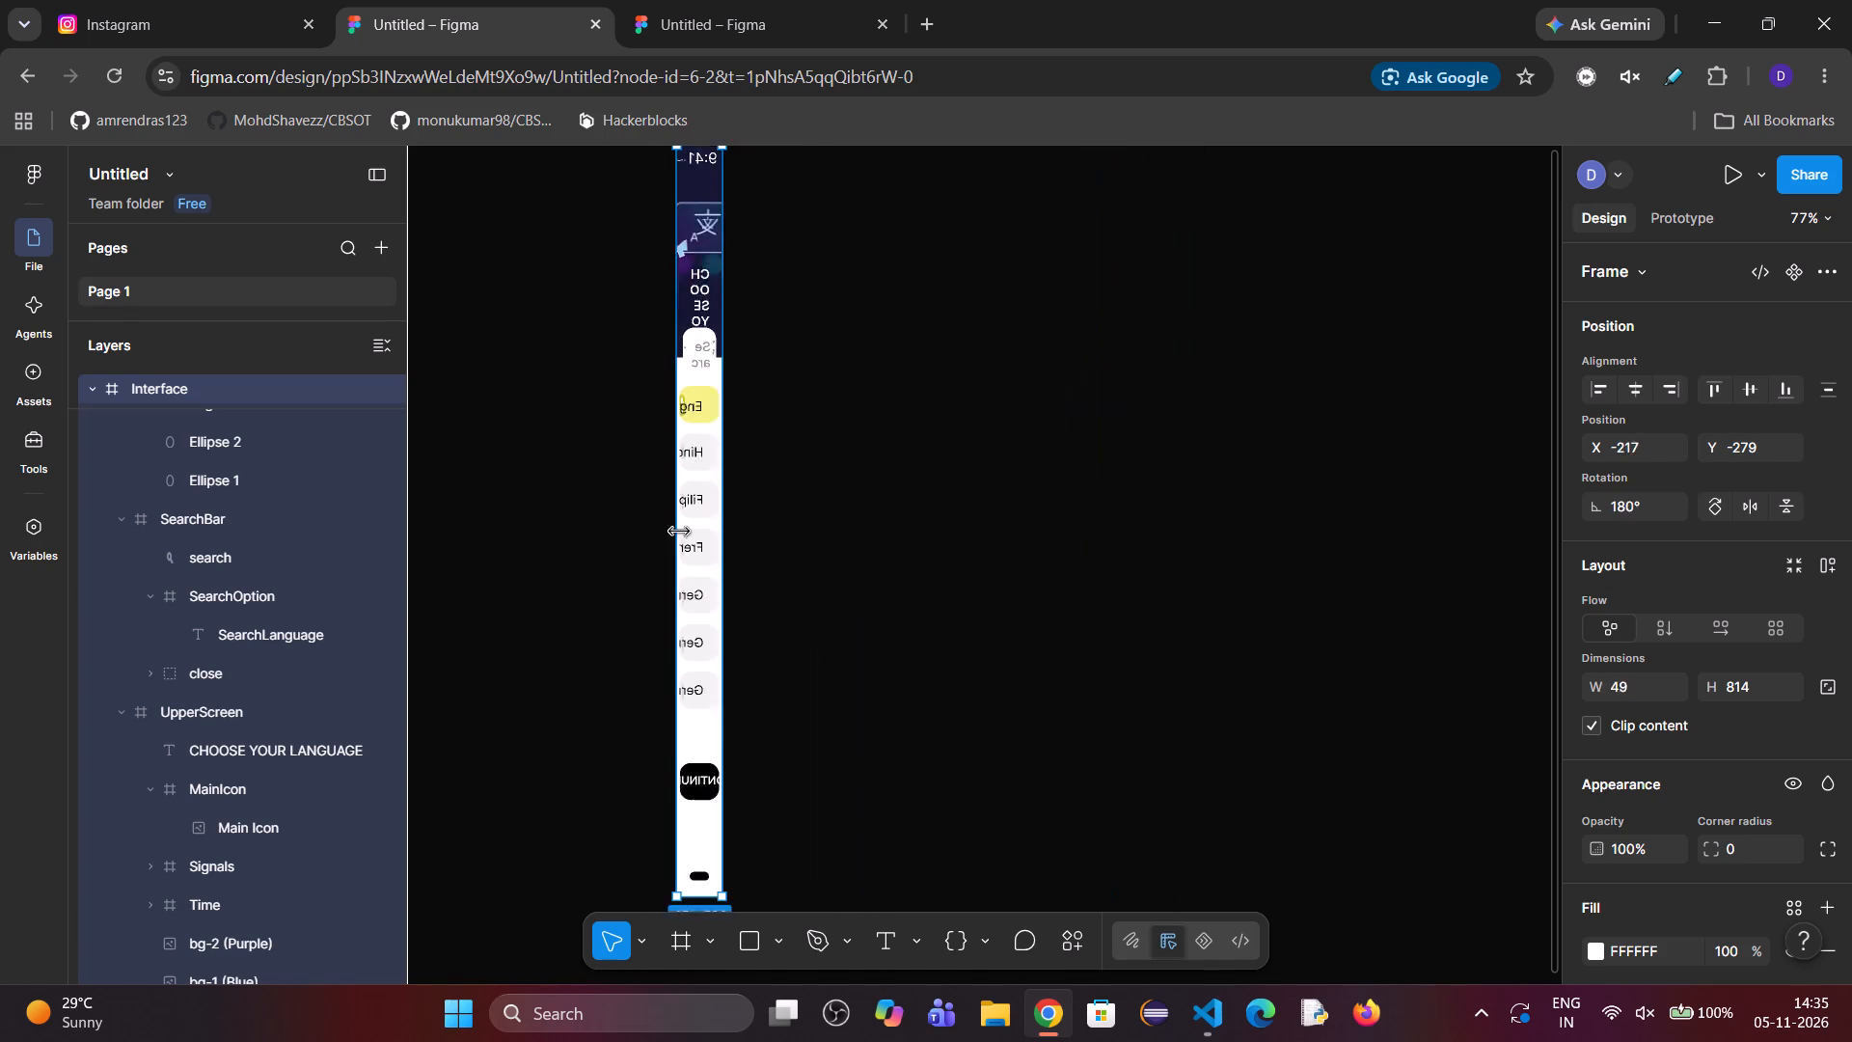
drag(679, 532, 1154, 545)
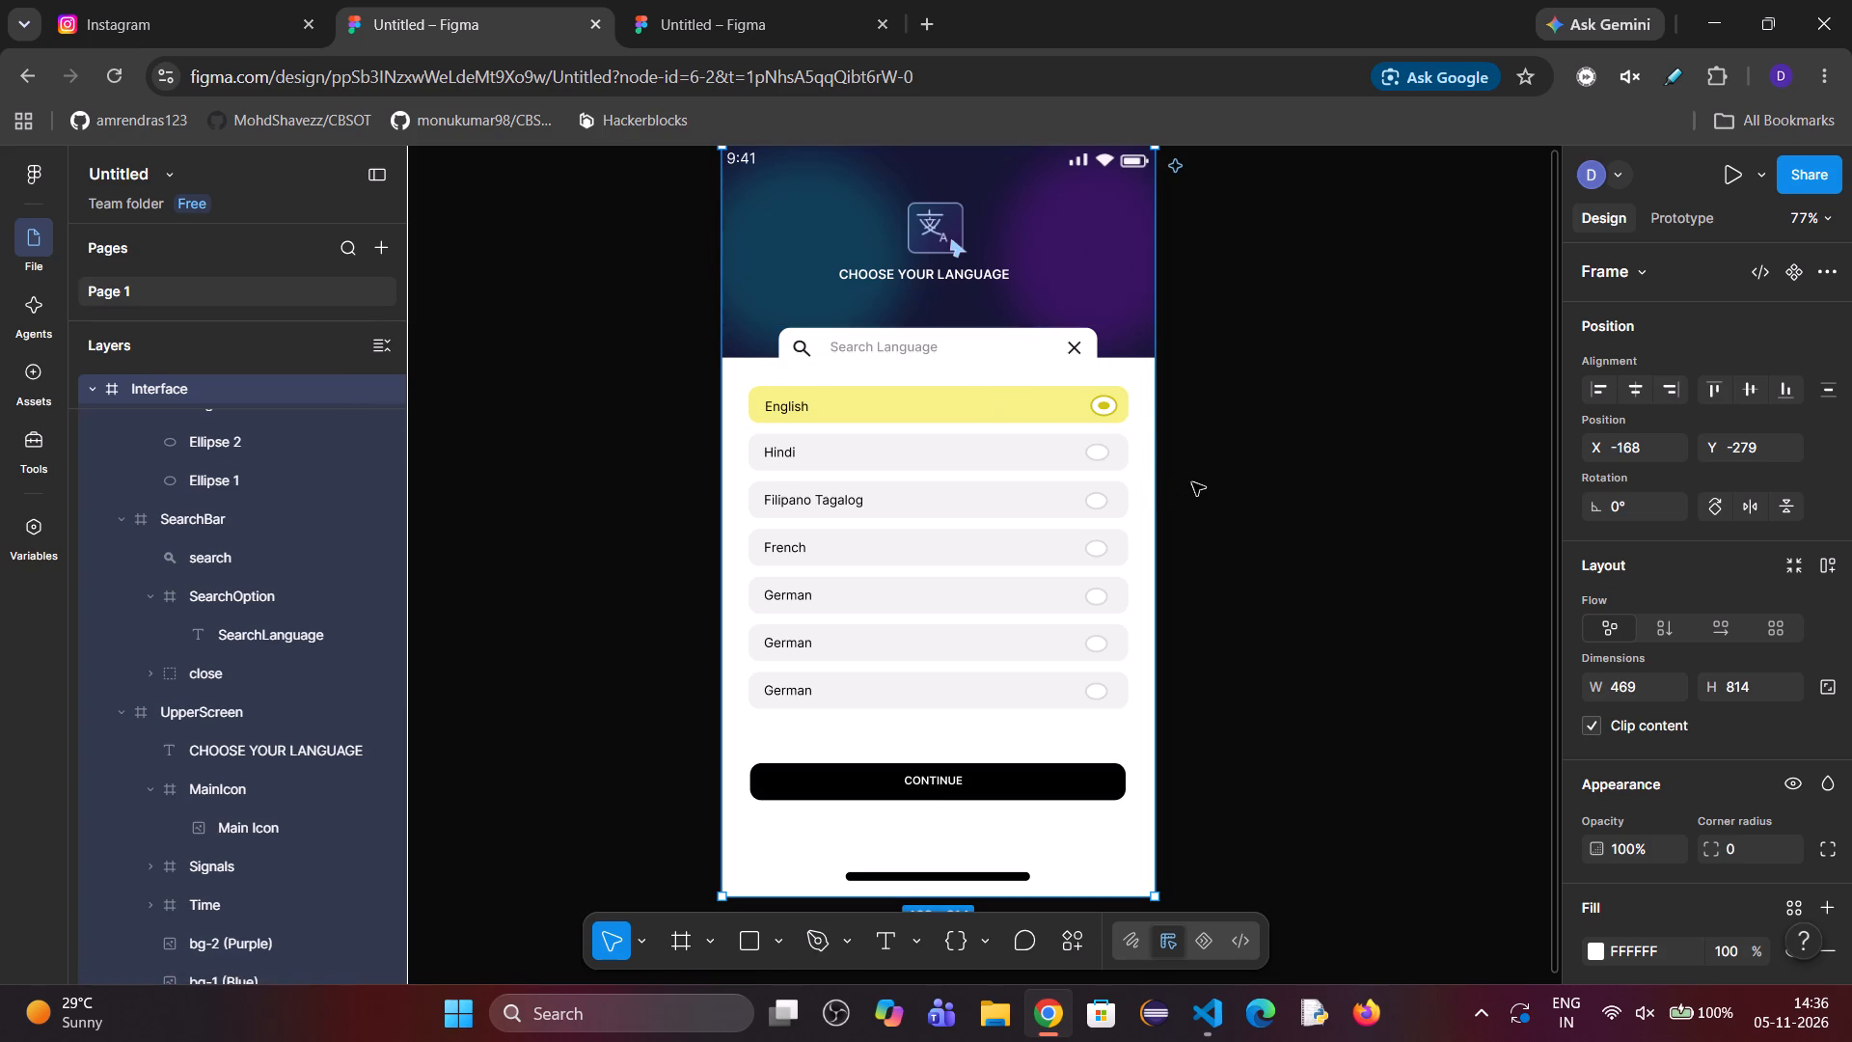
Test the Interface frame's scaling again by narrowing it to about 37 and widening it in stages to about 764.
drag(1156, 472, 816, 550)
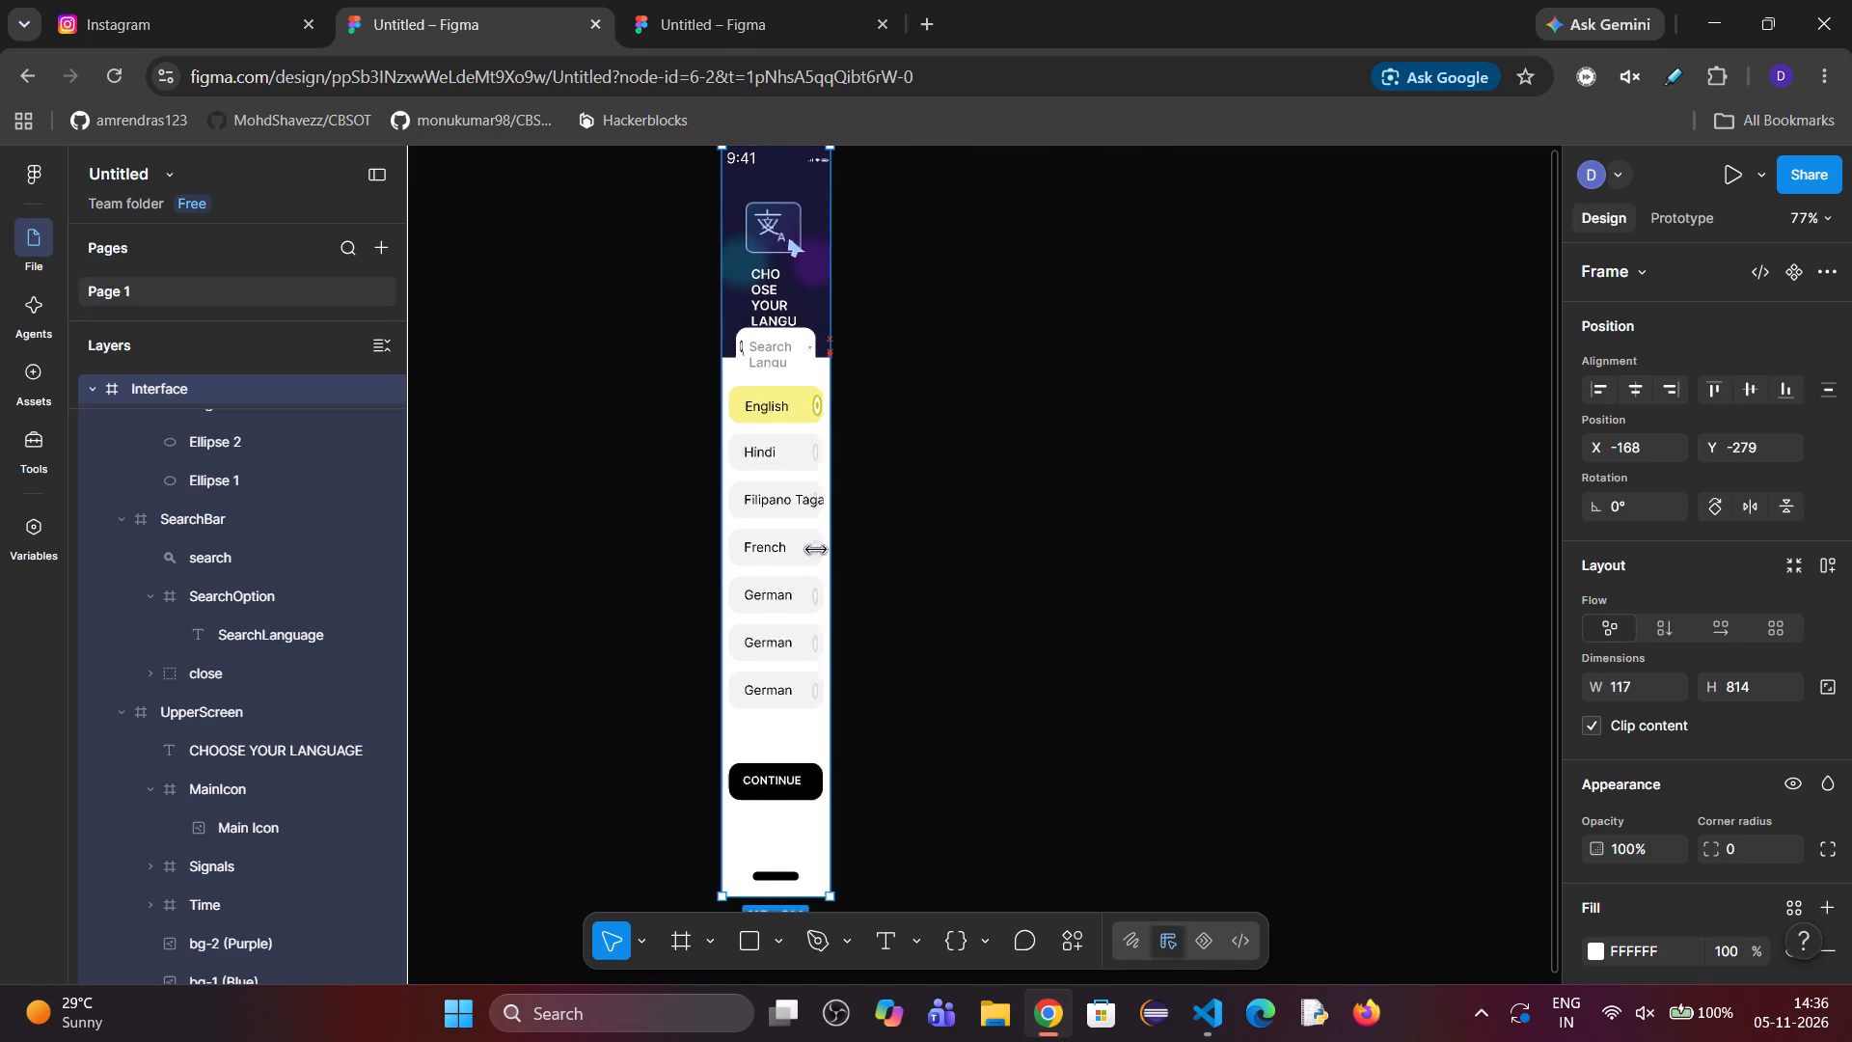
drag(816, 550, 765, 578)
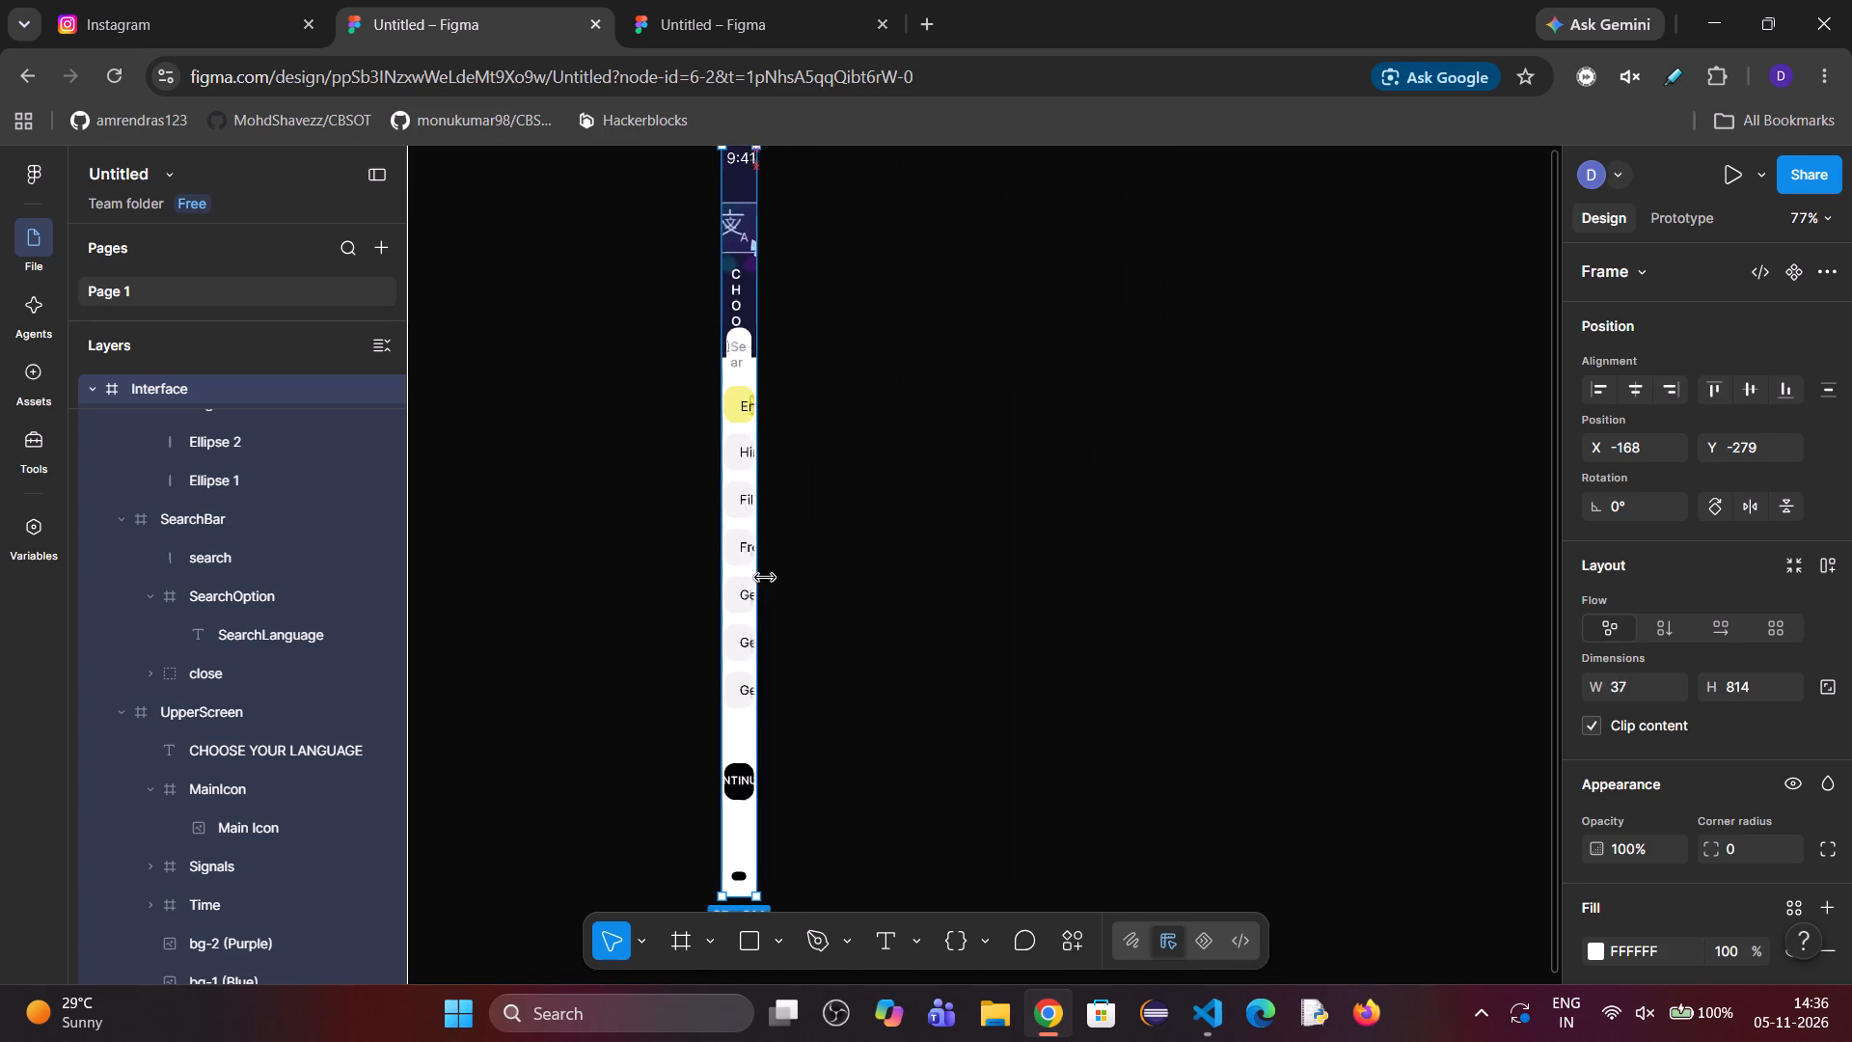
drag(765, 578, 962, 589)
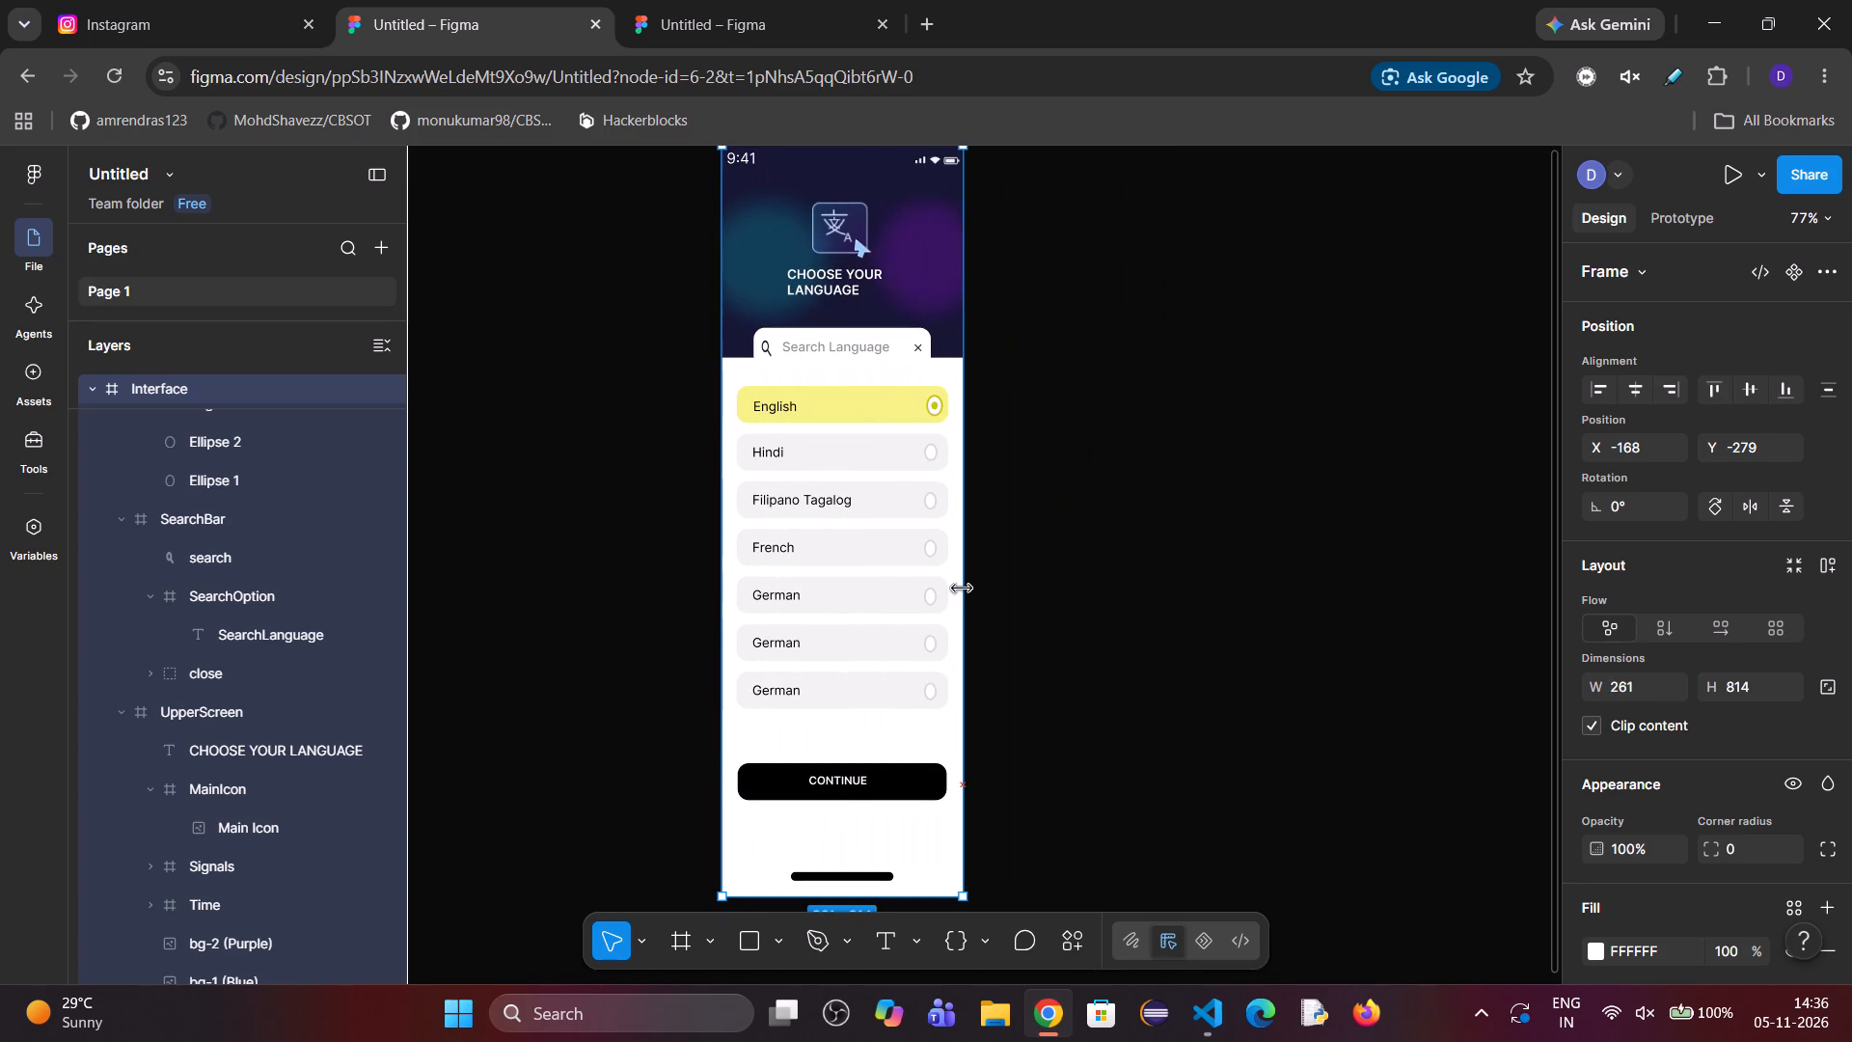
drag(962, 589, 1371, 606)
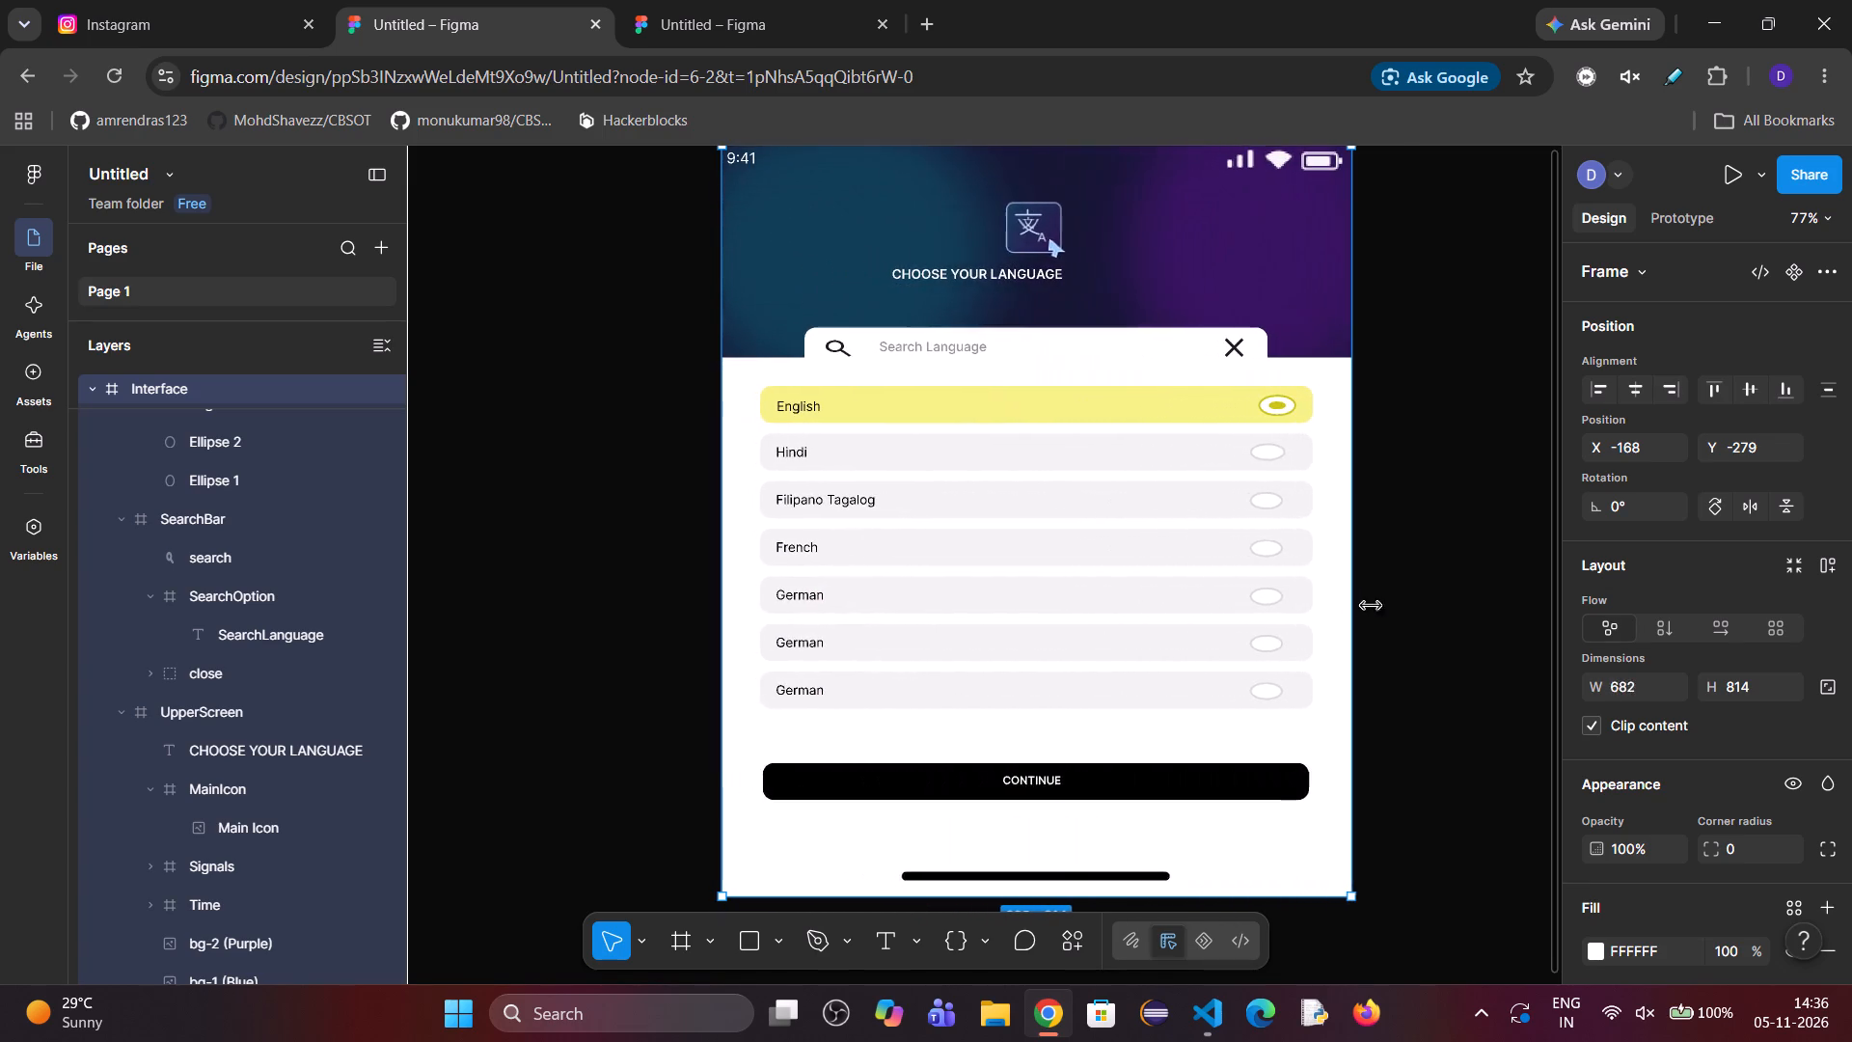
drag(1371, 606, 1433, 607)
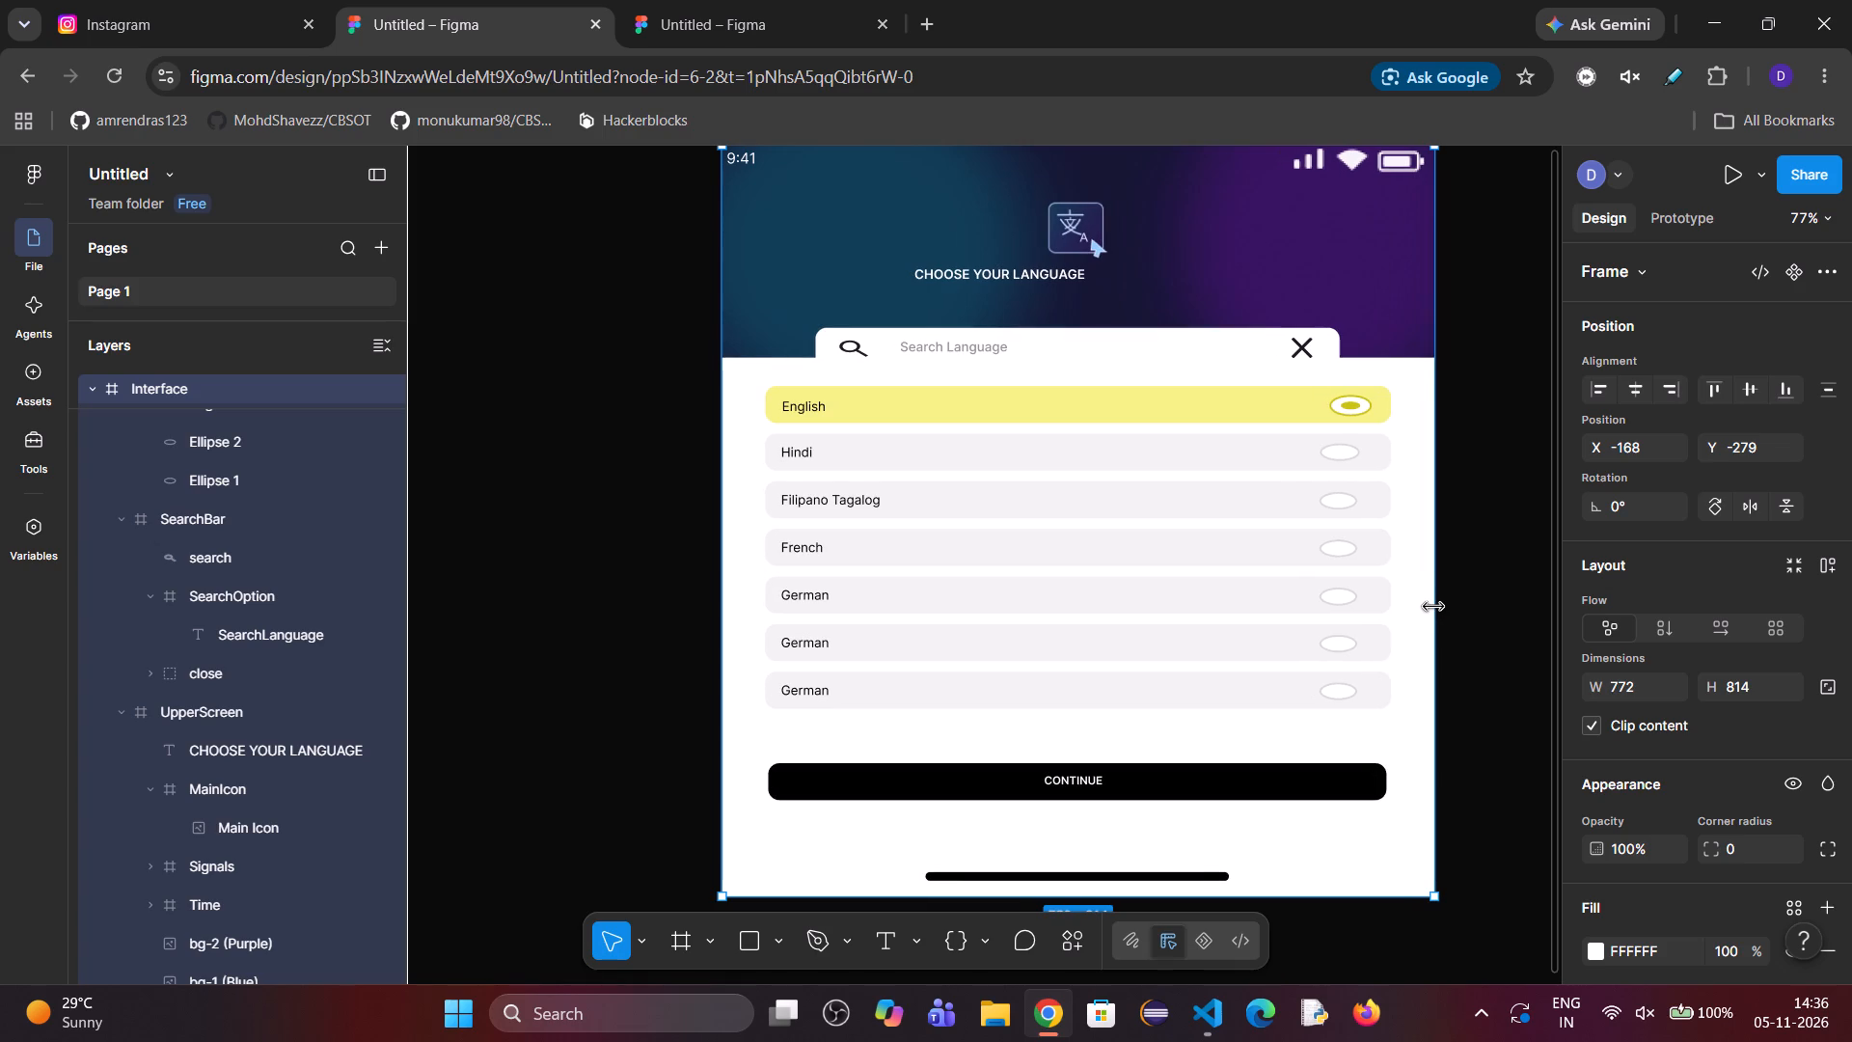
drag(1433, 607, 1253, 643)
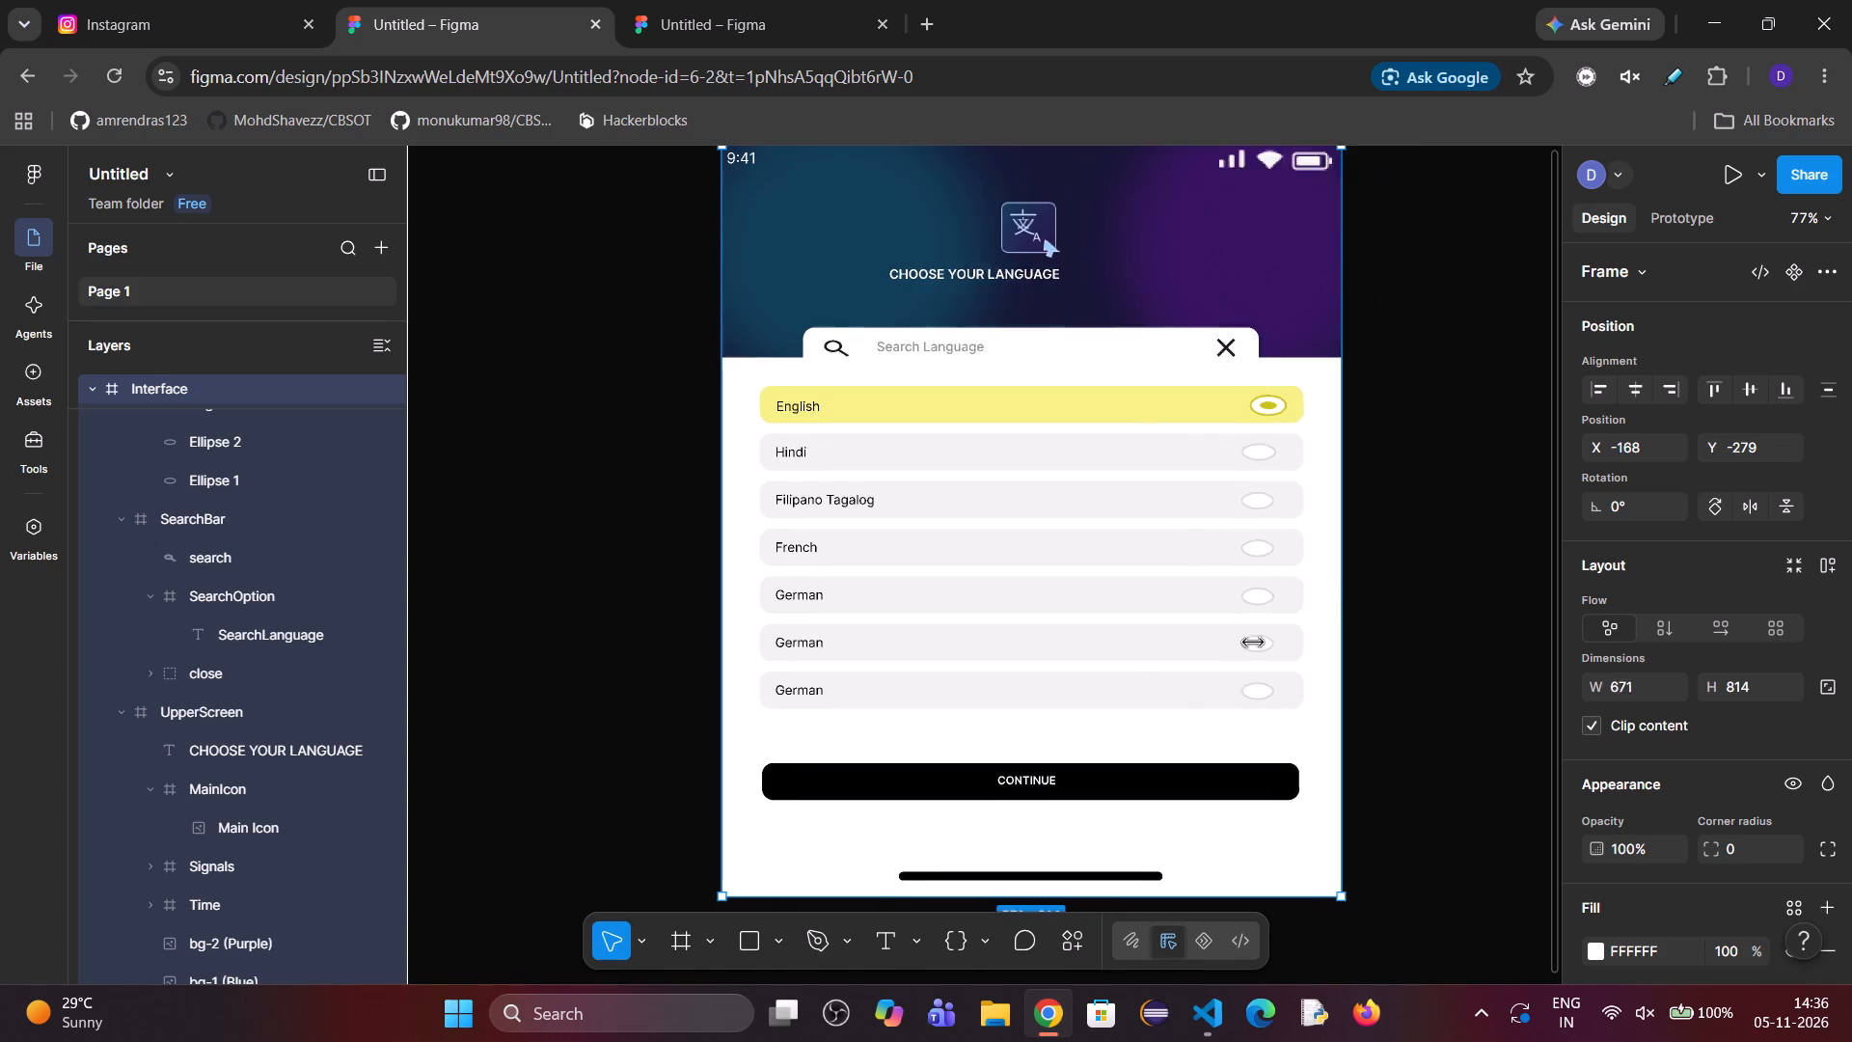
drag(1253, 643, 1430, 666)
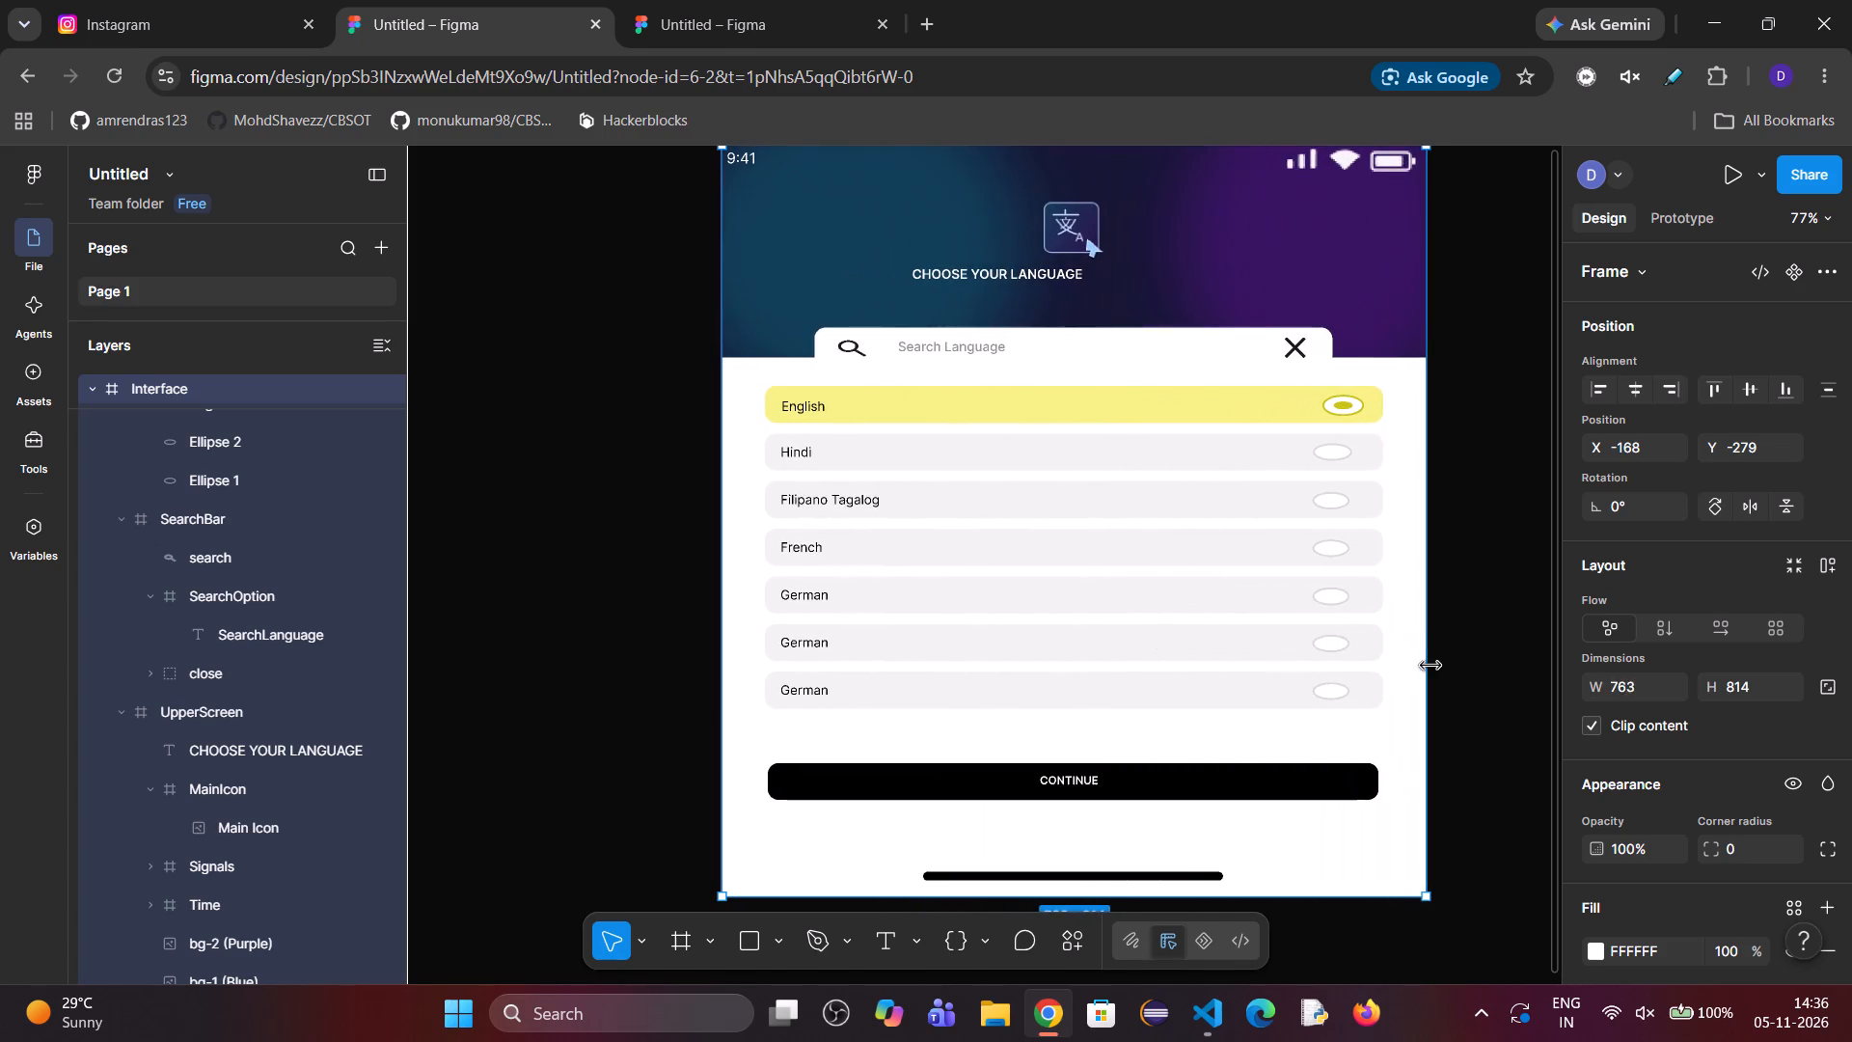
drag(1430, 666, 1434, 665)
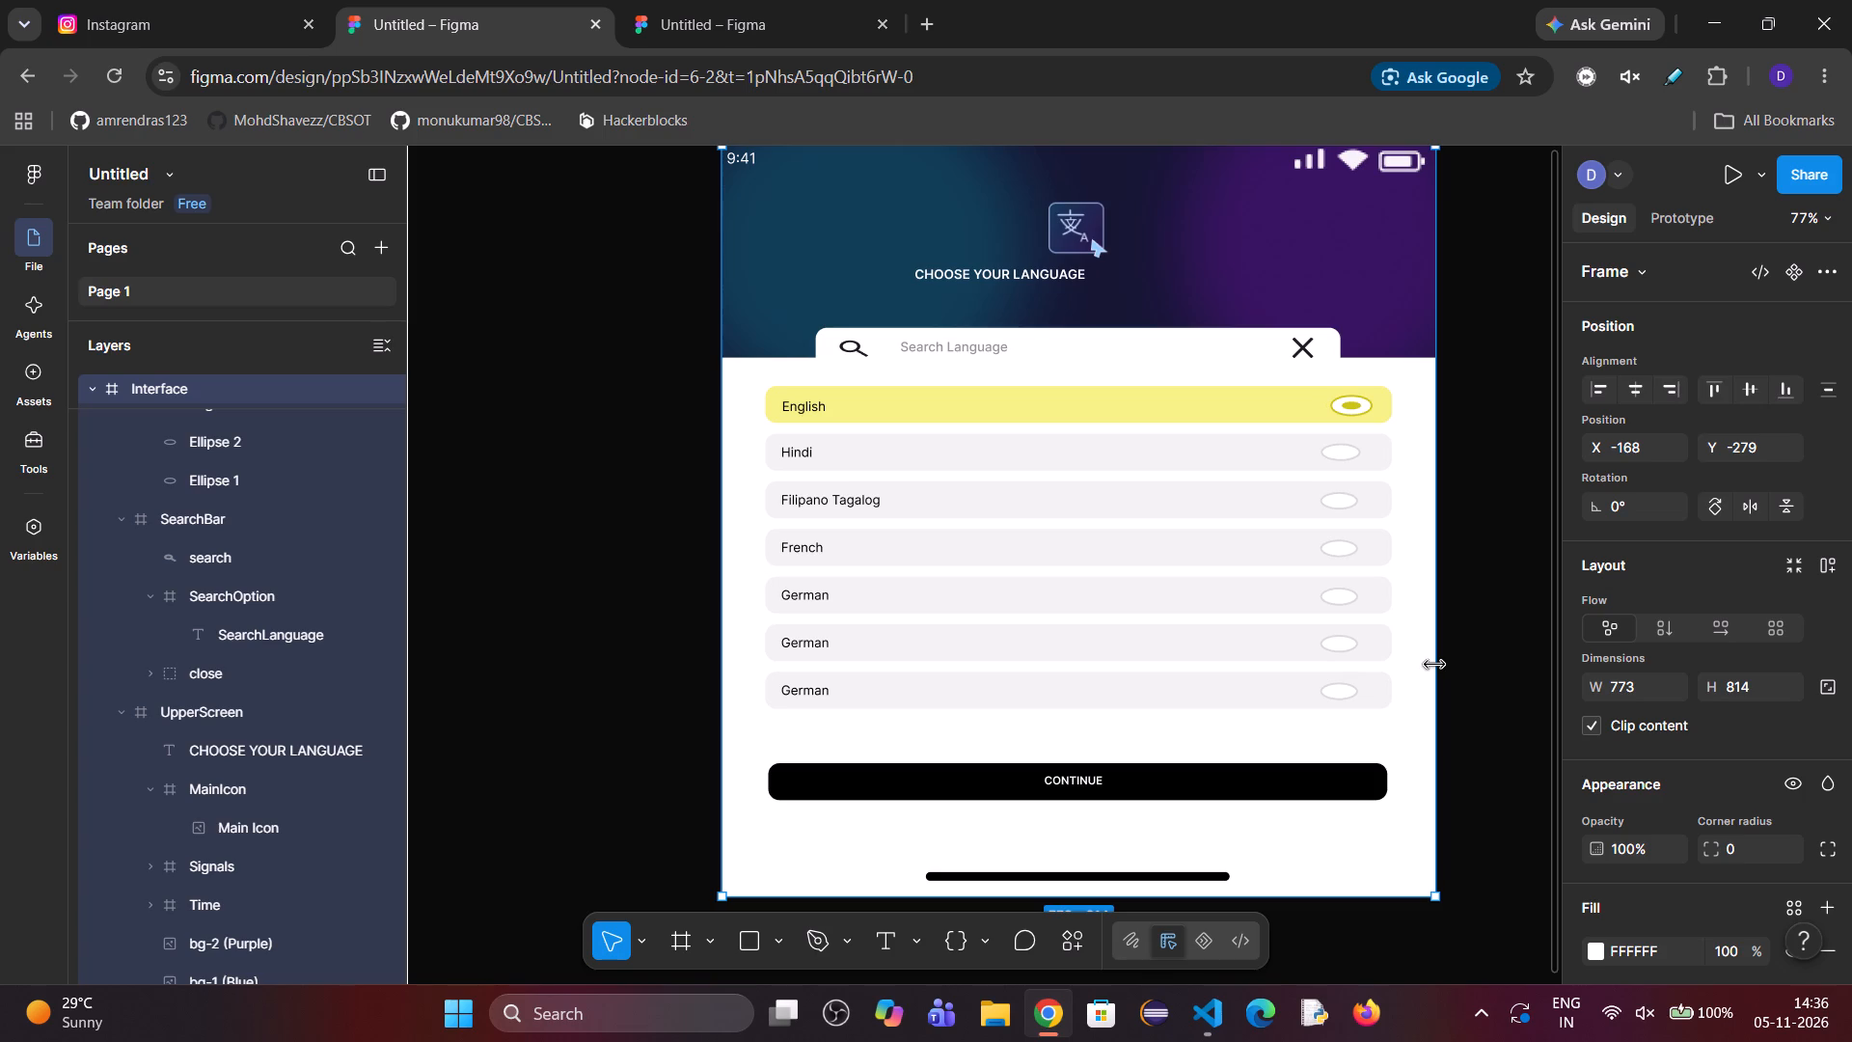
drag(1434, 665, 1428, 660)
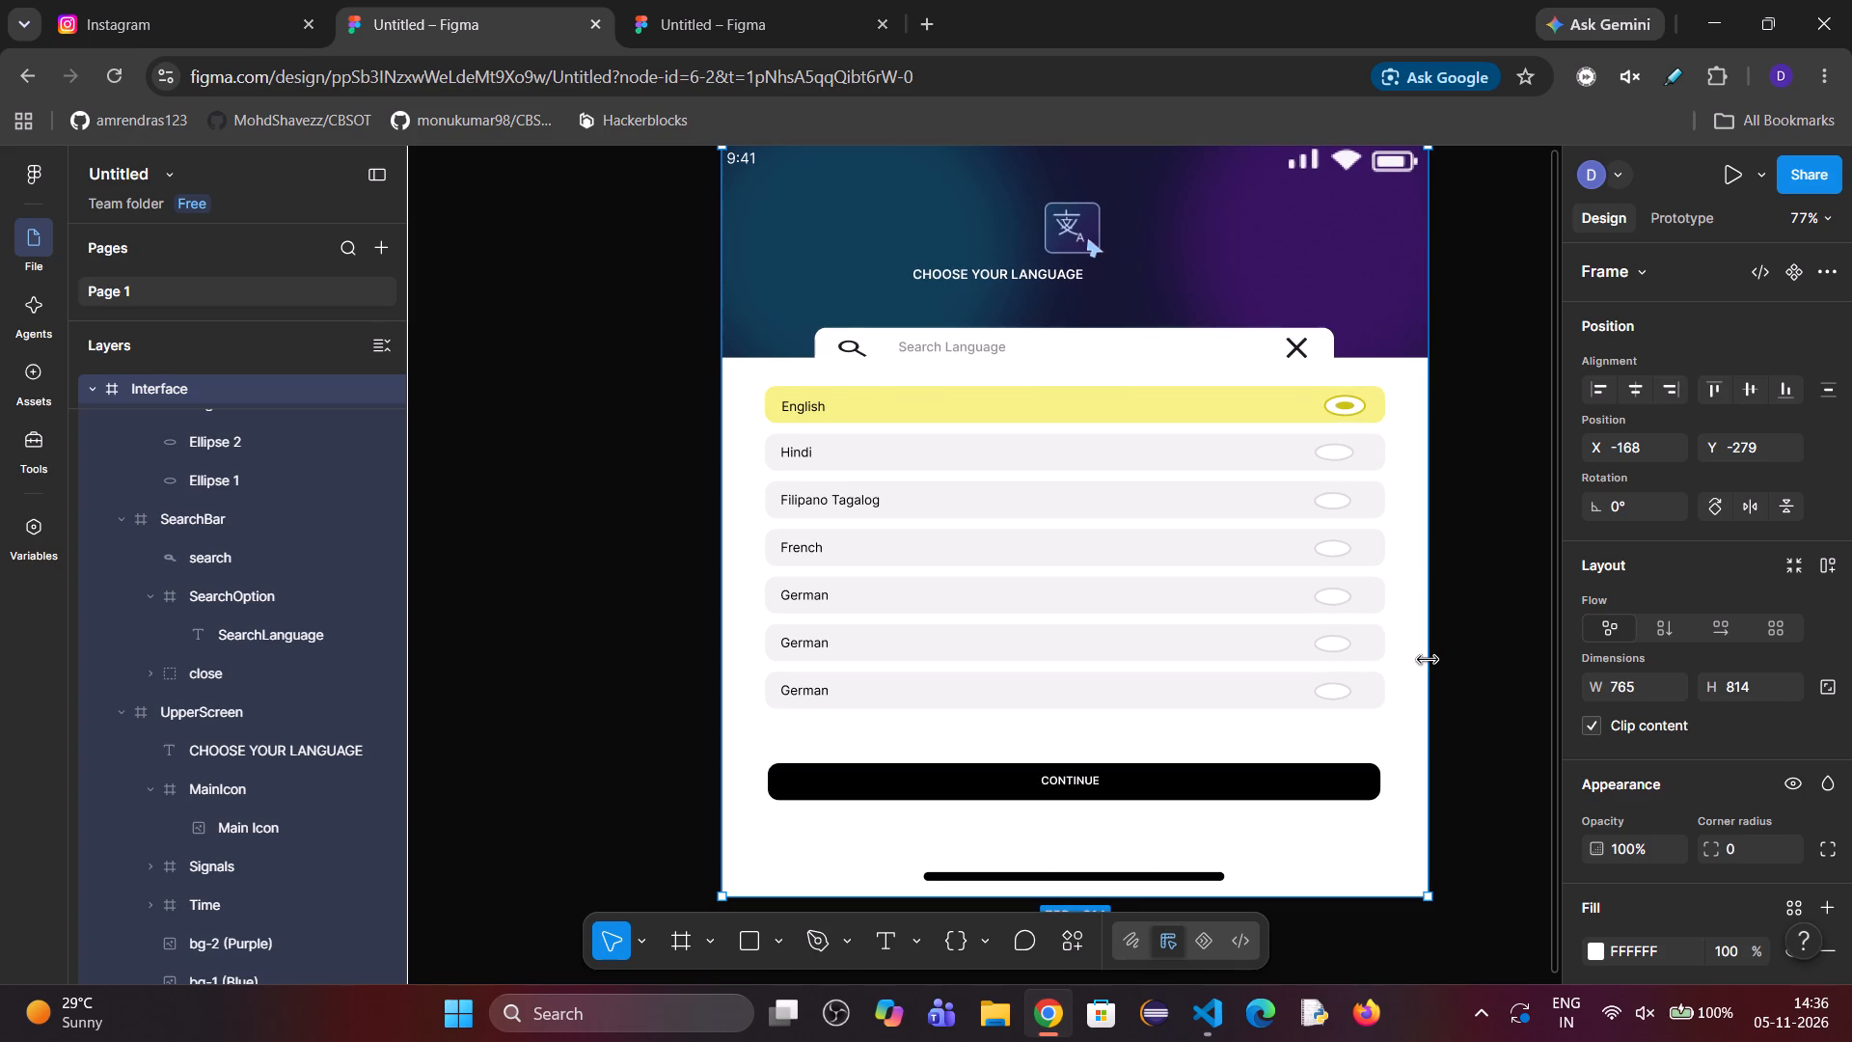
drag(1428, 660, 1427, 660)
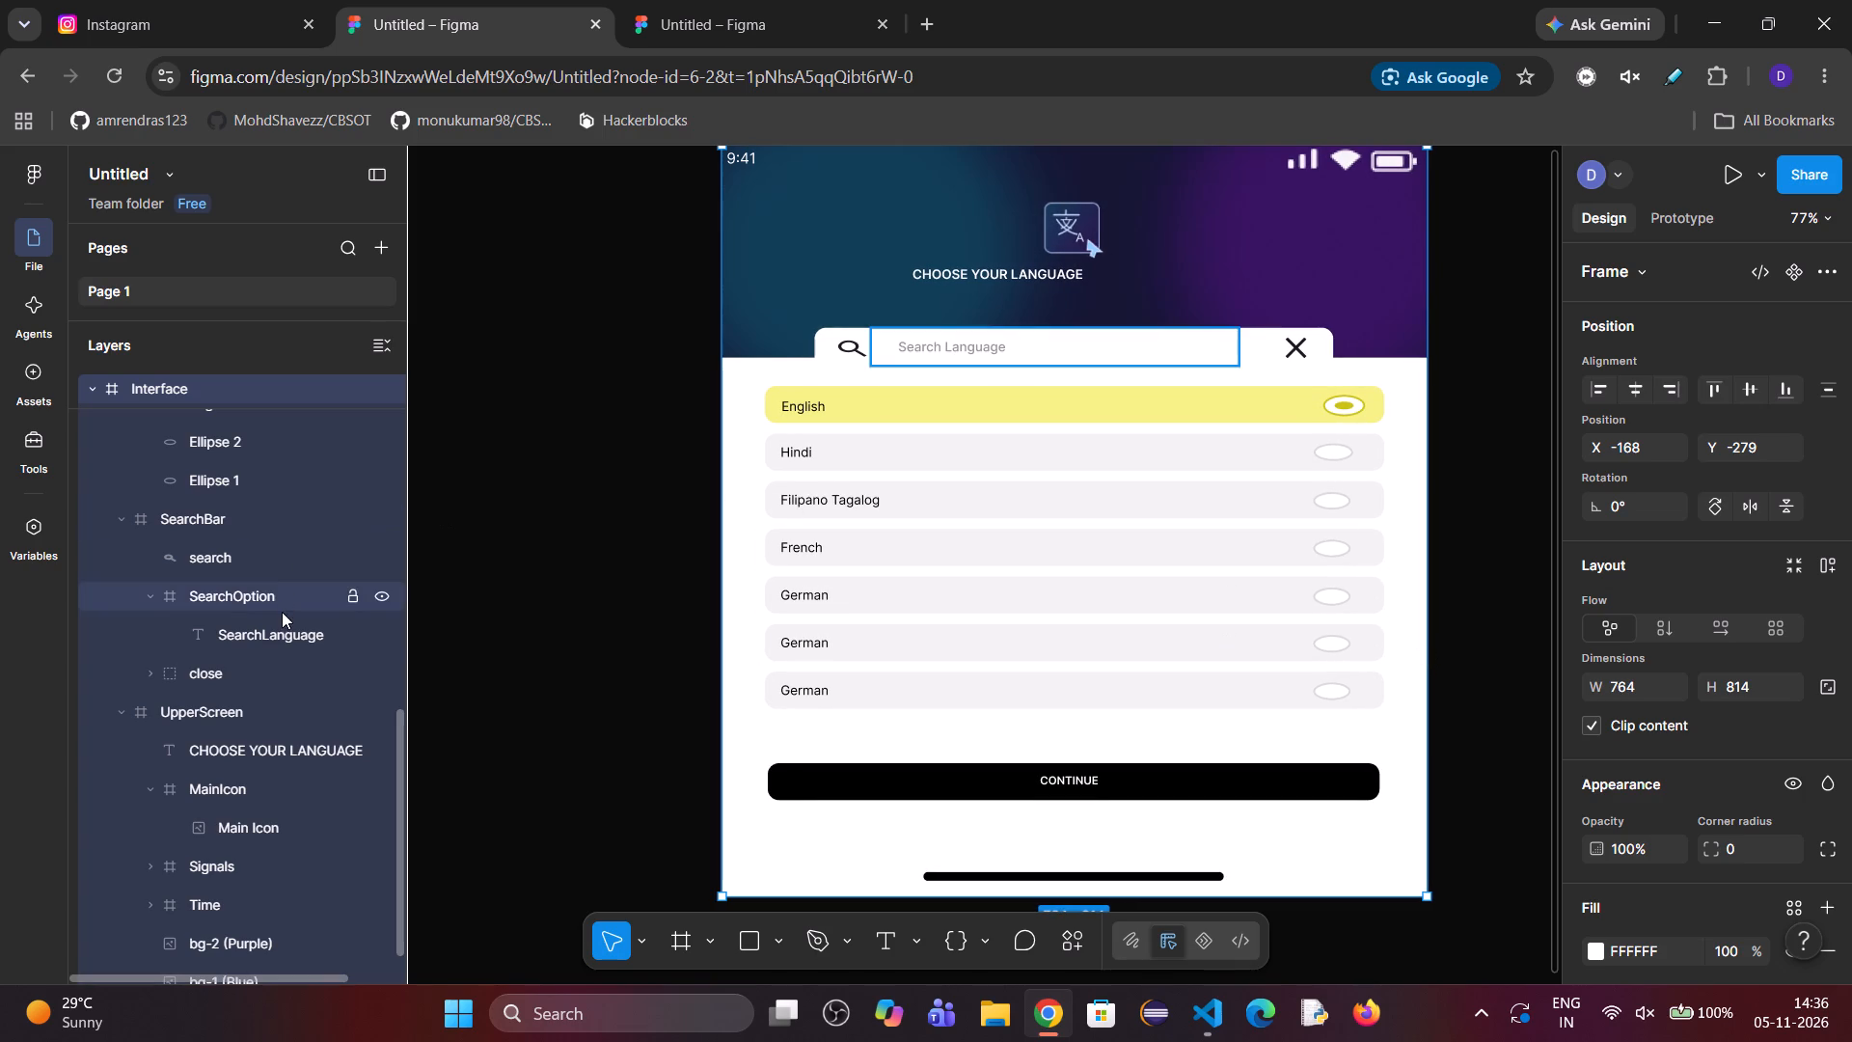
Set the vertical constraint of the SearchLanguage text in SearchOption to Center.
click(290, 627)
click(1654, 536)
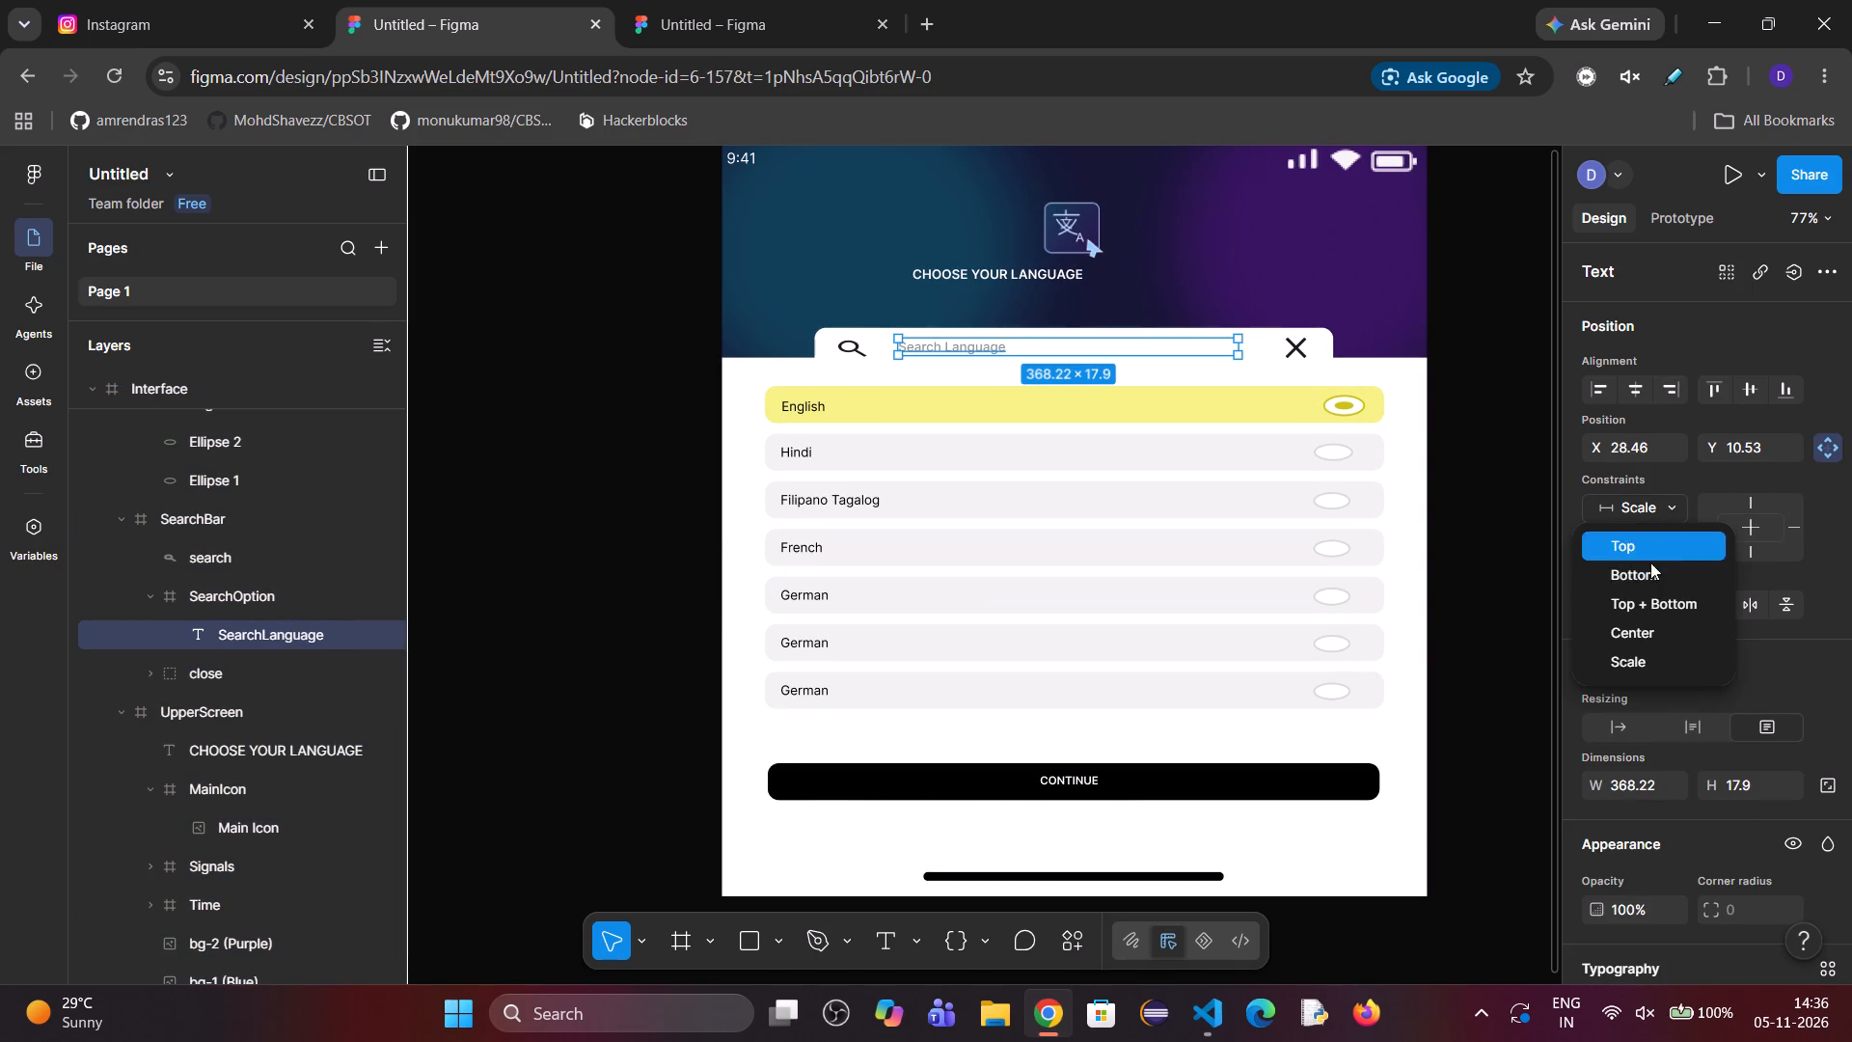
click(1627, 630)
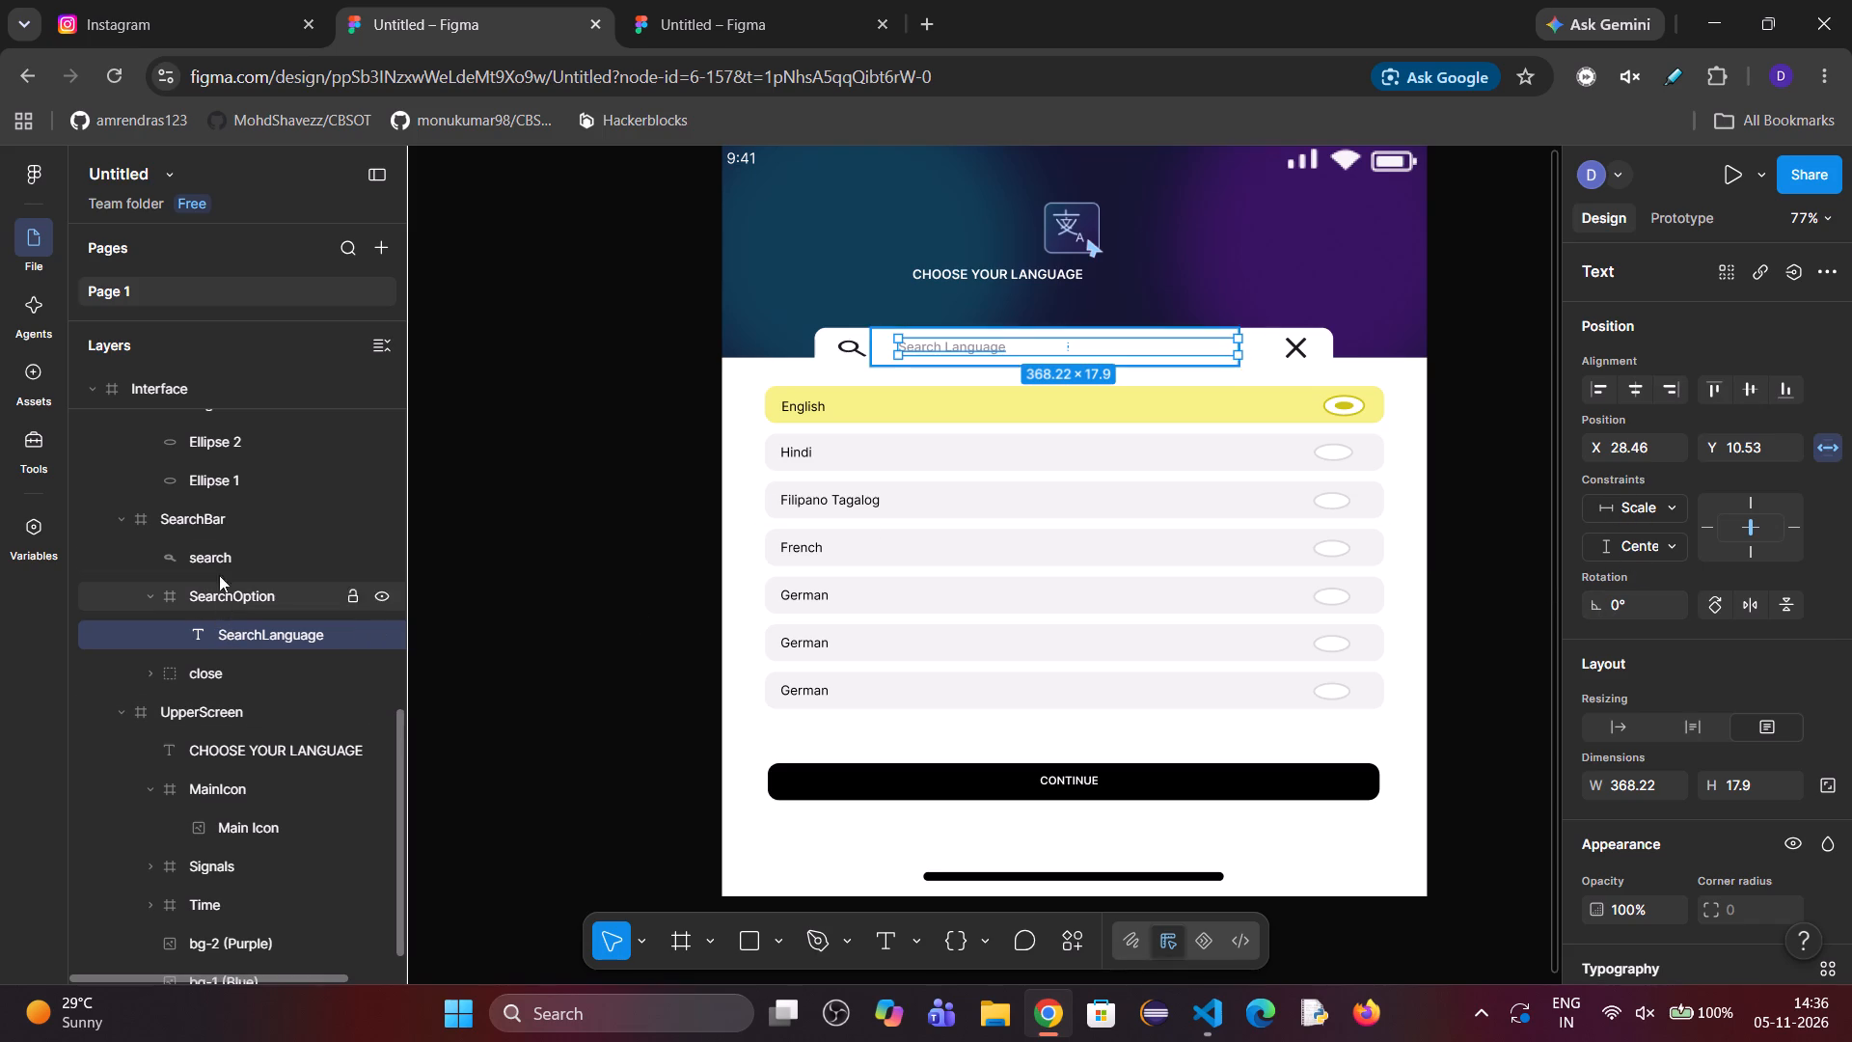
Test the search text's new constraint by resizing the Interface frame to about 465 and narrowing it in stages to about 37.
click(211, 525)
click(161, 349)
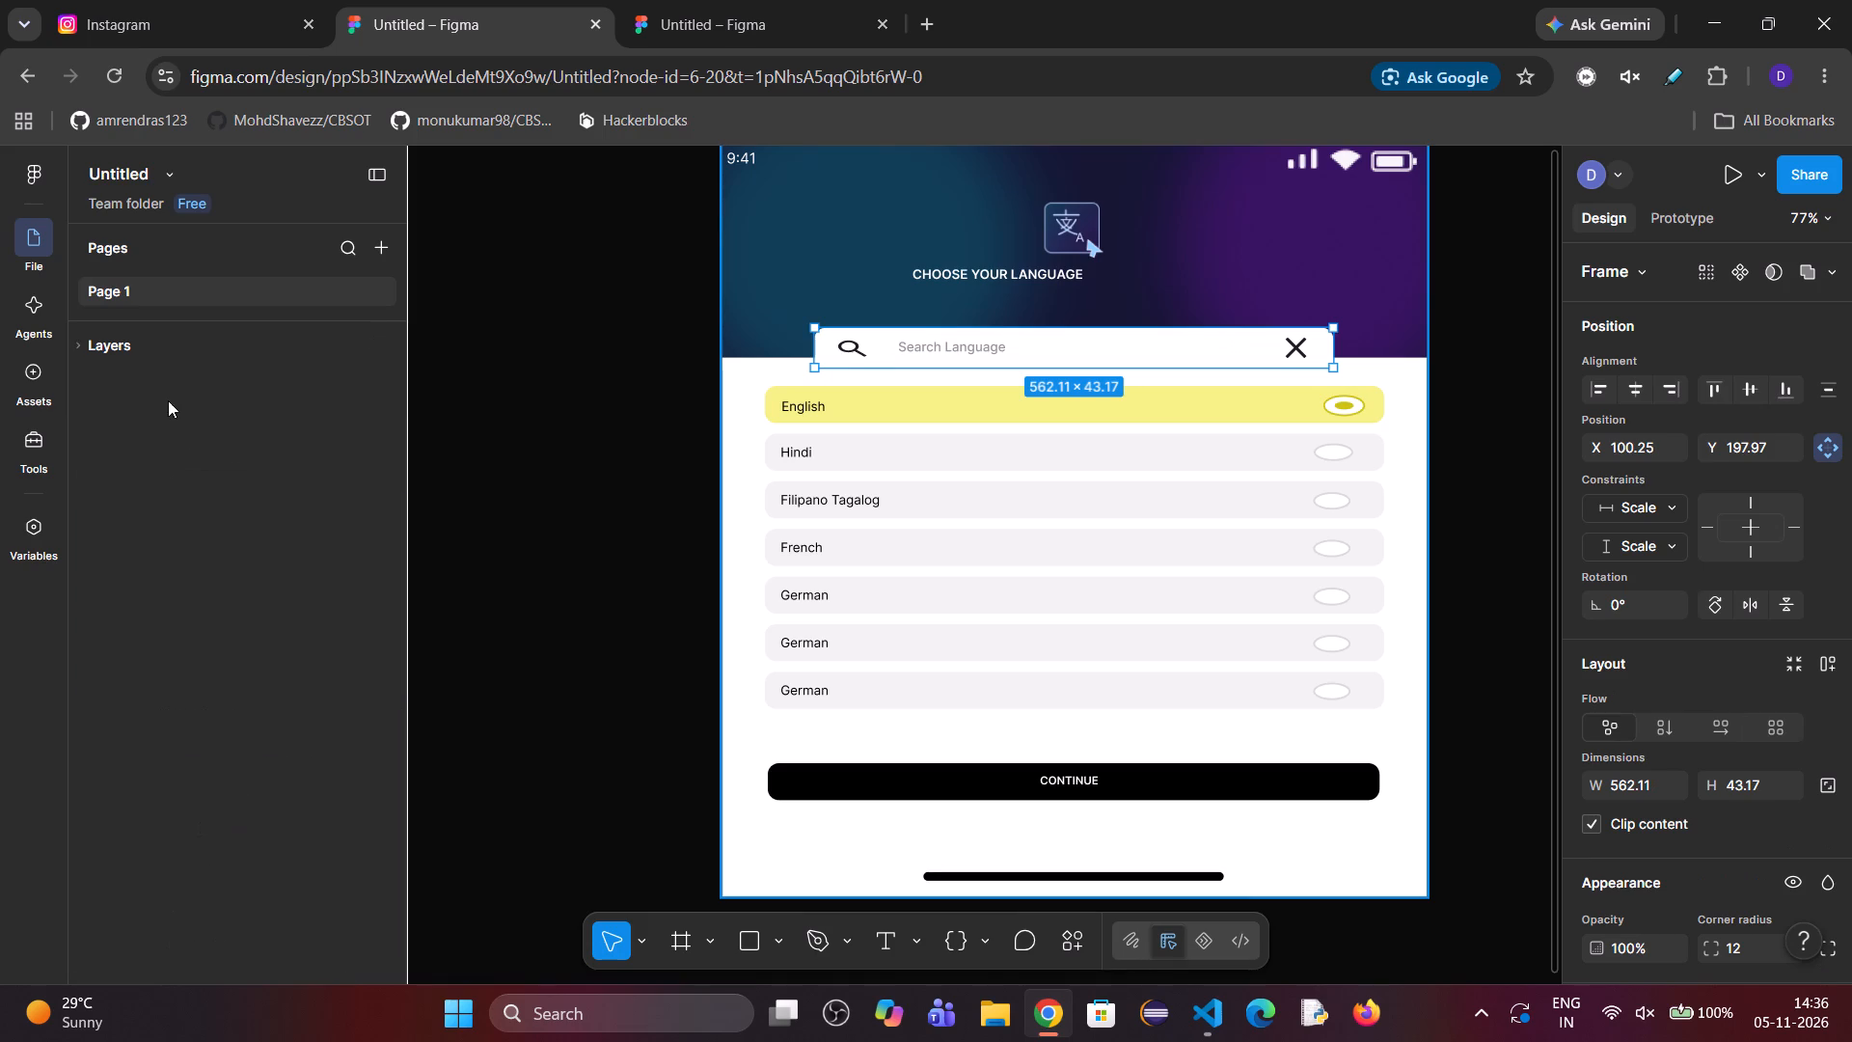
click(113, 355)
click(131, 388)
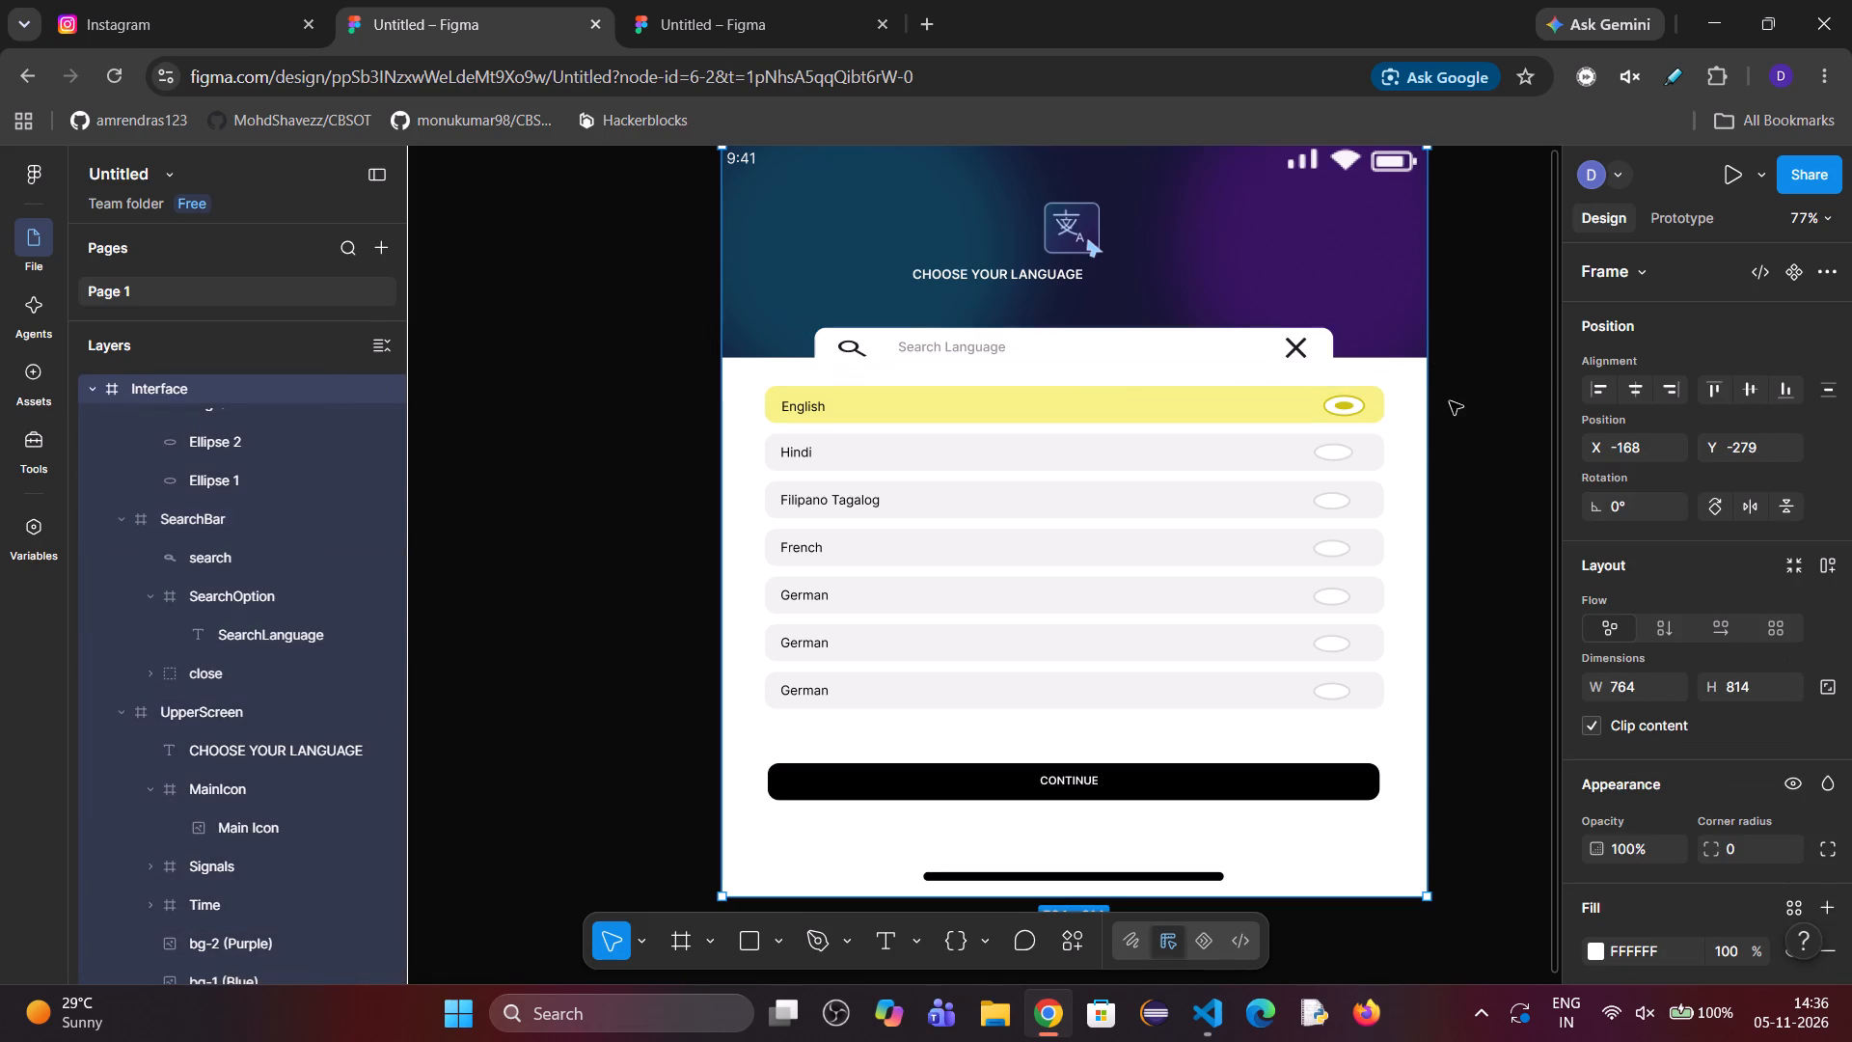
drag(1424, 394, 918, 480)
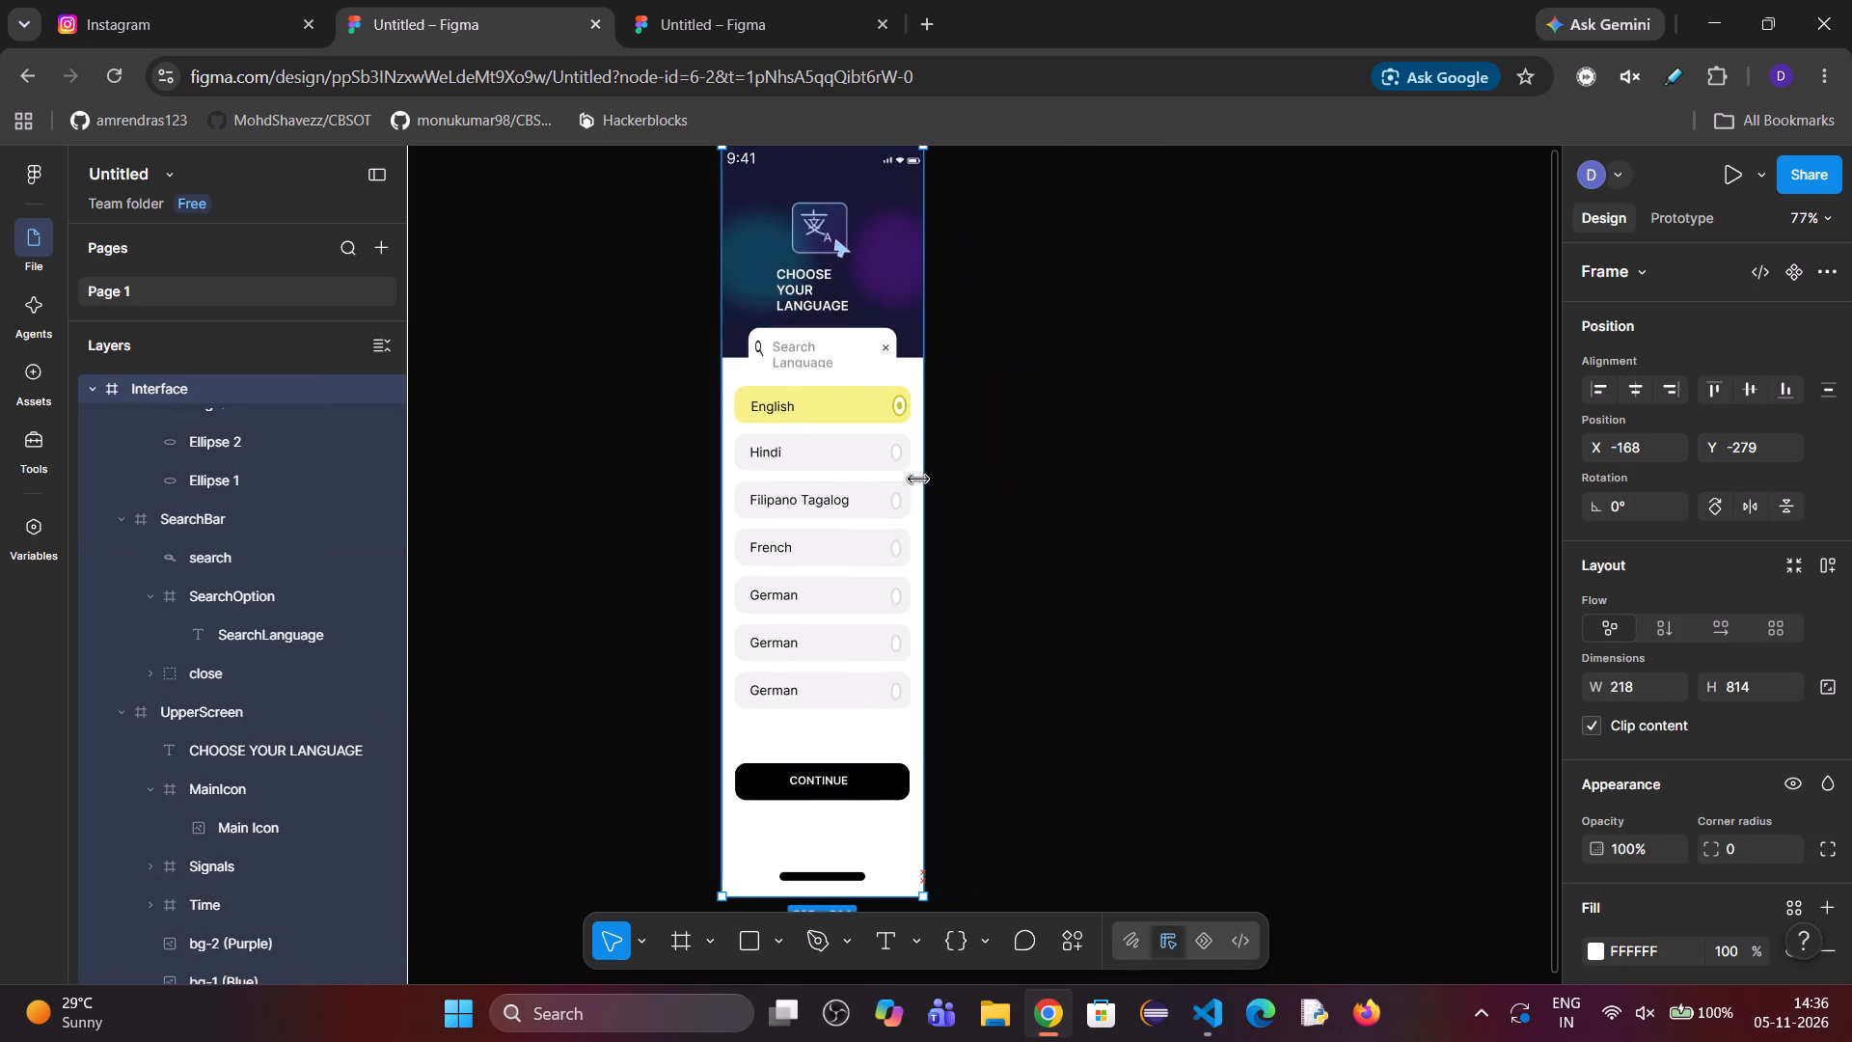
drag(918, 480, 964, 538)
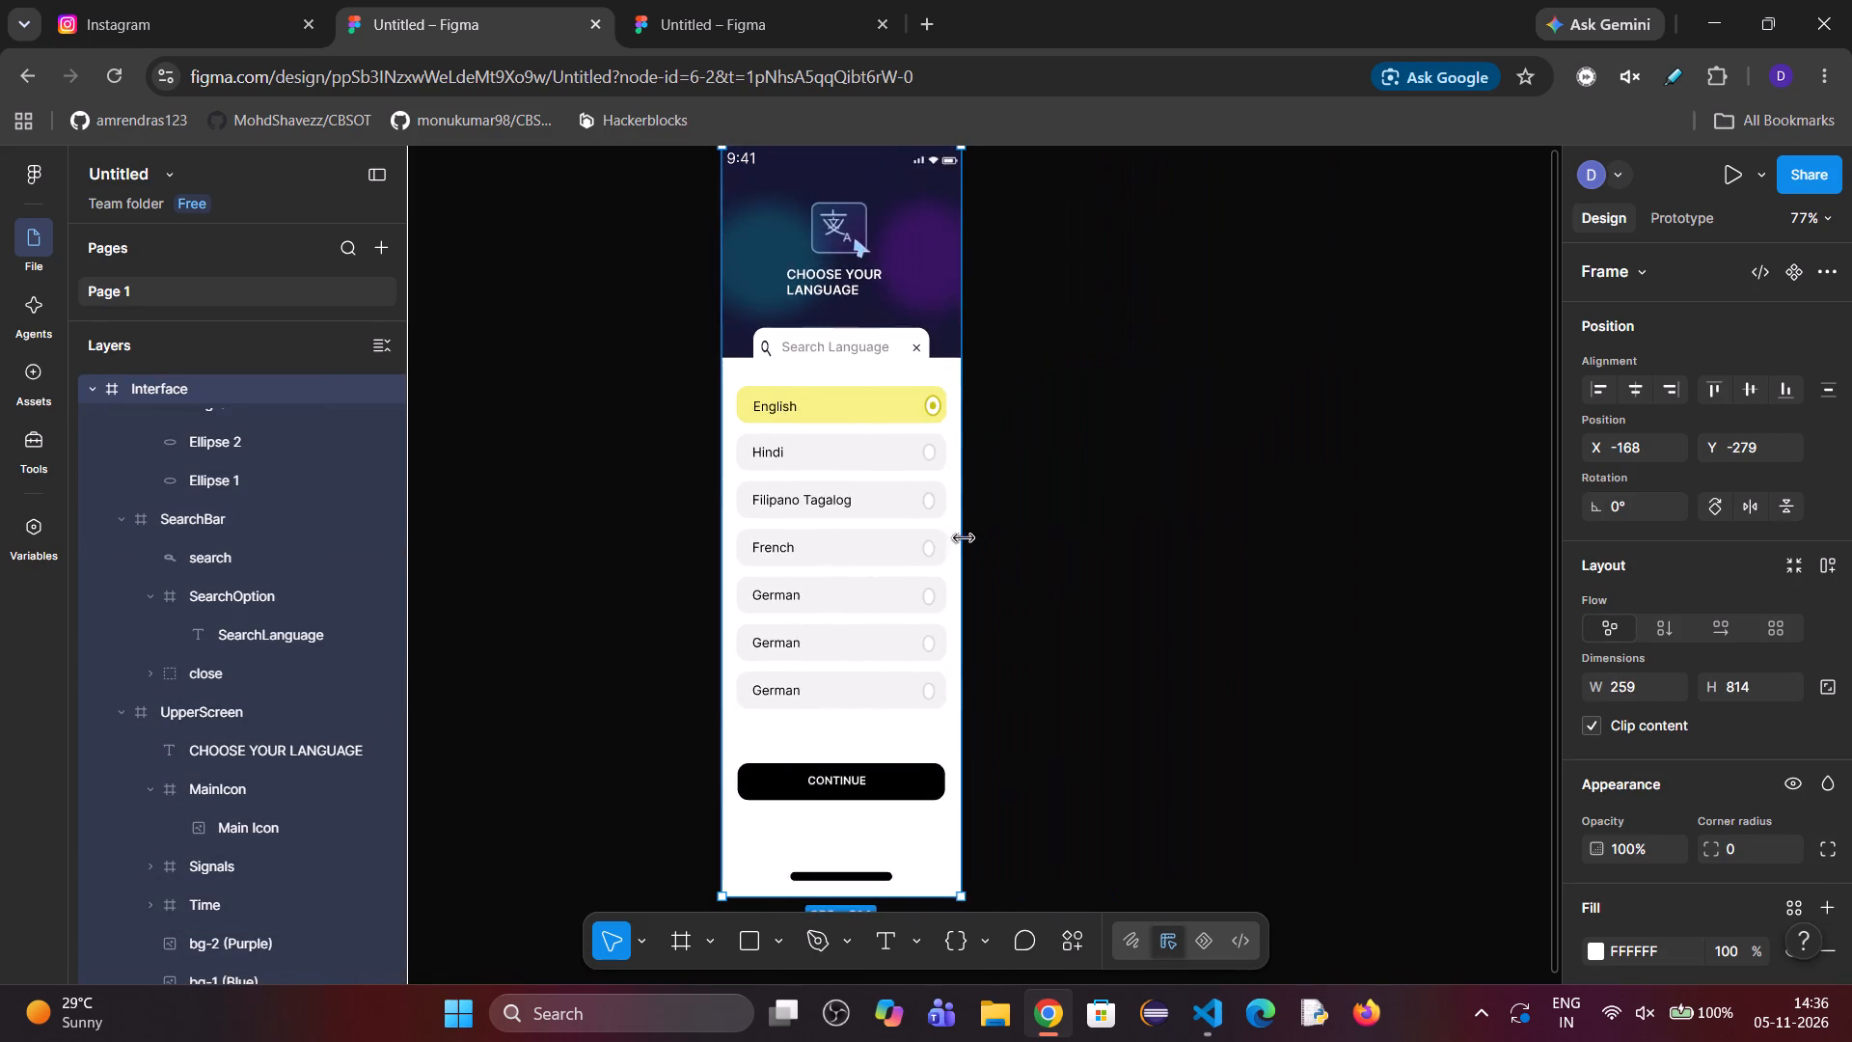
drag(964, 538, 1151, 562)
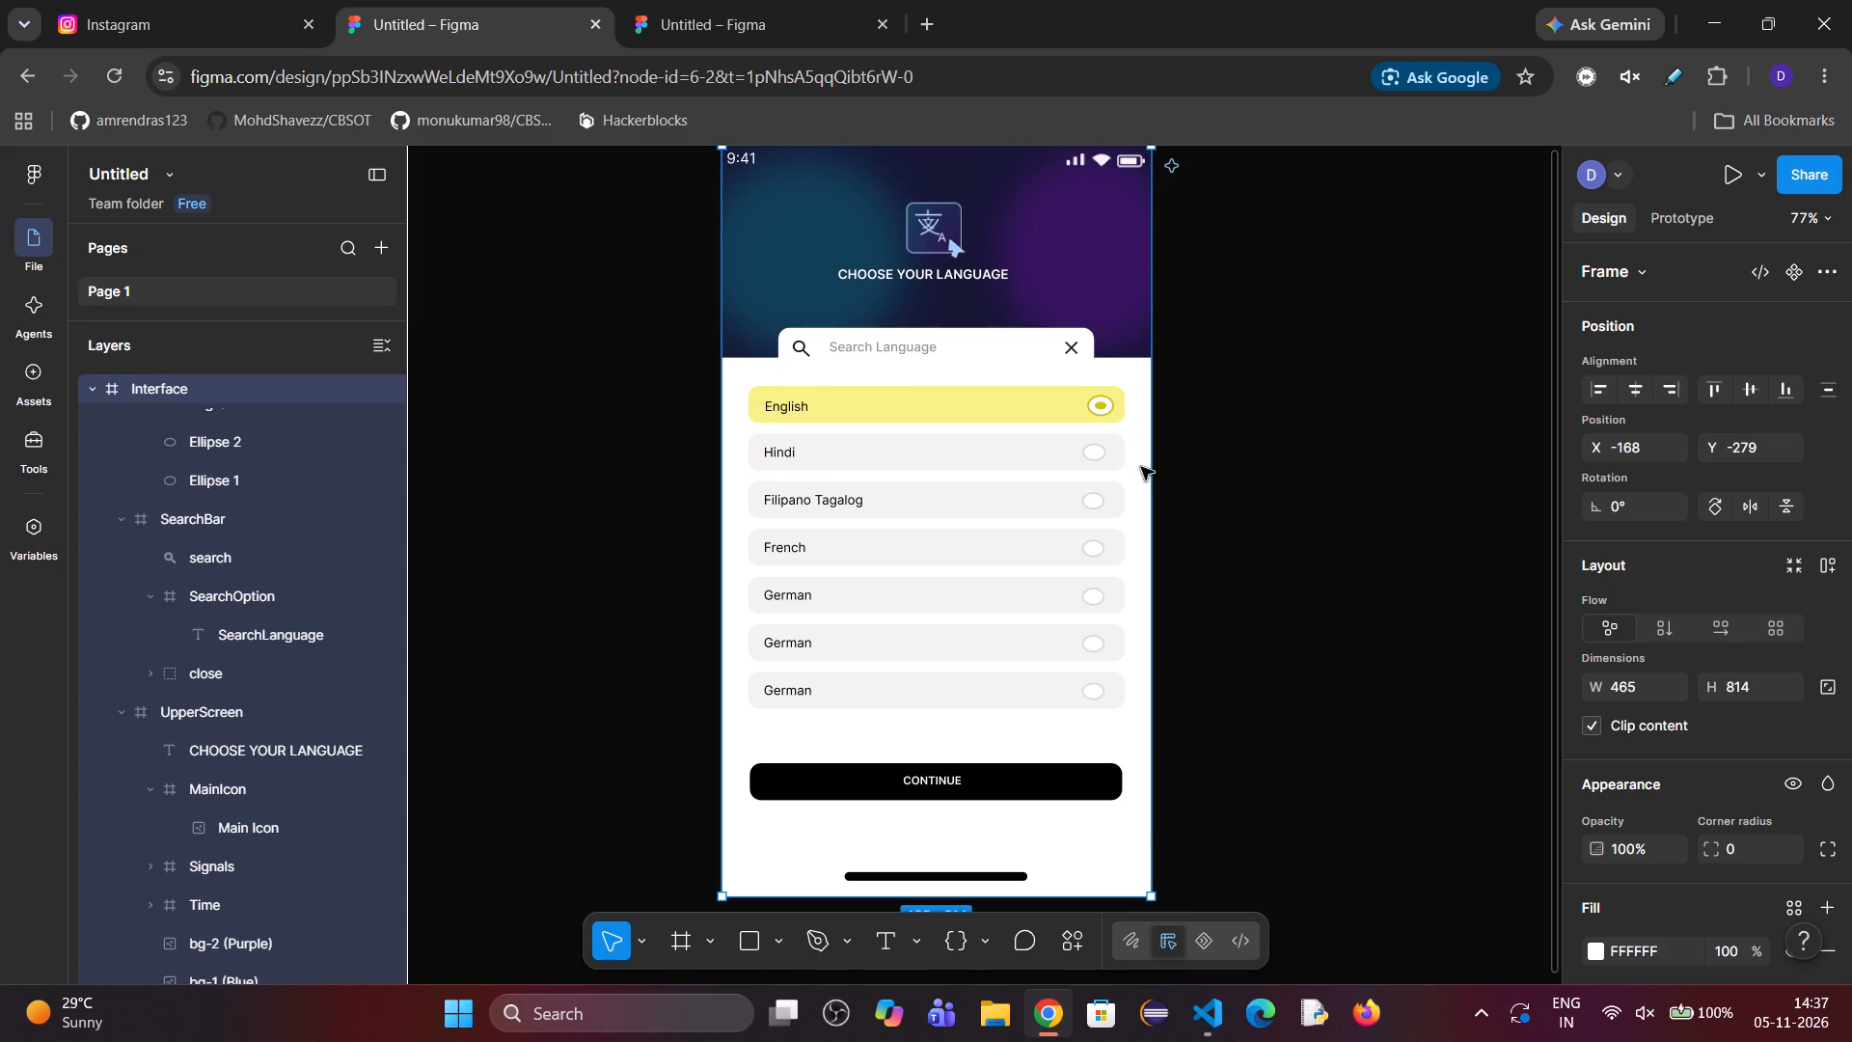
drag(1146, 470, 886, 510)
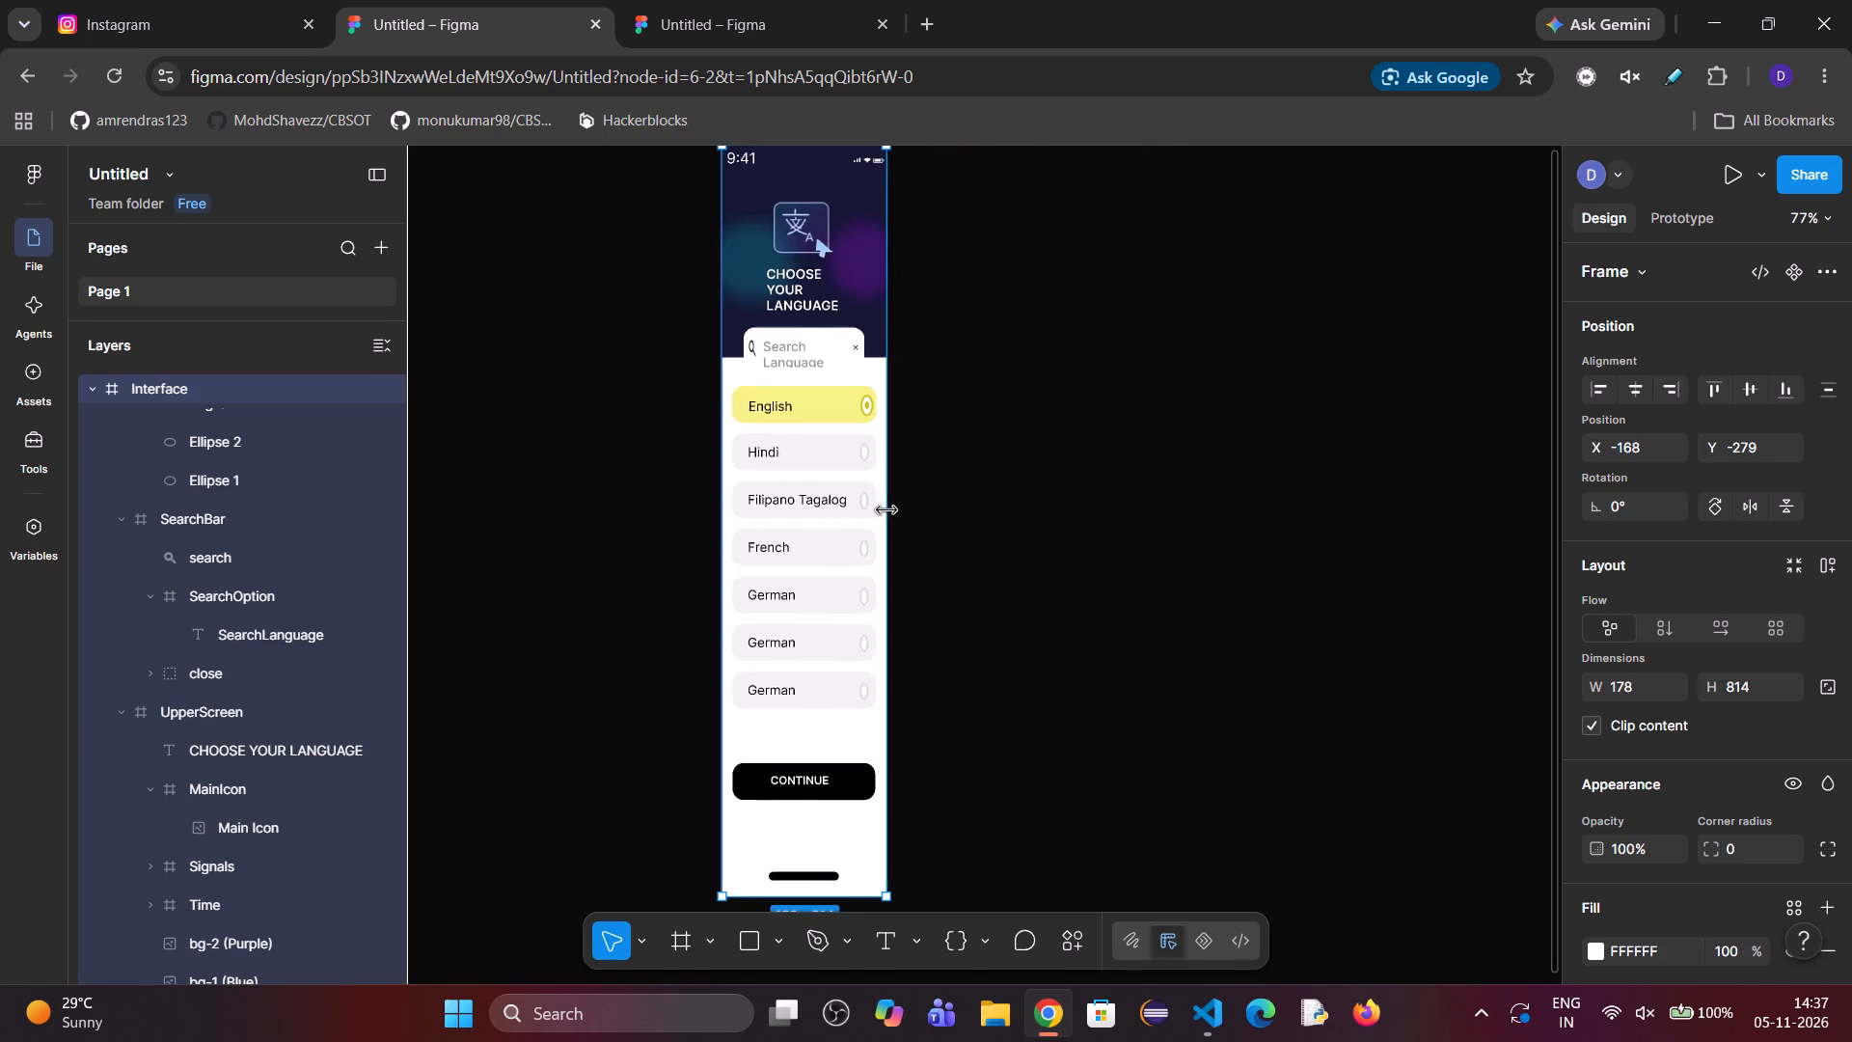
drag(886, 510, 846, 523)
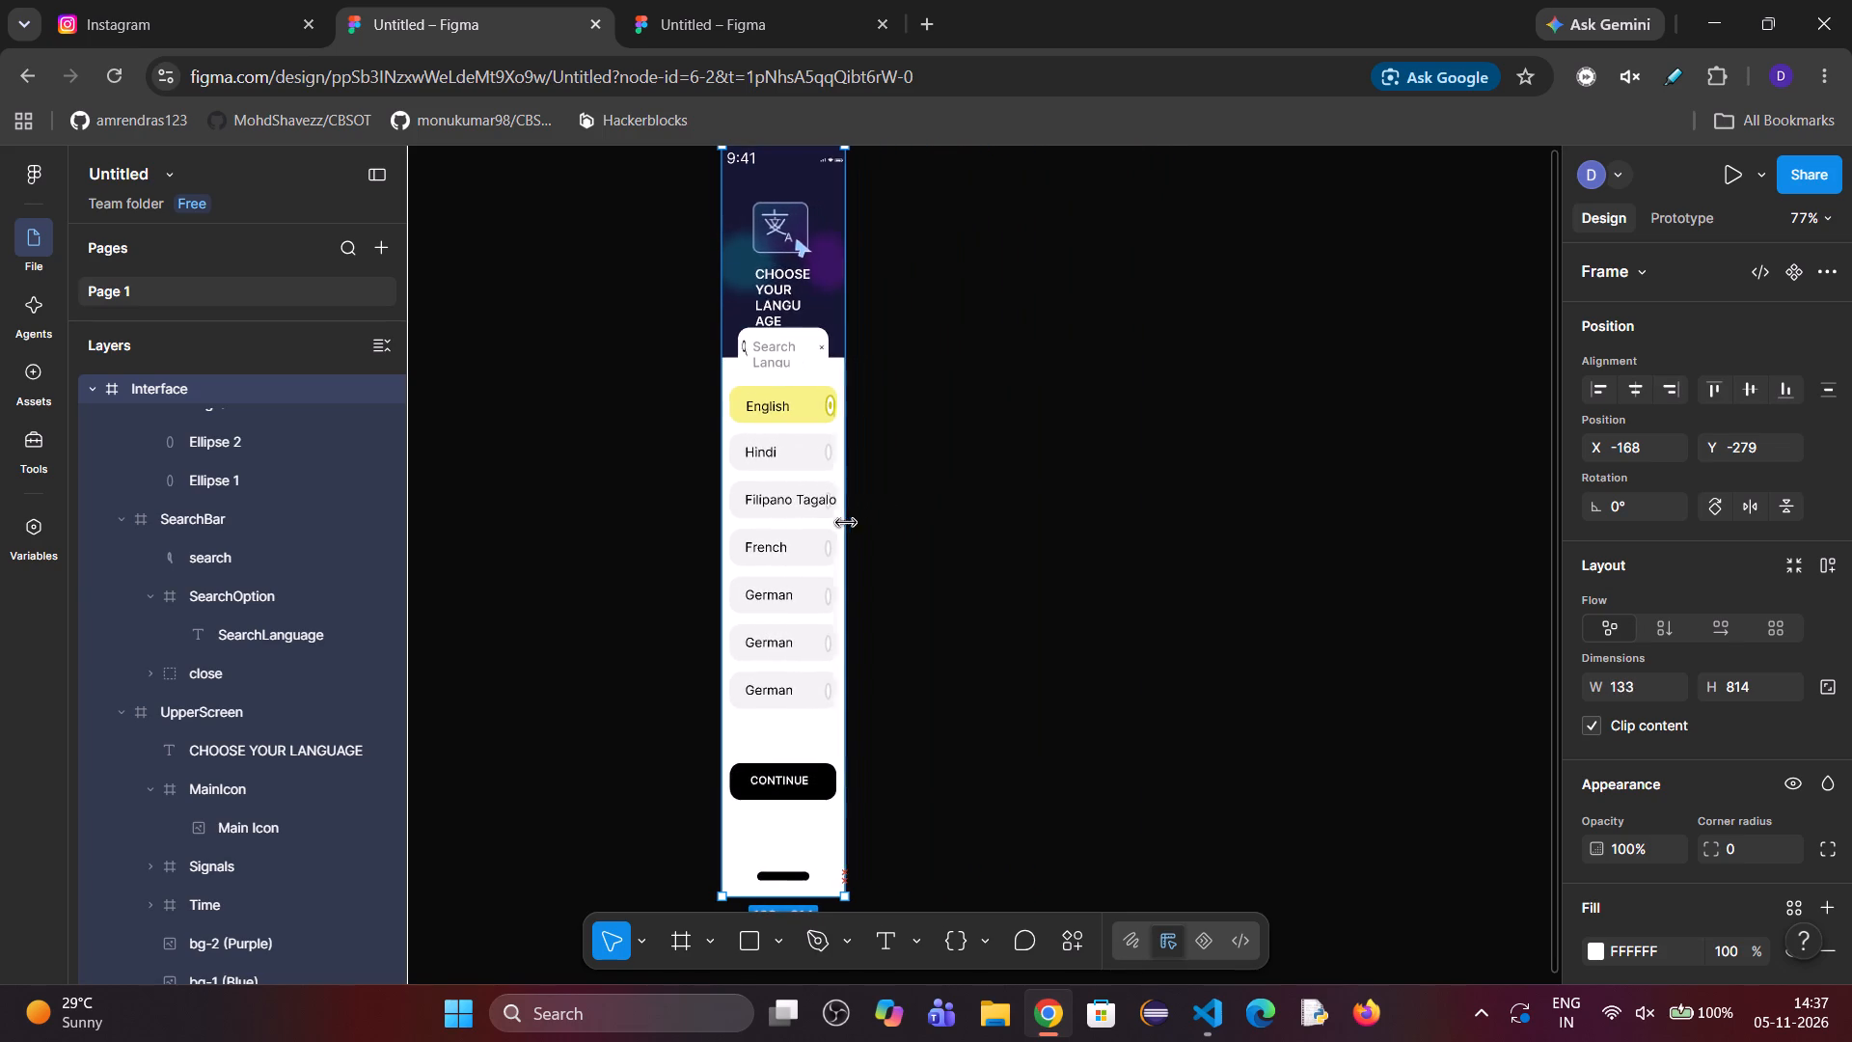
drag(846, 523, 798, 536)
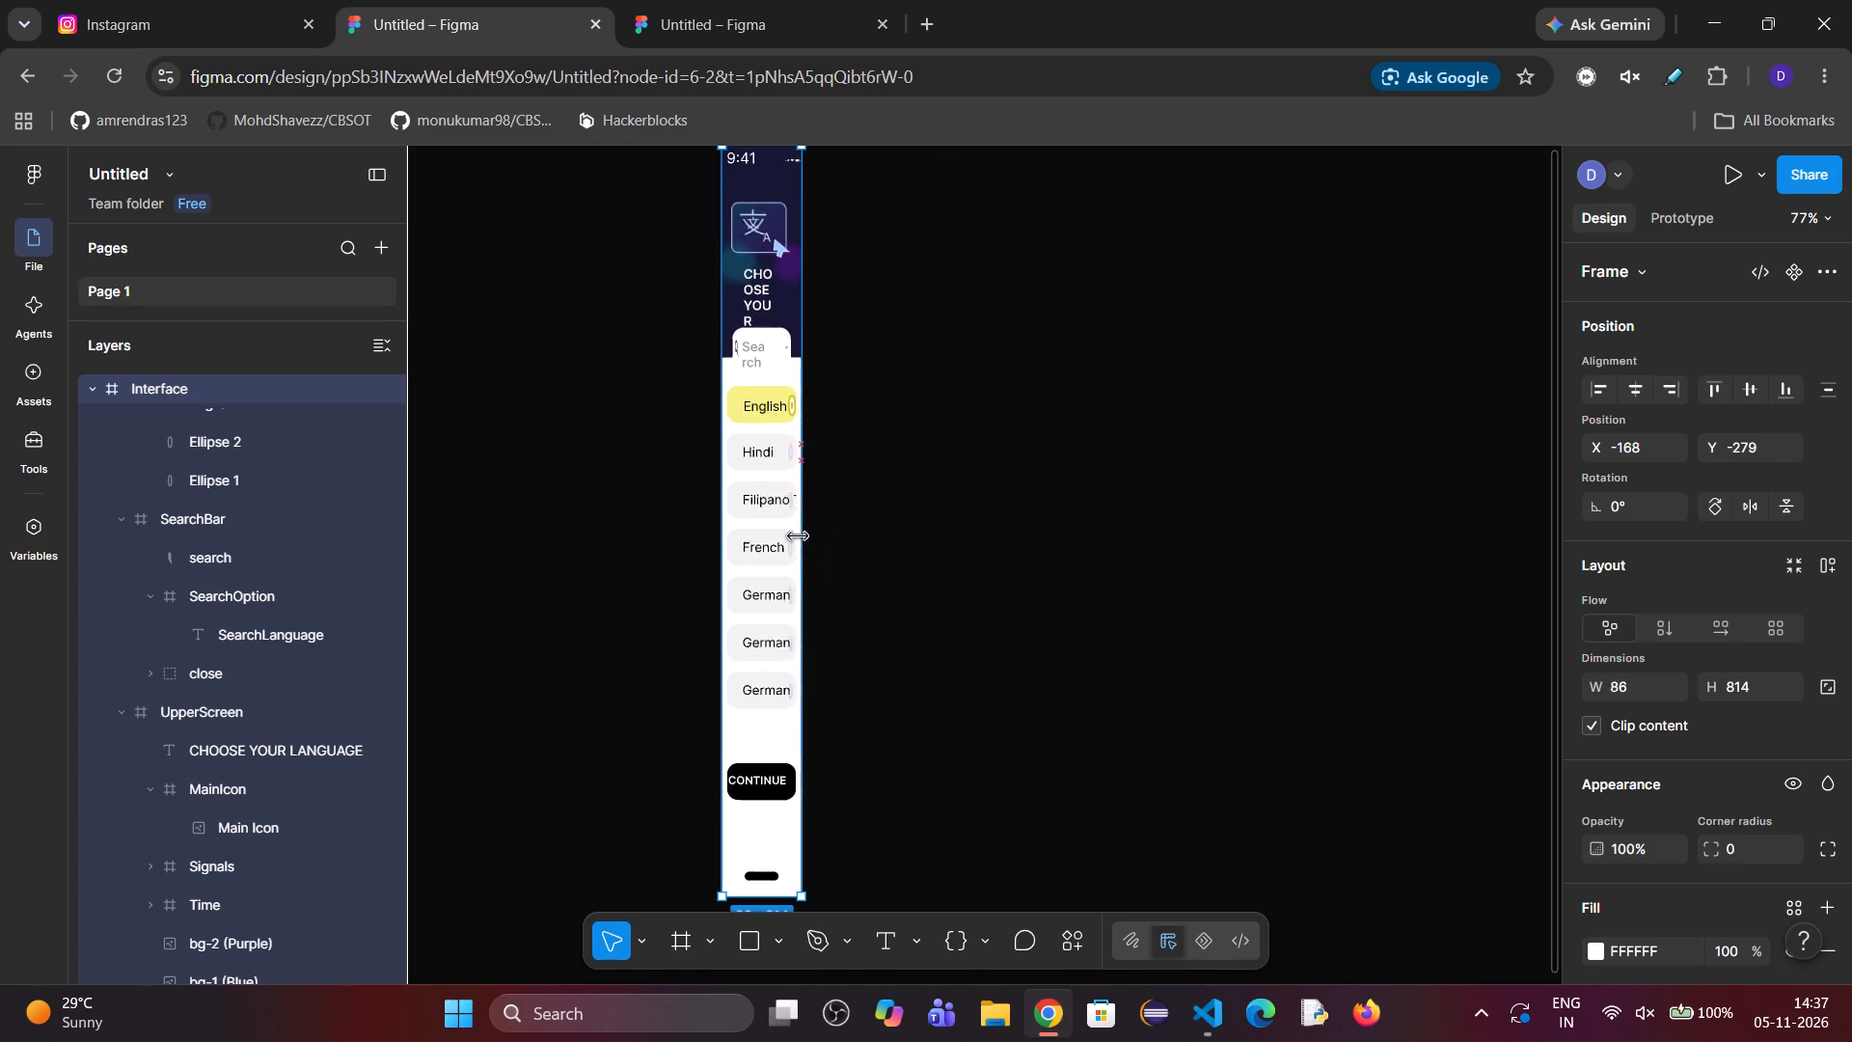
drag(798, 536, 753, 544)
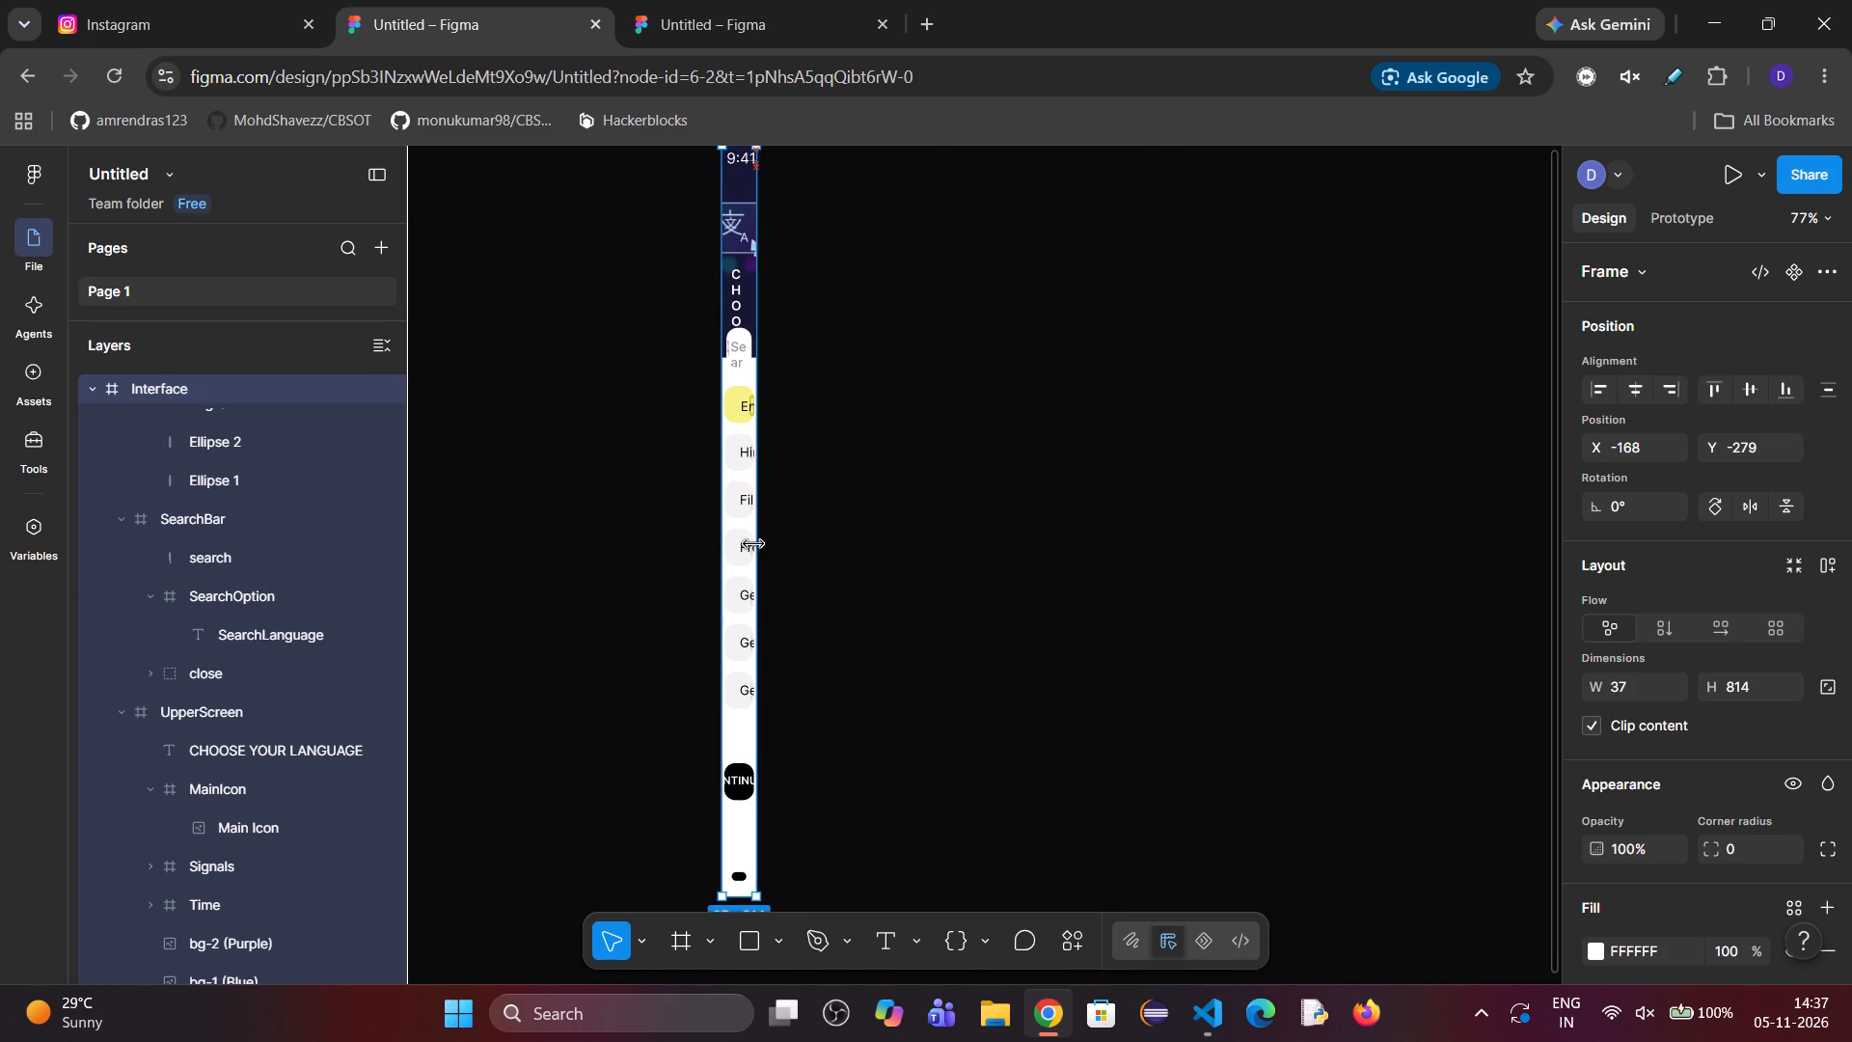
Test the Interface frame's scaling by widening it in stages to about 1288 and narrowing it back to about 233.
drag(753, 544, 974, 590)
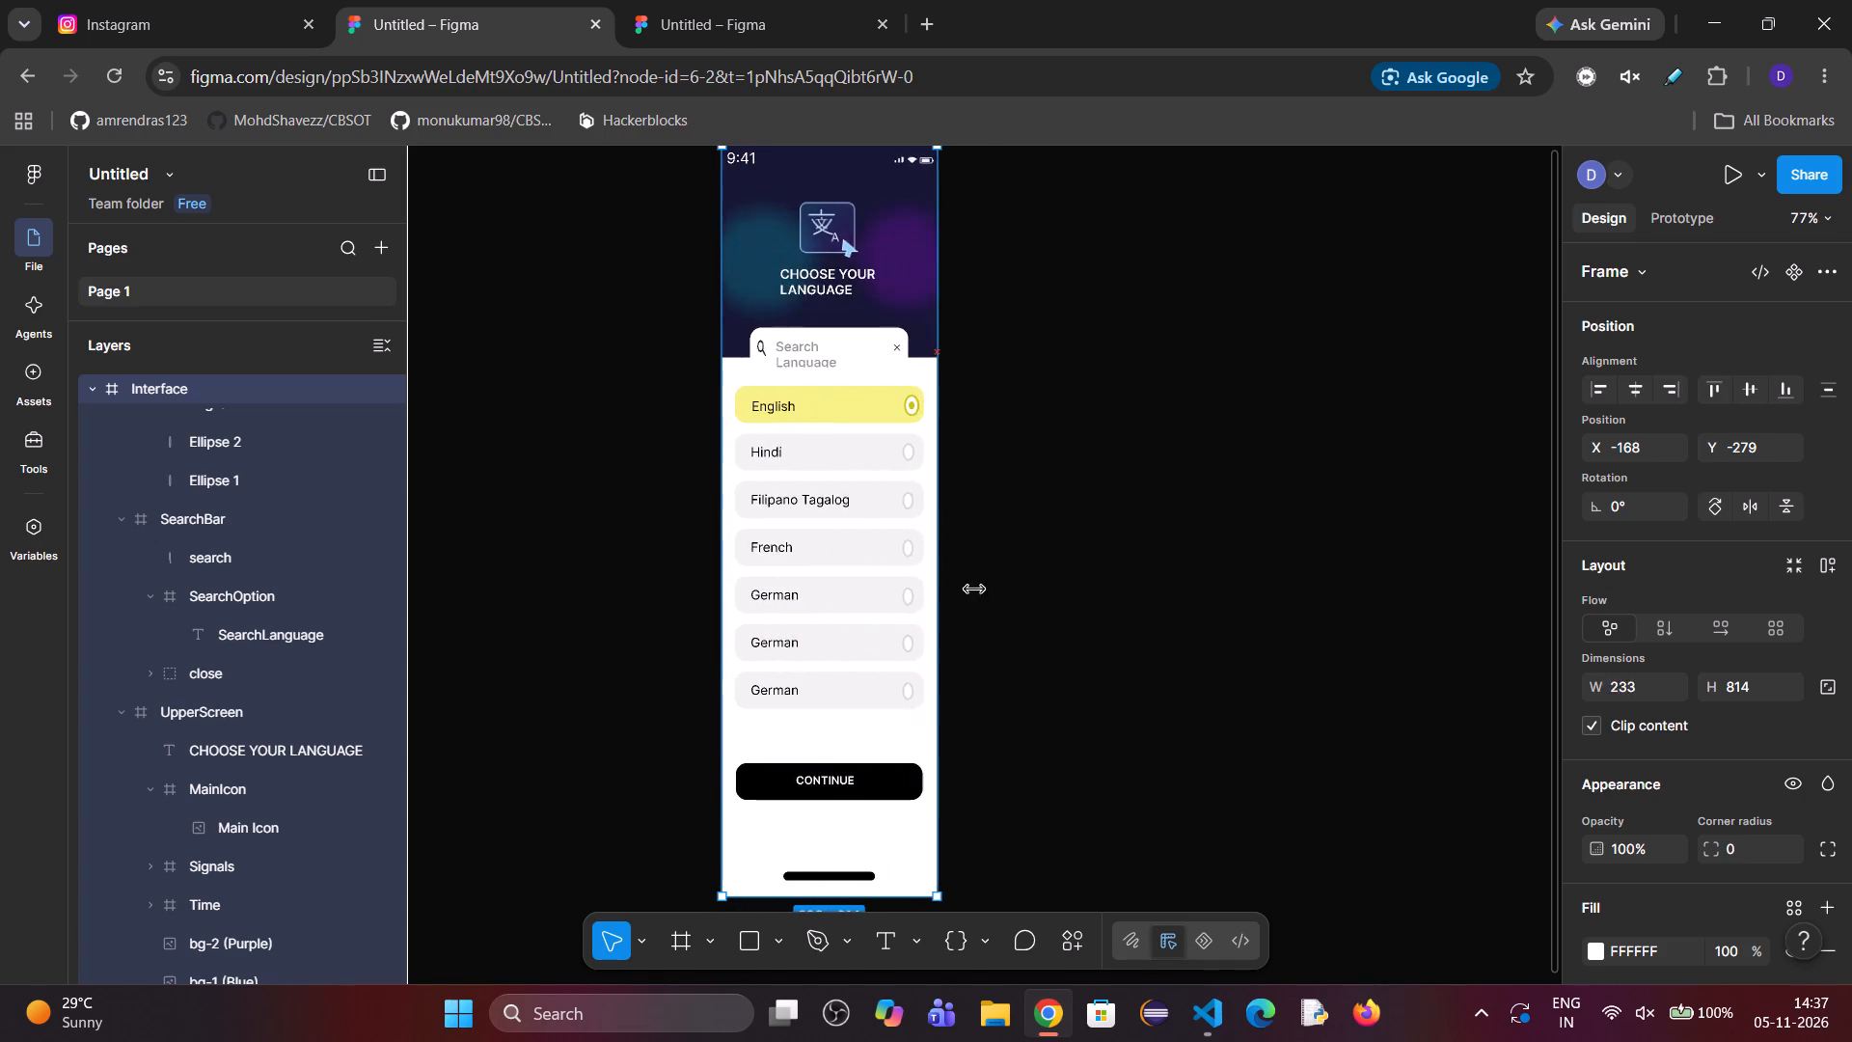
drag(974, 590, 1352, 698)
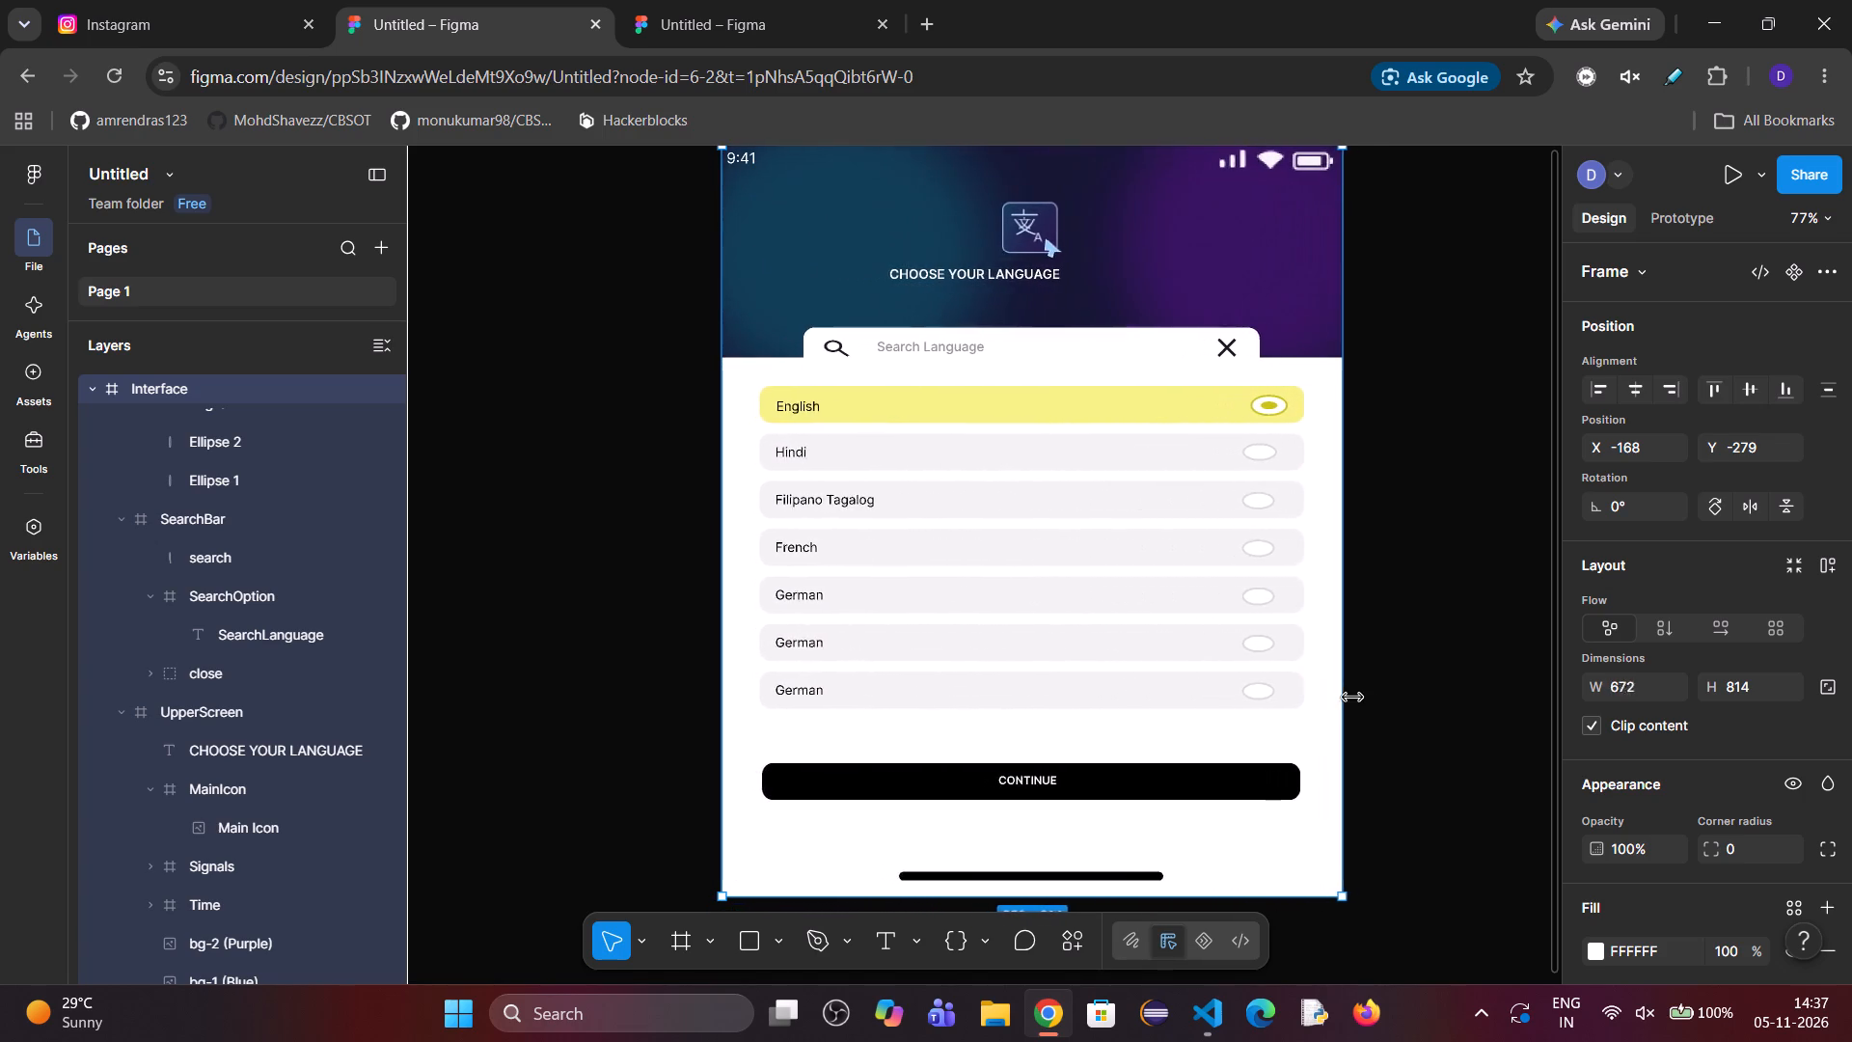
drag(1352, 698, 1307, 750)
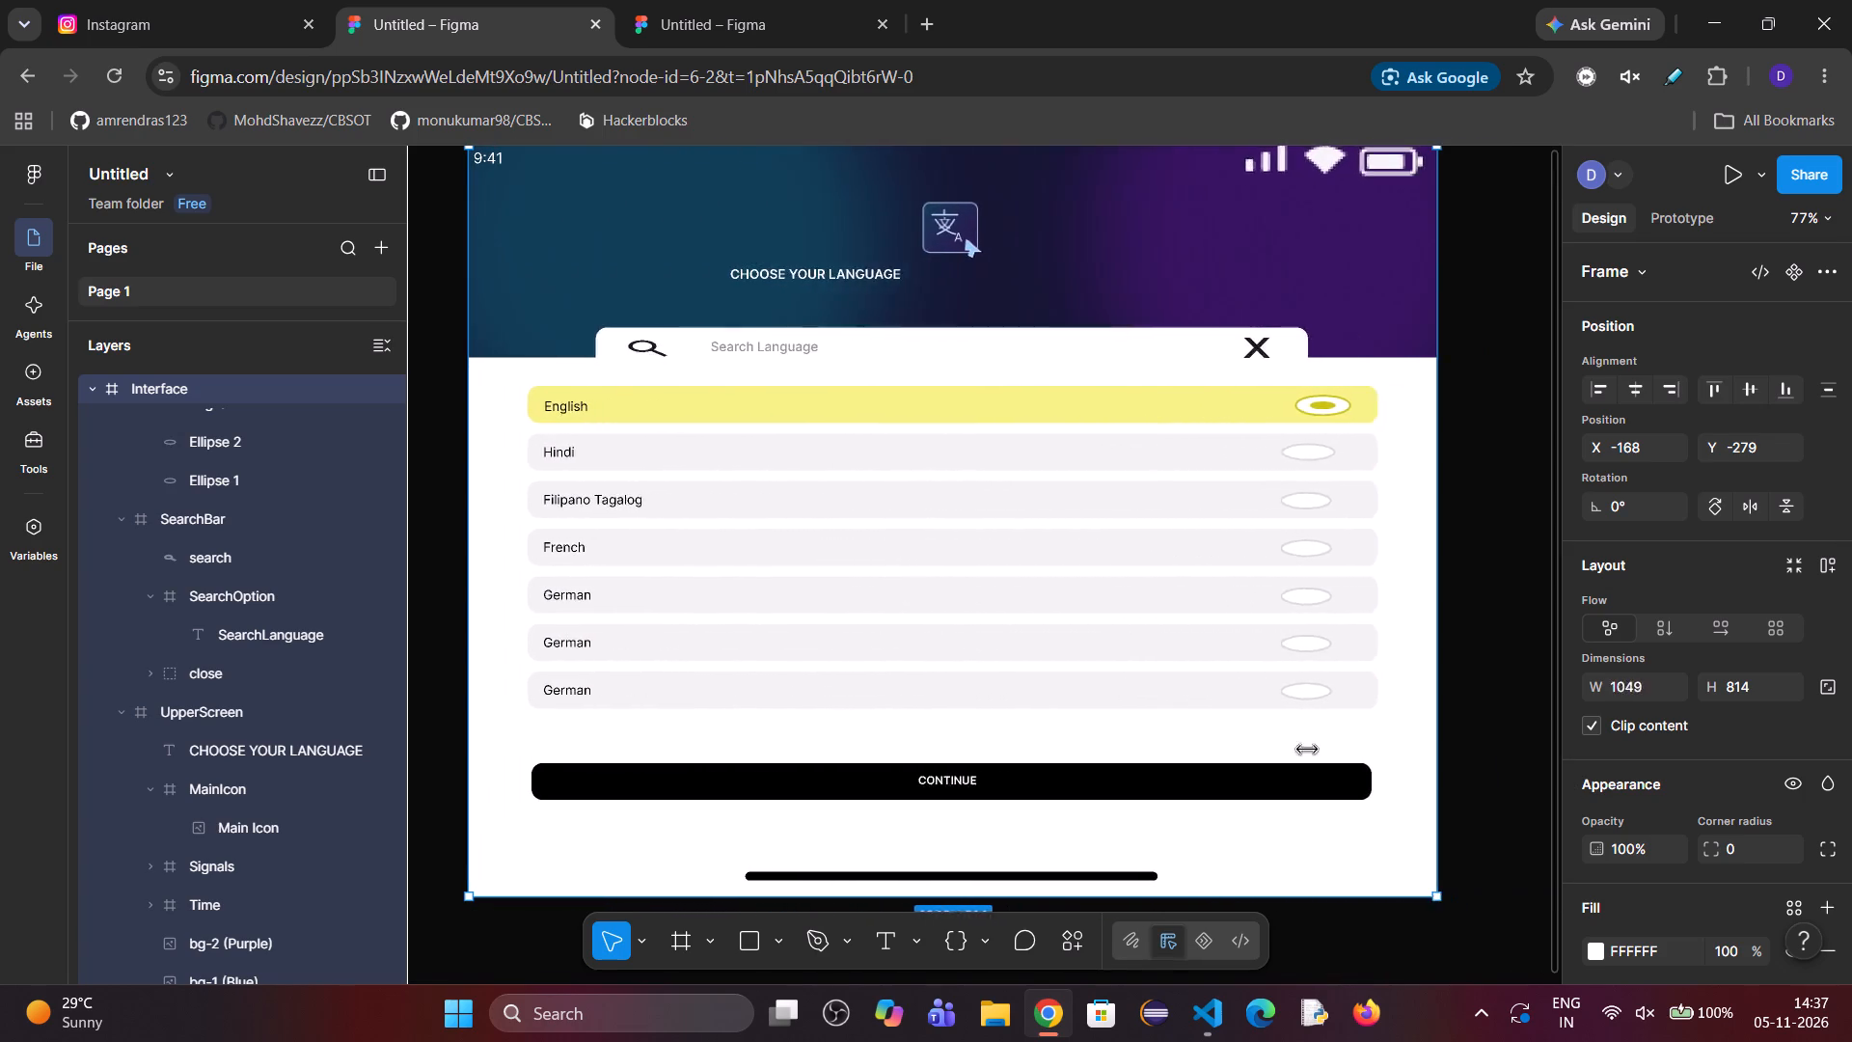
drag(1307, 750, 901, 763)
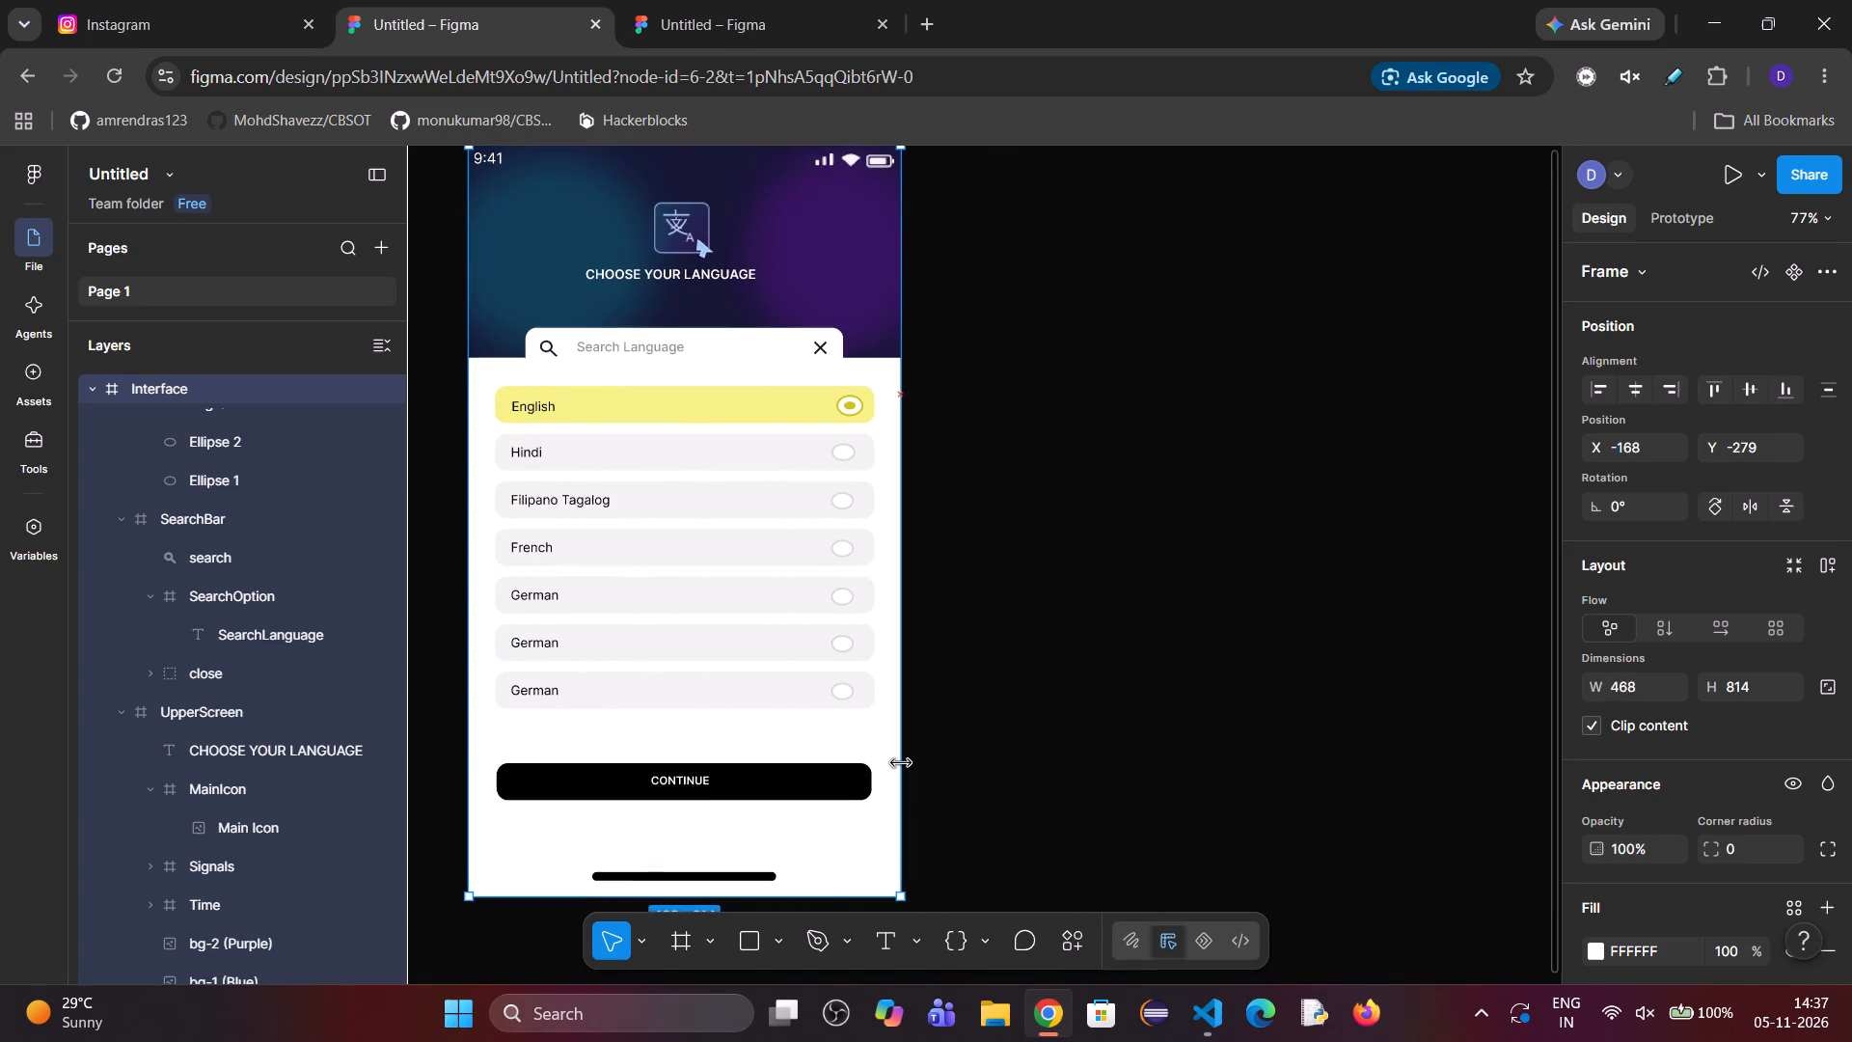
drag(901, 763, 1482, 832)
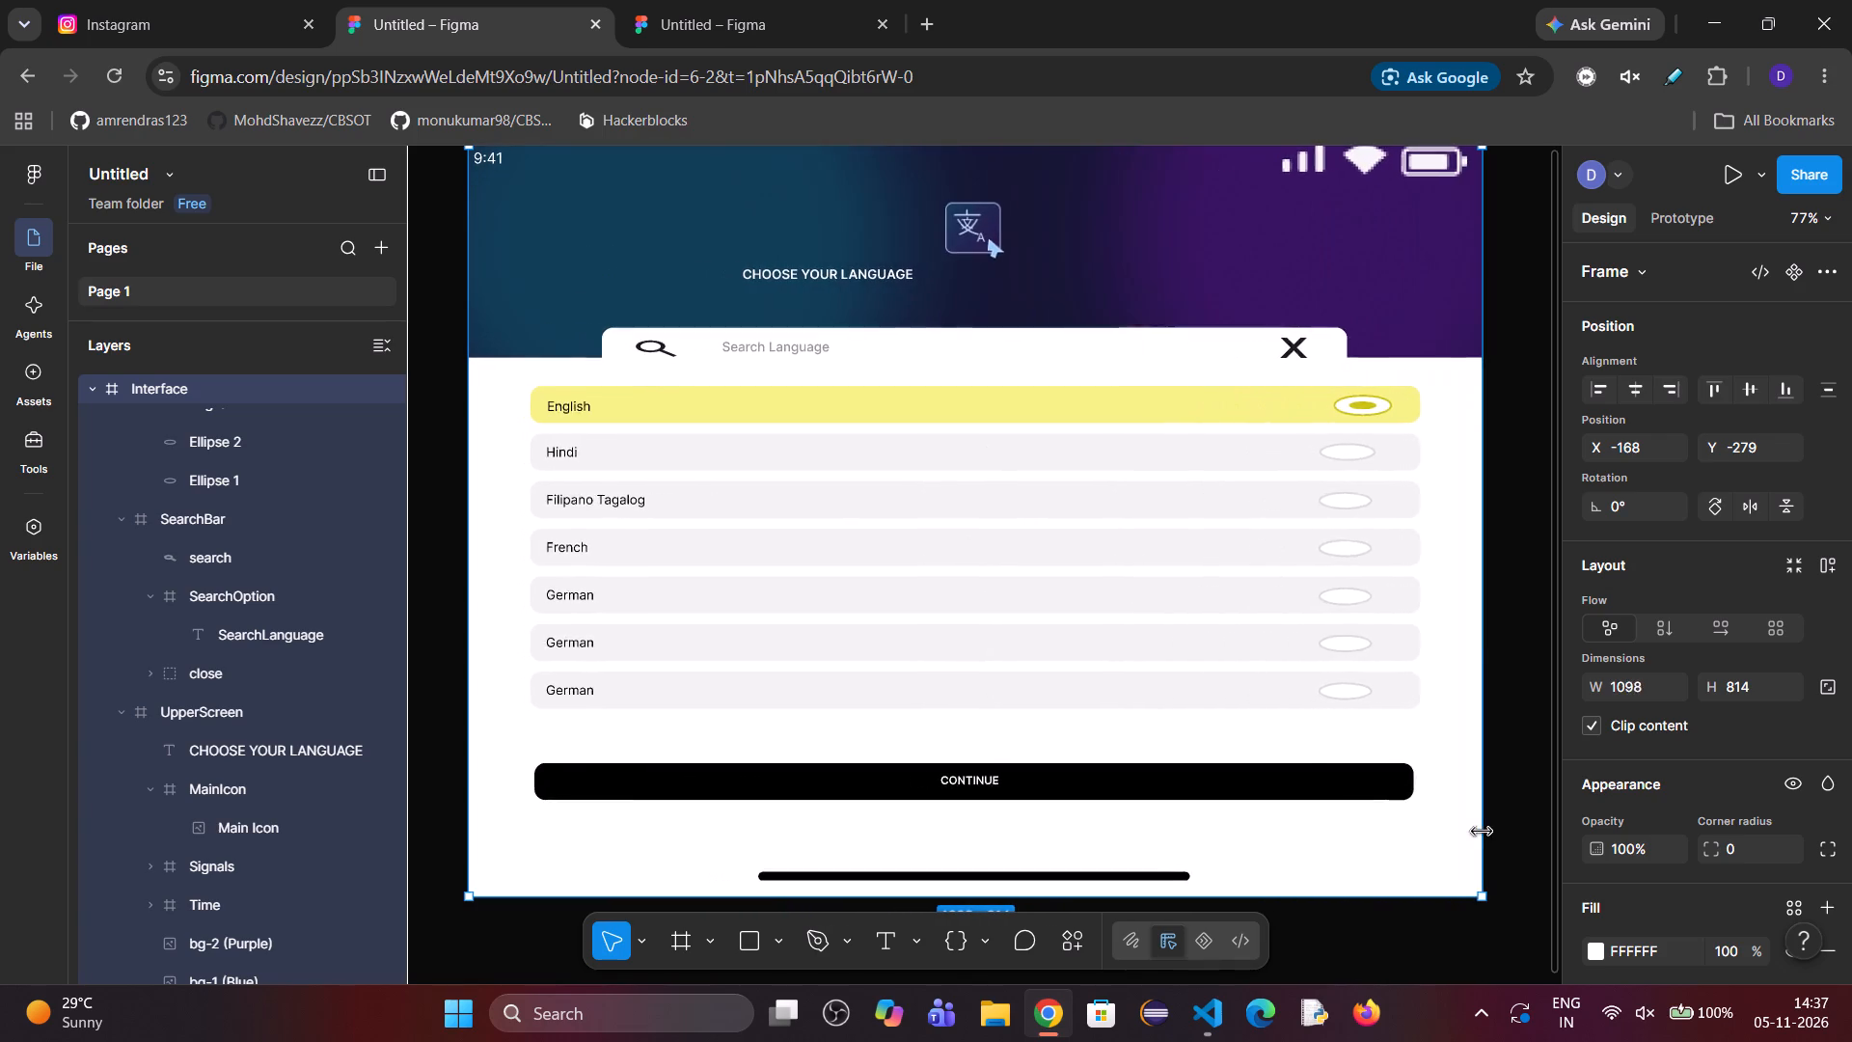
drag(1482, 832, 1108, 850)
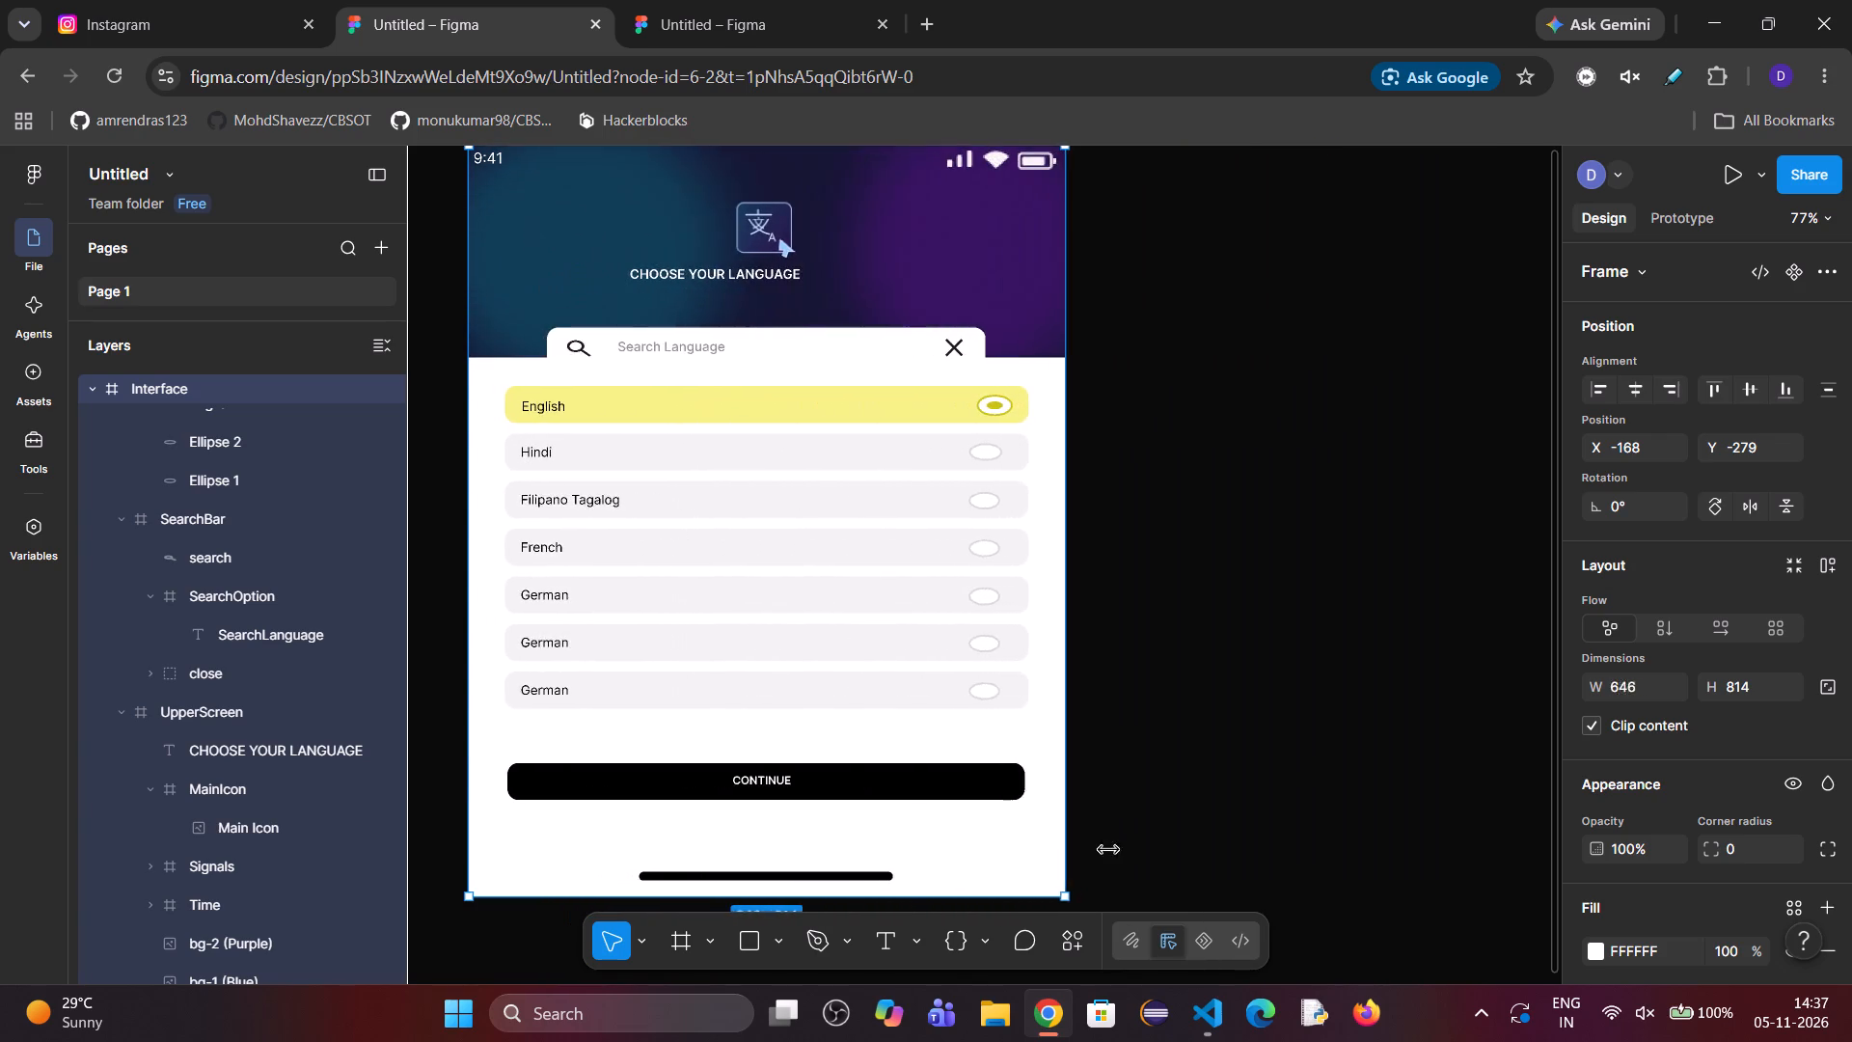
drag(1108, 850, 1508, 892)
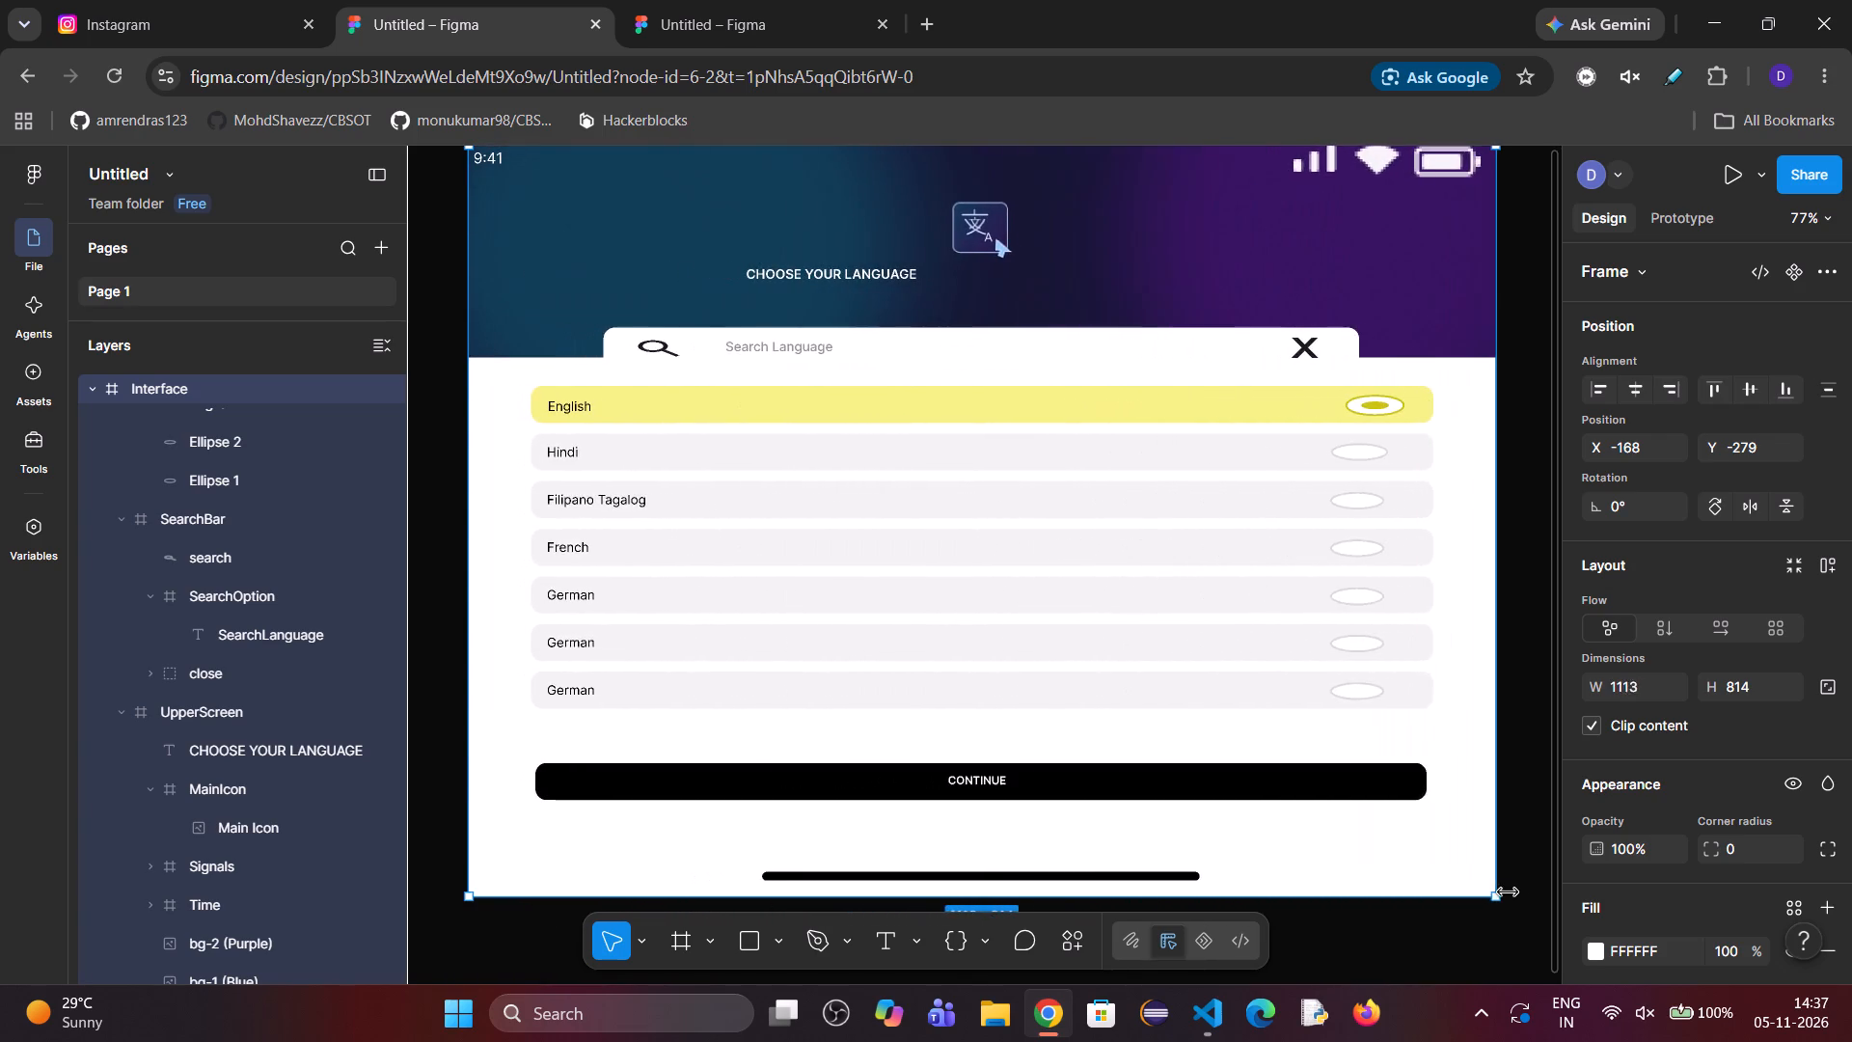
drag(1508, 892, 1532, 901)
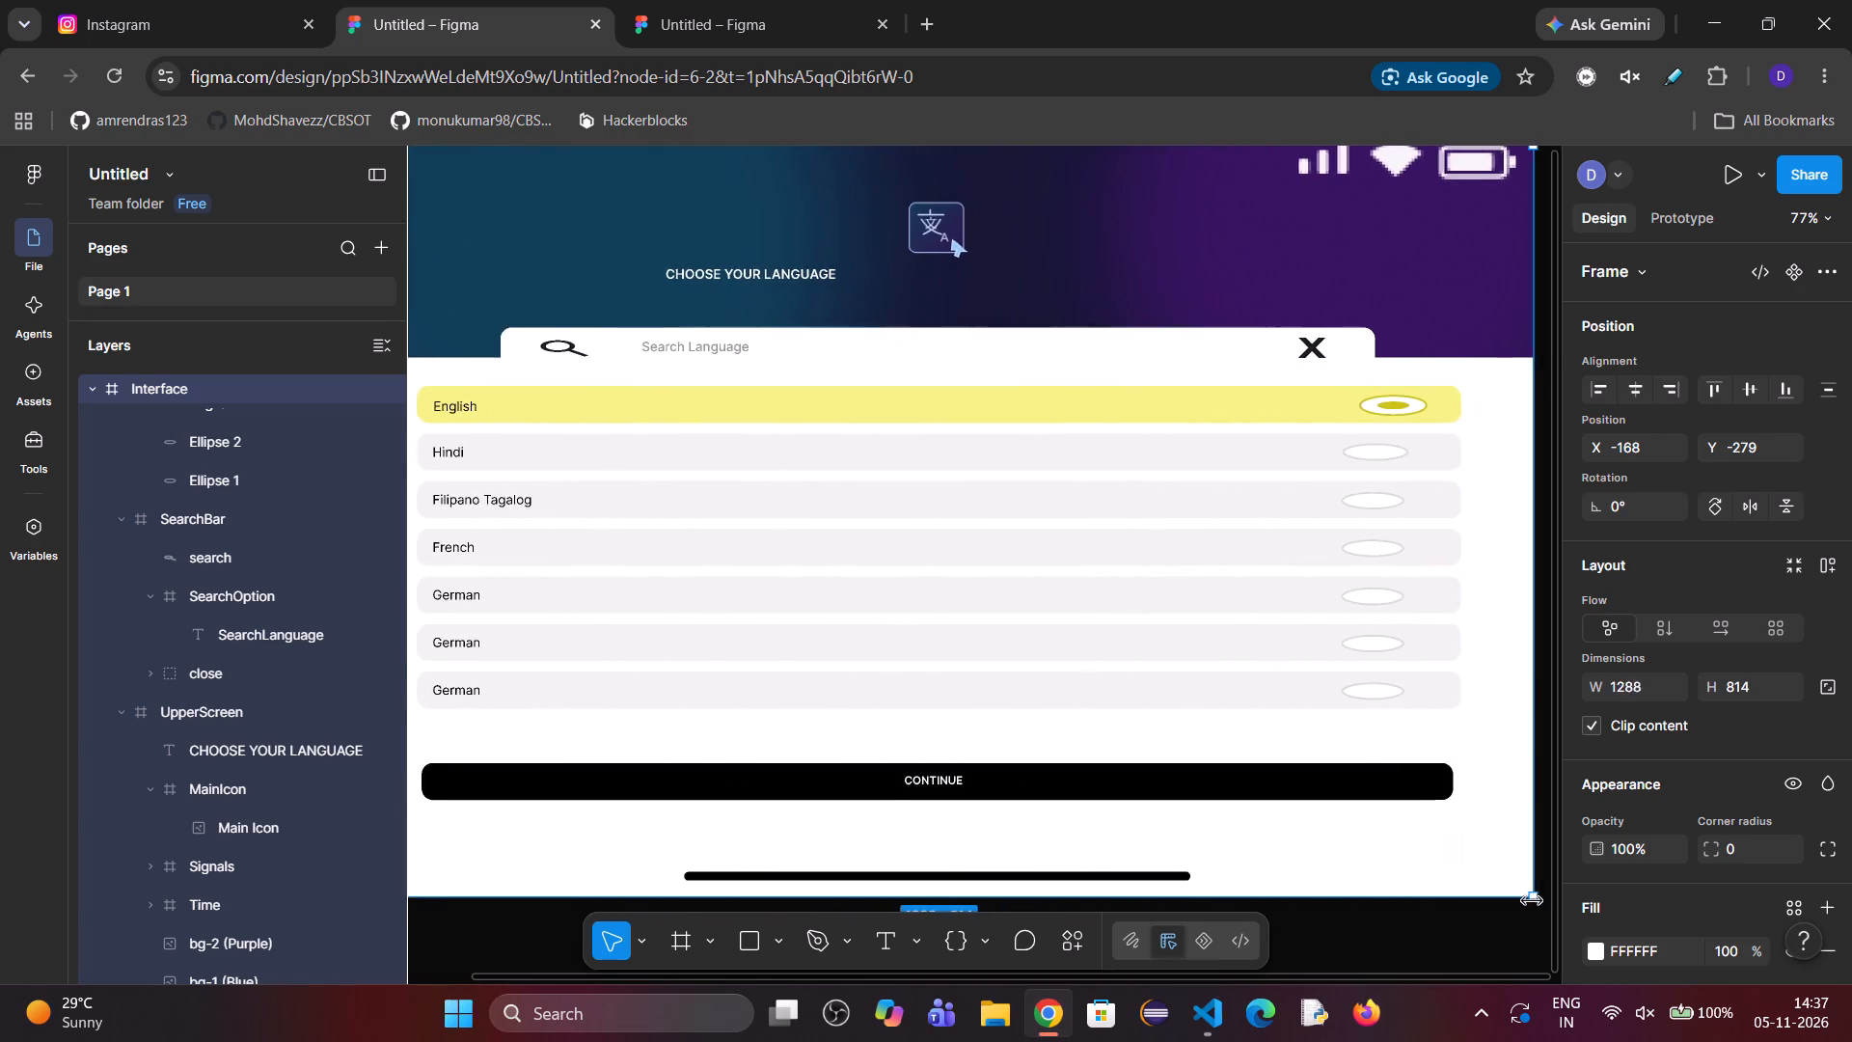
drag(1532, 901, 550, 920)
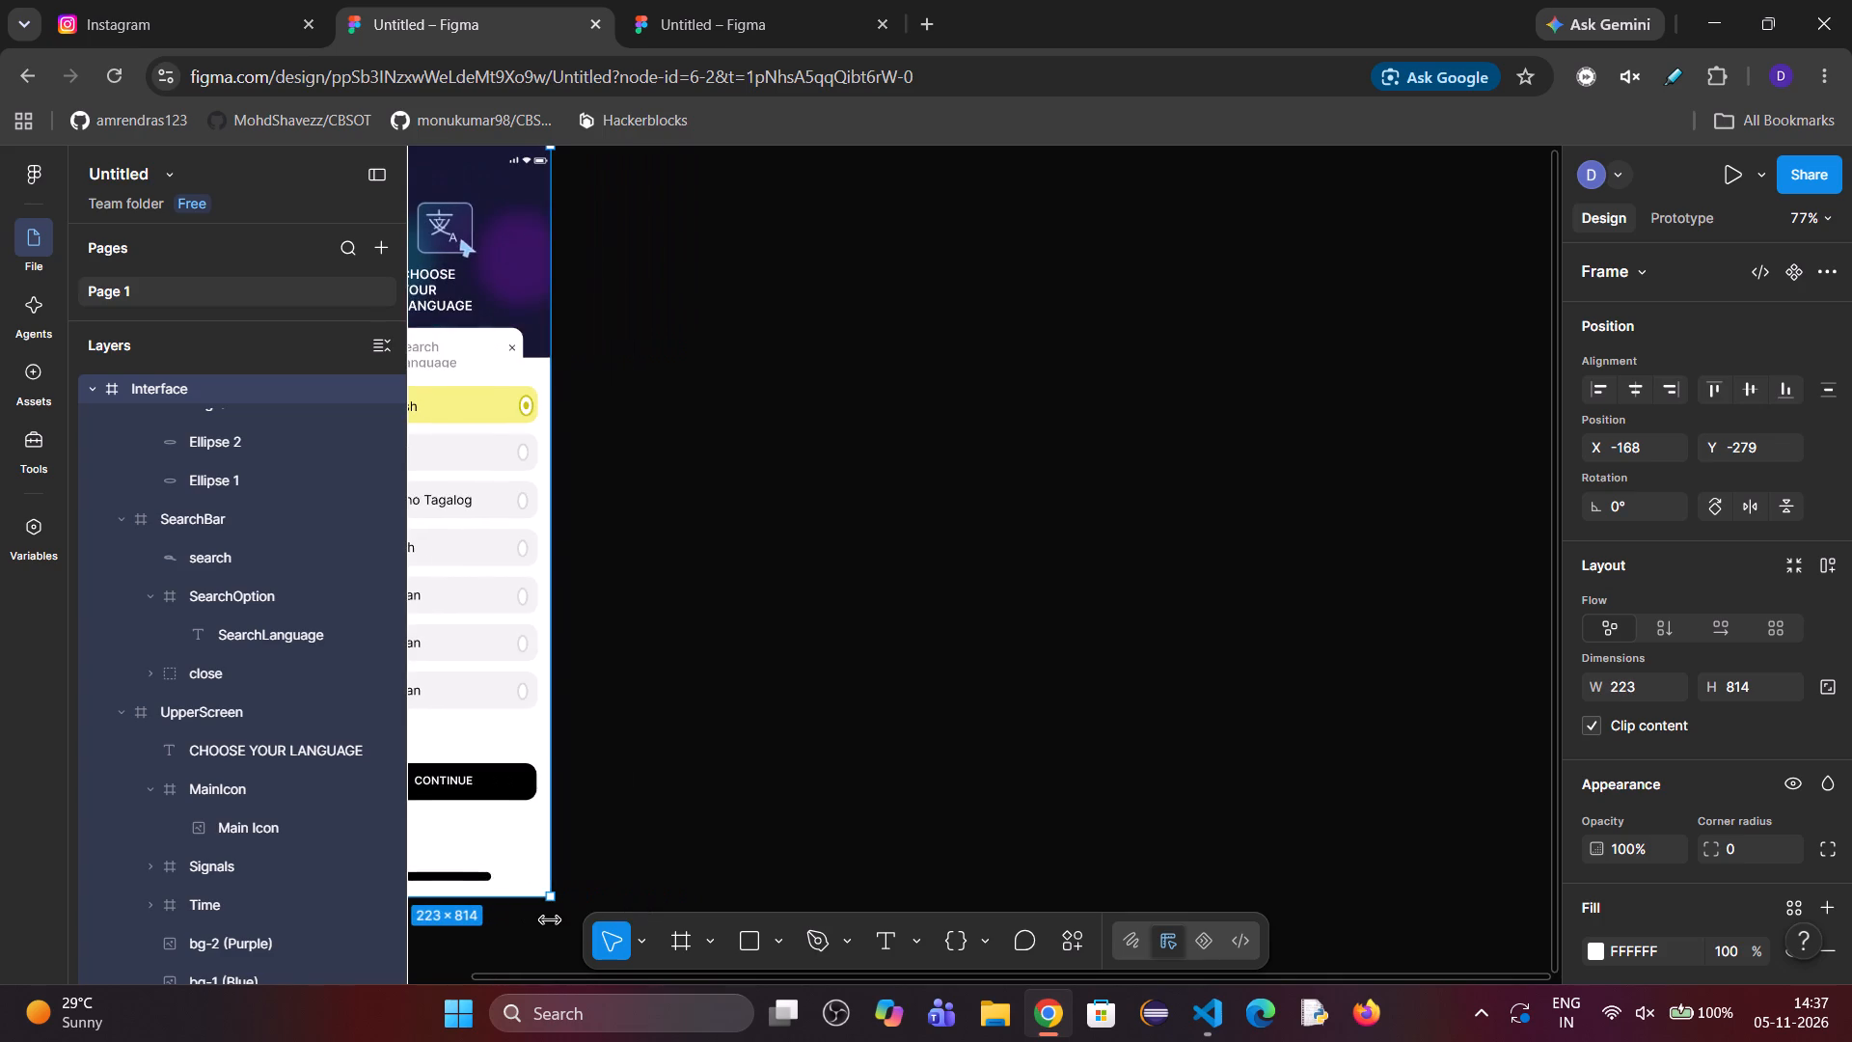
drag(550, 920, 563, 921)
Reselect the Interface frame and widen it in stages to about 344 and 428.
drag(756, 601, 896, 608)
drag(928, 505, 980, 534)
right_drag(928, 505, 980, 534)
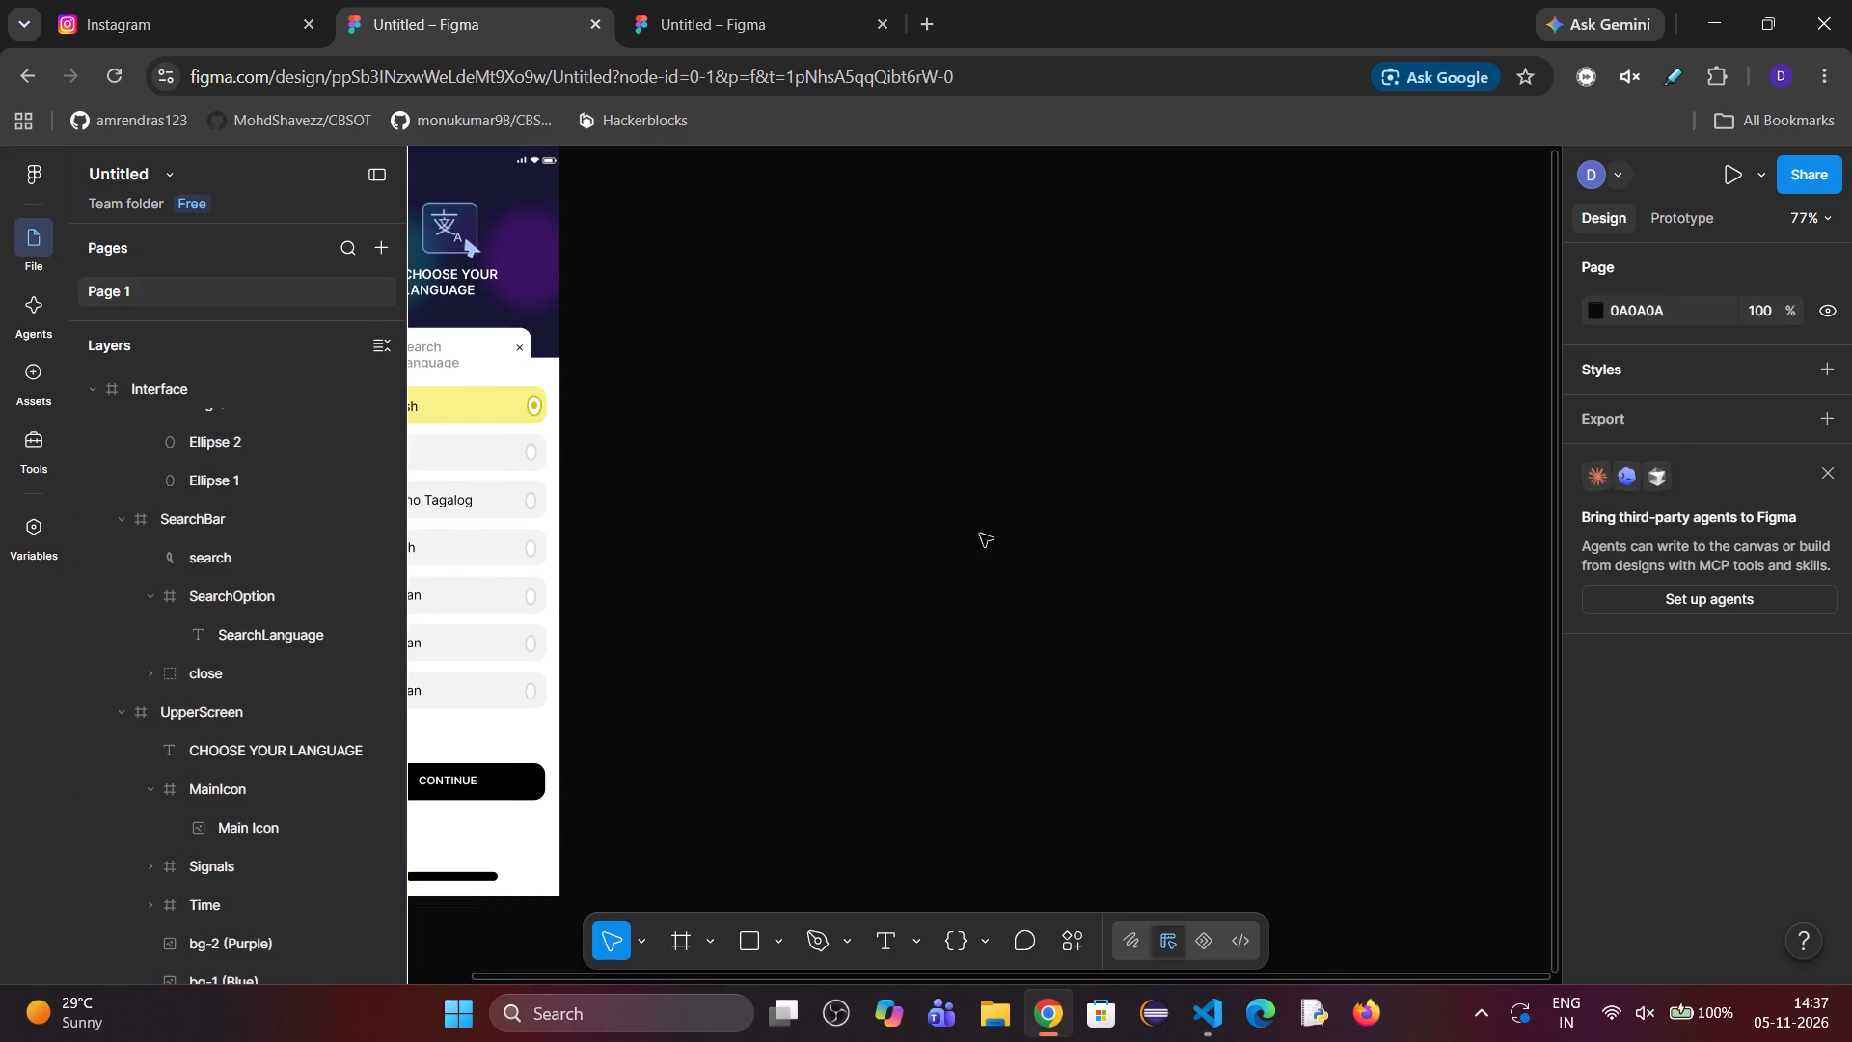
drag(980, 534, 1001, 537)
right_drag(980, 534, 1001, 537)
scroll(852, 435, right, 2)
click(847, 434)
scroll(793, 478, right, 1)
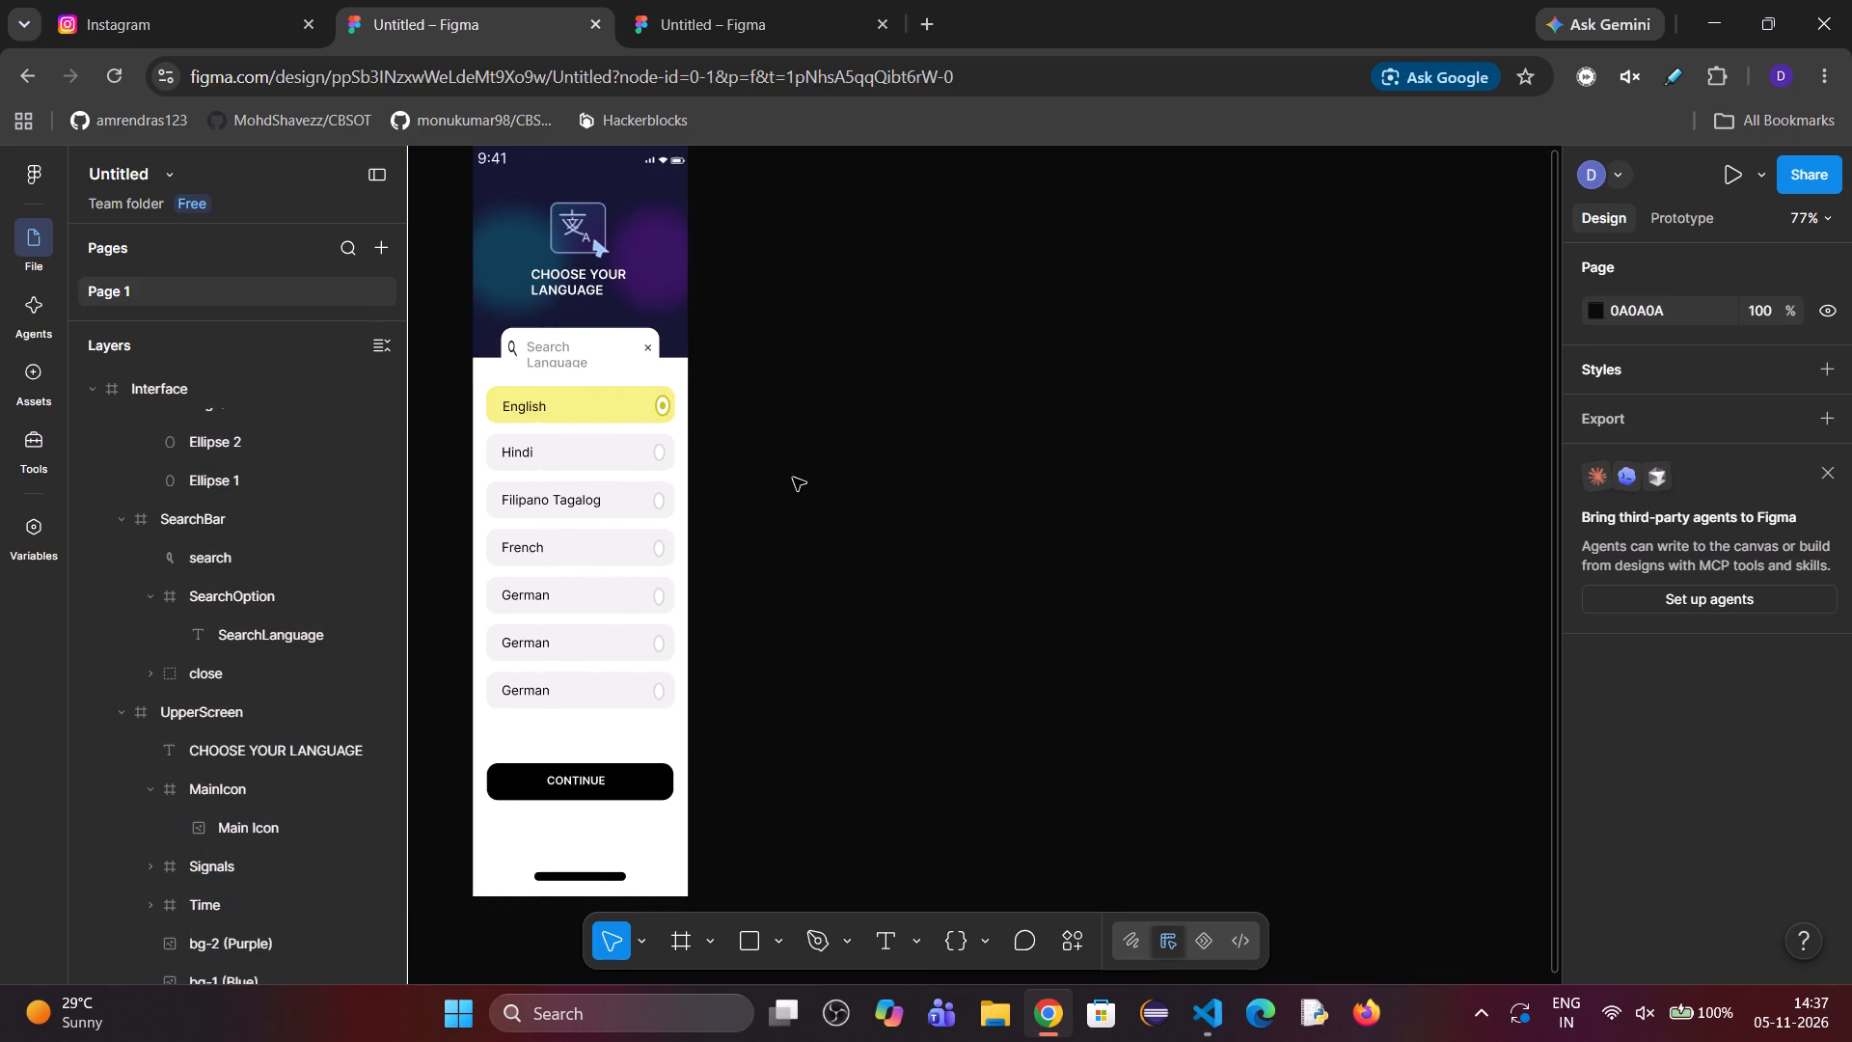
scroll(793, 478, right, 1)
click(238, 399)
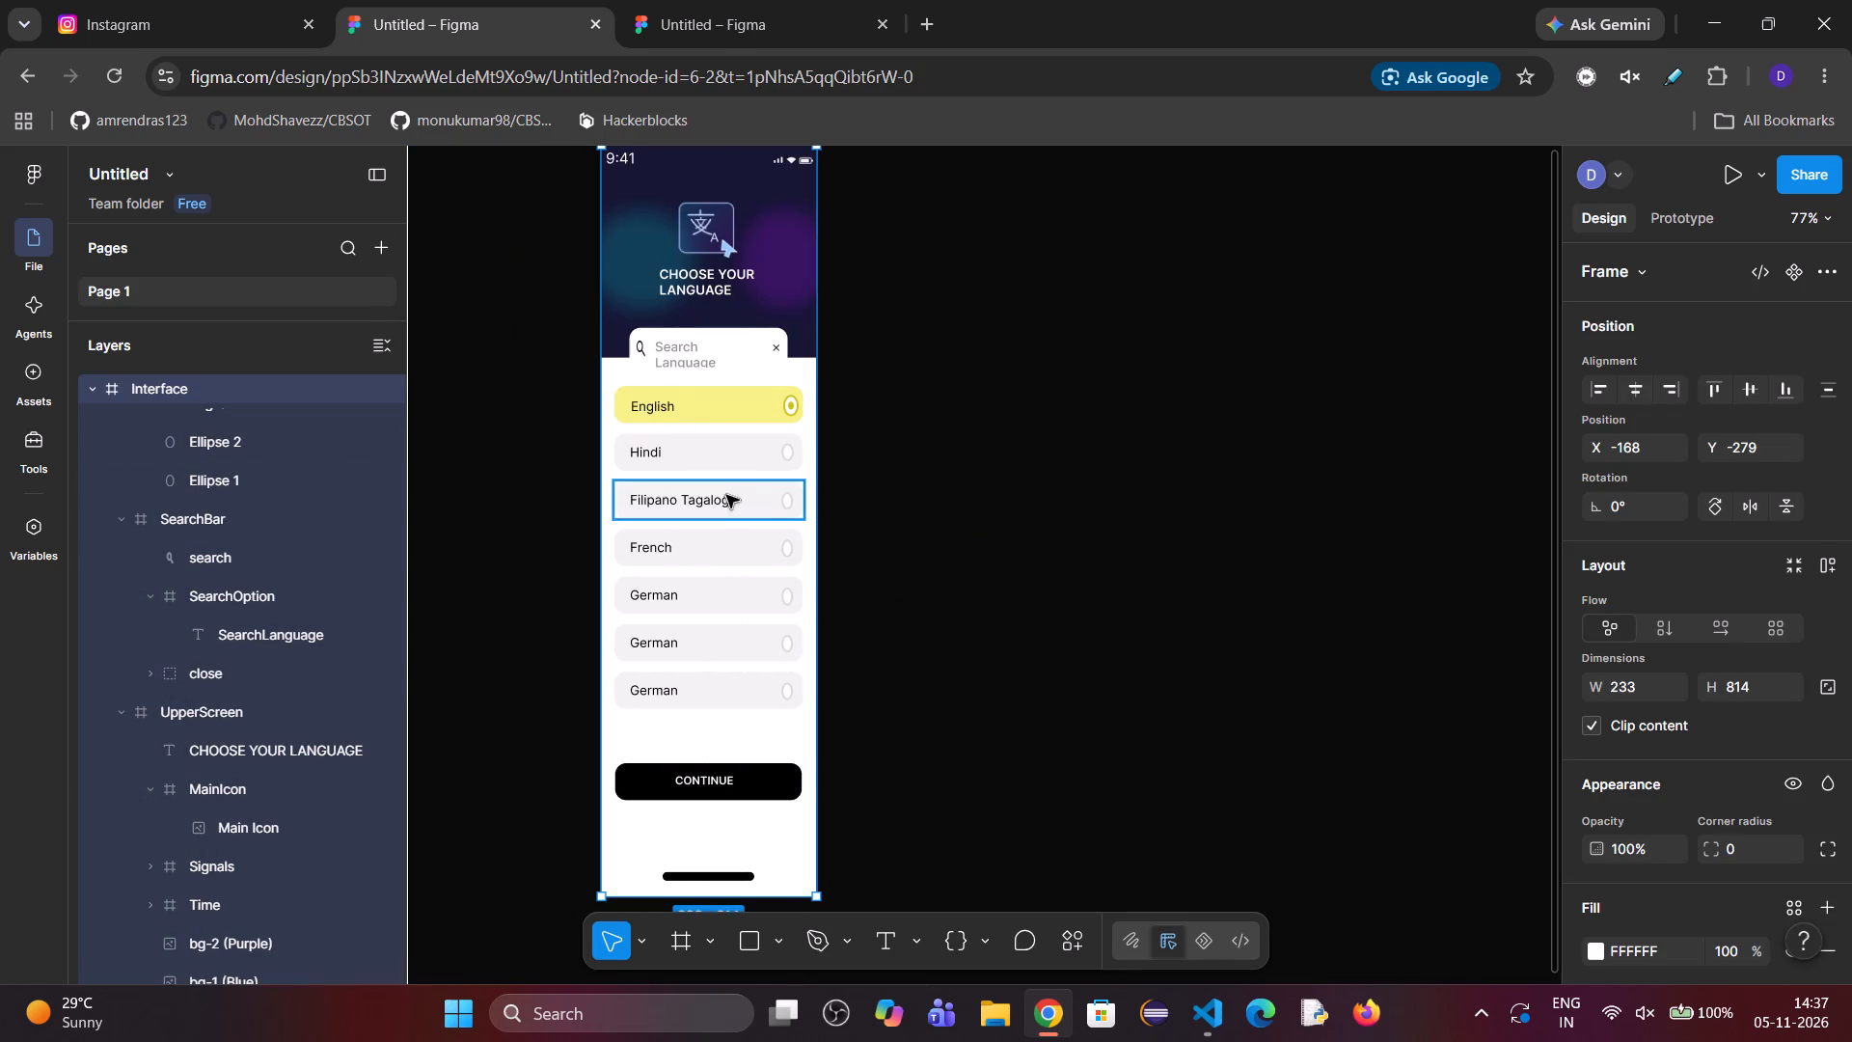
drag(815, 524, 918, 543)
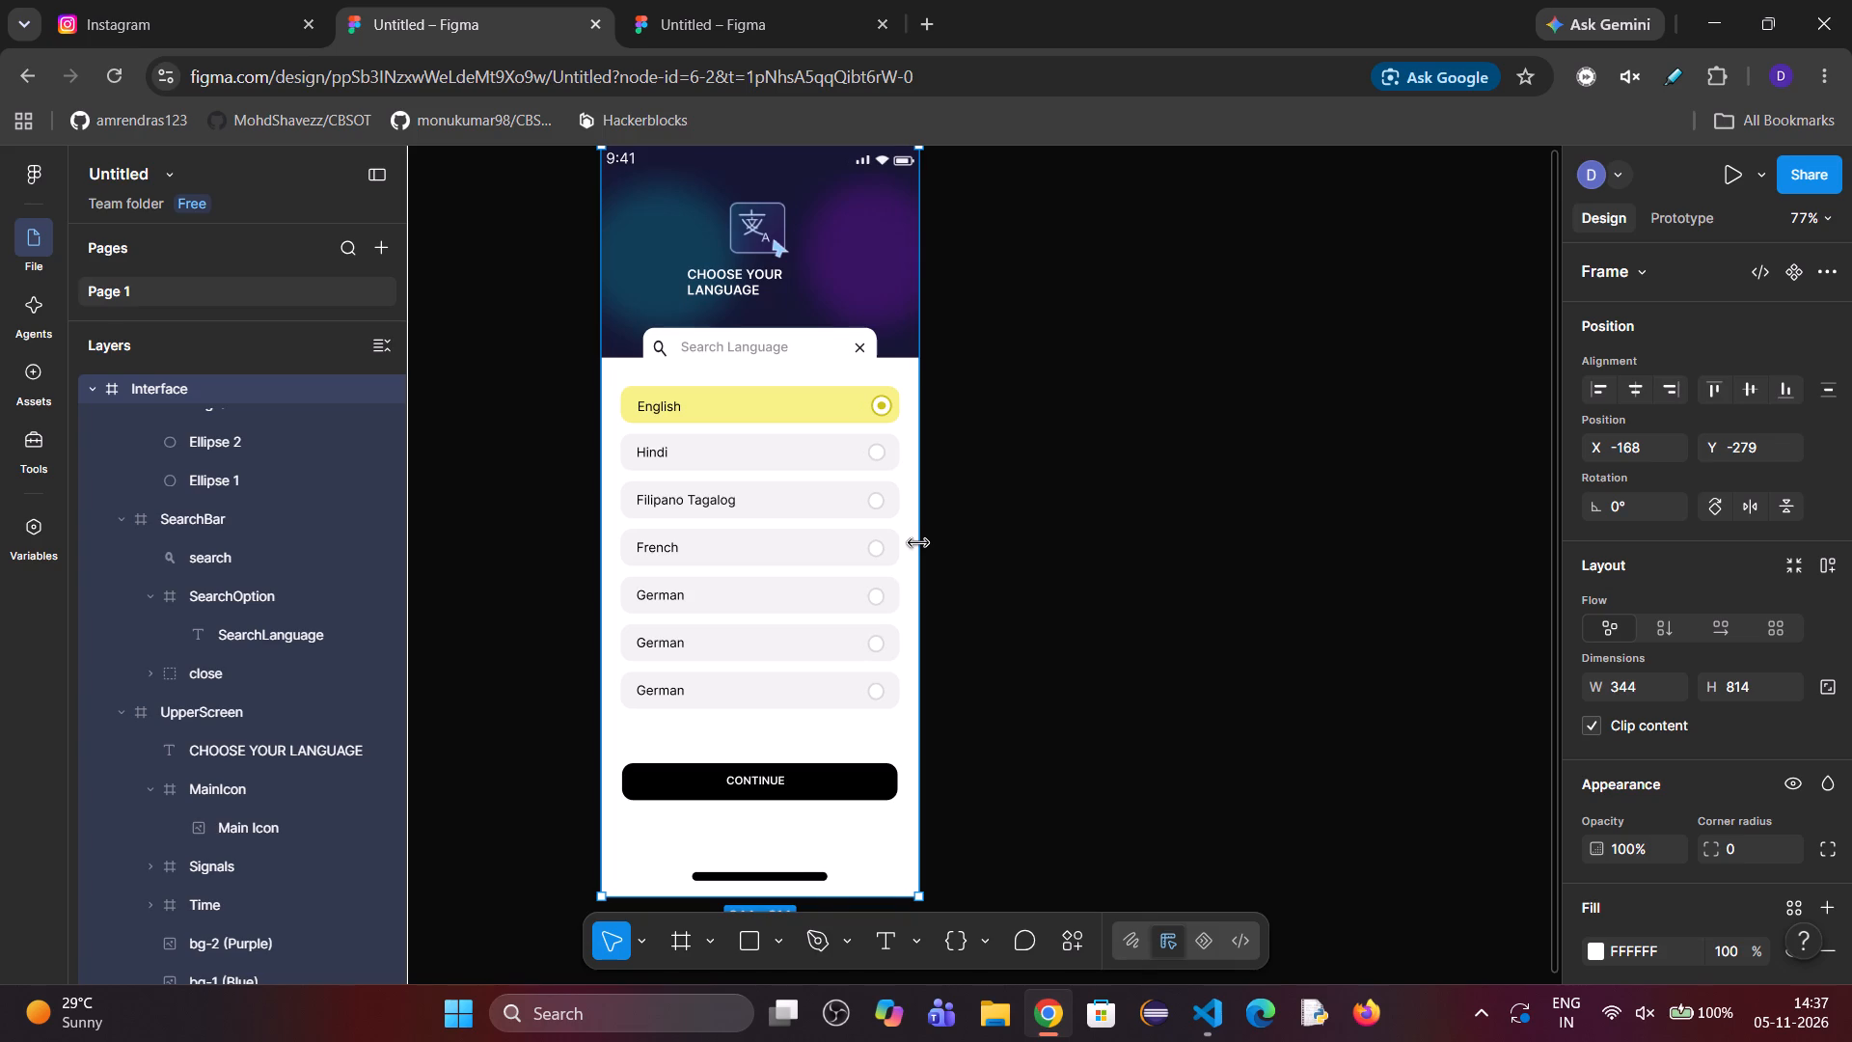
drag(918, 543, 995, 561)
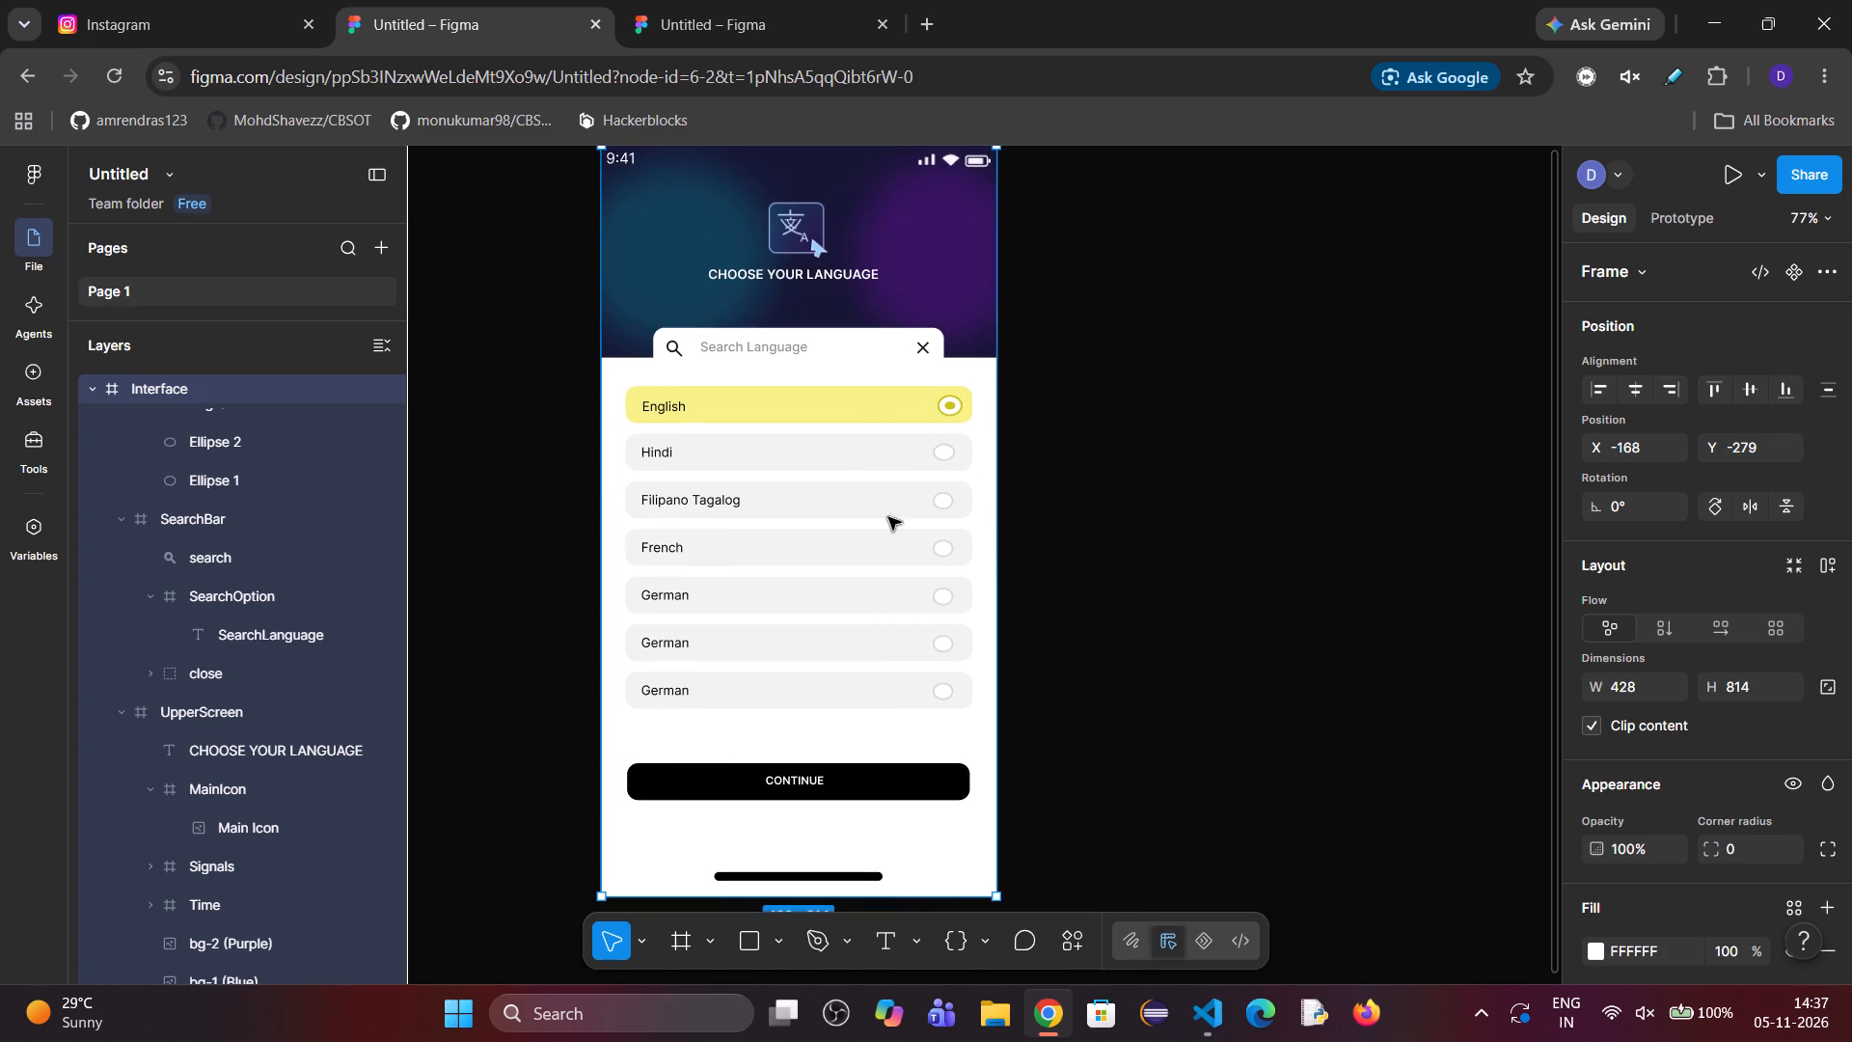
Set the vertical constraint of the CHOOSE YOUR LANGUAGE text in UpperScreen to Center.
click(277, 742)
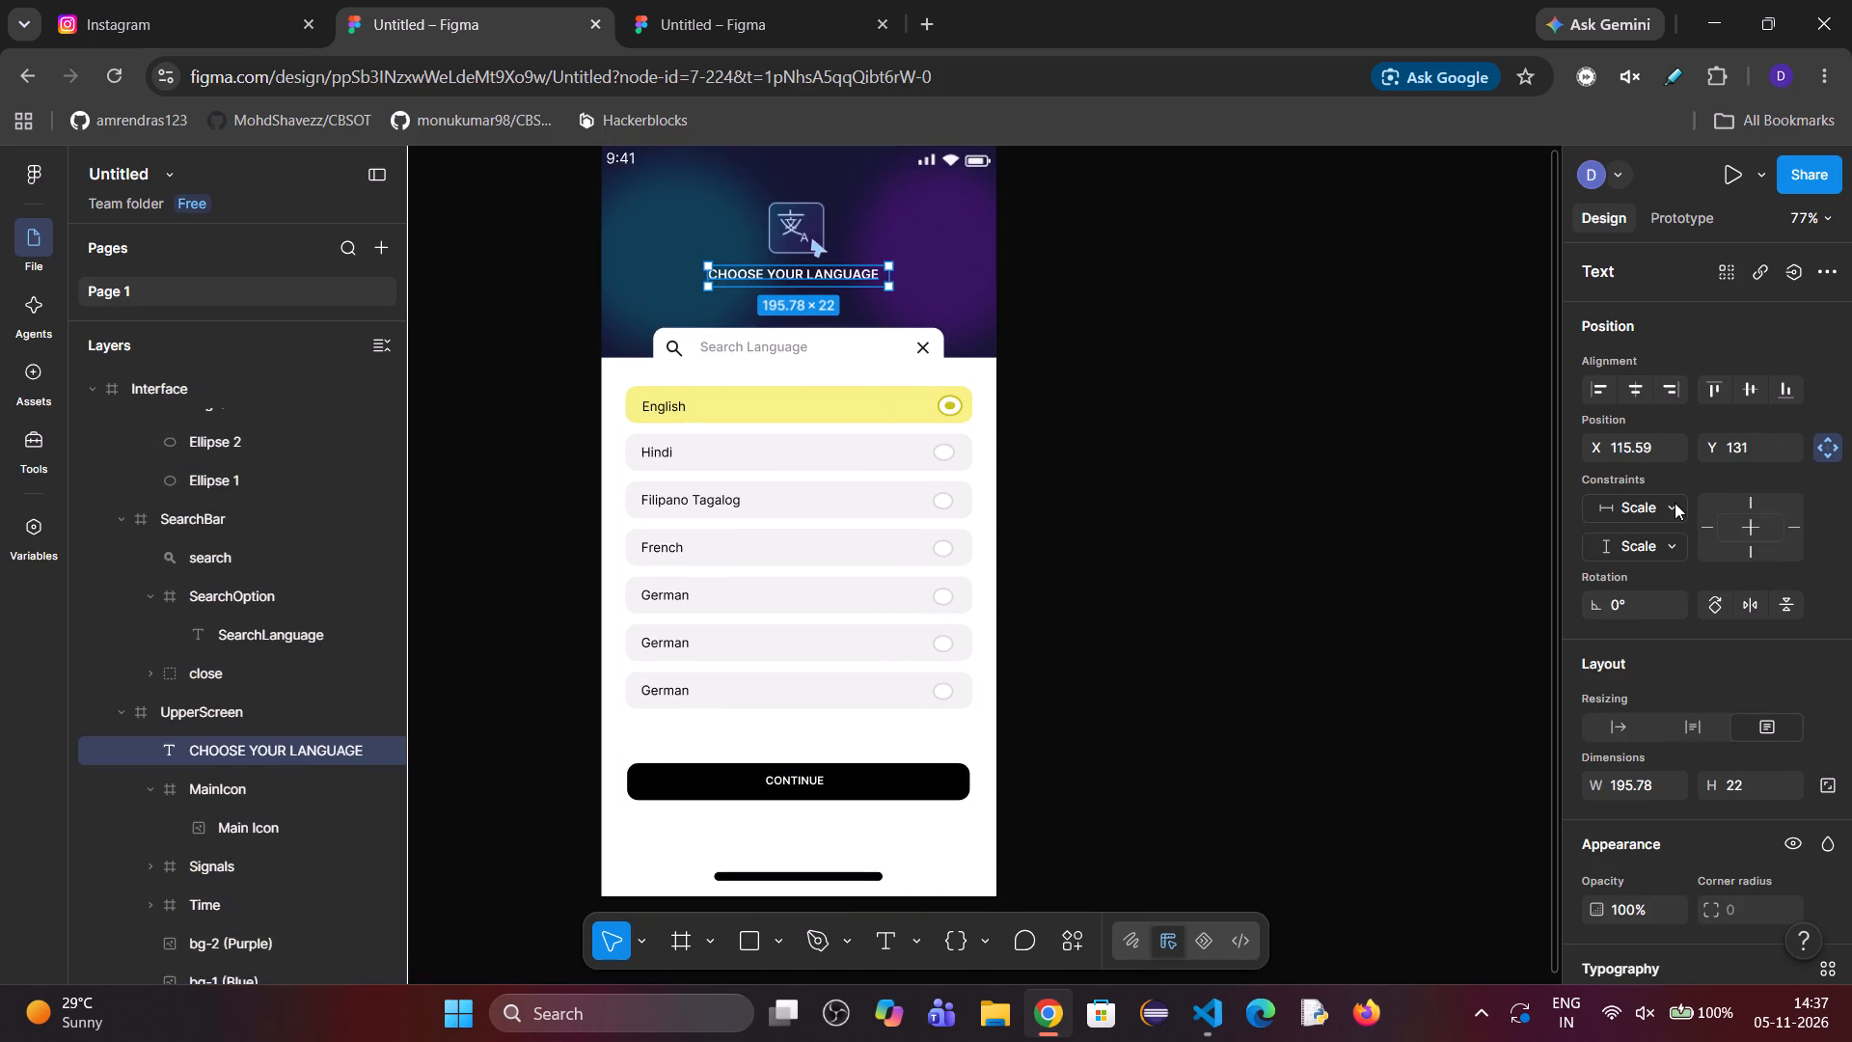
click(1677, 546)
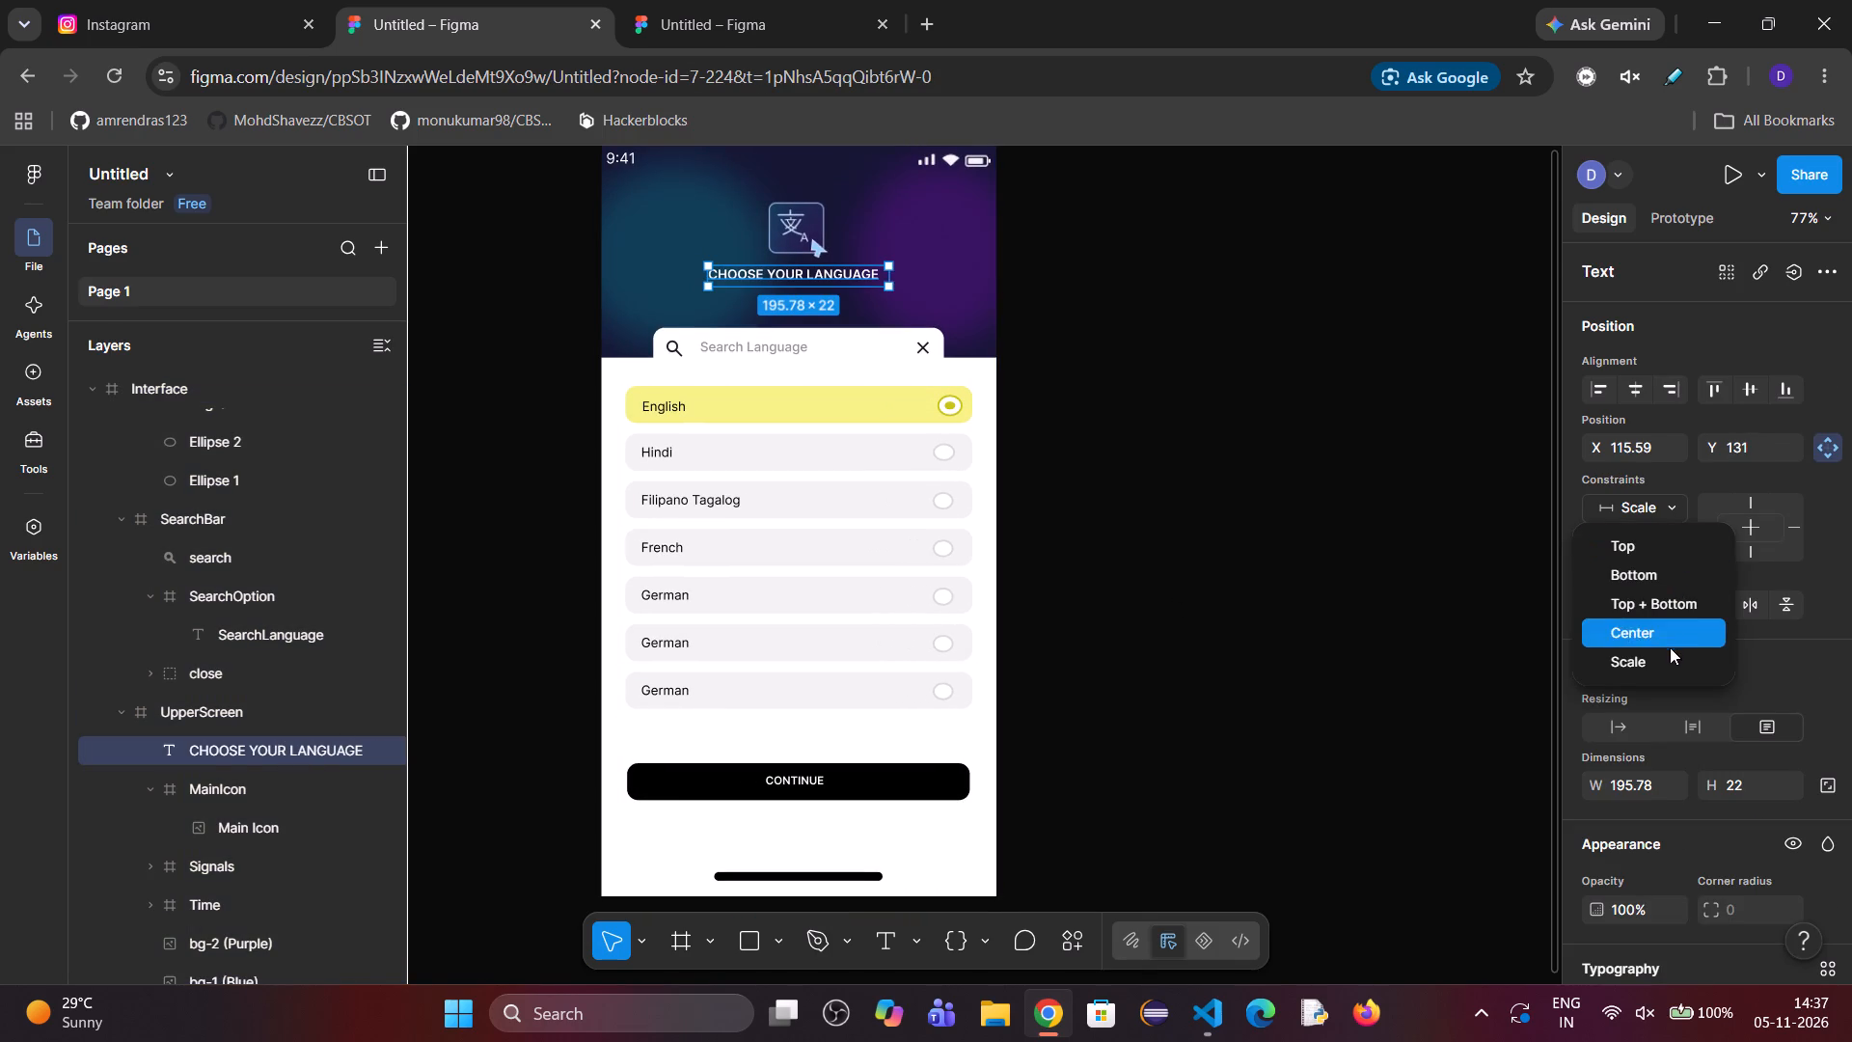
click(1662, 636)
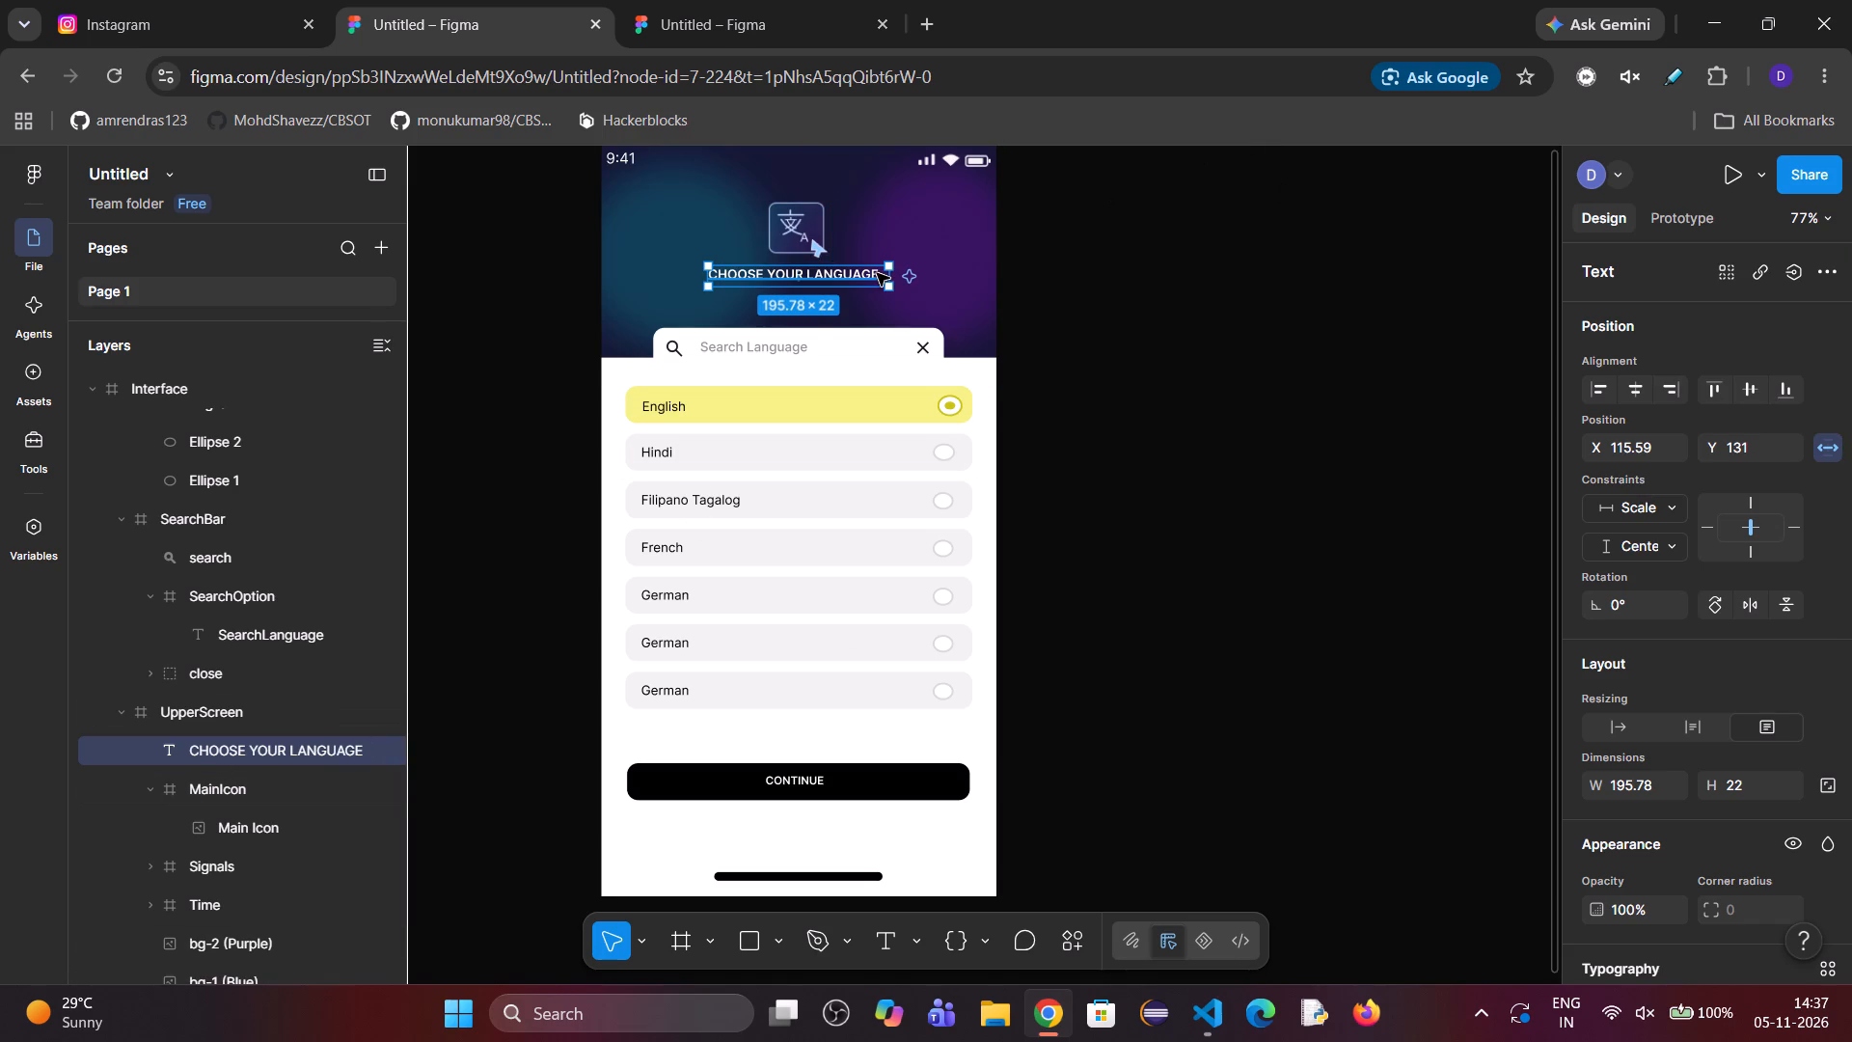
Test the heading's new constraint by narrowing the Interface frame to about 207 and widening it in stages to about 486.
click(216, 783)
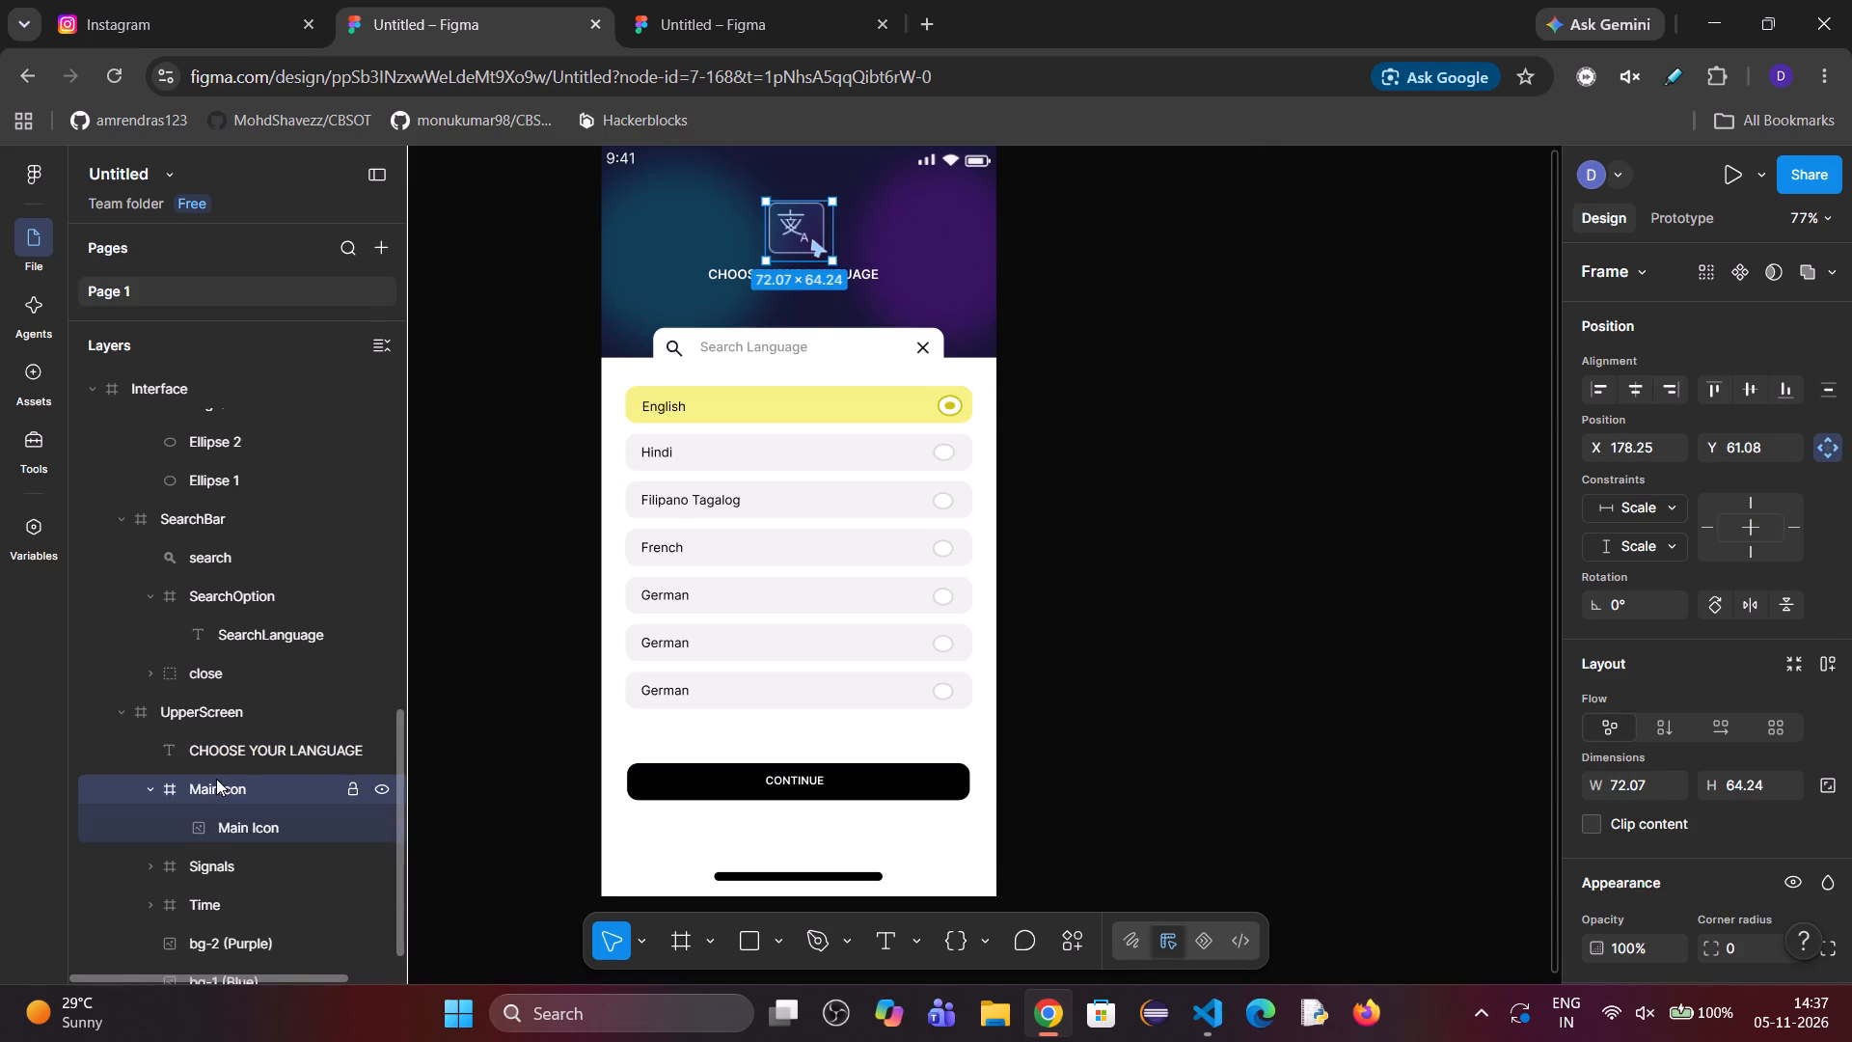
click(220, 389)
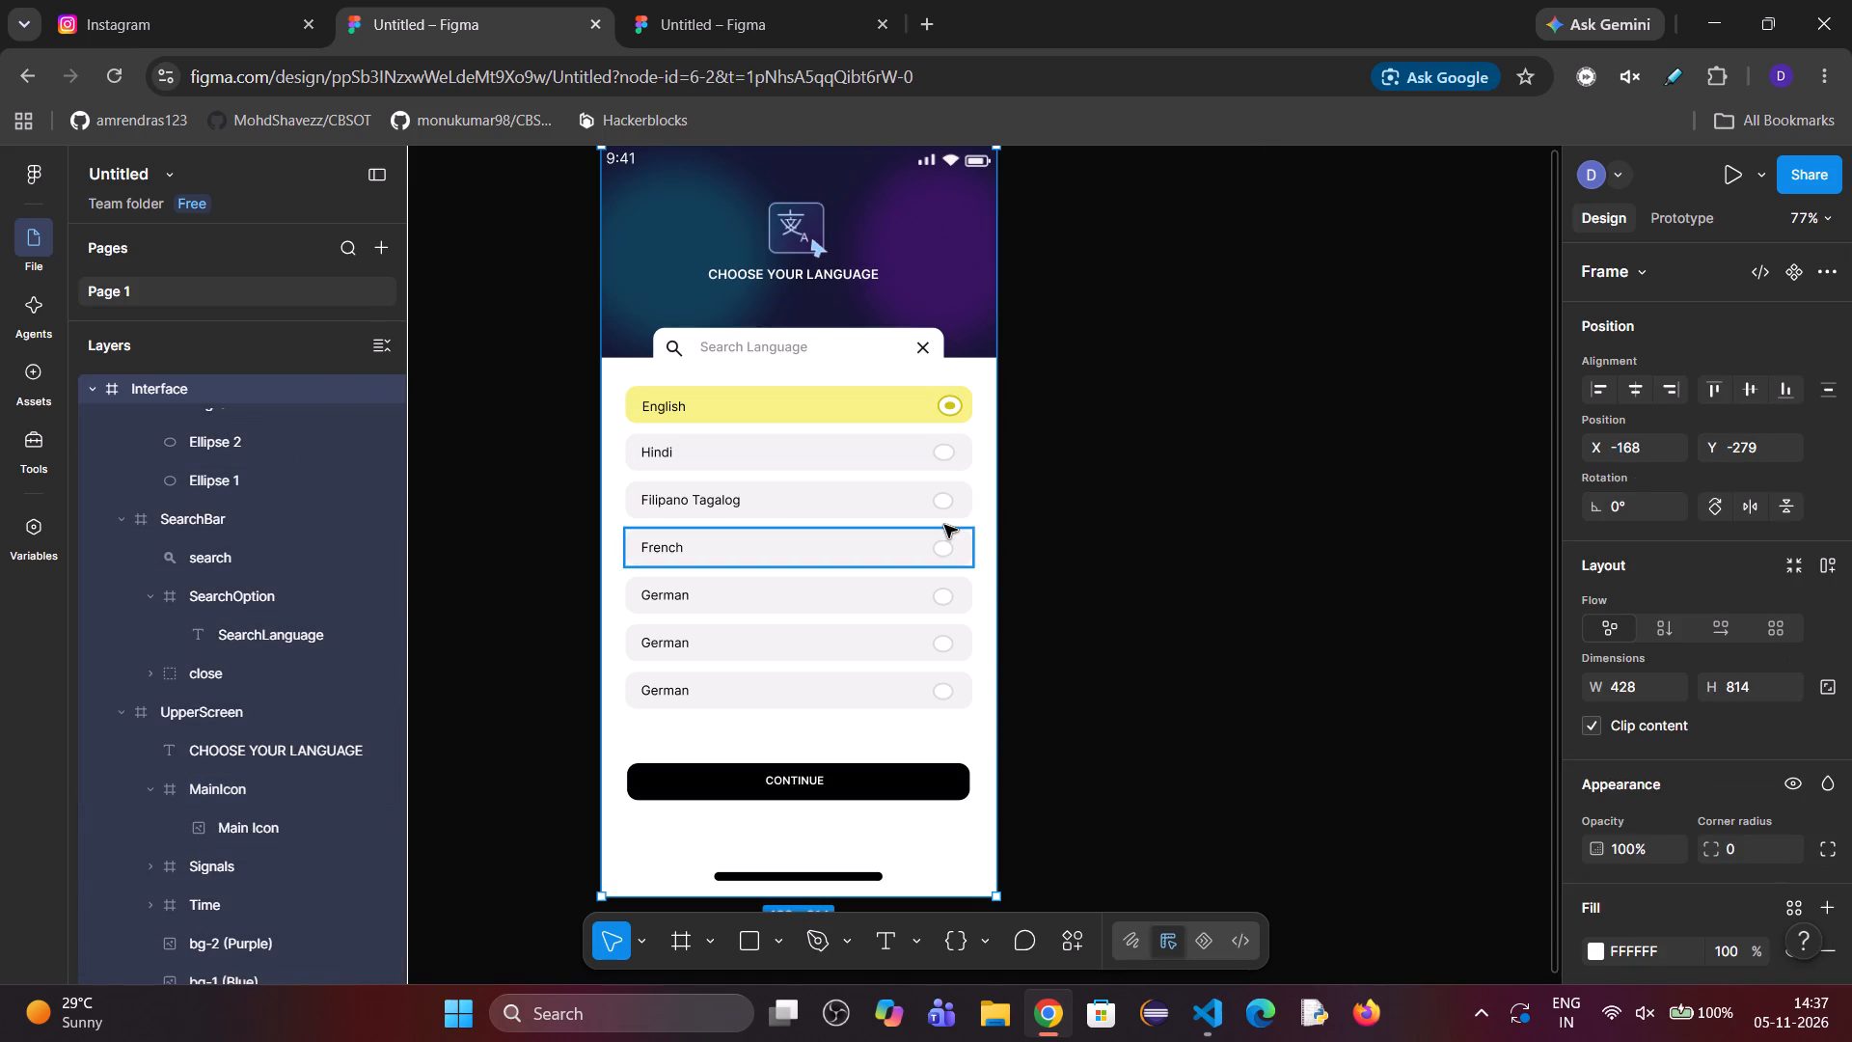
drag(997, 517, 792, 566)
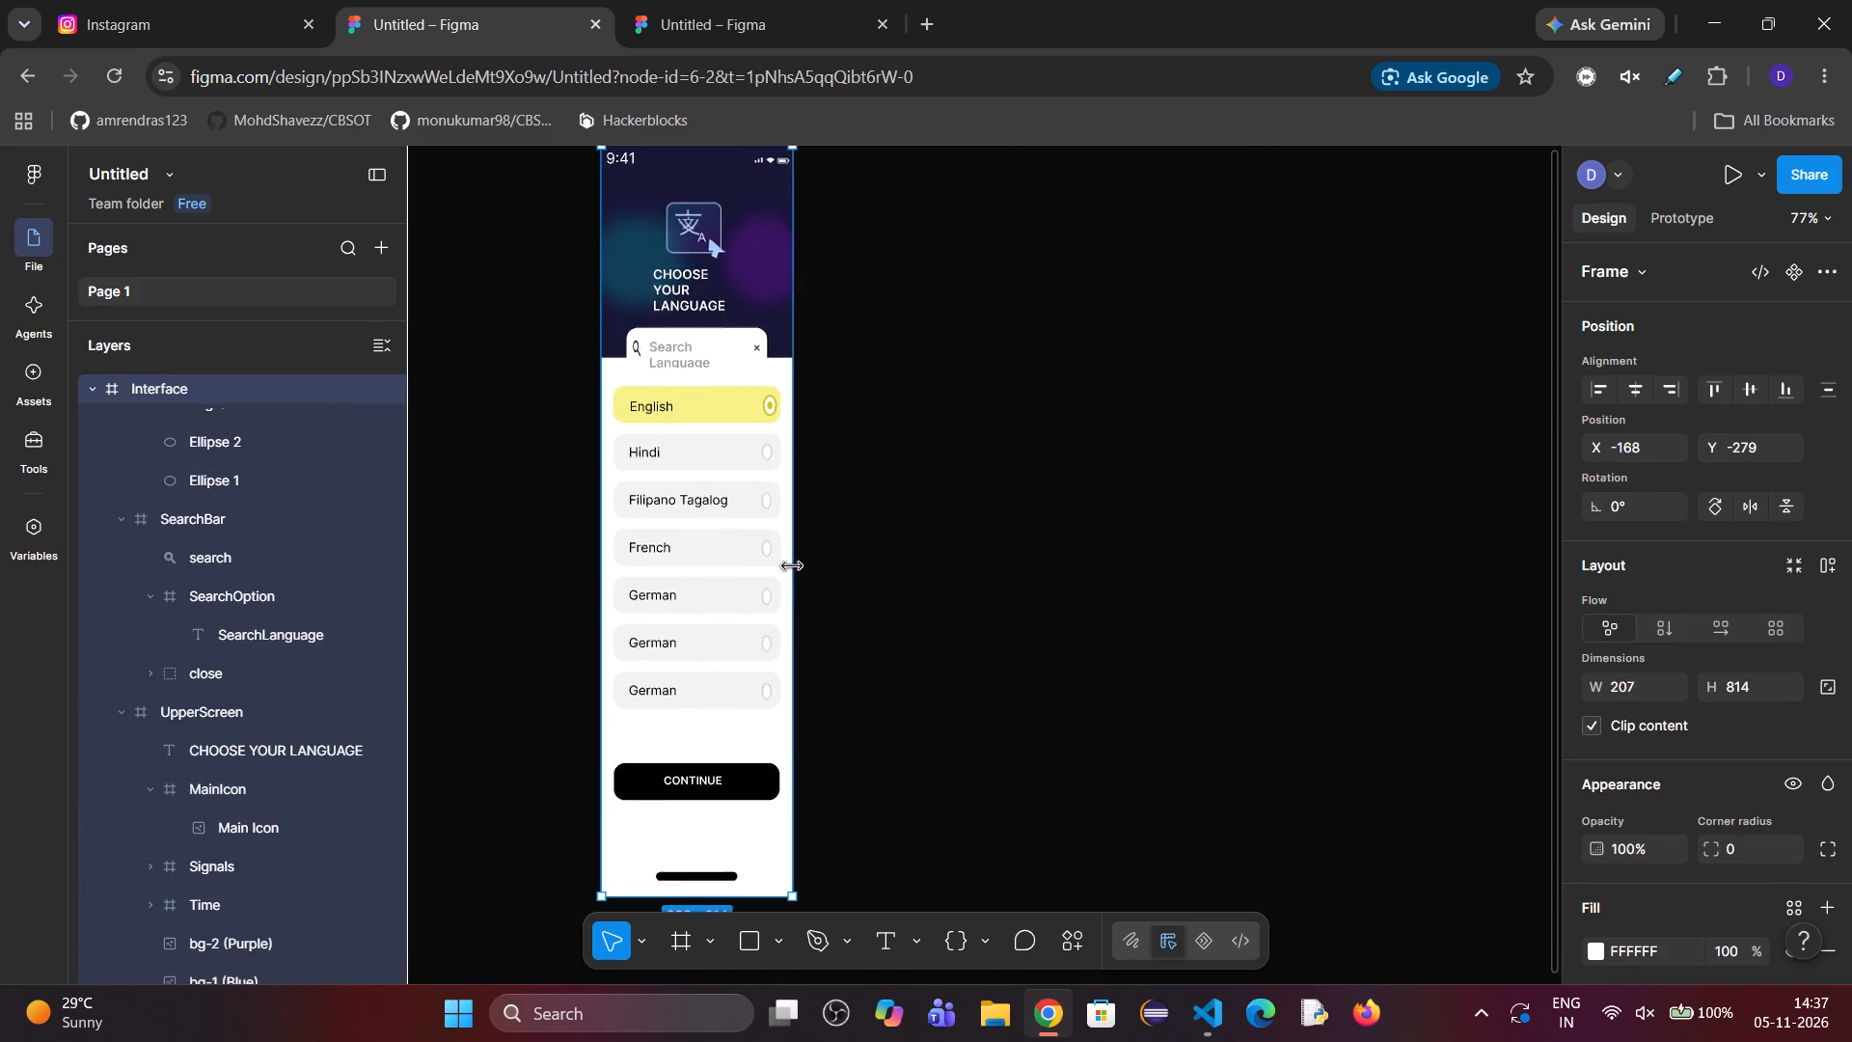
drag(792, 566, 974, 568)
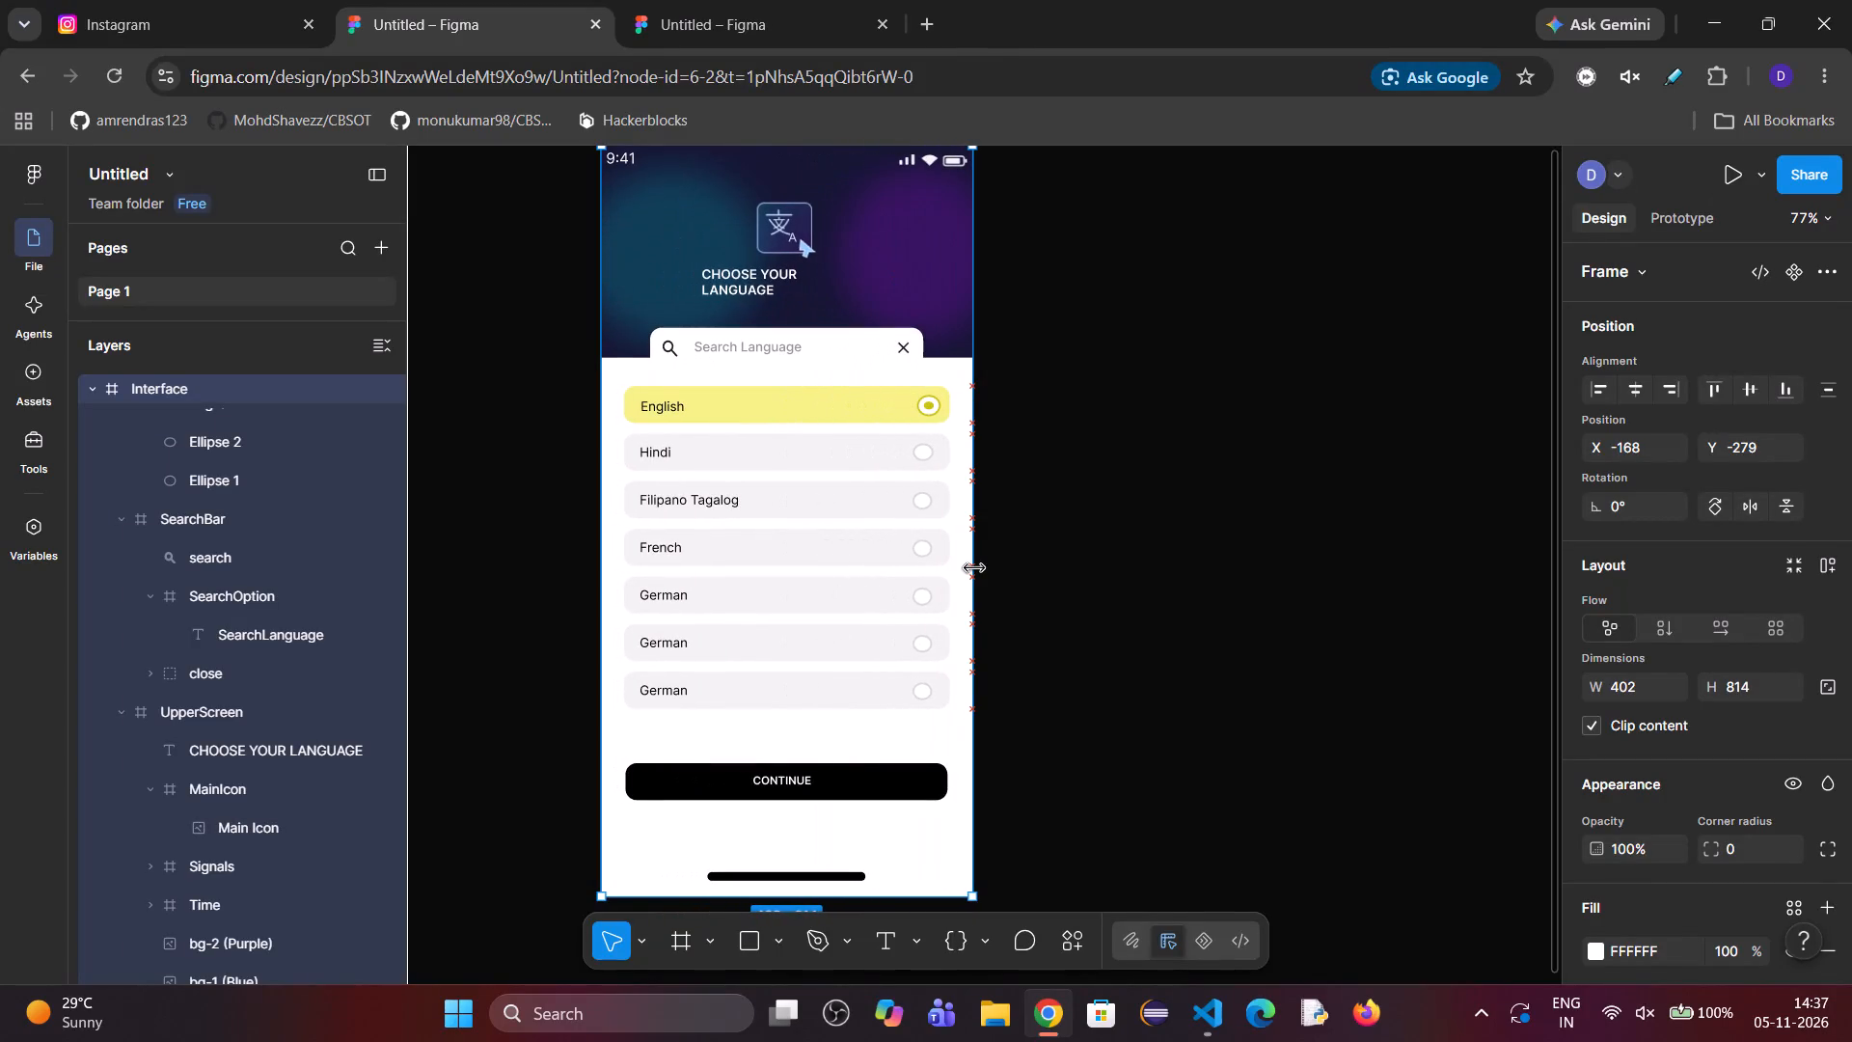
drag(974, 568, 1049, 599)
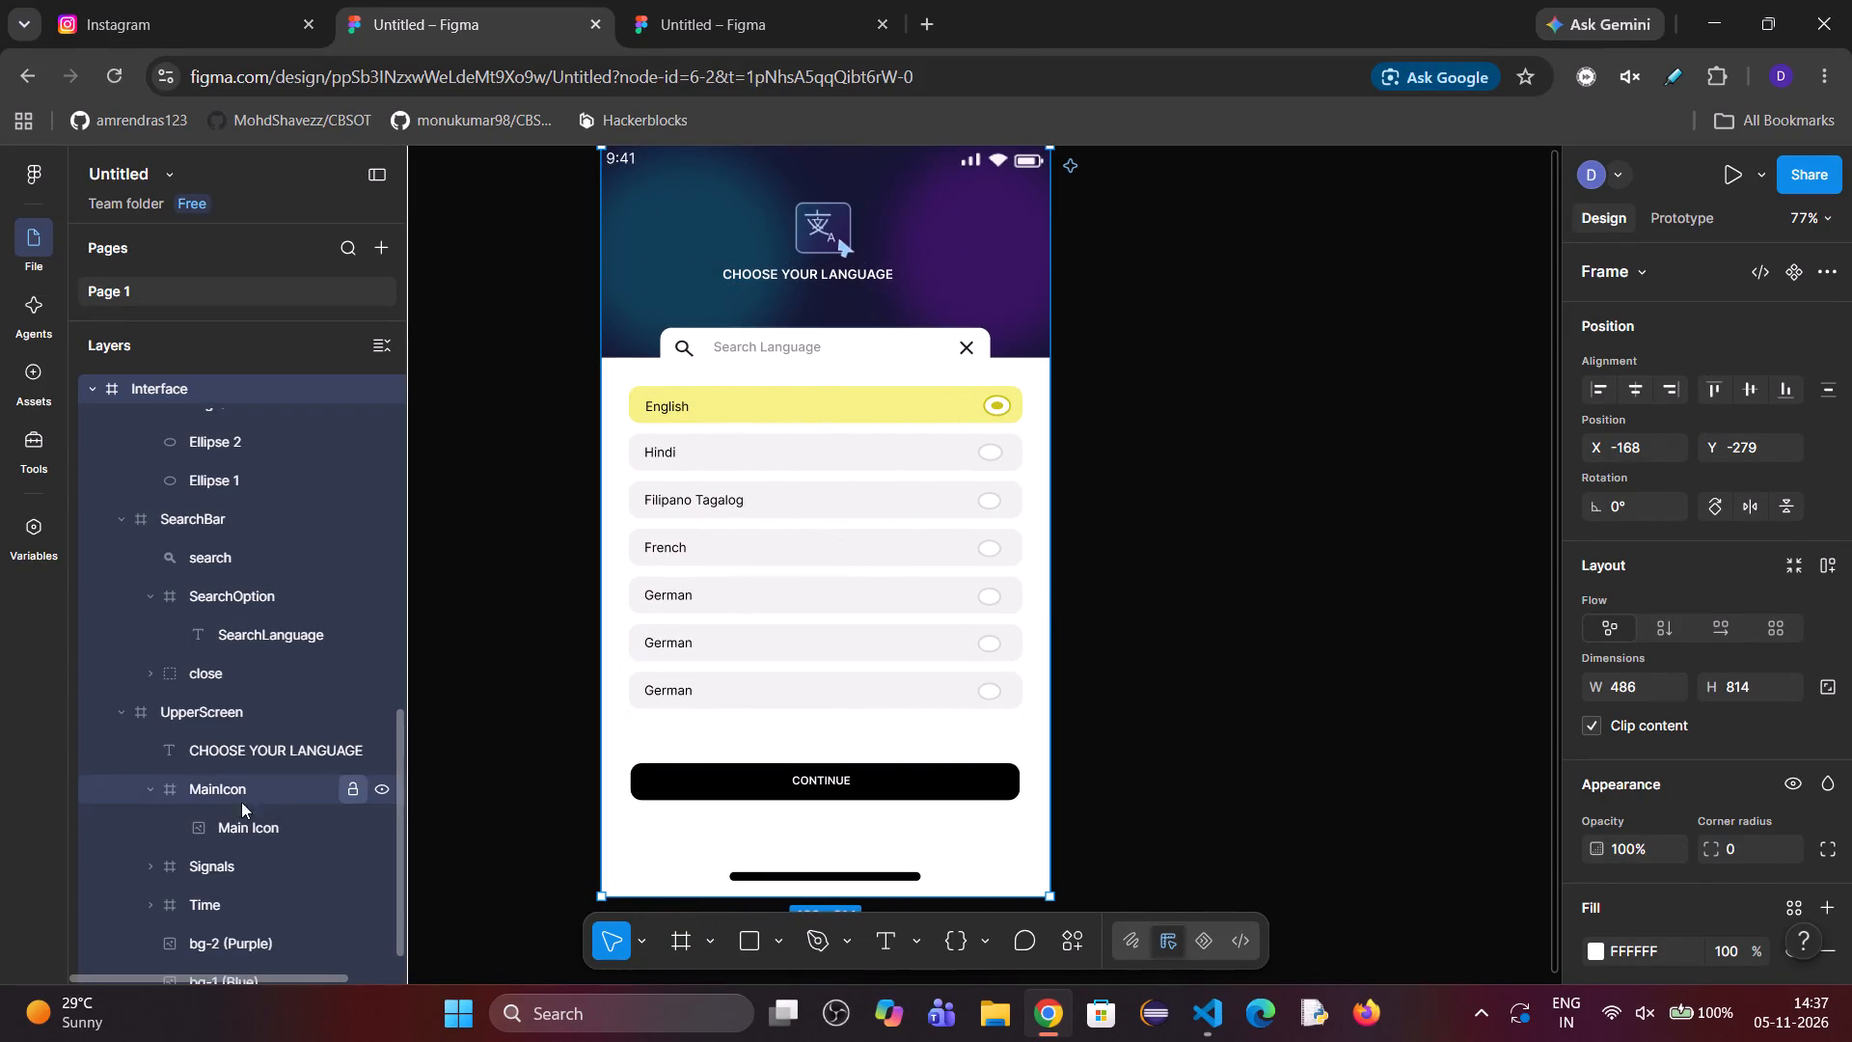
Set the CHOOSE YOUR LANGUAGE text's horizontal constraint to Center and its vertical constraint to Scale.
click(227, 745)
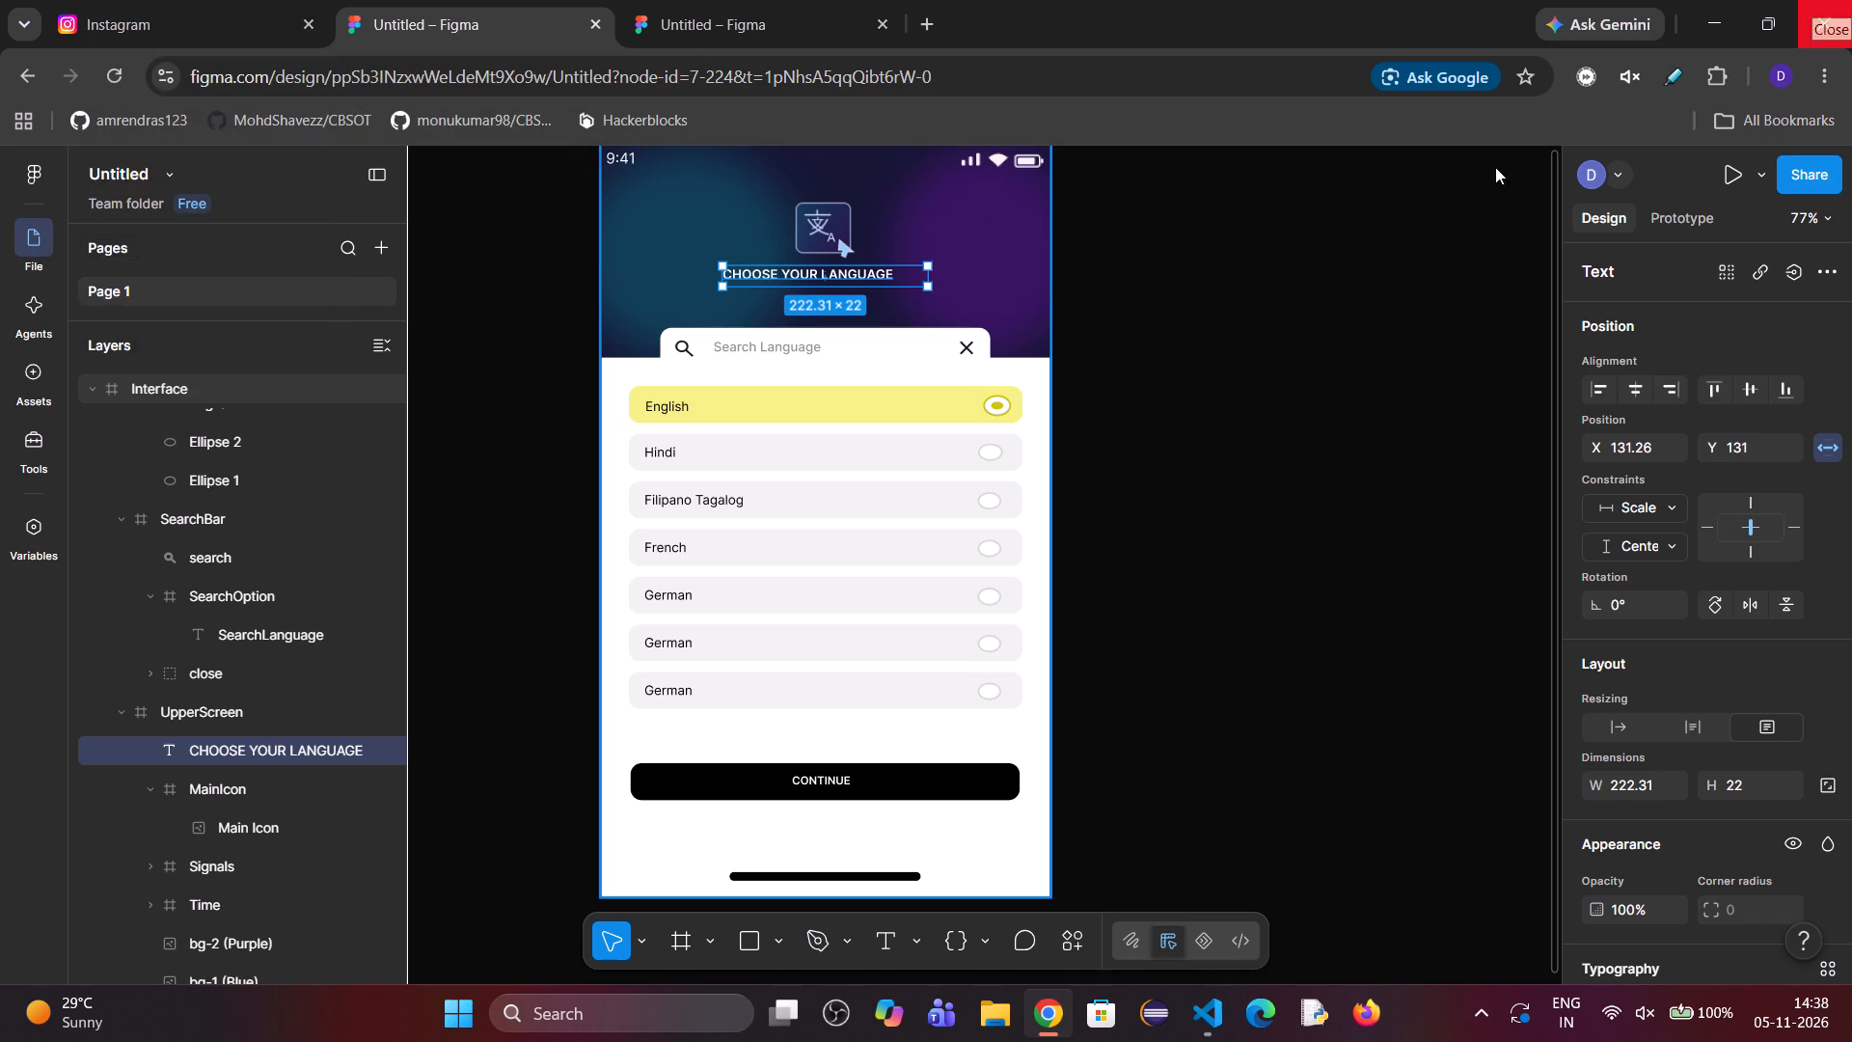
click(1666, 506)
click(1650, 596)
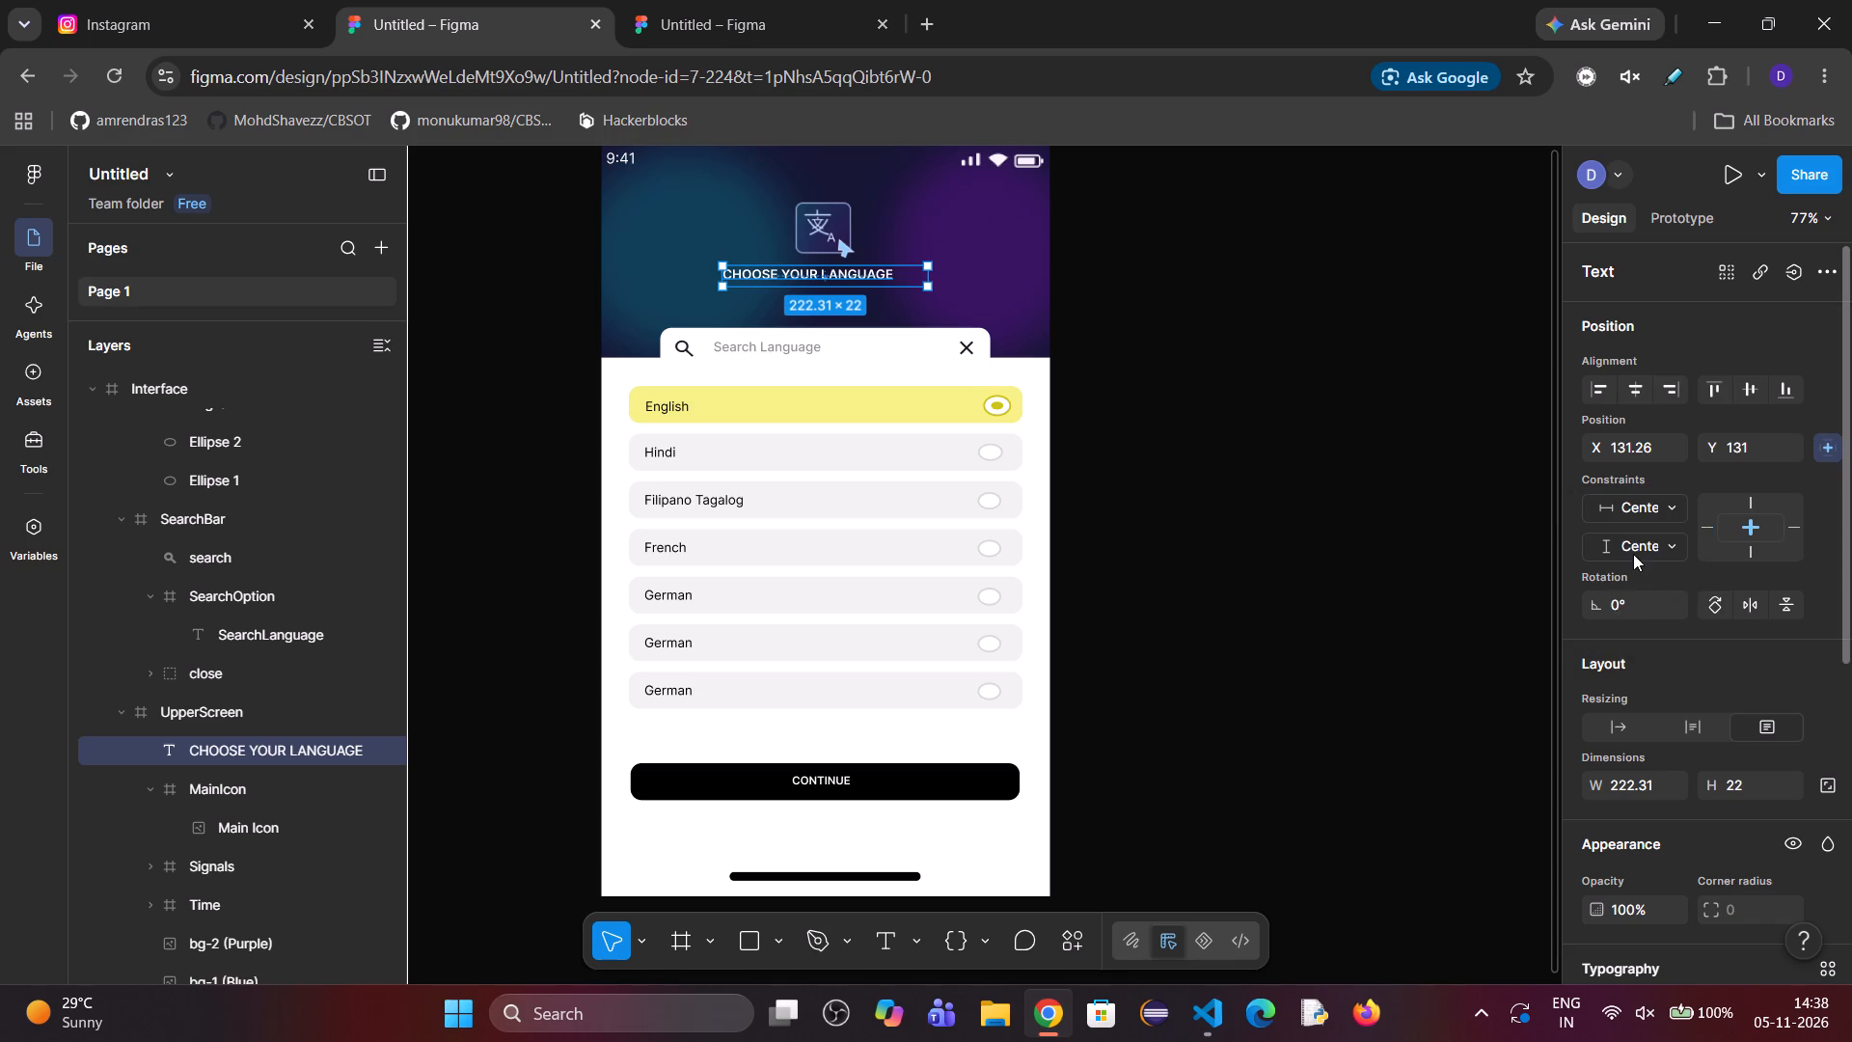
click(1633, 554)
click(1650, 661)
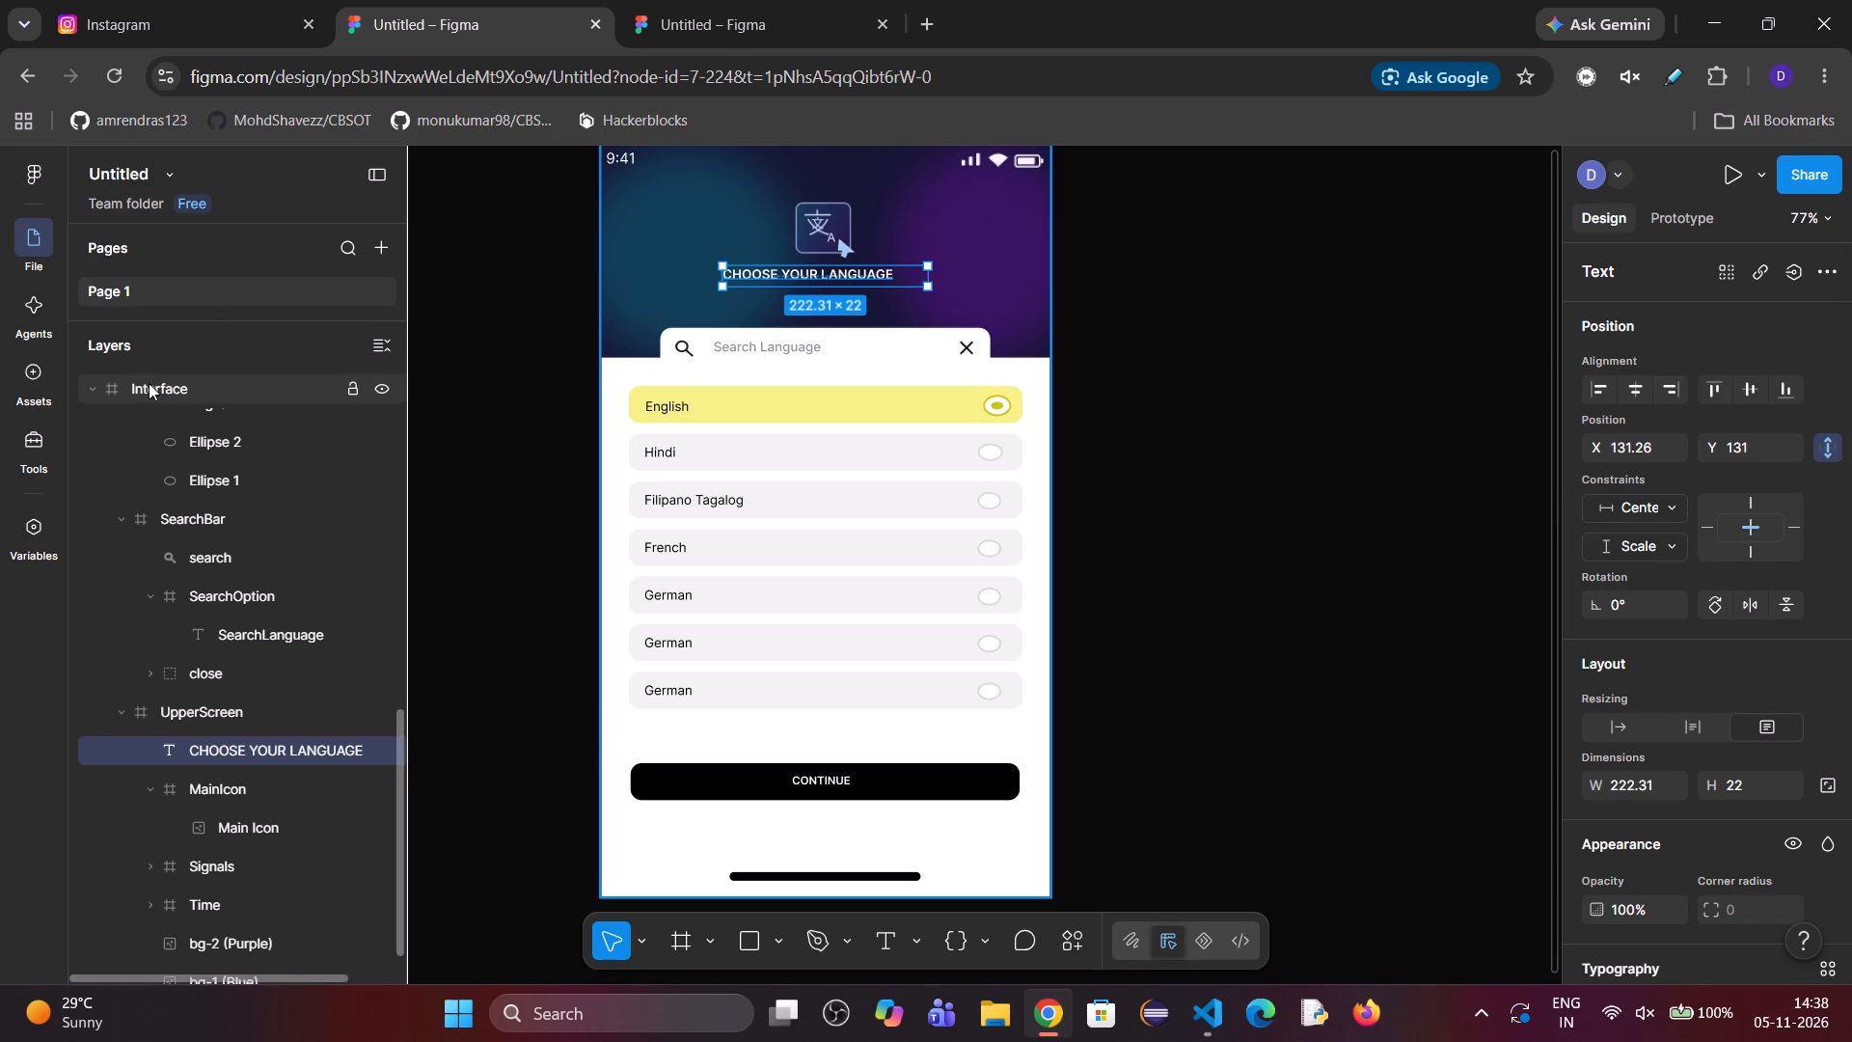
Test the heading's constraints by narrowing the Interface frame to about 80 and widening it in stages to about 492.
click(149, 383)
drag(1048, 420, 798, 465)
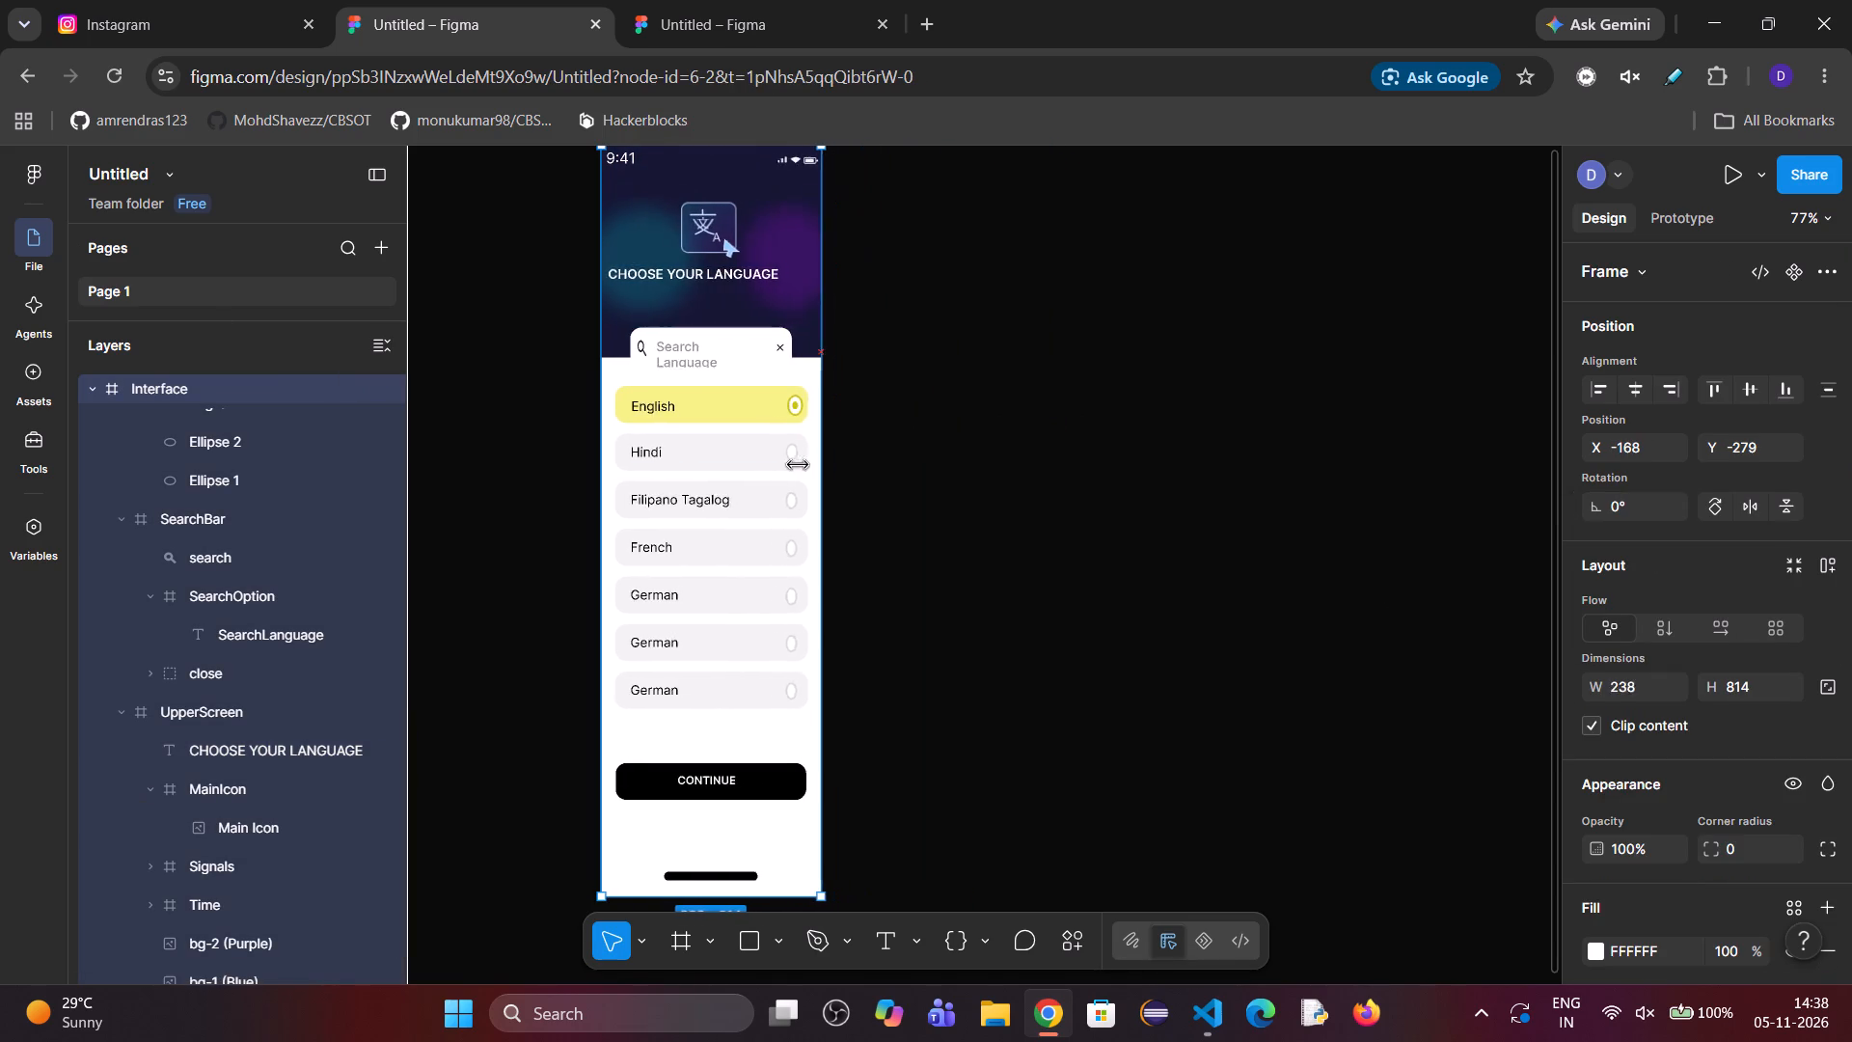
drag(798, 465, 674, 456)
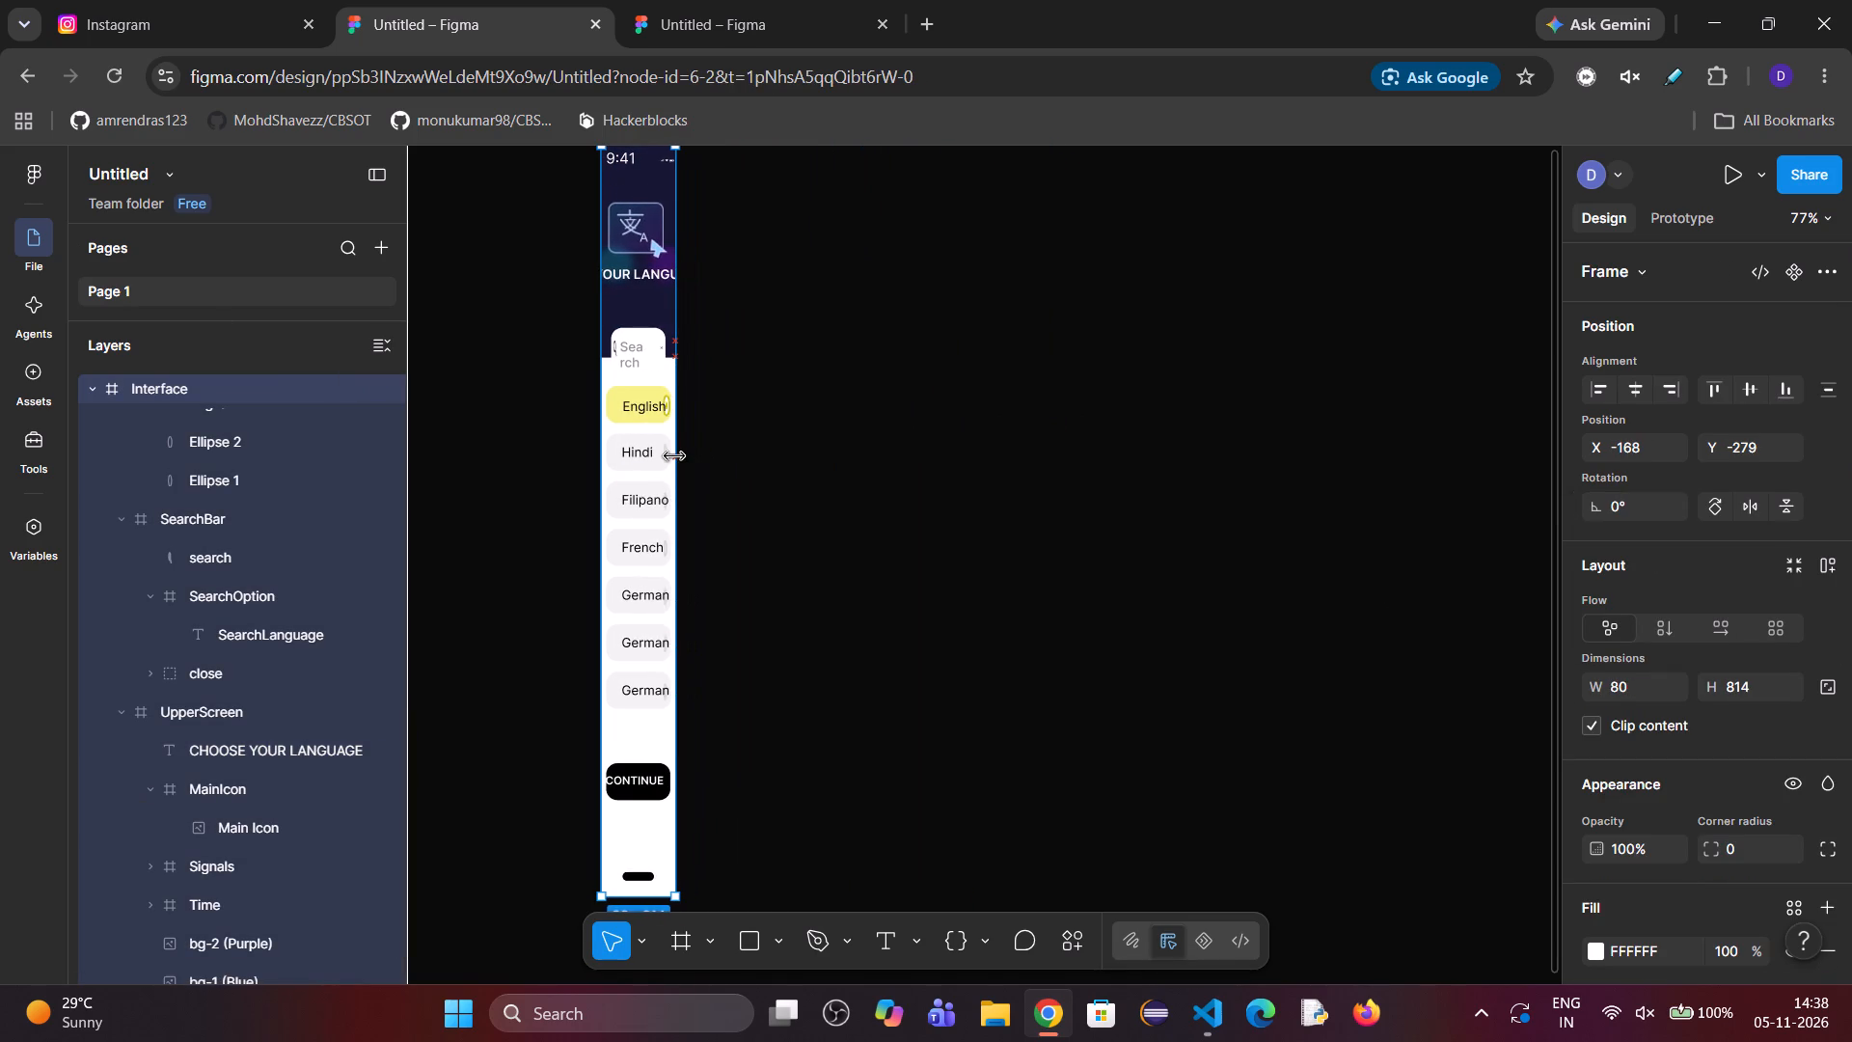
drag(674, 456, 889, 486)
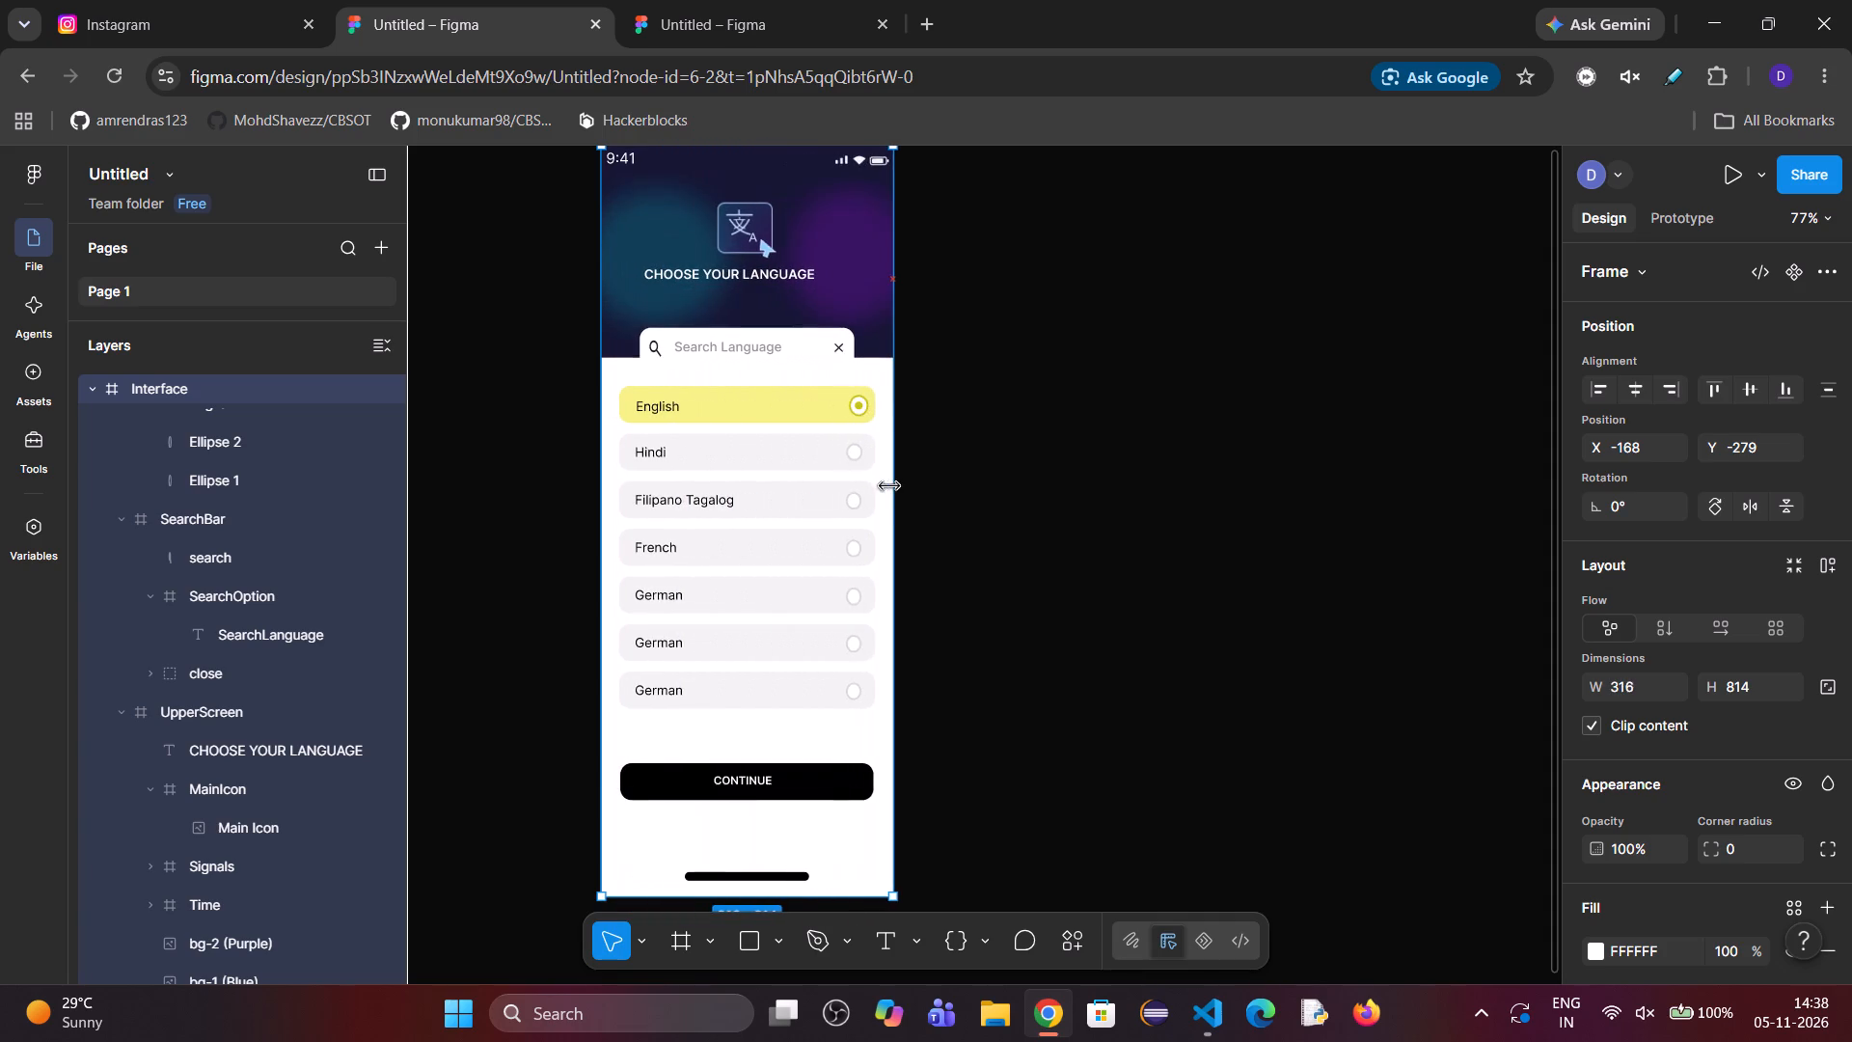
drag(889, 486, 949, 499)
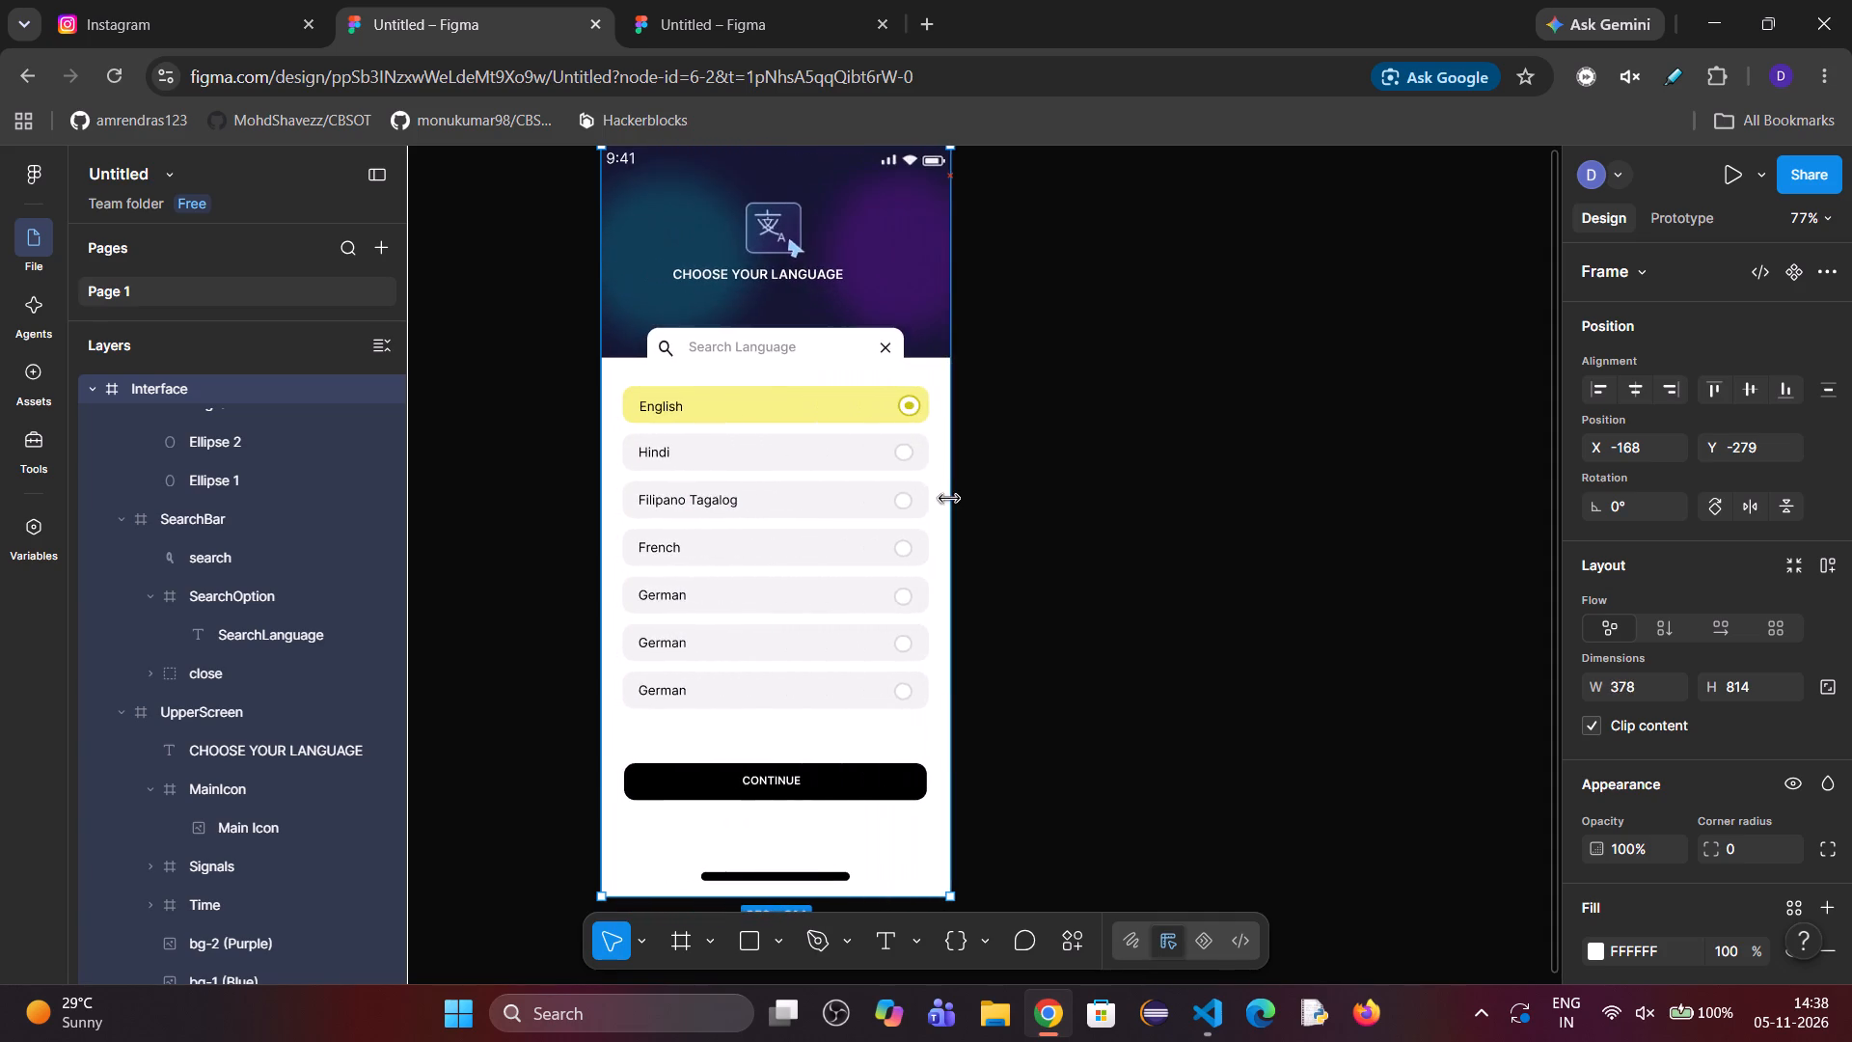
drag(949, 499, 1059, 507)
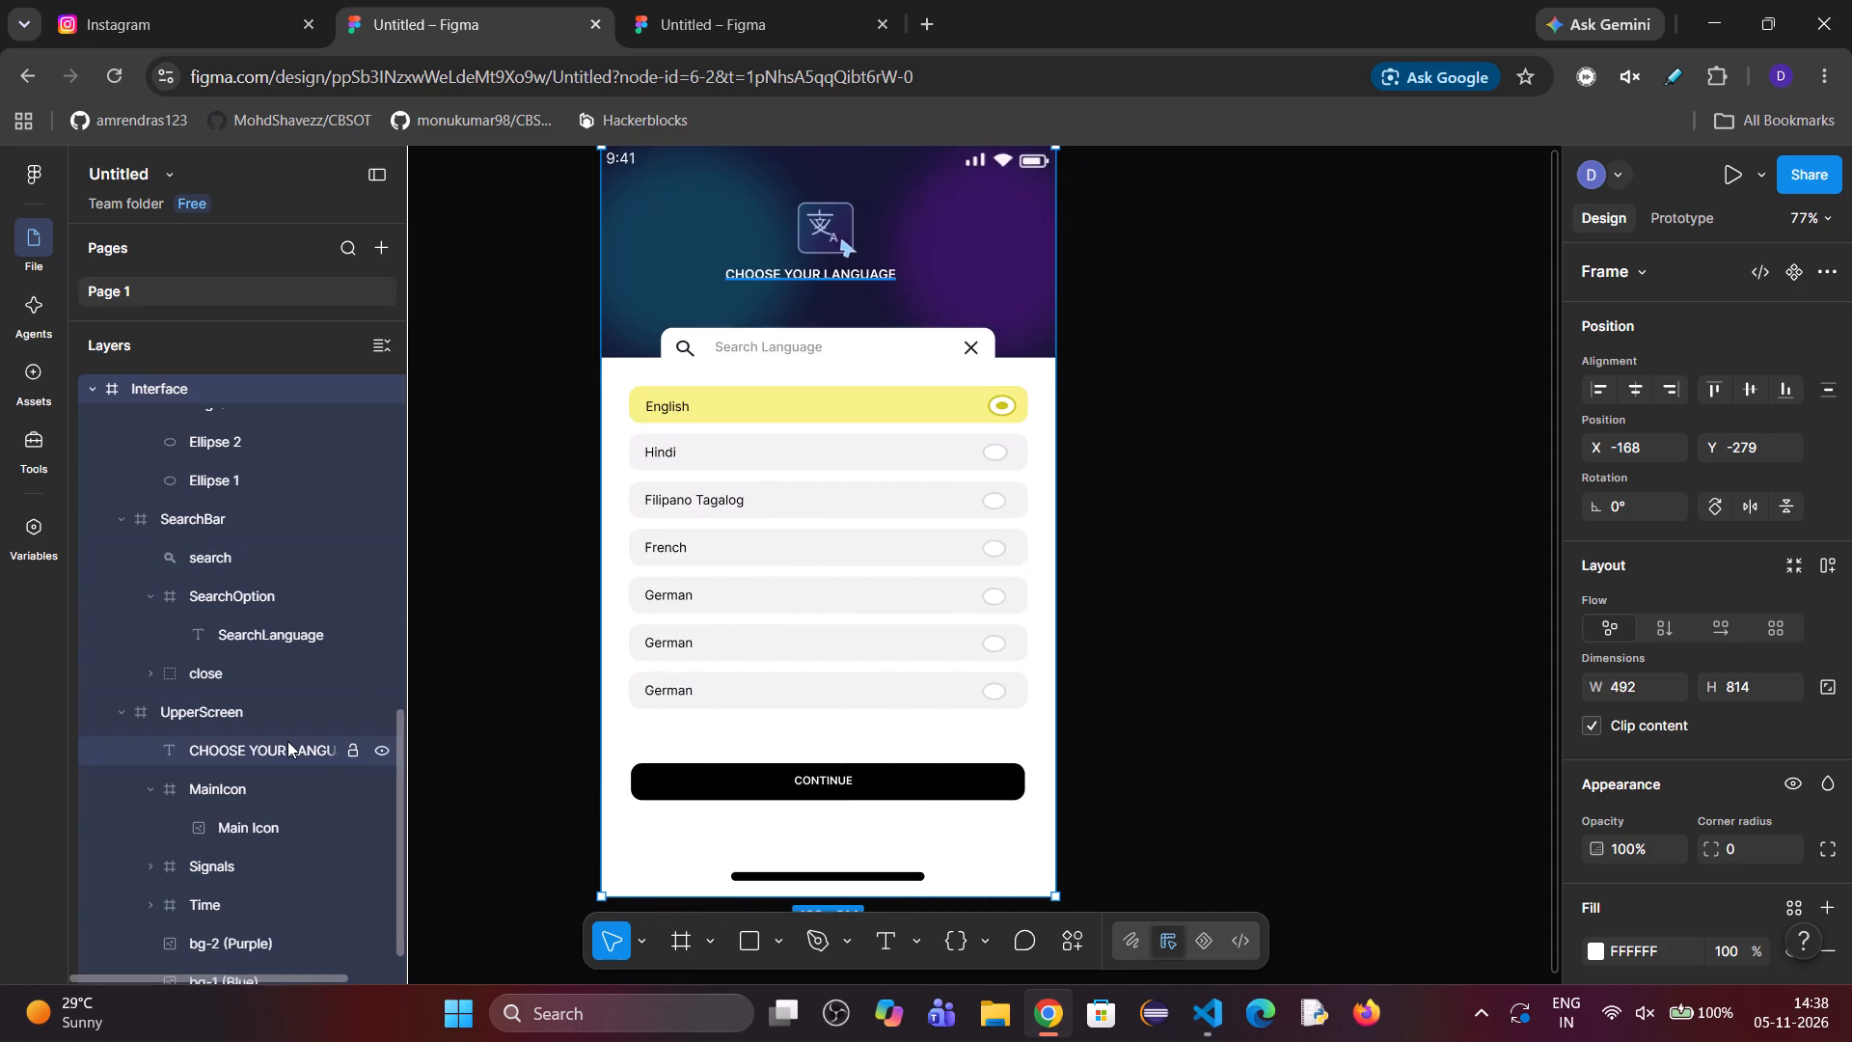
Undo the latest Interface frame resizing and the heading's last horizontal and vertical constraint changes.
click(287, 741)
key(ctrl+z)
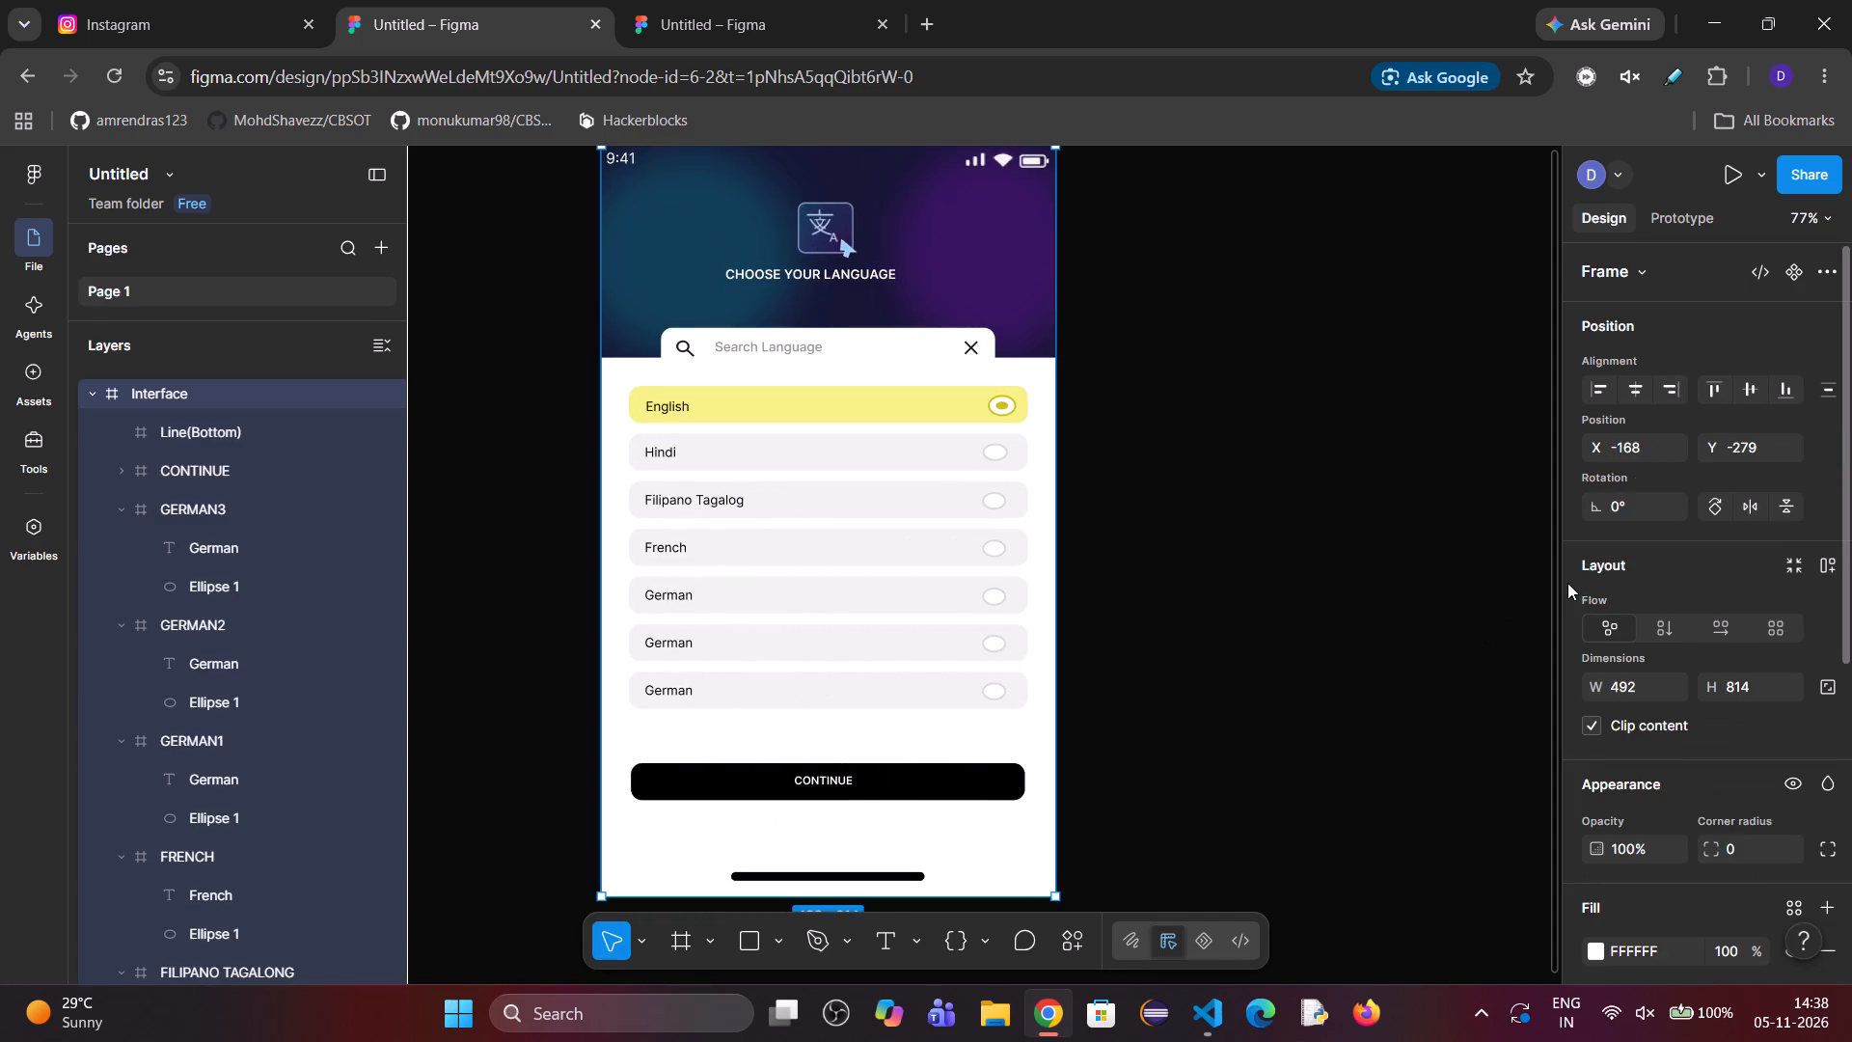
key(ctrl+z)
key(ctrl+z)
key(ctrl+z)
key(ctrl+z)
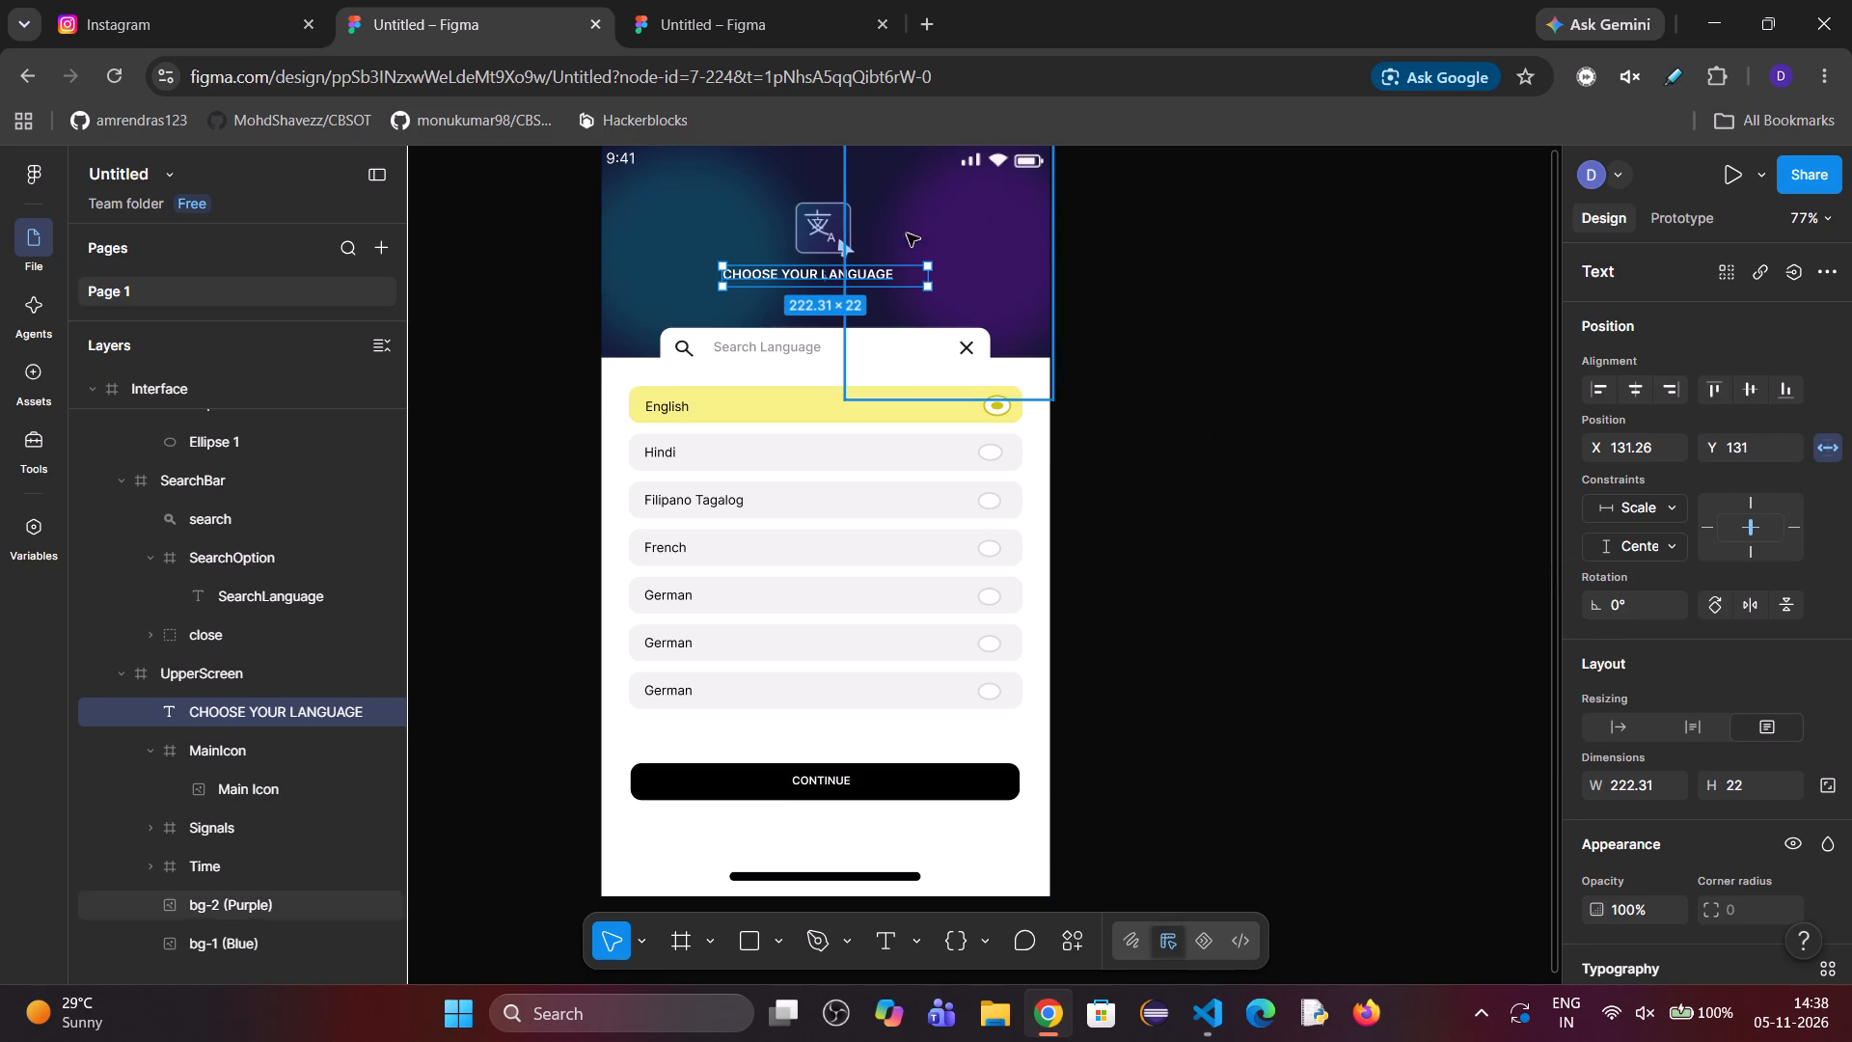
Resize the CHOOSE YOUR LANGUAGE text box to about 199 wide, keeping its height of 22.
click(926, 282)
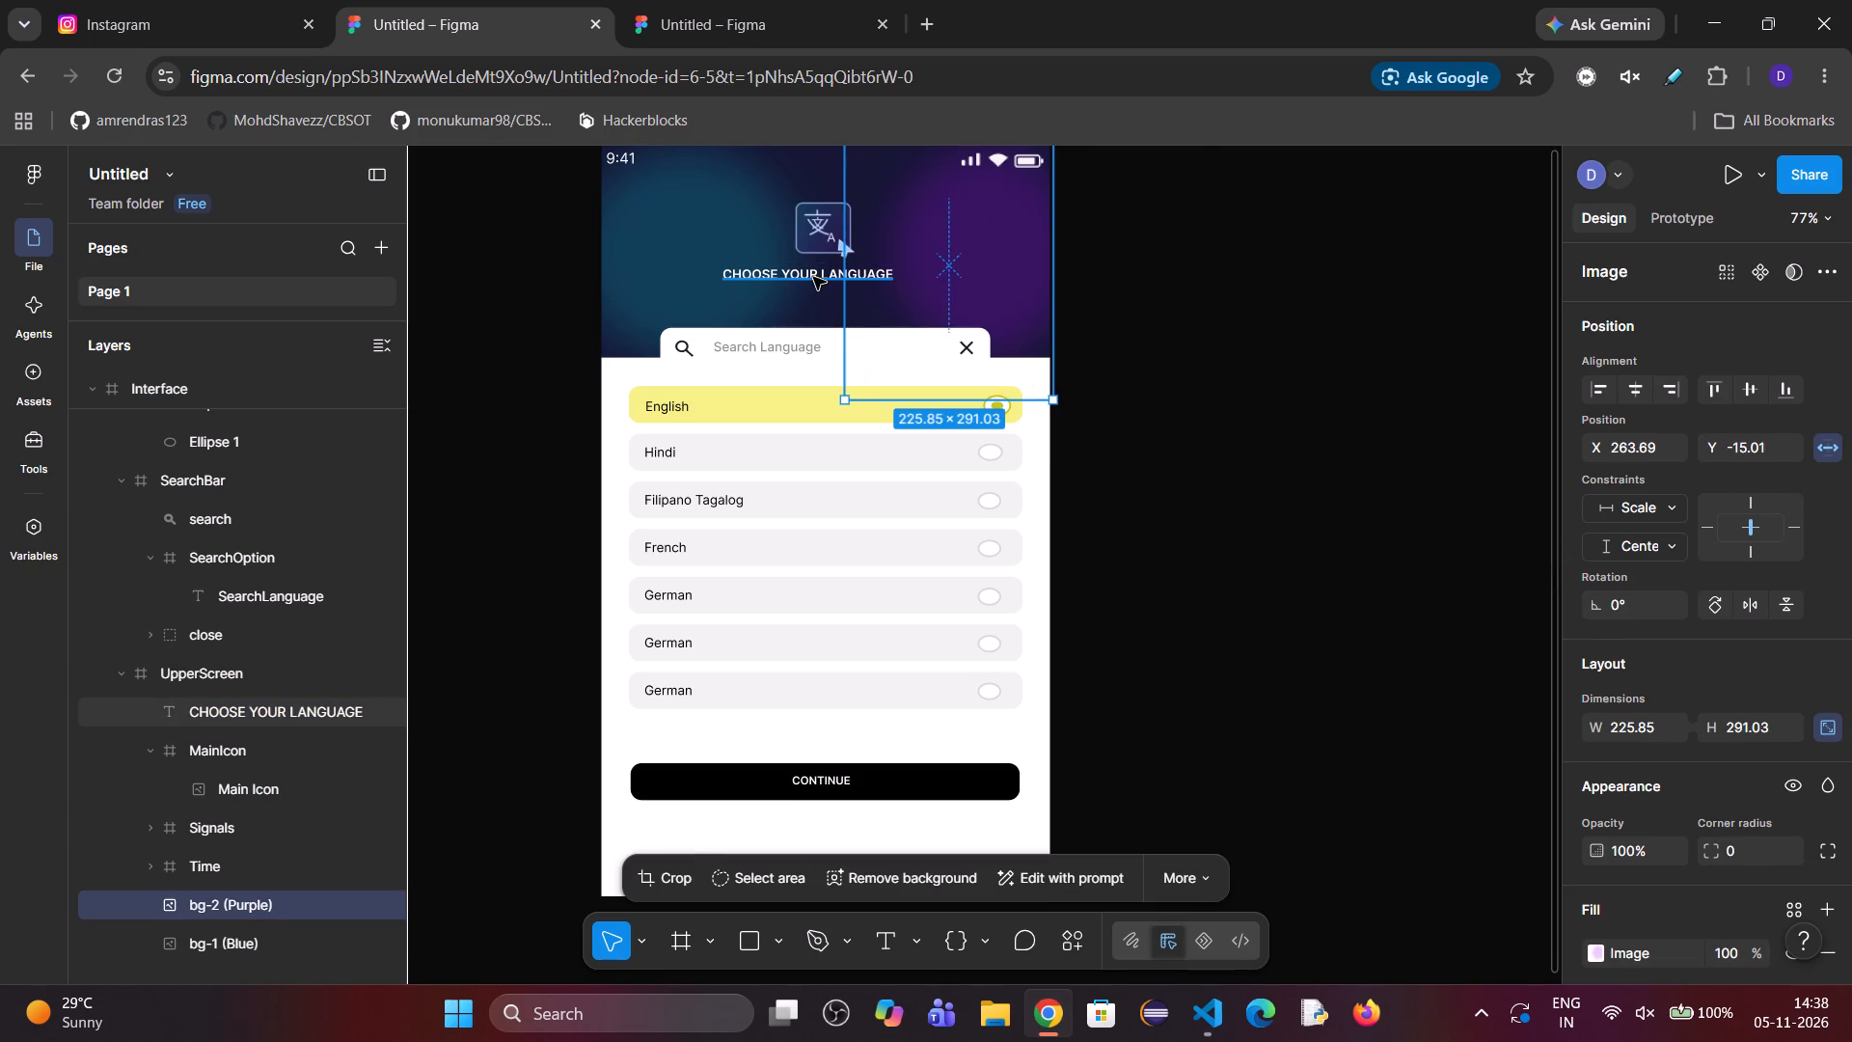
click(813, 277)
drag(928, 280, 845, 296)
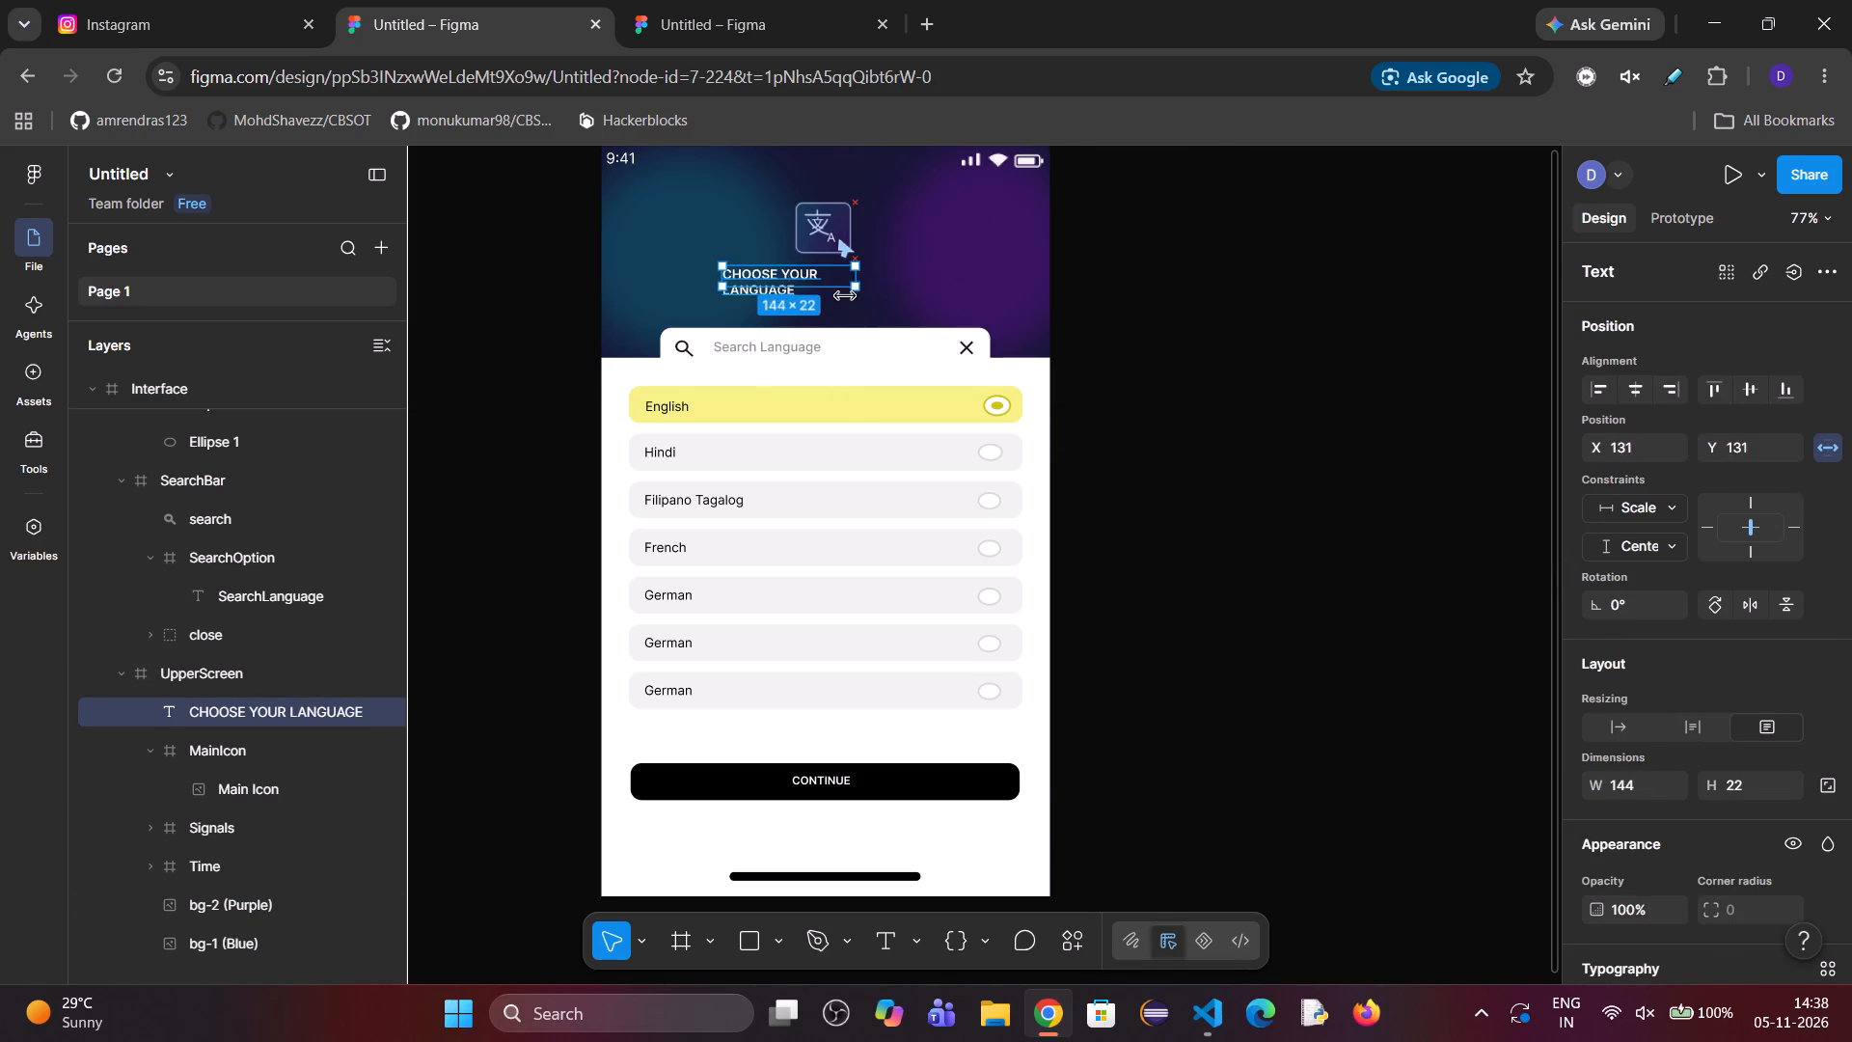
drag(845, 296, 907, 300)
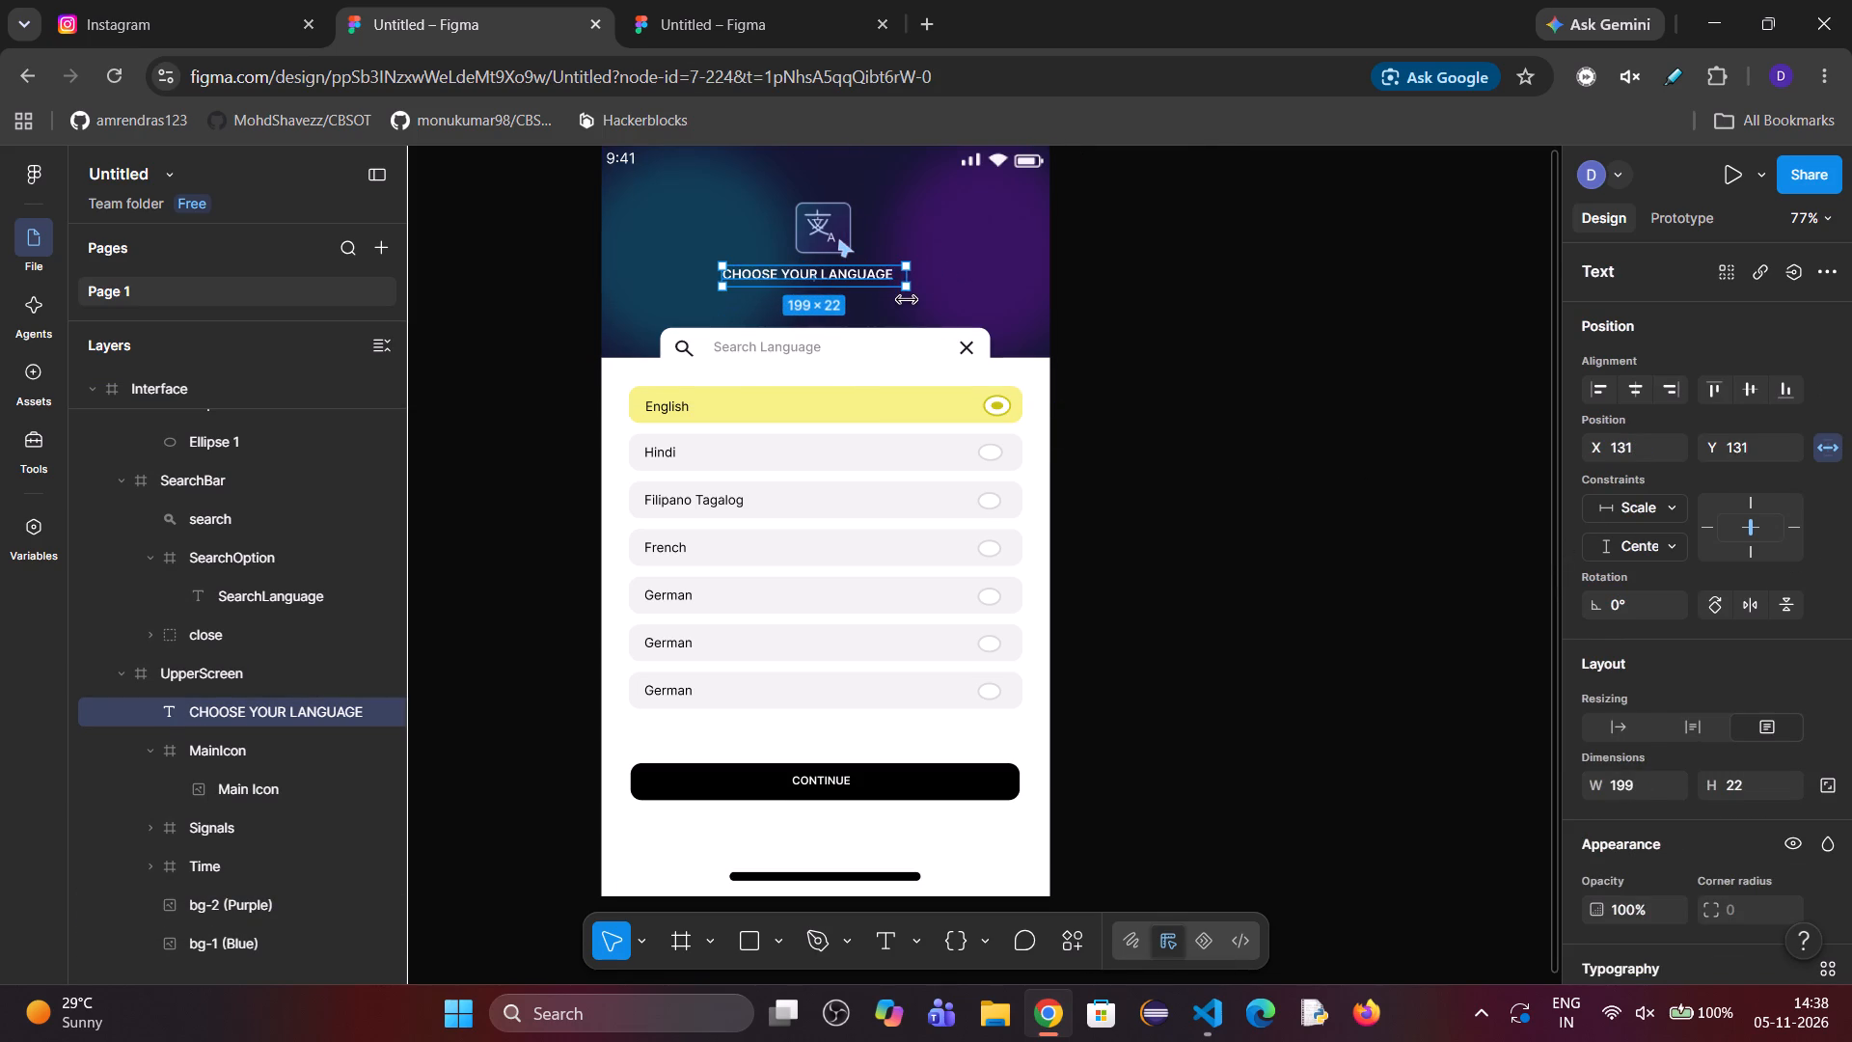
Narrow the CHOOSE YOUR LANGUAGE text box to 187 wide, keeping its height of 22.
drag(907, 300, 893, 299)
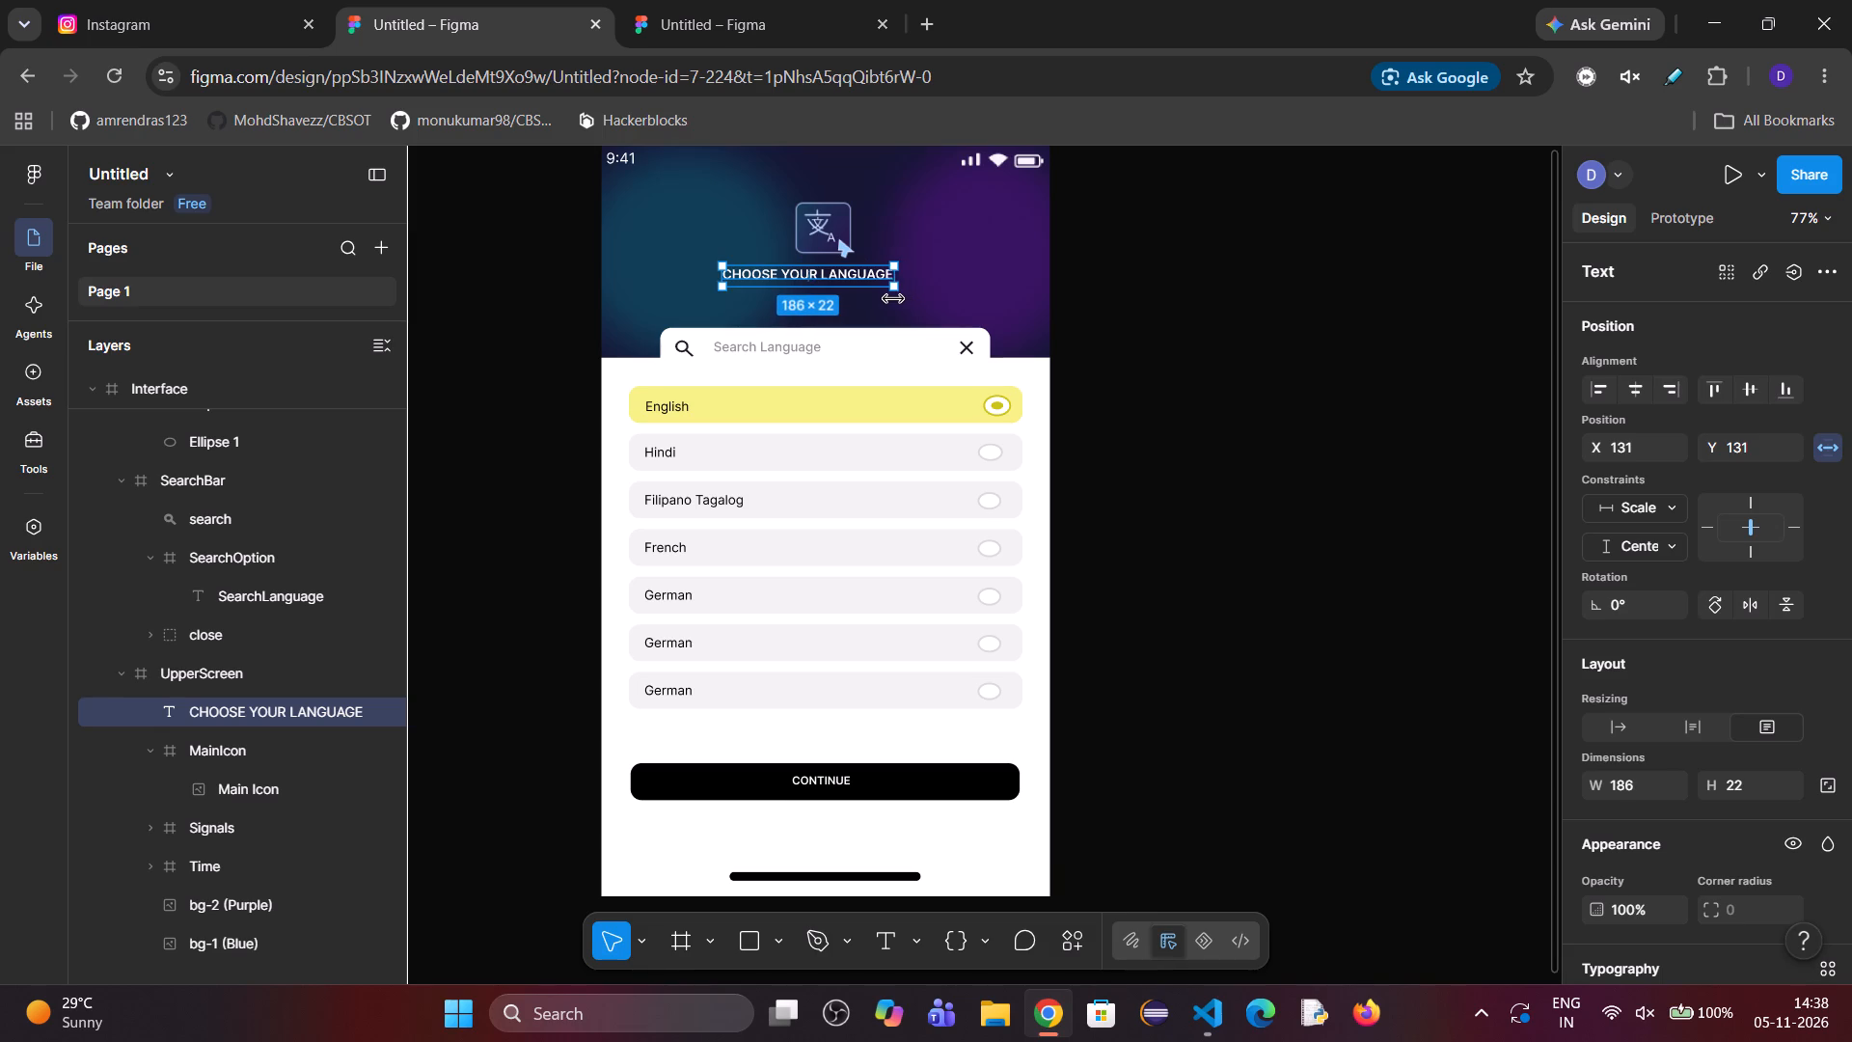
drag(893, 299, 895, 301)
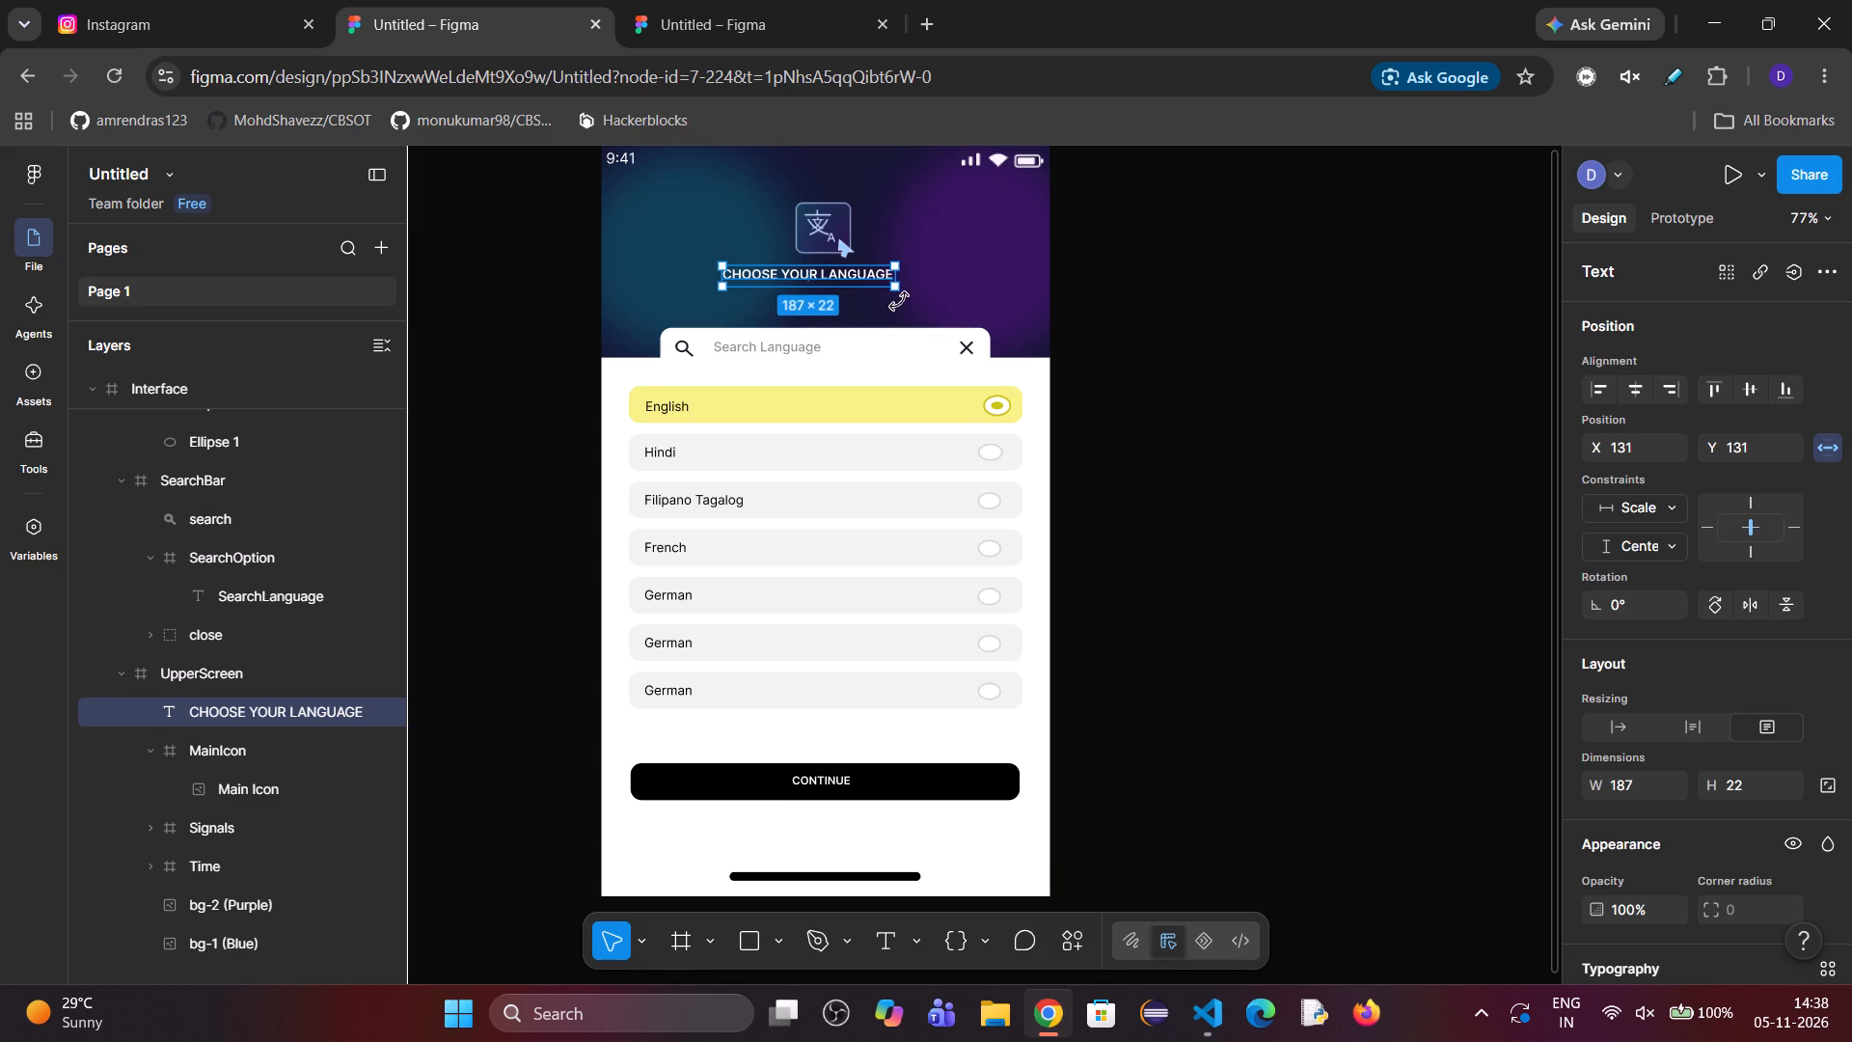
Center the CHOOSE YOUR LANGUAGE text horizontally in UpperScreen and set its horizontal constraint to Scale.
click(1635, 398)
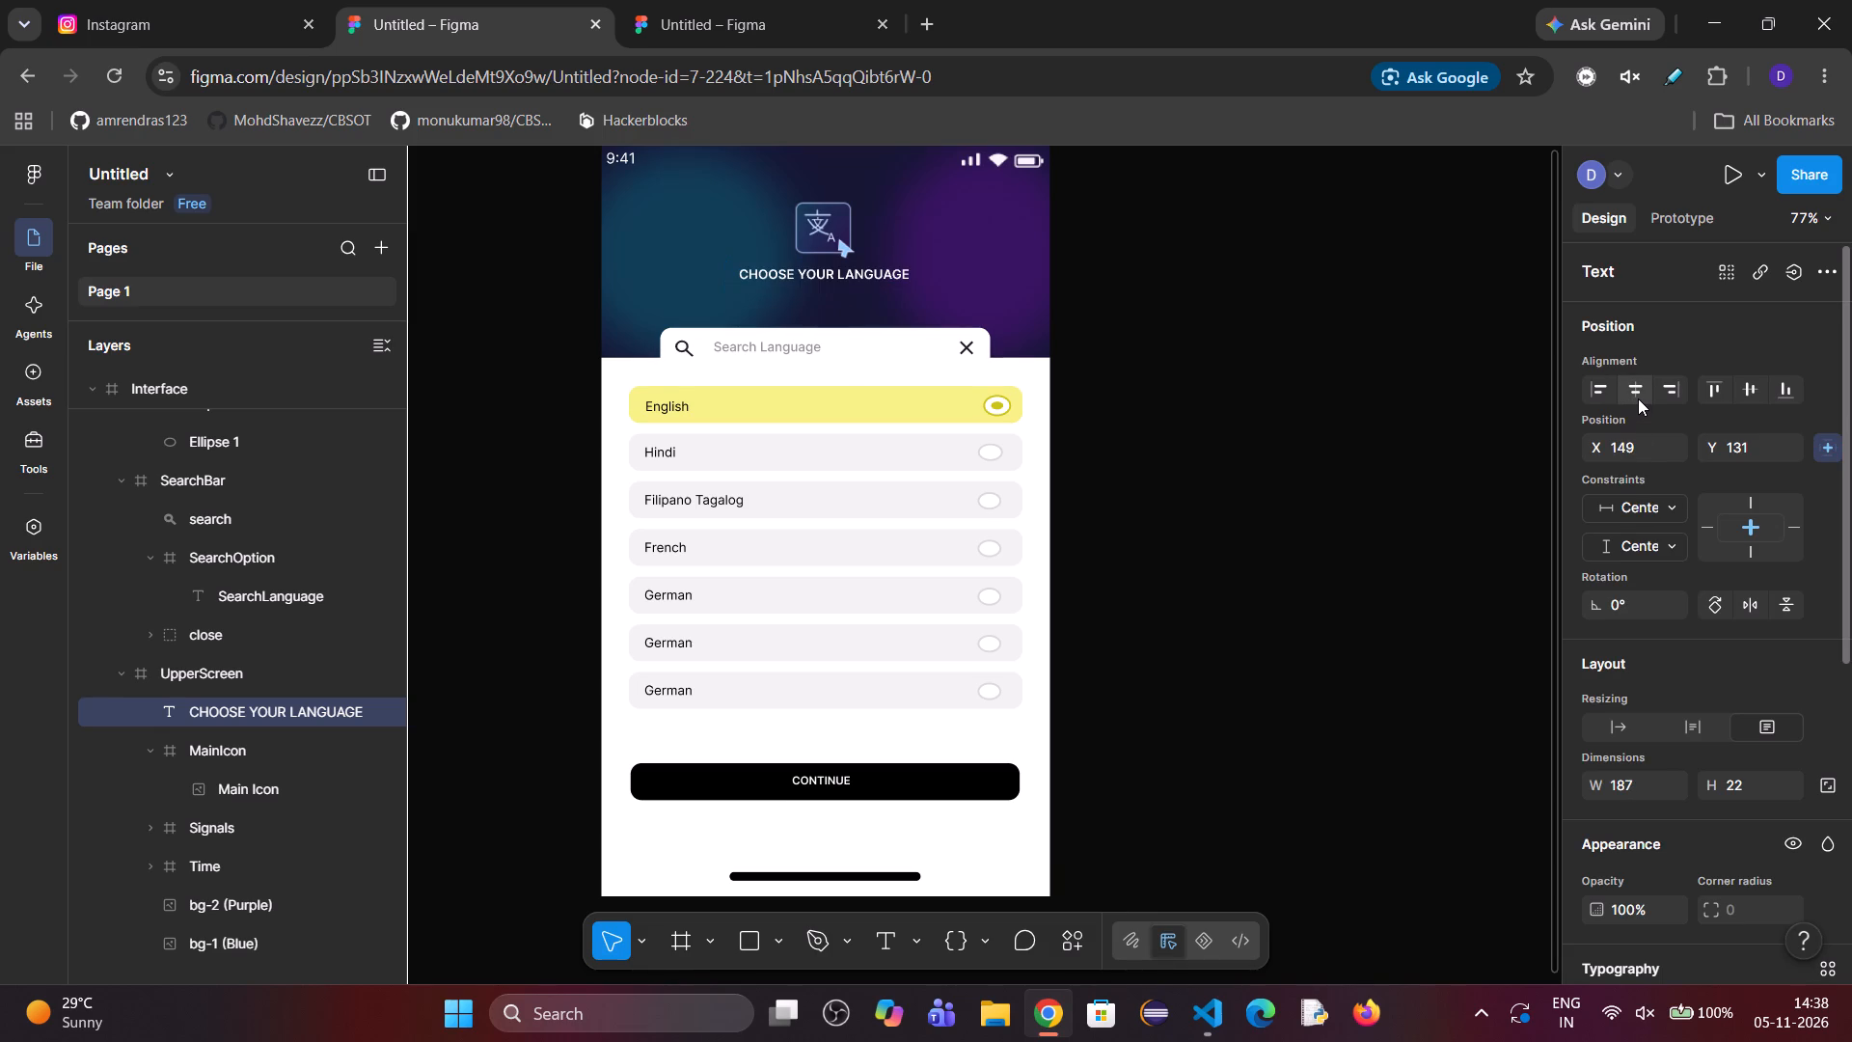
click(1645, 507)
click(1643, 619)
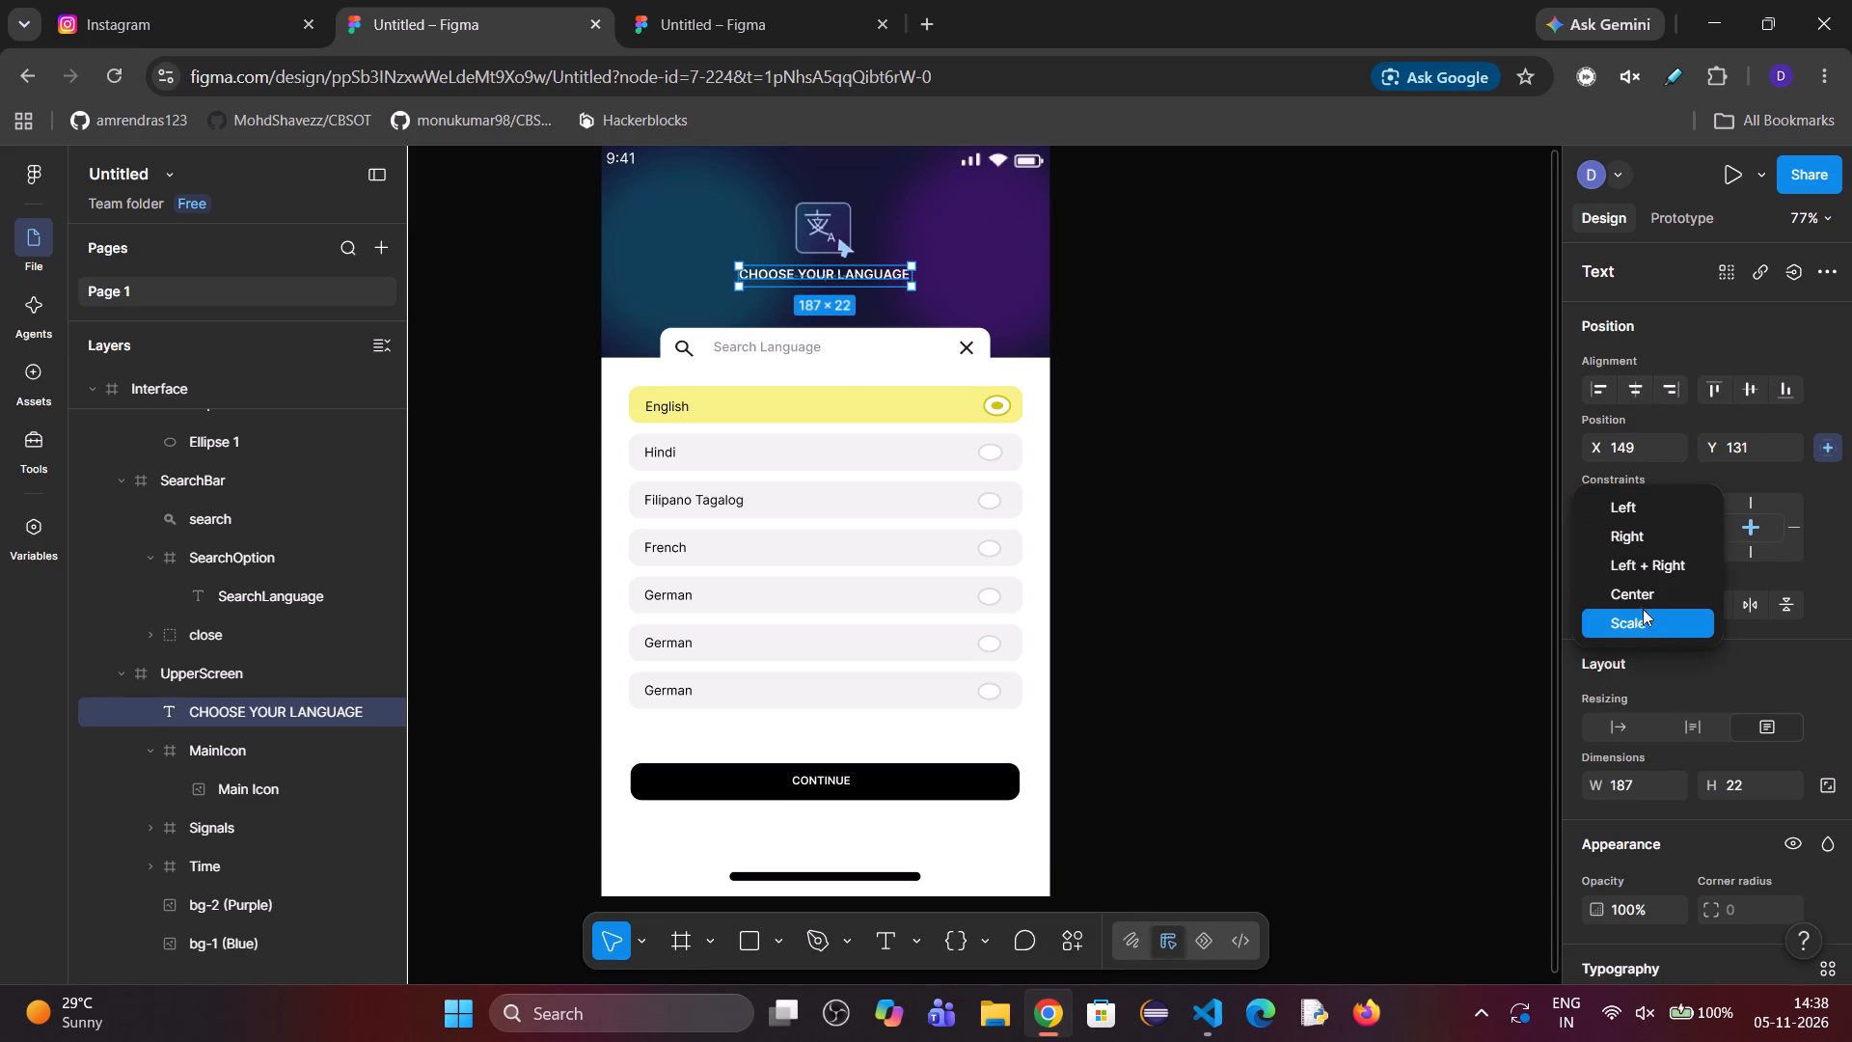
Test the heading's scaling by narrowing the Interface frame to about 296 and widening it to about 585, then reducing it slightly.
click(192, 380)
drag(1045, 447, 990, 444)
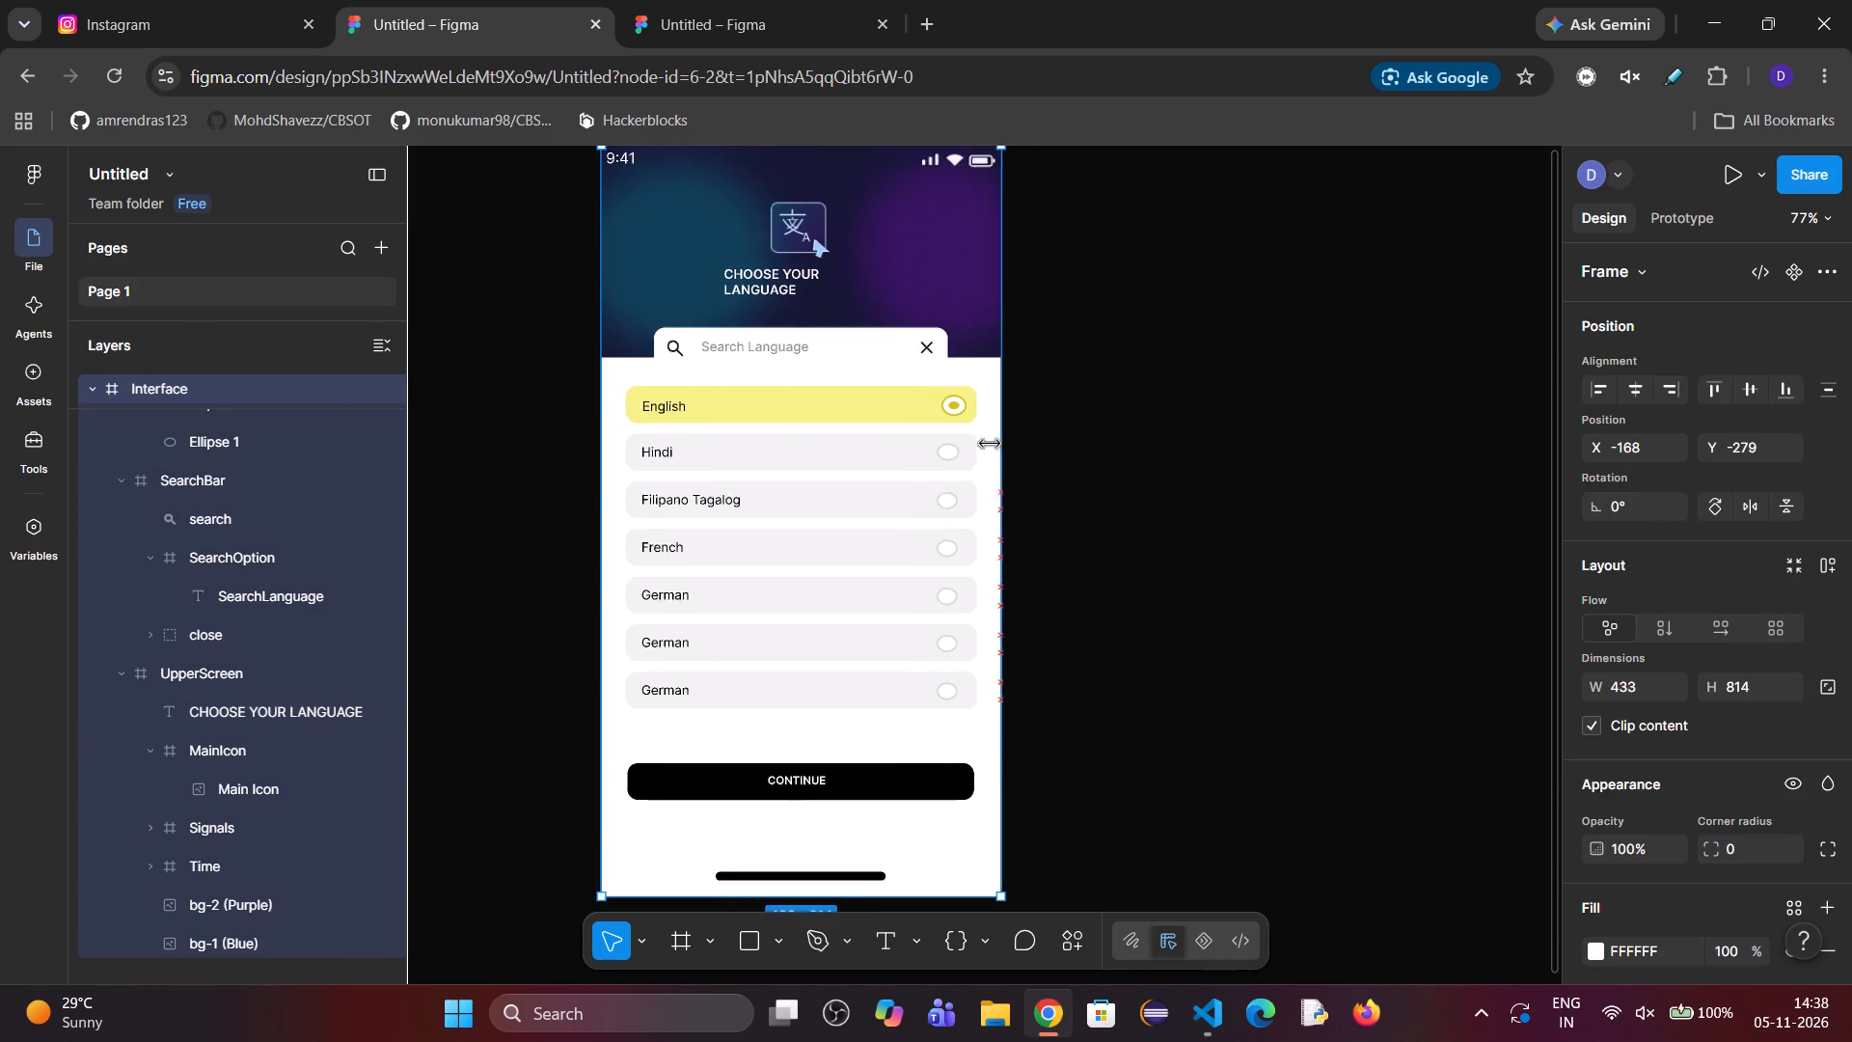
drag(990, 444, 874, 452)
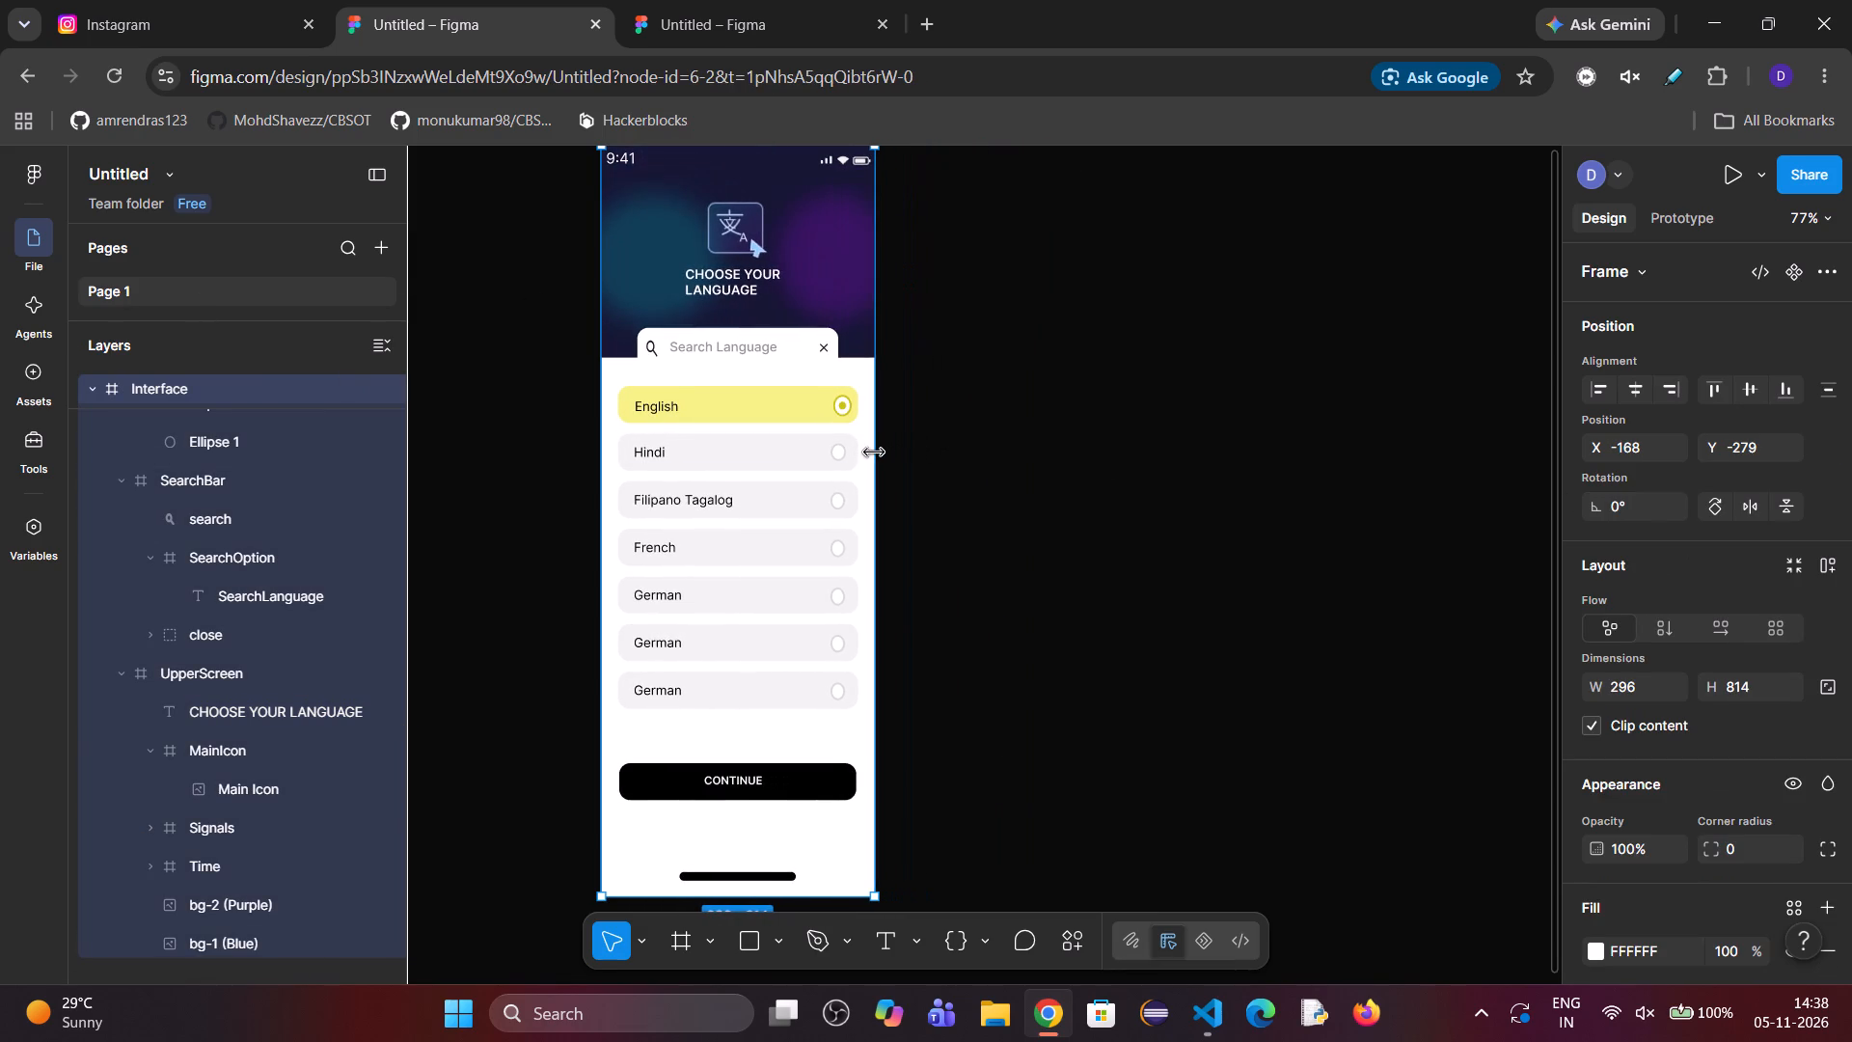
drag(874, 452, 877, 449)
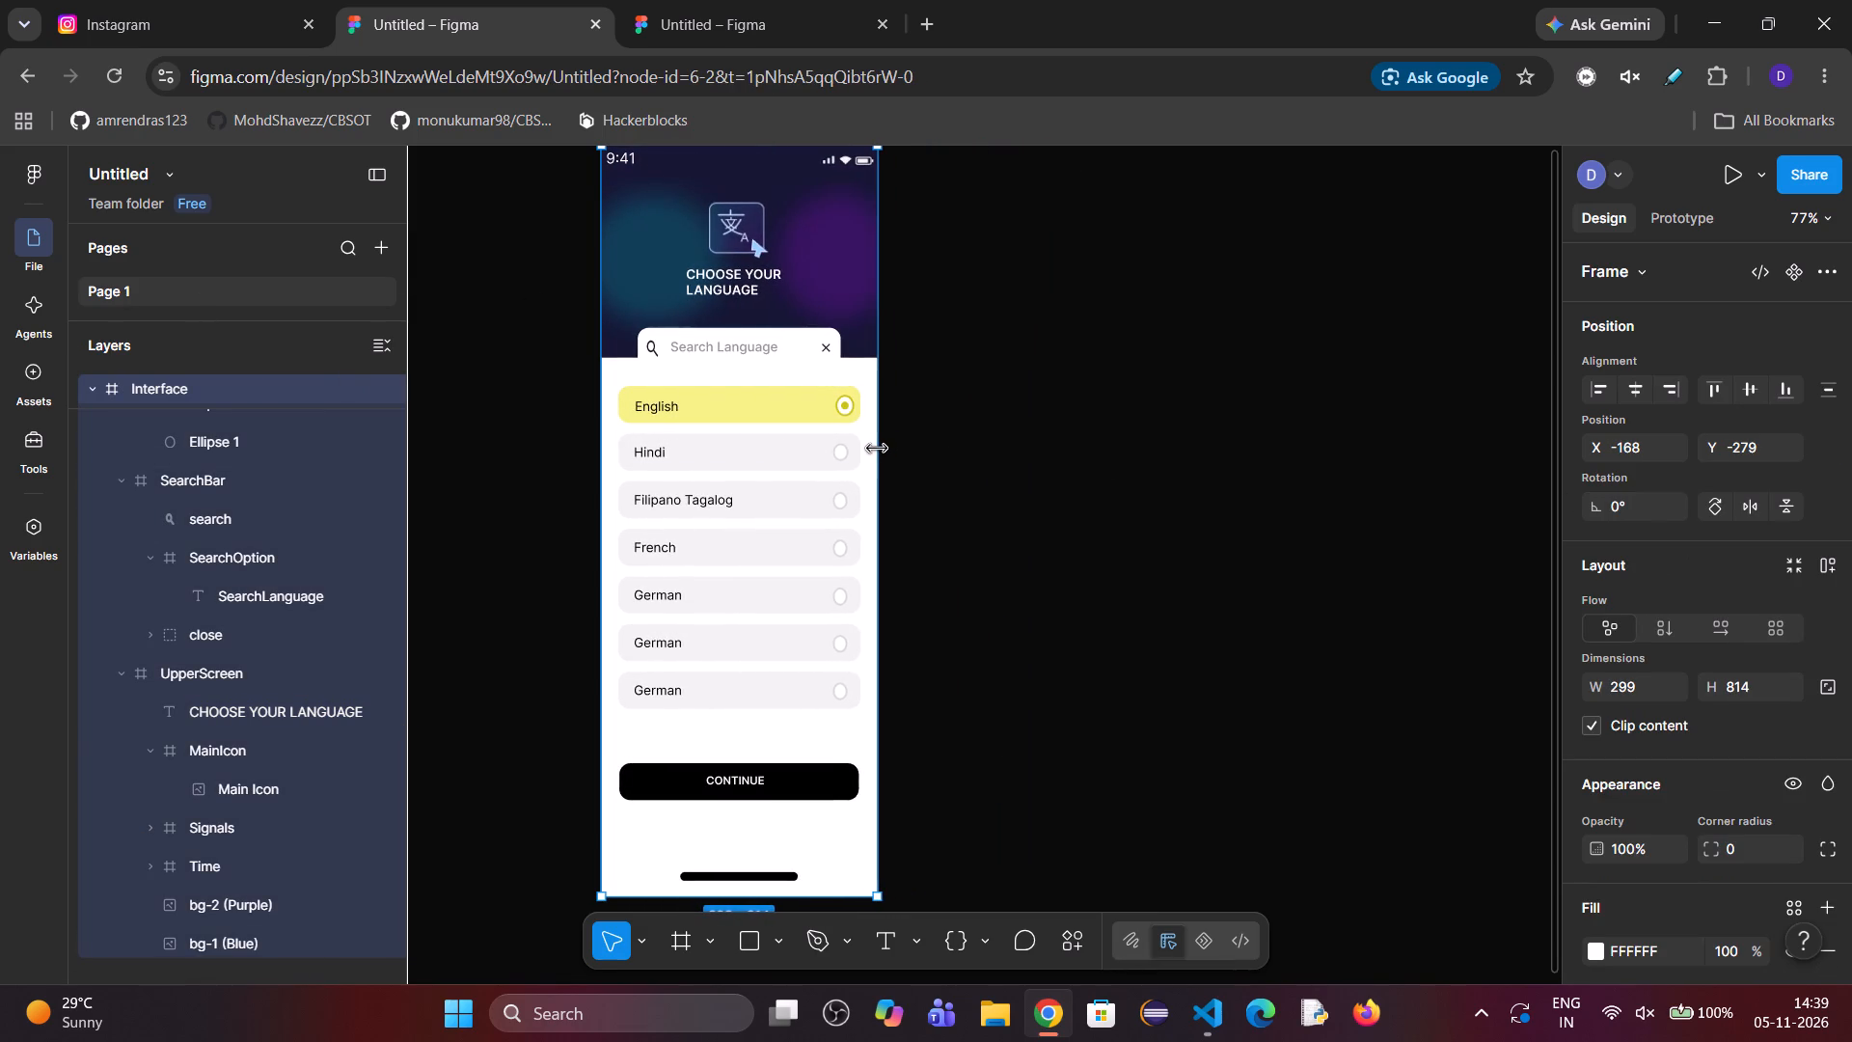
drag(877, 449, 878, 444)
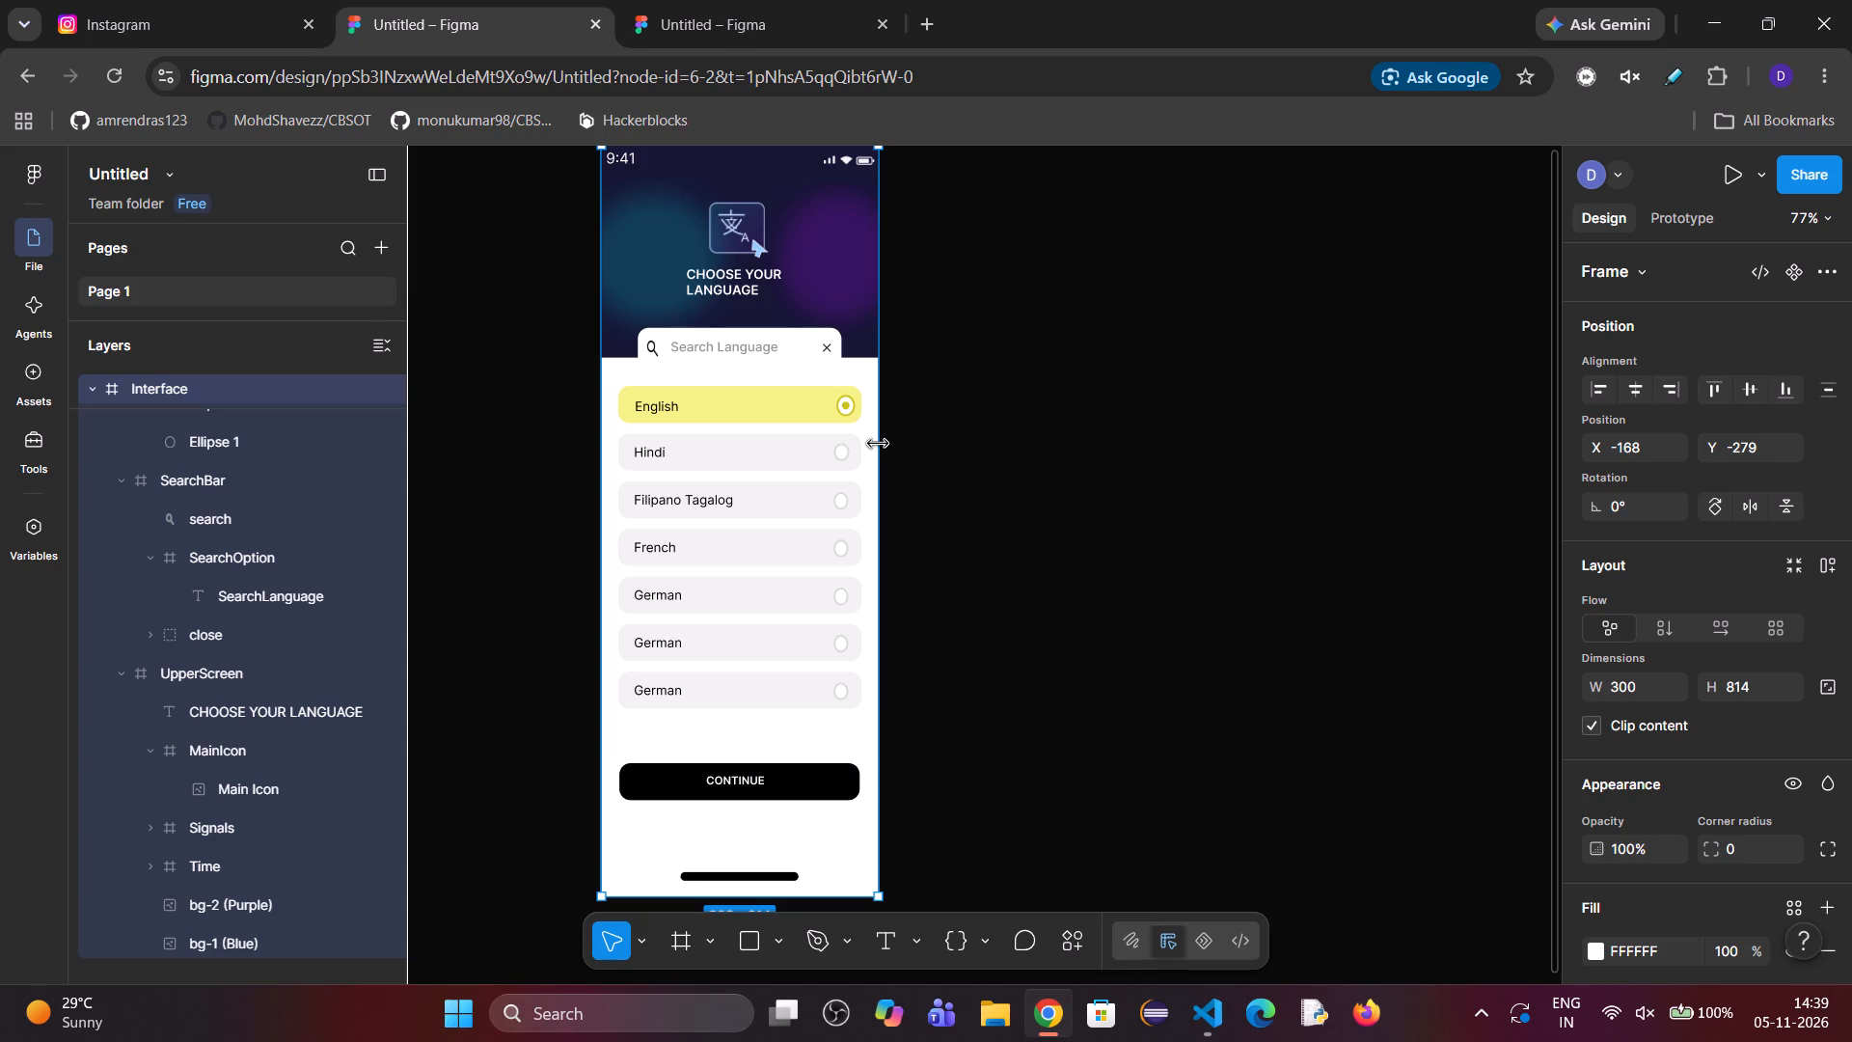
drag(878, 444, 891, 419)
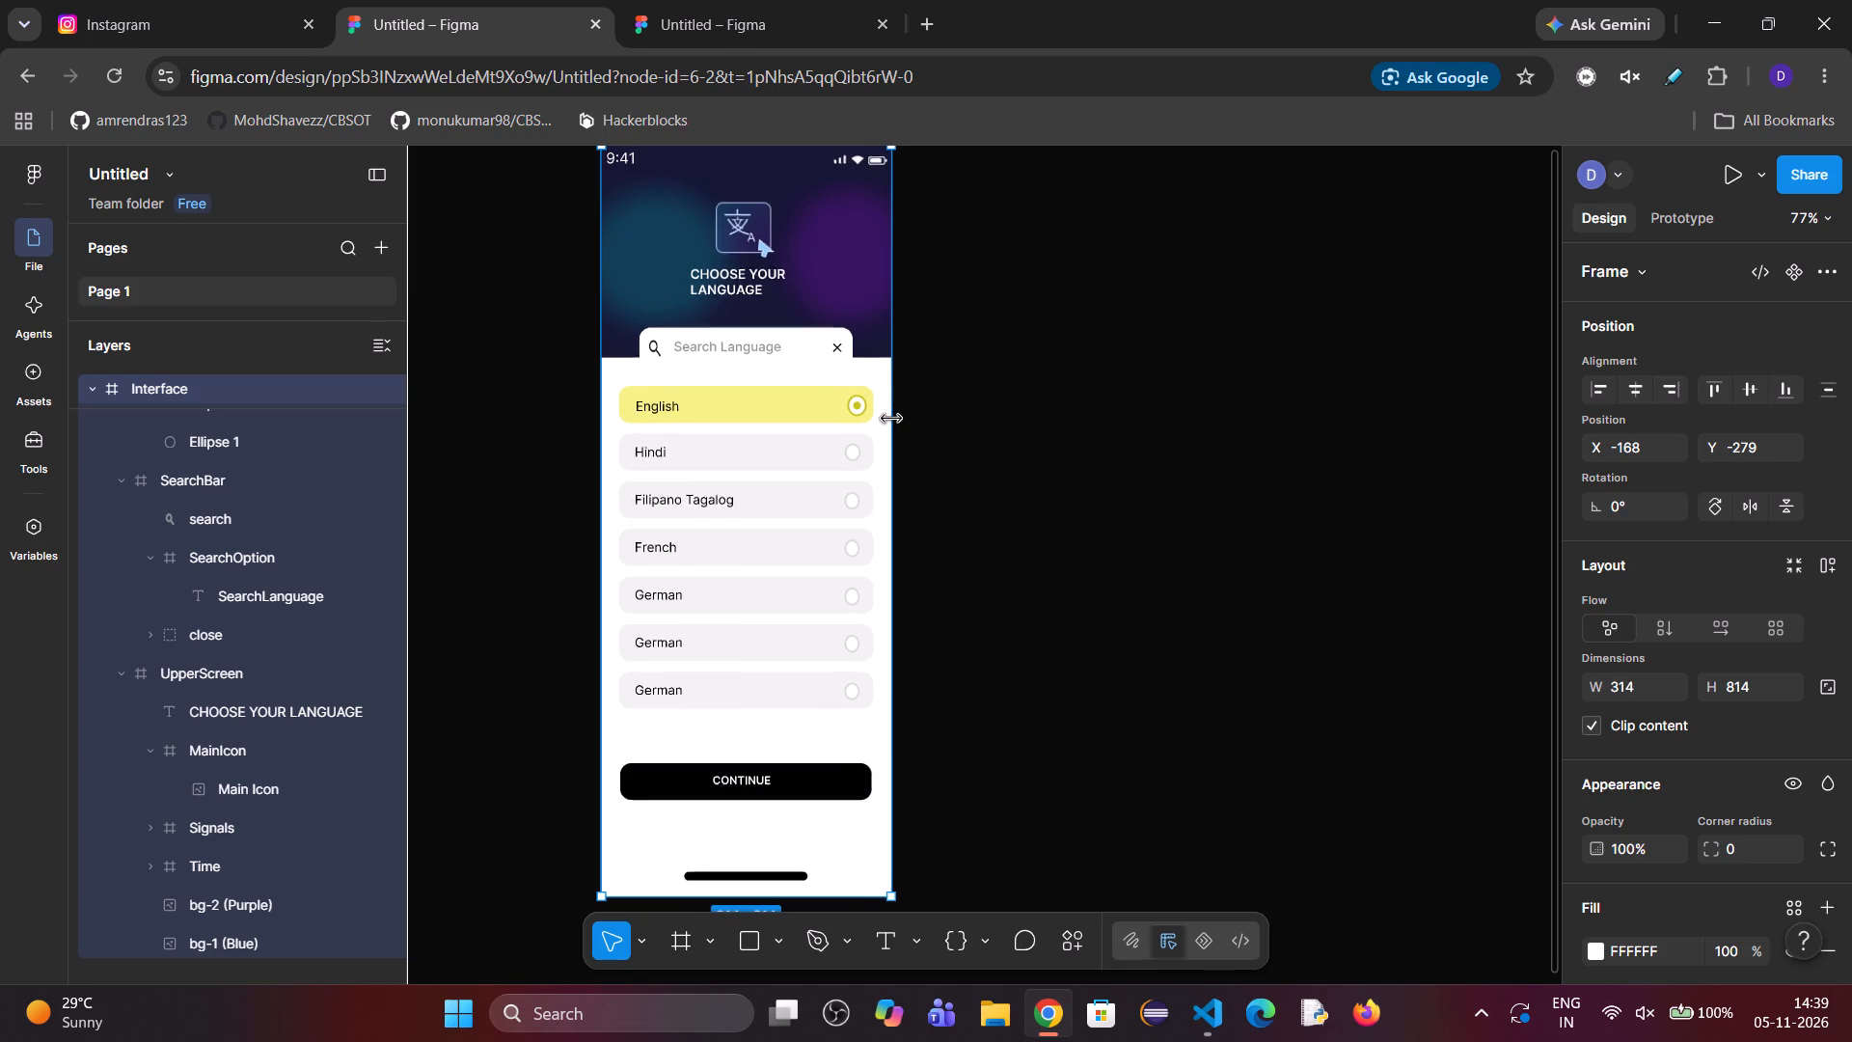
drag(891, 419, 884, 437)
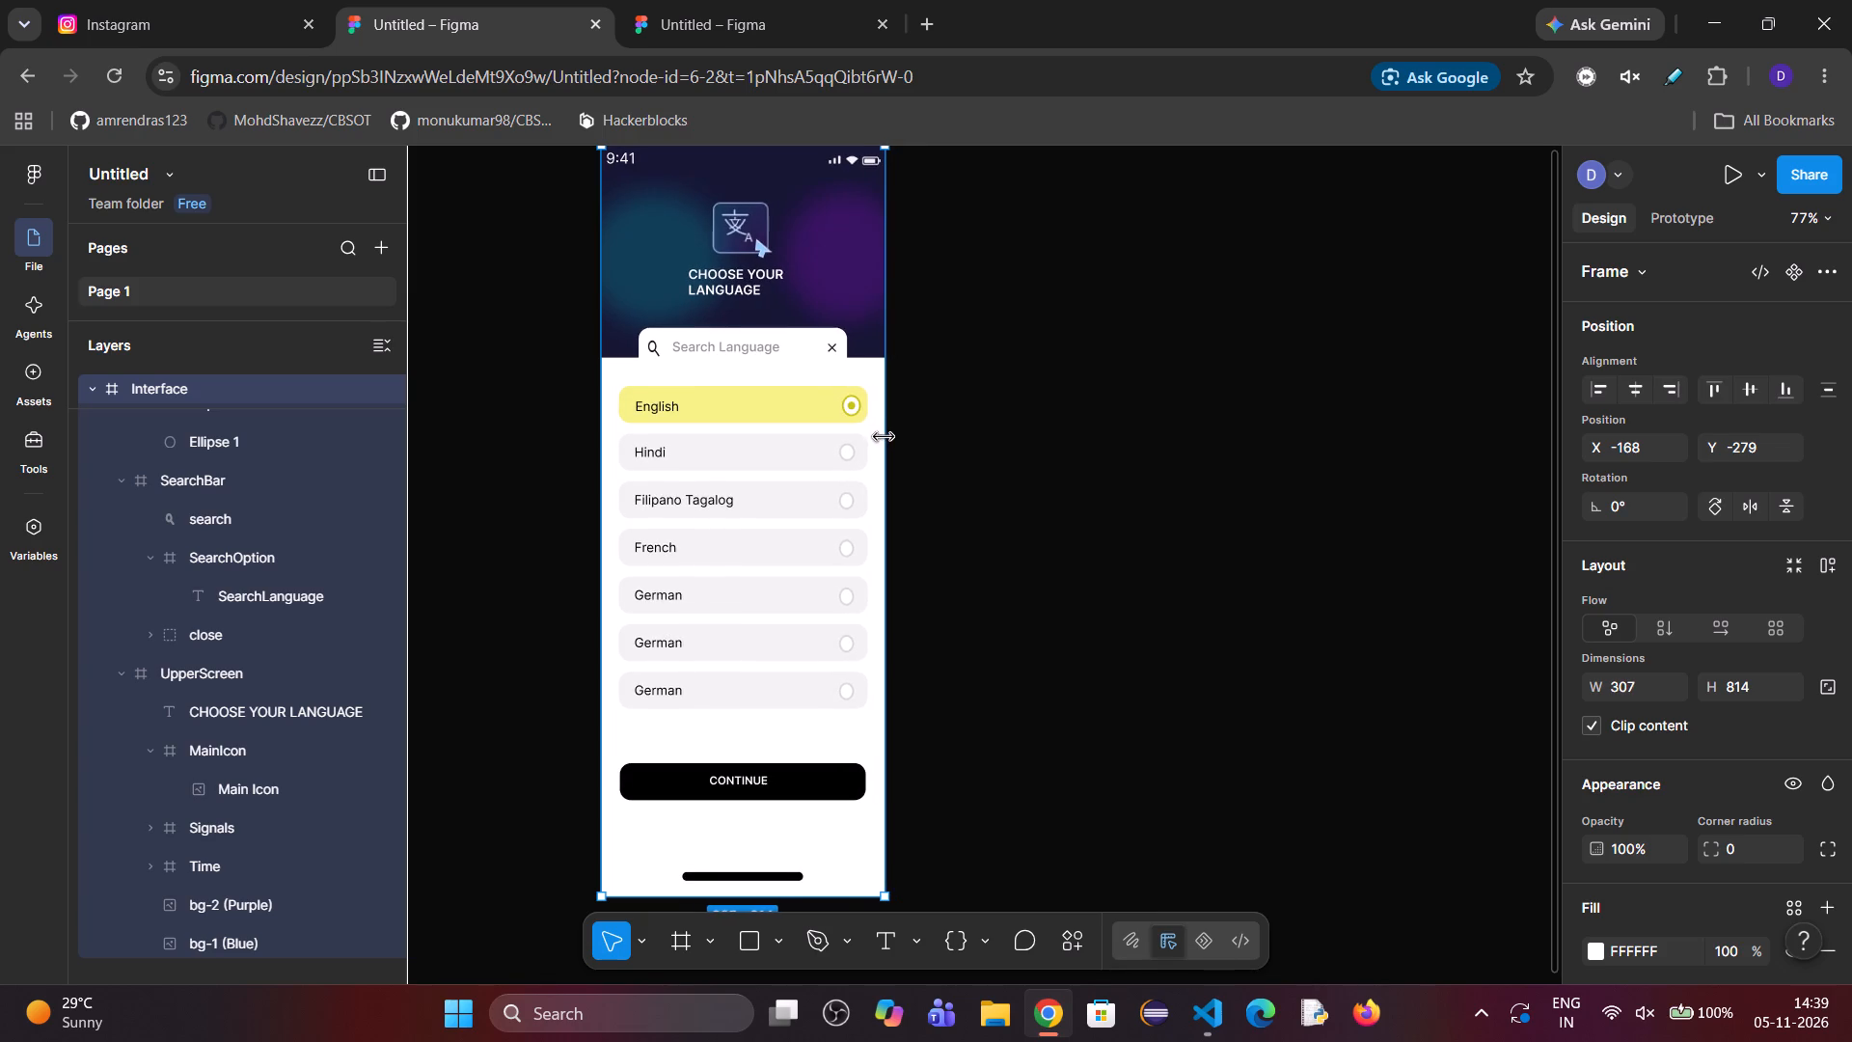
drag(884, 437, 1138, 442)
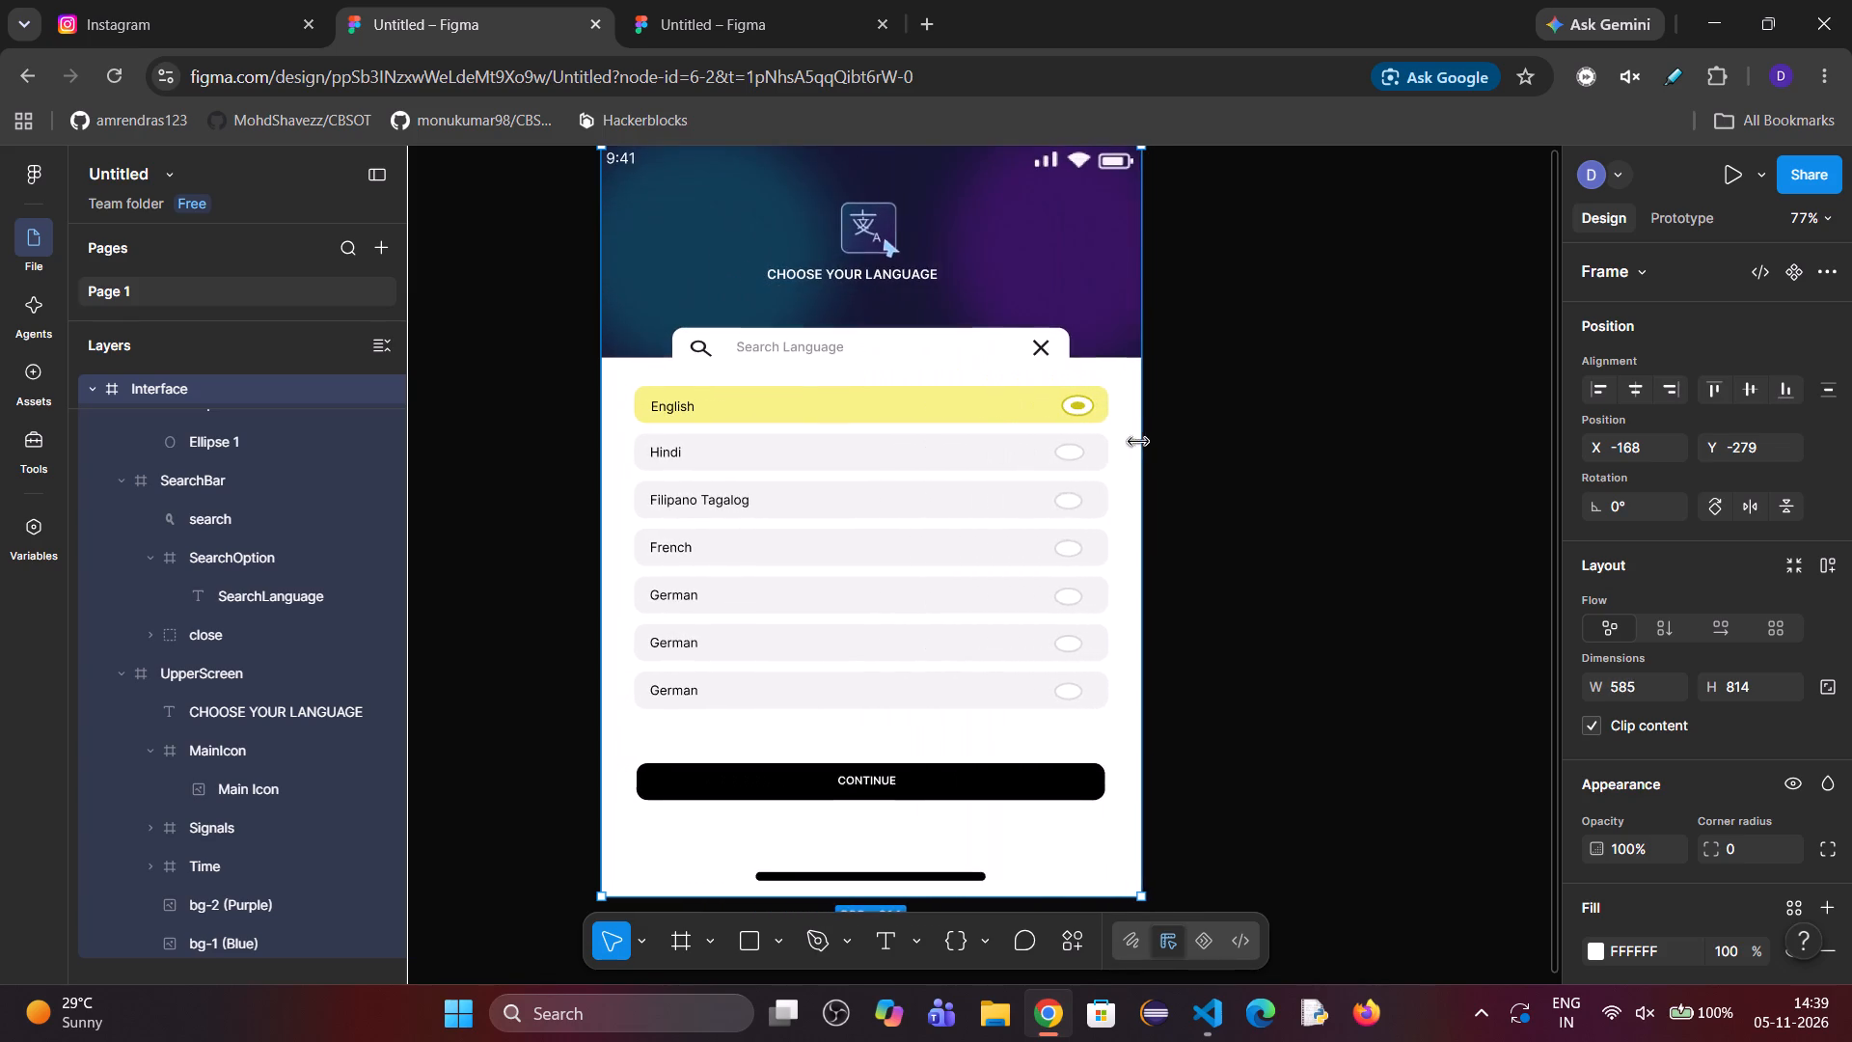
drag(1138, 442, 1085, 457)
Search Google for "coding blocks start year" in a new tab, look through the results, and close that tab.
click(934, 32)
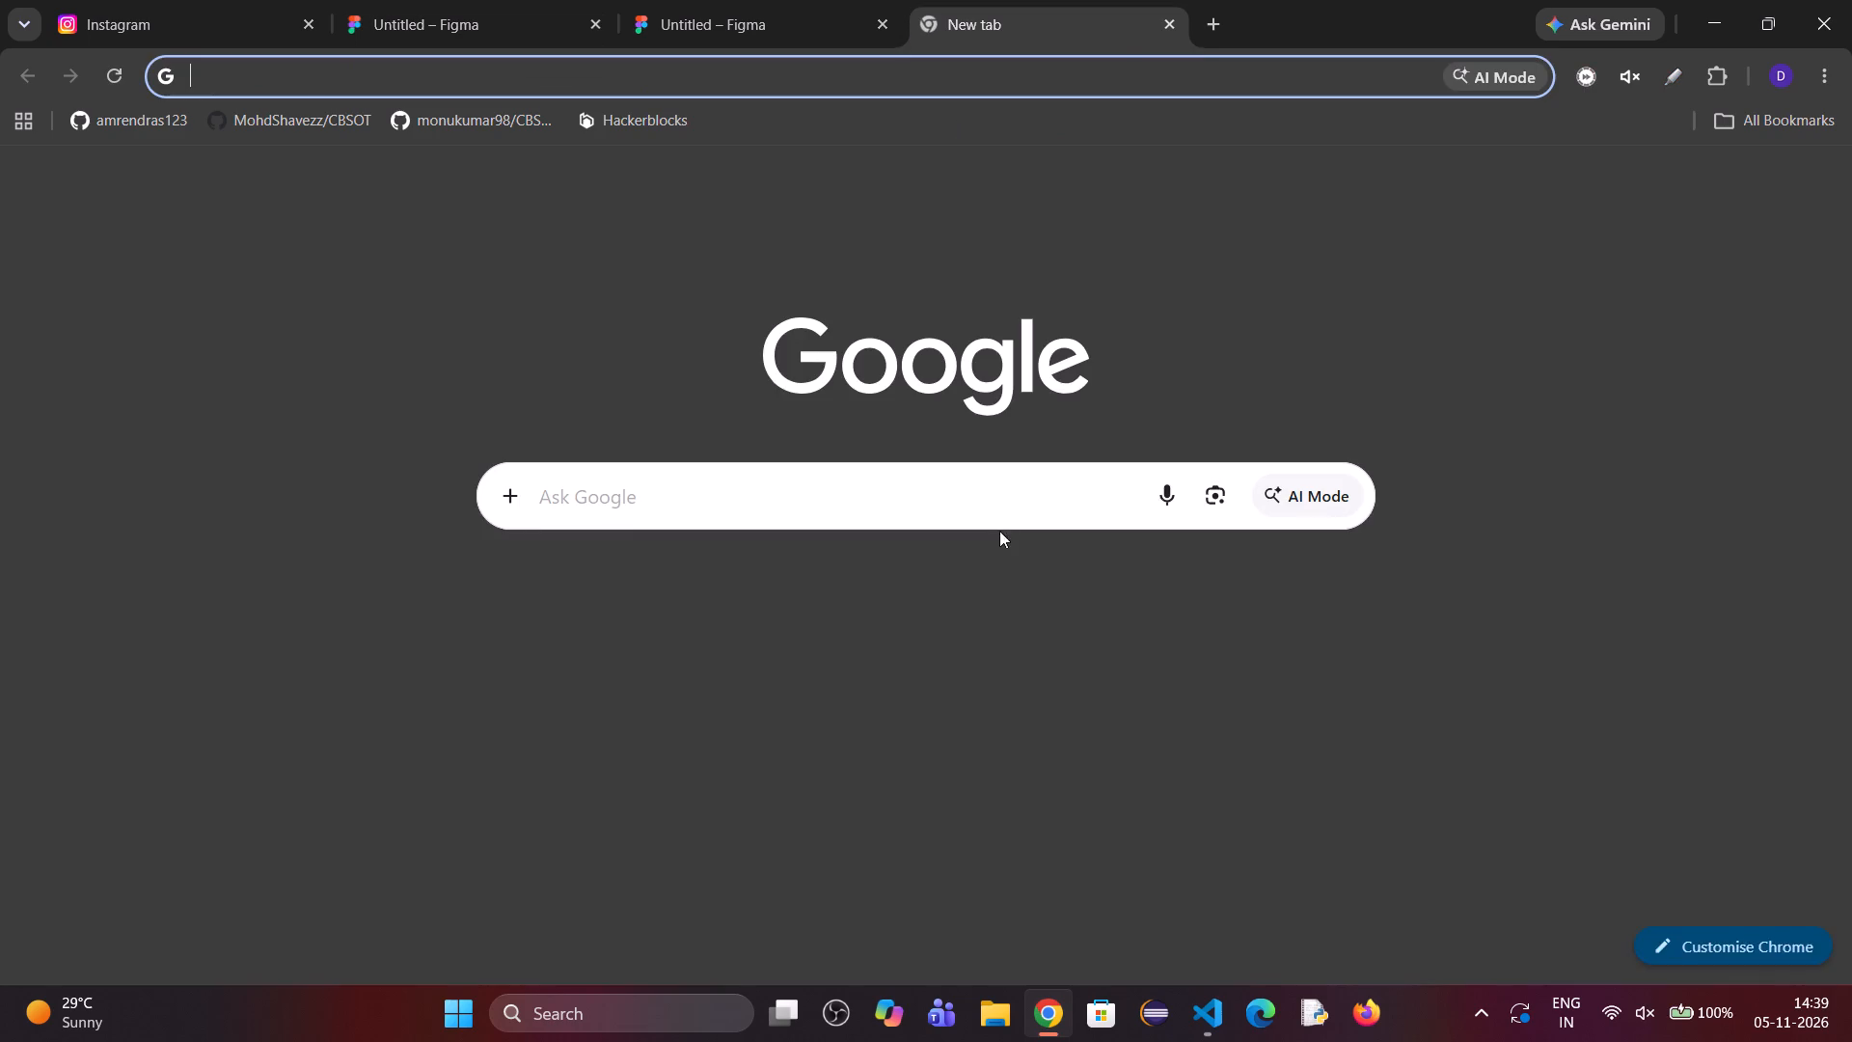
click(994, 507)
text(codin)
key(space)
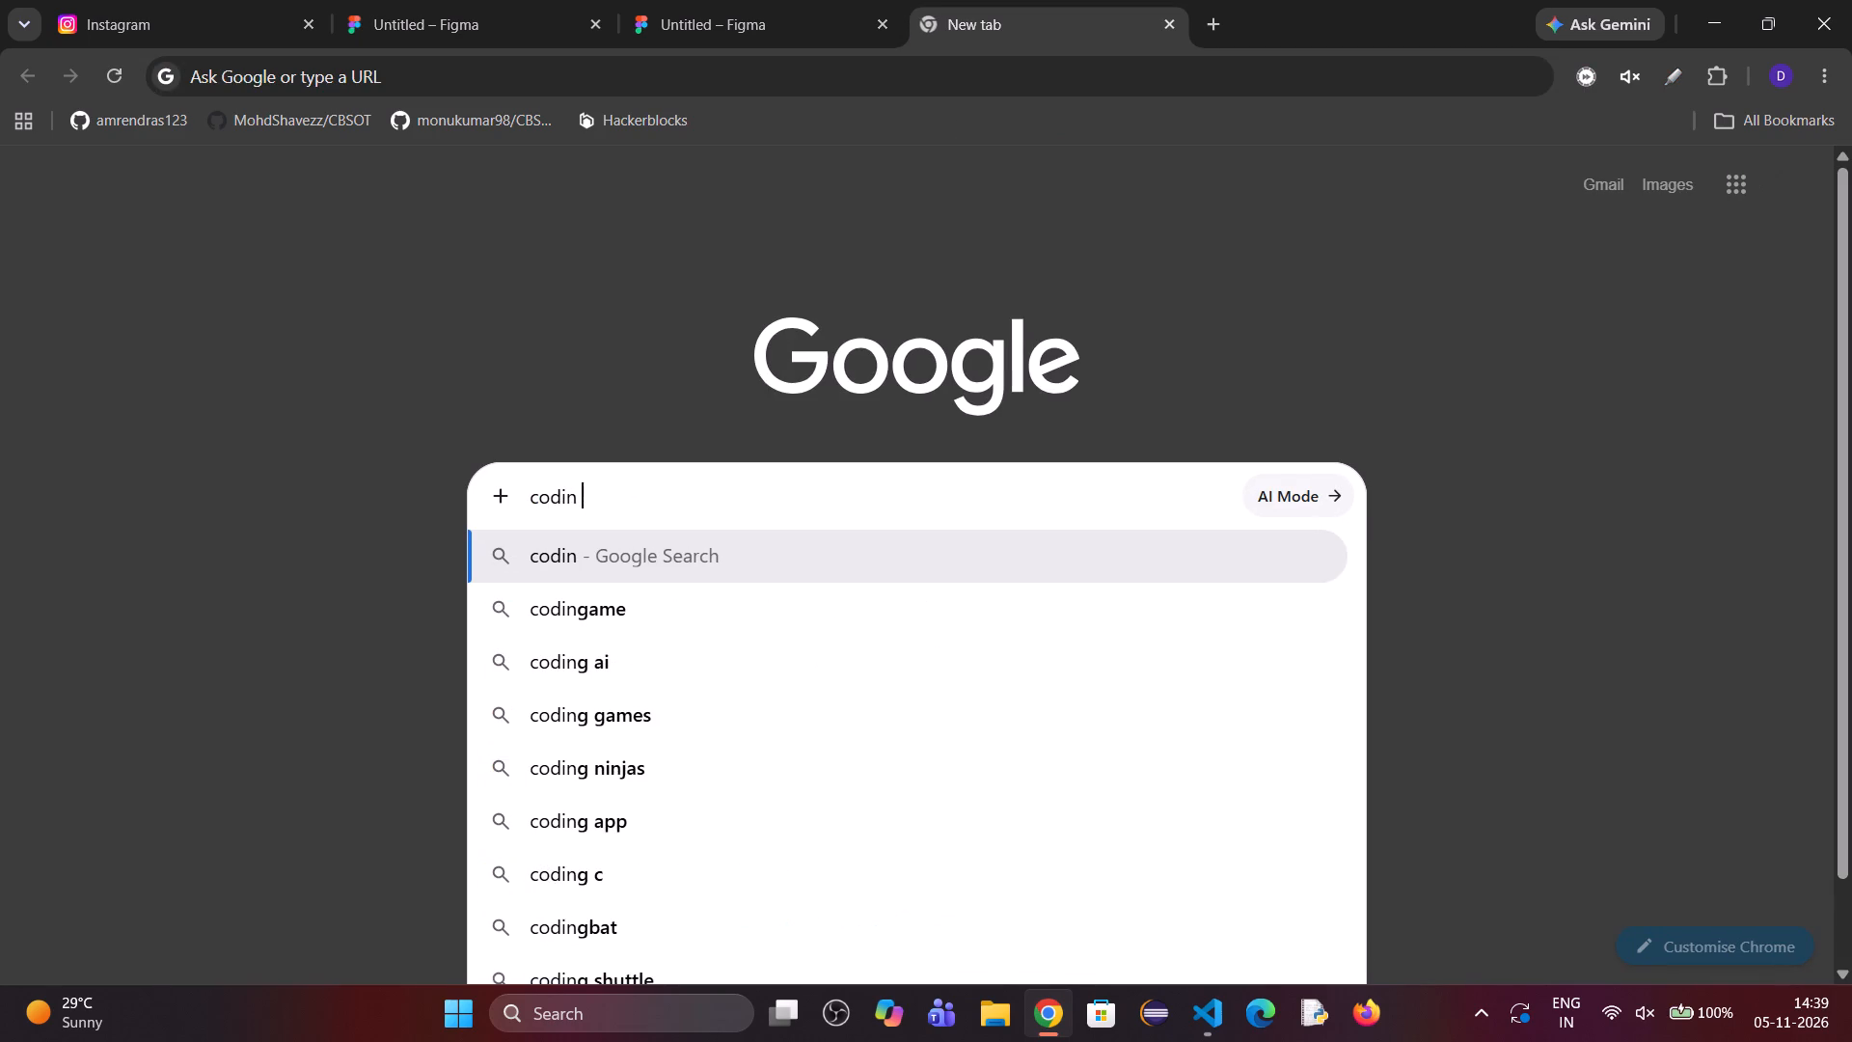
key(BackSpace)
text(g clocks srart)
key(Down)
key(Down)
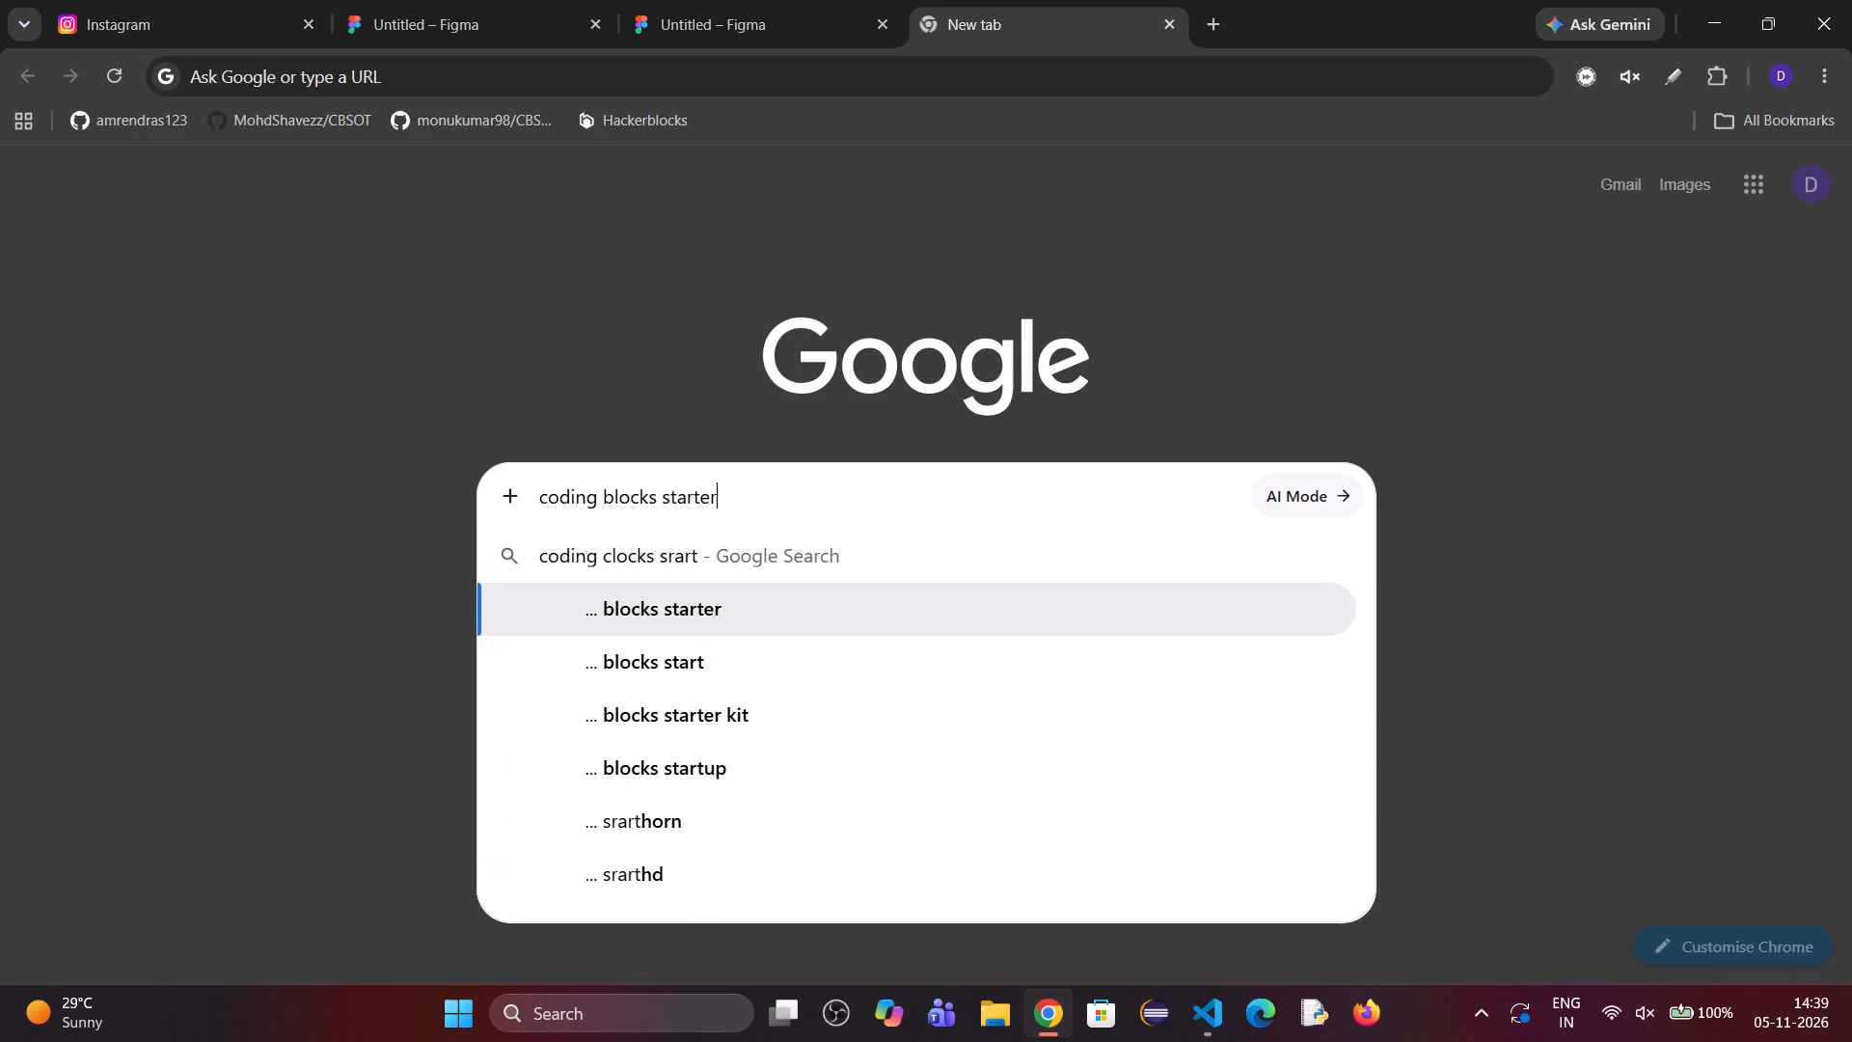
key(space)
text(year)
key(Return)
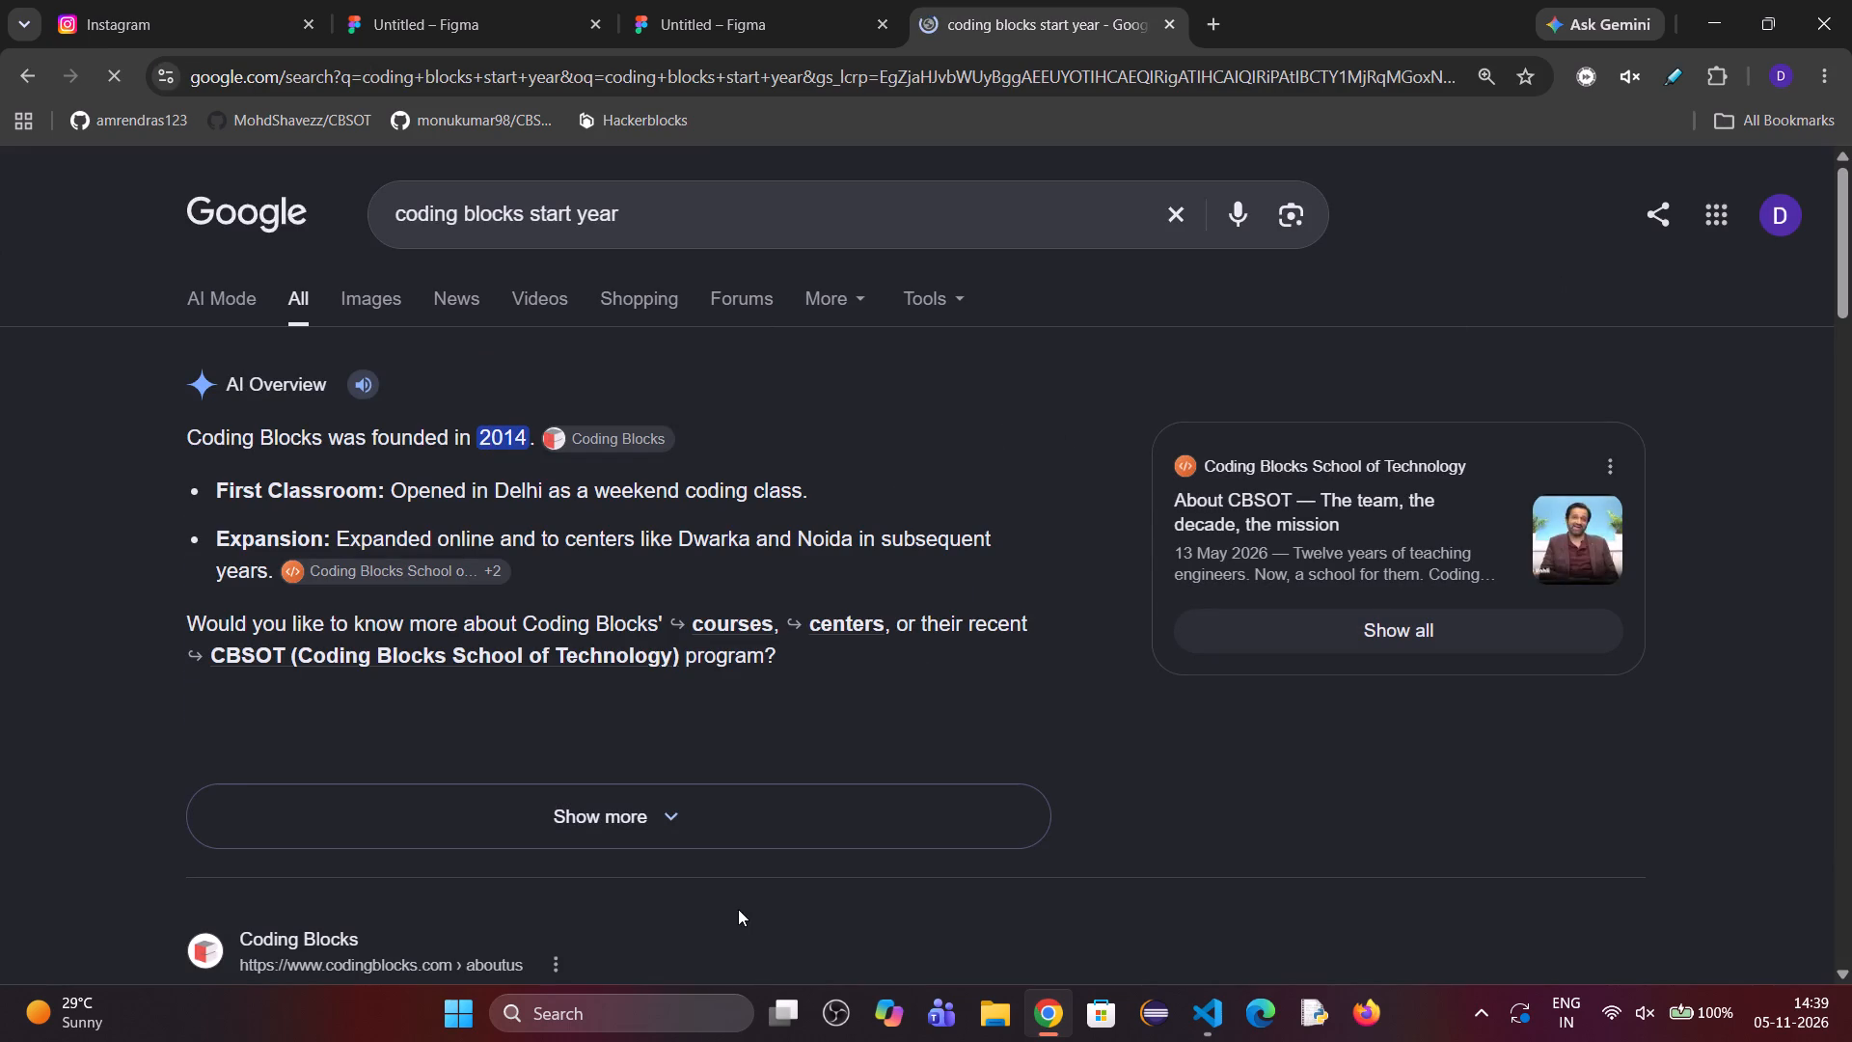
drag(719, 869, 729, 876)
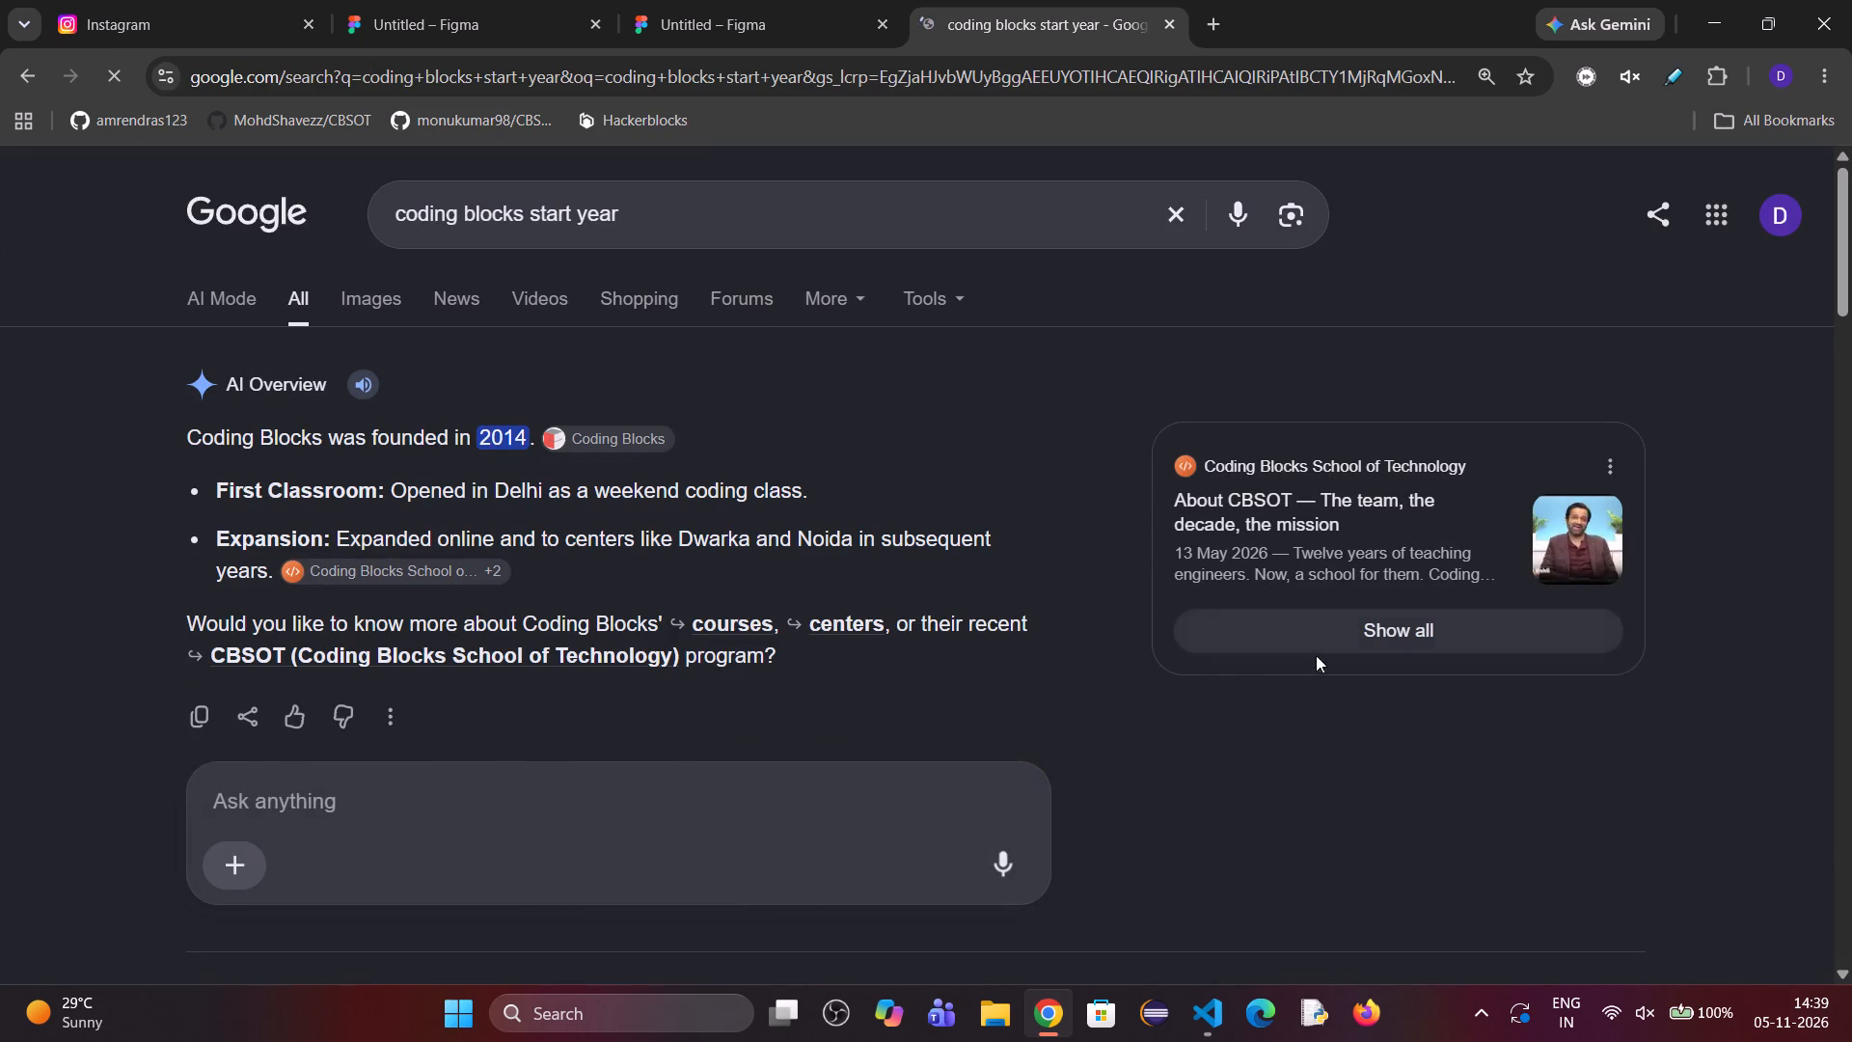
scroll(921, 746, down, 3)
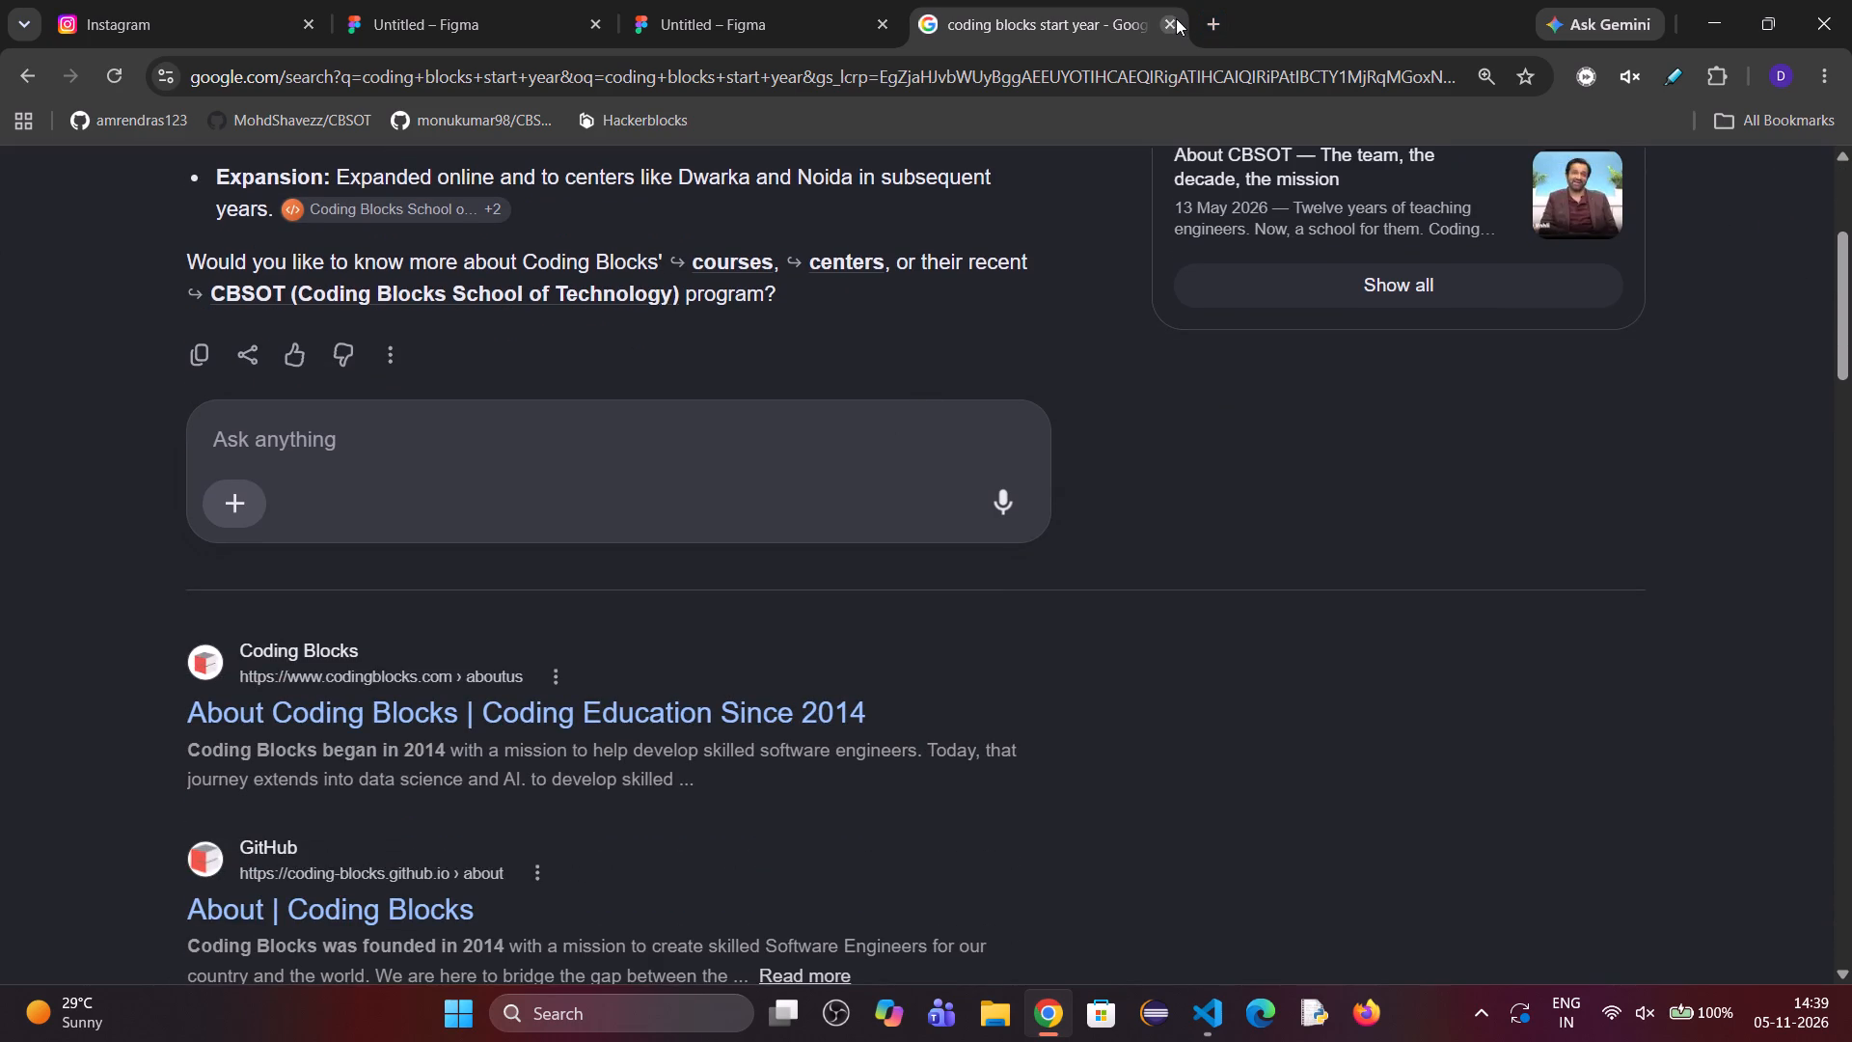
click(1176, 18)
Test the Interface frame at widths between about 697 and 406, leaving it at about 412 wide.
drag(1080, 415, 1059, 417)
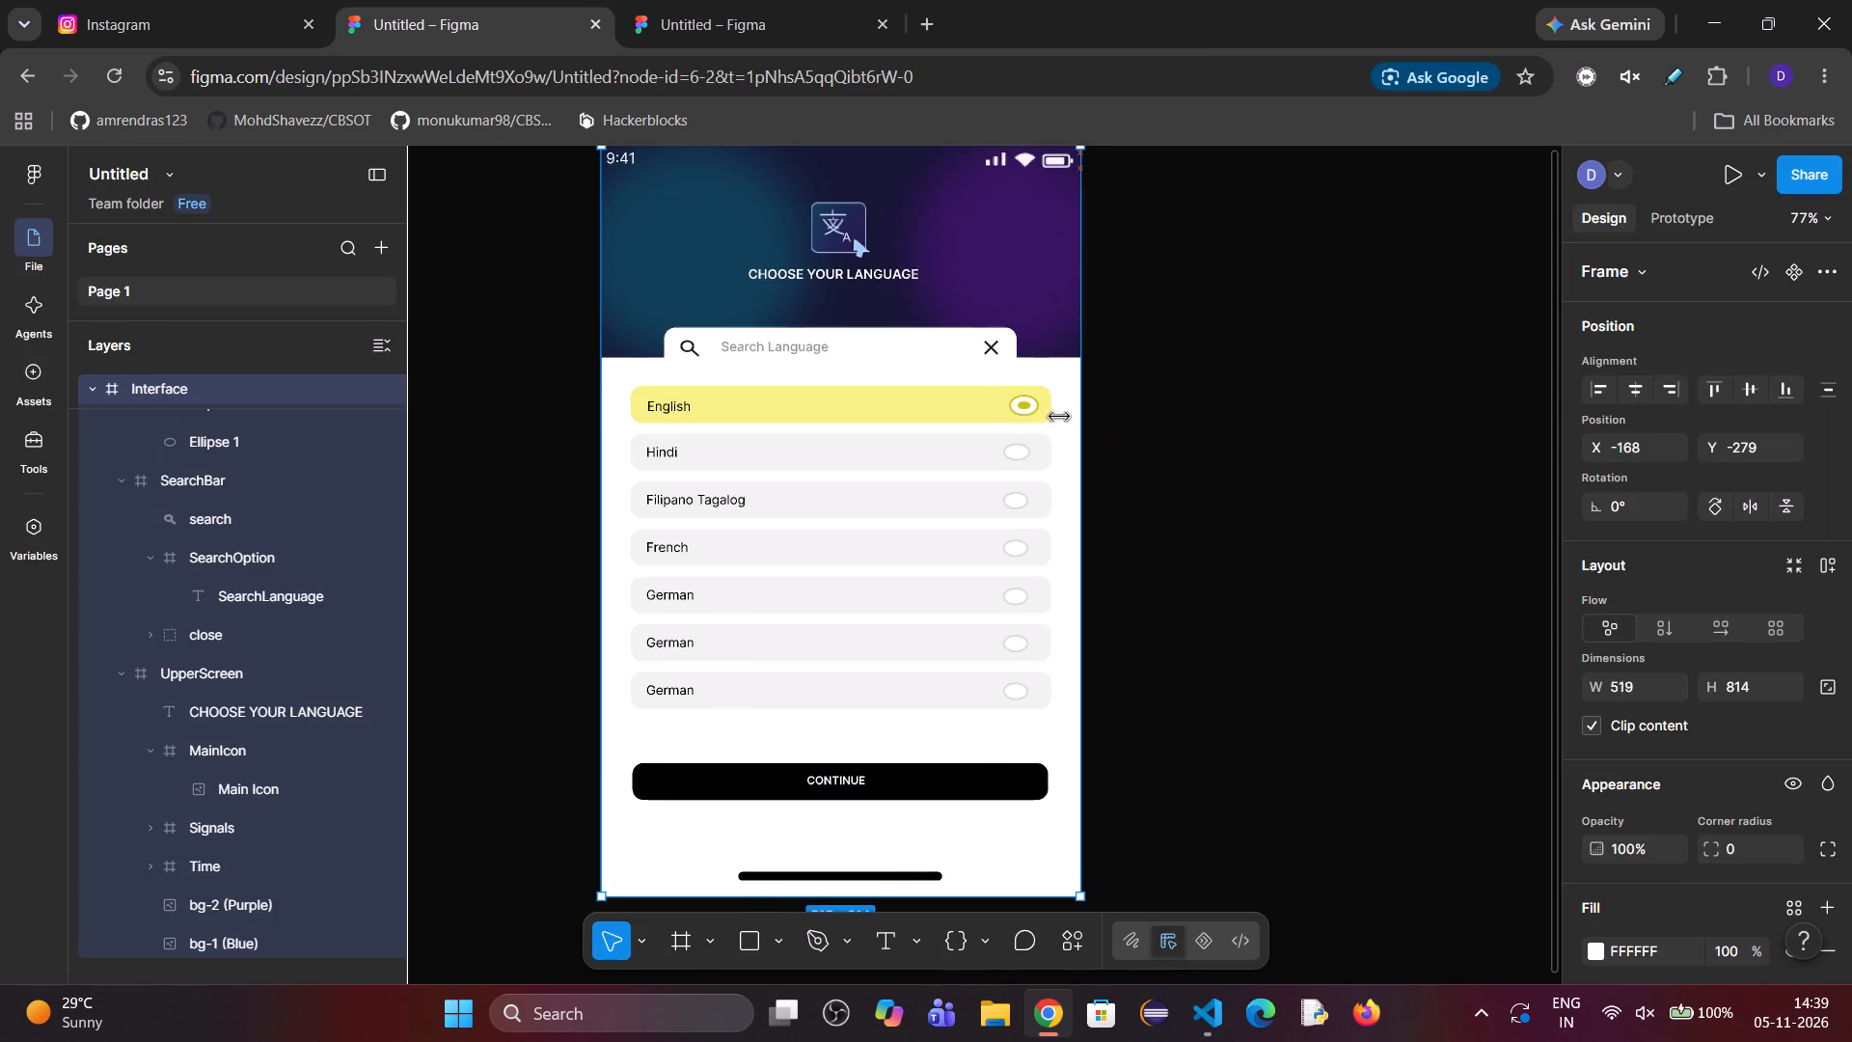
drag(1059, 417, 1244, 456)
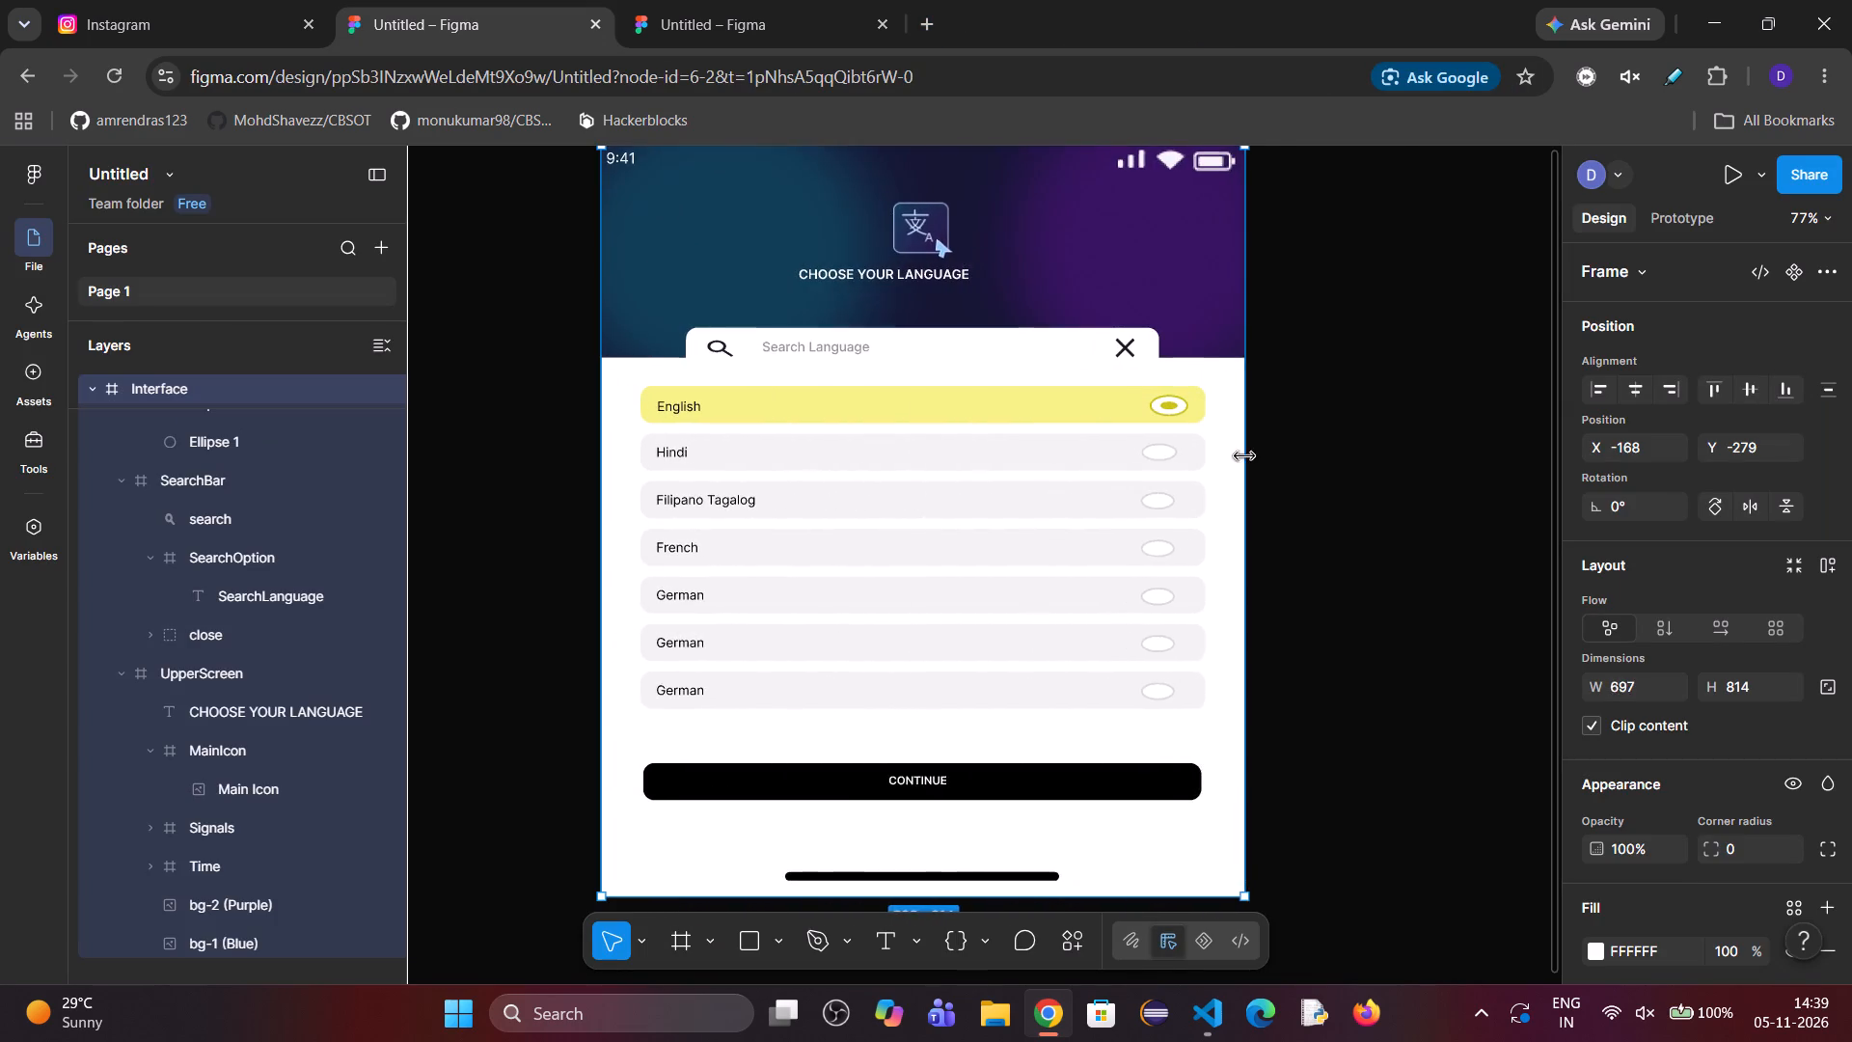
drag(1244, 456, 1206, 529)
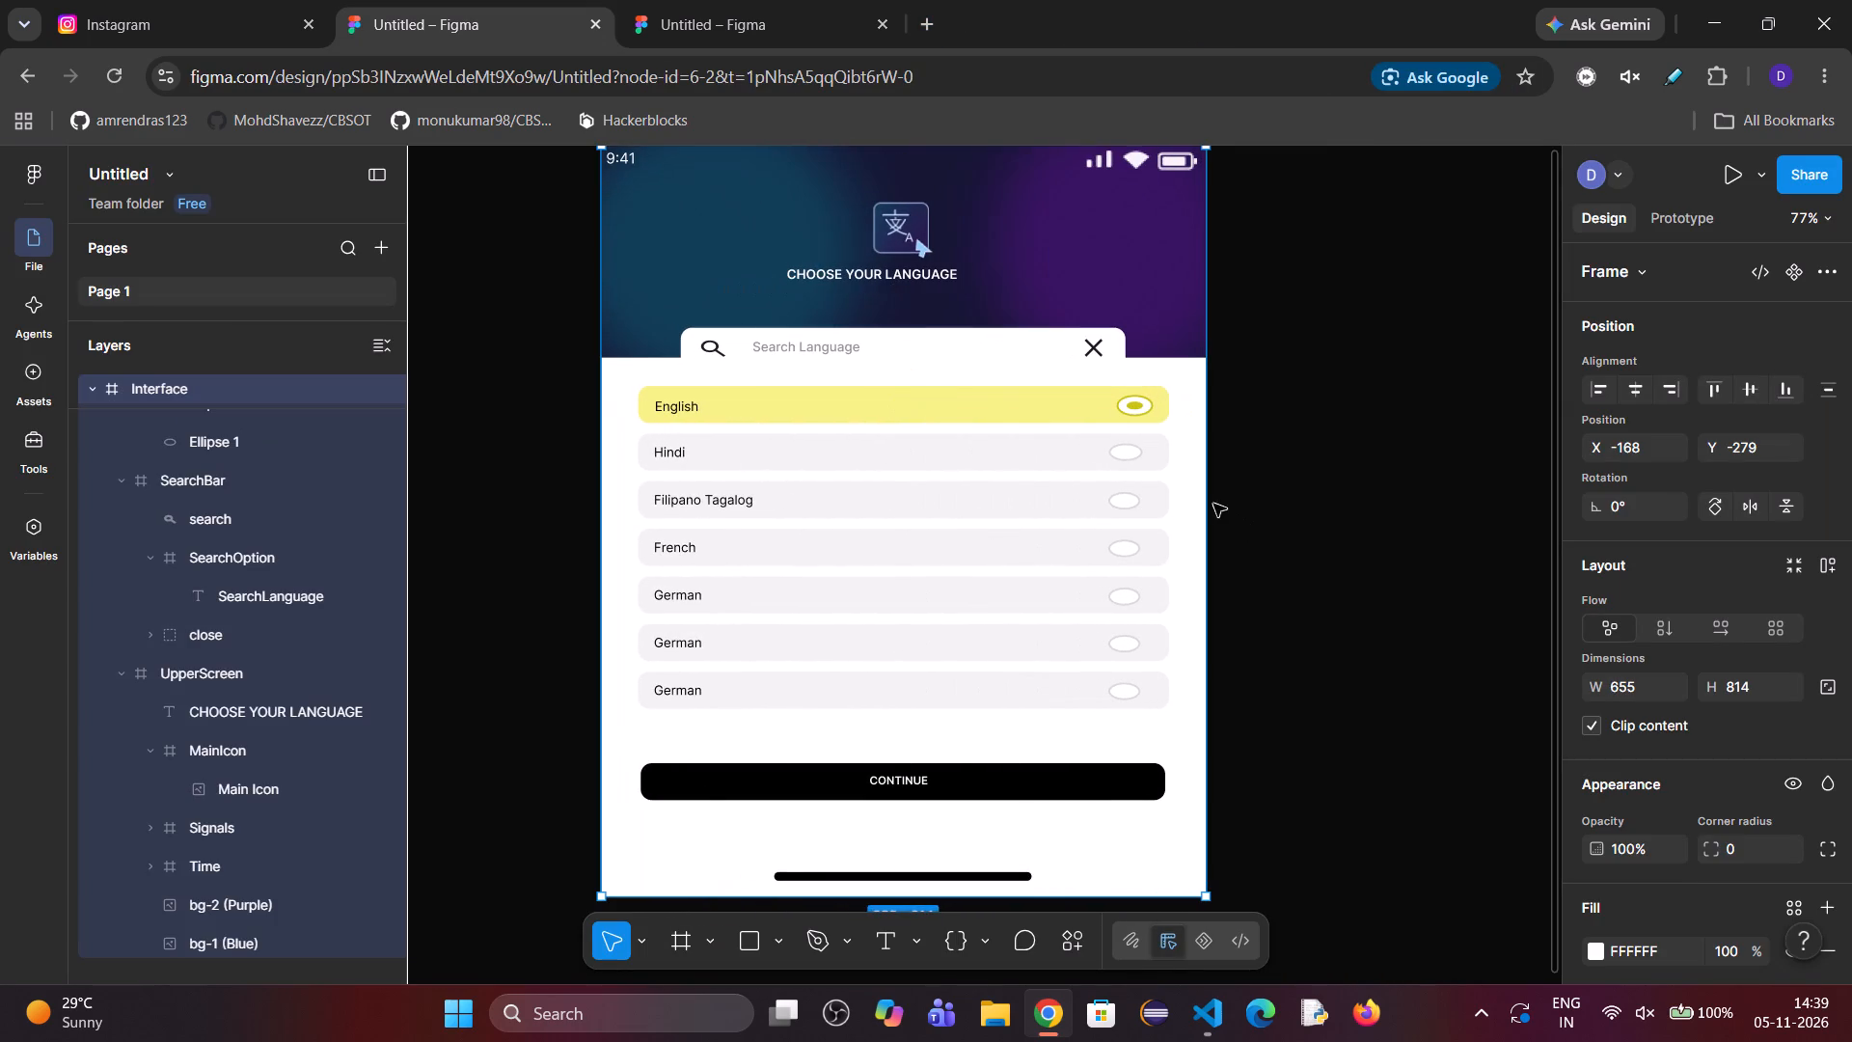
drag(1213, 503, 983, 526)
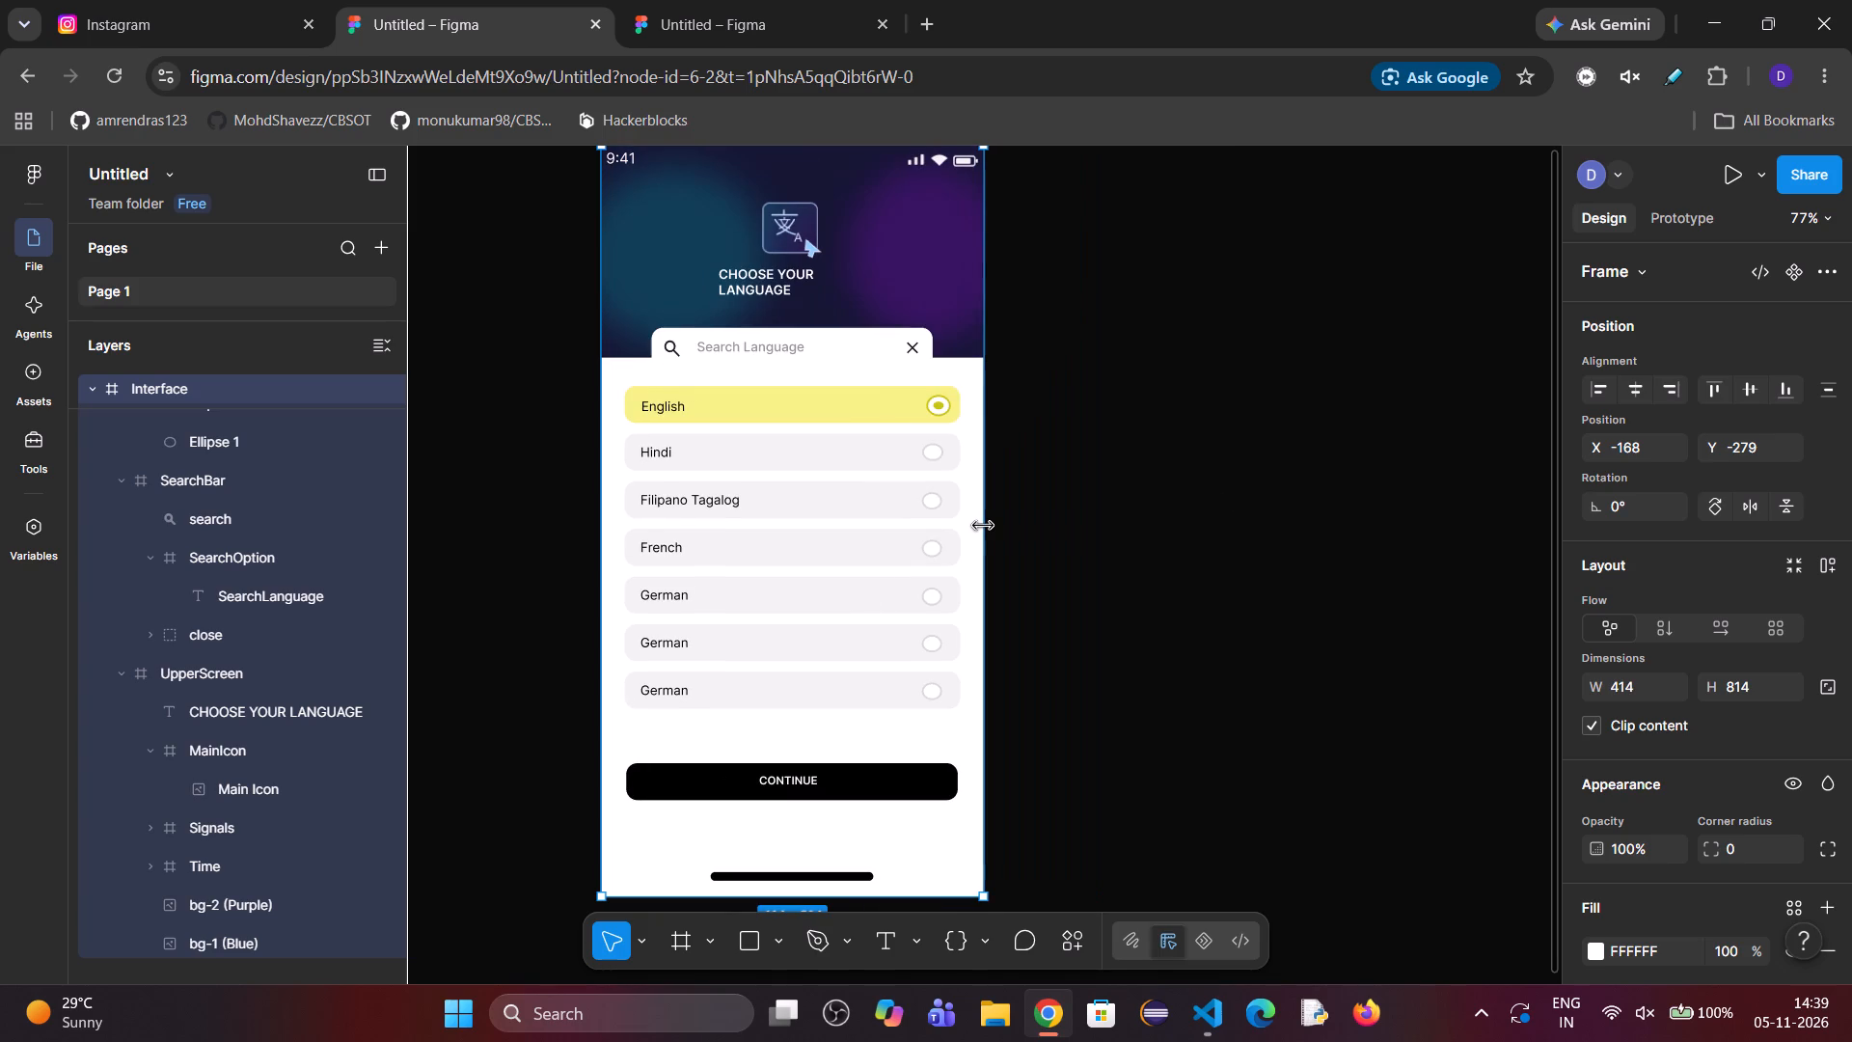
drag(983, 526, 1234, 563)
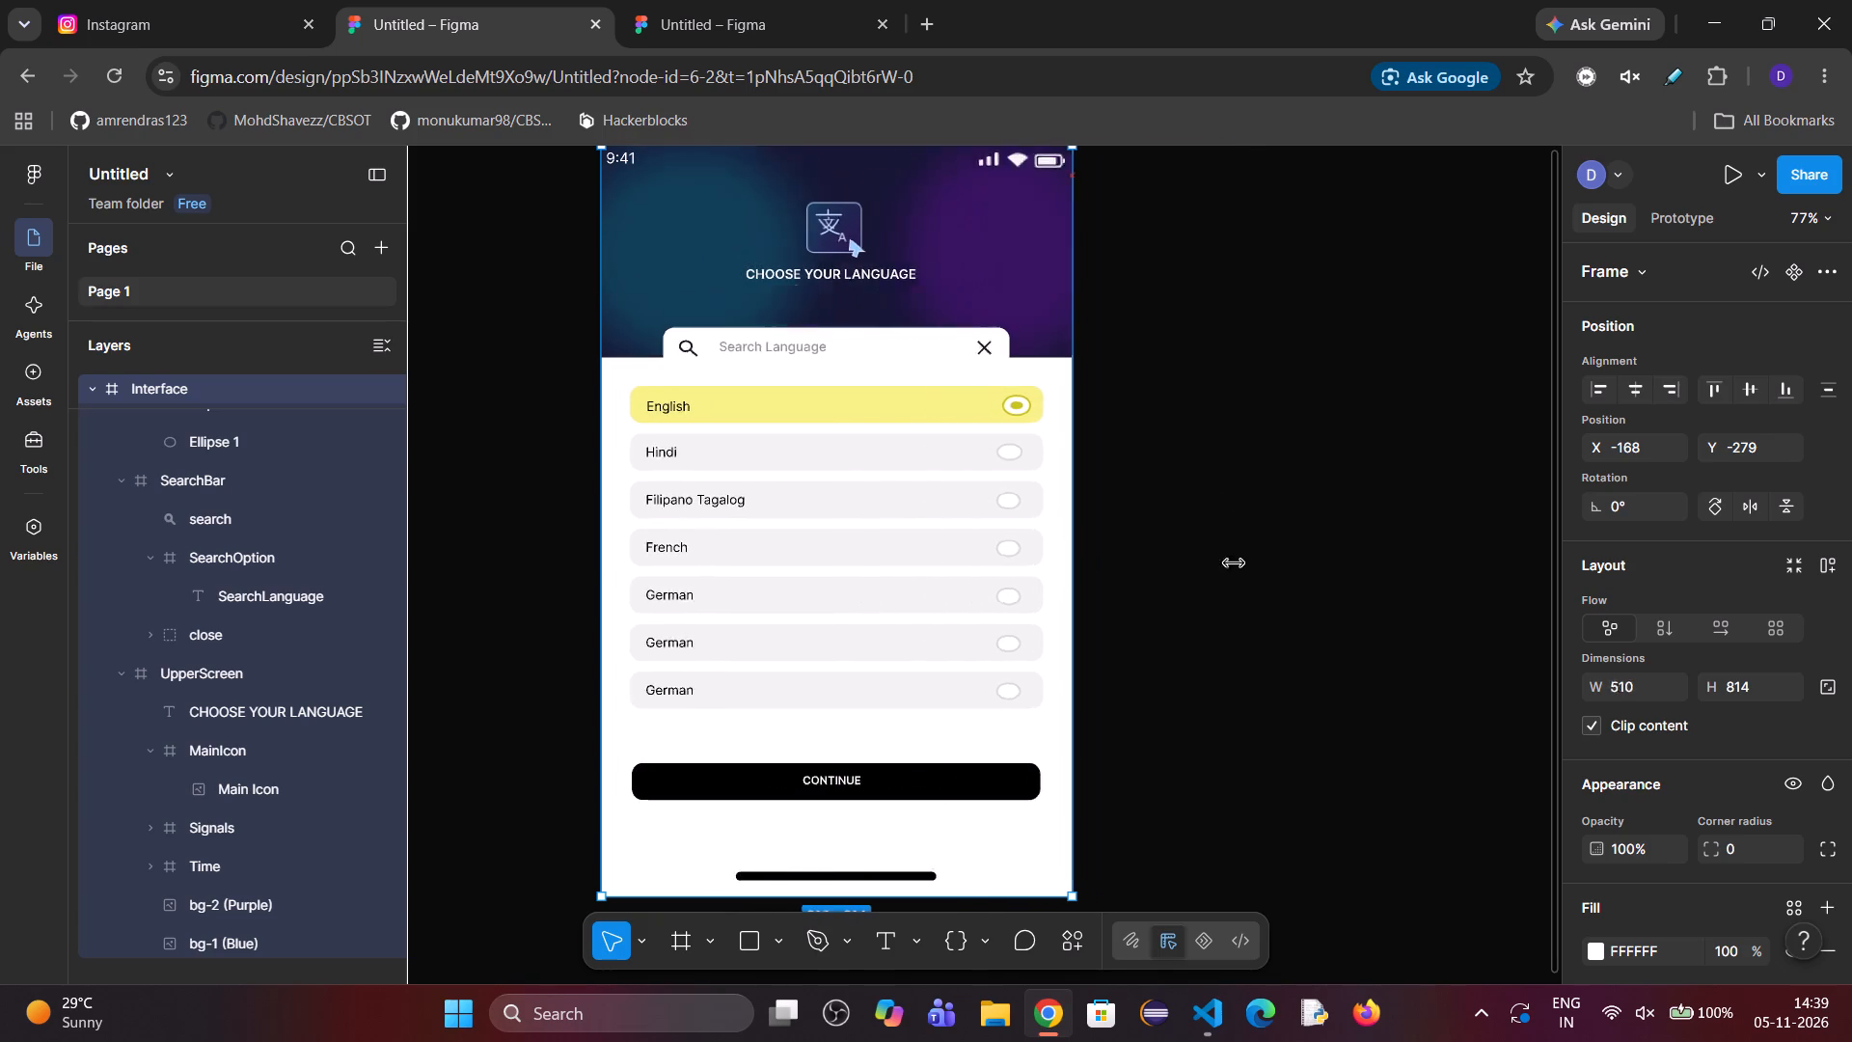
drag(1234, 563, 1101, 581)
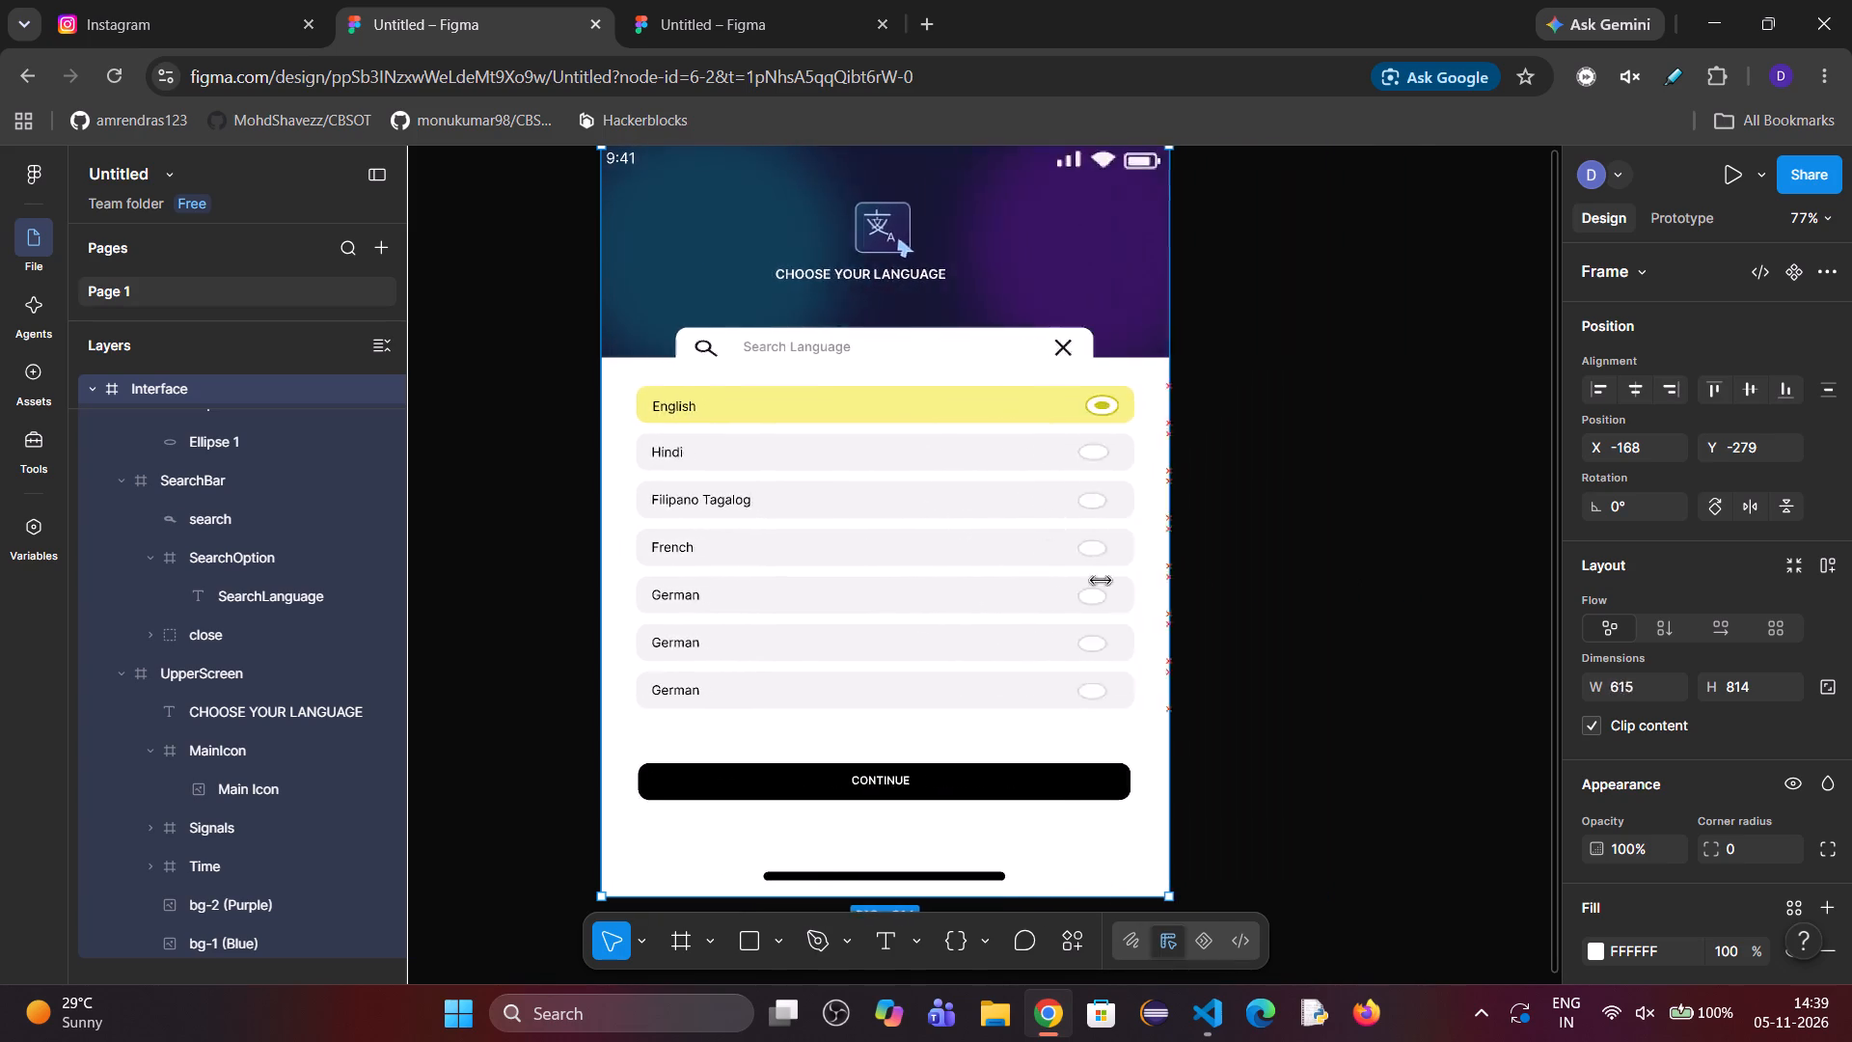
drag(1101, 581, 982, 648)
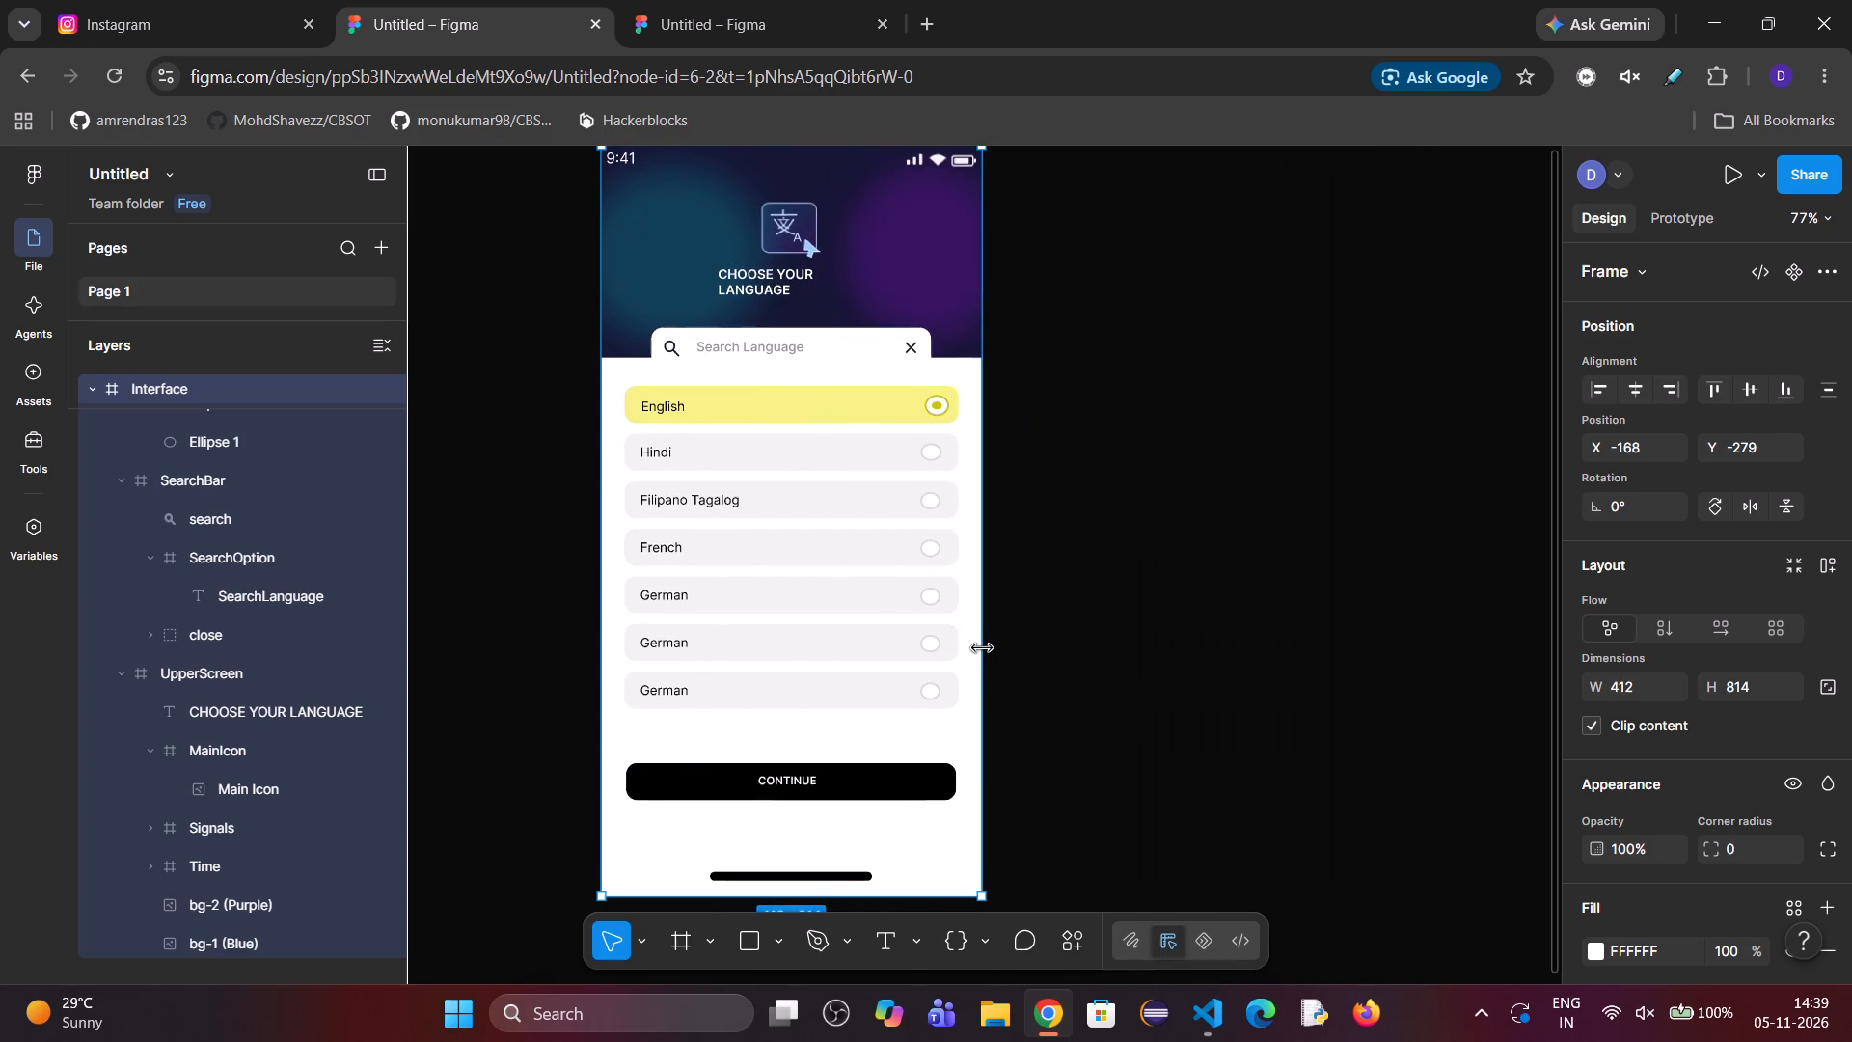
drag(982, 648, 975, 661)
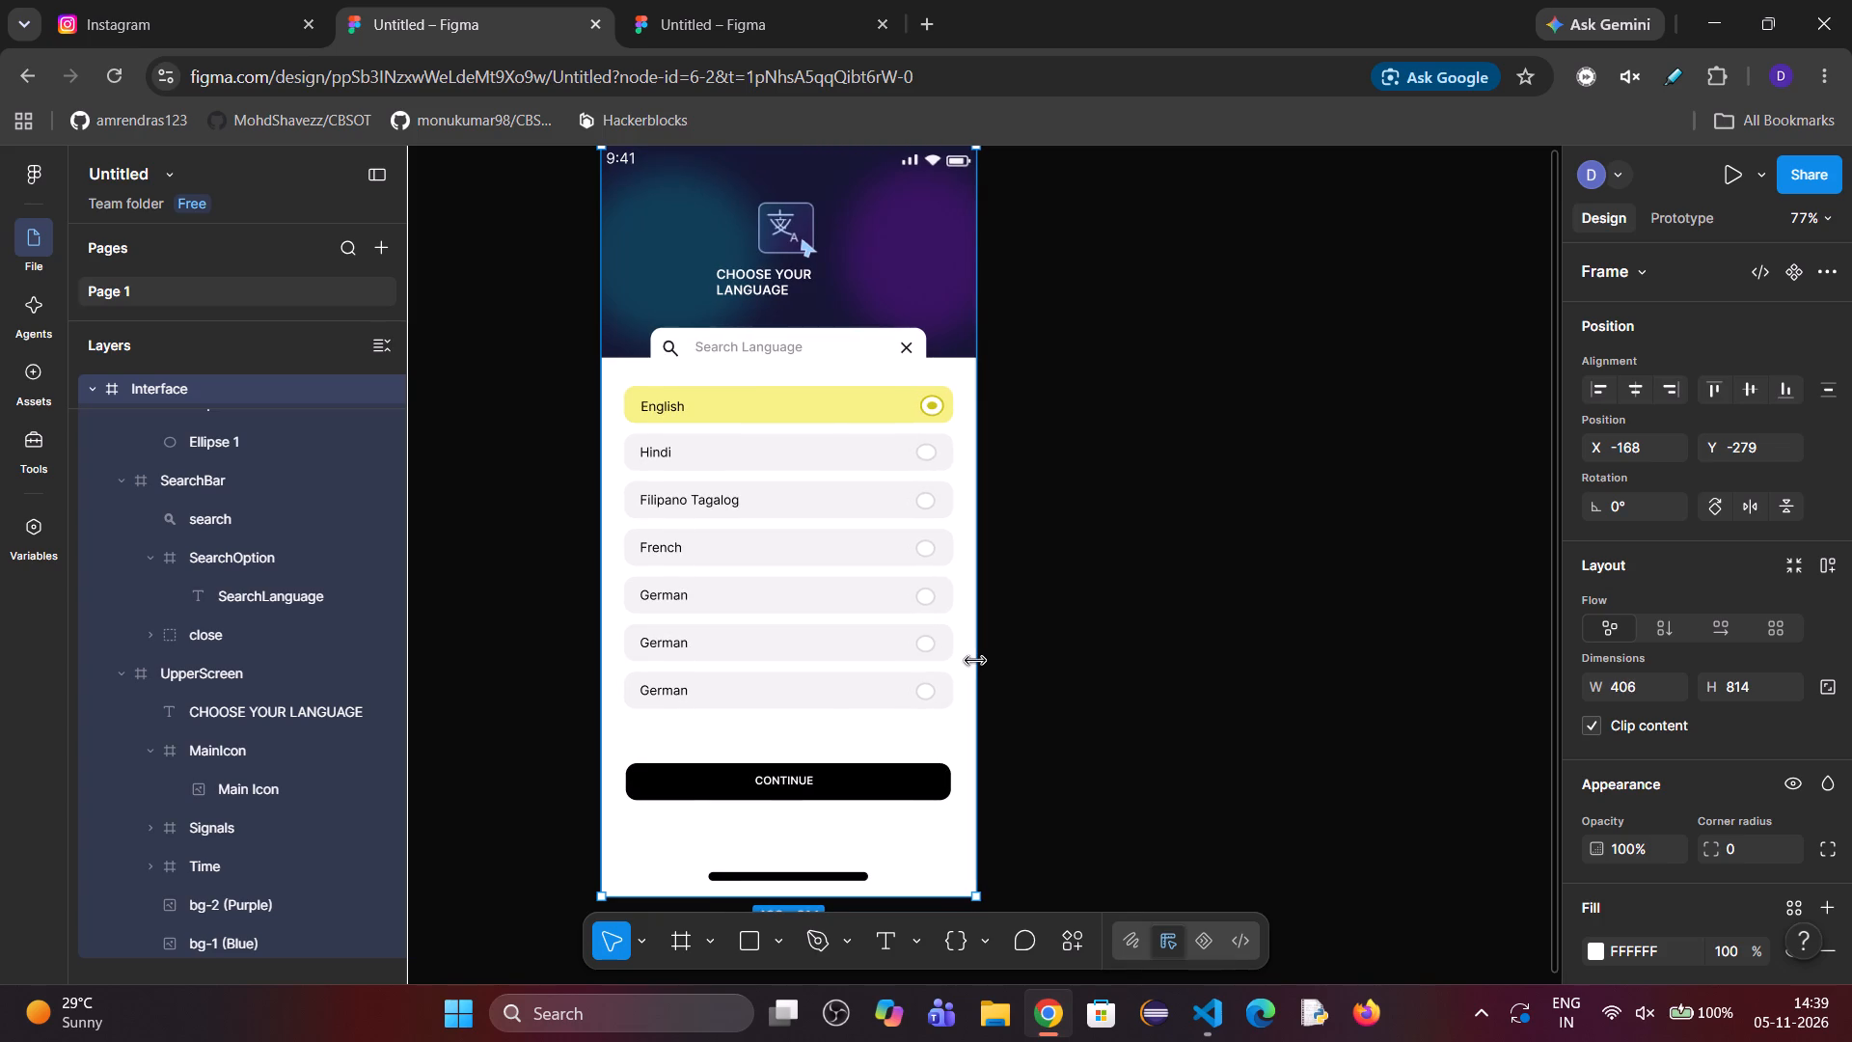
drag(975, 661, 981, 656)
Test the Interface frame's vertical scaling at the 412 width by varying its height between about 185 and 2657.
drag(854, 894, 932, 592)
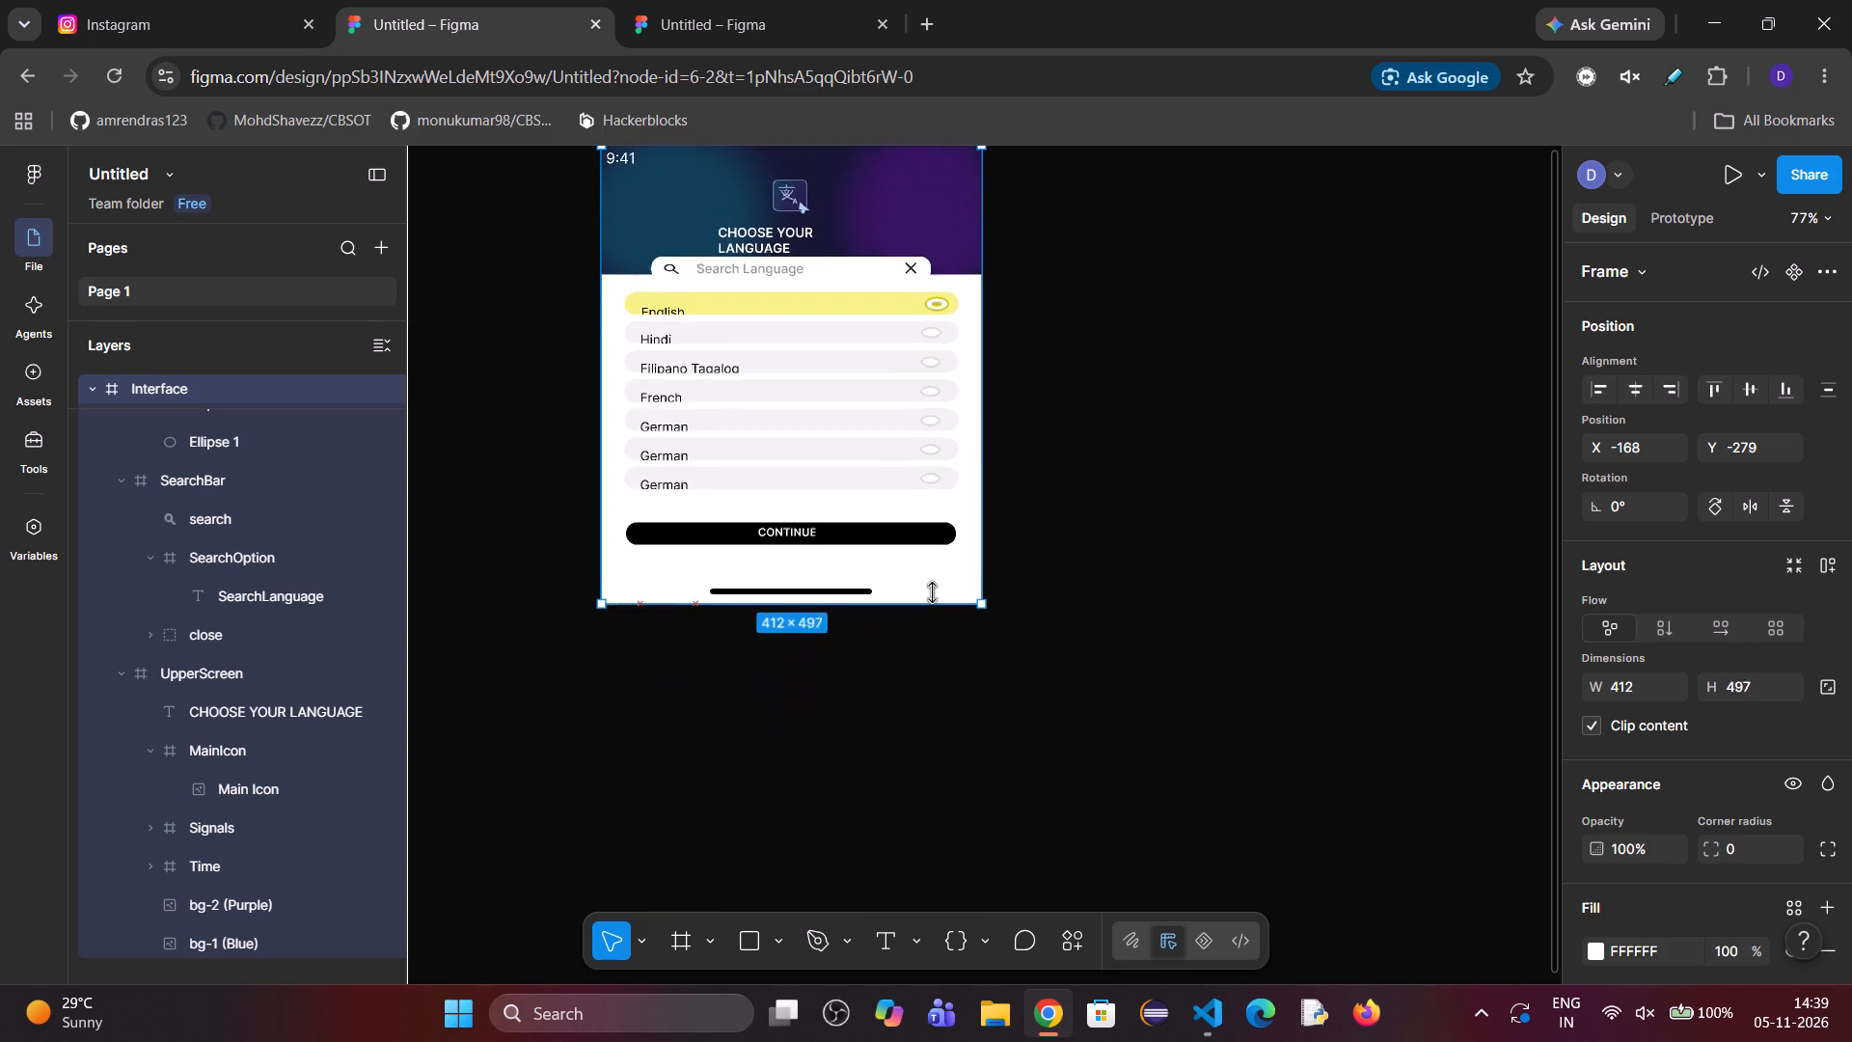
drag(932, 592, 937, 858)
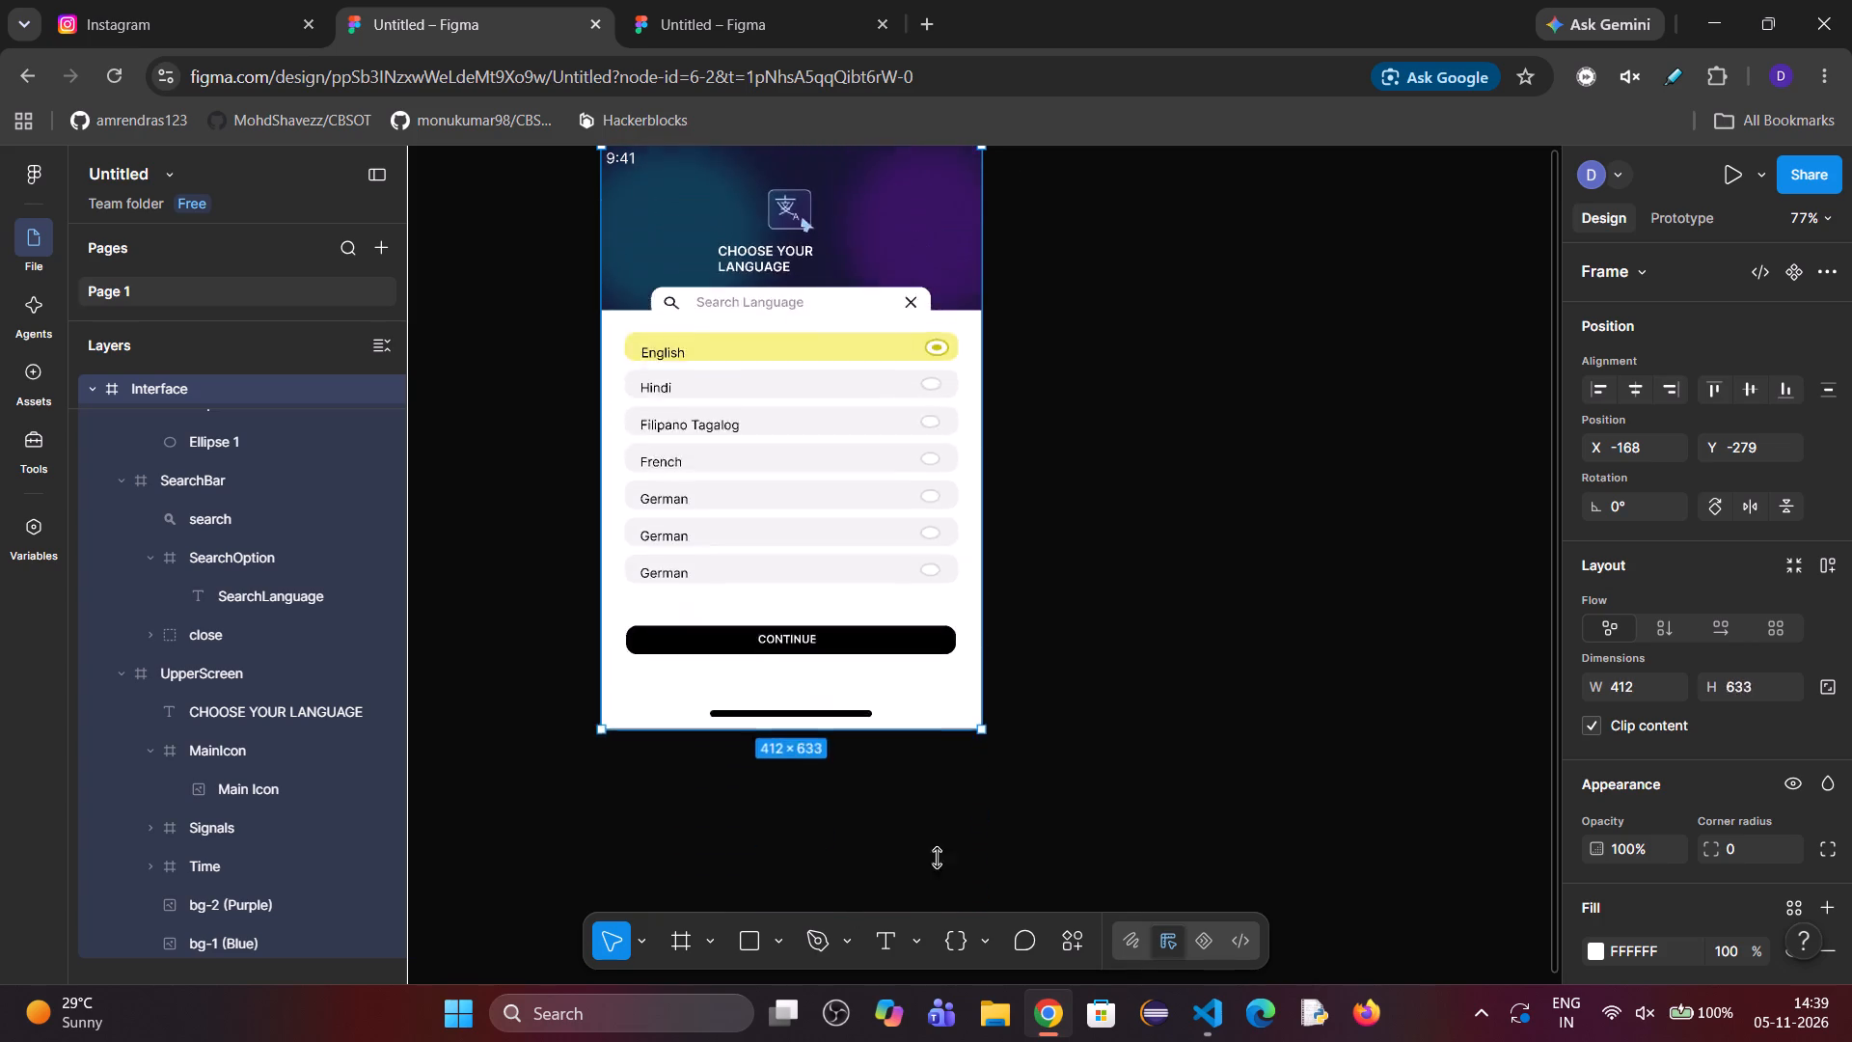
drag(937, 858, 969, 794)
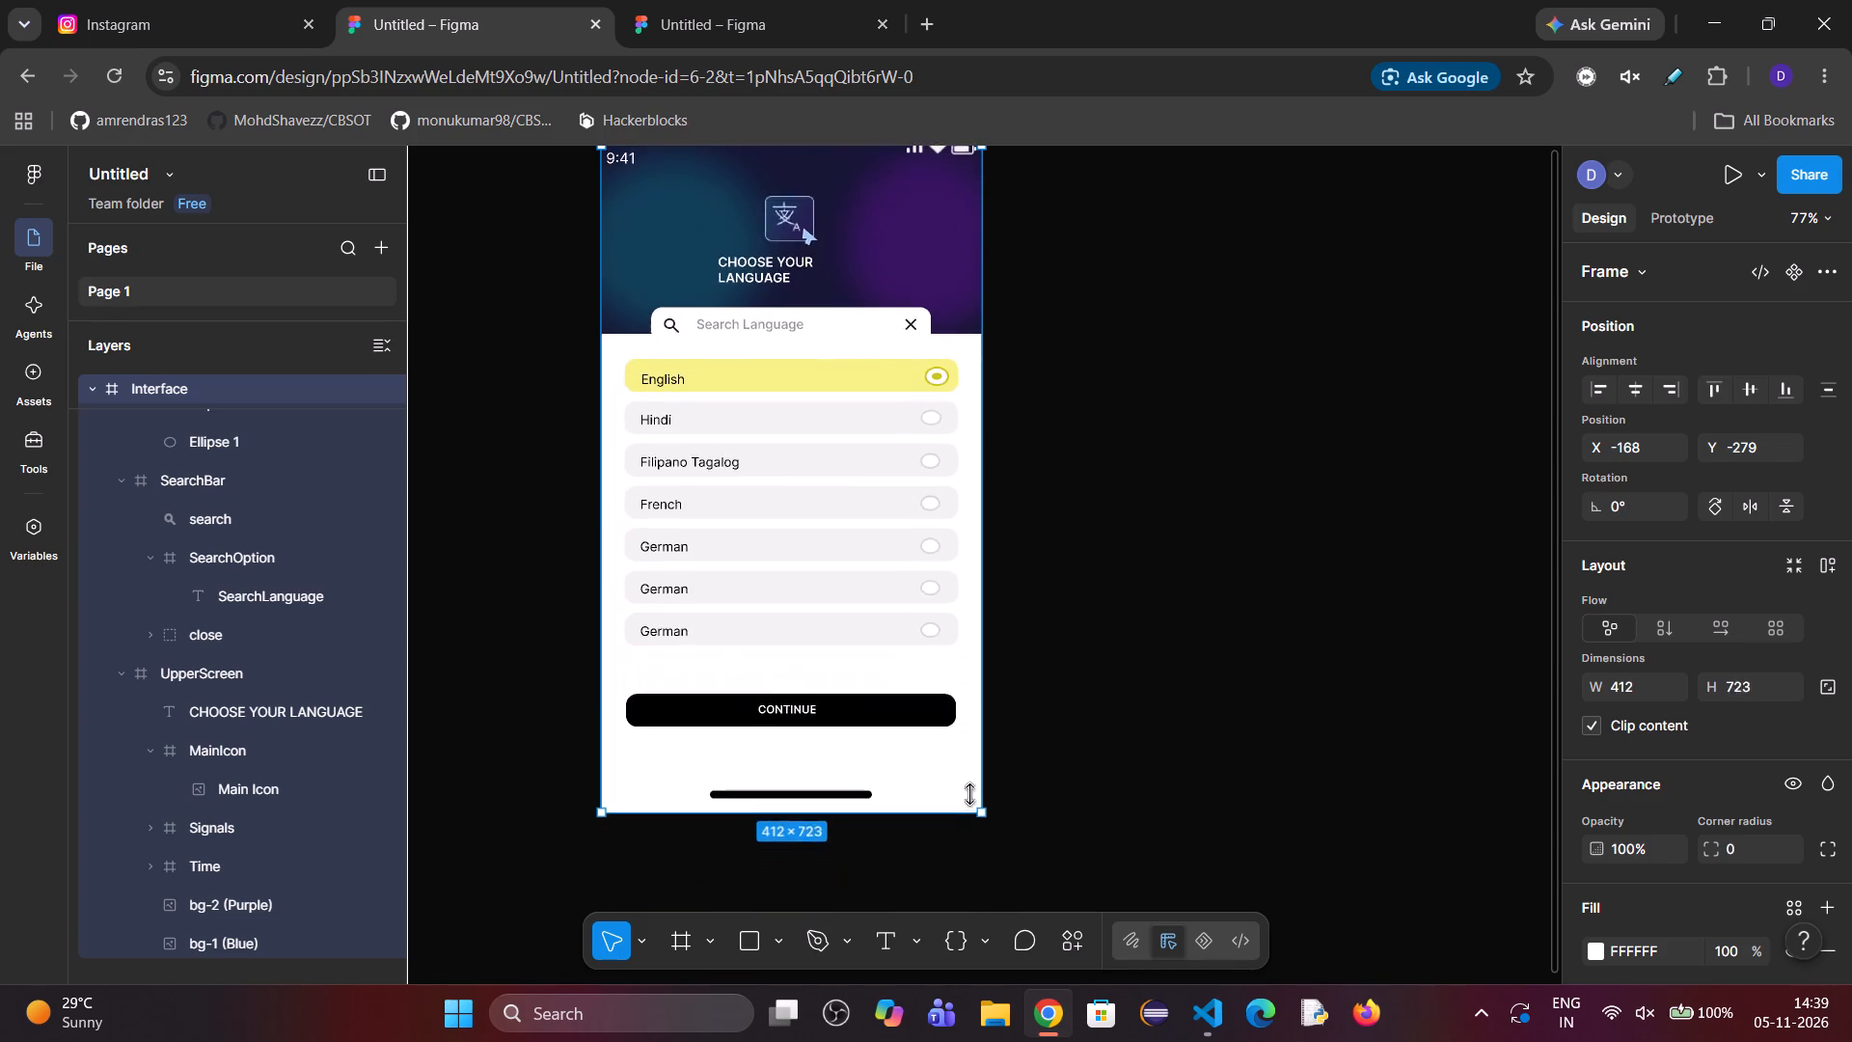
drag(969, 794, 872, 514)
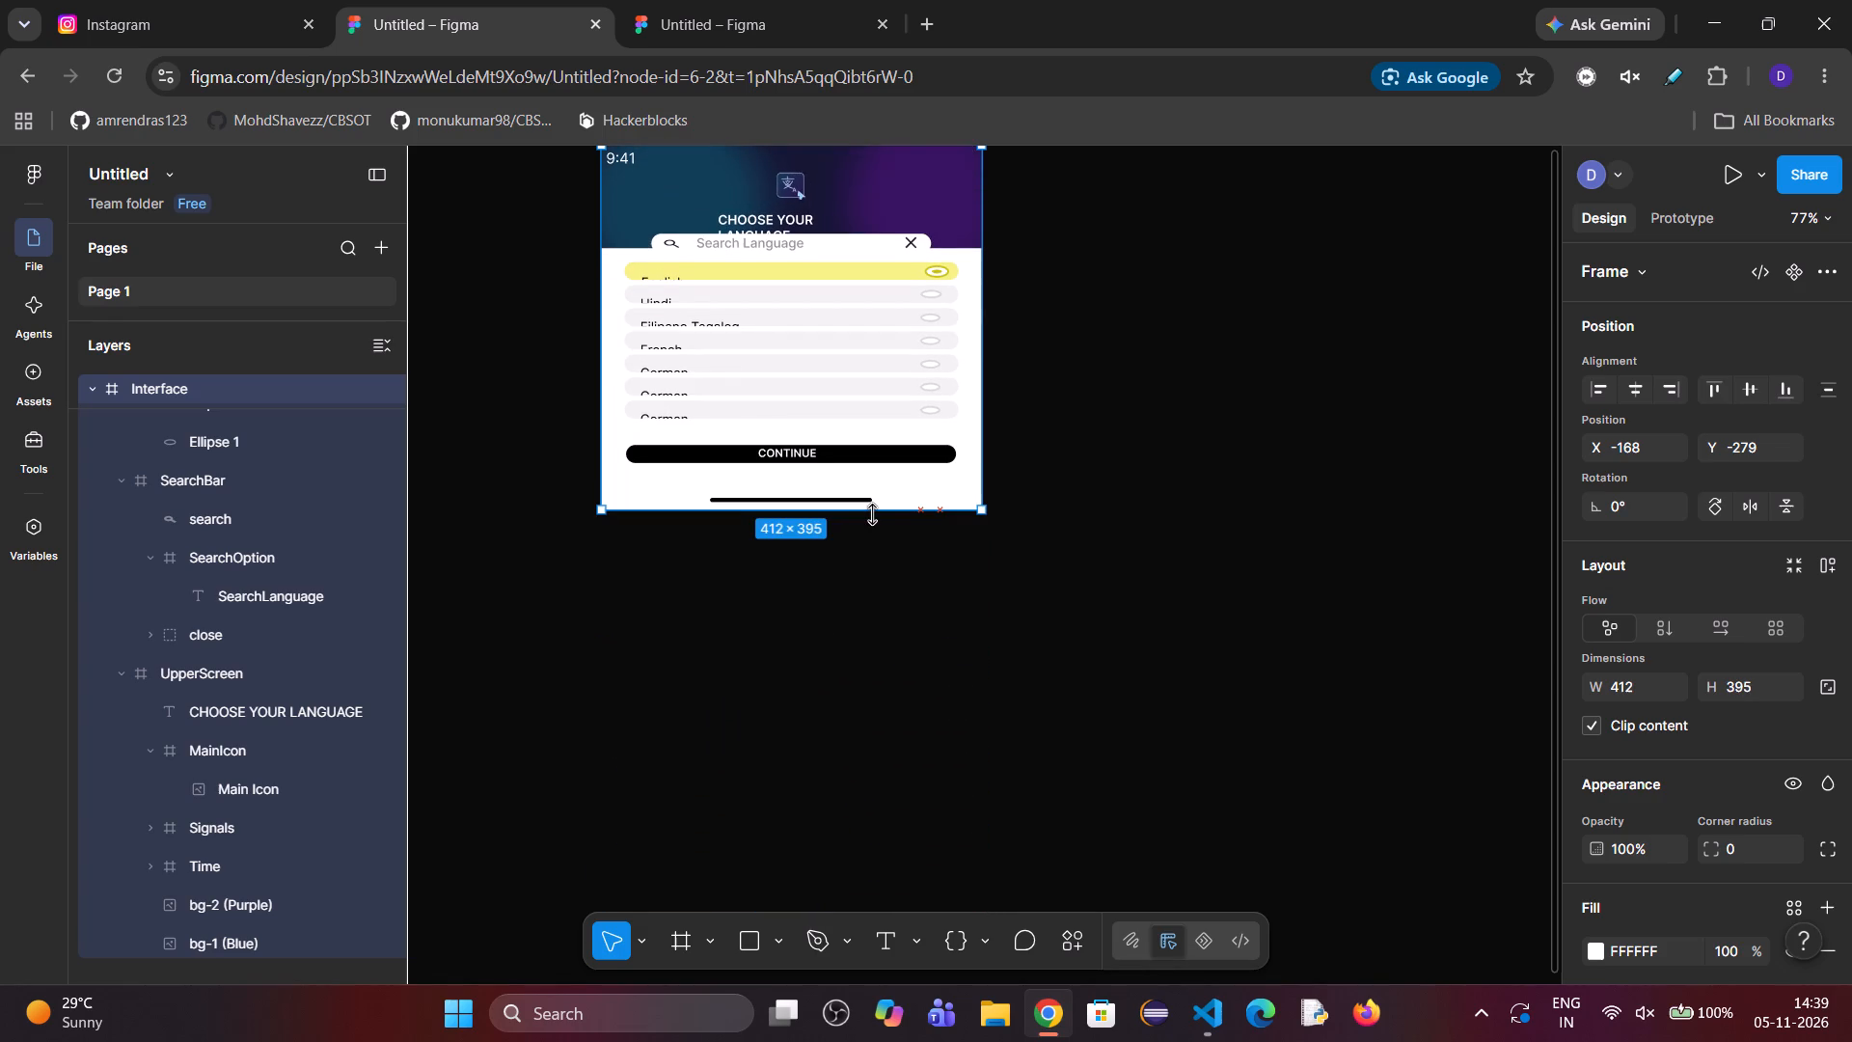
drag(872, 514, 927, 315)
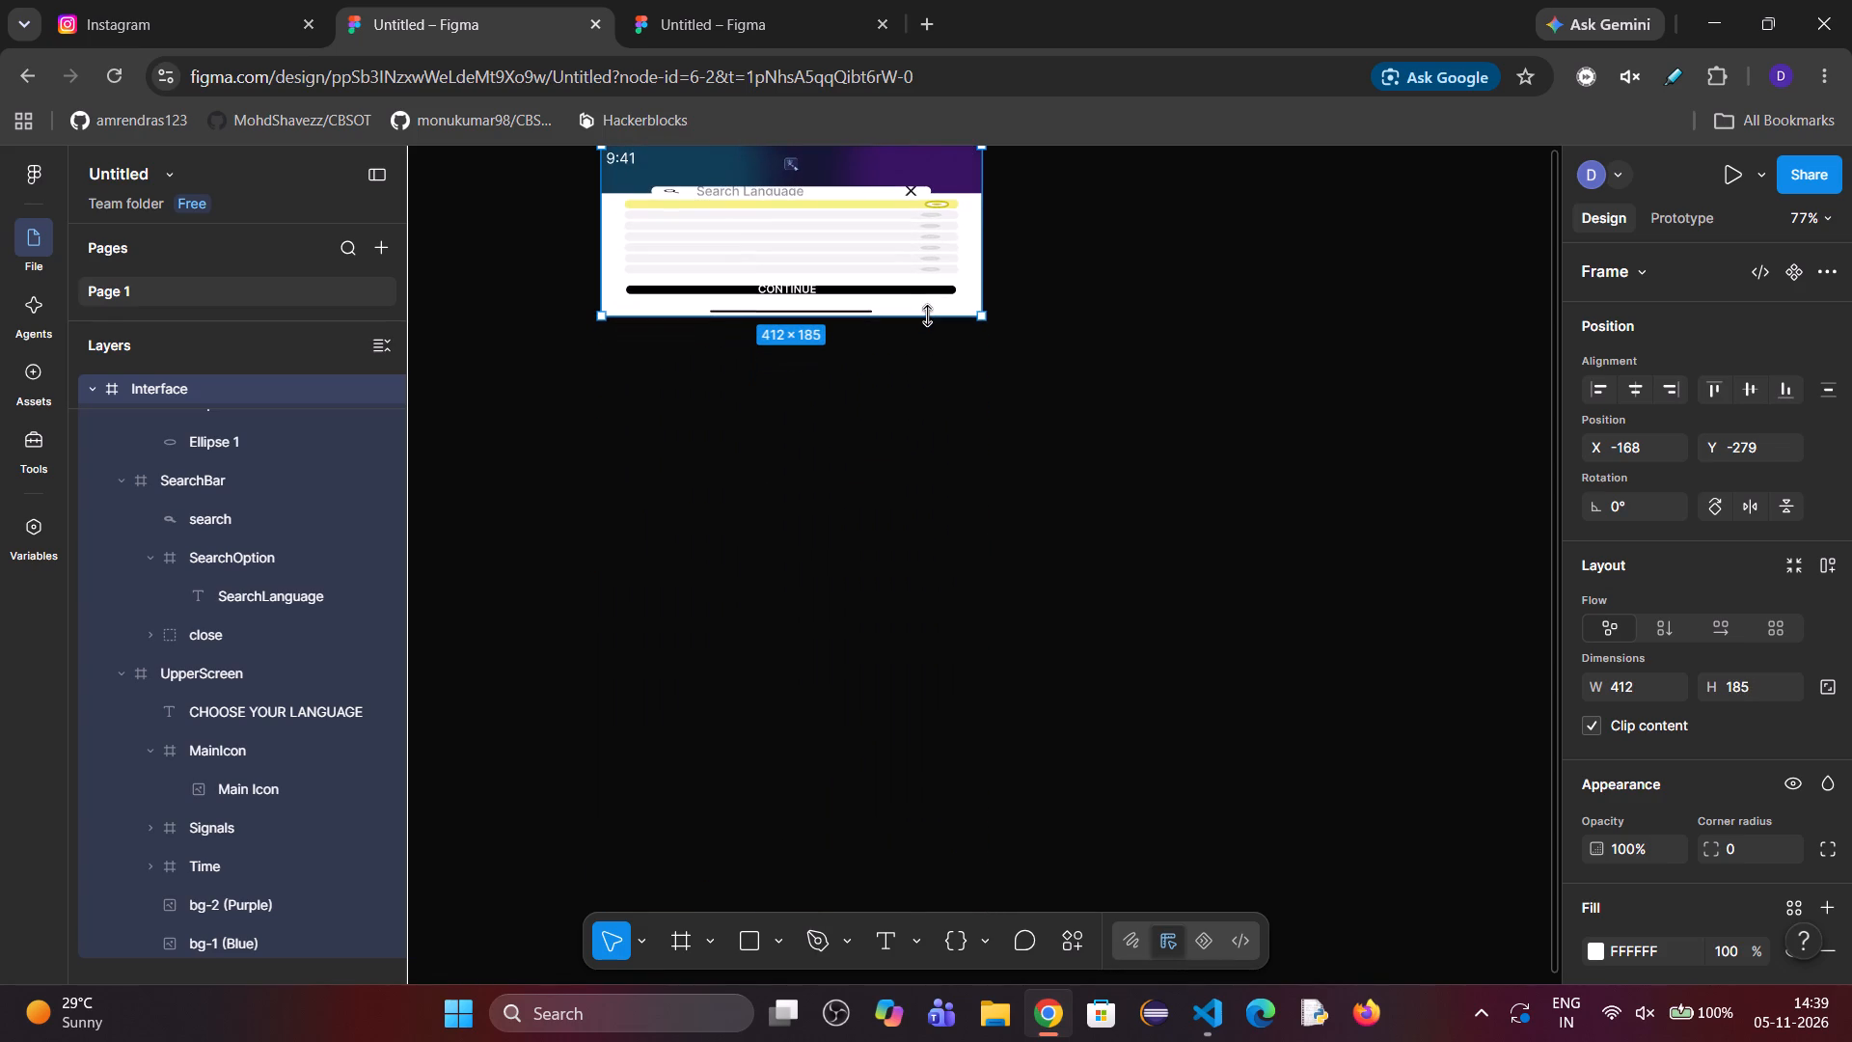
drag(927, 315, 960, 845)
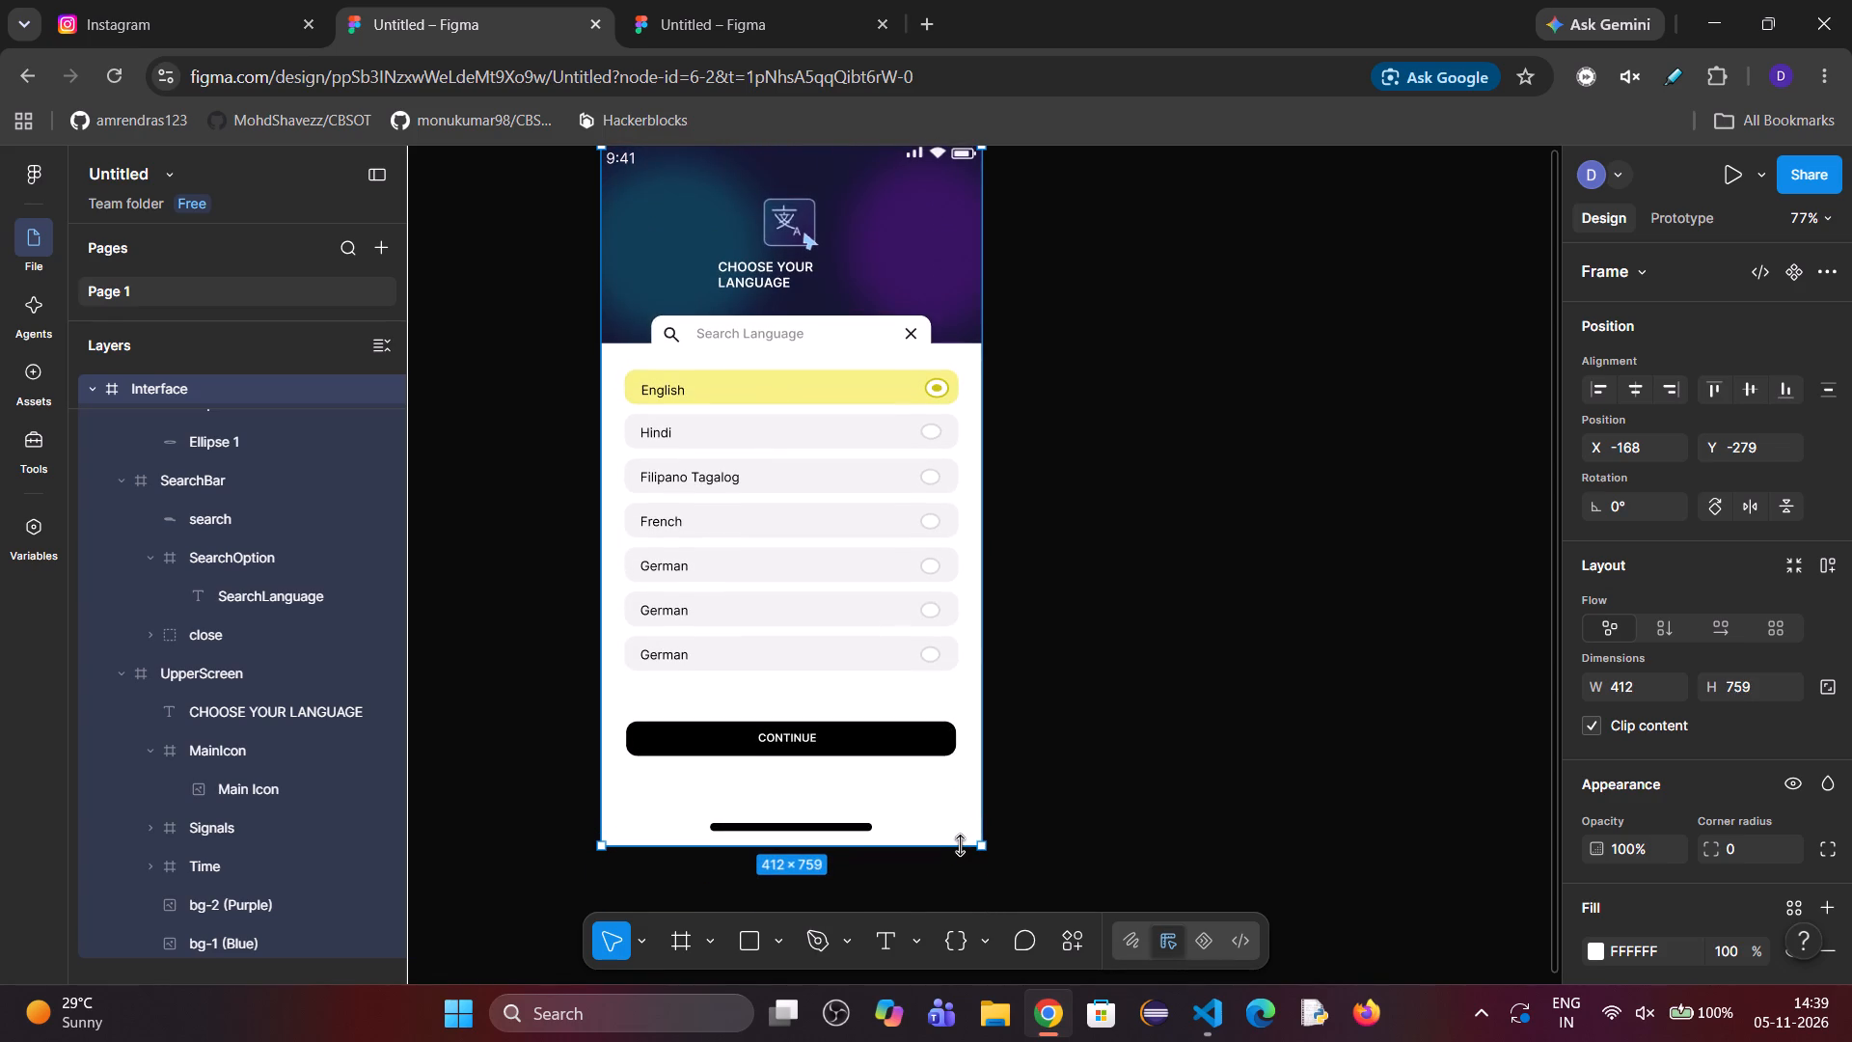
drag(960, 845, 961, 870)
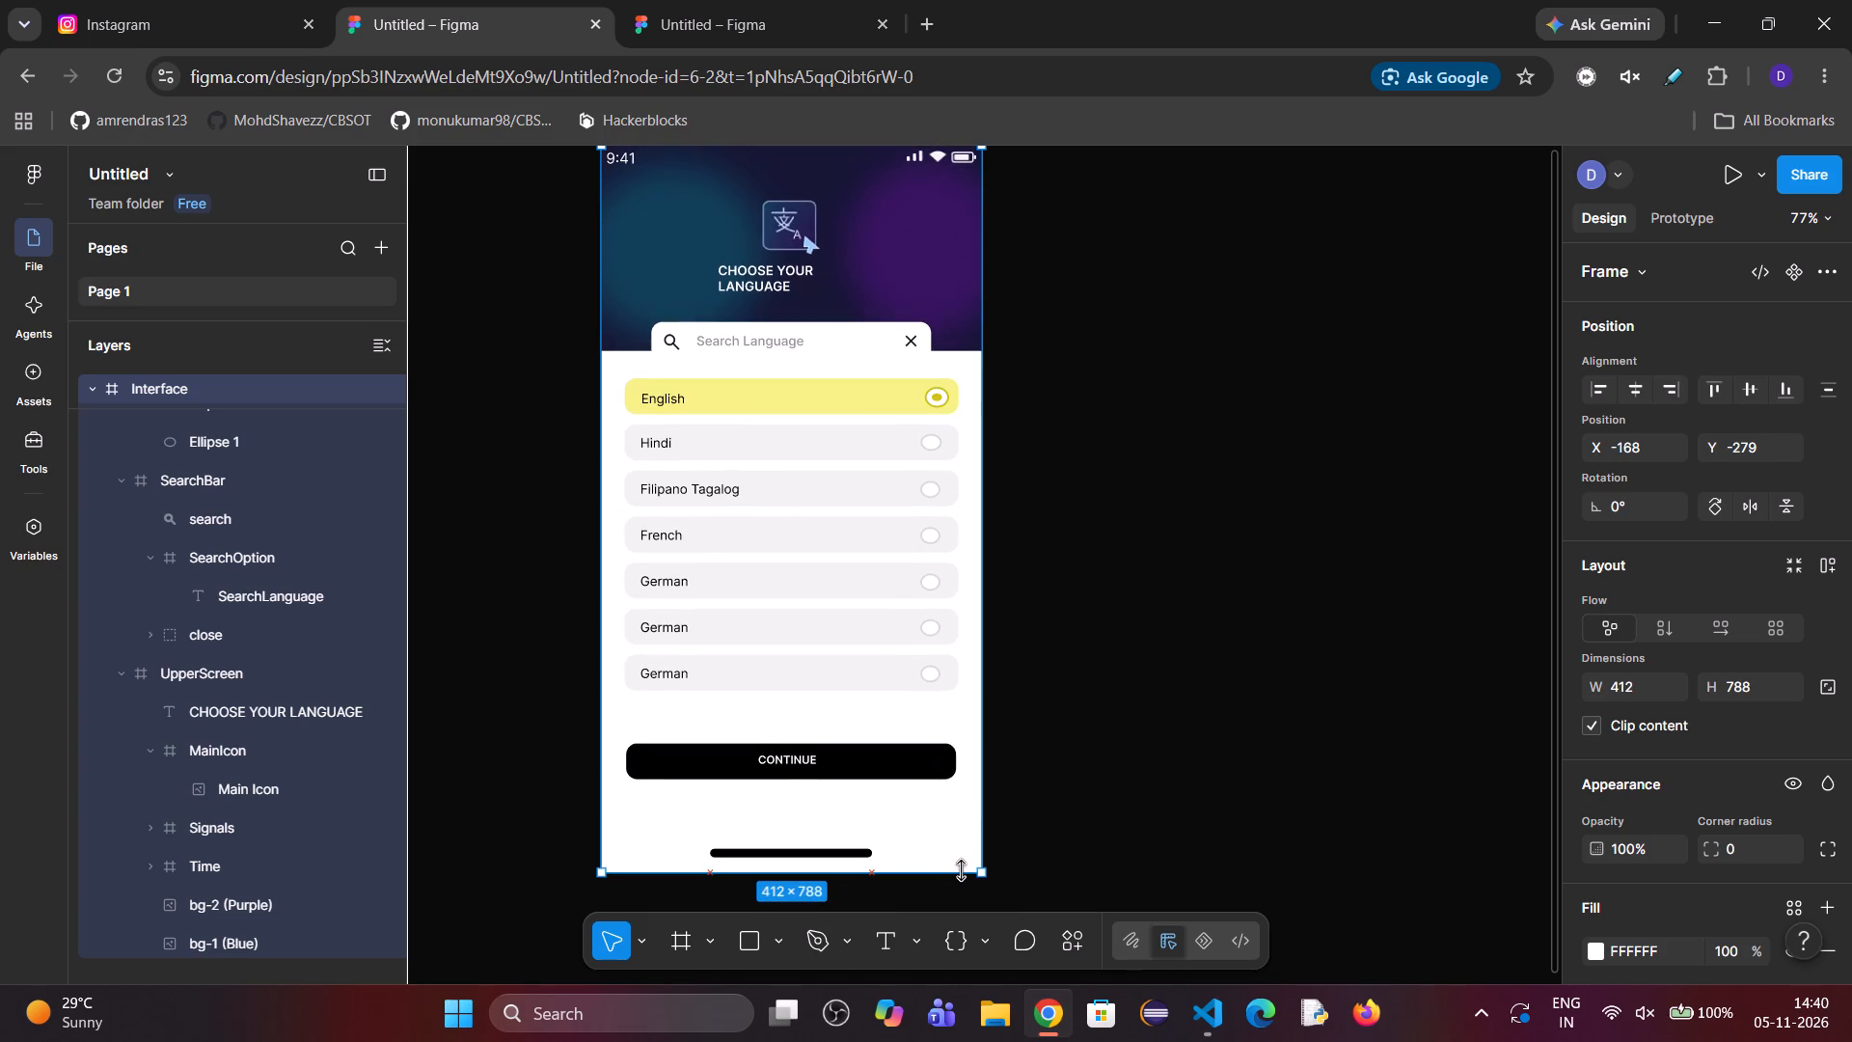
drag(961, 870, 1018, 1039)
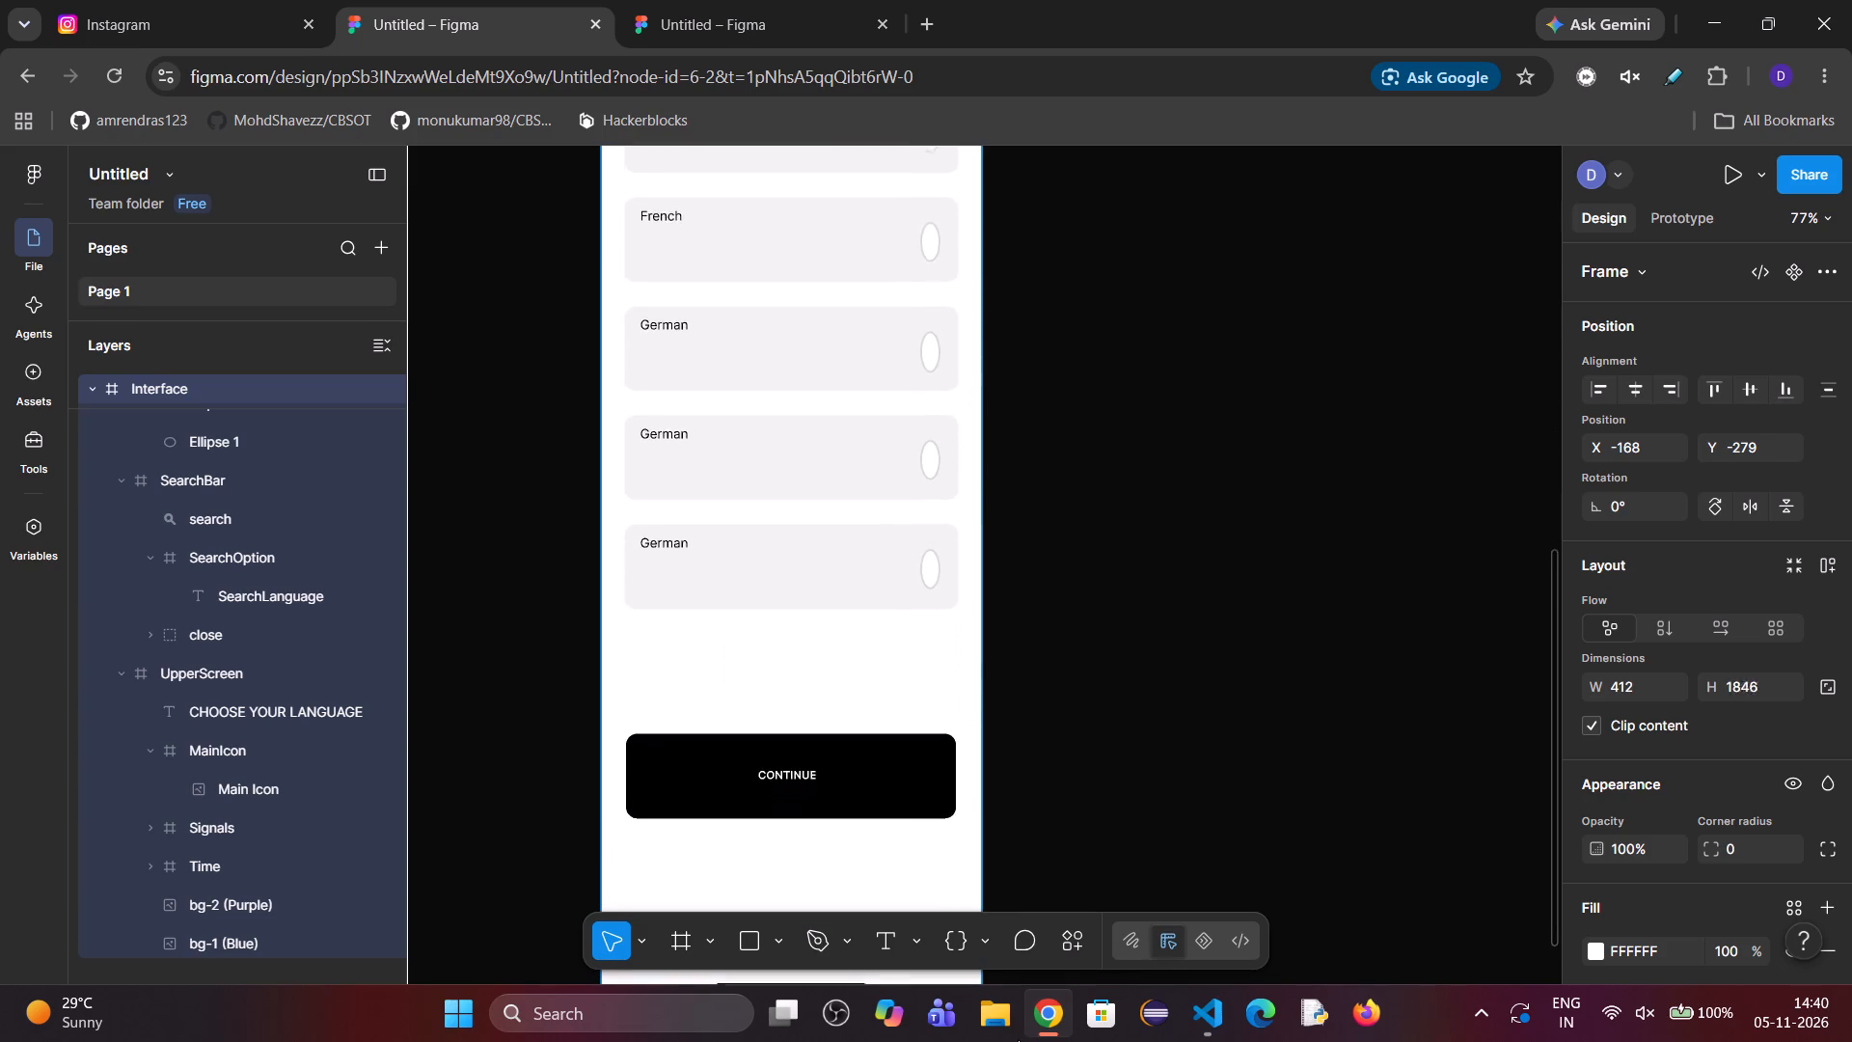
drag(1018, 1039, 997, 693)
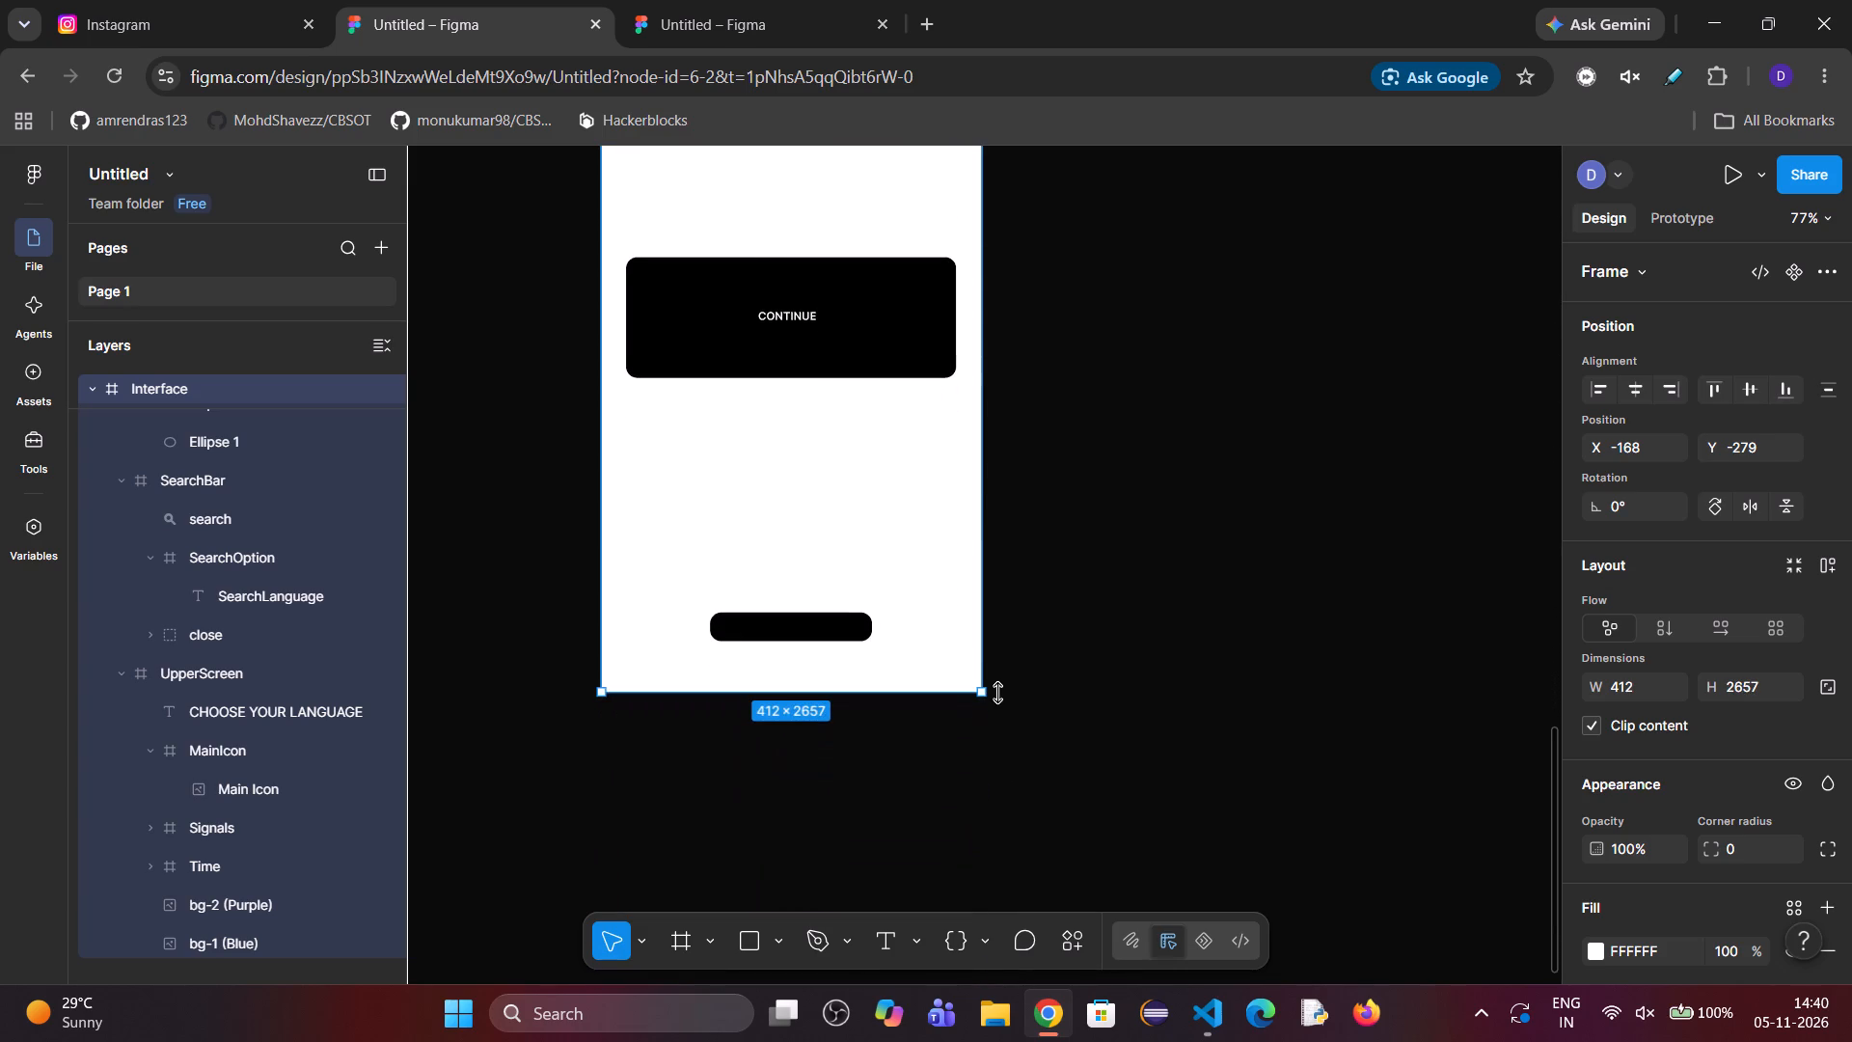
drag(997, 693, 1094, 78)
scroll(1095, 572, up, 17)
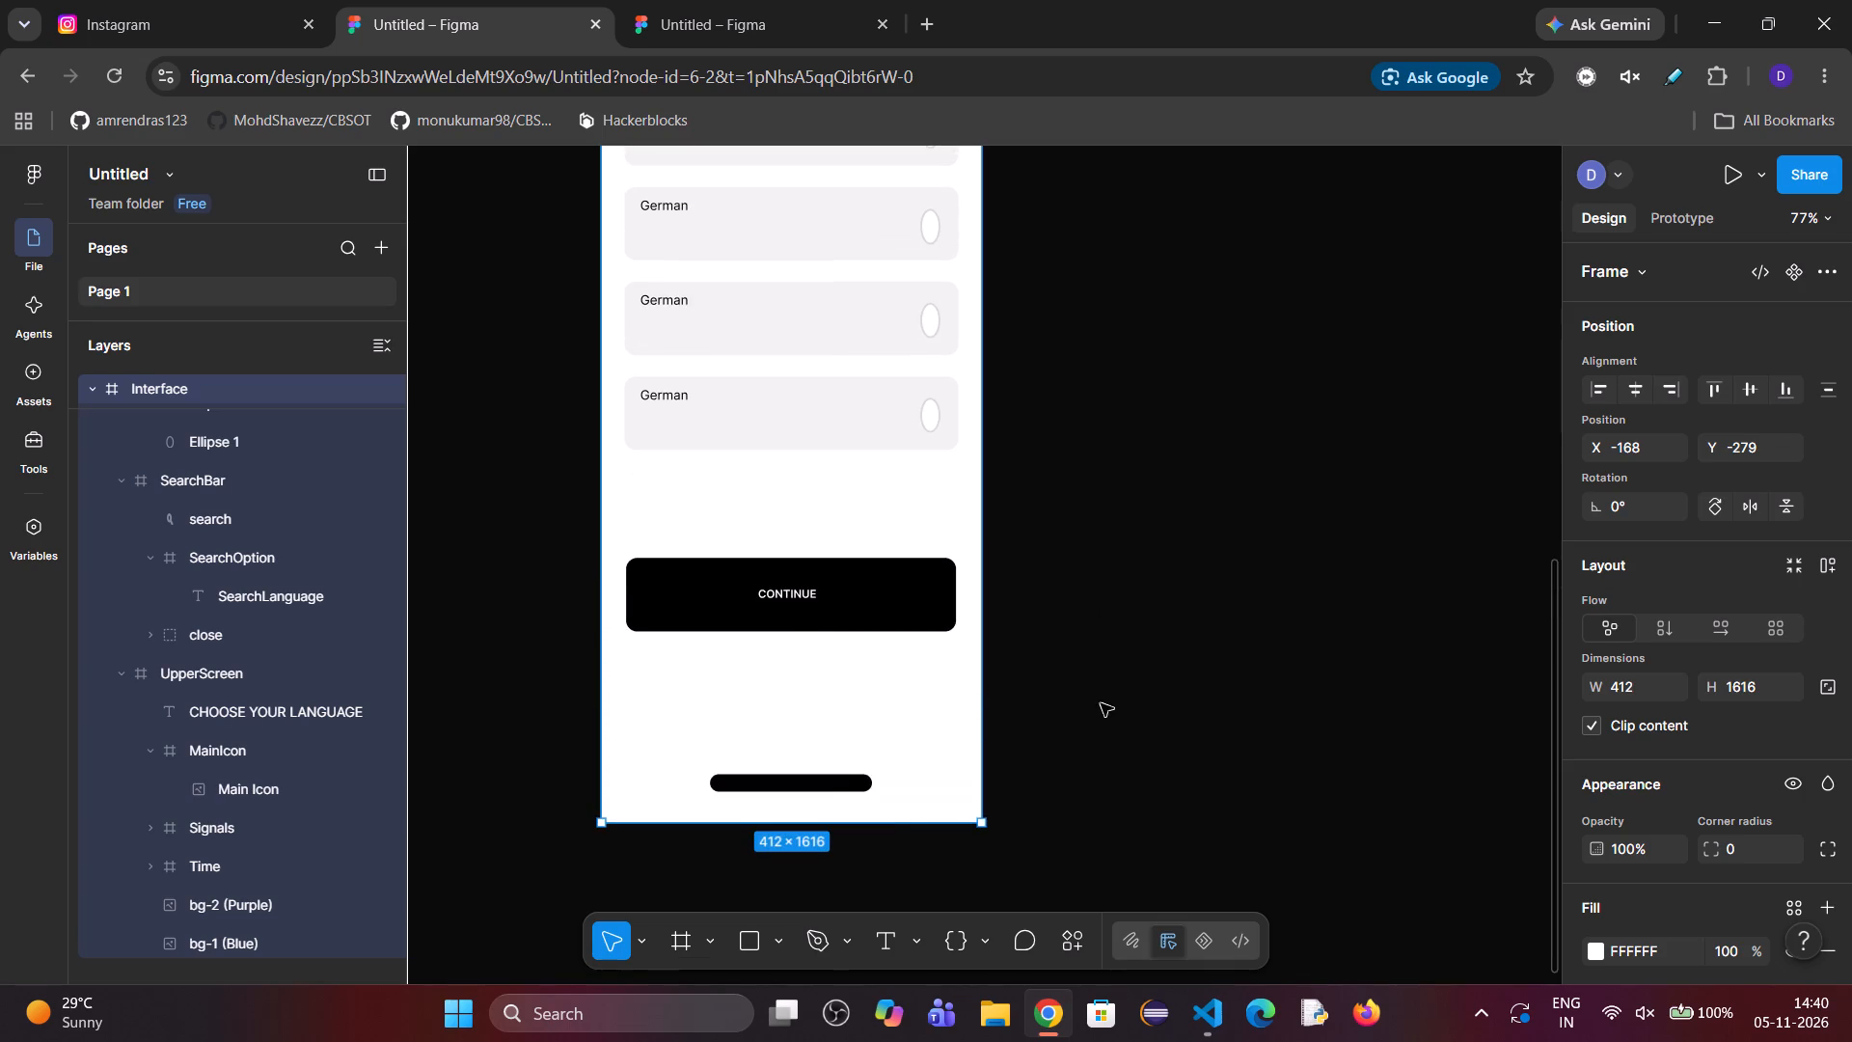
Shrink the Interface frame's height to about 1031, check the layout, and reduce the height further to about 632.
drag(895, 825, 972, 288)
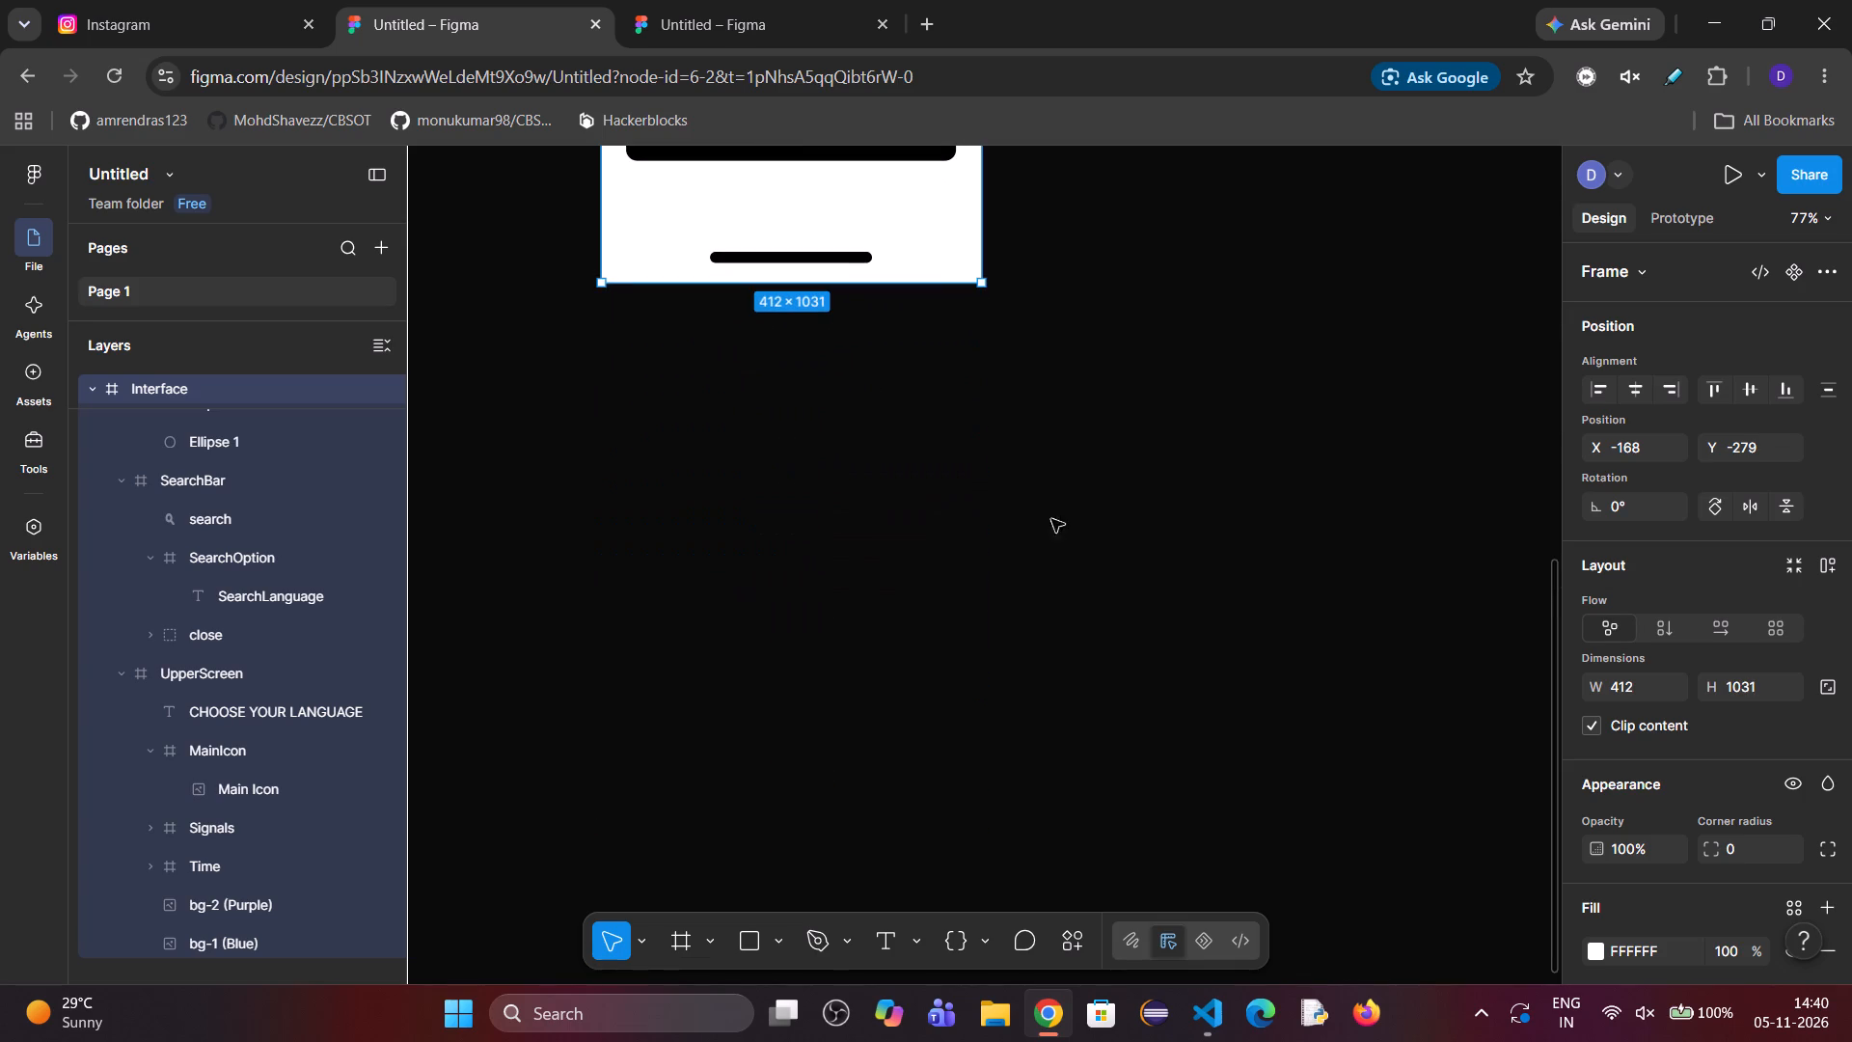
scroll(1137, 934, up, 20)
scroll(1137, 934, up, 1)
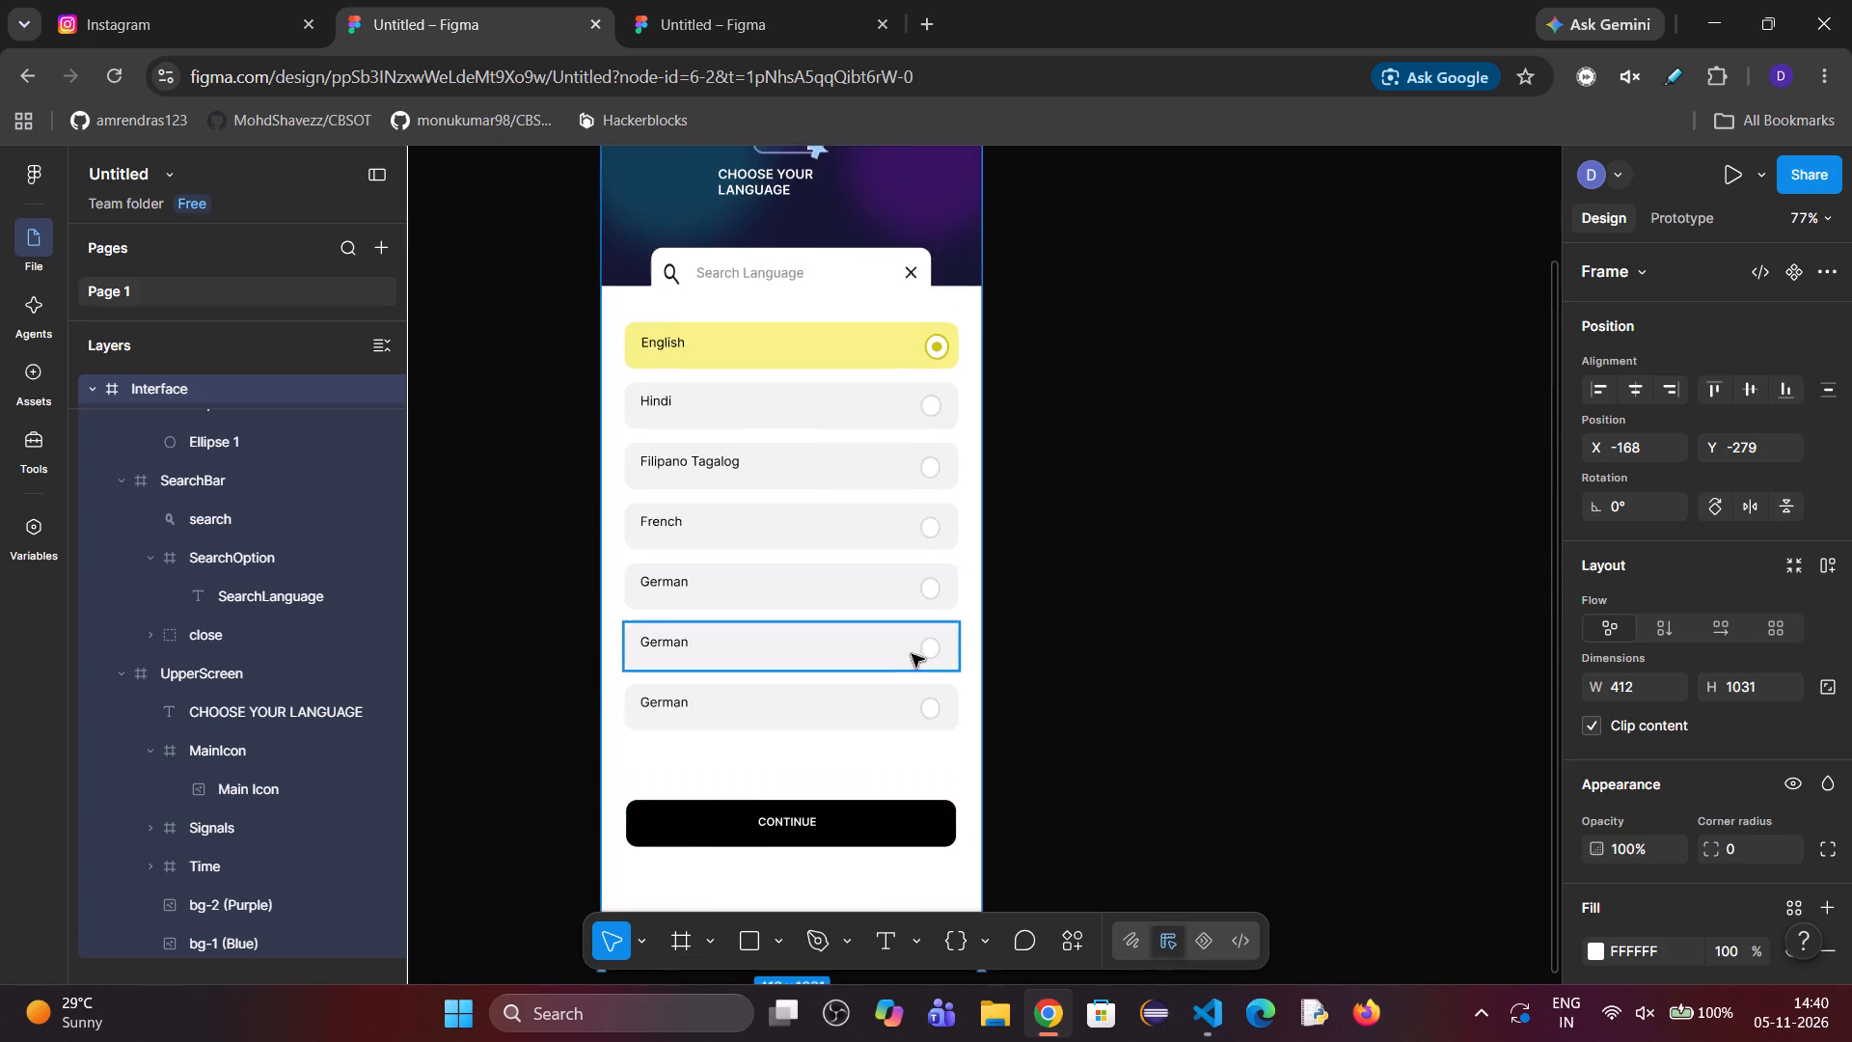
scroll(912, 654, down, 4)
drag(862, 708, 977, 337)
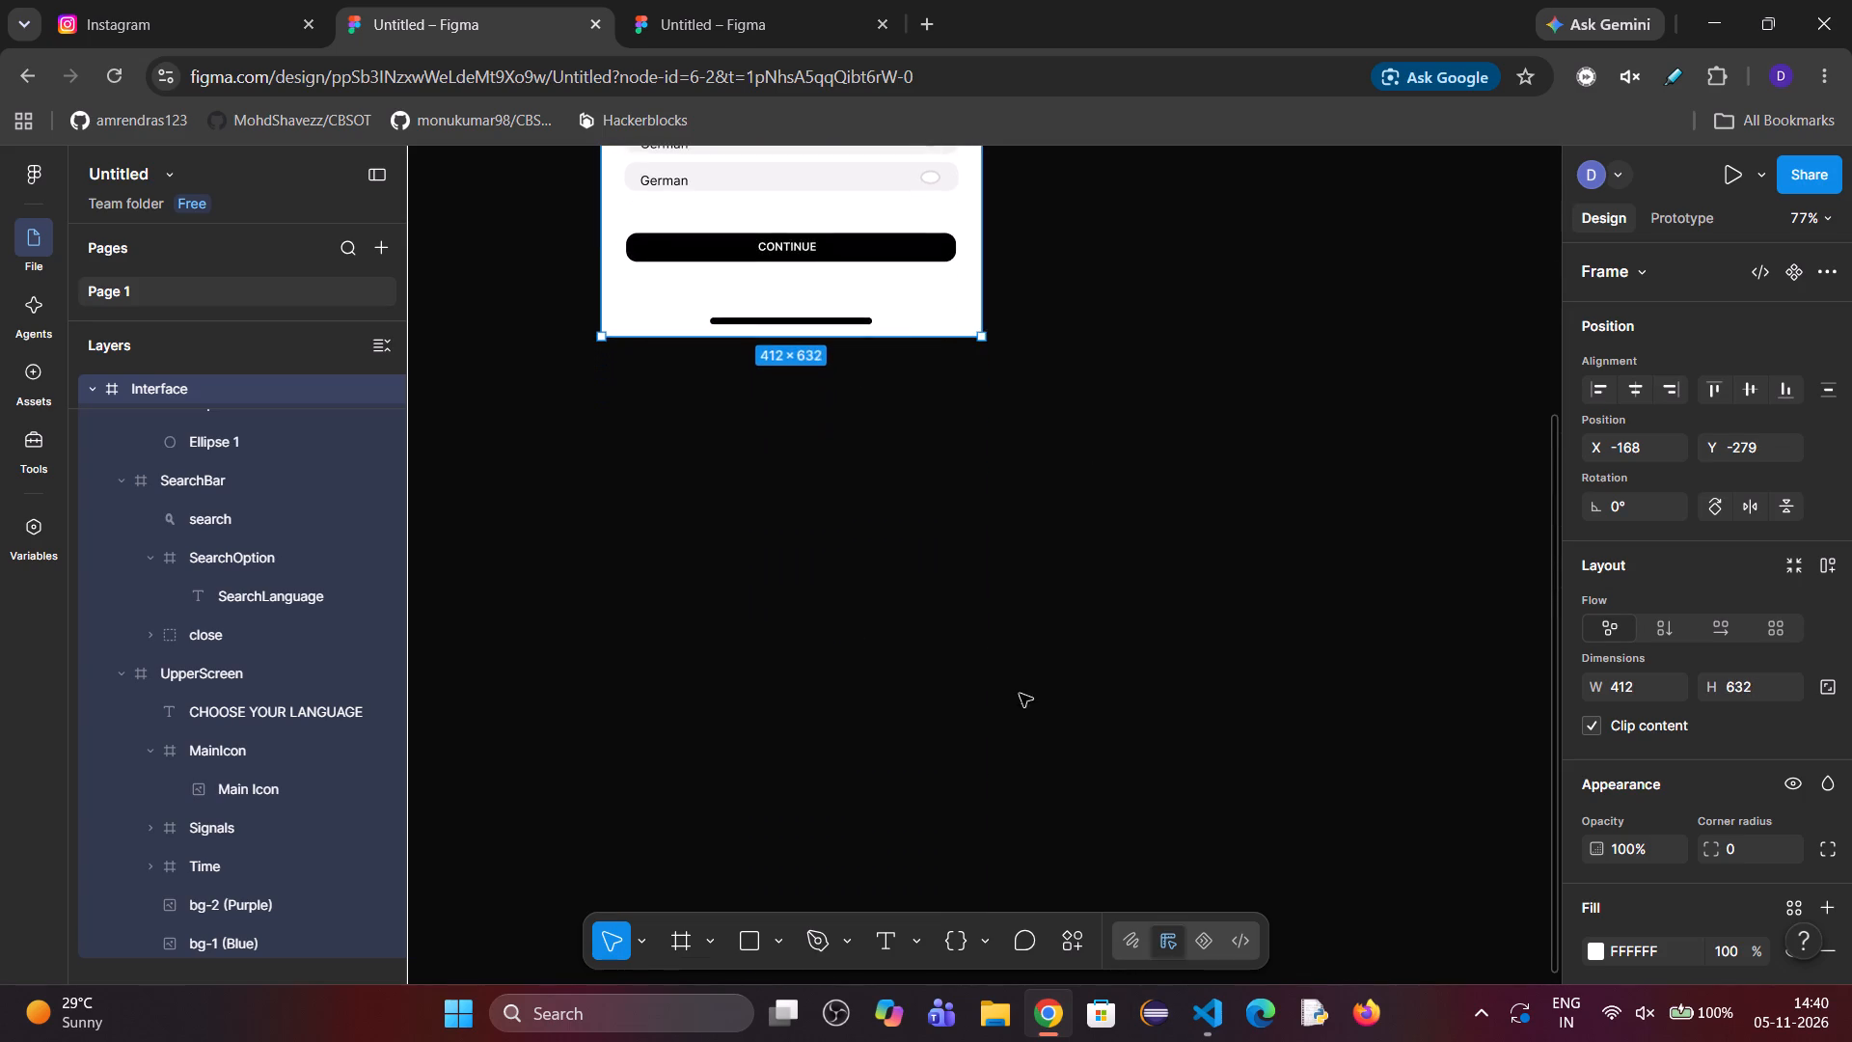
scroll(1025, 725, up, 9)
click(858, 762)
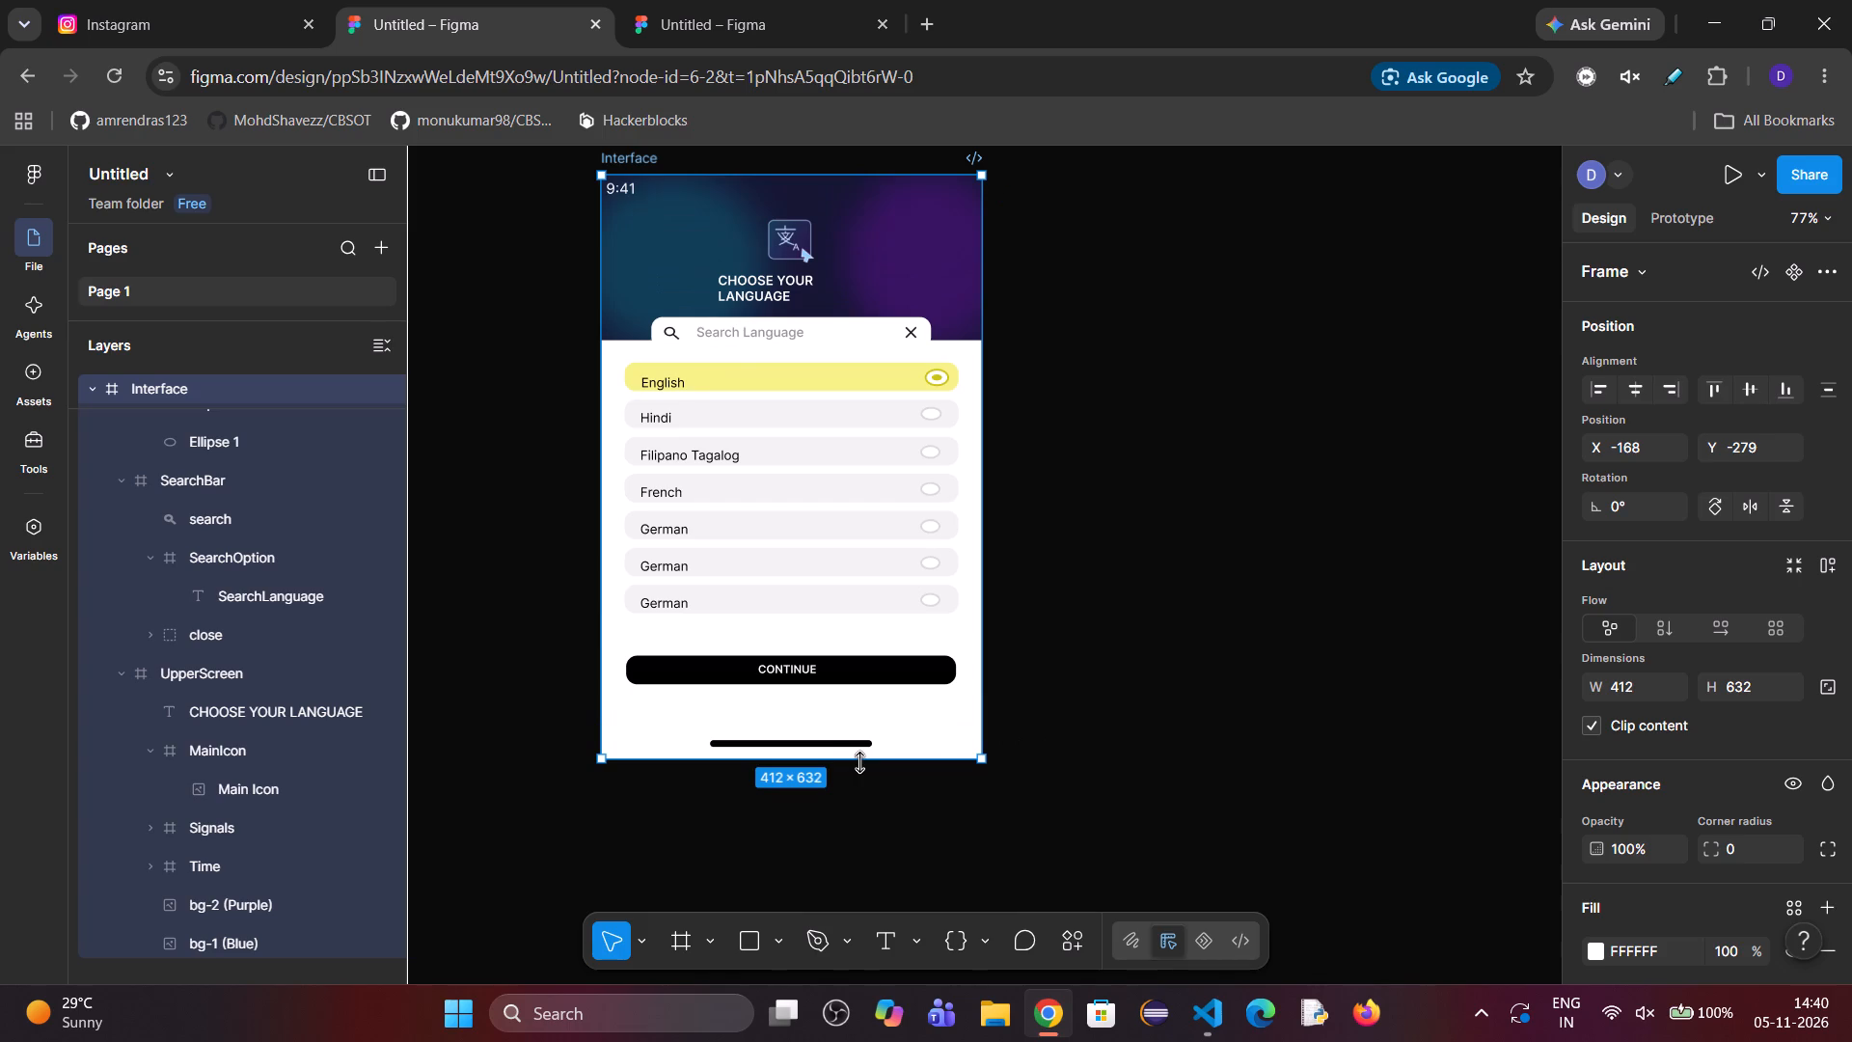
Search Google for "smallest mobile size" in a new tab, and return to the Interface design in Figma.
click(934, 0)
click(1022, 480)
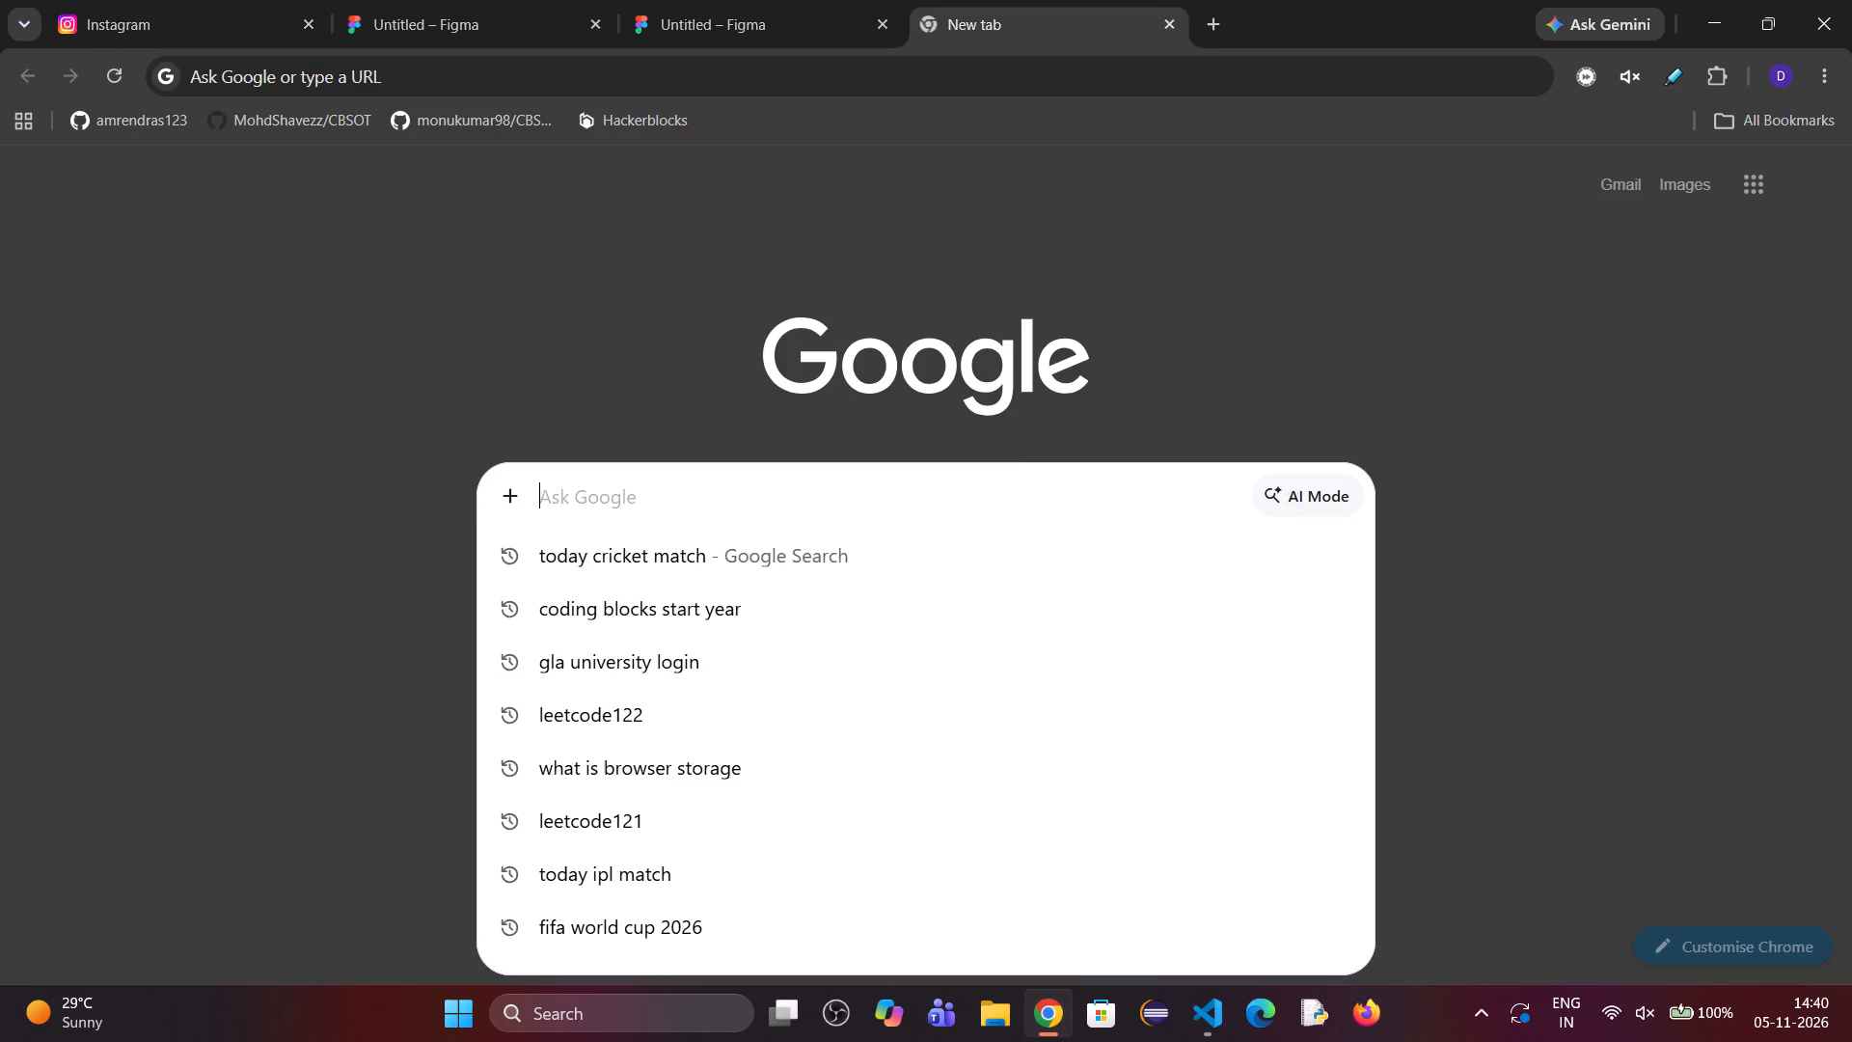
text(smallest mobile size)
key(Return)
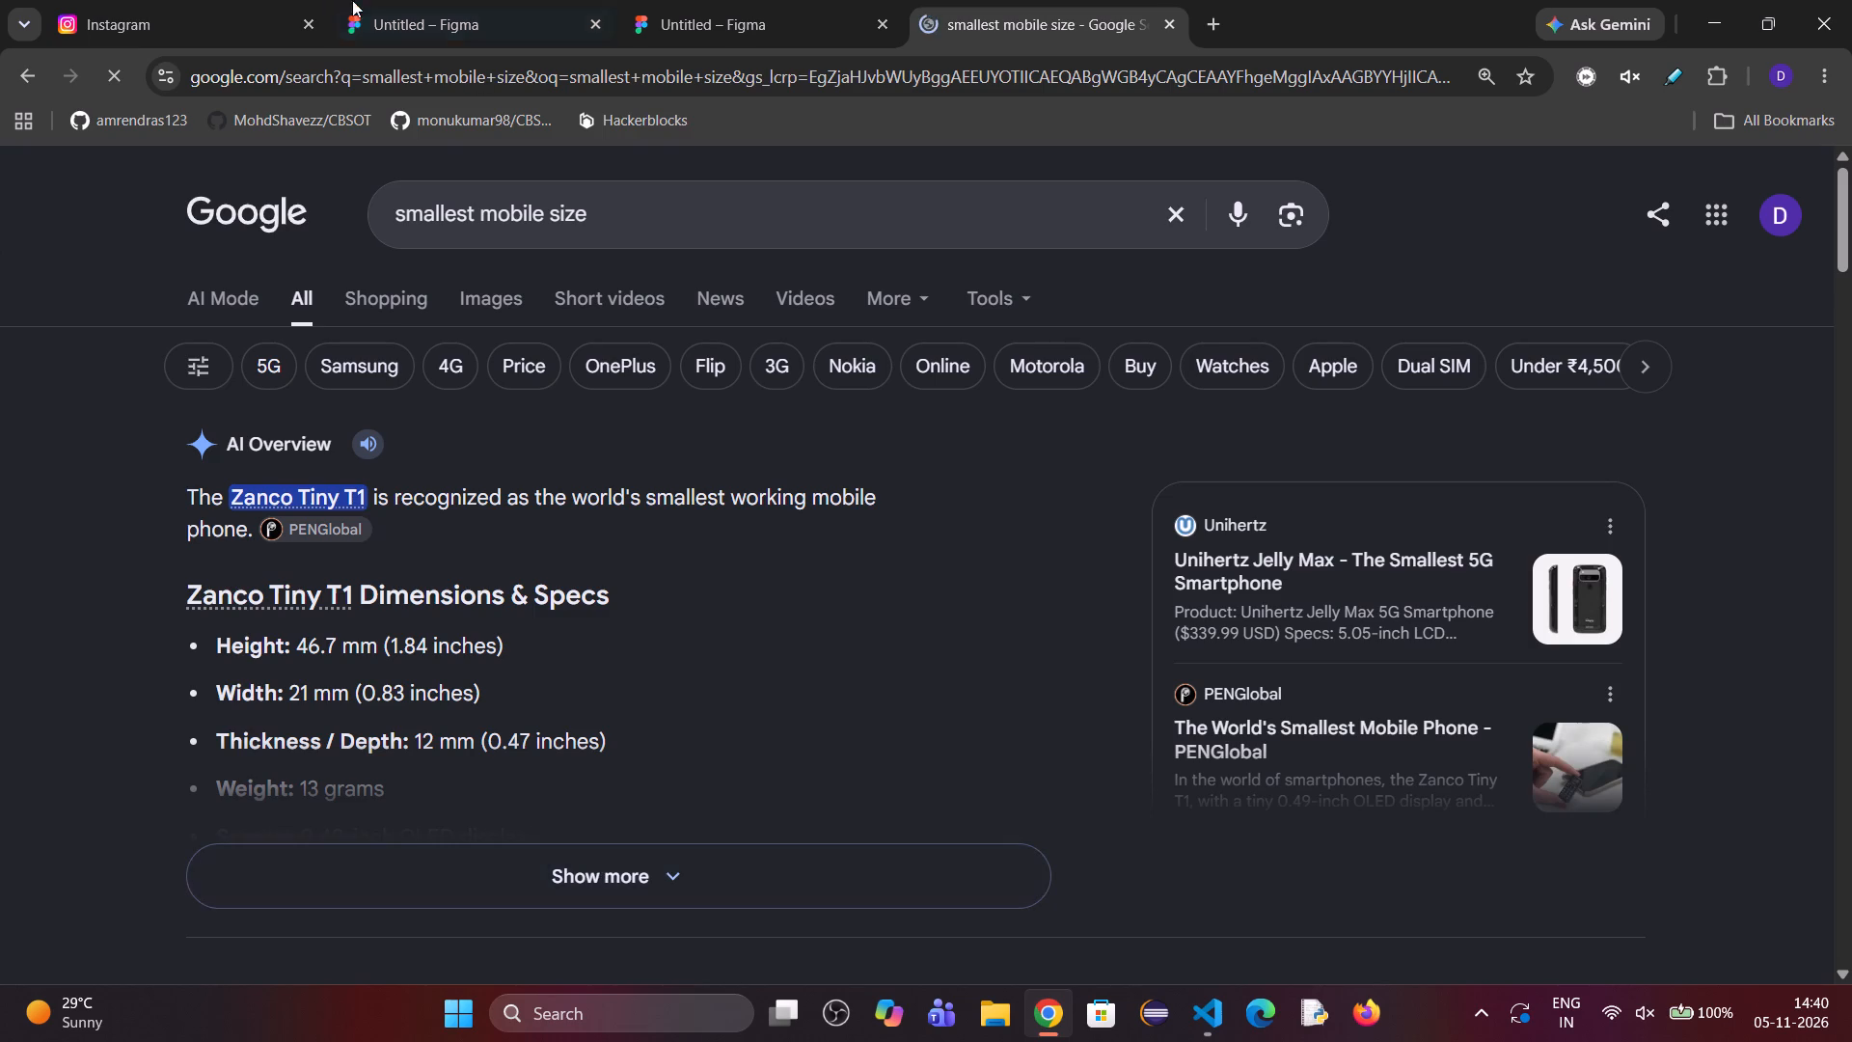
click(327, 0)
click(436, 0)
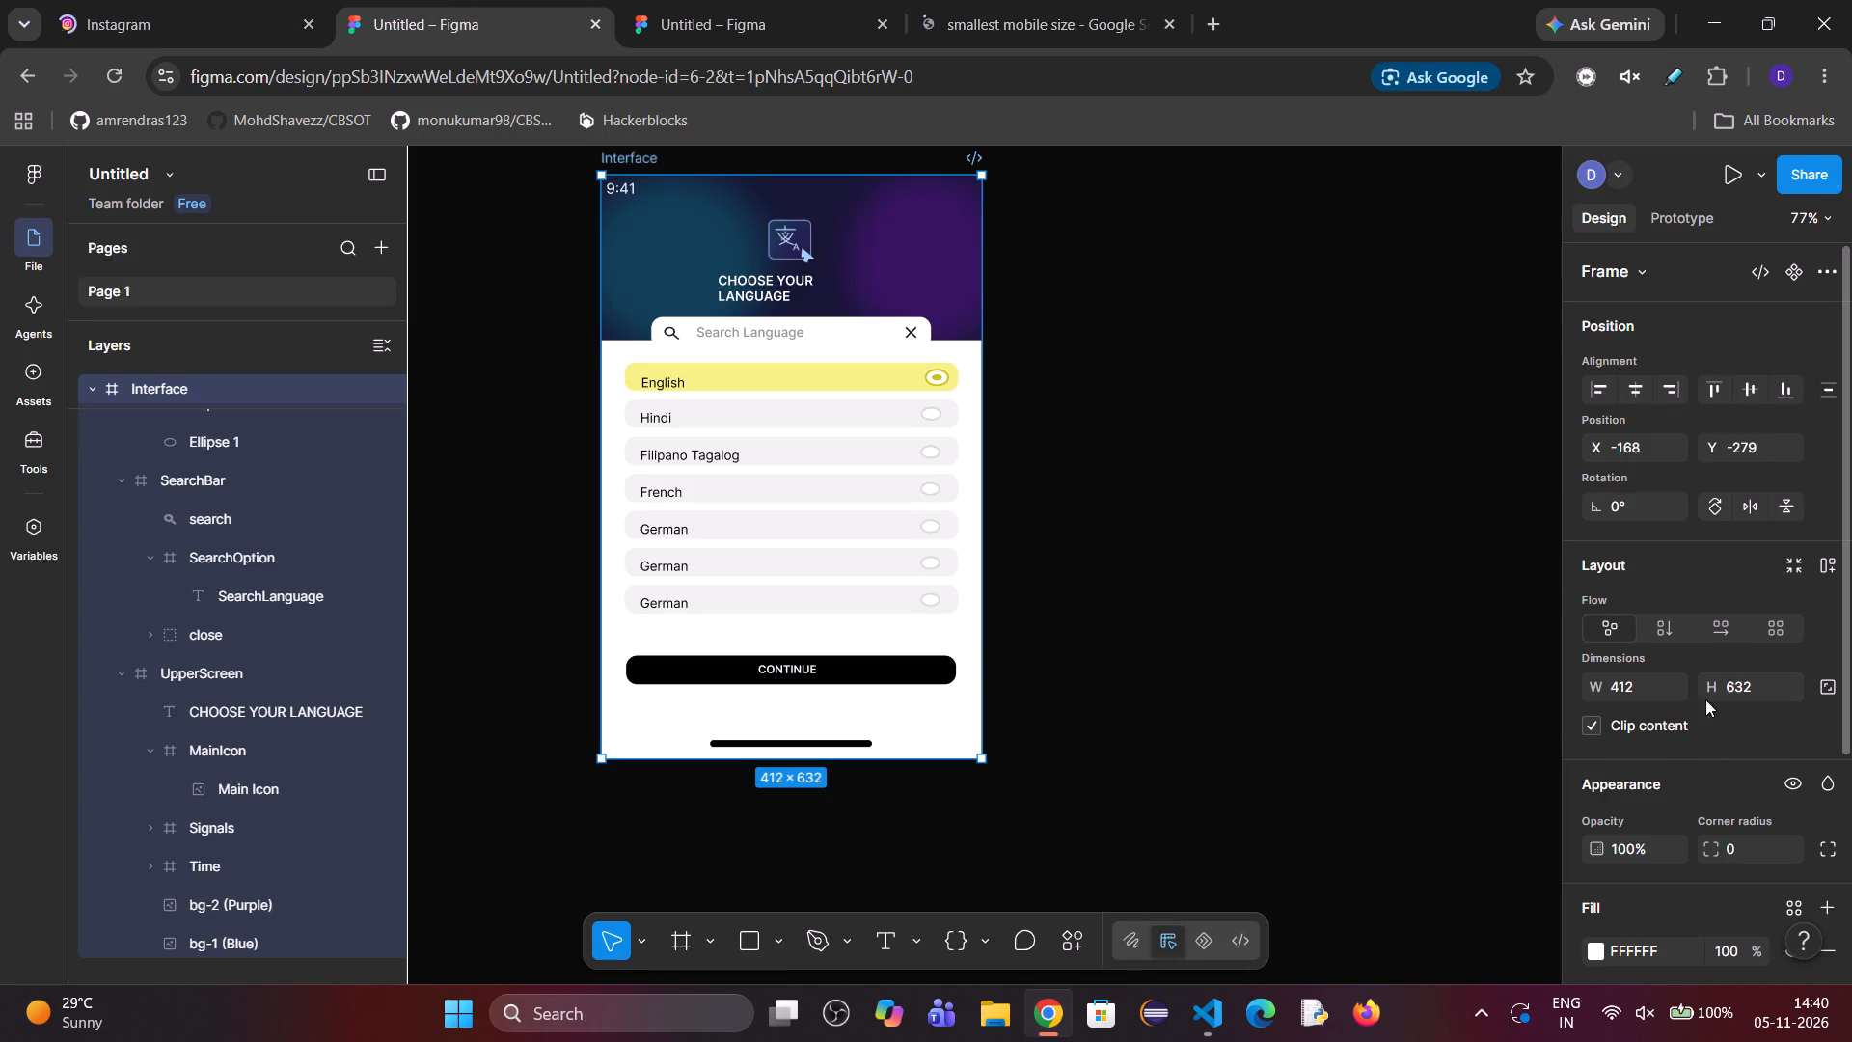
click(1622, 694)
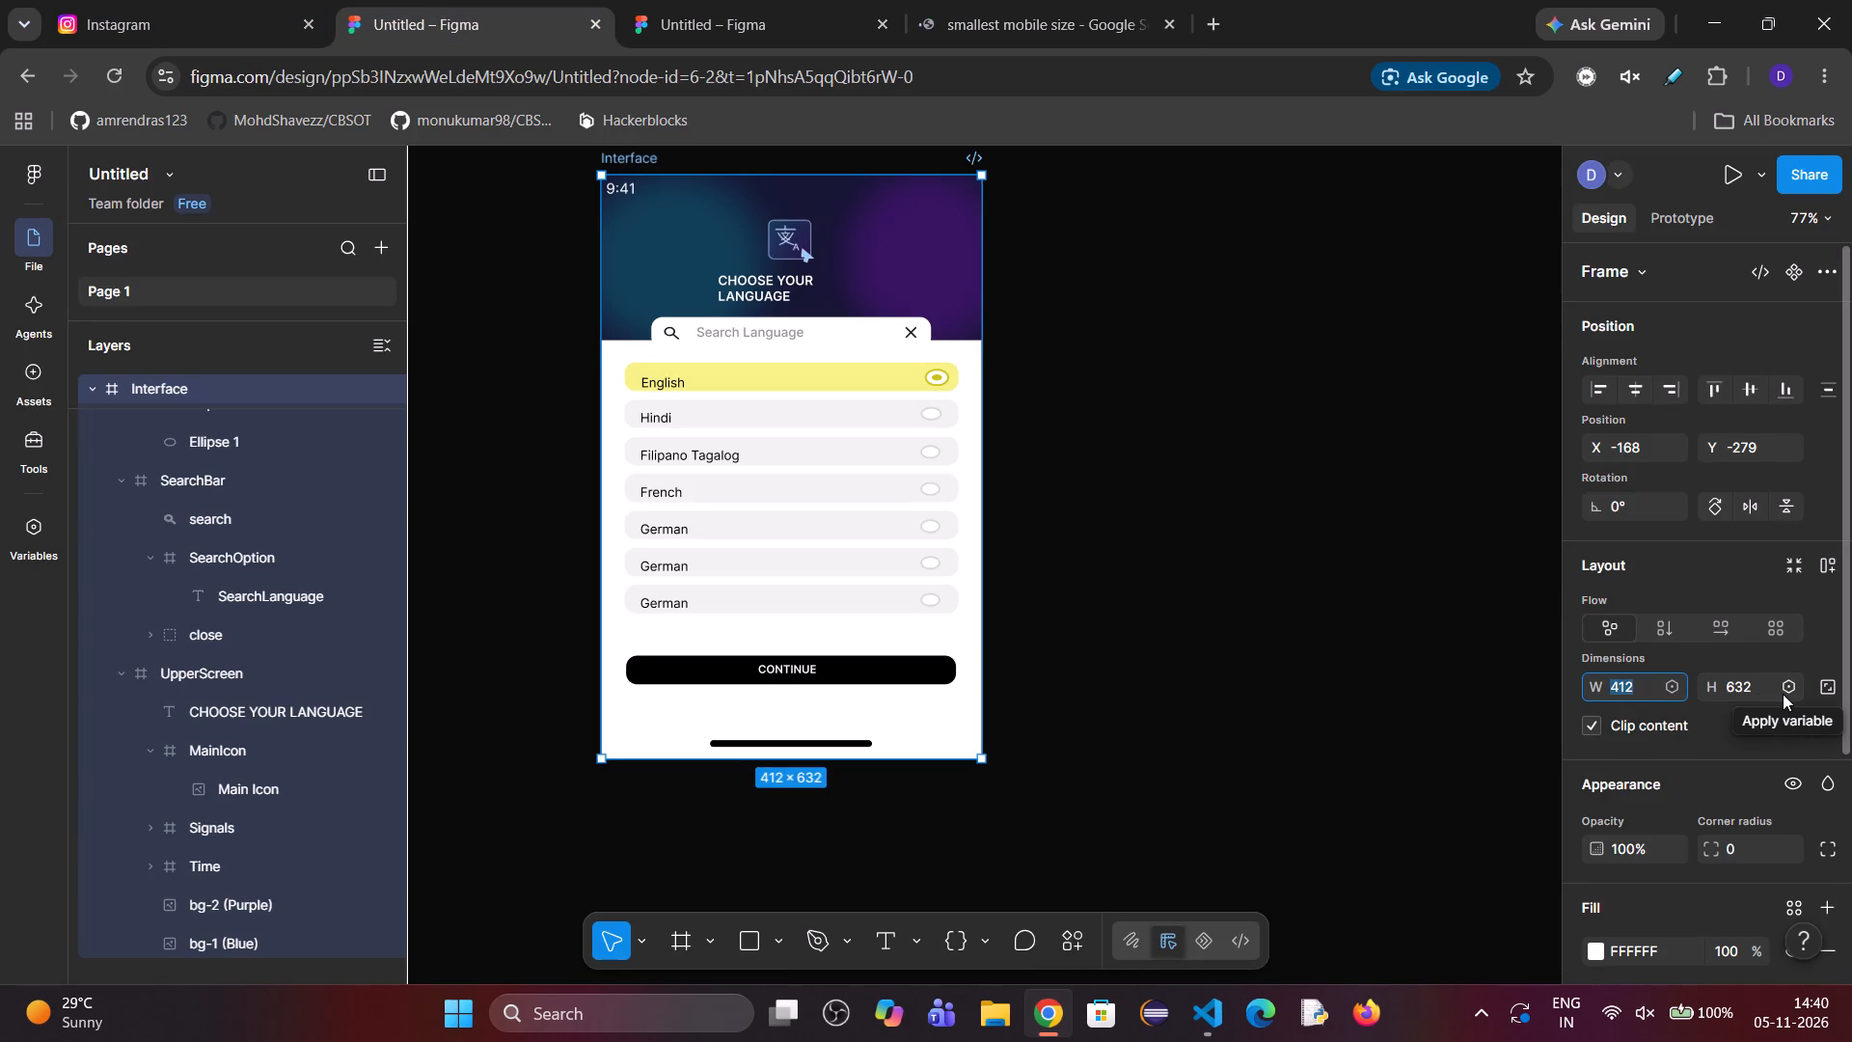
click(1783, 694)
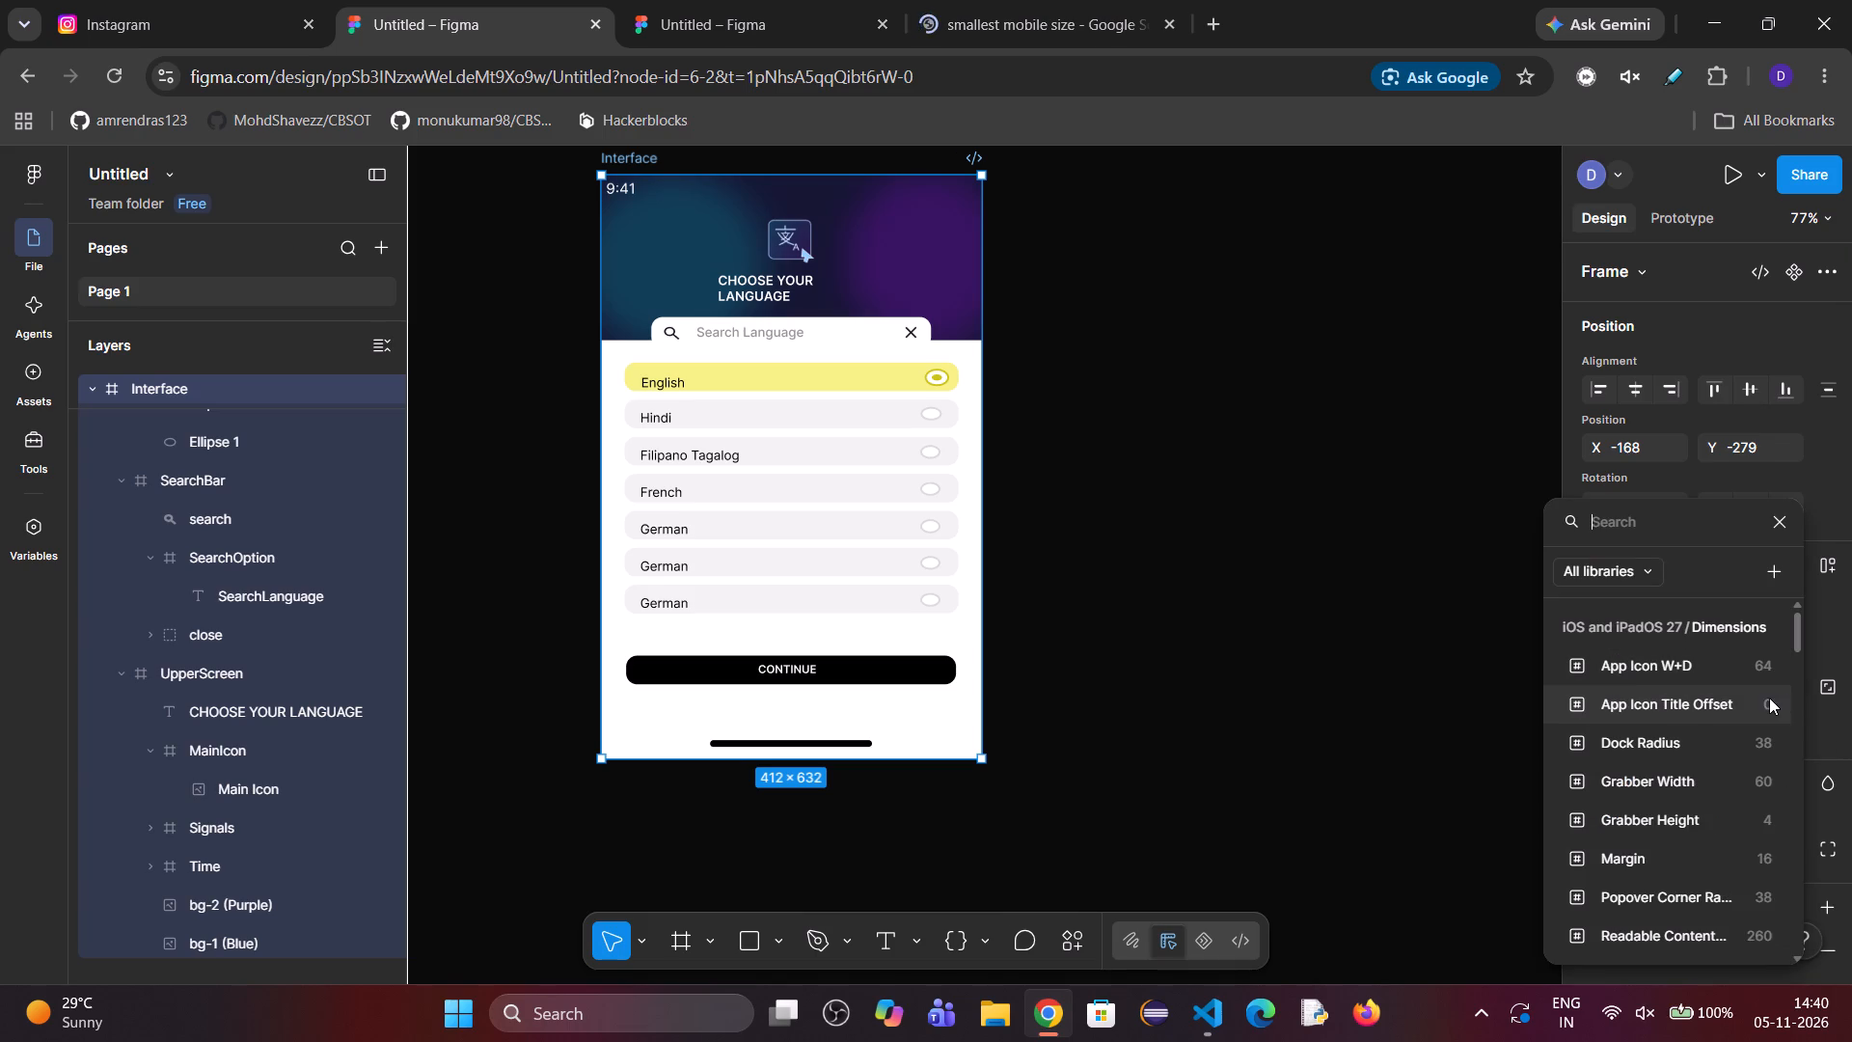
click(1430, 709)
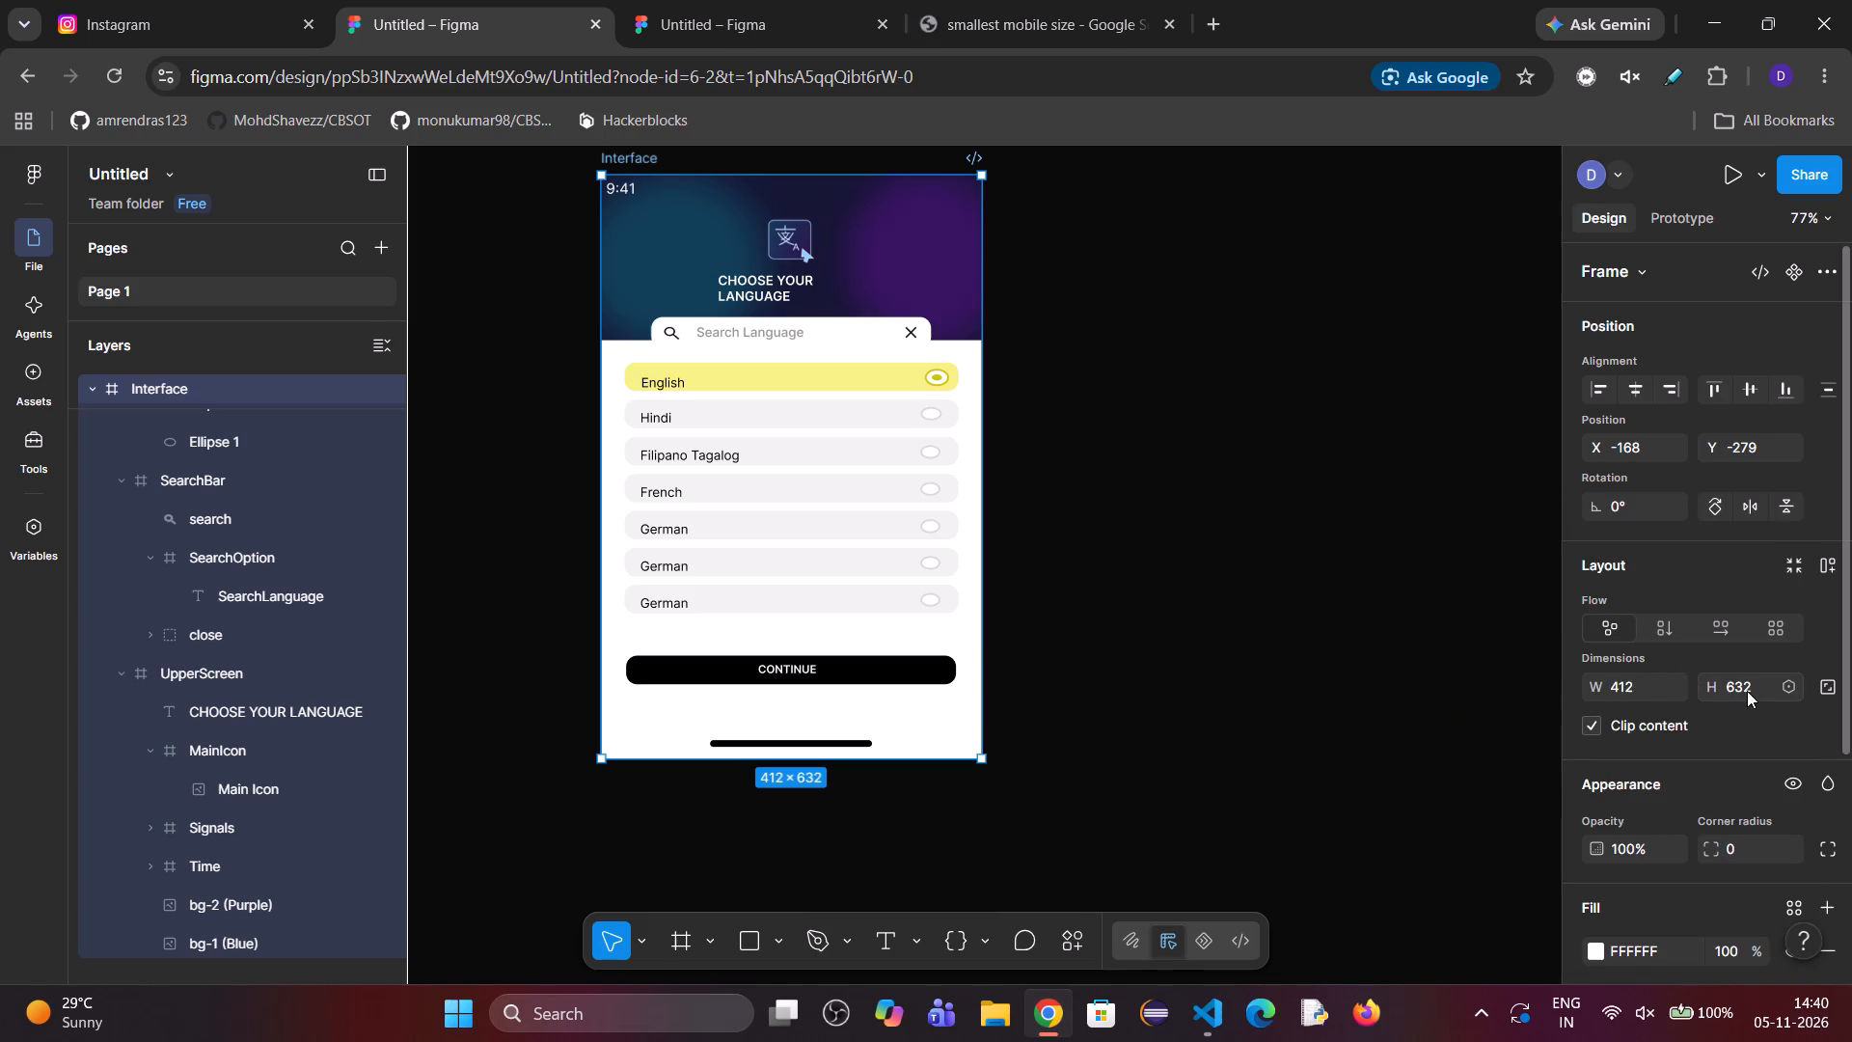
Open another new browser tab.
drag(1202, 16, 1186, 7)
click(1215, 38)
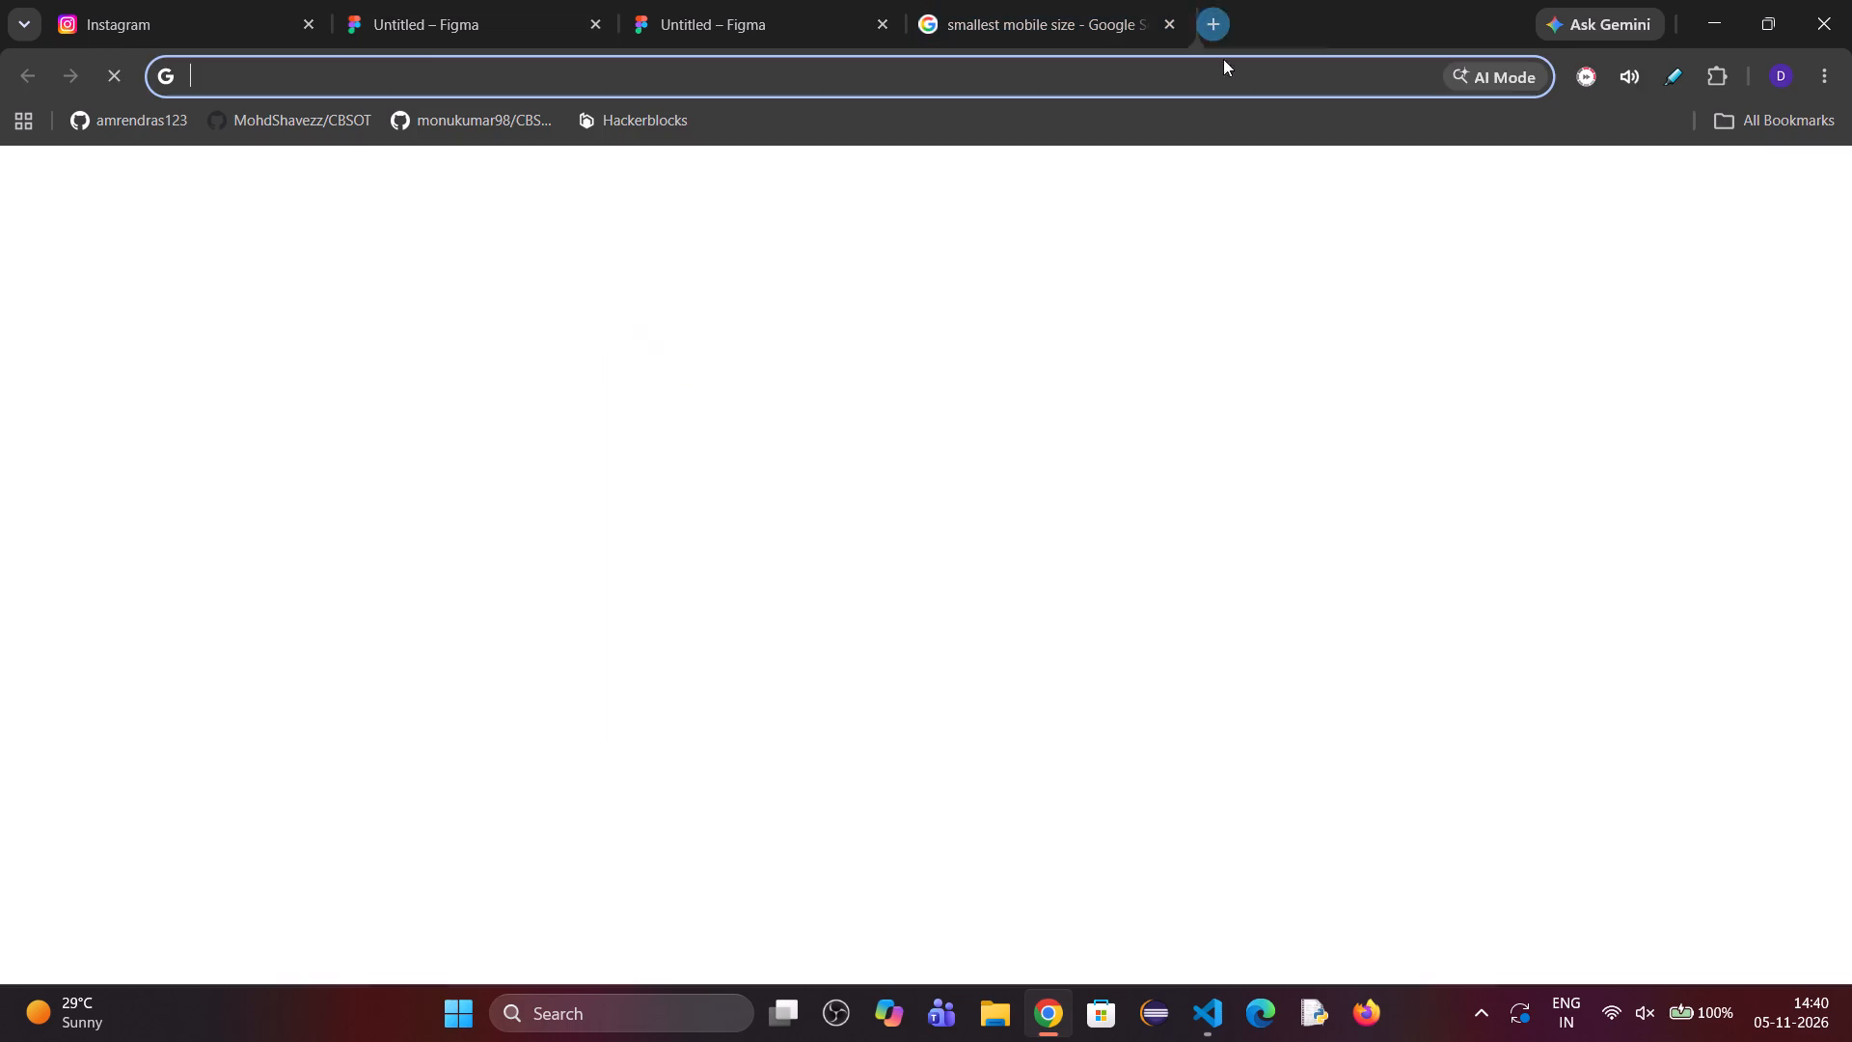
Search Google for which unit Figma dimensions are in.
click(1092, 519)
text(if figma dimesnions ar ein which)
key(space)
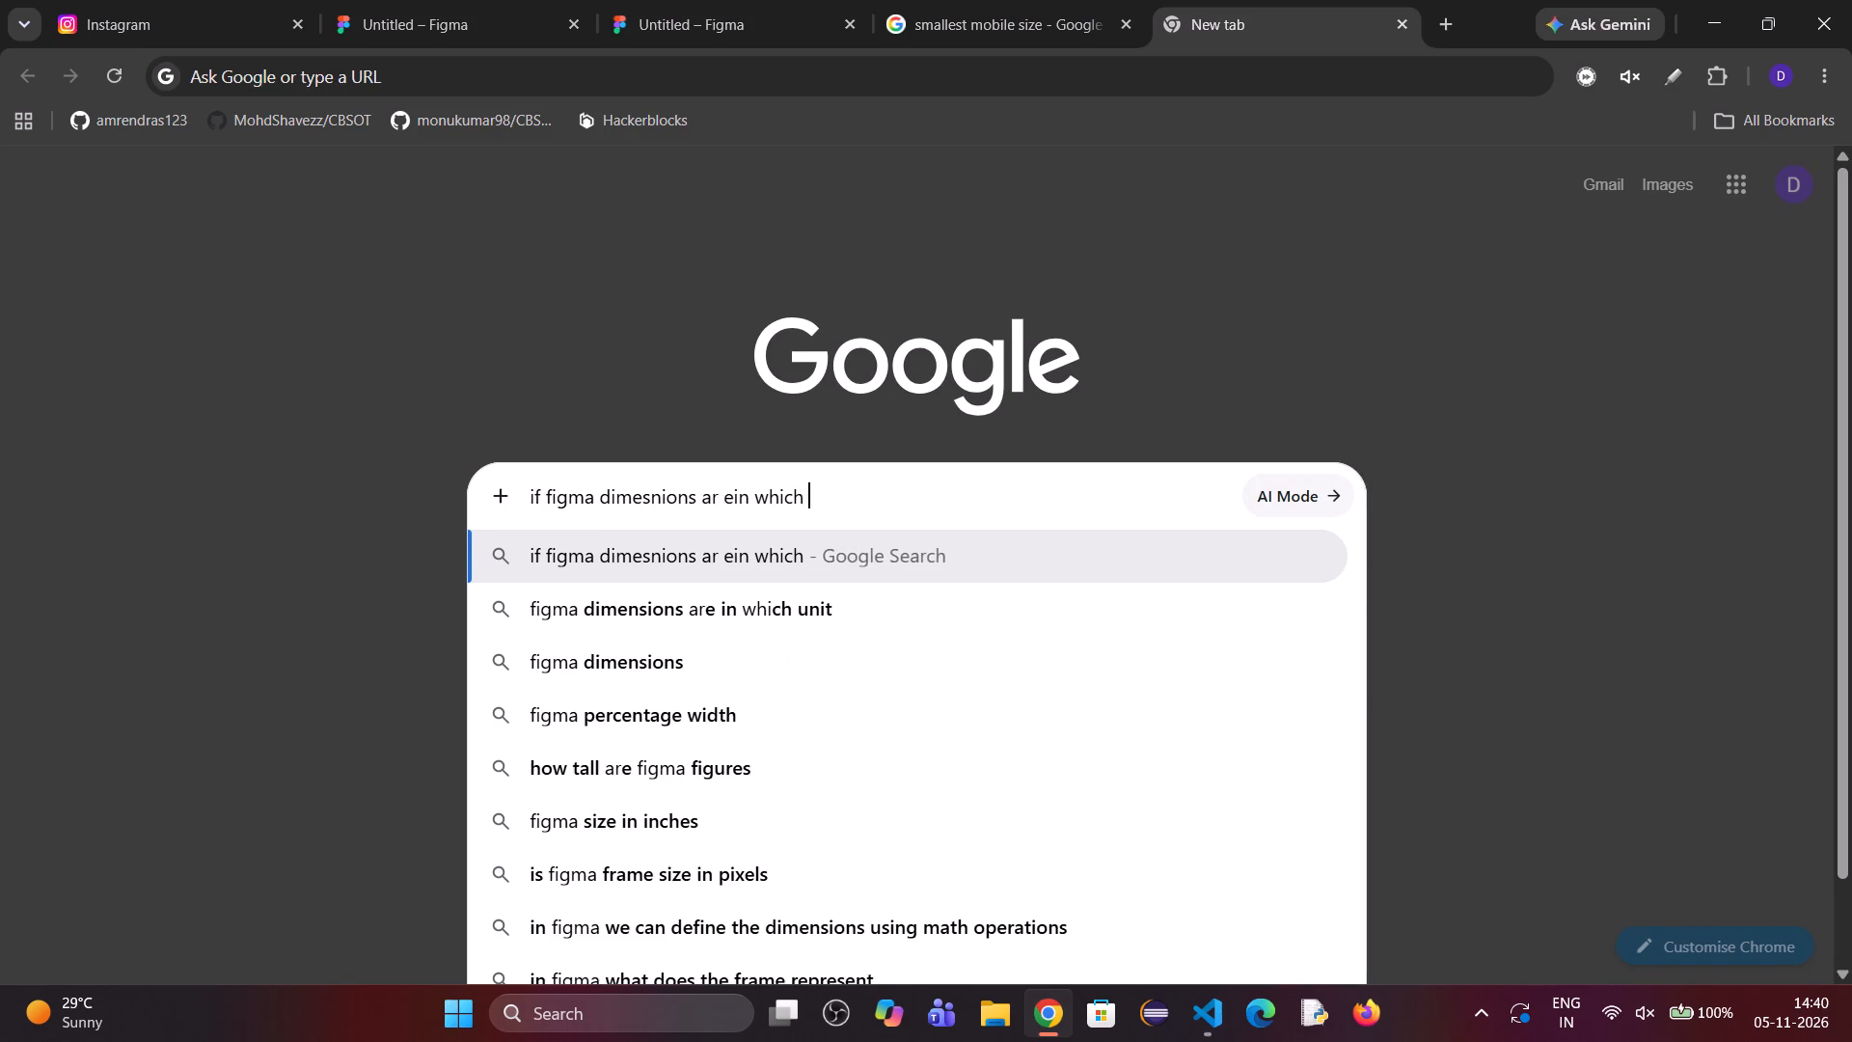
text(unit)
key(Return)
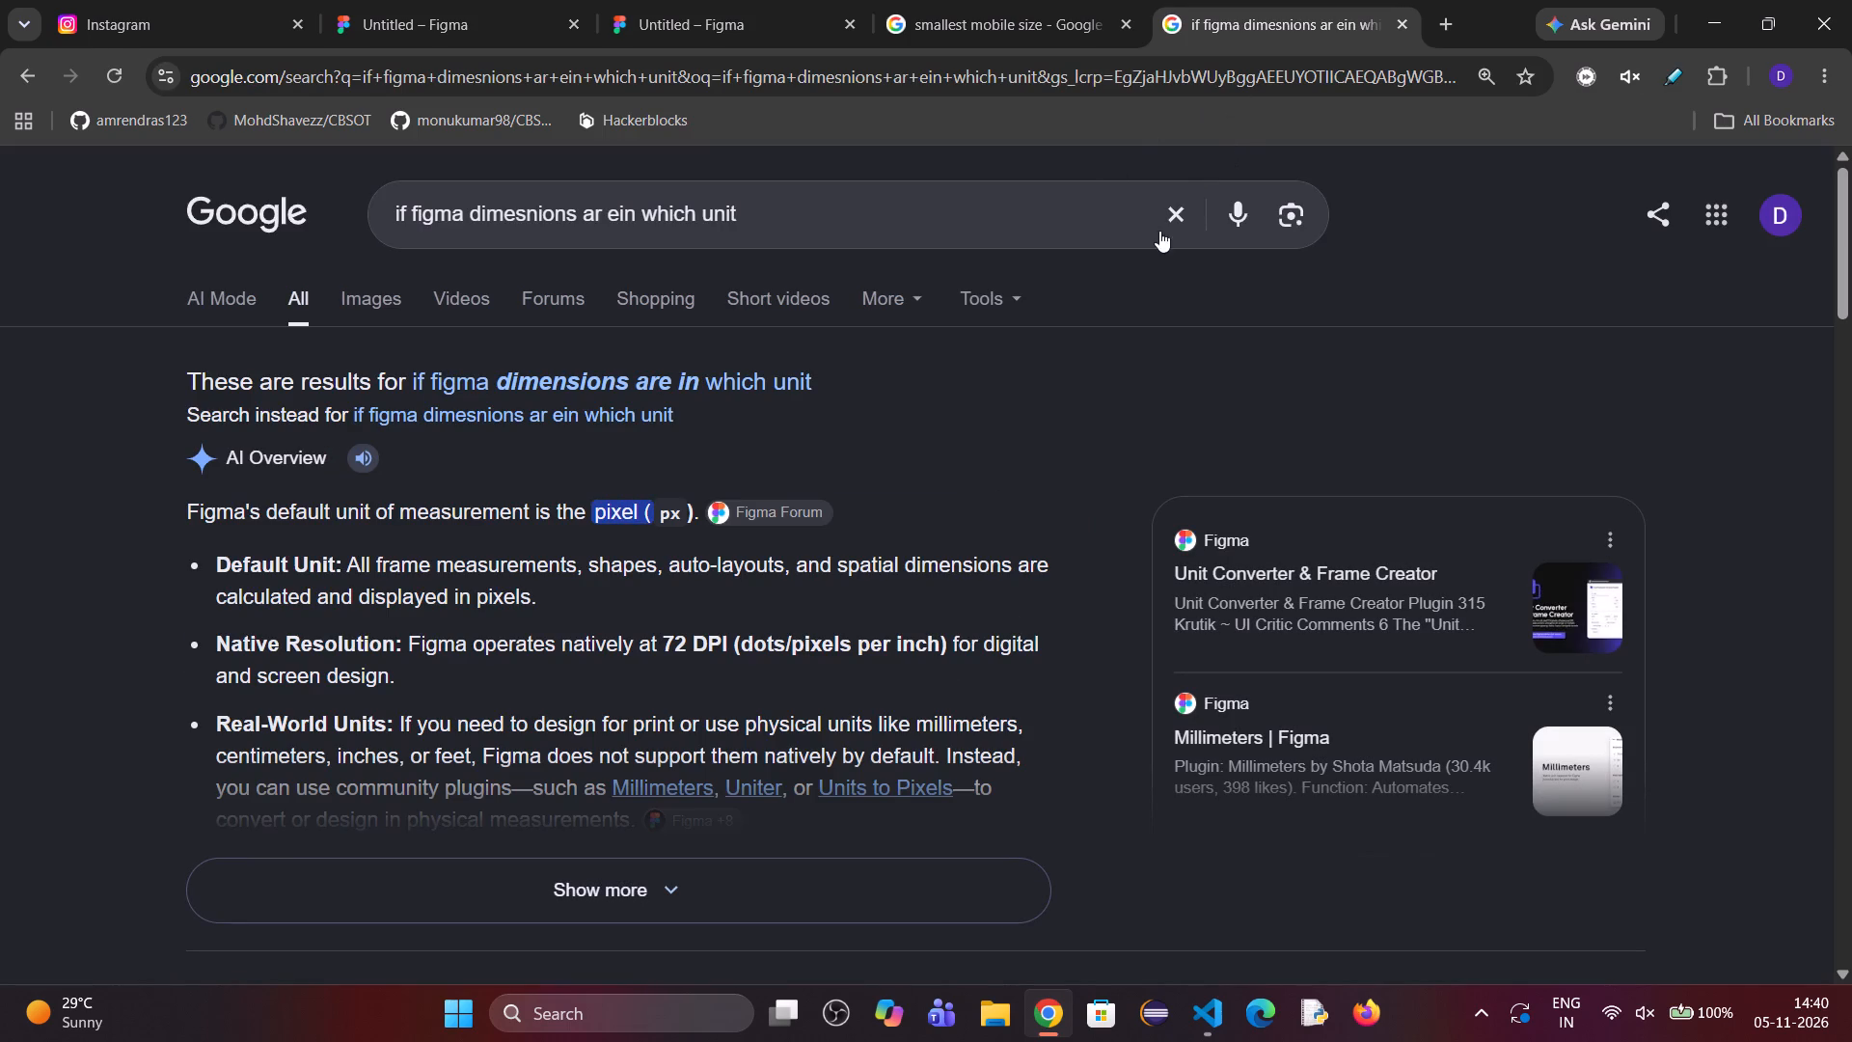
In the existing mobile-size search, refine the Google query to "smallest mobile size in px".
click(926, 0)
click(903, 198)
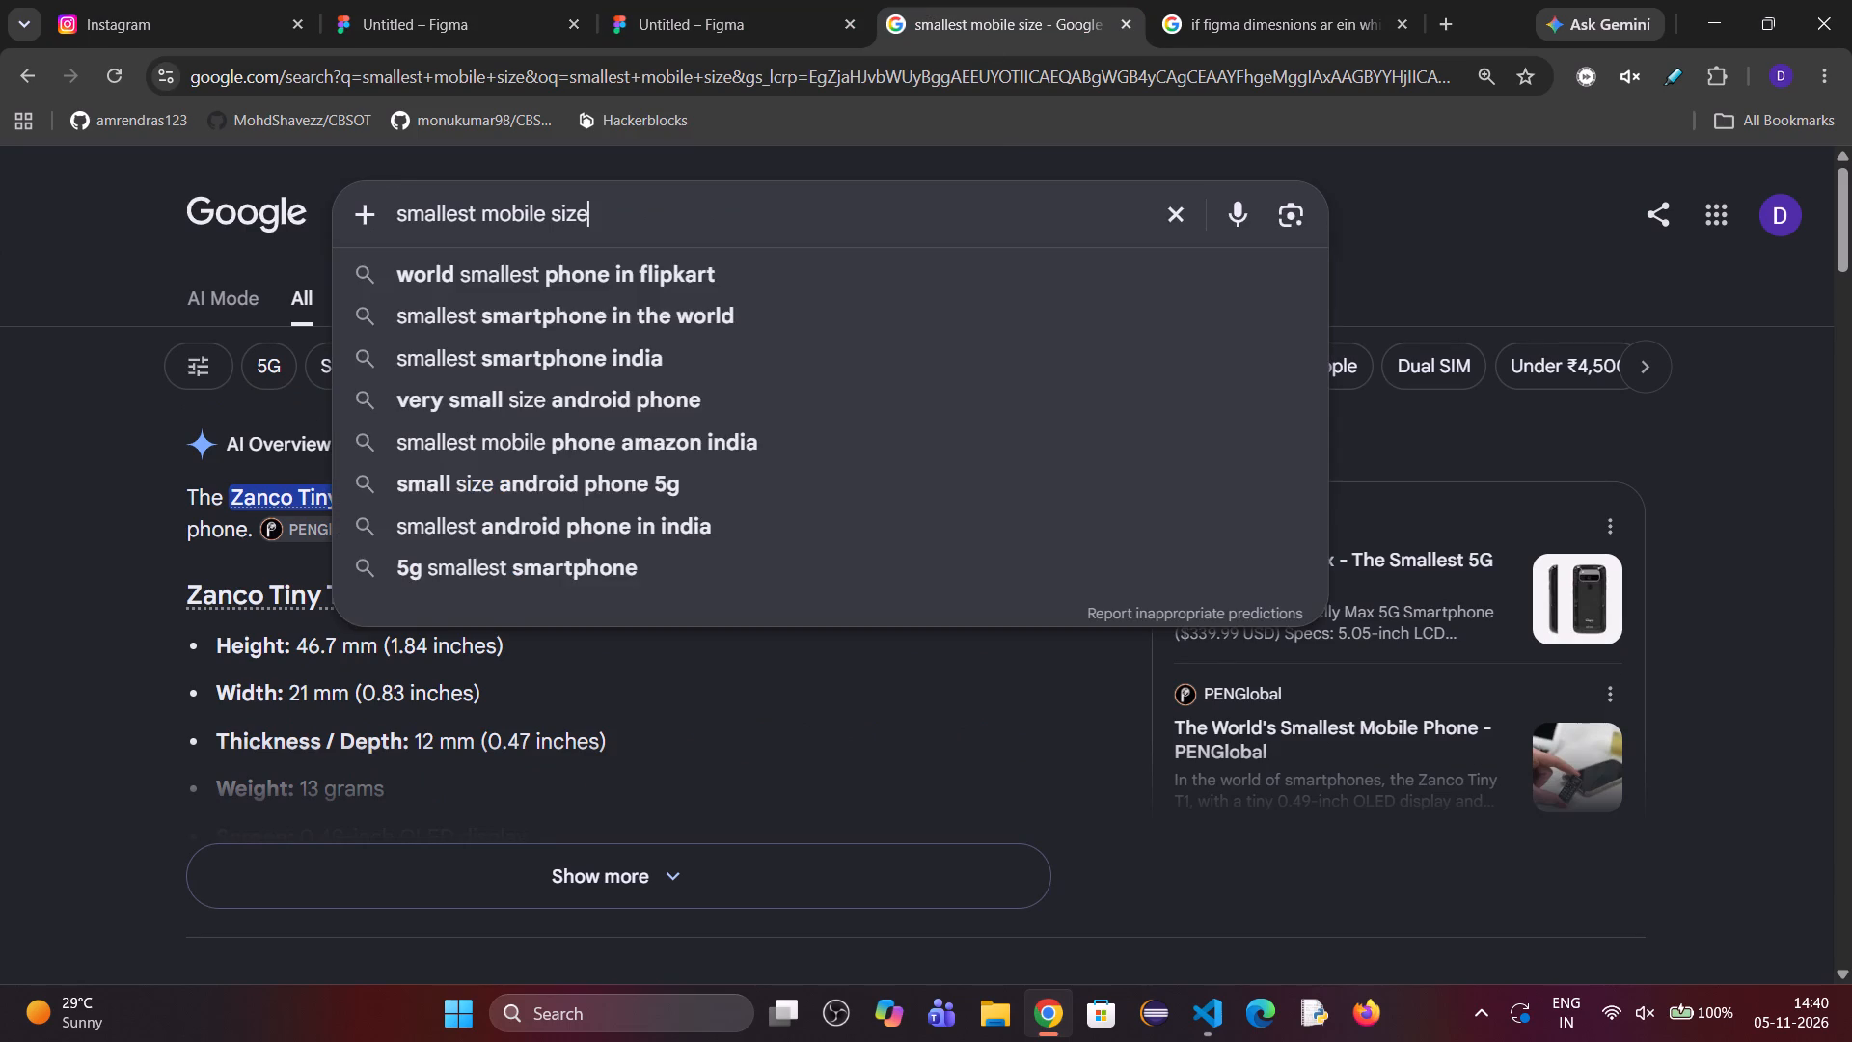
key(space)
text(in px)
key(Return)
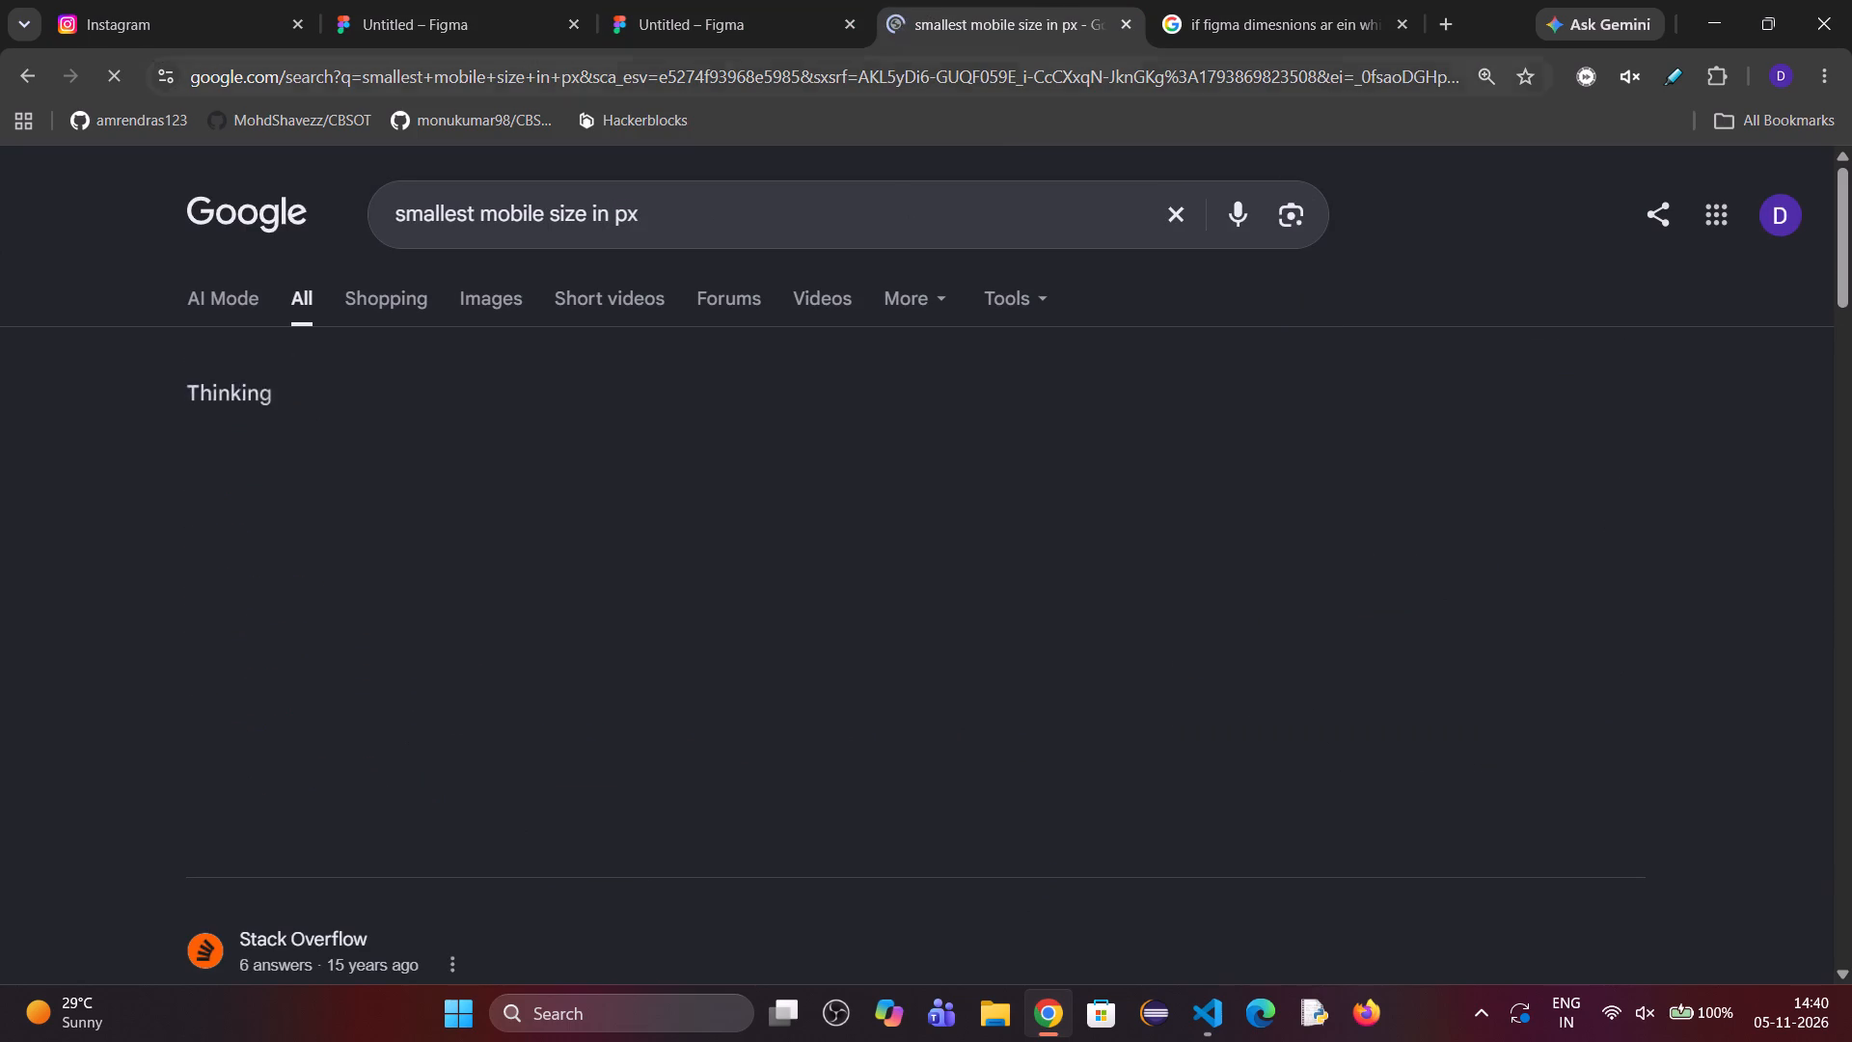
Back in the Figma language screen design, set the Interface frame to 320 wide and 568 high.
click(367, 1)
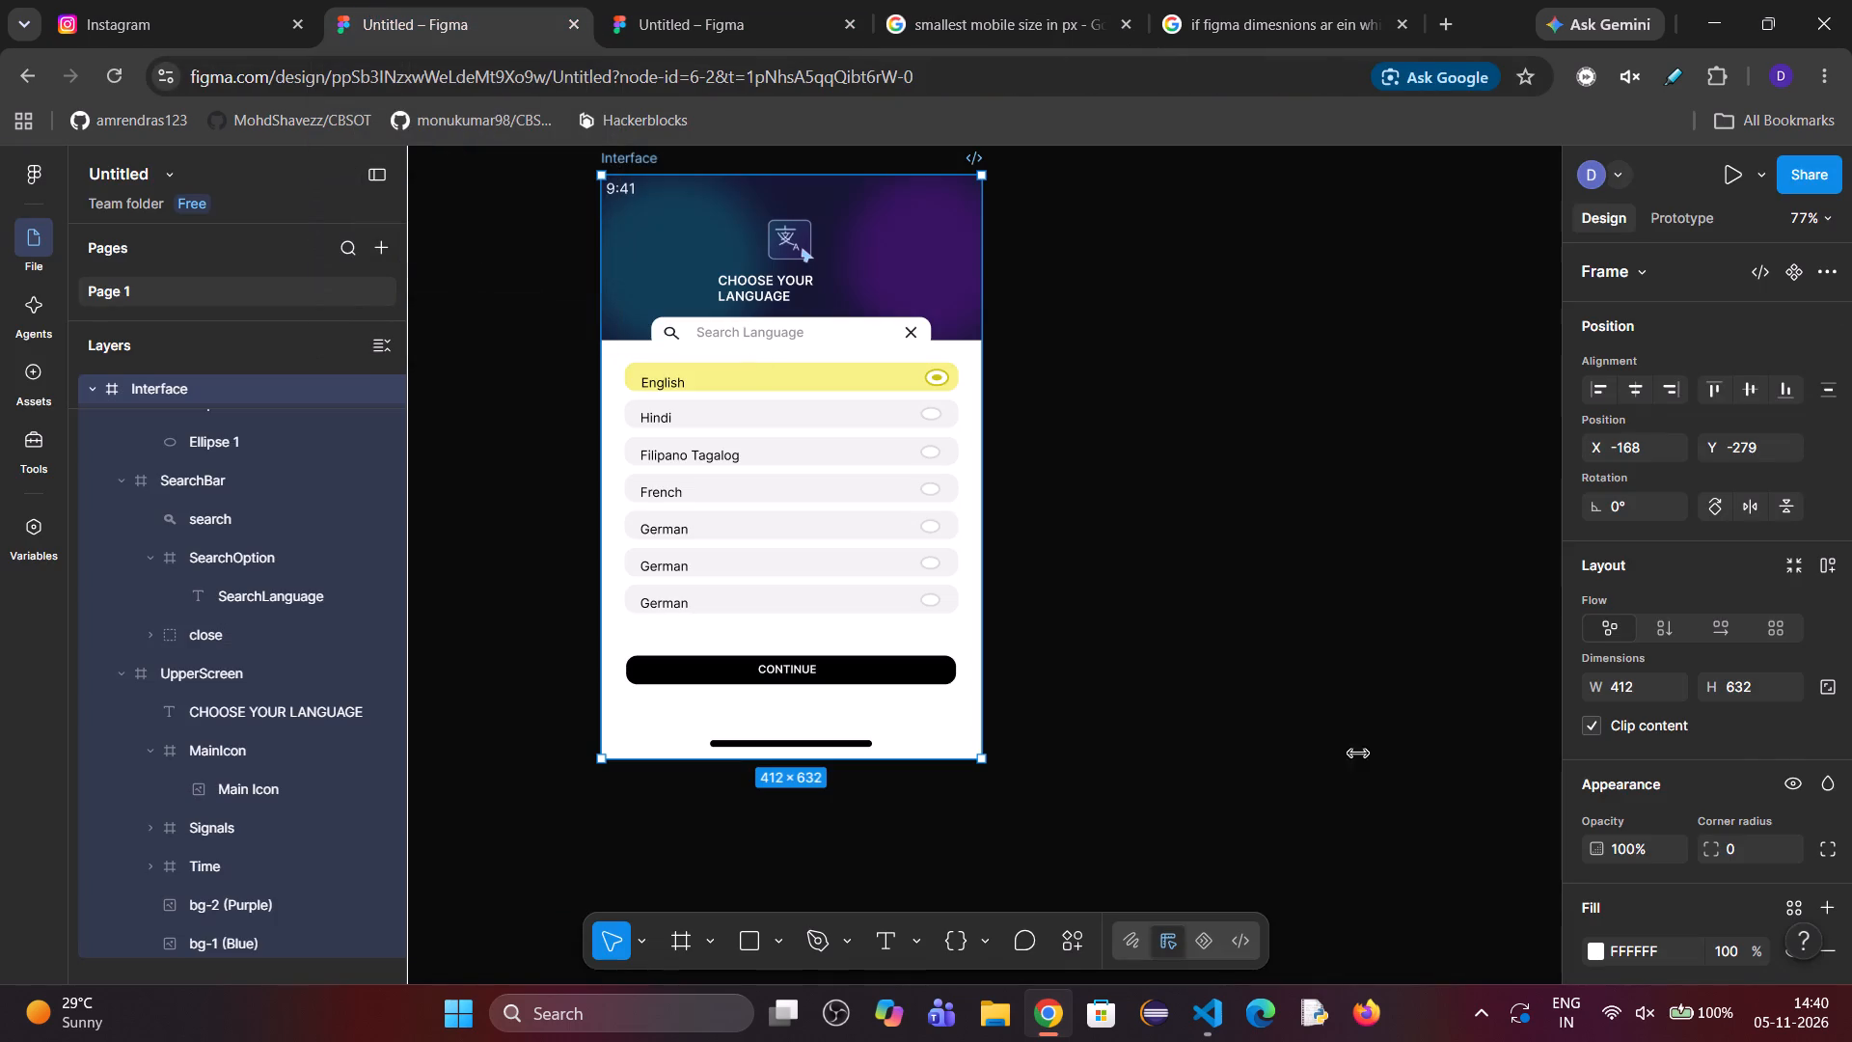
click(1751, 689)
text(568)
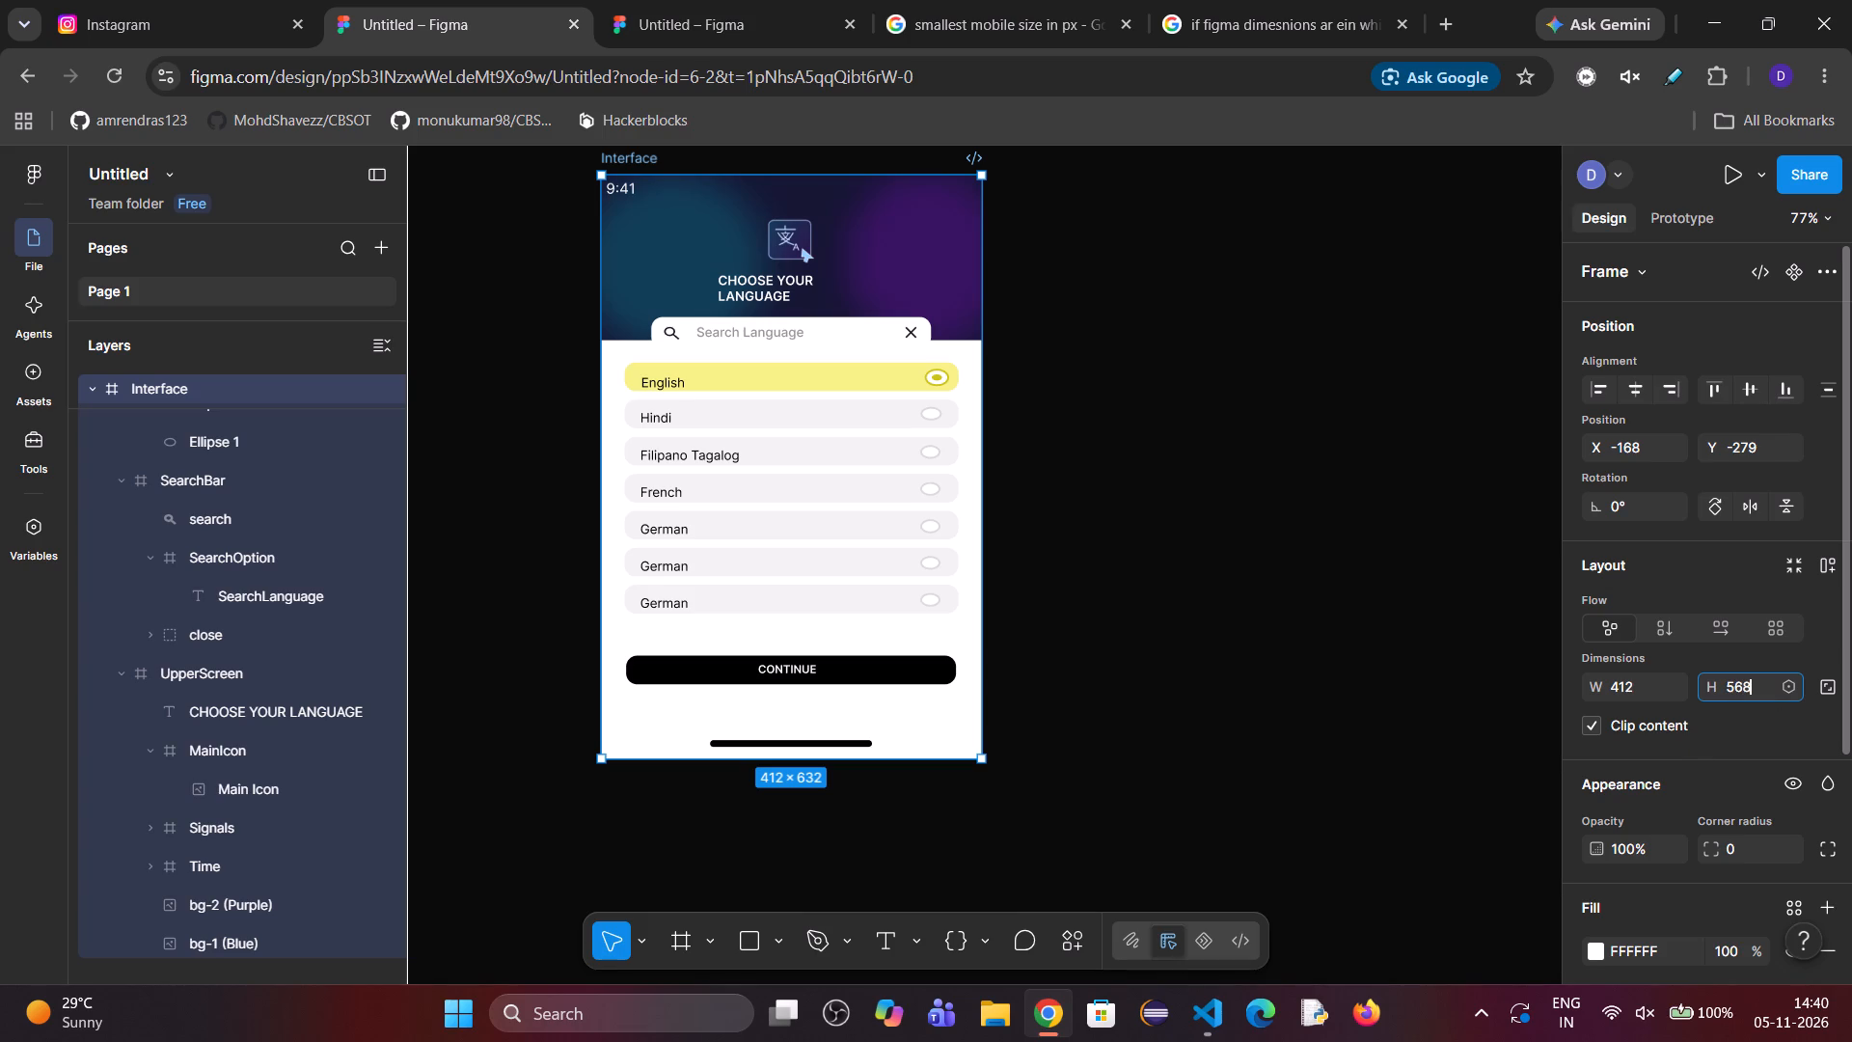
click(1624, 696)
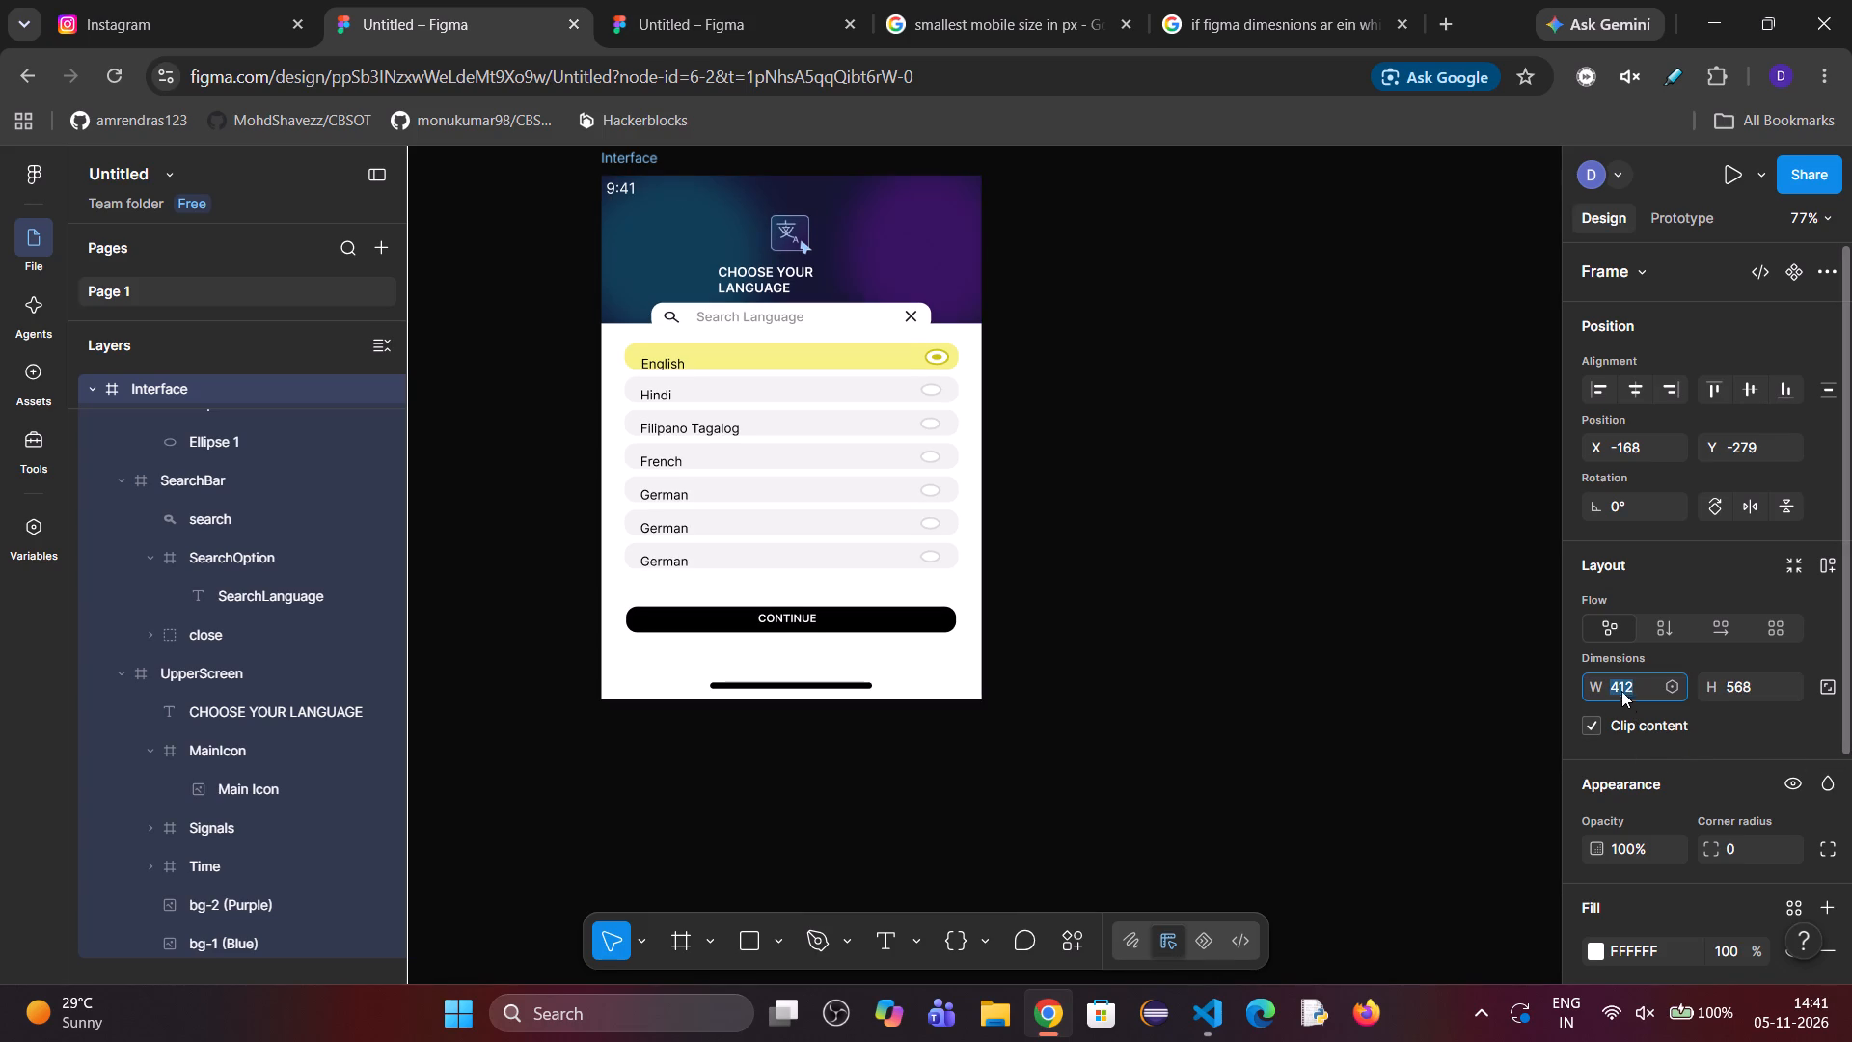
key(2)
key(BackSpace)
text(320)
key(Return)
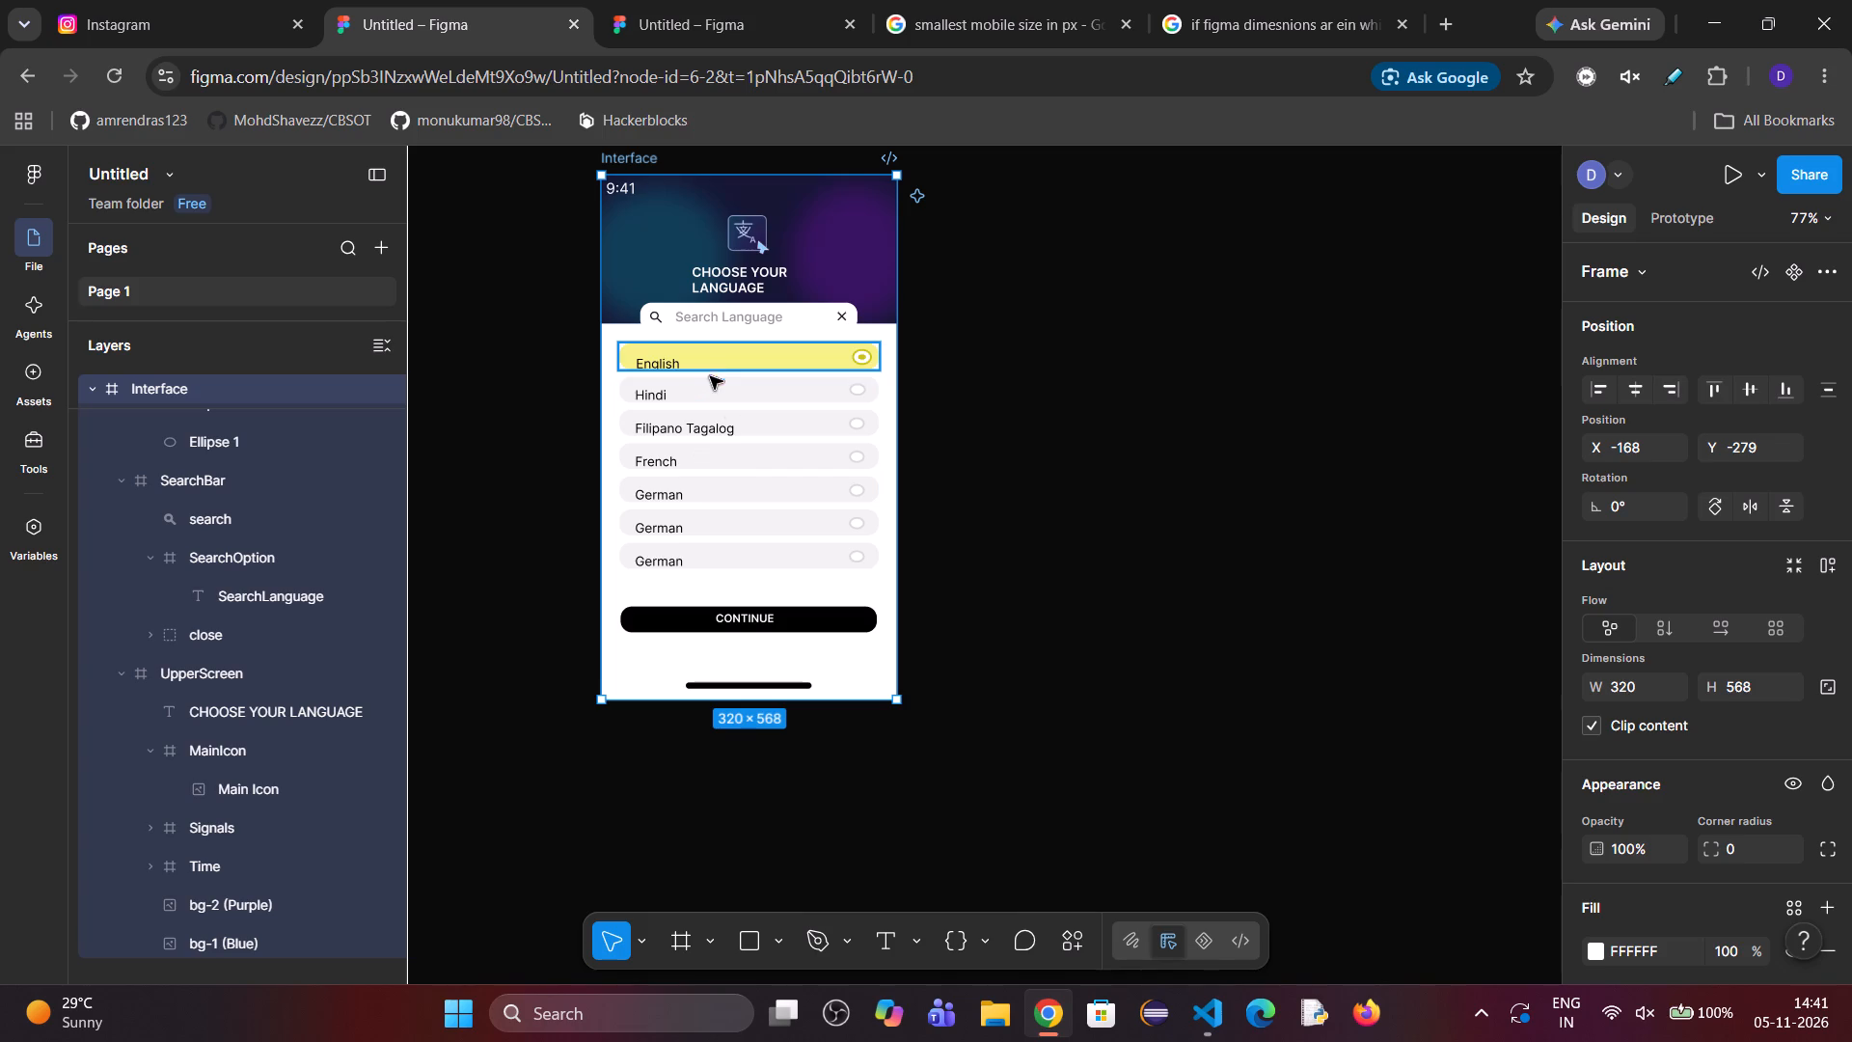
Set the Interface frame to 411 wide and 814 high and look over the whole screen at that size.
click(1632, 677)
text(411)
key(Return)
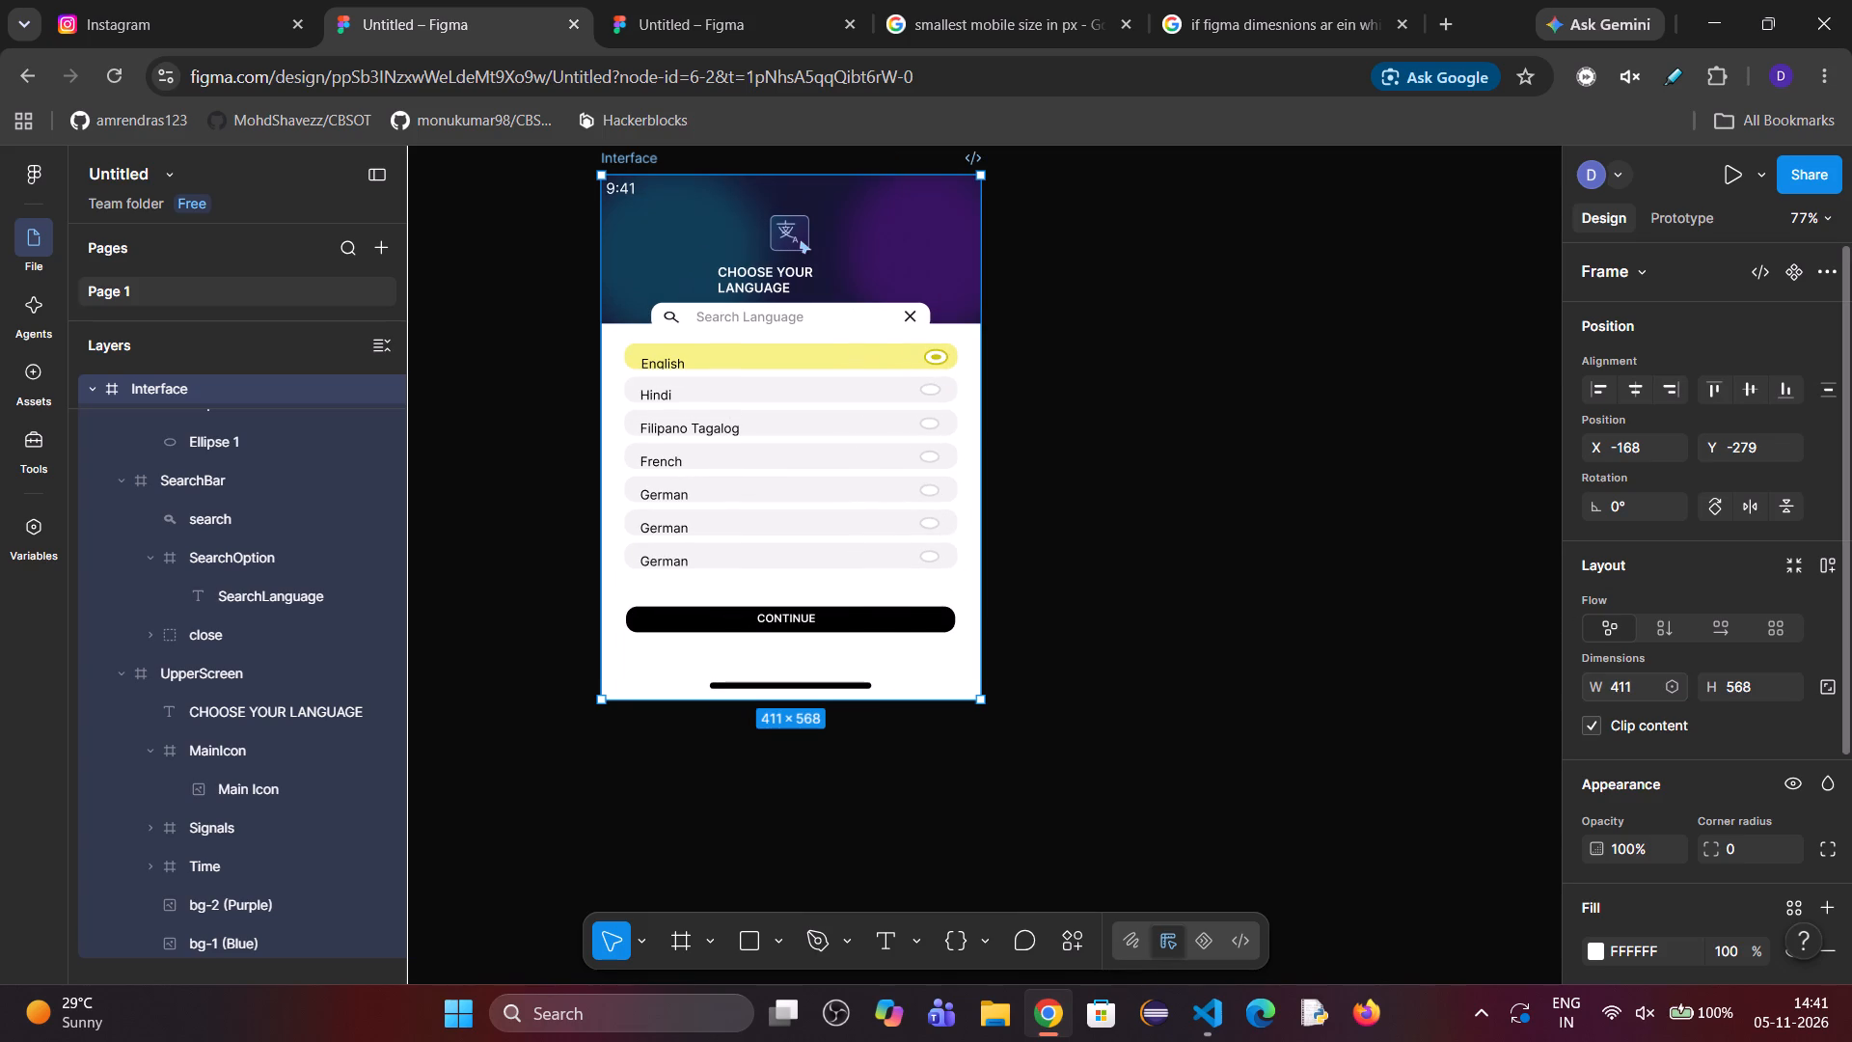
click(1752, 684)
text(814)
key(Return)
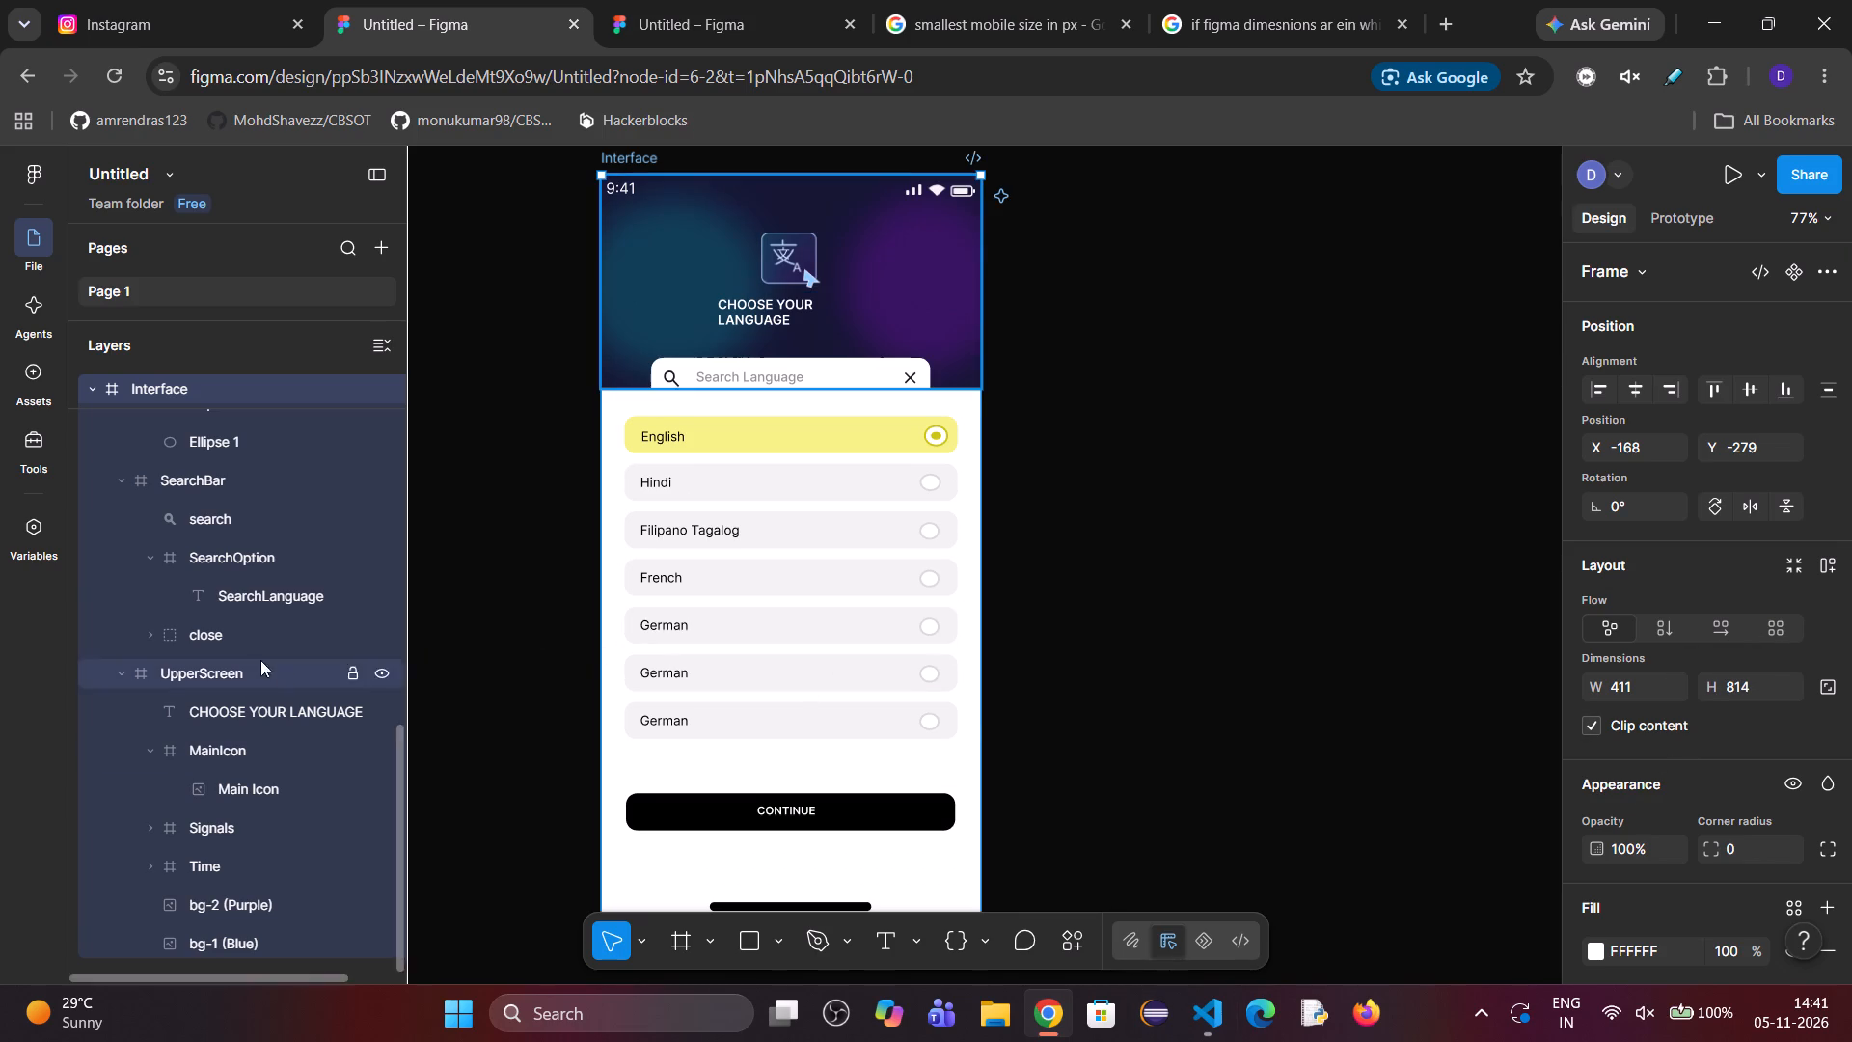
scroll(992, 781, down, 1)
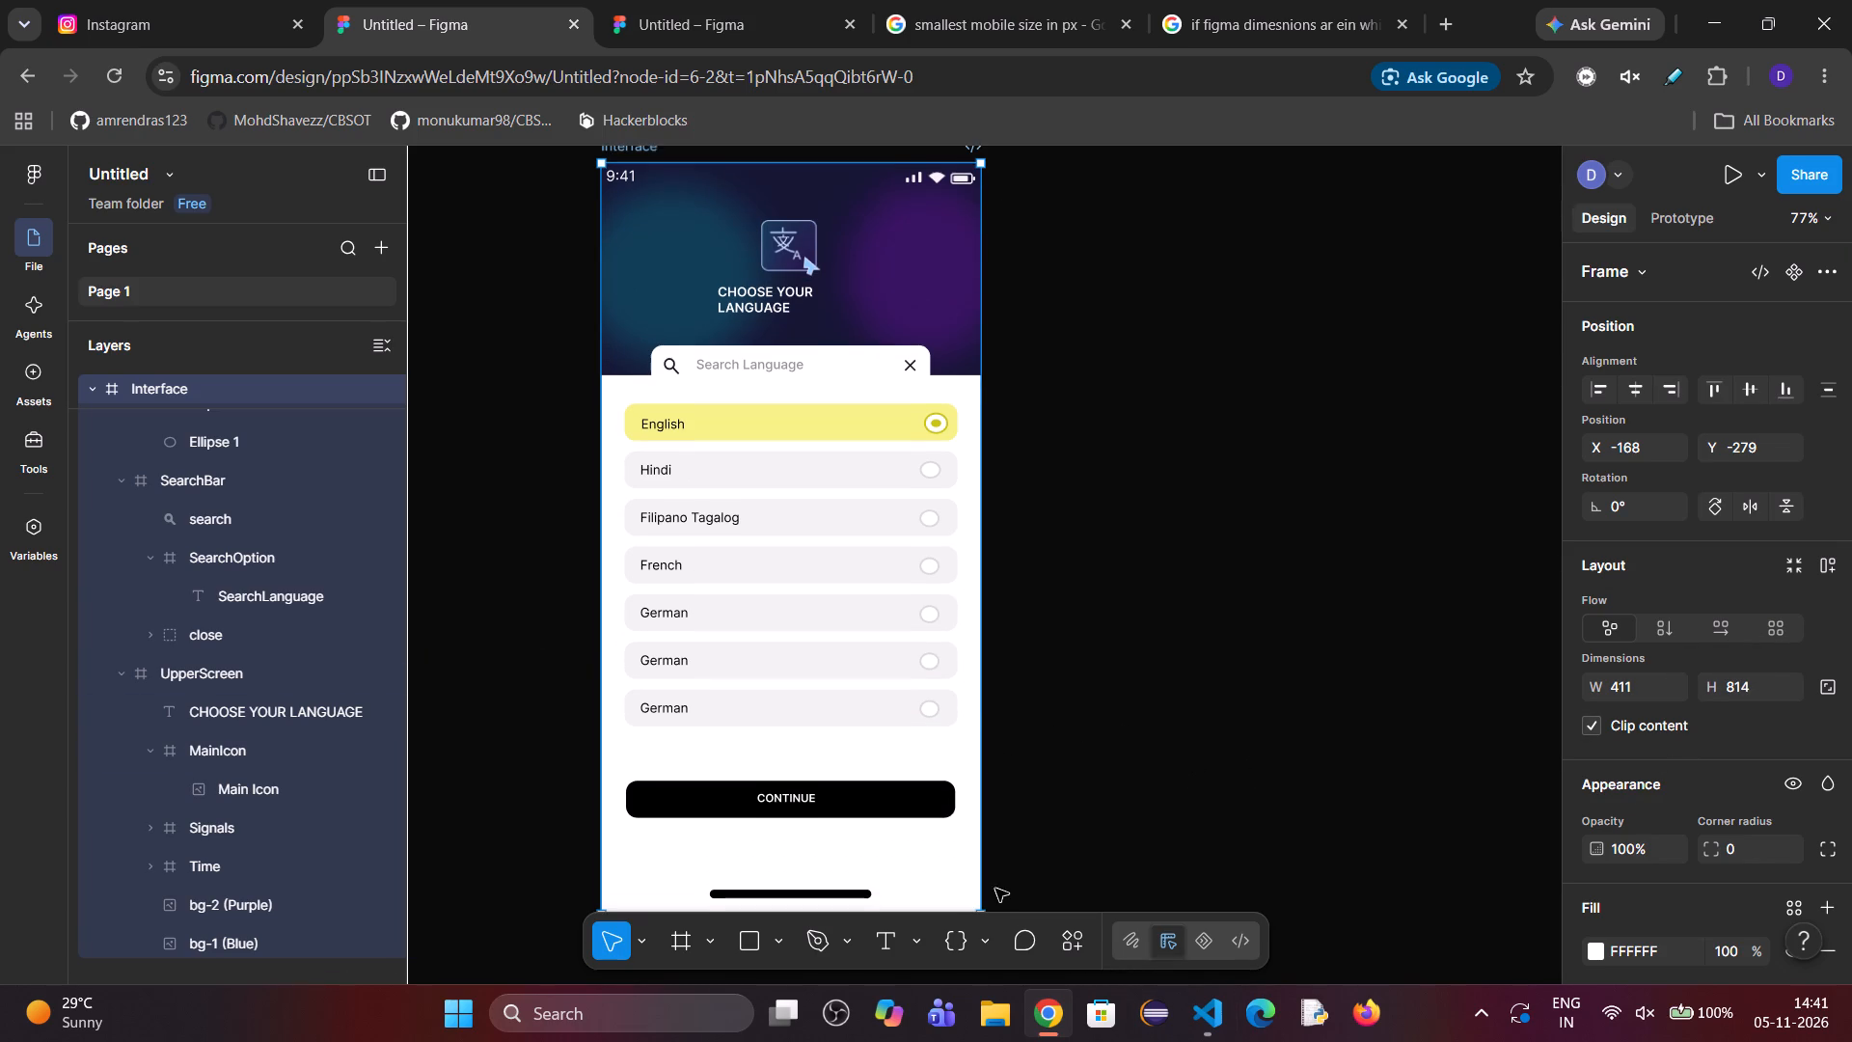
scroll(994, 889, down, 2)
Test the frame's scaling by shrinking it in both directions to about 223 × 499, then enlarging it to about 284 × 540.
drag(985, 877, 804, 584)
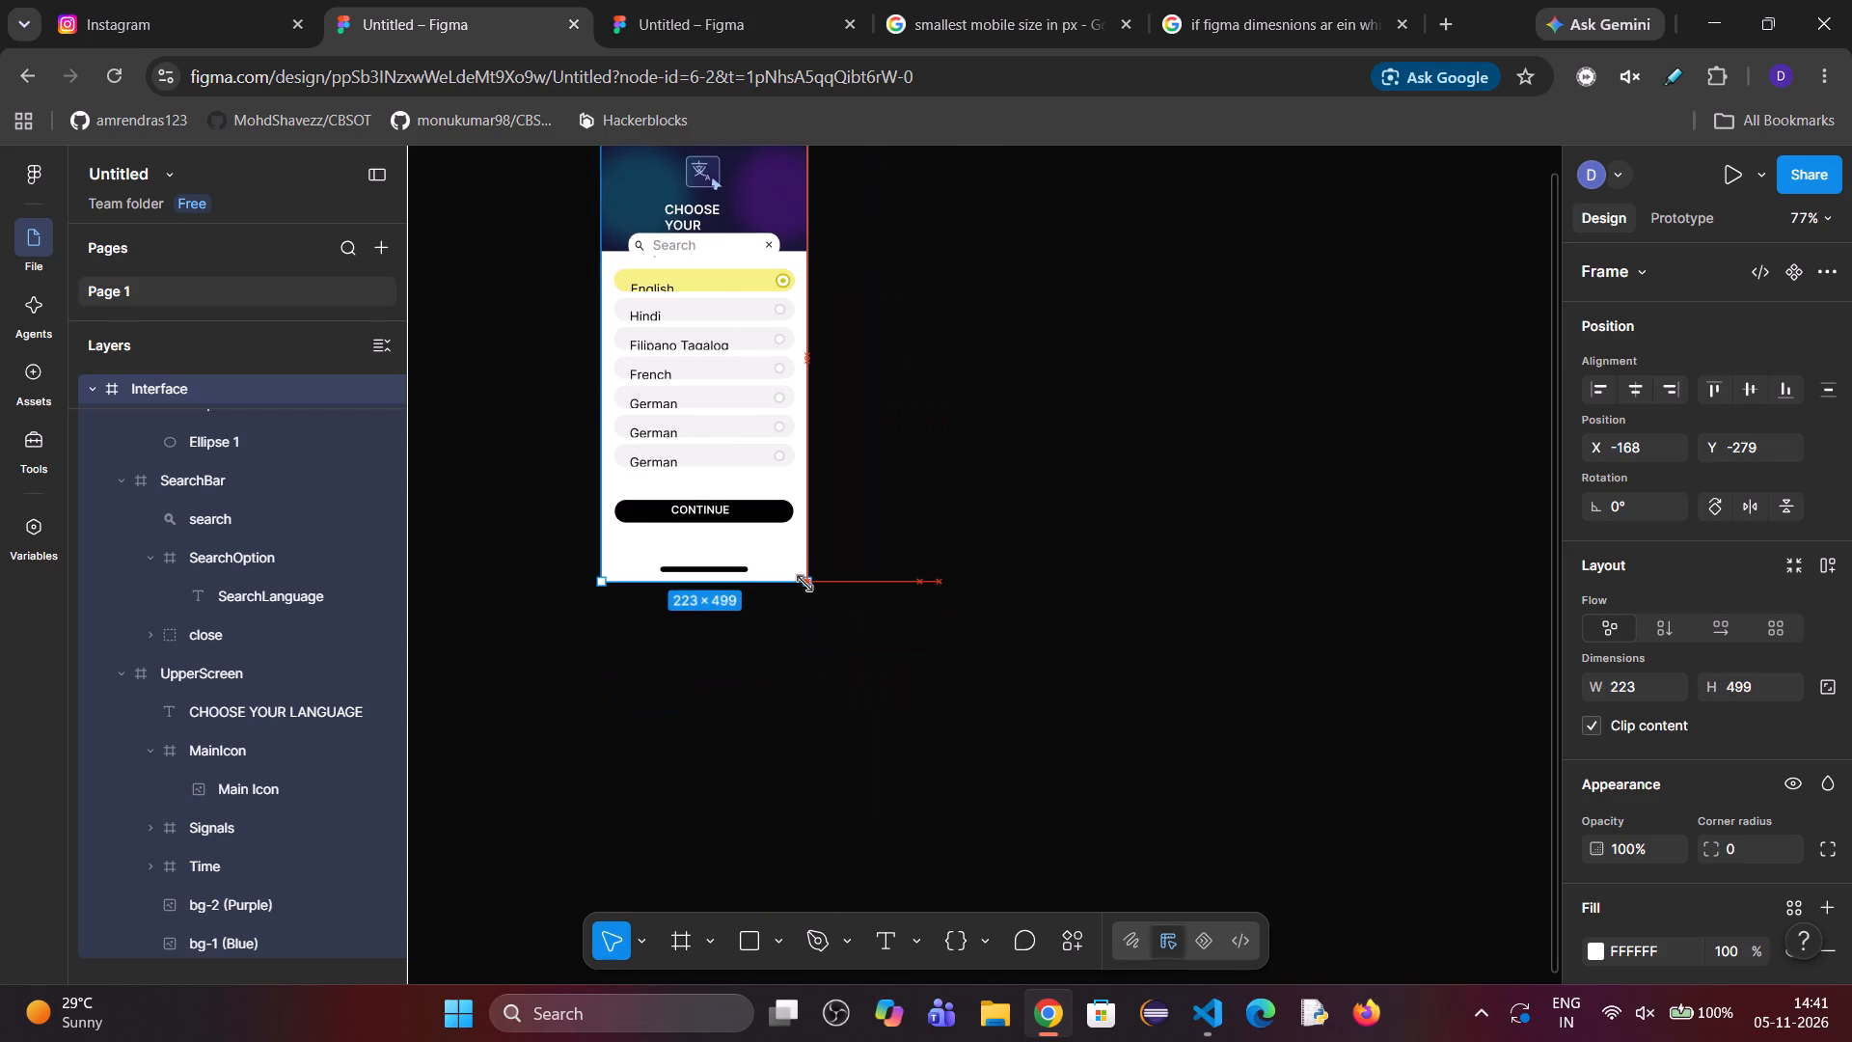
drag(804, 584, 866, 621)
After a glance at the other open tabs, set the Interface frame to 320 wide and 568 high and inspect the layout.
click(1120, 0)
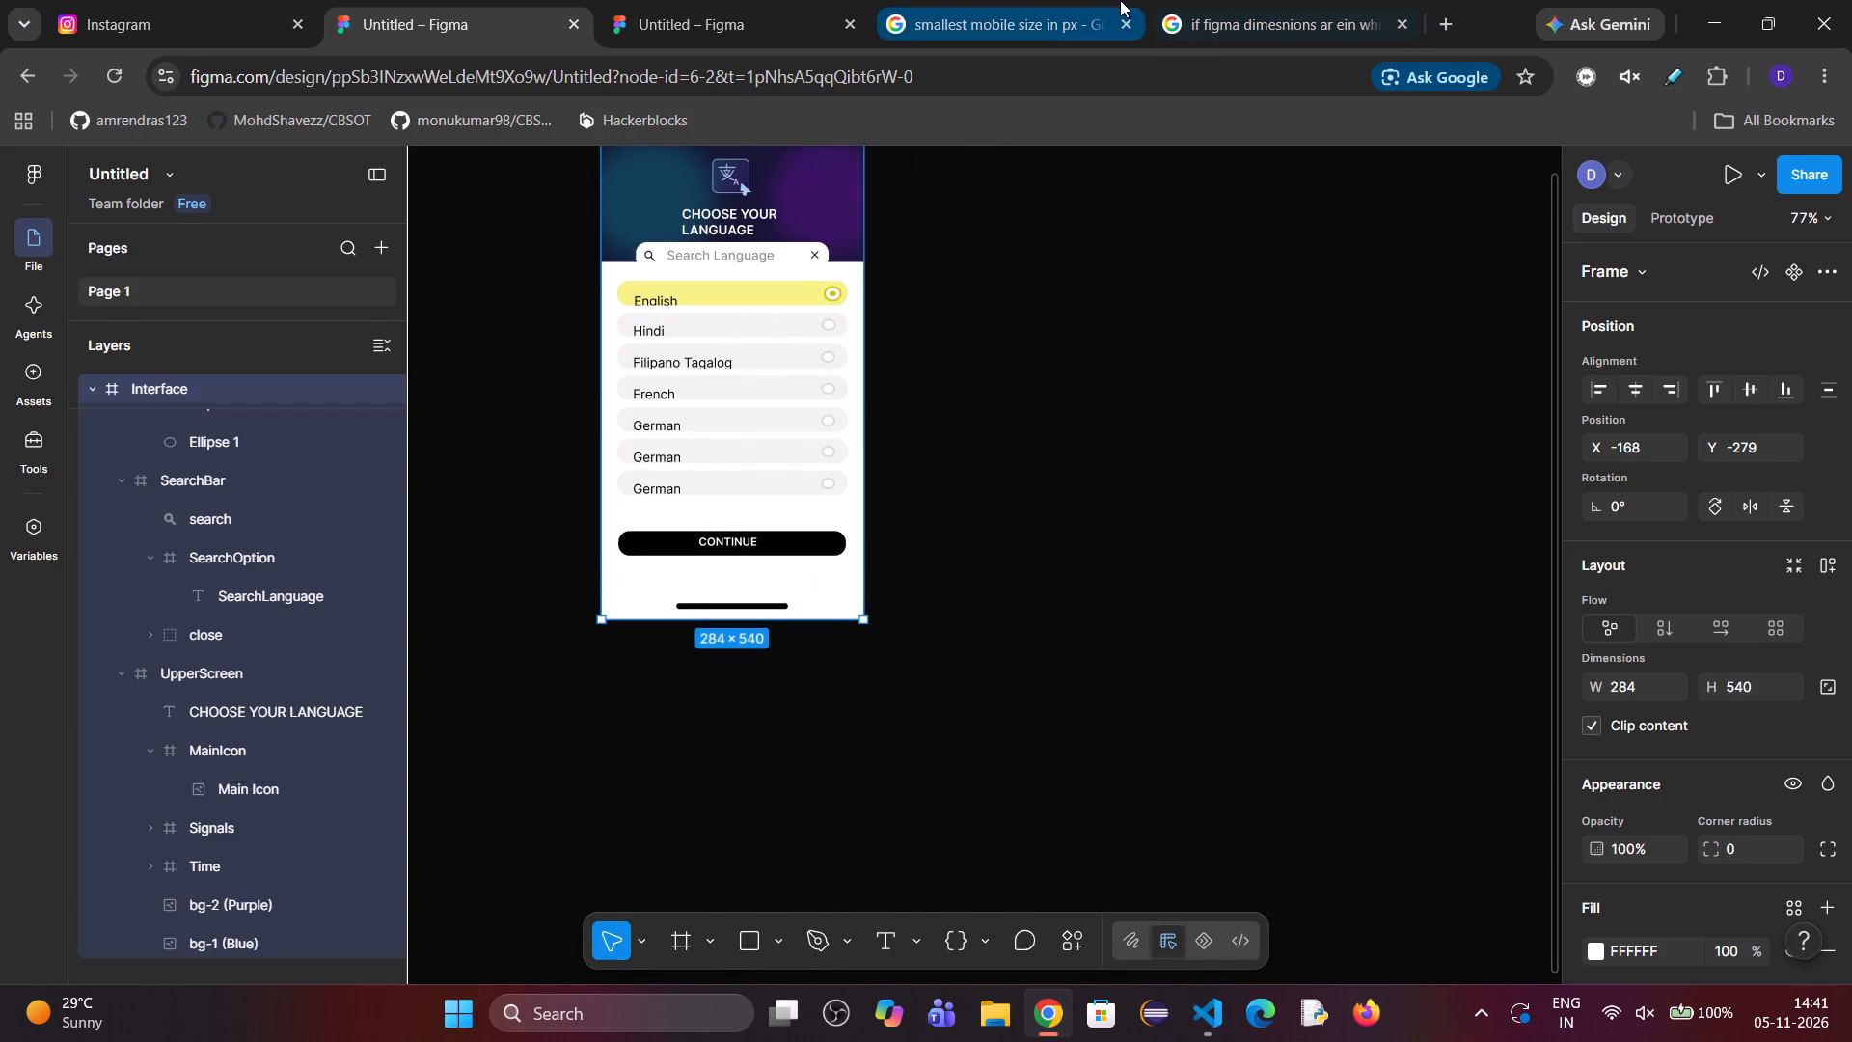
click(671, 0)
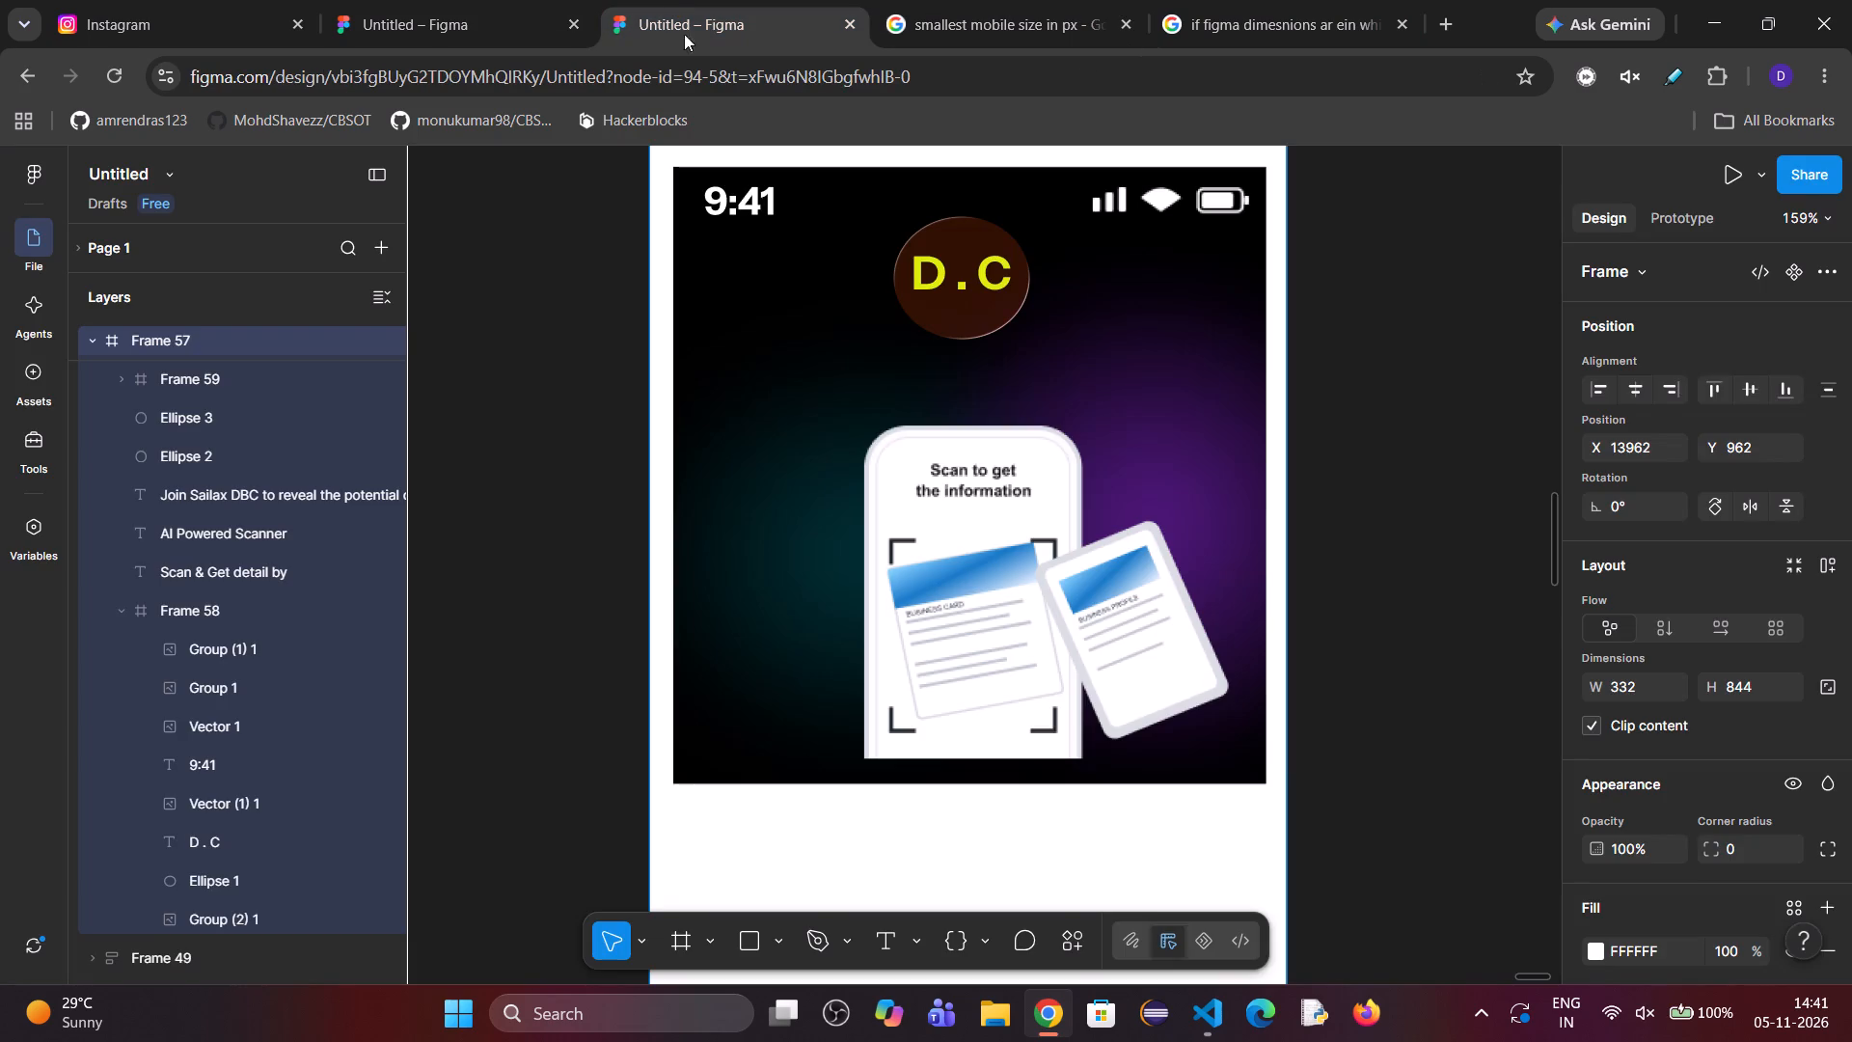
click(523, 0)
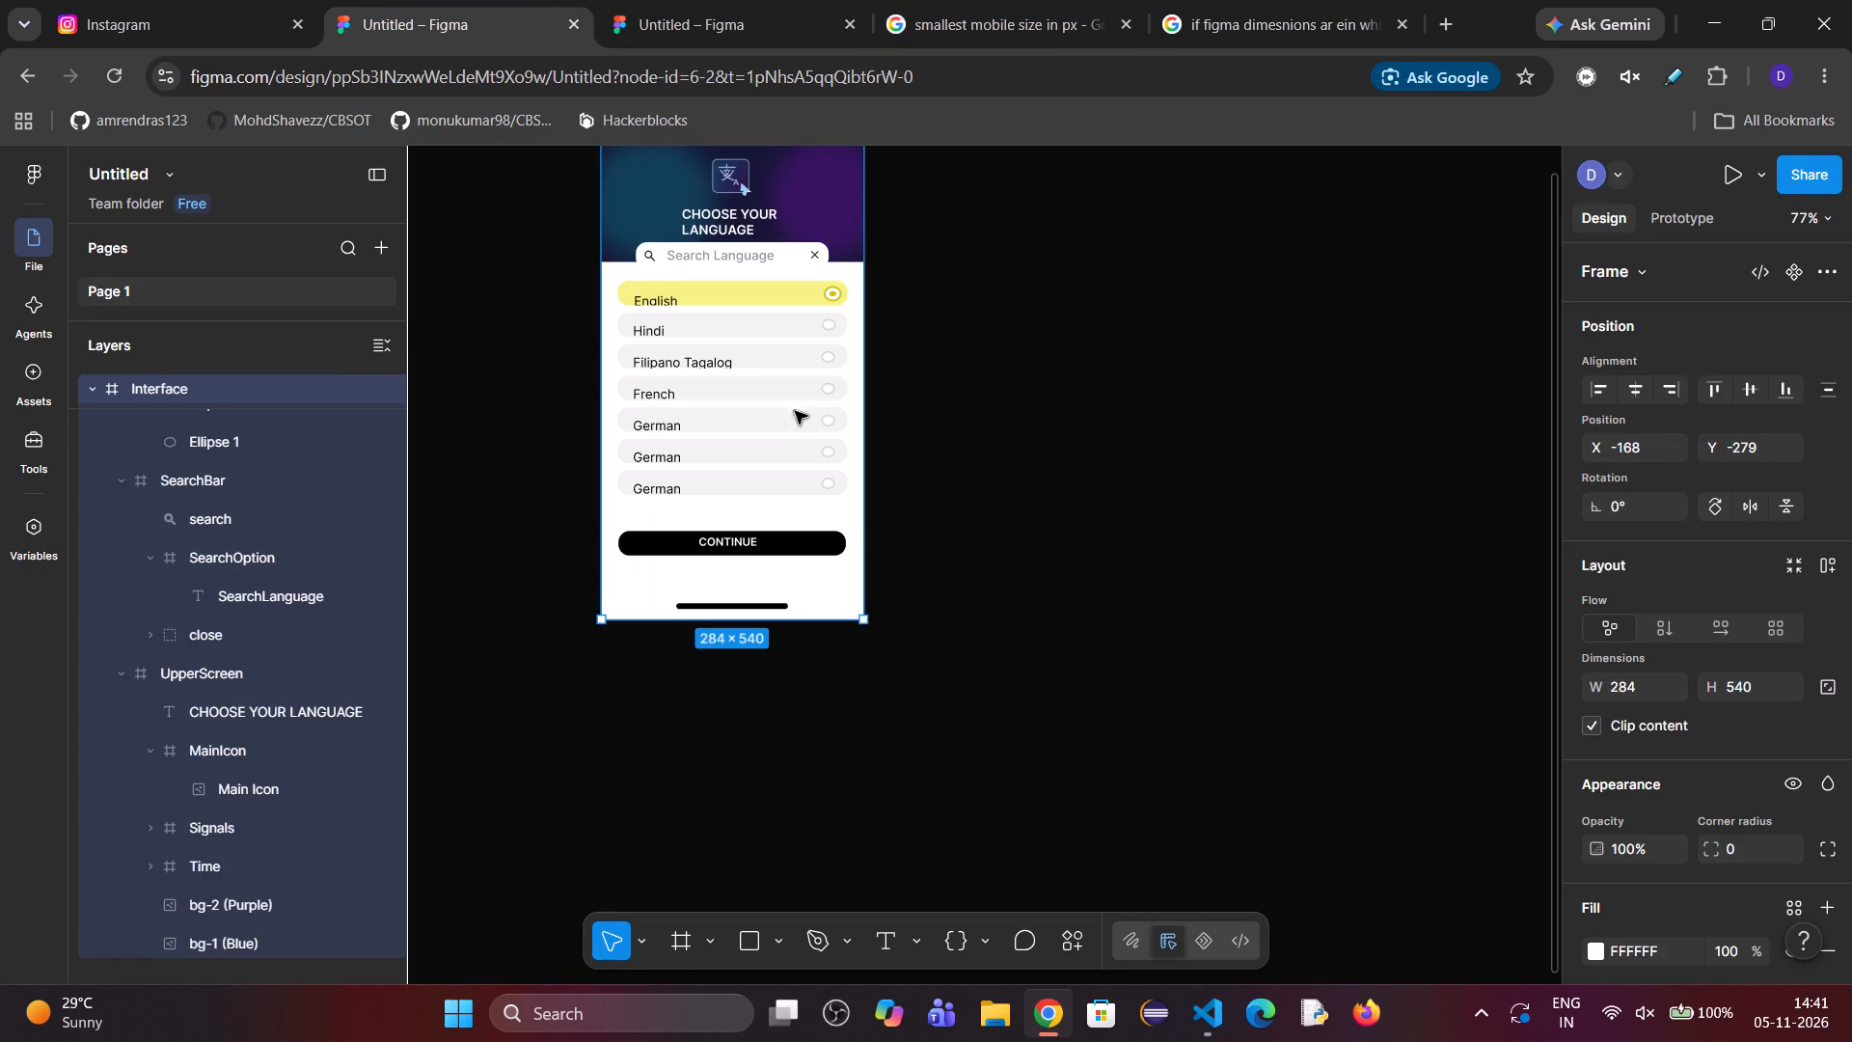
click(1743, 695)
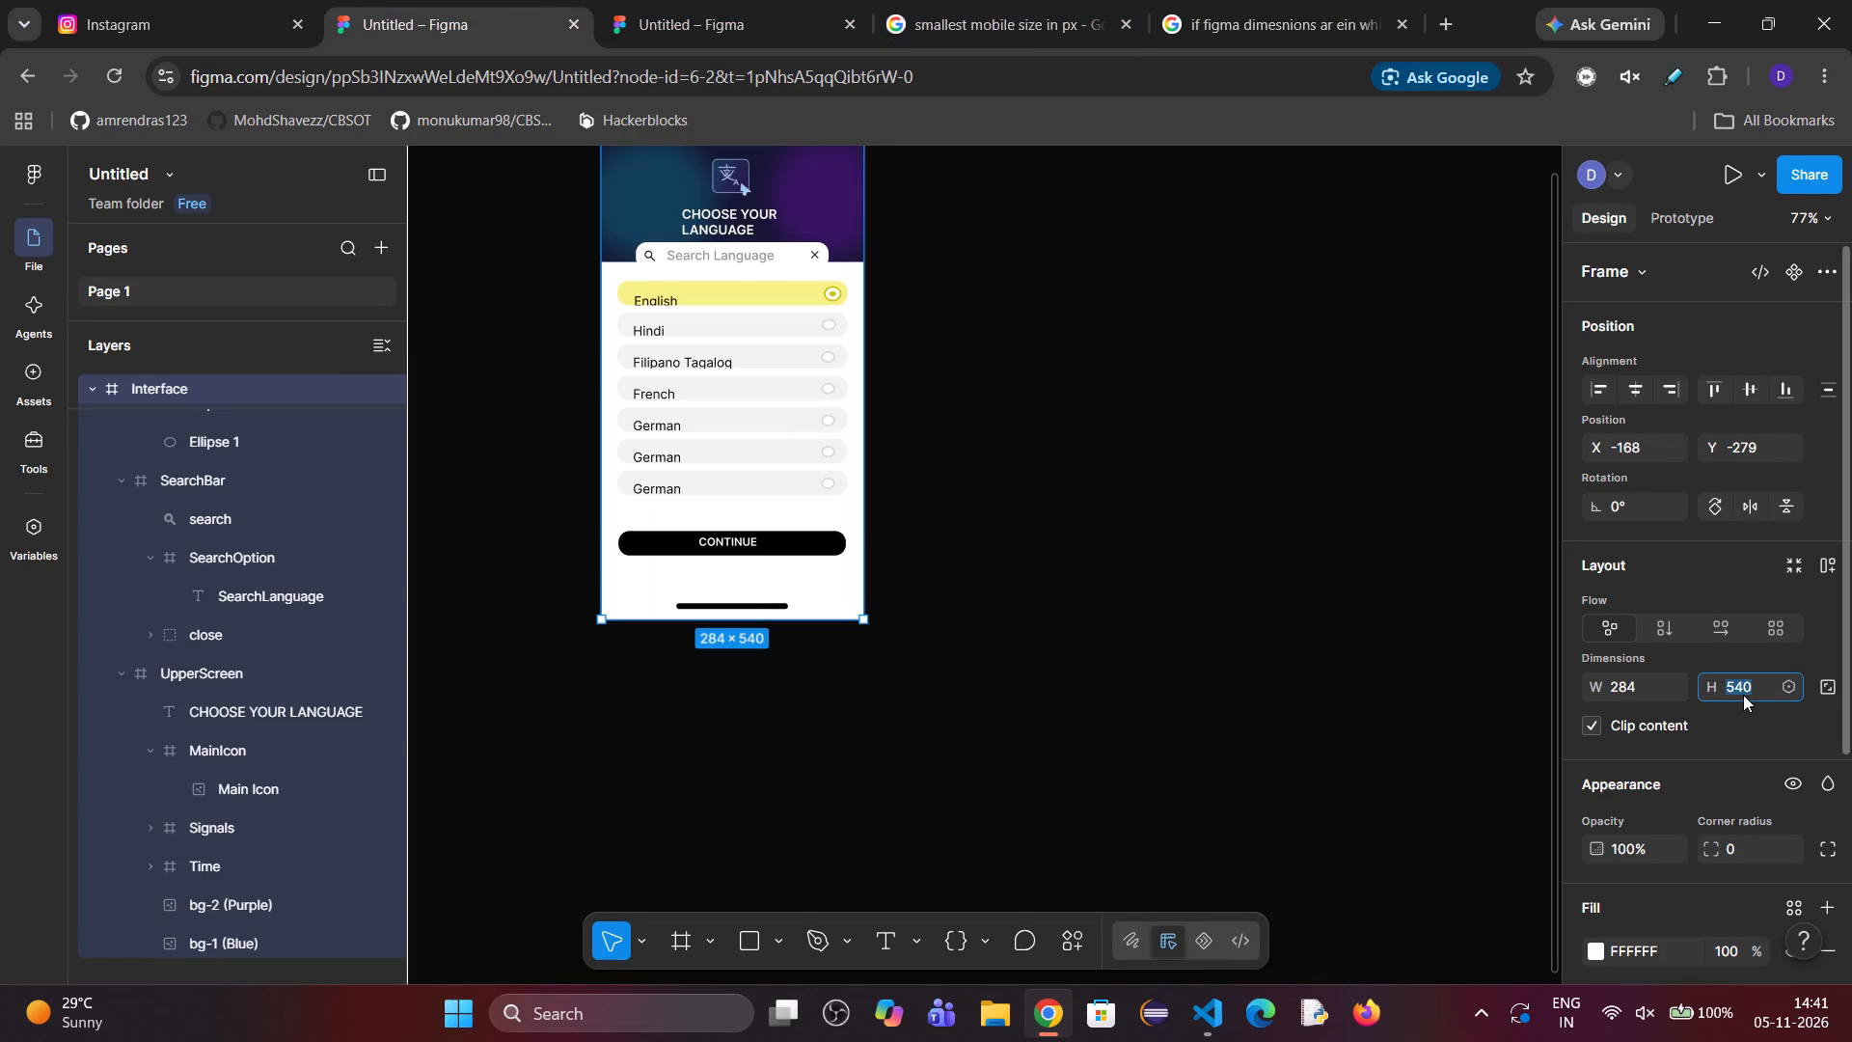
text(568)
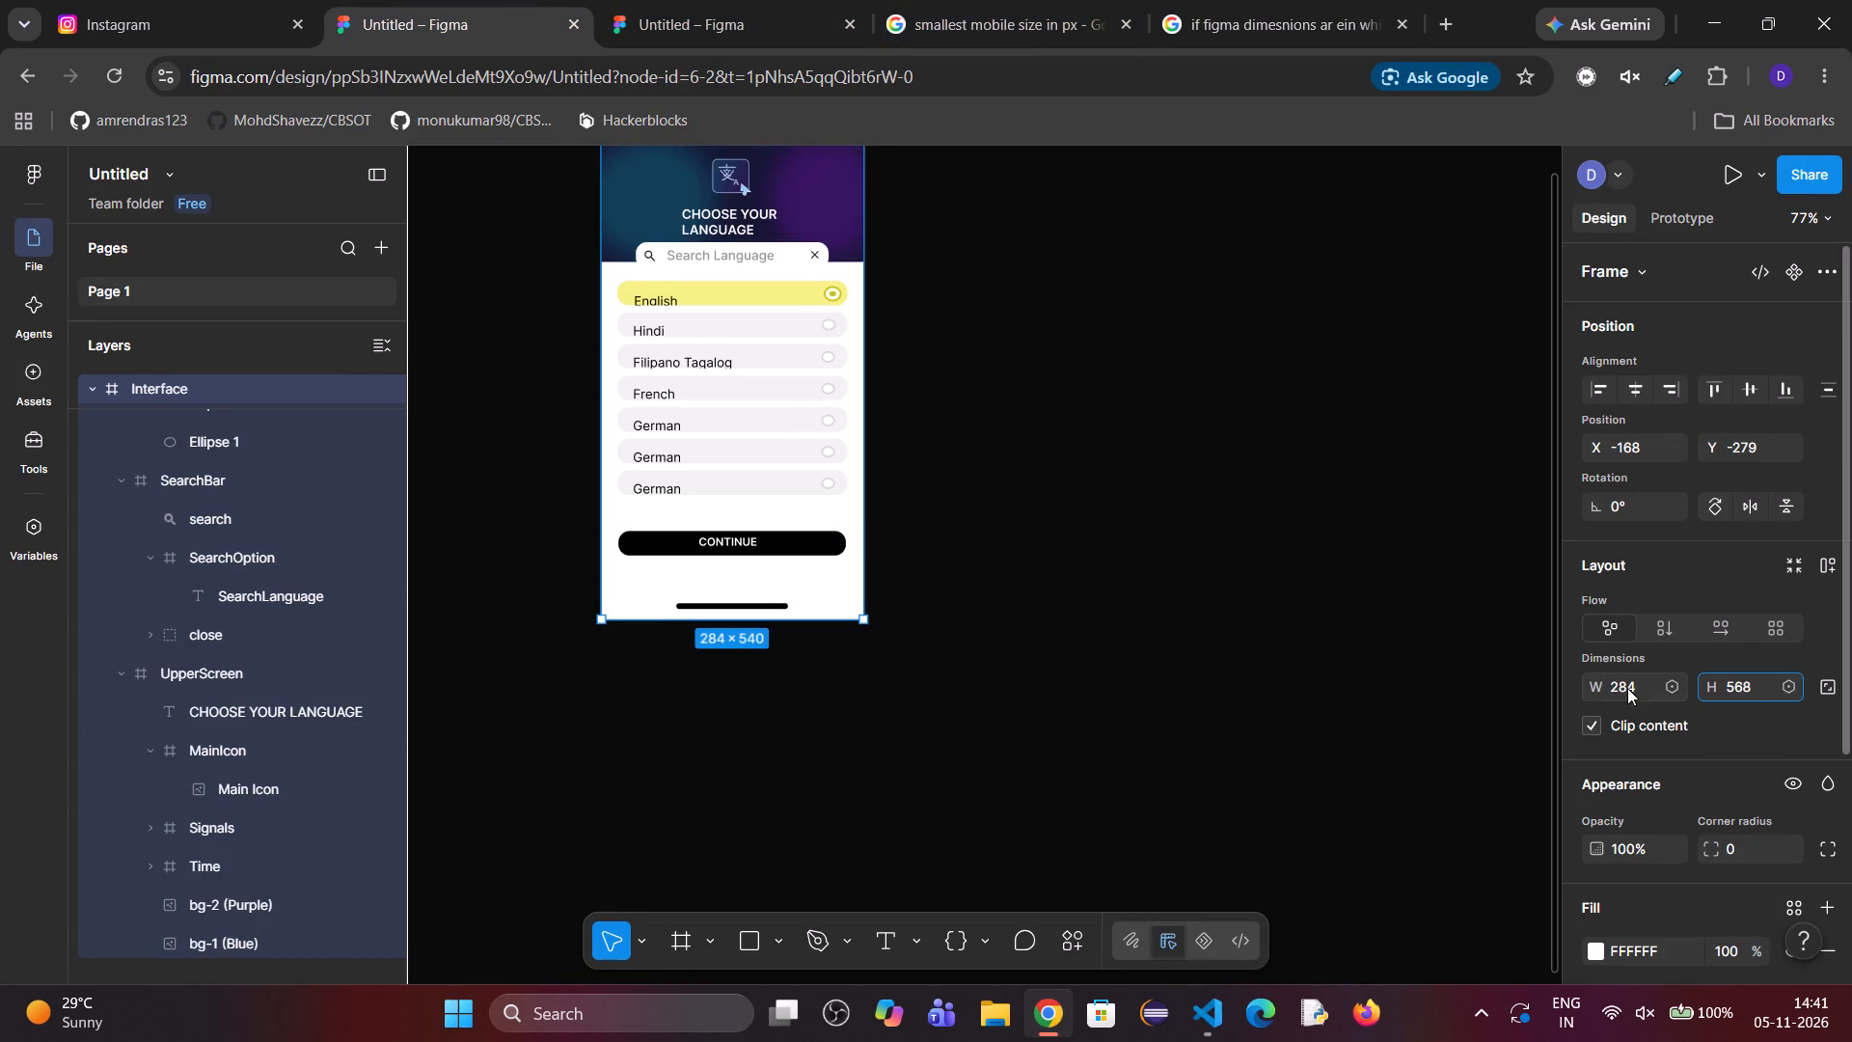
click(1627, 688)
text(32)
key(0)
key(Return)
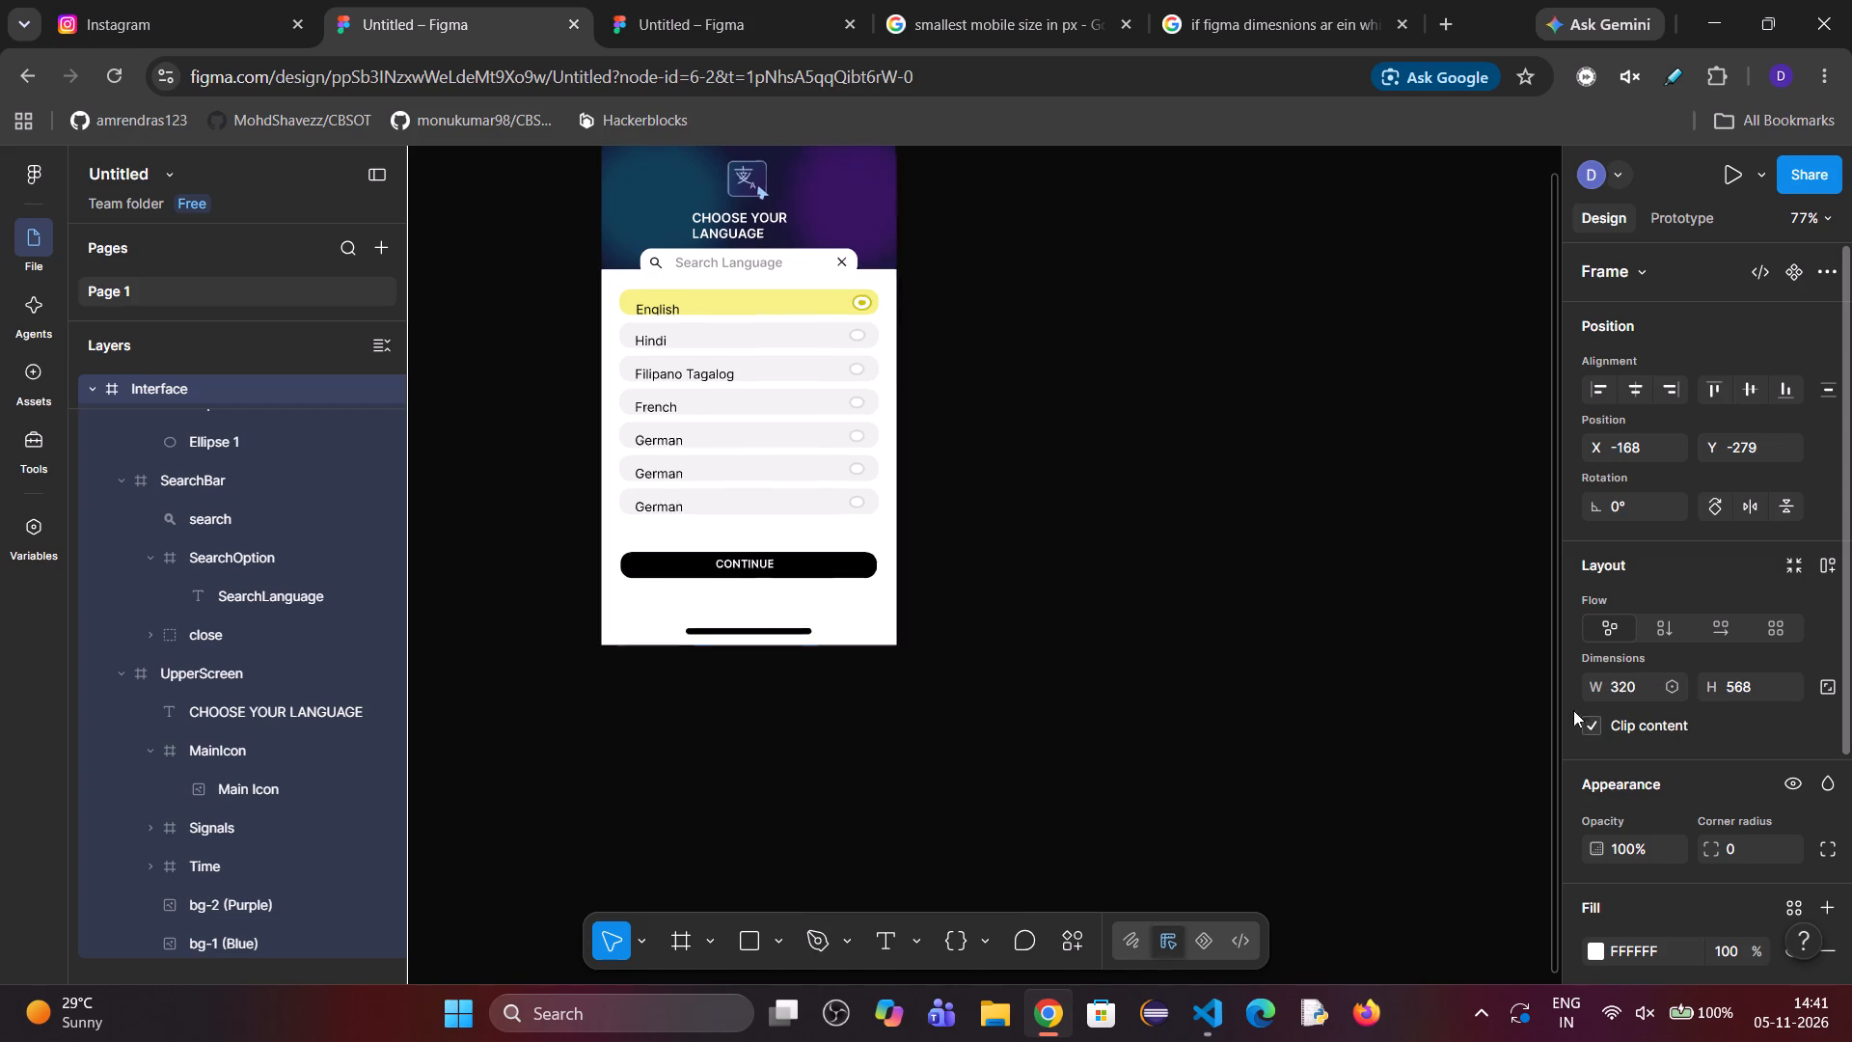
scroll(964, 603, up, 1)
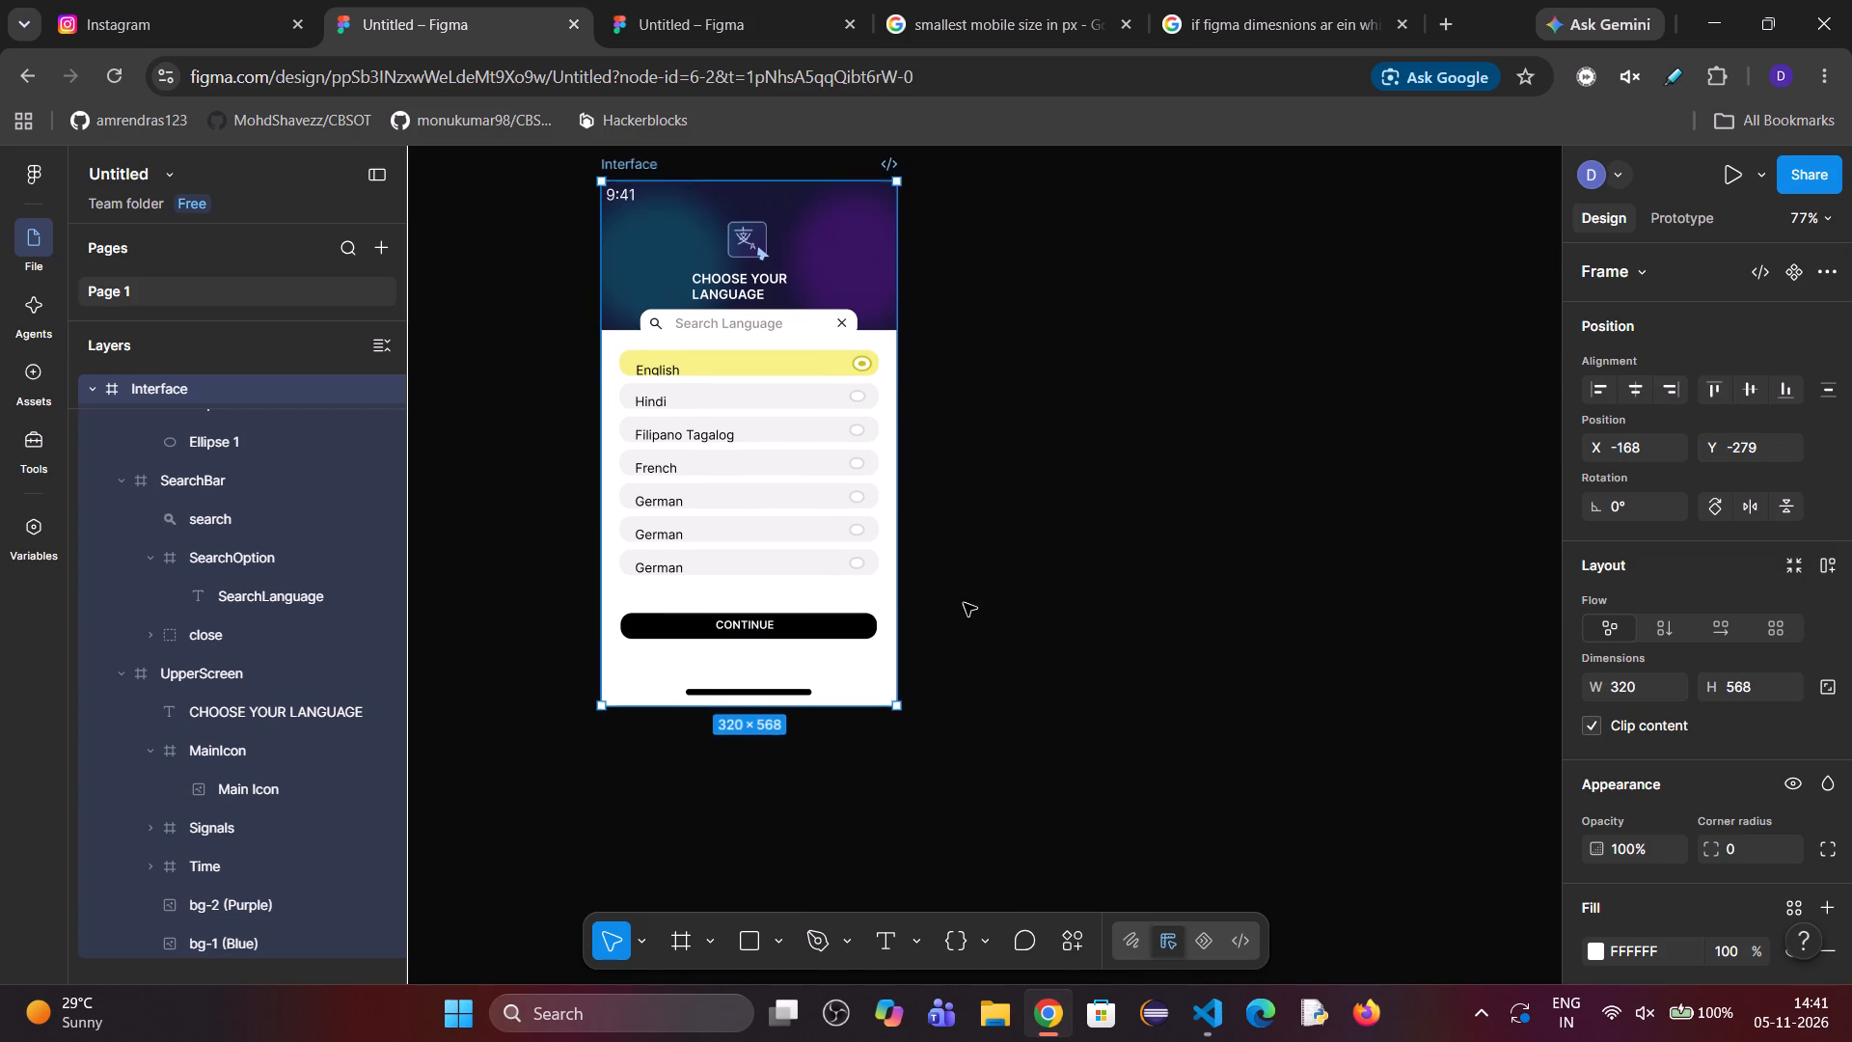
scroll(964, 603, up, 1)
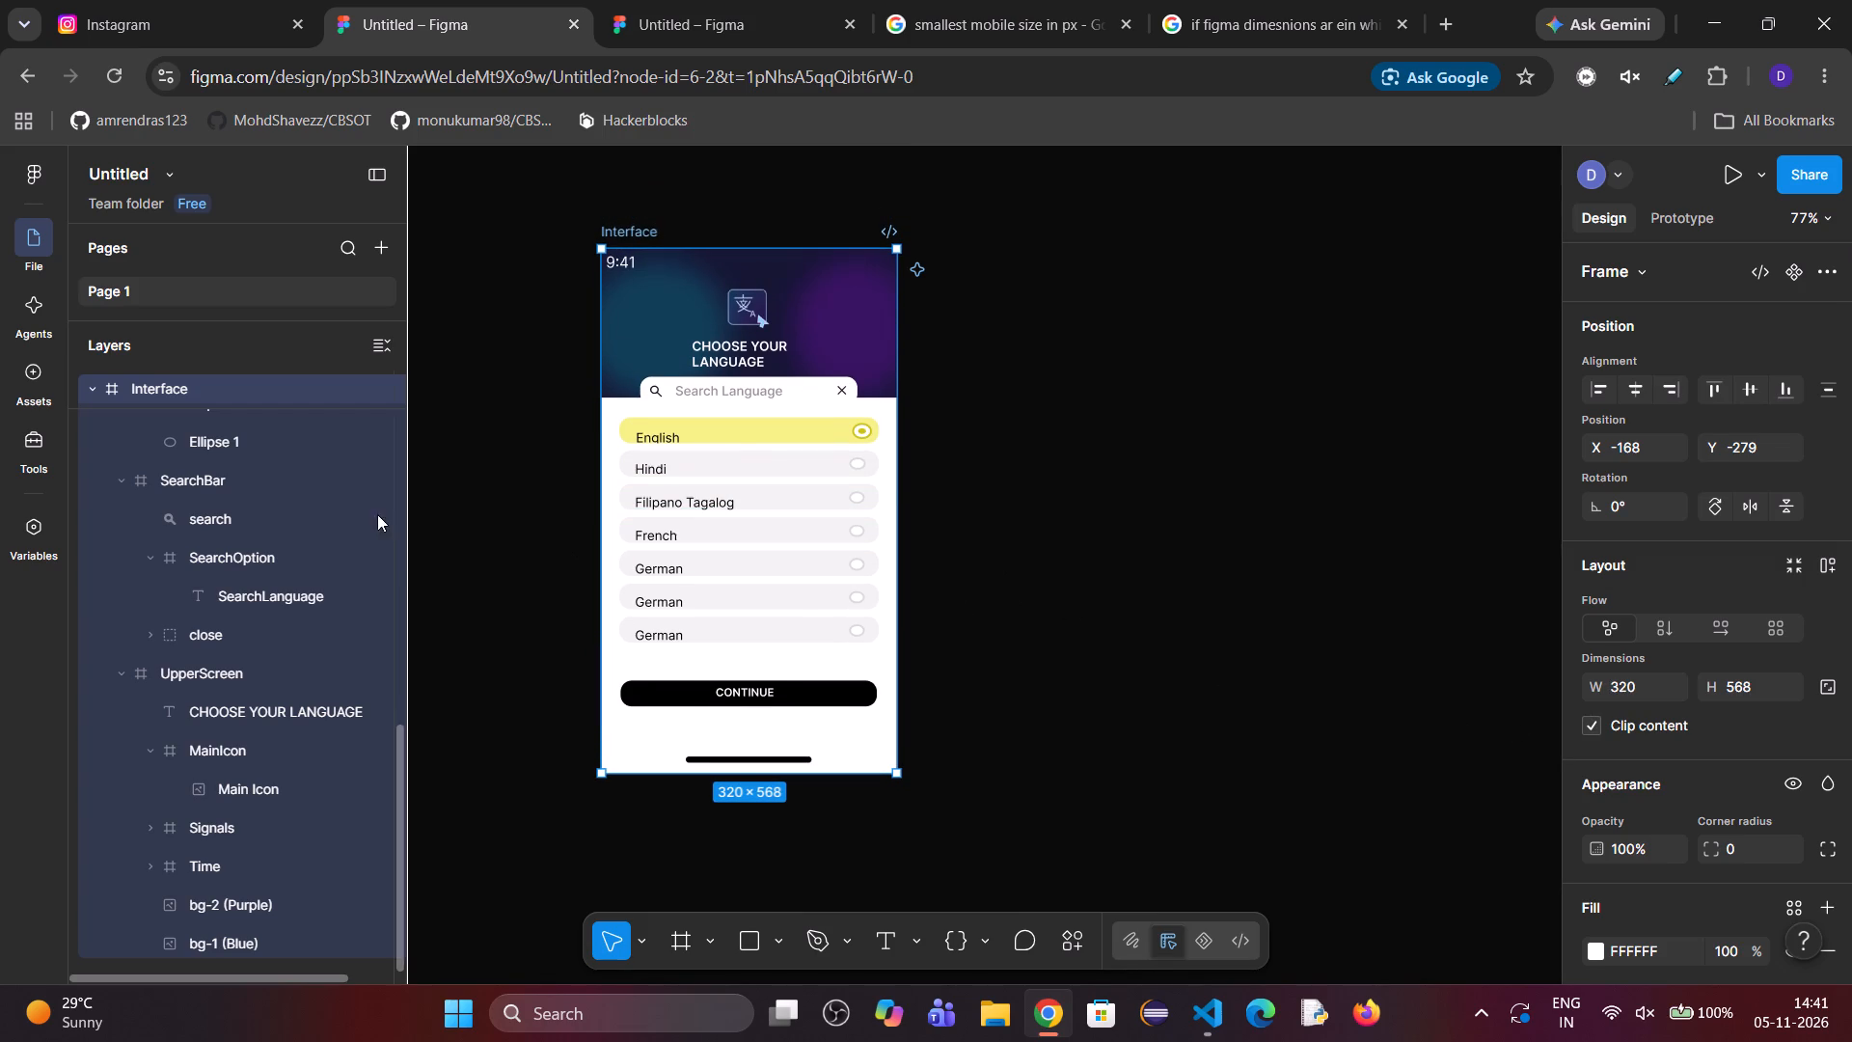
Set the Interface frame to 411 wide and 814 high and inspect the full screen layout.
click(1618, 690)
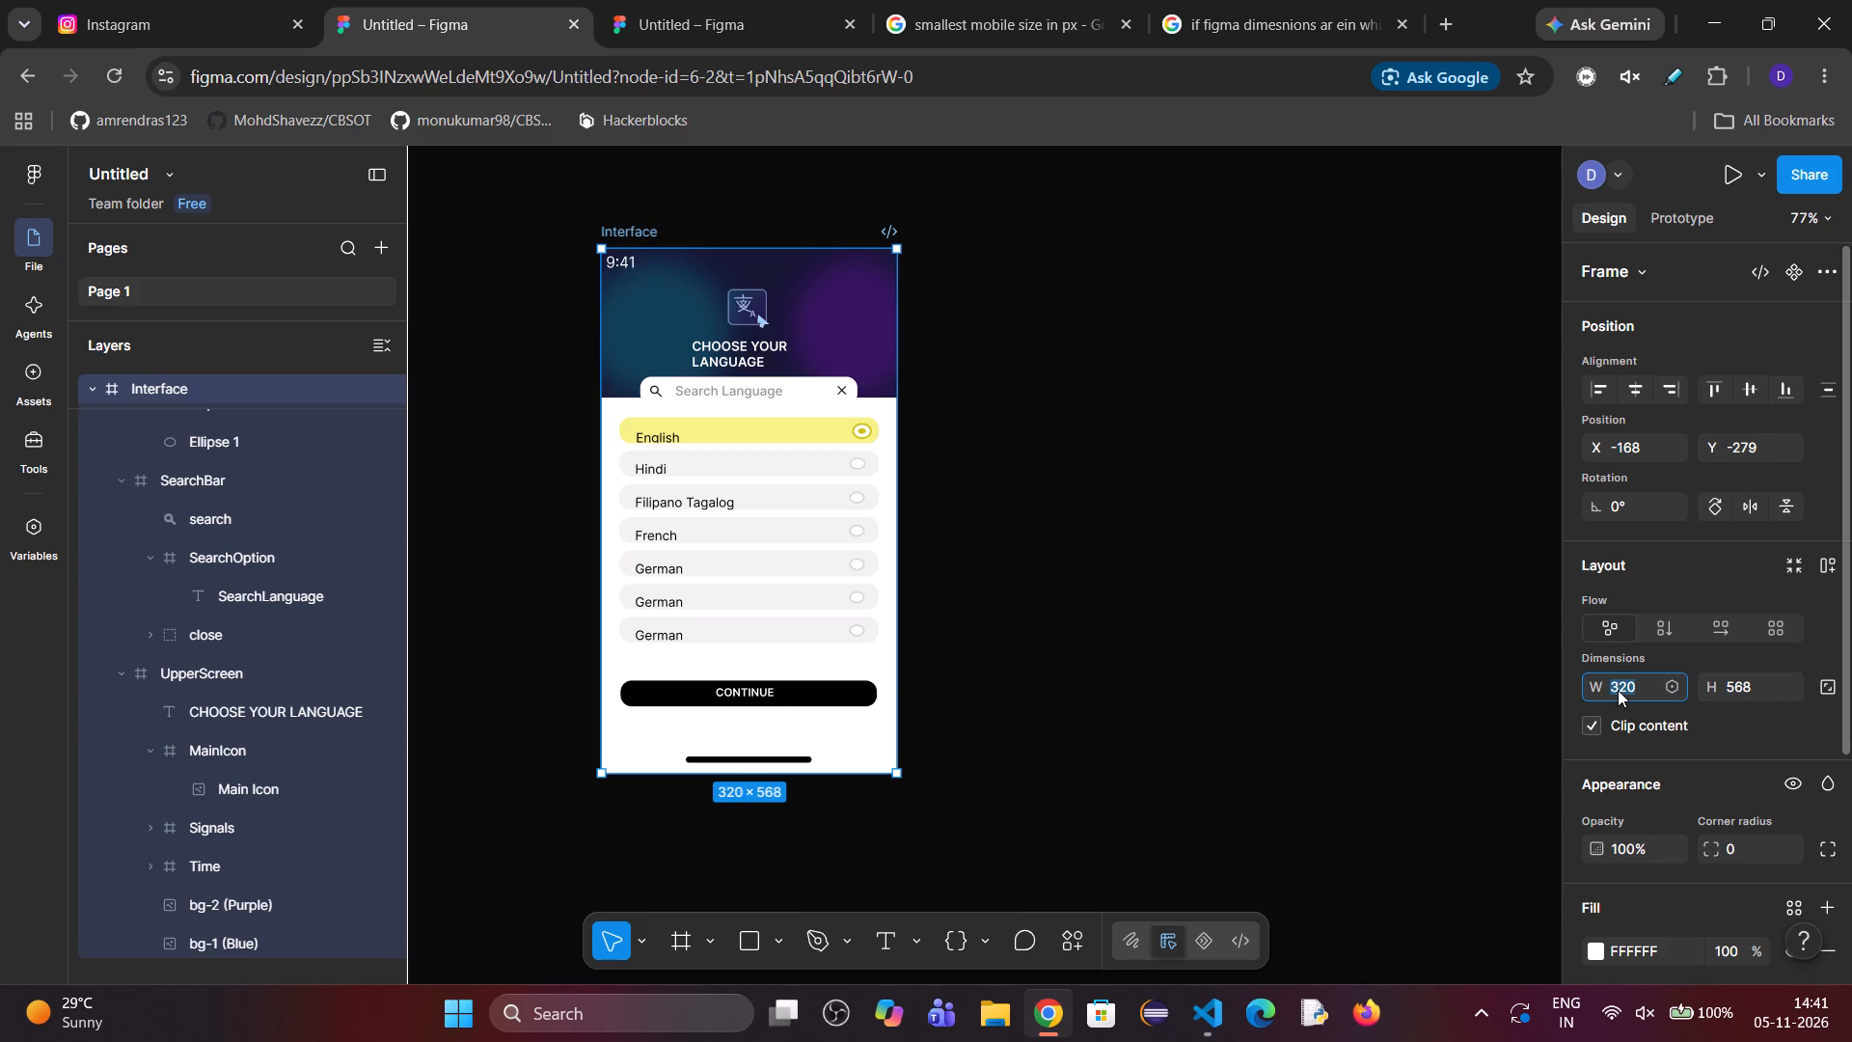
key(3)
key(BackSpace)
key(BackSpace)
text(42)
key(BackSpace)
text(11)
key(Return)
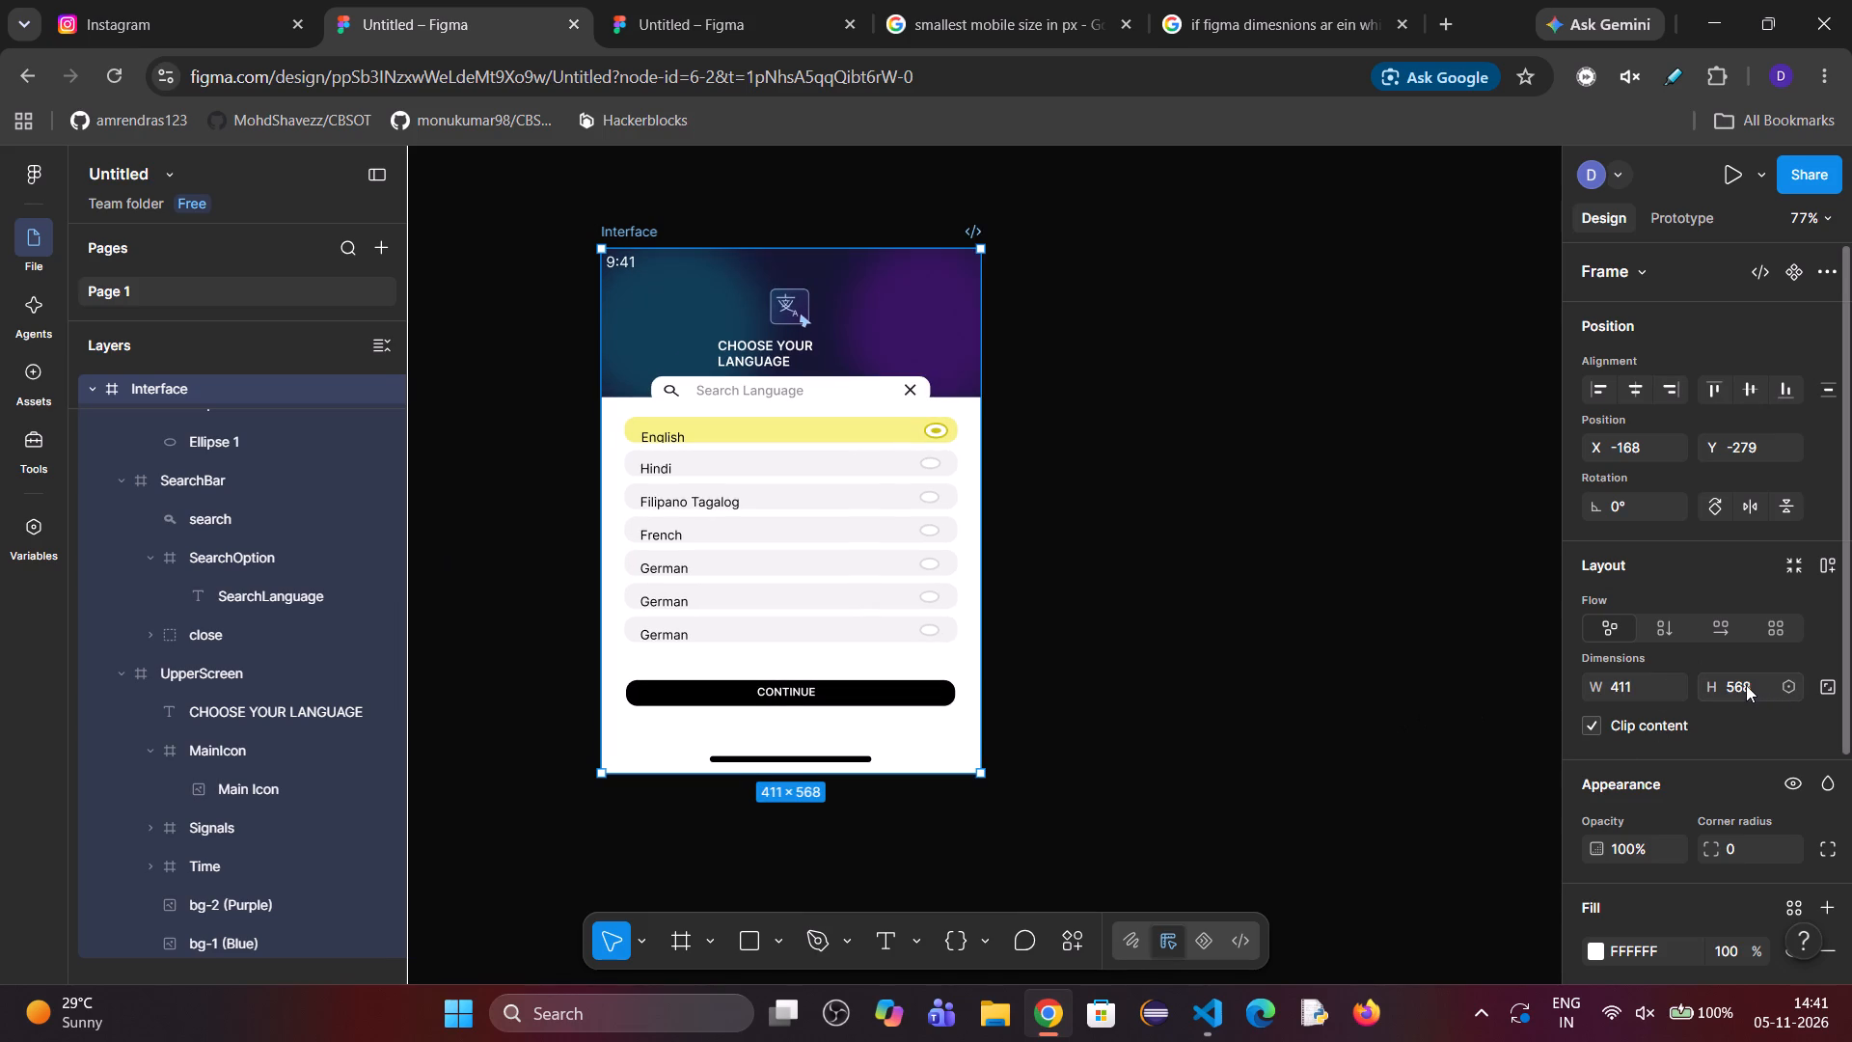
click(1745, 685)
text(814)
key(Return)
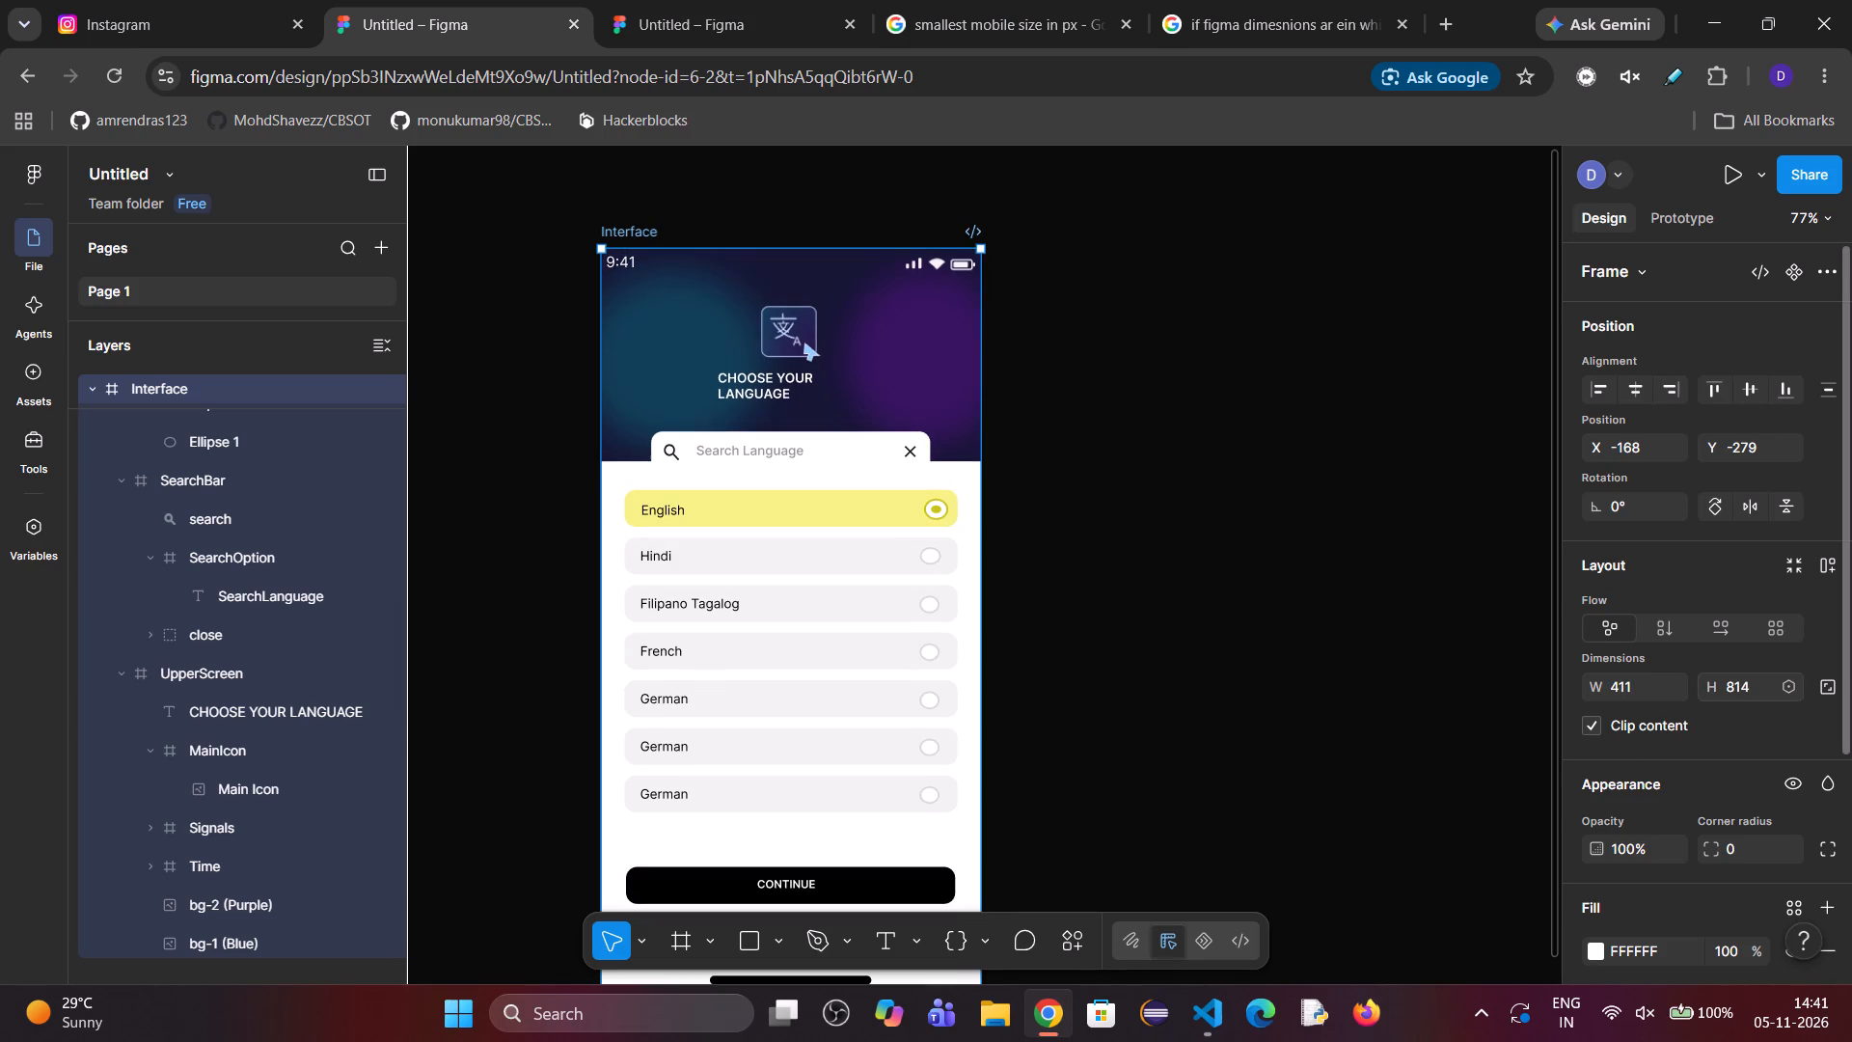
scroll(1045, 603, down, 1)
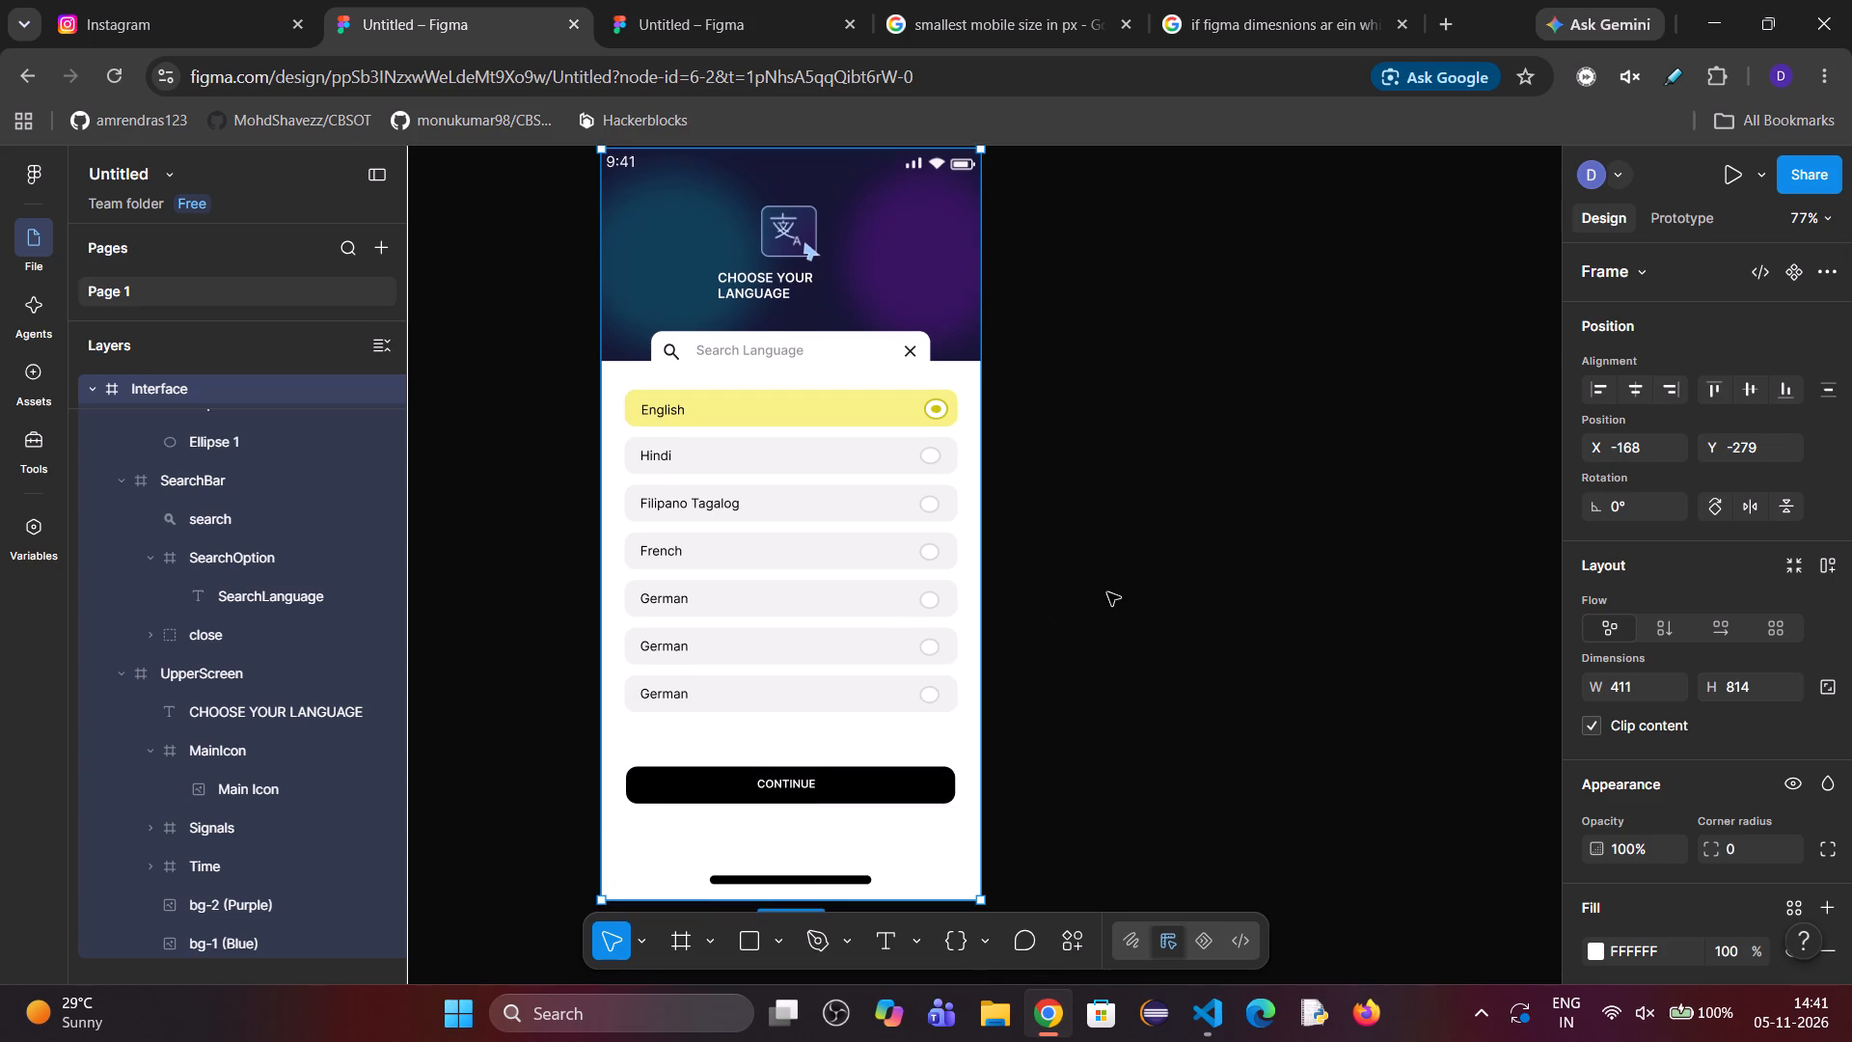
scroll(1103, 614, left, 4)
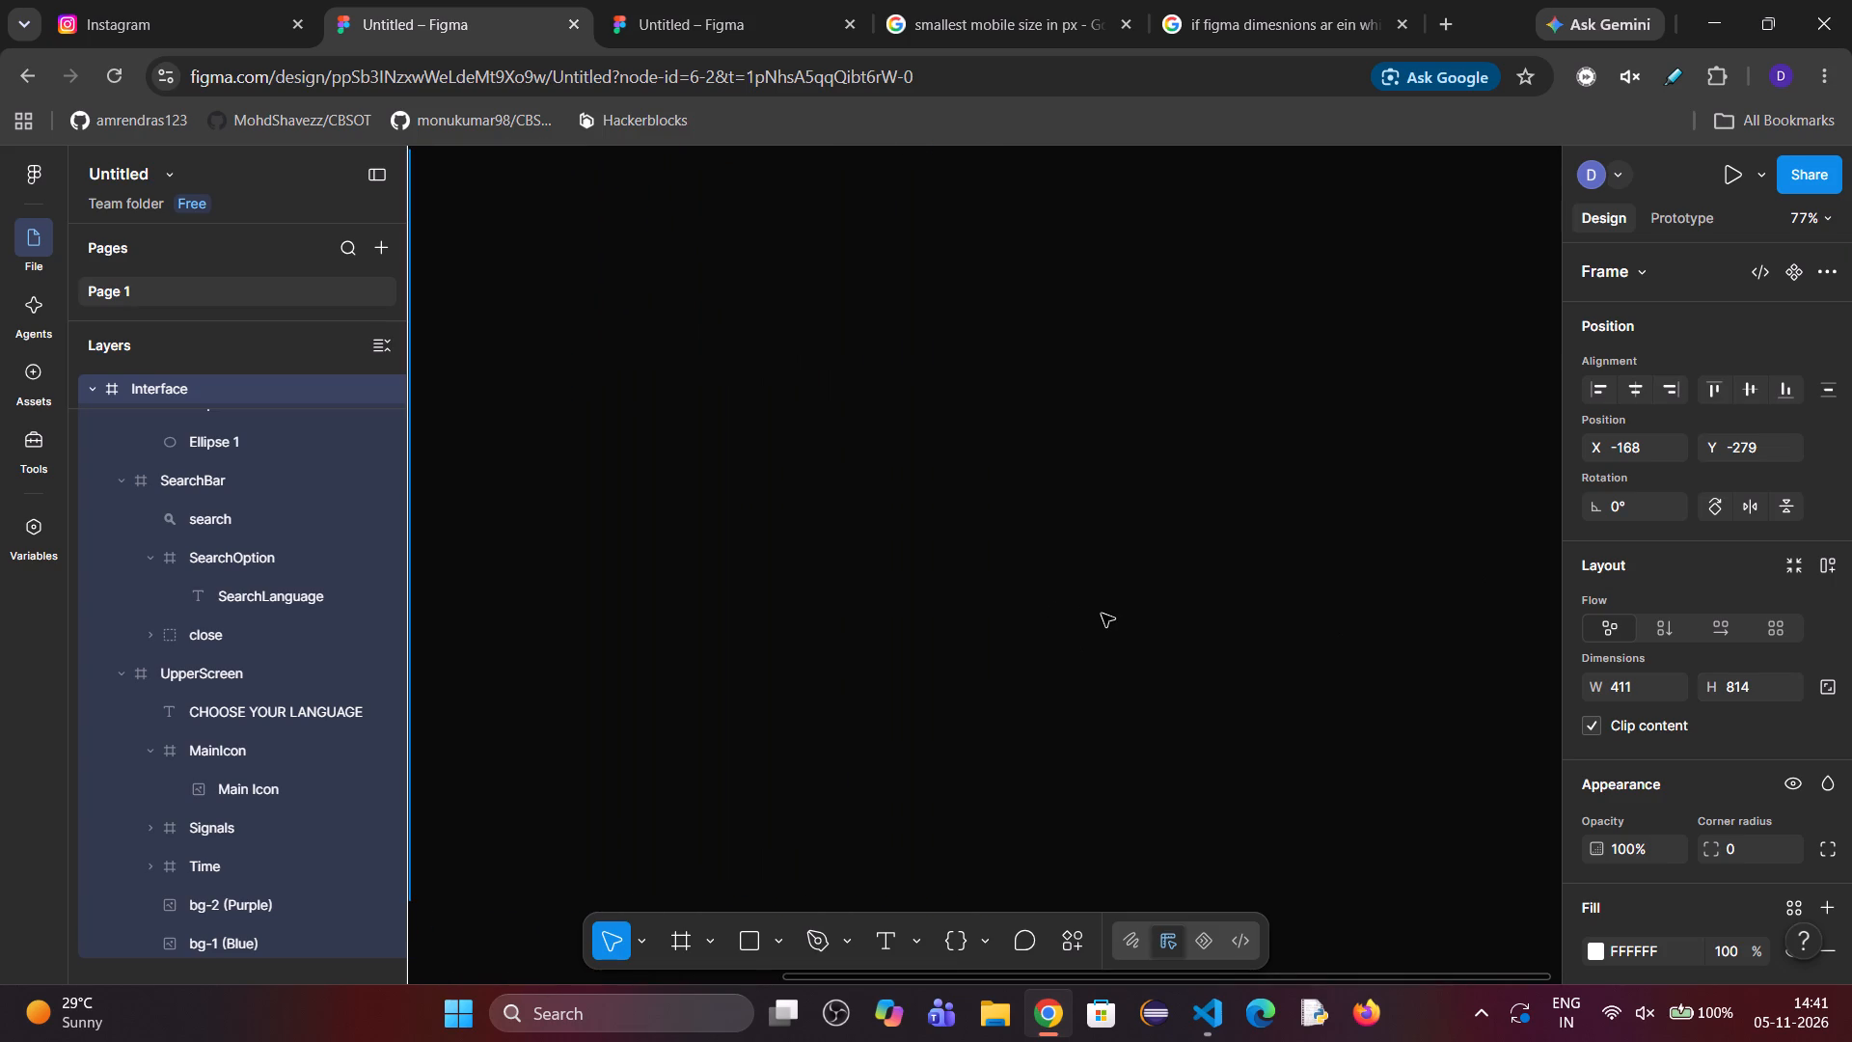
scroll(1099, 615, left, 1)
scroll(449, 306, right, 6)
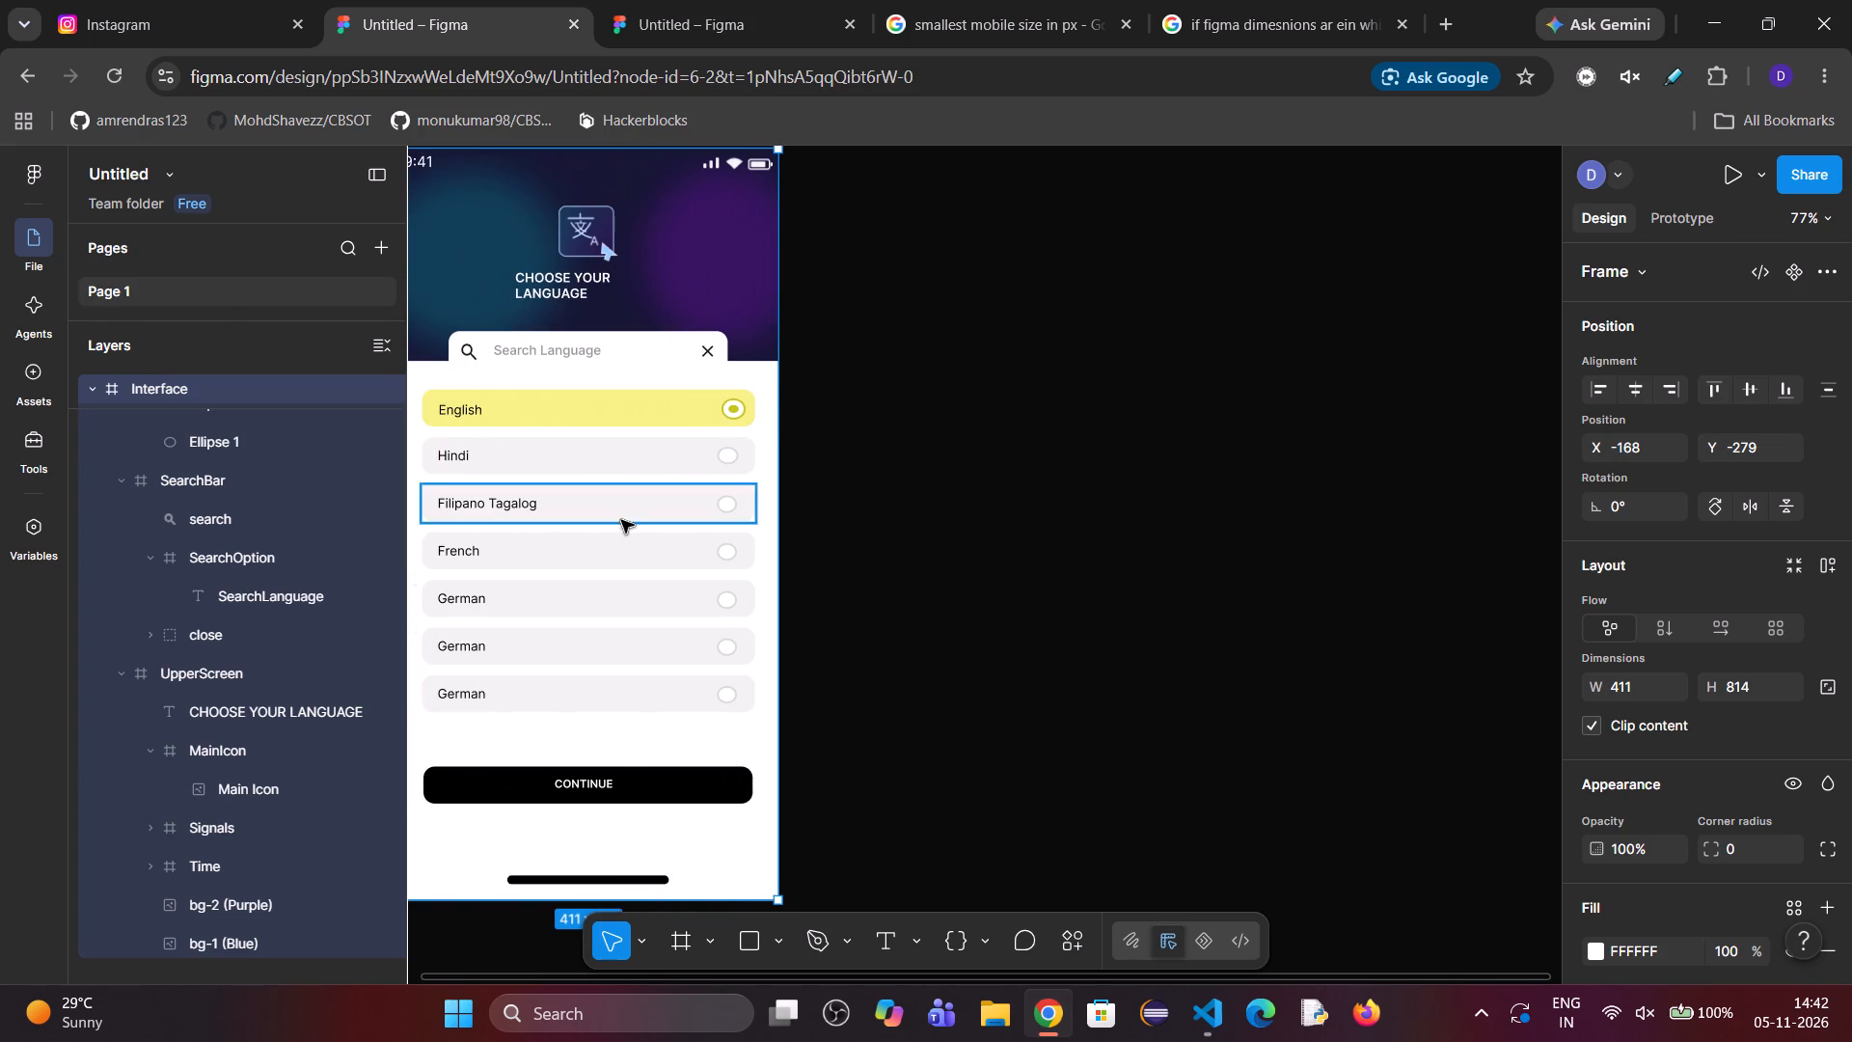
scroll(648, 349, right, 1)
Test the heading's horizontal scaling by varying the Interface frame's width between about 223 and 945, leaving it near the widest size.
click(284, 721)
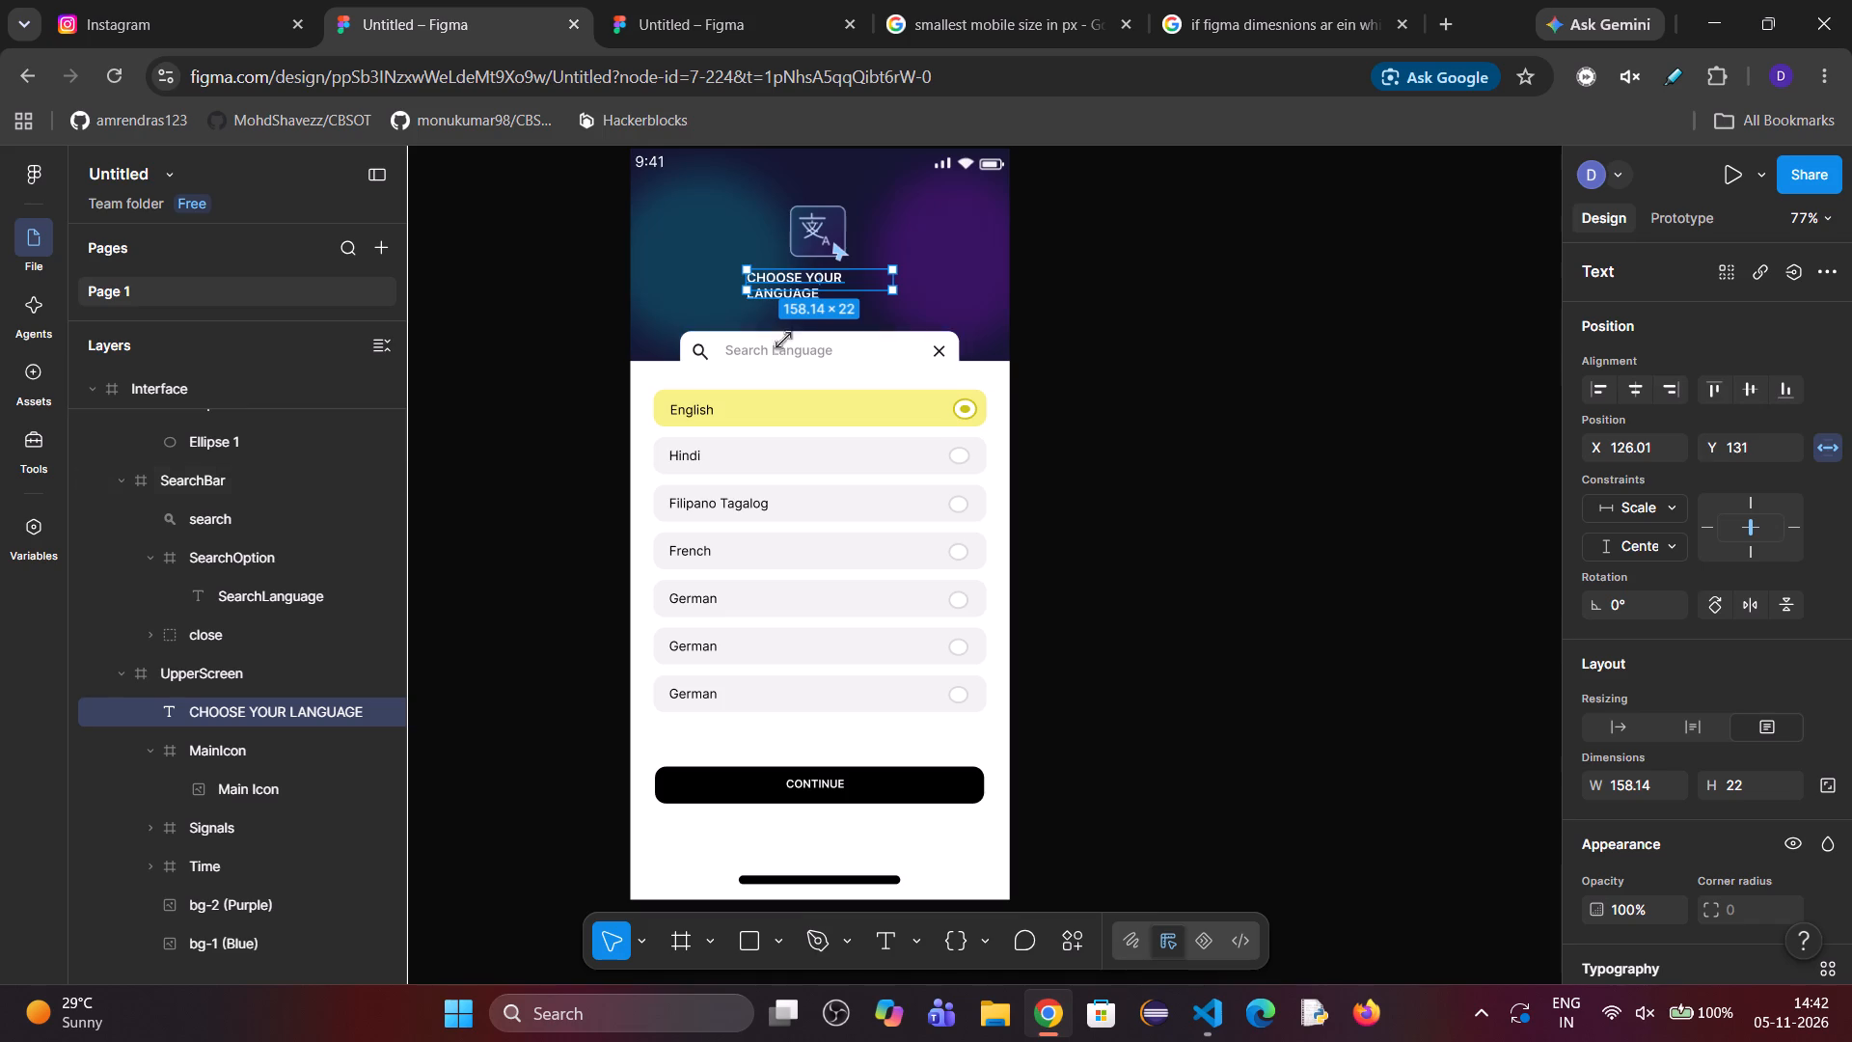
click(148, 391)
drag(1001, 479, 1175, 520)
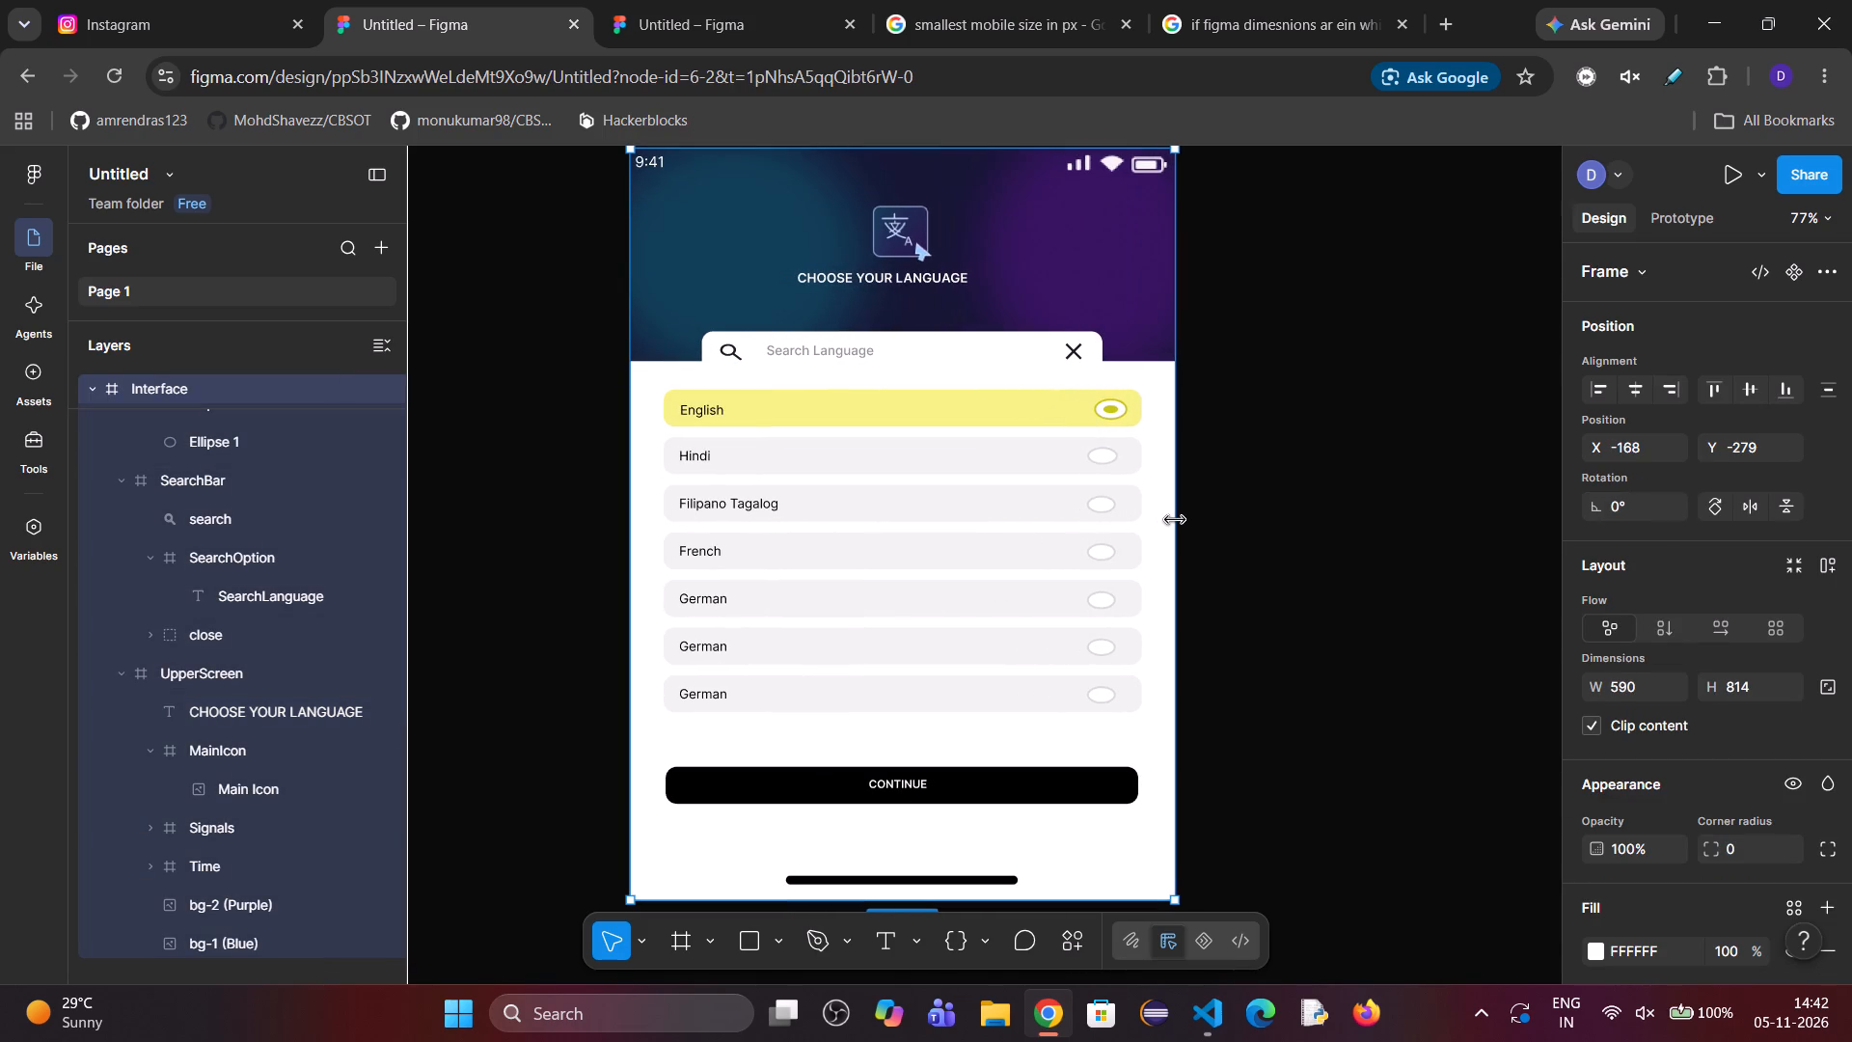
drag(1175, 520, 836, 554)
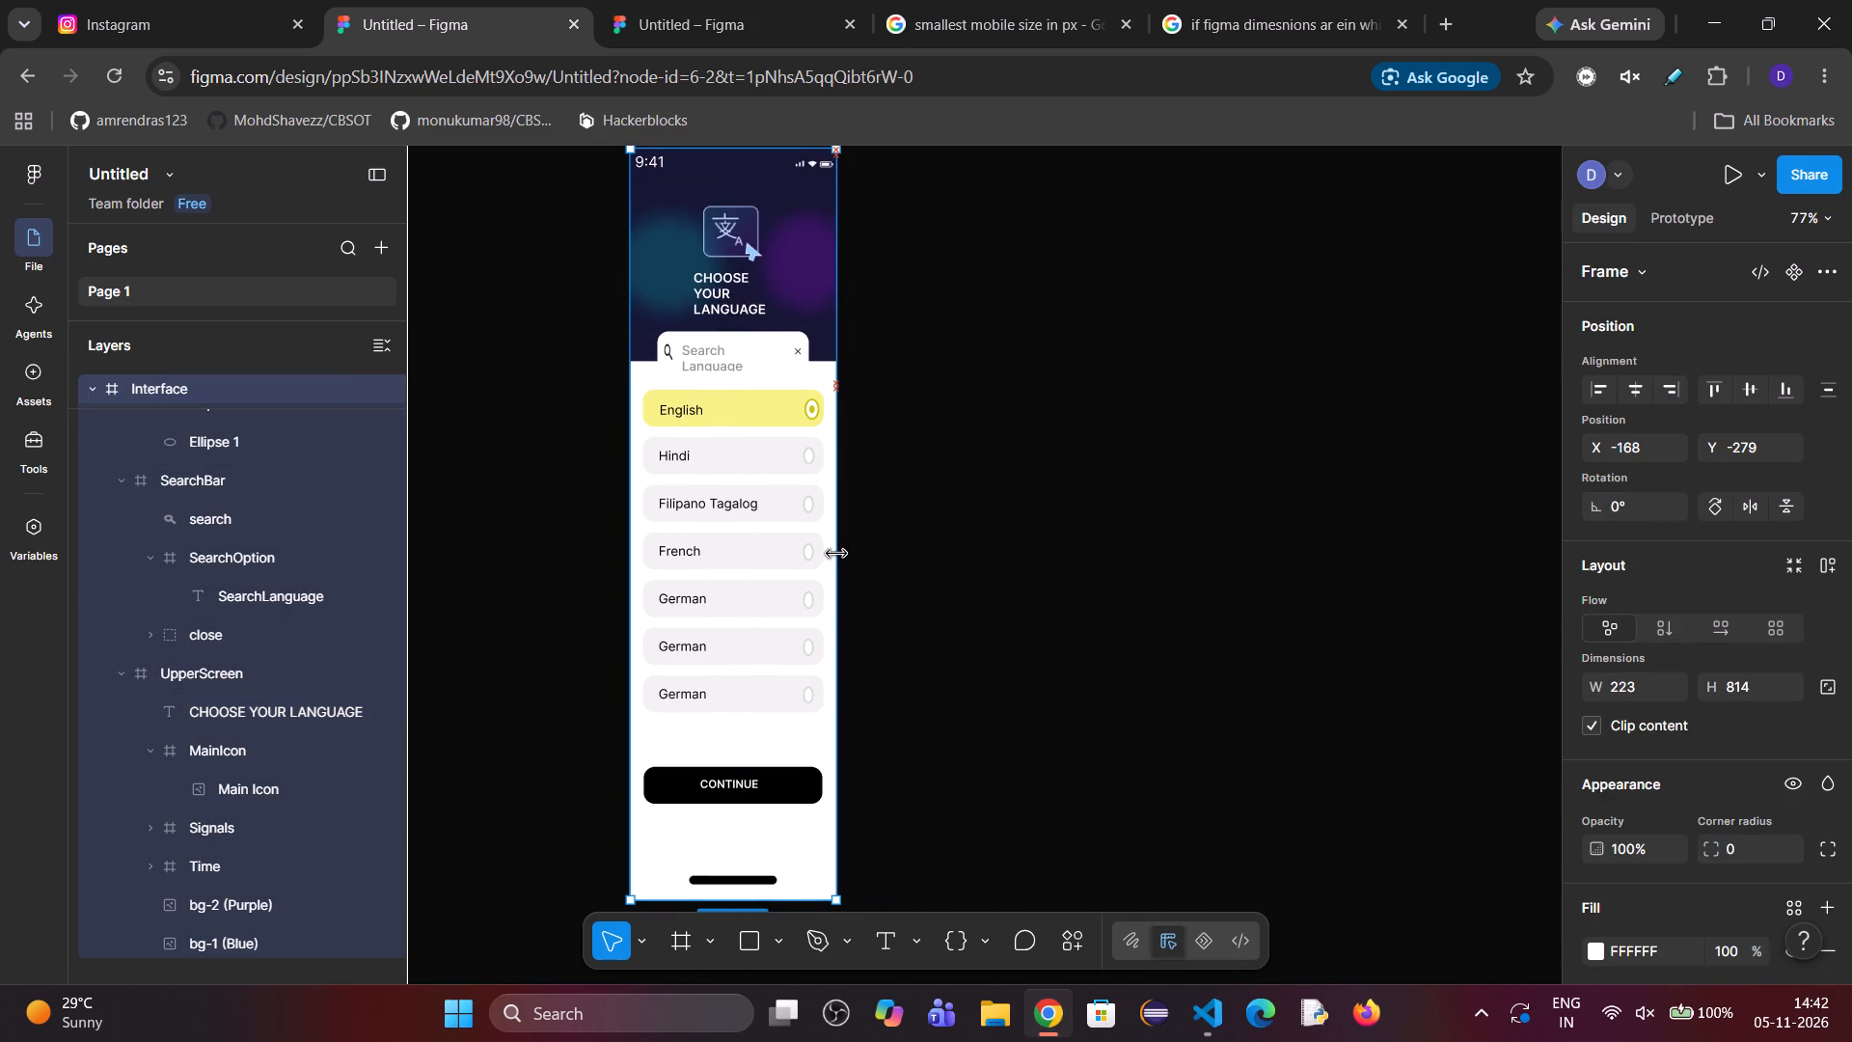
drag(836, 554, 1139, 565)
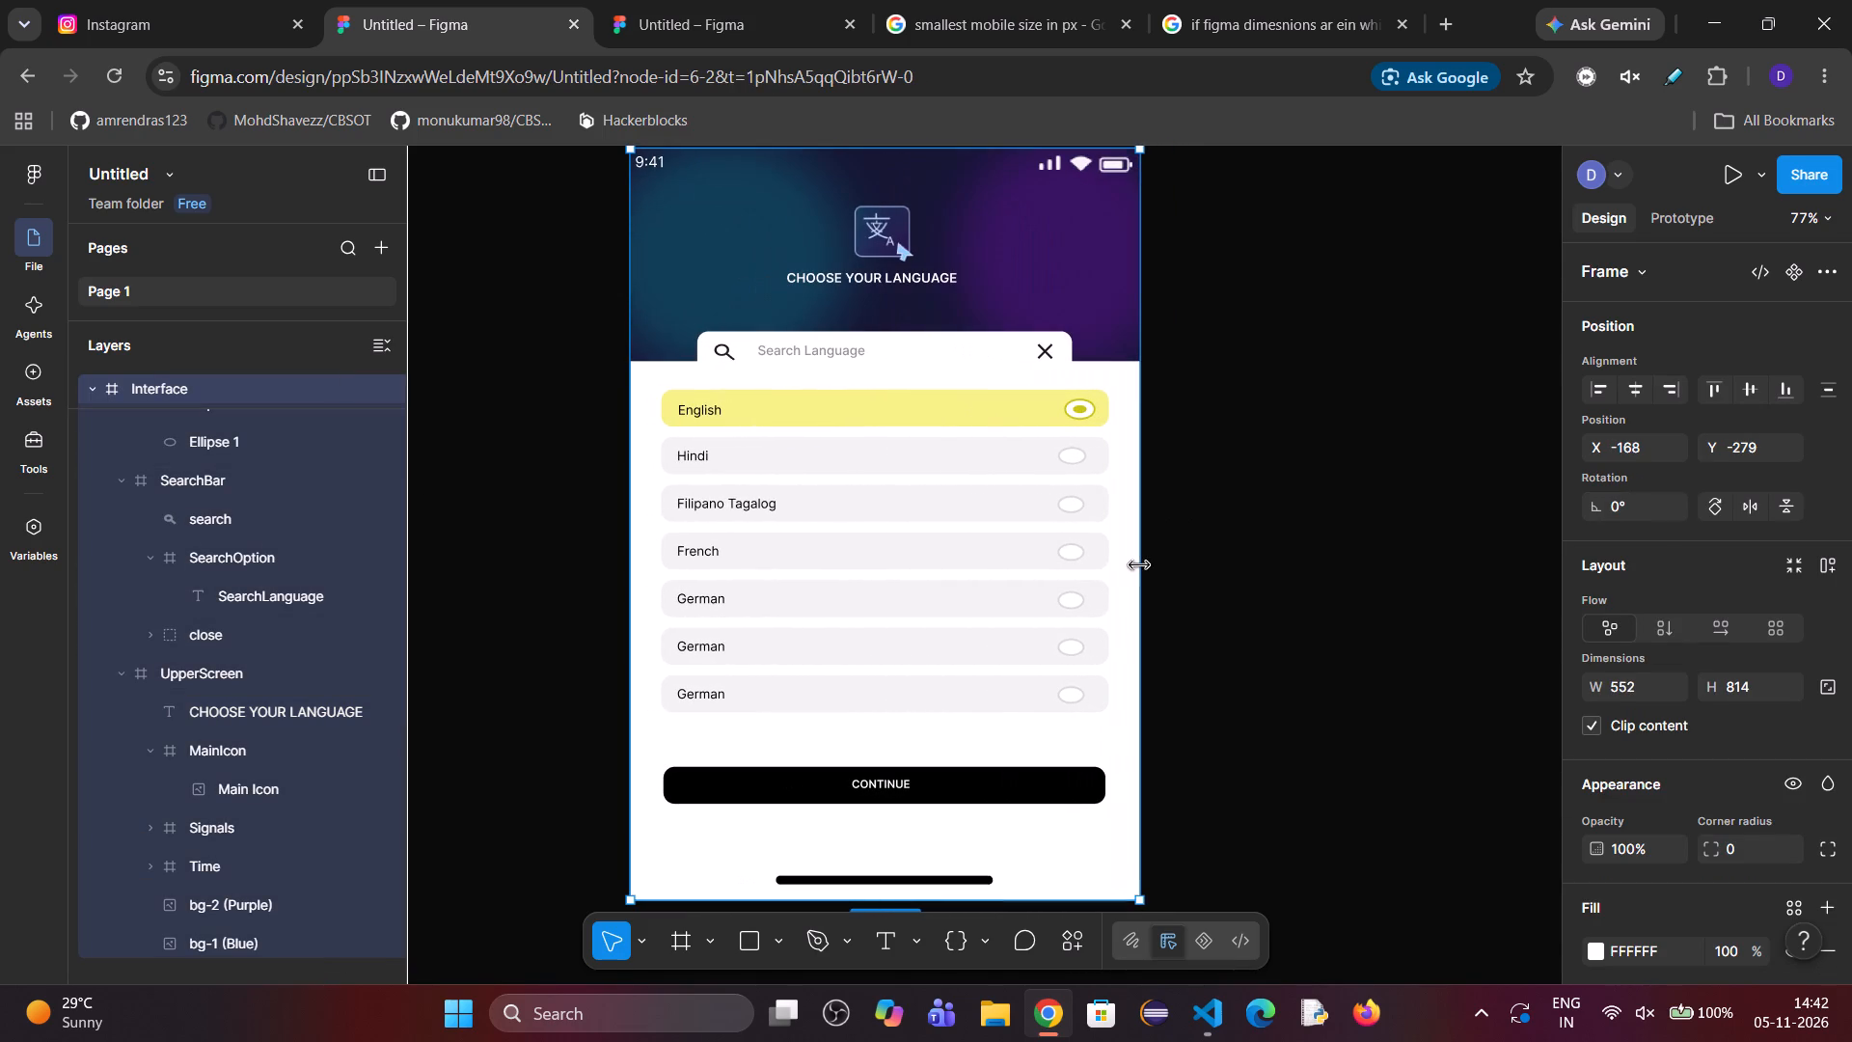
drag(1139, 565, 1503, 587)
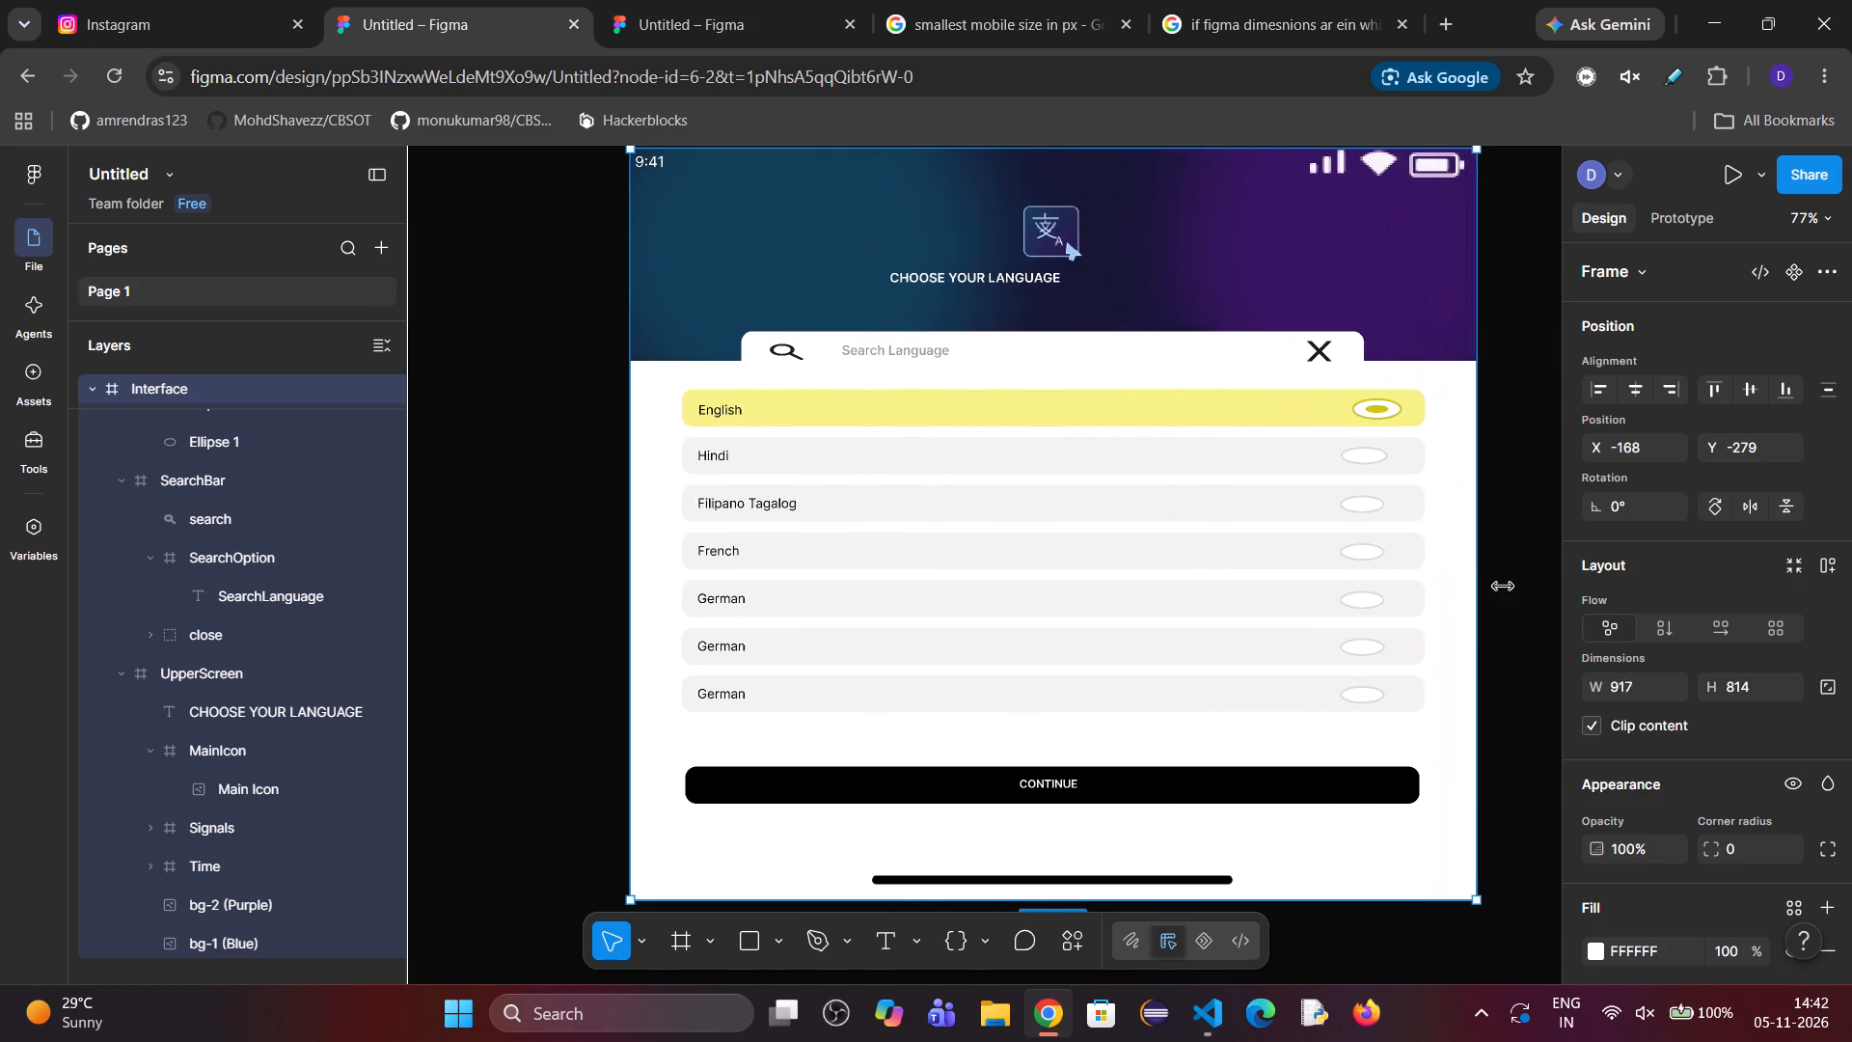
drag(1503, 587, 1498, 581)
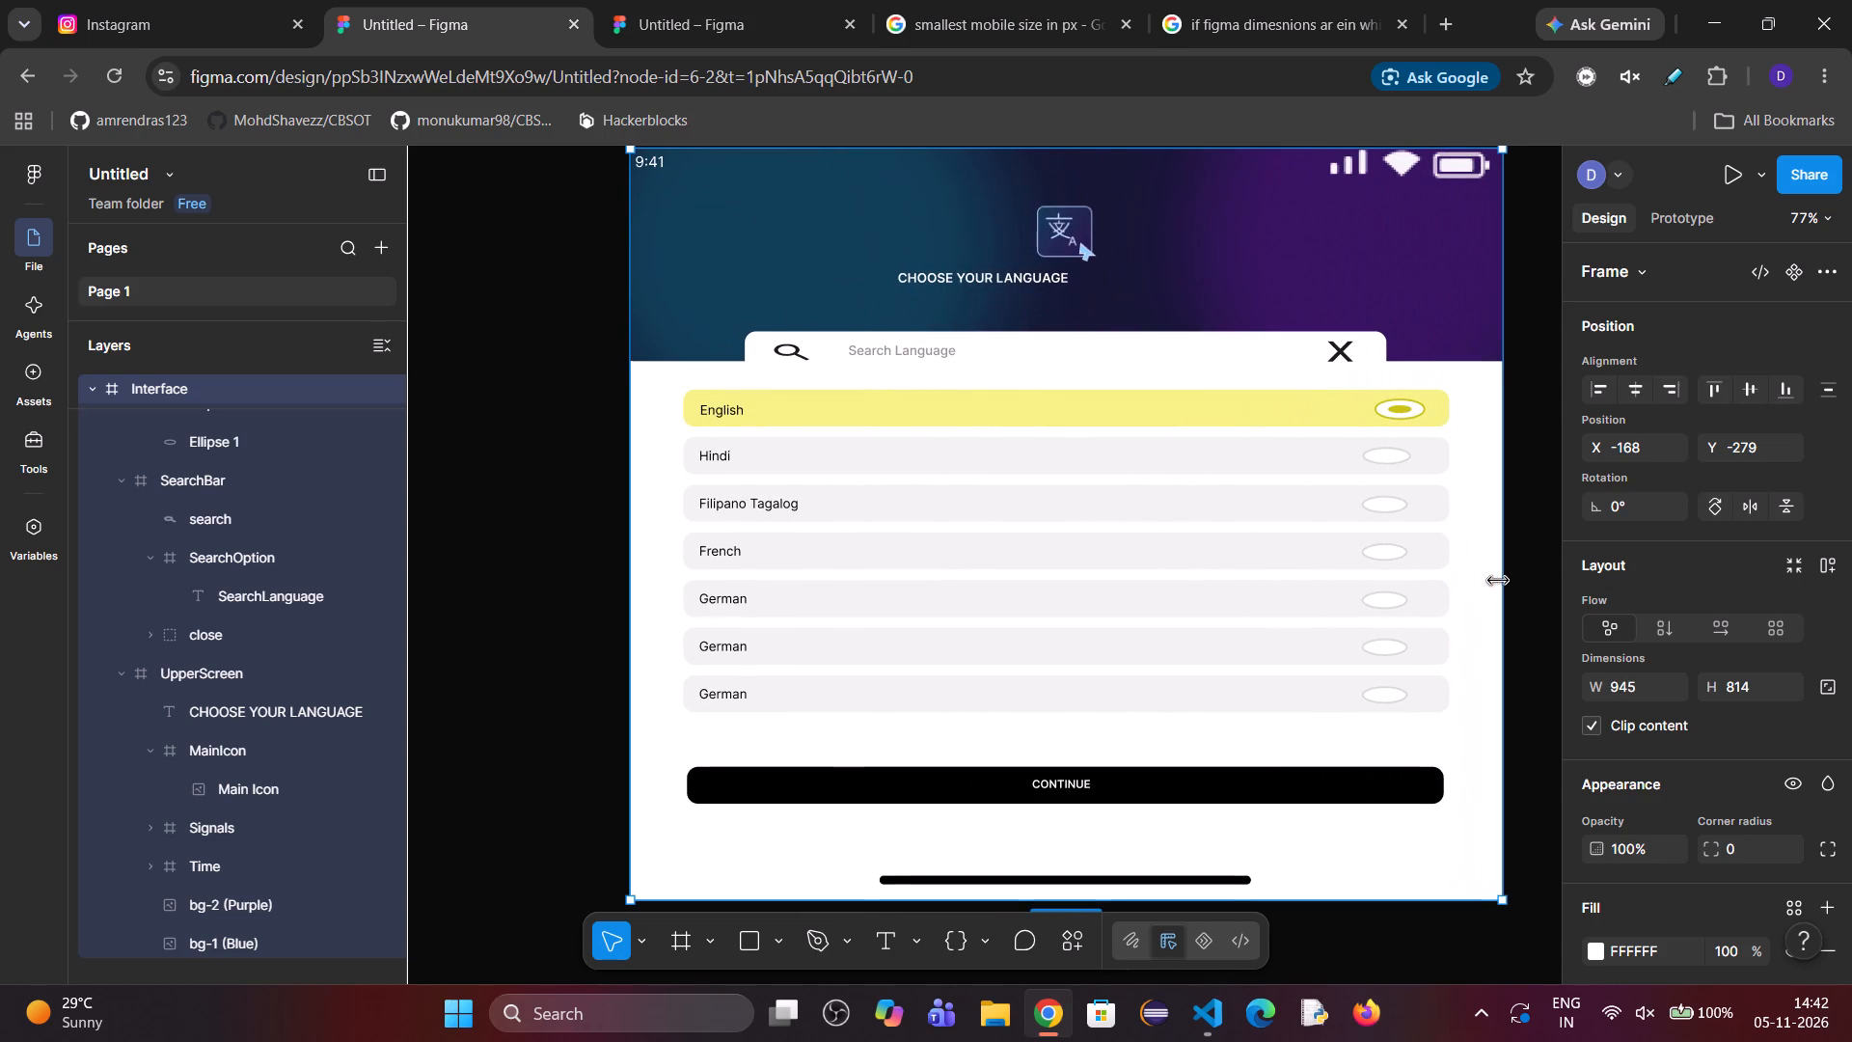
drag(1498, 581, 1497, 580)
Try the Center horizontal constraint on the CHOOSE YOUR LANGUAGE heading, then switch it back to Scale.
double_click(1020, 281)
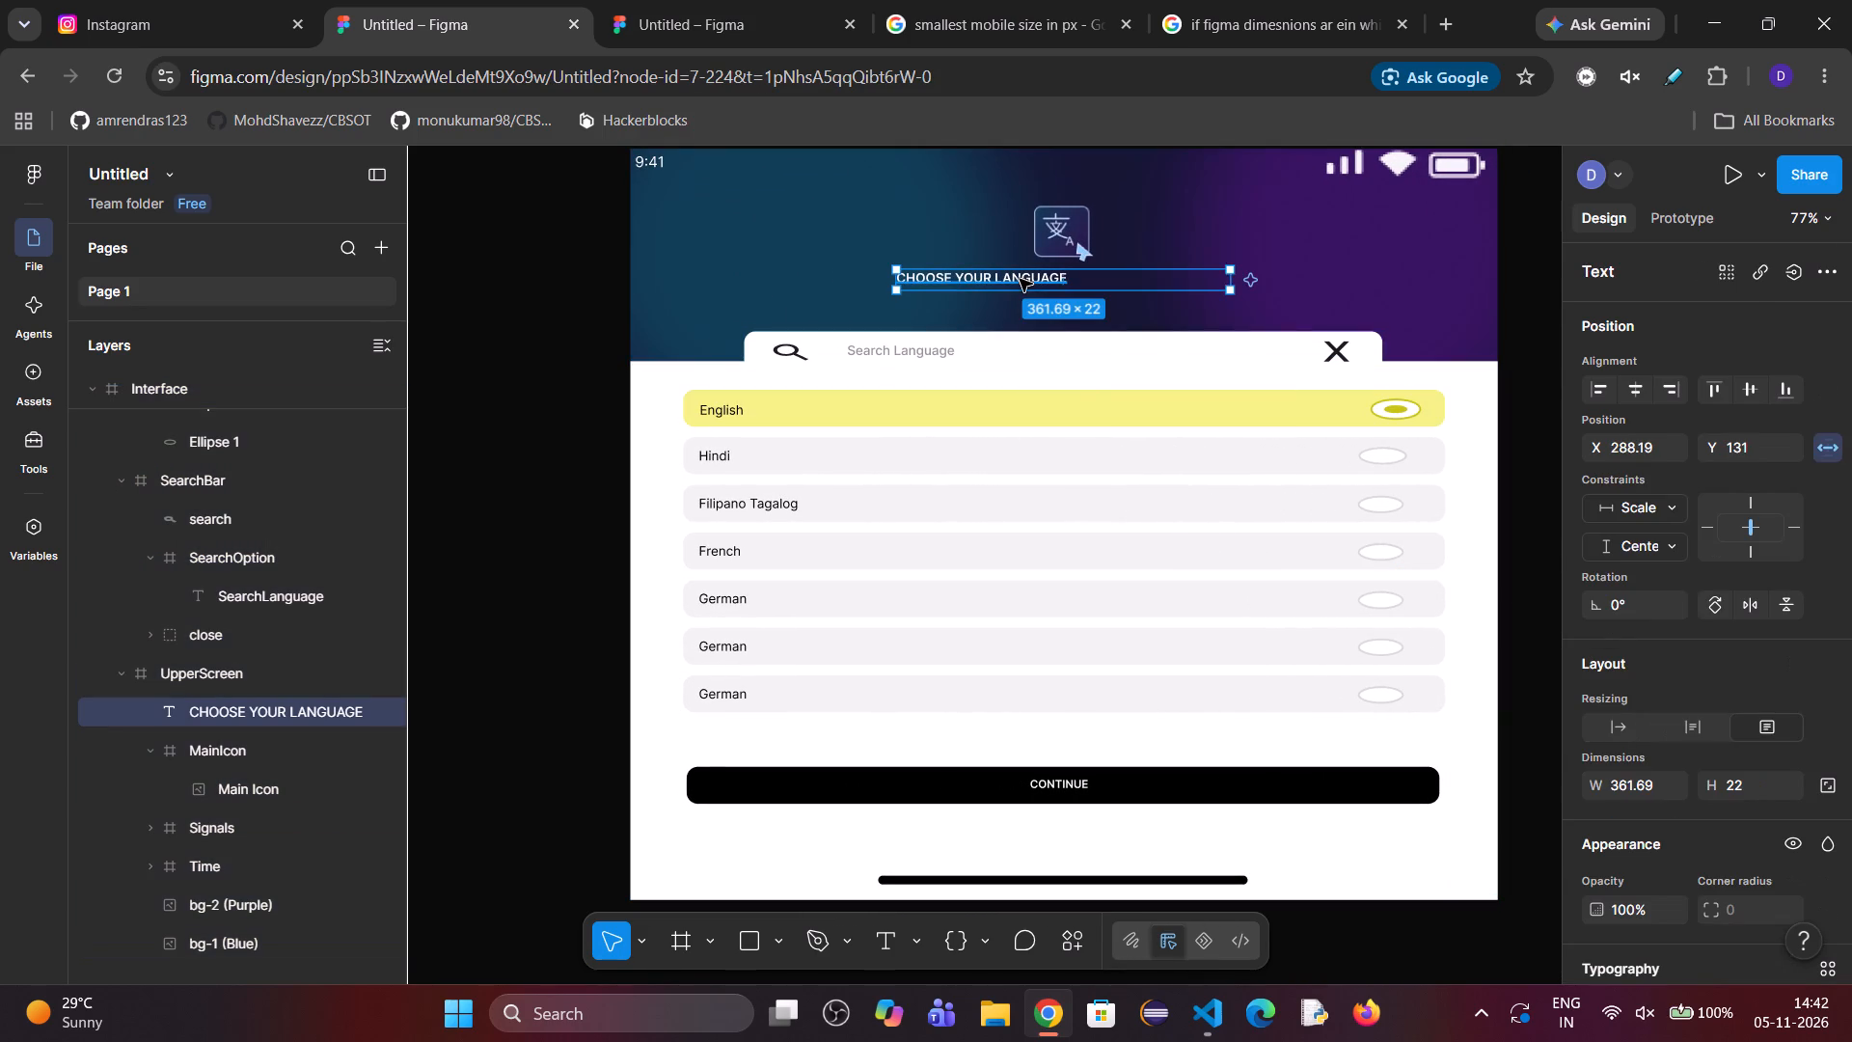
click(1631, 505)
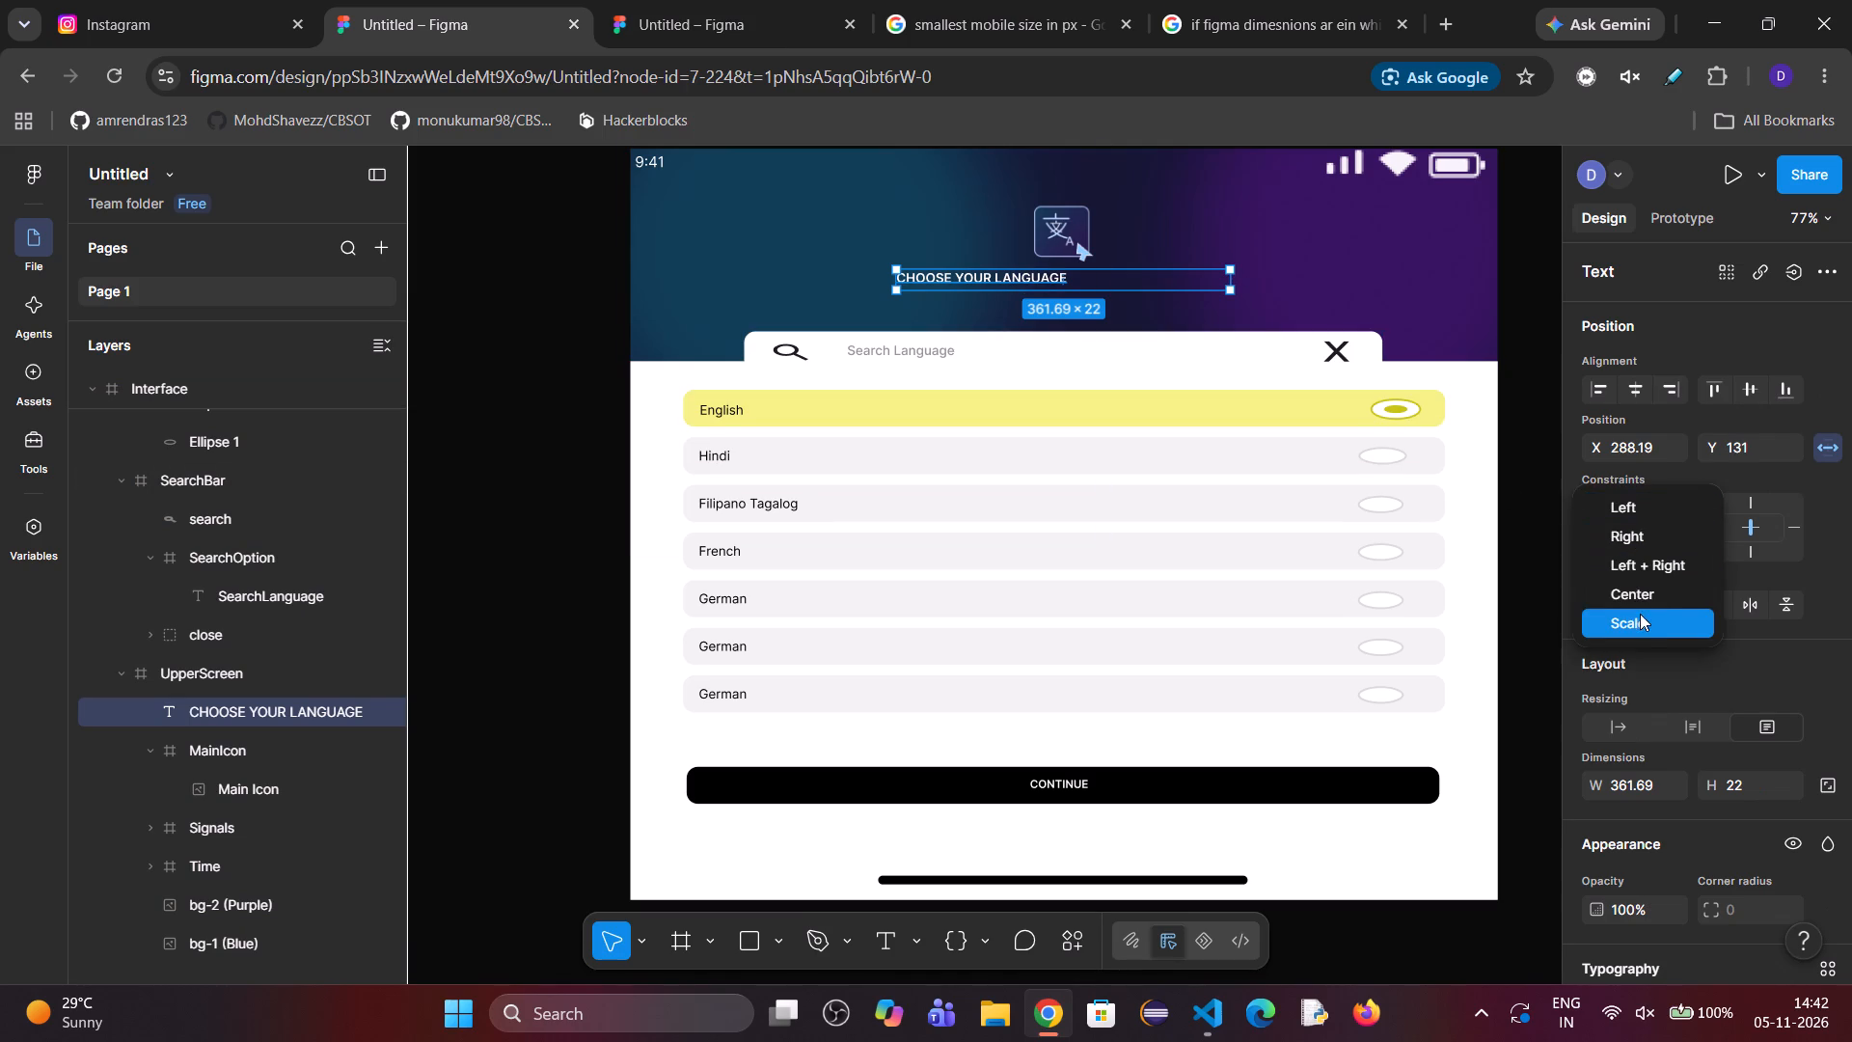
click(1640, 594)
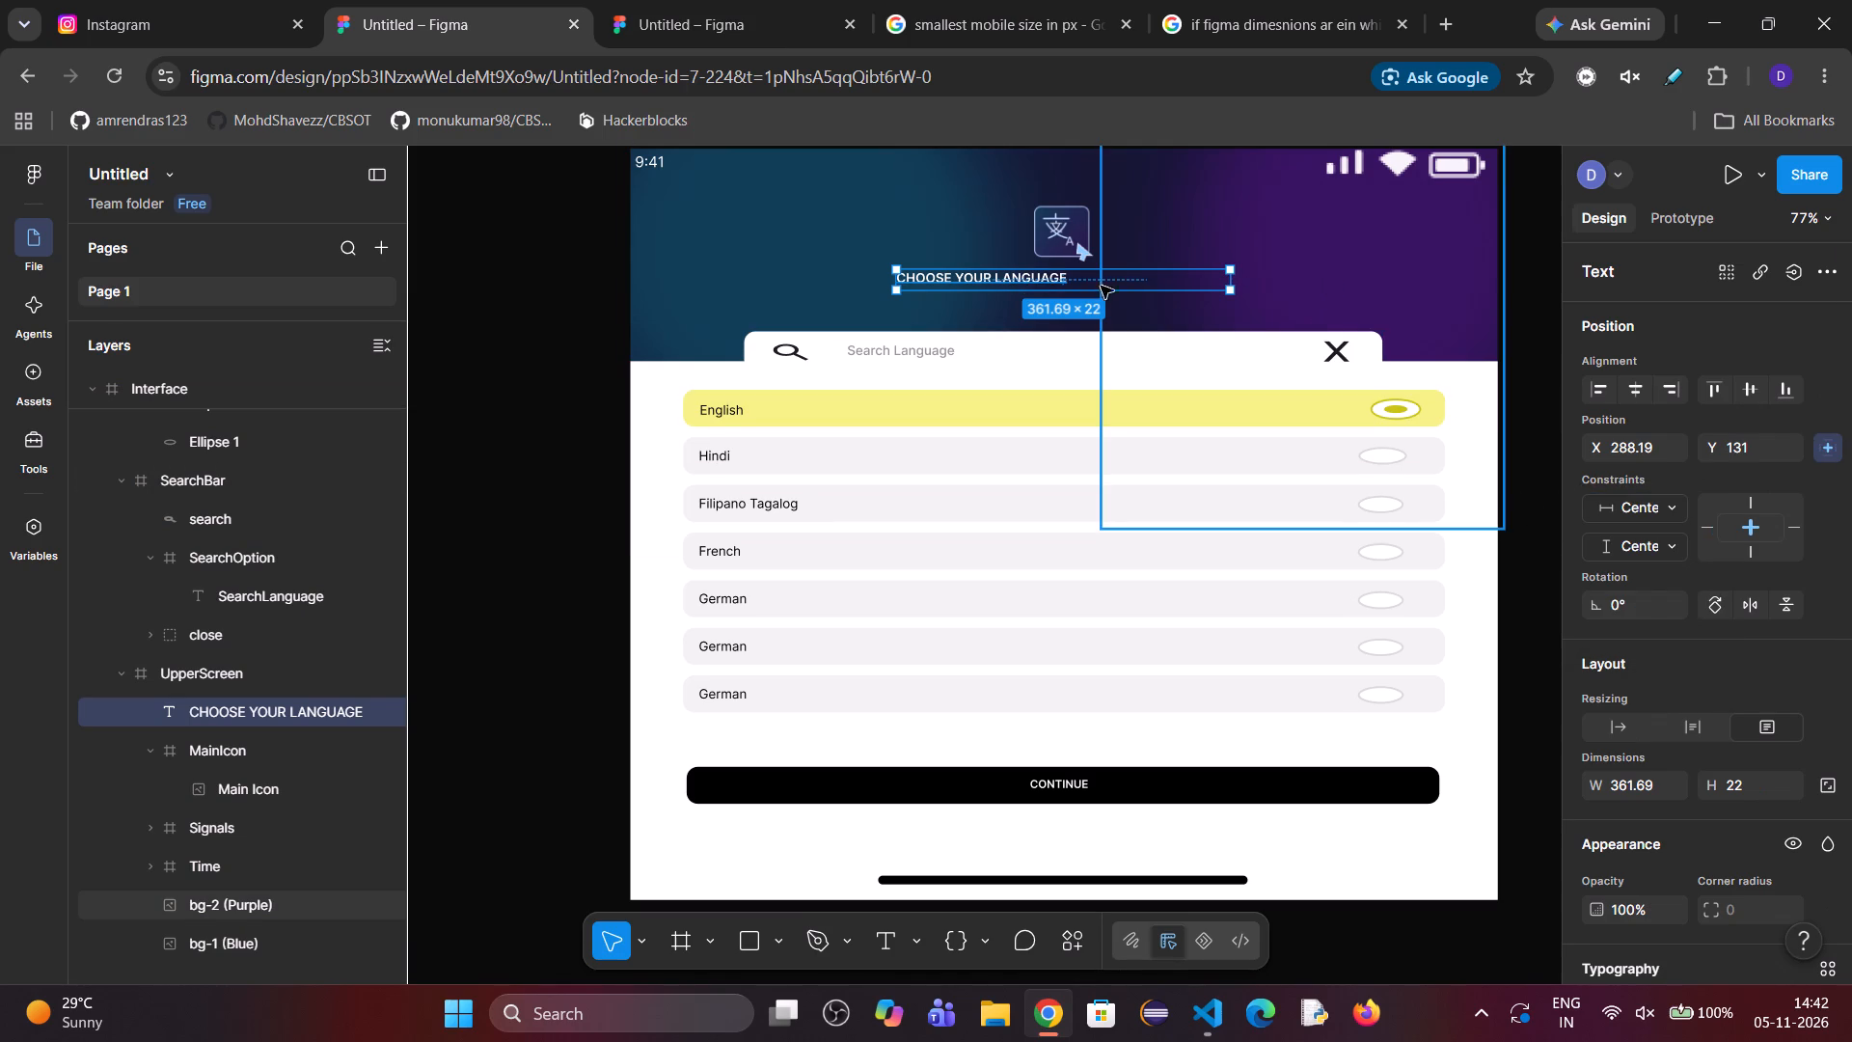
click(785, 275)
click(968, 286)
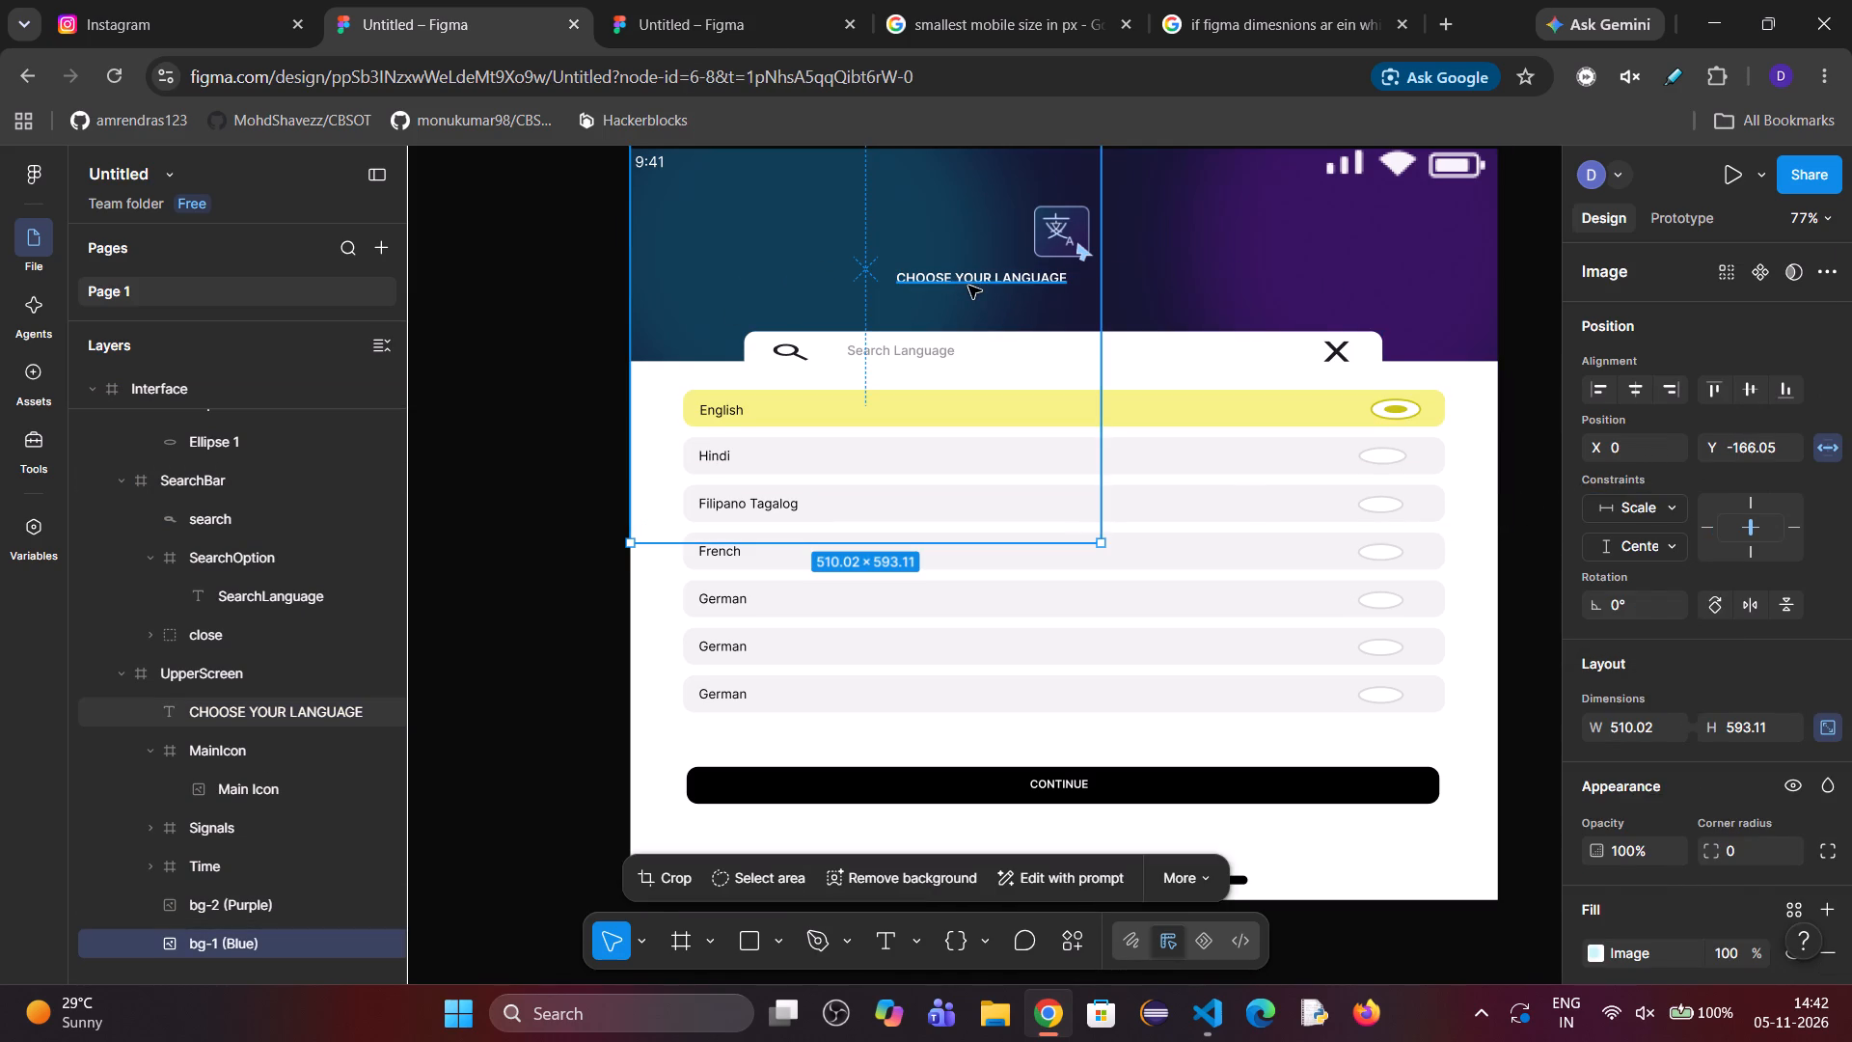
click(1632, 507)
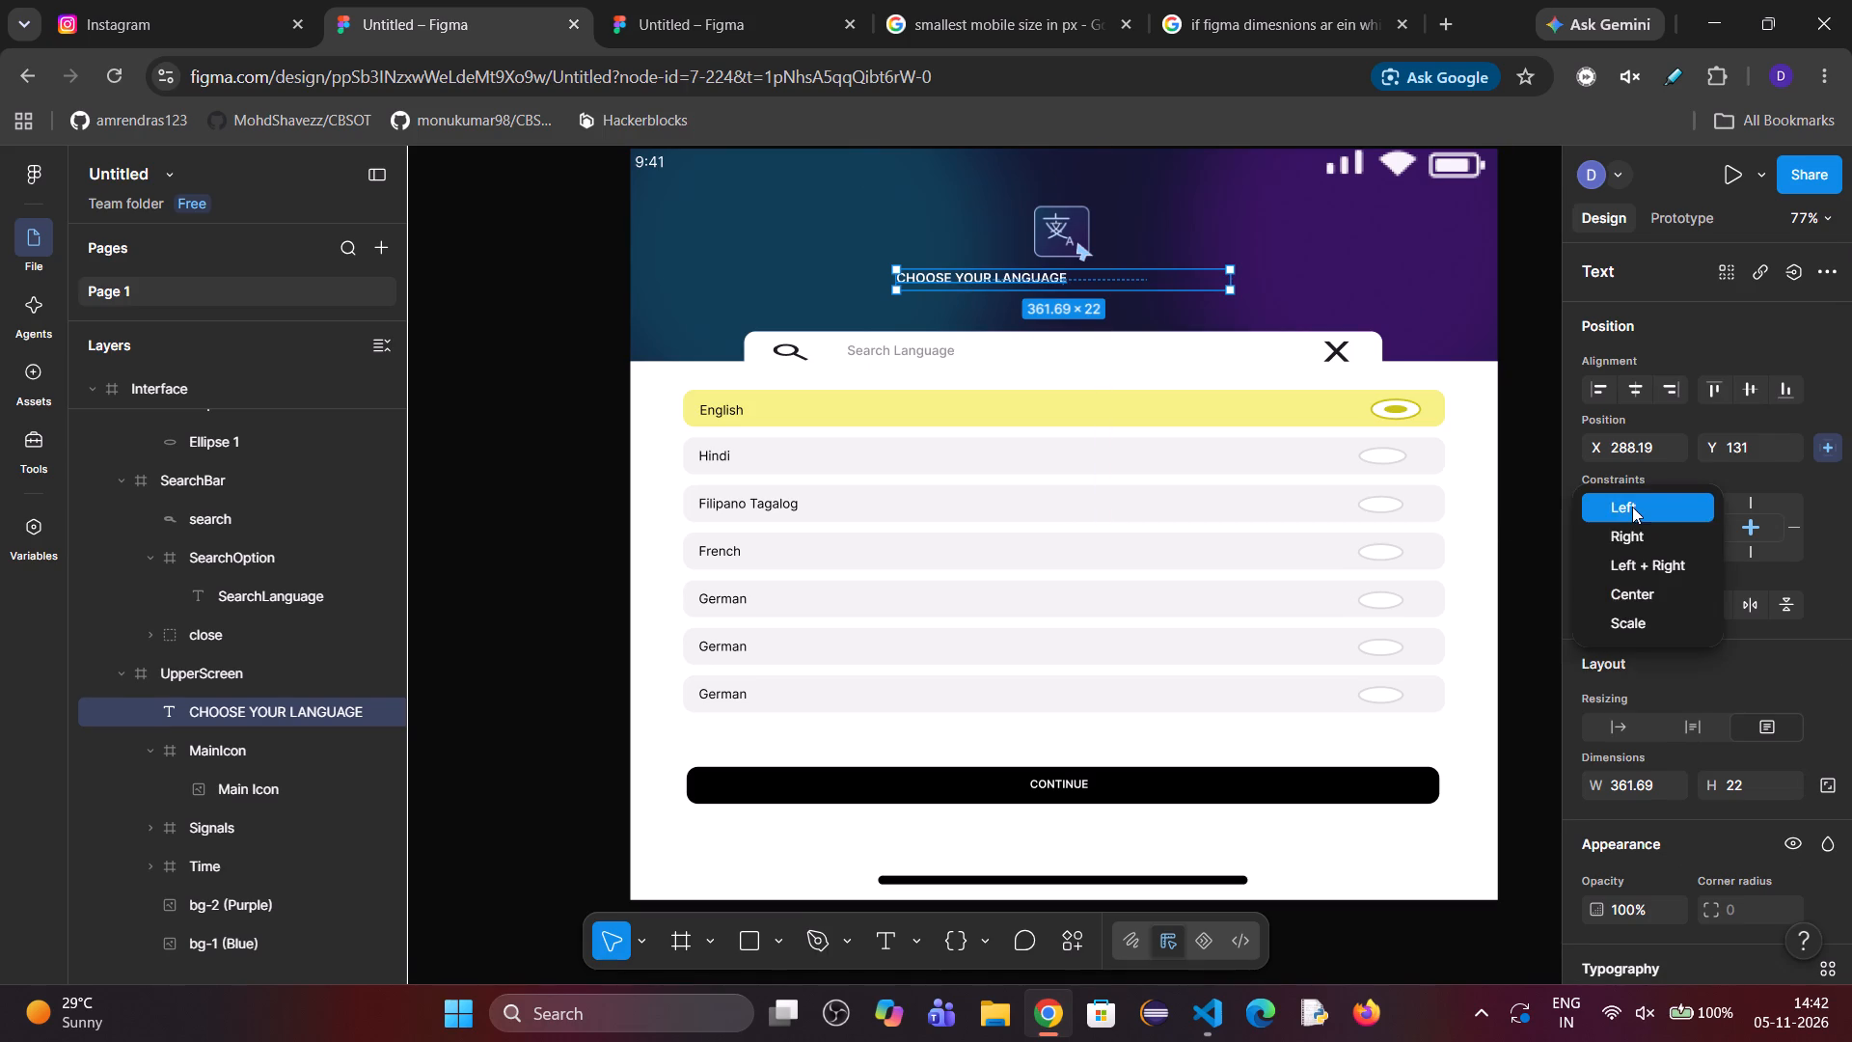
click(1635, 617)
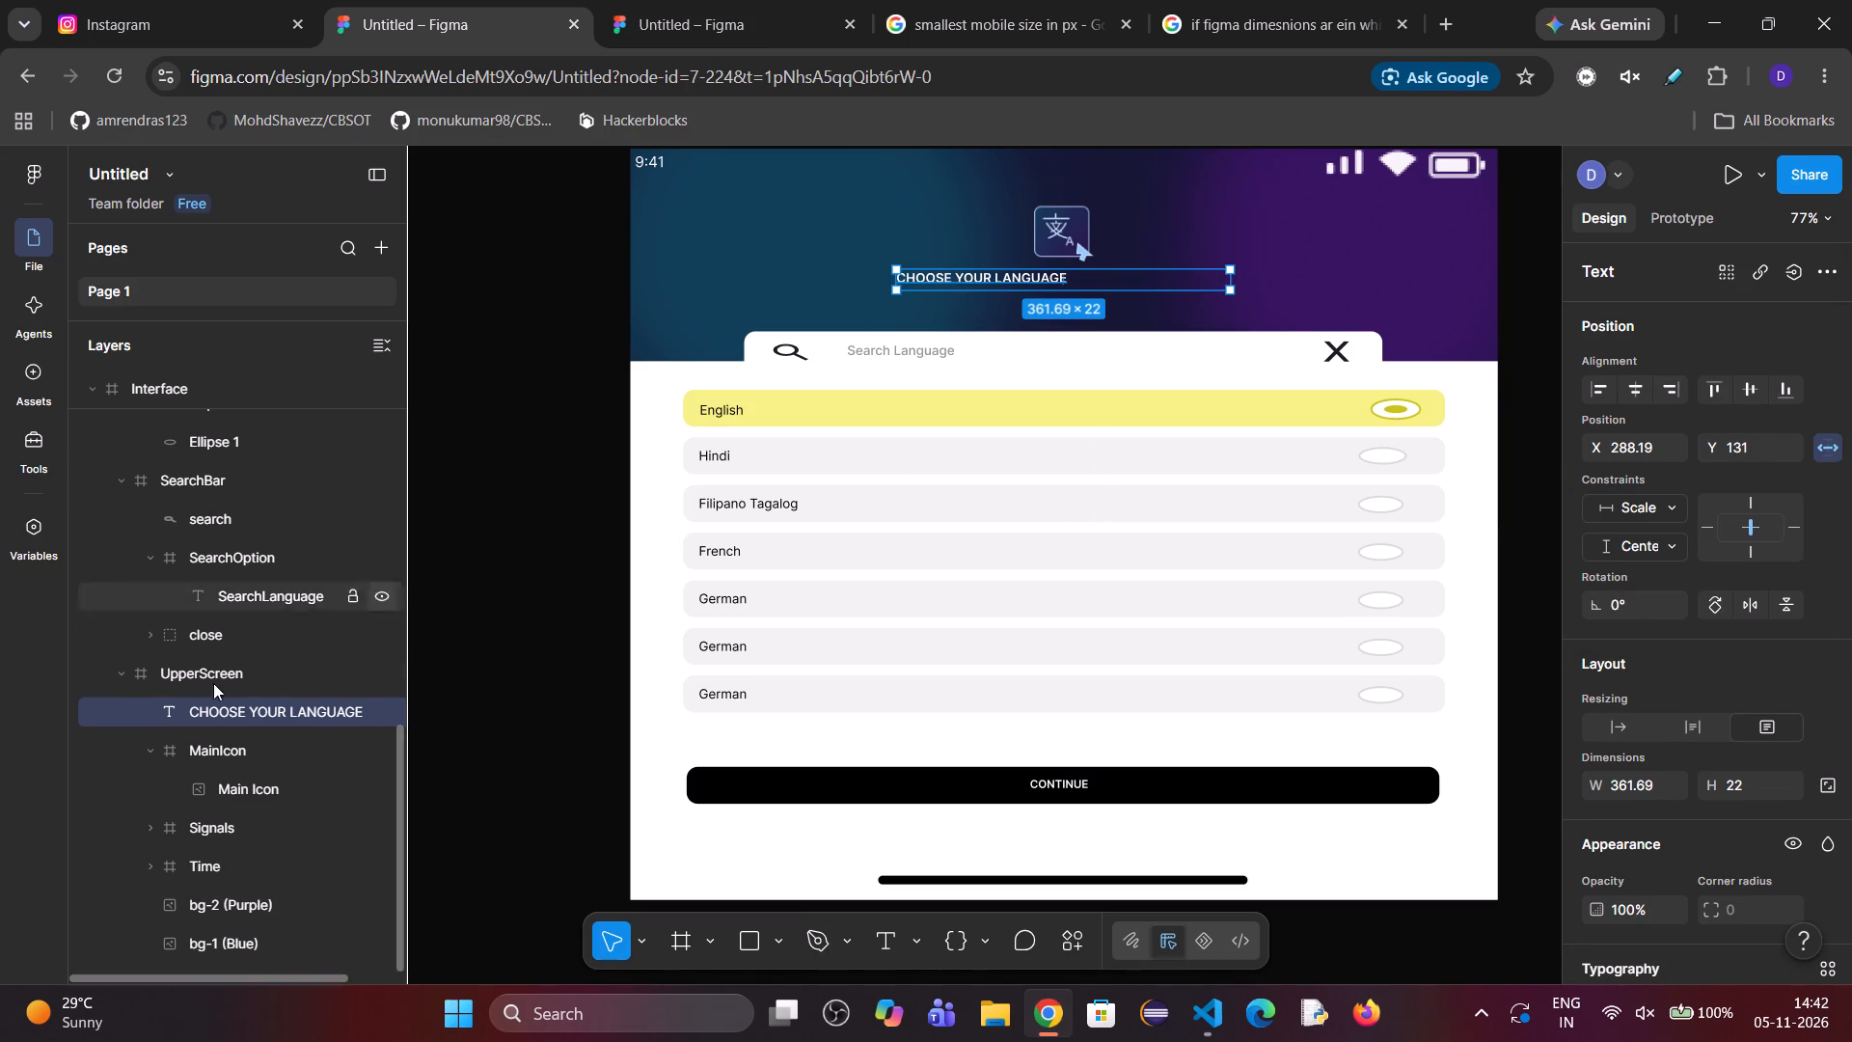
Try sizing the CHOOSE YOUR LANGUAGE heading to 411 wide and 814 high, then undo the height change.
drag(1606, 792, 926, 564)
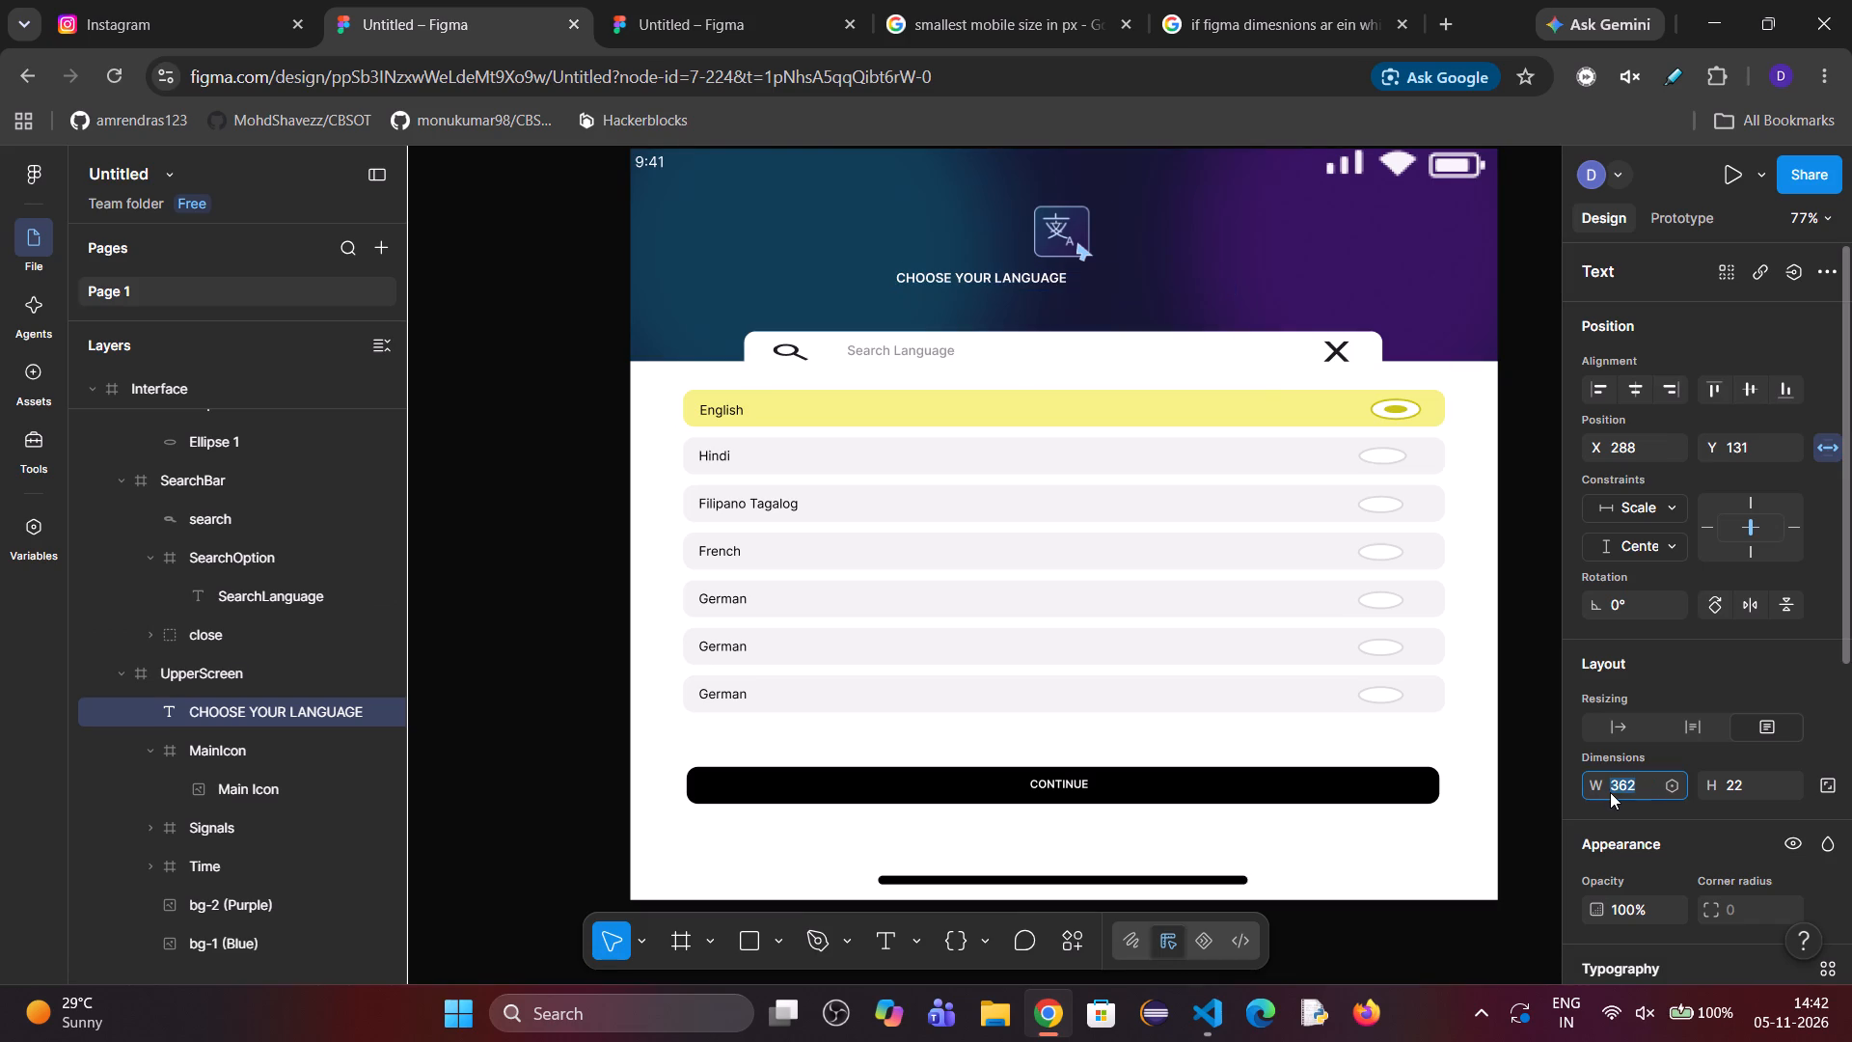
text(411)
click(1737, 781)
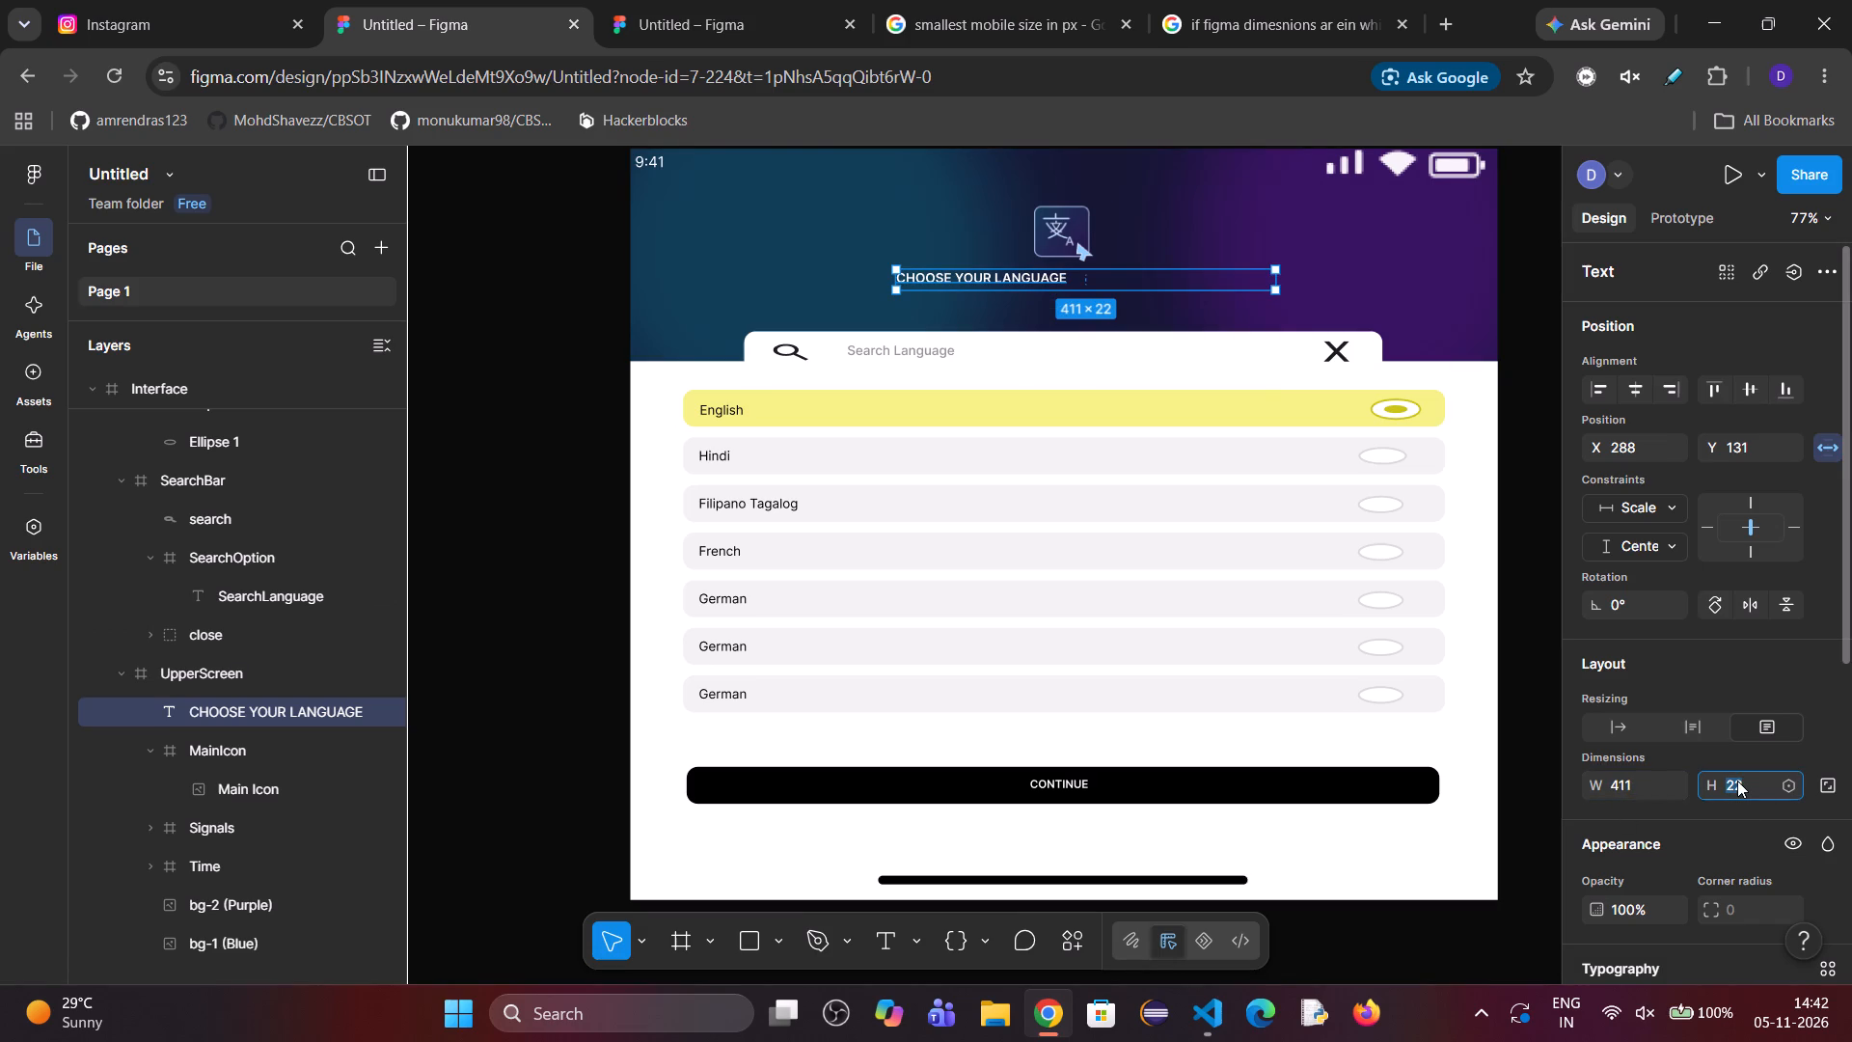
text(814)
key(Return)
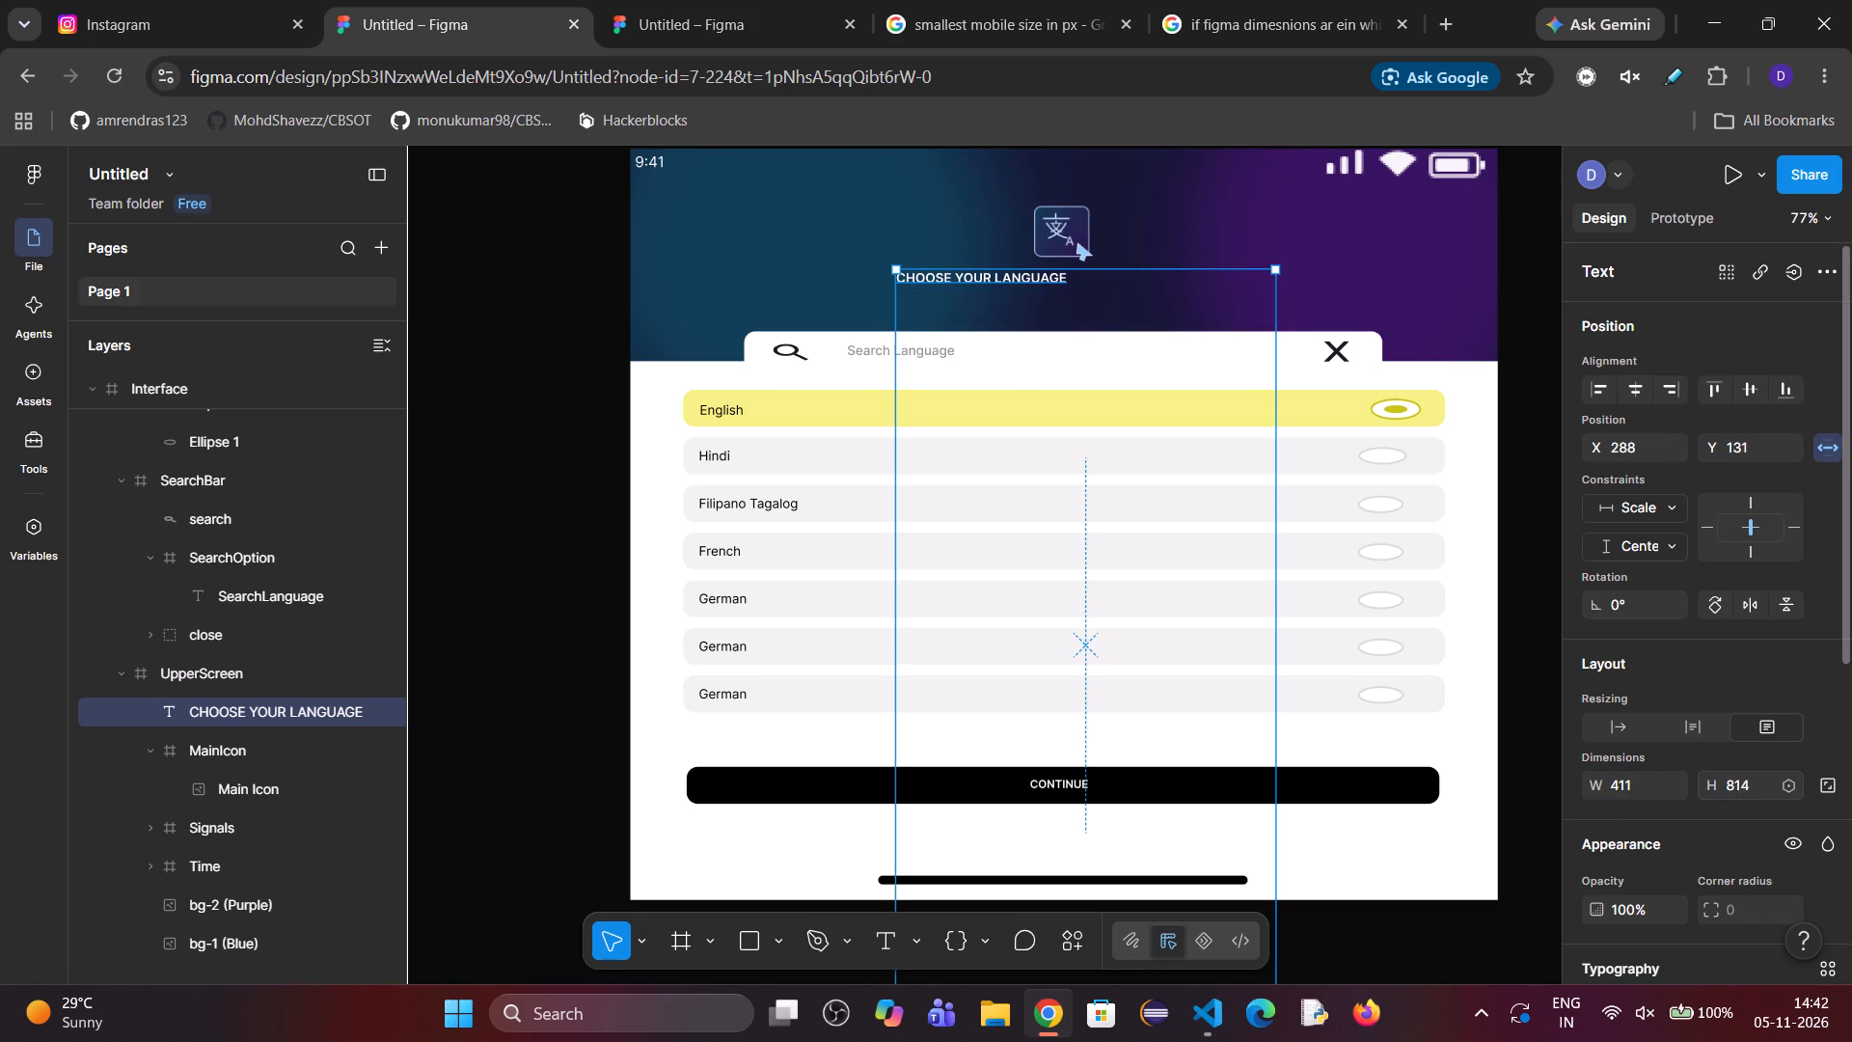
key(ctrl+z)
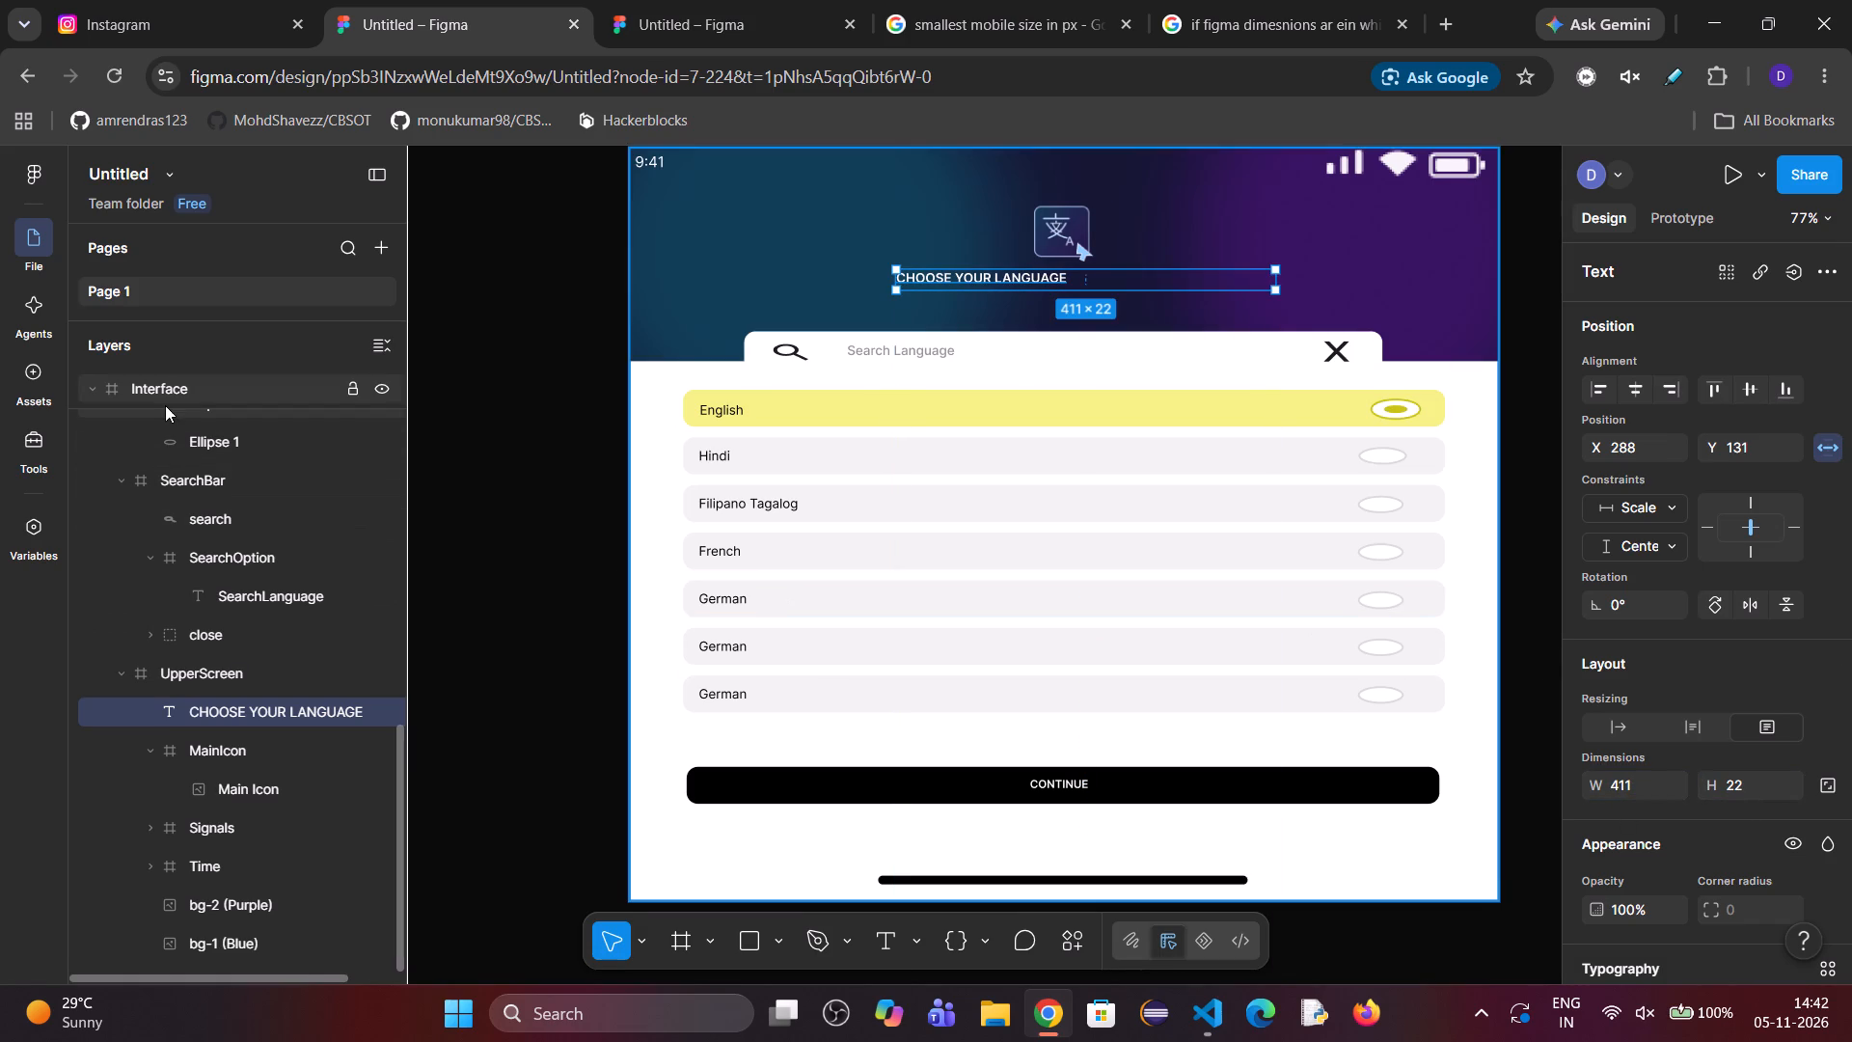
Set the Interface frame's width to 411.
click(165, 405)
click(1633, 691)
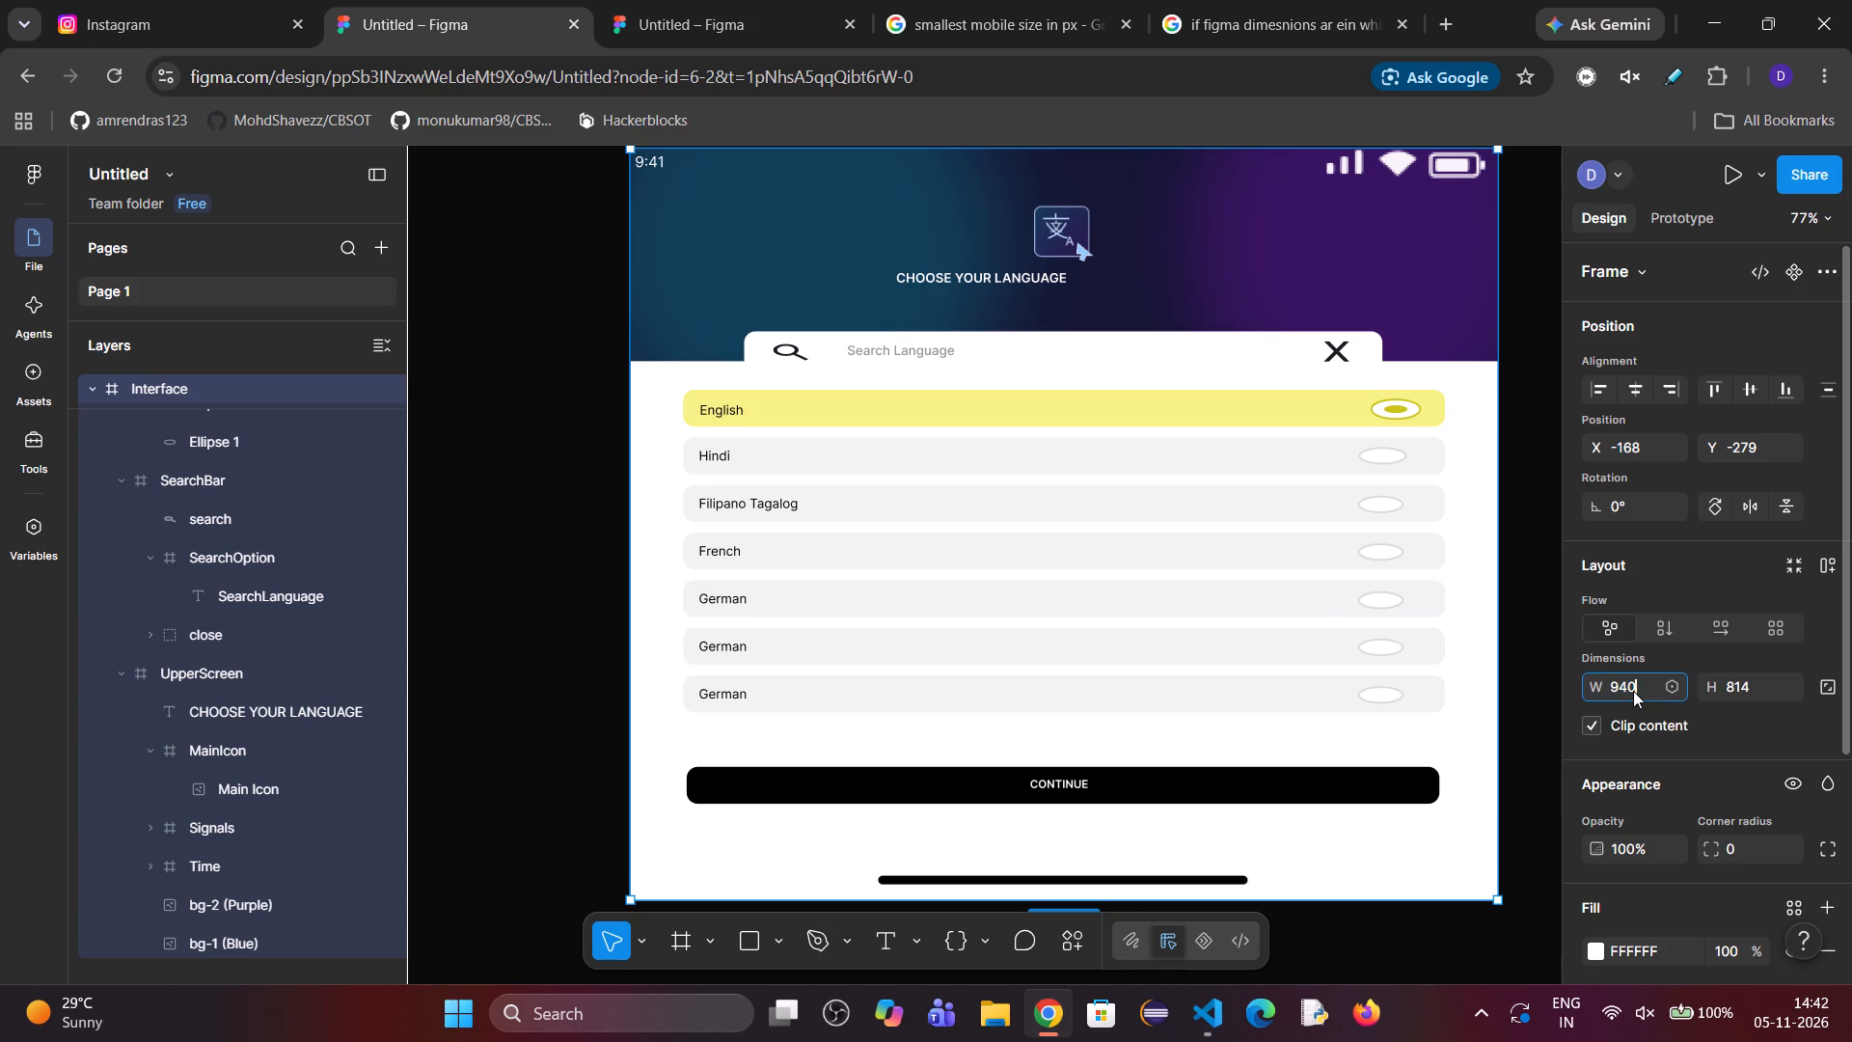
text(411)
key(Return)
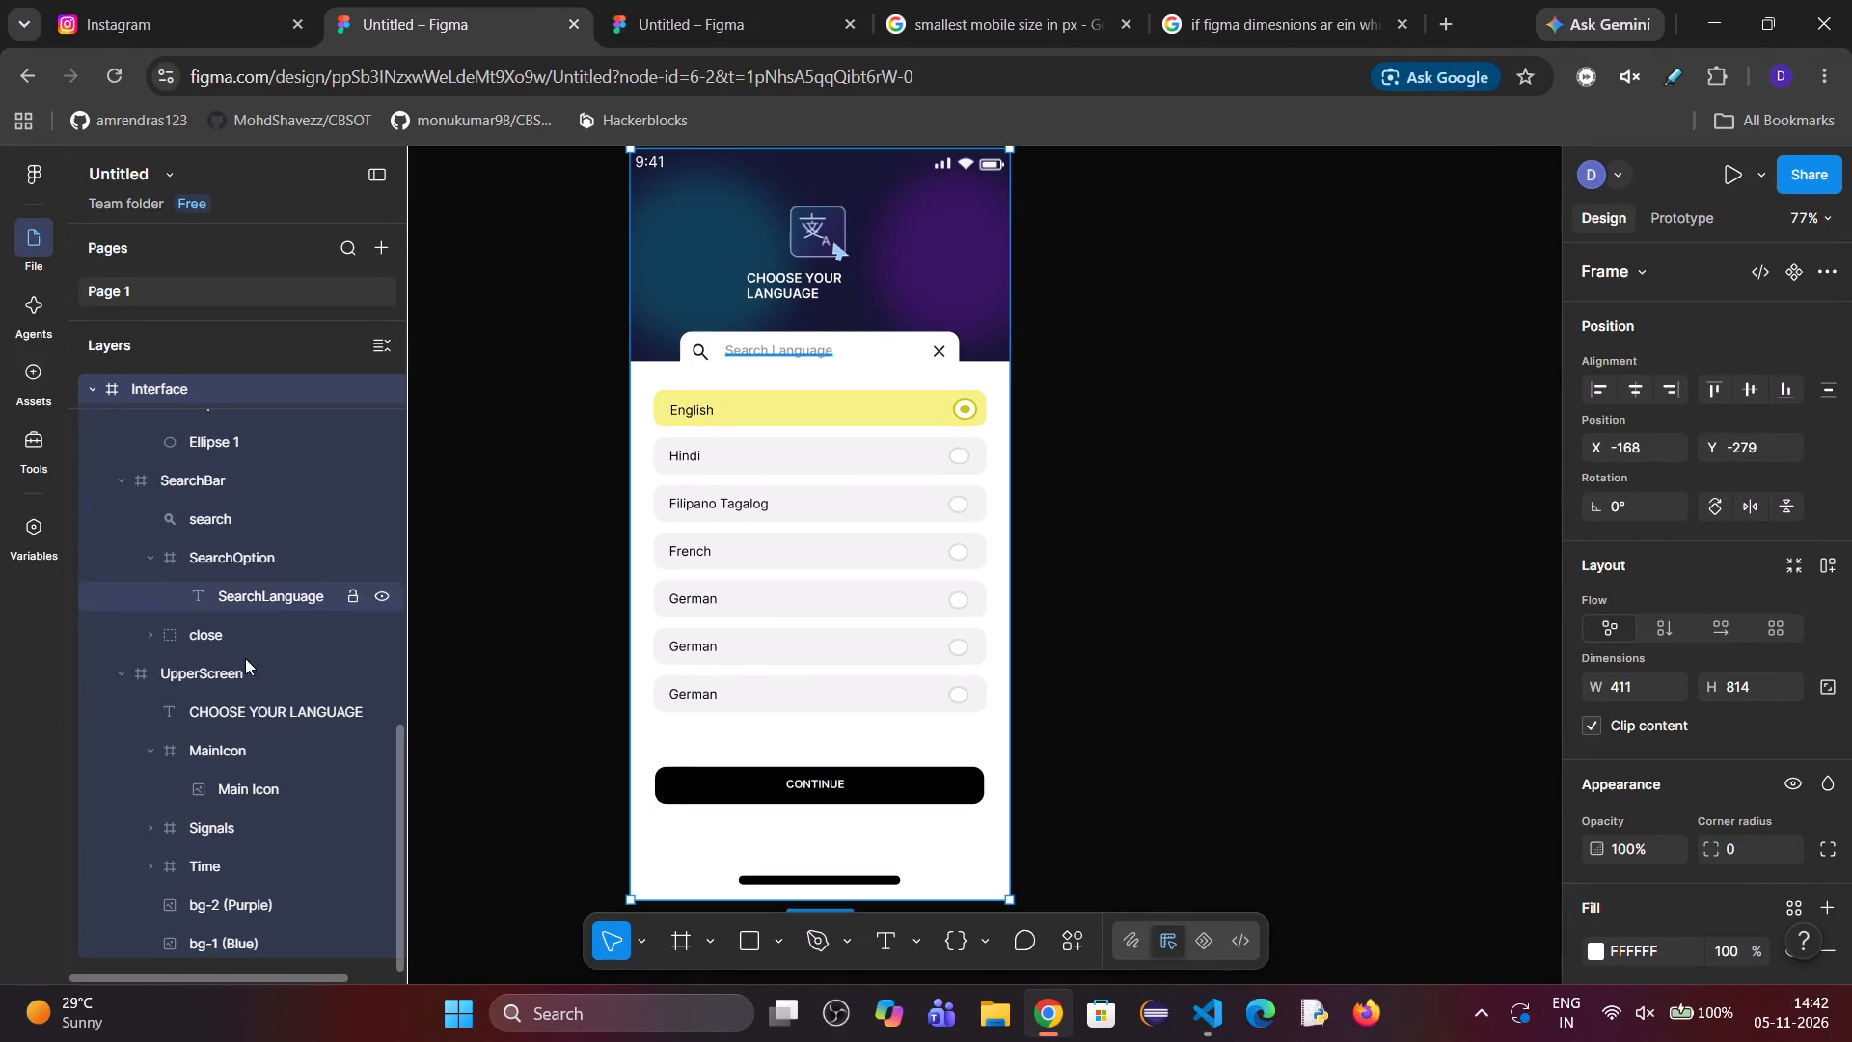
Widen the CHOOSE YOUR LANGUAGE text box to about 194 so it fits on one line, and centre it horizontally.
click(284, 712)
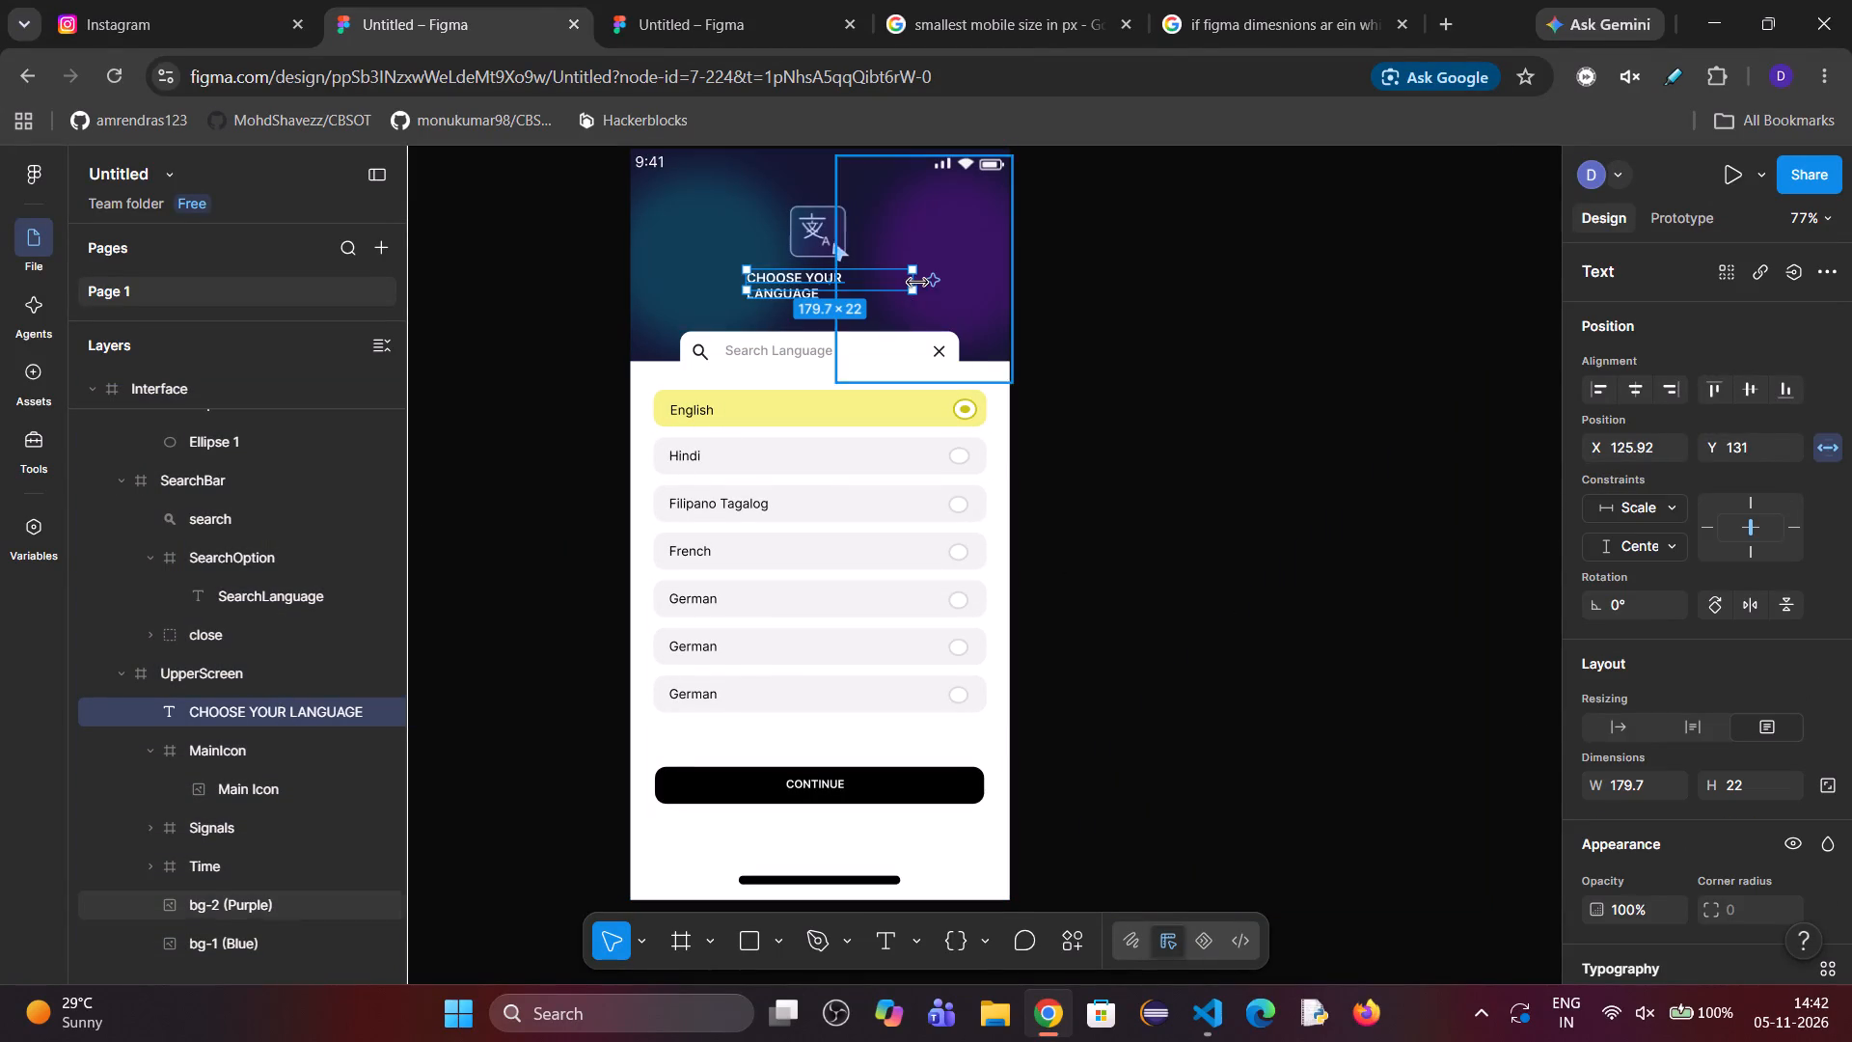
drag(915, 283, 924, 281)
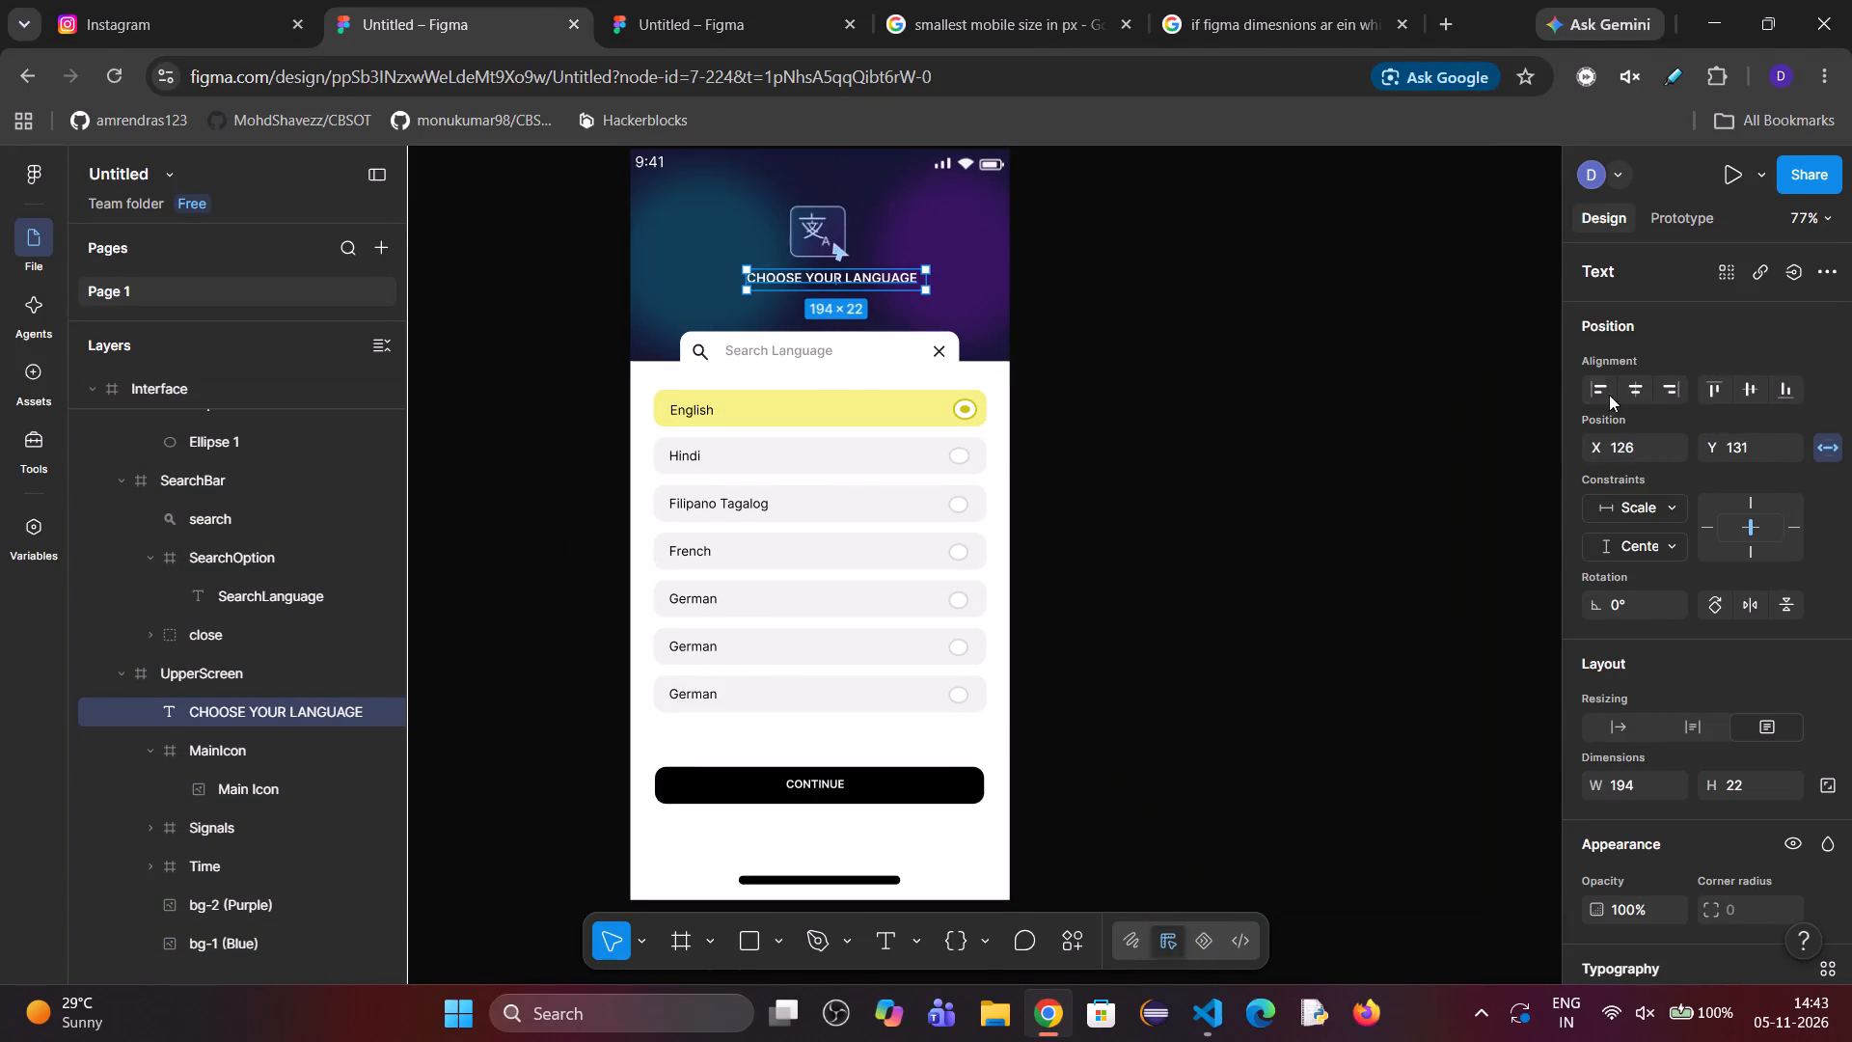
click(1639, 379)
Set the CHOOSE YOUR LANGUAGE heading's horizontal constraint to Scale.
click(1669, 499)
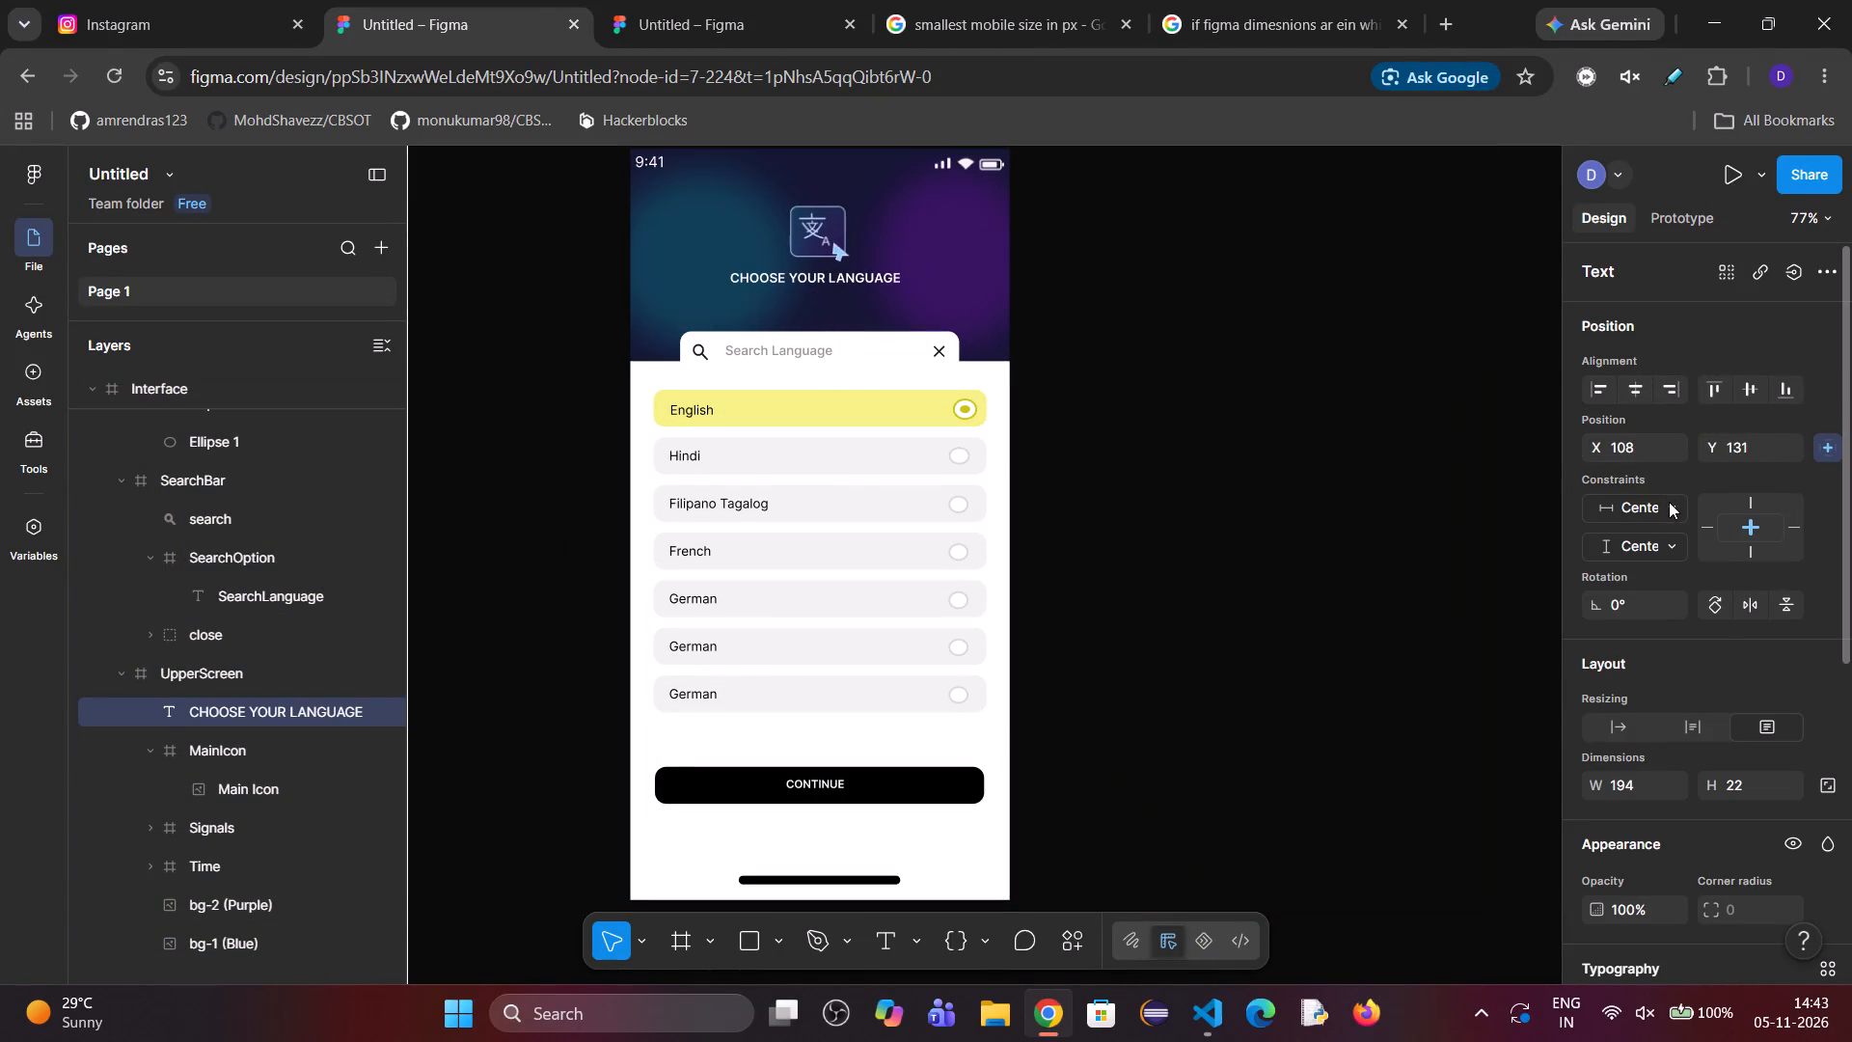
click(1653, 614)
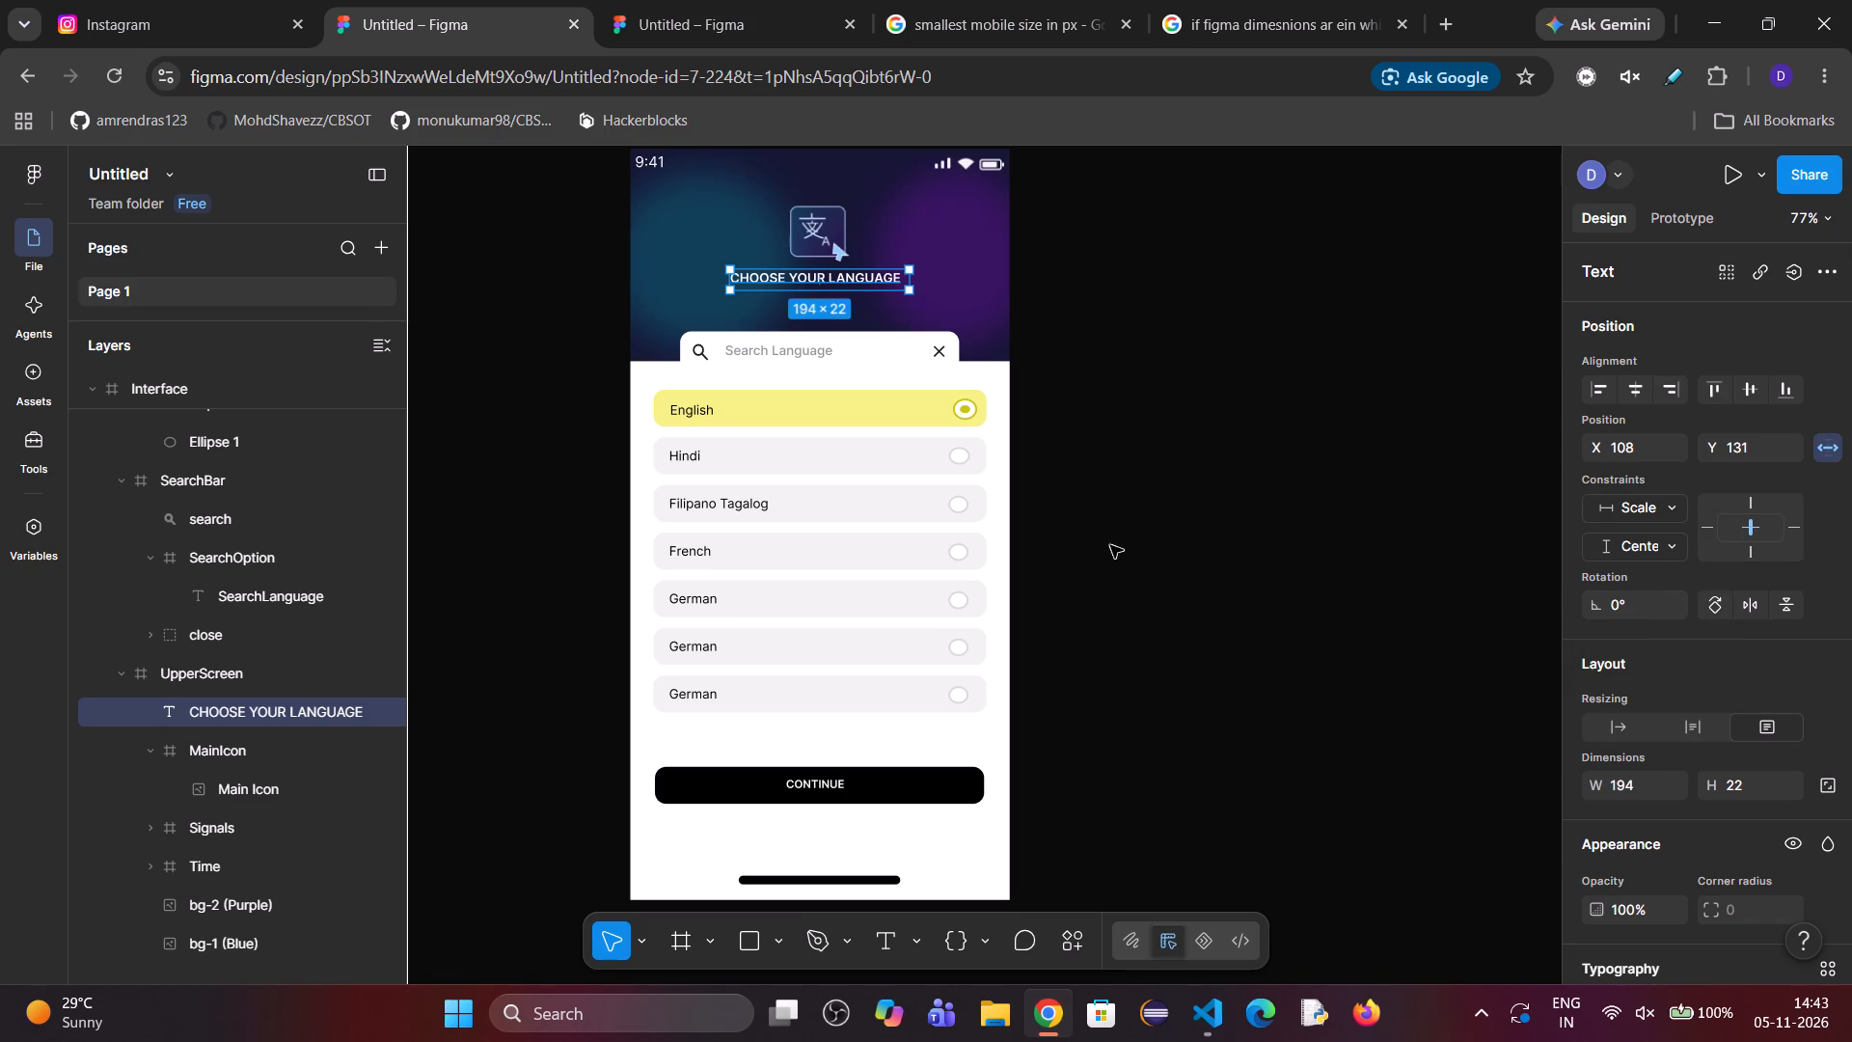
Test the heading's scaling by varying the Interface frame's width between about 25 and 800, leaving it at about 774.
click(192, 400)
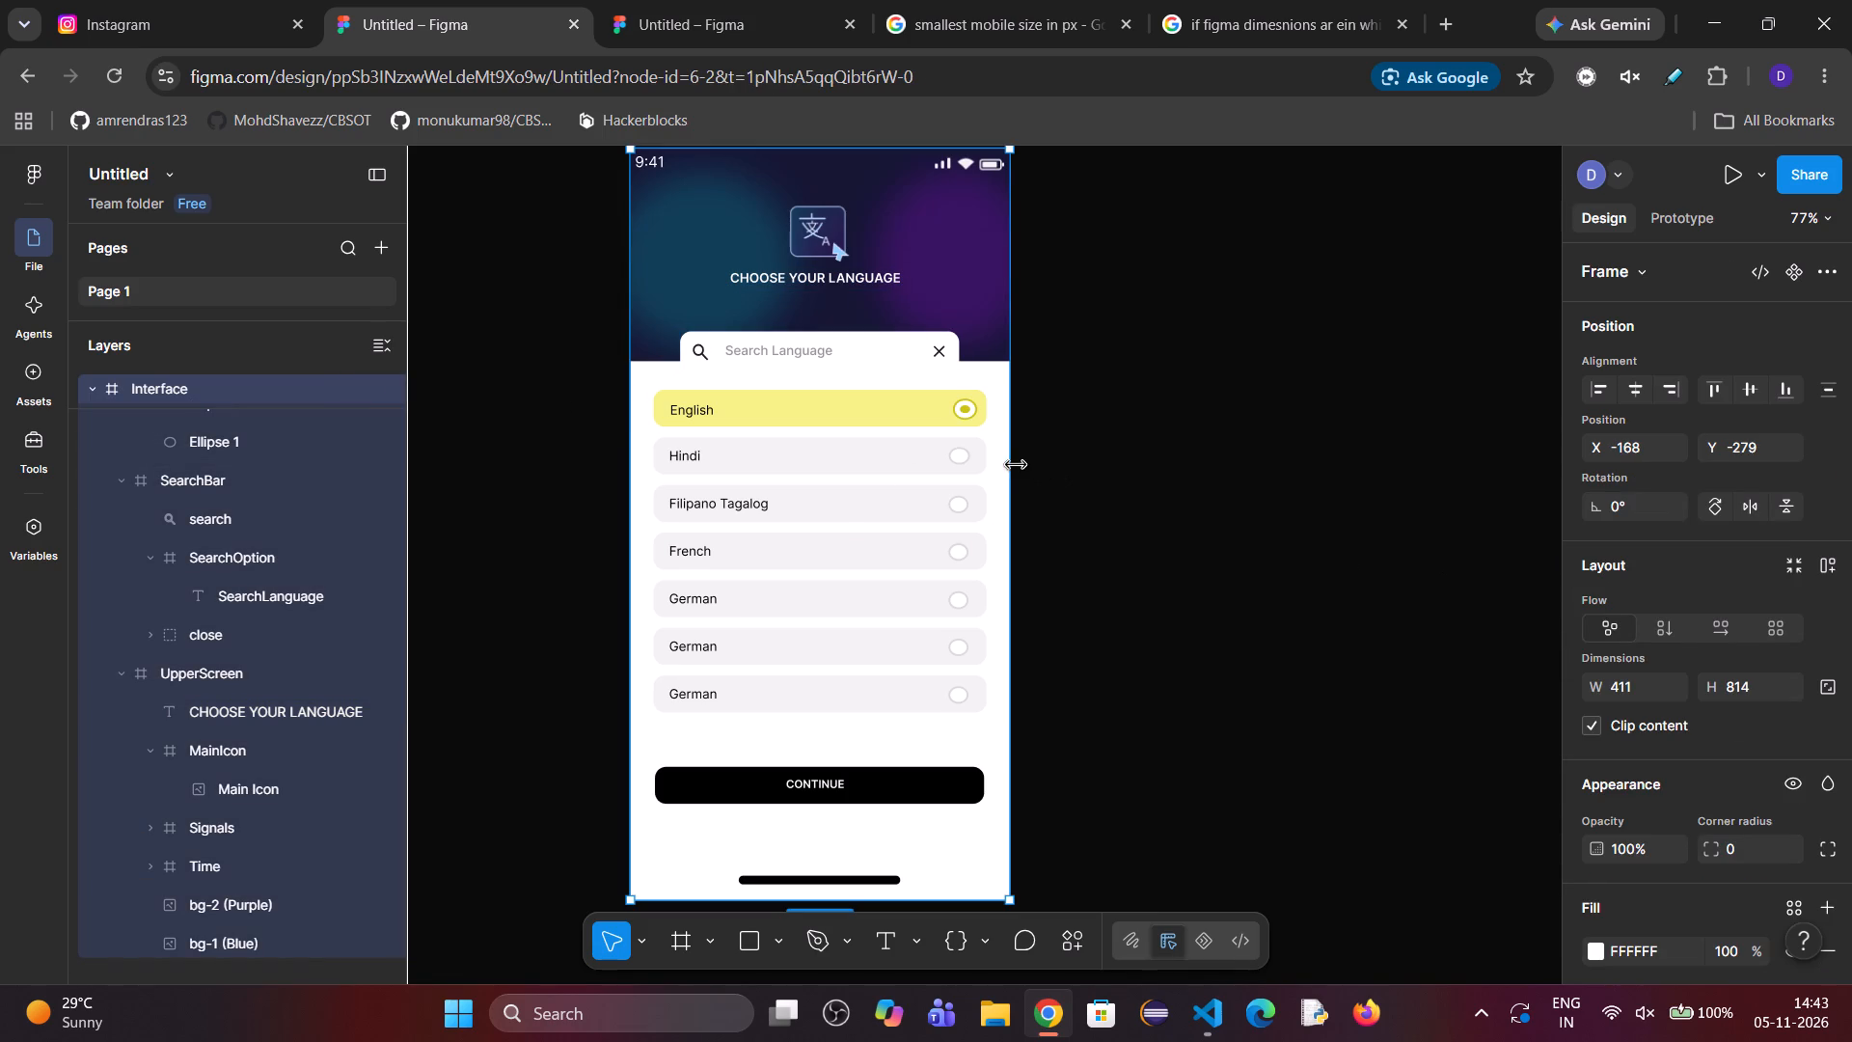
drag(1009, 456, 784, 496)
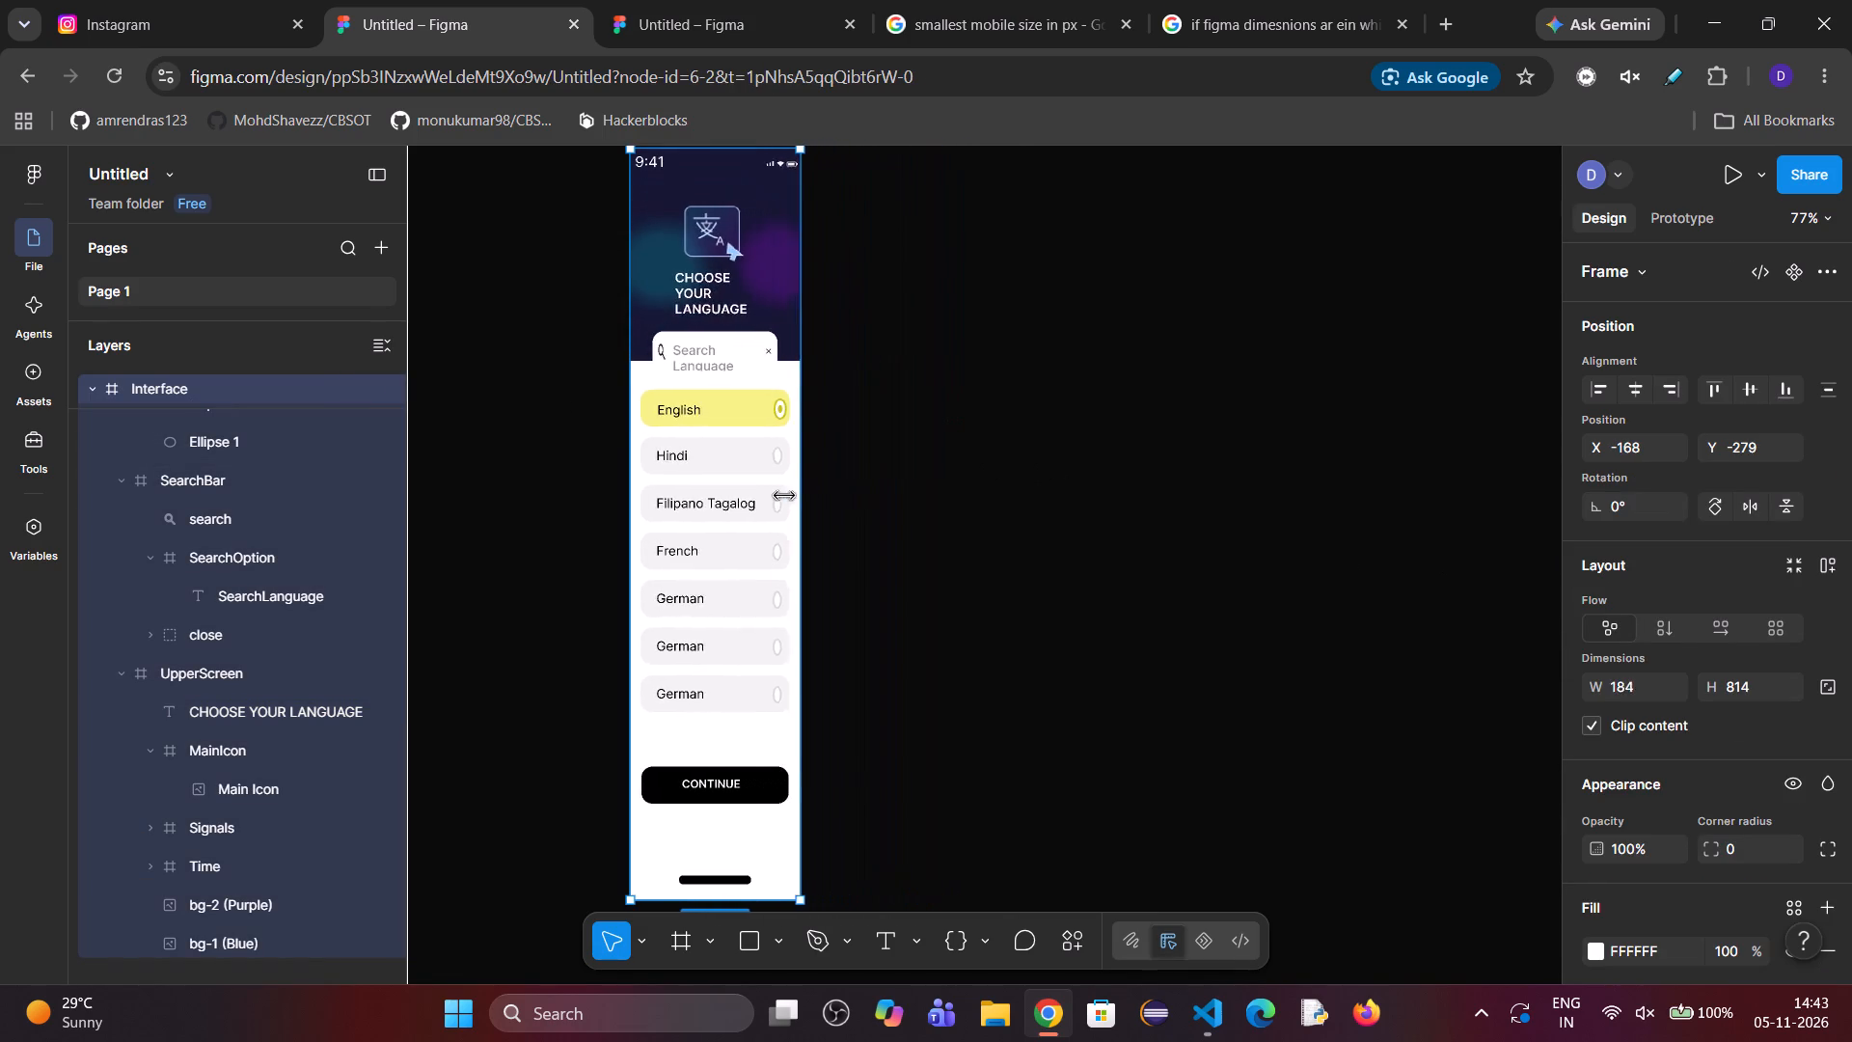
drag(784, 496, 653, 548)
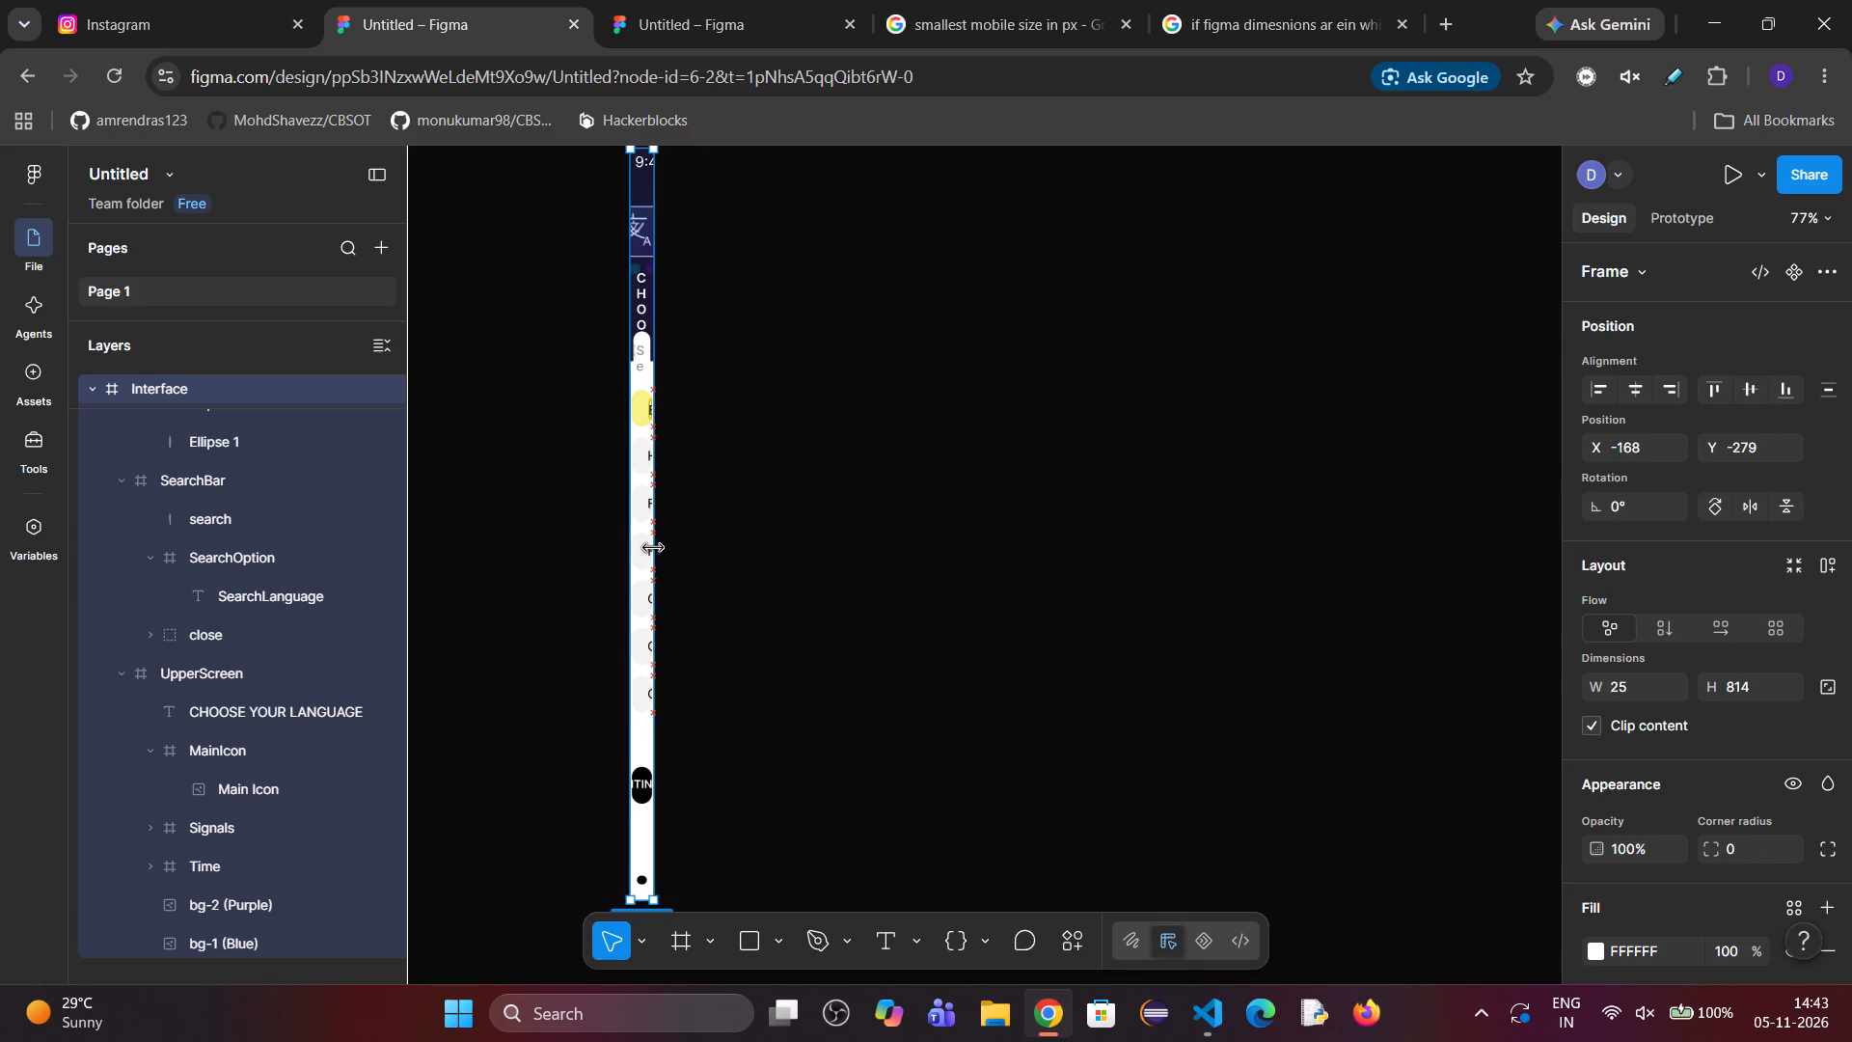
drag(653, 548, 1322, 535)
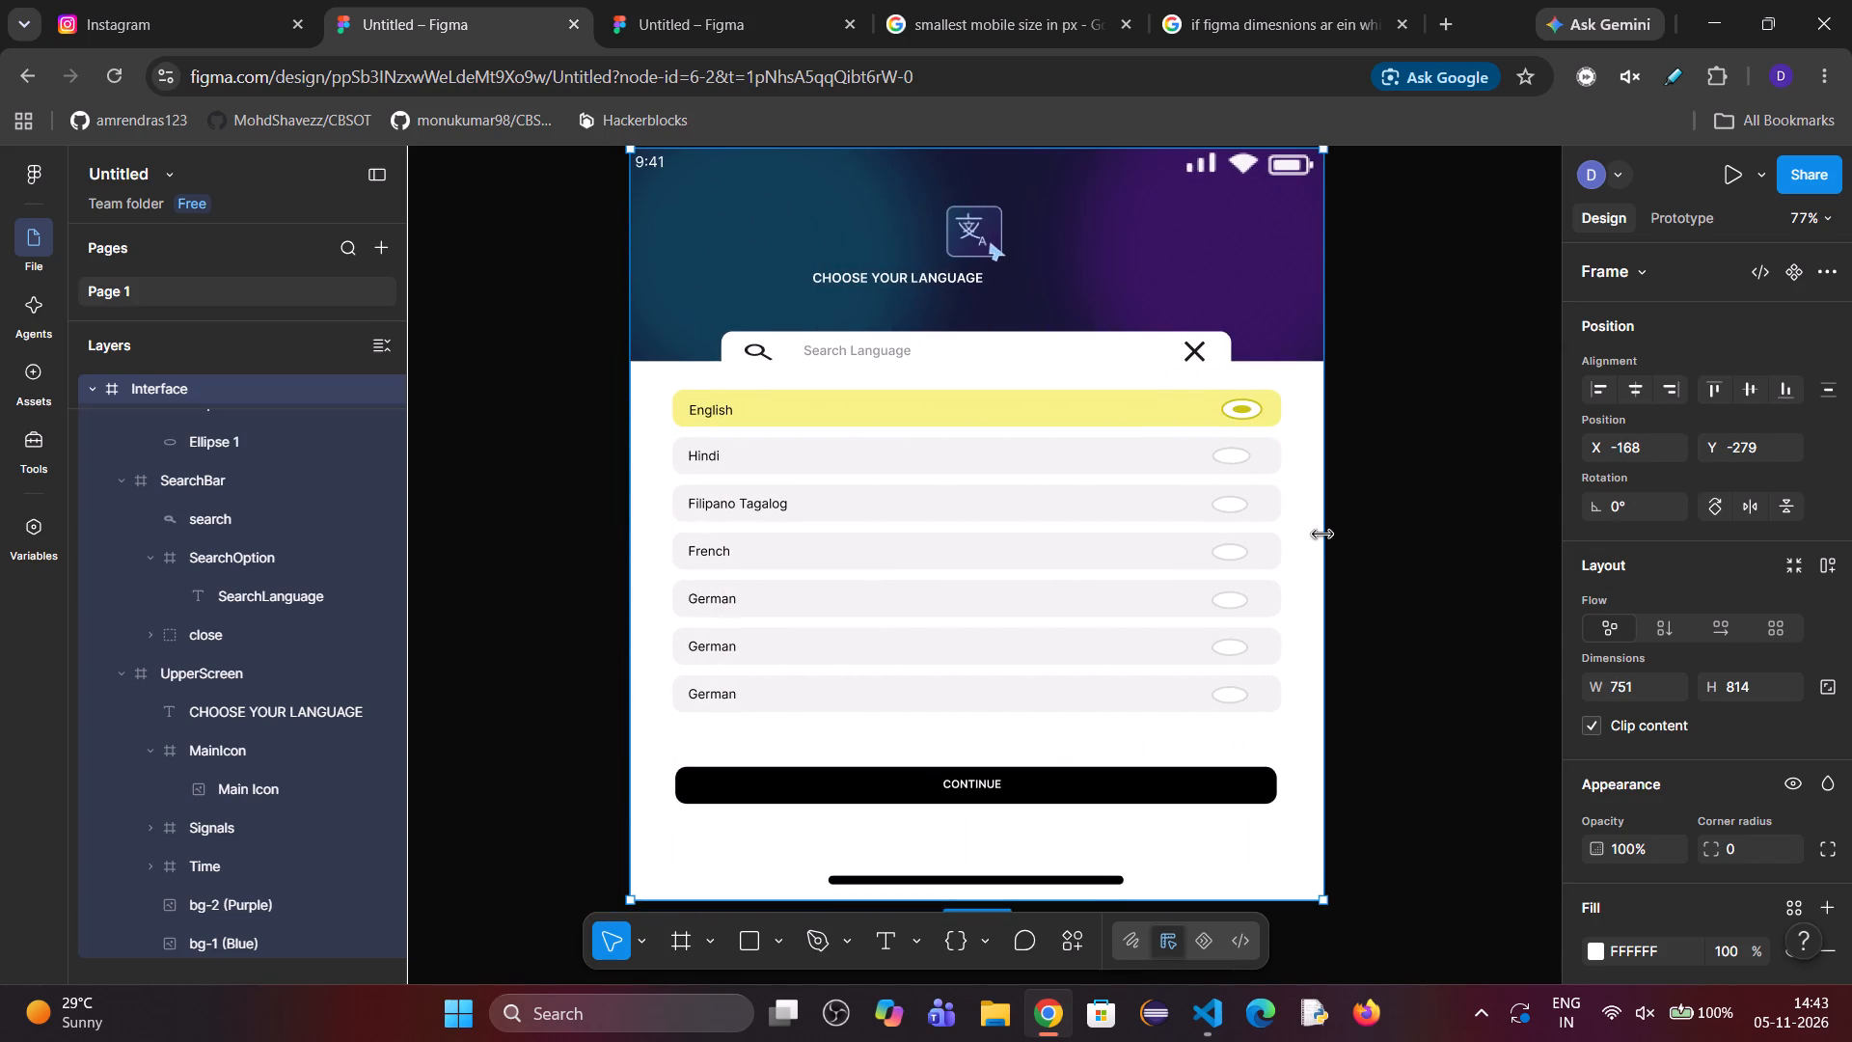
drag(1322, 535, 1306, 539)
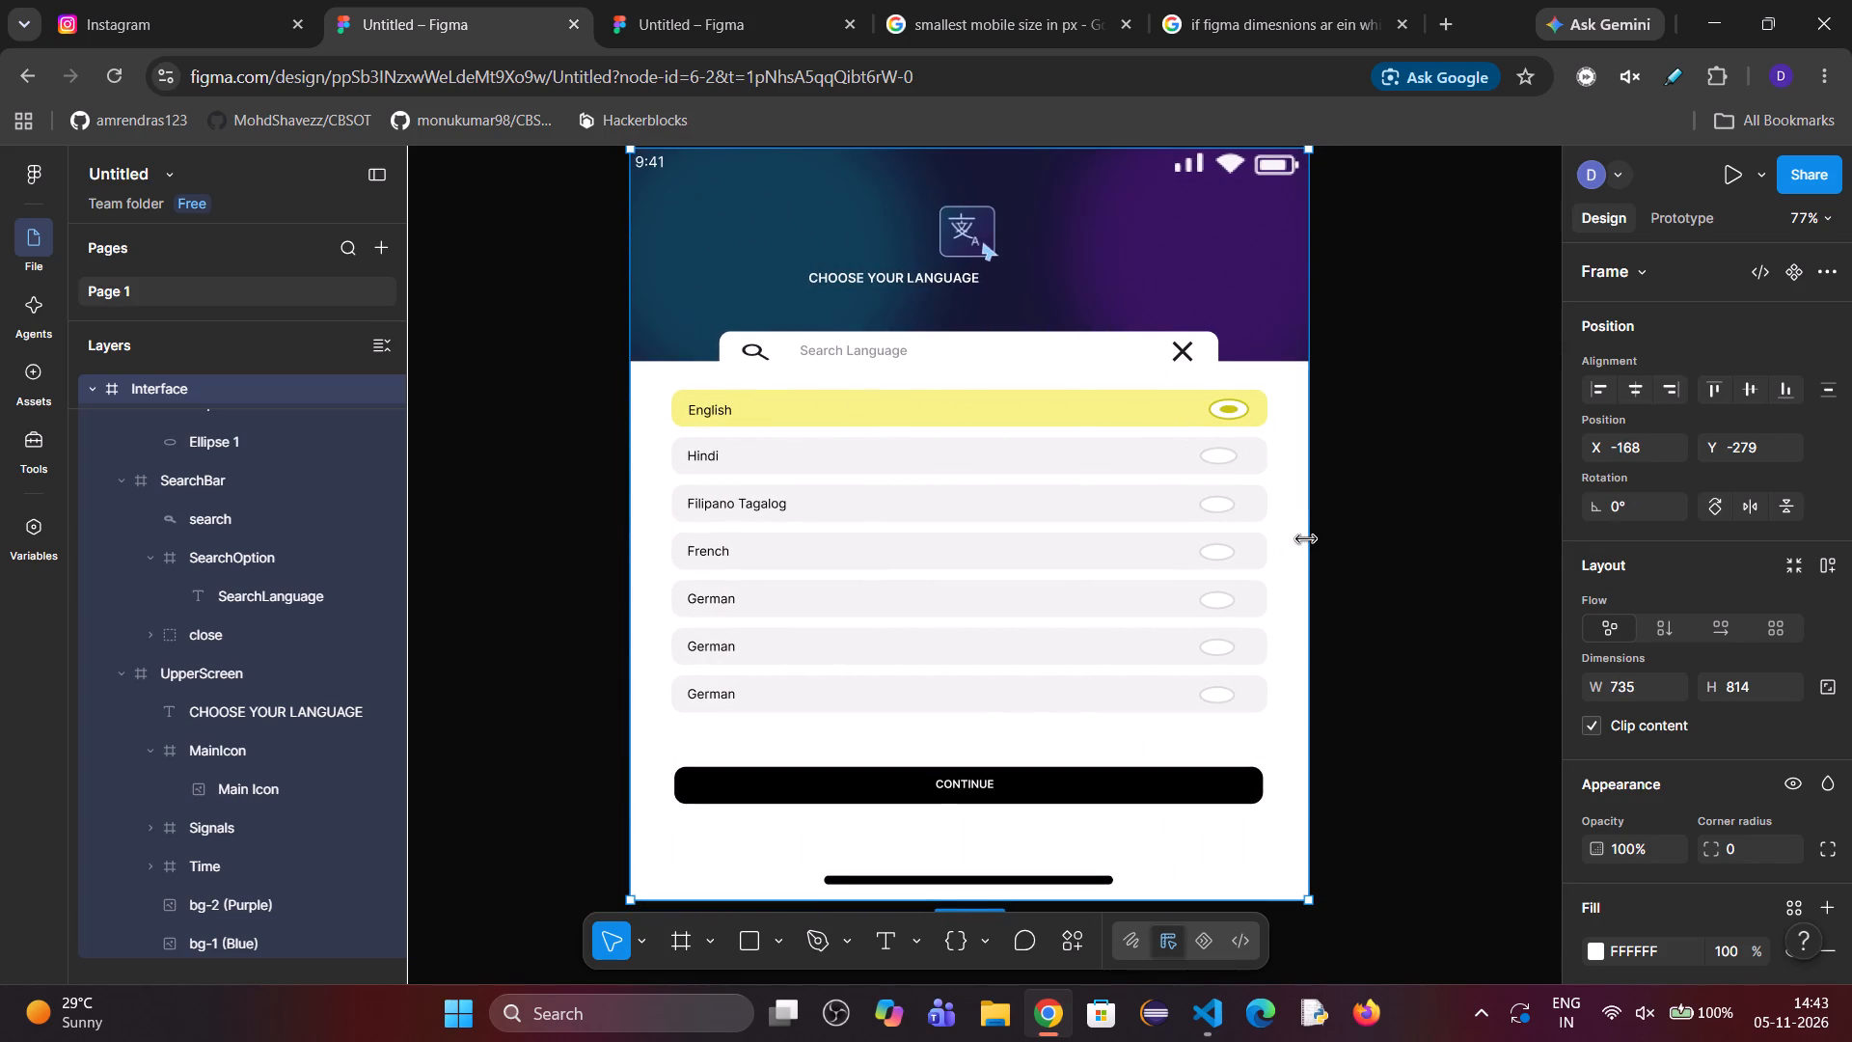
drag(1306, 539, 1369, 542)
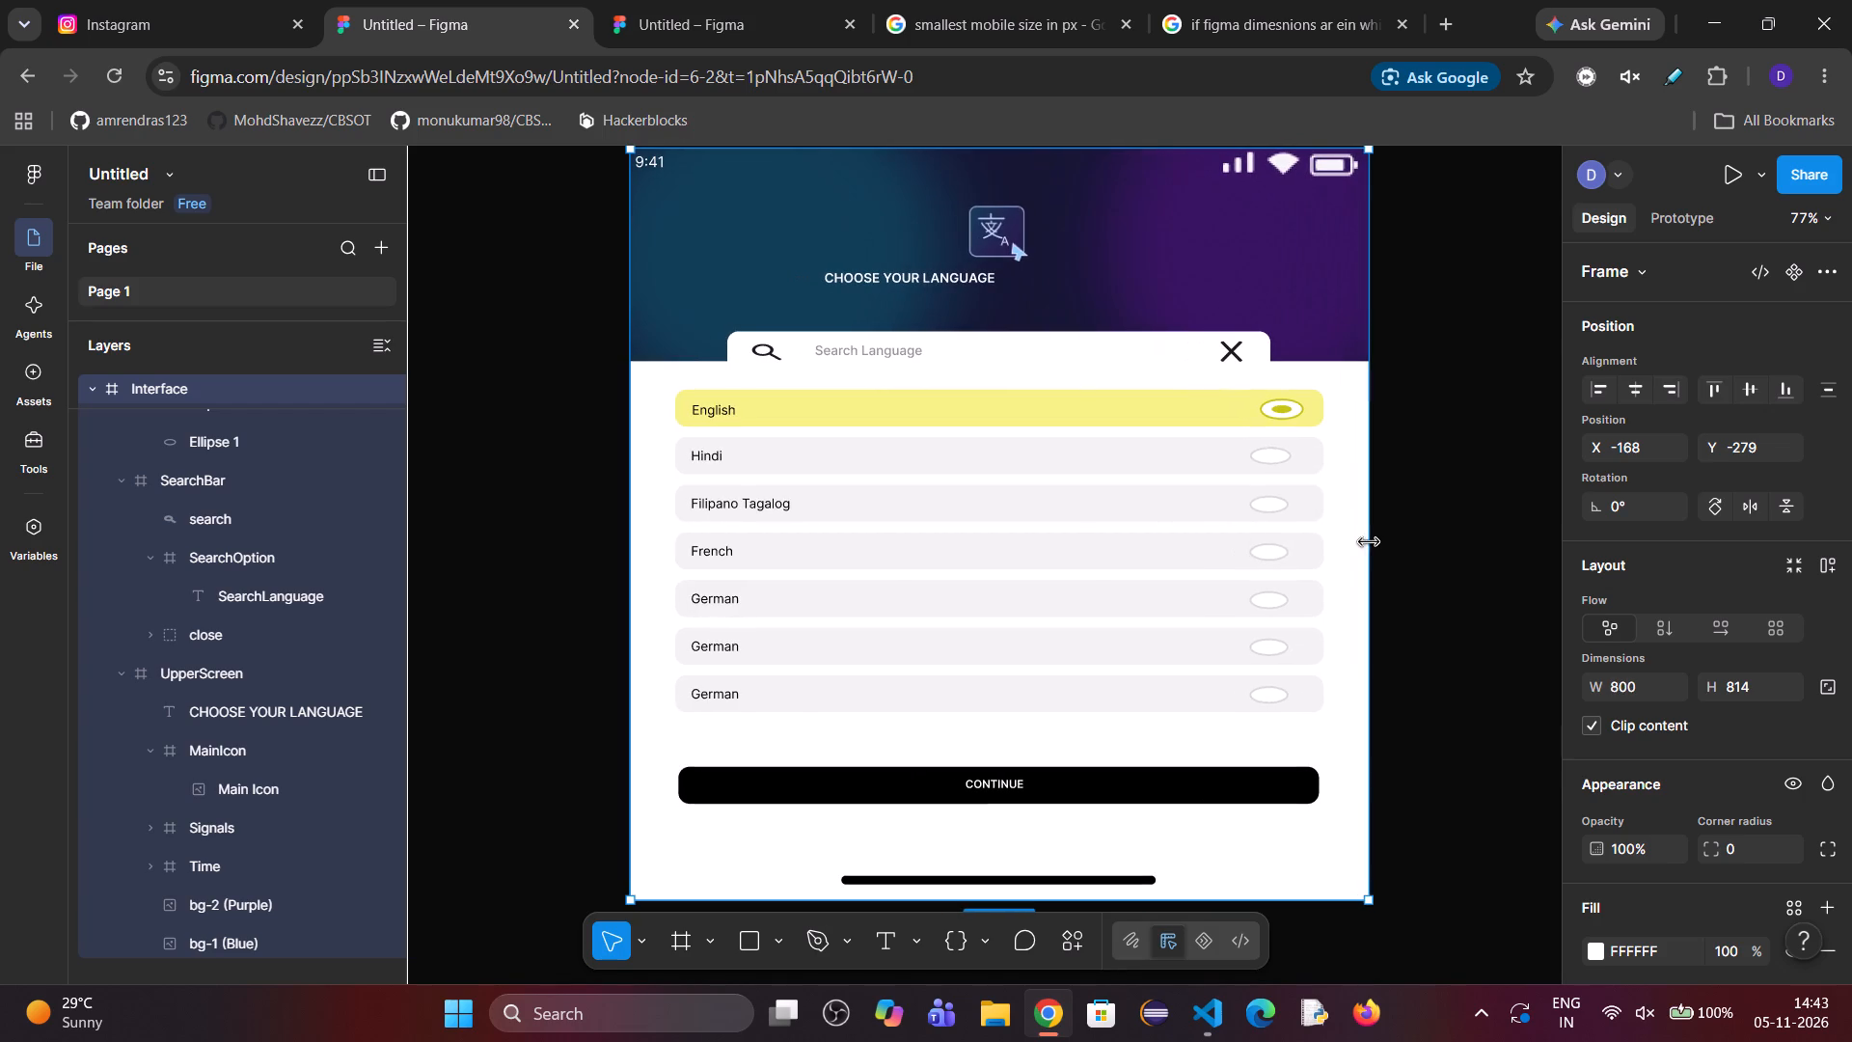
drag(1369, 542, 1359, 551)
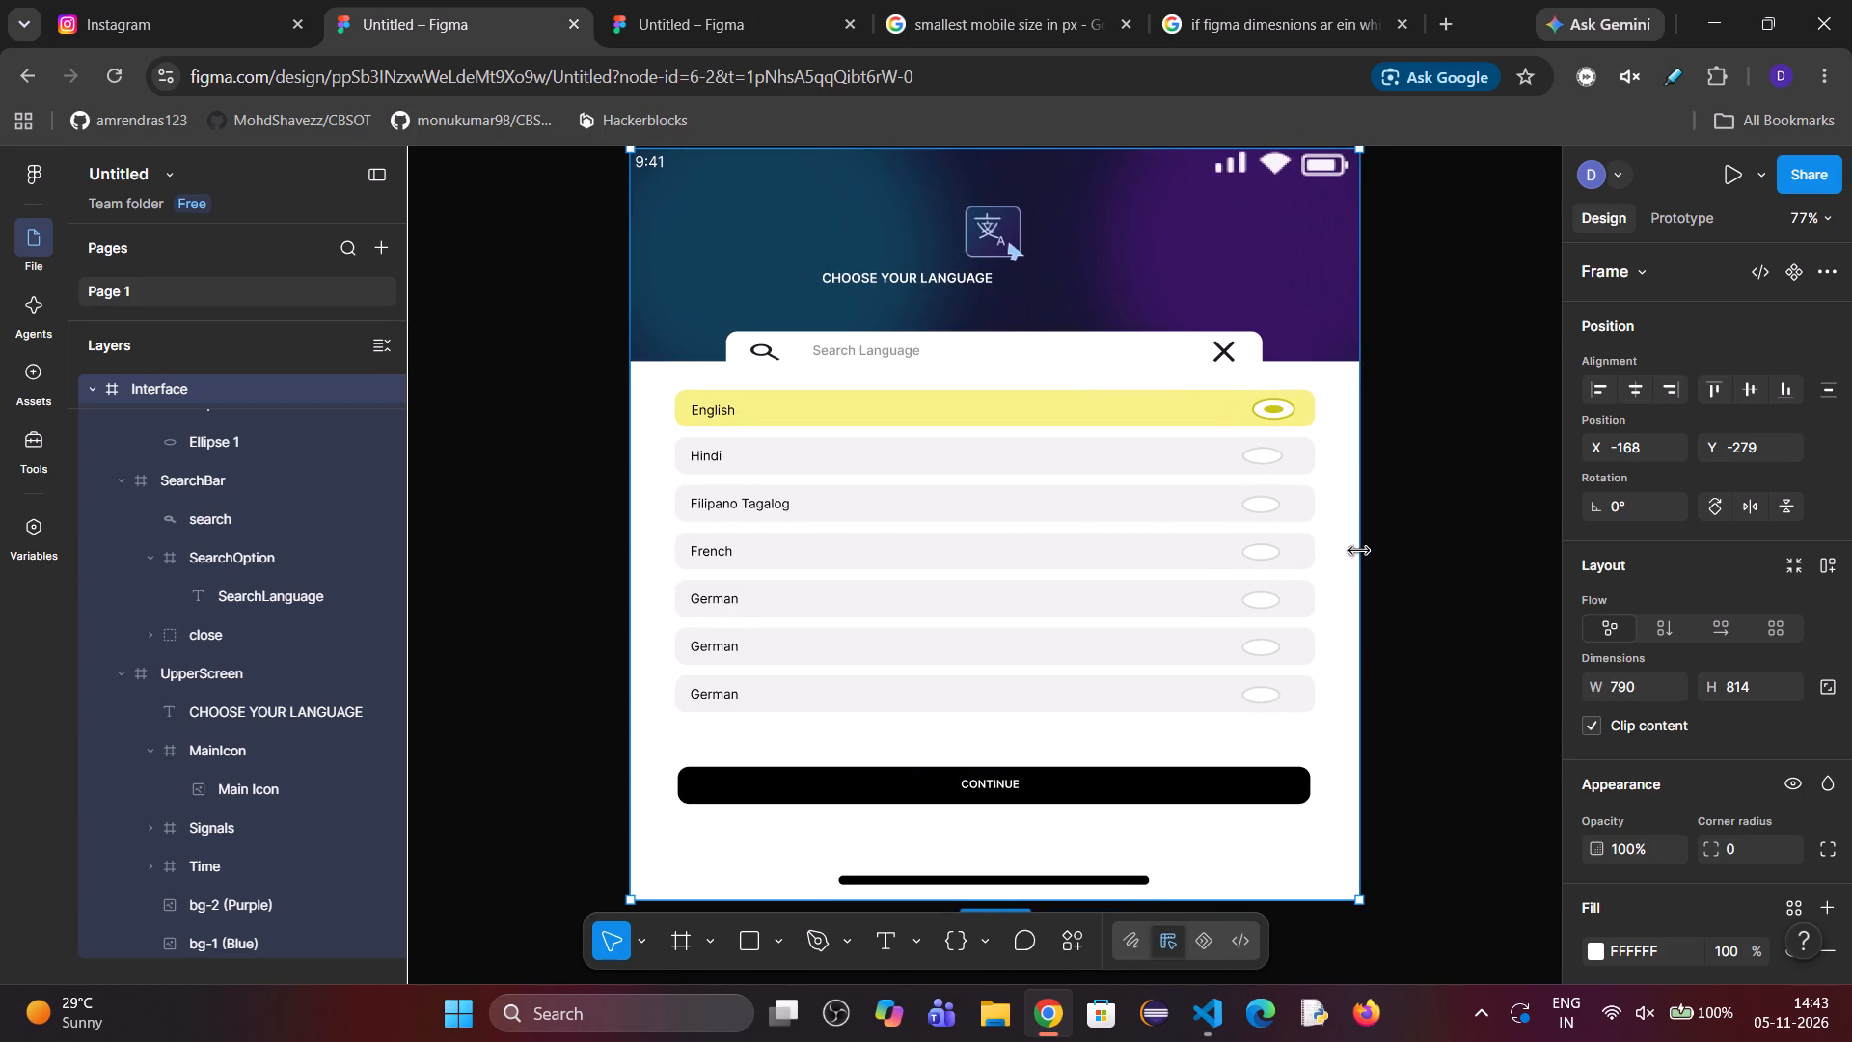
drag(1359, 551, 1353, 553)
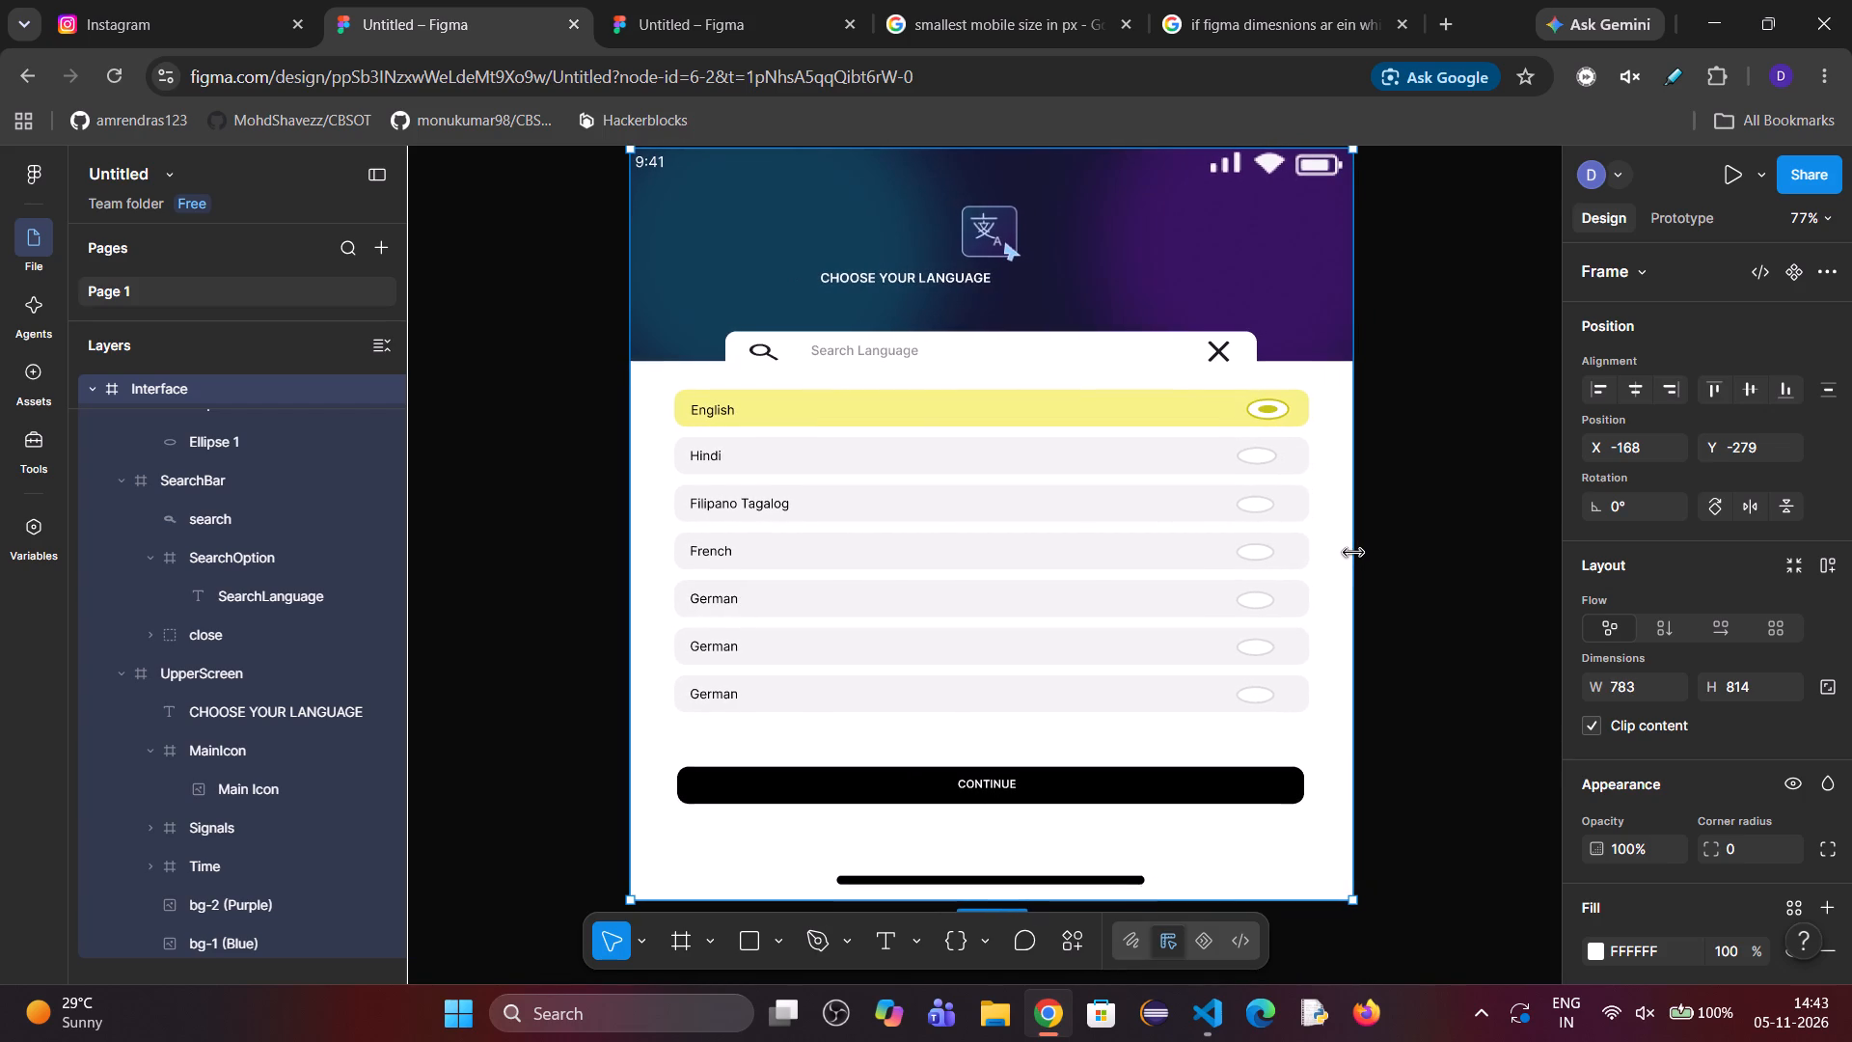
drag(1353, 553, 1345, 554)
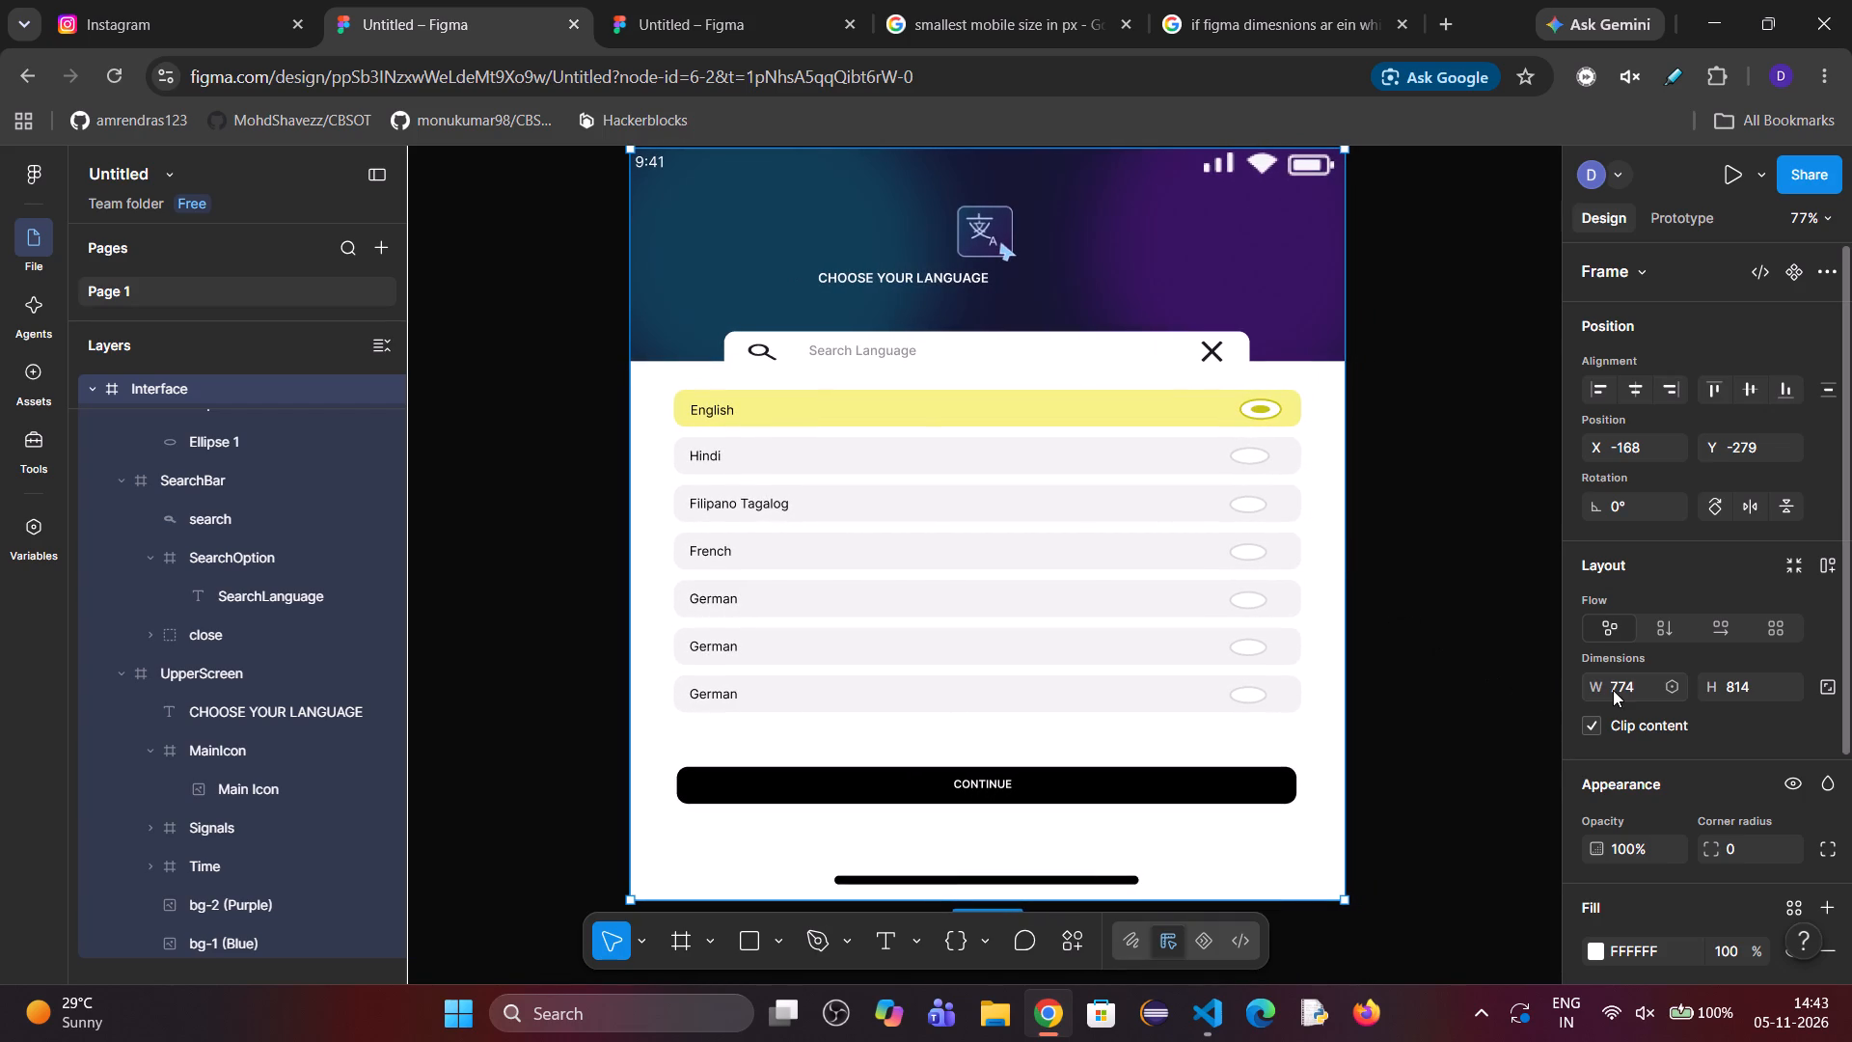
Set the Interface frame's width to 414.
click(1613, 690)
text(41)
key(4)
key(Return)
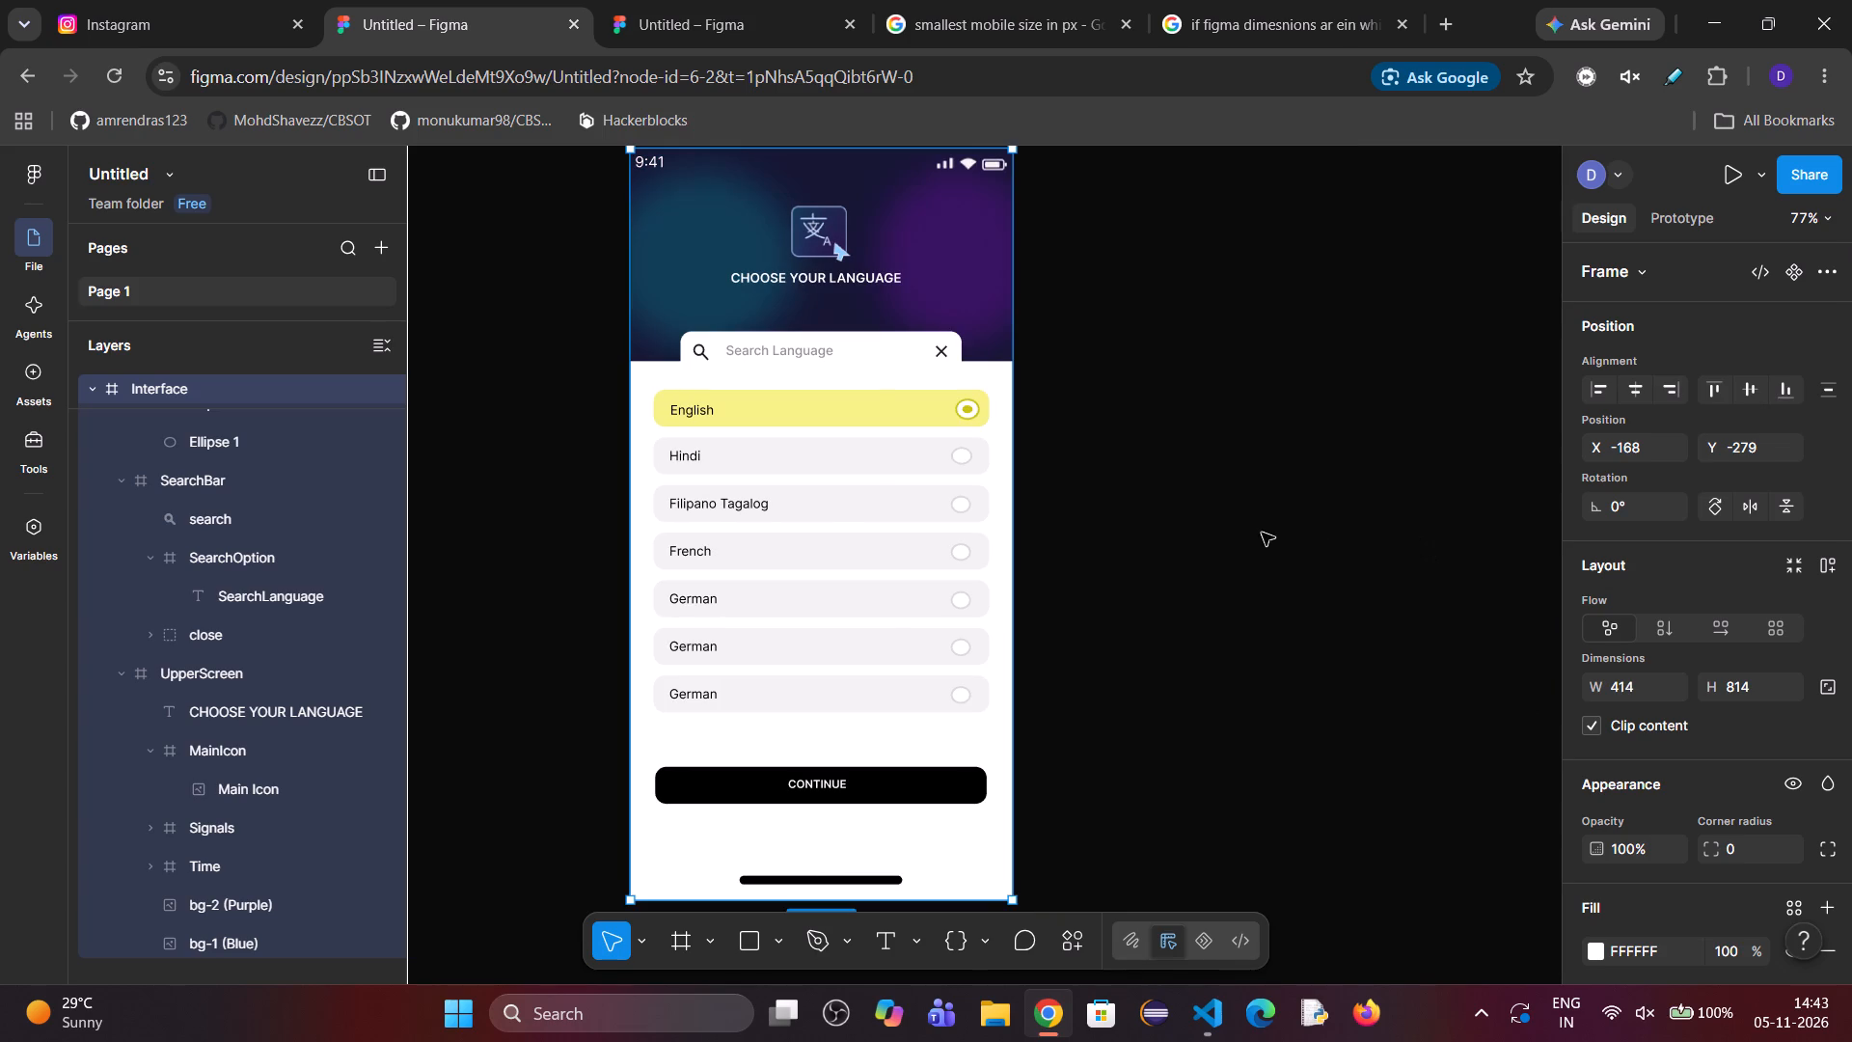
Set the CHOOSE YOUR LANGUAGE heading's horizontal constraint to Center.
click(321, 712)
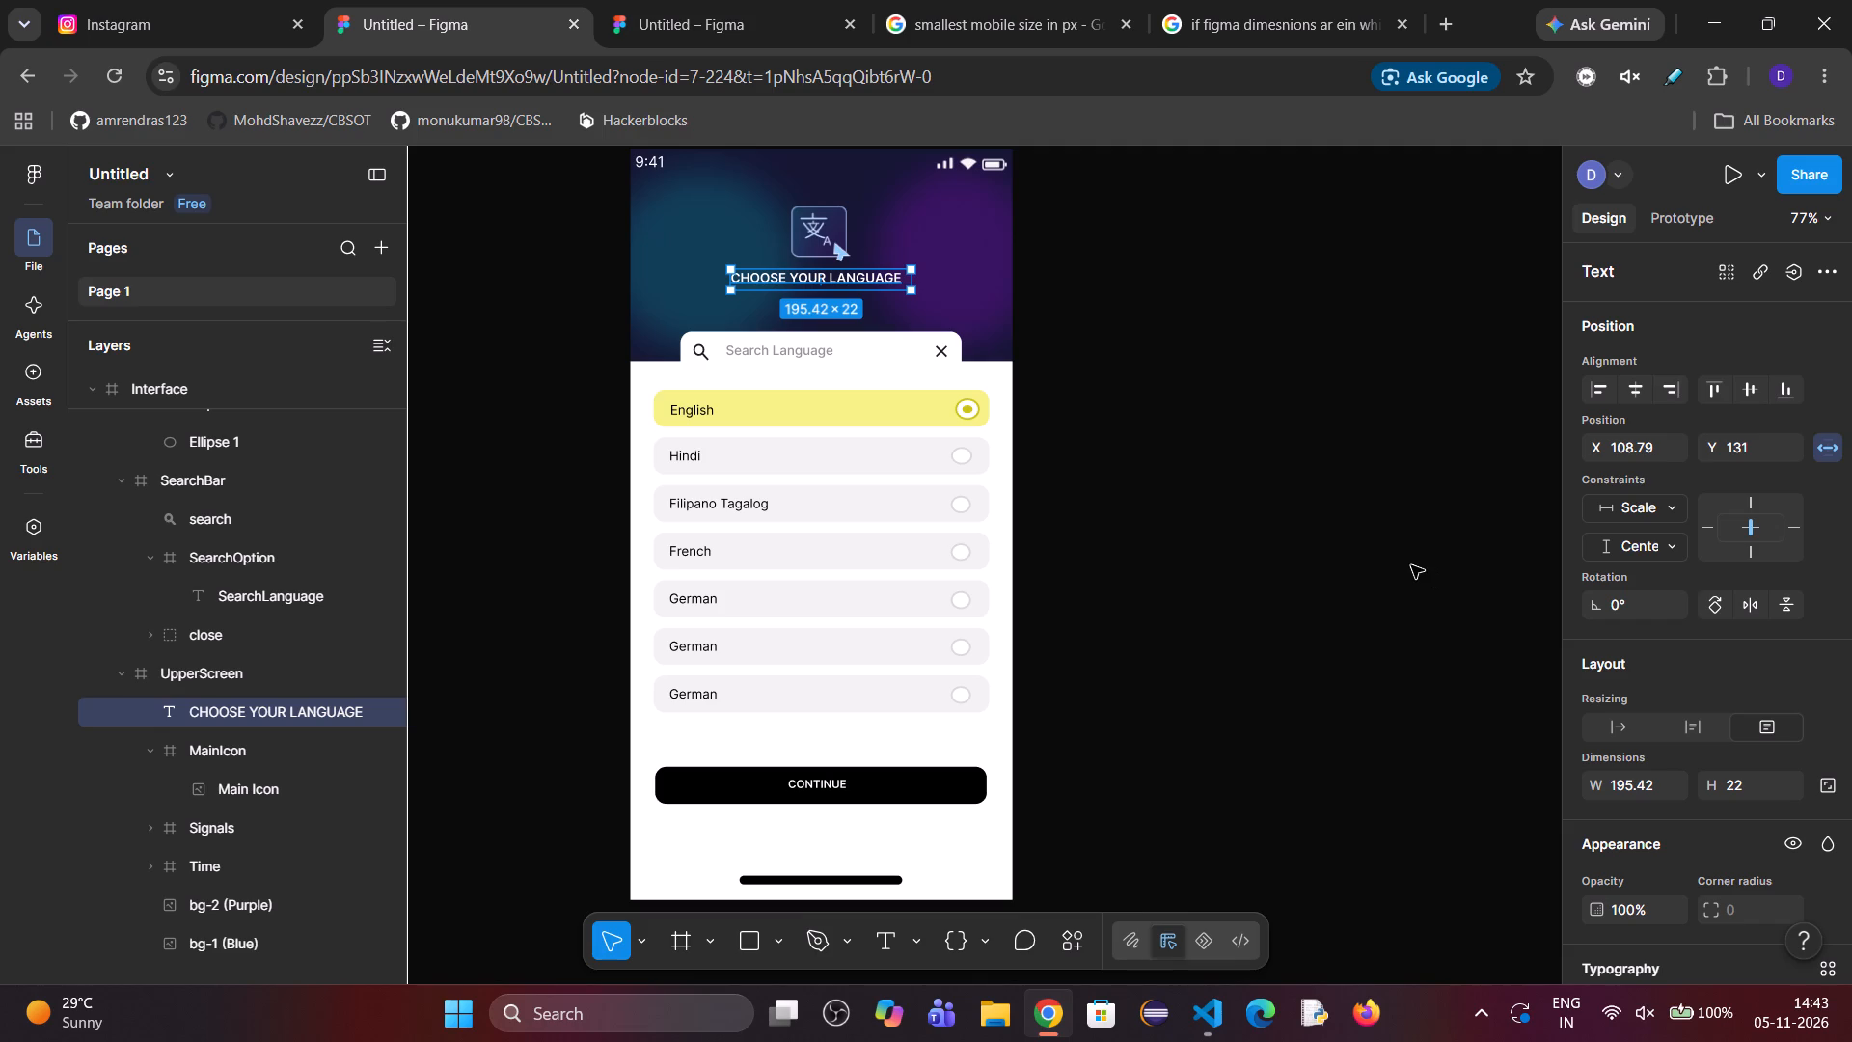
click(1619, 515)
click(1636, 595)
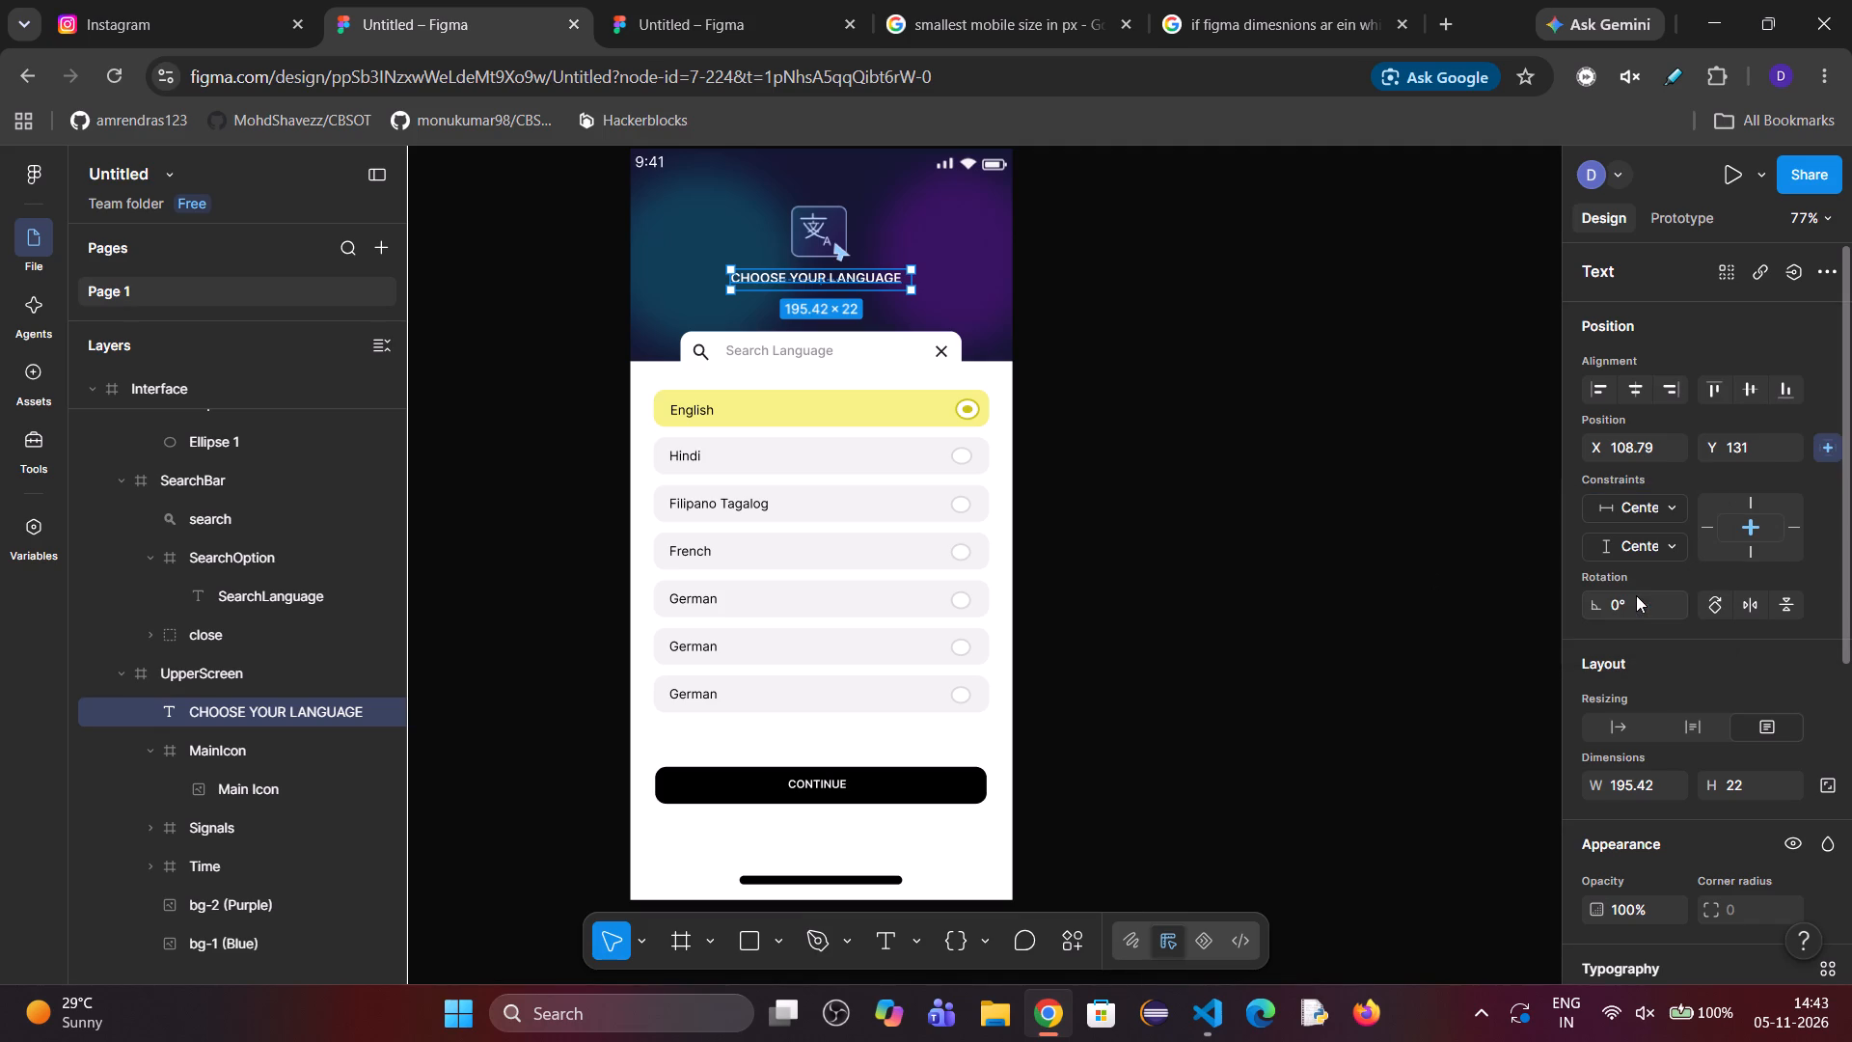
Test the heading's centring by varying the Interface frame's width between about 254 and 1289, leaving it at about 371.
click(138, 400)
drag(1012, 459, 824, 495)
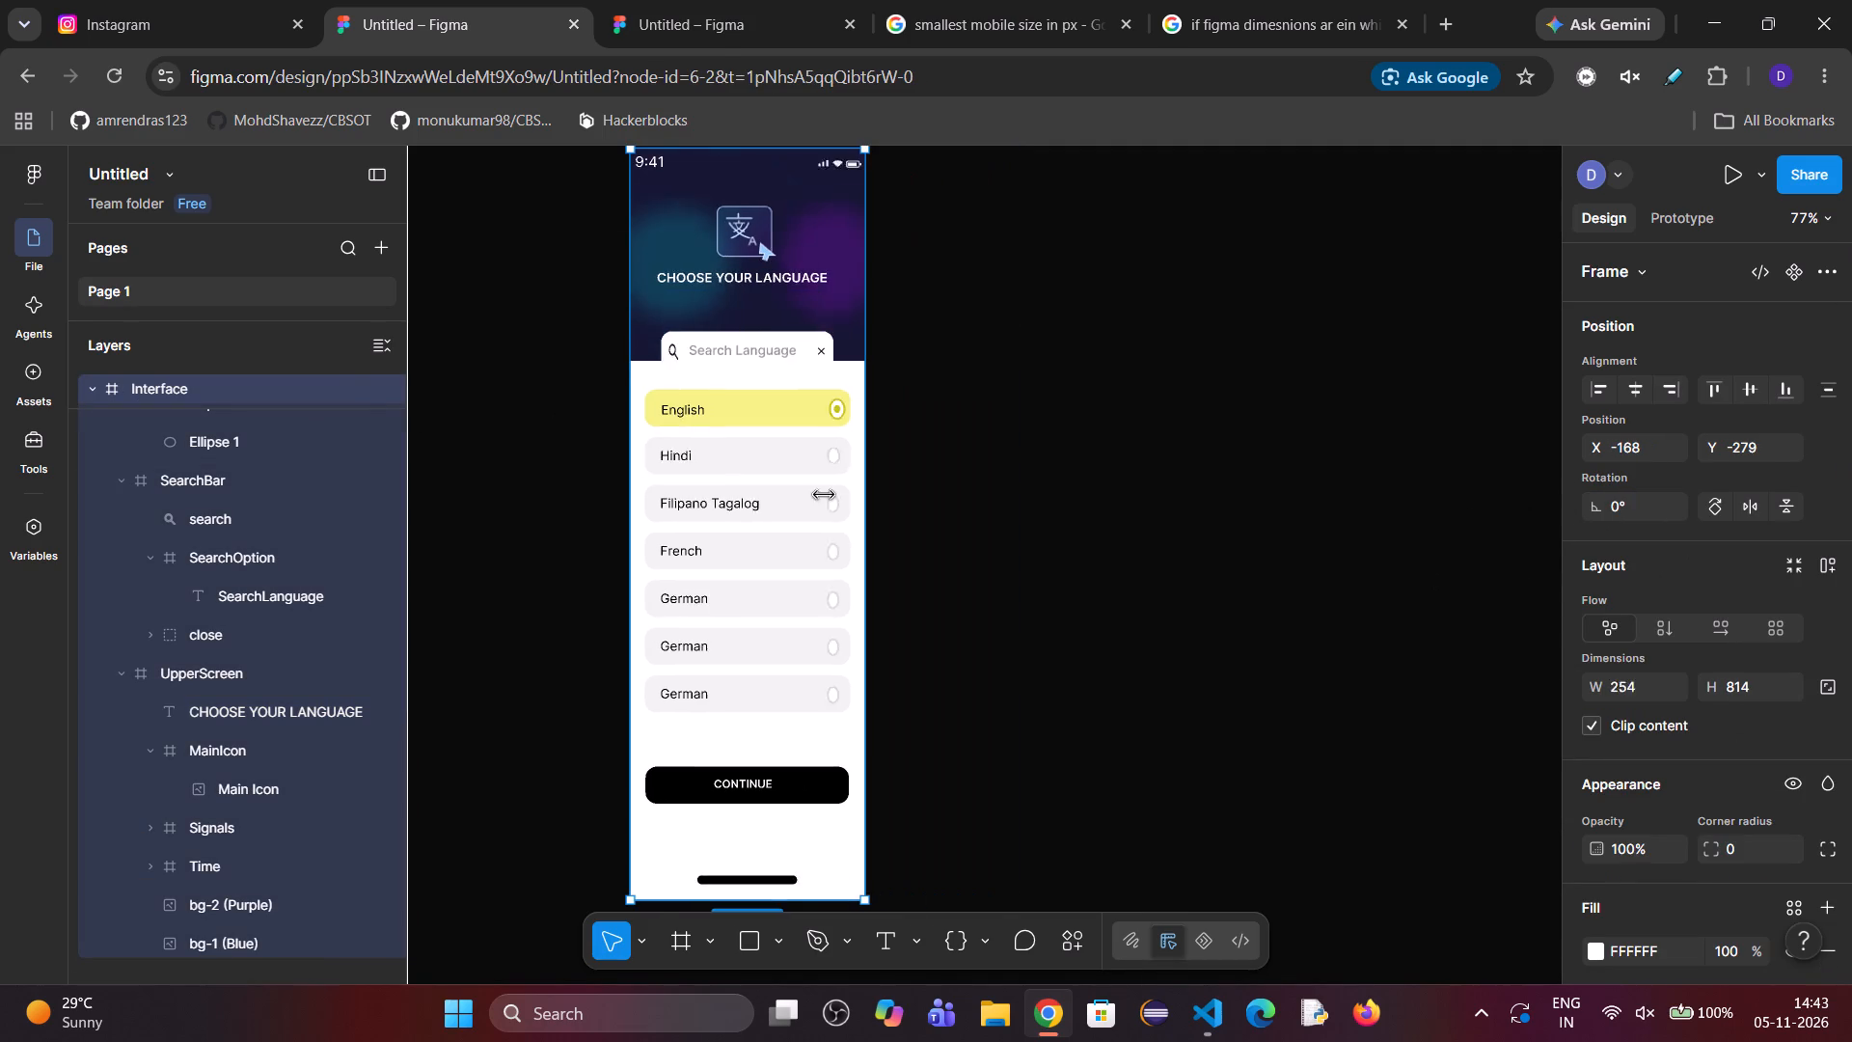
drag(824, 495, 1361, 526)
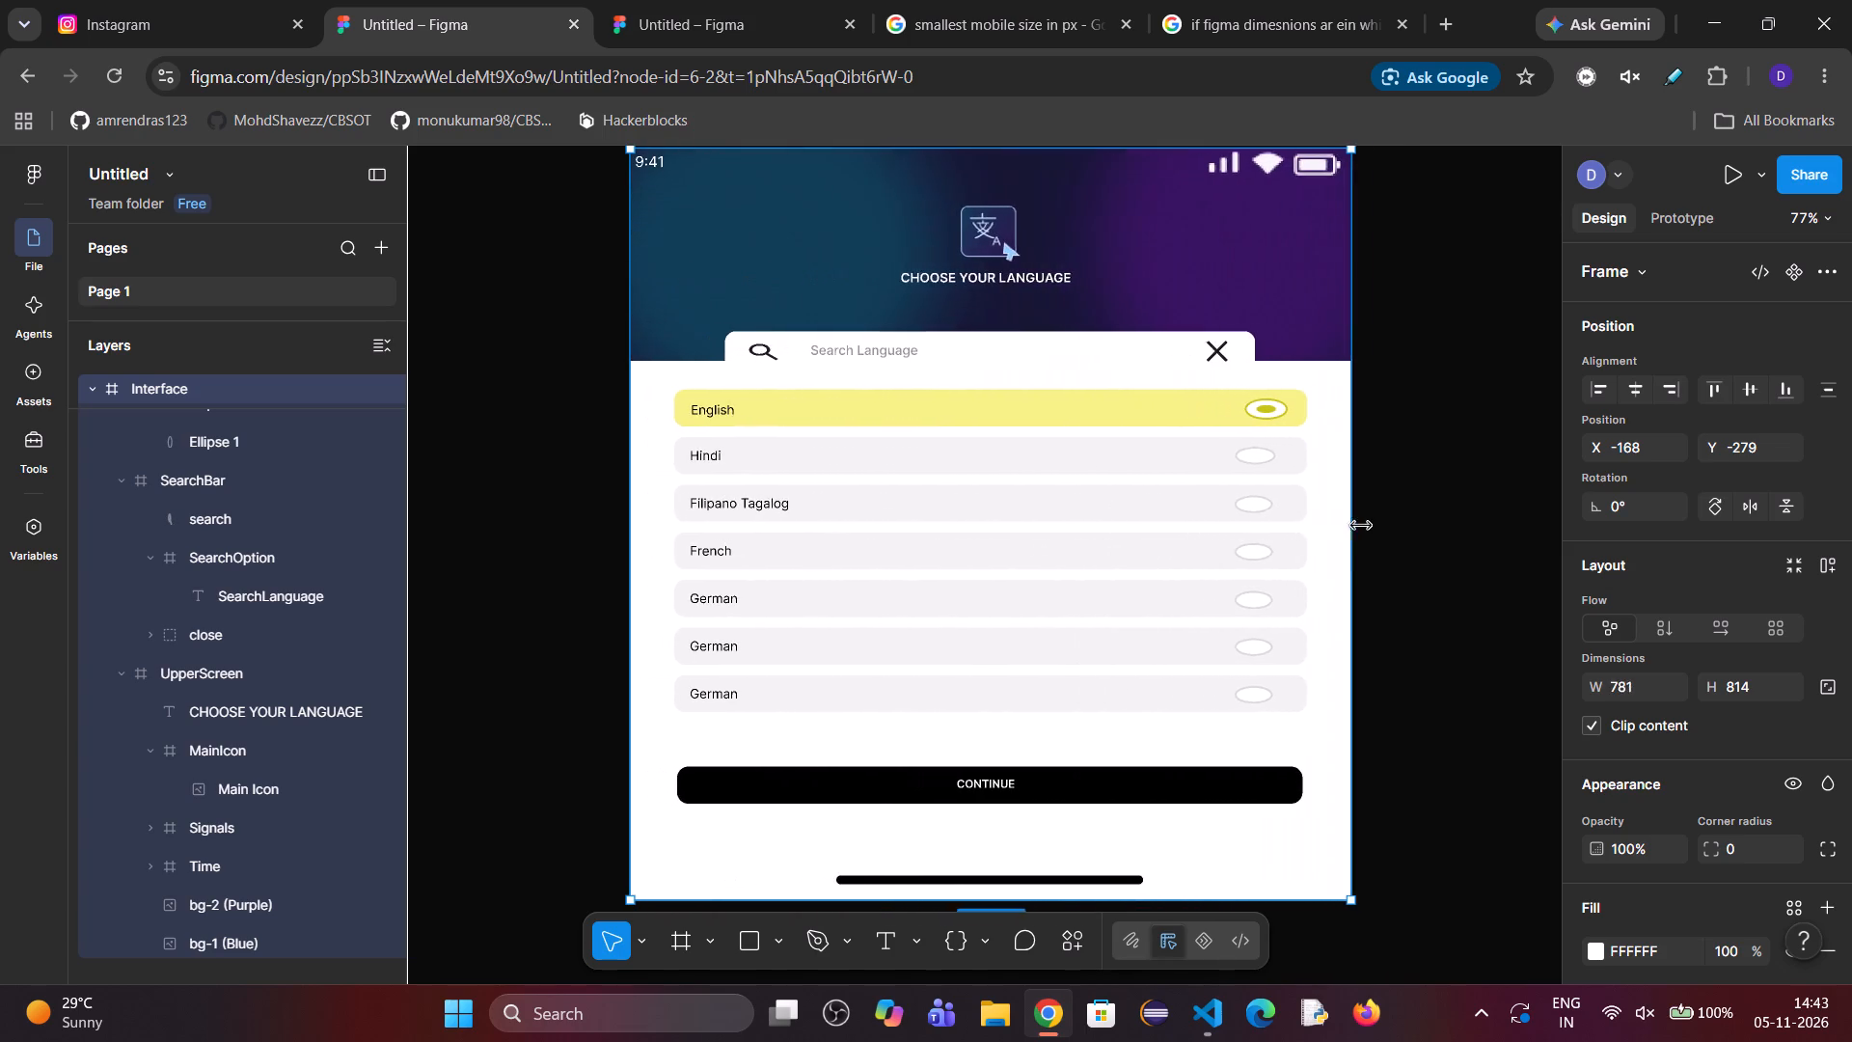
drag(1361, 526, 1401, 548)
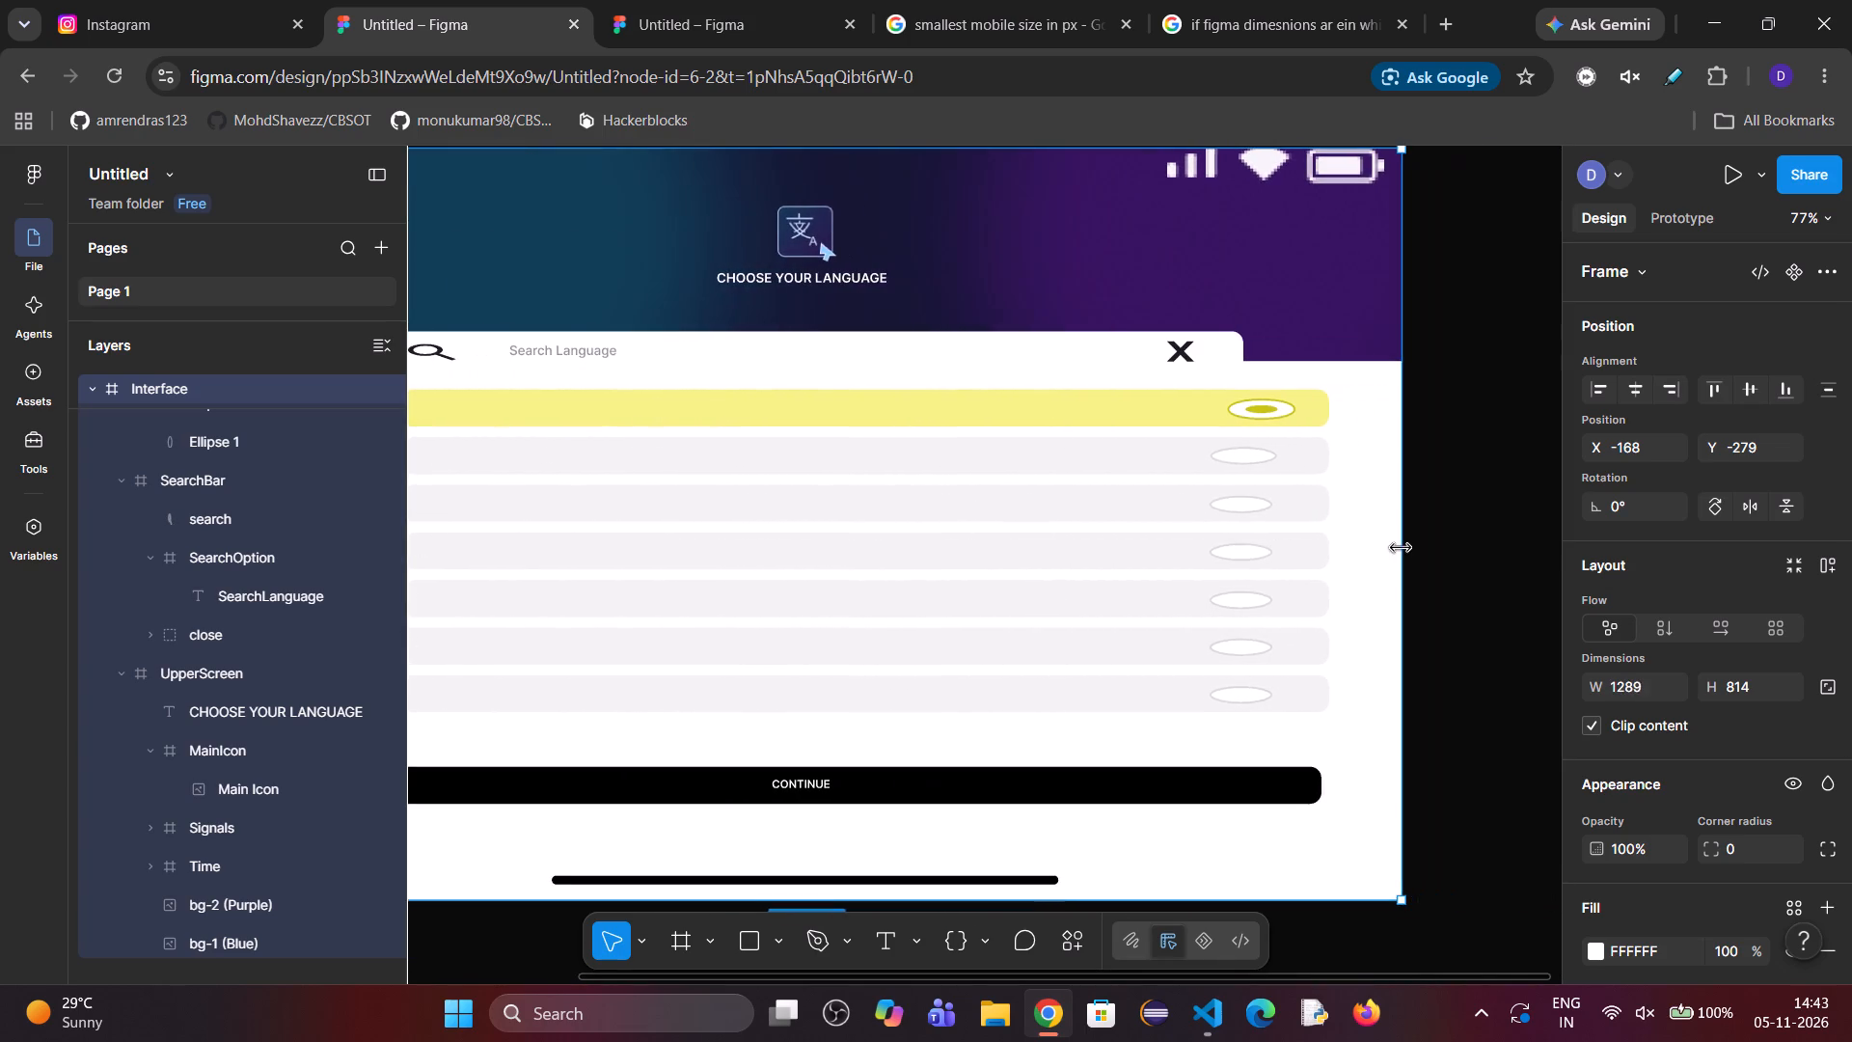
drag(1401, 548, 561, 619)
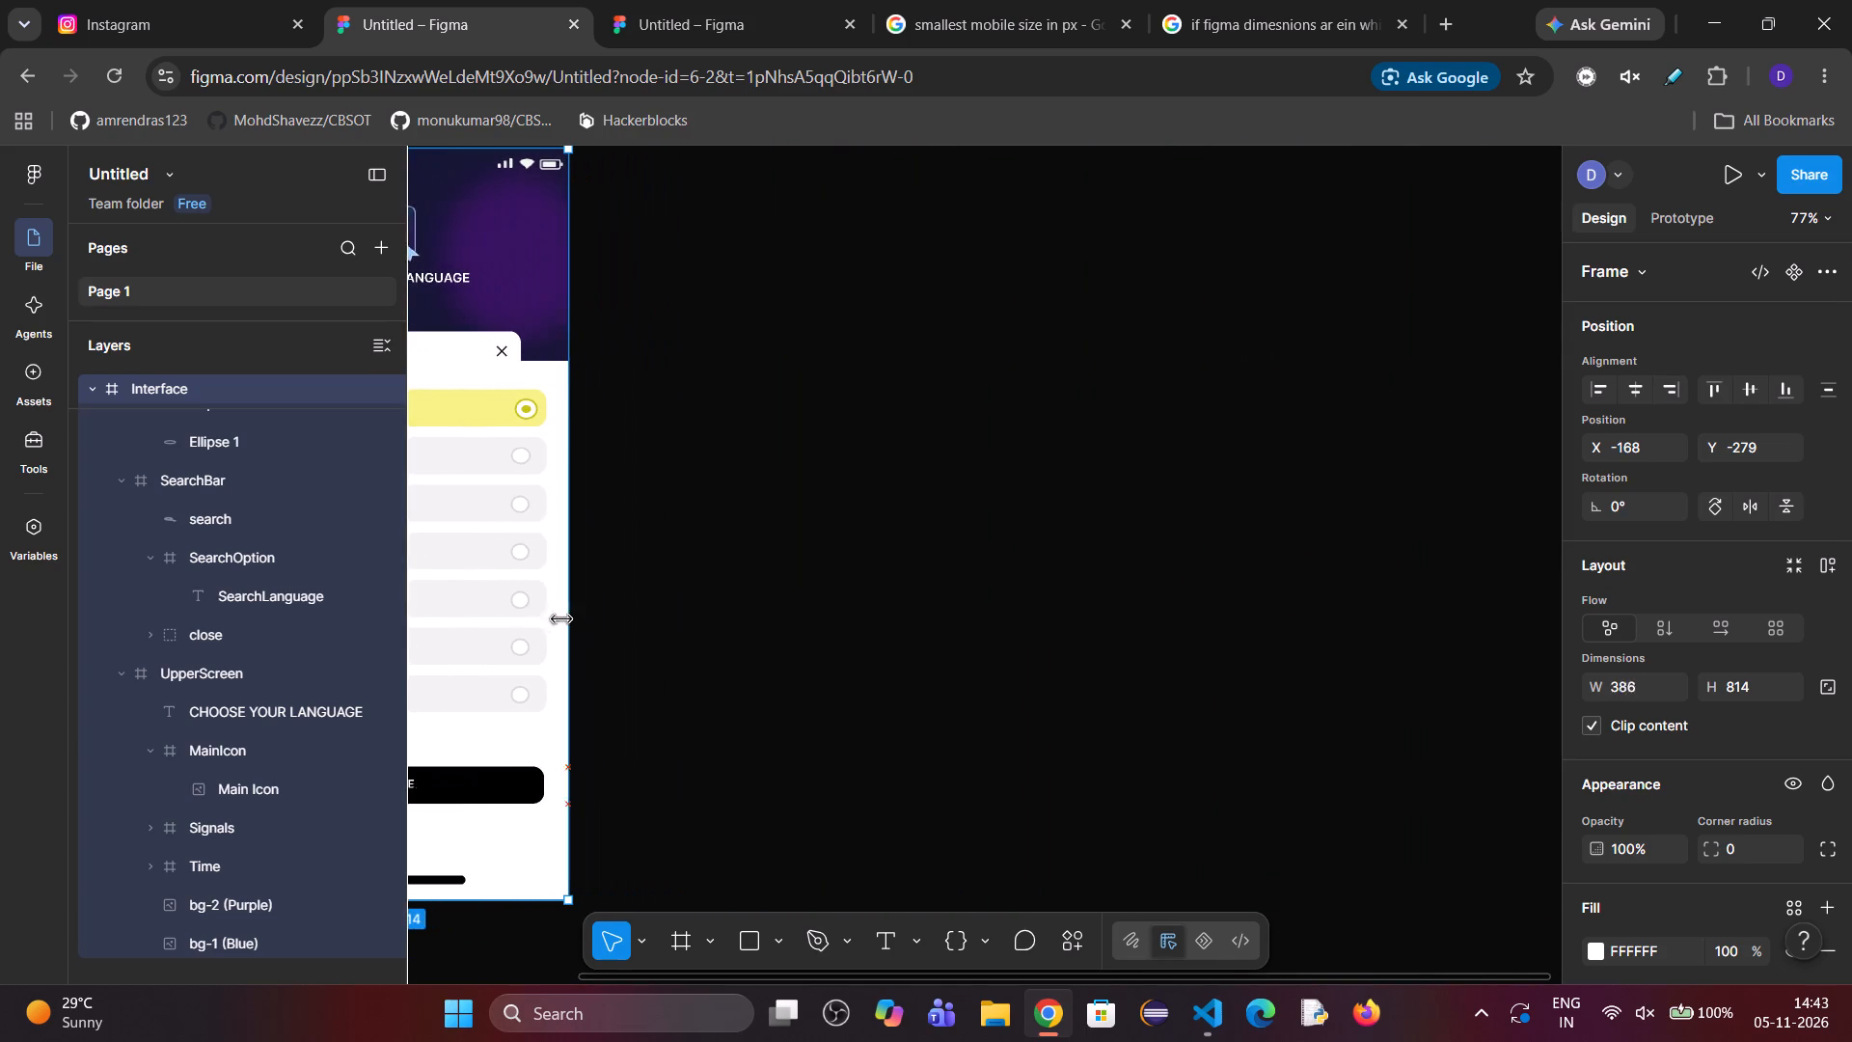
drag(561, 619, 554, 620)
scroll(728, 572, right, 3)
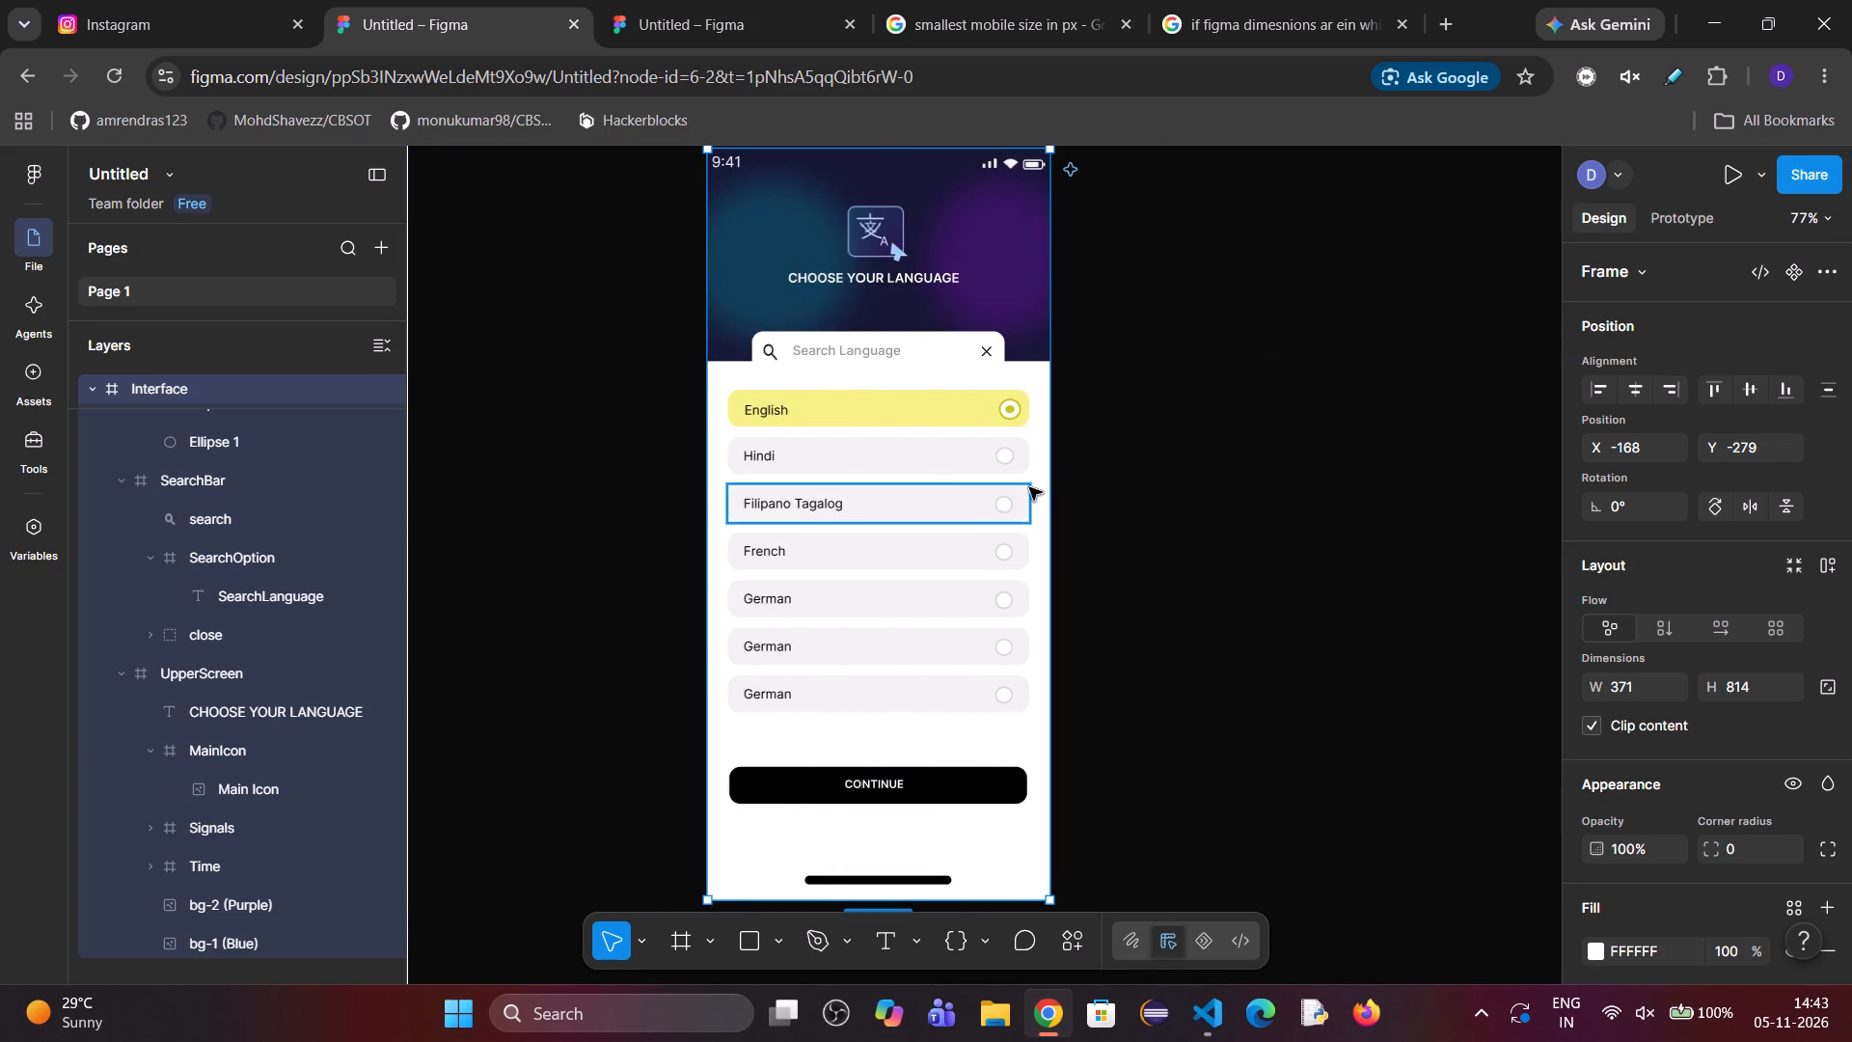
Test the language screen's scaling by varying the Interface frame's width between about 209 and 421, leaving it at about 421.
drag(1047, 481, 951, 535)
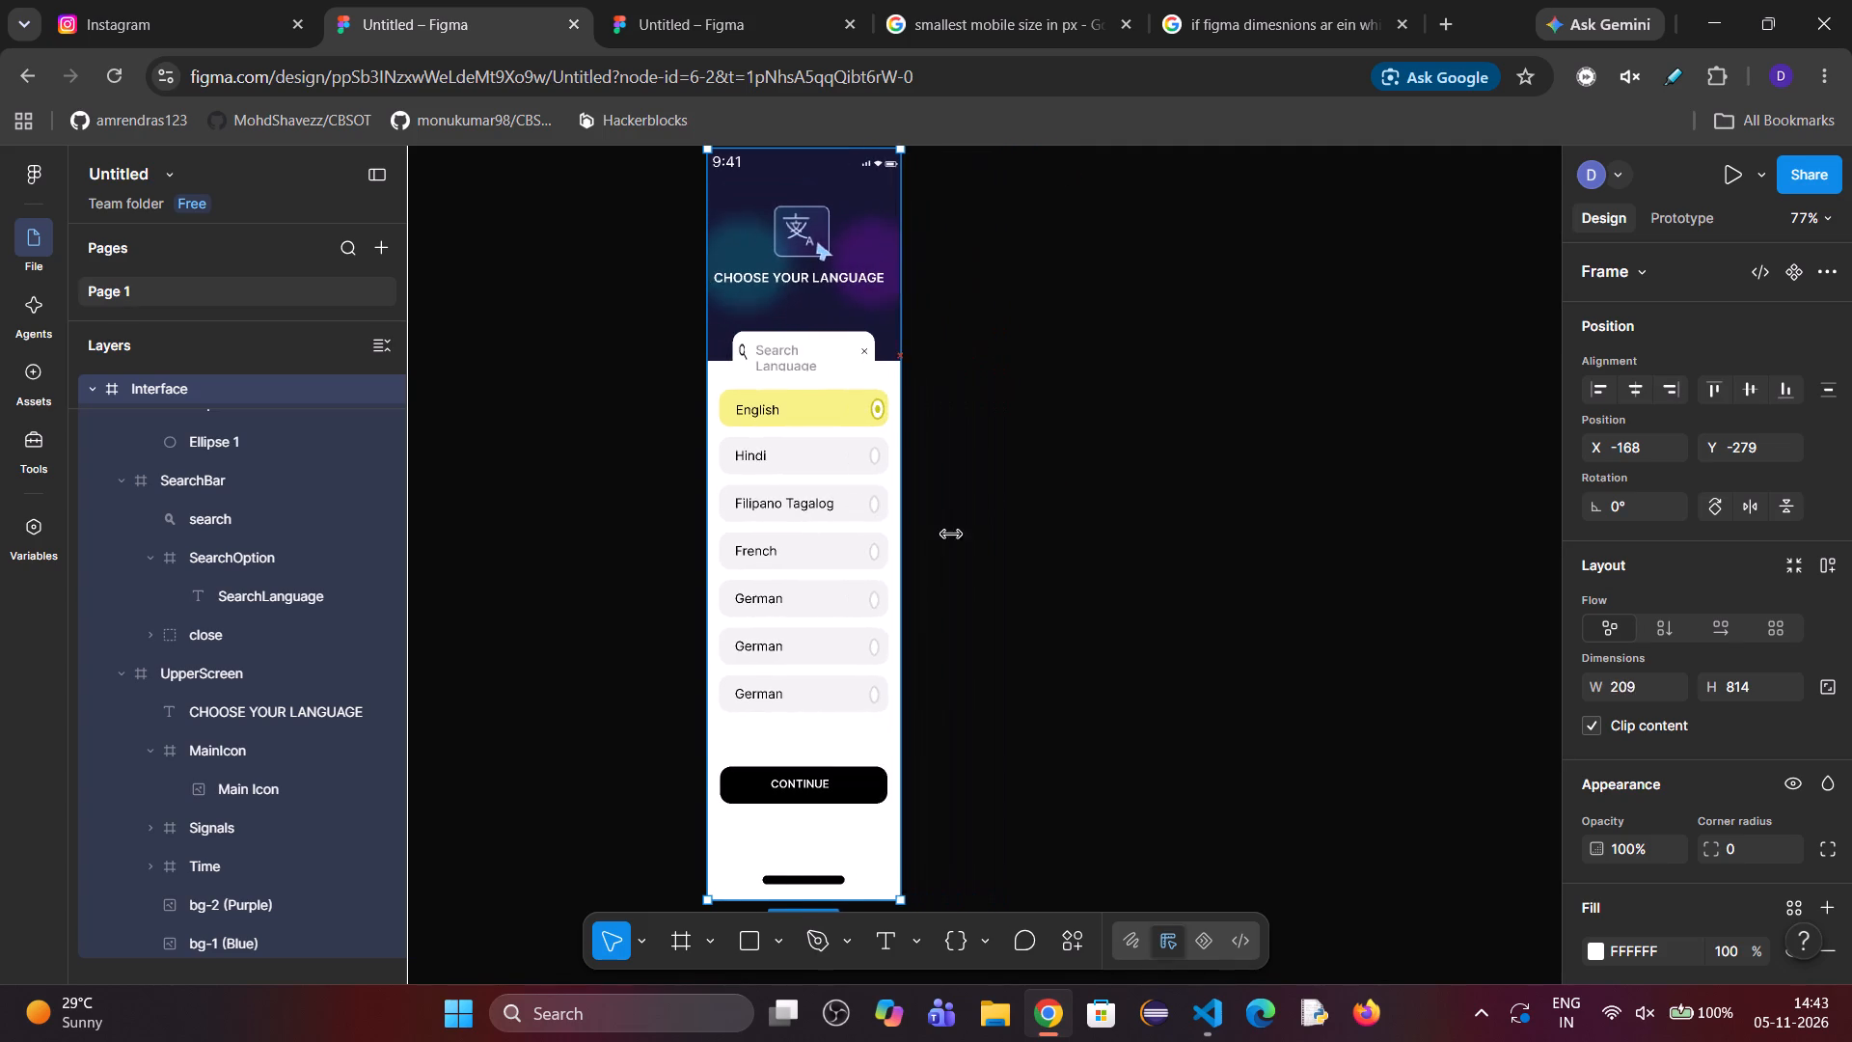
drag(951, 535, 968, 529)
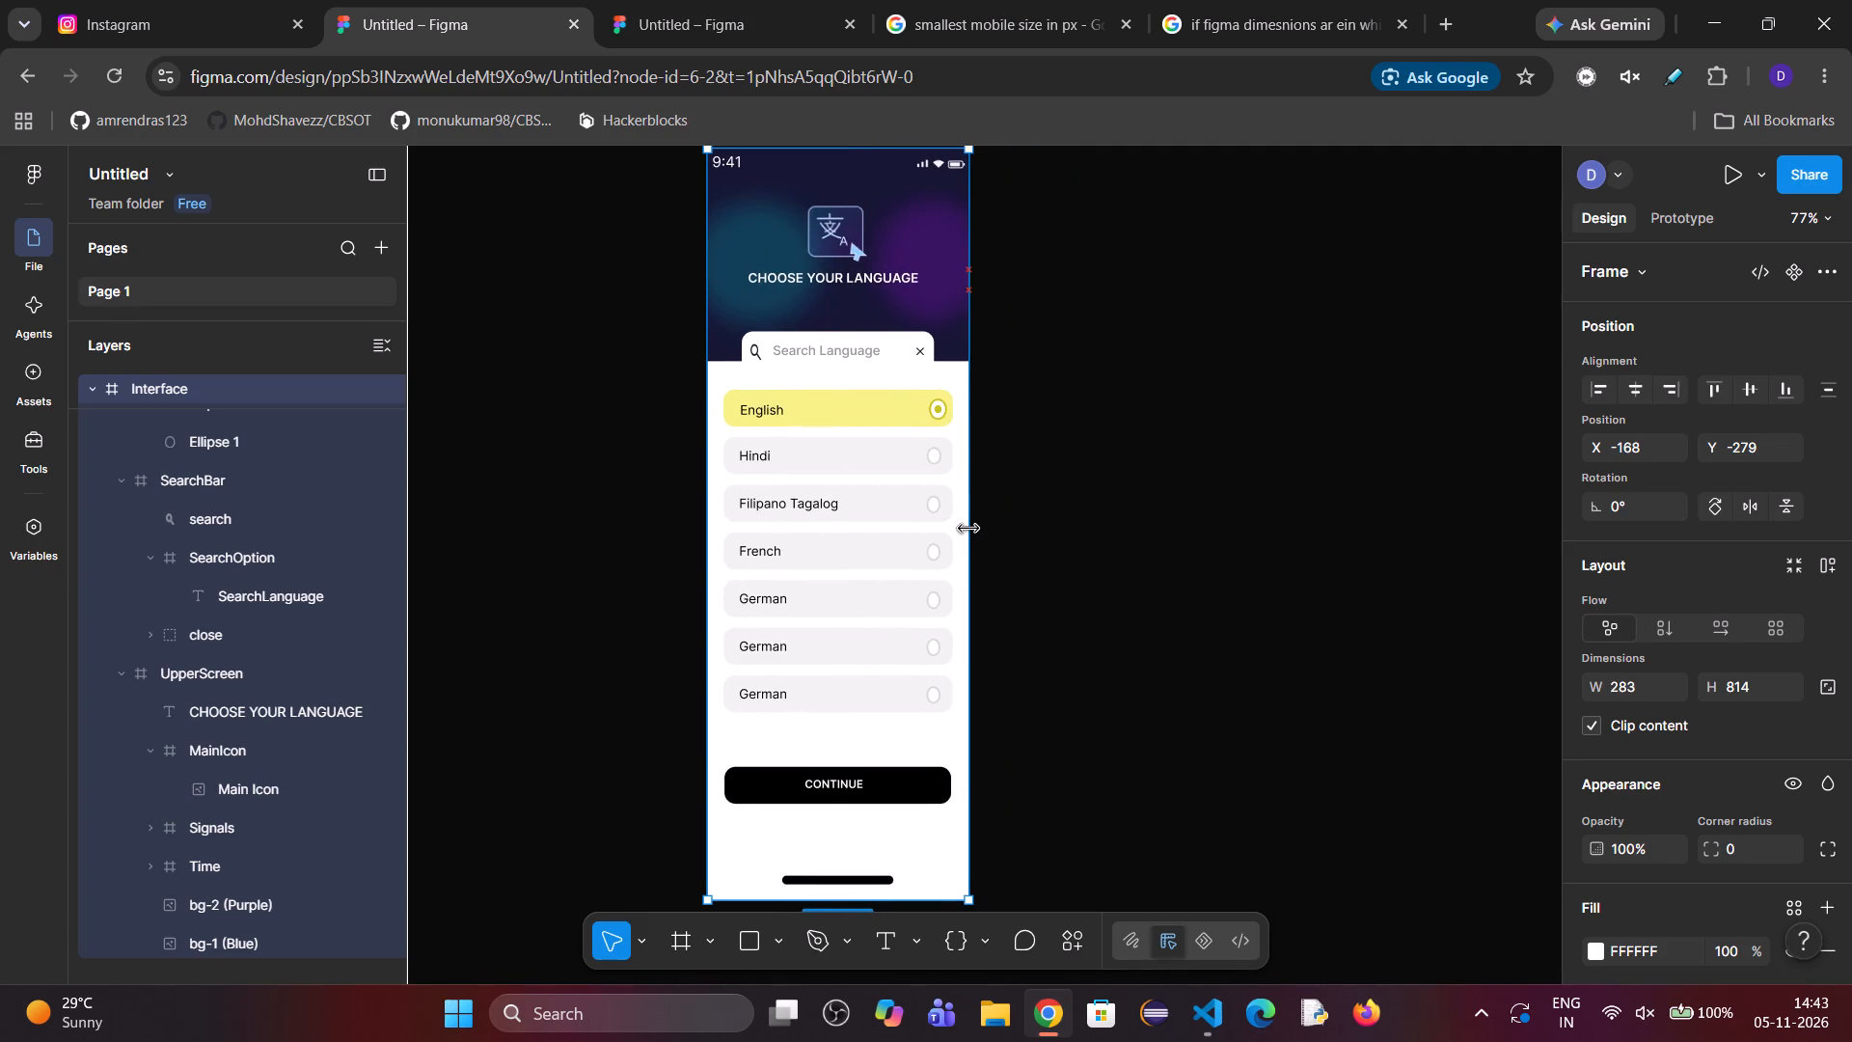
drag(968, 529, 1096, 530)
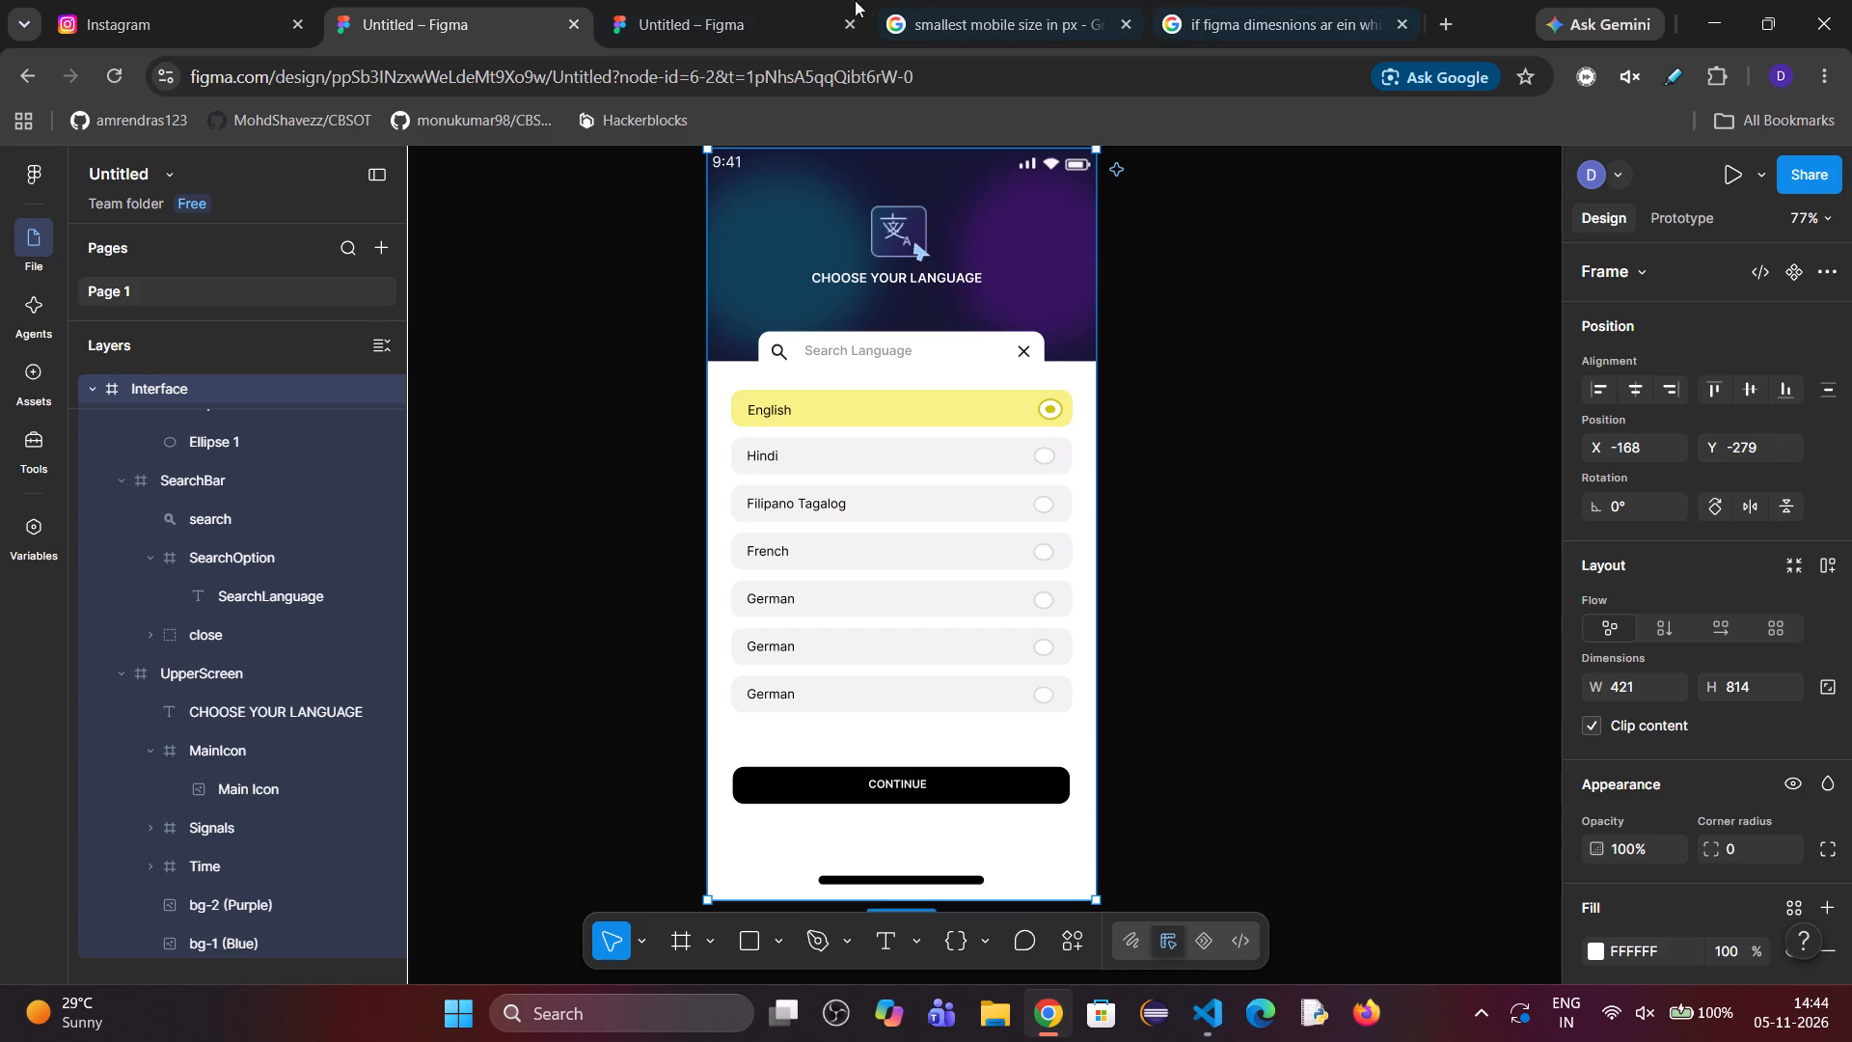
Check the smallest mobile size search results, and compare the UpperScreen frame and its heading with the business card scanner screen in the other Figma file.
click(1009, 0)
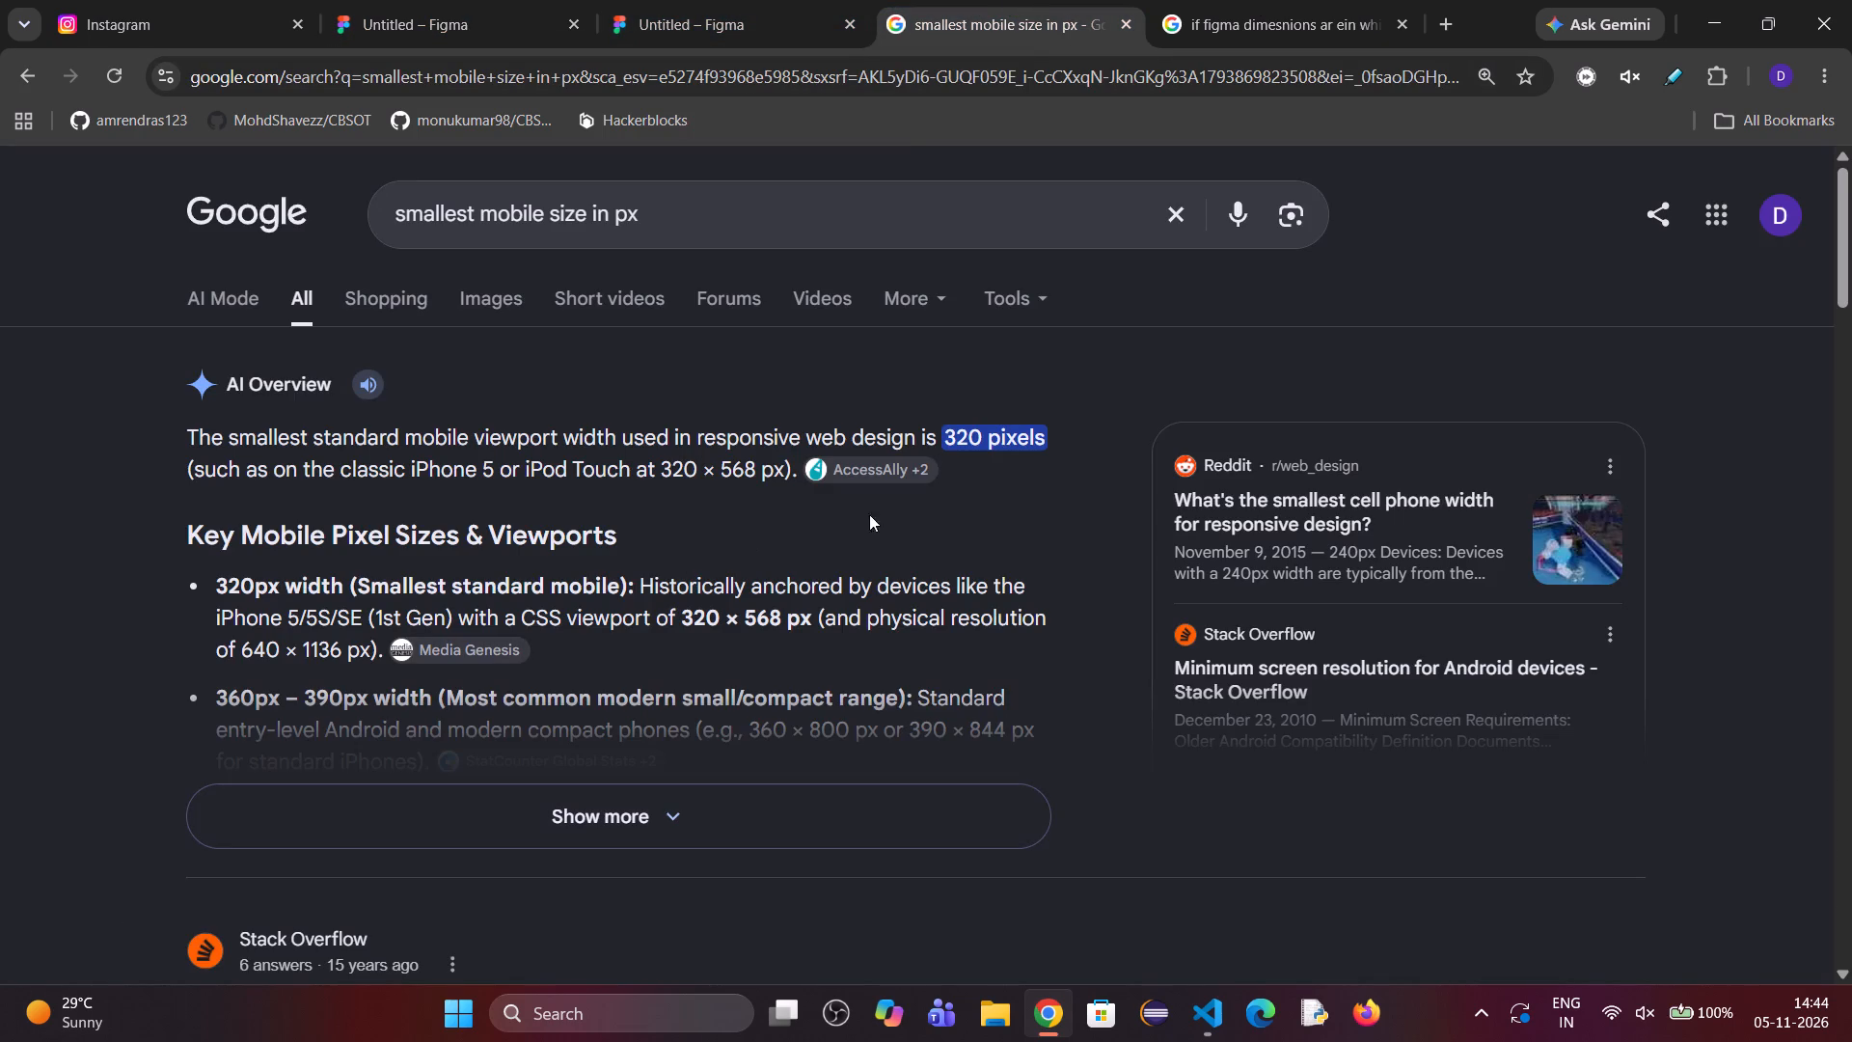
click(608, 0)
click(514, 0)
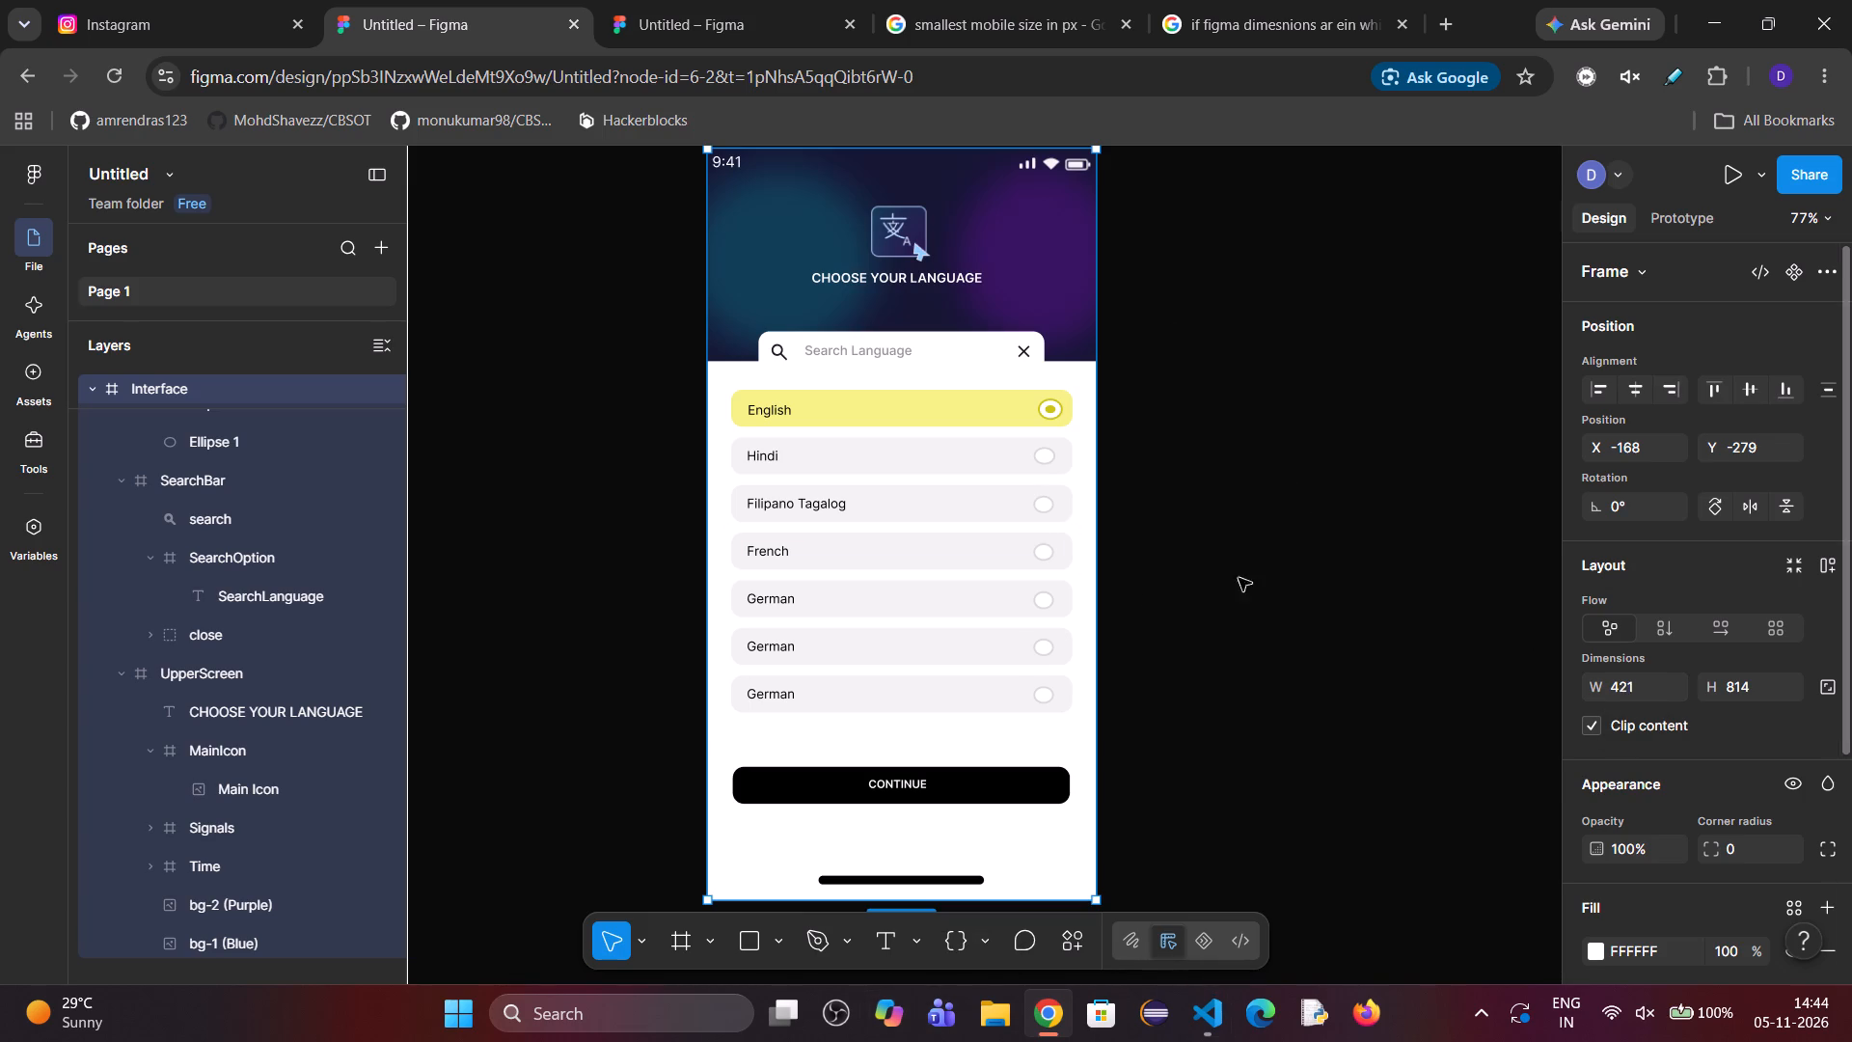
click(1073, 329)
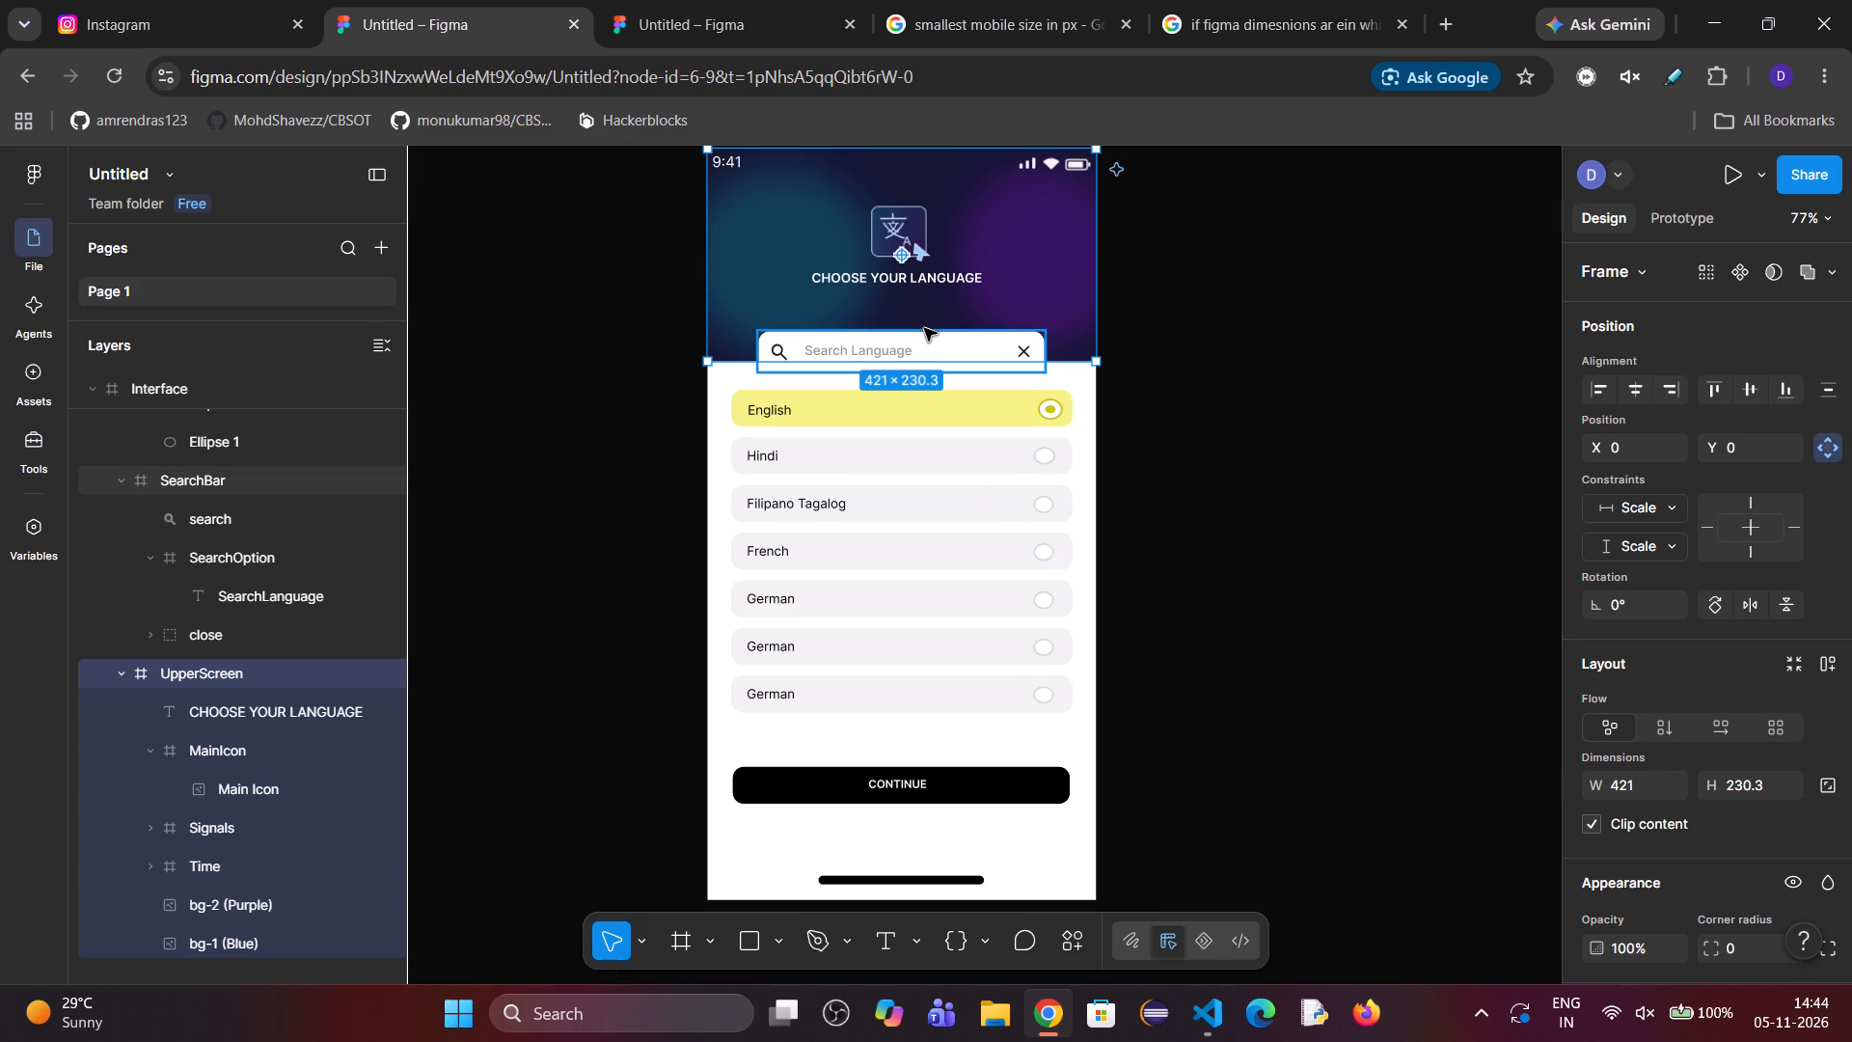
click(701, 0)
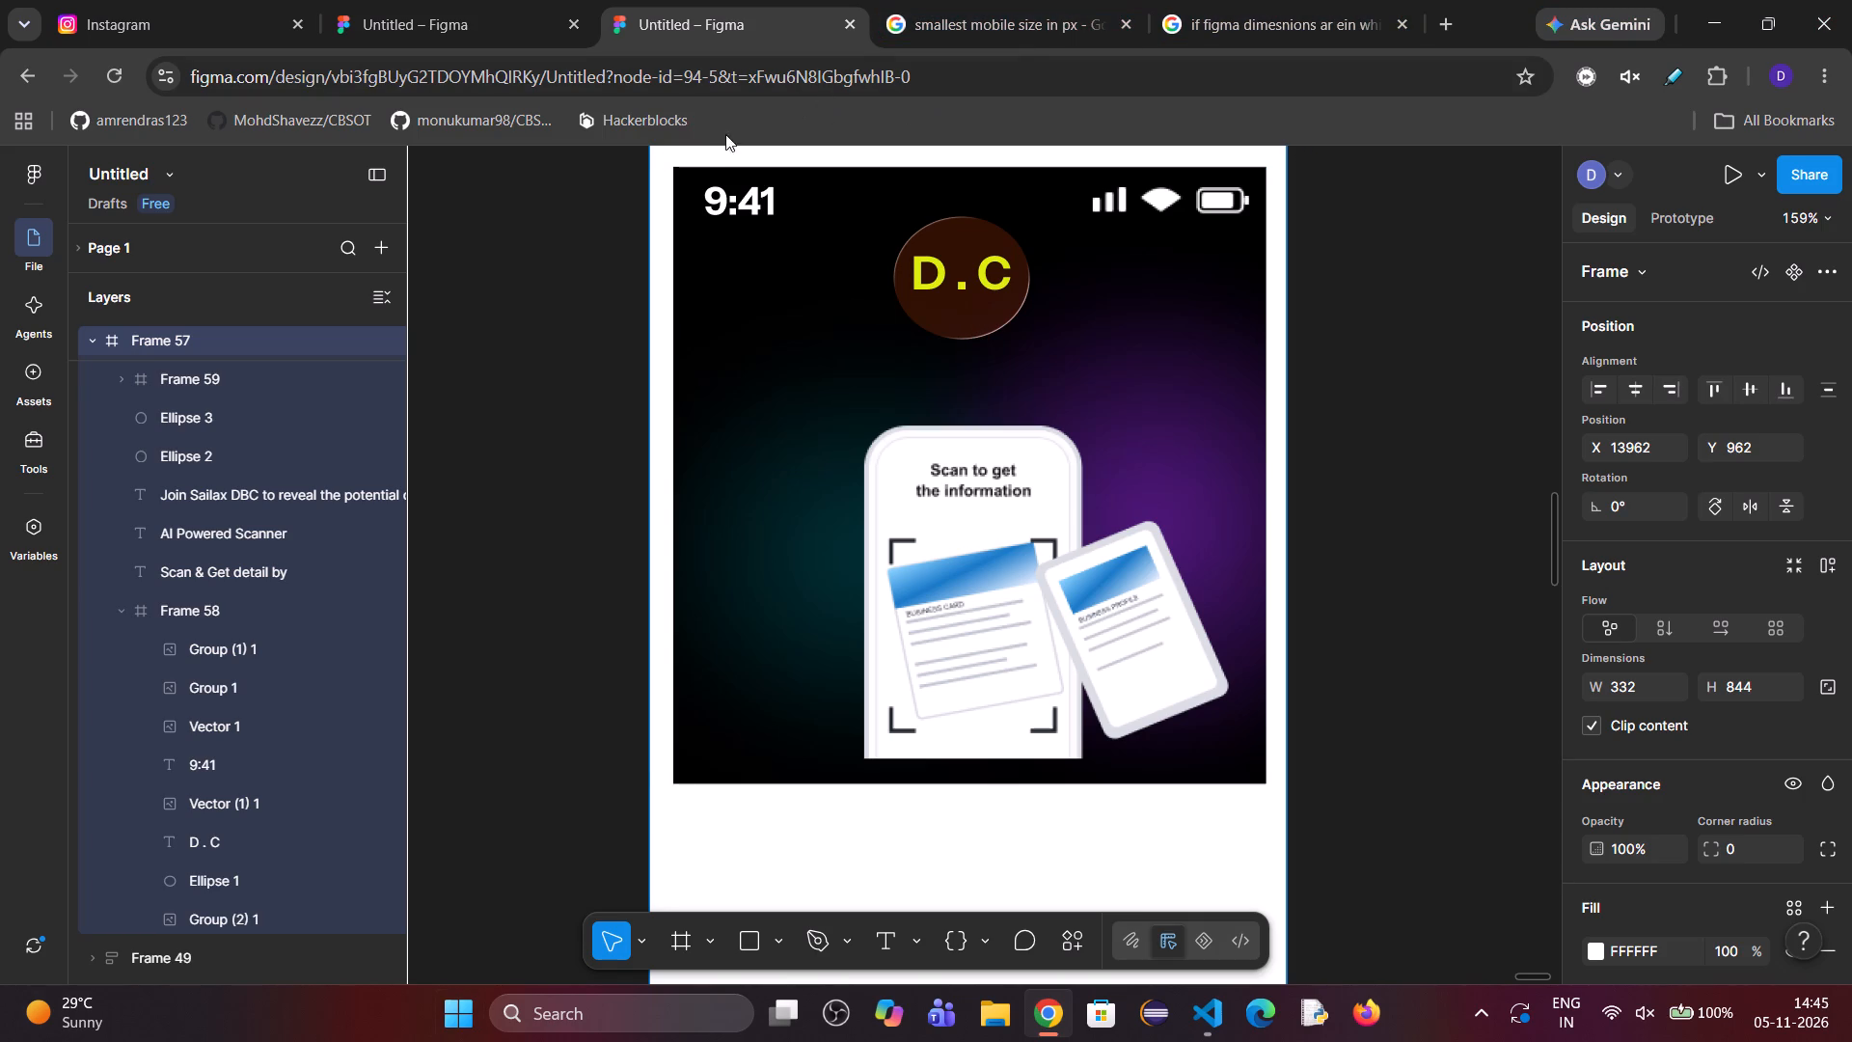
click(448, 3)
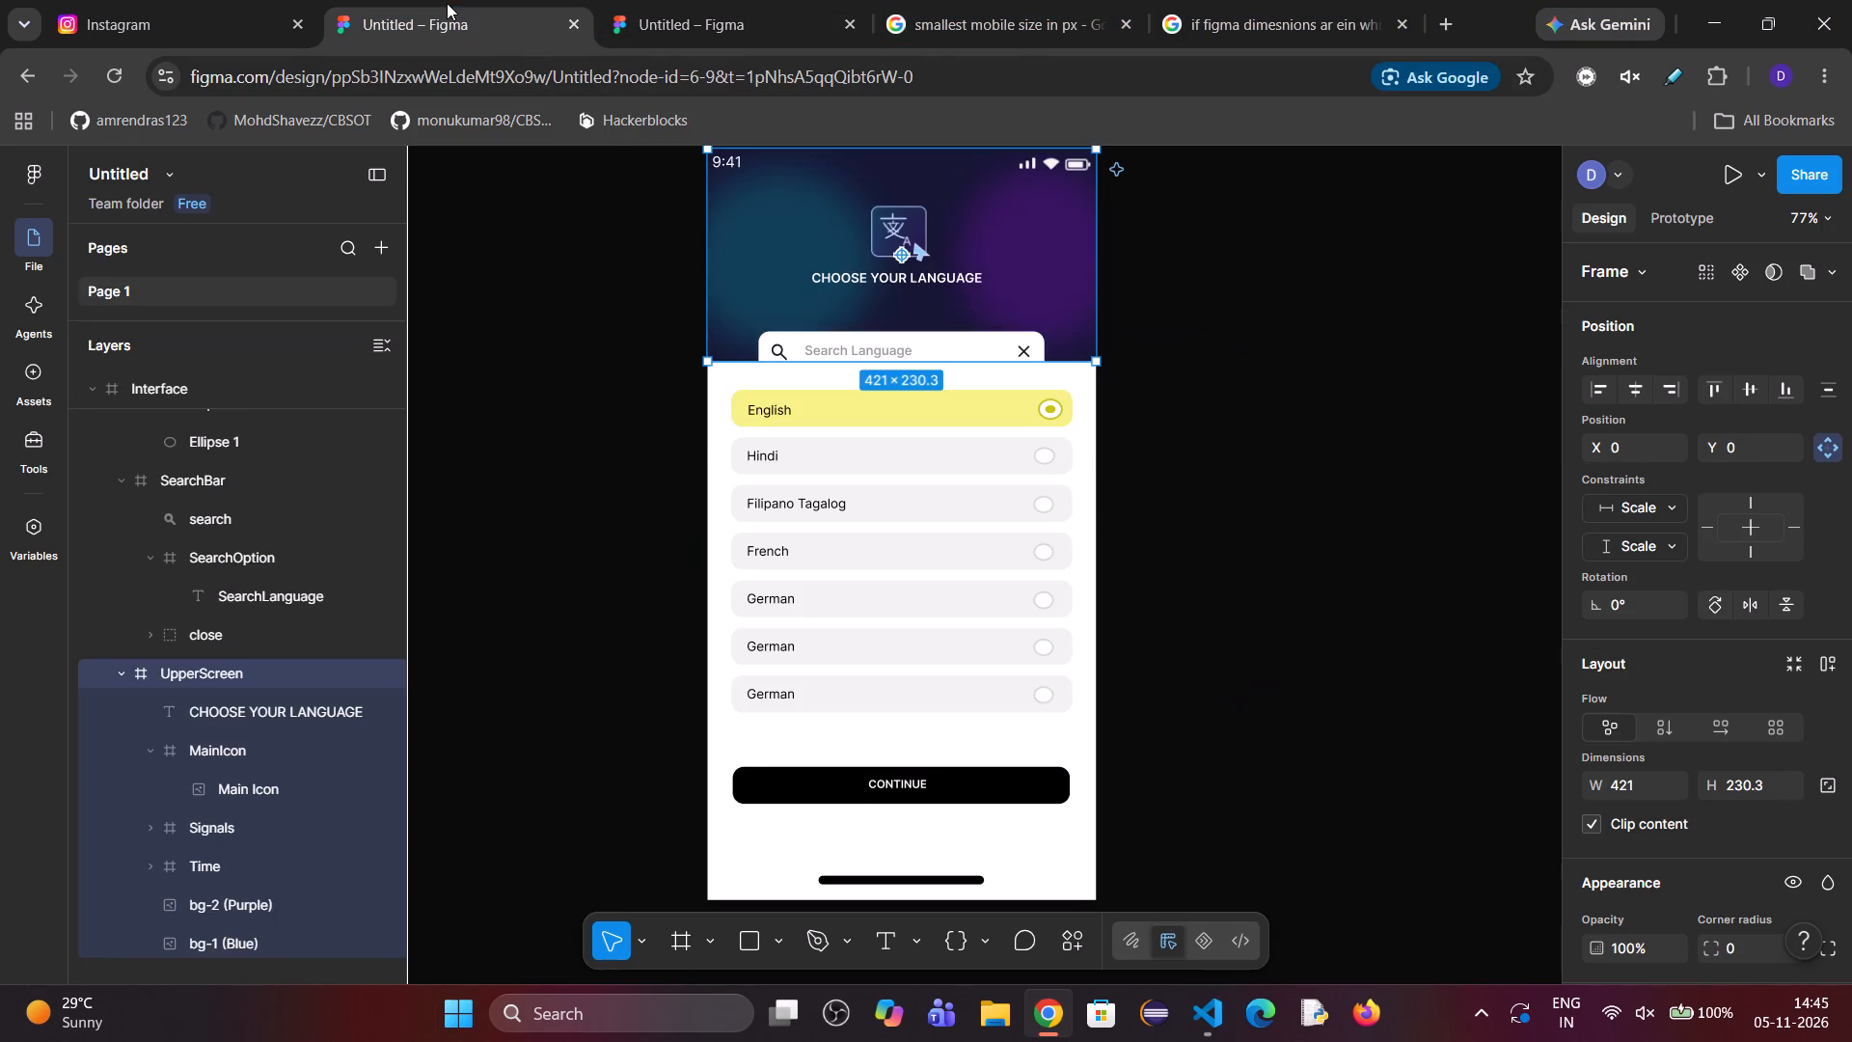
double_click(871, 284)
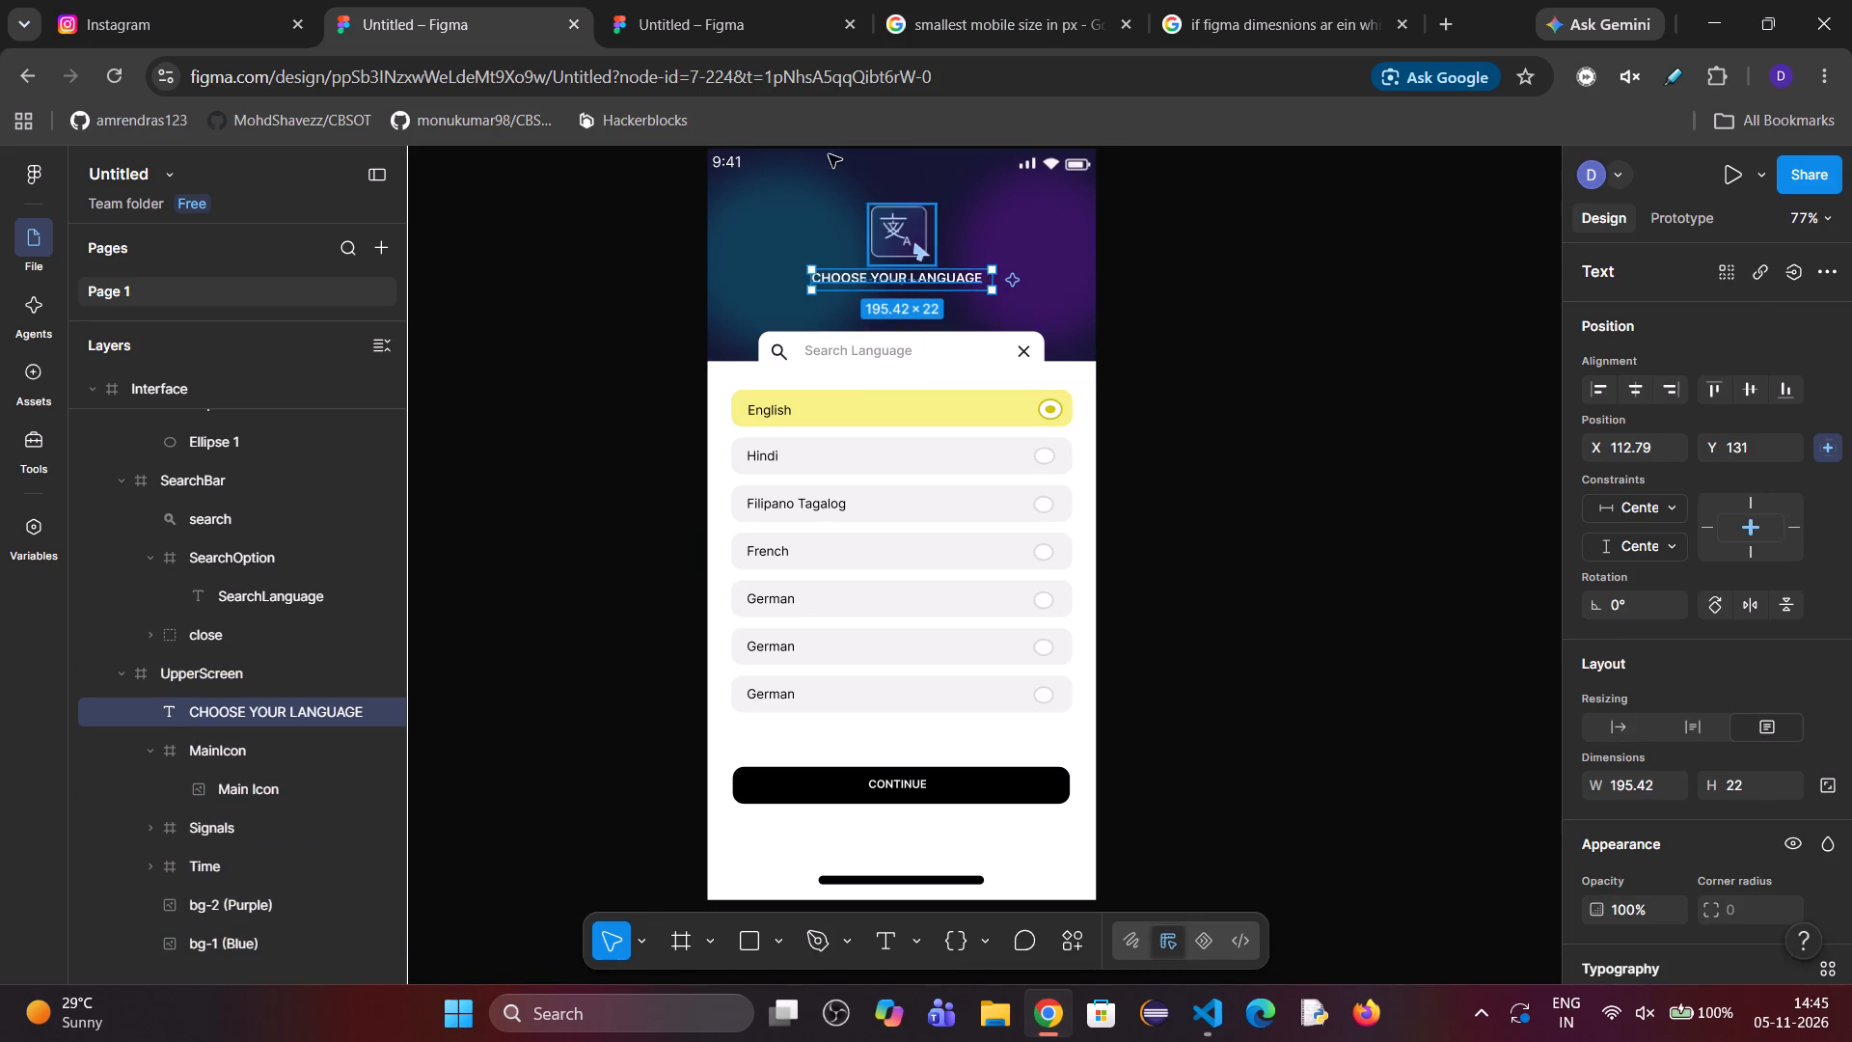
click(723, 27)
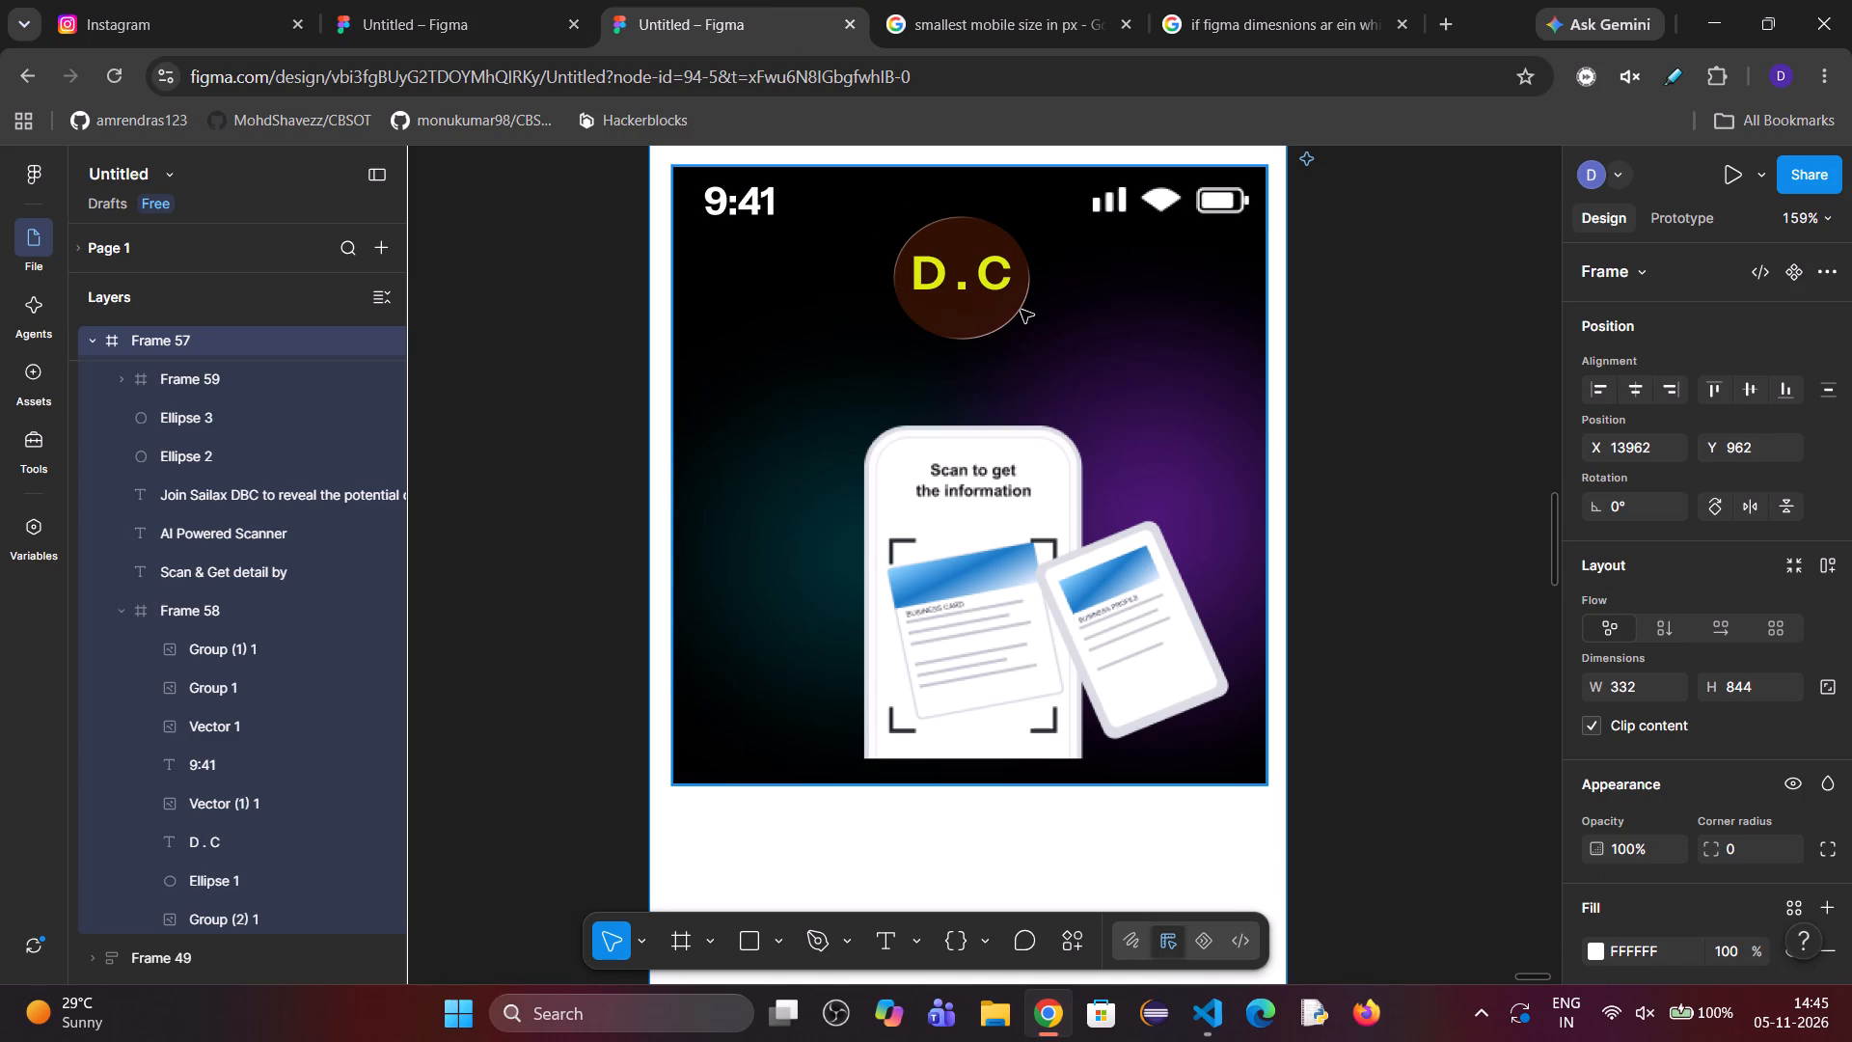
click(433, 0)
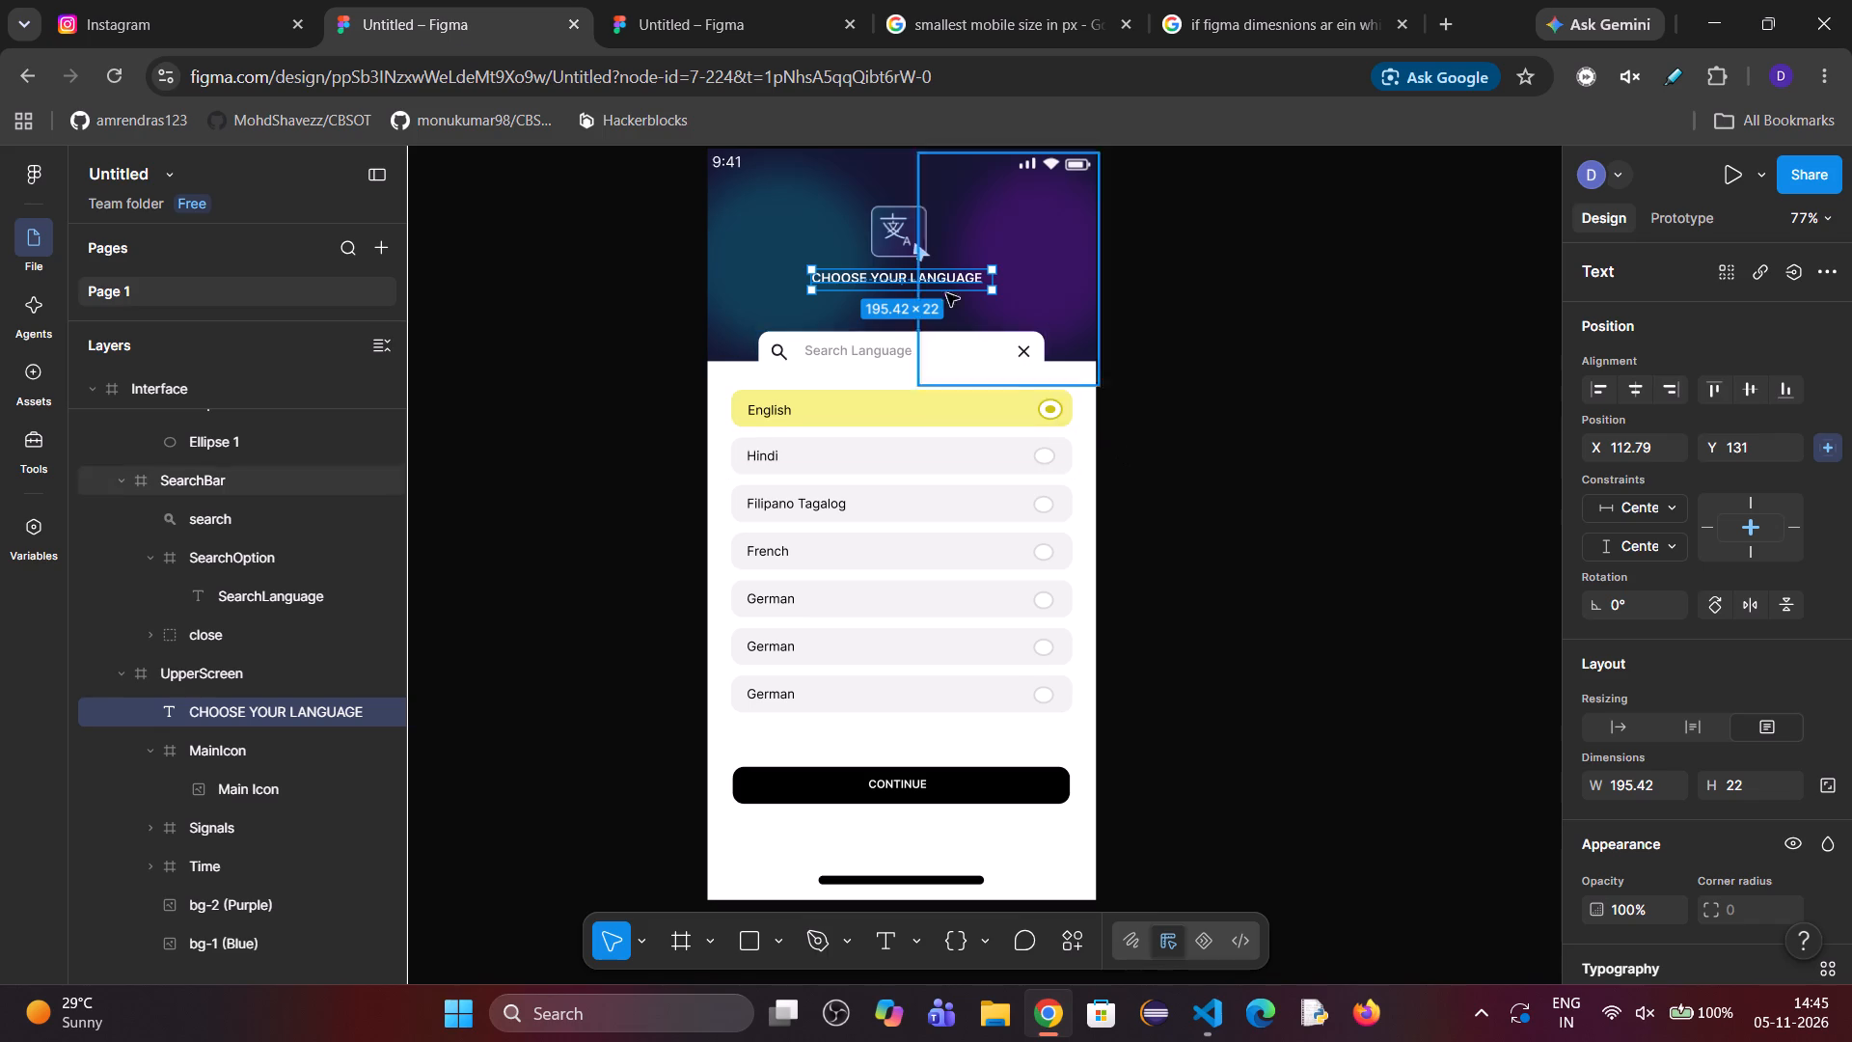
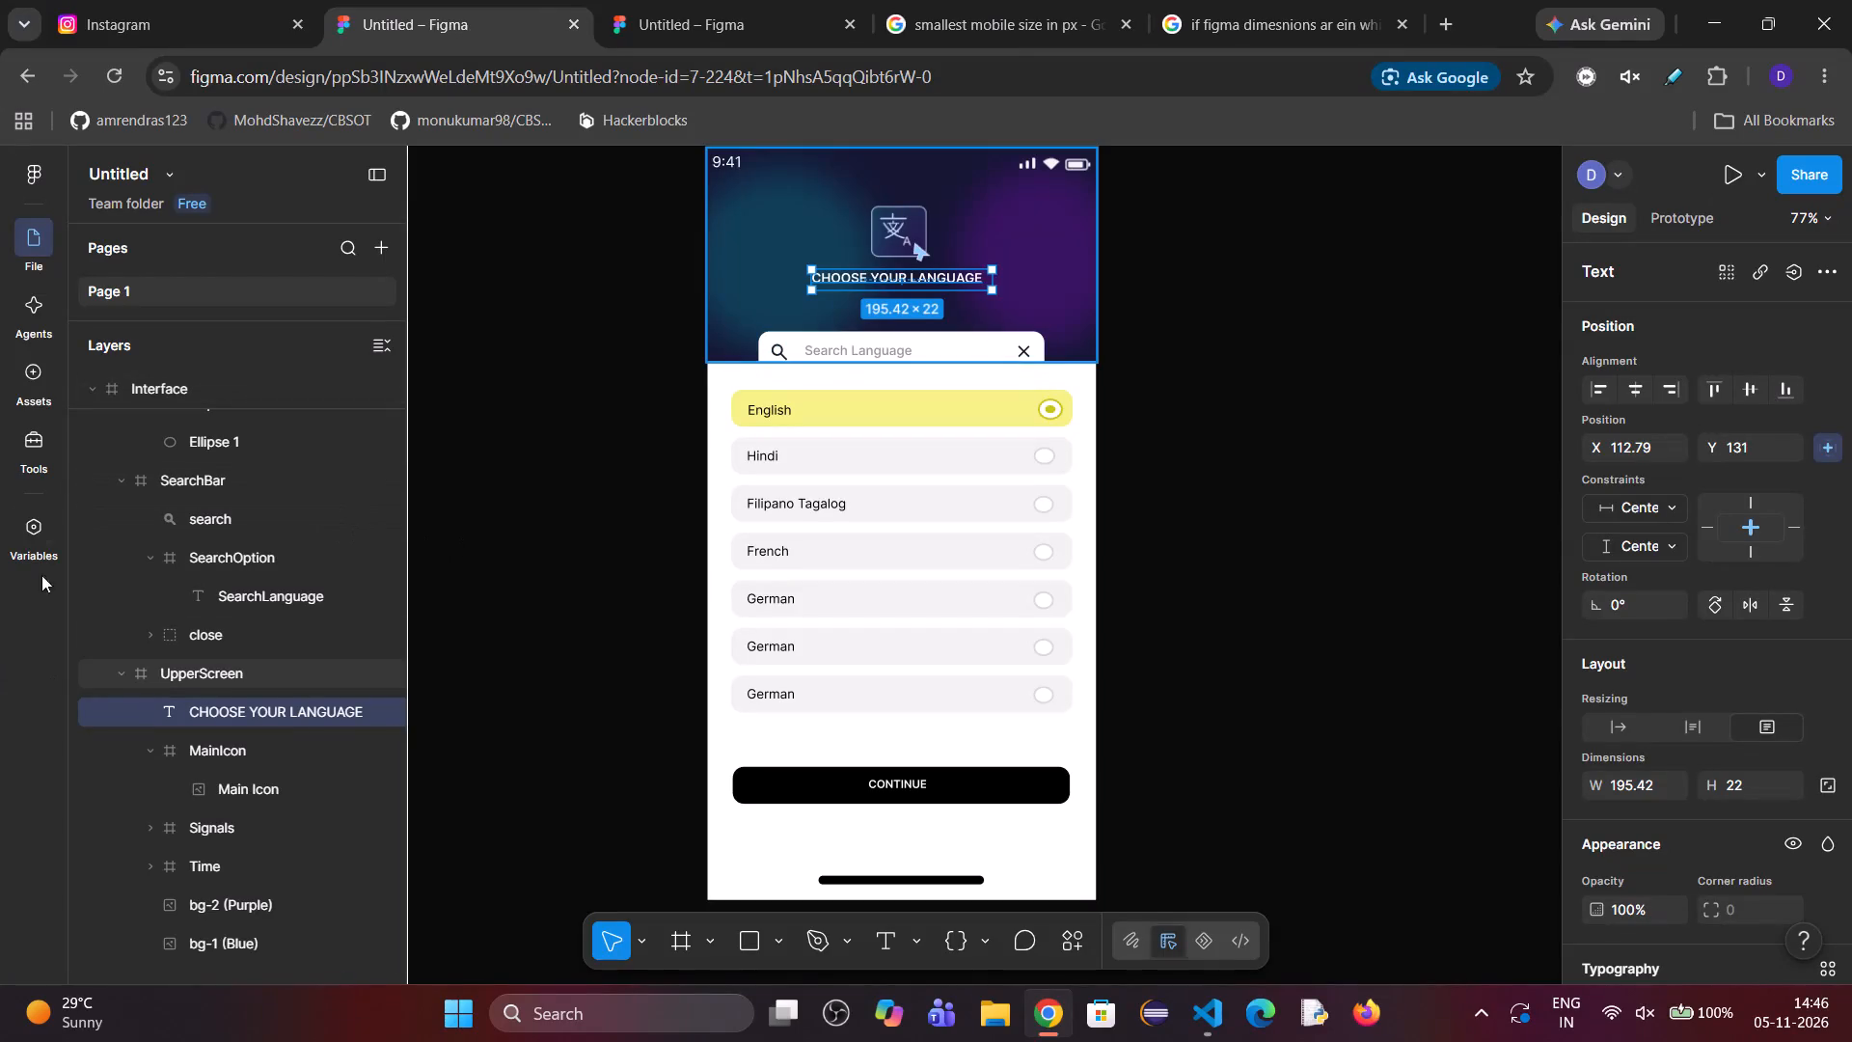
Set the width of the Interface frame to 411.
click(137, 374)
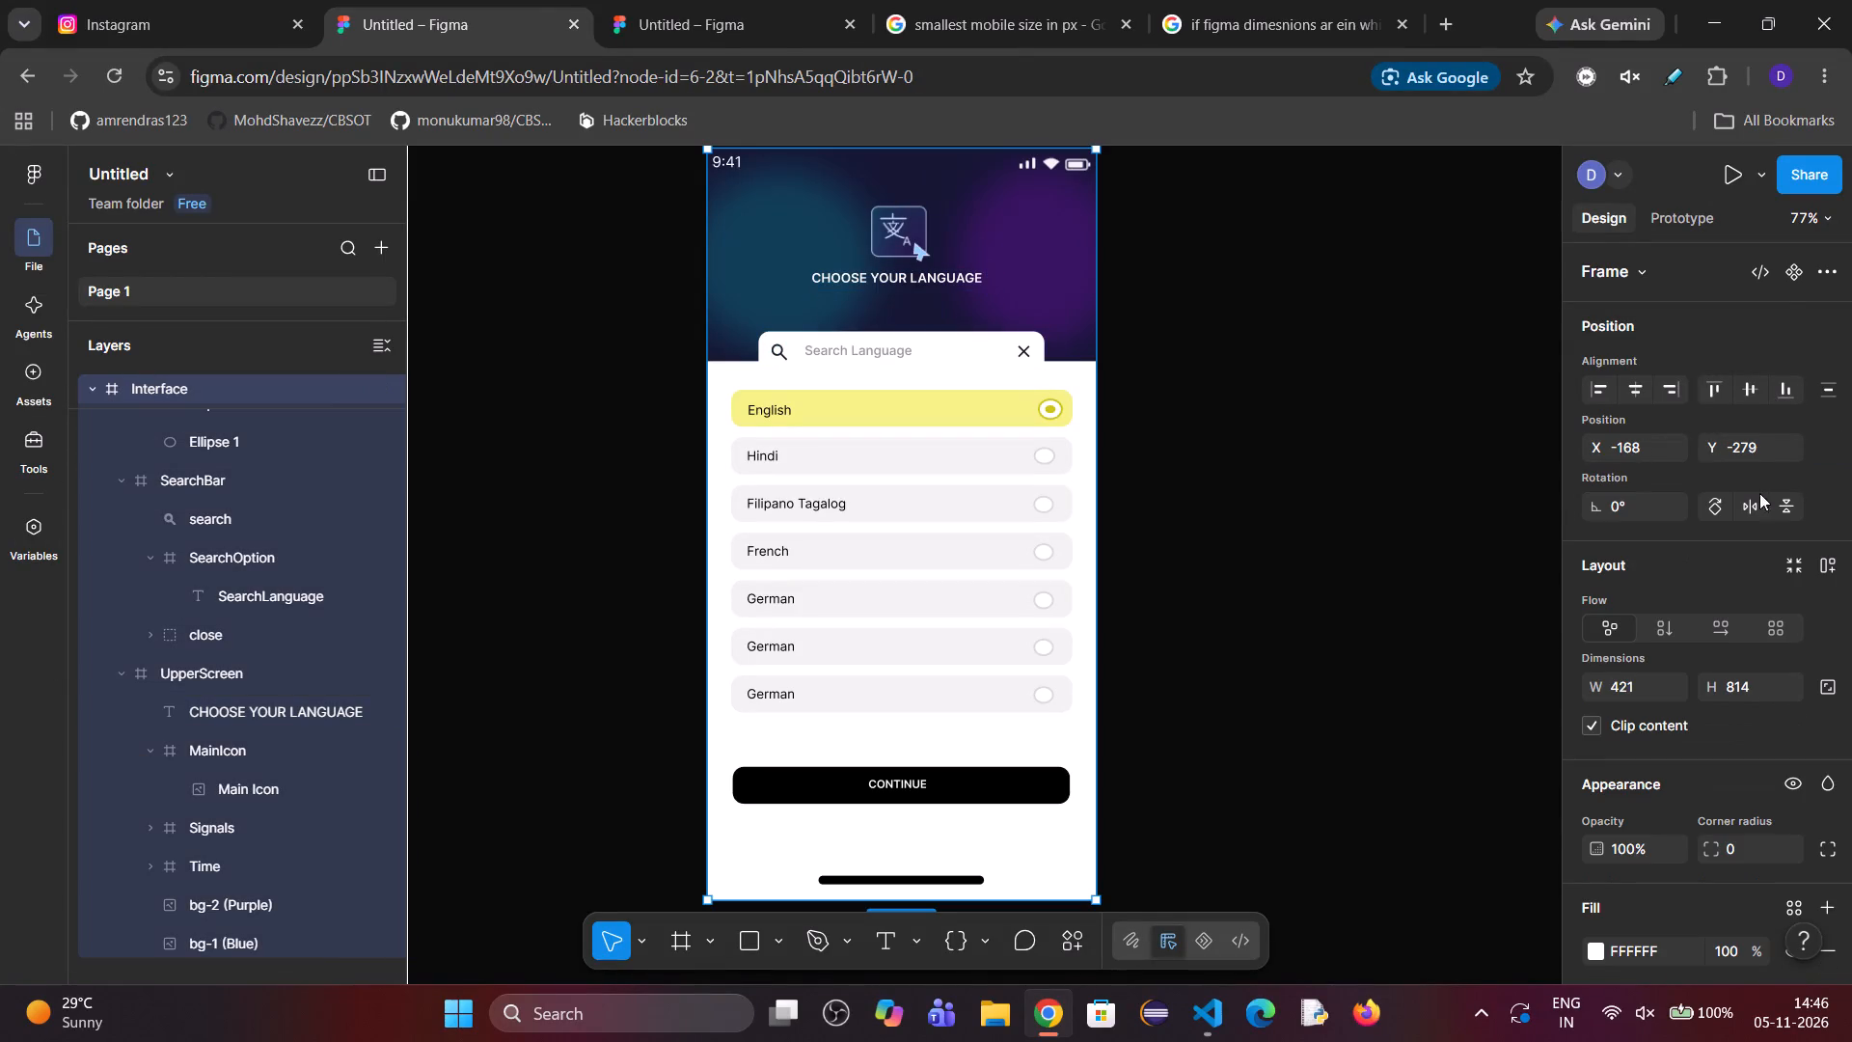
click(1622, 691)
text(411)
key(Return)
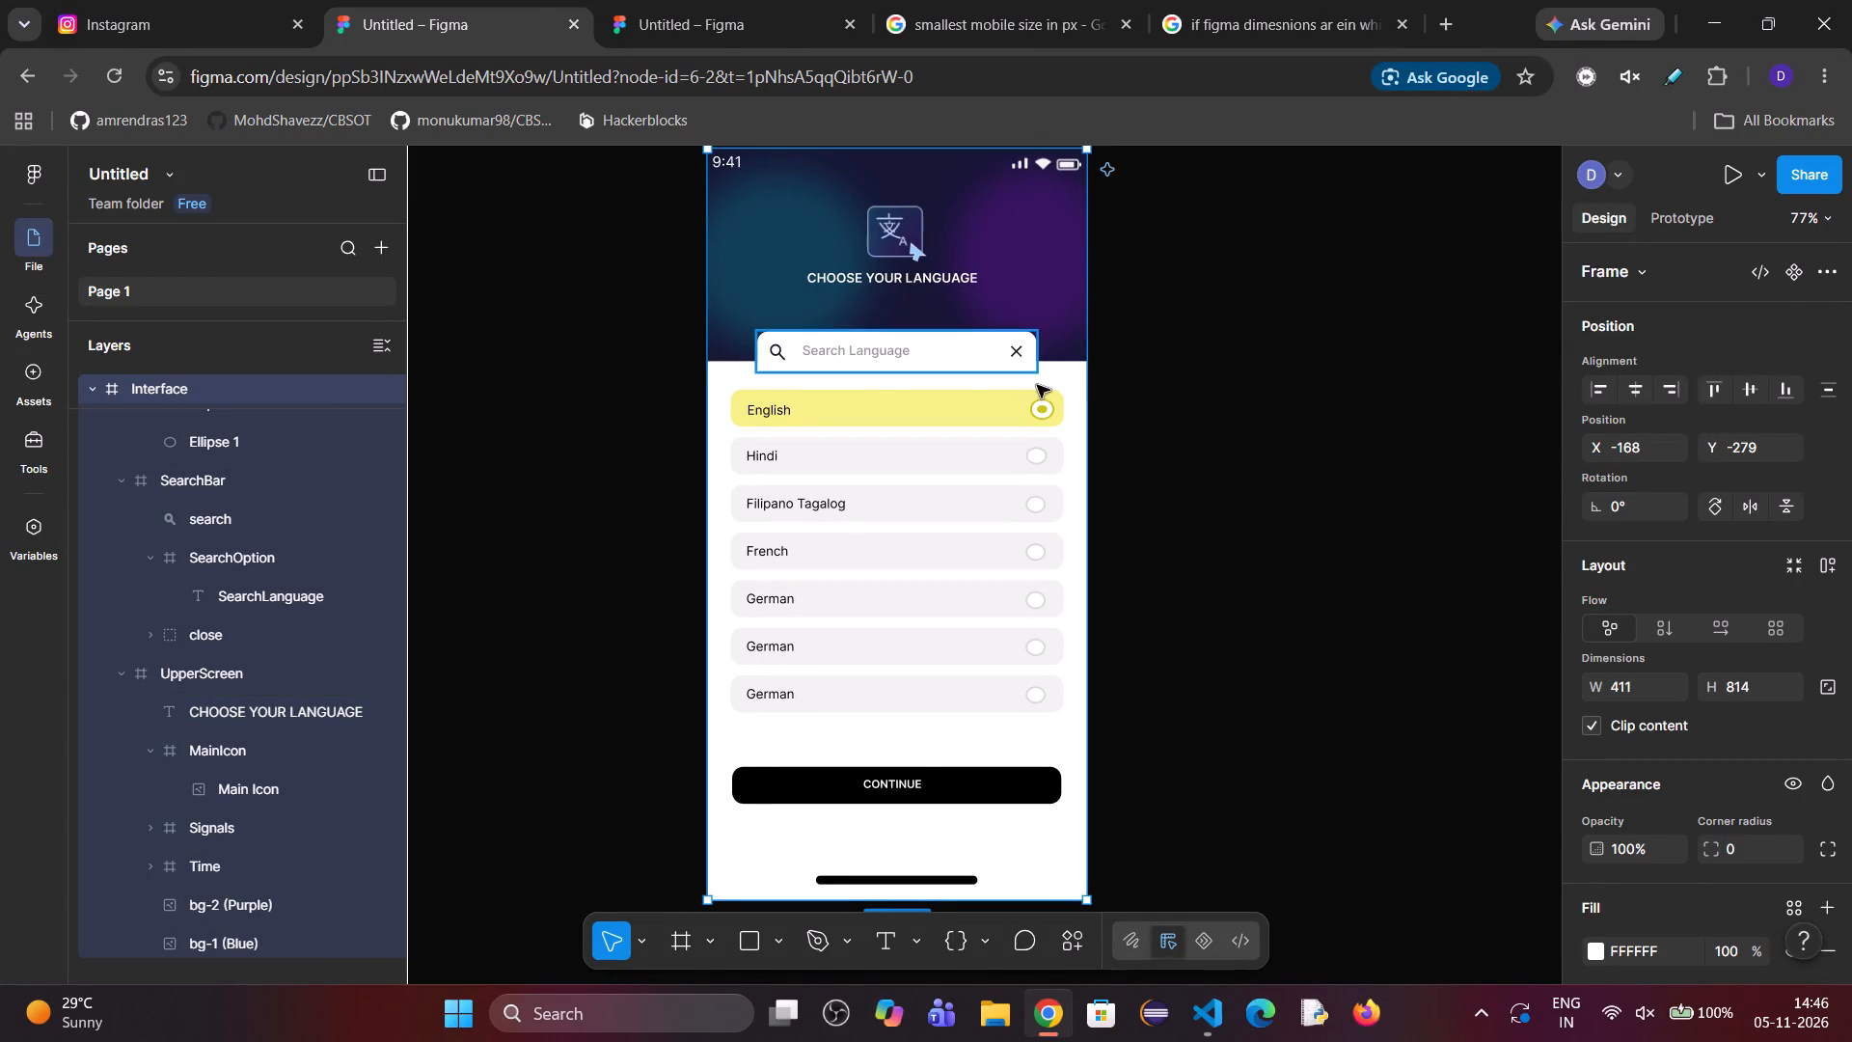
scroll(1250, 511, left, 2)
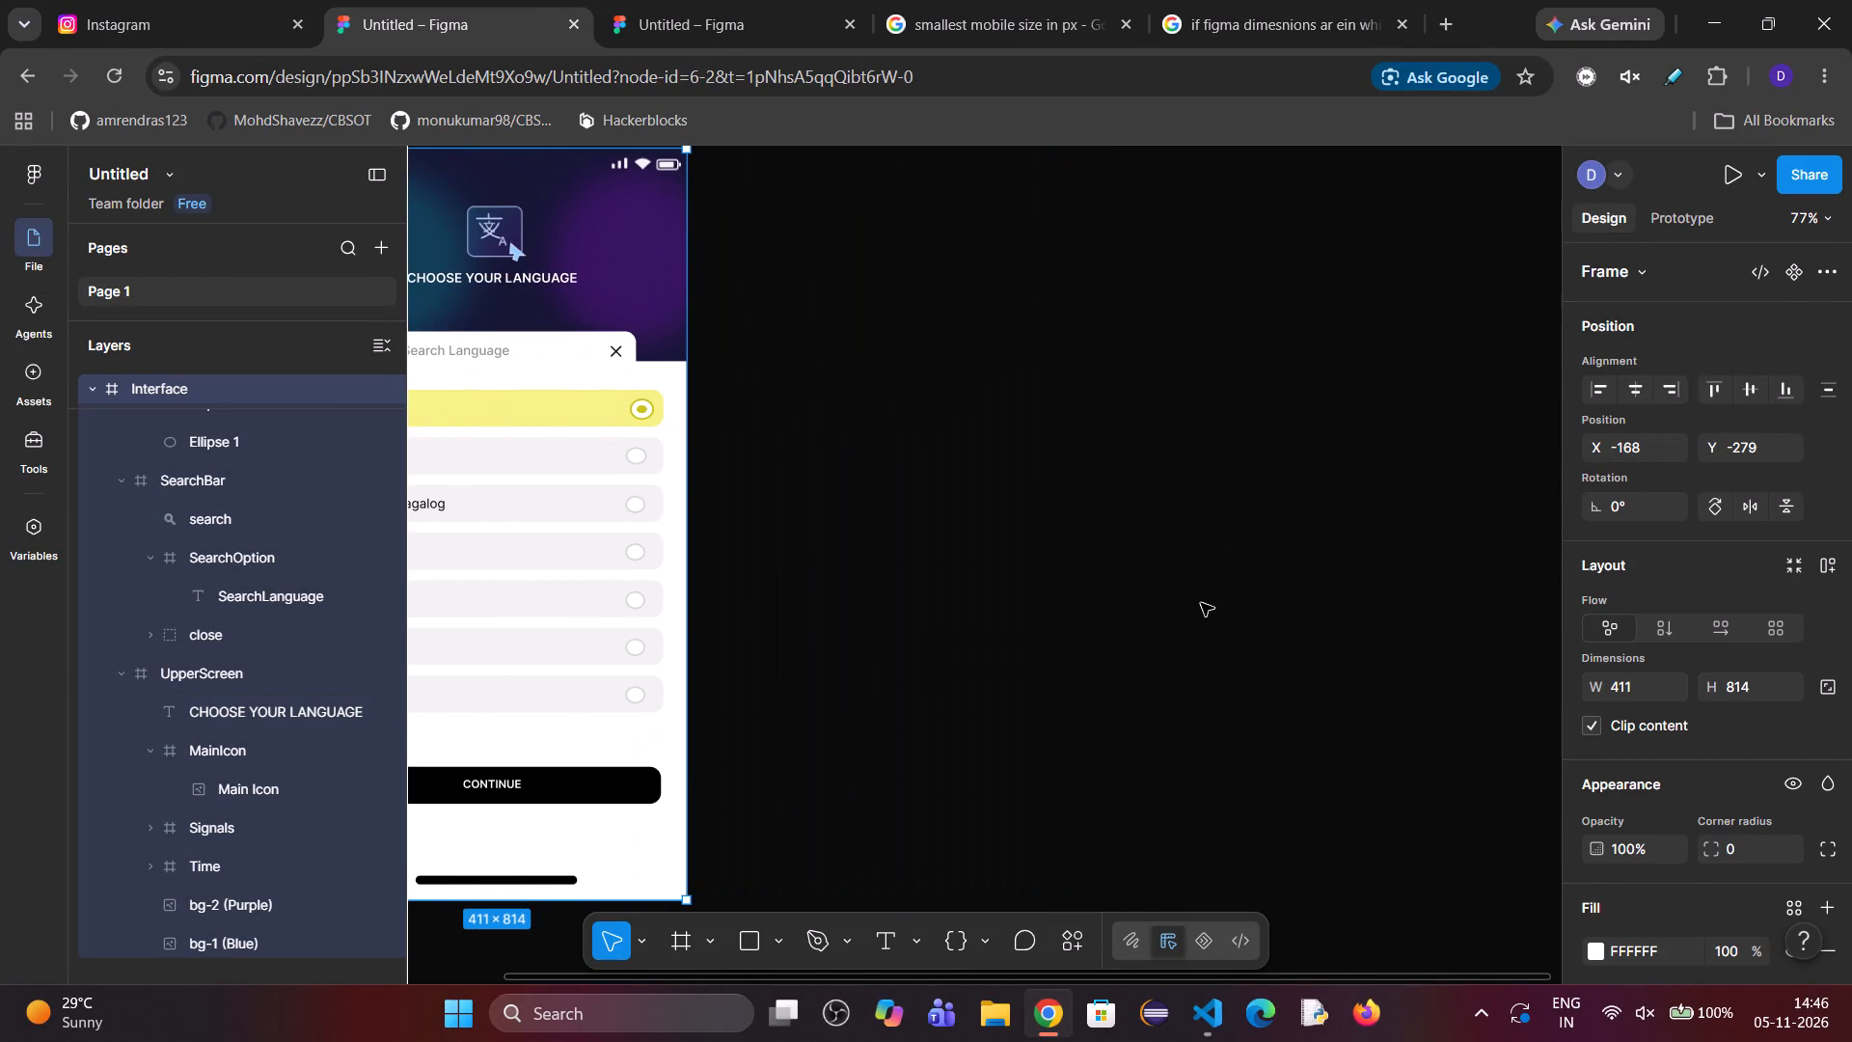
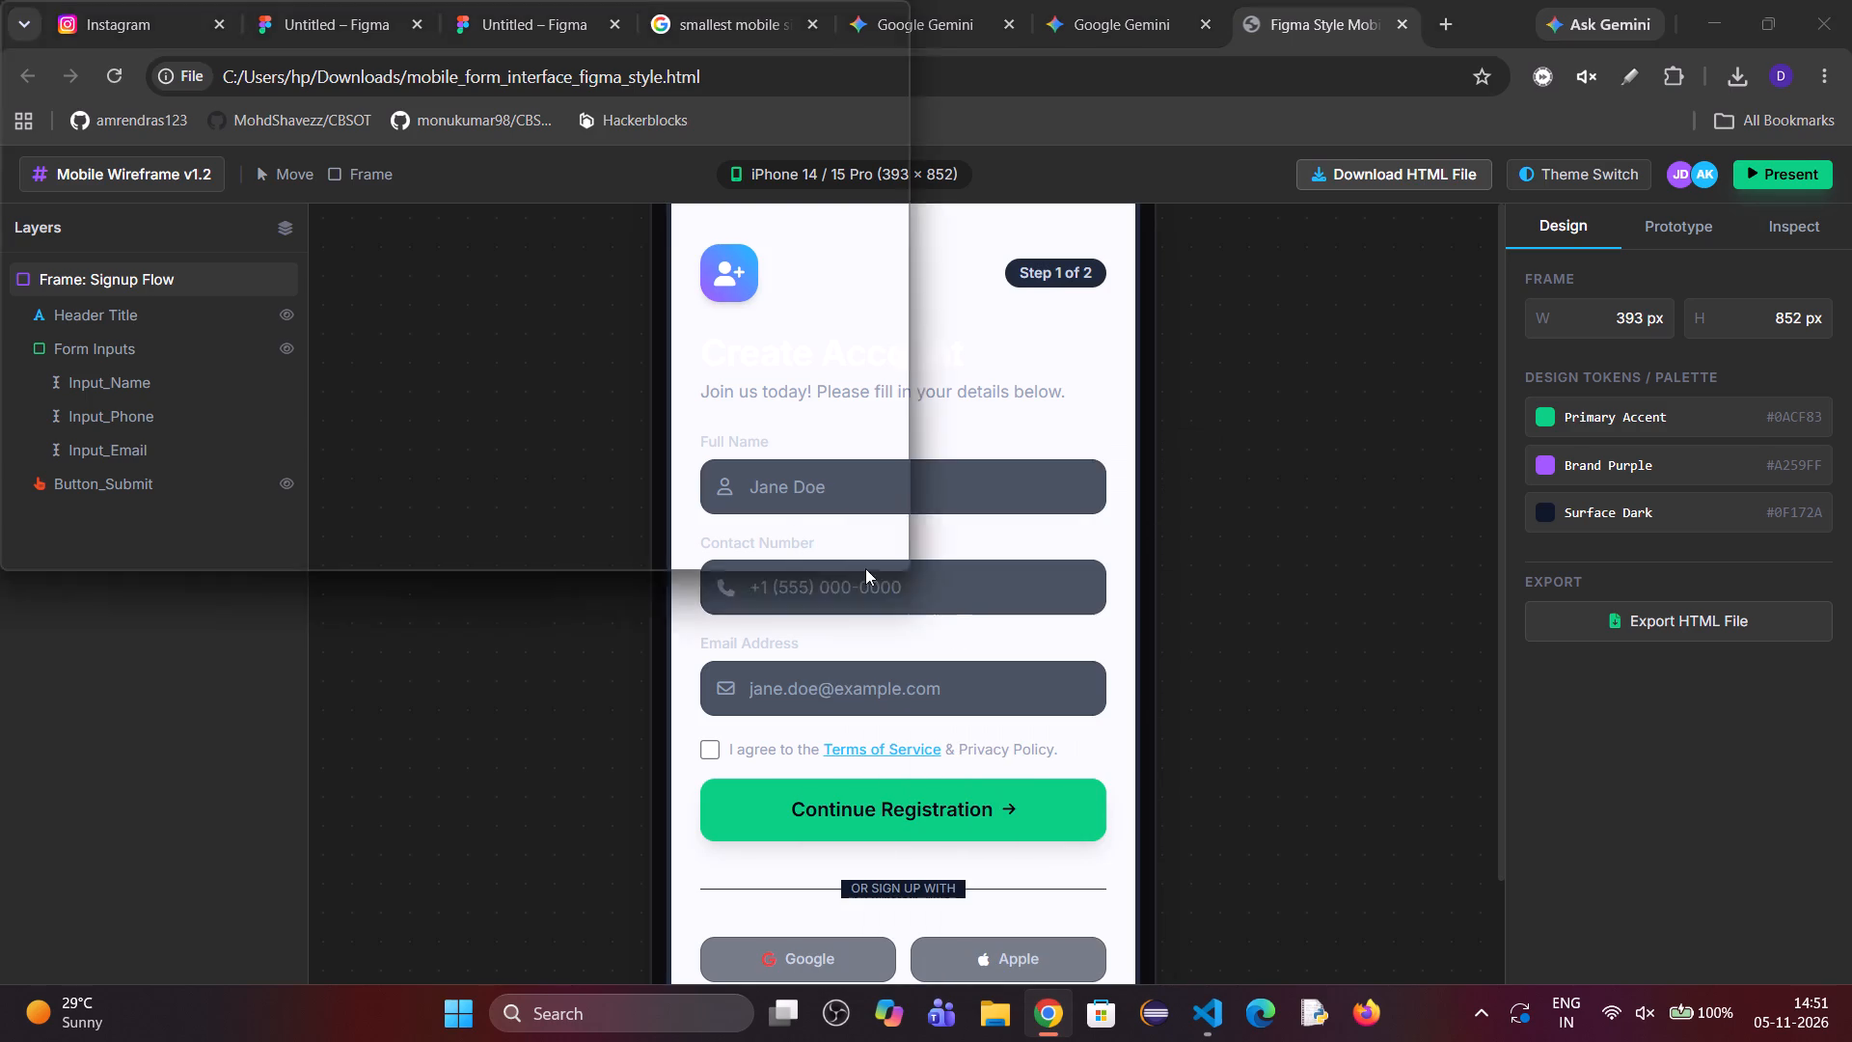
Save the Figma Style Mobile Form Interface page to the Desktop as a complete web page.
scroll(159, 263, down, 2)
scroll(111, 324, up, 1)
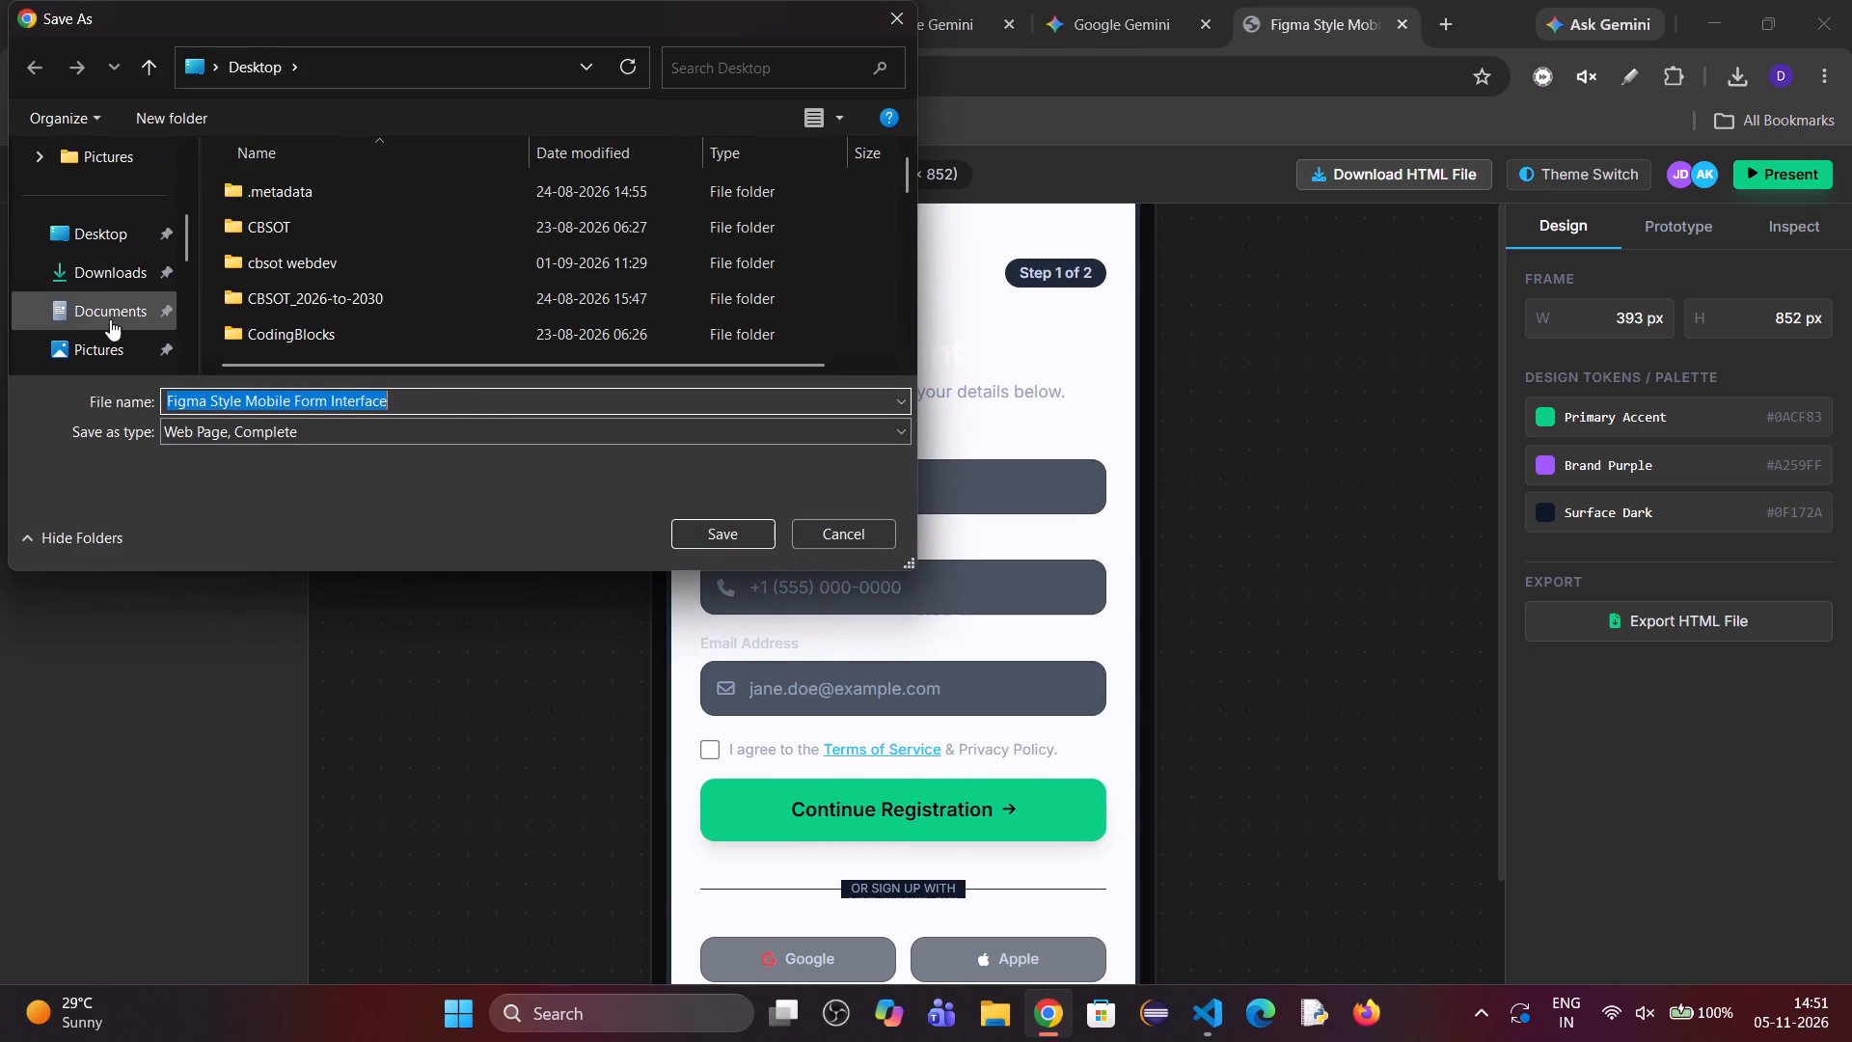
click(112, 248)
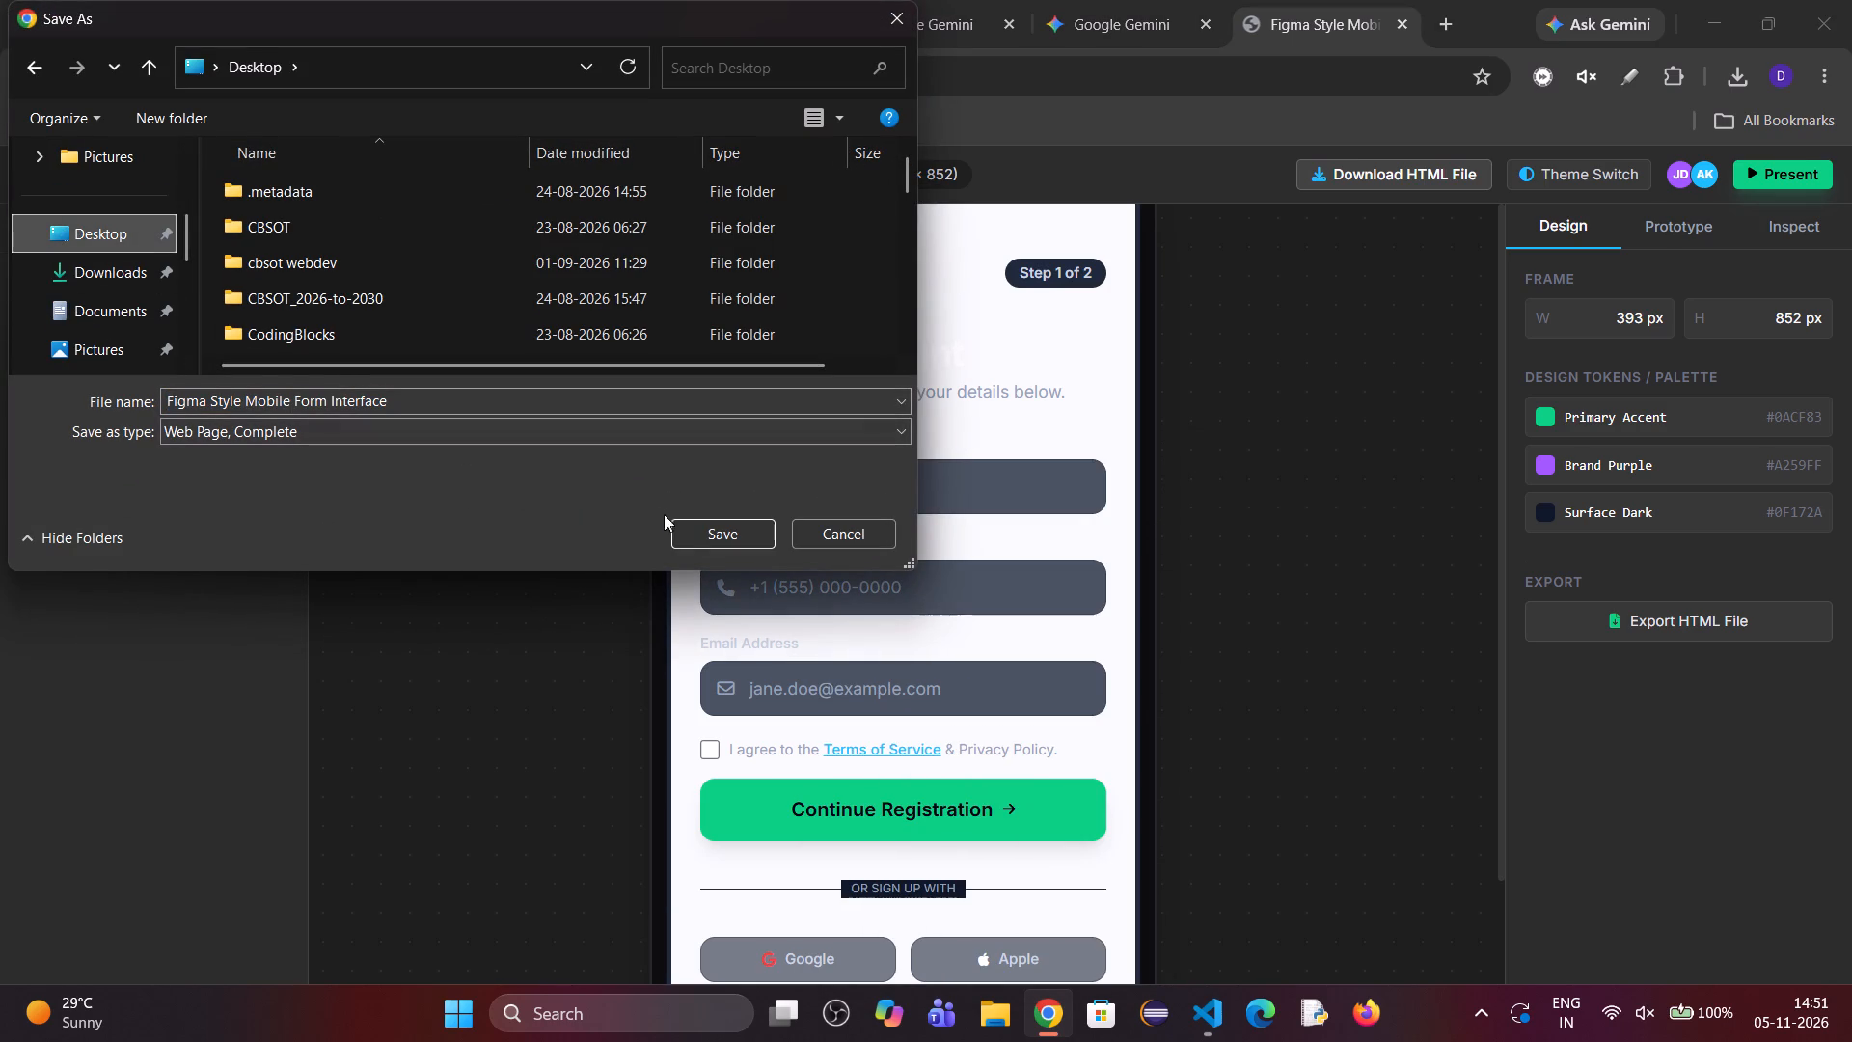
click(686, 531)
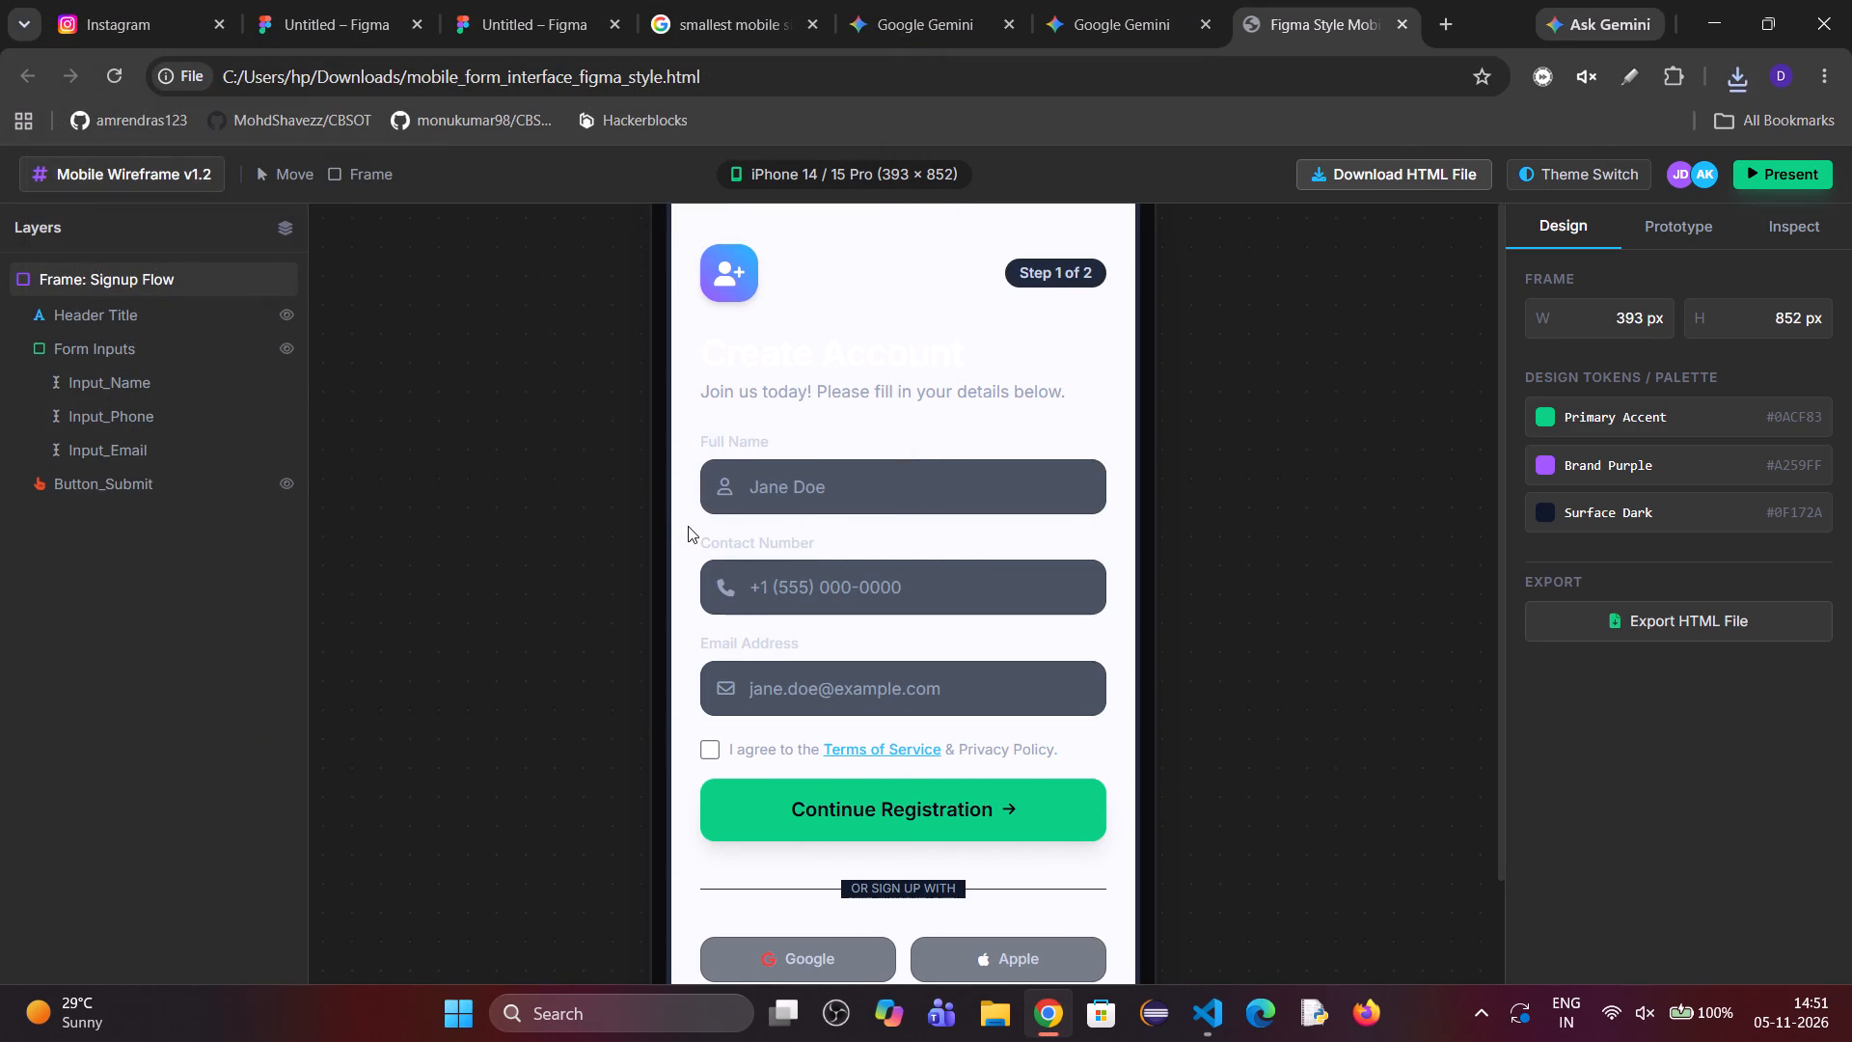
Reveal the desktop and copy the saved Figma Style Mobile Form Interface HTML file.
click(1703, 3)
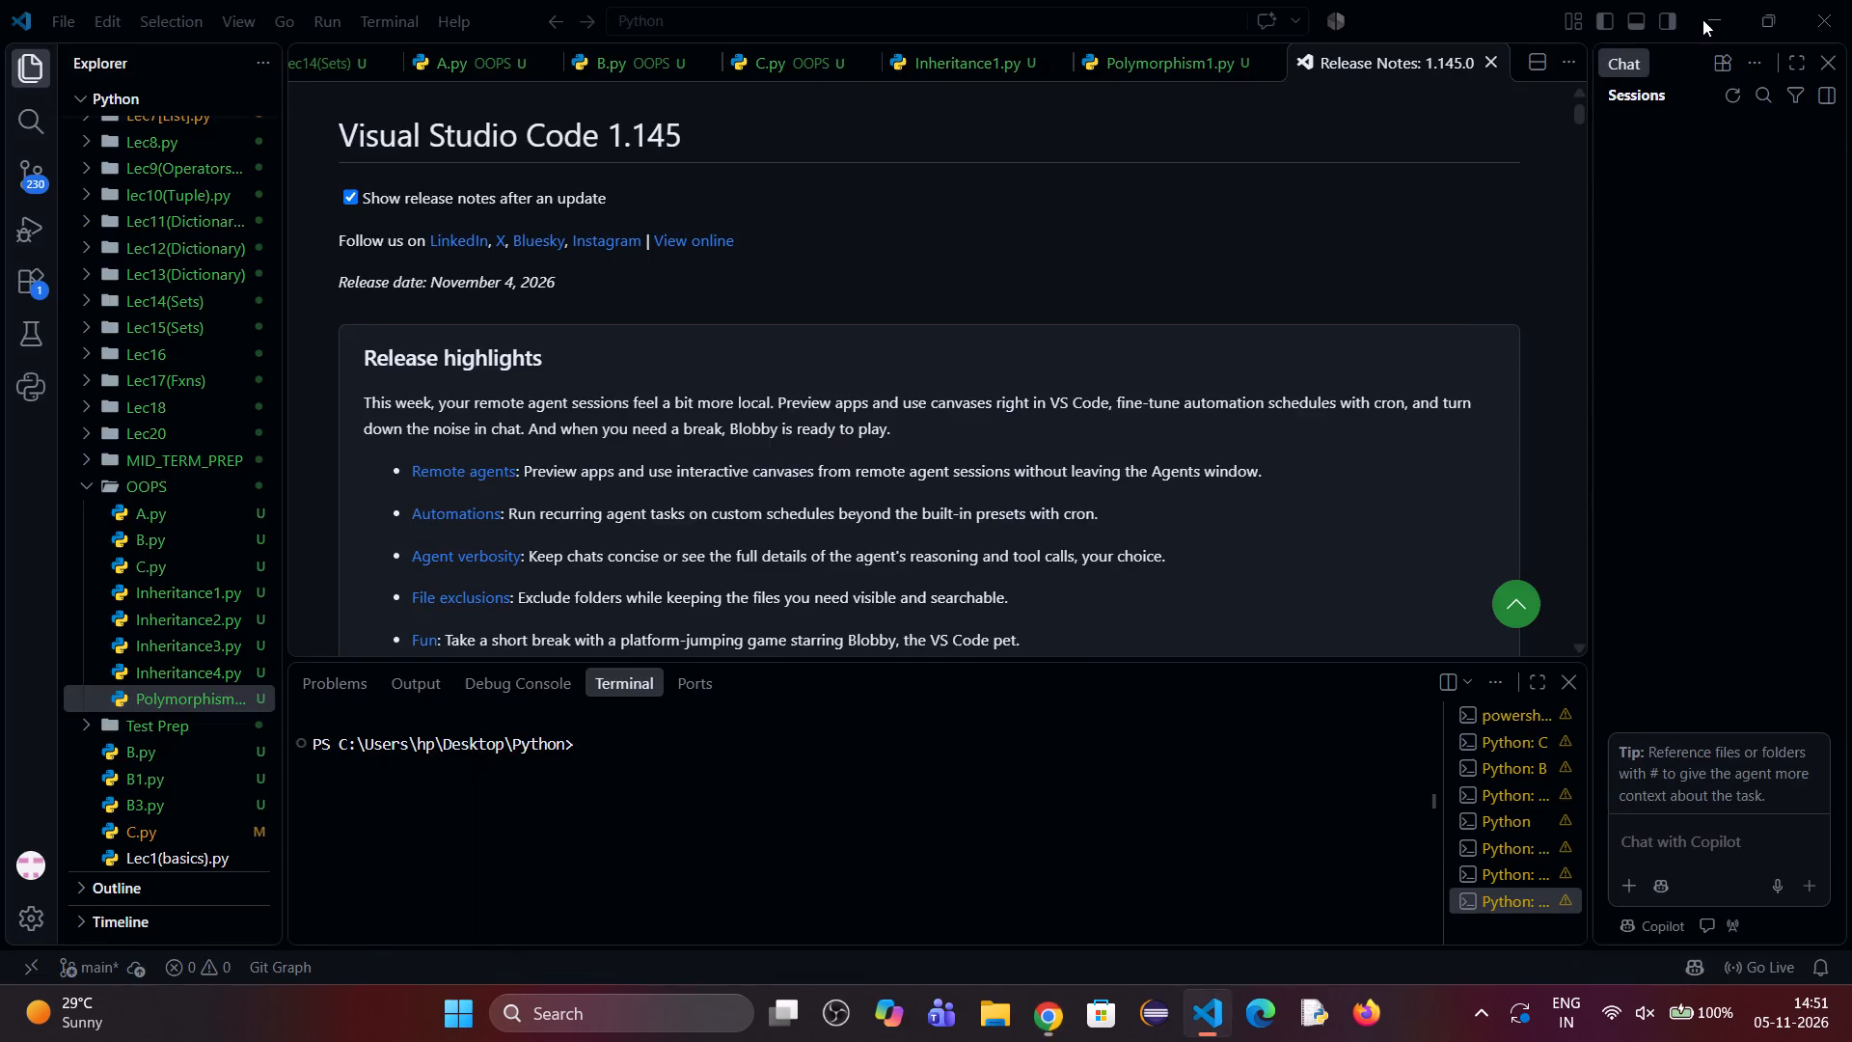
click(1702, 19)
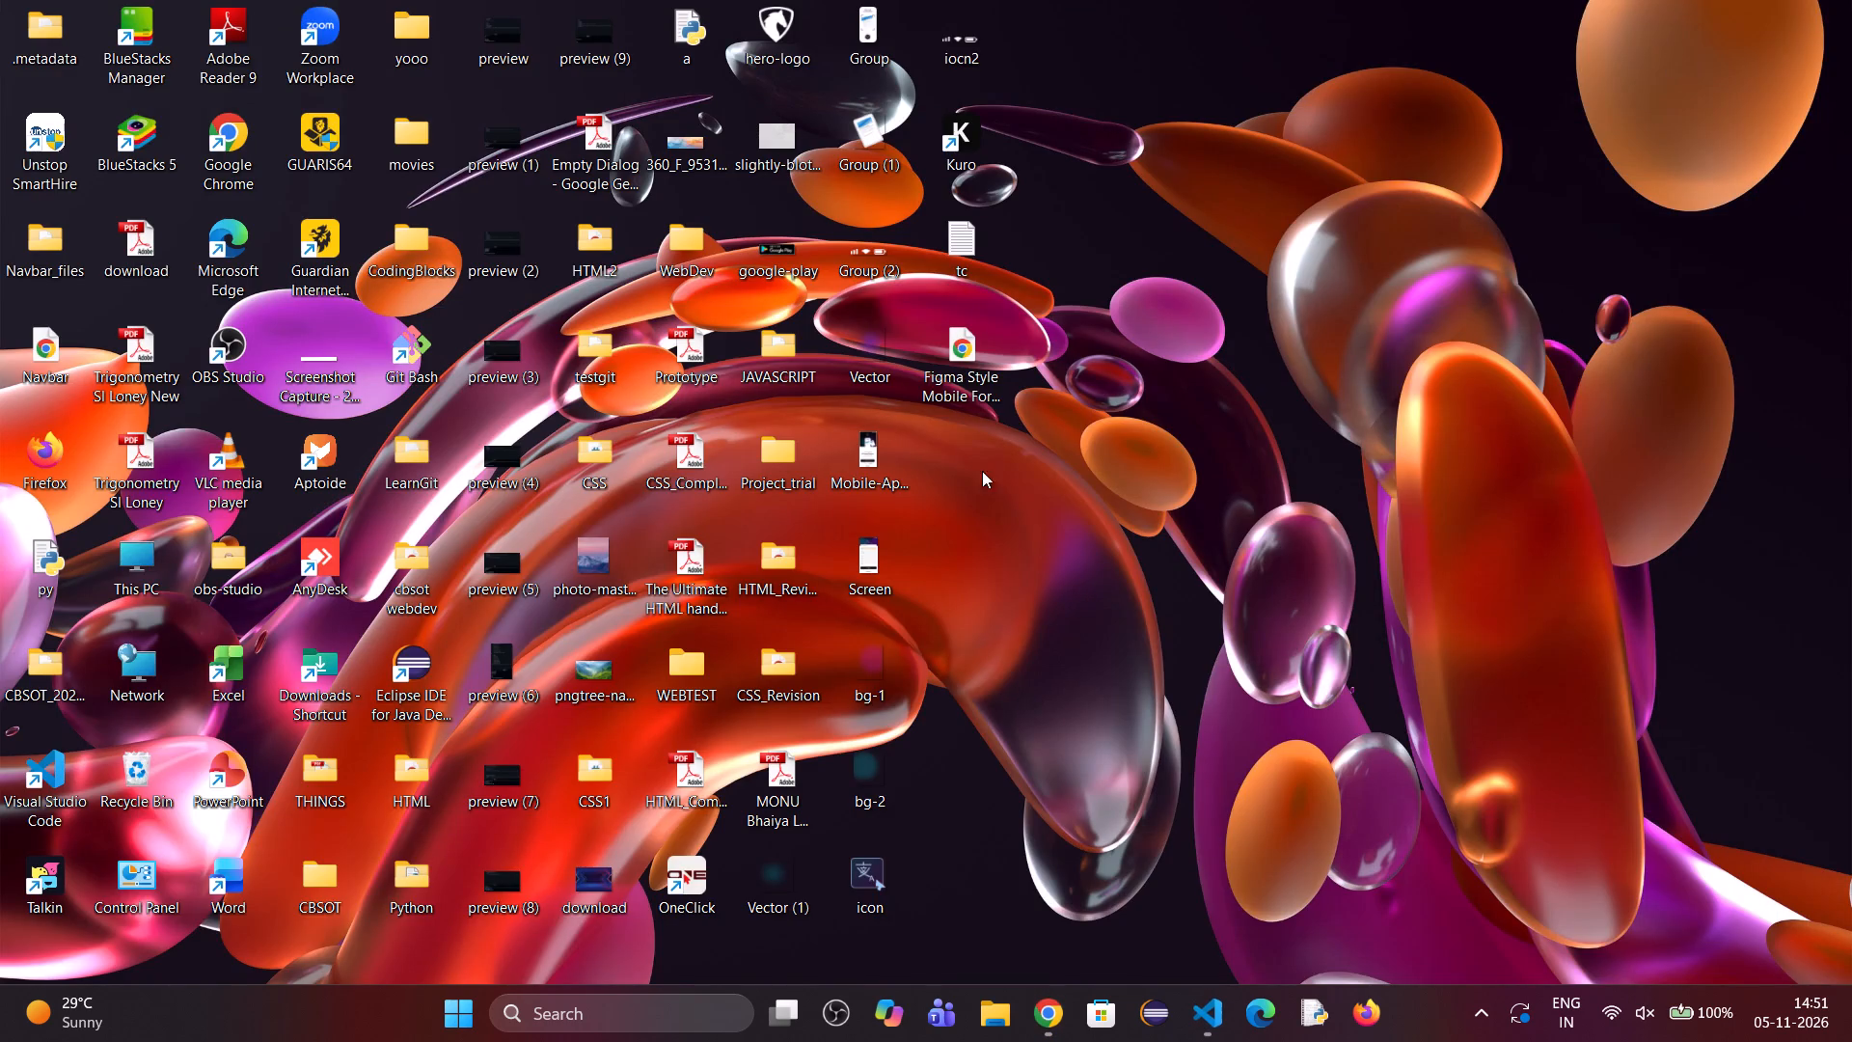
click(972, 397)
key(ctrl+c)
Switch back to Chrome and open a new tab, starting a web address with "w".
key(alt+Tab)
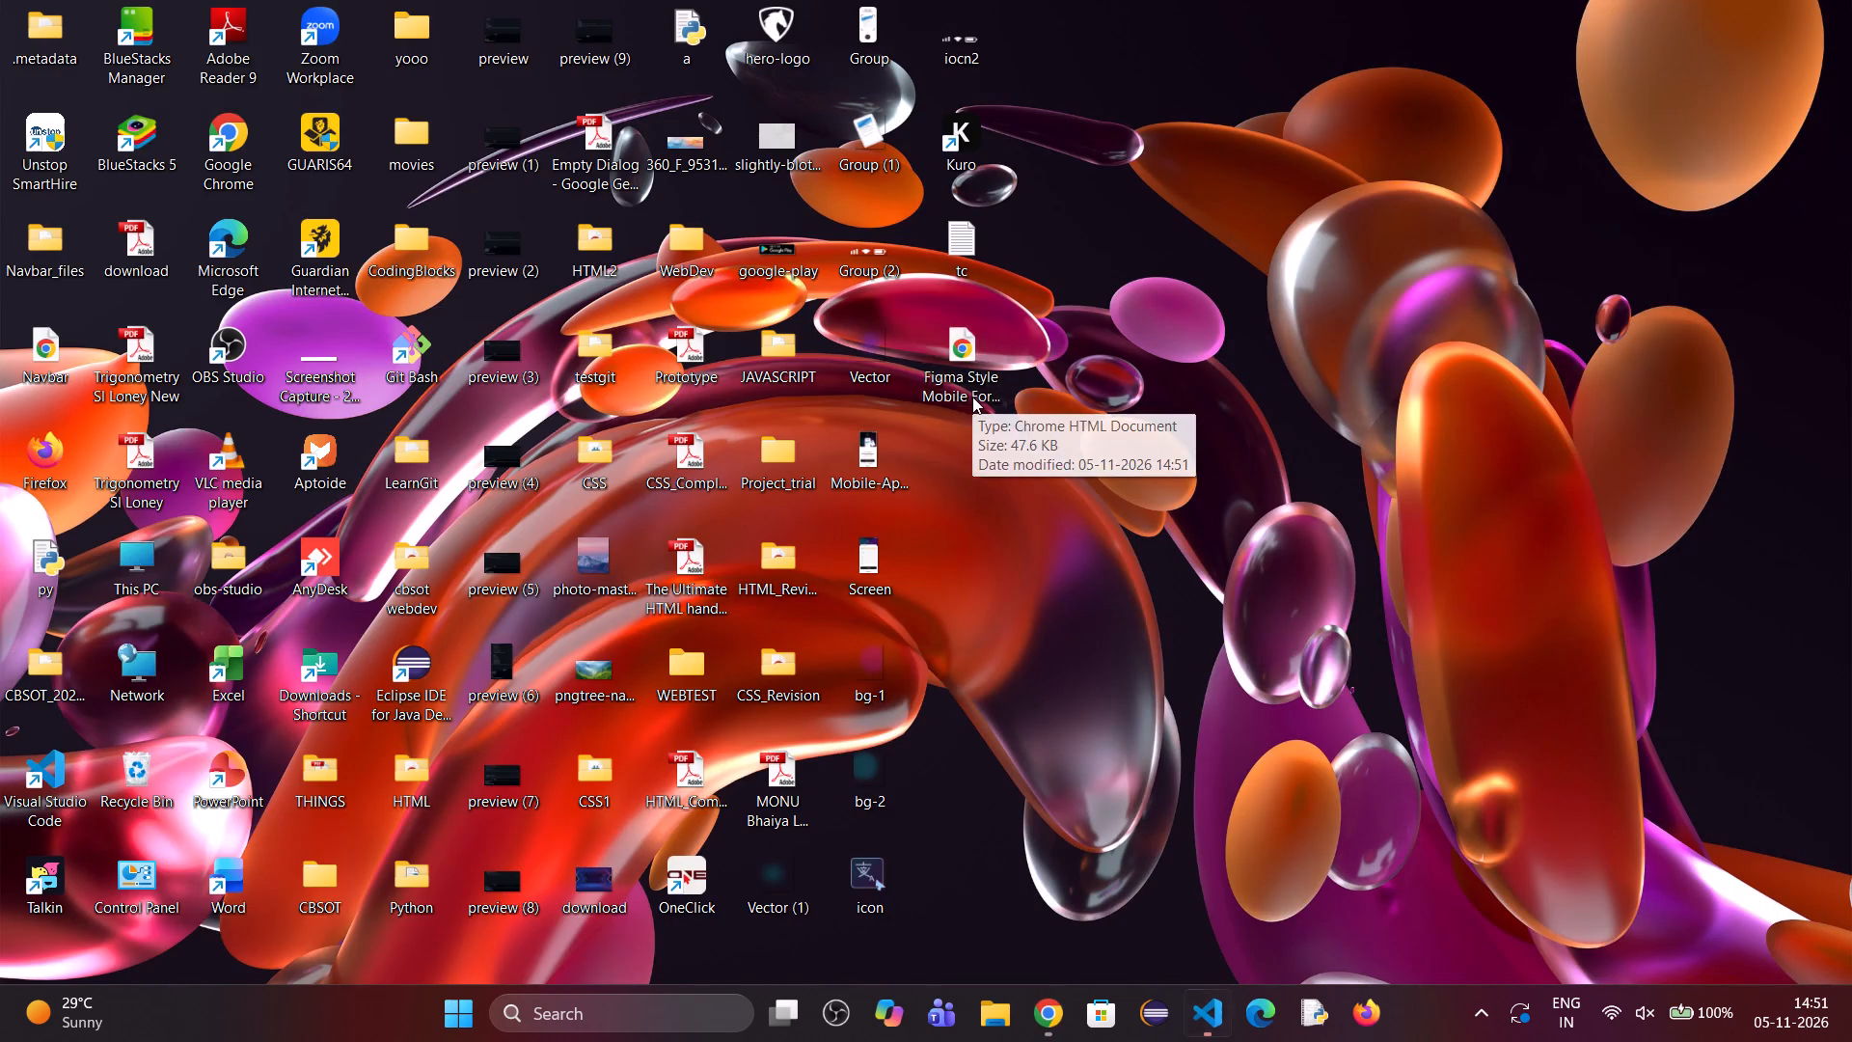
key(alt+Tab)
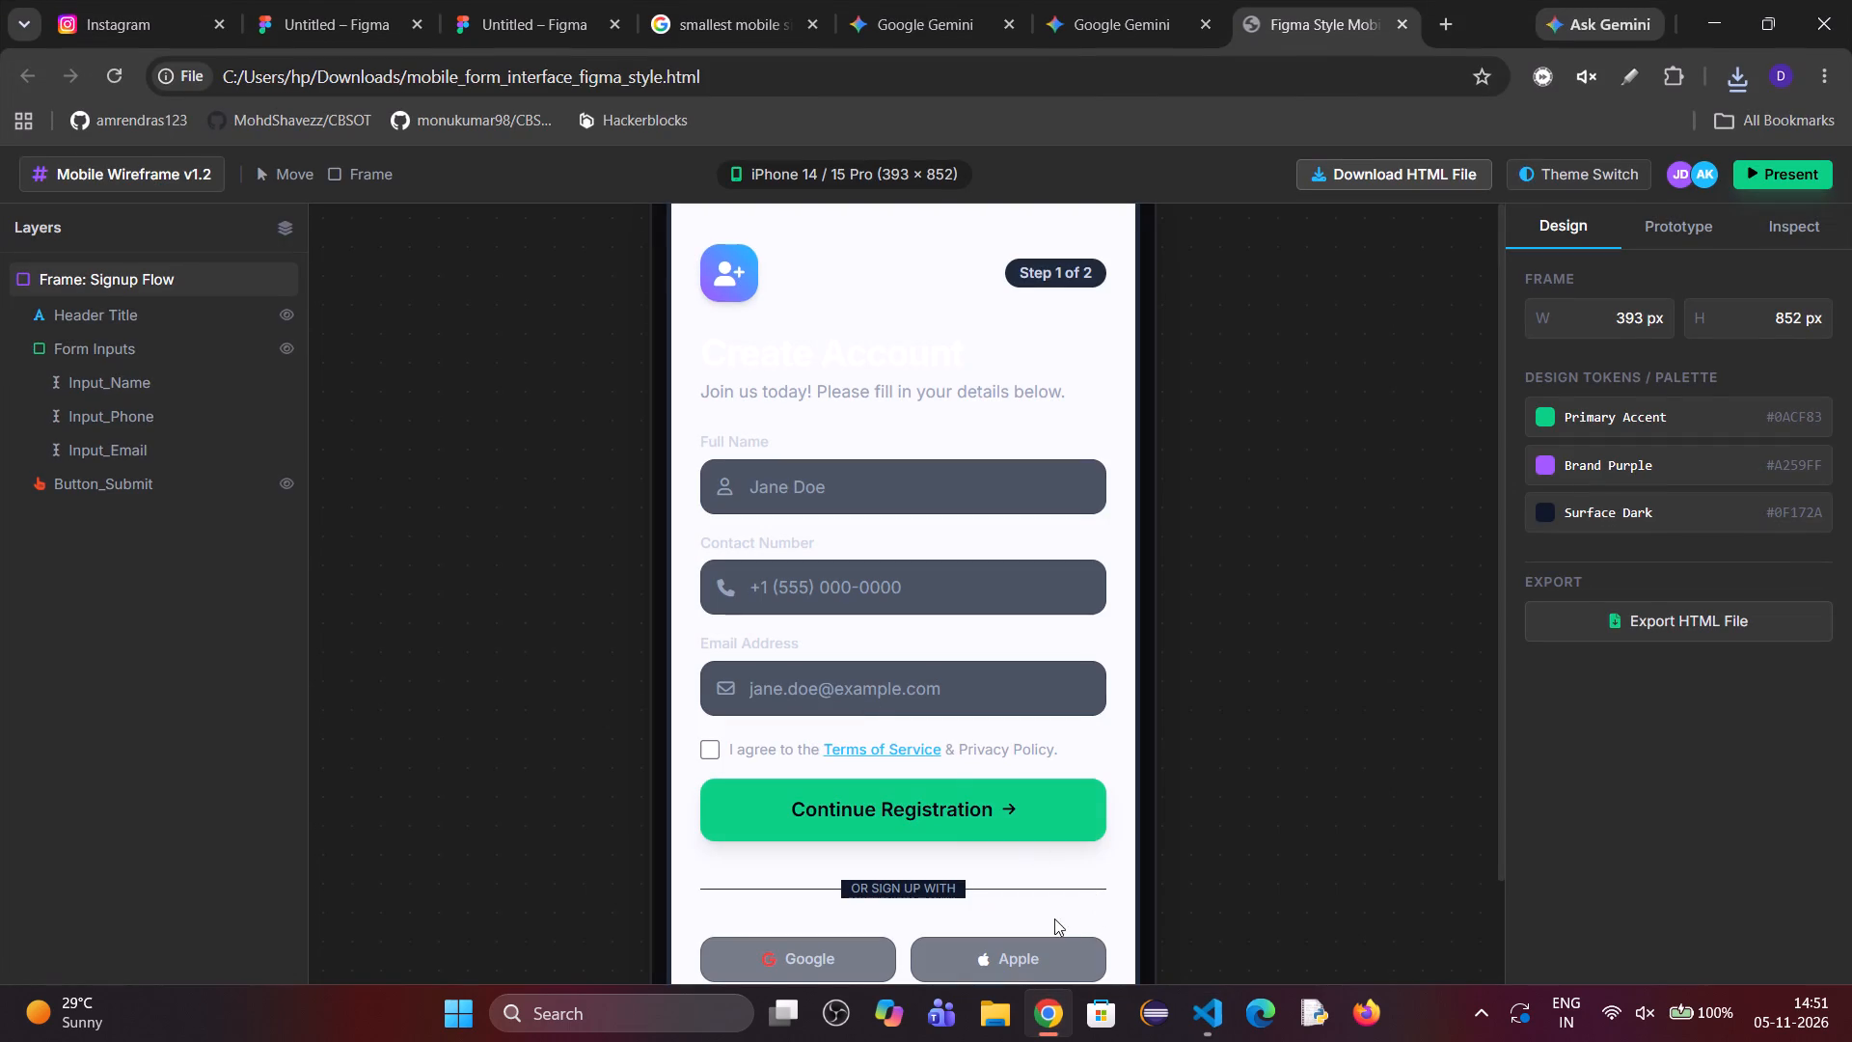
click(1439, 16)
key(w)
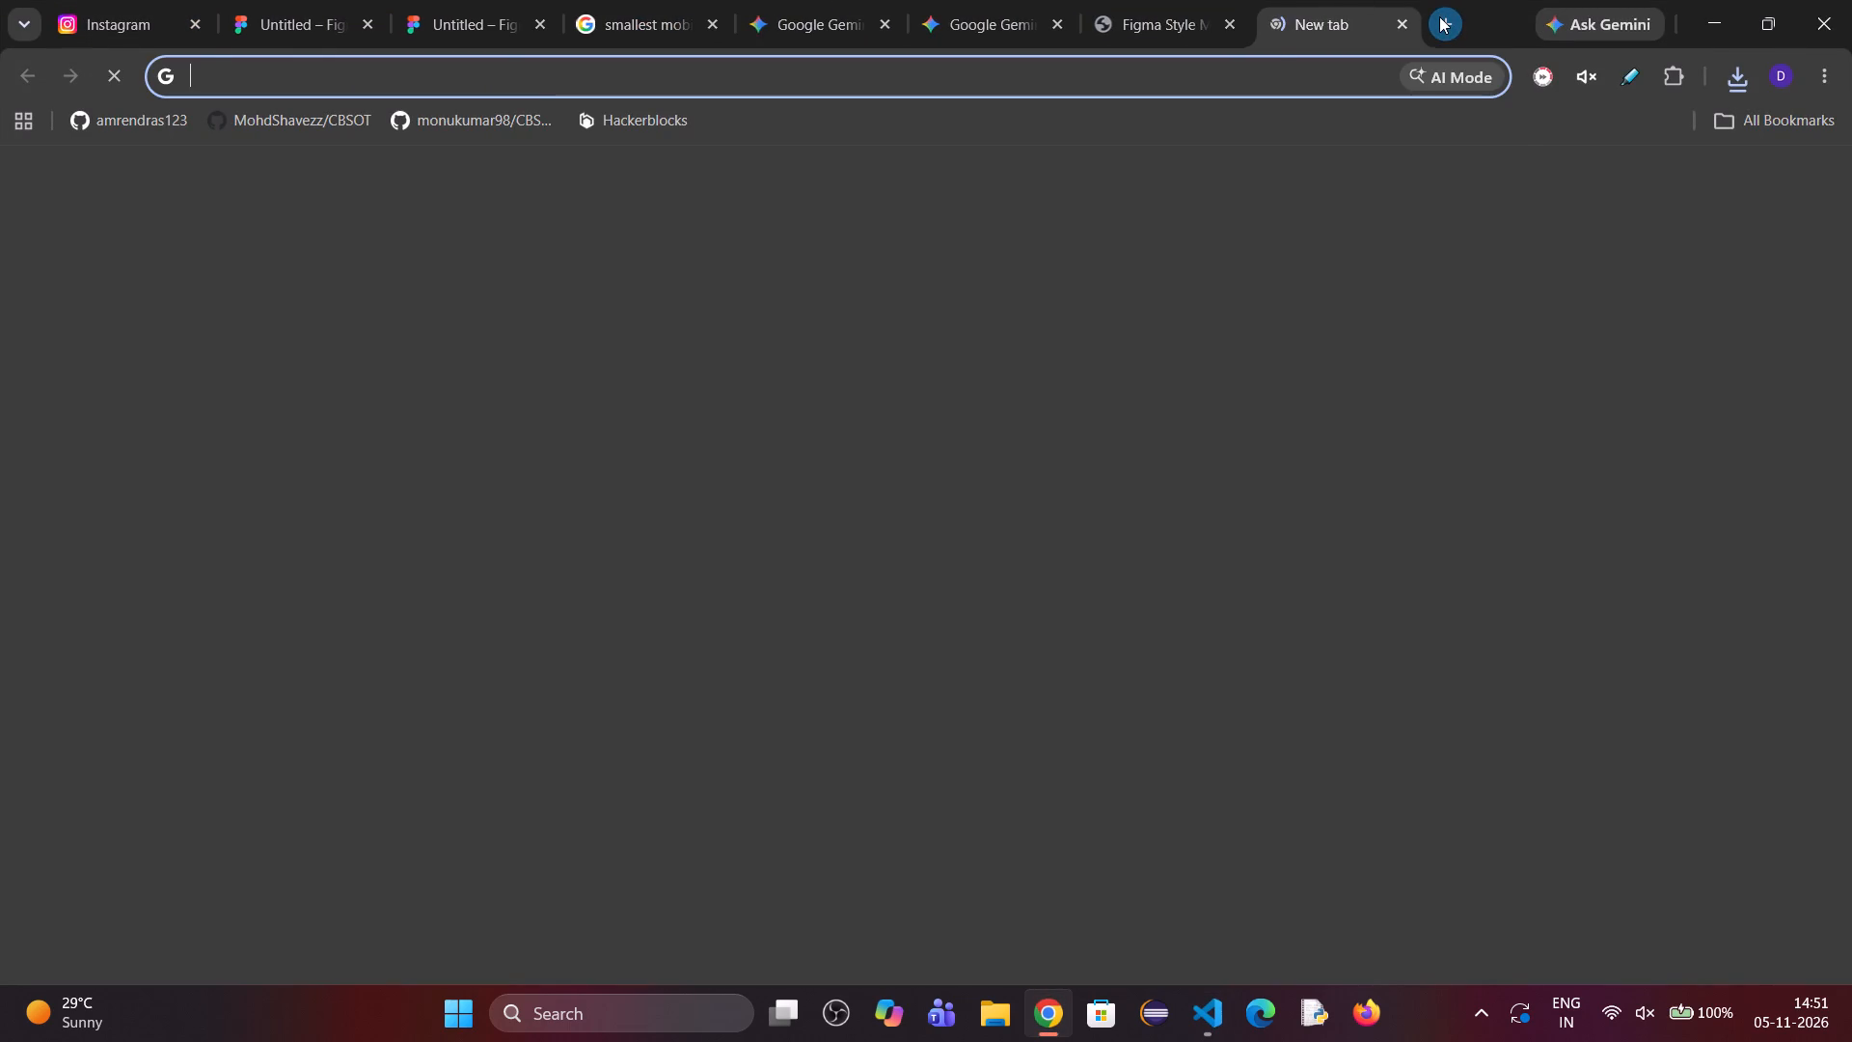